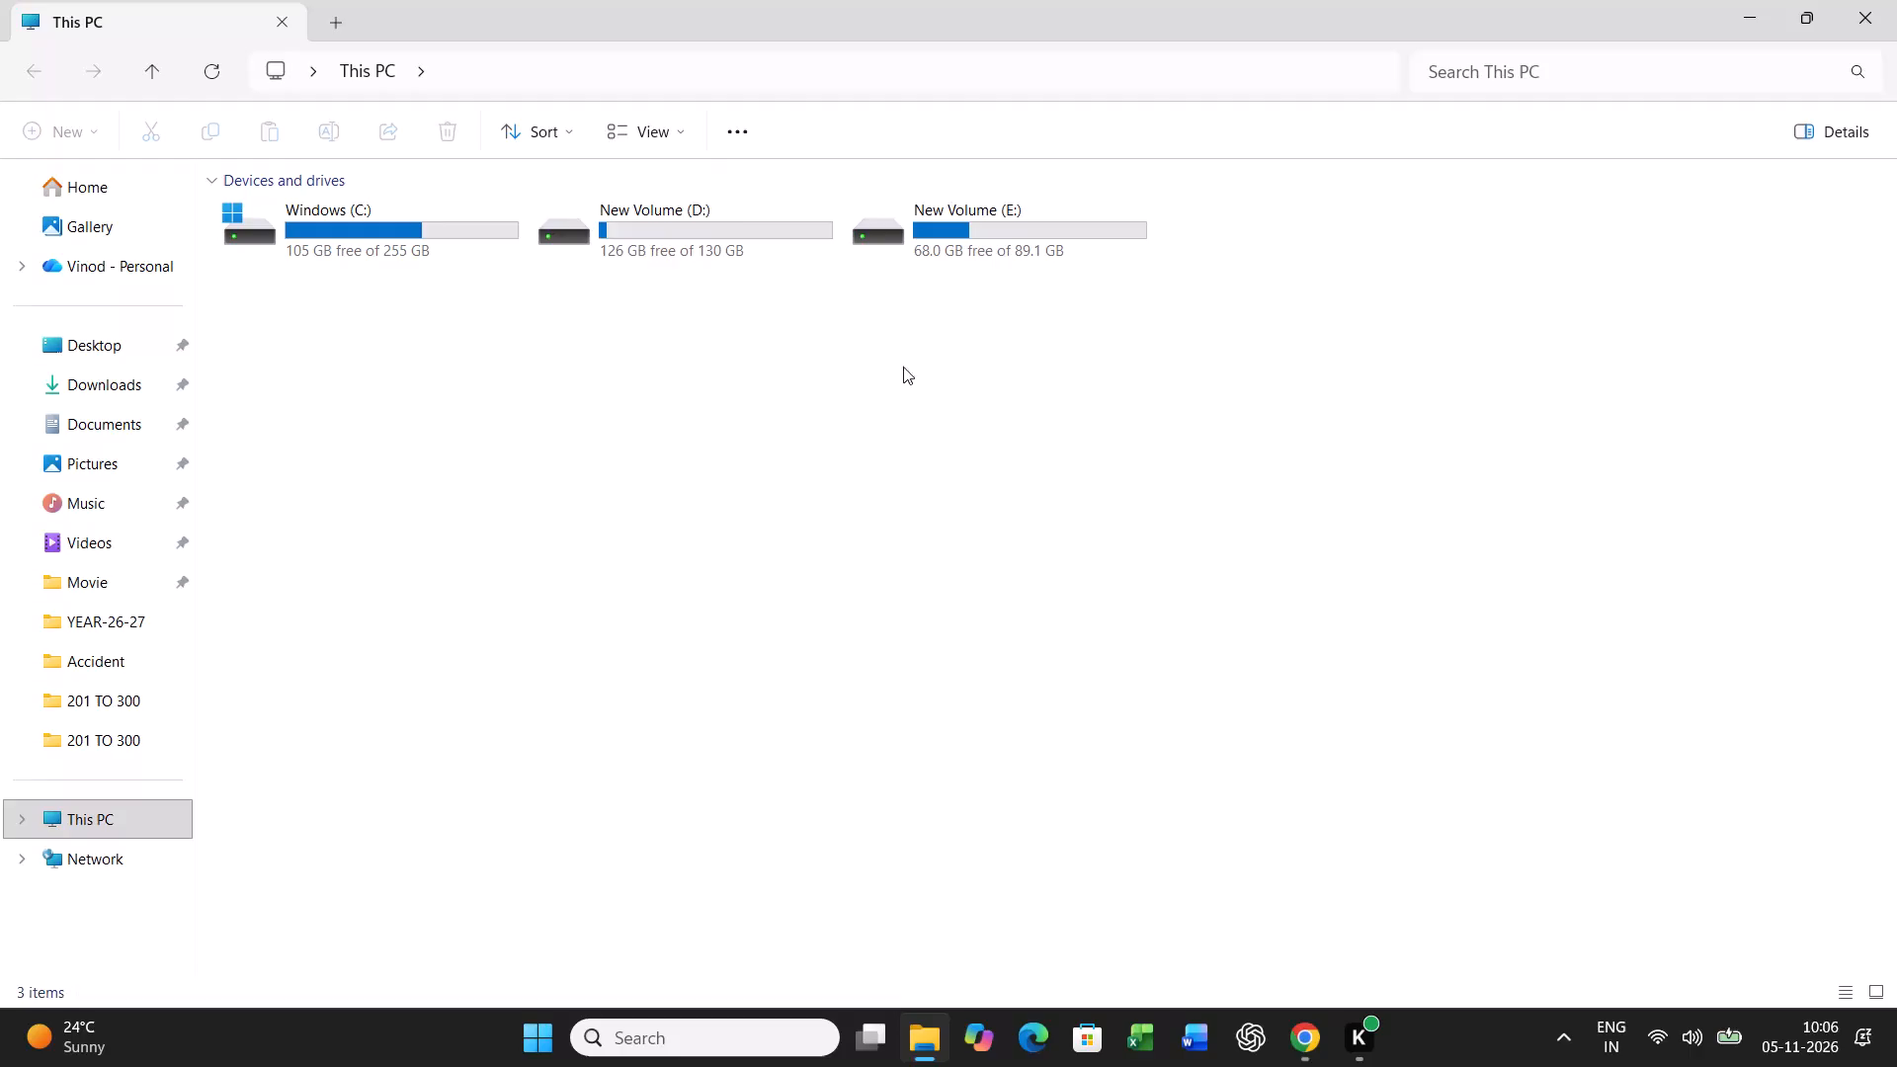
Open the BILING FILE workbook from the YEAR-26-27 folder on New Volume (D:).
double_click(740, 220)
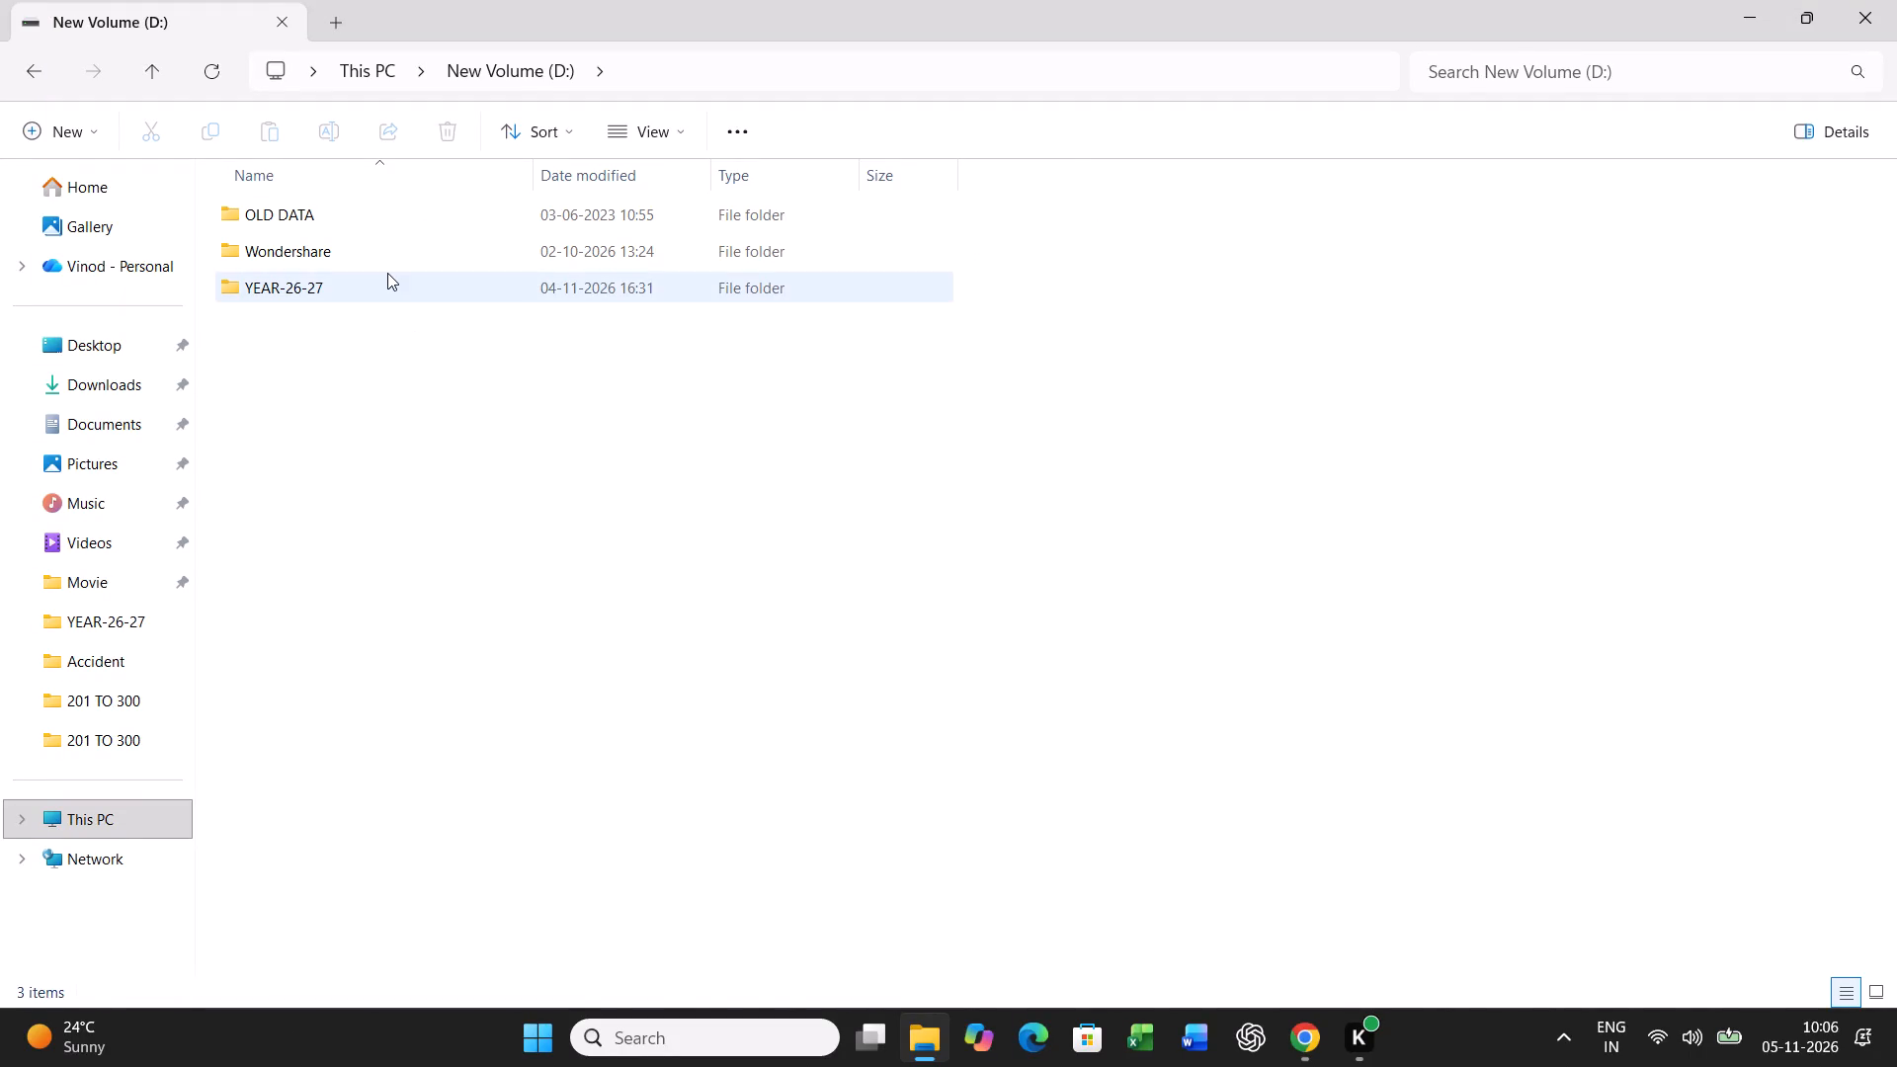
double_click(387, 273)
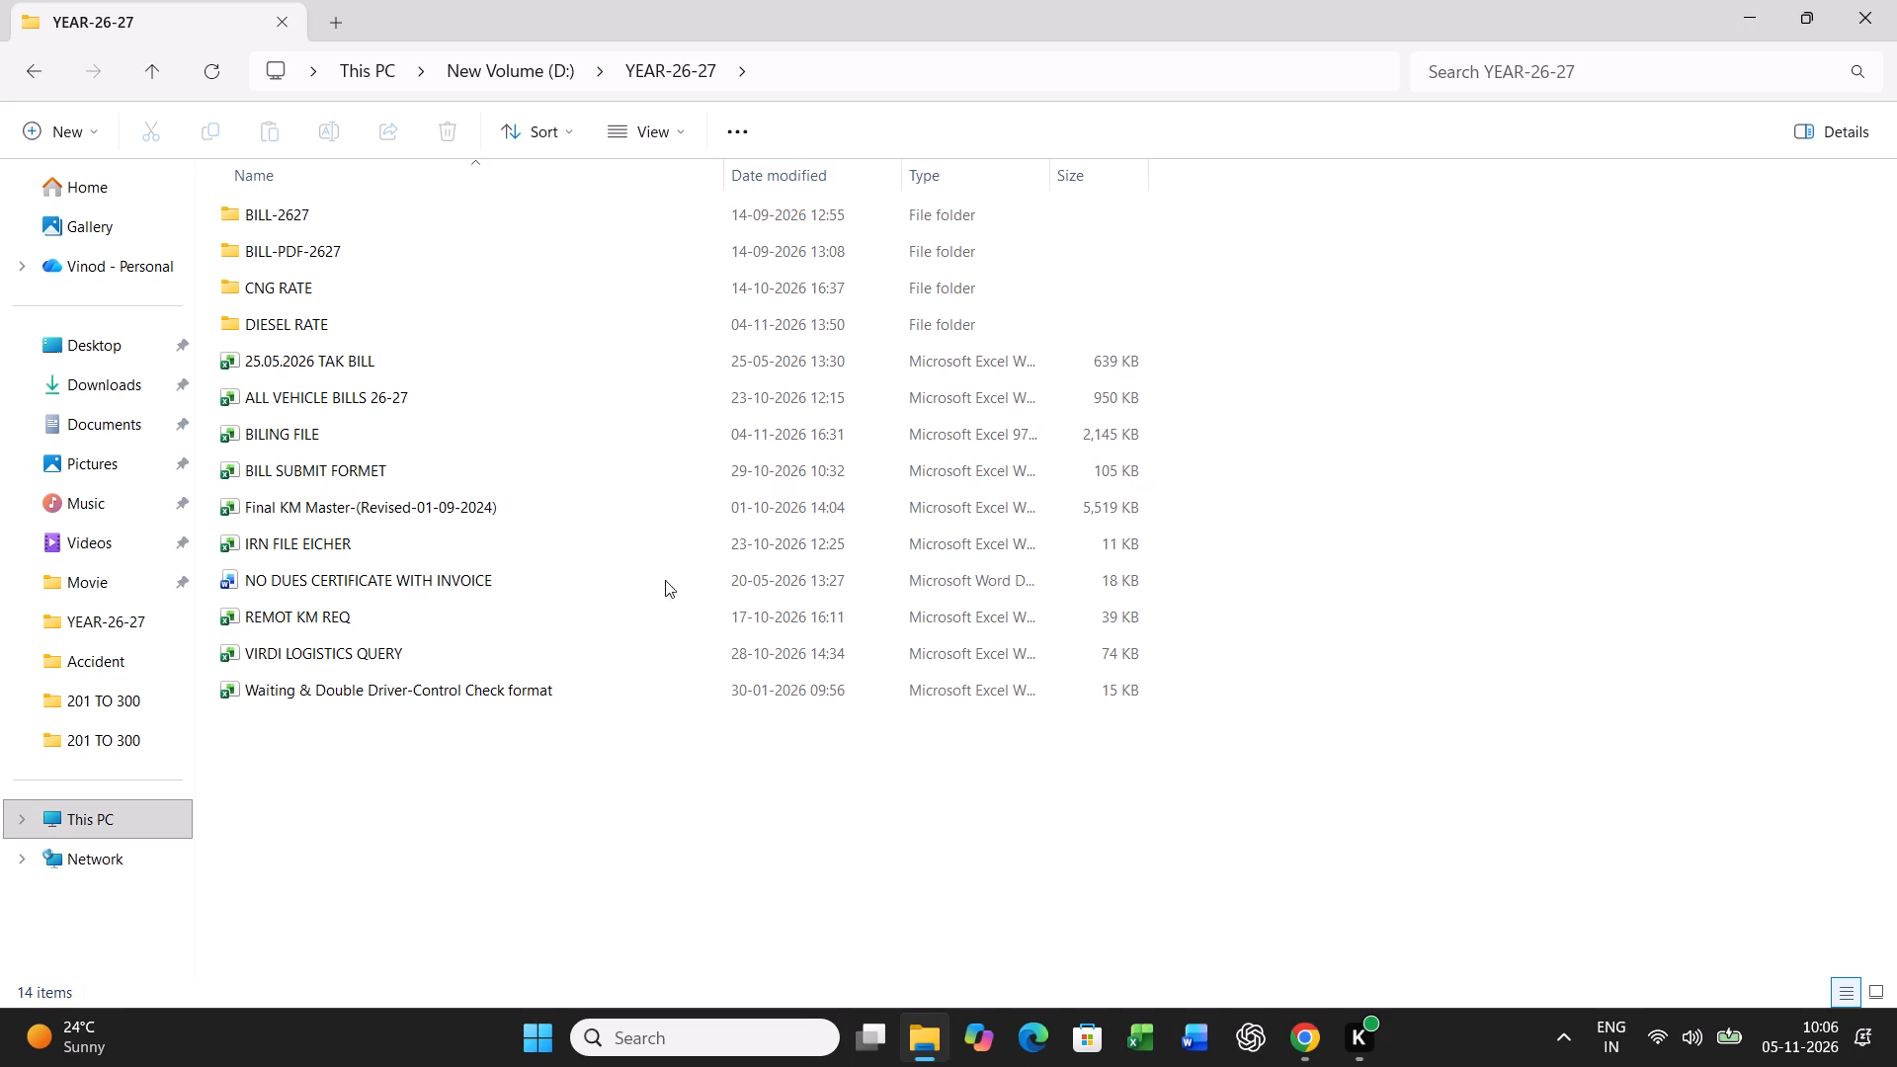
click(317, 371)
click(360, 398)
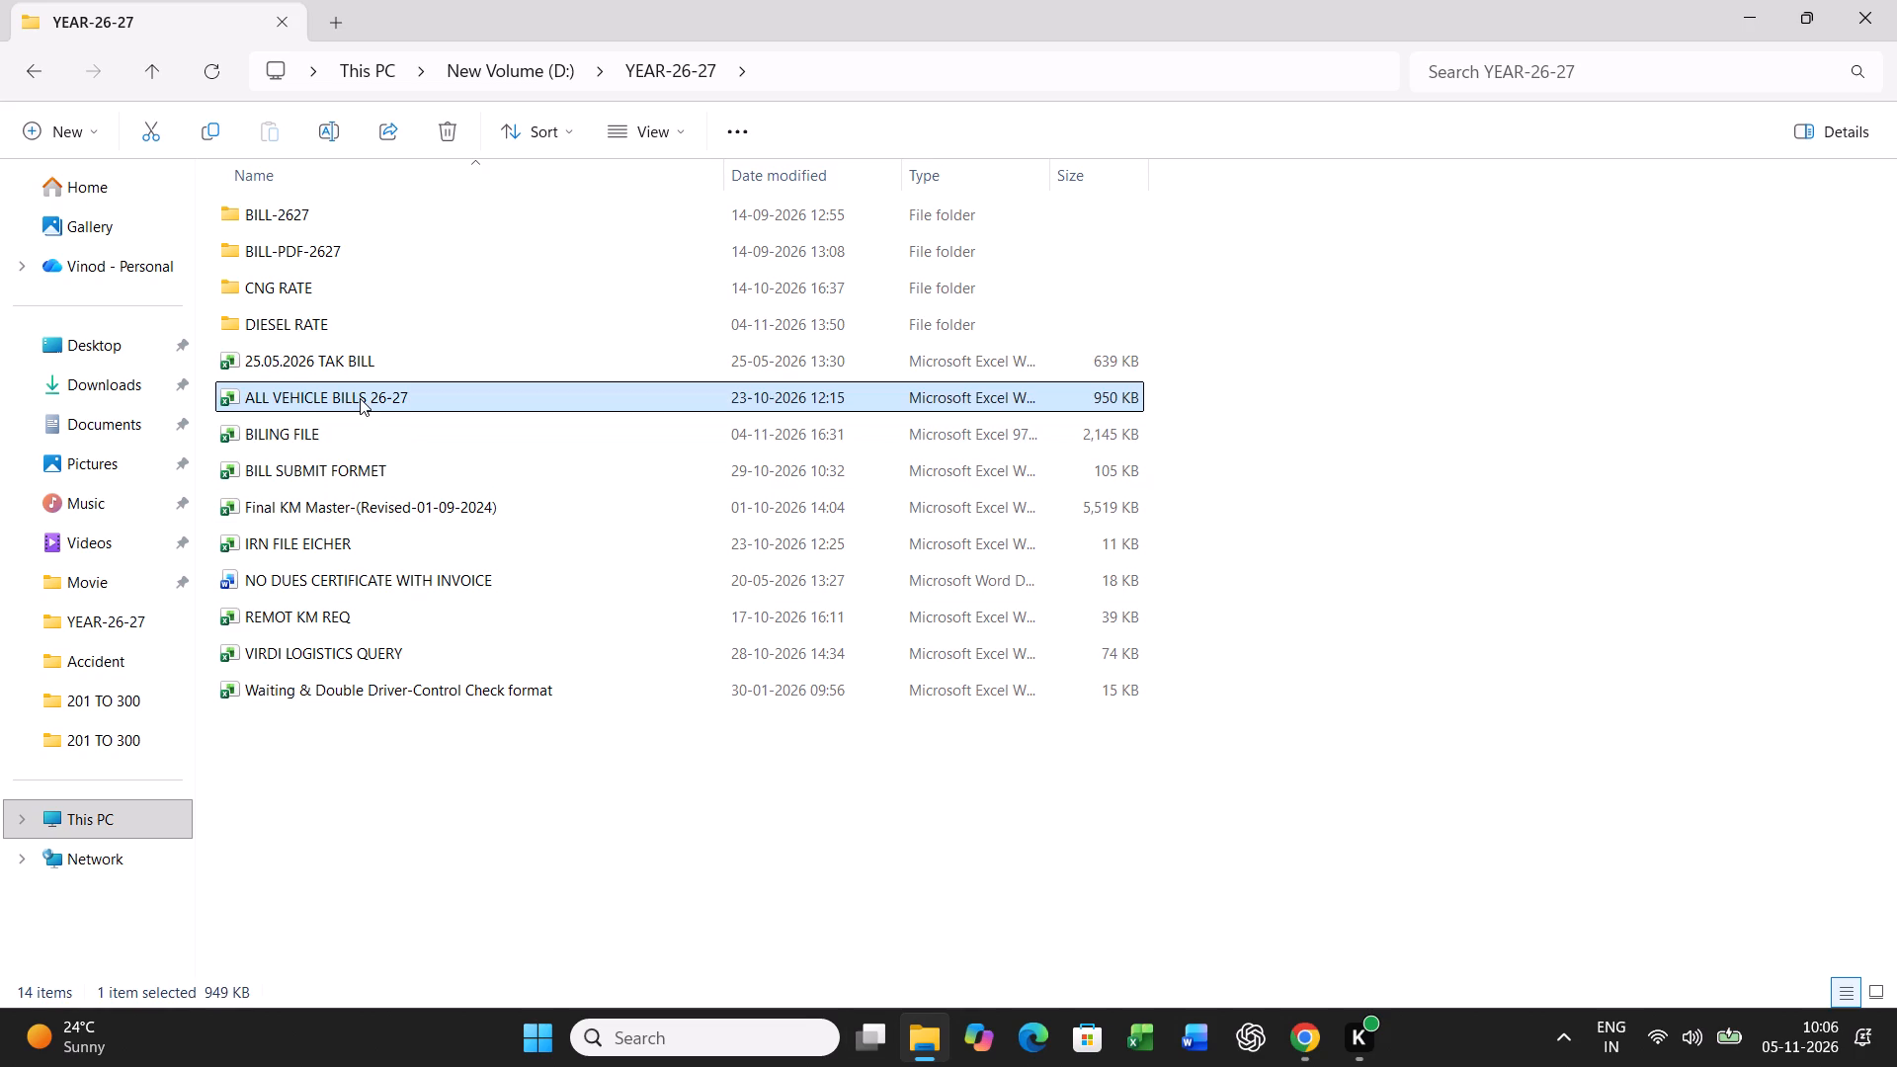
double_click(302, 432)
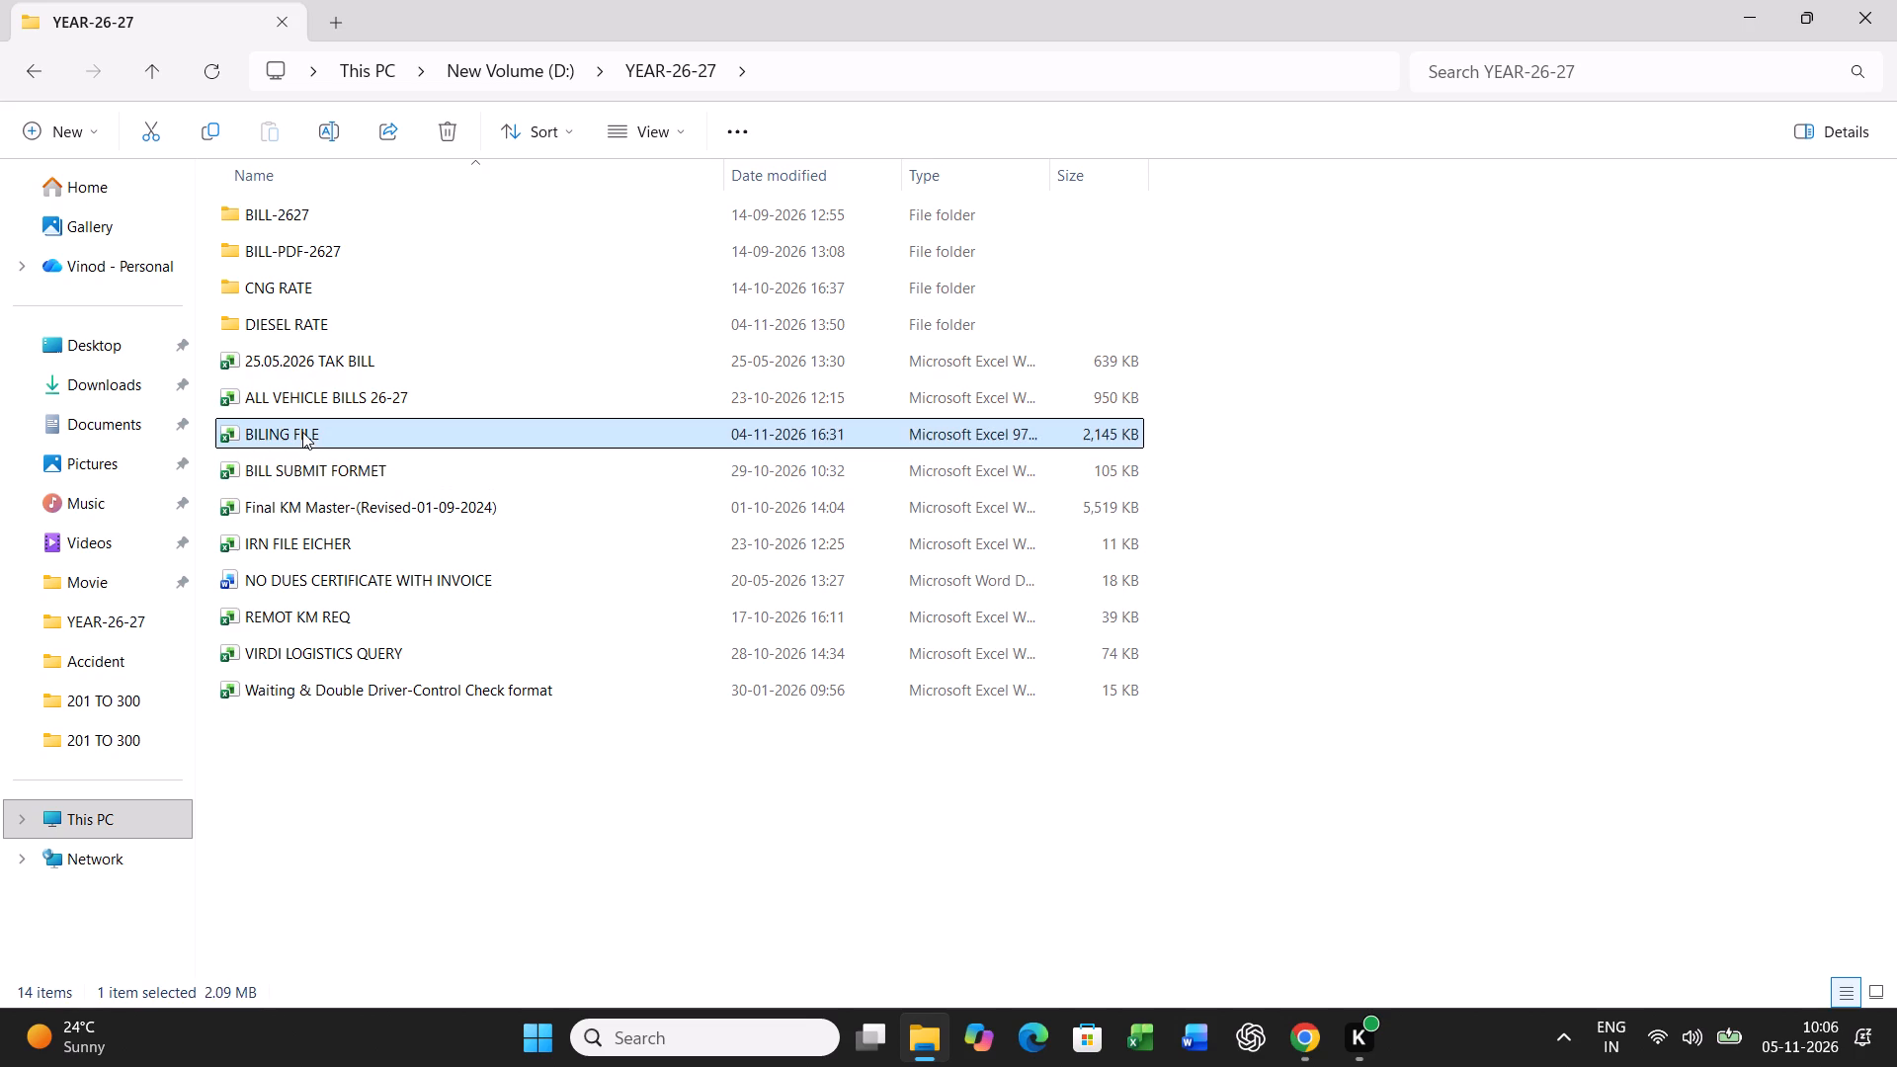
Switch to Chrome, adjust the volume of the playing YouTube video, and minimize the browser.
click(1310, 1023)
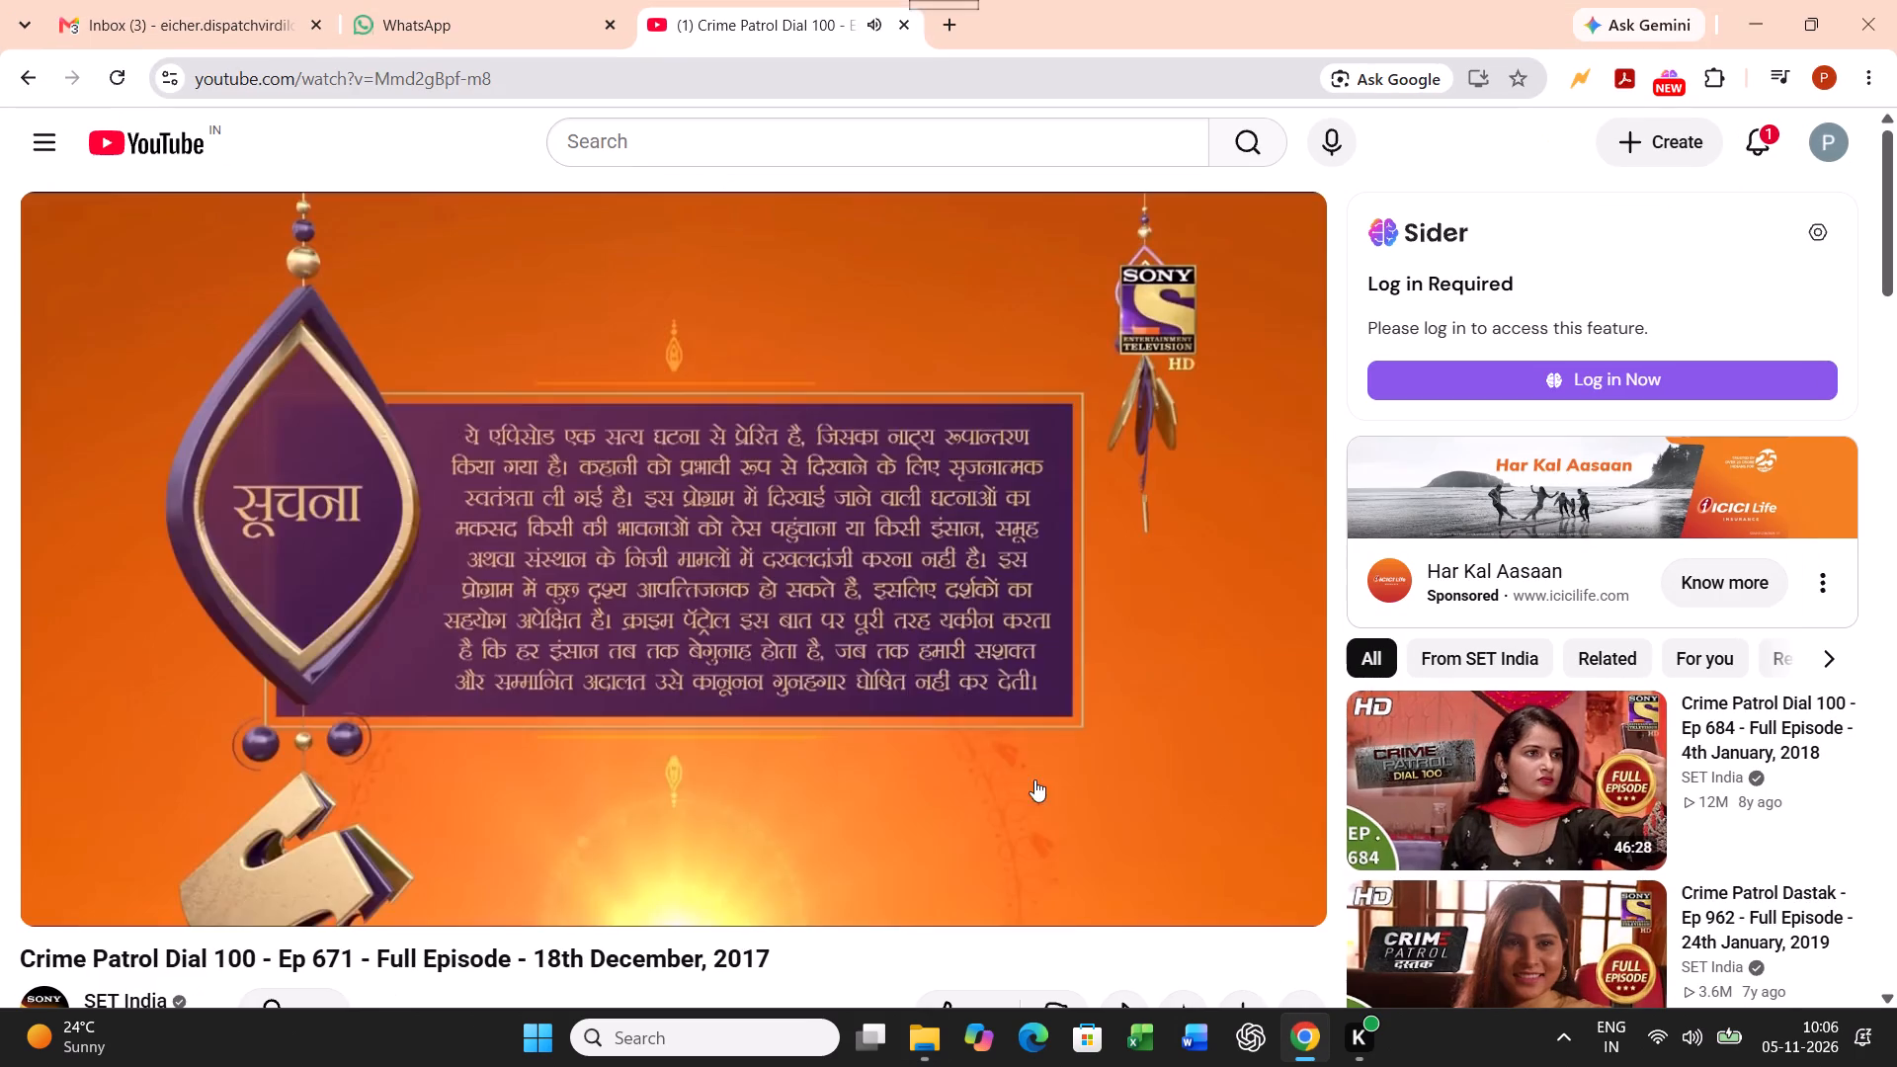
click(171, 889)
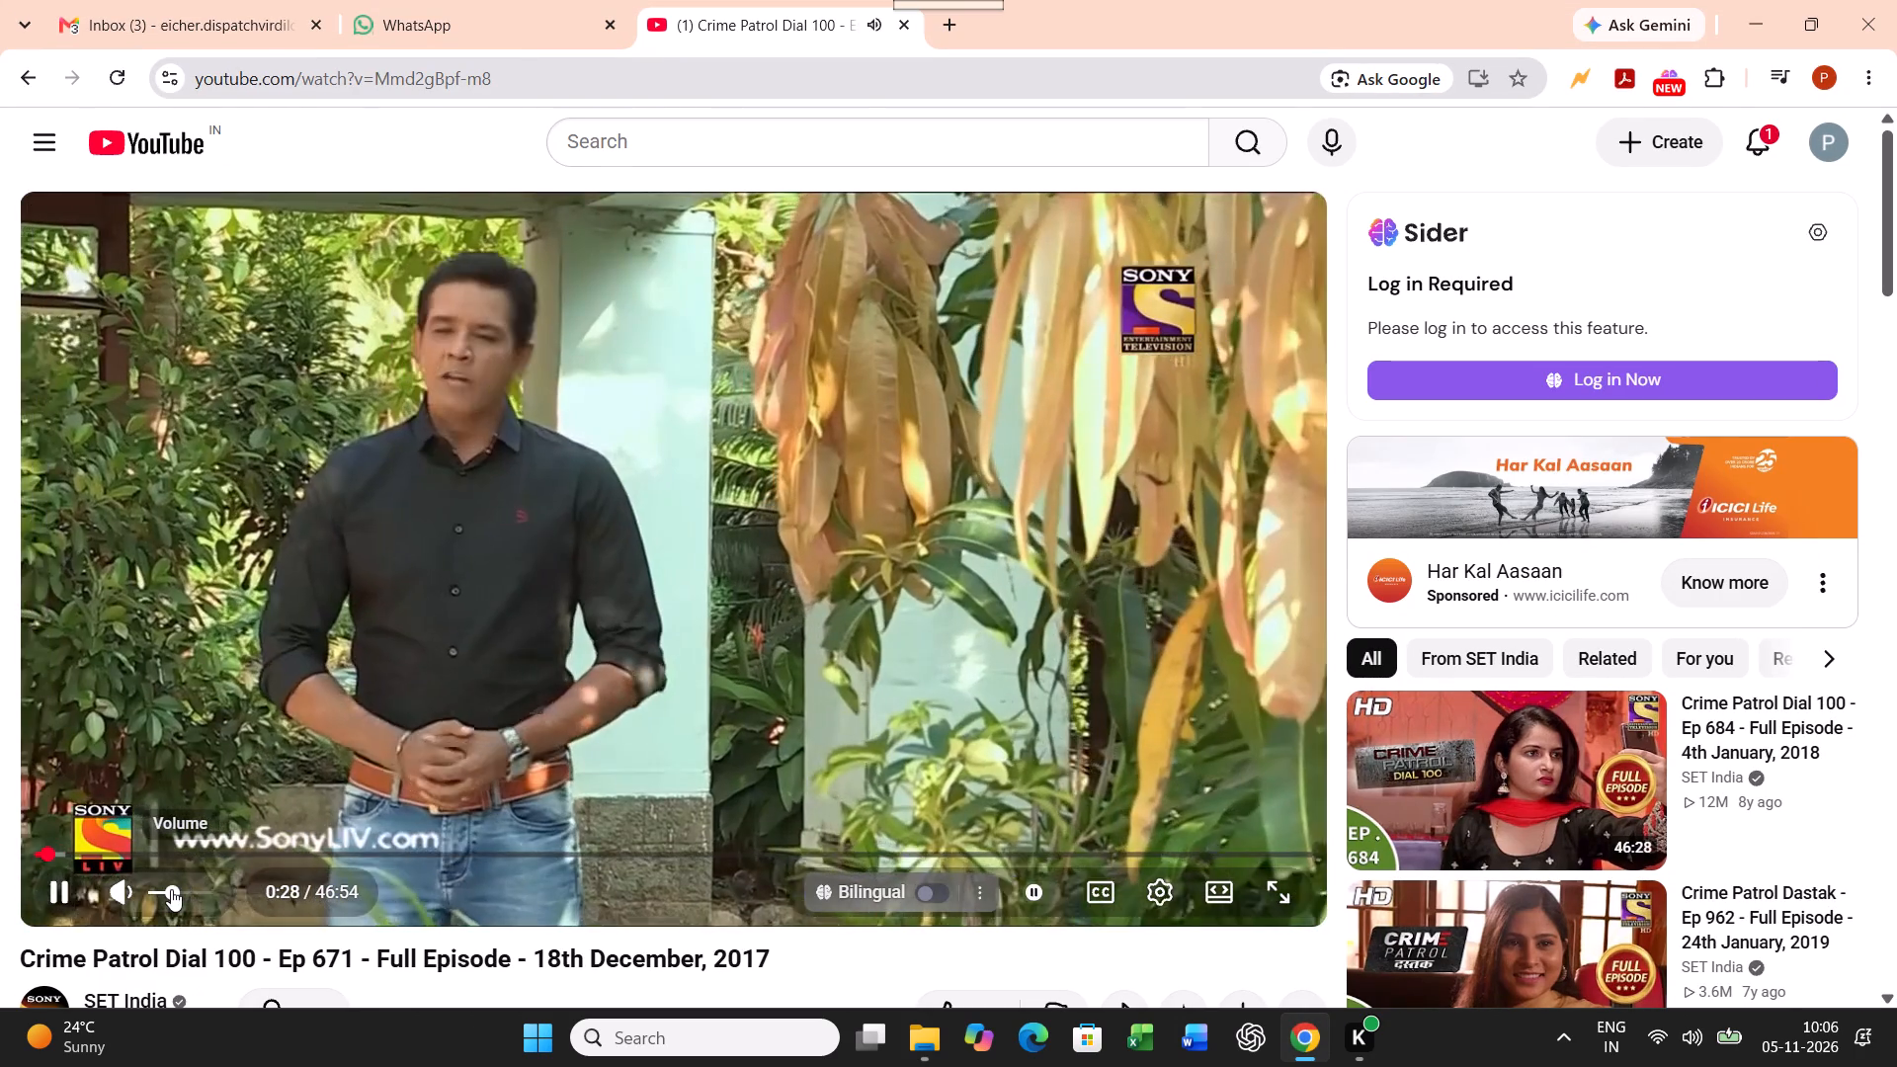
click(1757, 0)
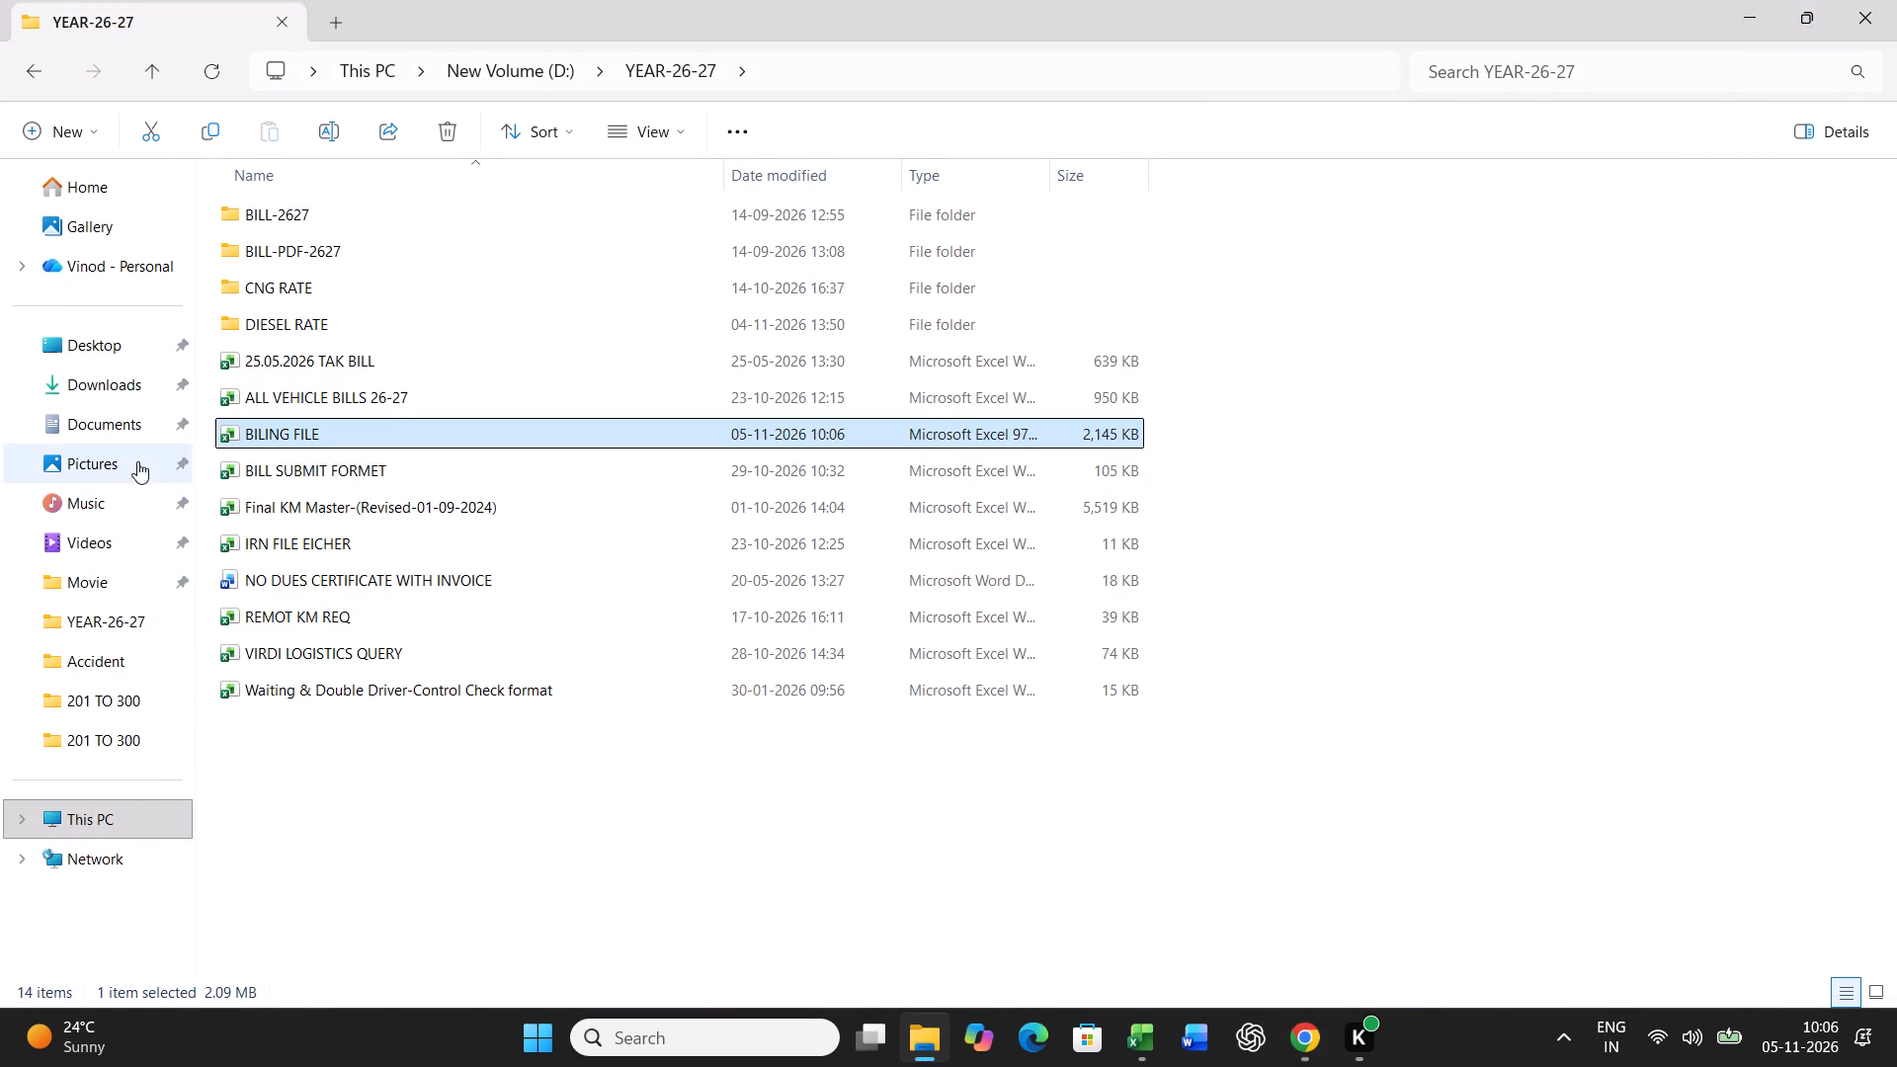
Switch to the BILING FILE workbook in Excel and maximize its window.
click(1128, 1039)
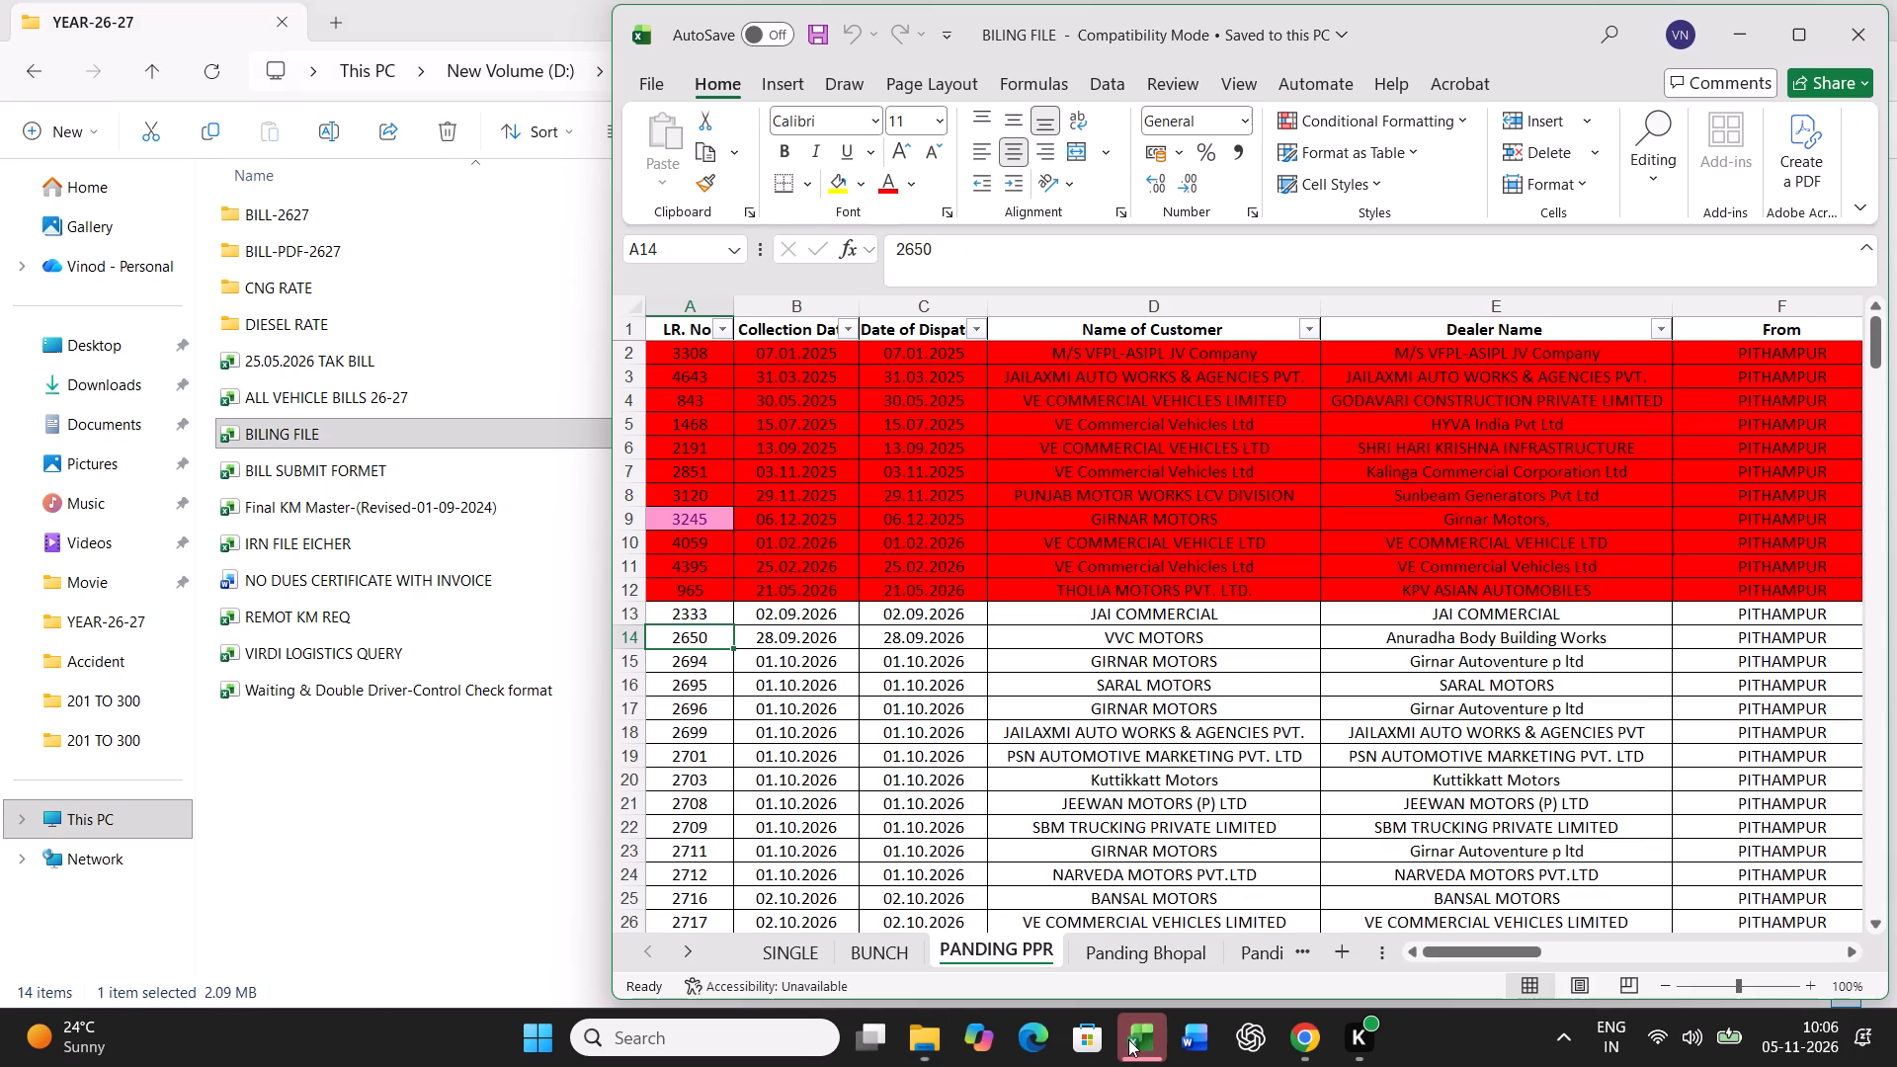
click(1807, 20)
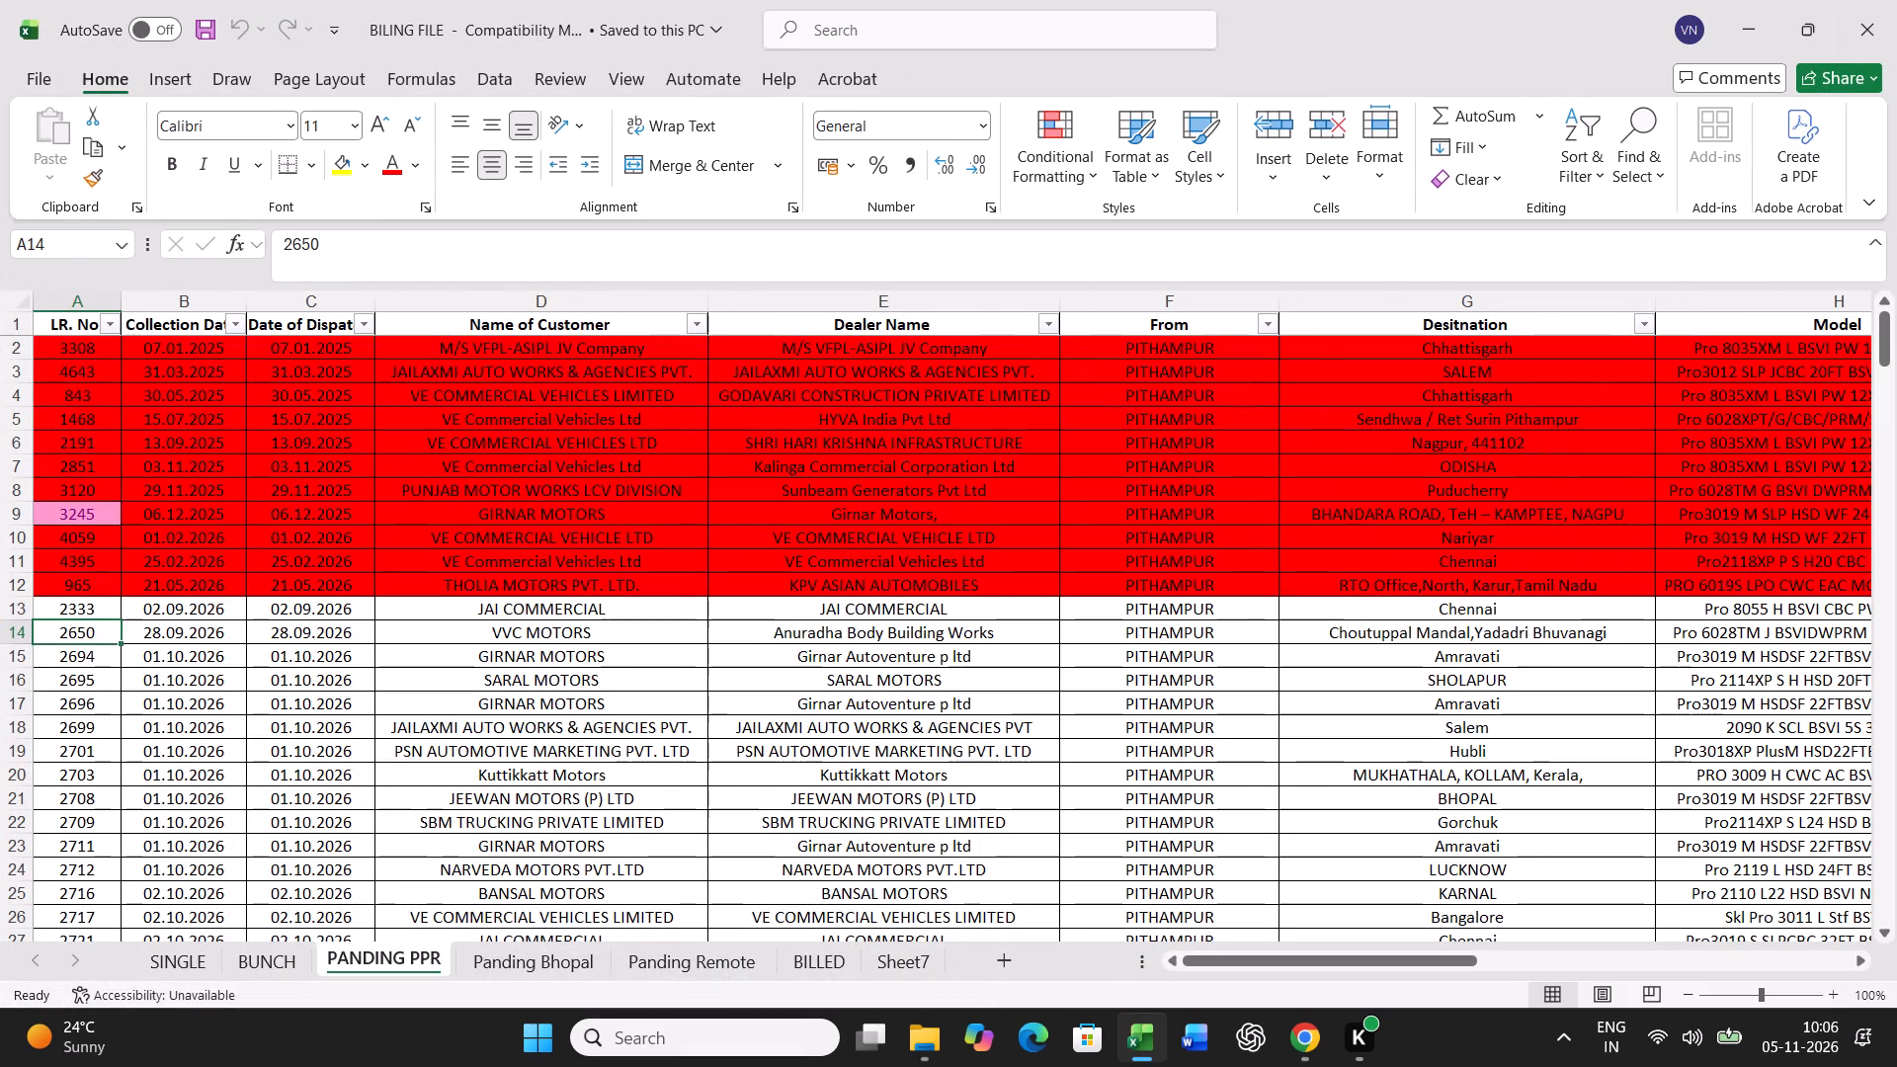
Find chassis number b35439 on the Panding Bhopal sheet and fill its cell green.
click(520, 971)
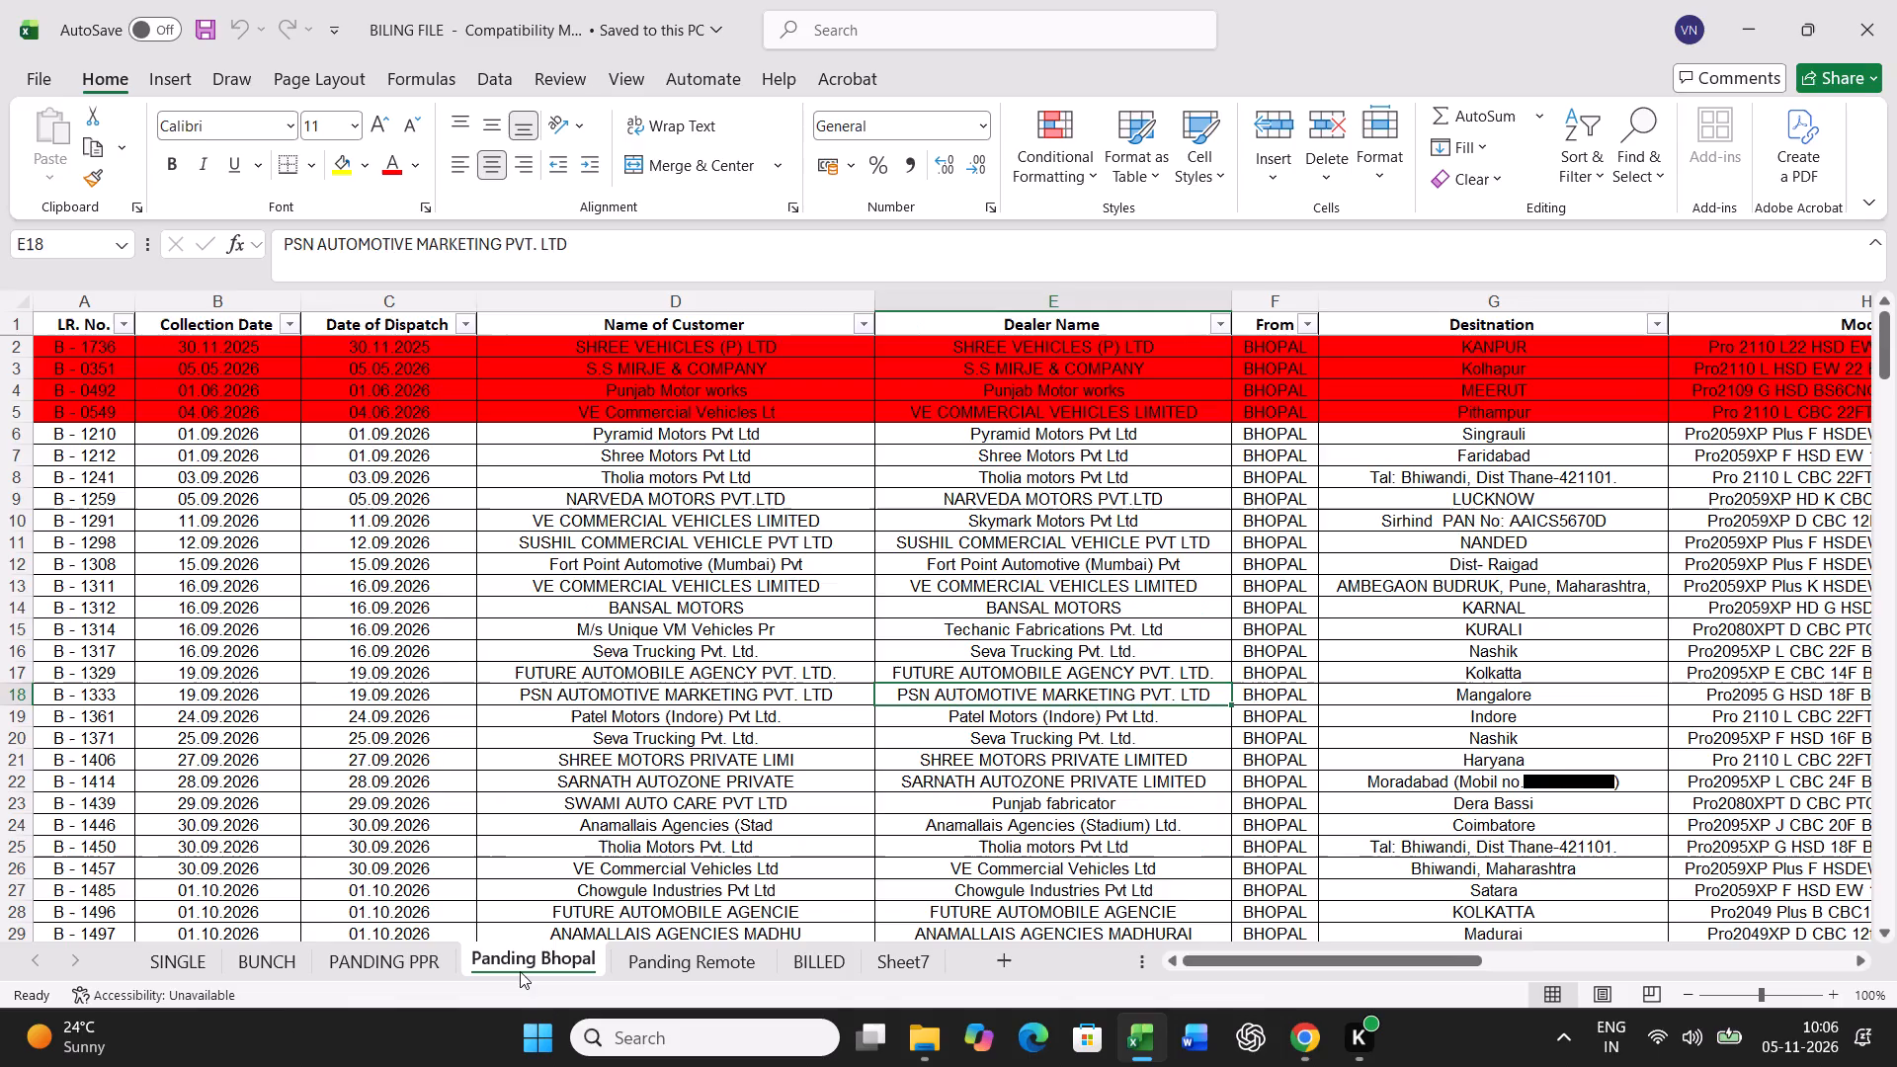
click(790, 710)
key(ctrl+f)
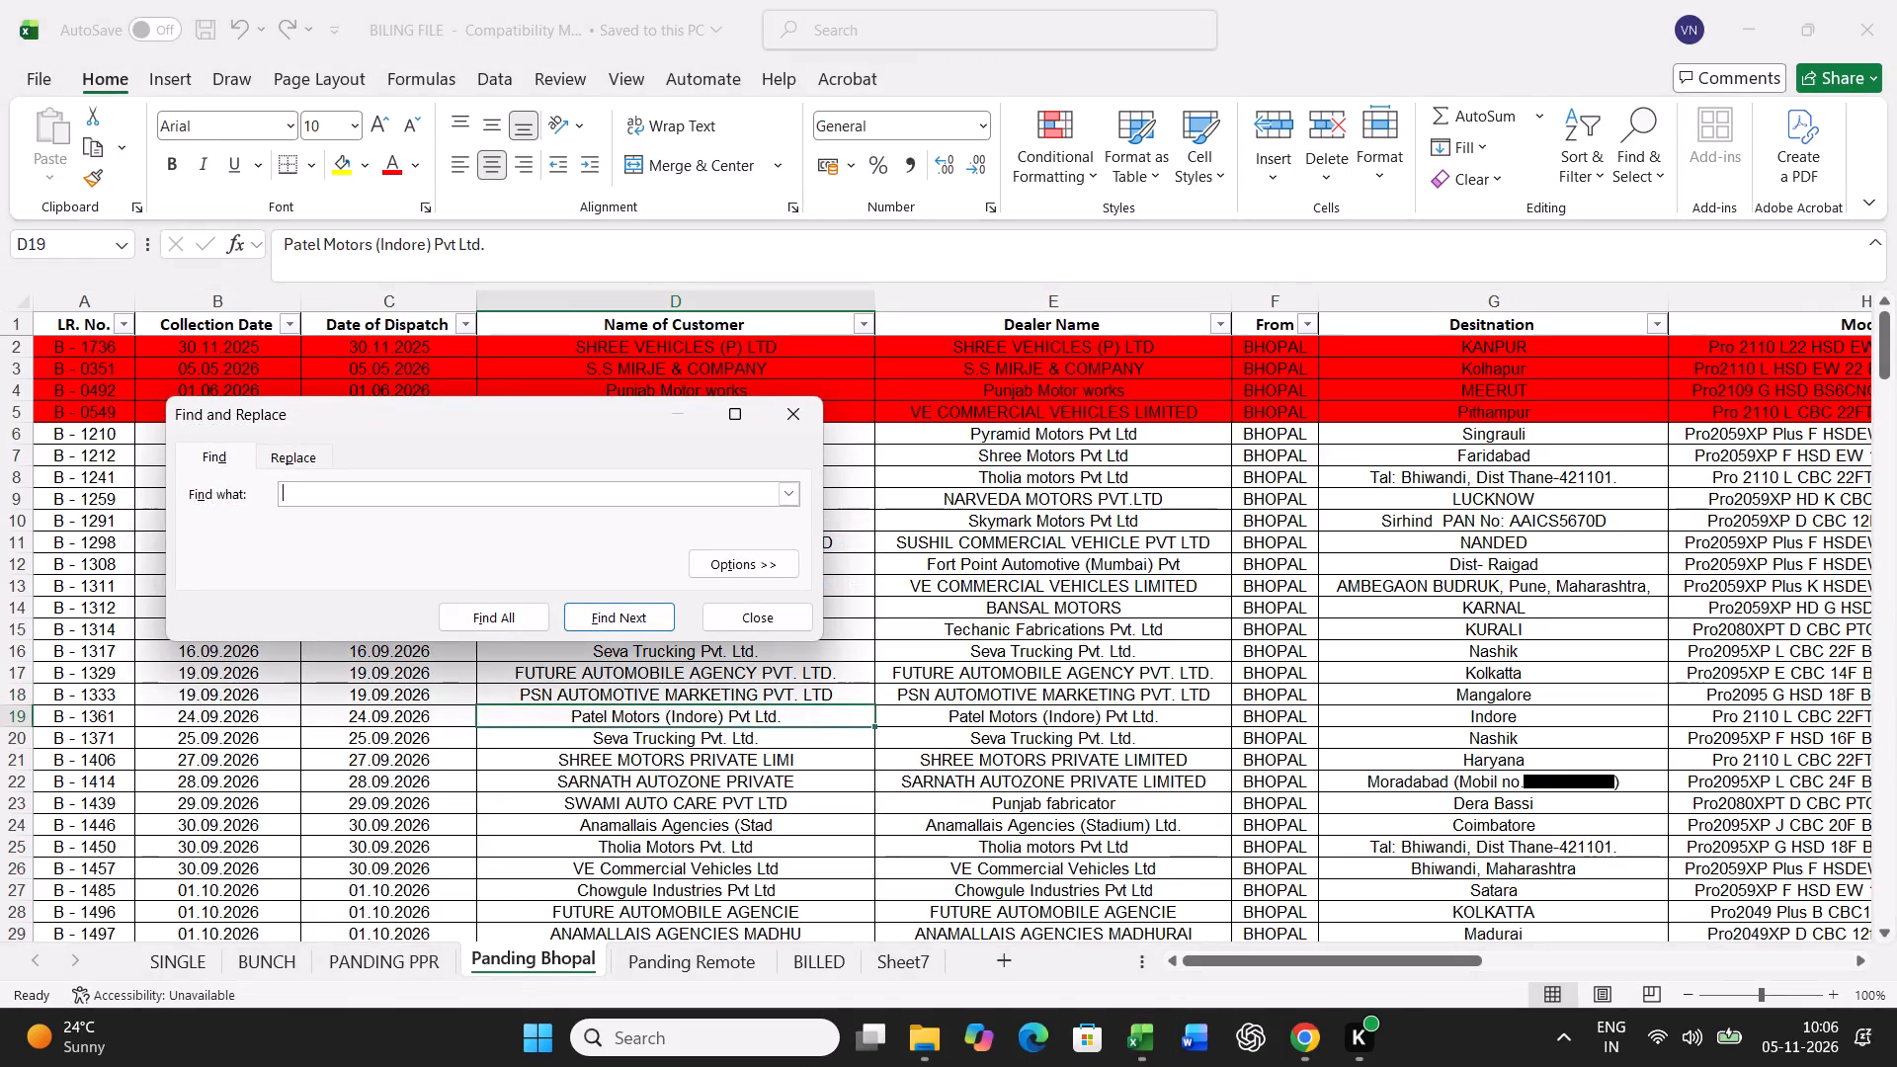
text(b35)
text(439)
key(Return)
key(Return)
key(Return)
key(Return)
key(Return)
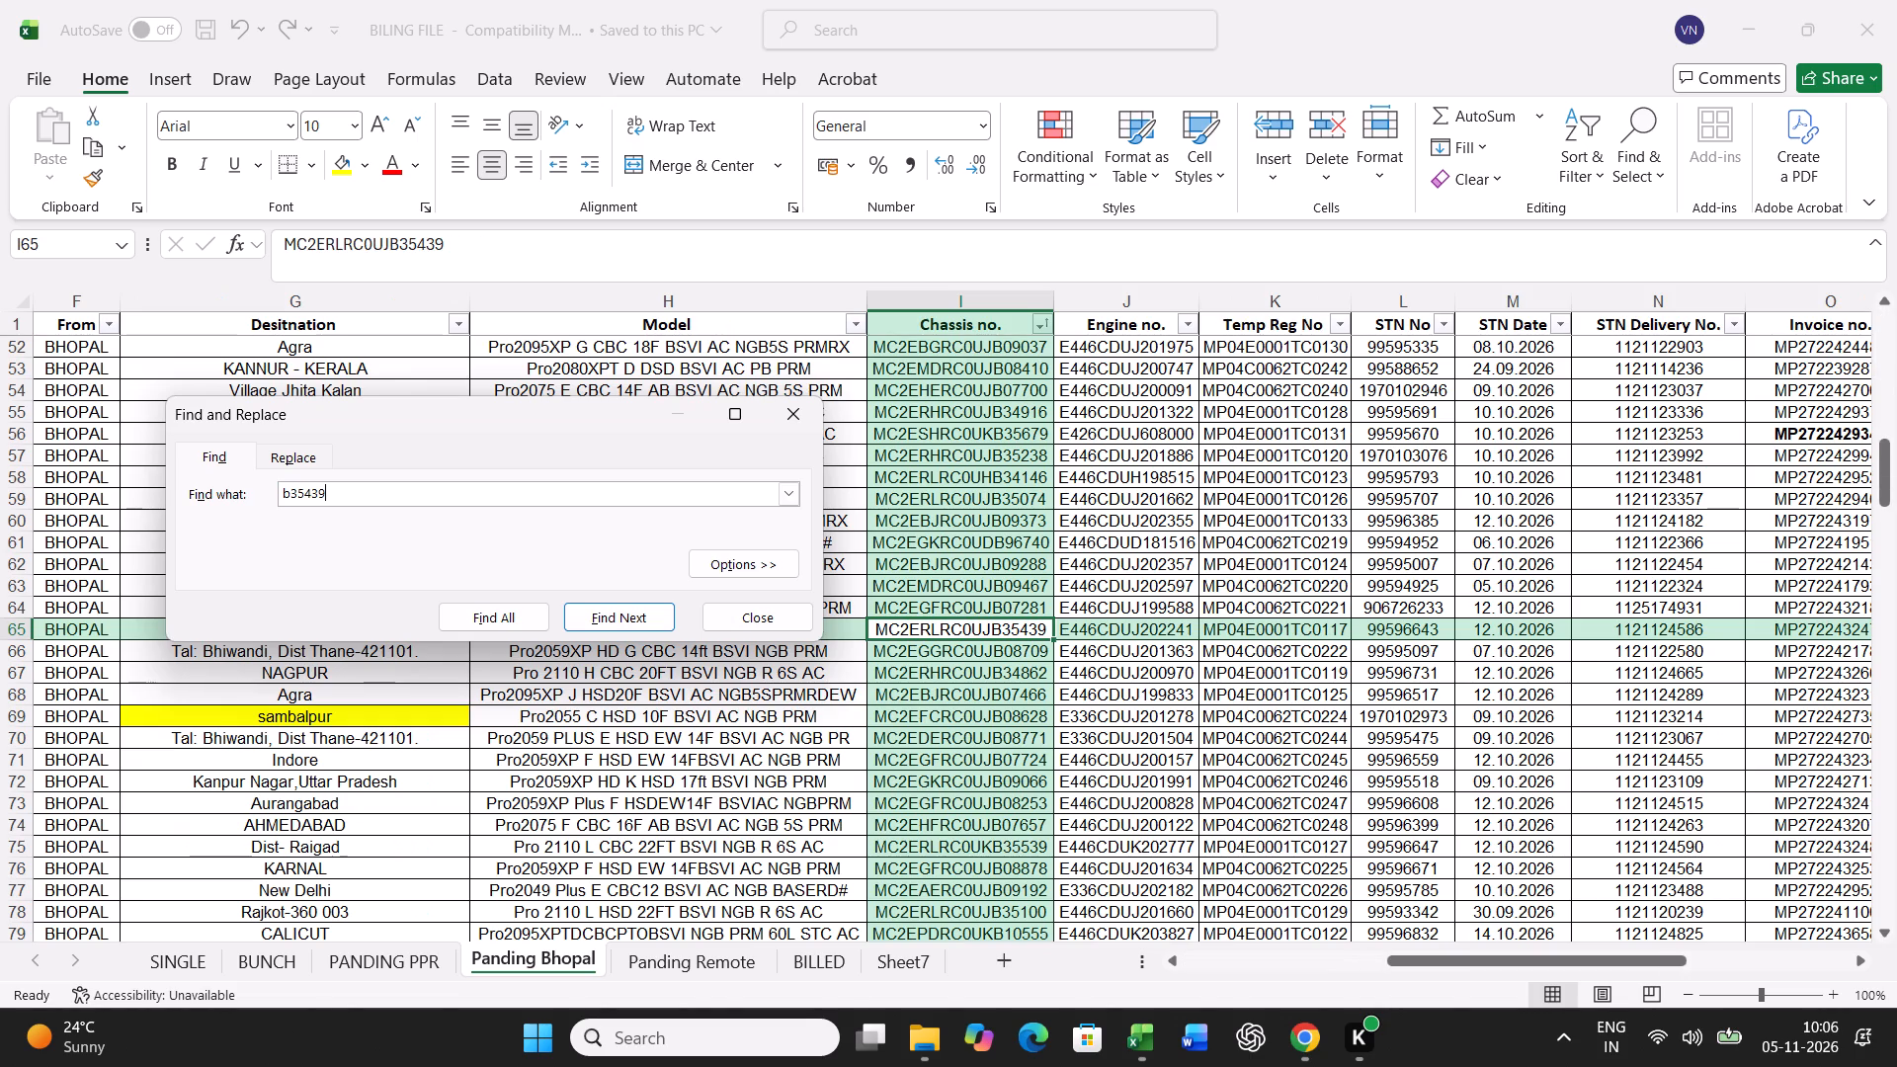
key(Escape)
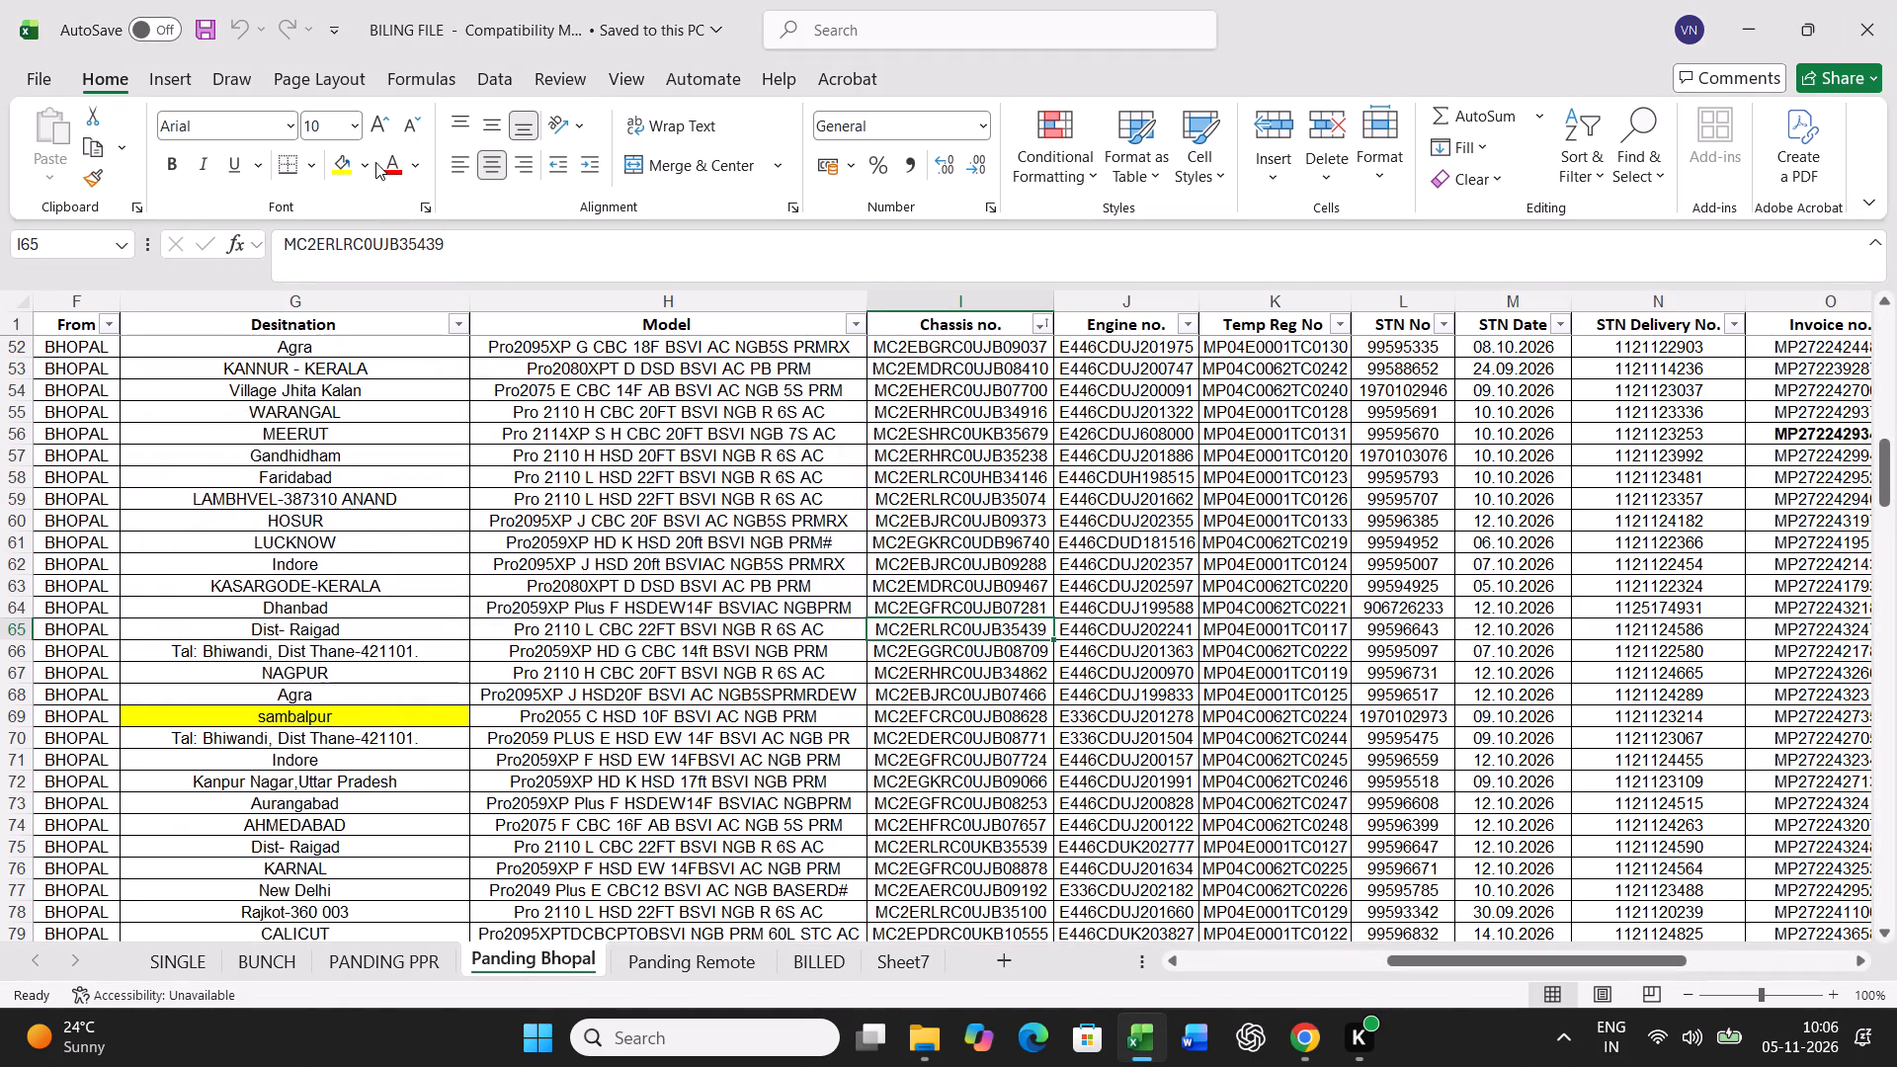
click(363, 154)
click(483, 541)
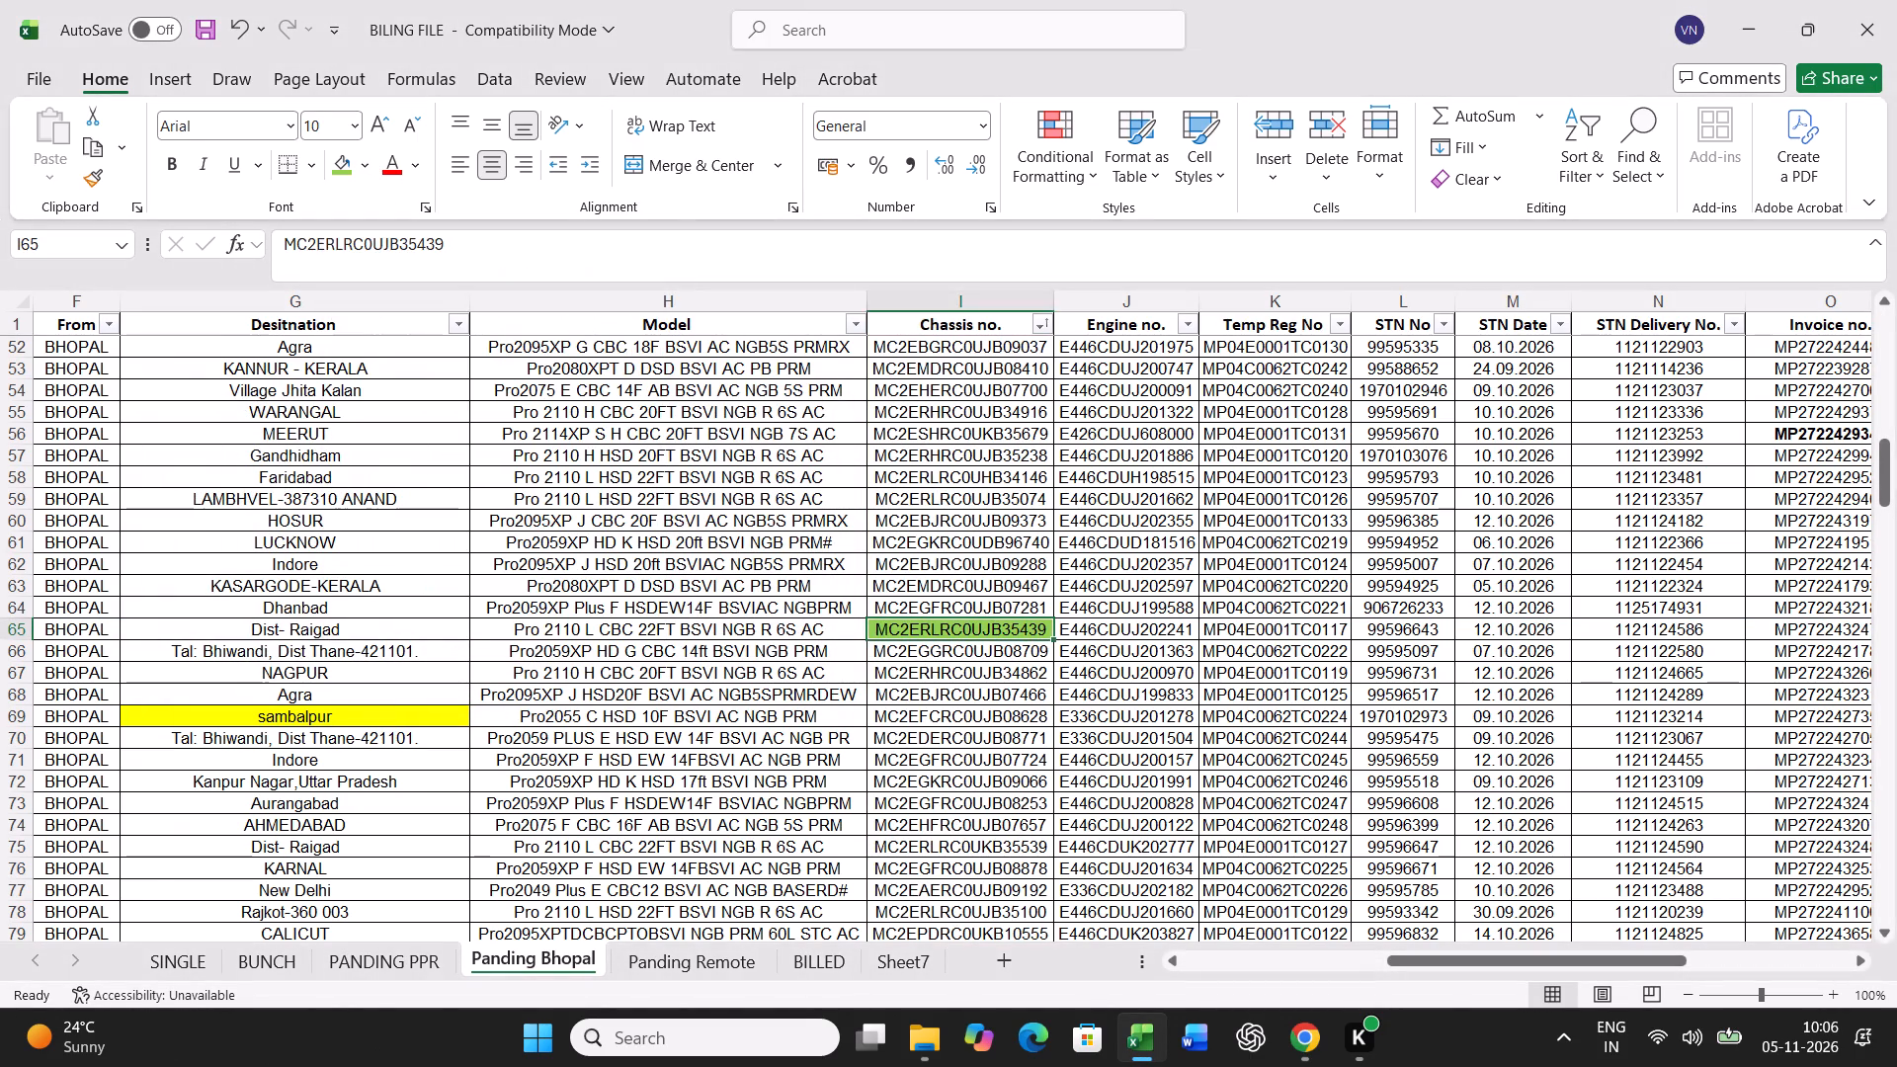
Copy the full B - 1601 record, LR. No. through Cover Note No, and paste it over row 21 of the BUNCH sheet from A21.
key(Left)
key(Left)
key(Left)
key(Left)
key(Left)
key(Left)
key(Left)
key(Left)
key(Left)
key(Left)
key(Left)
key(Left)
key(Left)
key(Left)
key(Left)
key(Left)
key(Left)
key(Left)
key(Left)
key(Left)
key(ctrl+shift+Right)
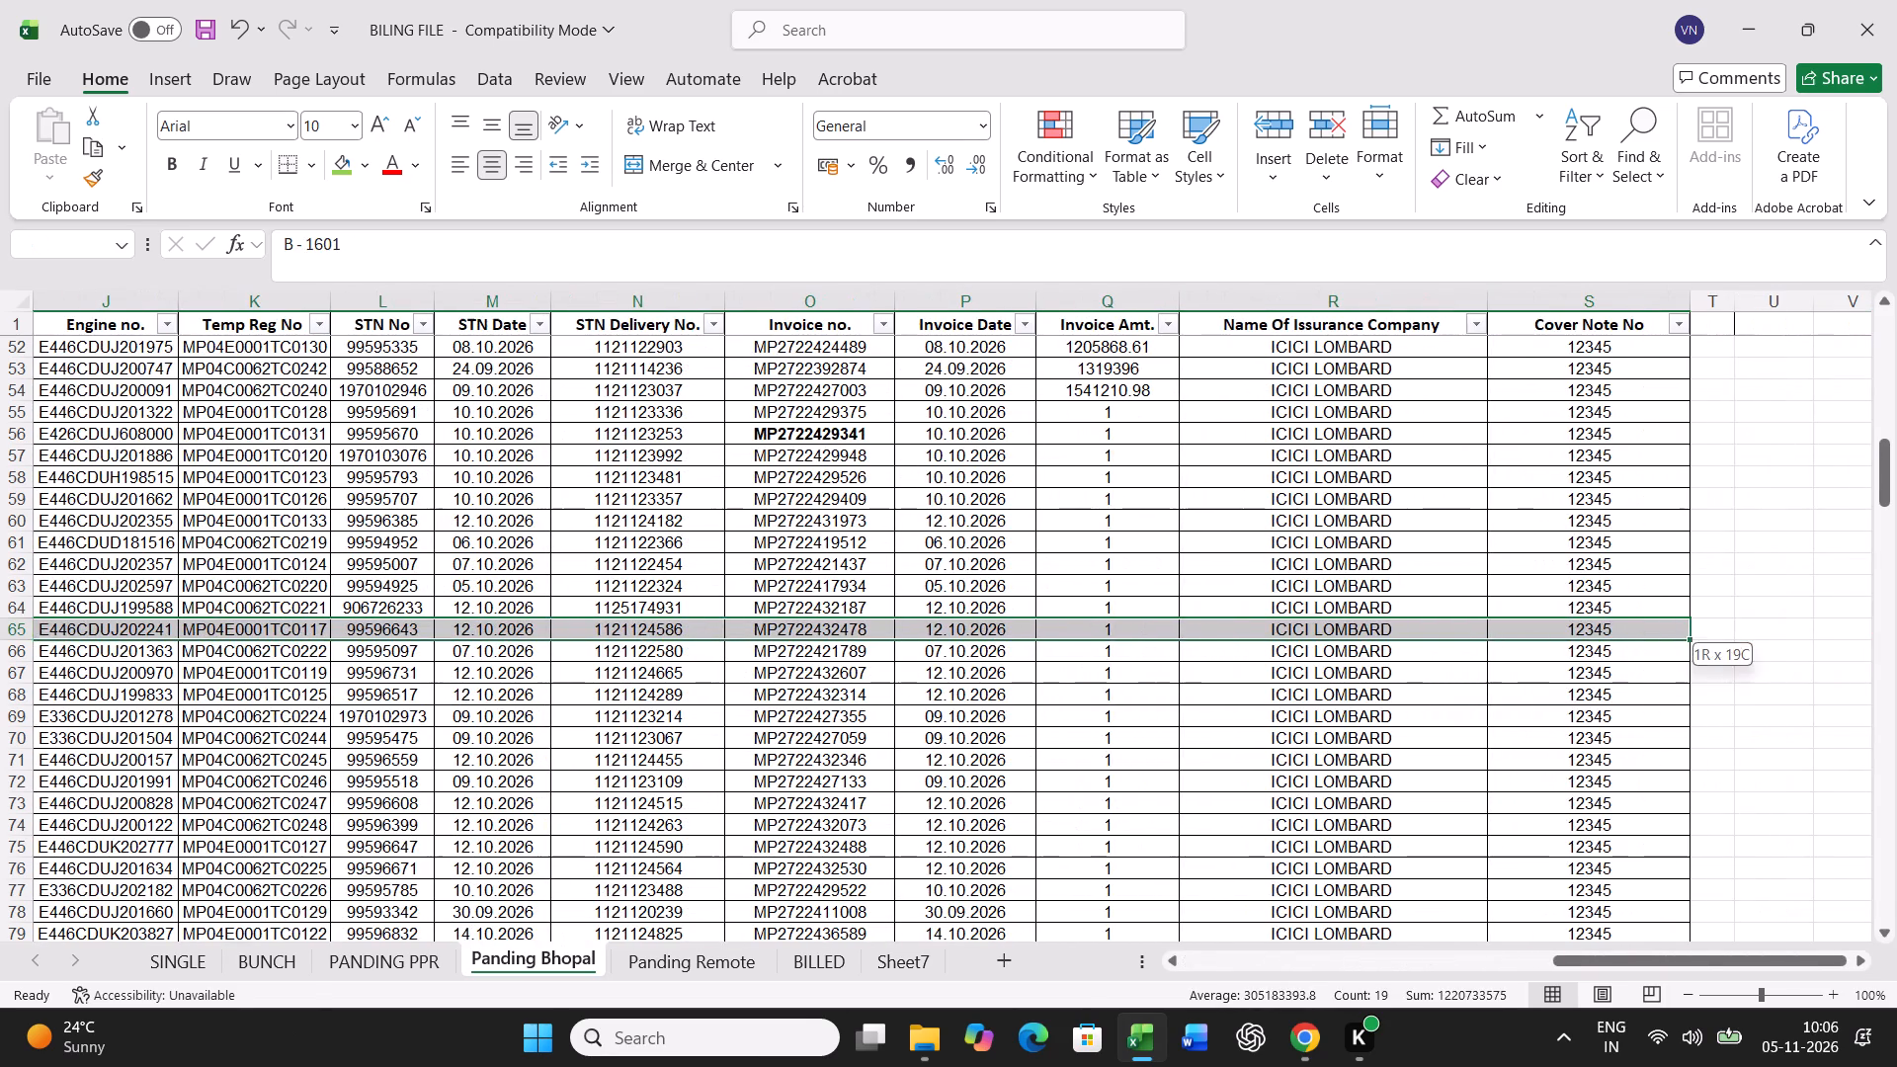
key(ctrl+c)
click(292, 956)
scroll(421, 862, up, 11)
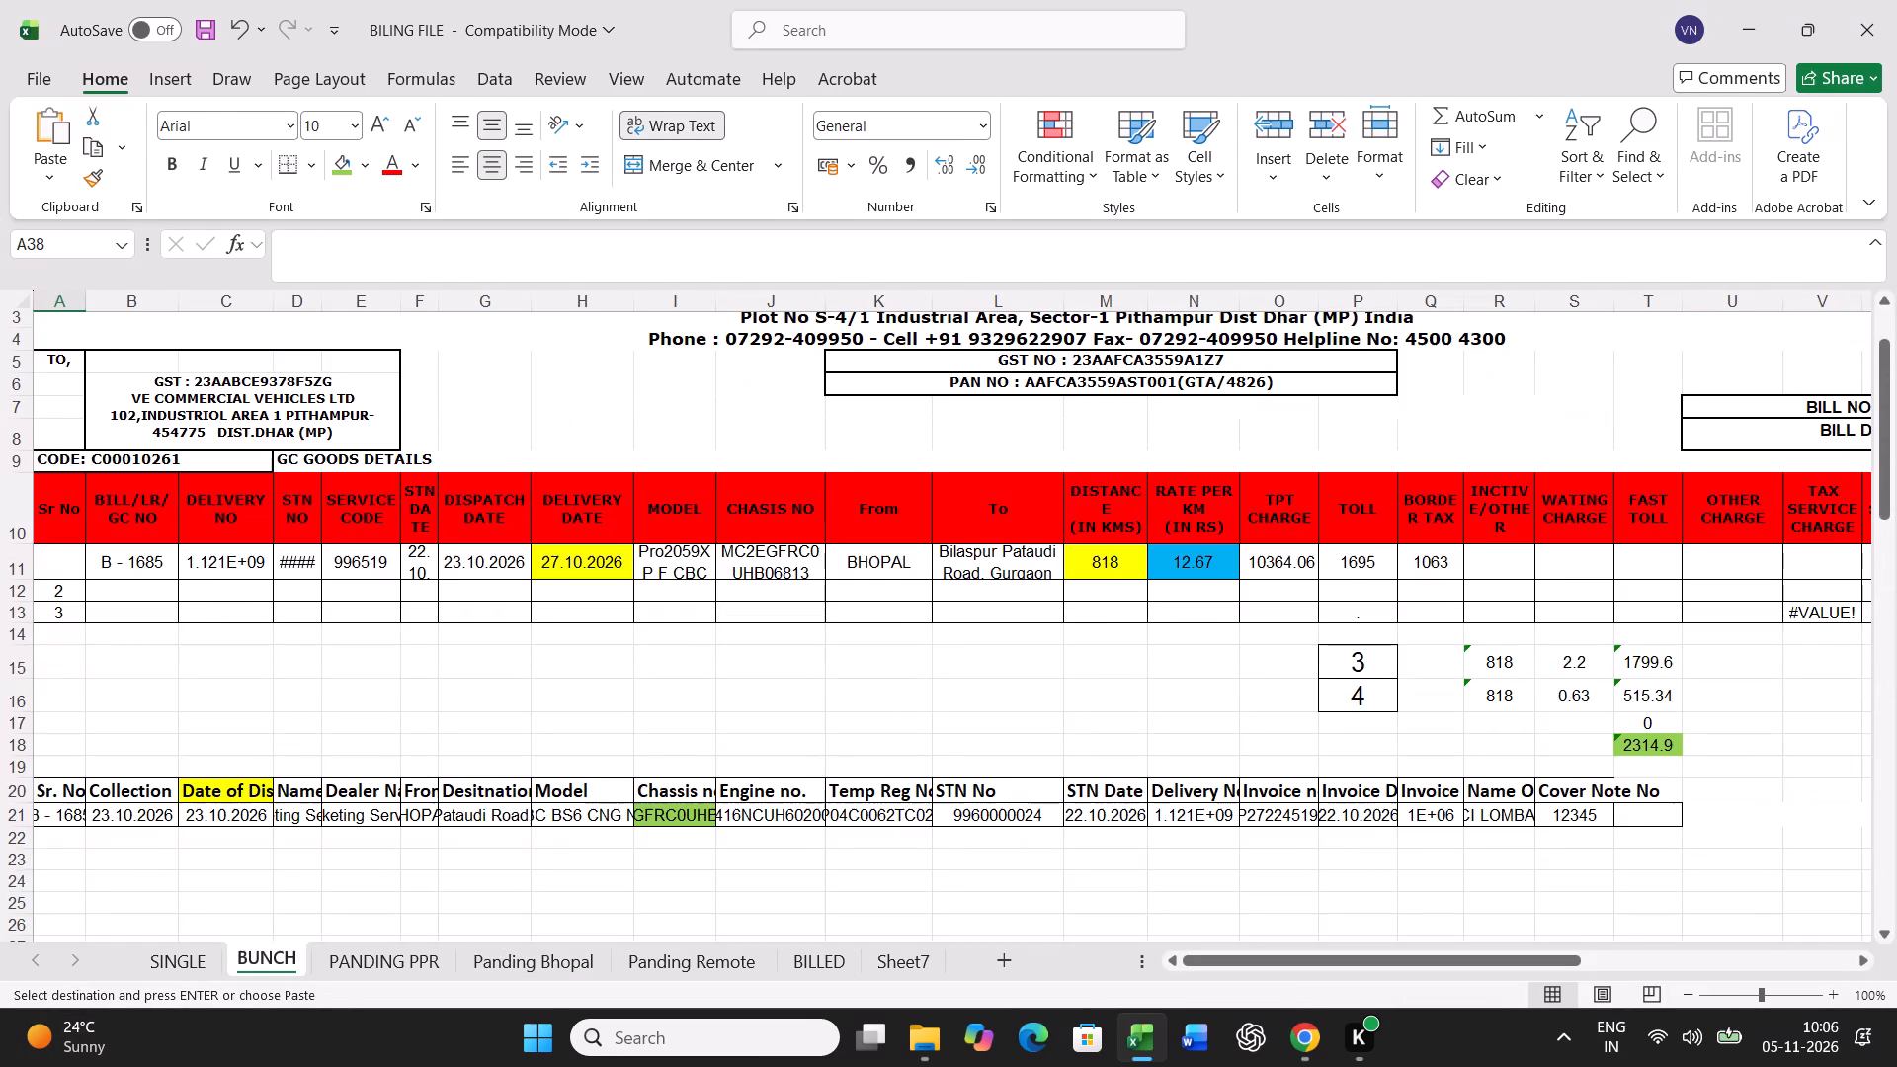
click(64, 805)
key(ctrl+v)
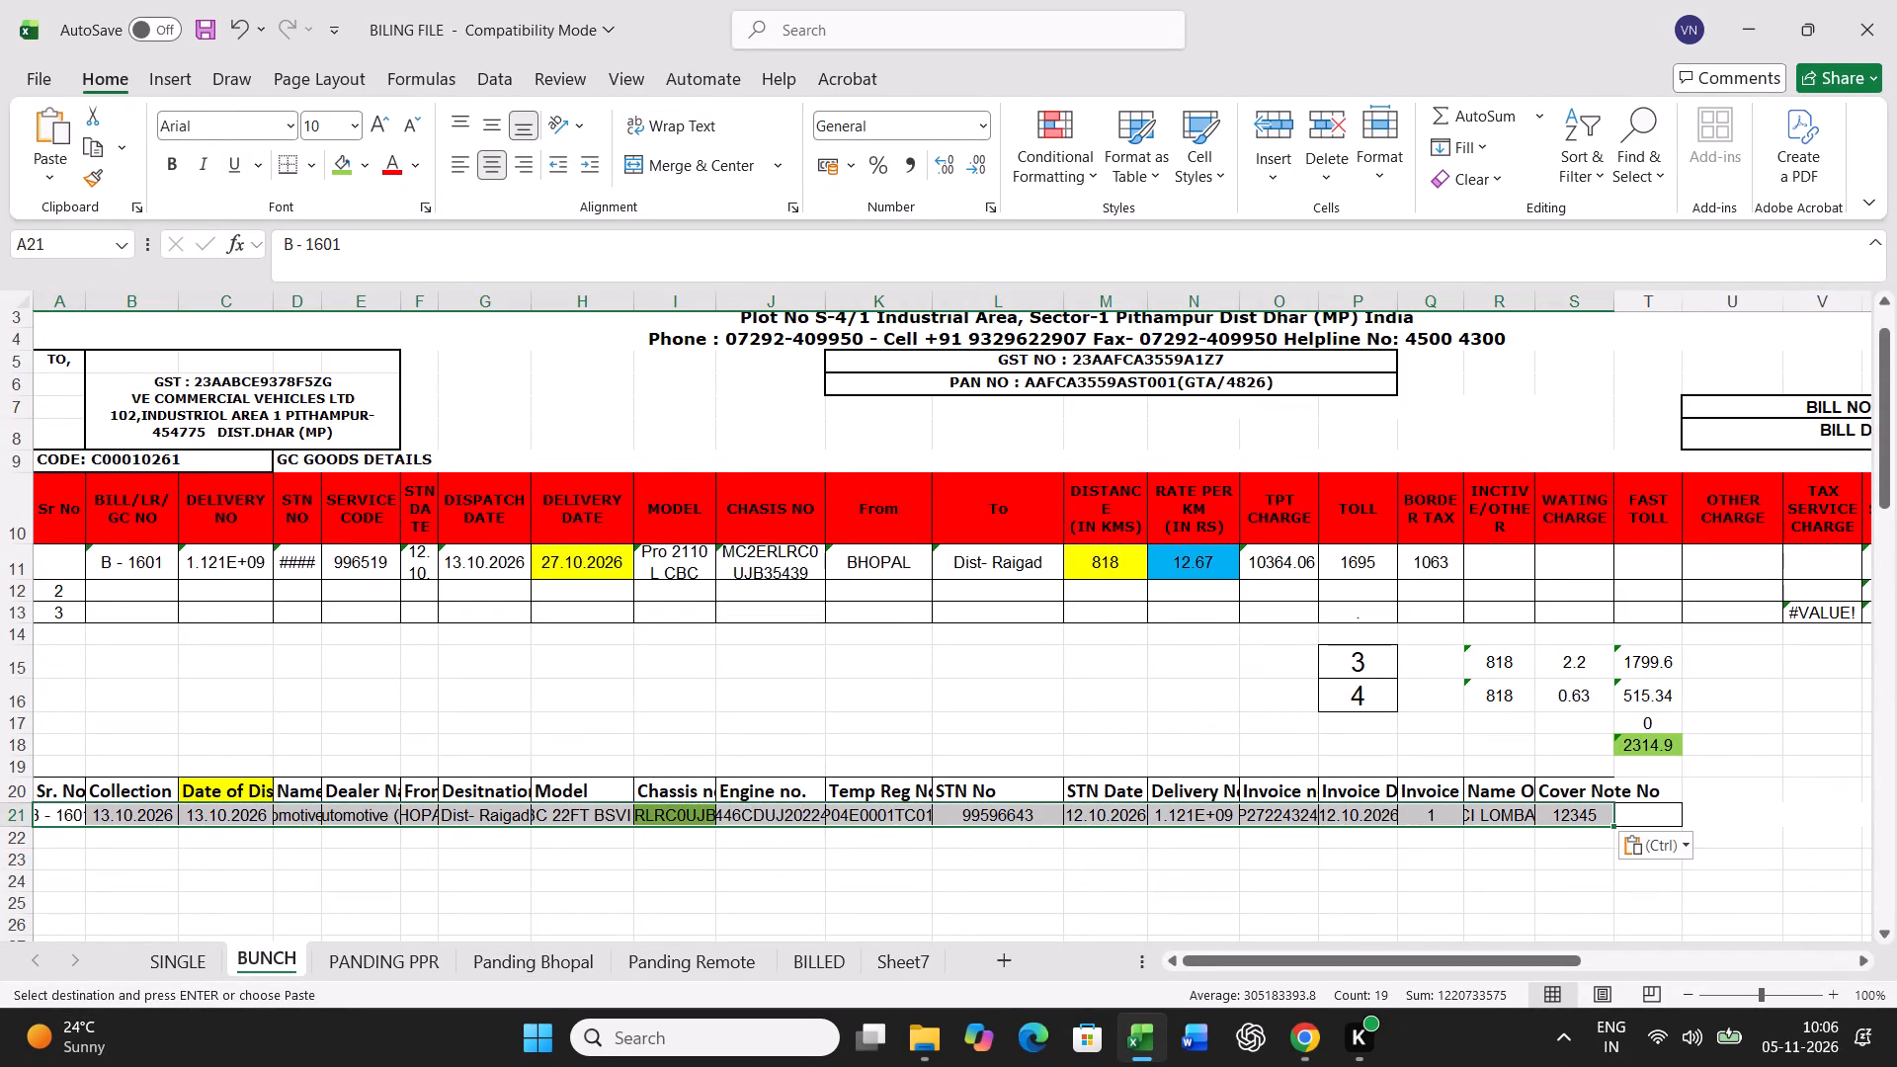
Set the delivery date in row 11 of the BUNCH sheet to 15.10.2026.
click(575, 564)
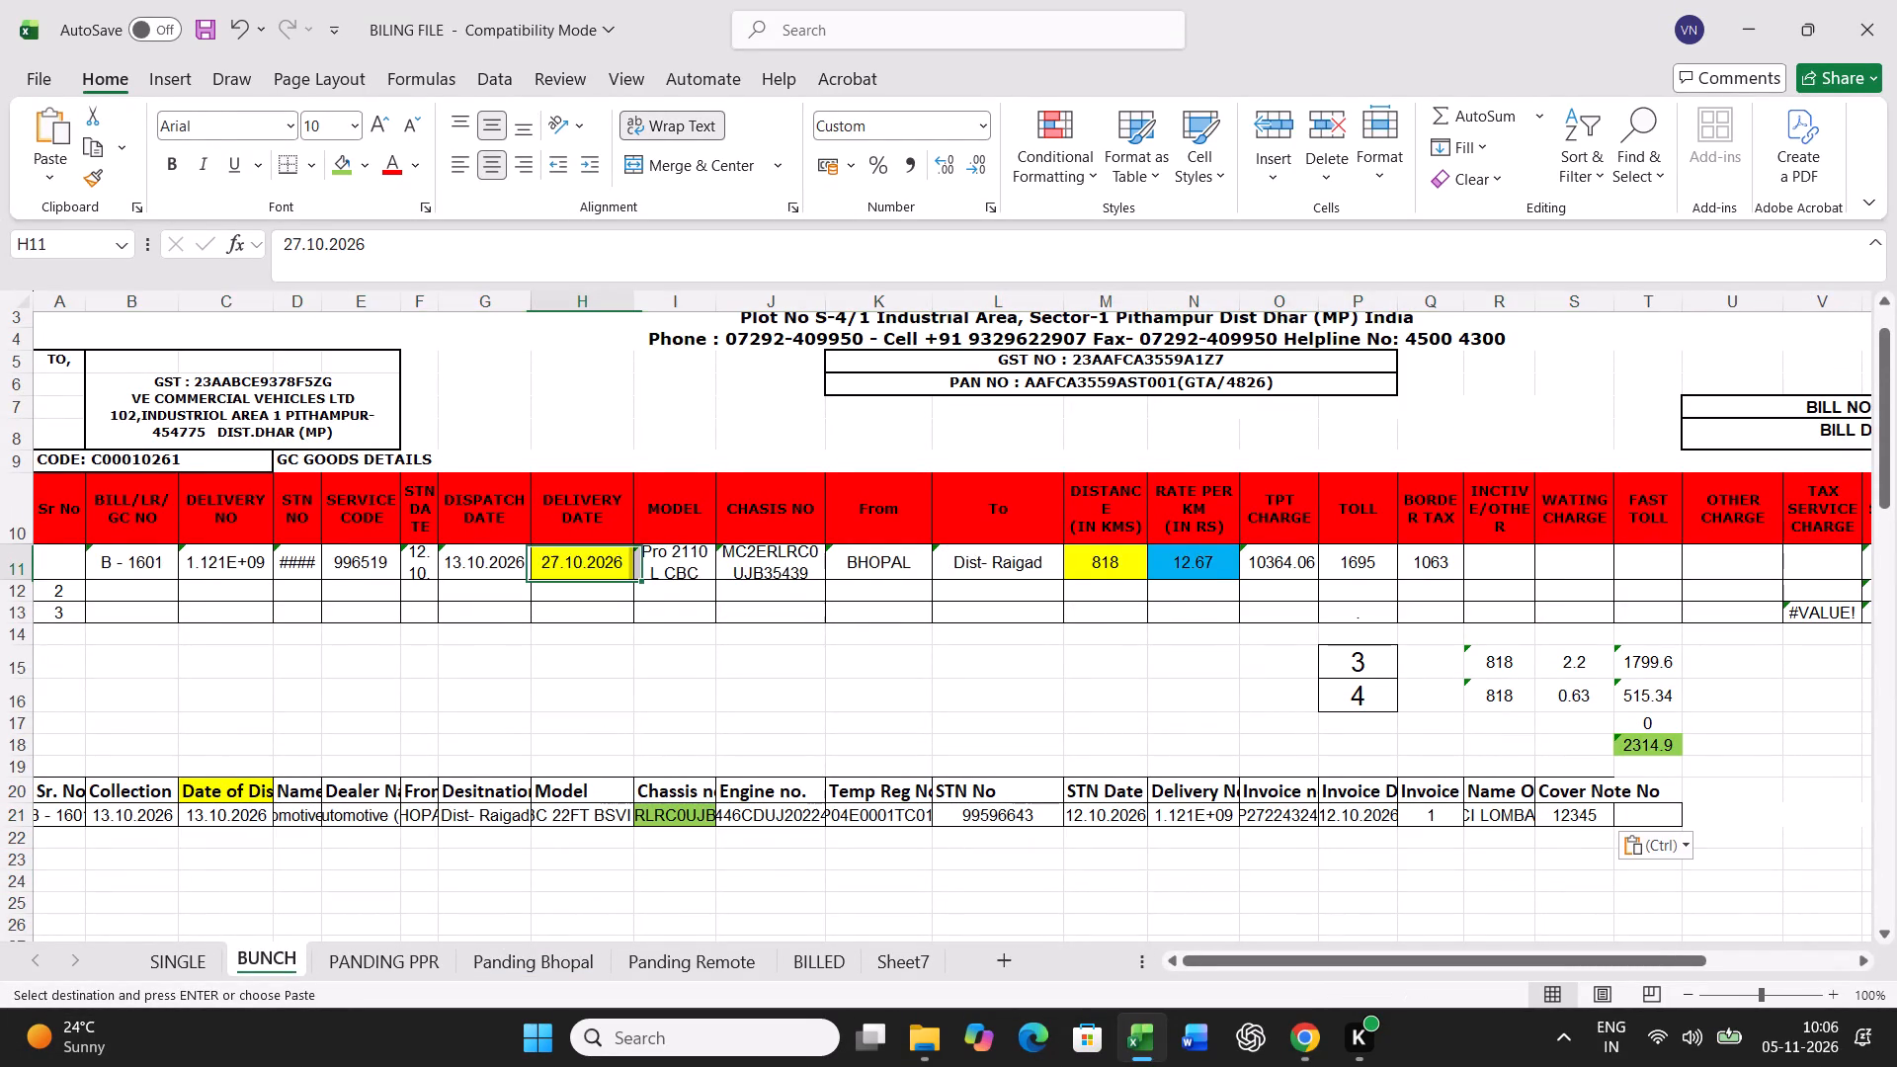
text(15.10.2026)
key(Return)
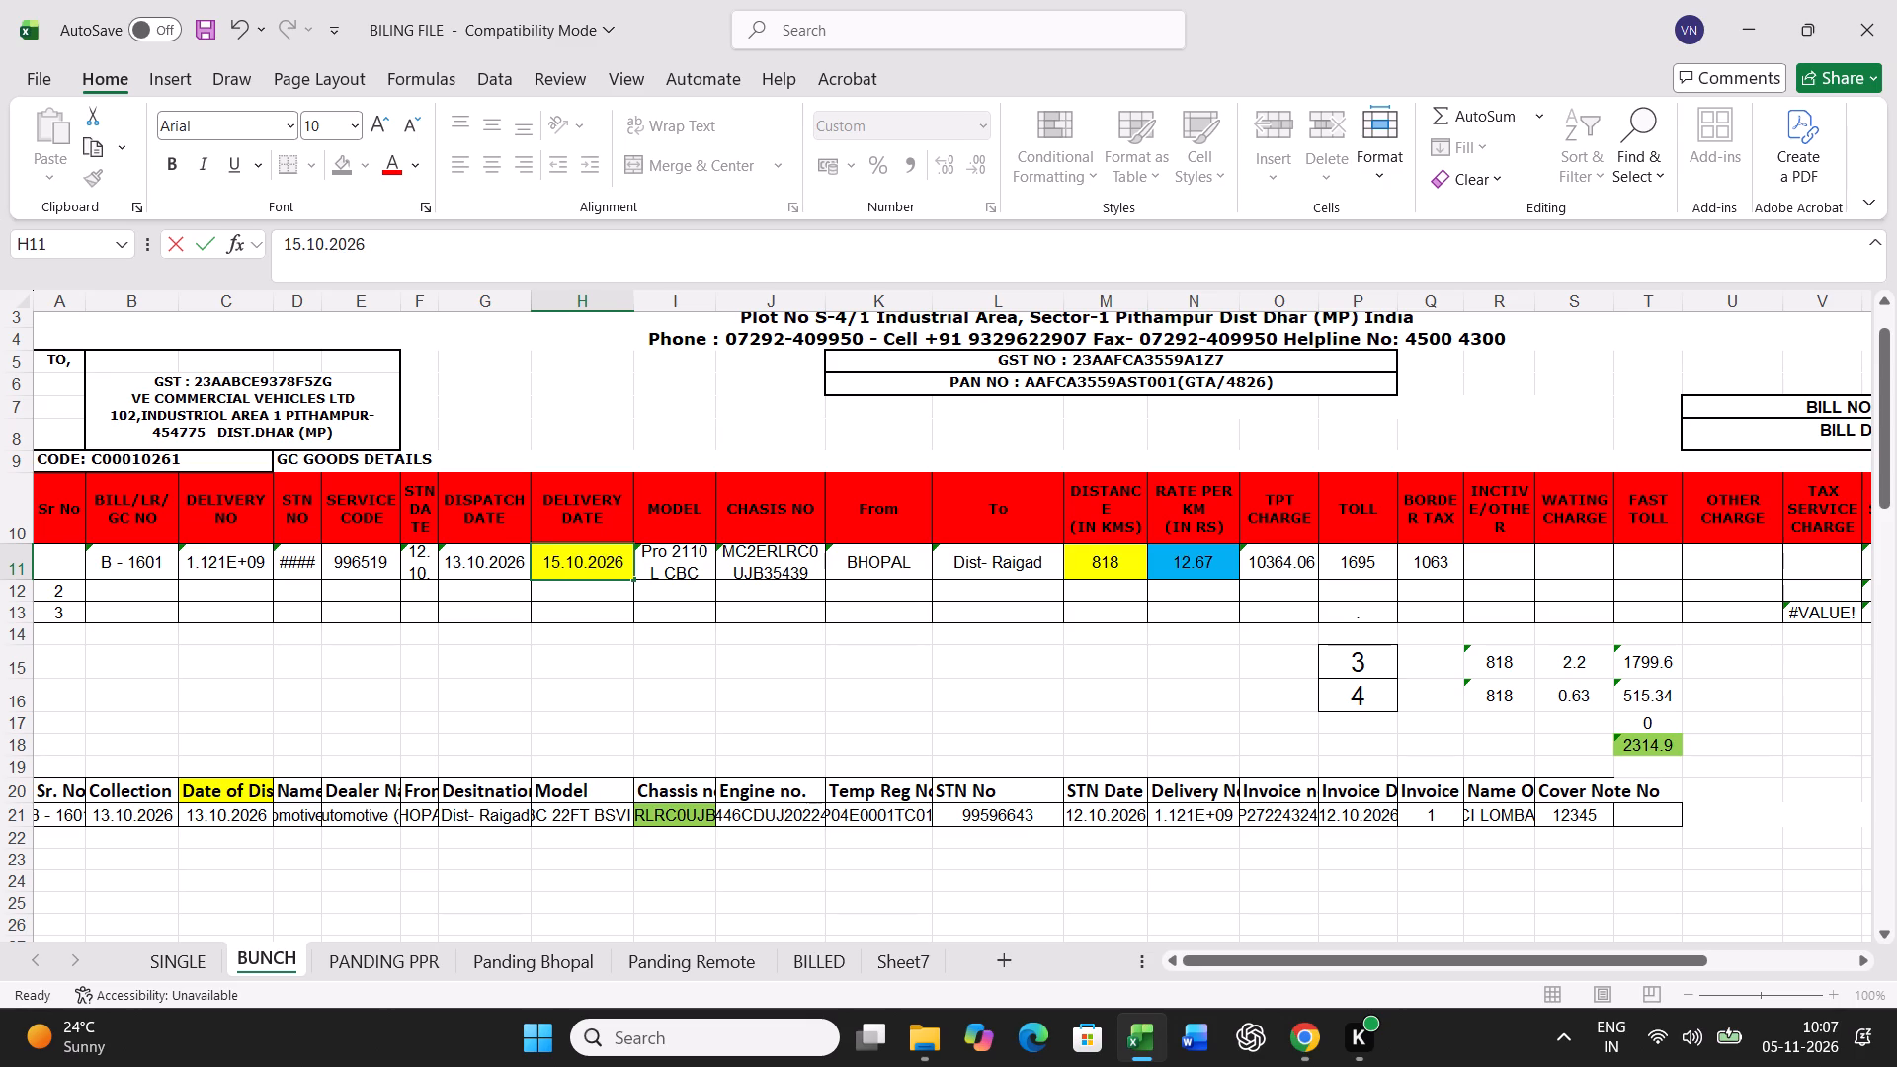
Enter the distance as =520+260 and the rate per km as 15.60 in row 11.
key(Up)
key(Right)
key(Right)
key(Right)
key(Right)
key(Right)
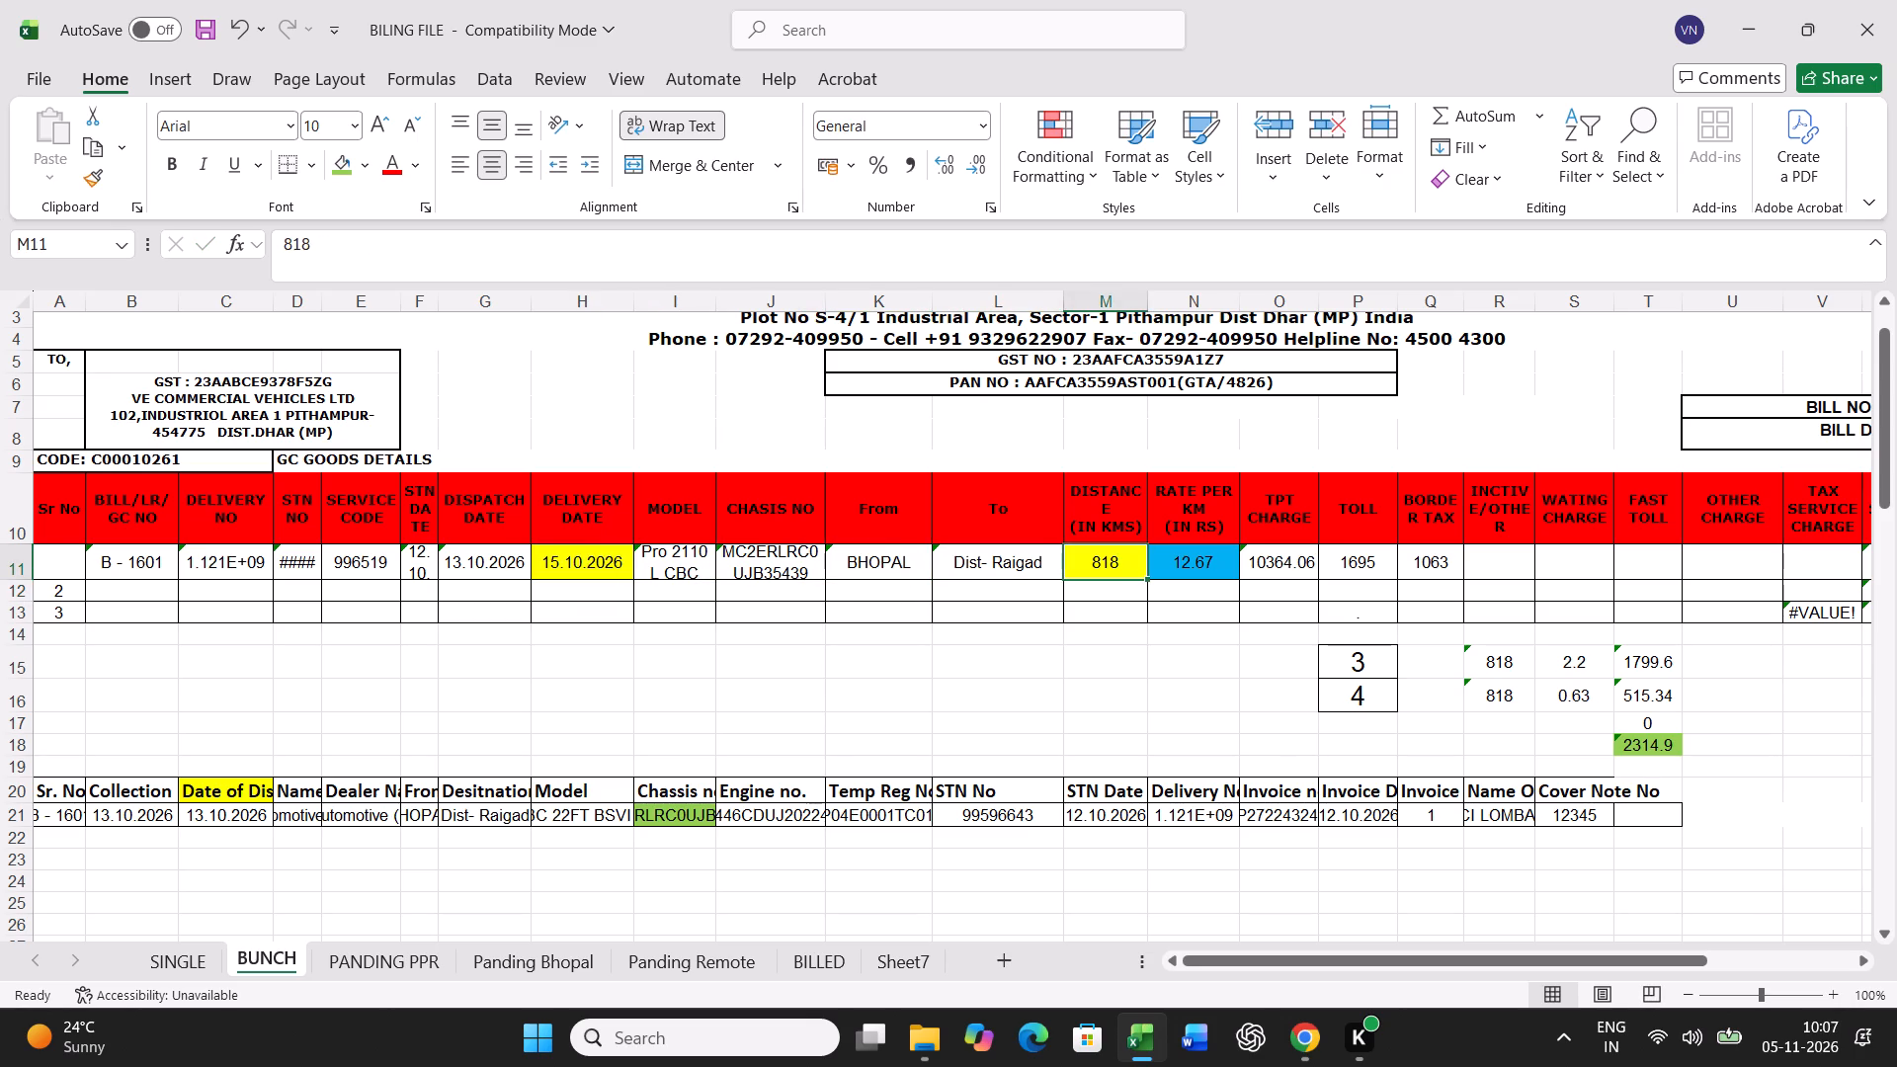
text(=520+)
text(260)
key(Return)
key(Up)
key(Right)
text(15.60)
key(Right)
Set the toll in row 11 to 5198 and clear the border tax amount.
key(Right)
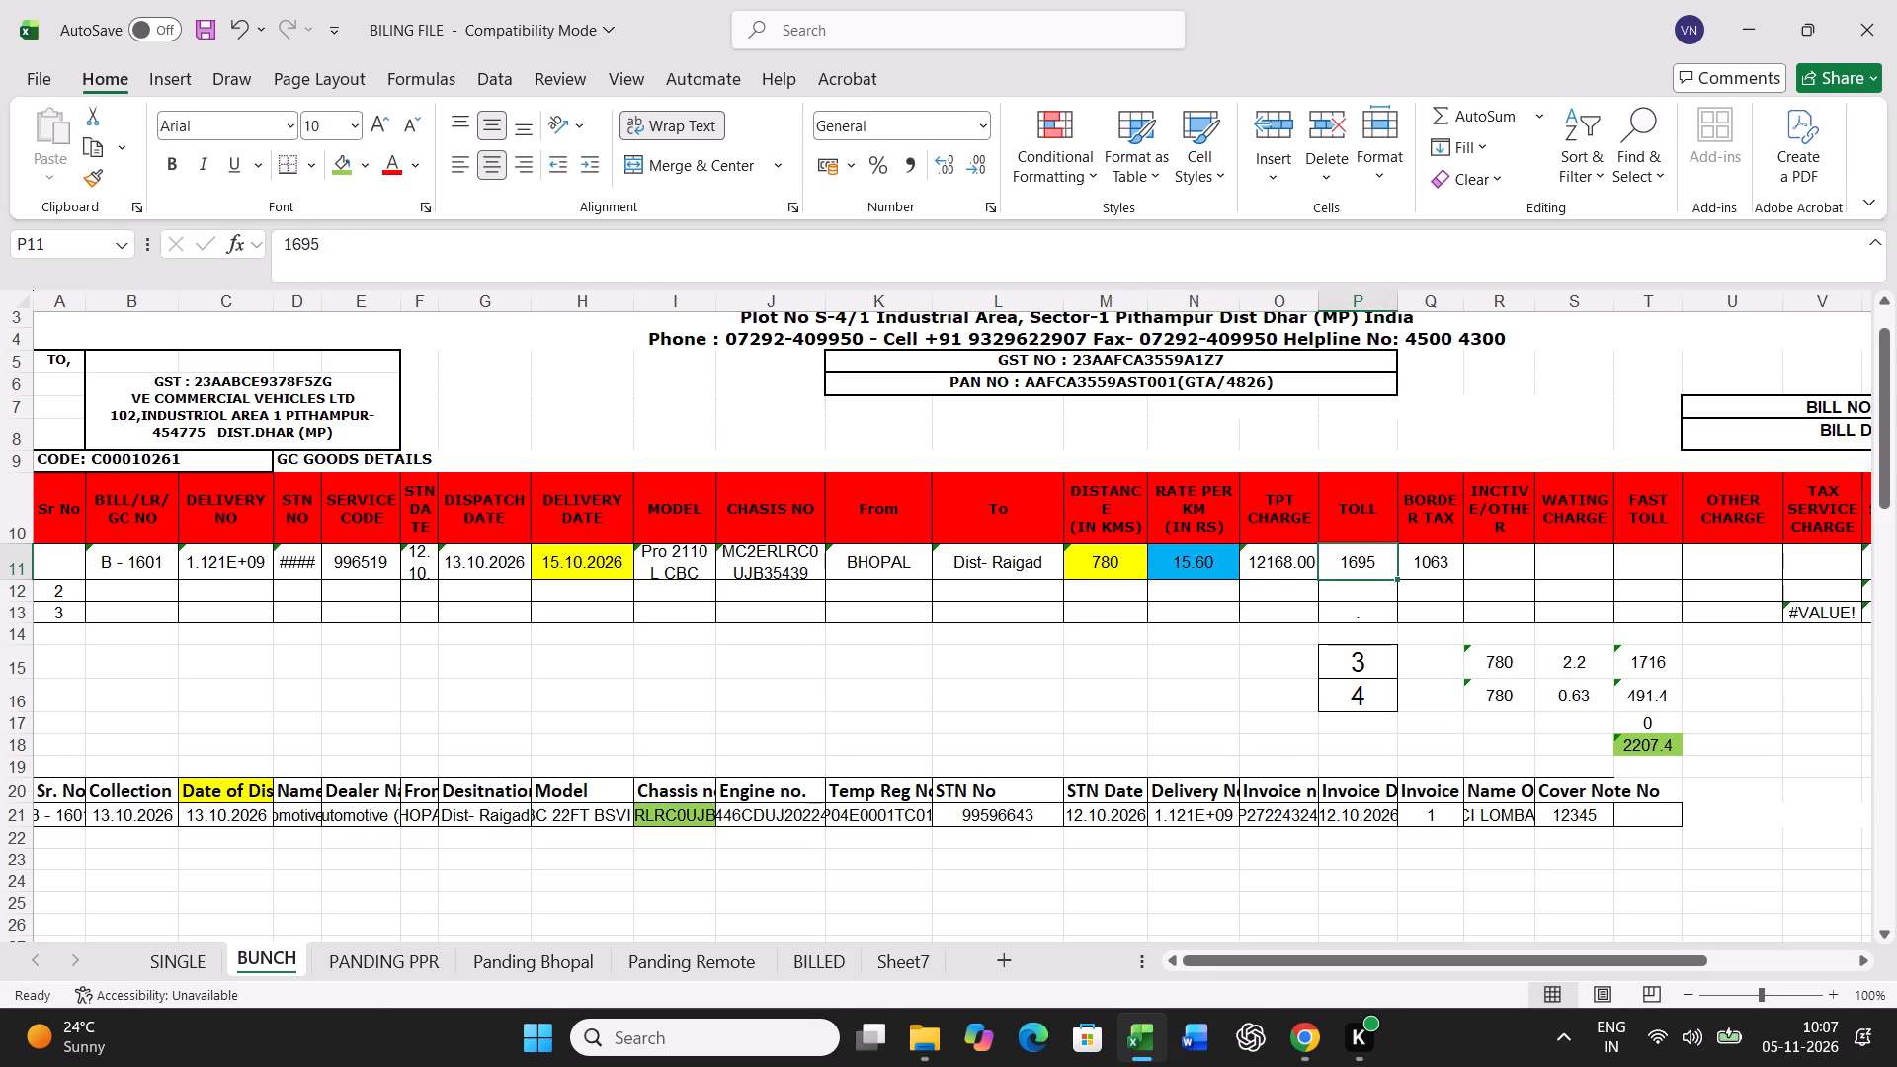
text(5198)
key(Right)
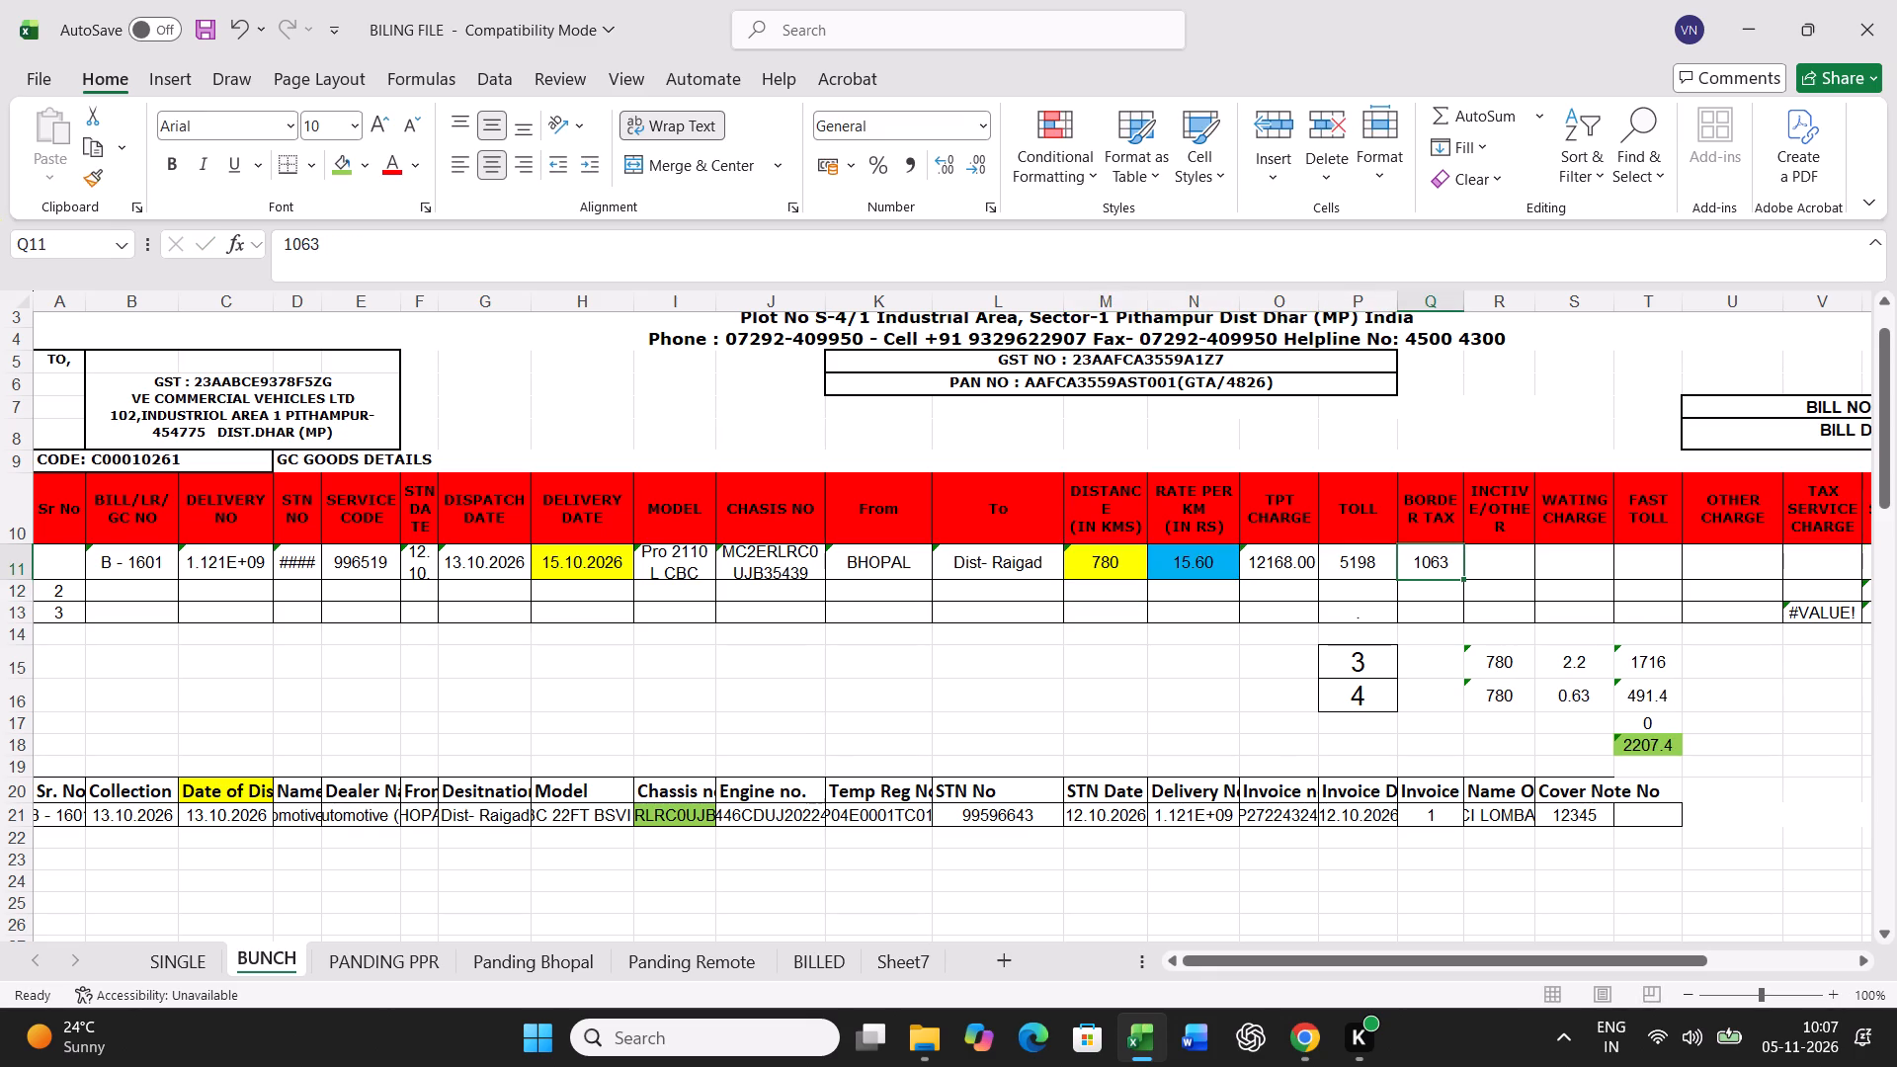
key(Delete)
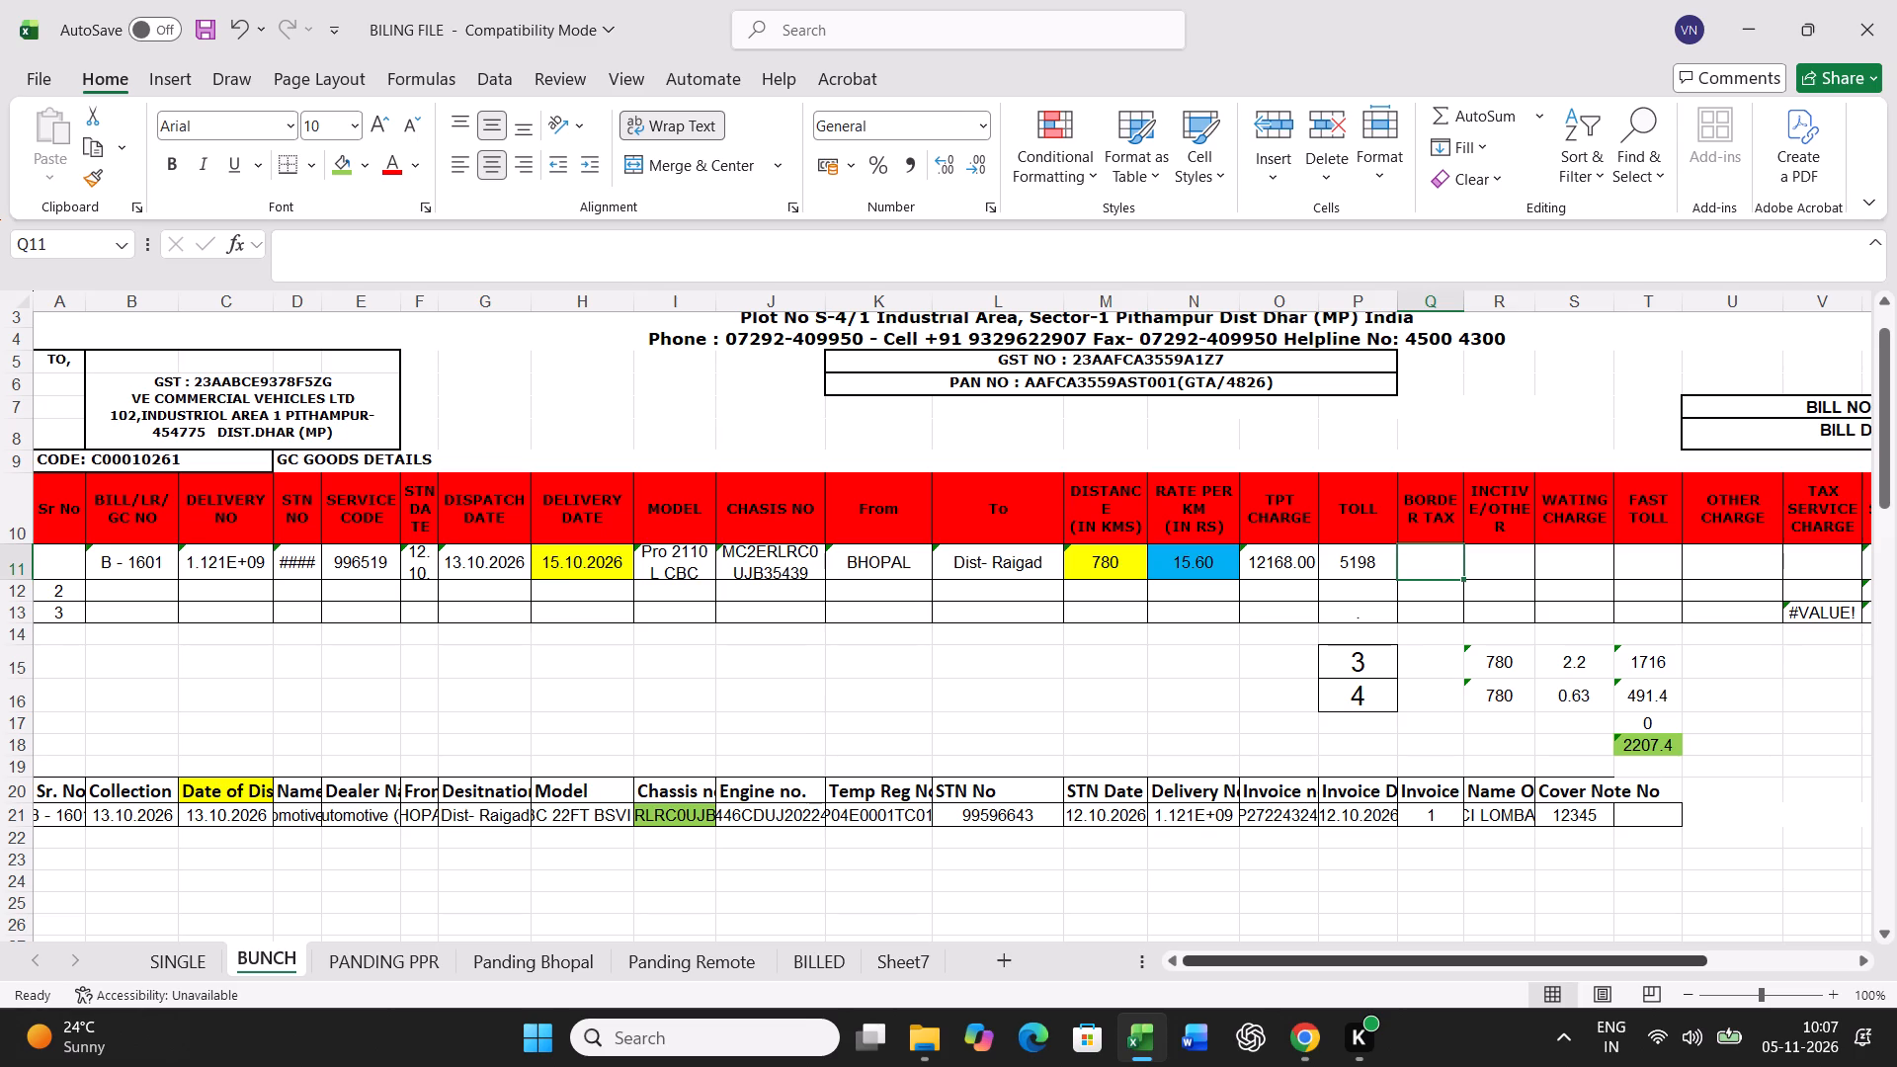
Set the actual transit time in cell P16 to 2.
click(1362, 691)
key(2)
key(Return)
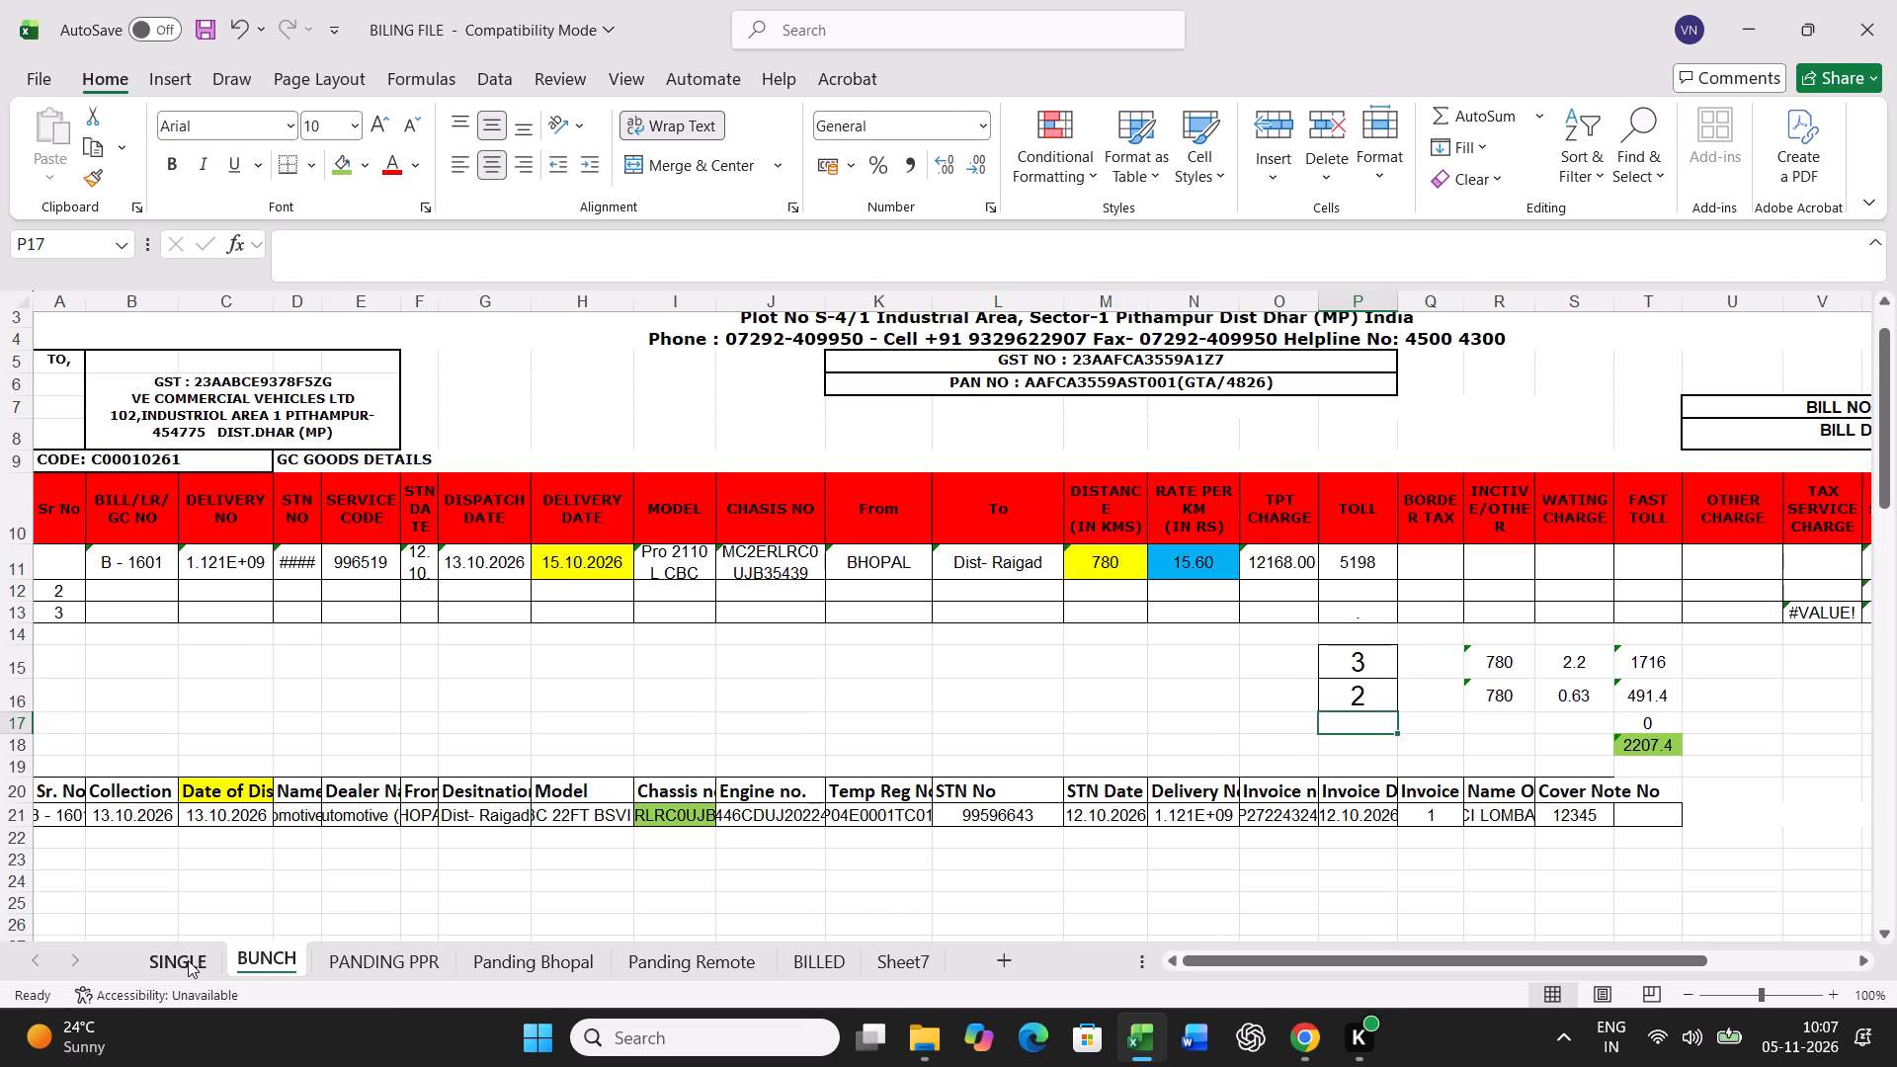
Print the freight bill on the SINGLE sheet using the Print Selection setting.
click(188, 960)
key(ctrl+p)
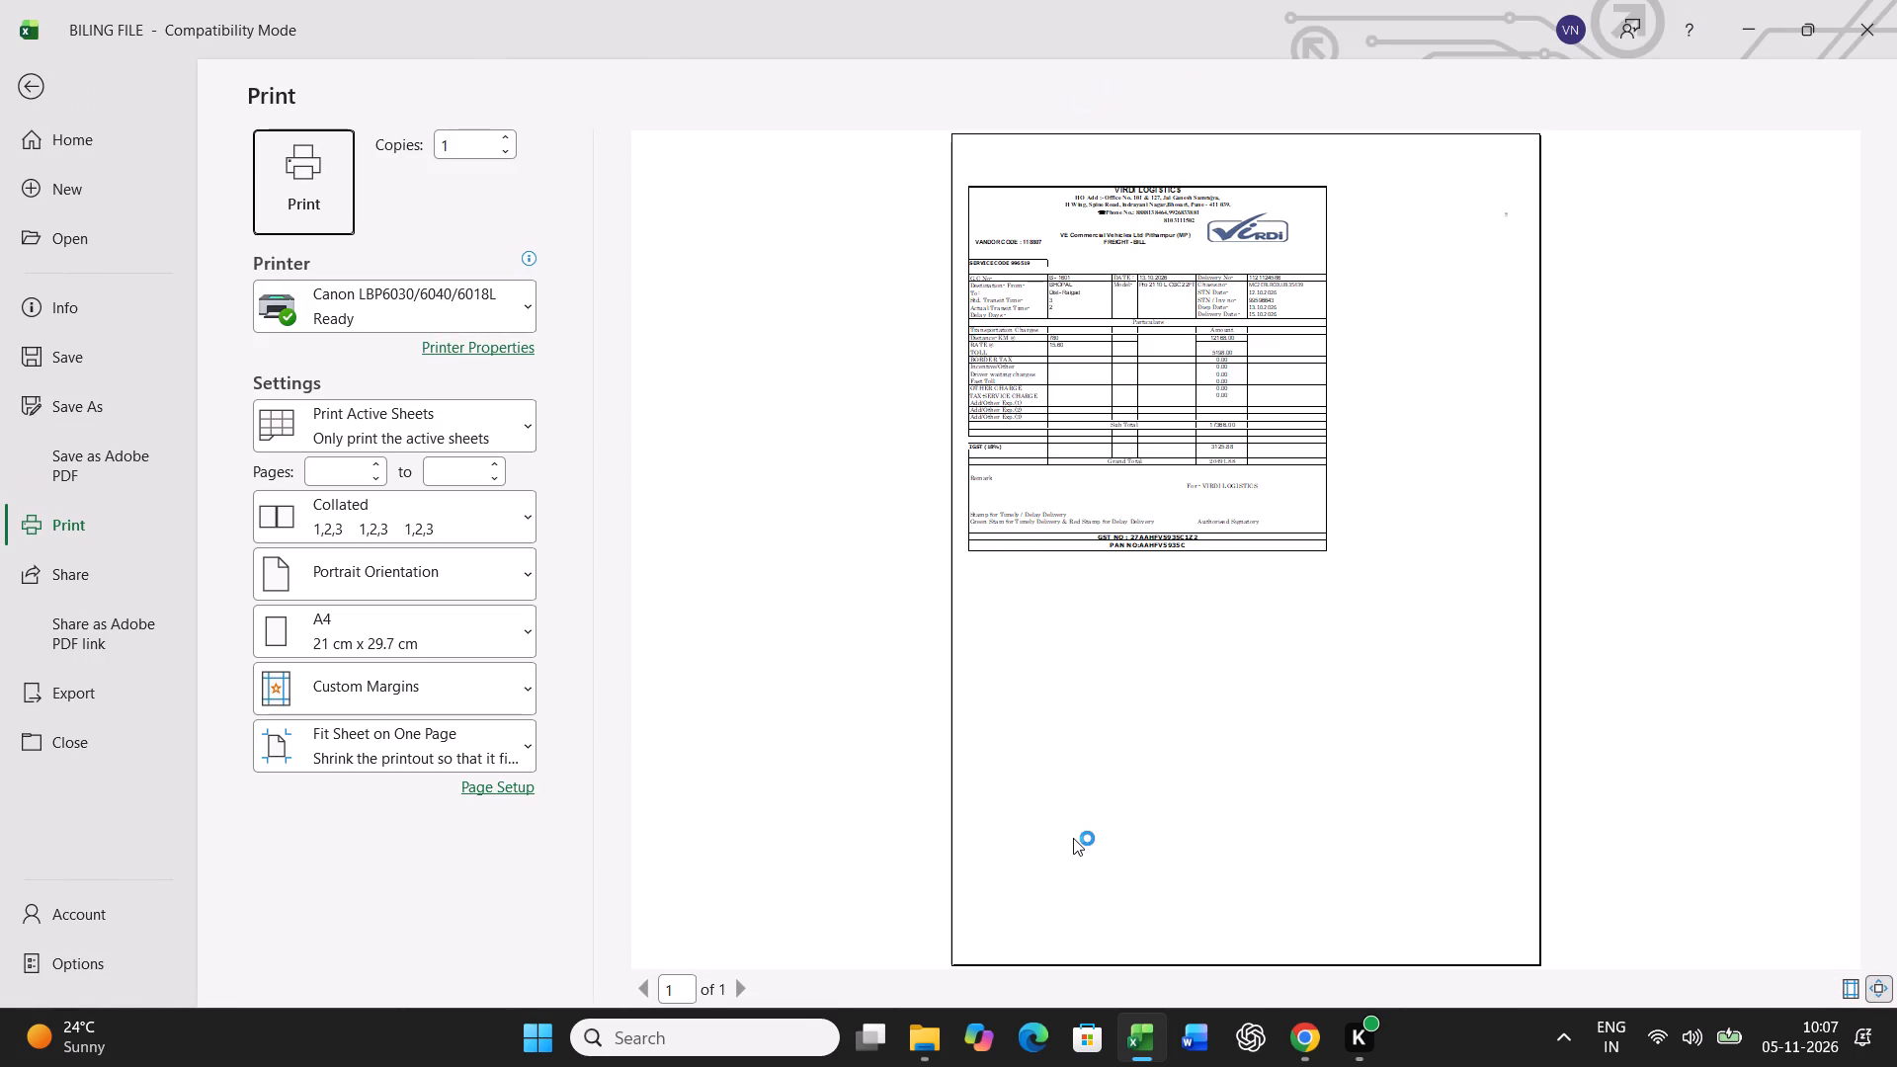
click(371, 424)
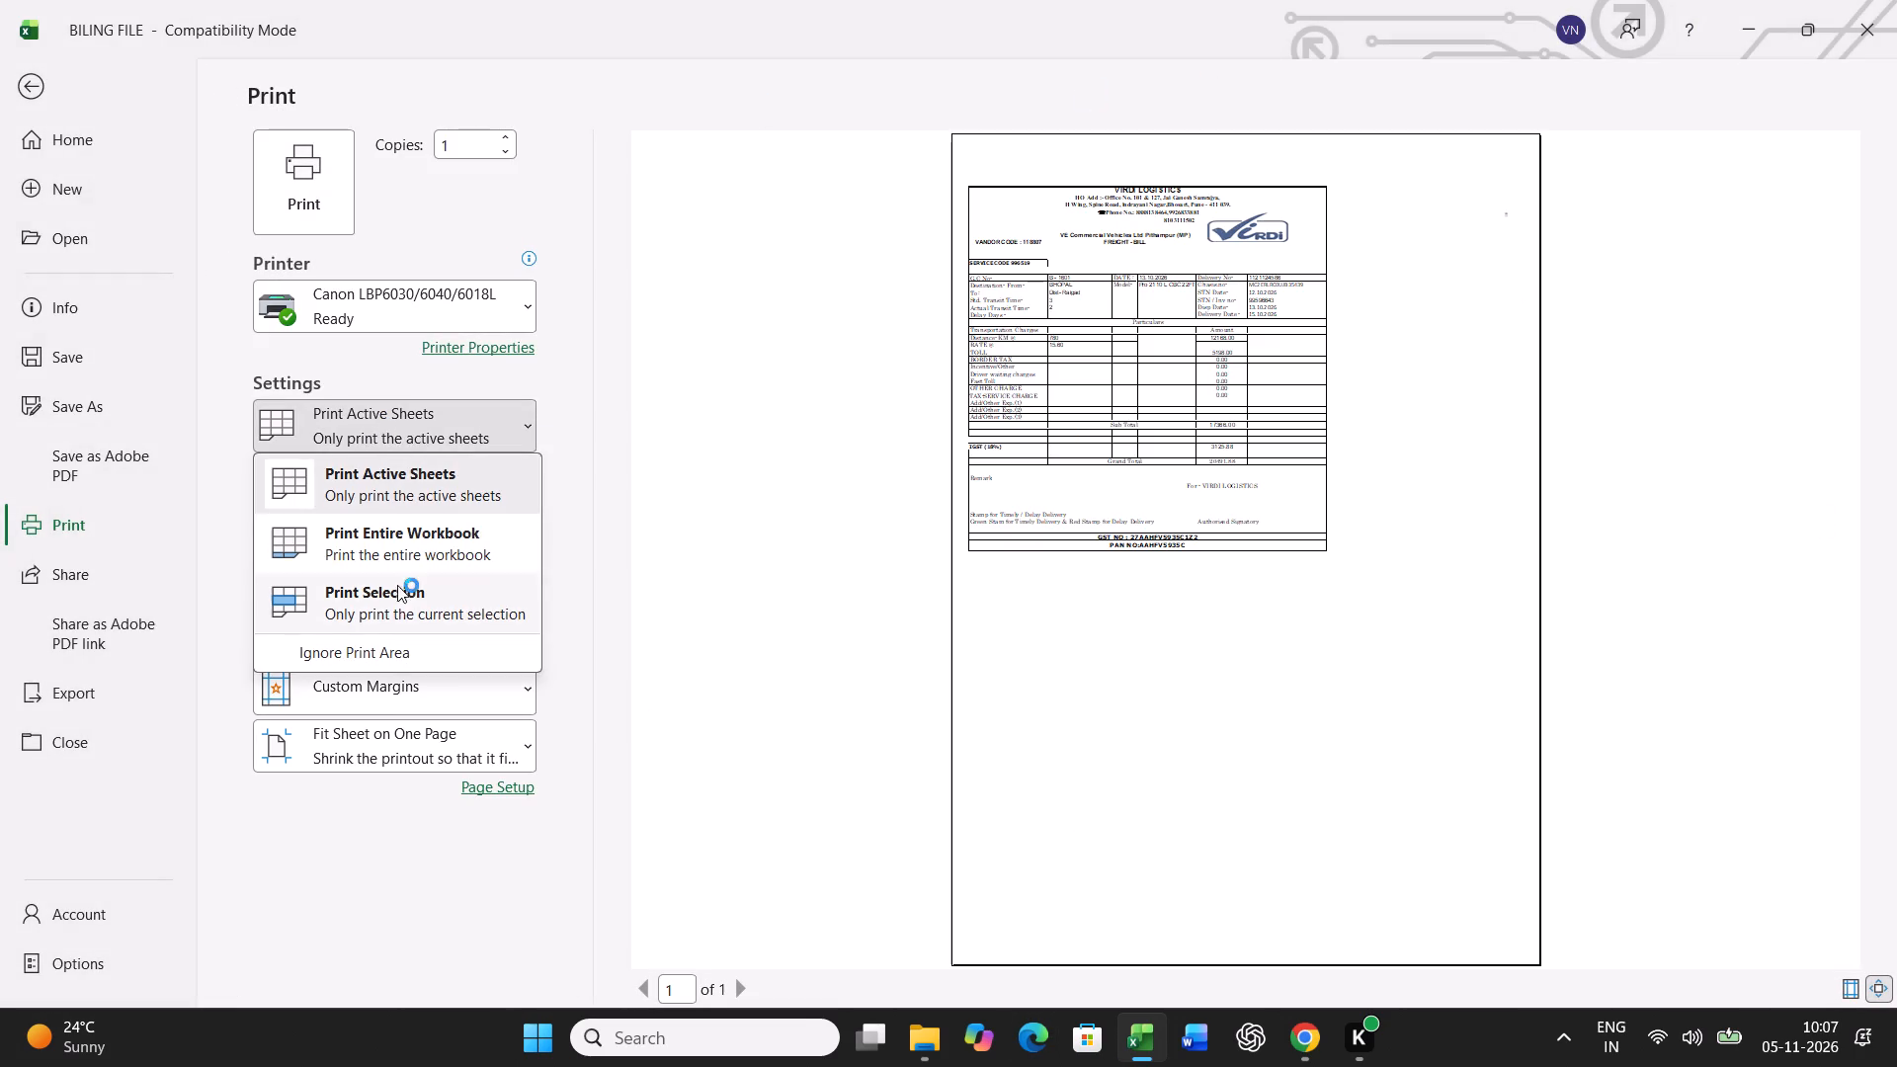
click(397, 604)
scroll(1002, 605, down, 2)
scroll(1002, 605, up, 2)
scroll(1002, 605, down, 3)
click(292, 177)
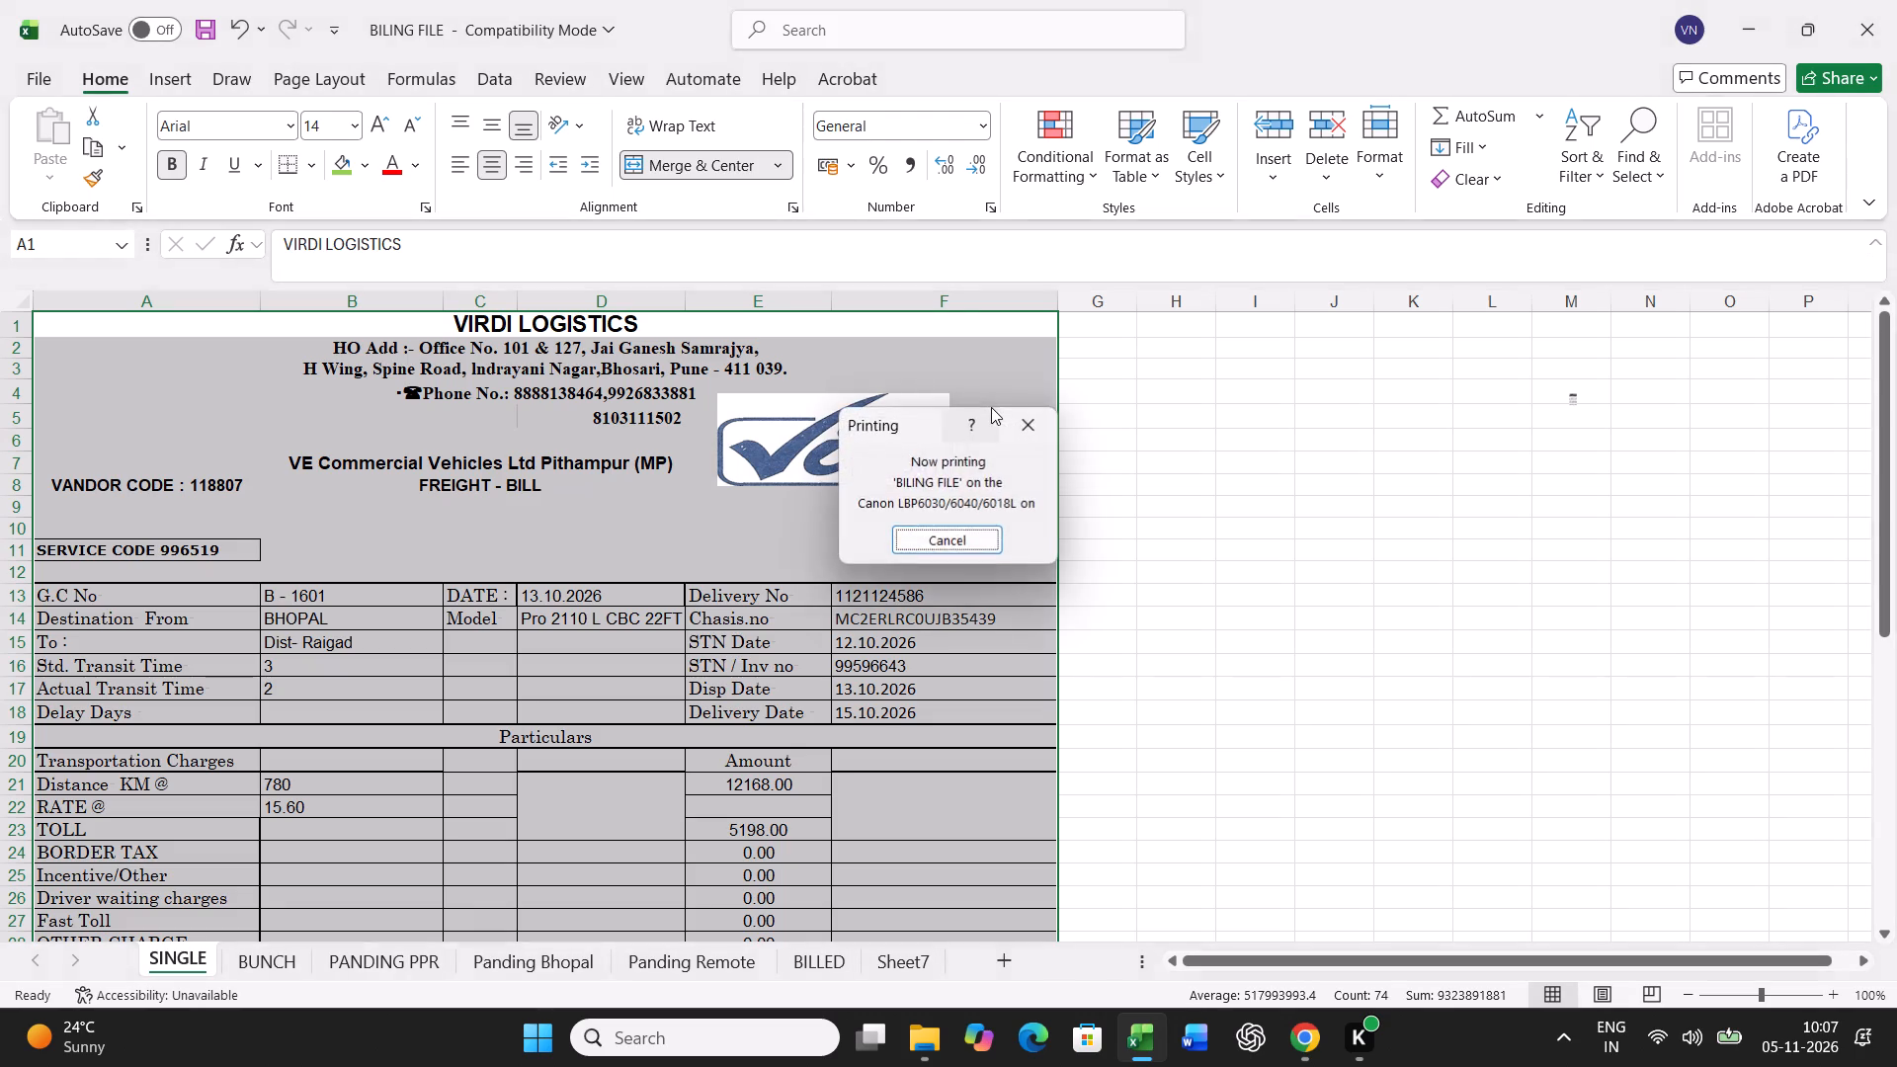
Copy row 11 of the BUNCH sheet and paste it as values only into row 38 of the lower bill table.
click(272, 971)
click(11, 563)
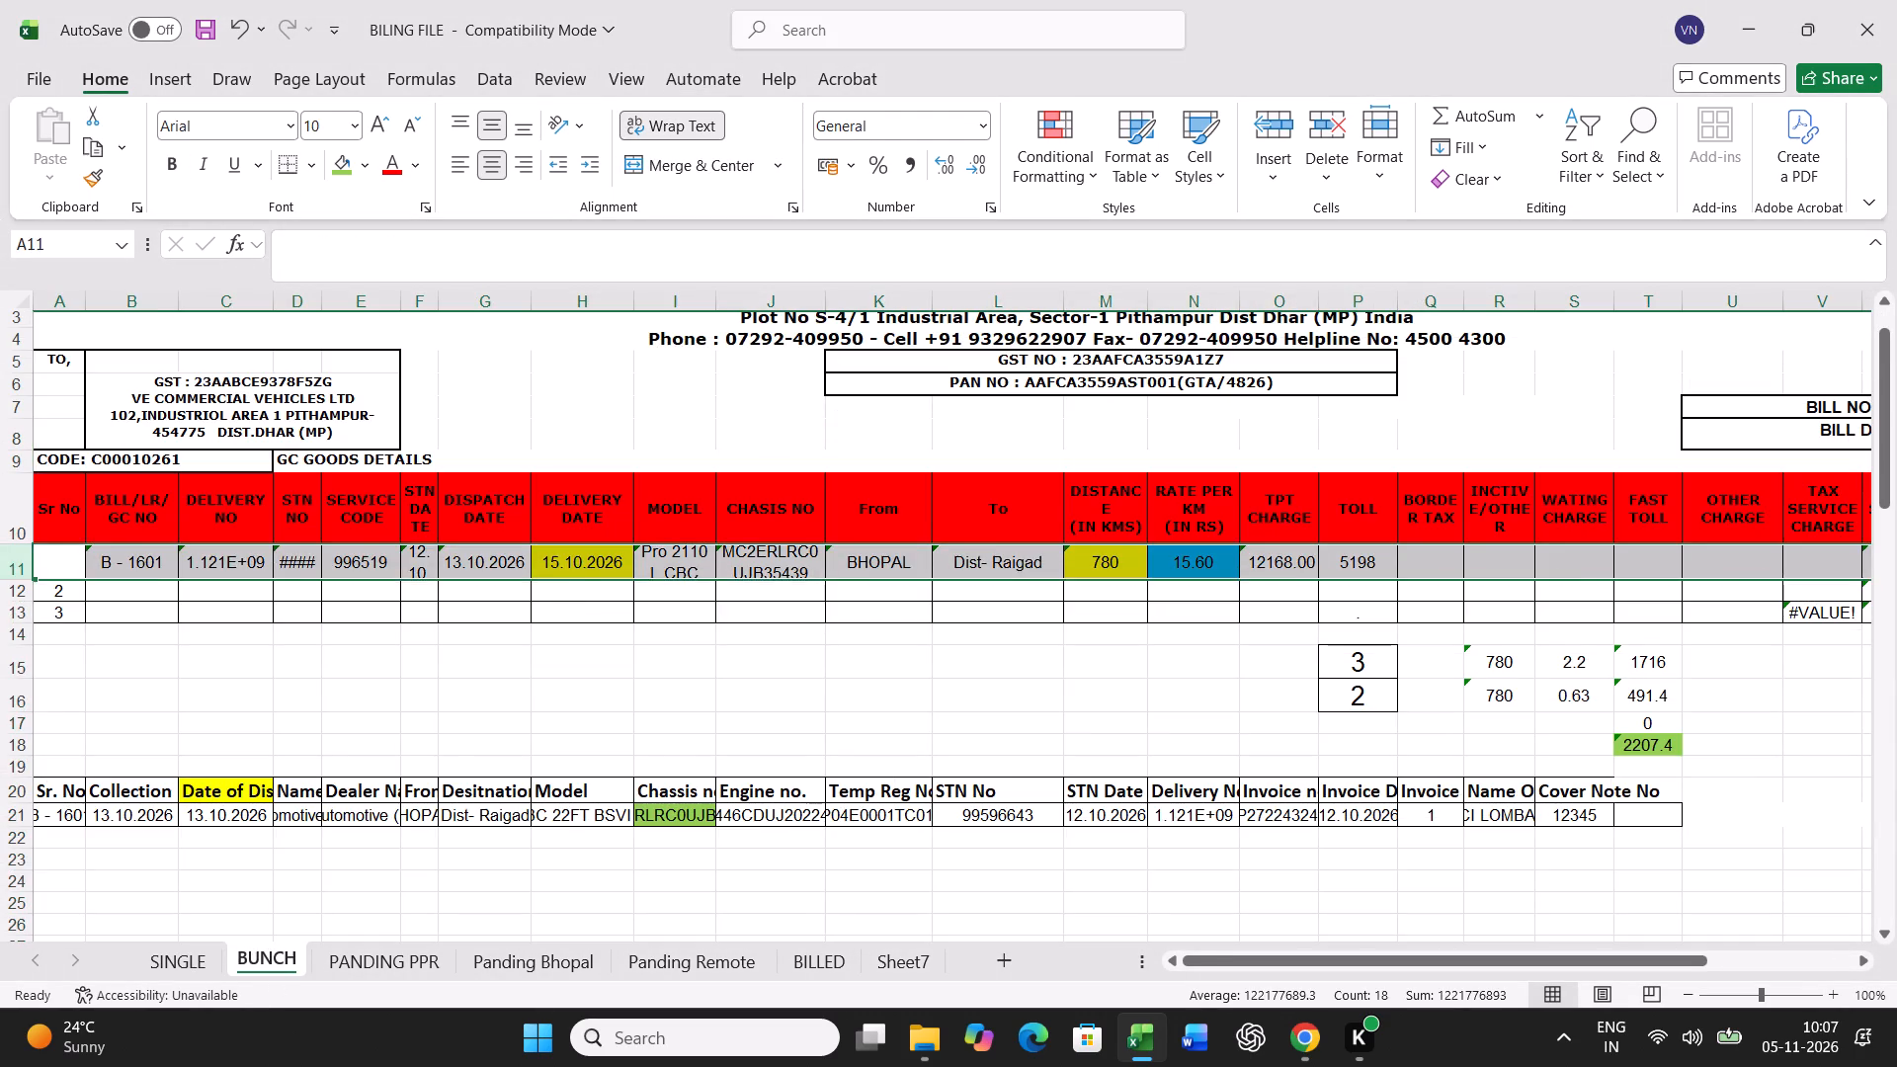
key(ctrl+c)
scroll(815, 611, down, 11)
right_click(44, 540)
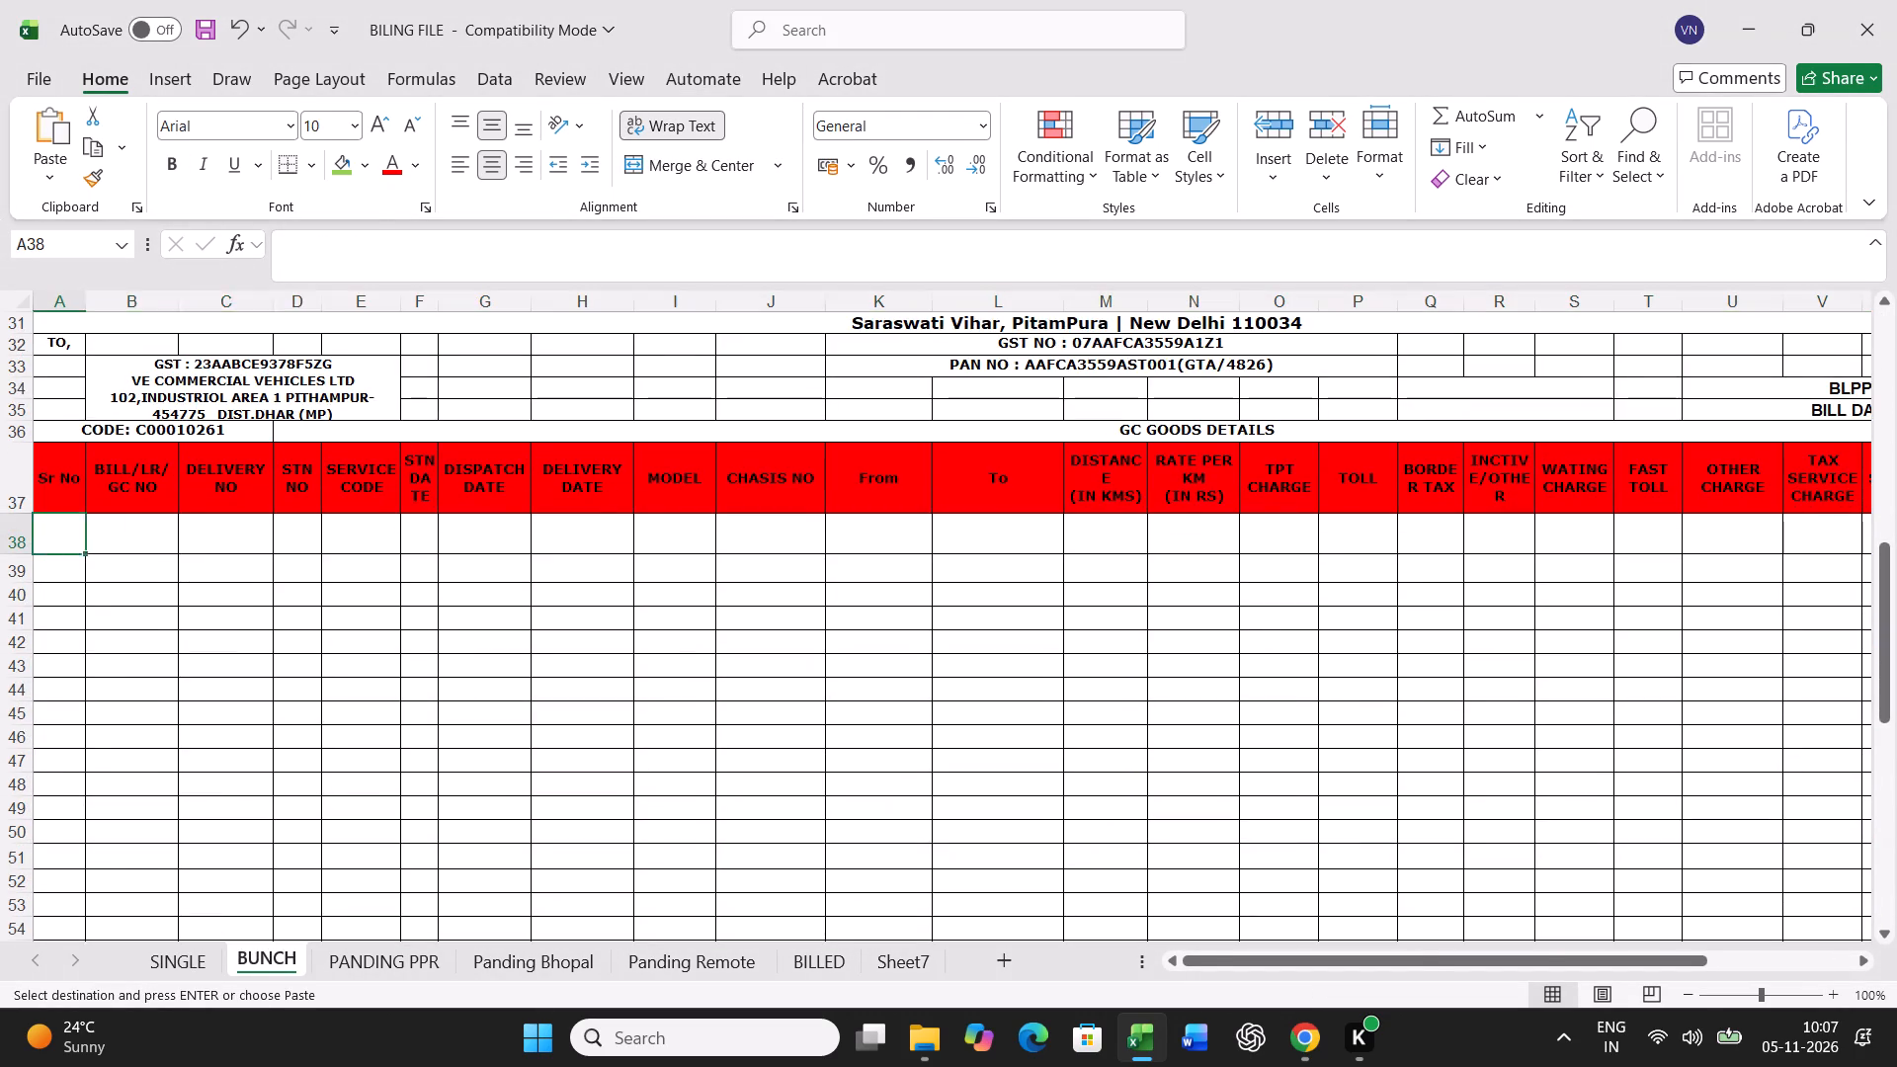
click(147, 470)
click(70, 411)
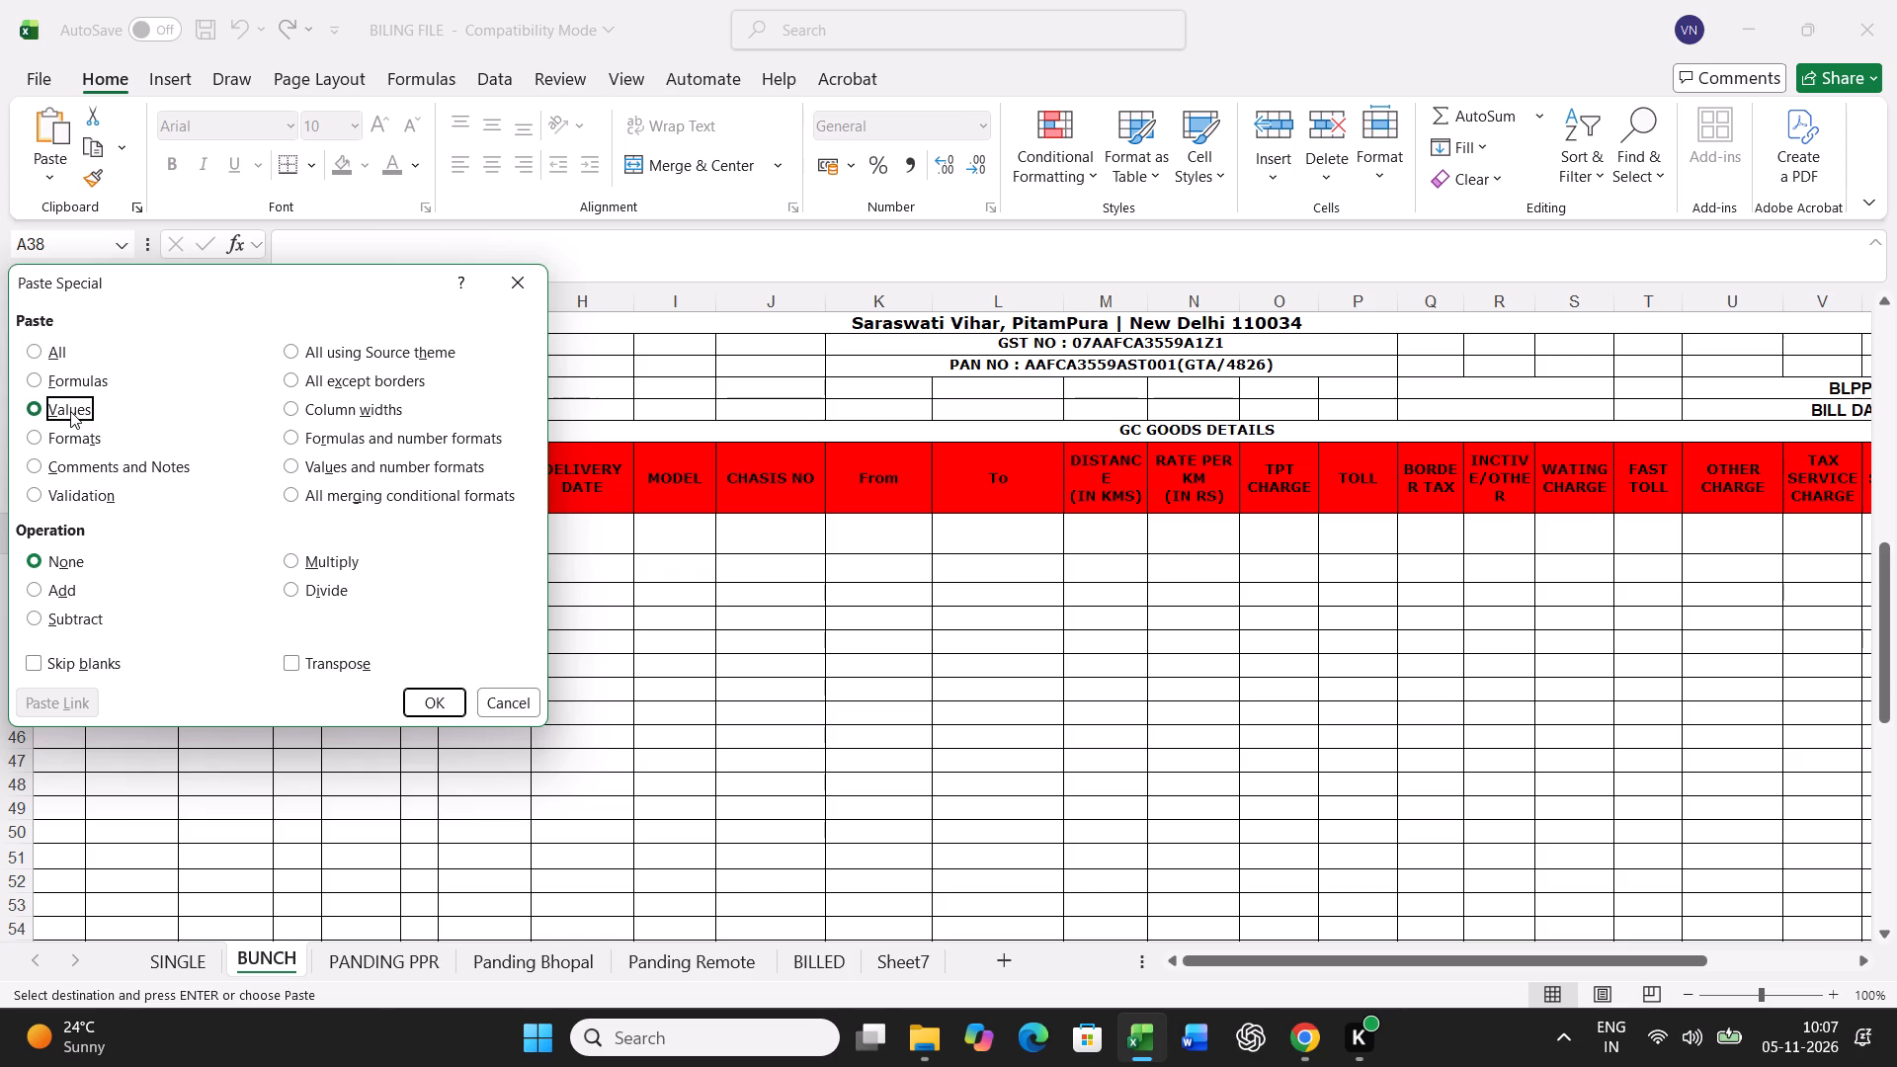
click(432, 697)
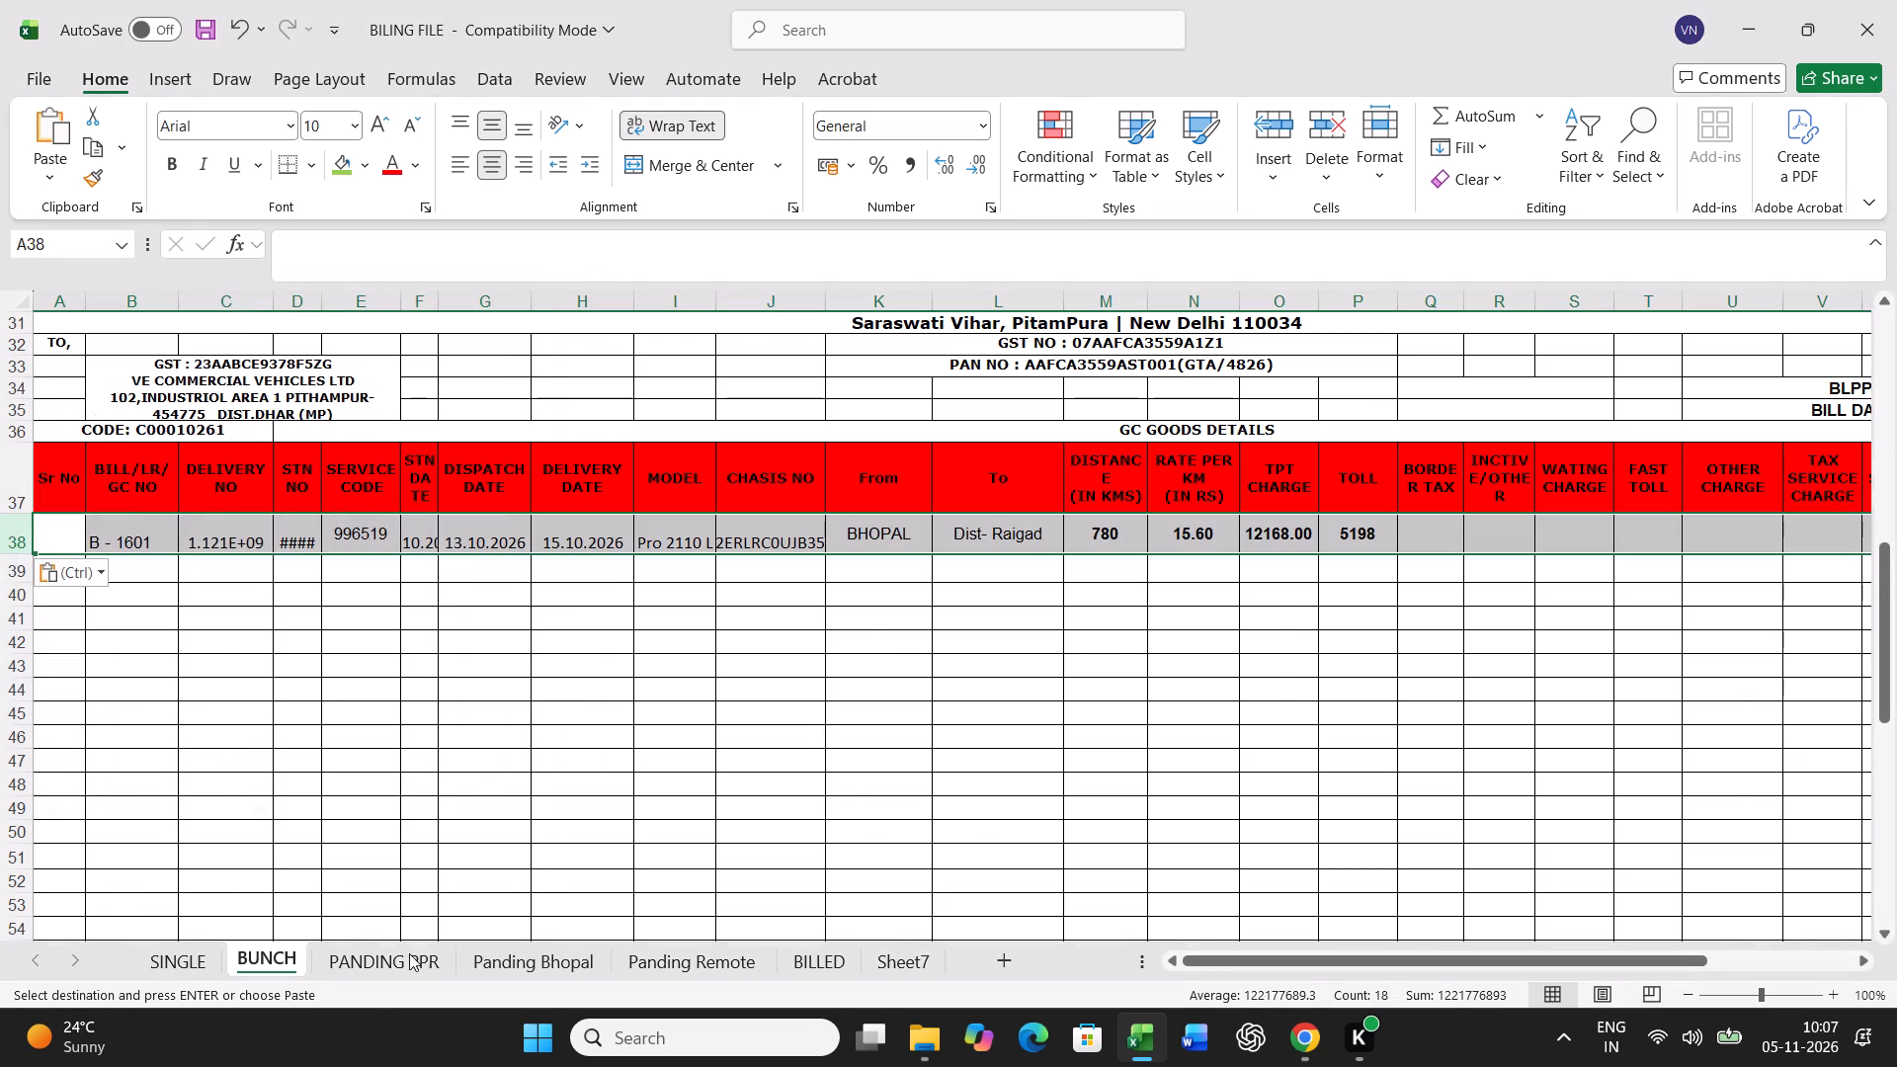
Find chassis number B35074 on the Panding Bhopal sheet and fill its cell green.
click(409, 953)
click(534, 964)
click(712, 809)
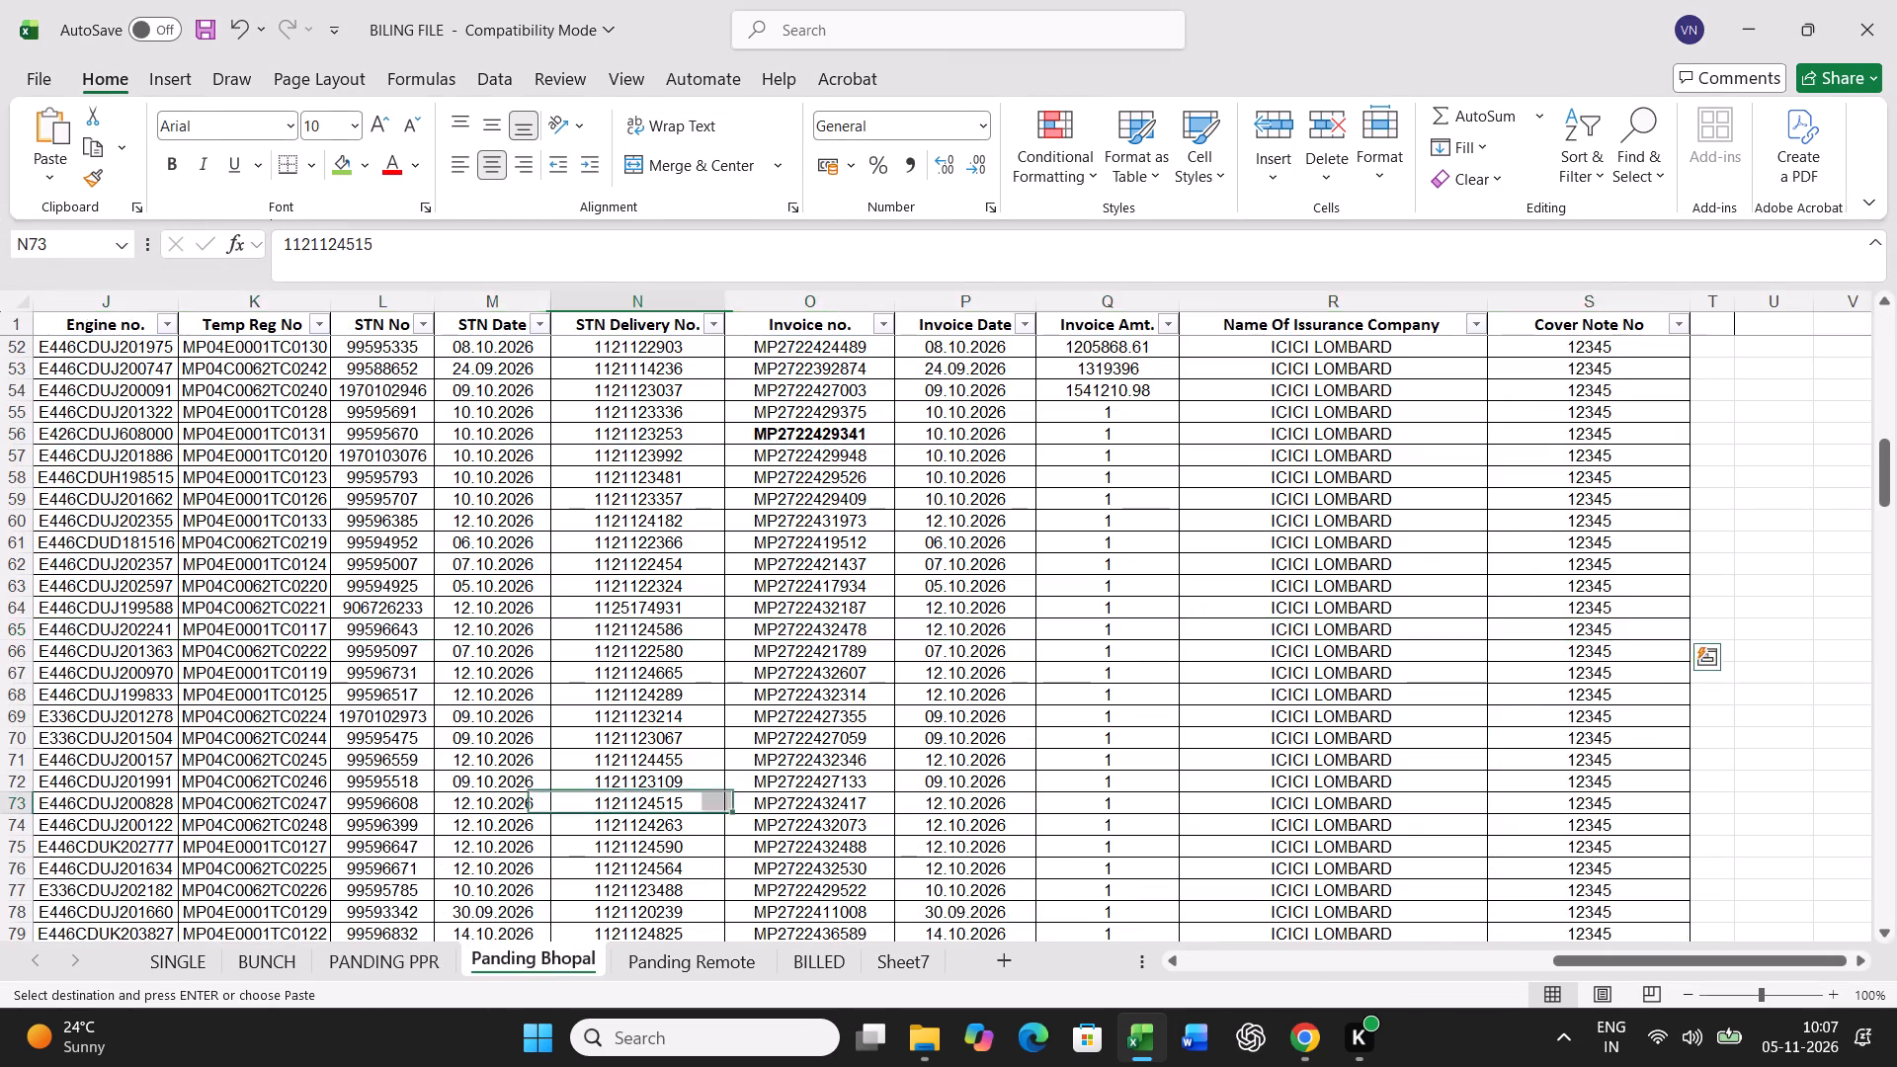
key(ctrl+f)
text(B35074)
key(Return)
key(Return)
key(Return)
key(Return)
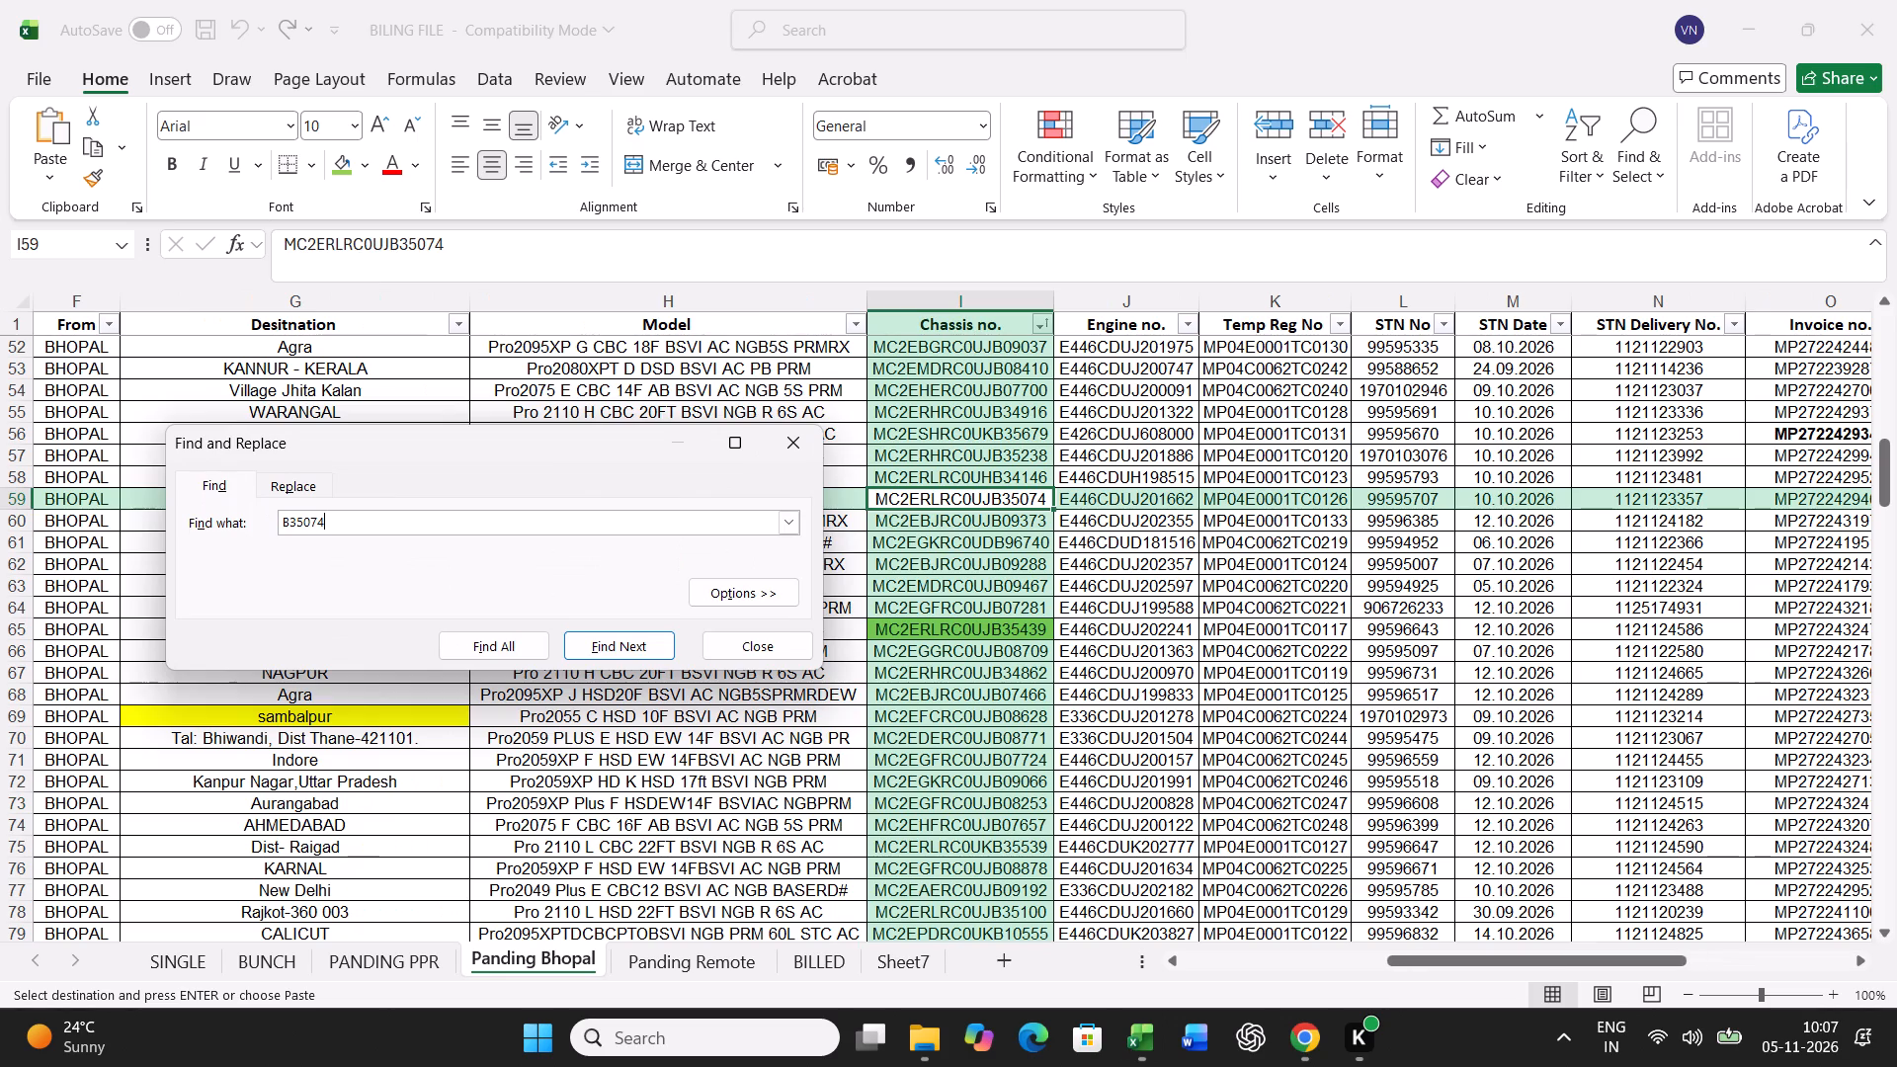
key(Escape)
click(347, 160)
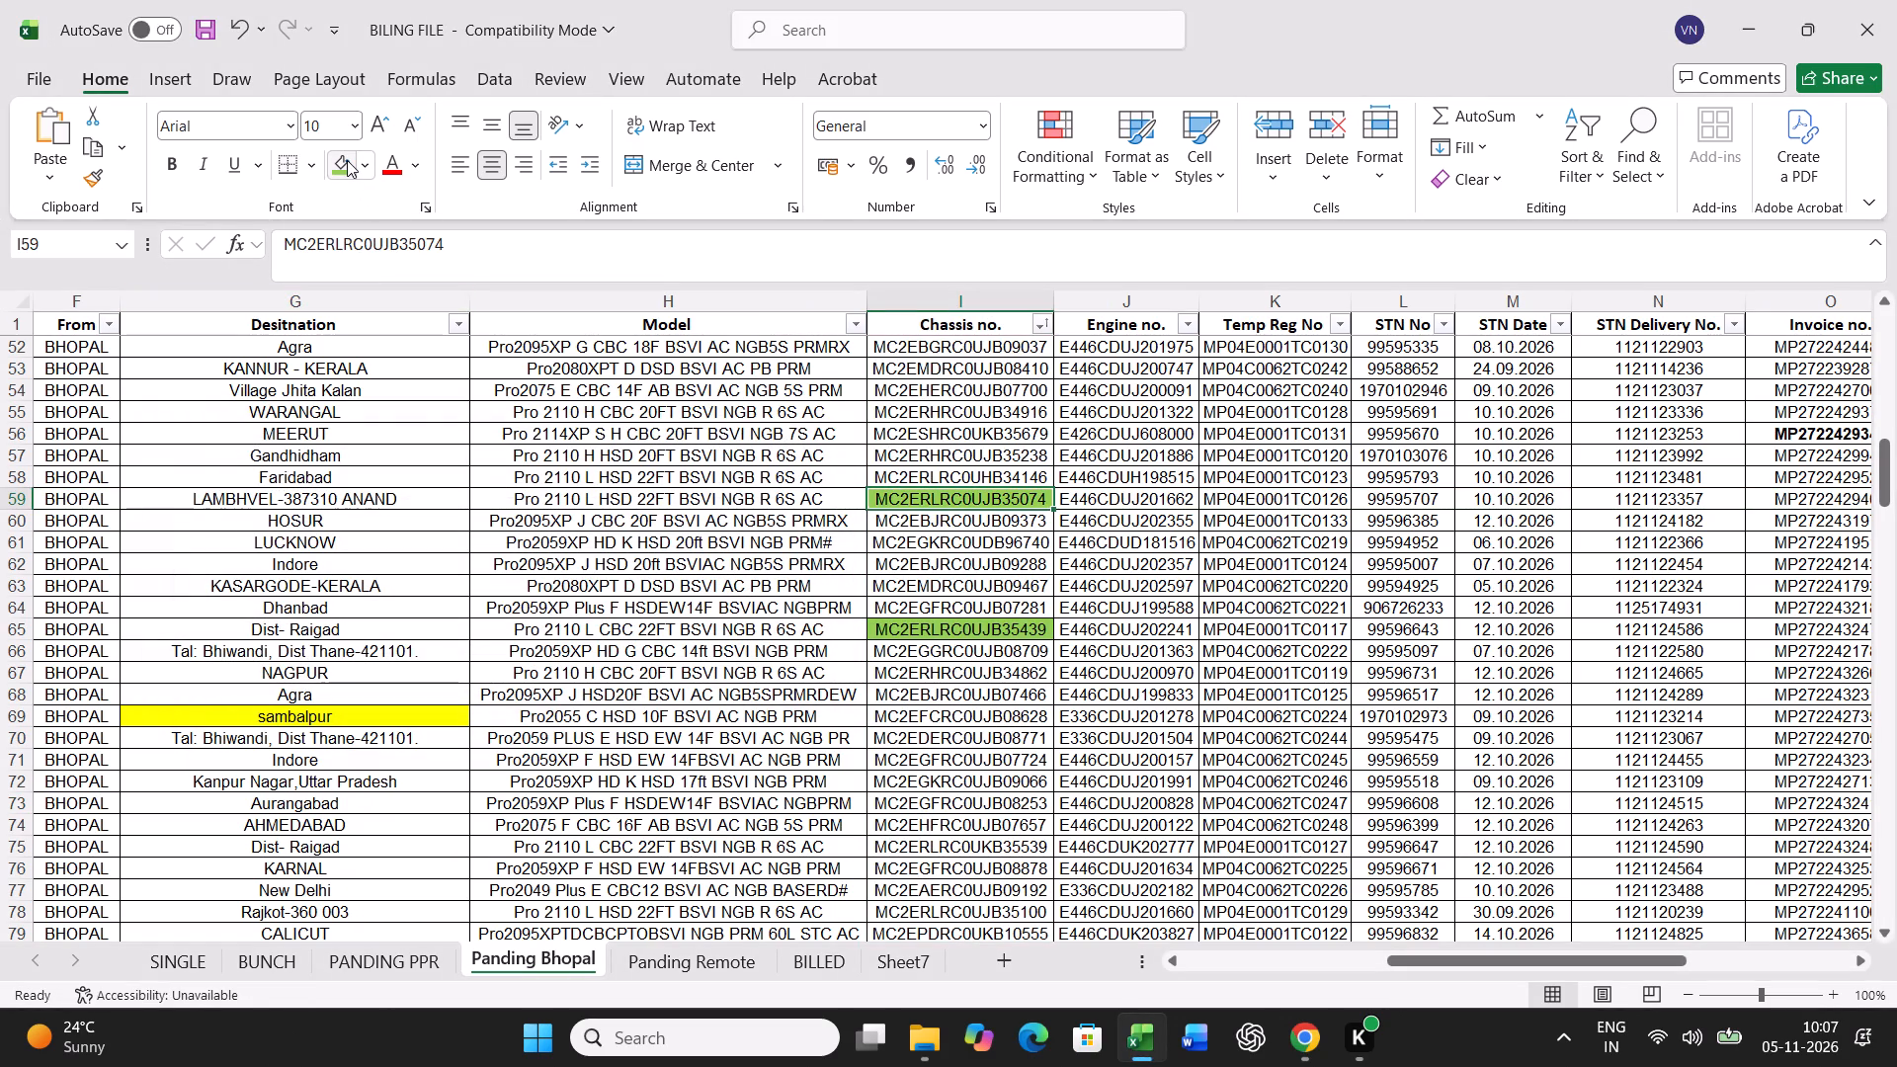
key(Left)
key(Left)
key(Left)
key(Left)
key(Left)
key(Left)
key(Left)
key(Left)
key(Left)
key(Left)
key(Left)
key(Left)
key(Left)
key(Left)
key(Left)
key(Left)
key(Left)
key(Left)
key(Left)
key(Left)
key(ctrl+shift+Right)
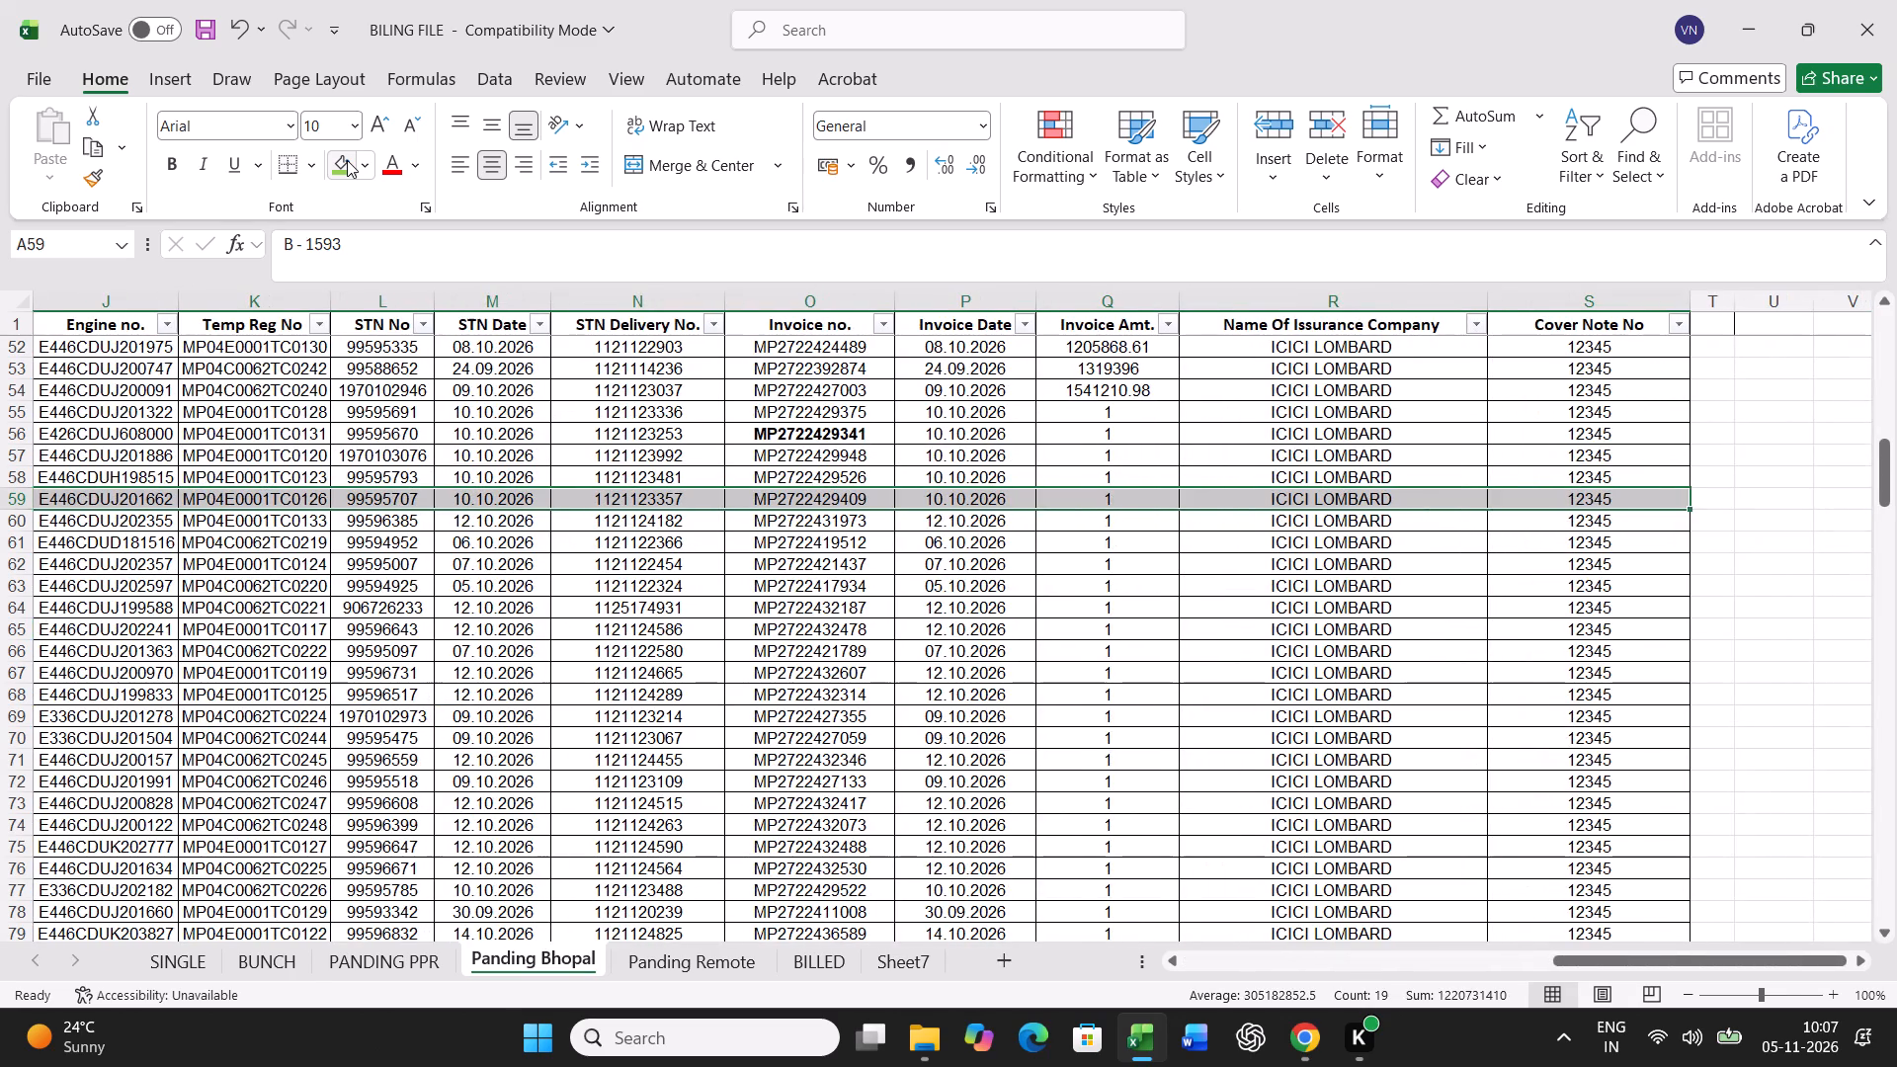
key(ctrl+c)
click(277, 961)
scroll(347, 791, up, 13)
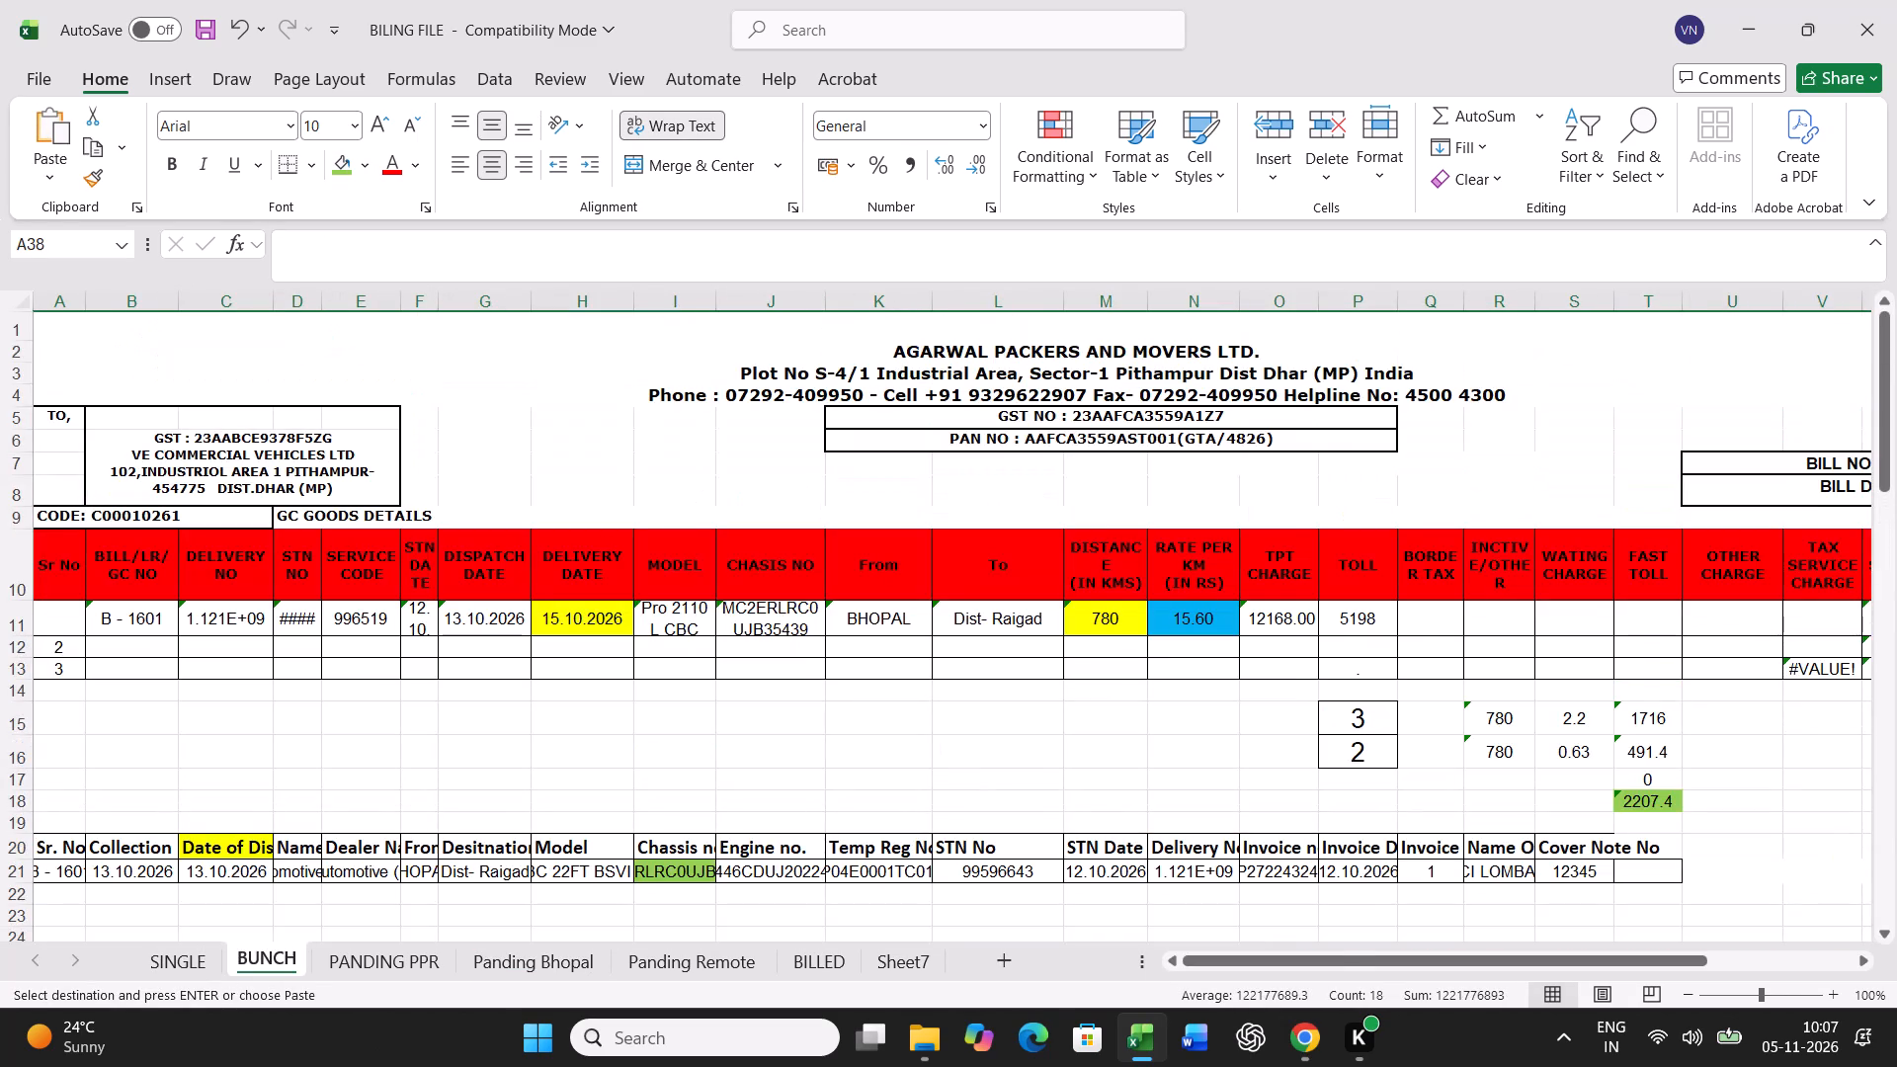
click(64, 873)
key(ctrl+v)
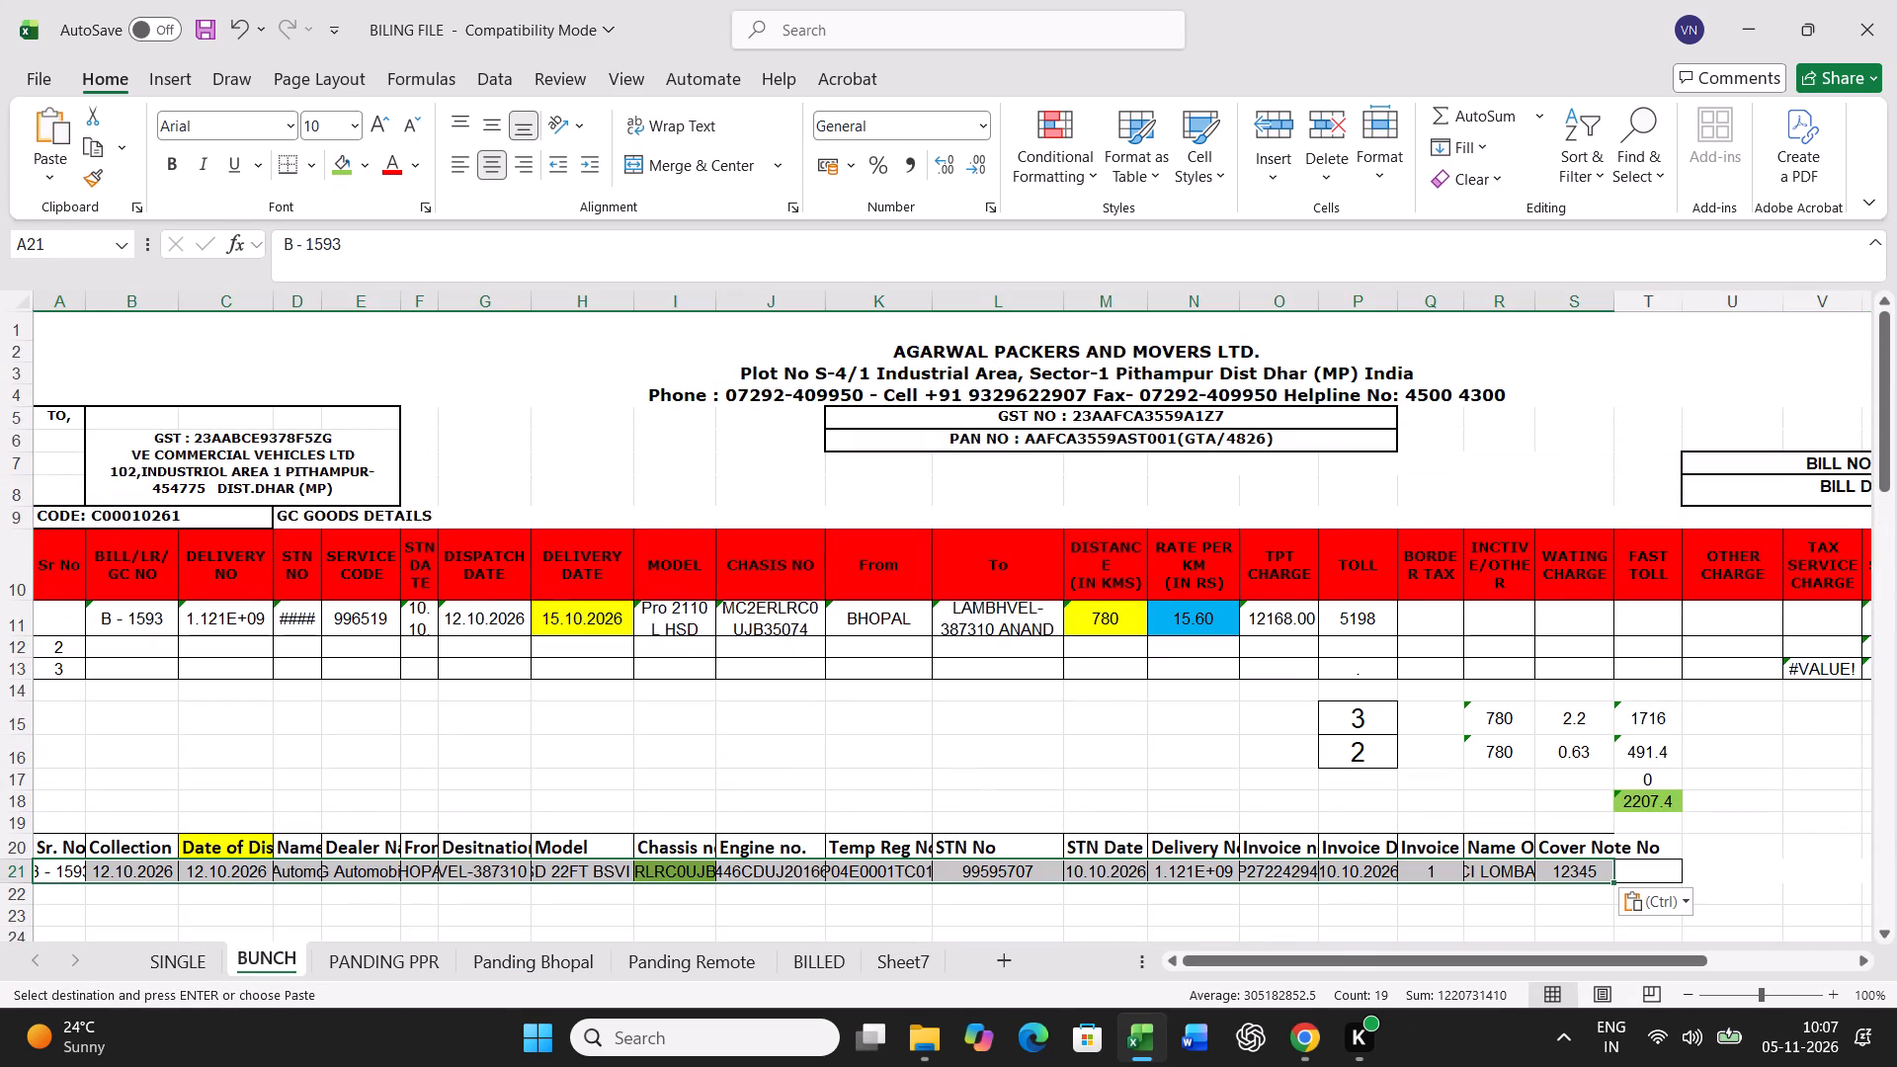
Set the dispatch date in C21 to 14.10.2026 and the delivery date in H11 to 16.10.2026.
click(240, 872)
text(14.10.2026)
key(Return)
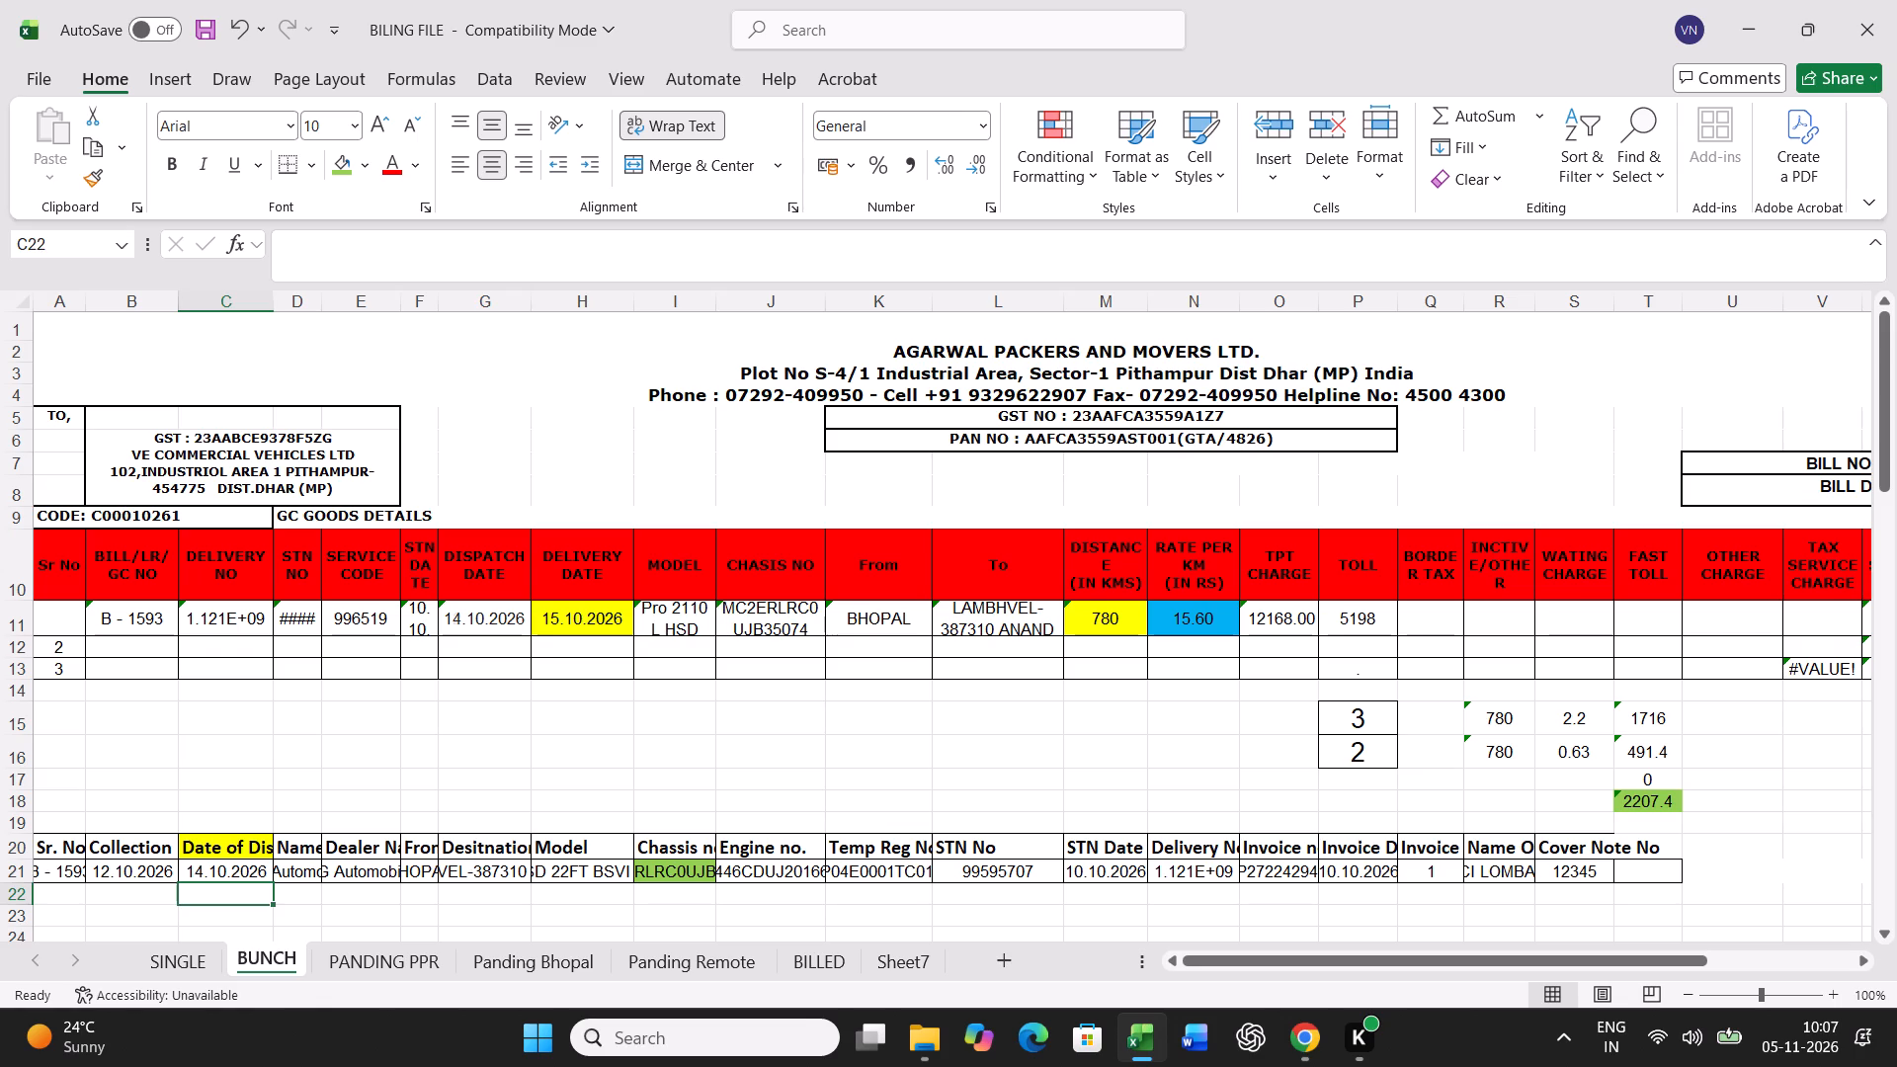
click(600, 626)
text(16.10.2026)
key(Right)
Set the row 11 distance to =328+260 and the toll to 3103.
key(Right)
key(Right)
key(Right)
key(Right)
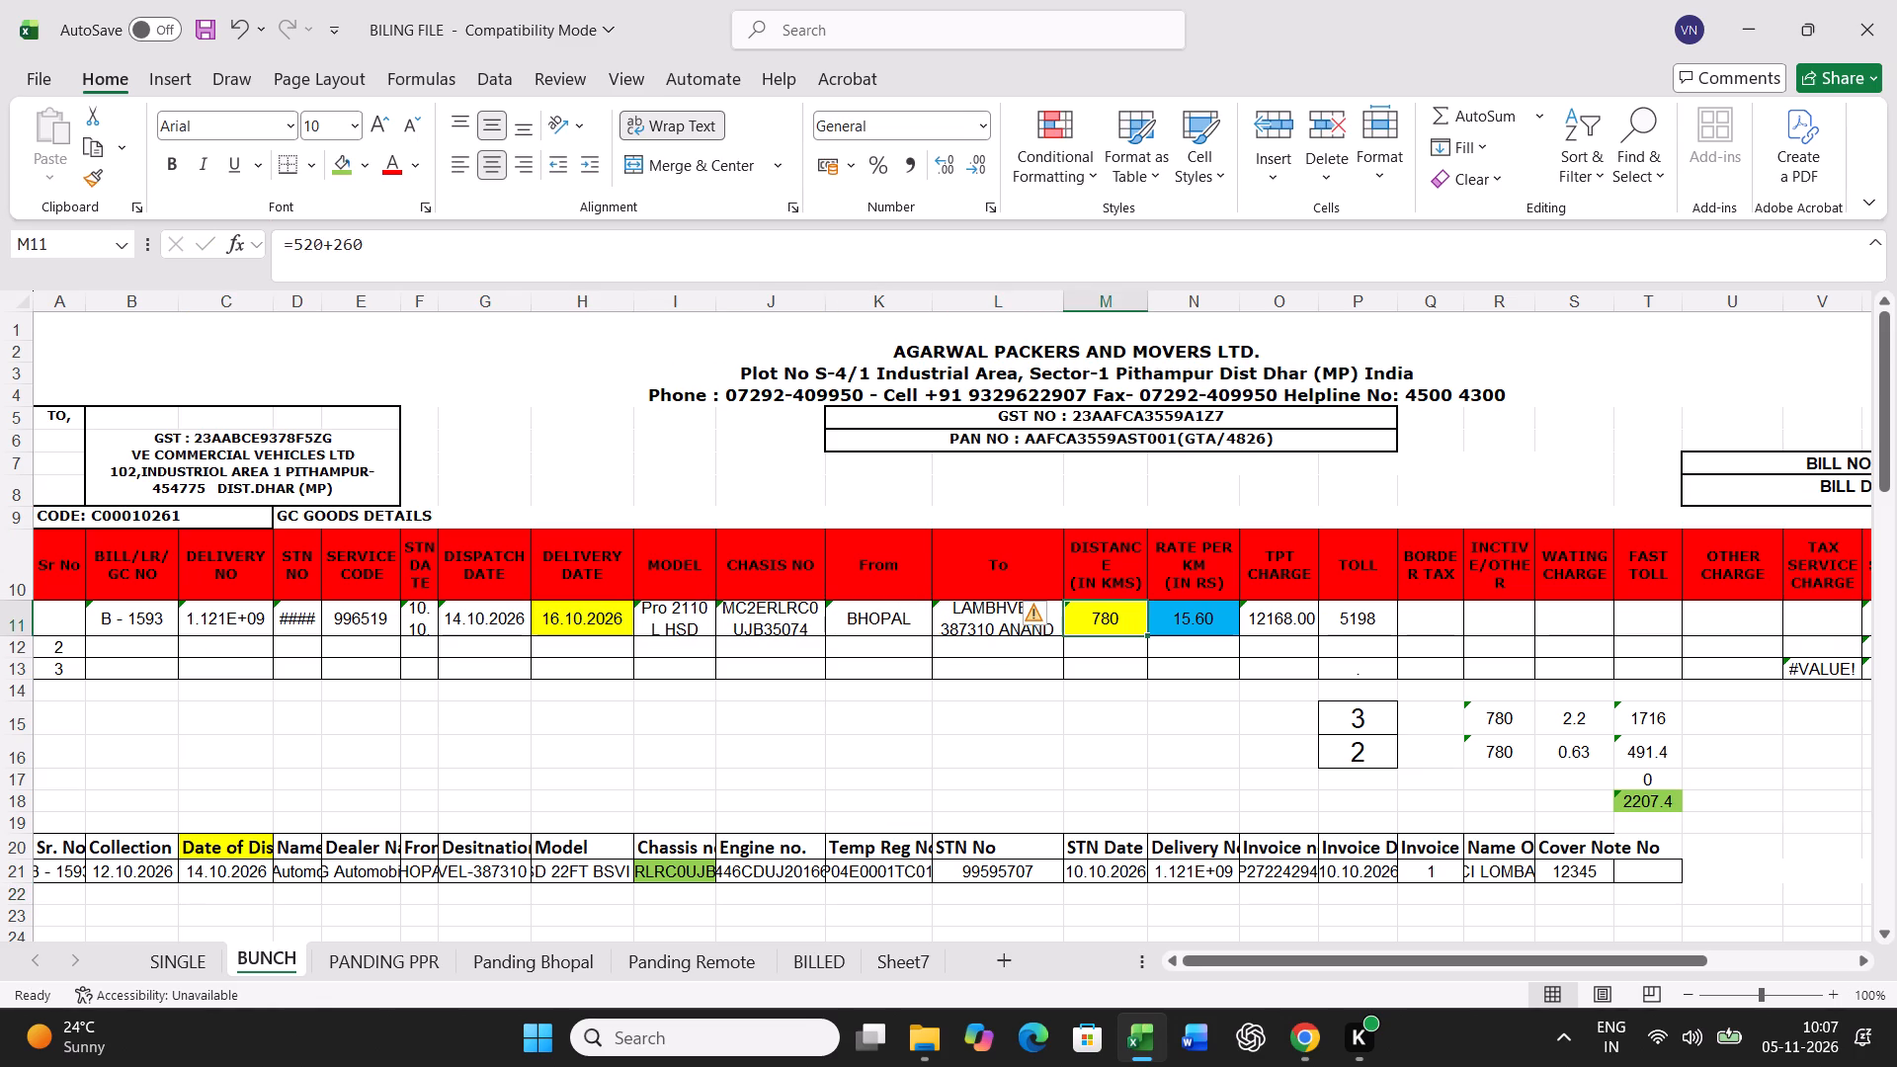
key(equal)
text(328+260)
key(Return)
key(Up)
key(Right)
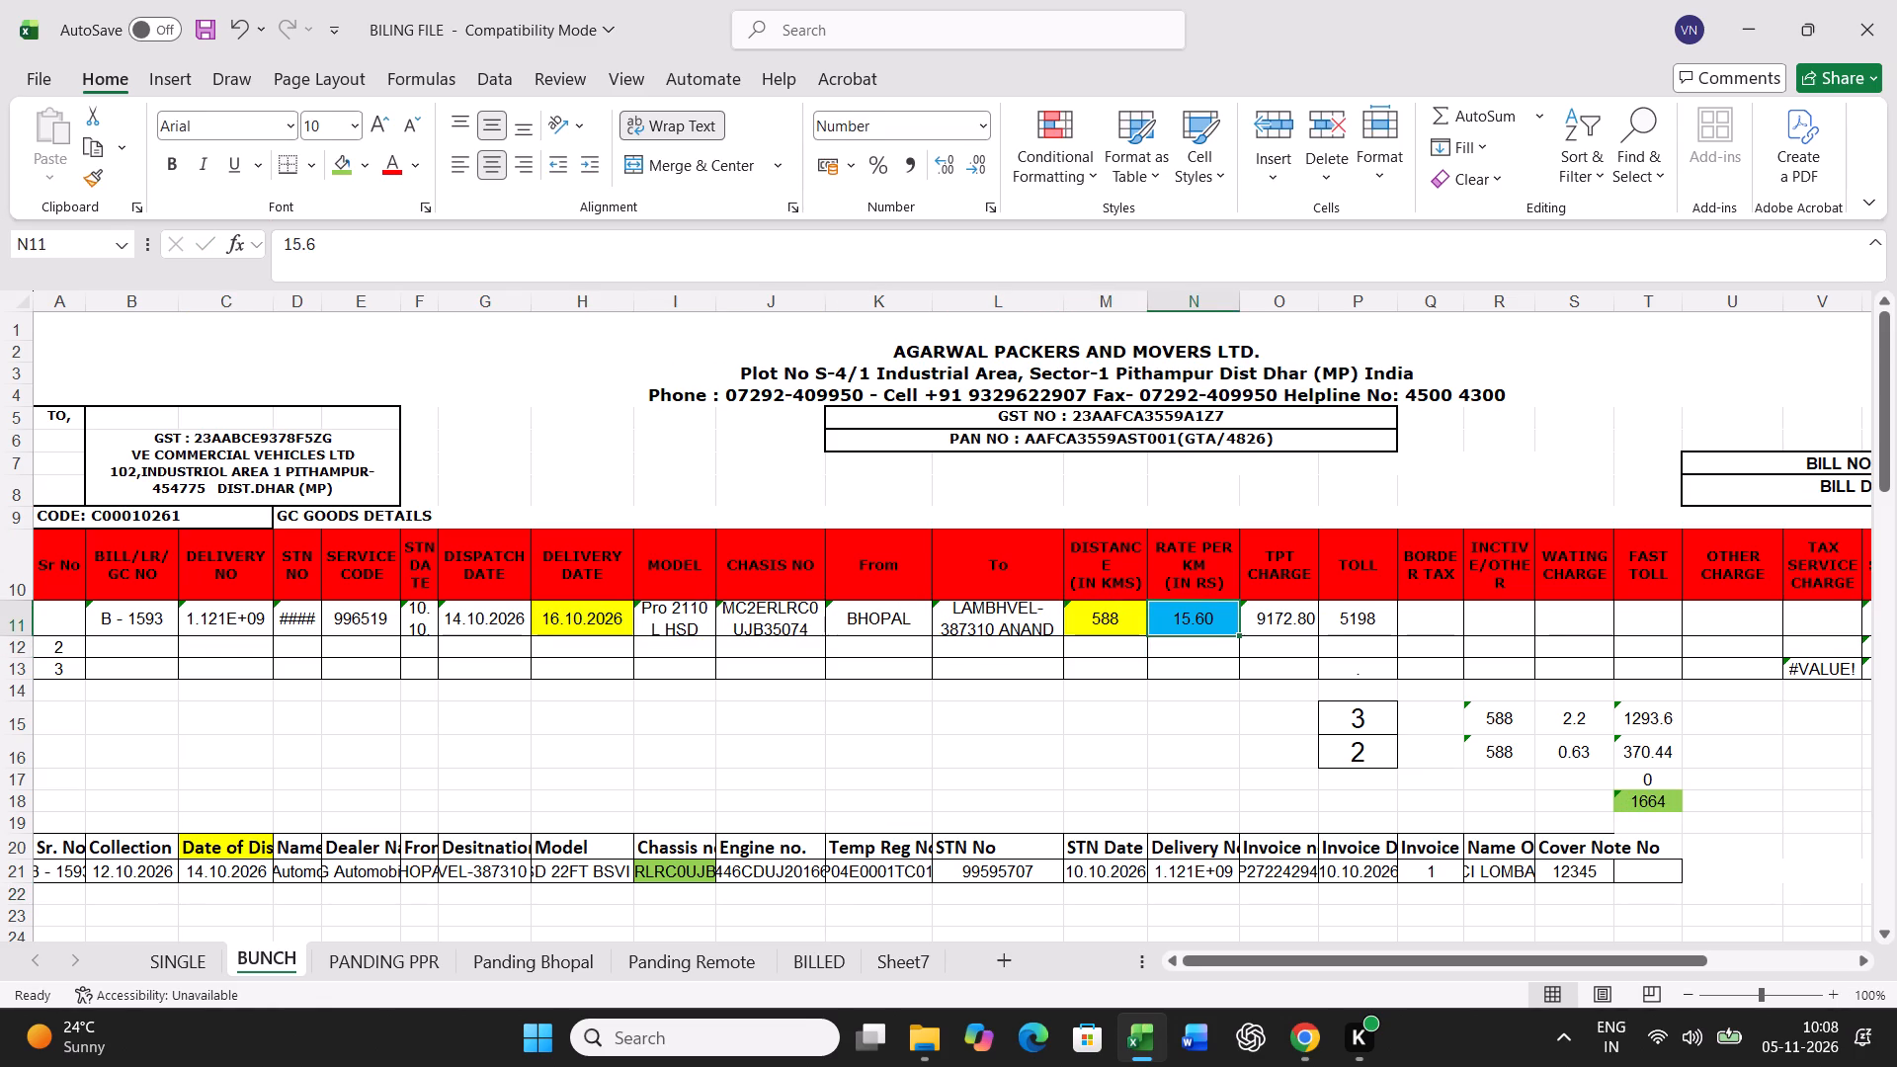
key(Right)
key(Right)
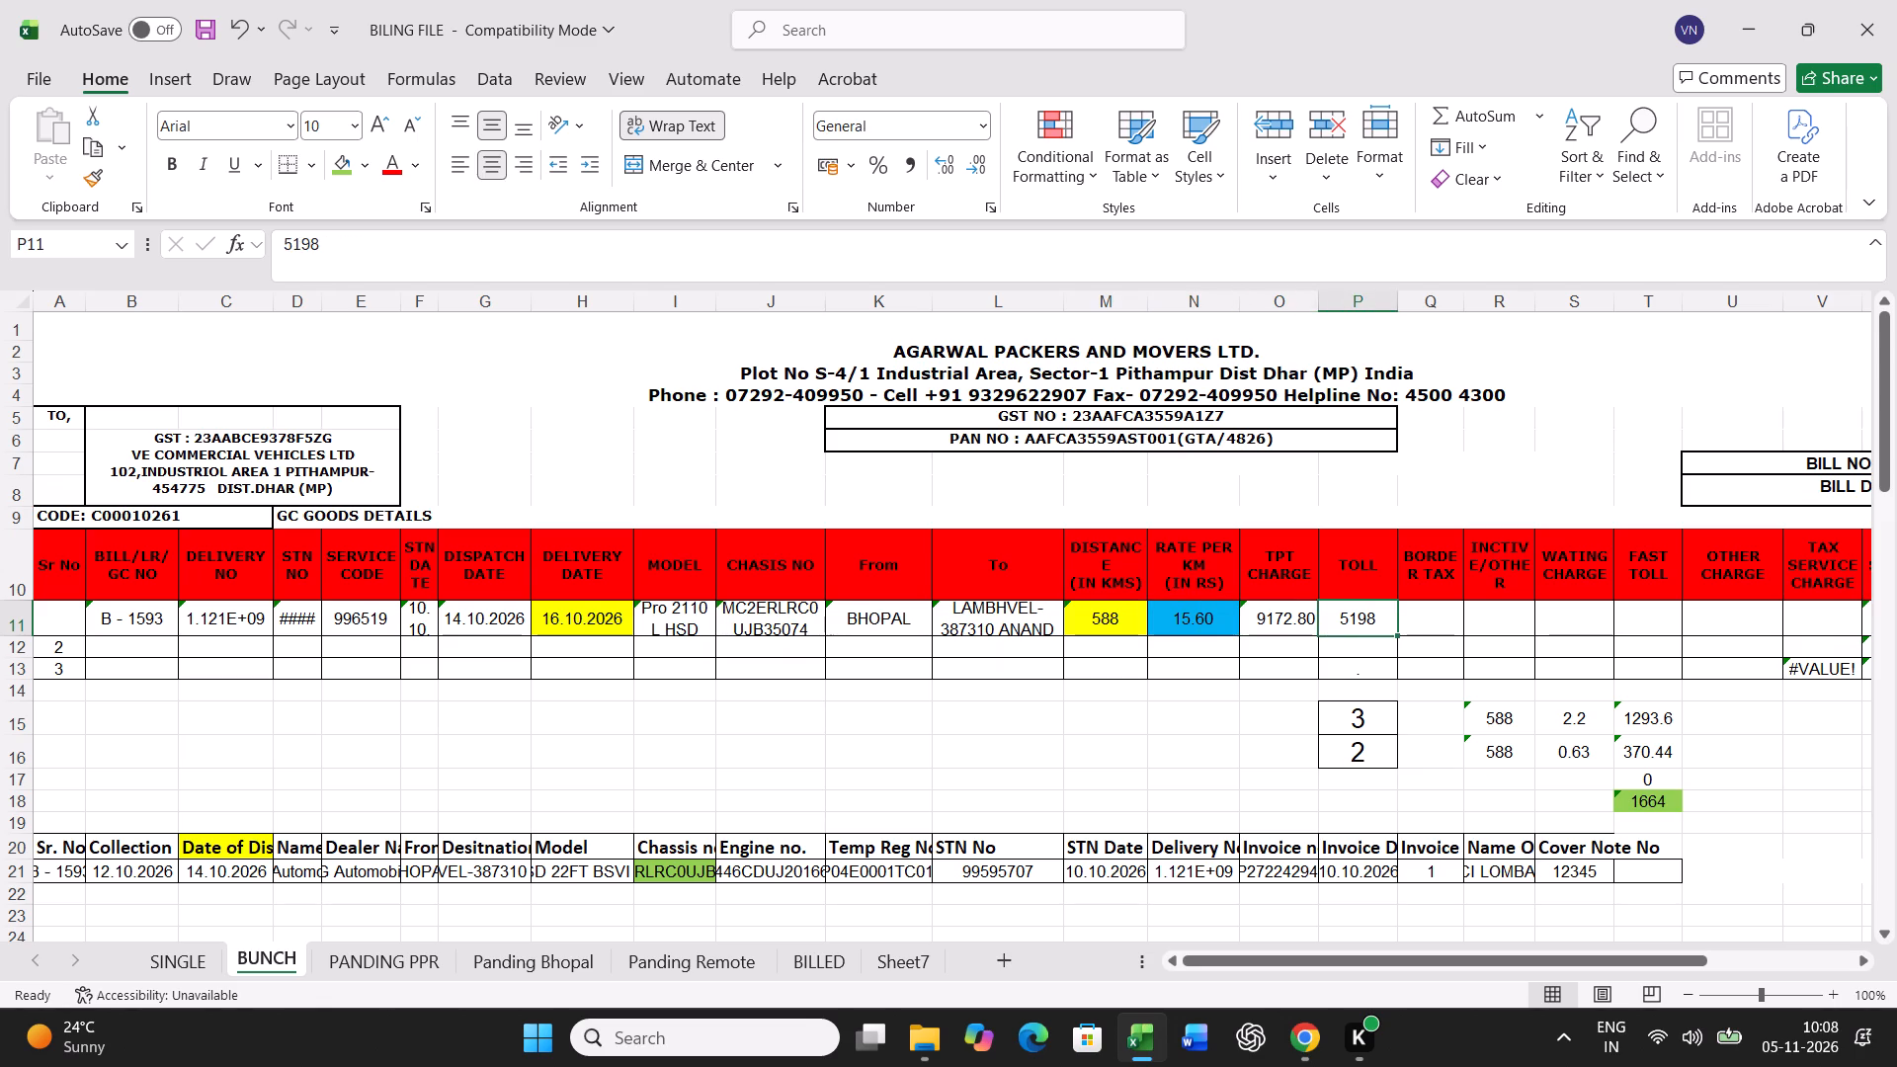
text(3103)
key(Return)
Set the standard transit time in cell P15 to 2.
key(Return)
key(Return)
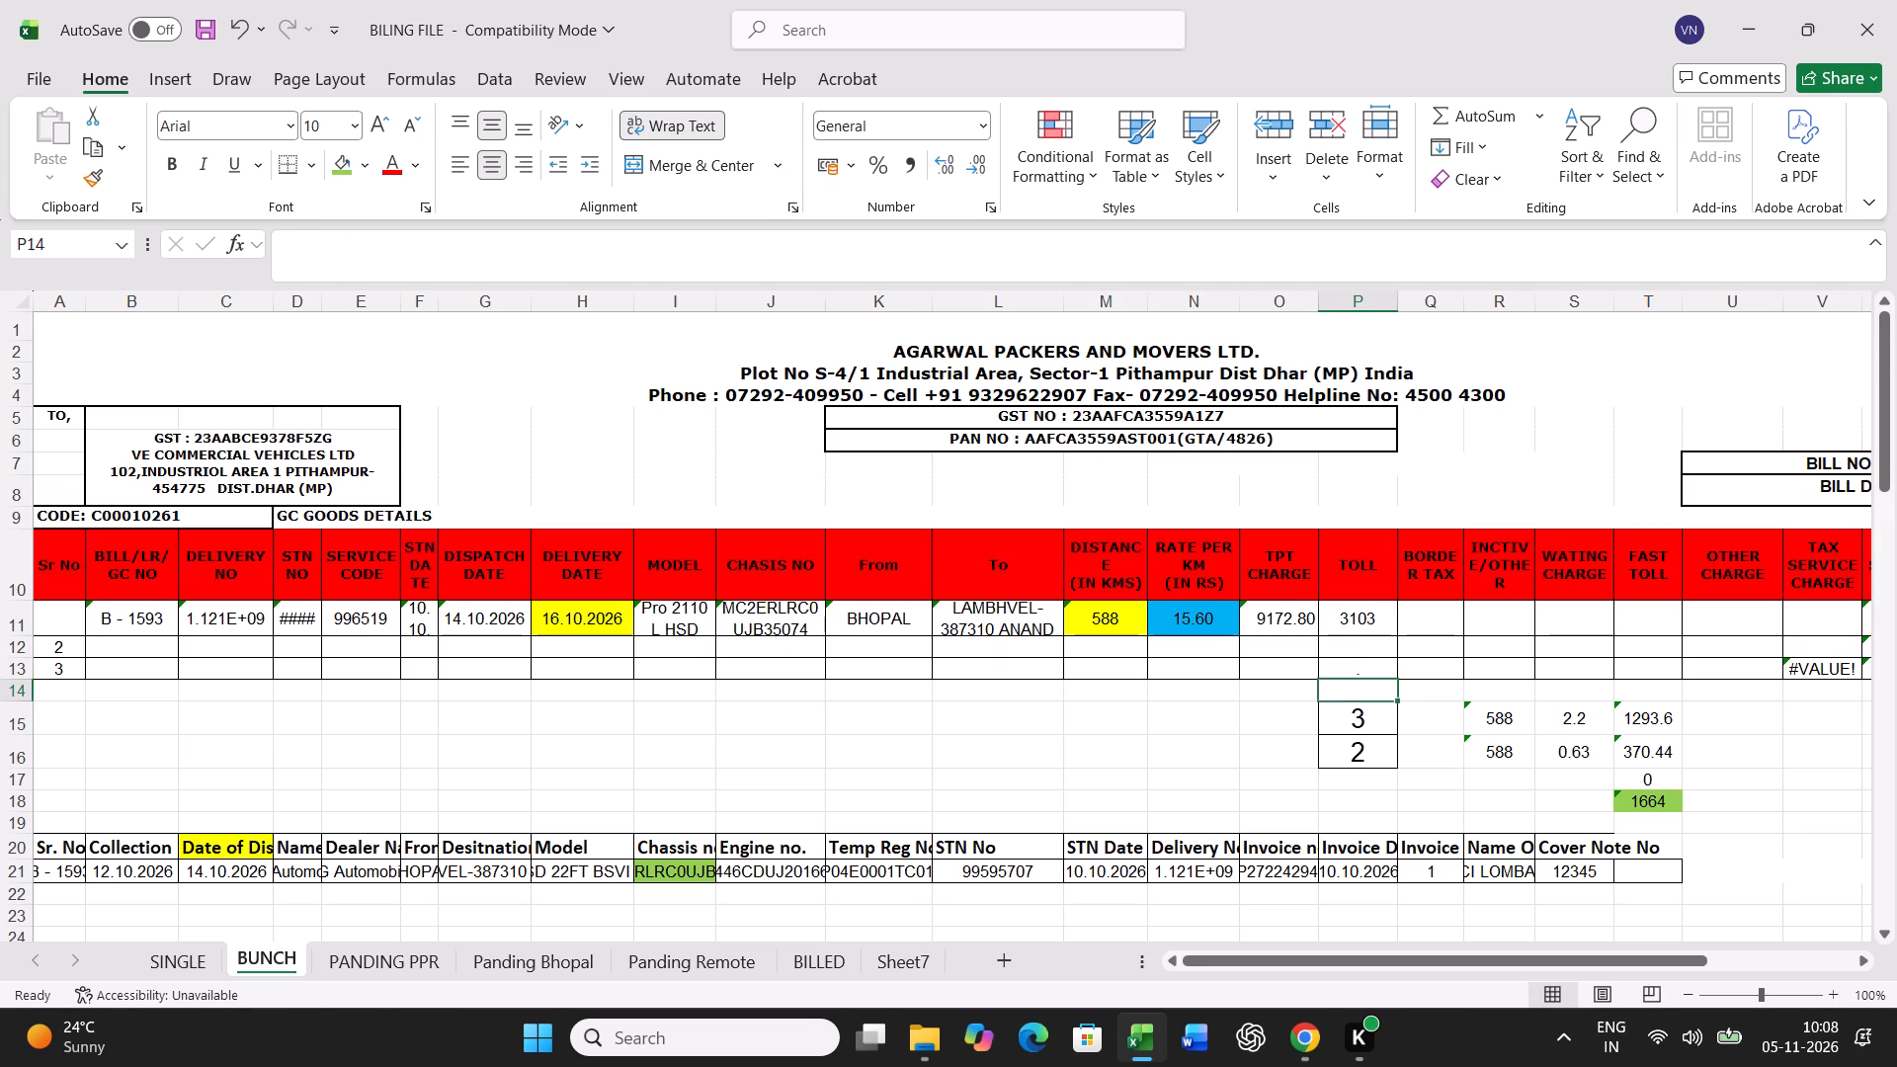
key(Return)
key(2)
key(Return)
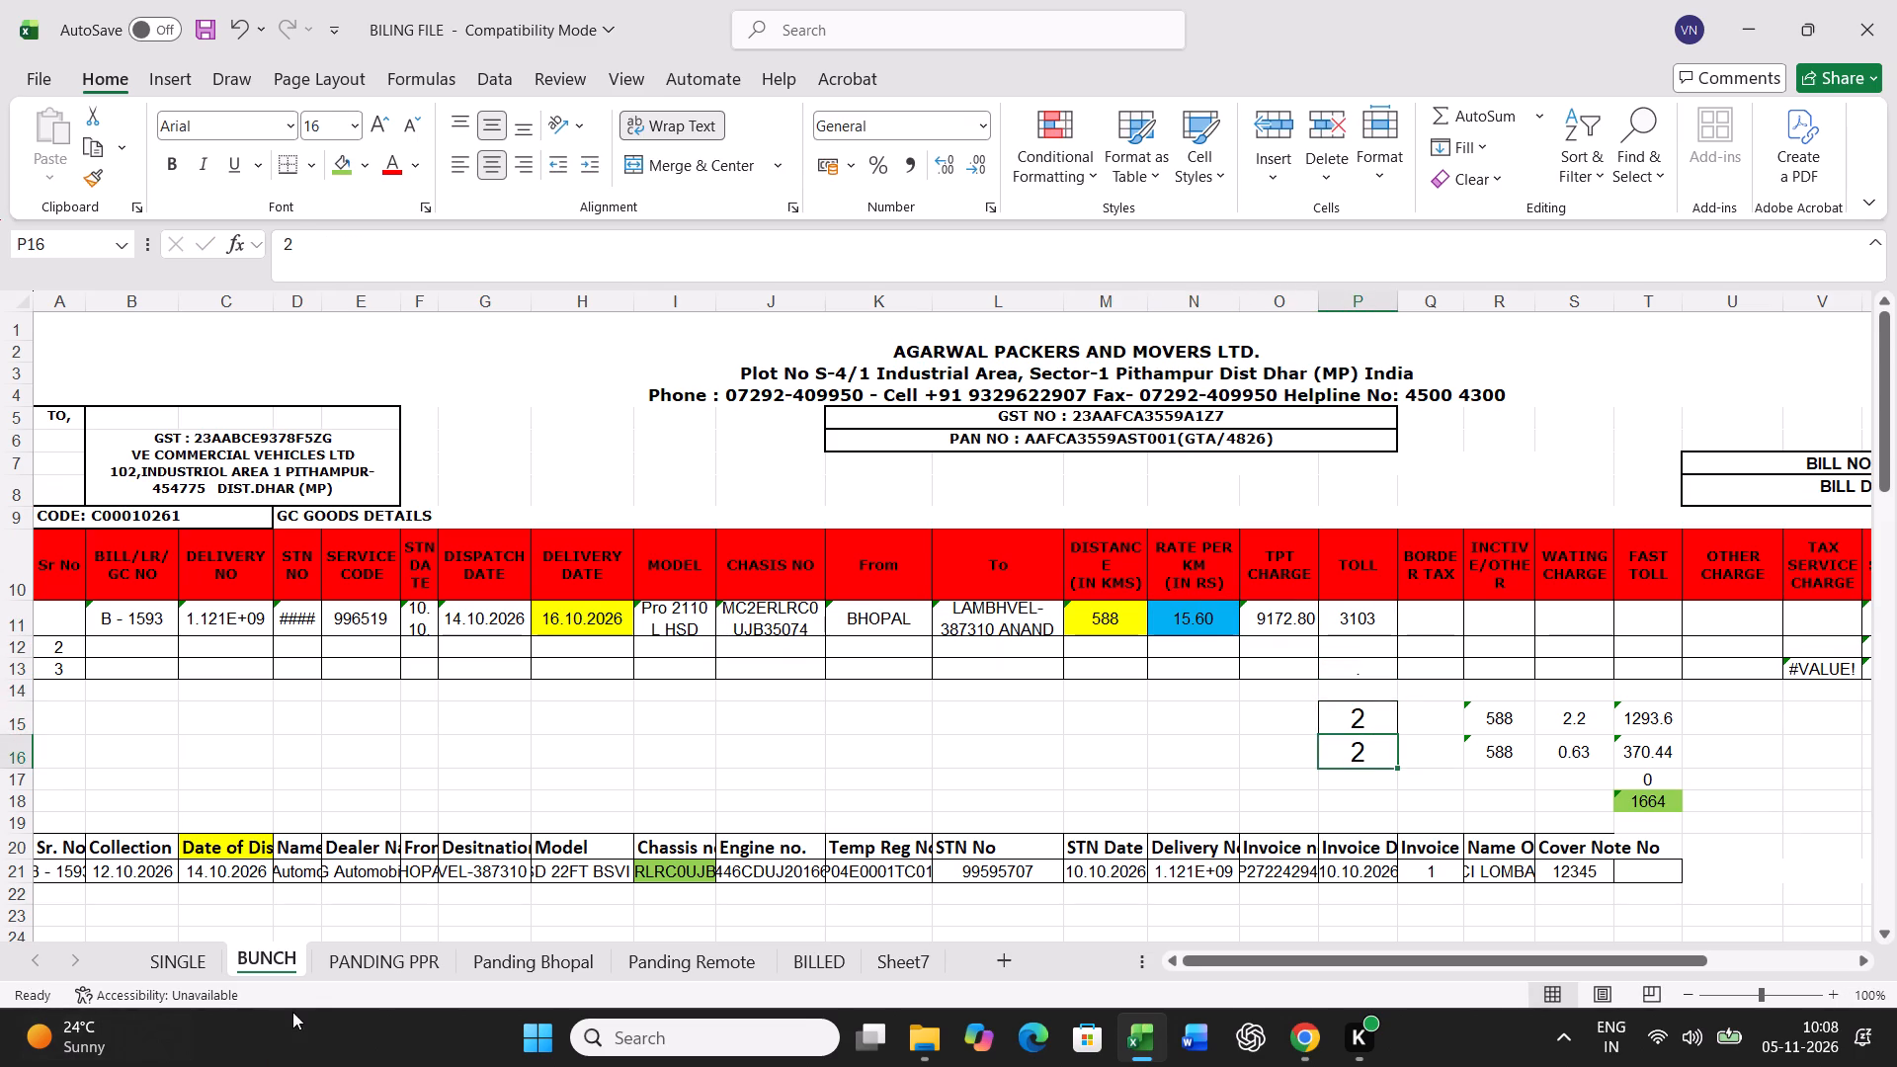
Print the B - 1593 freight bill from the SINGLE sheet.
click(208, 954)
key(ctrl+p)
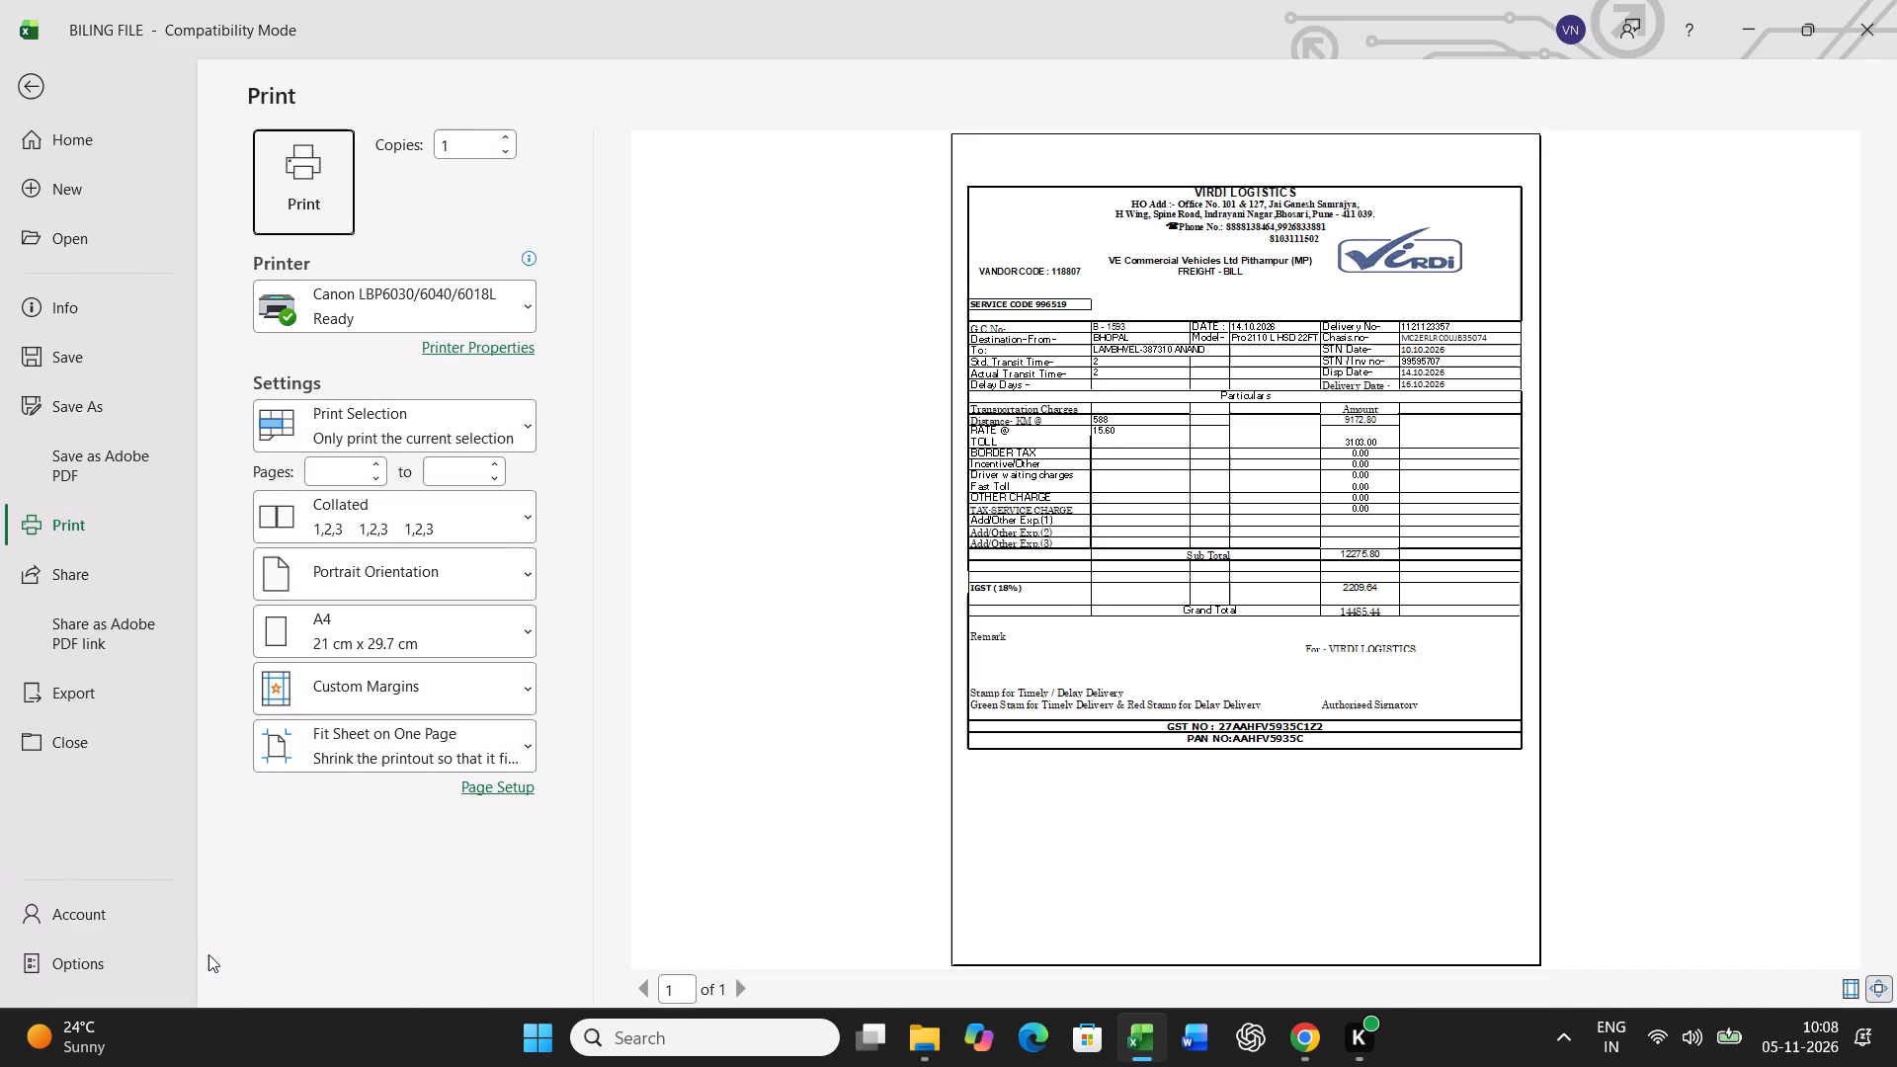
click(294, 168)
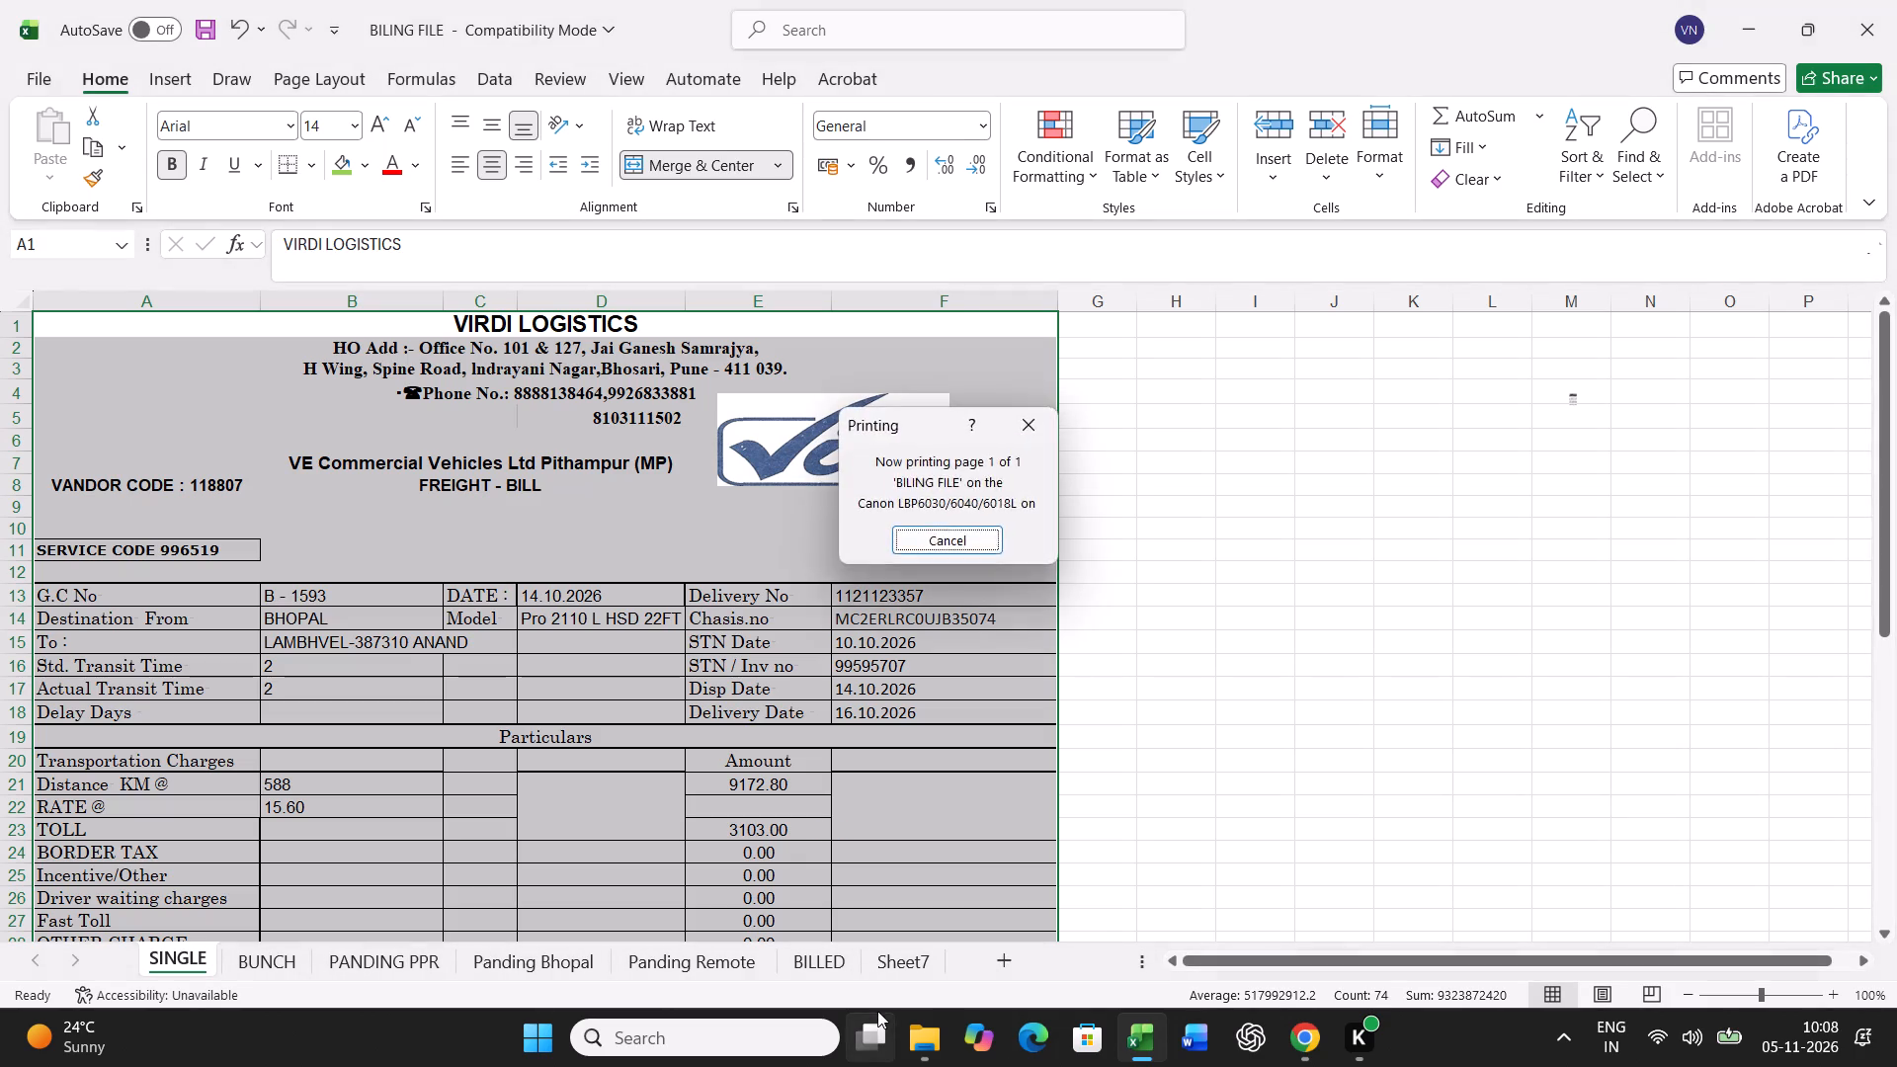
Copy row 11 of the BUNCH sheet and paste it as values only into row 39 of the lower bill table.
click(264, 962)
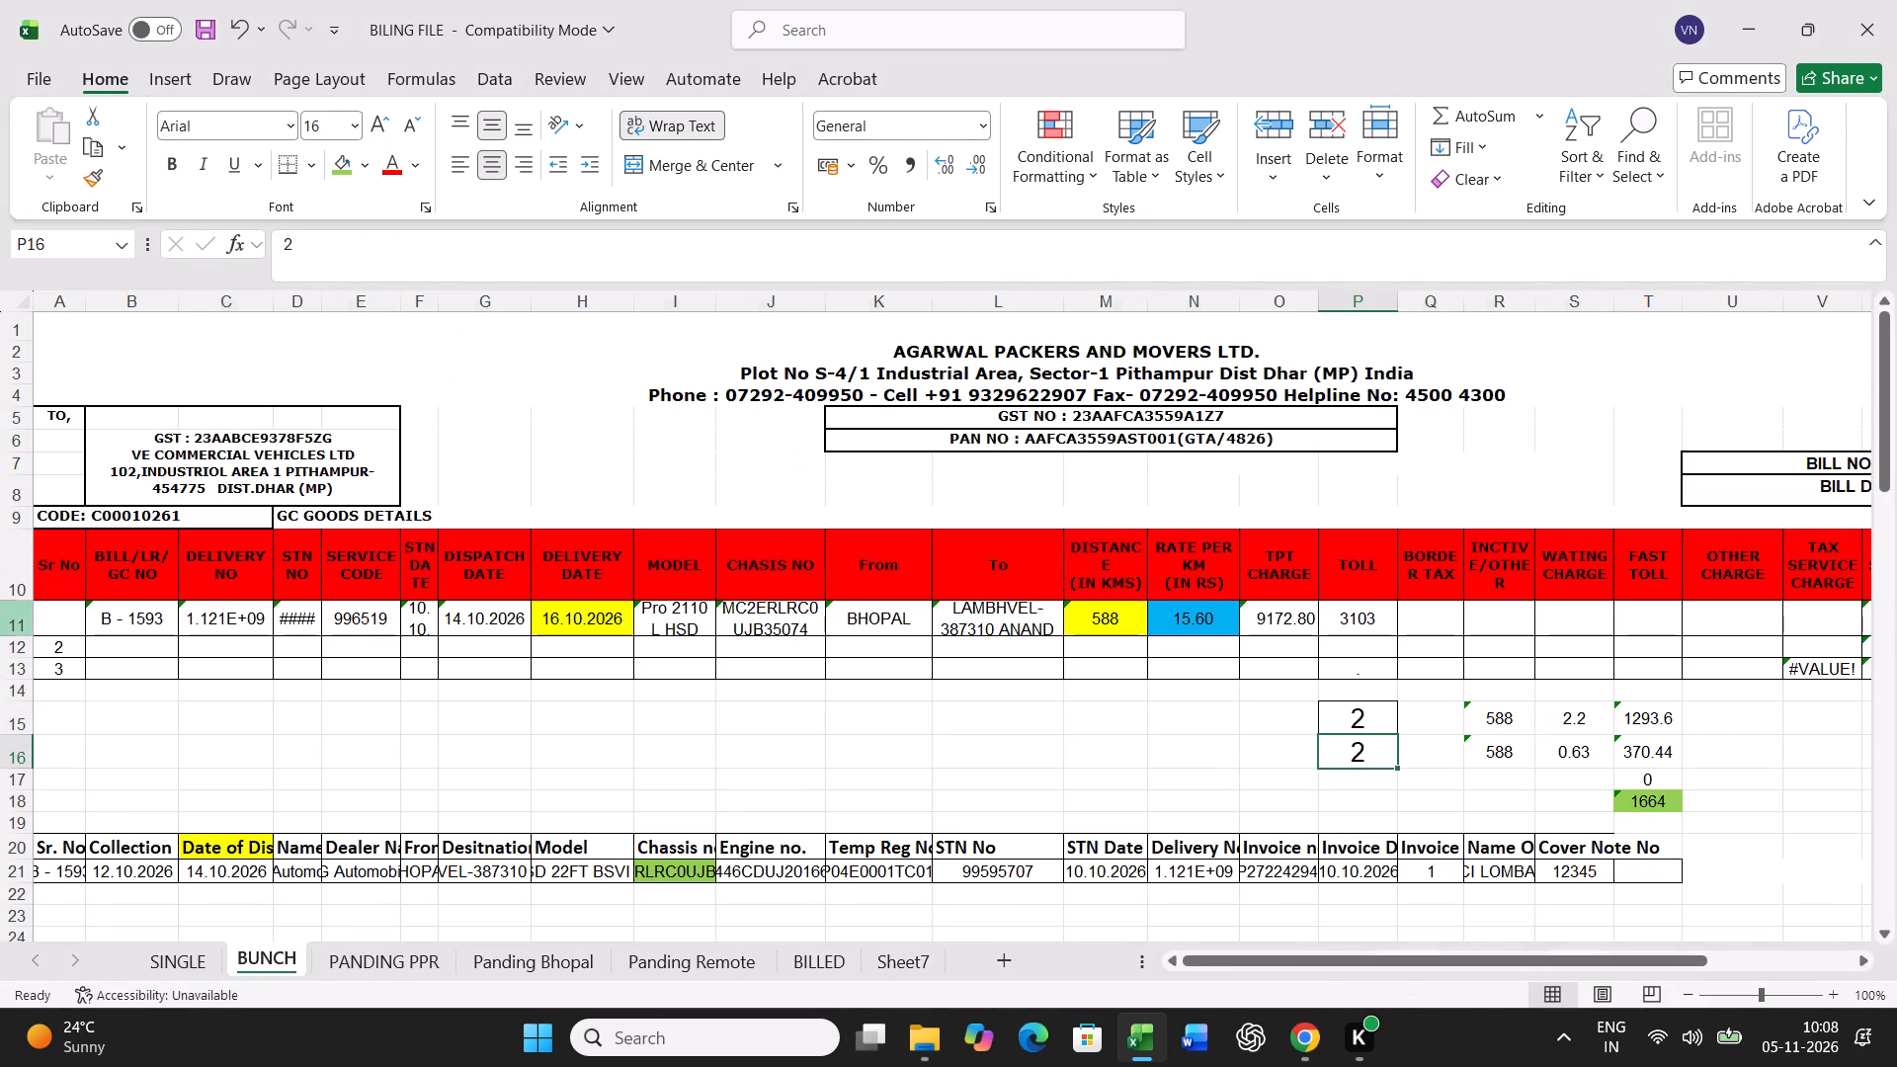
click(10, 612)
key(ctrl+c)
scroll(512, 623, down, 11)
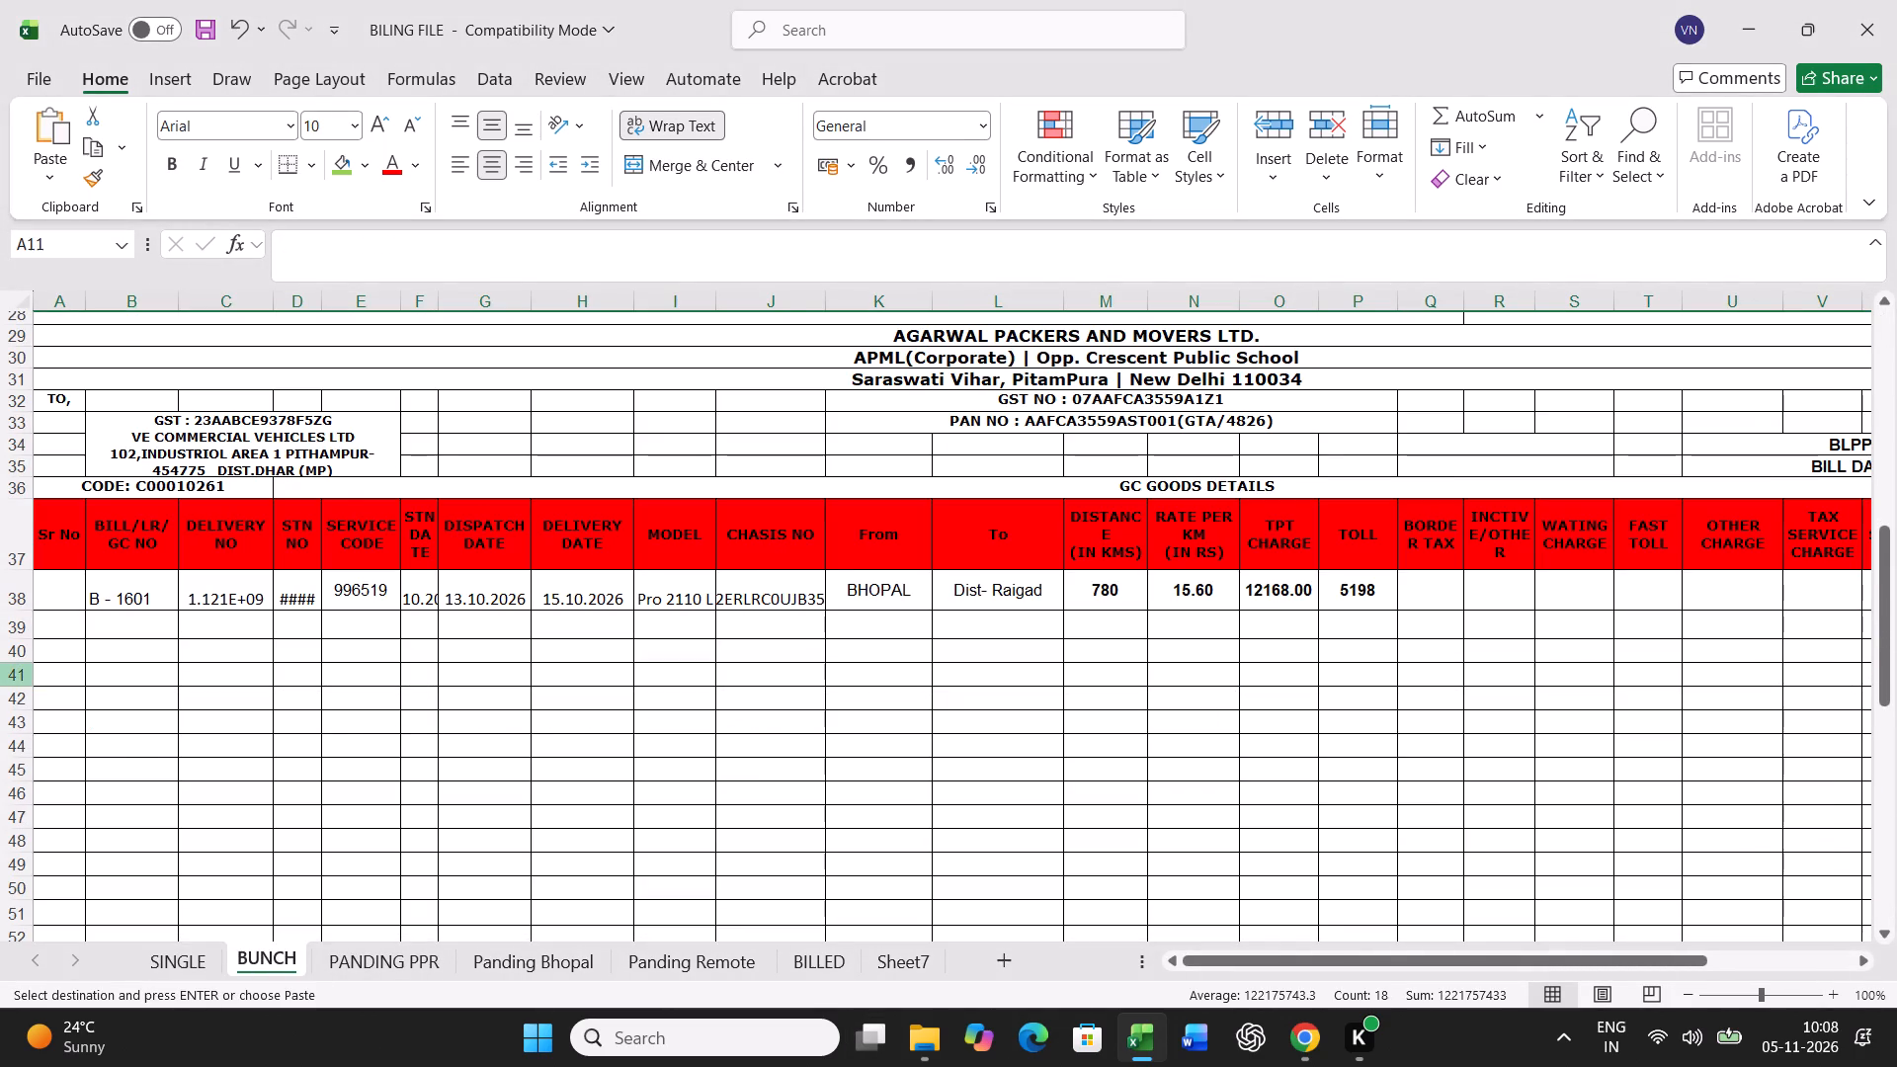
right_click(68, 631)
click(155, 448)
click(53, 386)
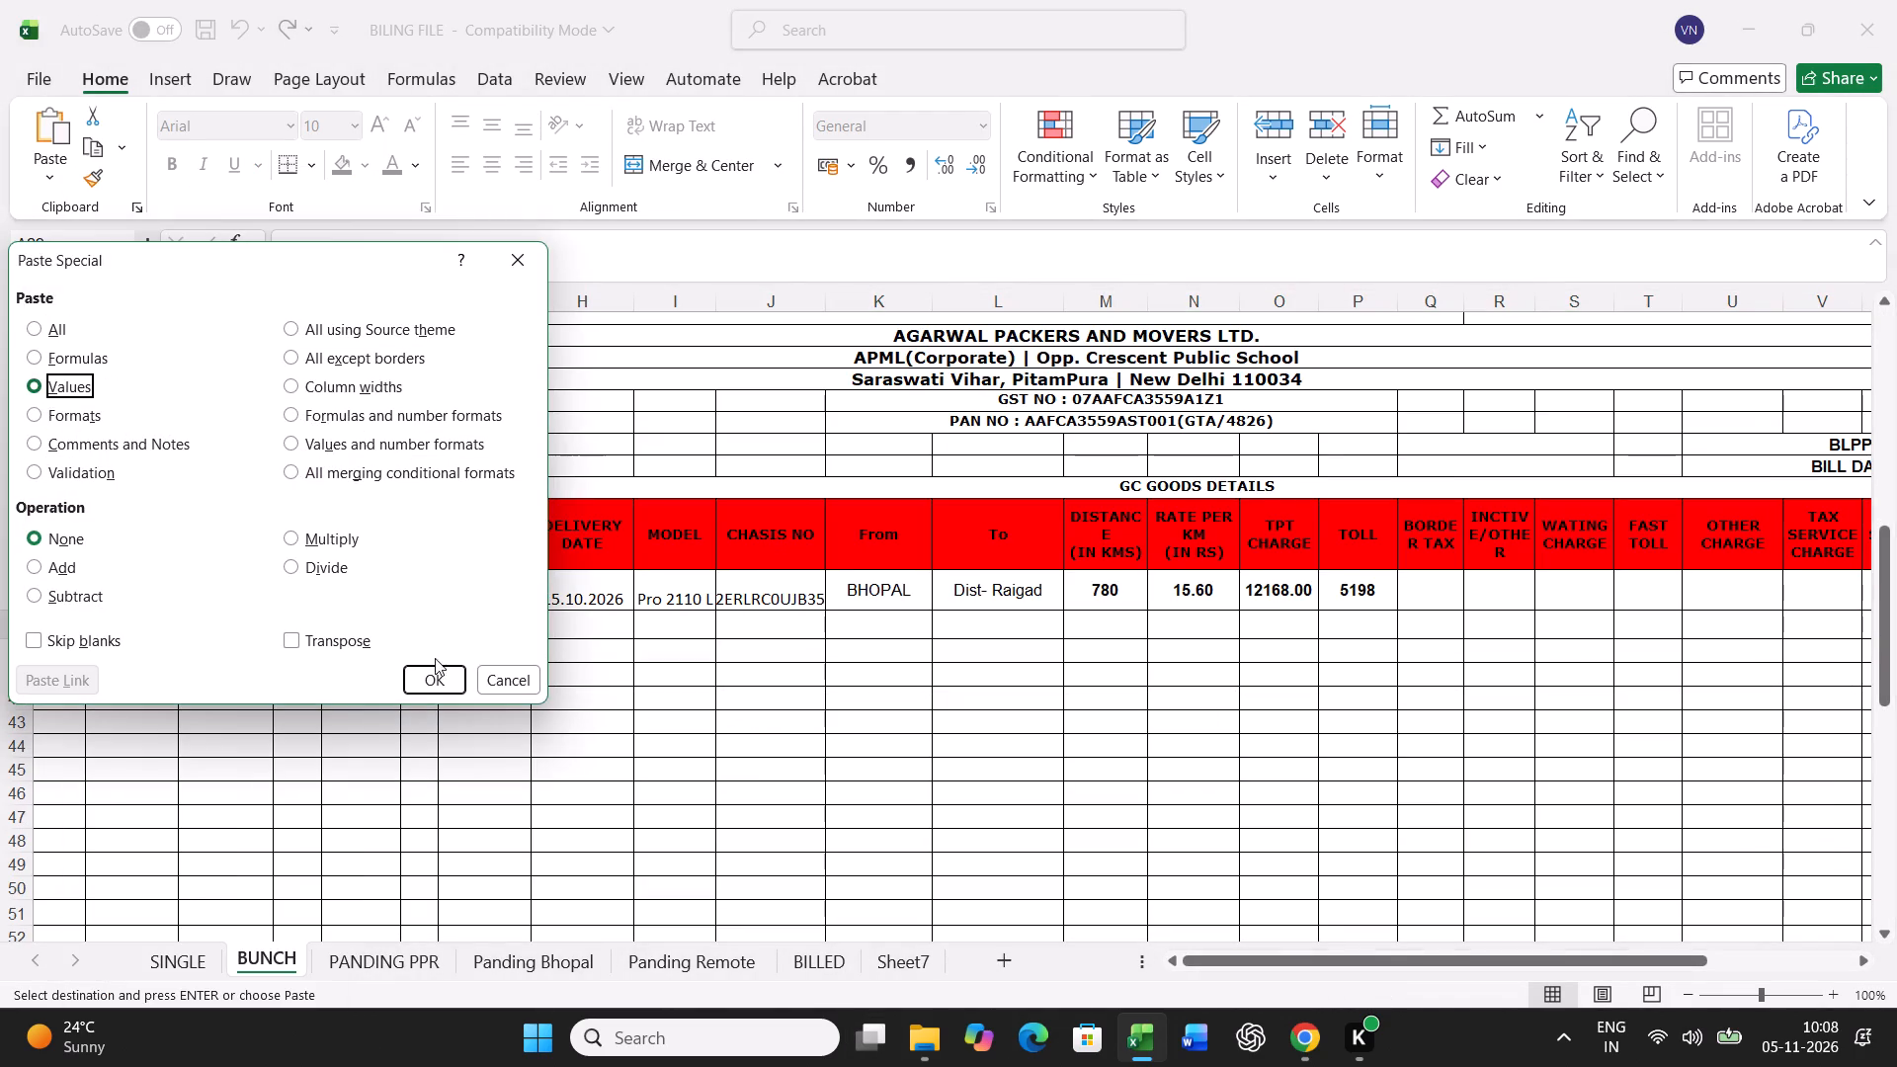
click(434, 671)
click(401, 959)
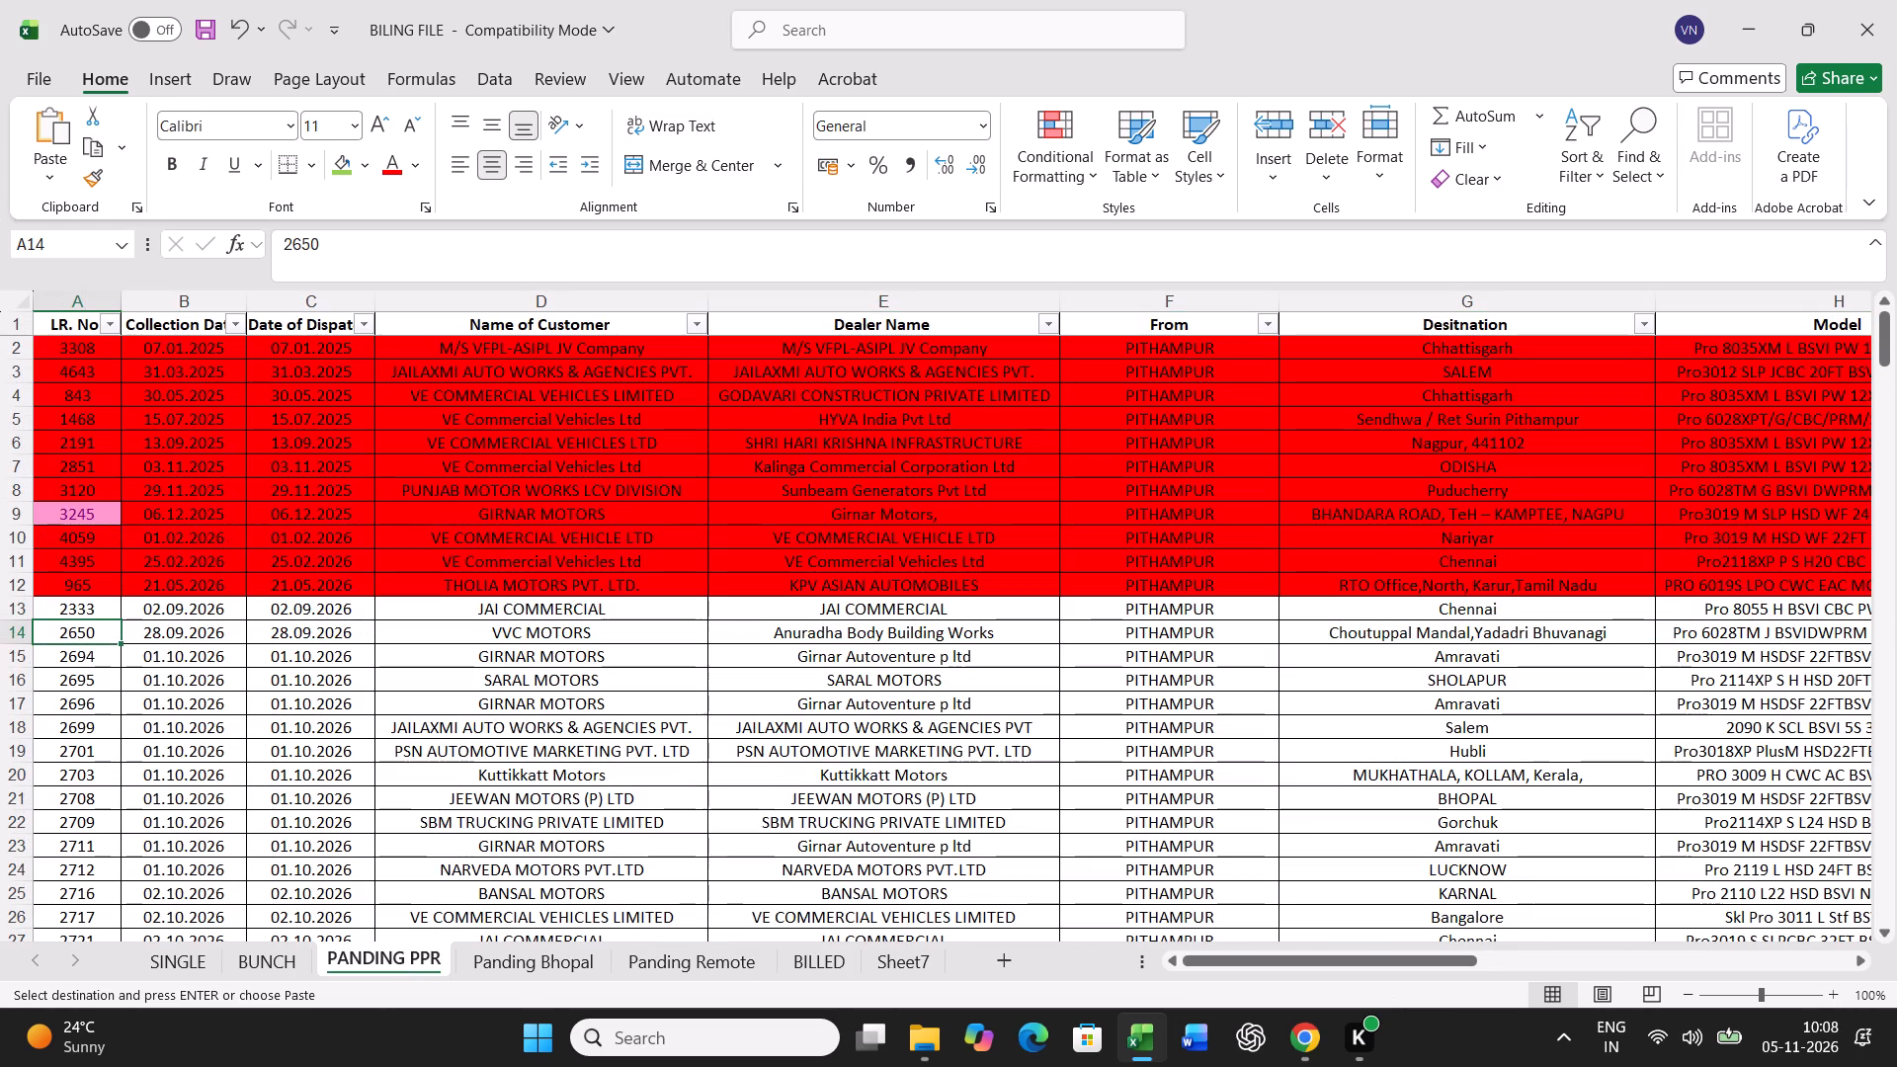
click(524, 962)
click(834, 734)
key(ctrl+f)
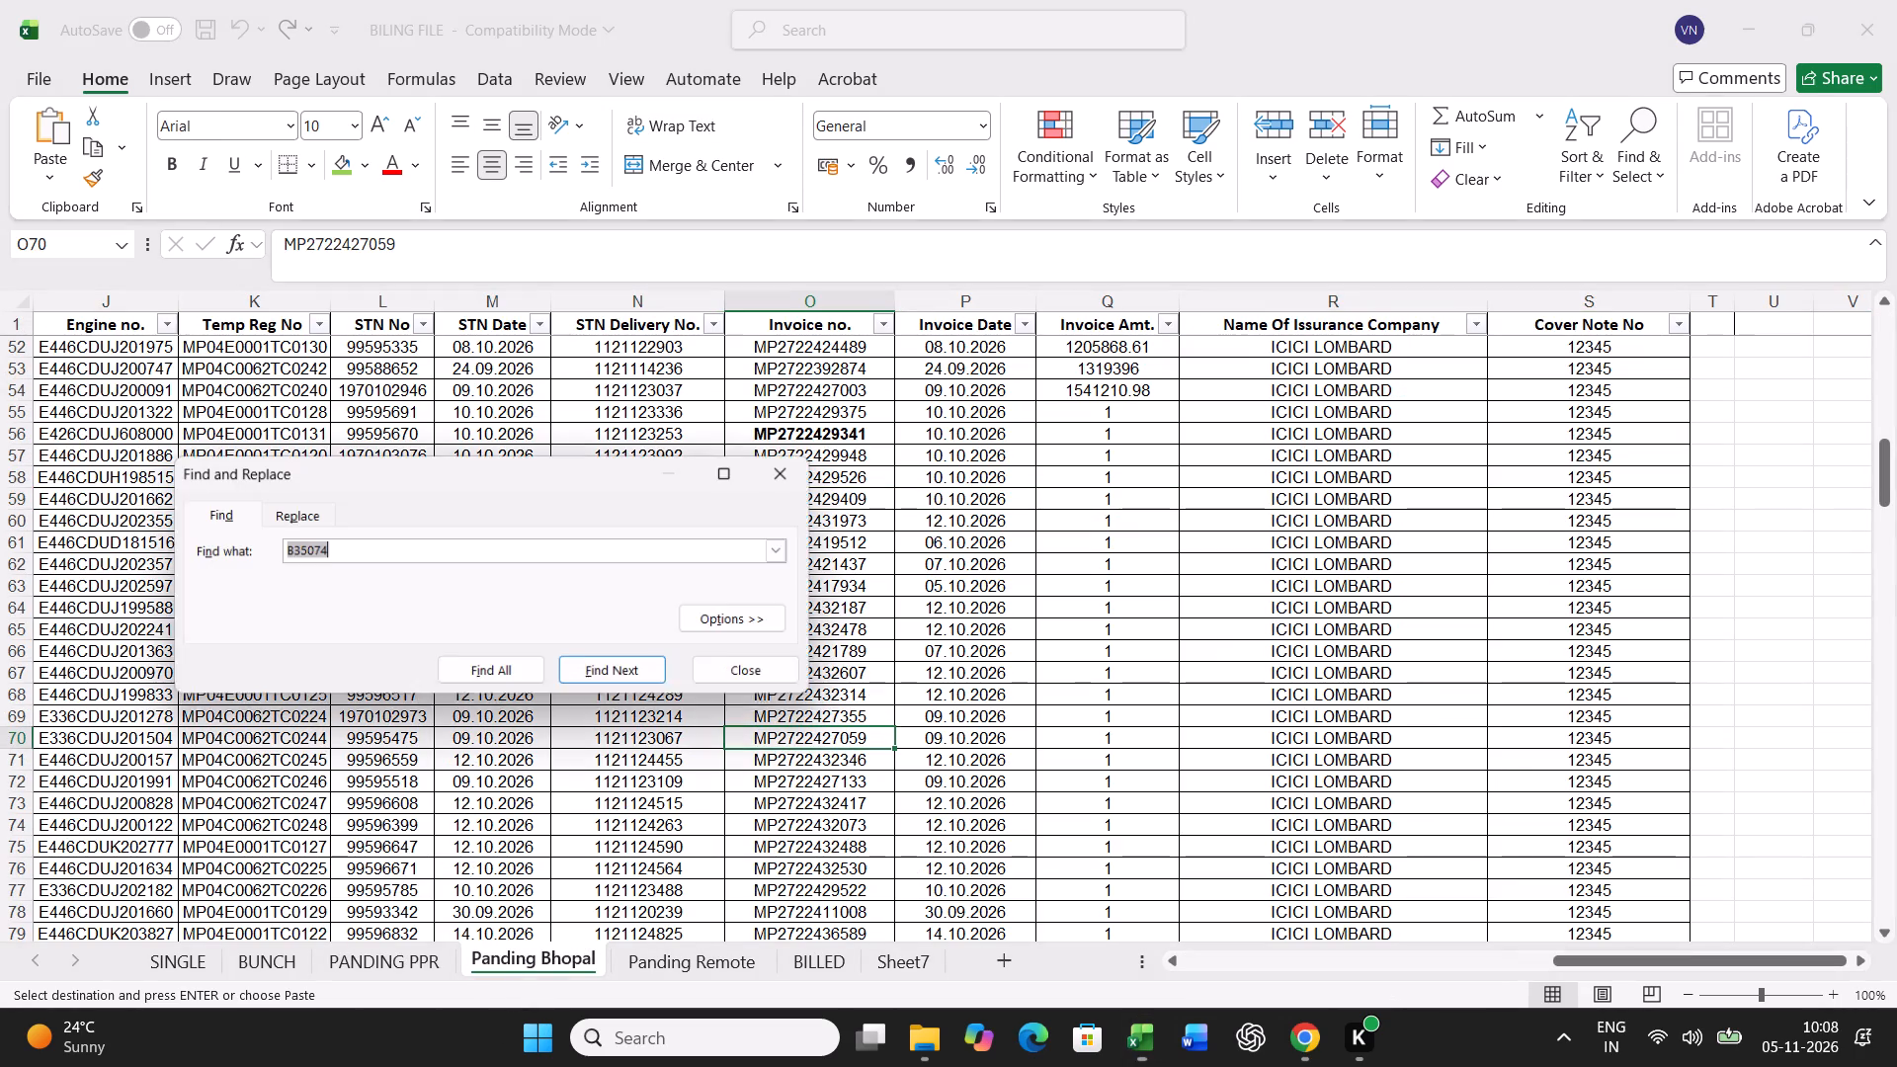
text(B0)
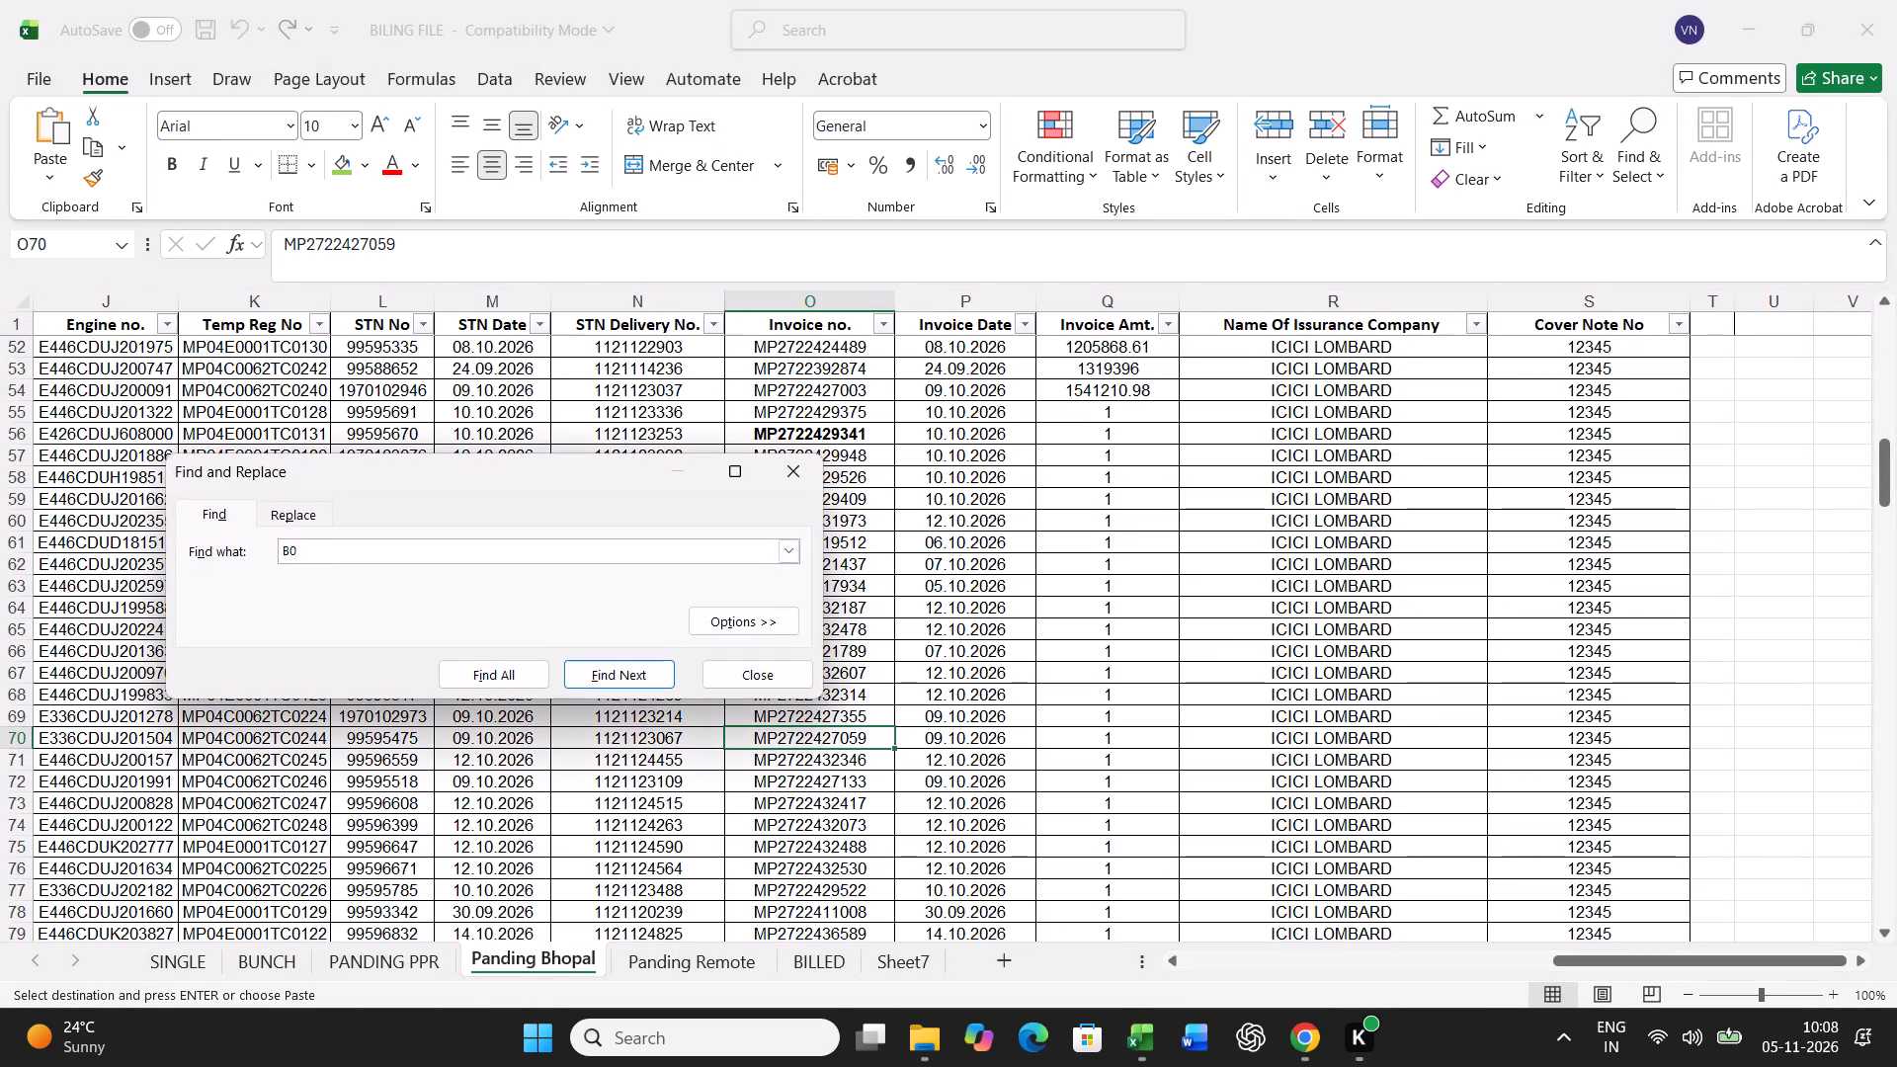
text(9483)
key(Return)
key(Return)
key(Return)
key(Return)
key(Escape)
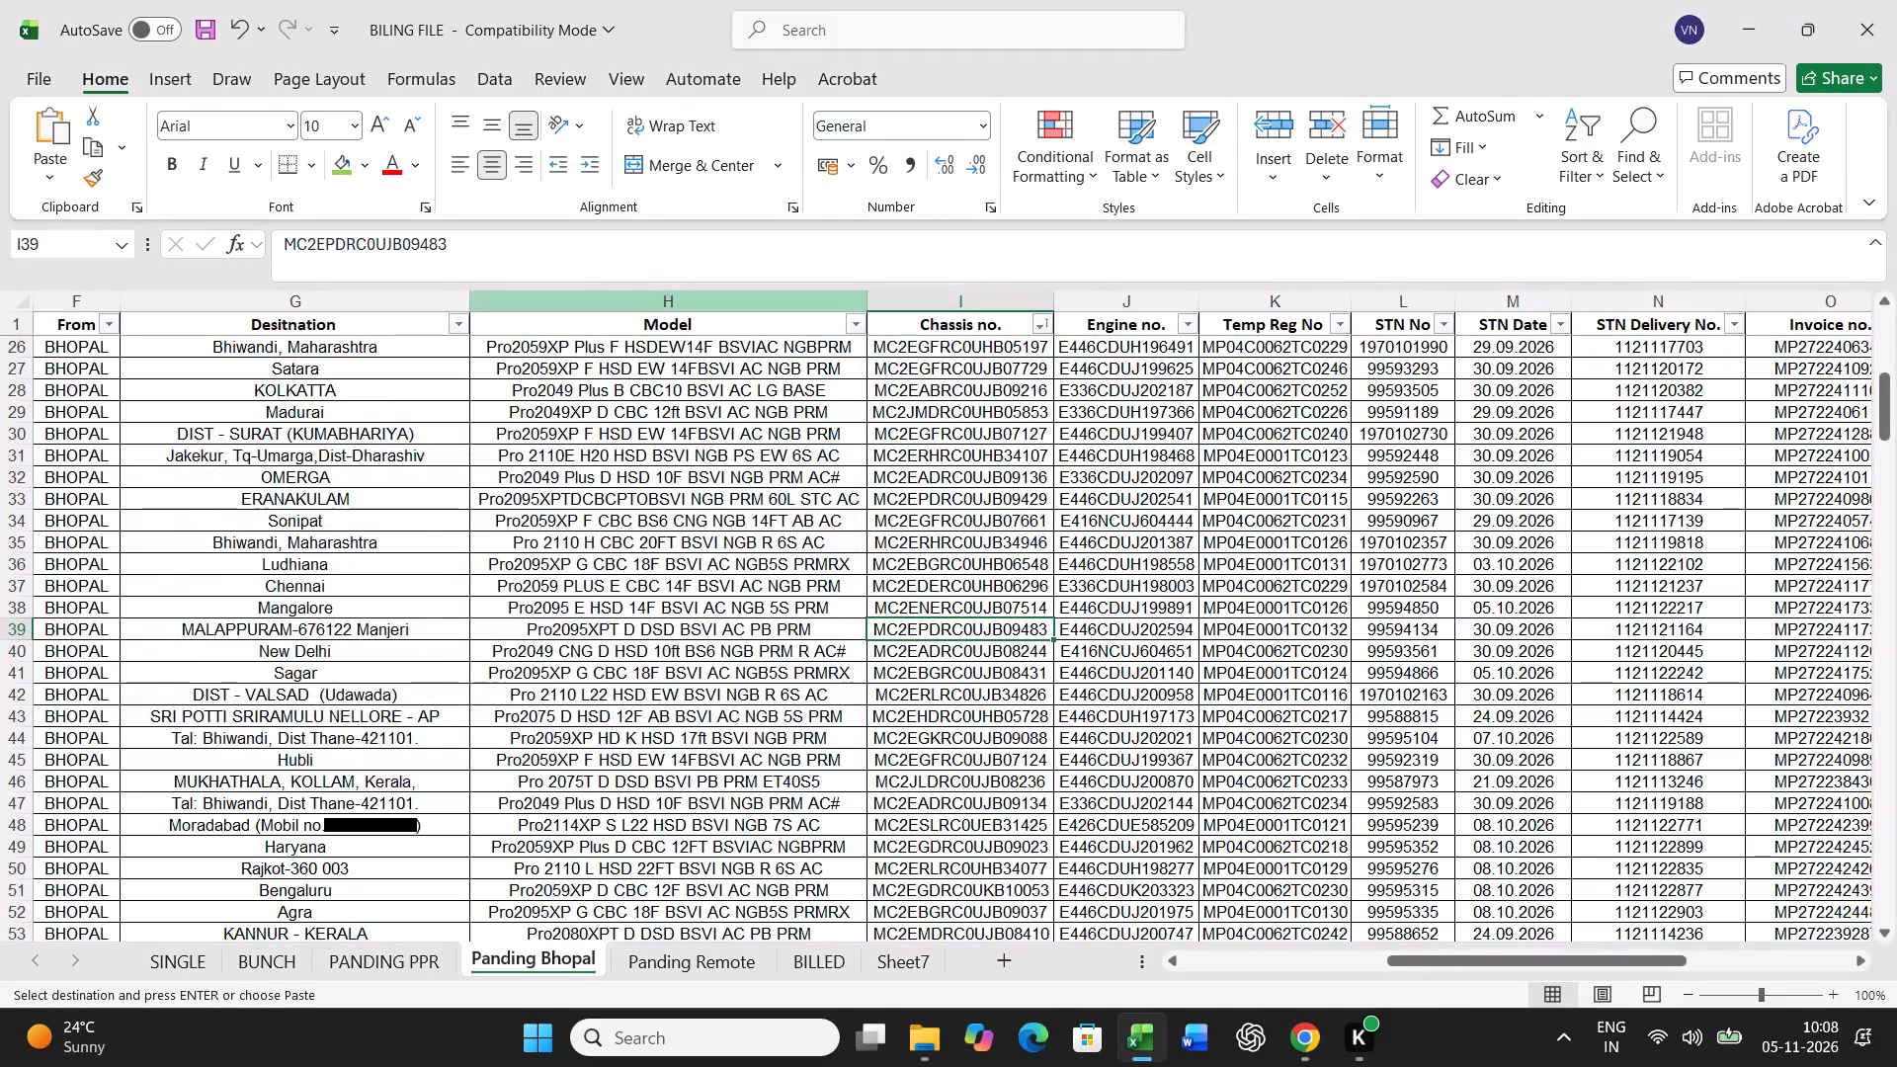
click(337, 155)
Copy the full B09483 vehicle record from the Panding Bhopal sheet and paste it over row 21 of the BUNCH sheet.
key(Left)
key(Left)
key(Left)
key(Left)
key(Left)
key(Left)
key(Left)
key(Left)
key(Left)
key(Left)
key(Left)
key(Left)
key(Left)
key(Left)
key(Left)
key(Left)
key(Left)
key(Left)
key(Left)
key(Left)
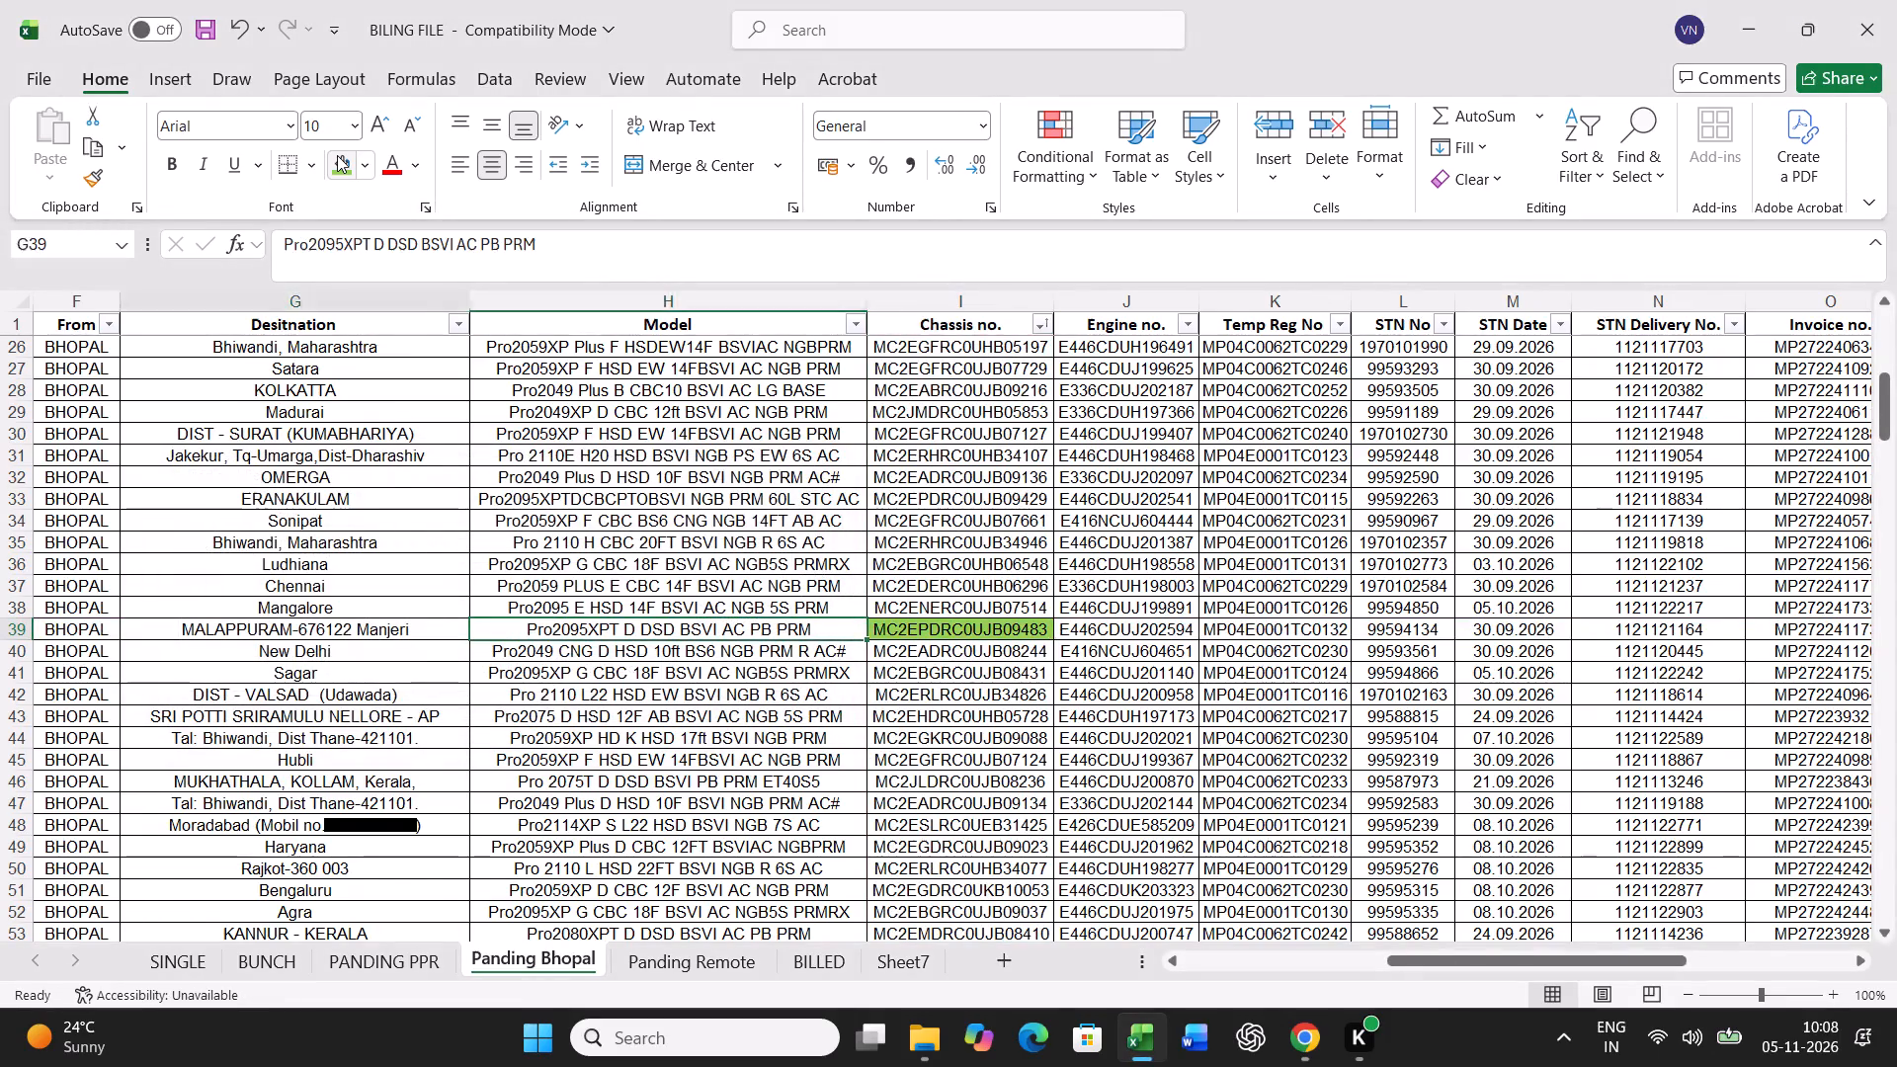
key(ctrl+shift+Right)
key(ctrl+c)
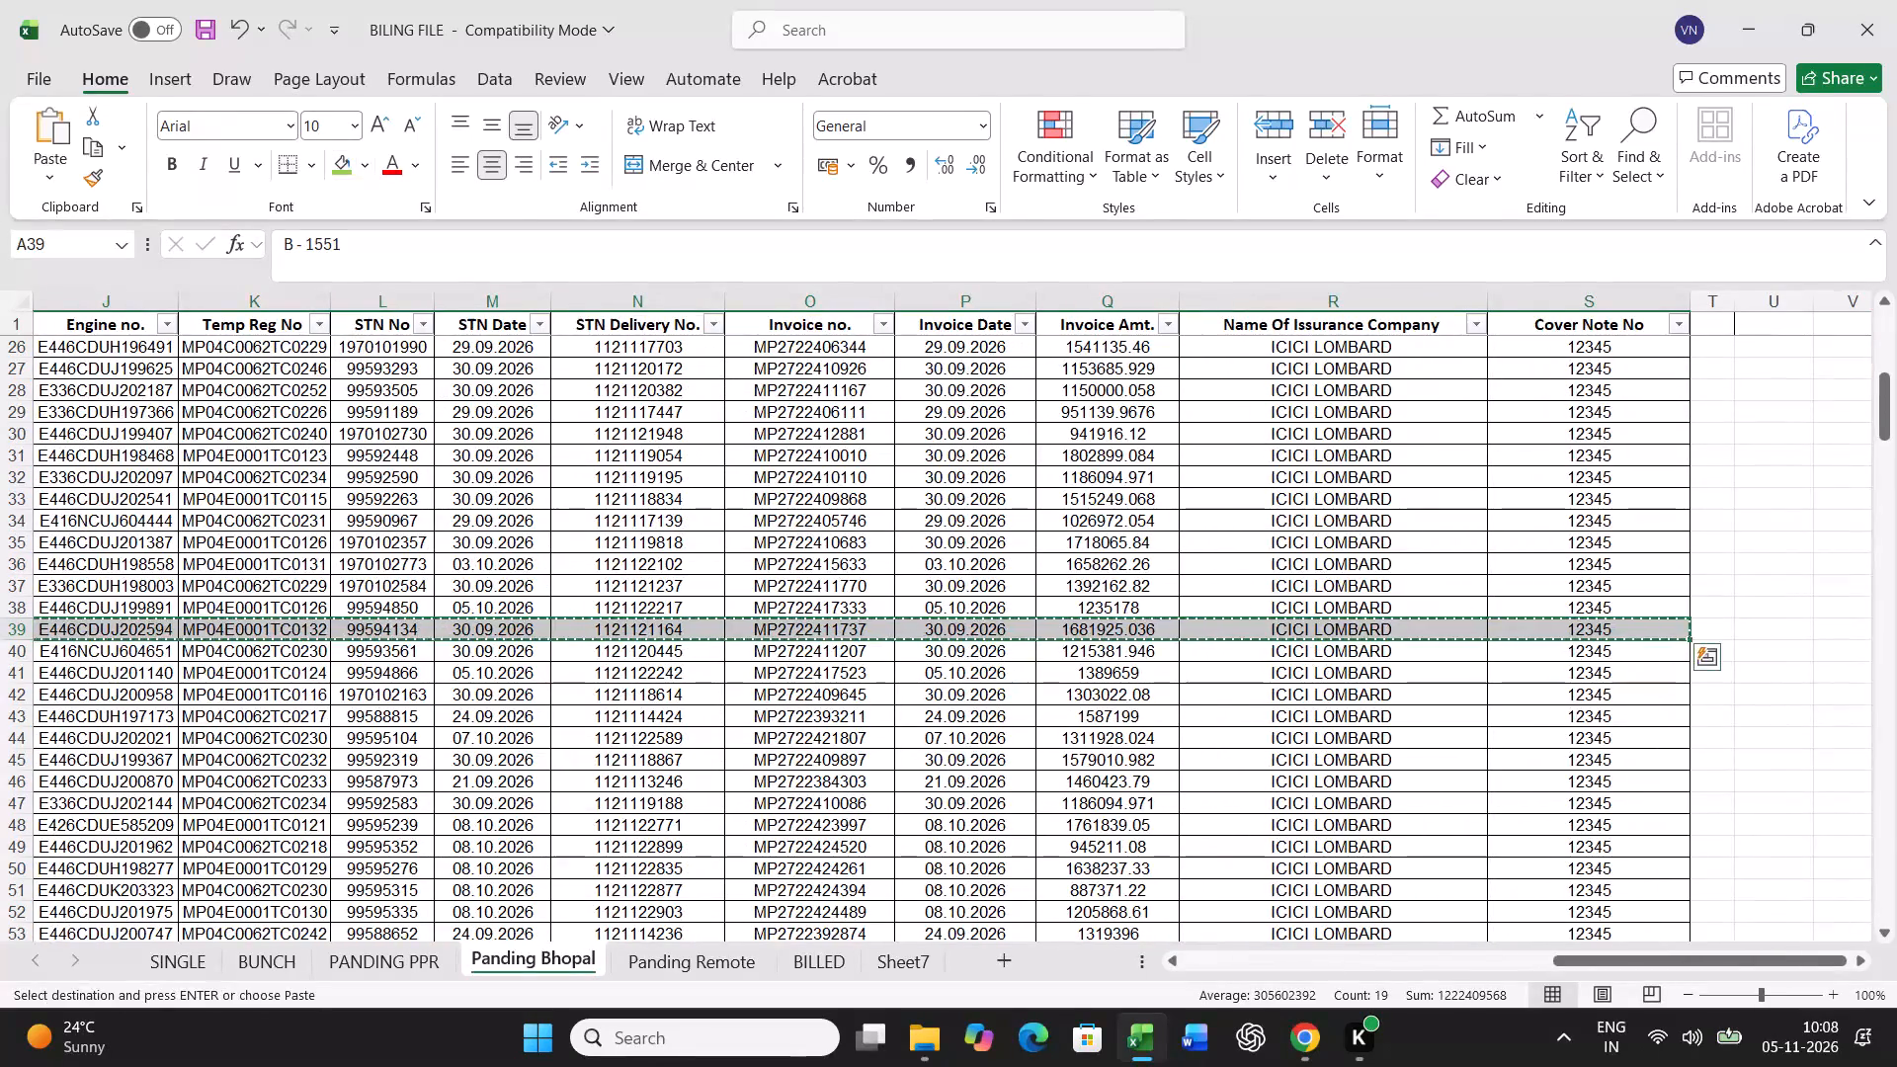
click(258, 964)
scroll(372, 770, up, 12)
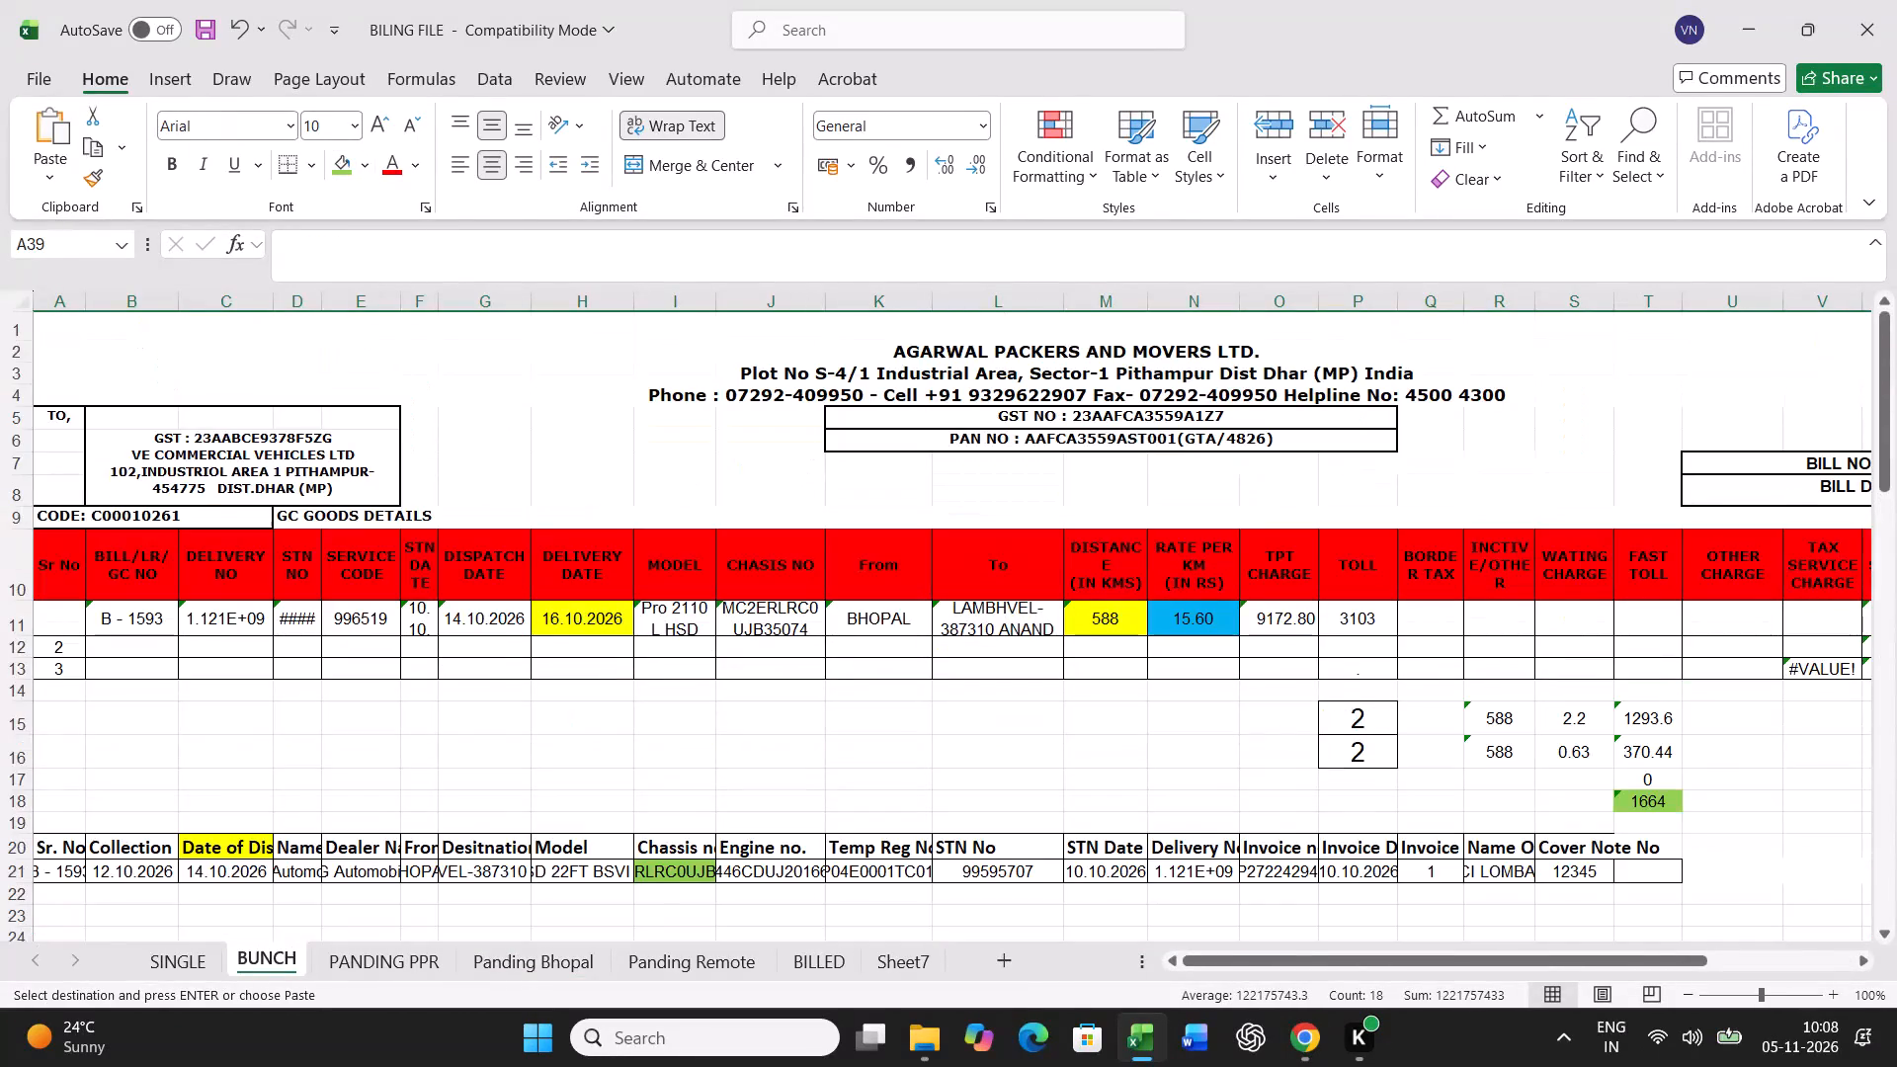
click(72, 874)
key(ctrl+v)
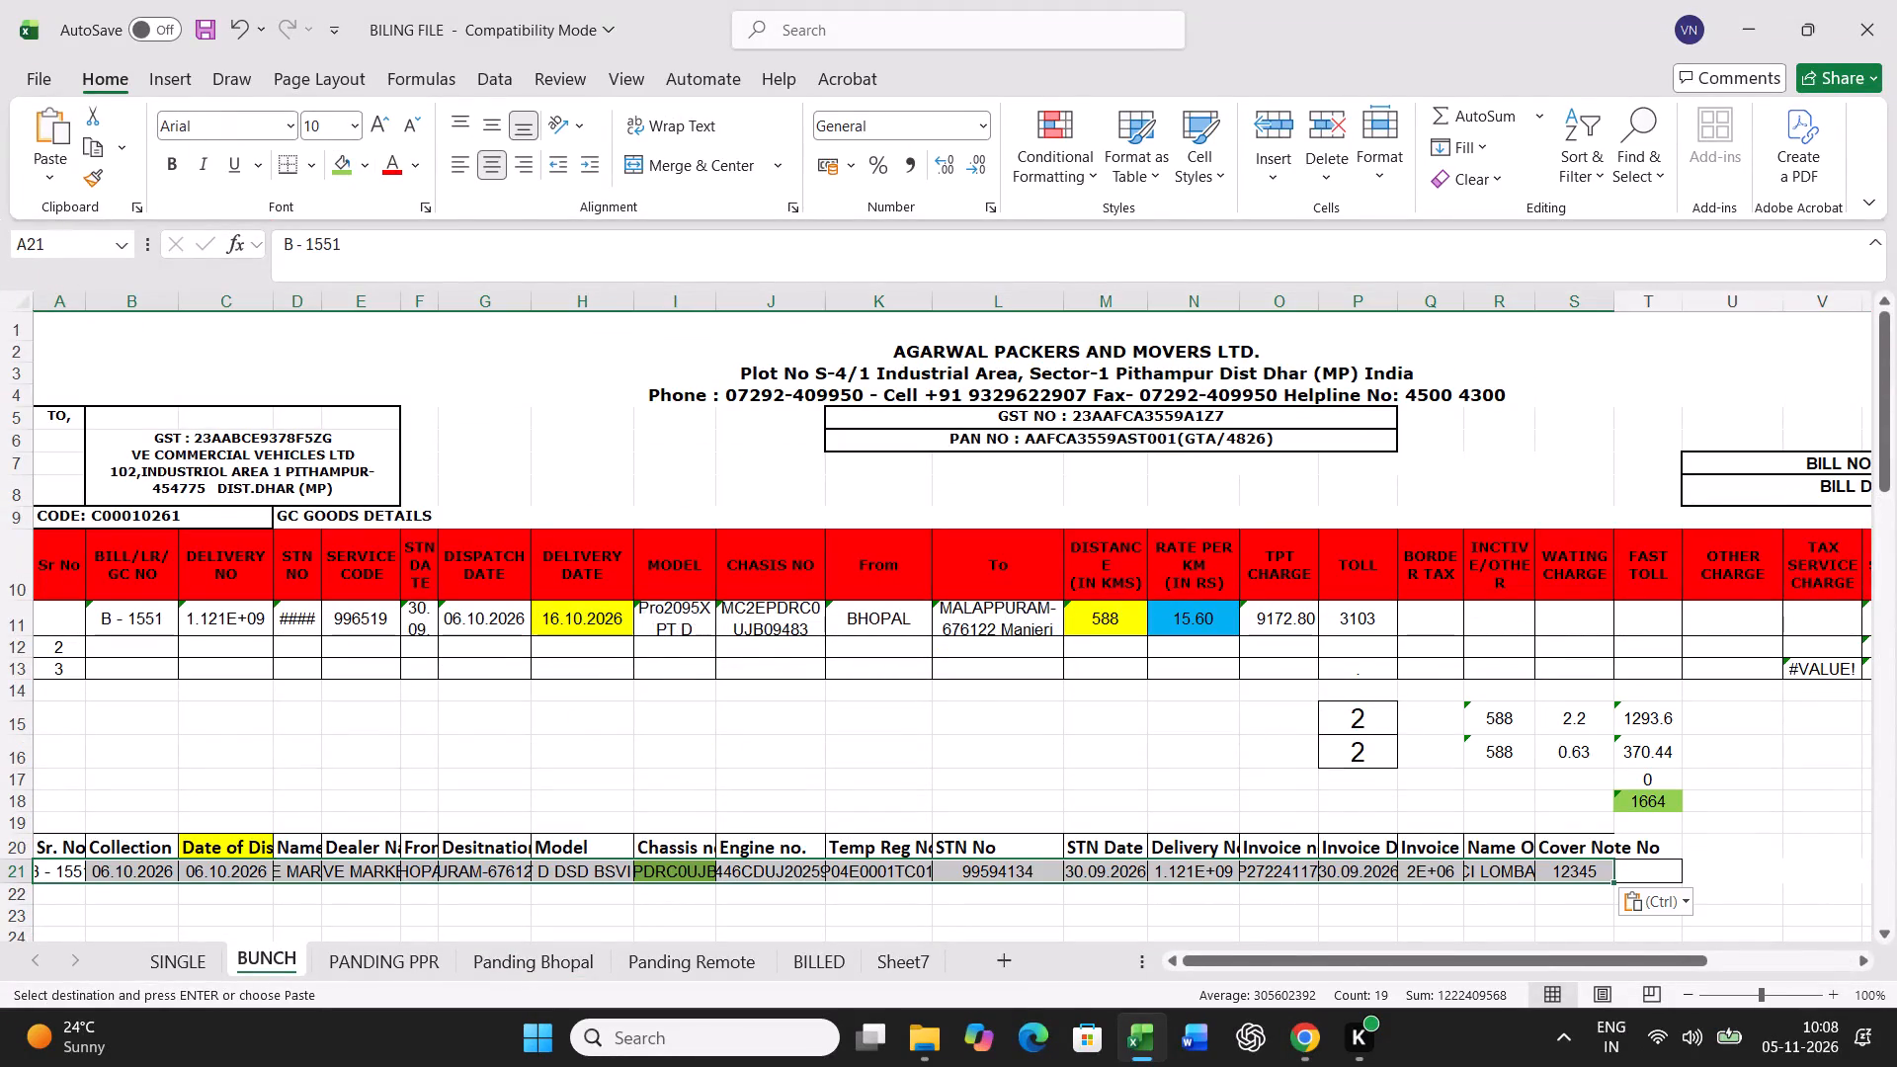
Set the row 11 delivery date to 12.10.2026 and the distance to =1663+260.
click(601, 610)
text(12.10.2026)
key(Right)
key(Right)
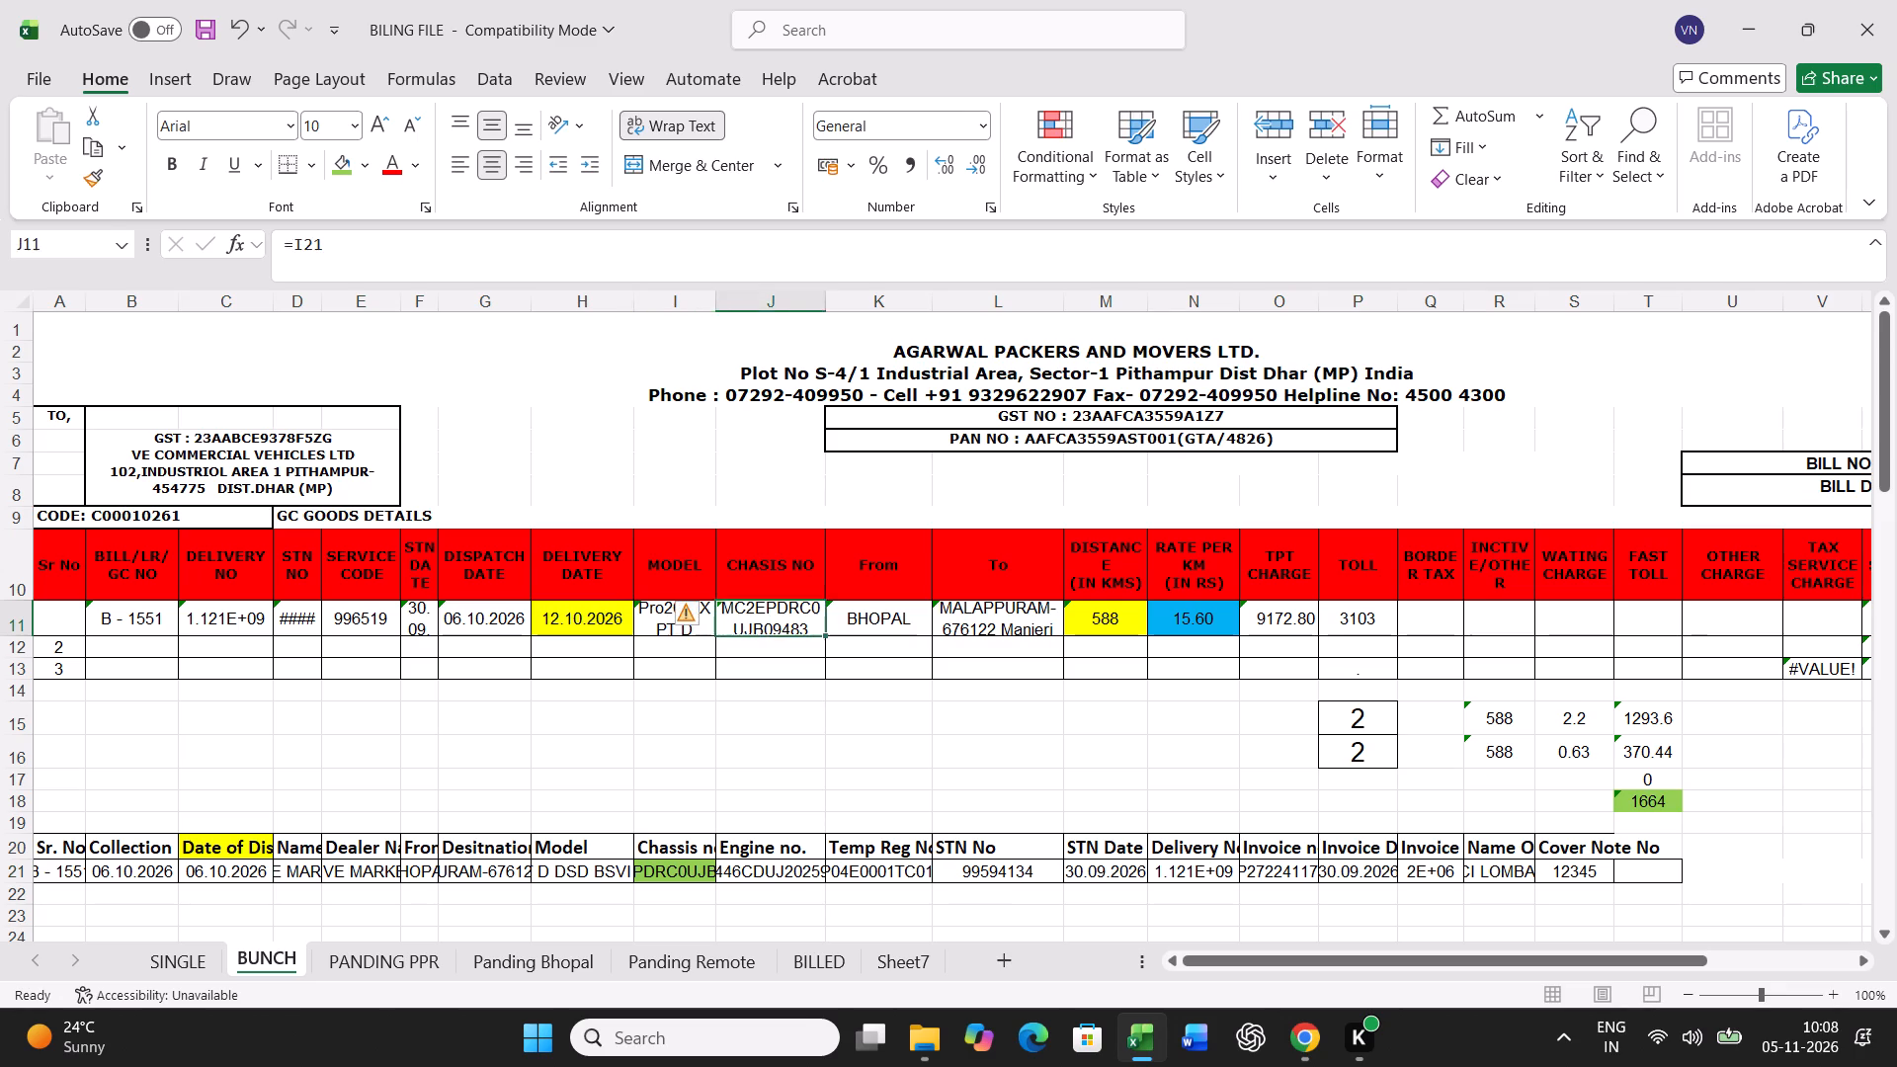
key(Right)
key(Right)
key(Right)
key(equal)
text(1663+260)
key(Return)
Set the row 11 toll to 3940 and the border tax to 342.
key(Up)
key(Right)
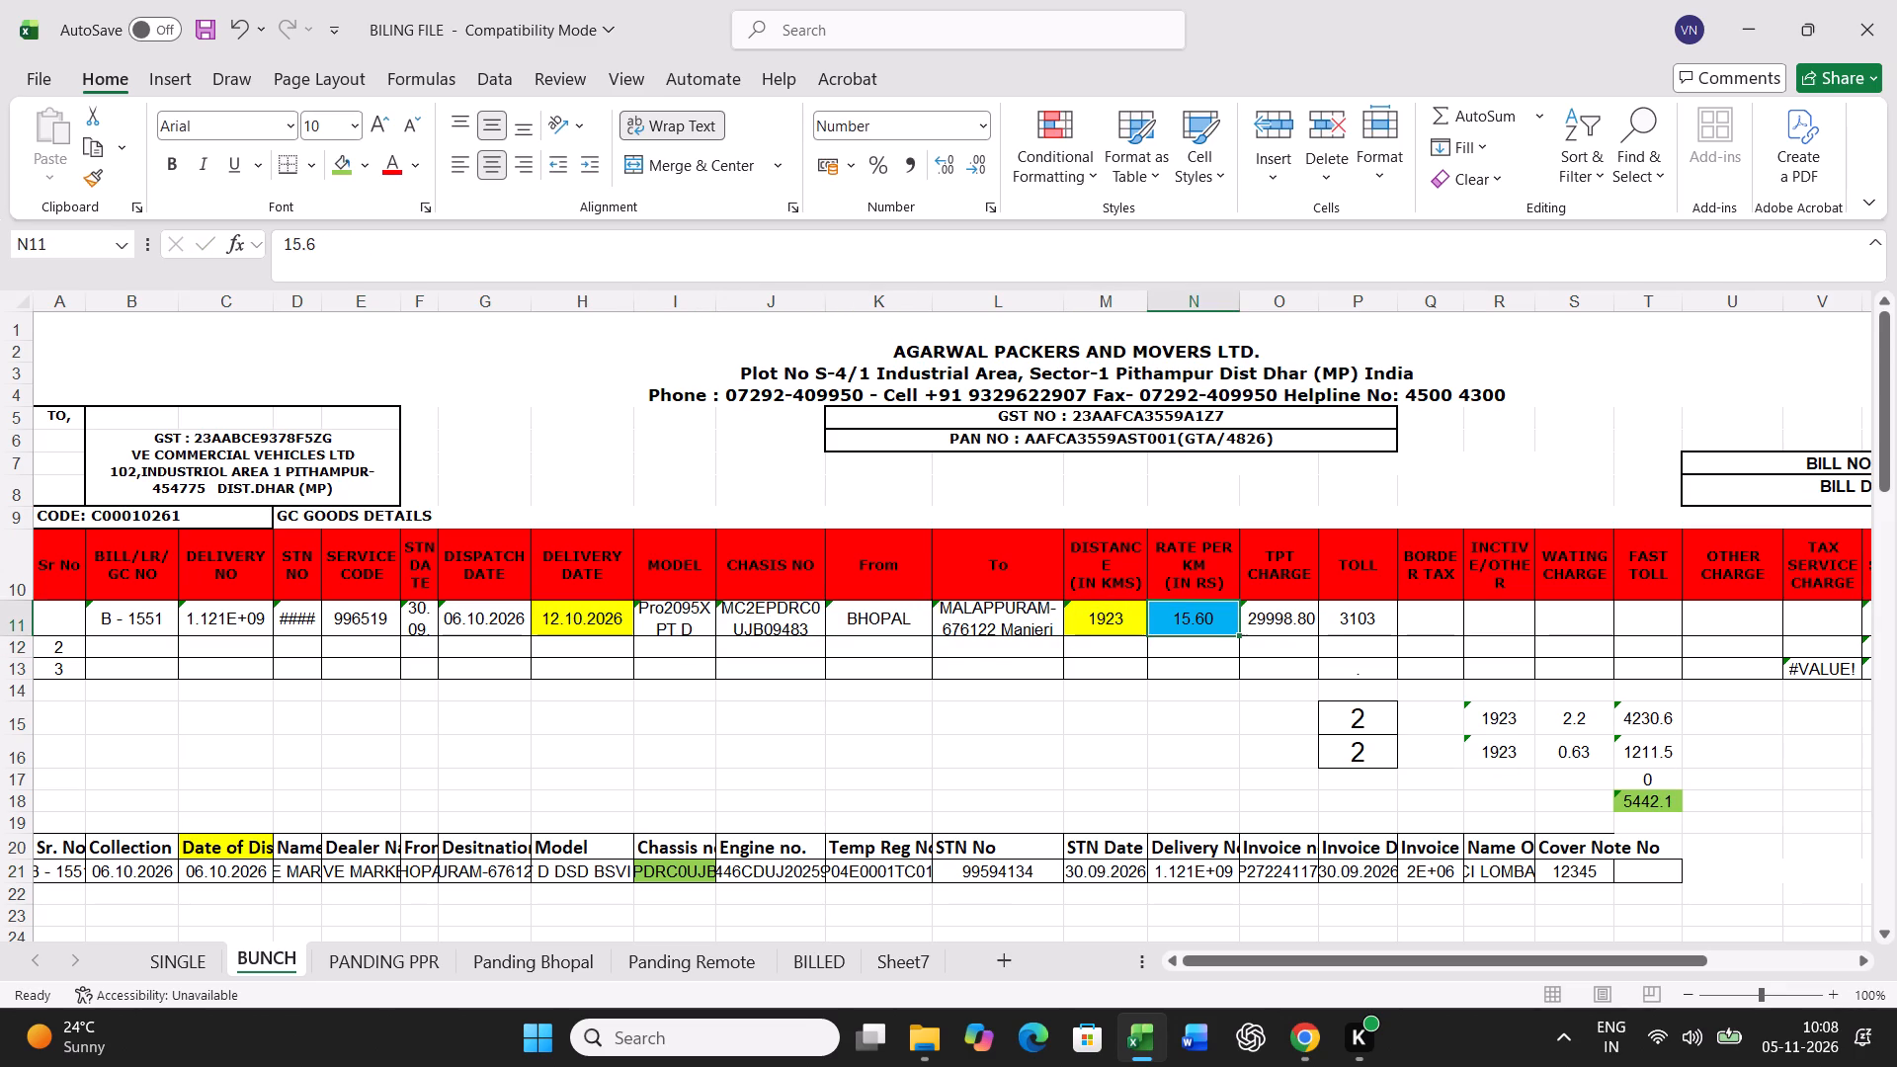
key(Right)
key(Right)
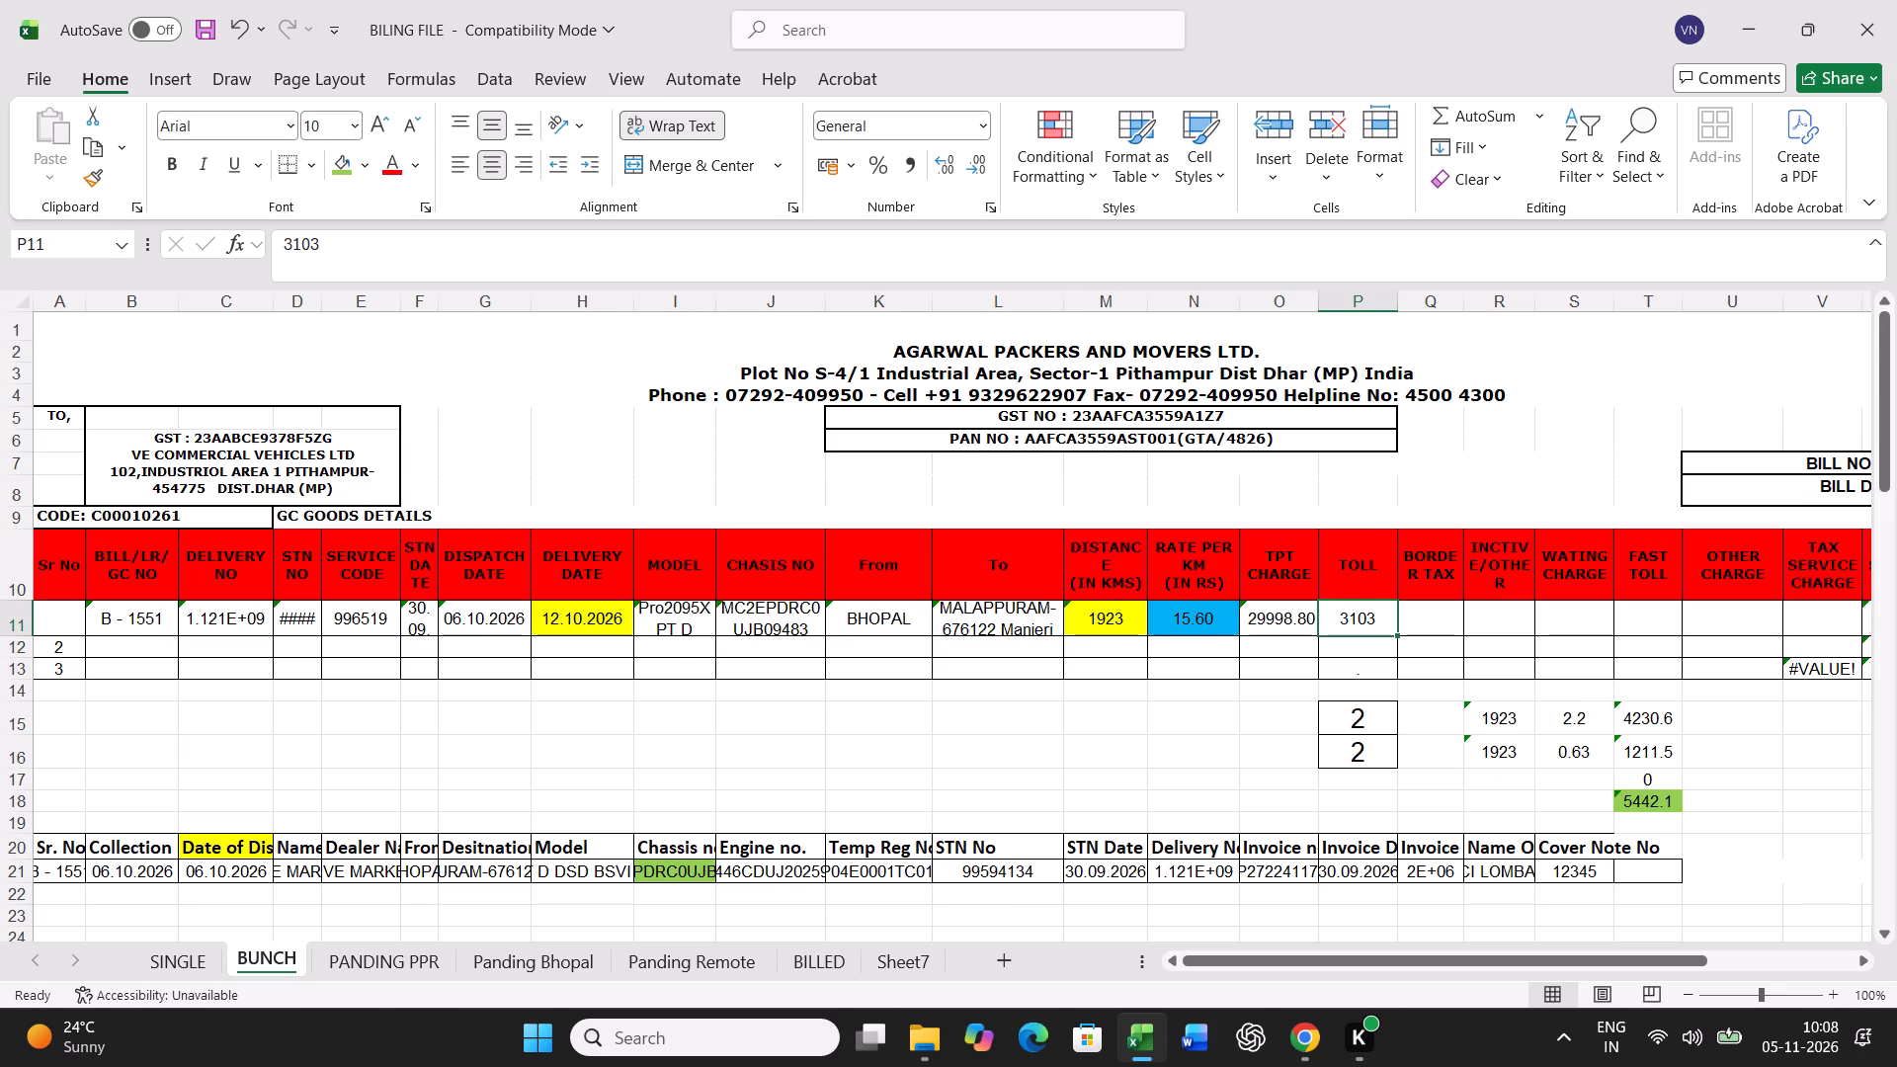
text(3940)
key(Right)
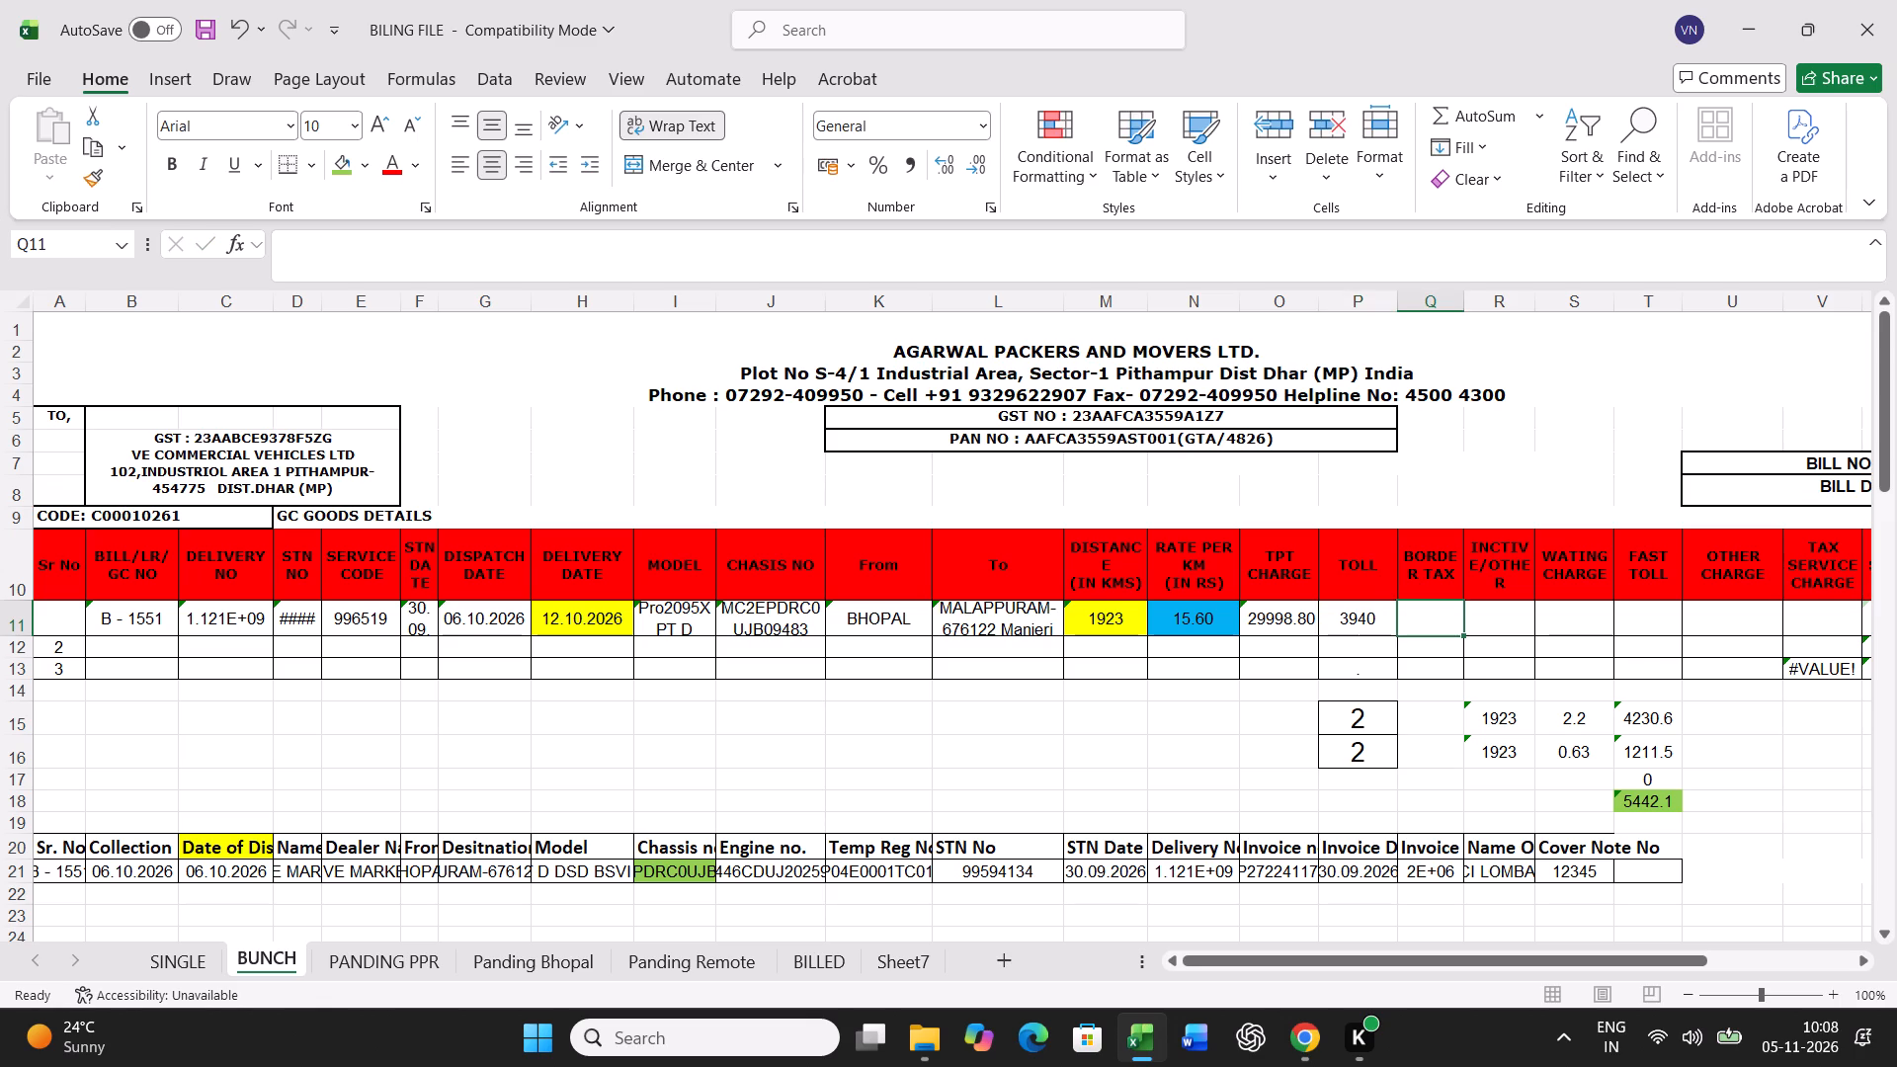
text(342)
key(Return)
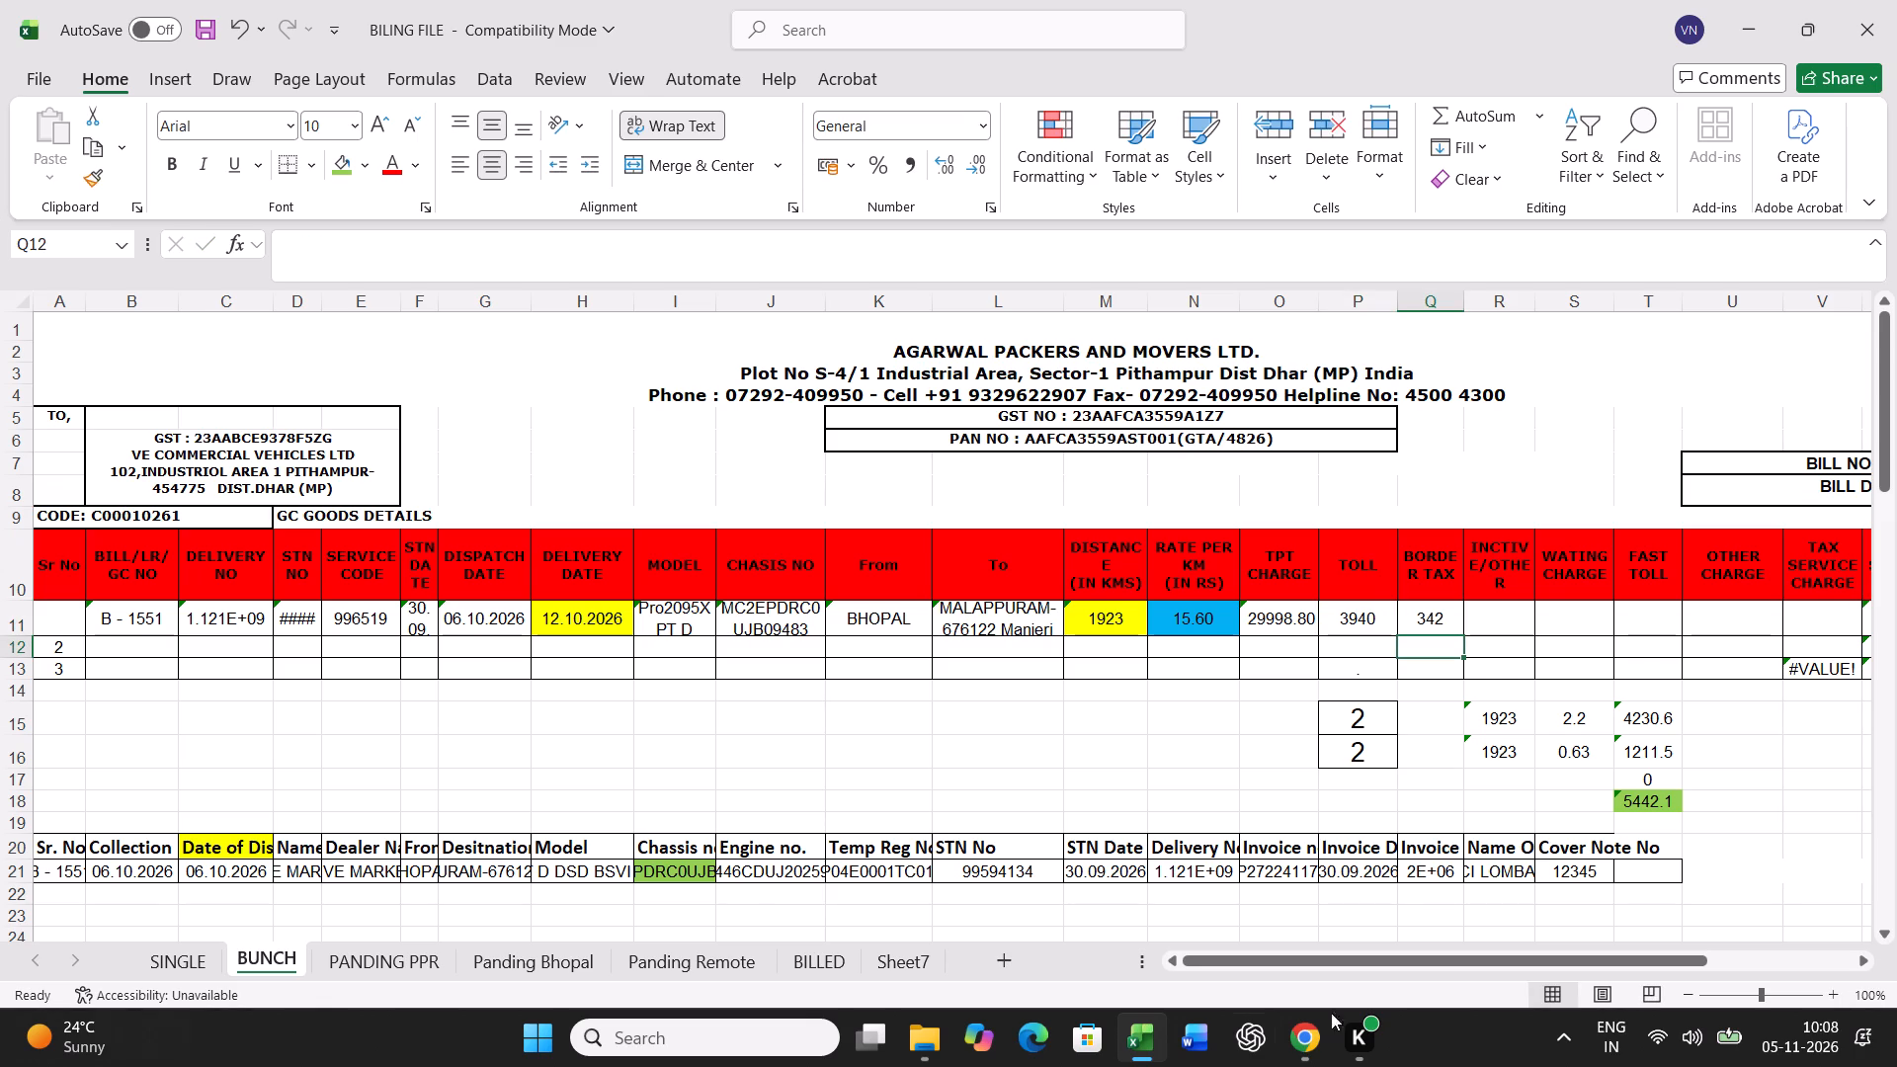
Set both the standard and actual transit times in cells P15 and P16 to 6.
click(1352, 707)
key(6)
key(Return)
key(6)
key(Return)
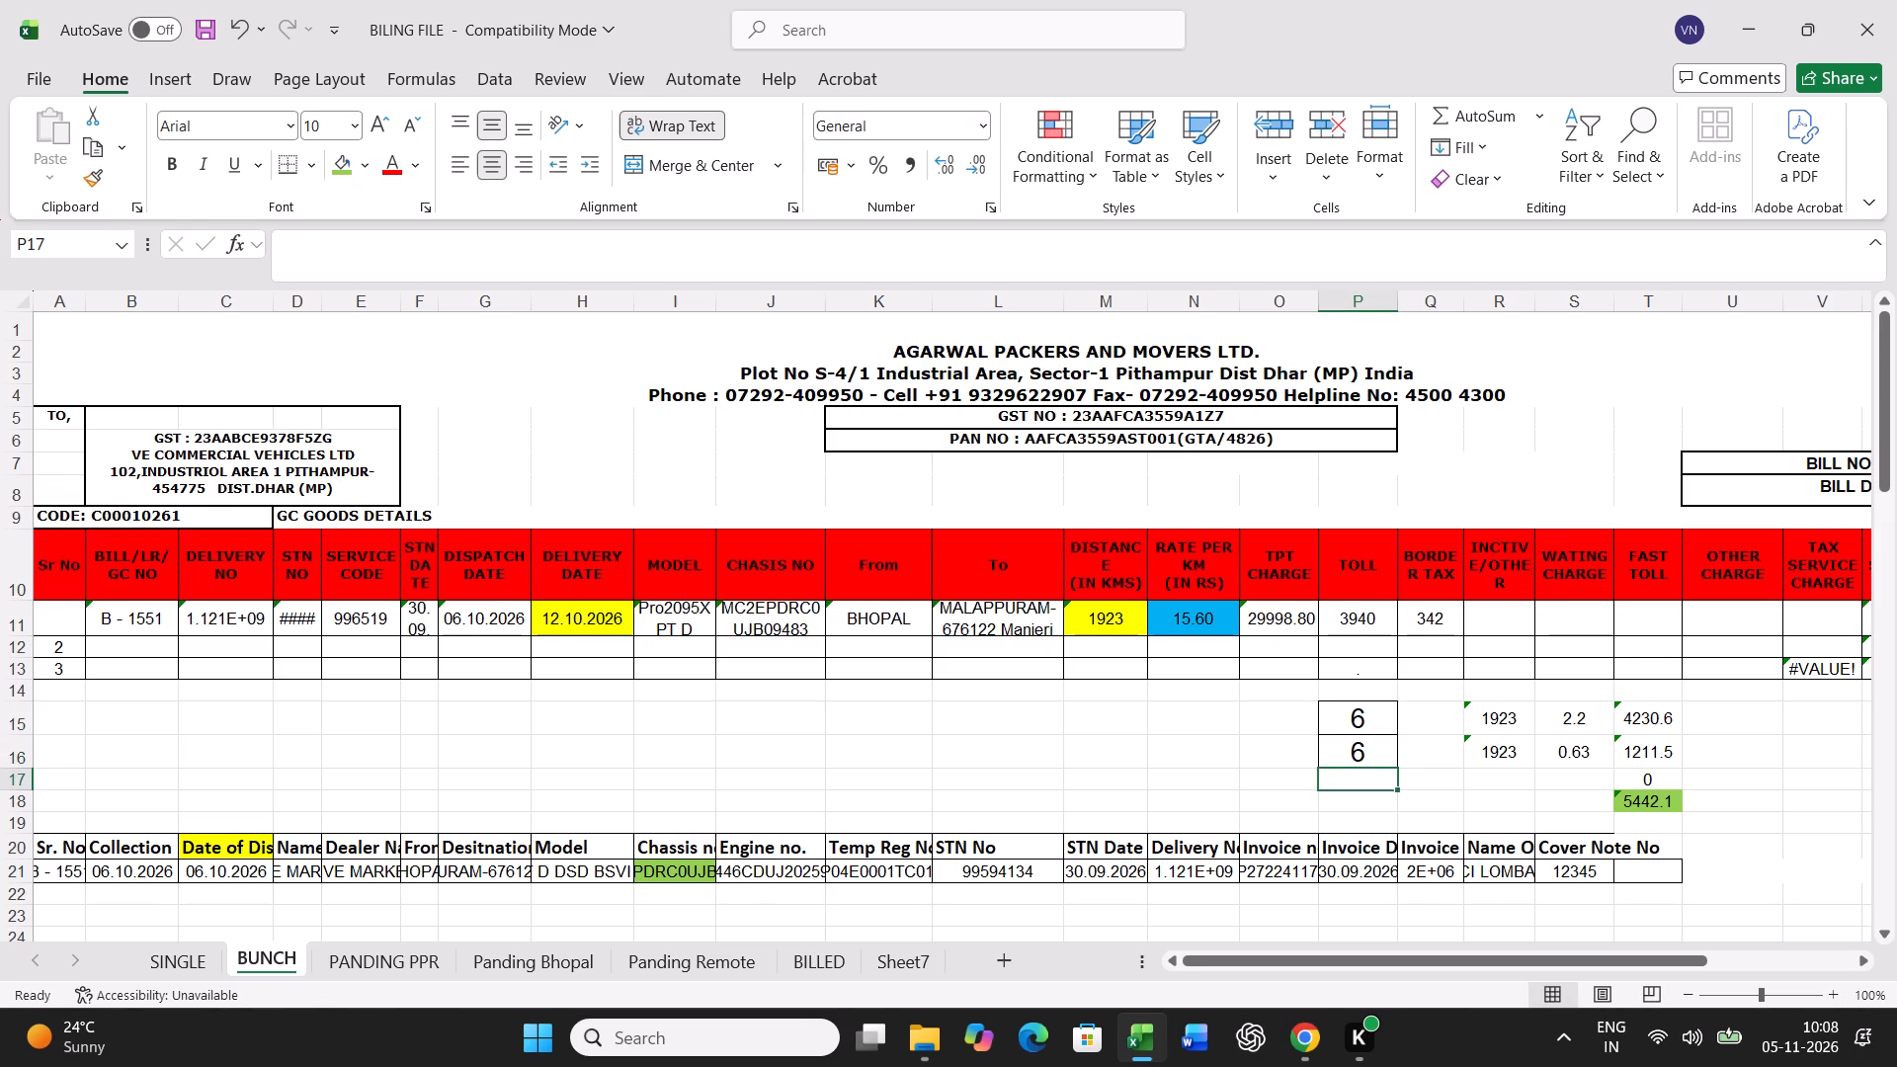
Print the B - 1551 freight bill from the SINGLE sheet.
click(182, 958)
key(ctrl+p)
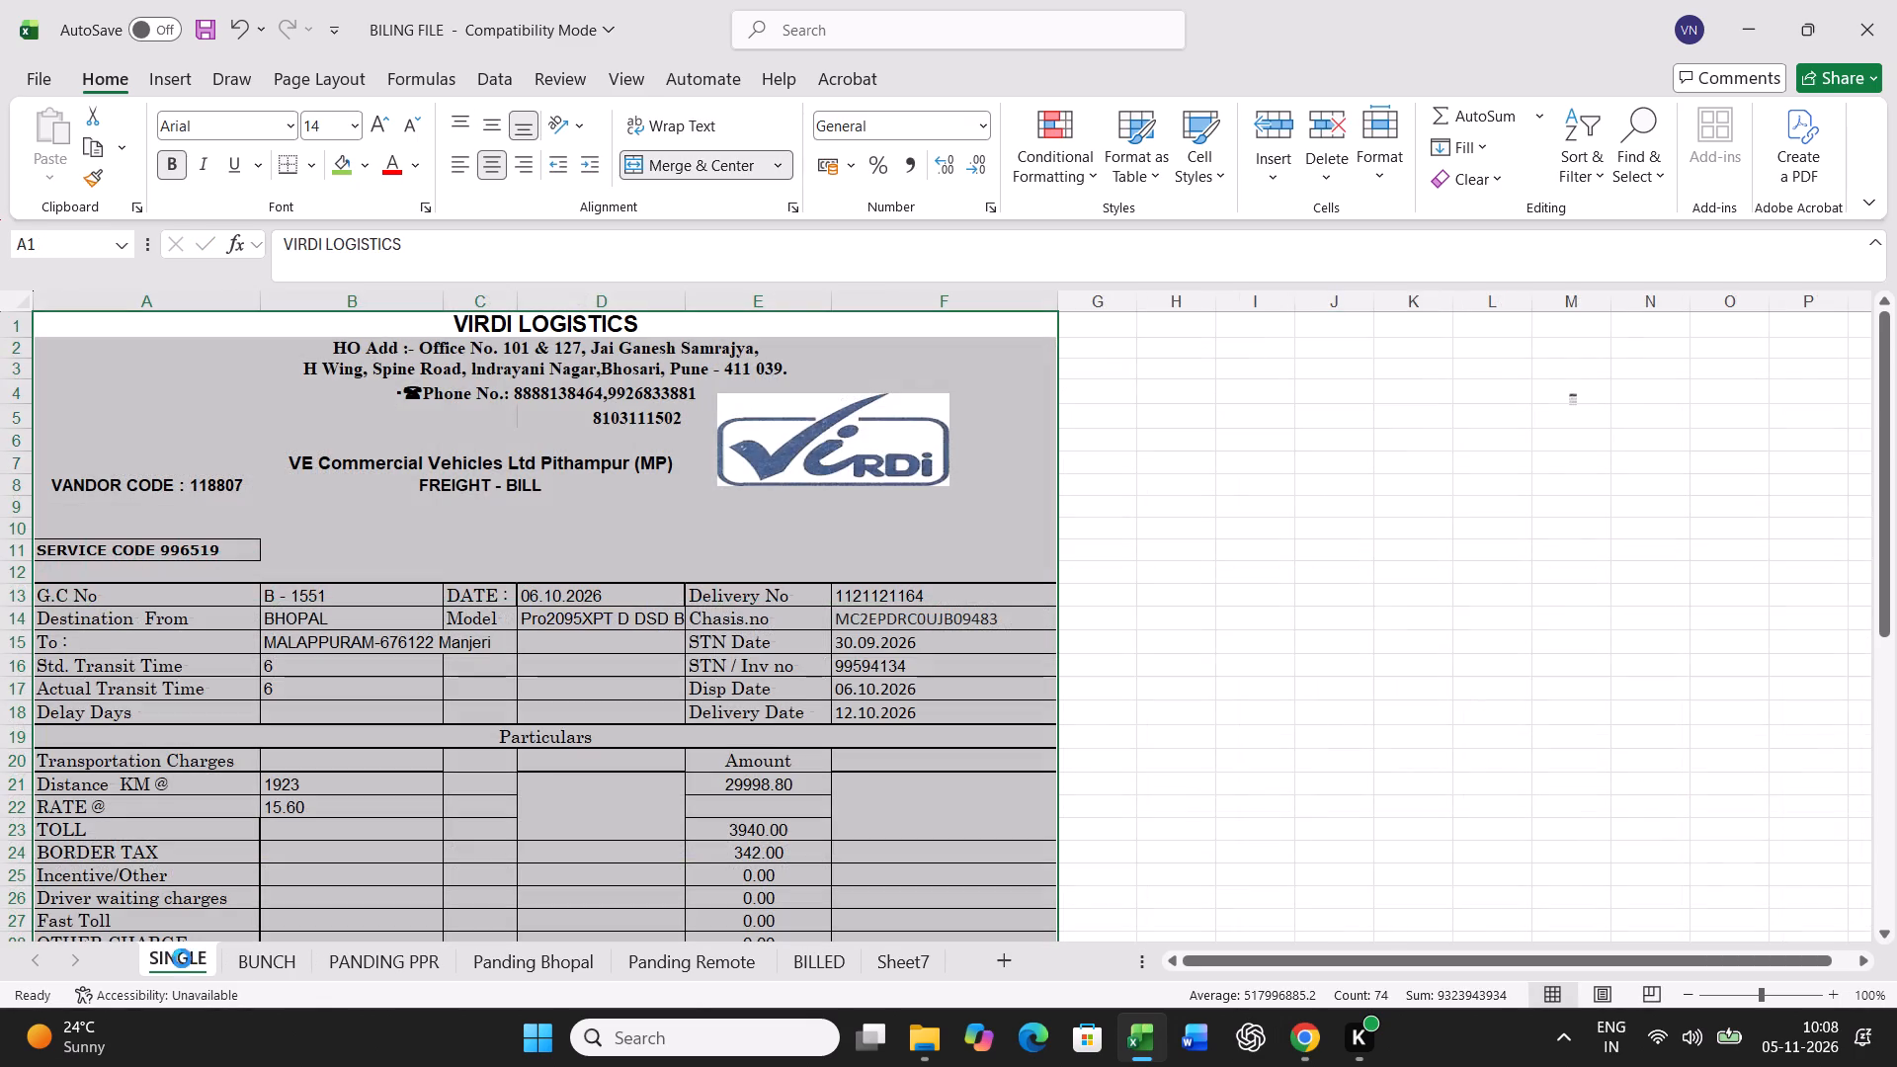
click(295, 183)
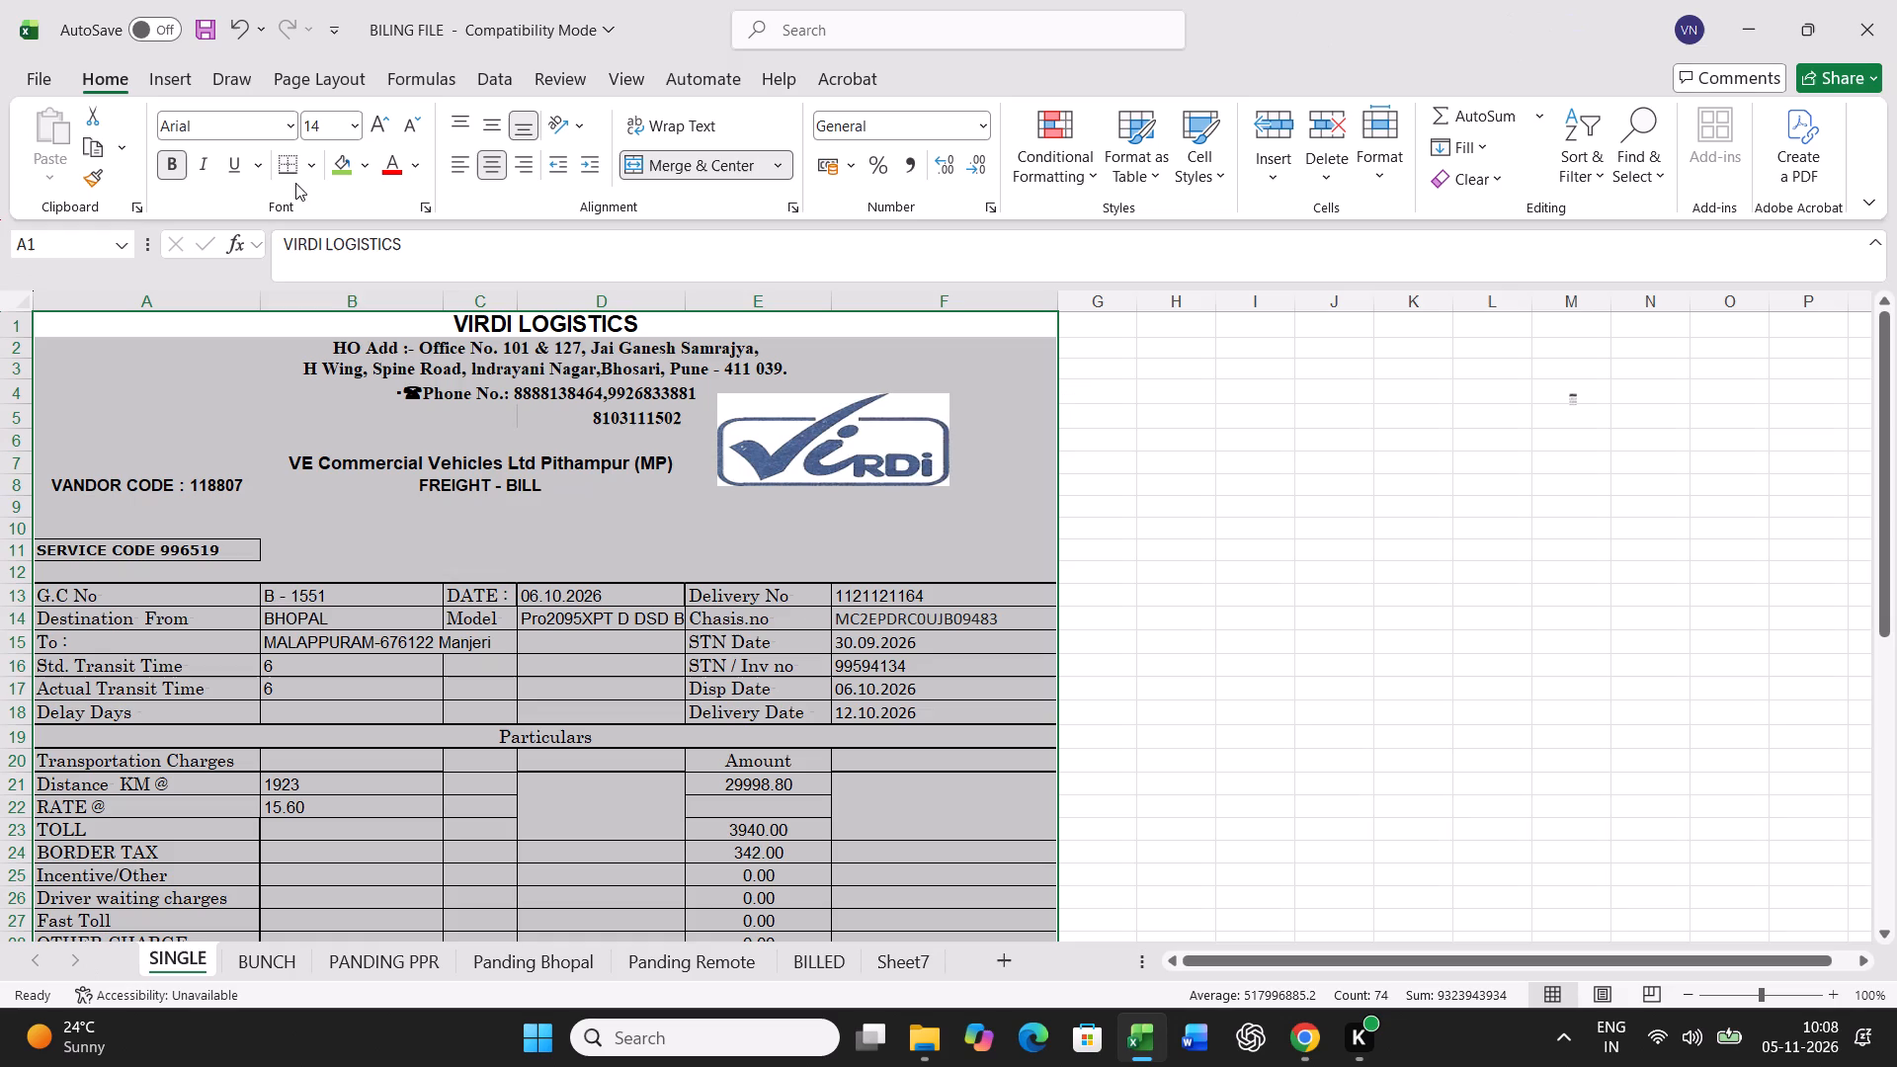
Copy row 11 of the BUNCH sheet and paste it as values only into row 40 of the lower bill table.
click(276, 962)
click(16, 618)
key(ctrl+c)
scroll(758, 663, down, 6)
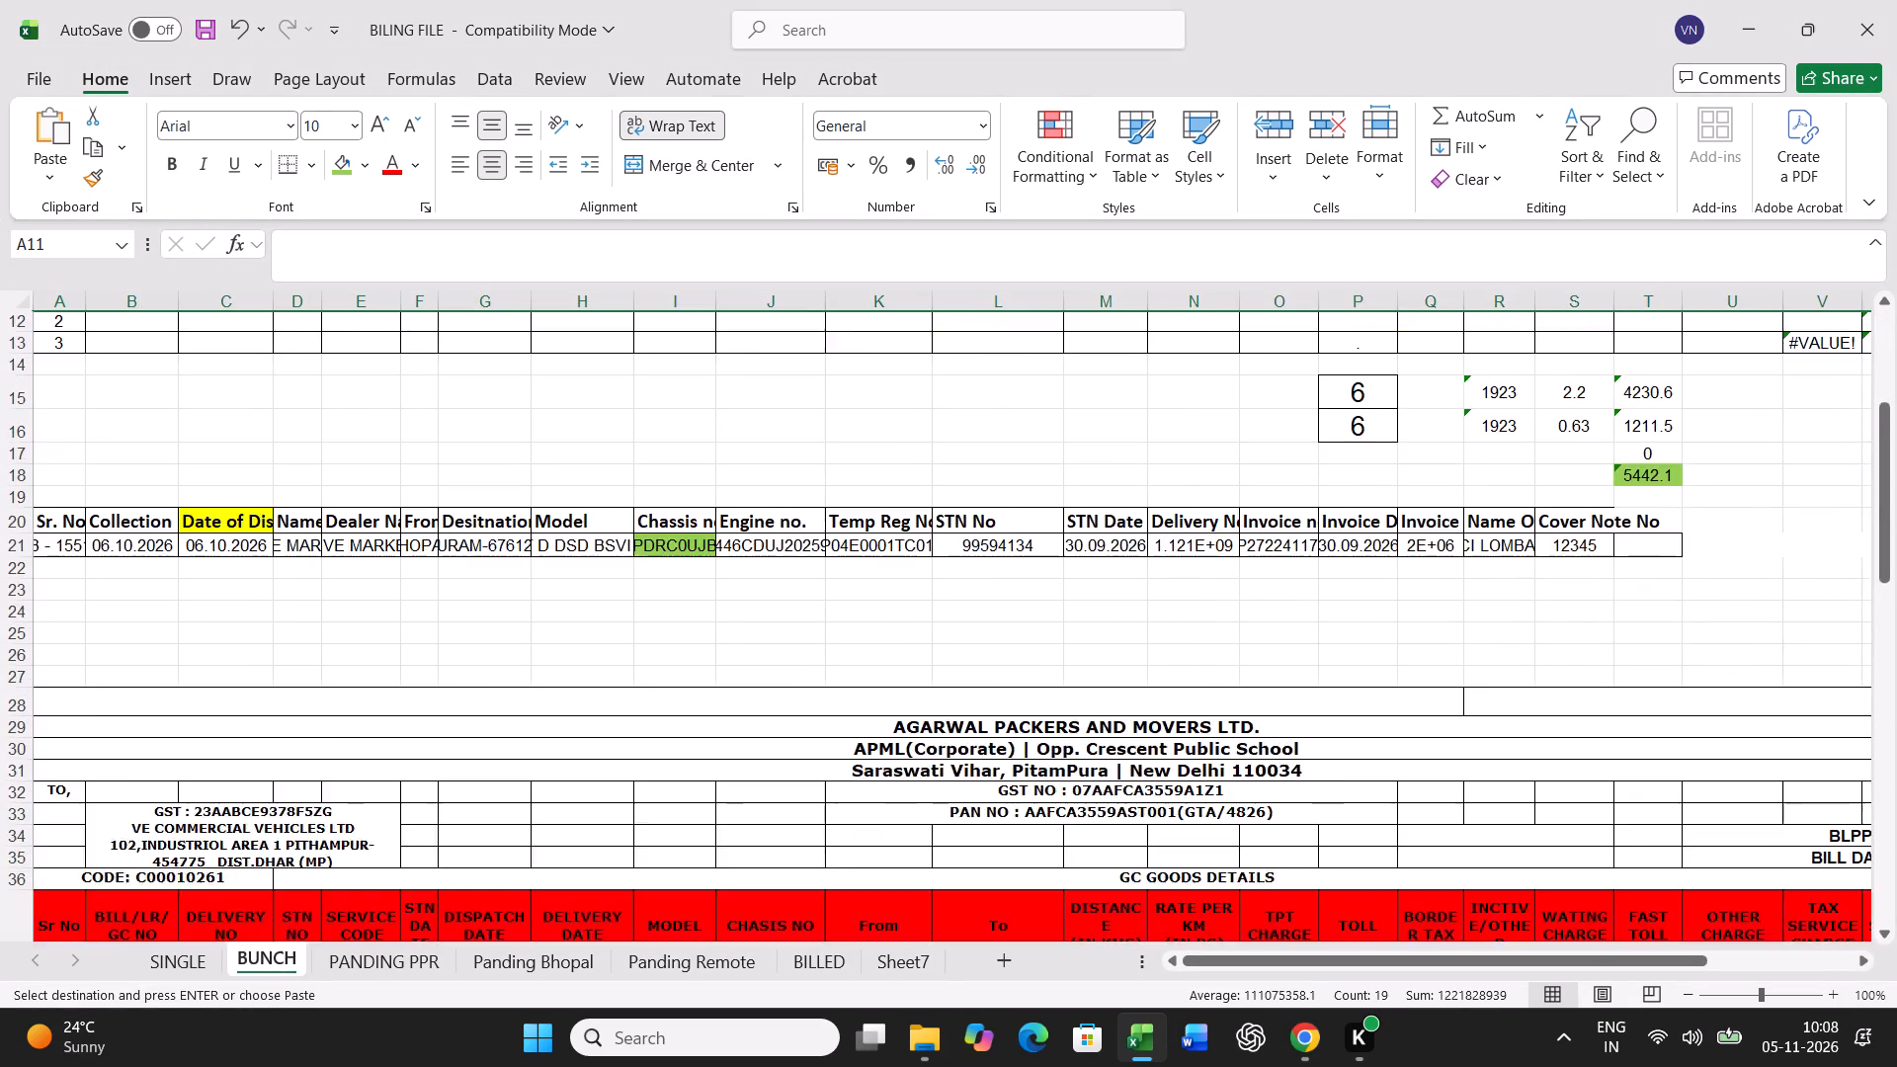
scroll(764, 696, down, 5)
right_click(64, 651)
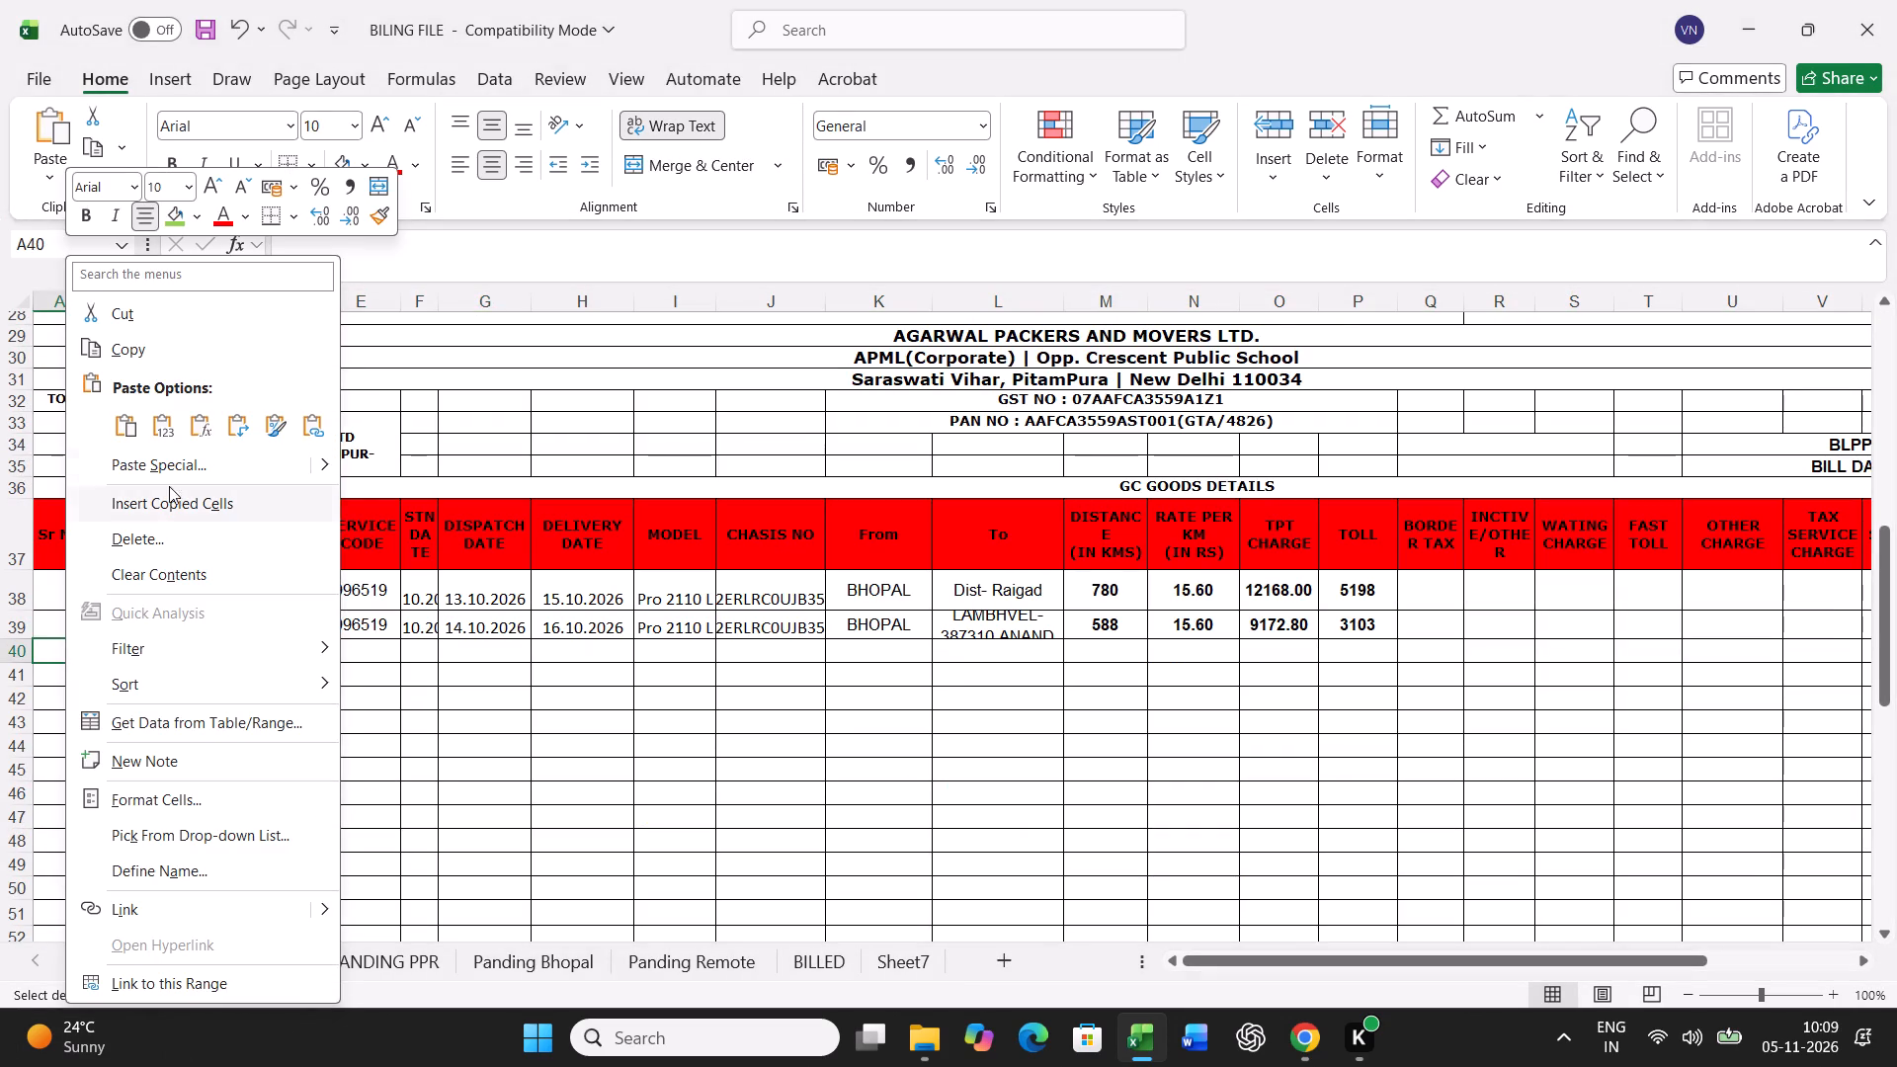
click(182, 452)
click(55, 392)
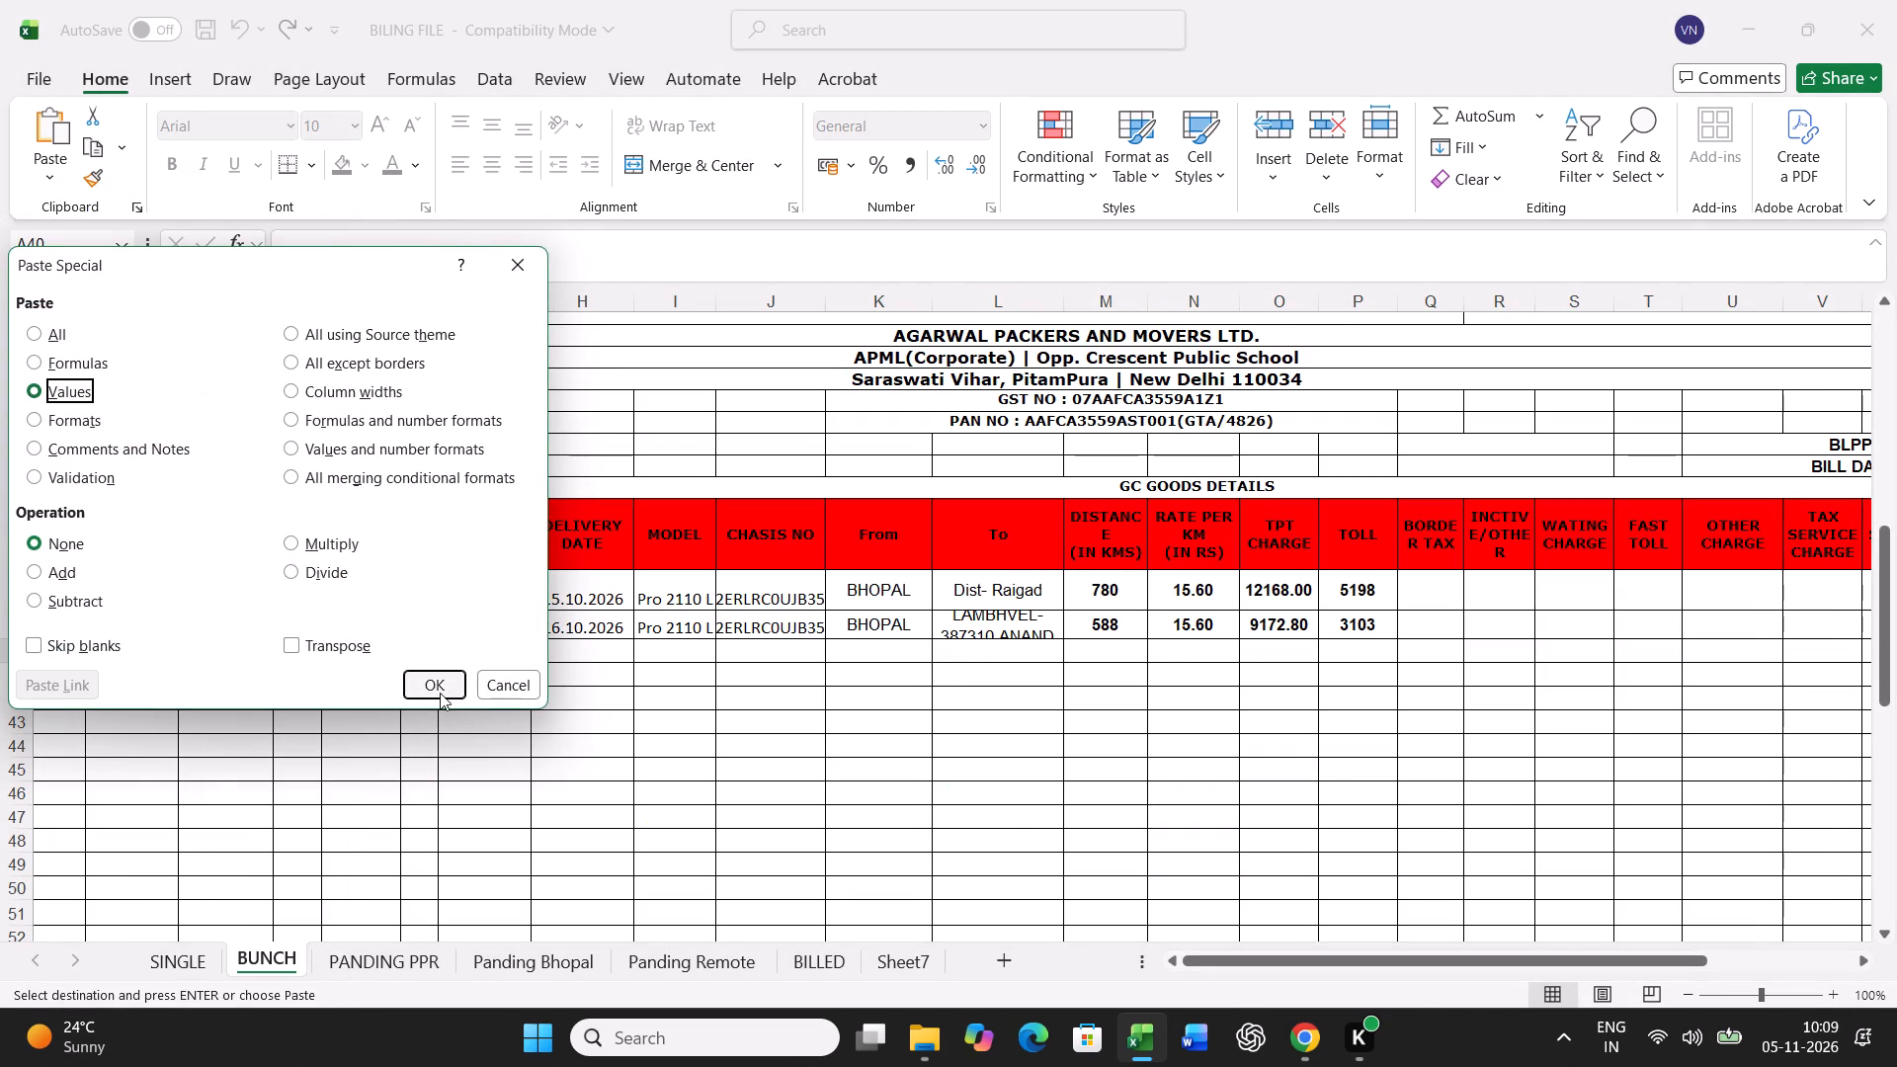
click(440, 693)
Find the chassis ending in B08410 on the Panding Bhopal sheet and fill its cell green.
click(507, 964)
click(811, 742)
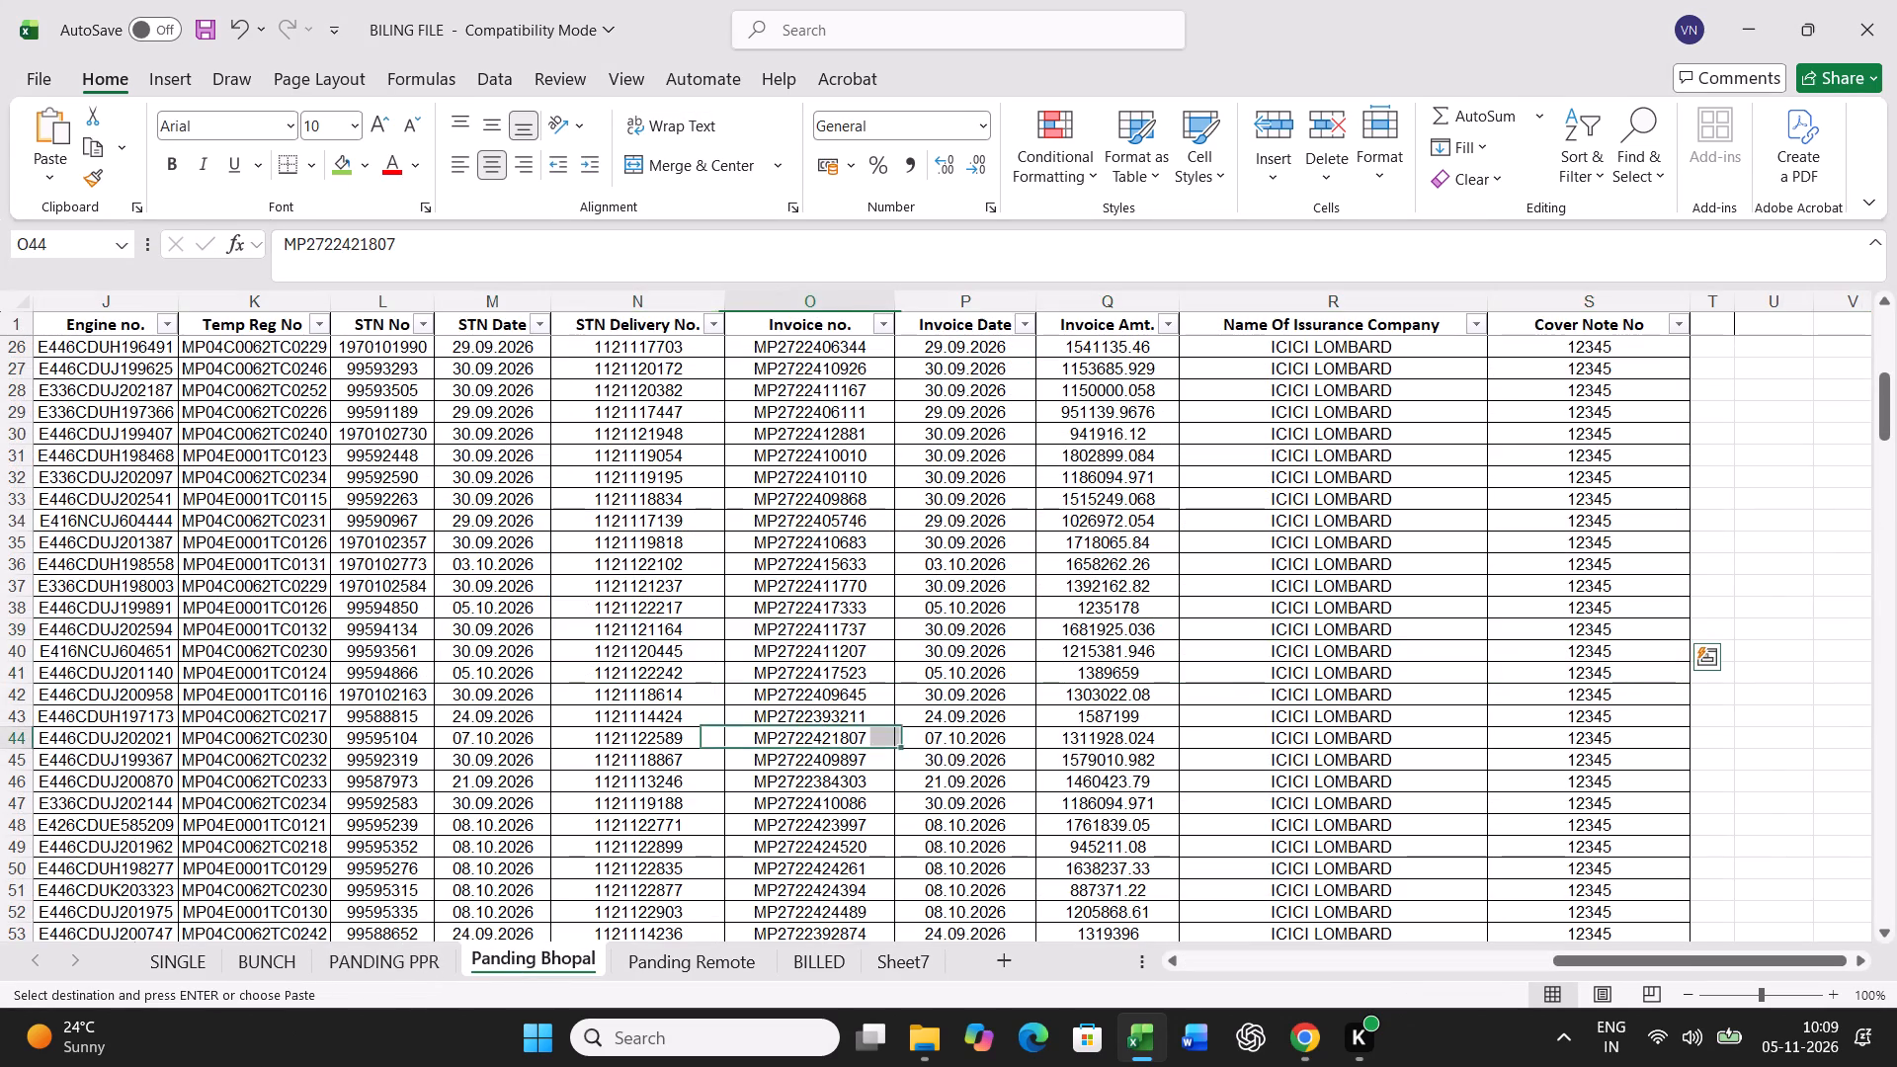
key(ctrl+f)
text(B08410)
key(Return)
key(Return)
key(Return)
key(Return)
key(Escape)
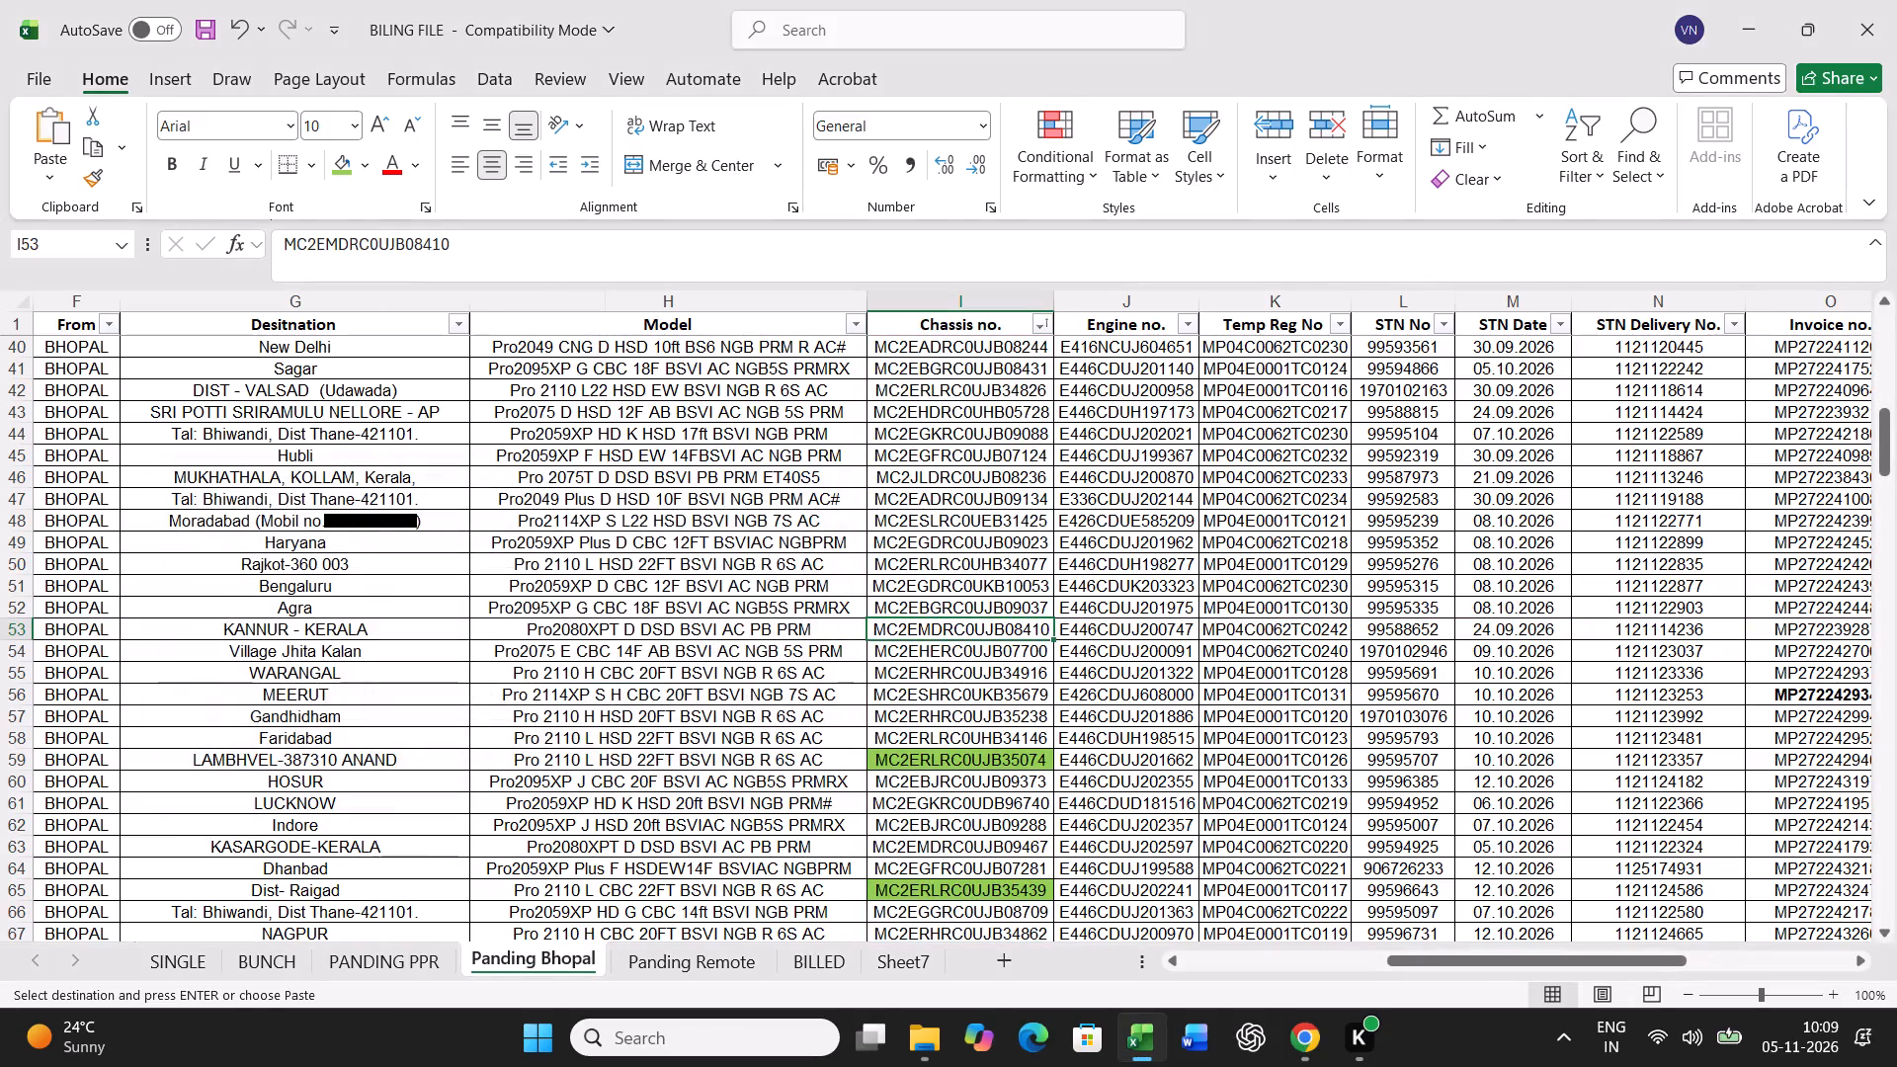
click(336, 156)
Copy the full vehicle record for the B08410 chassis and paste it into row 21 of the BUNCH sheet.
key(Left)
key(Left)
key(Left)
key(Left)
key(Left)
key(Left)
key(Left)
key(Left)
key(Left)
key(Left)
key(Left)
key(Left)
key(Left)
key(Left)
key(Left)
key(Left)
key(Left)
key(Left)
key(Left)
key(Left)
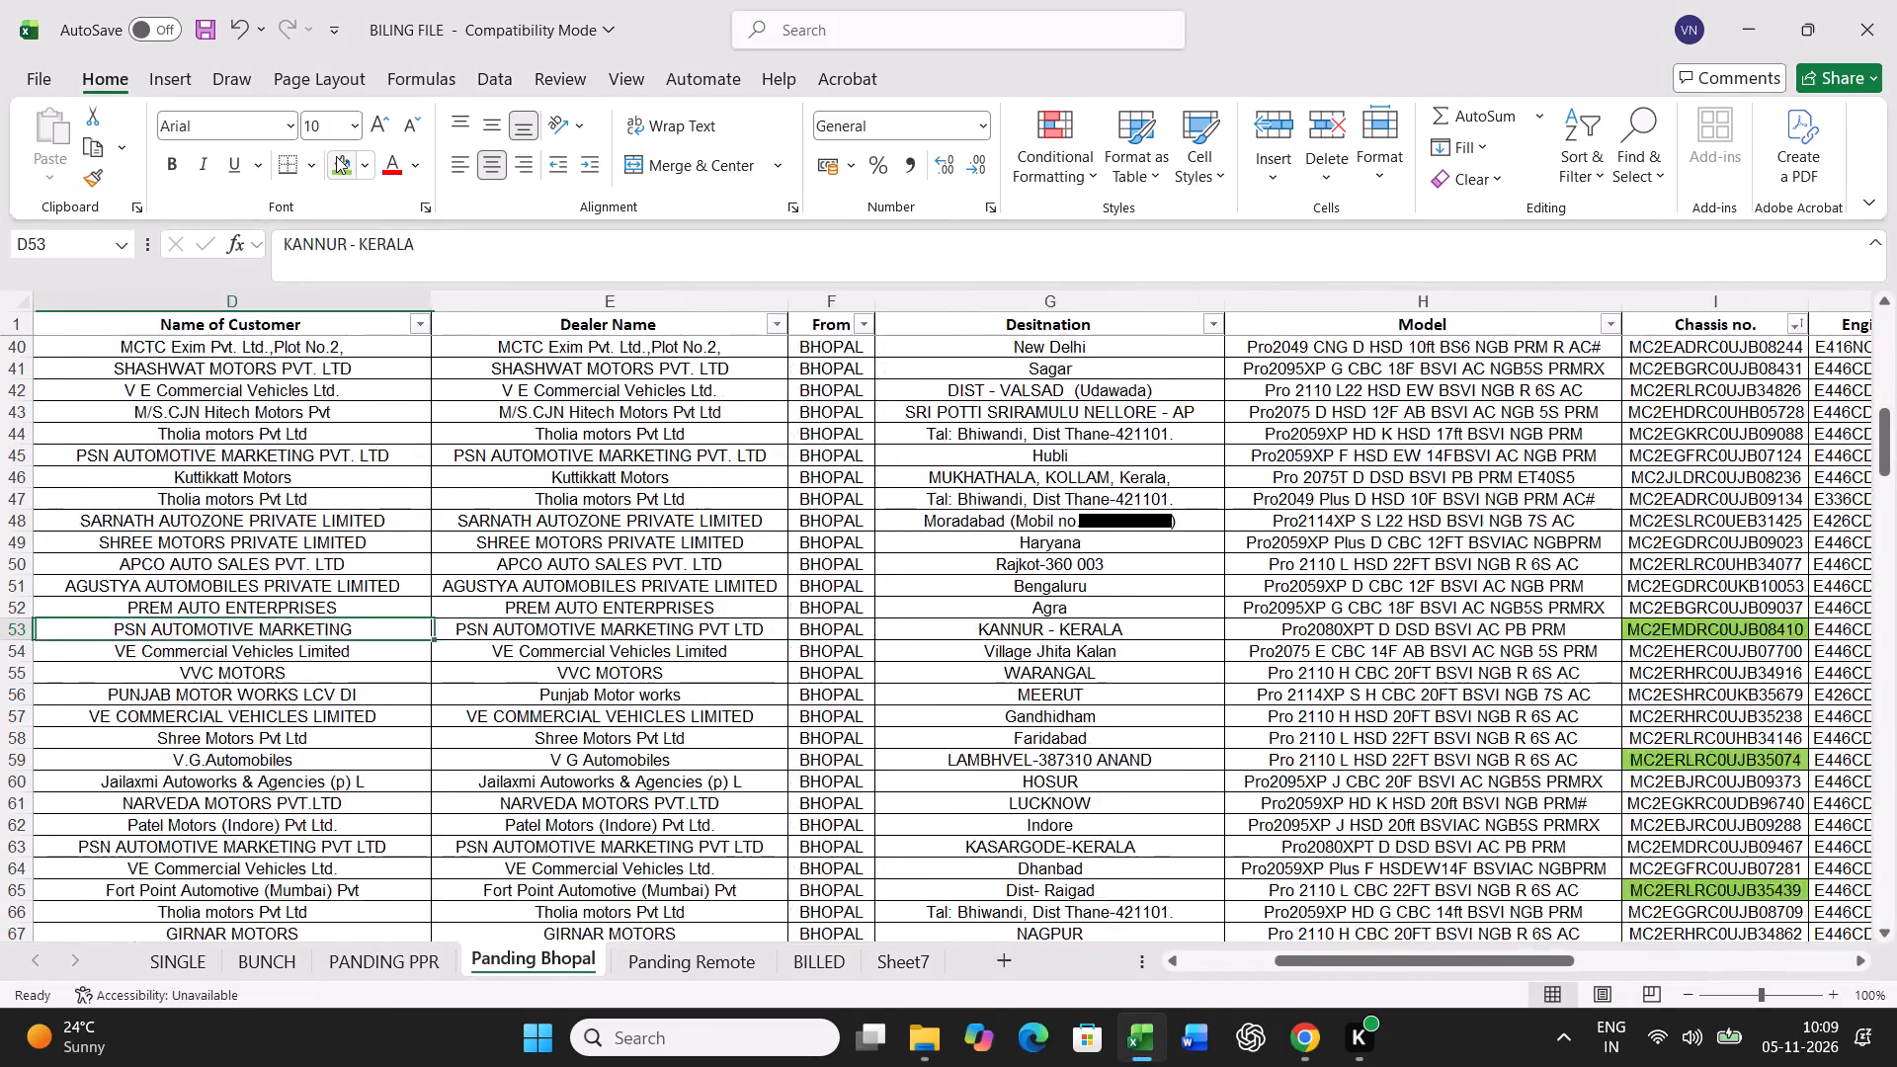
key(ctrl+shift+Right)
key(ctrl+c)
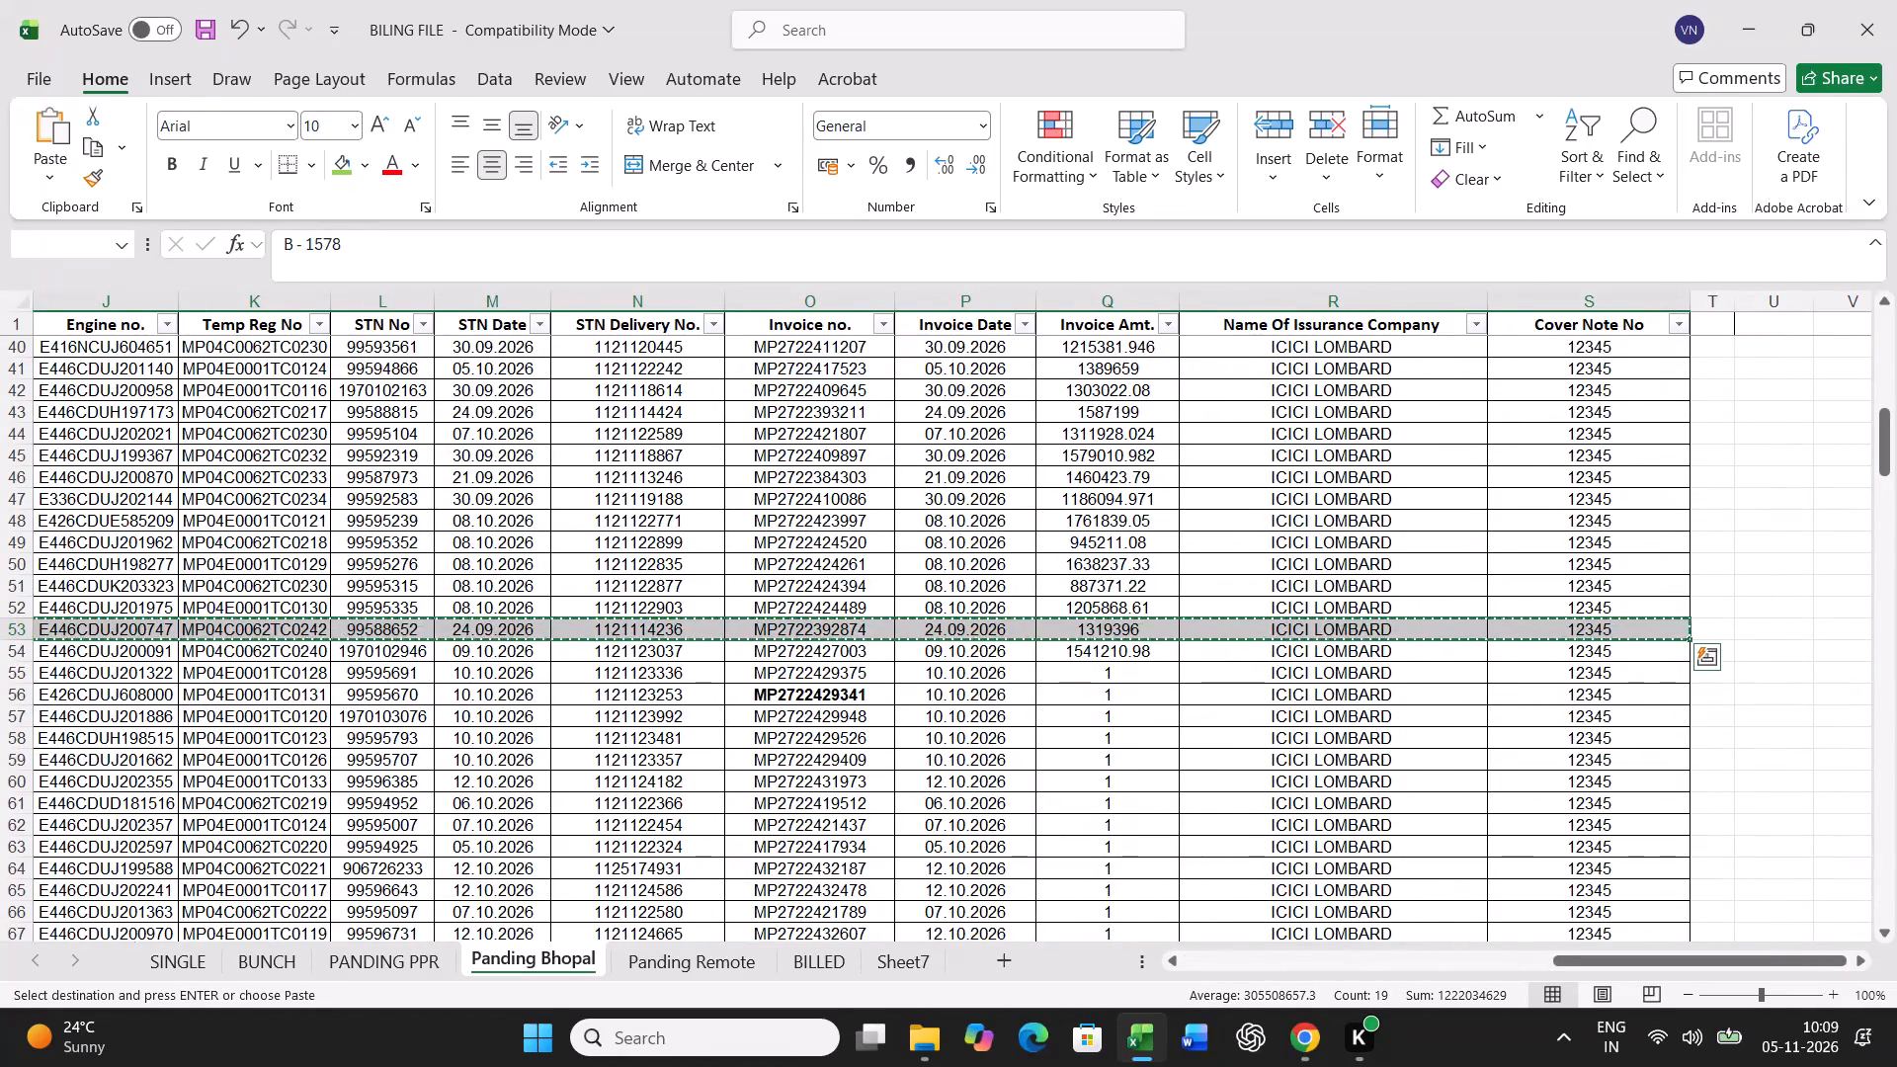
click(259, 978)
scroll(262, 756, up, 8)
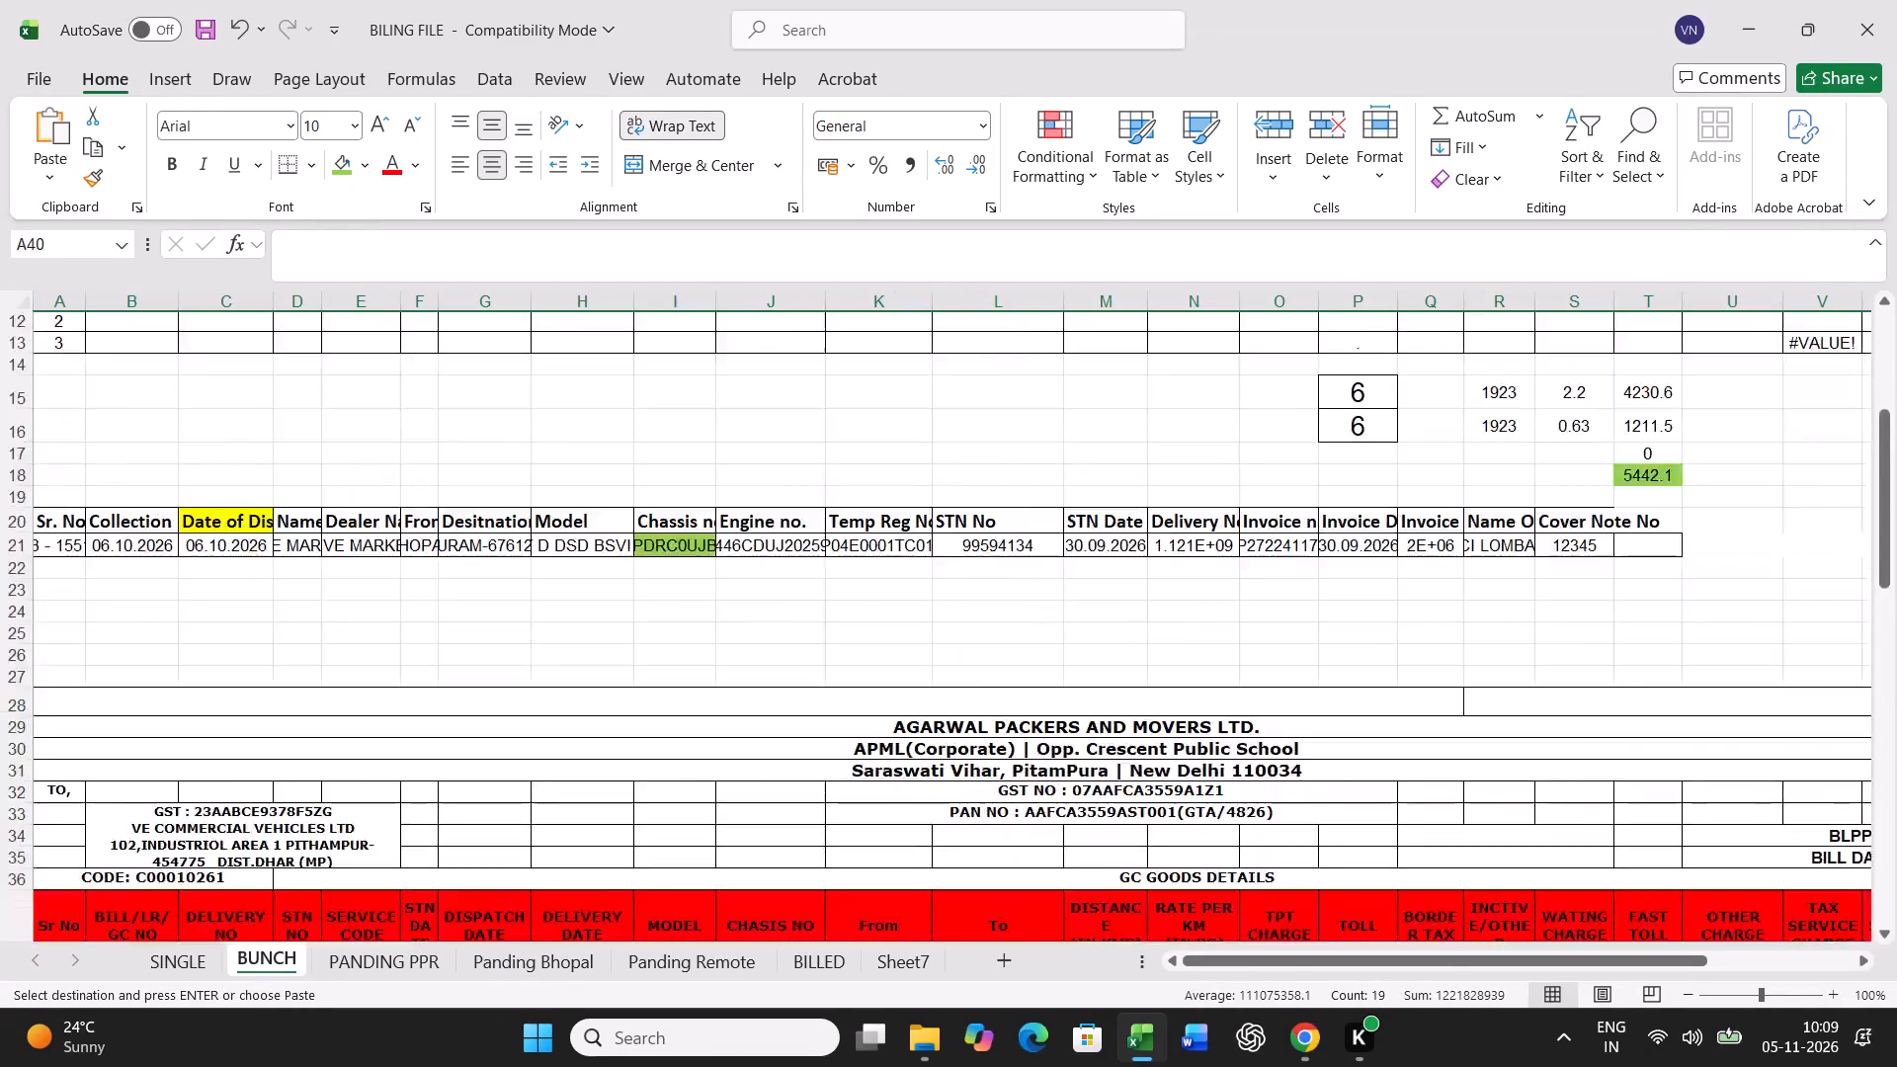
scroll(262, 756, up, 4)
click(76, 865)
key(ctrl+v)
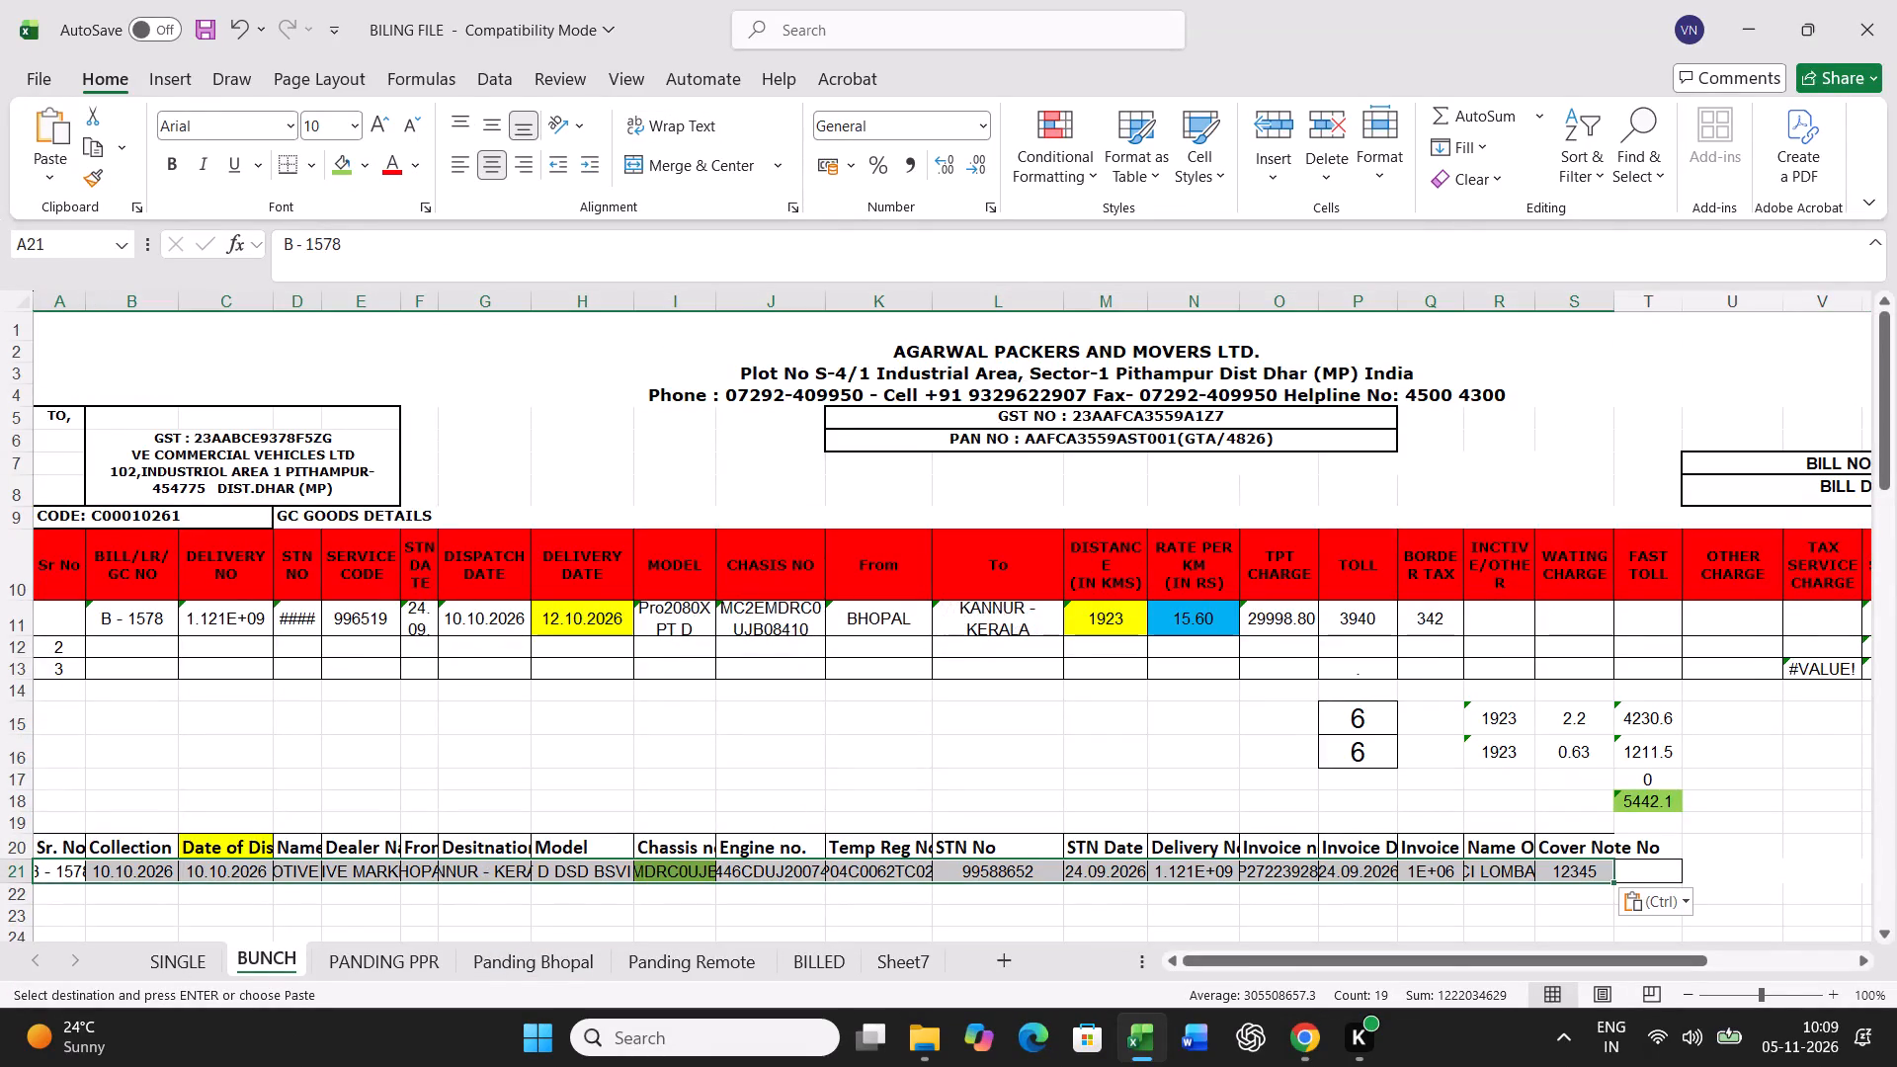
Set the dispatch date in C21 to 13.10.2026 and the row 11 delivery date to 19.10.2026.
click(230, 863)
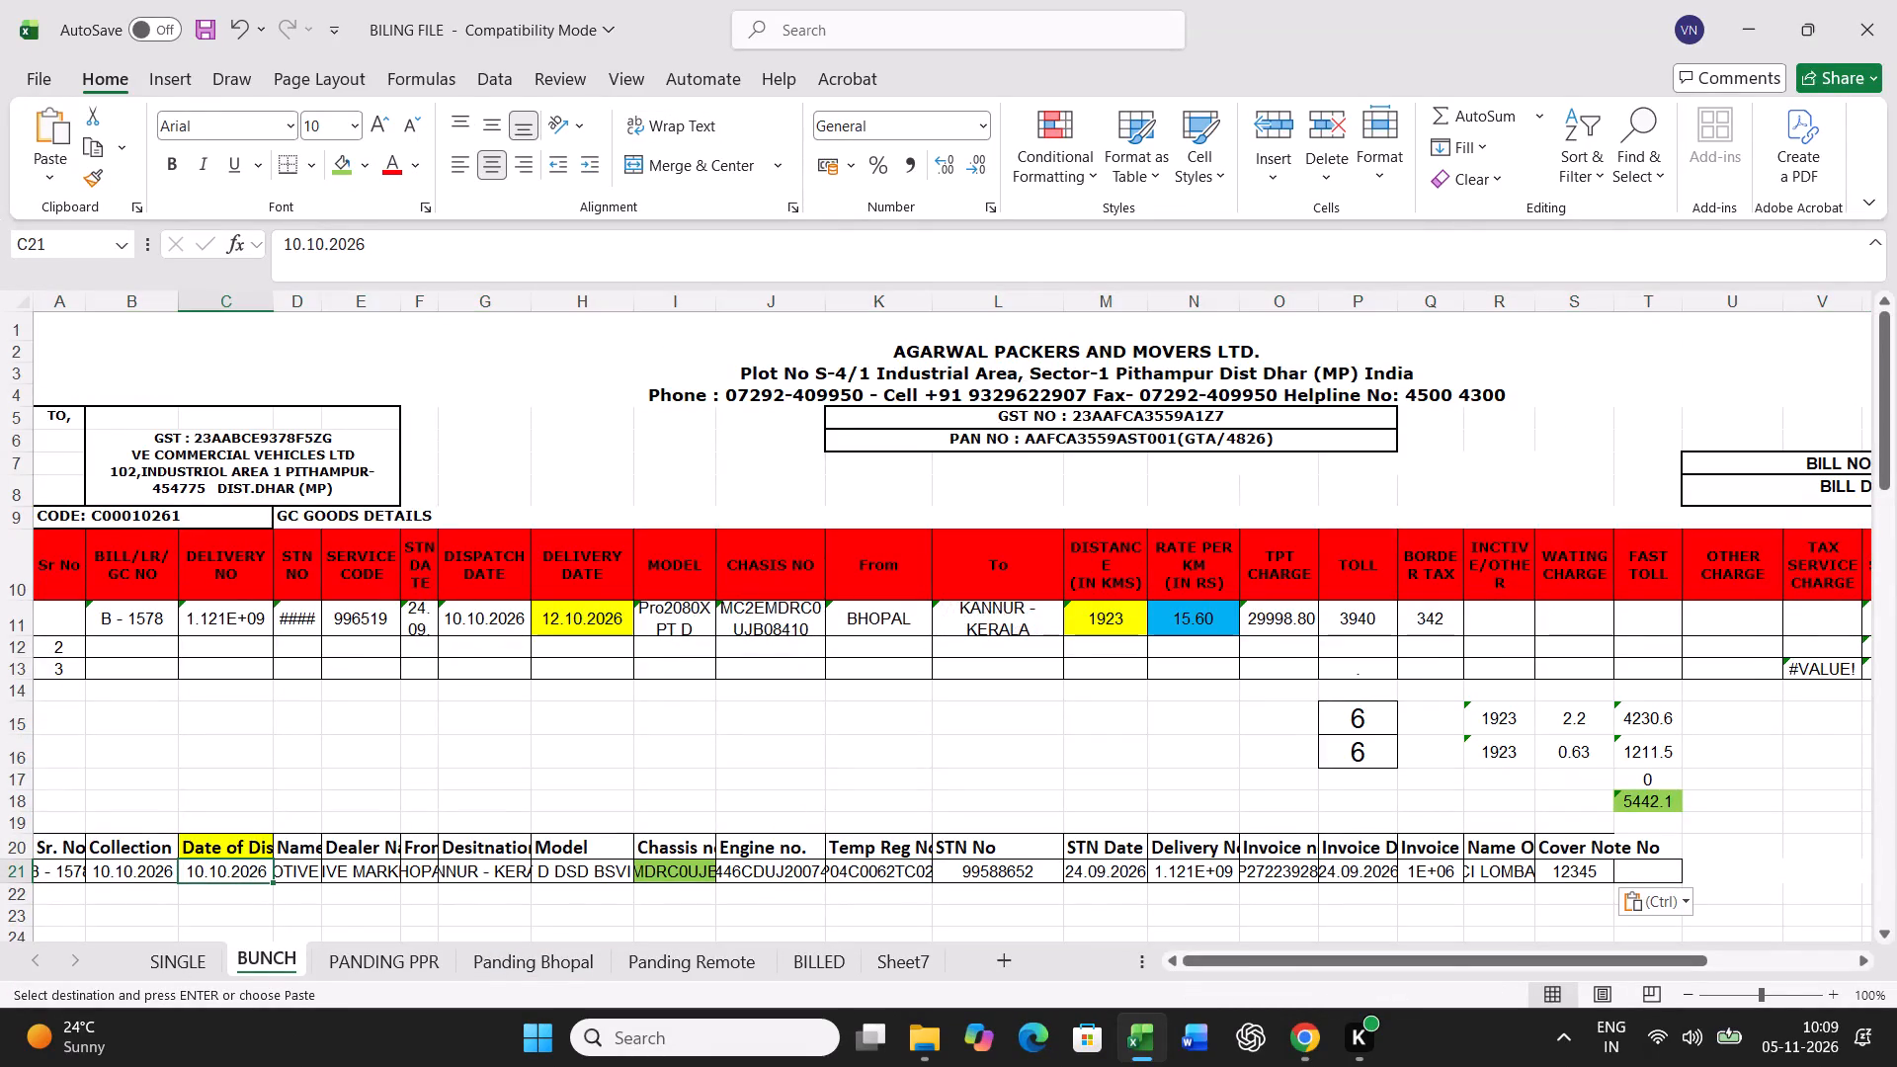
text(13.10.2026)
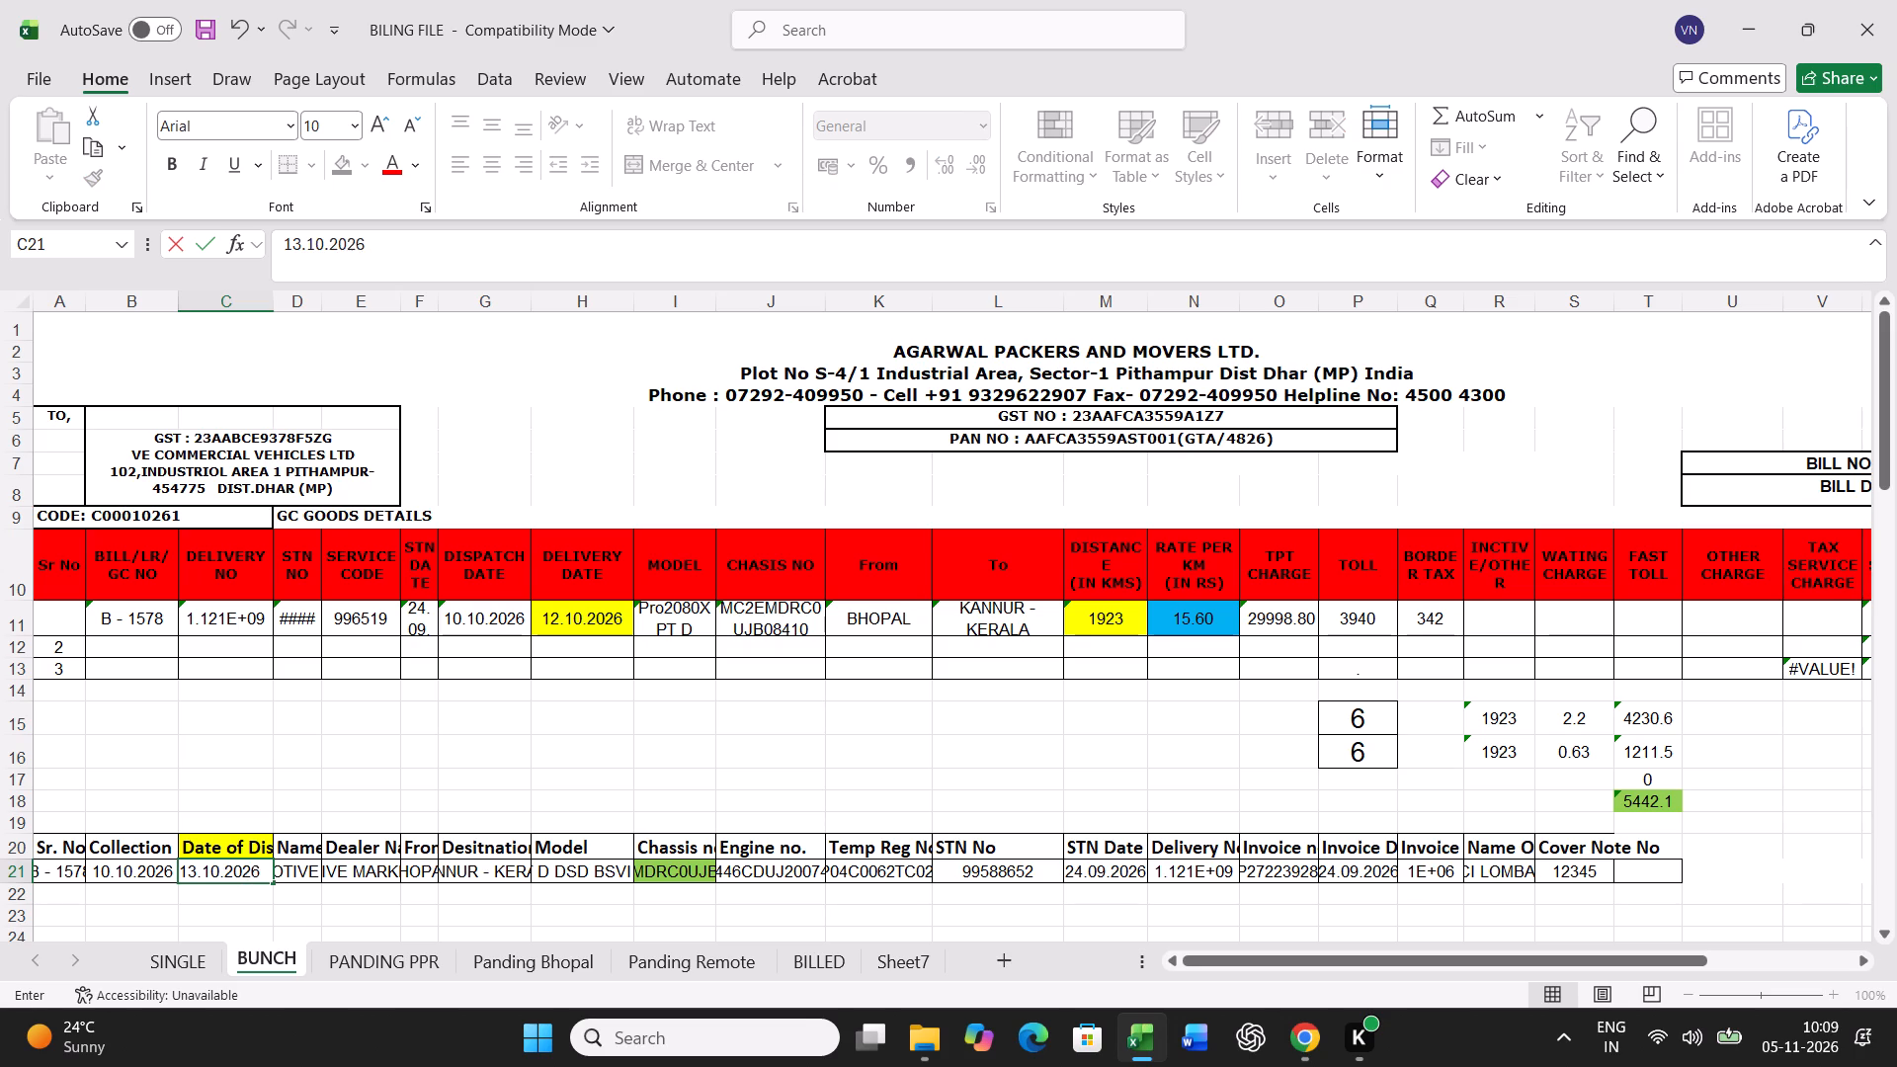
key(Return)
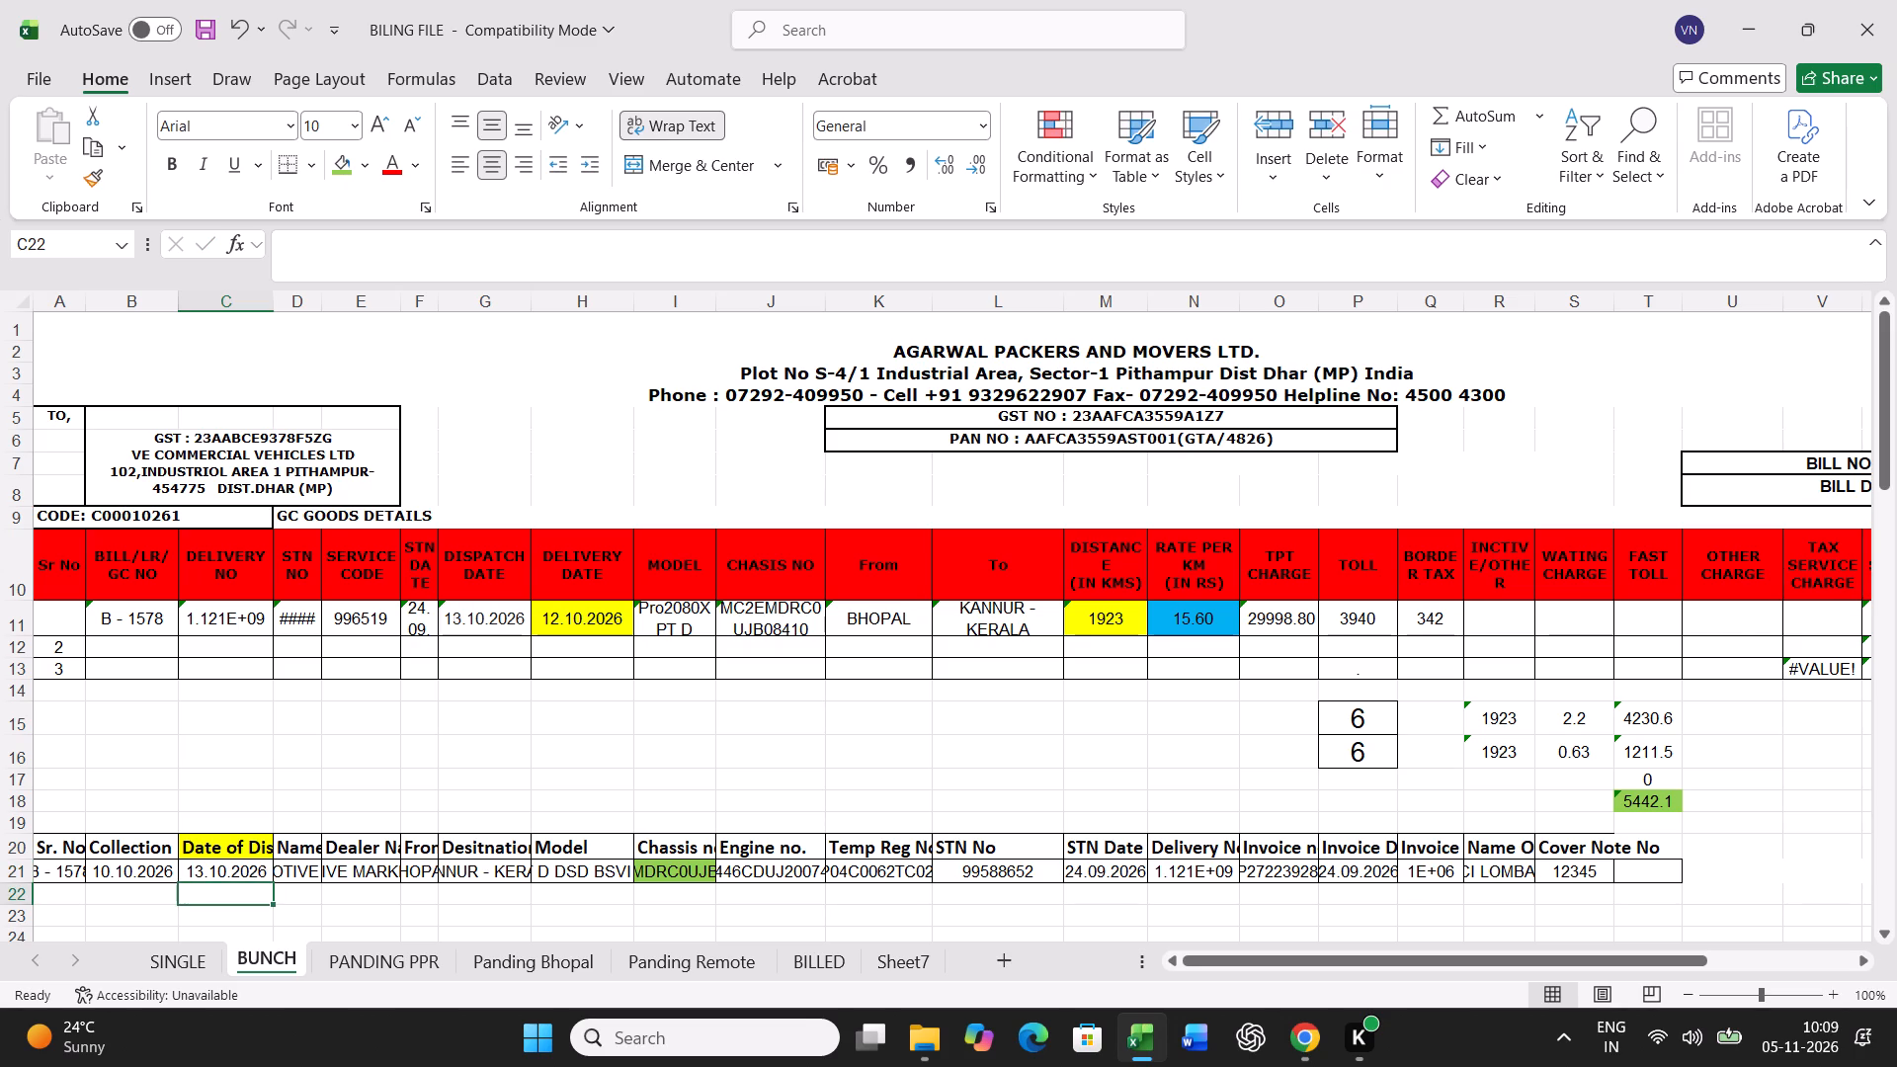
click(589, 610)
text(19.10.2026)
key(Right)
Set the row 11 distance to =1496+260 and the rate per km to 13.43.
key(Right)
key(Right)
key(Right)
key(Right)
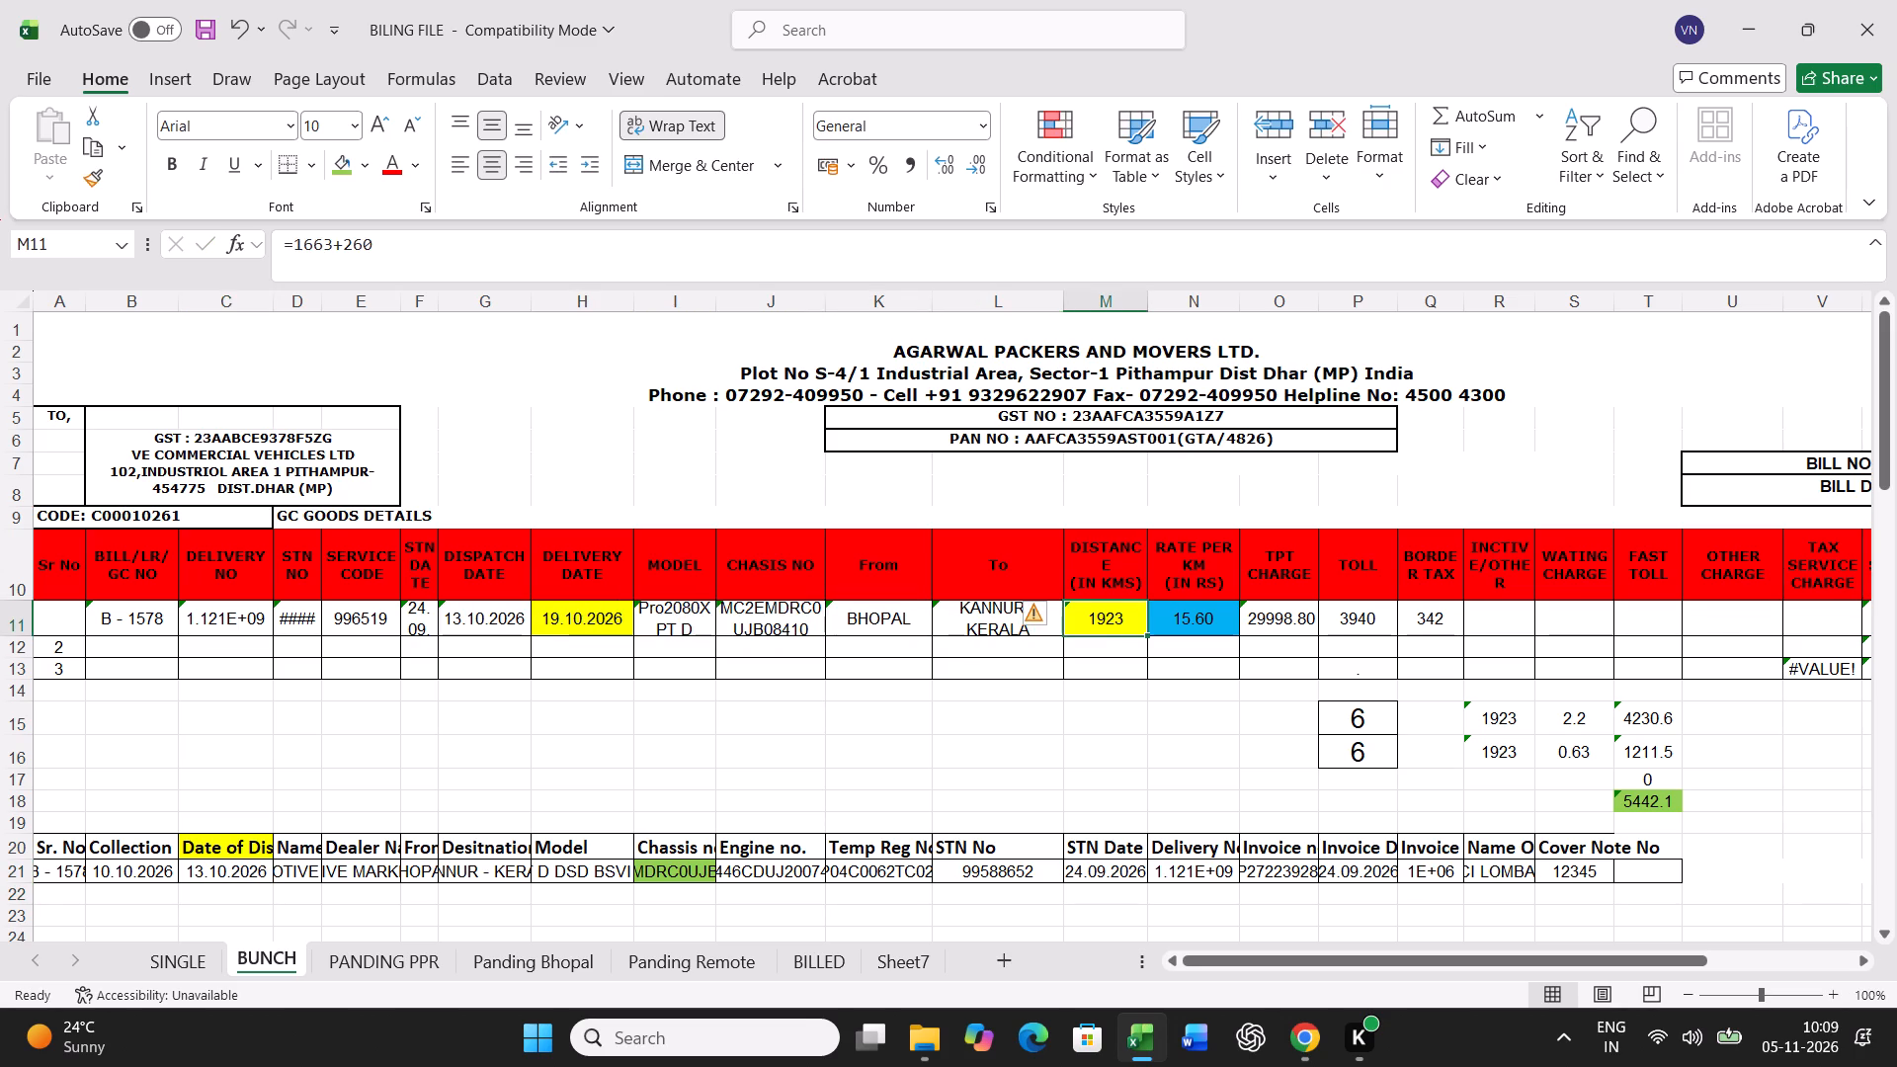
text(=1496+)
text(260)
key(Return)
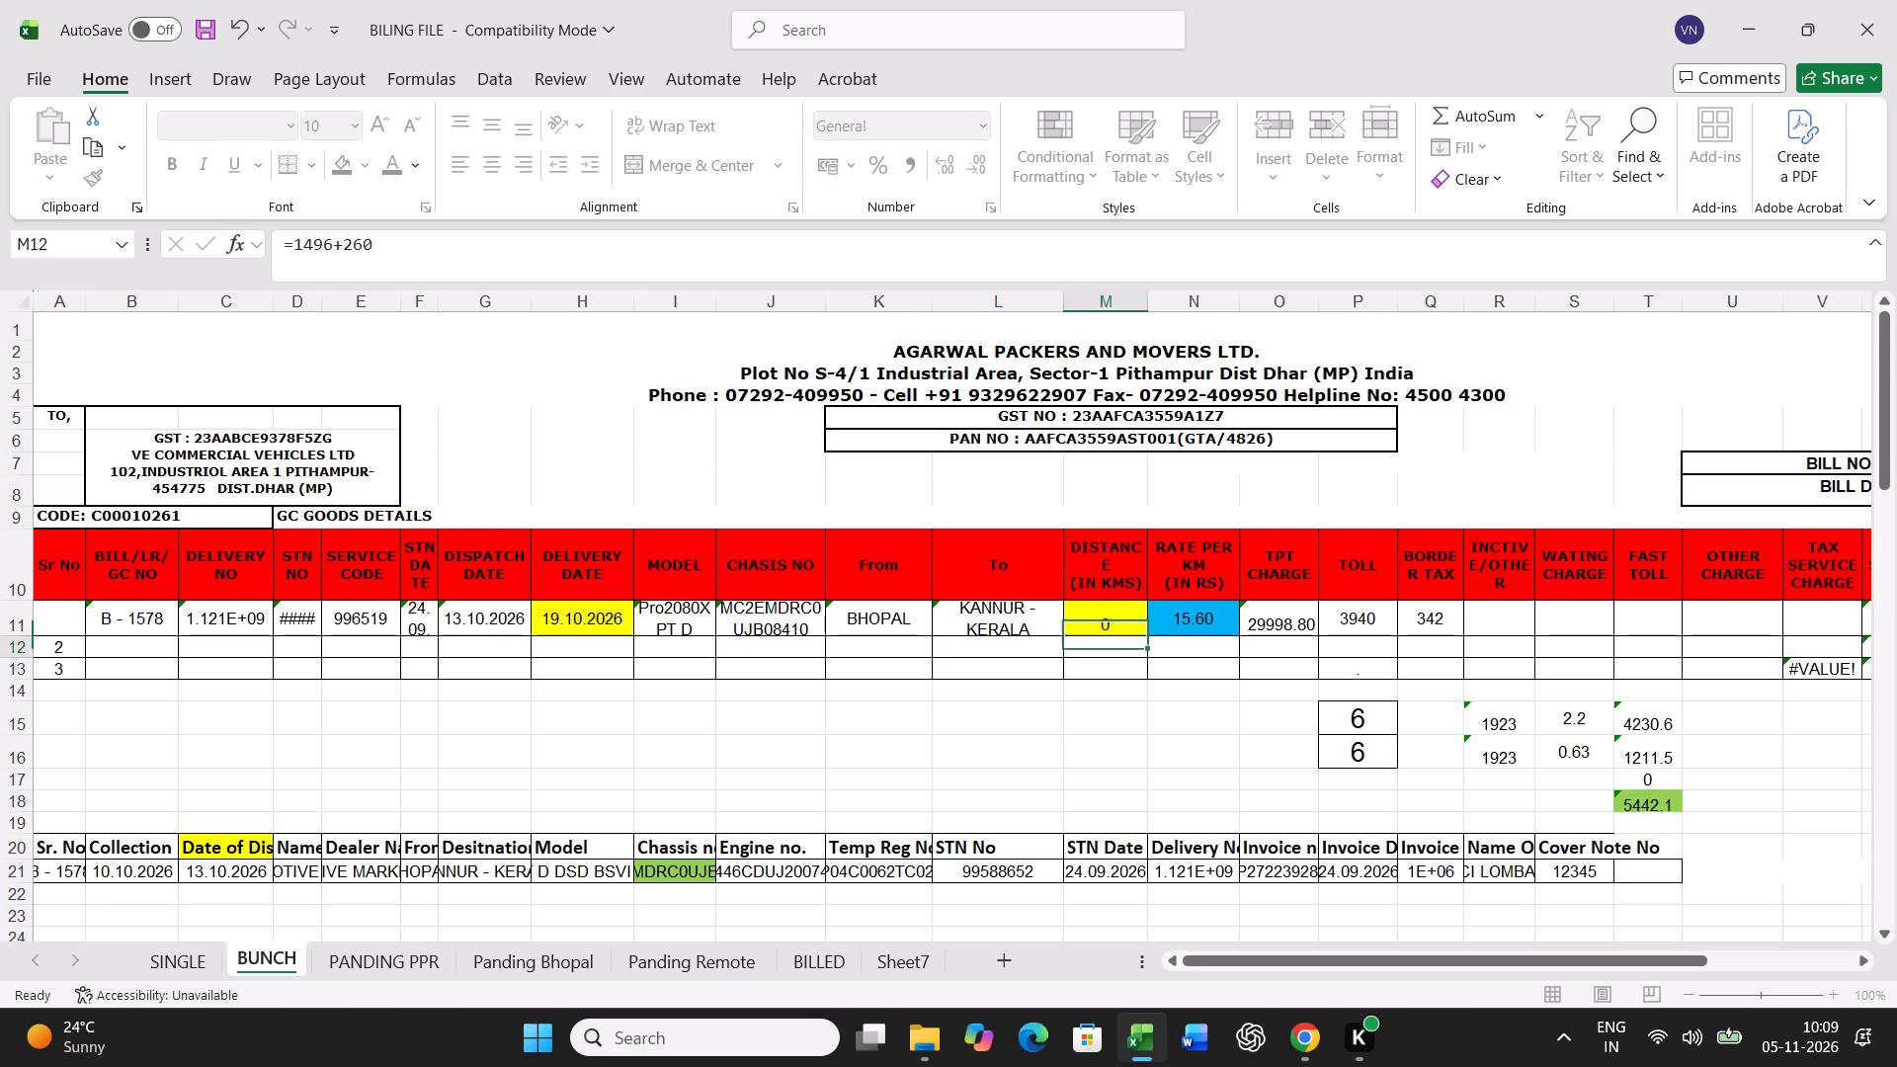
key(Up)
key(Right)
text(13.43)
key(Right)
Set the row 11 toll to 2255 and clear the border tax.
key(Right)
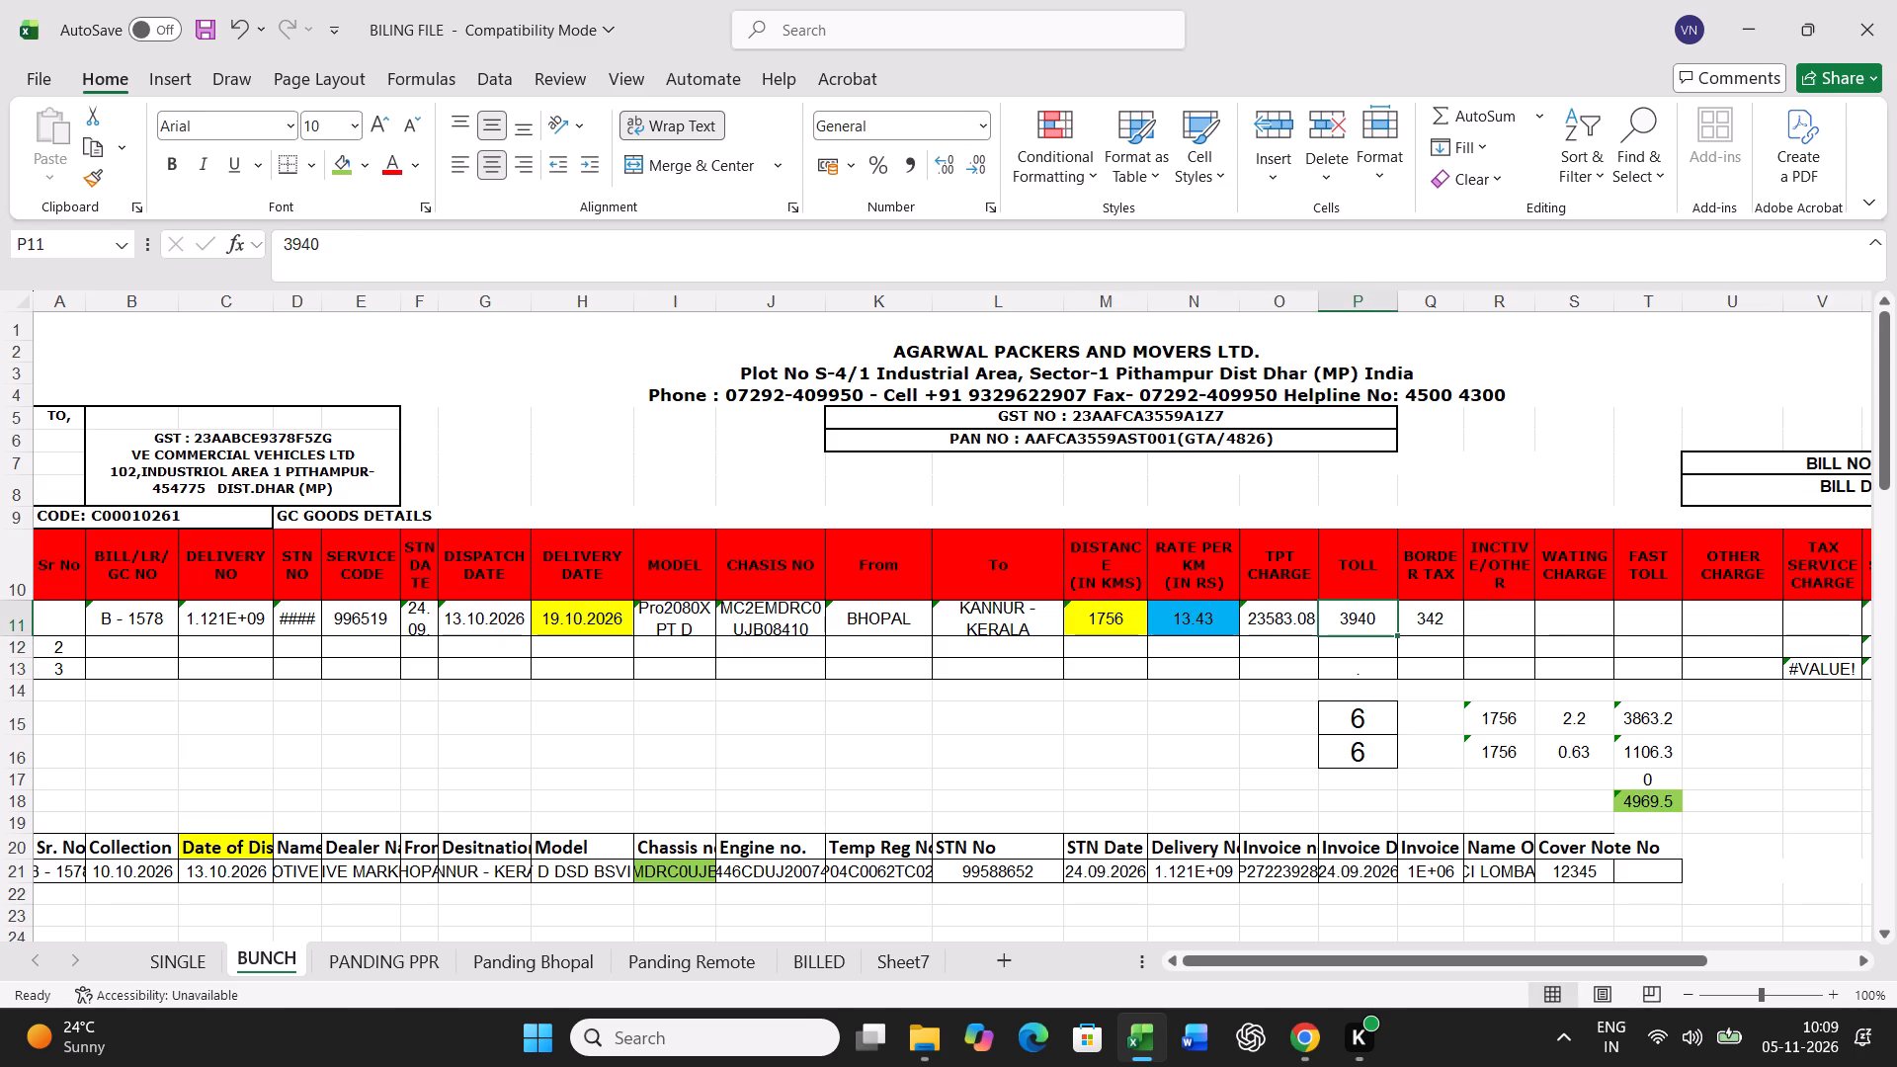
text(2255)
key(Right)
key(Delete)
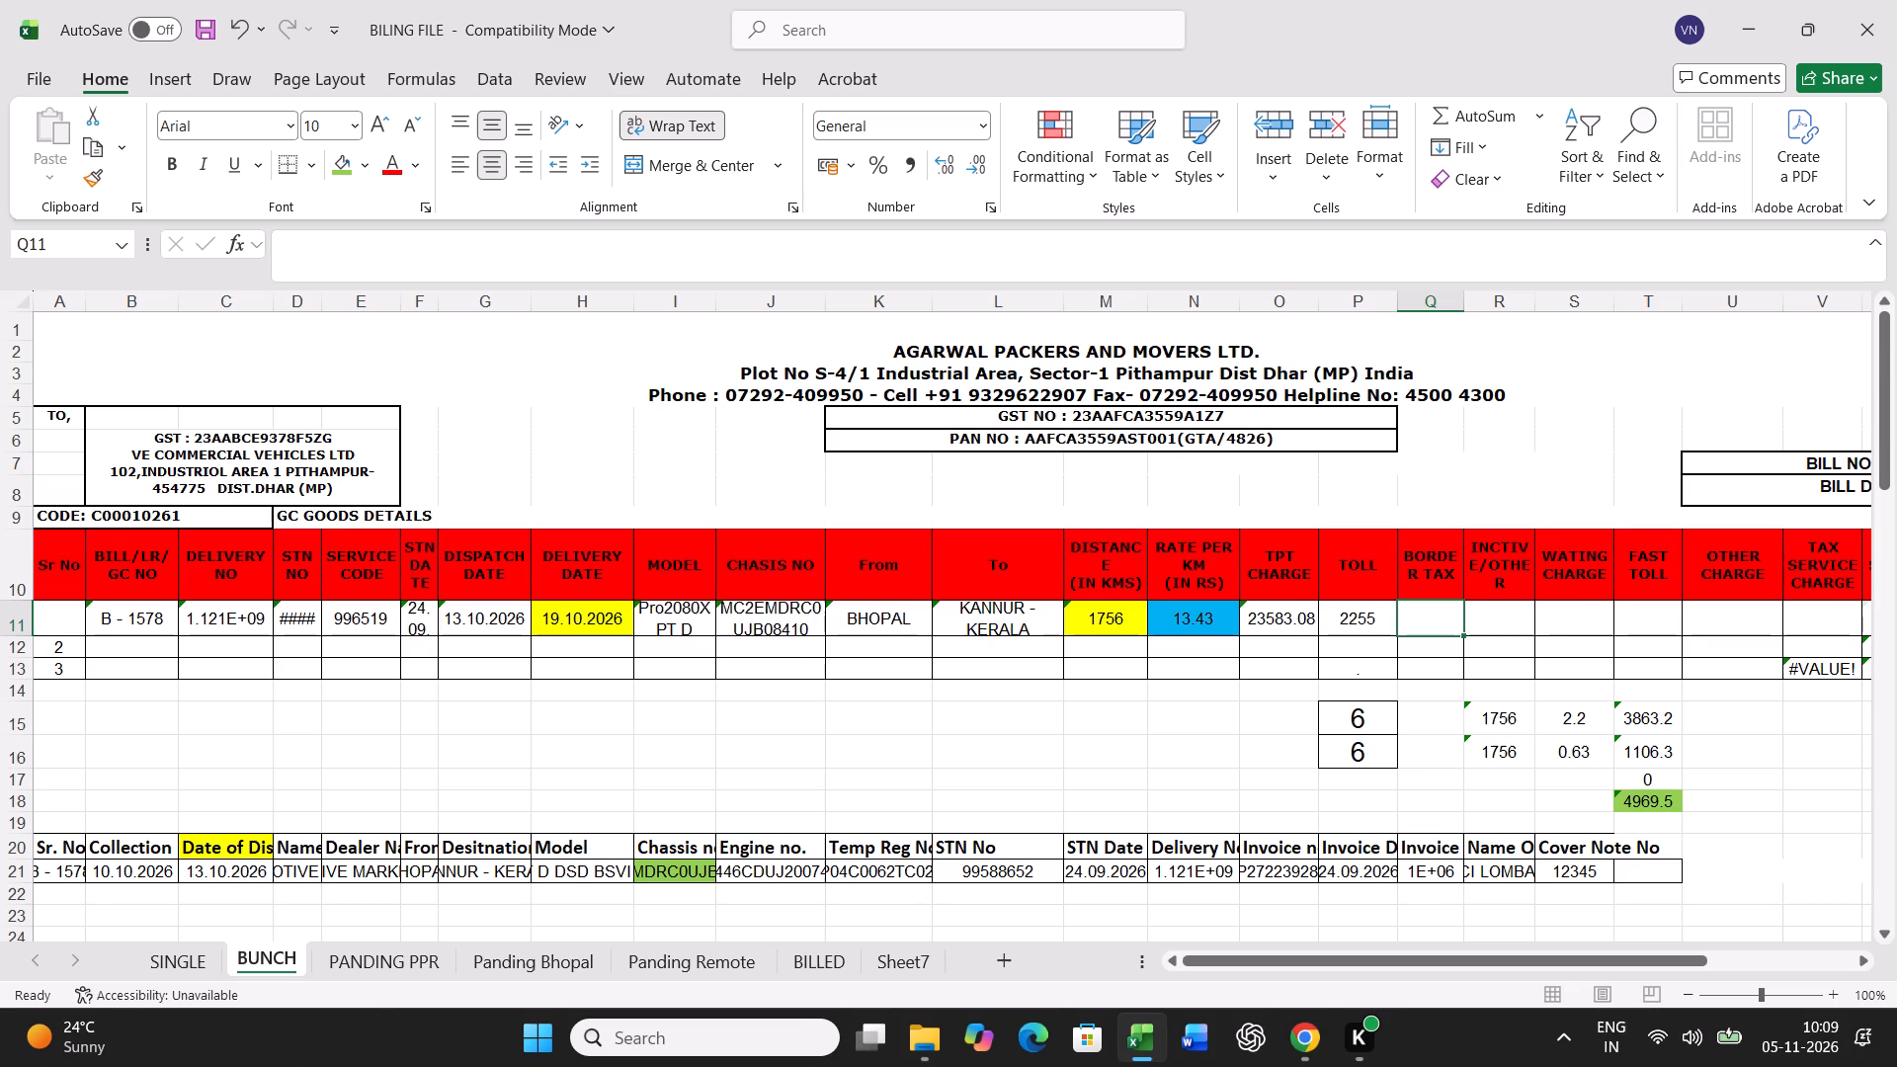
Print the B - 1578 freight bill from the SINGLE sheet.
click(181, 970)
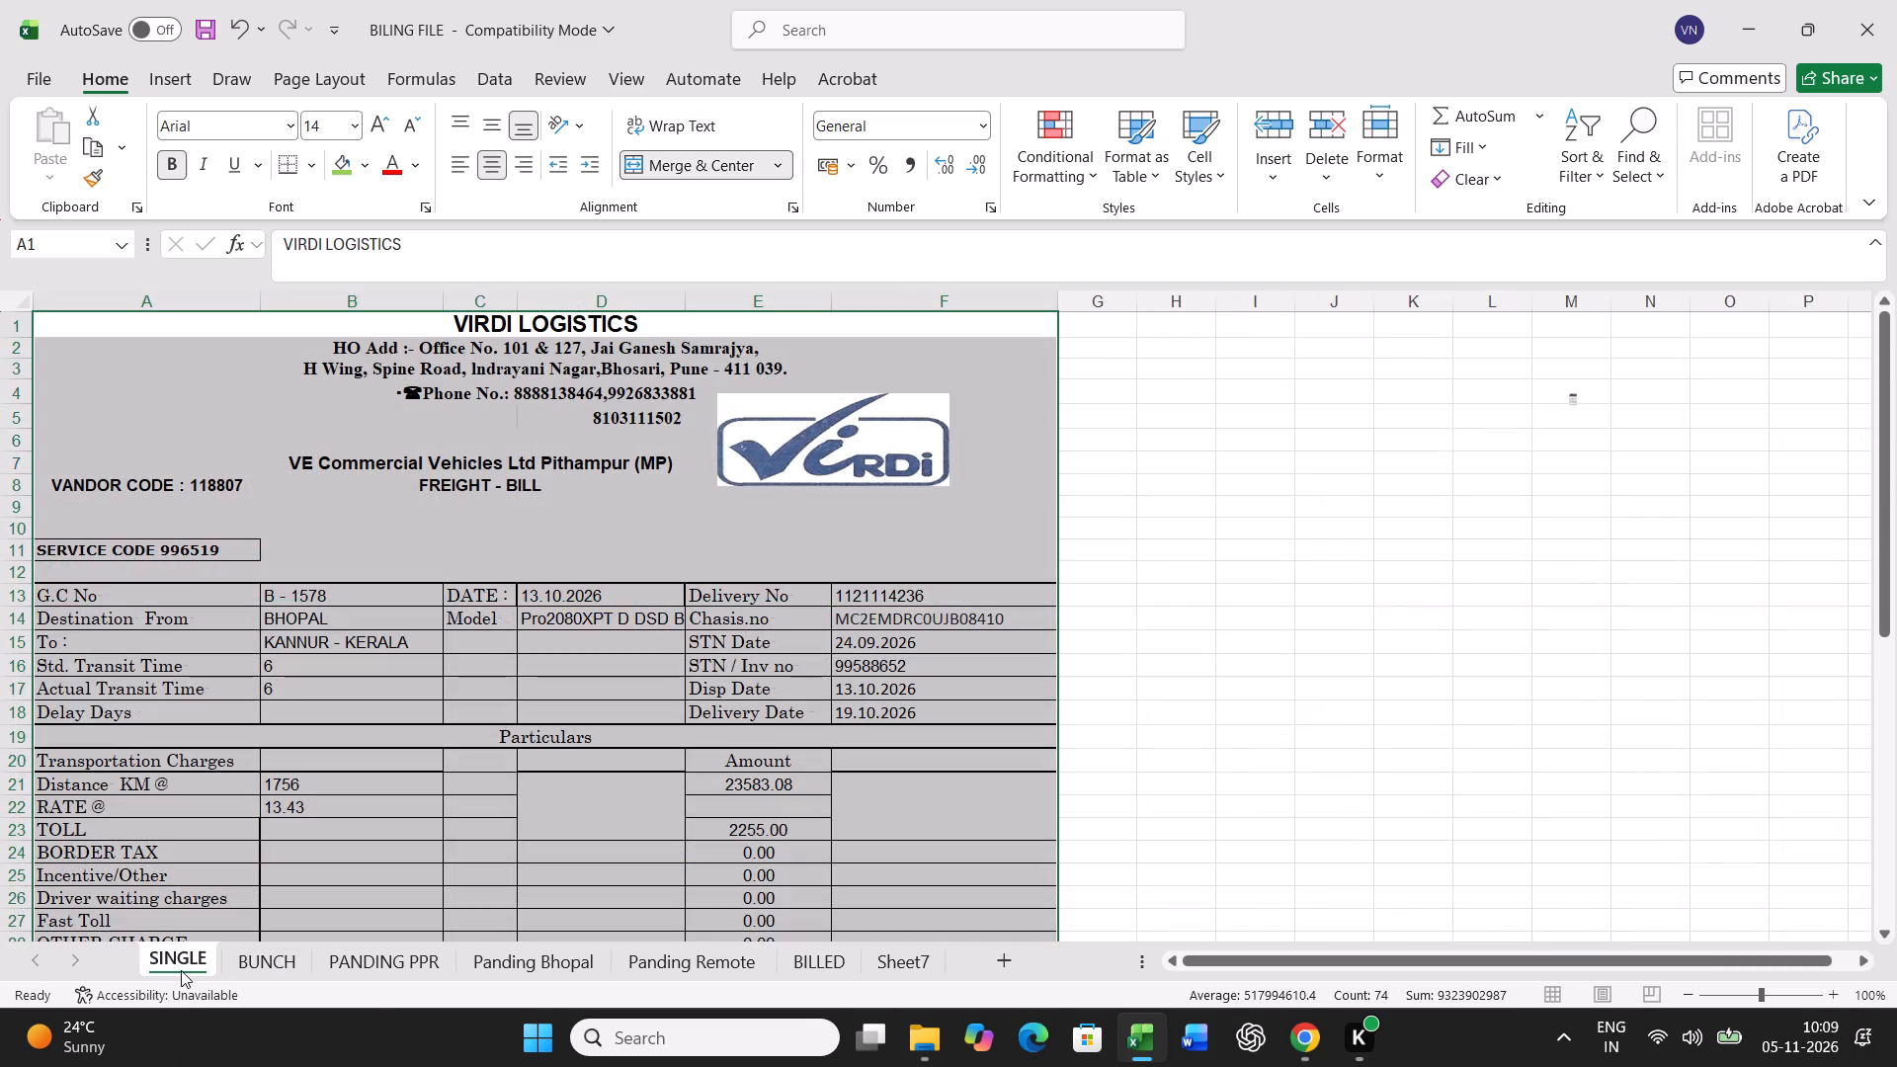
key(ctrl+p)
click(315, 172)
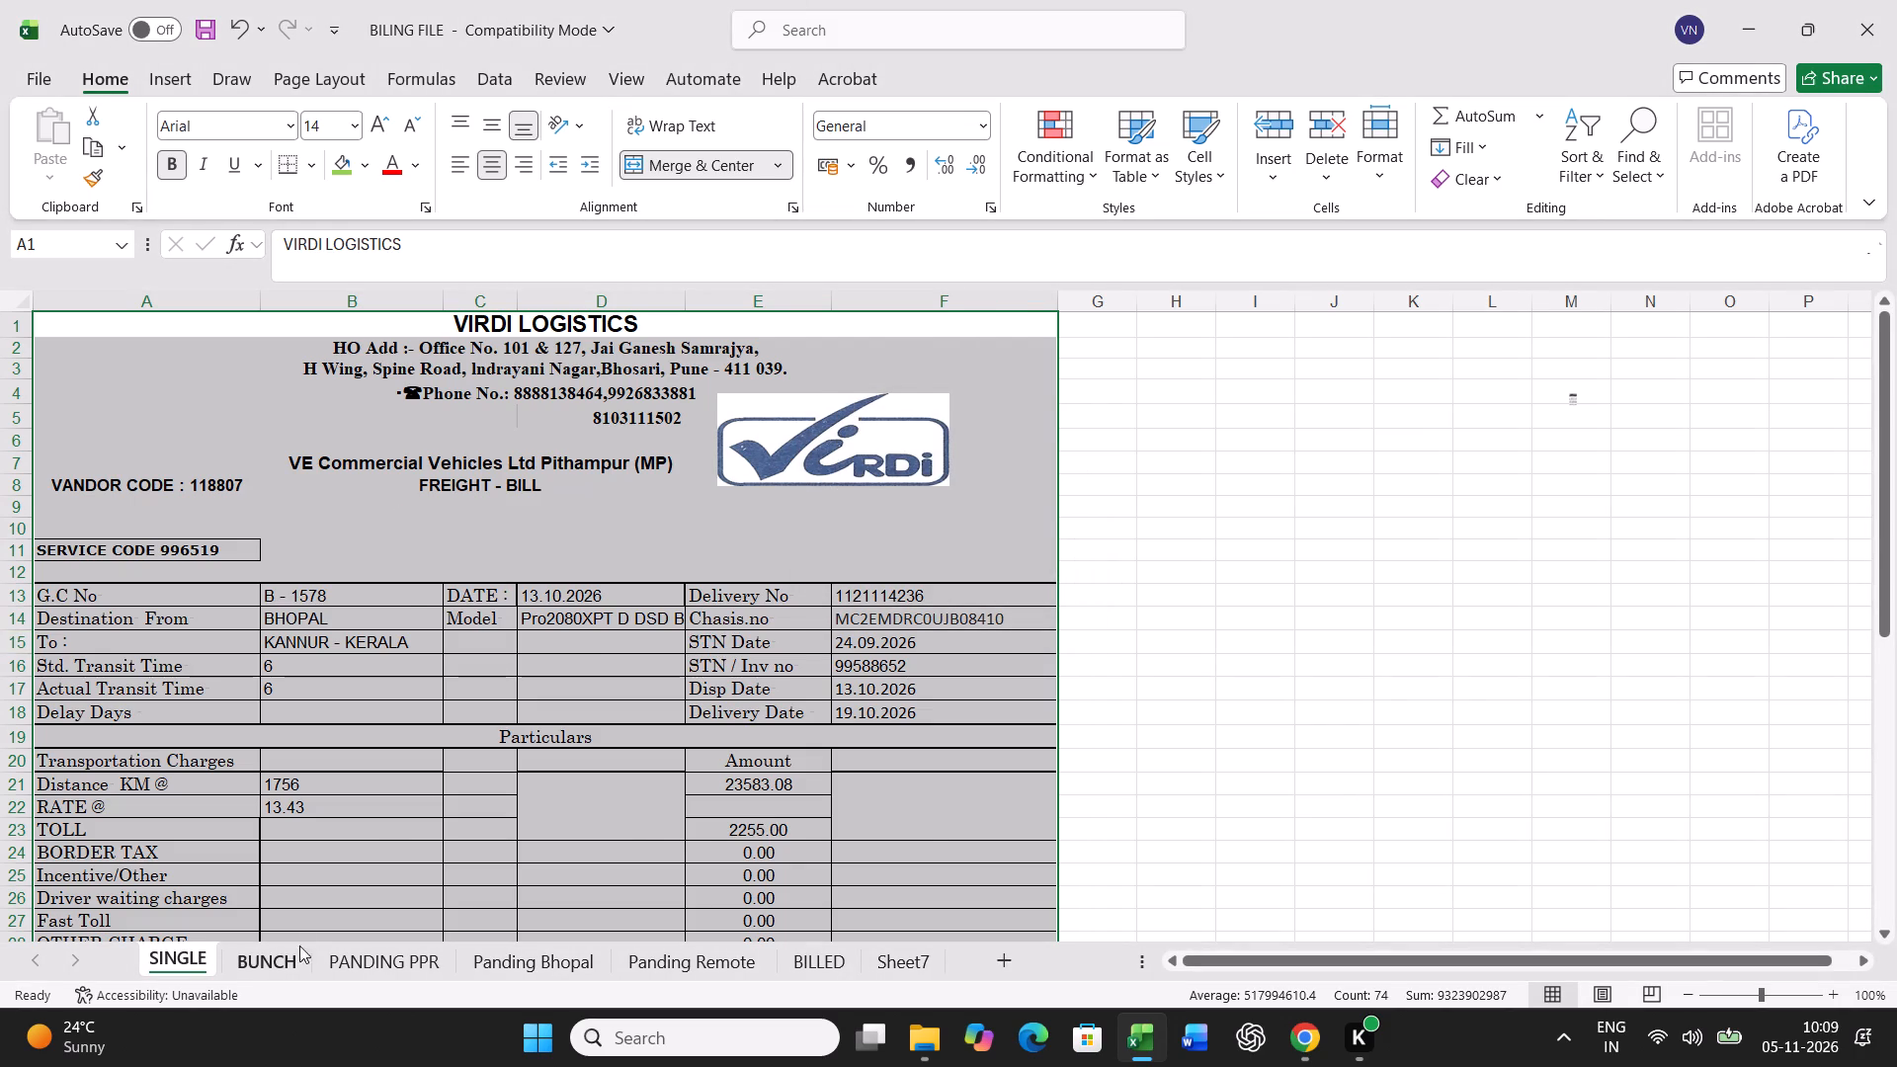
Copy row 11 of the BUNCH sheet and paste it as values only into row 41 of the lower bill table.
click(290, 945)
click(9, 618)
key(ctrl+c)
scroll(858, 683, down, 5)
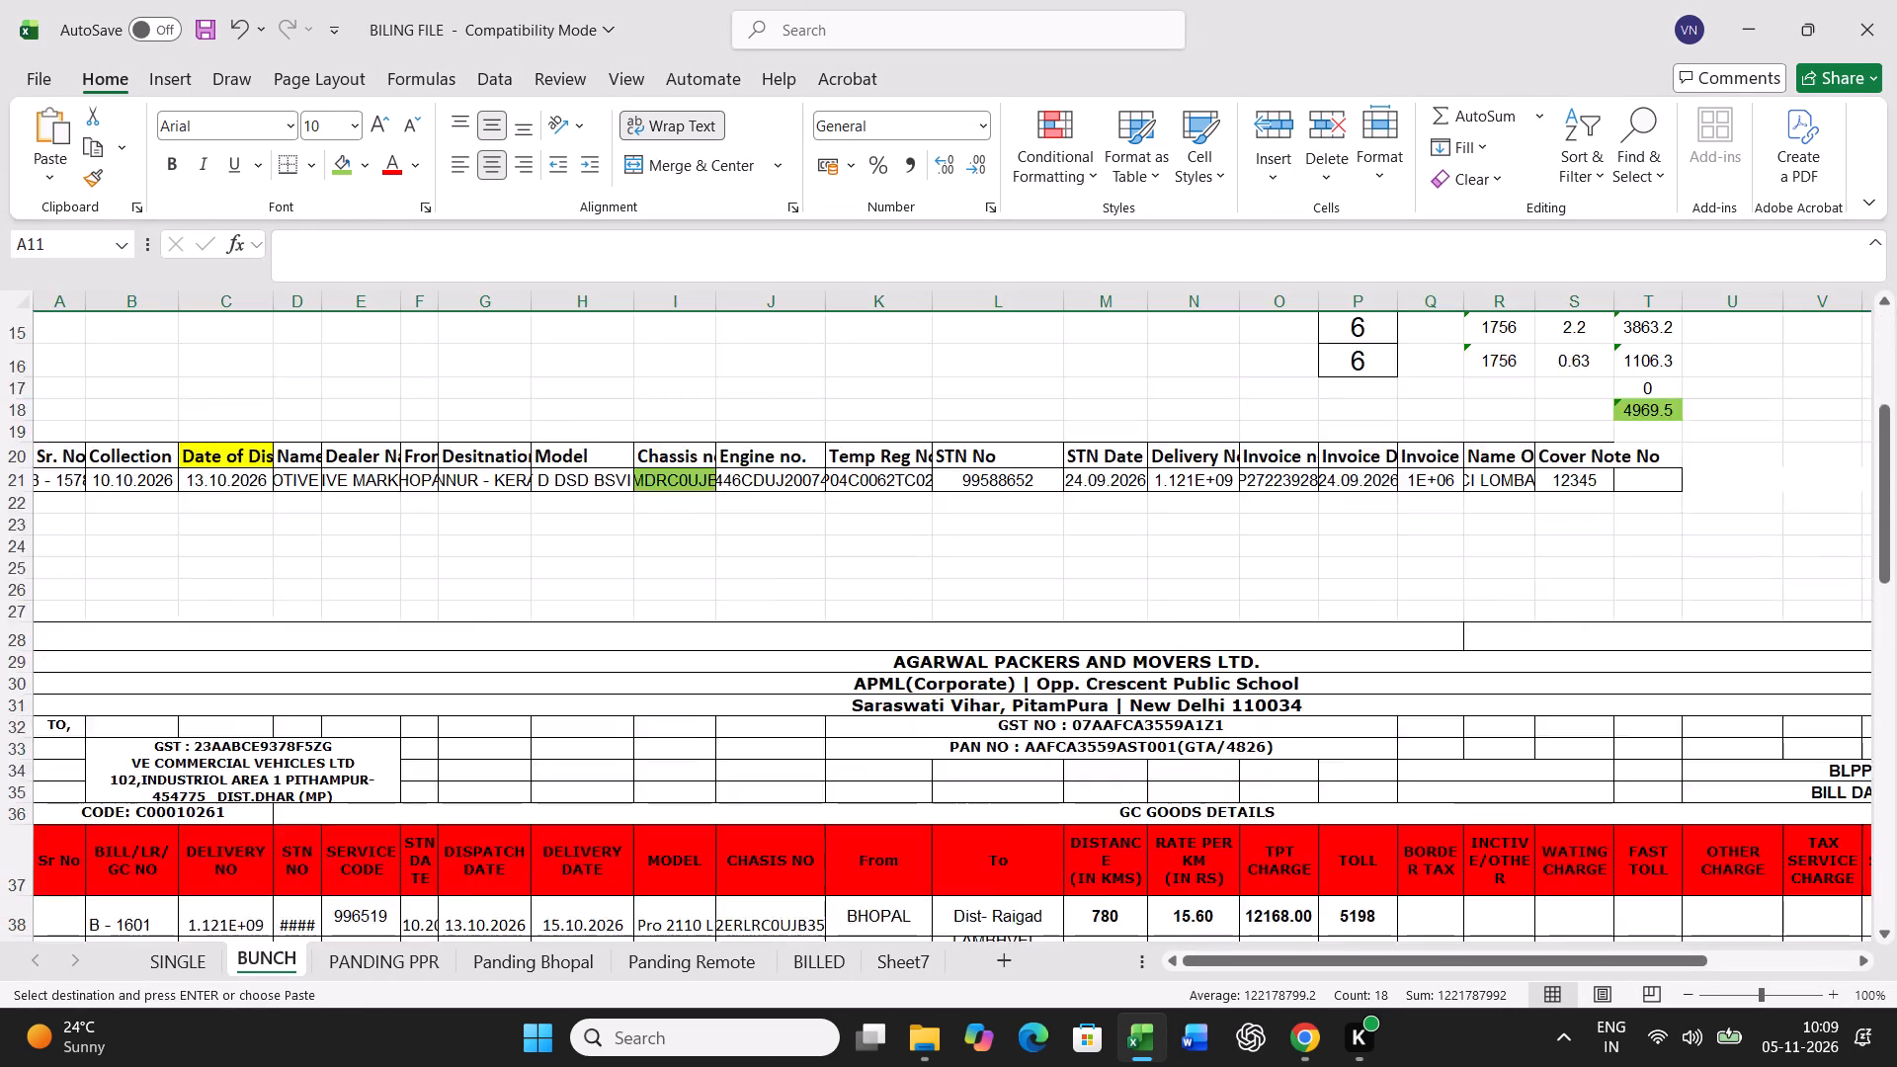
scroll(858, 683, down, 11)
scroll(460, 567, up, 4)
right_click(66, 626)
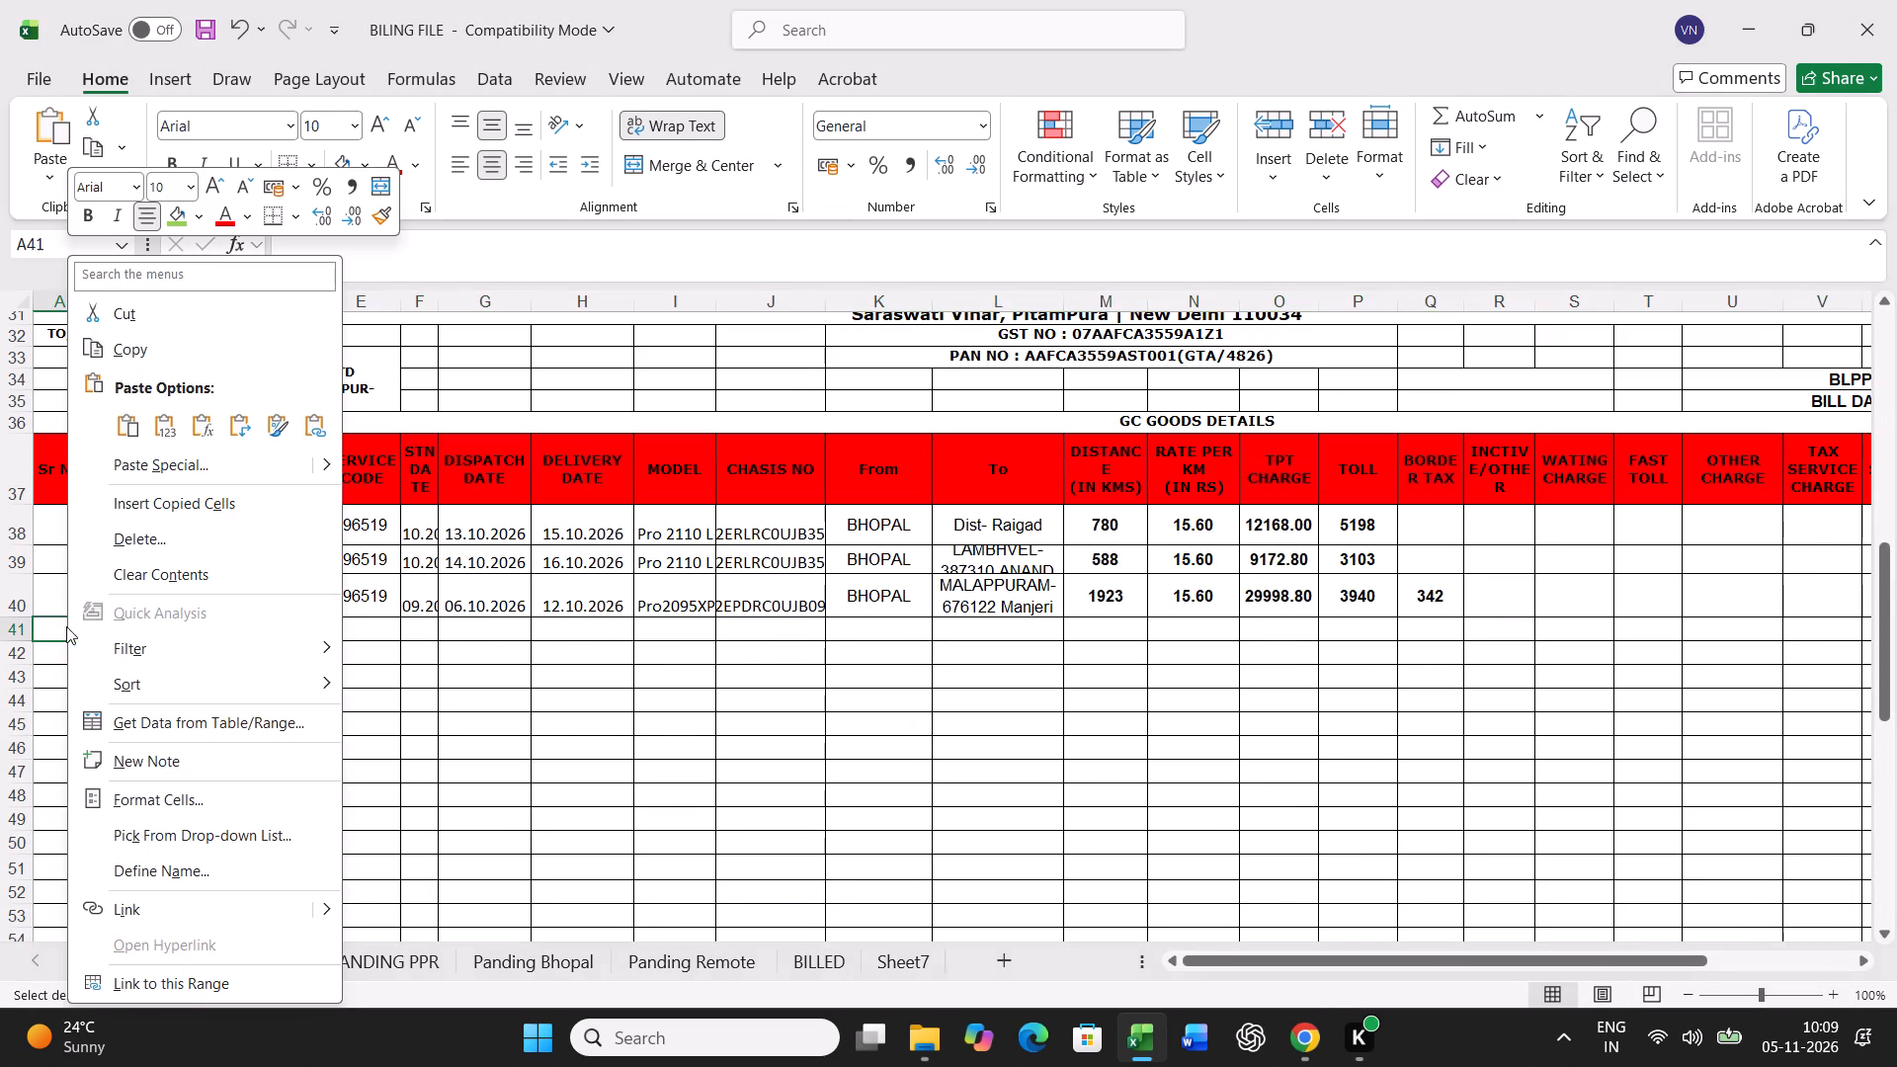
click(173, 460)
click(44, 395)
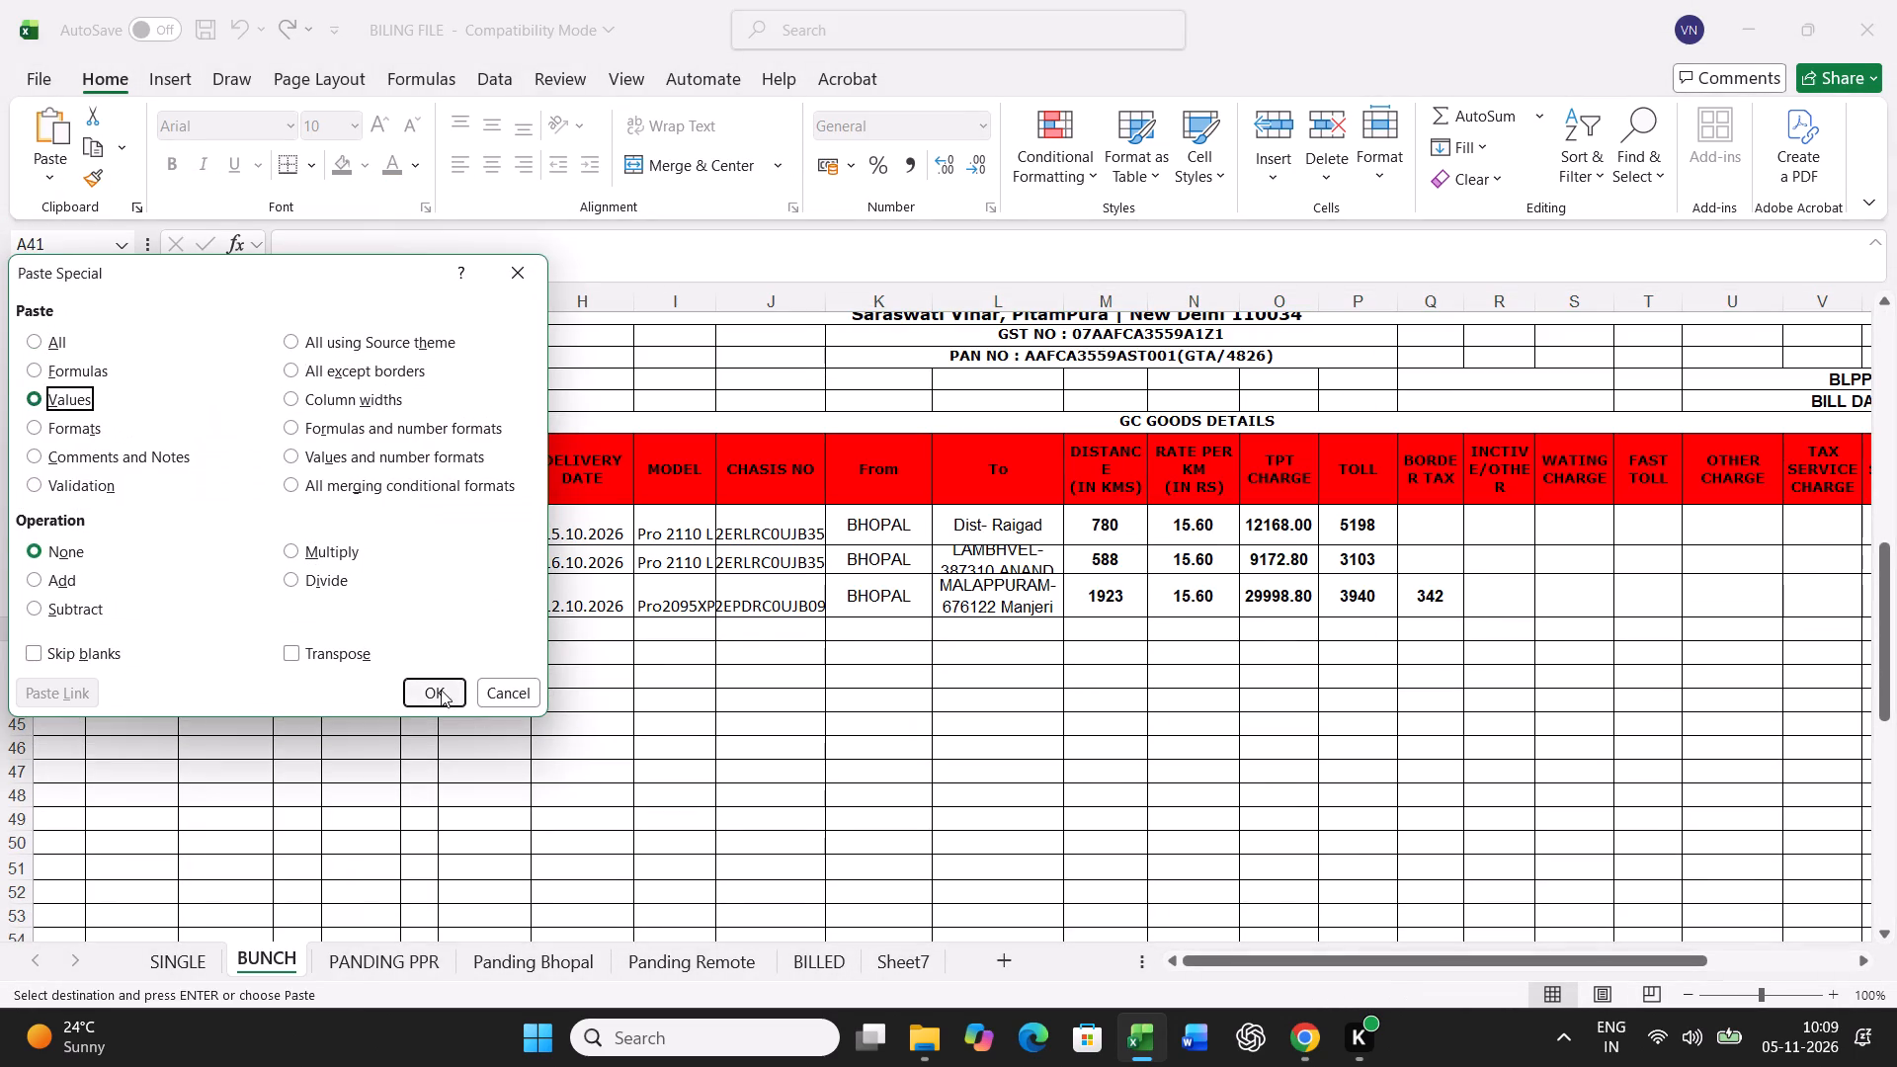
click(441, 690)
Find the chassis ending in B07347 on the Panding Bhopal sheet and fill its cell green.
click(526, 967)
click(738, 771)
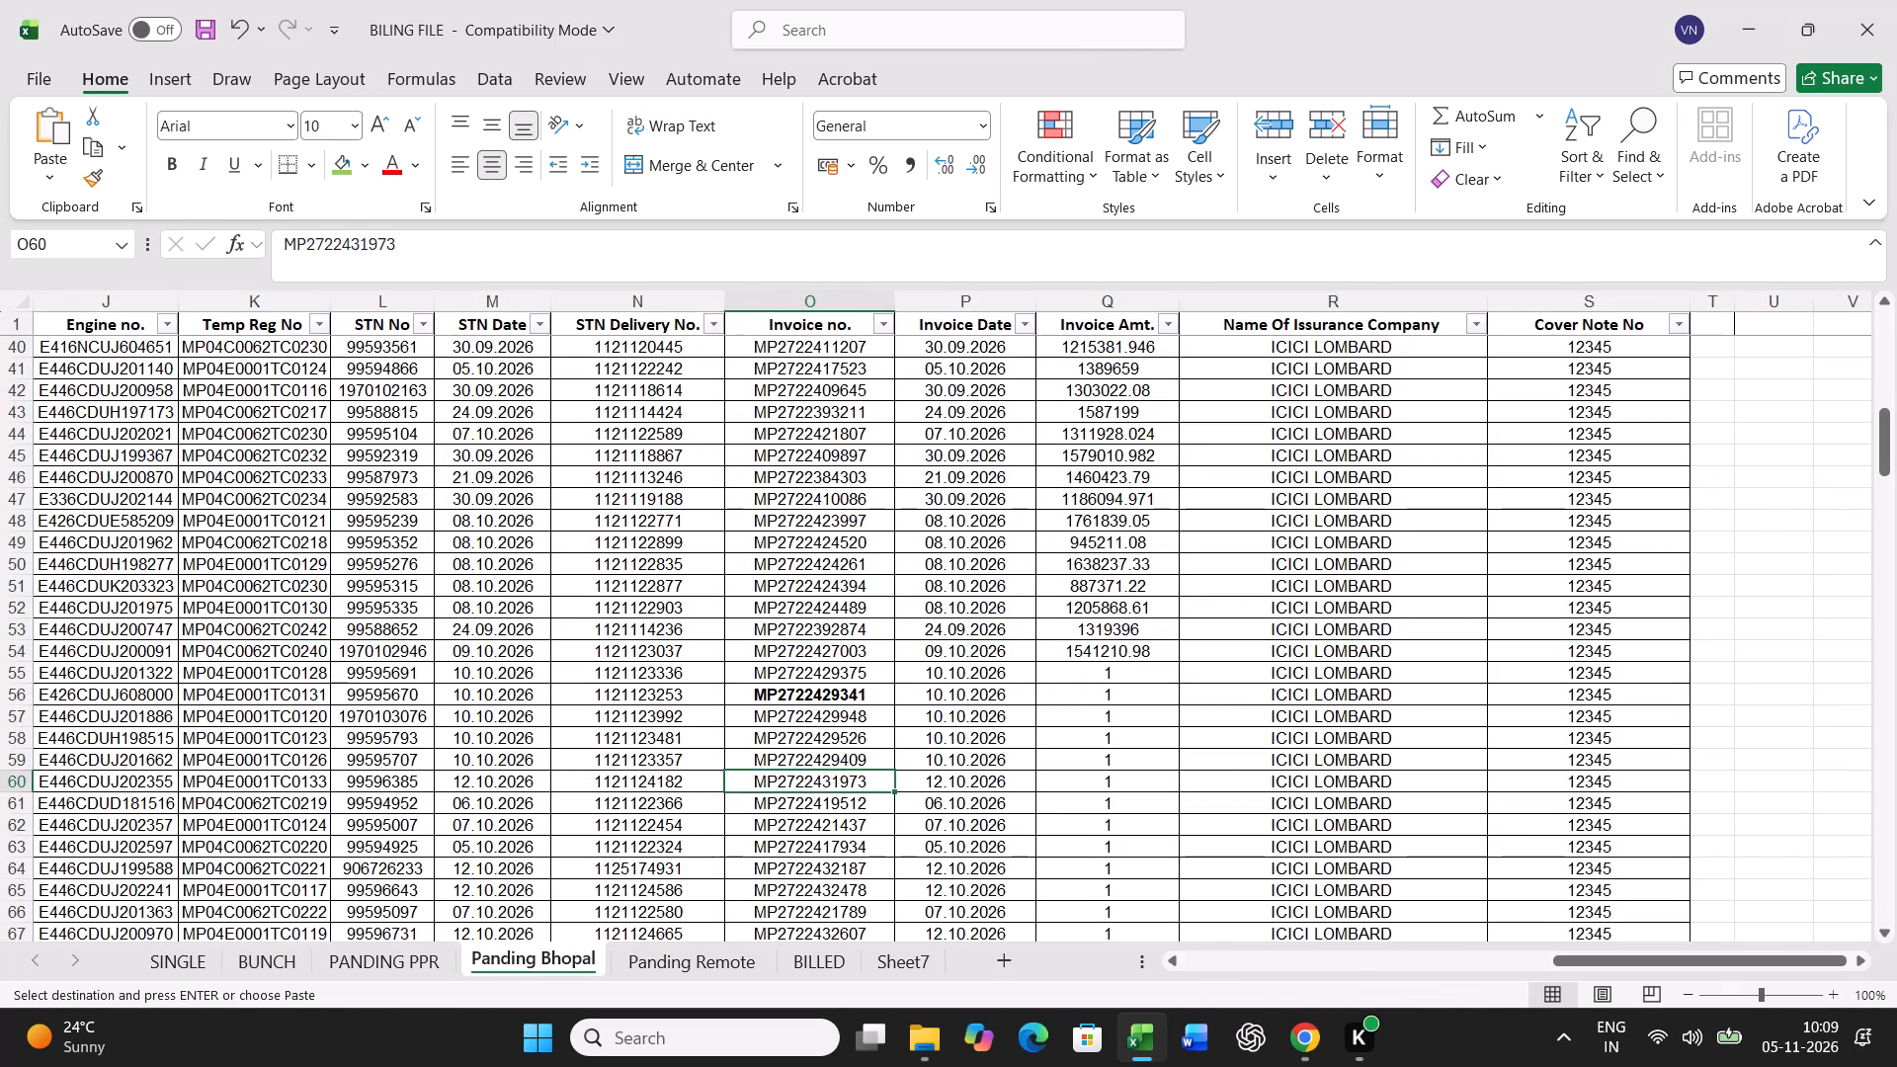
key(ctrl+f)
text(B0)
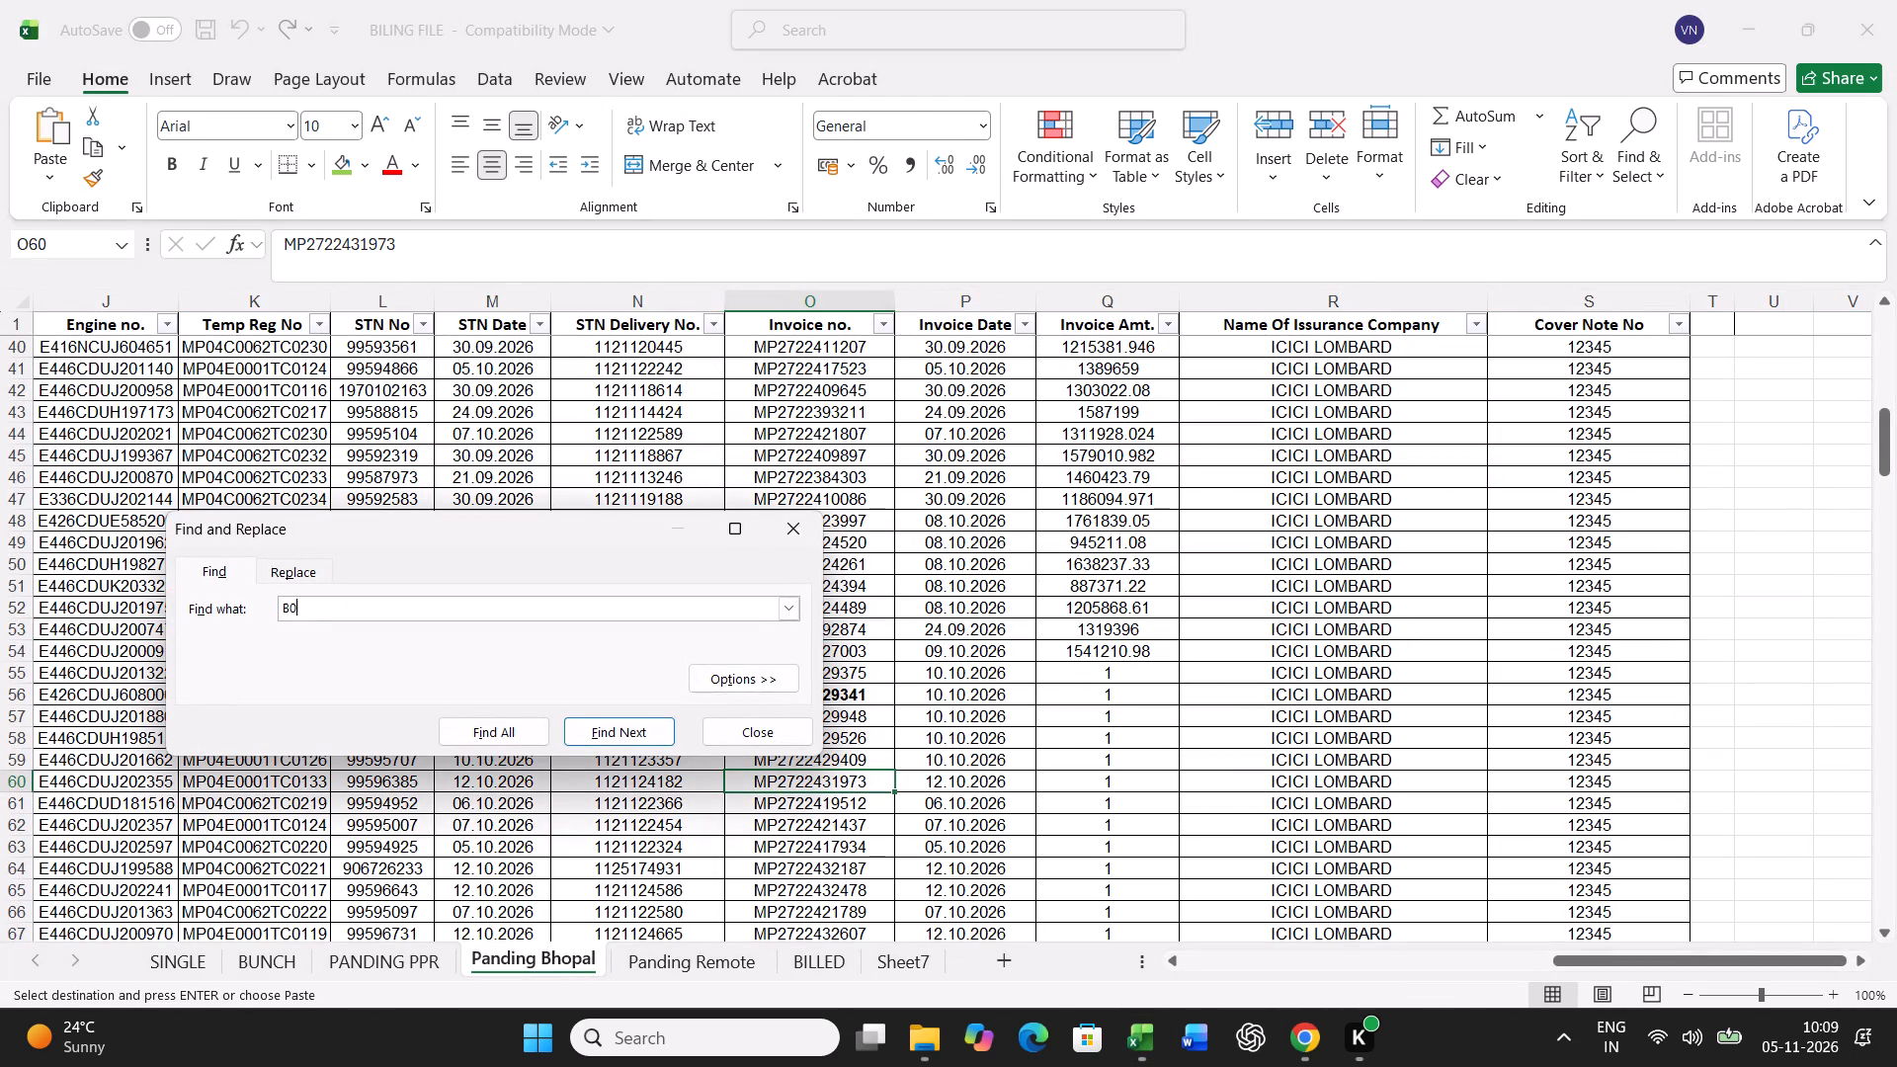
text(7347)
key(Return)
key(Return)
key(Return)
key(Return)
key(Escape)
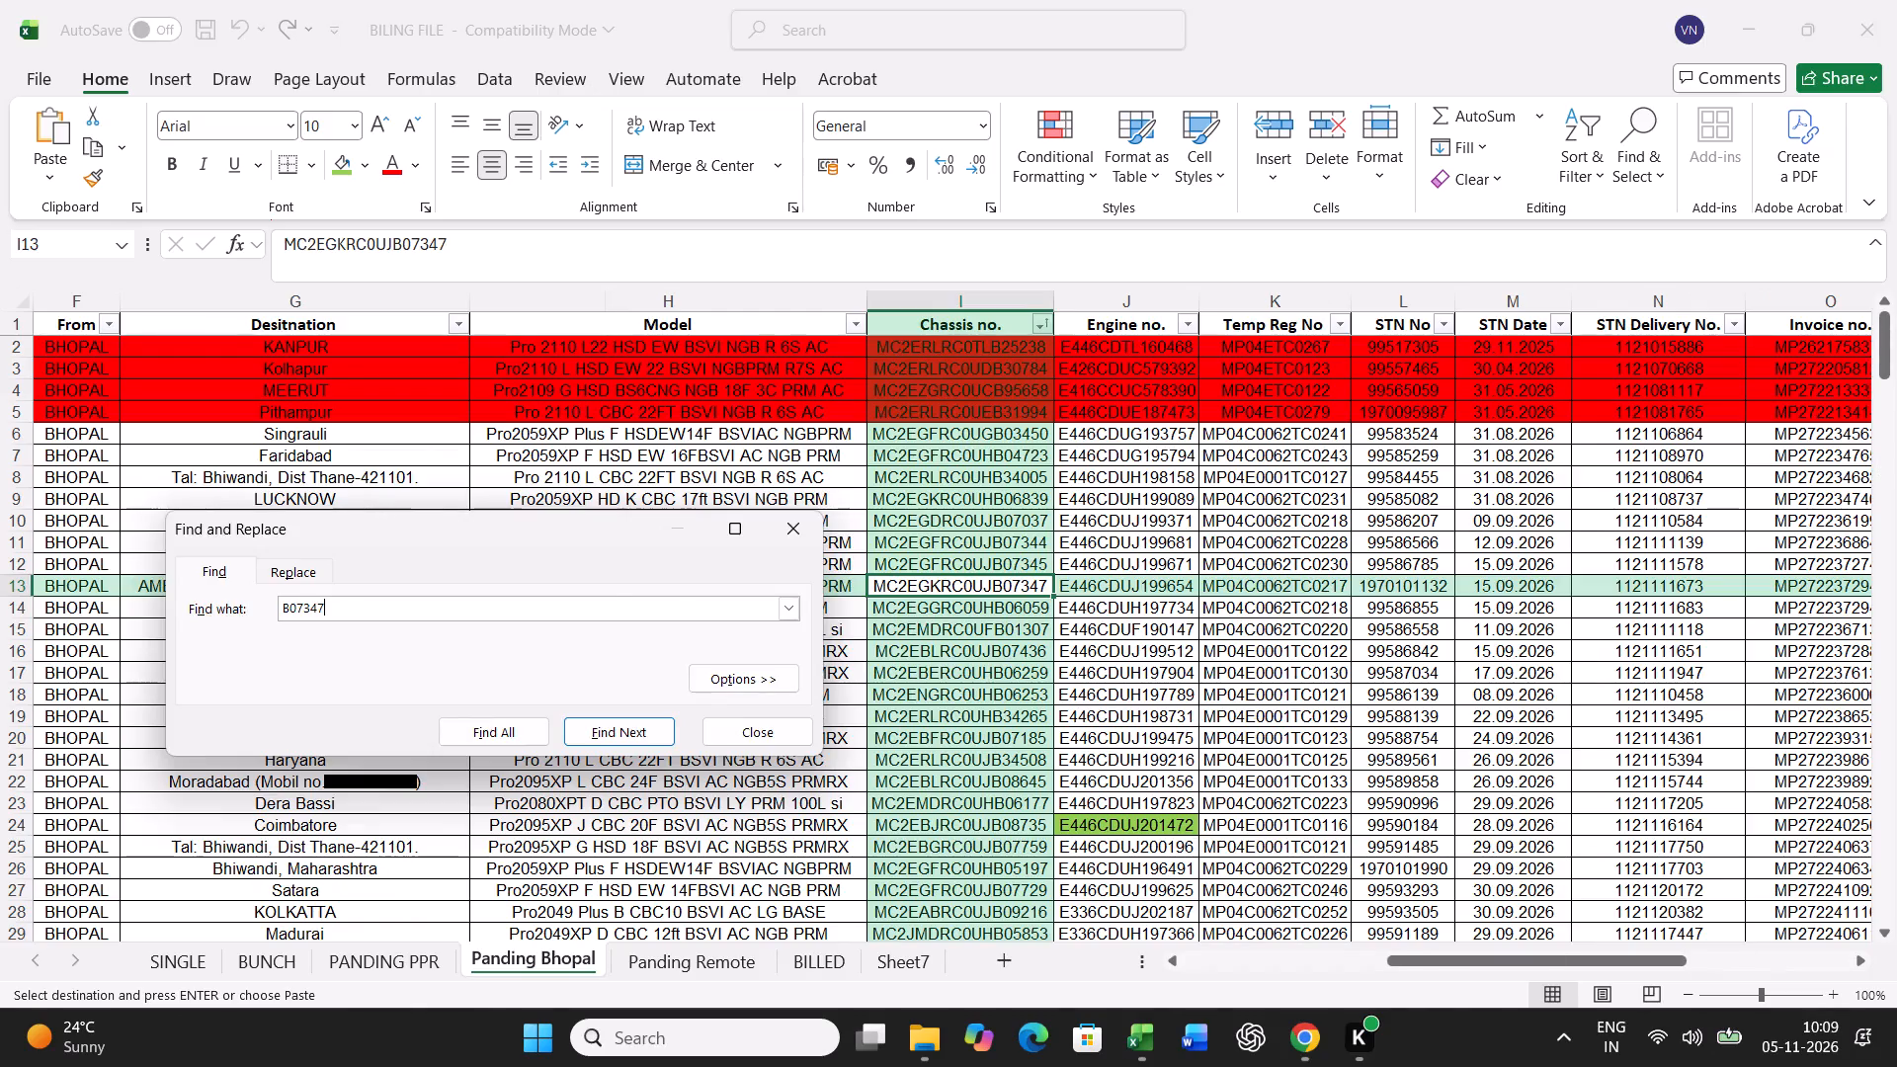
click(349, 170)
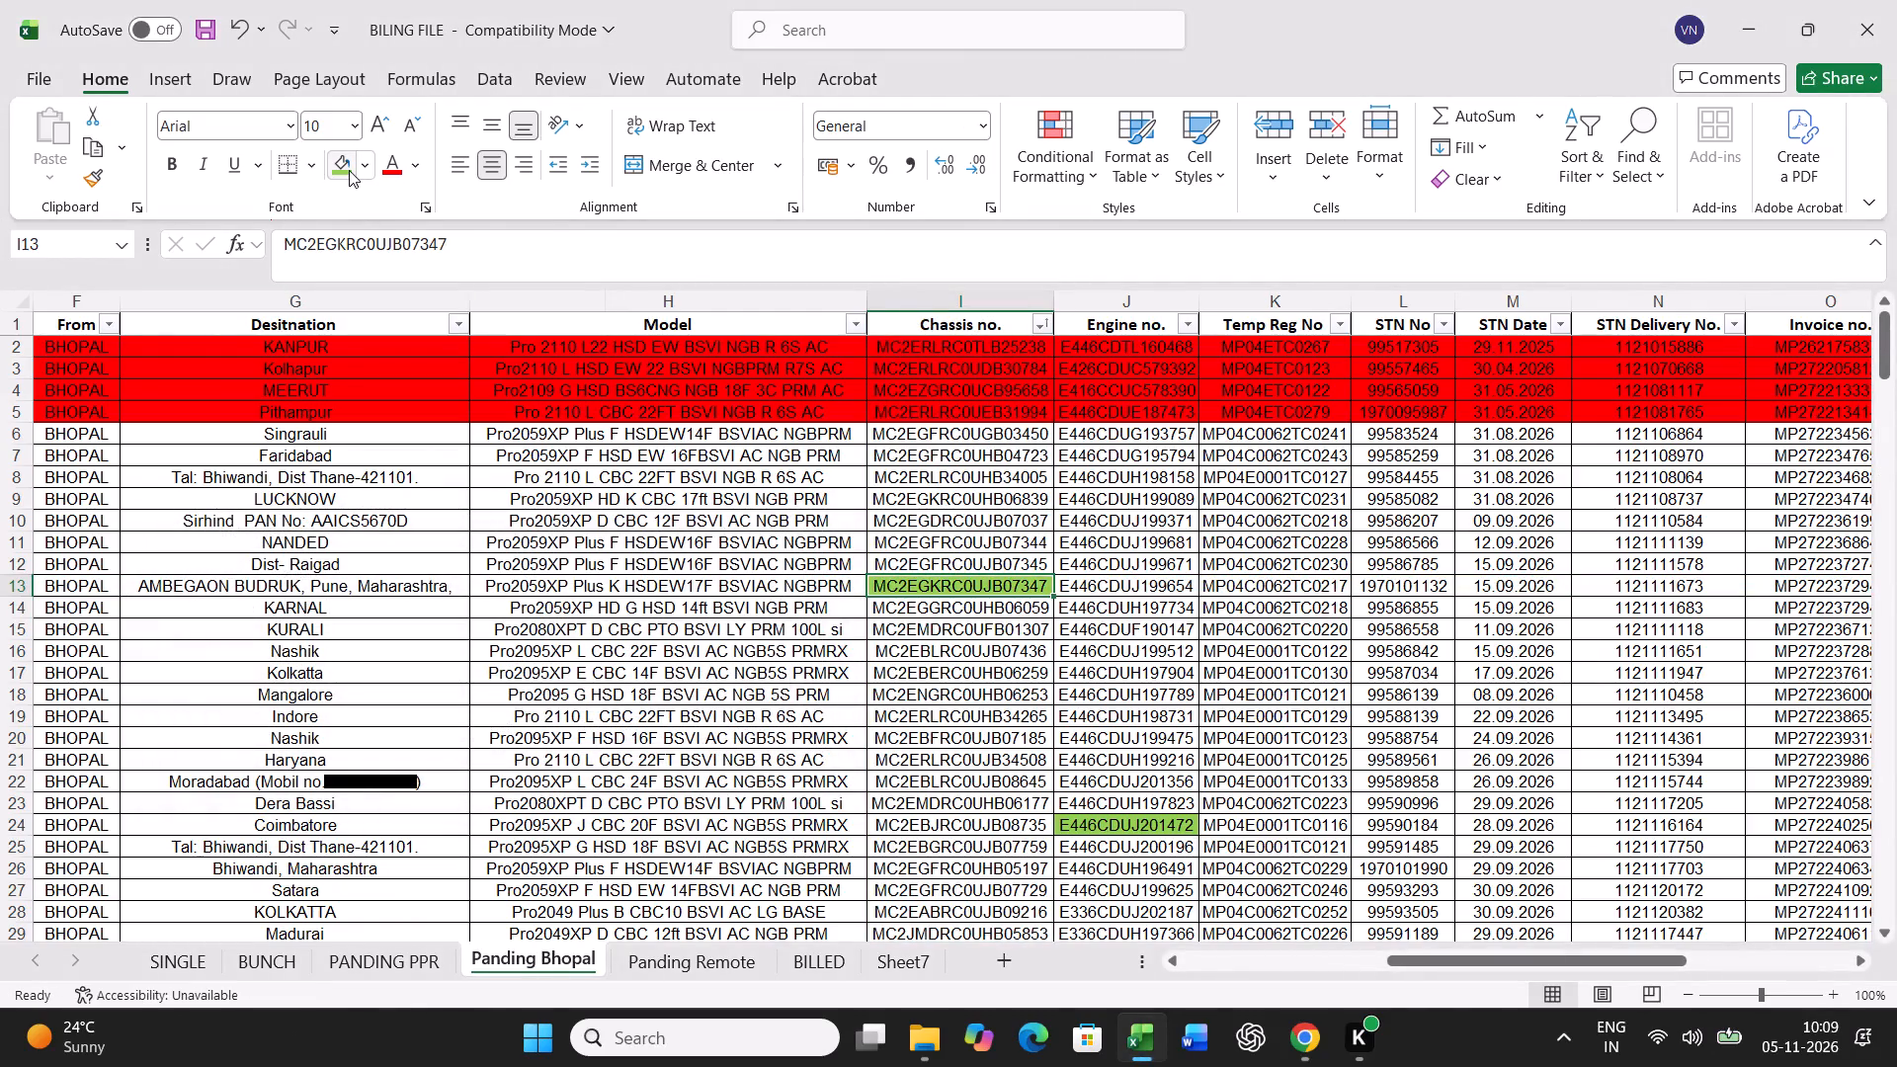
Copy the full vehicle record for the B07347 chassis and paste it into row 21 of the BUNCH sheet.
key(Left)
key(Left)
key(Left)
key(Left)
key(Left)
key(Left)
key(Left)
key(Left)
key(Left)
key(Left)
key(Left)
key(Left)
key(Left)
key(Left)
key(Left)
key(Left)
key(Left)
key(Left)
key(Left)
key(ctrl+shift+Right)
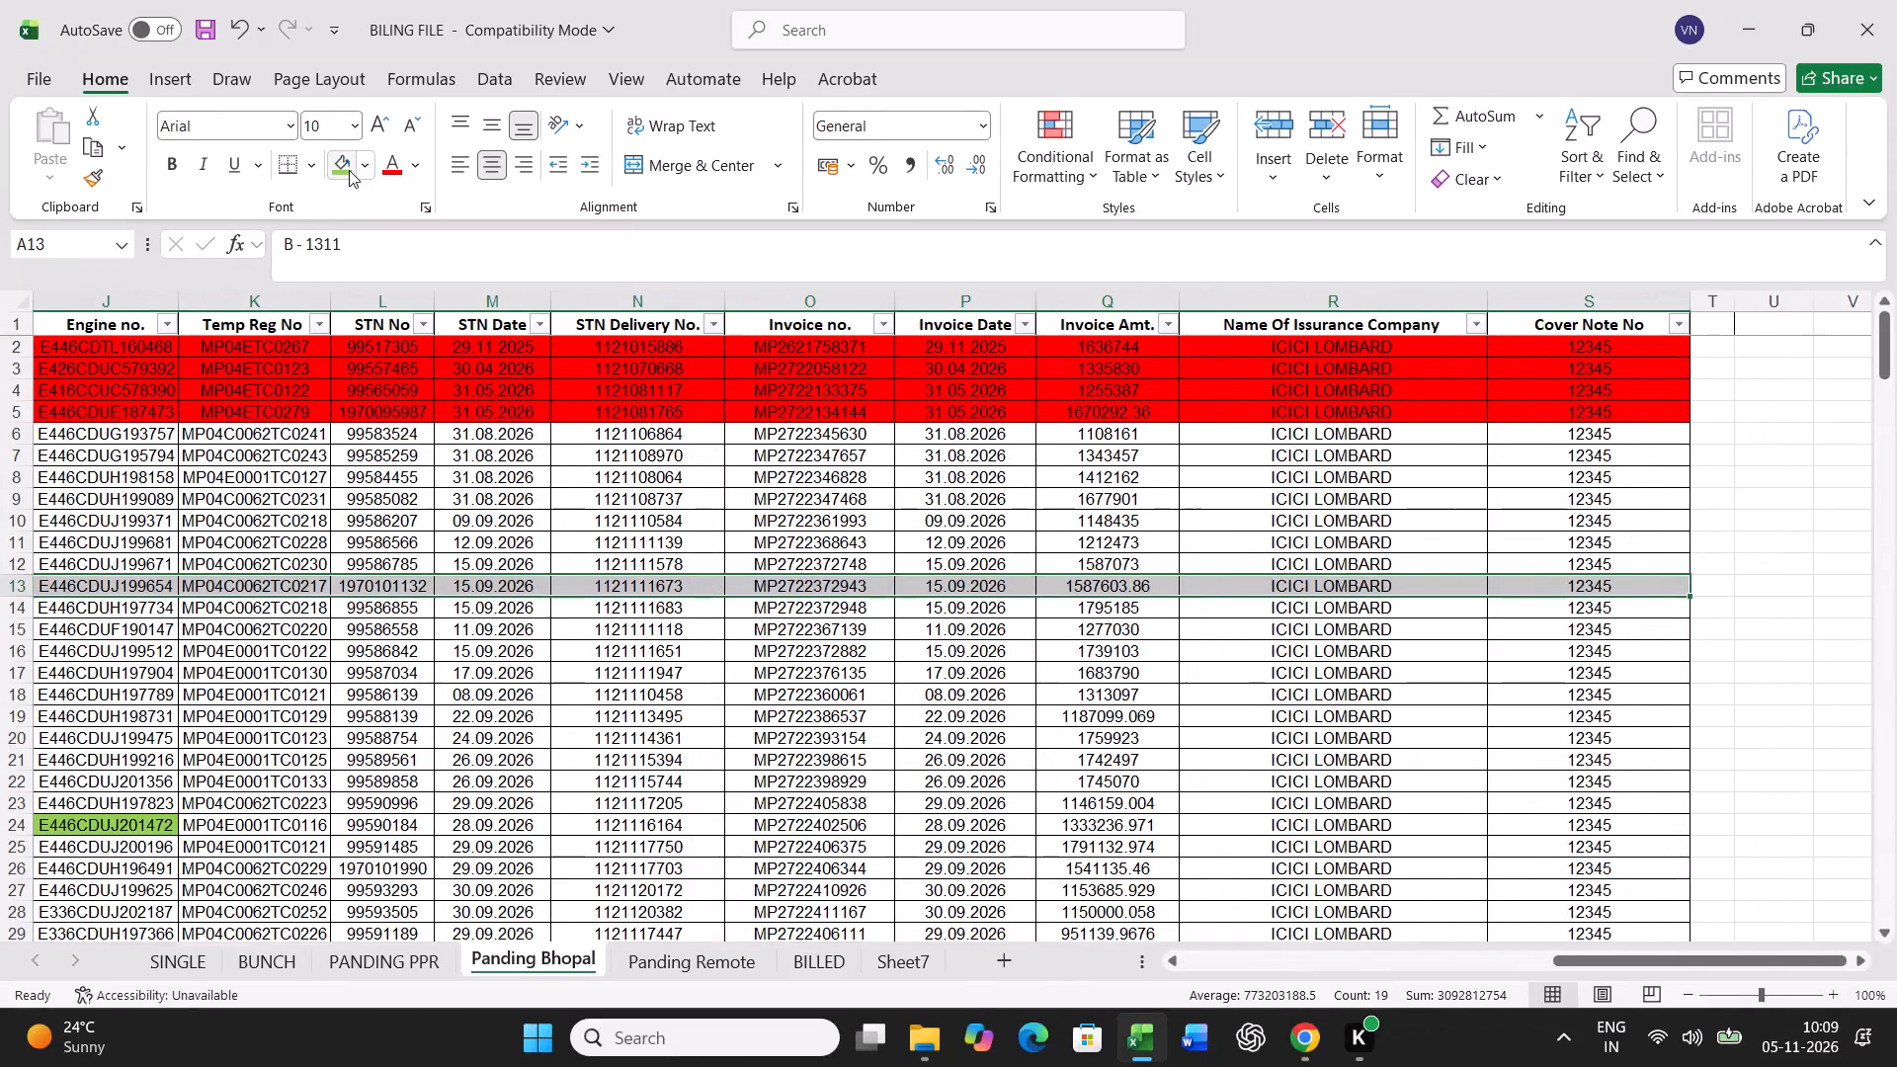
key(ctrl+c)
click(280, 955)
scroll(389, 817, up, 12)
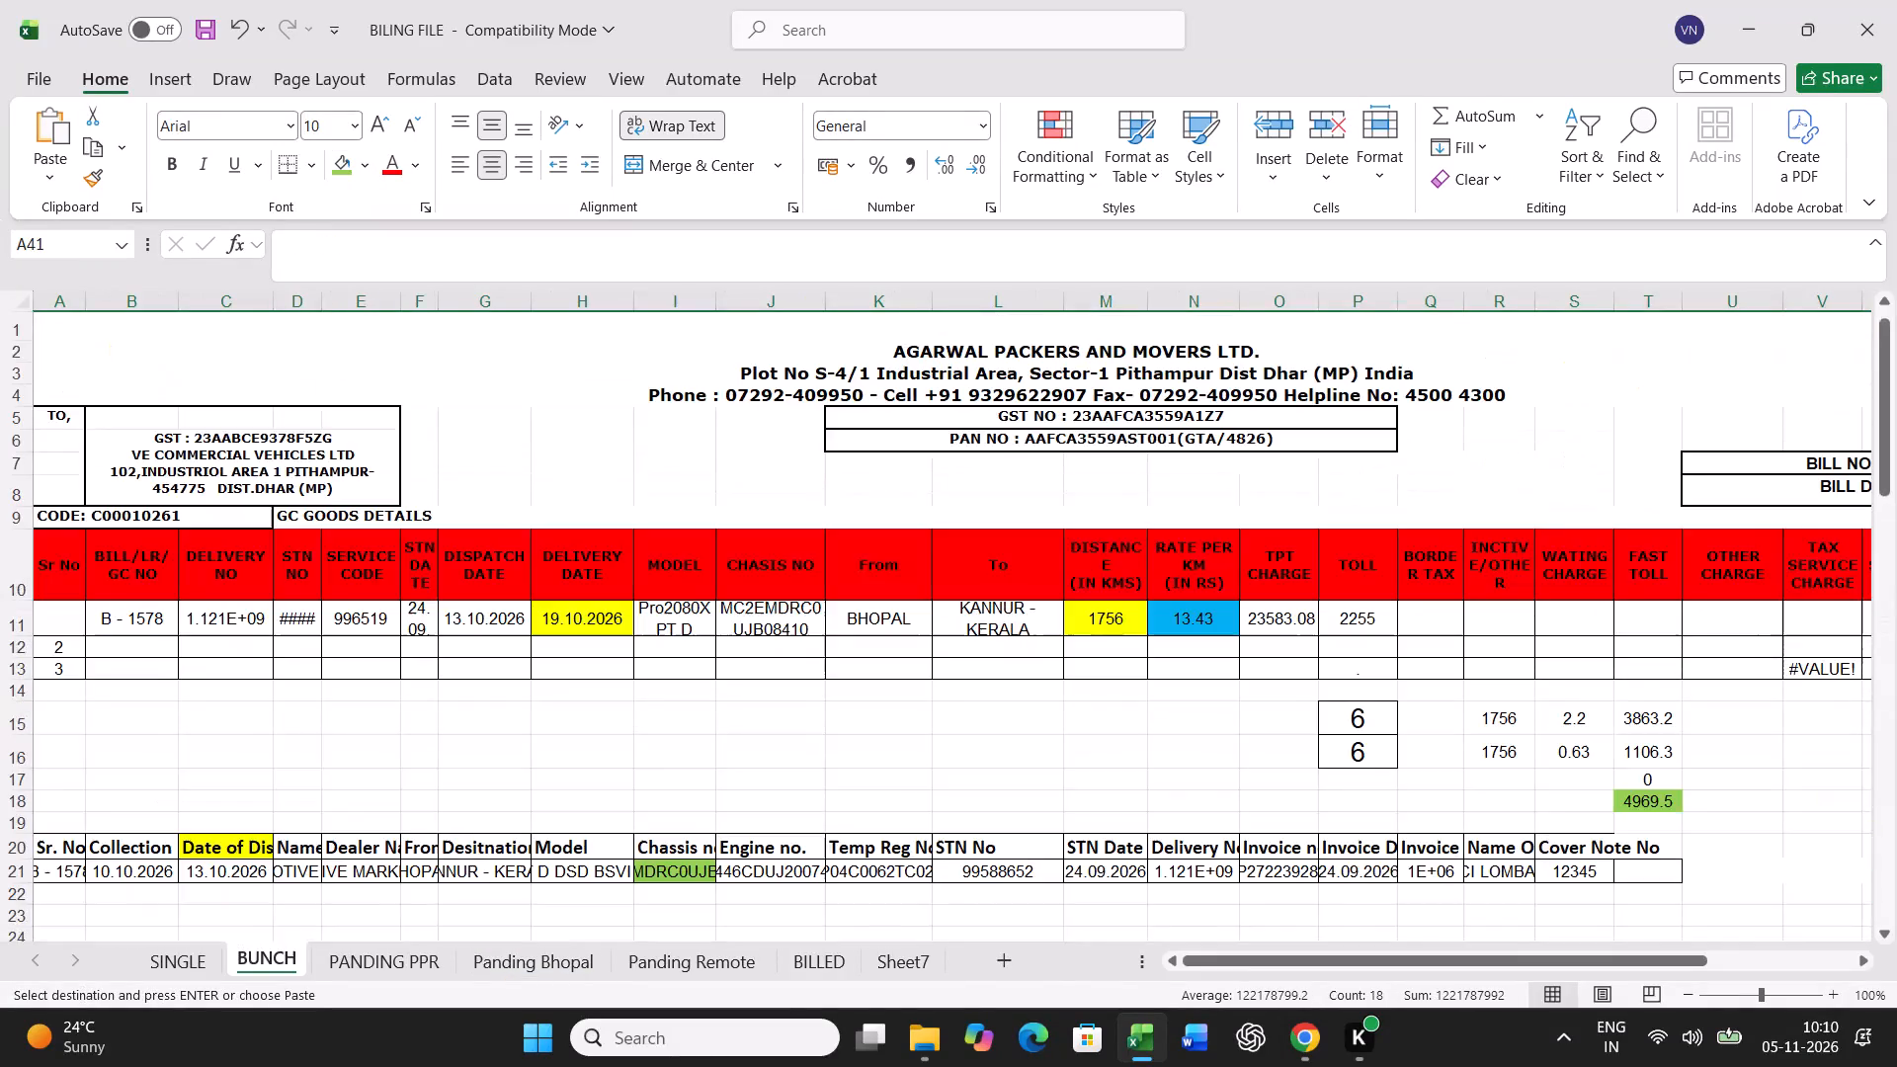
click(69, 866)
key(ctrl+v)
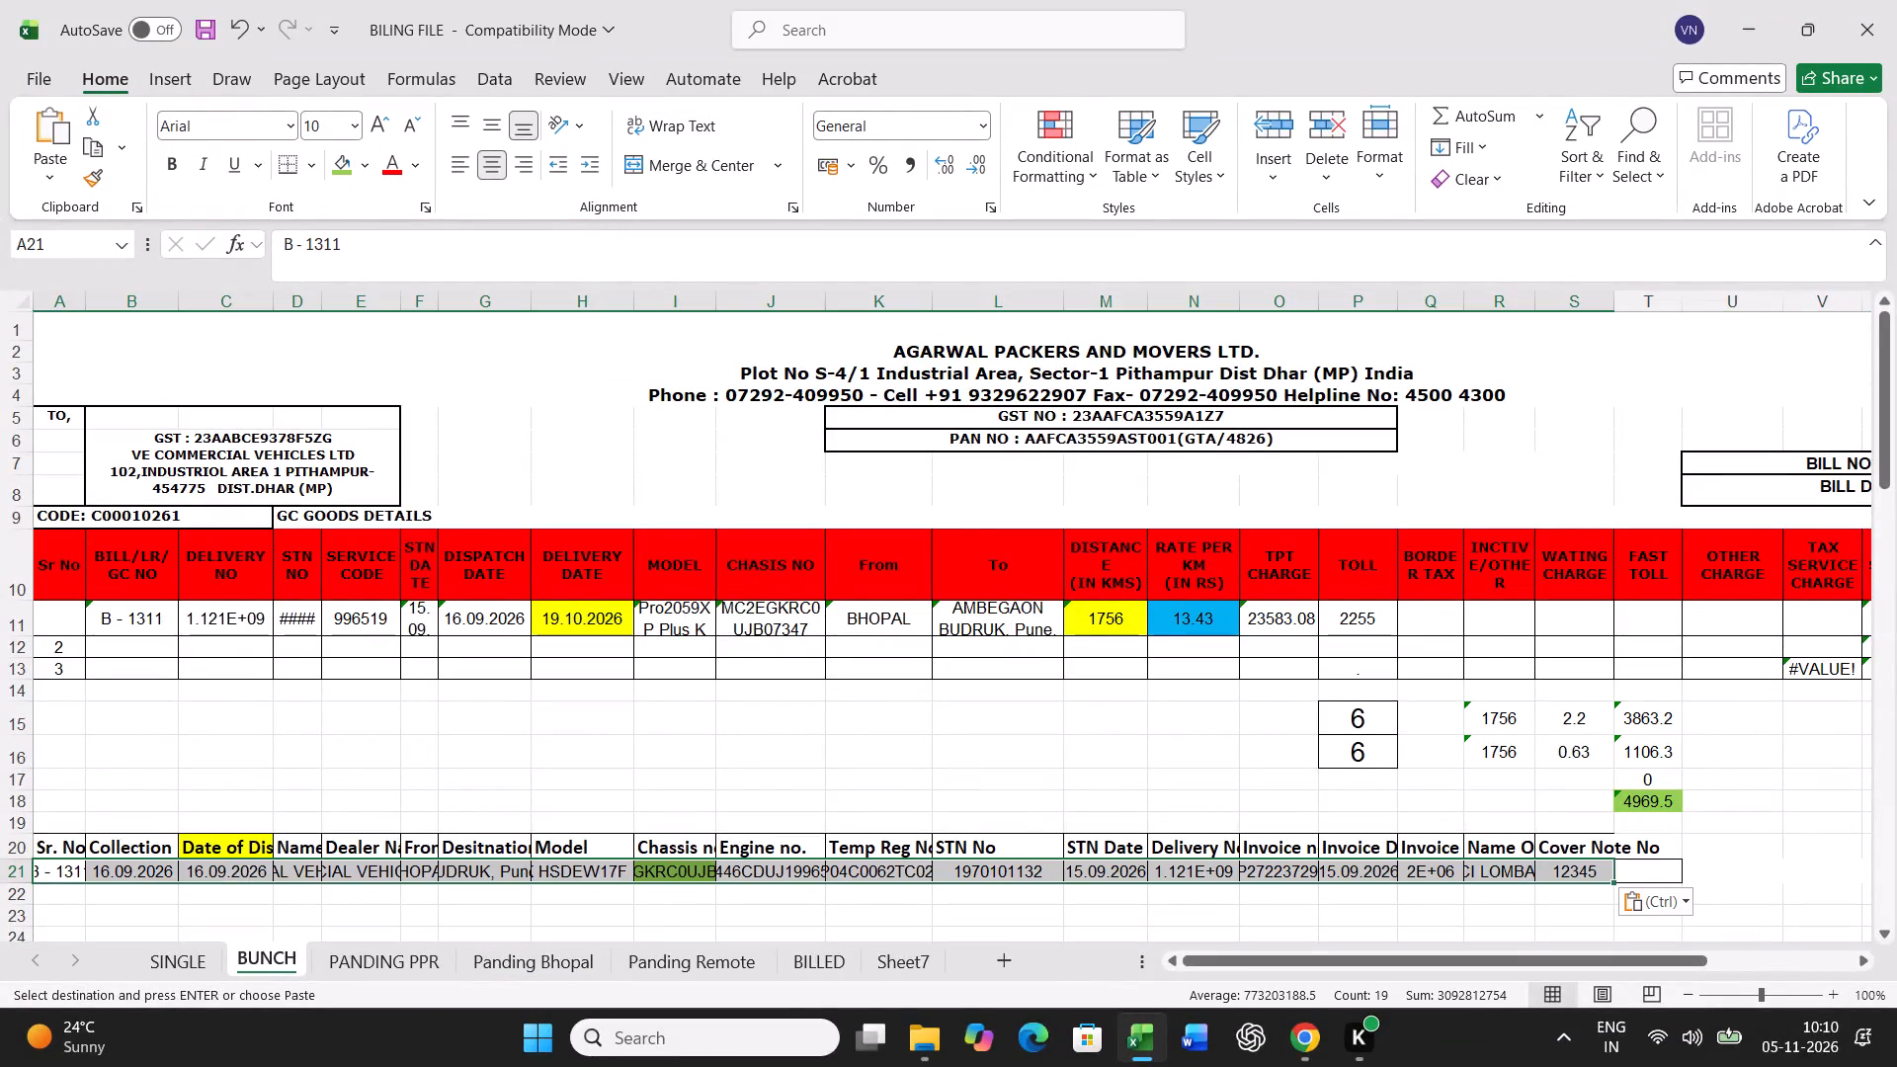
Set the dispatch date in C21 to 18.09.2026 and the row 11 delivery date to 22.09.2026.
click(234, 867)
text(18.09.2026)
key(Return)
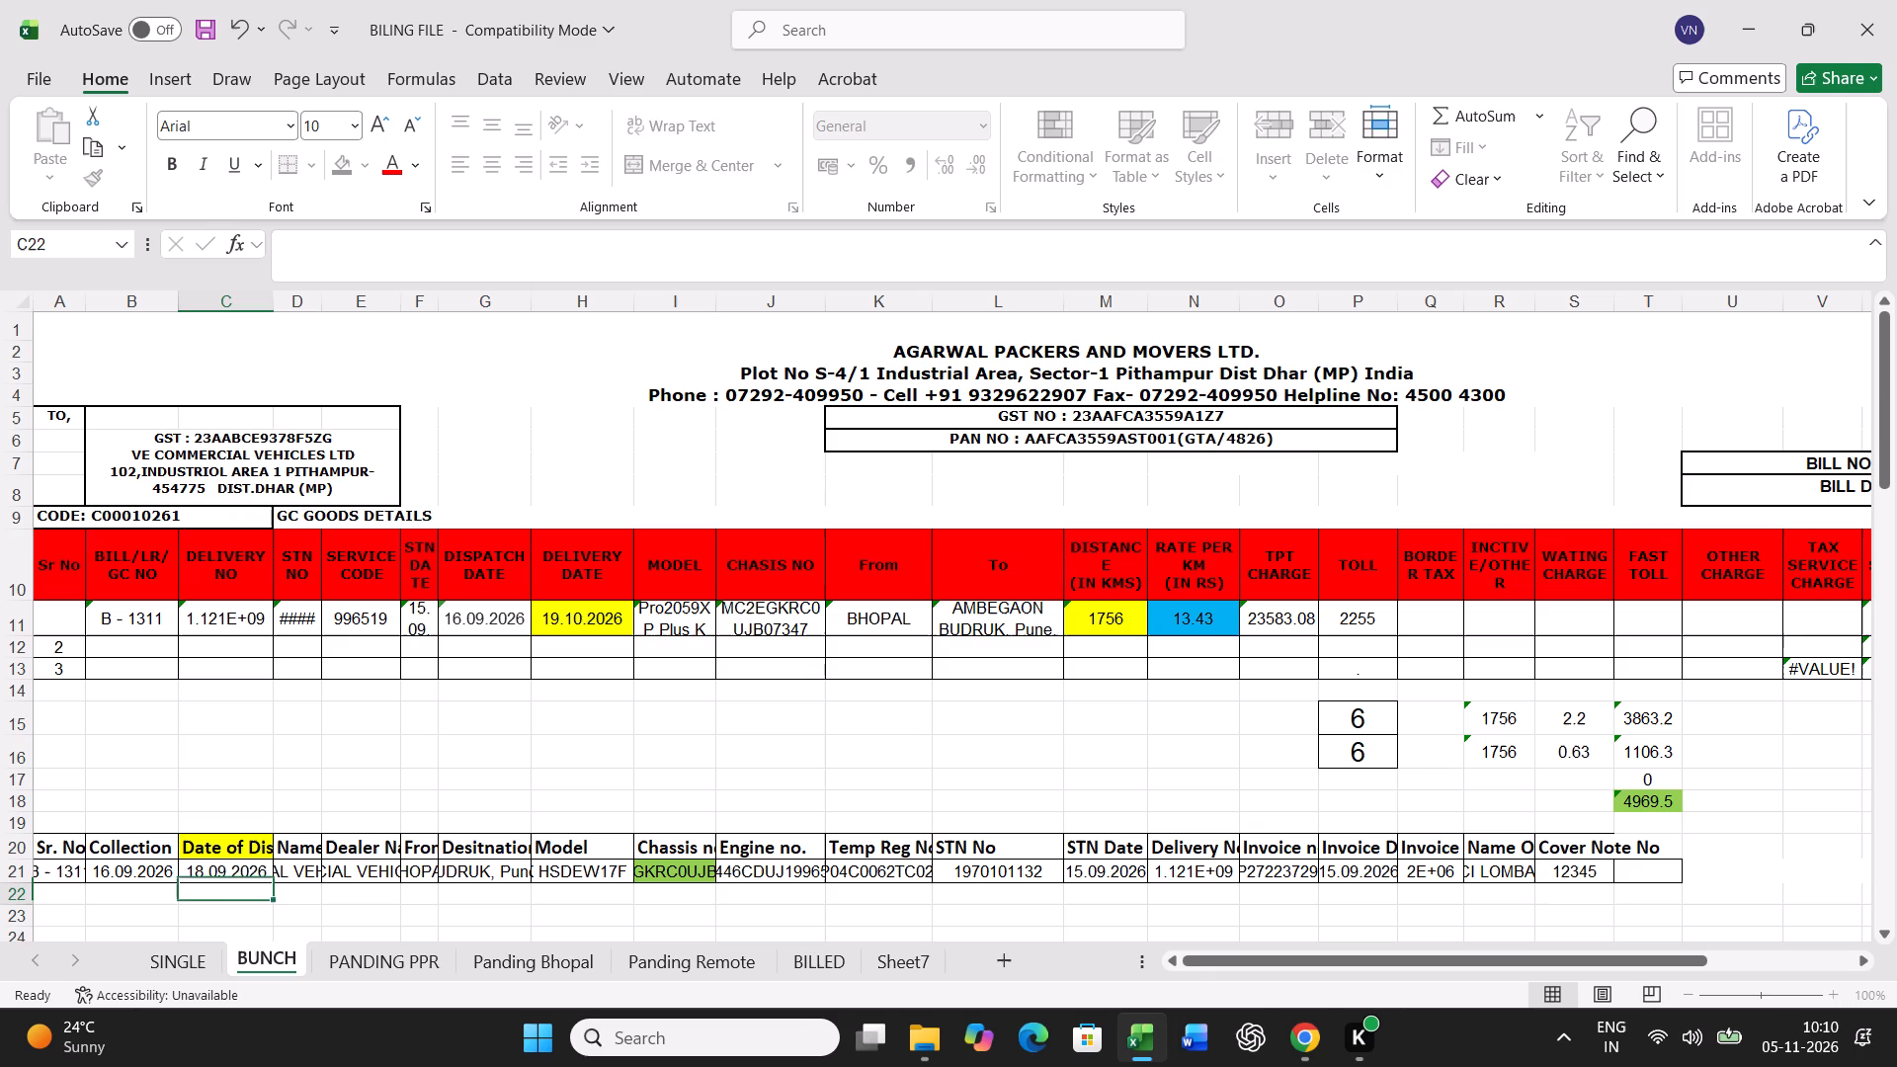
click(566, 625)
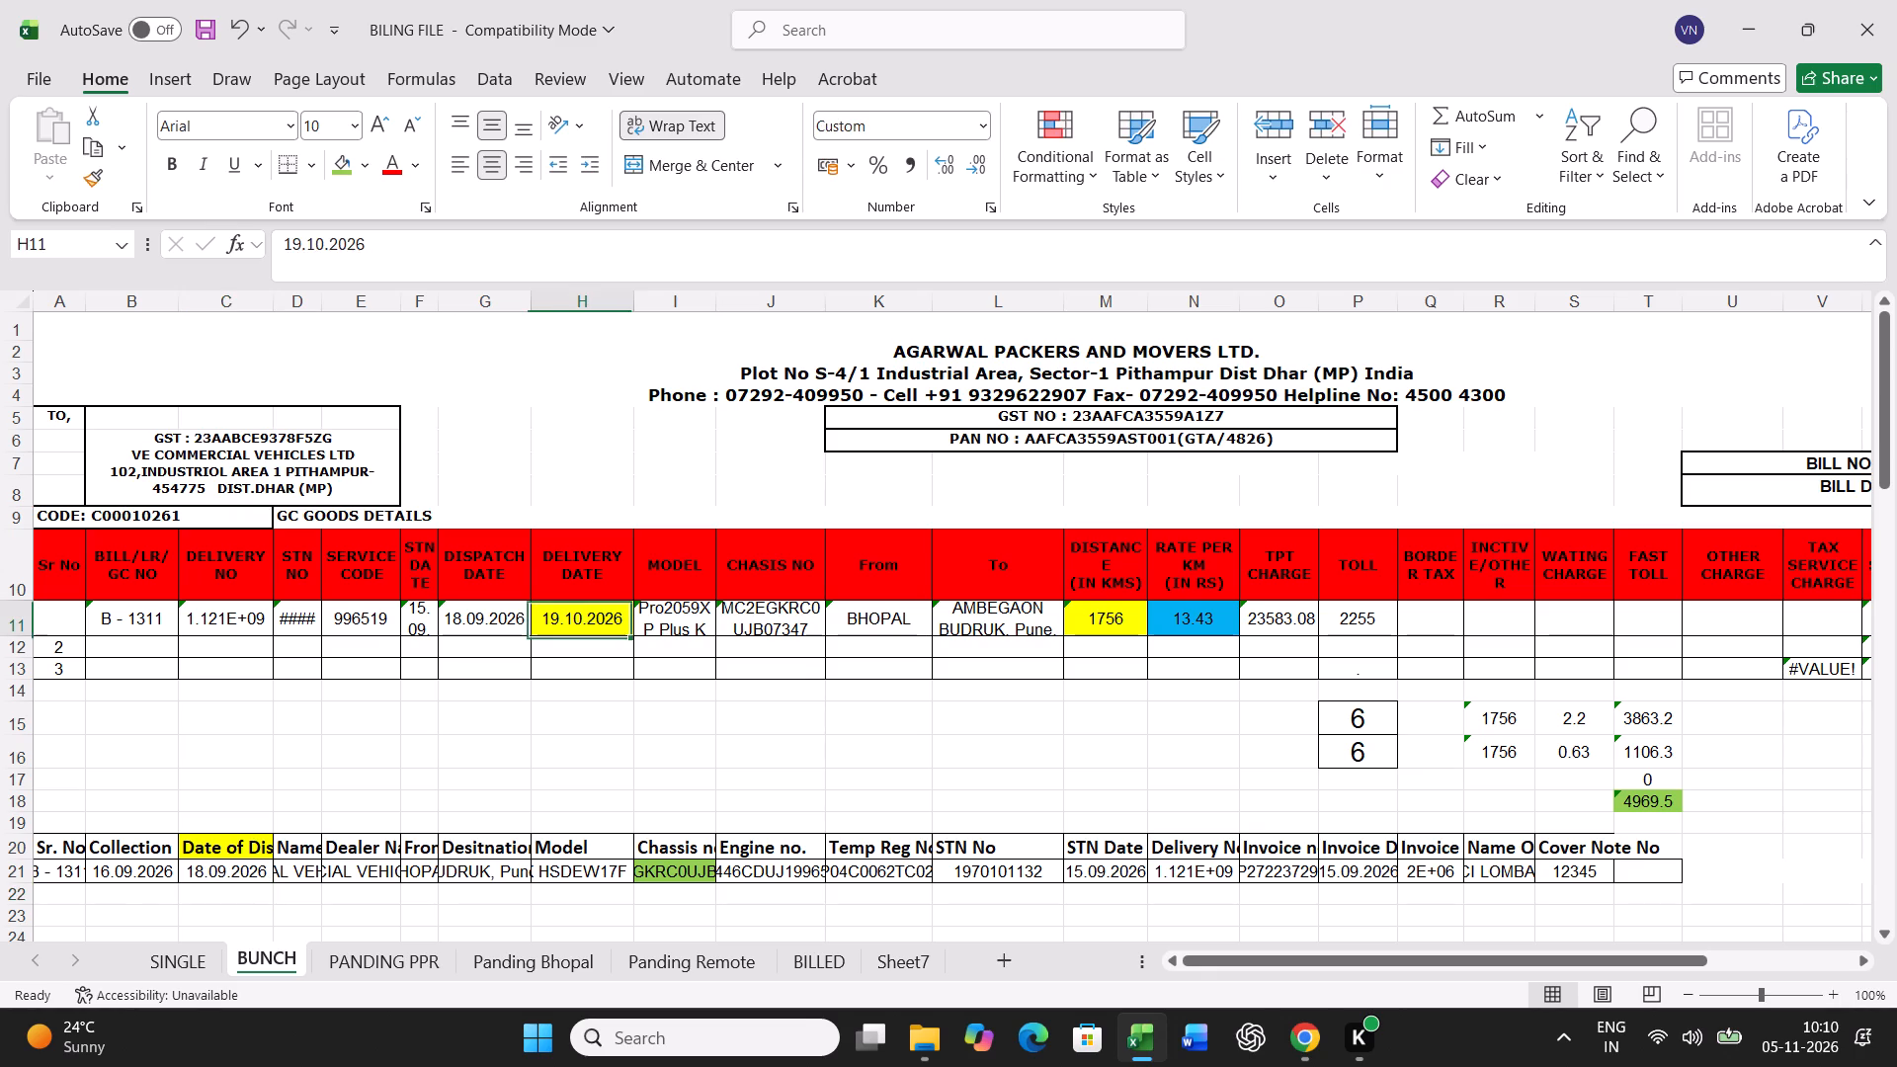
text(22.09.2026)
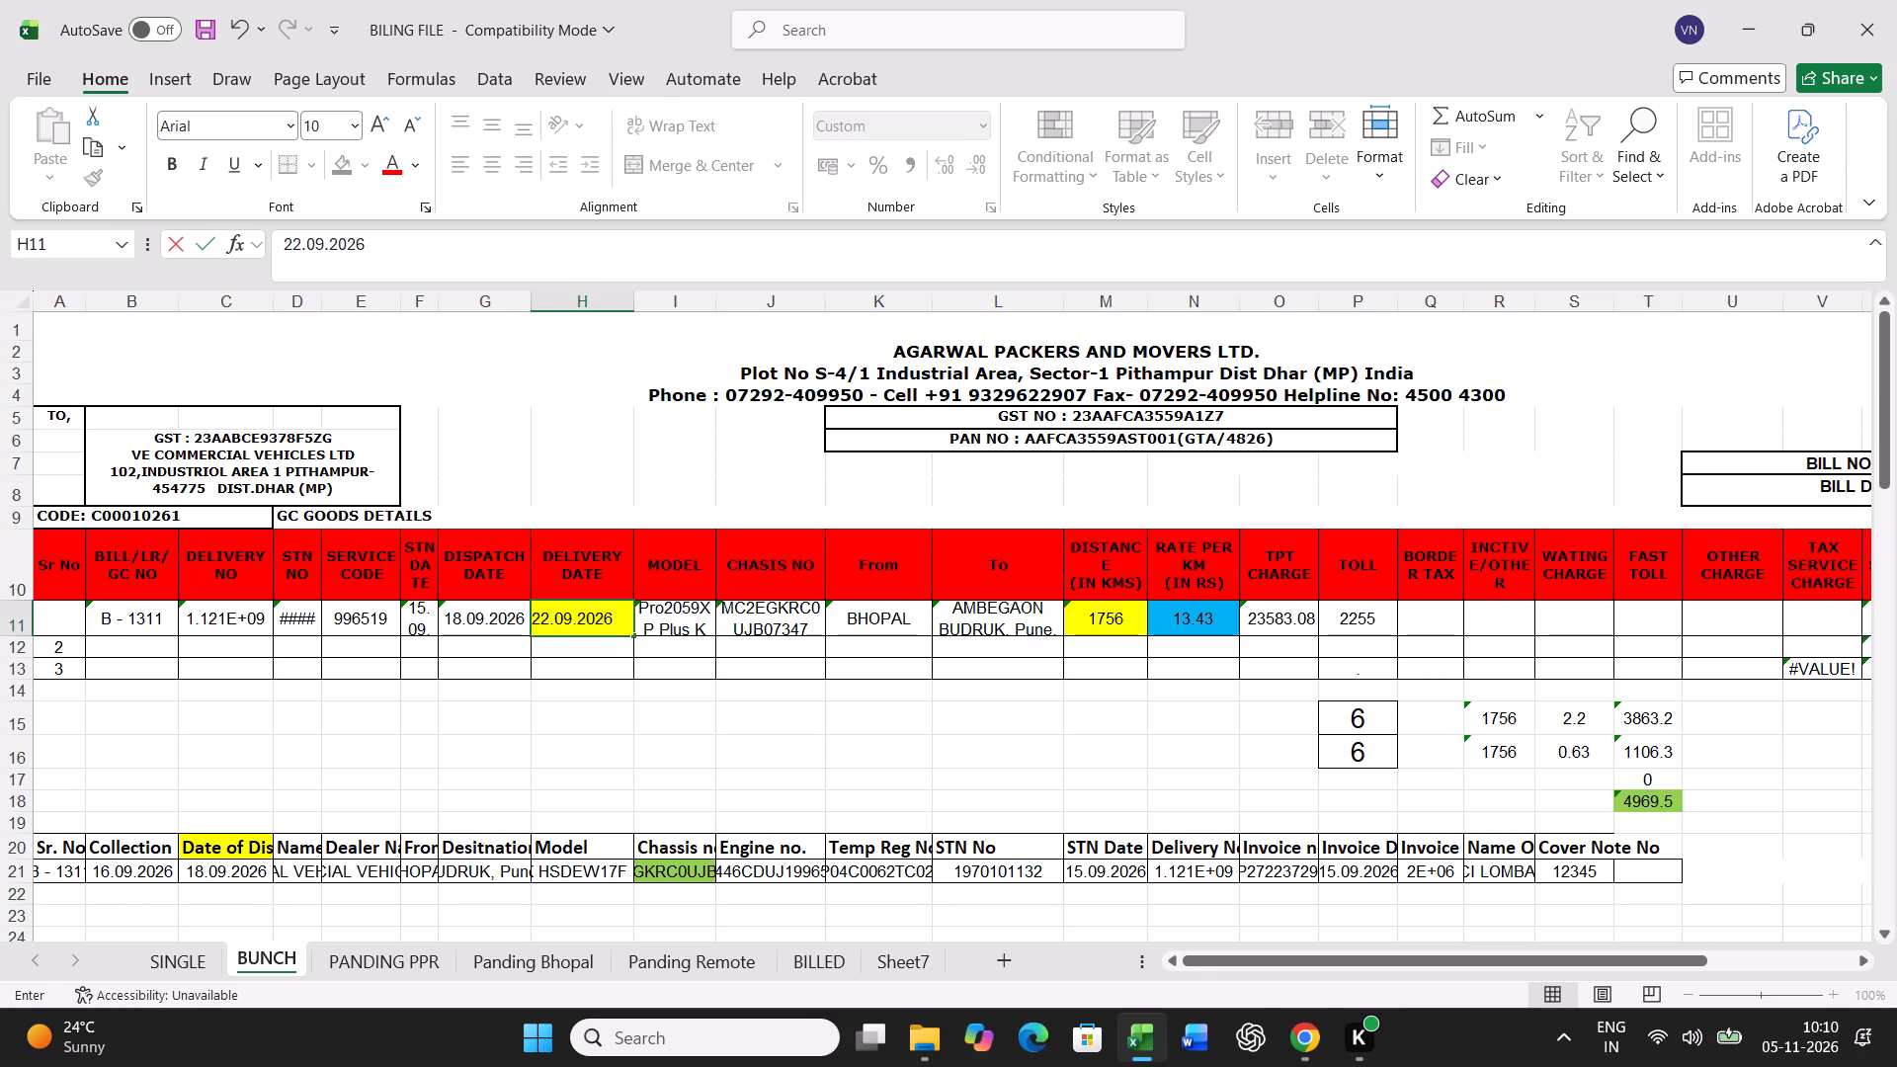
key(Right)
Set the row 11 distance to =589+260 and the toll to 2681.
key(Right)
key(Right)
key(Right)
key(Right)
key(equal)
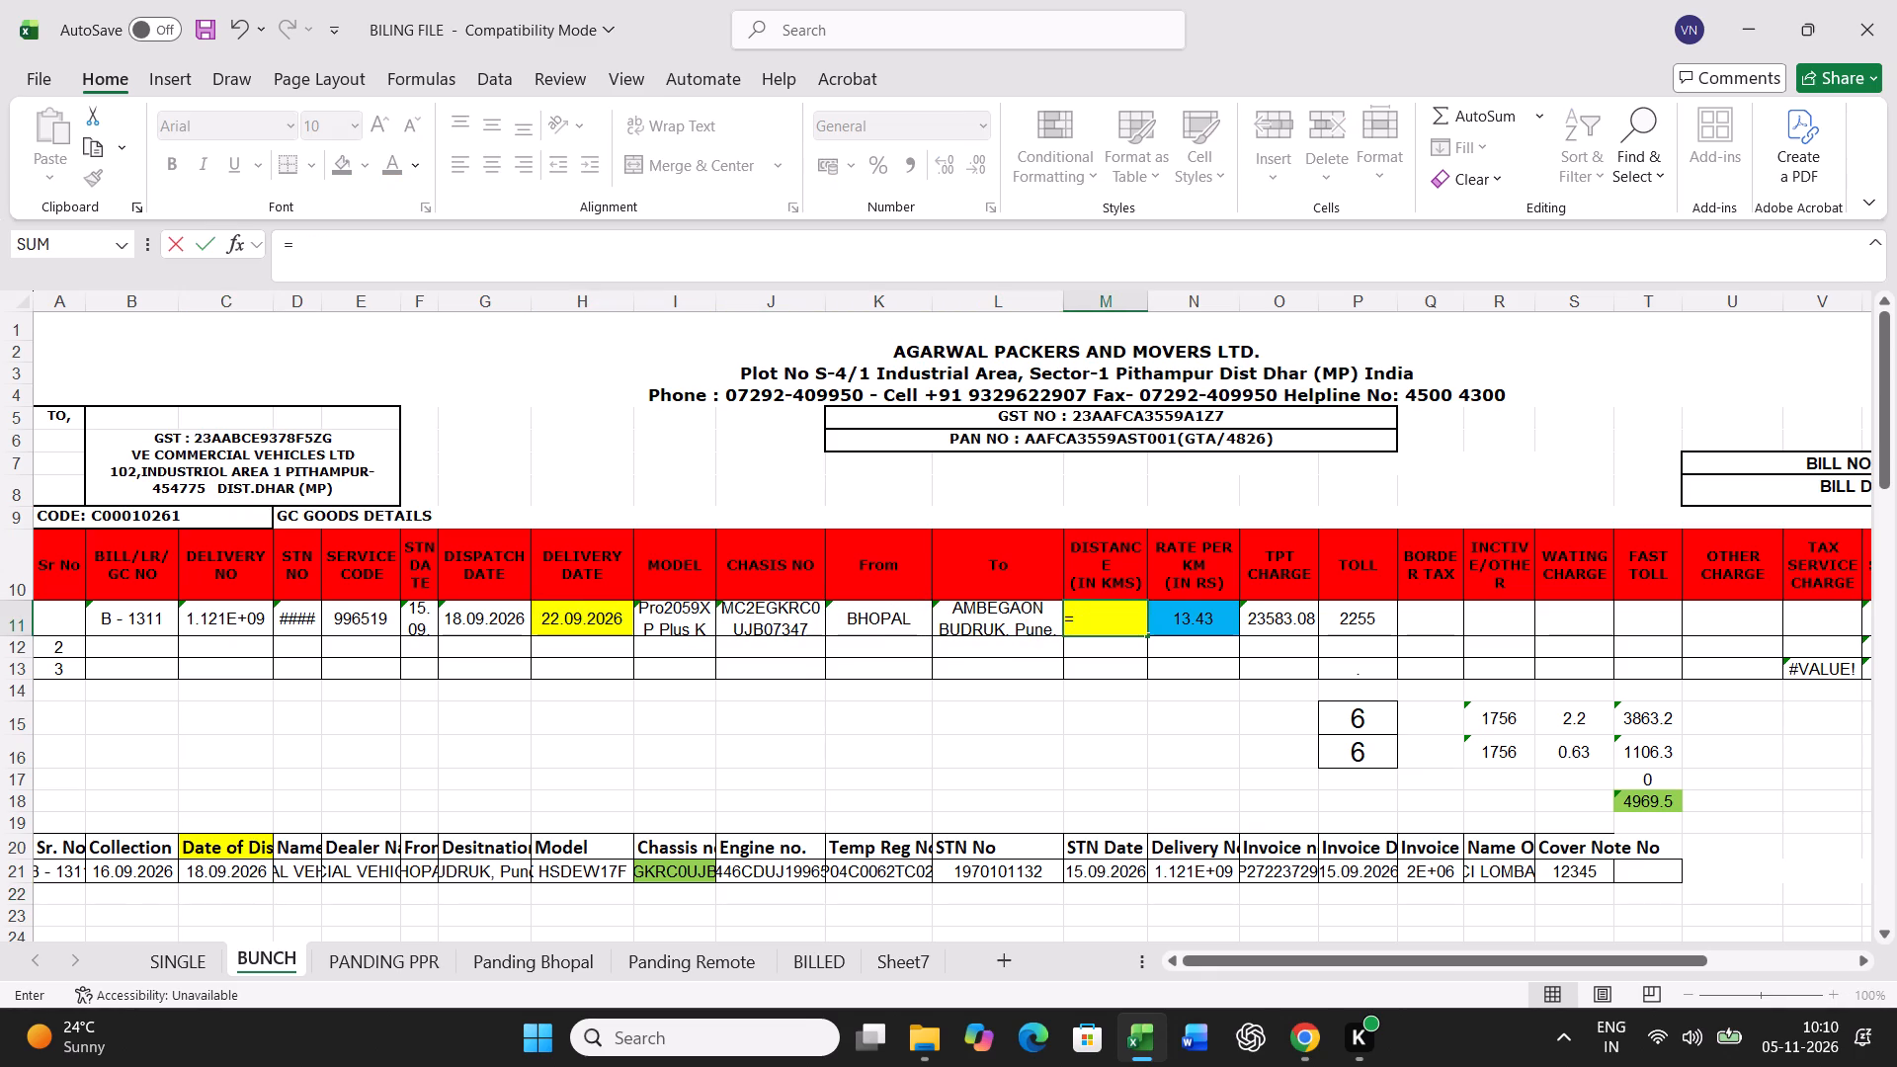
text(589+260)
key(Return)
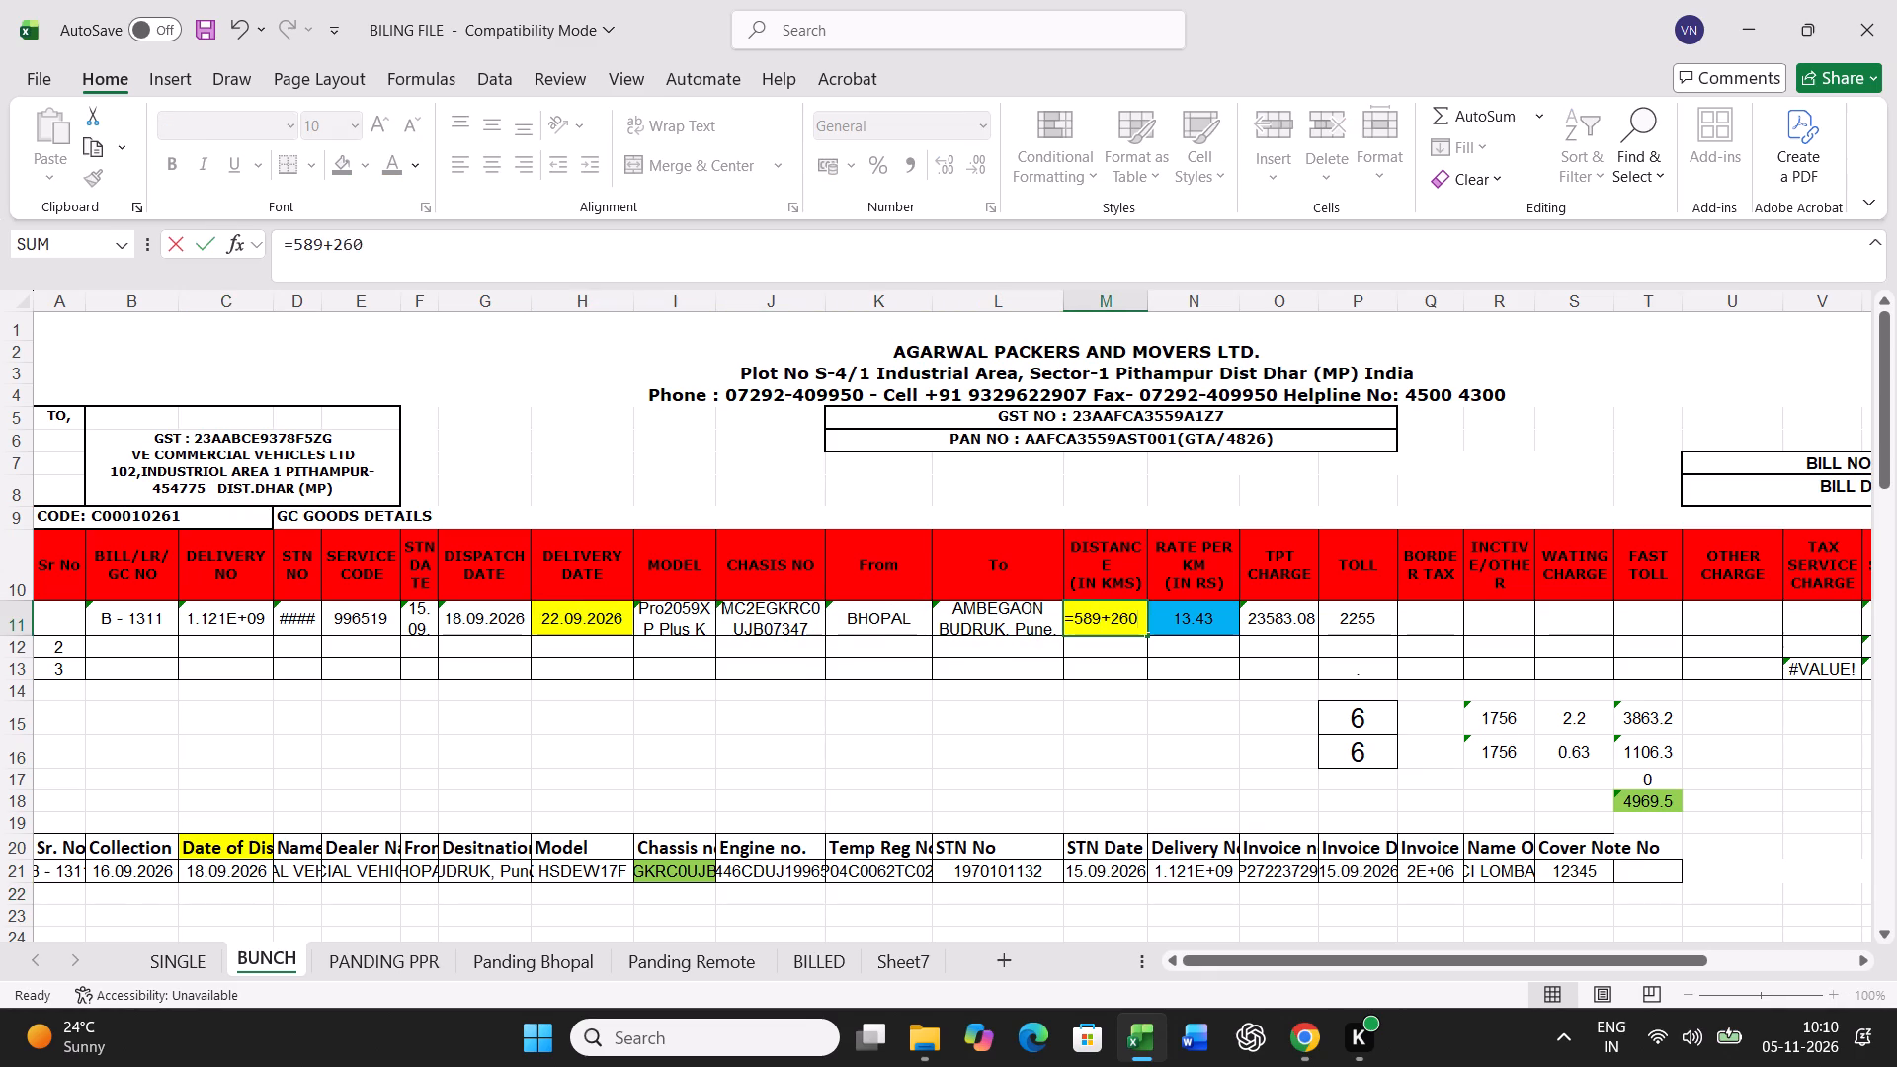
key(Up)
key(Right)
key(Right)
key(Right)
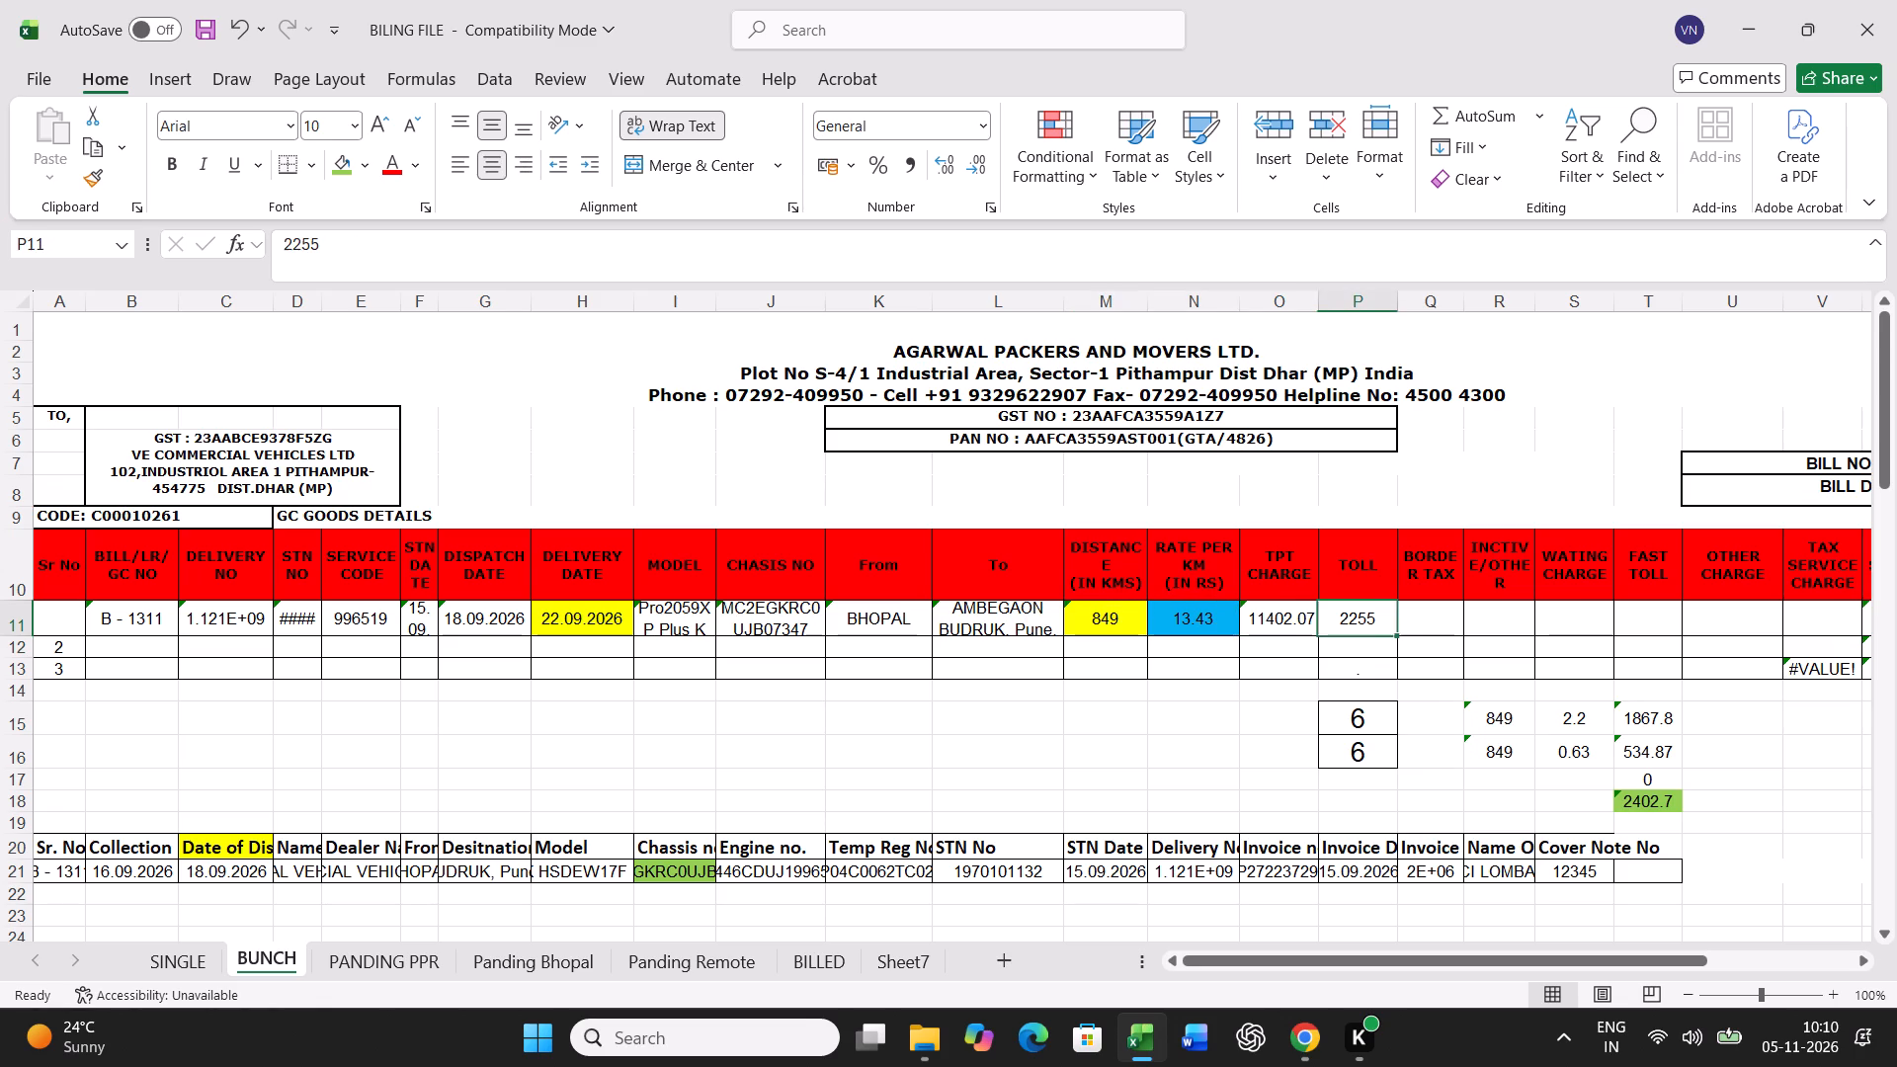
text(2681)
key(Return)
Set the standard transit time in P15 to 3 and the actual transit time in P16 to 4.
key(Return)
key(Return)
key(Return)
key(Return)
key(Up)
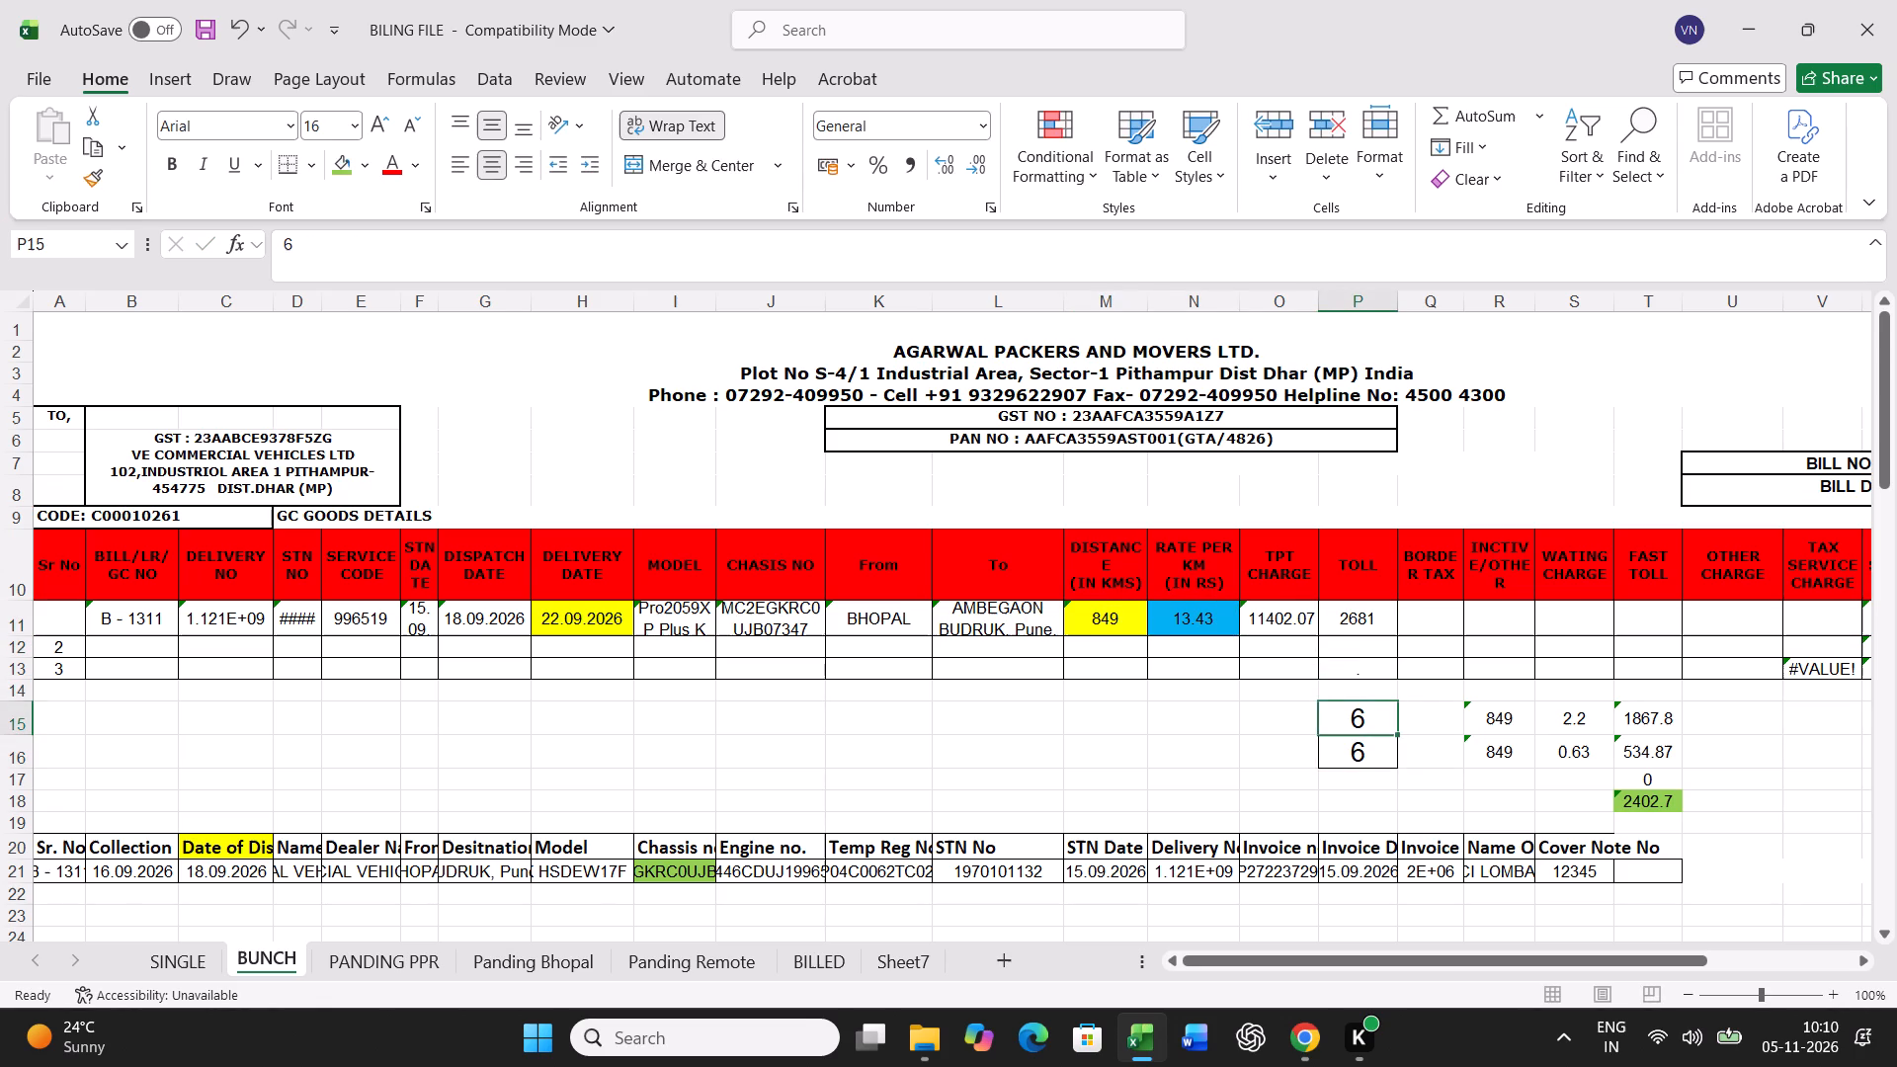
key(3)
key(Return)
key(4)
key(Return)
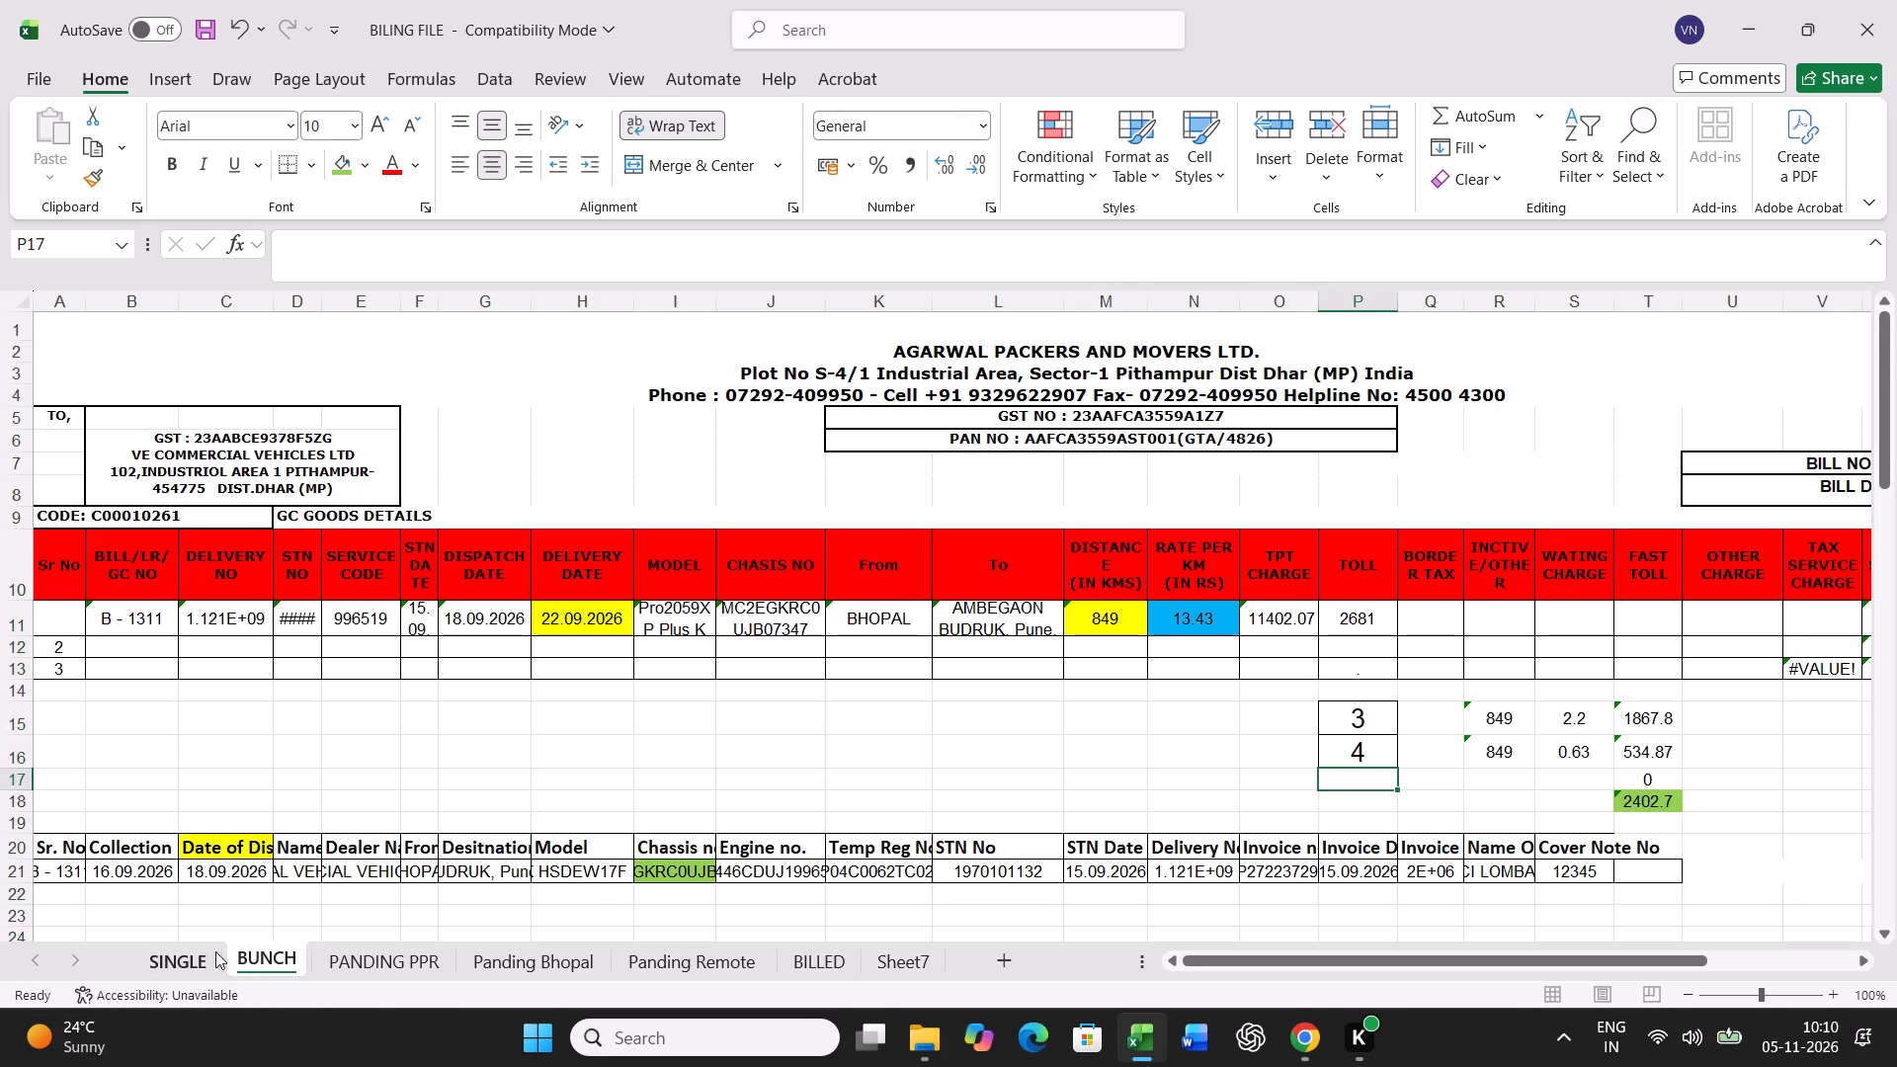
Print the B - 1311 freight bill from the SINGLE sheet.
click(191, 951)
key(ctrl+p)
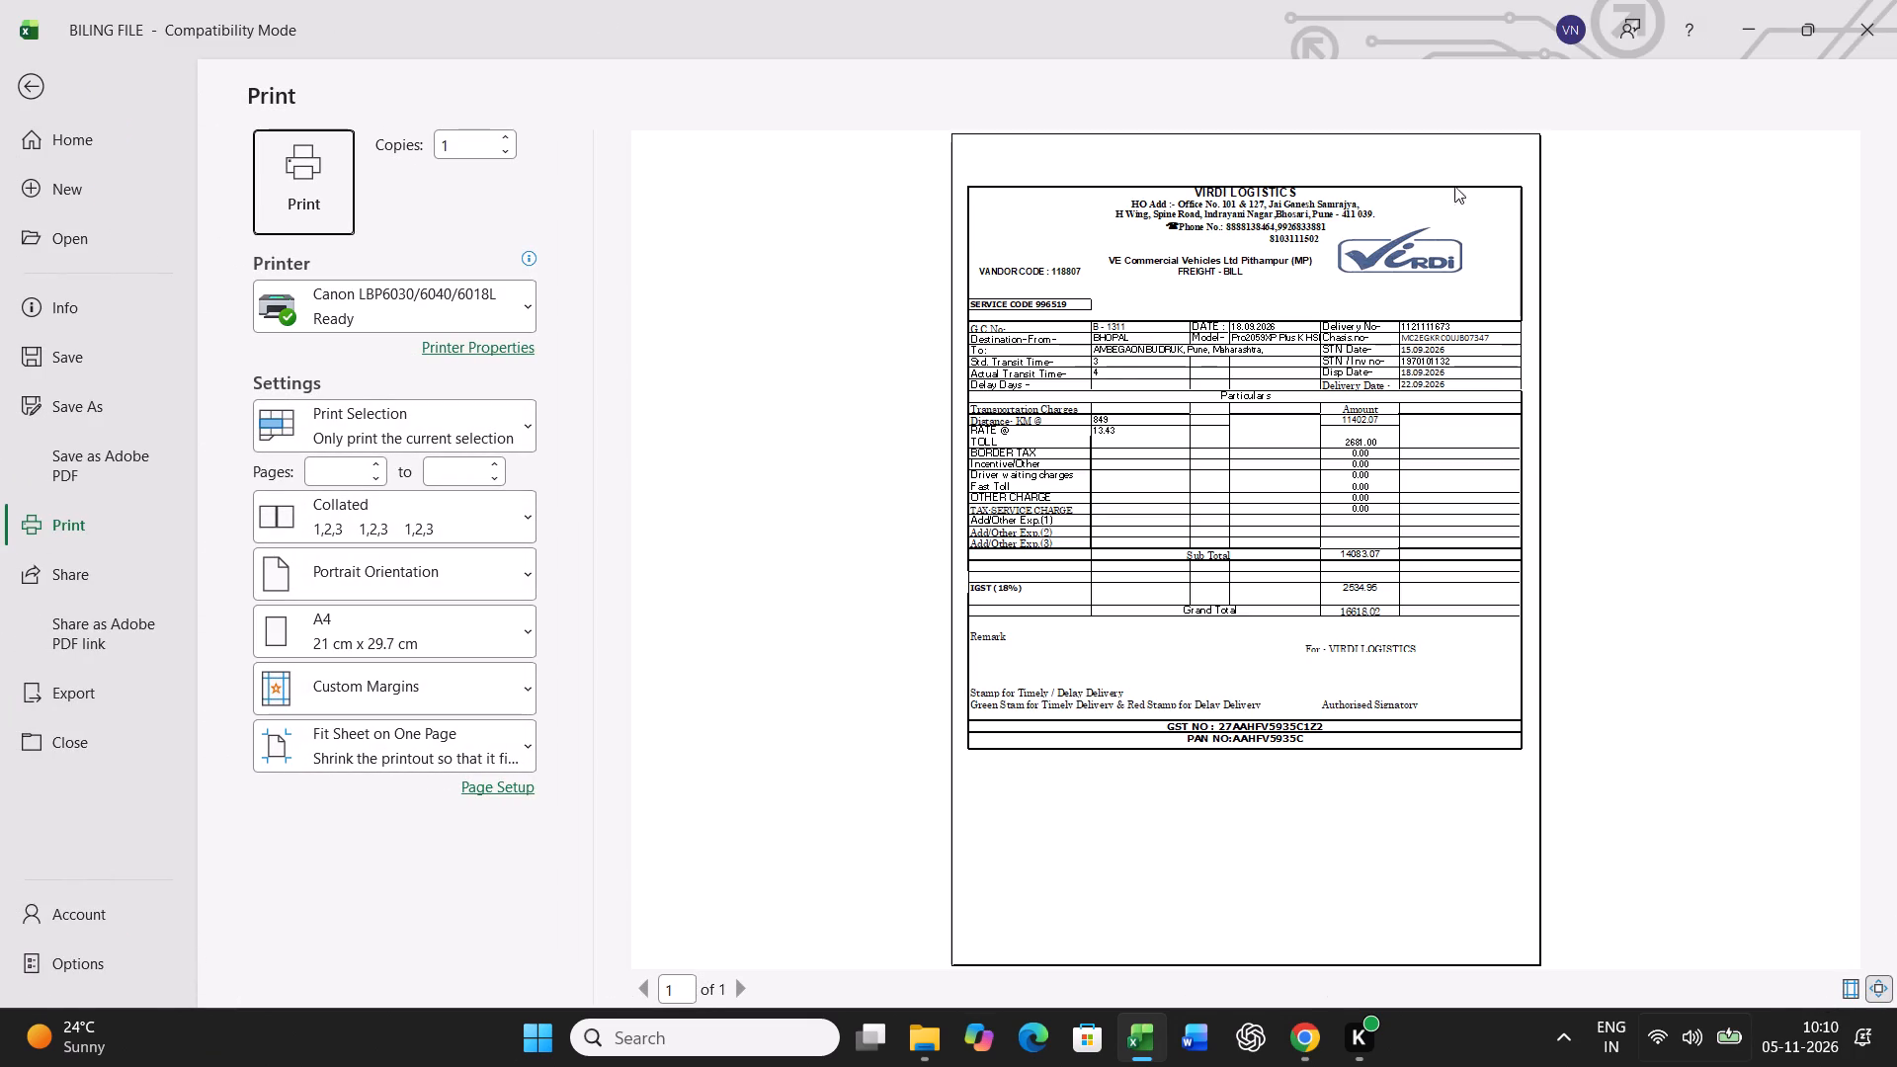
click(312, 186)
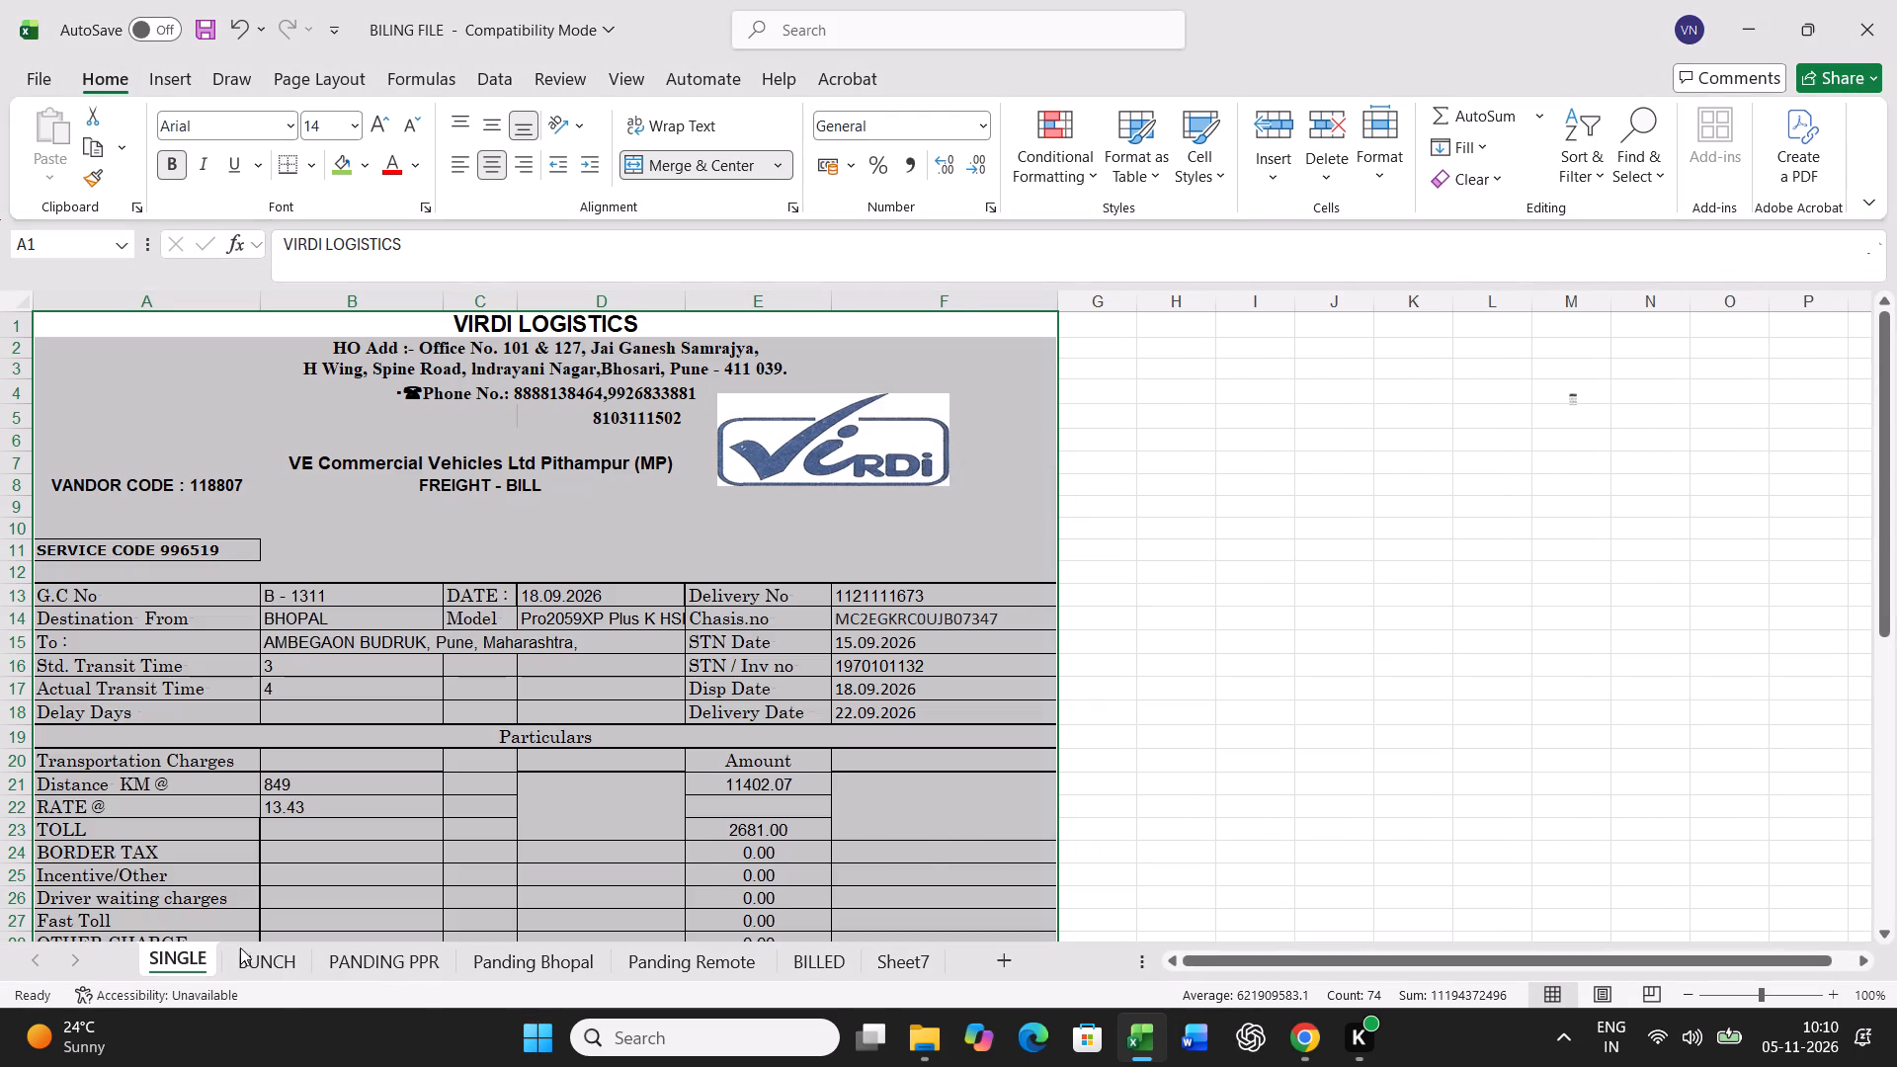
Log the B - 1311 bill in BUNCH by pasting row 11 as values into row 42.
click(254, 965)
click(16, 620)
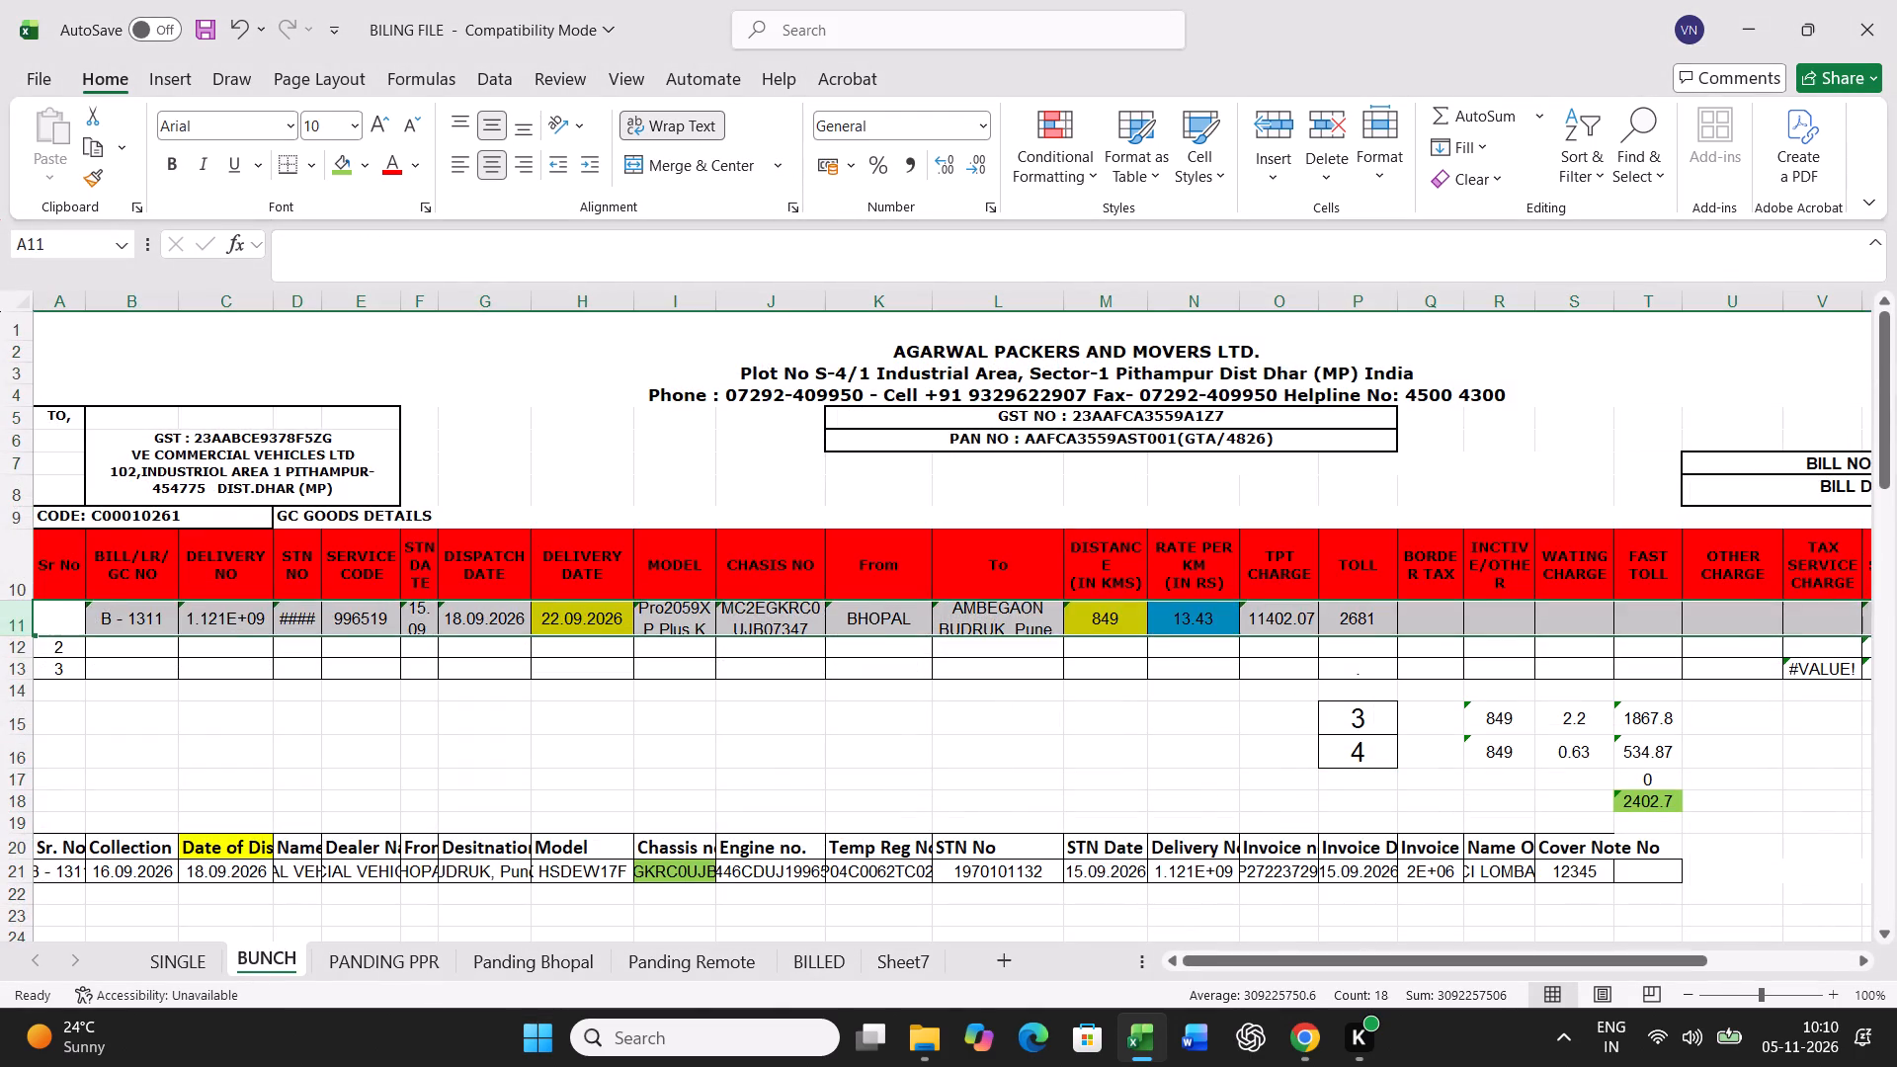
key(ctrl+c)
scroll(636, 708, down, 12)
right_click(68, 673)
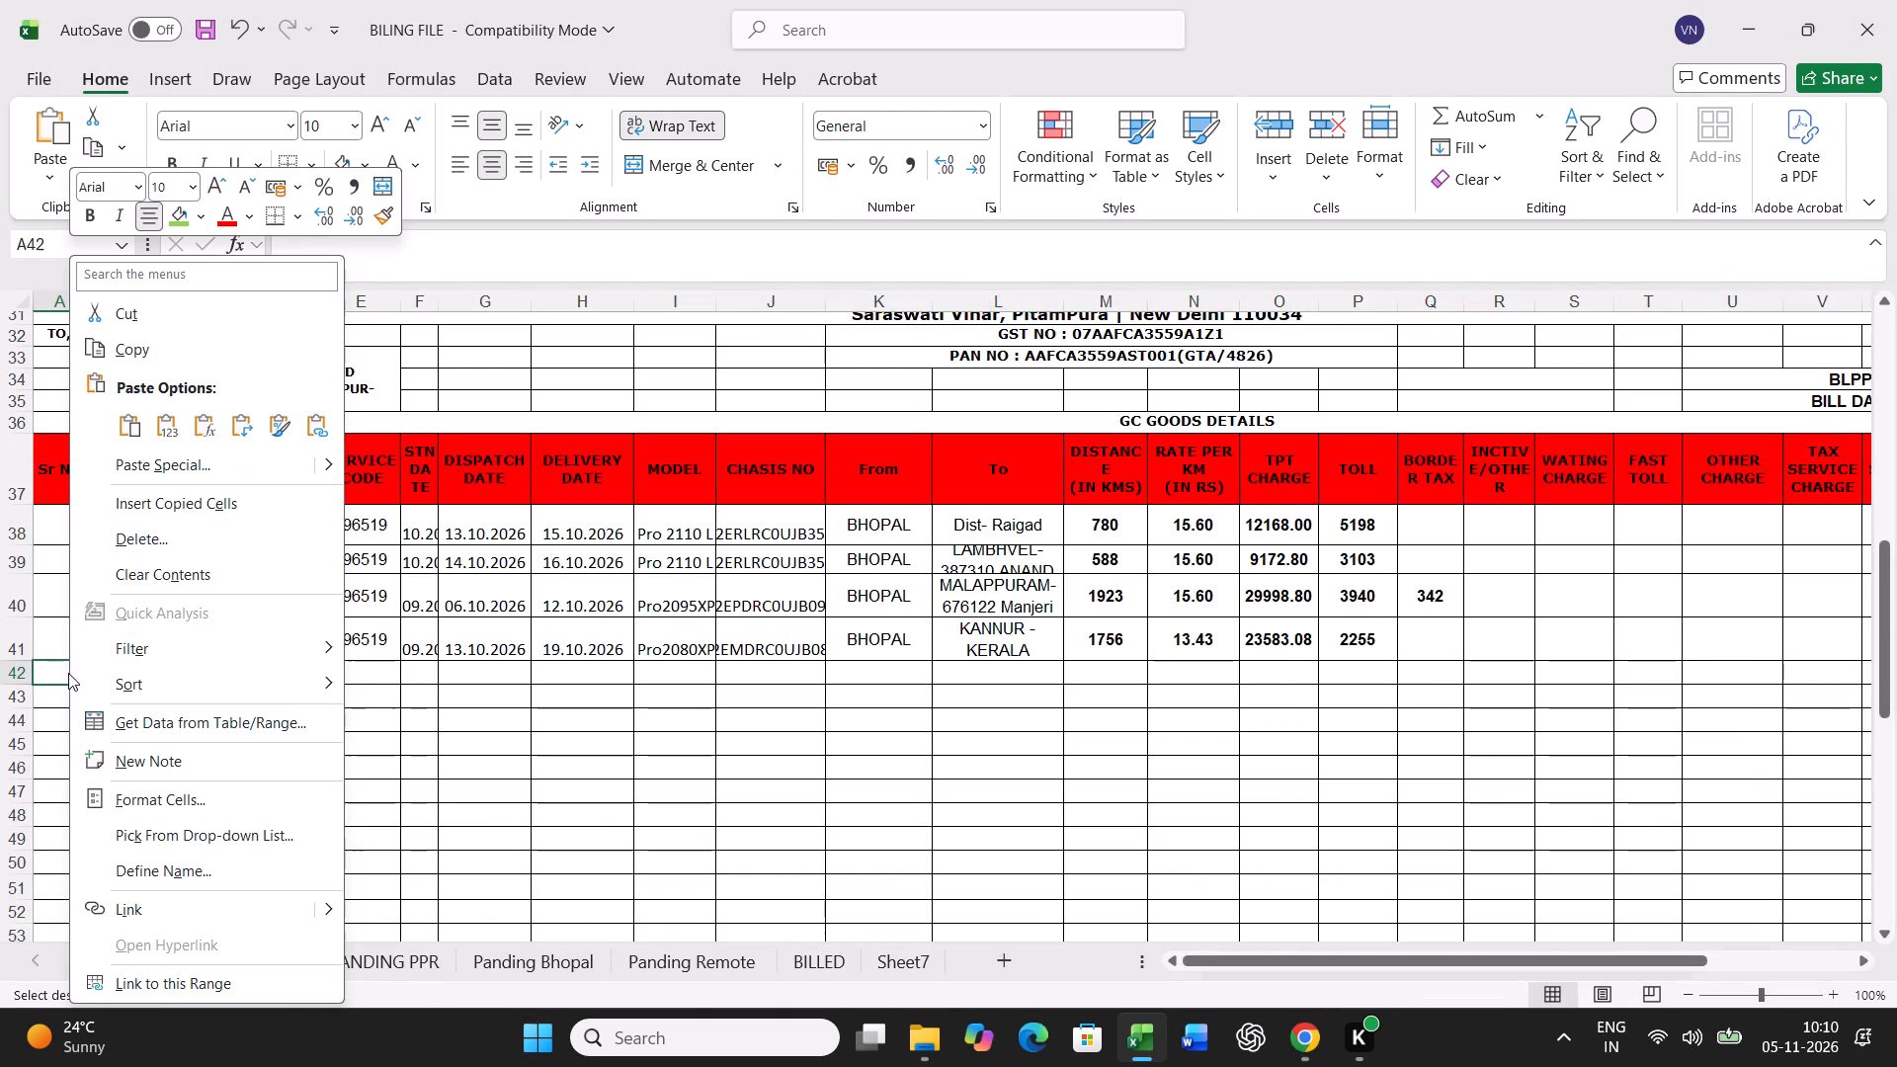
click(184, 468)
click(83, 415)
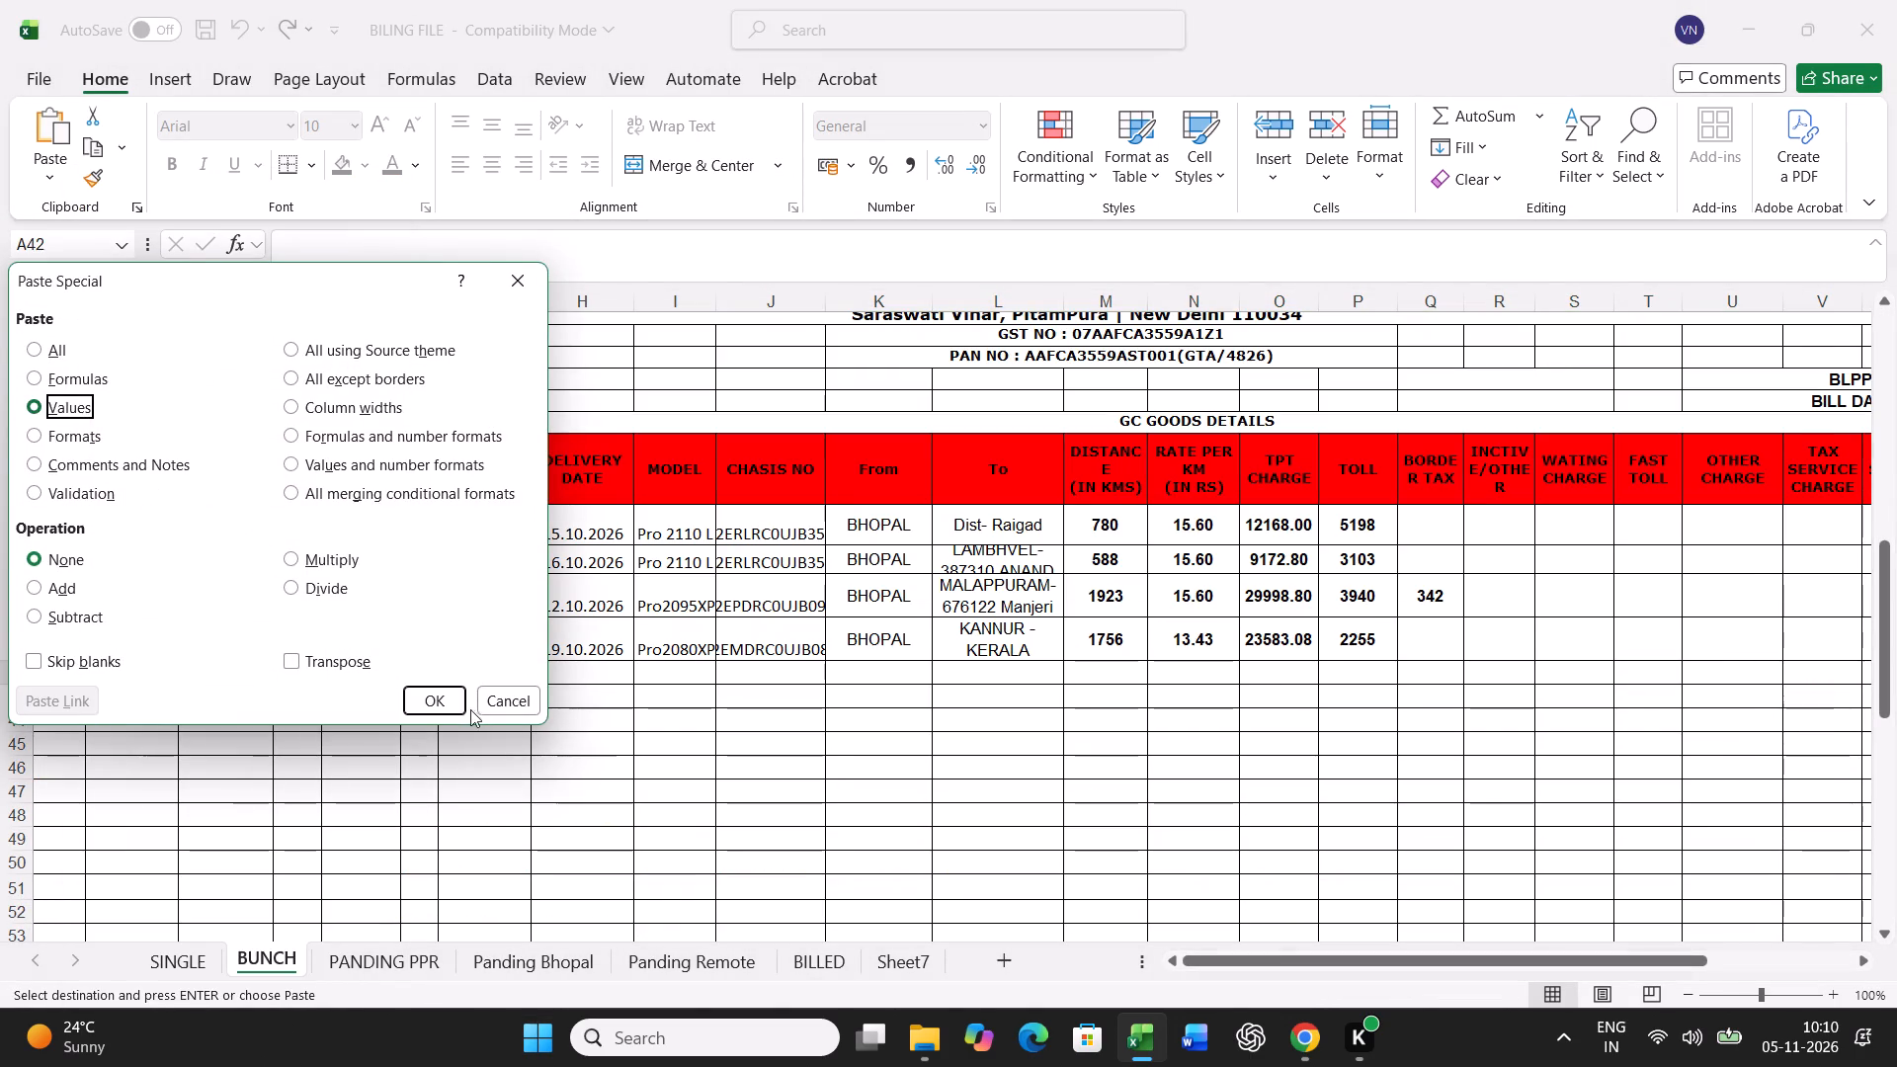
click(434, 694)
Find chassis B07729 in the Panding Bhopal sheet and fill its cell green.
click(506, 968)
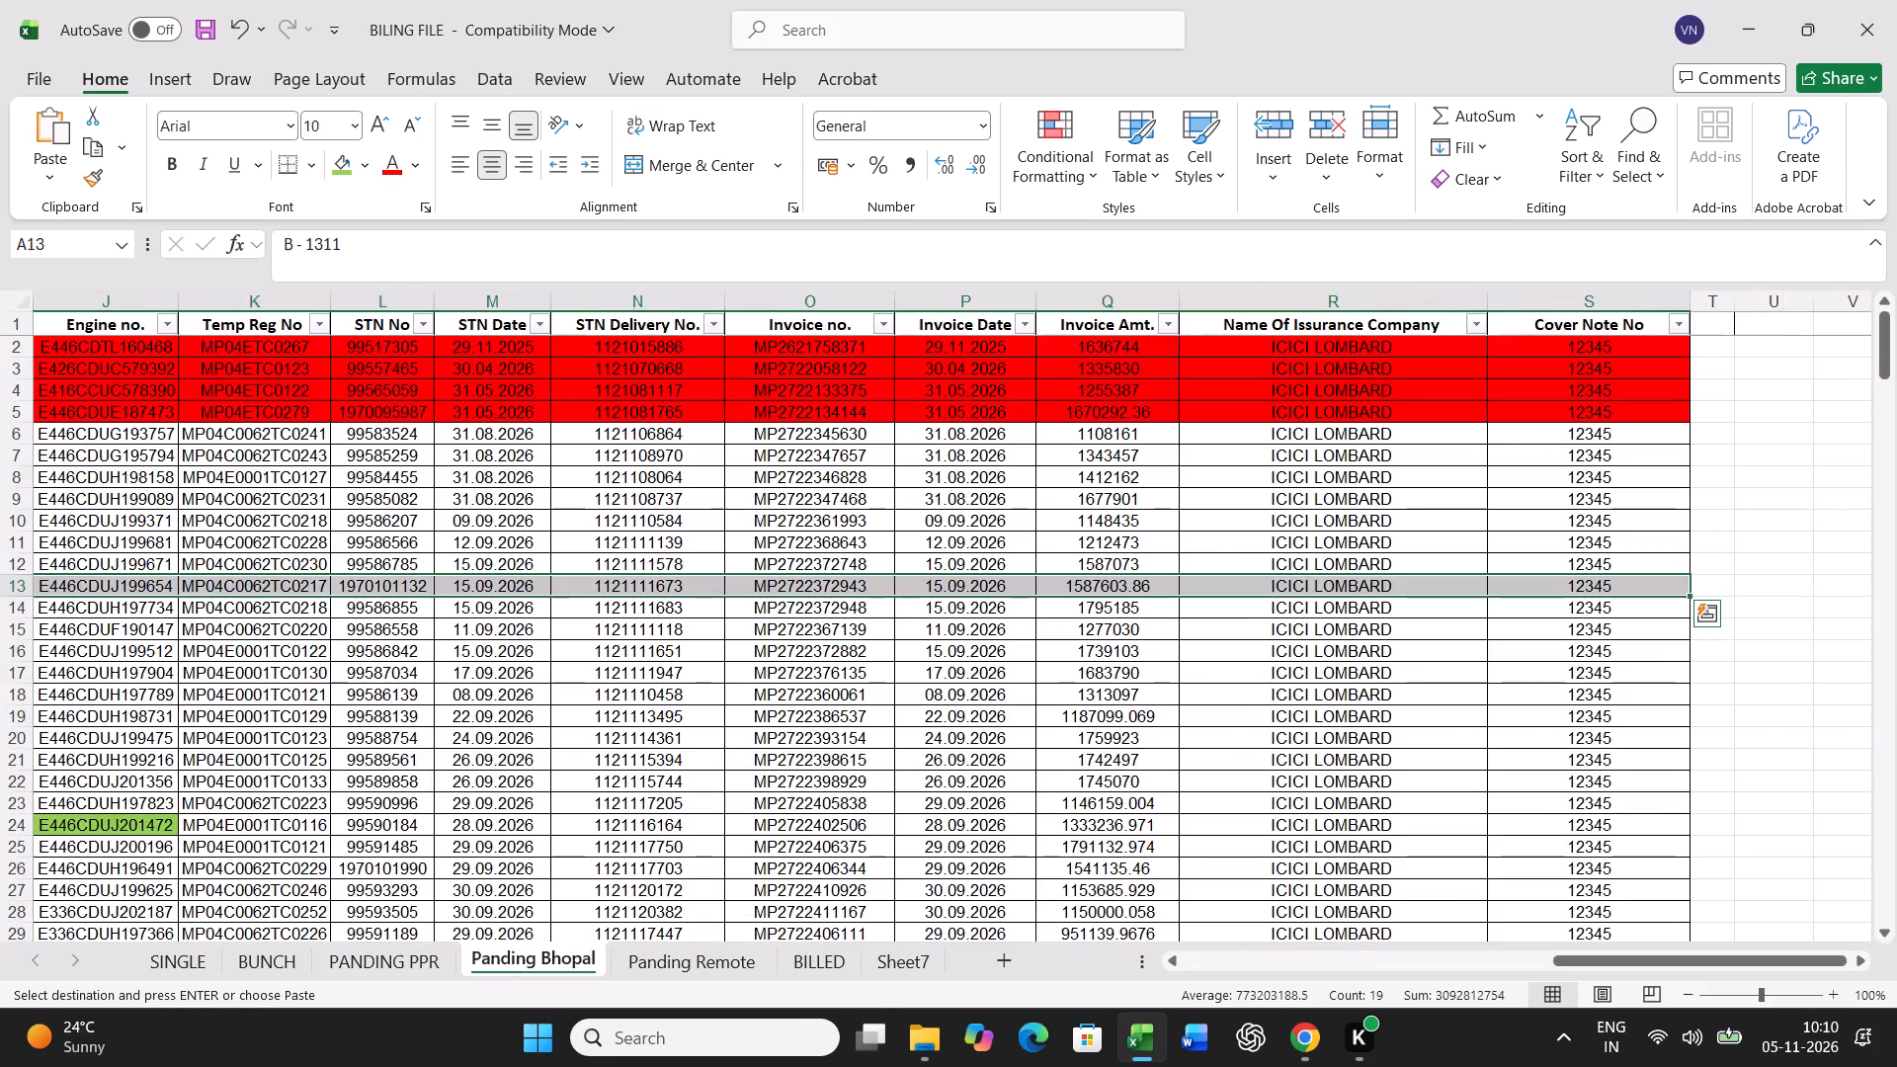
click(764, 760)
key(ctrl+f)
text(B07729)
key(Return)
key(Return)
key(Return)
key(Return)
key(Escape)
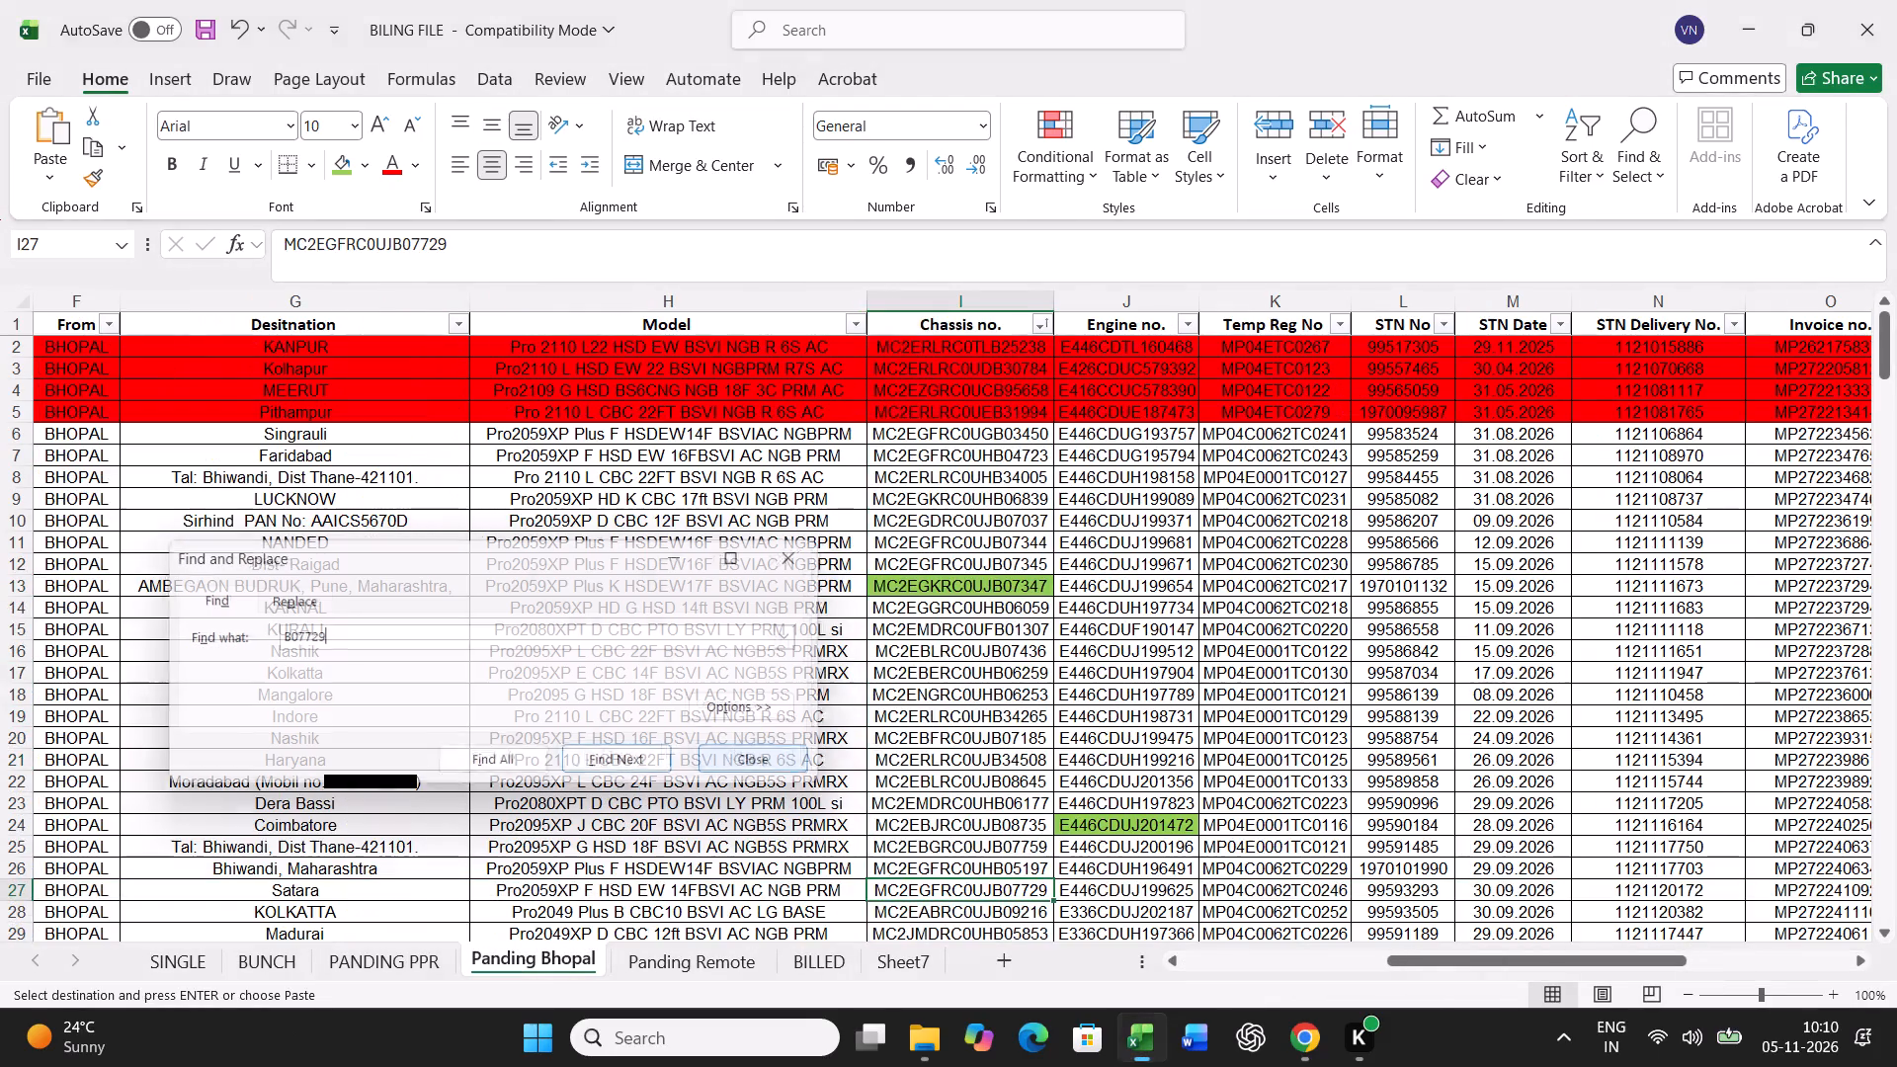
click(340, 161)
Copy the full B - 1485 vehicle row from Panding Bhopal into BUNCH starting at A21.
key(Left)
key(Left)
key(Left)
key(Left)
key(Left)
key(Left)
key(Left)
key(Left)
key(Left)
key(Left)
key(Left)
key(Left)
key(Left)
key(Left)
key(Left)
key(Left)
key(Left)
key(Left)
key(Left)
key(Left)
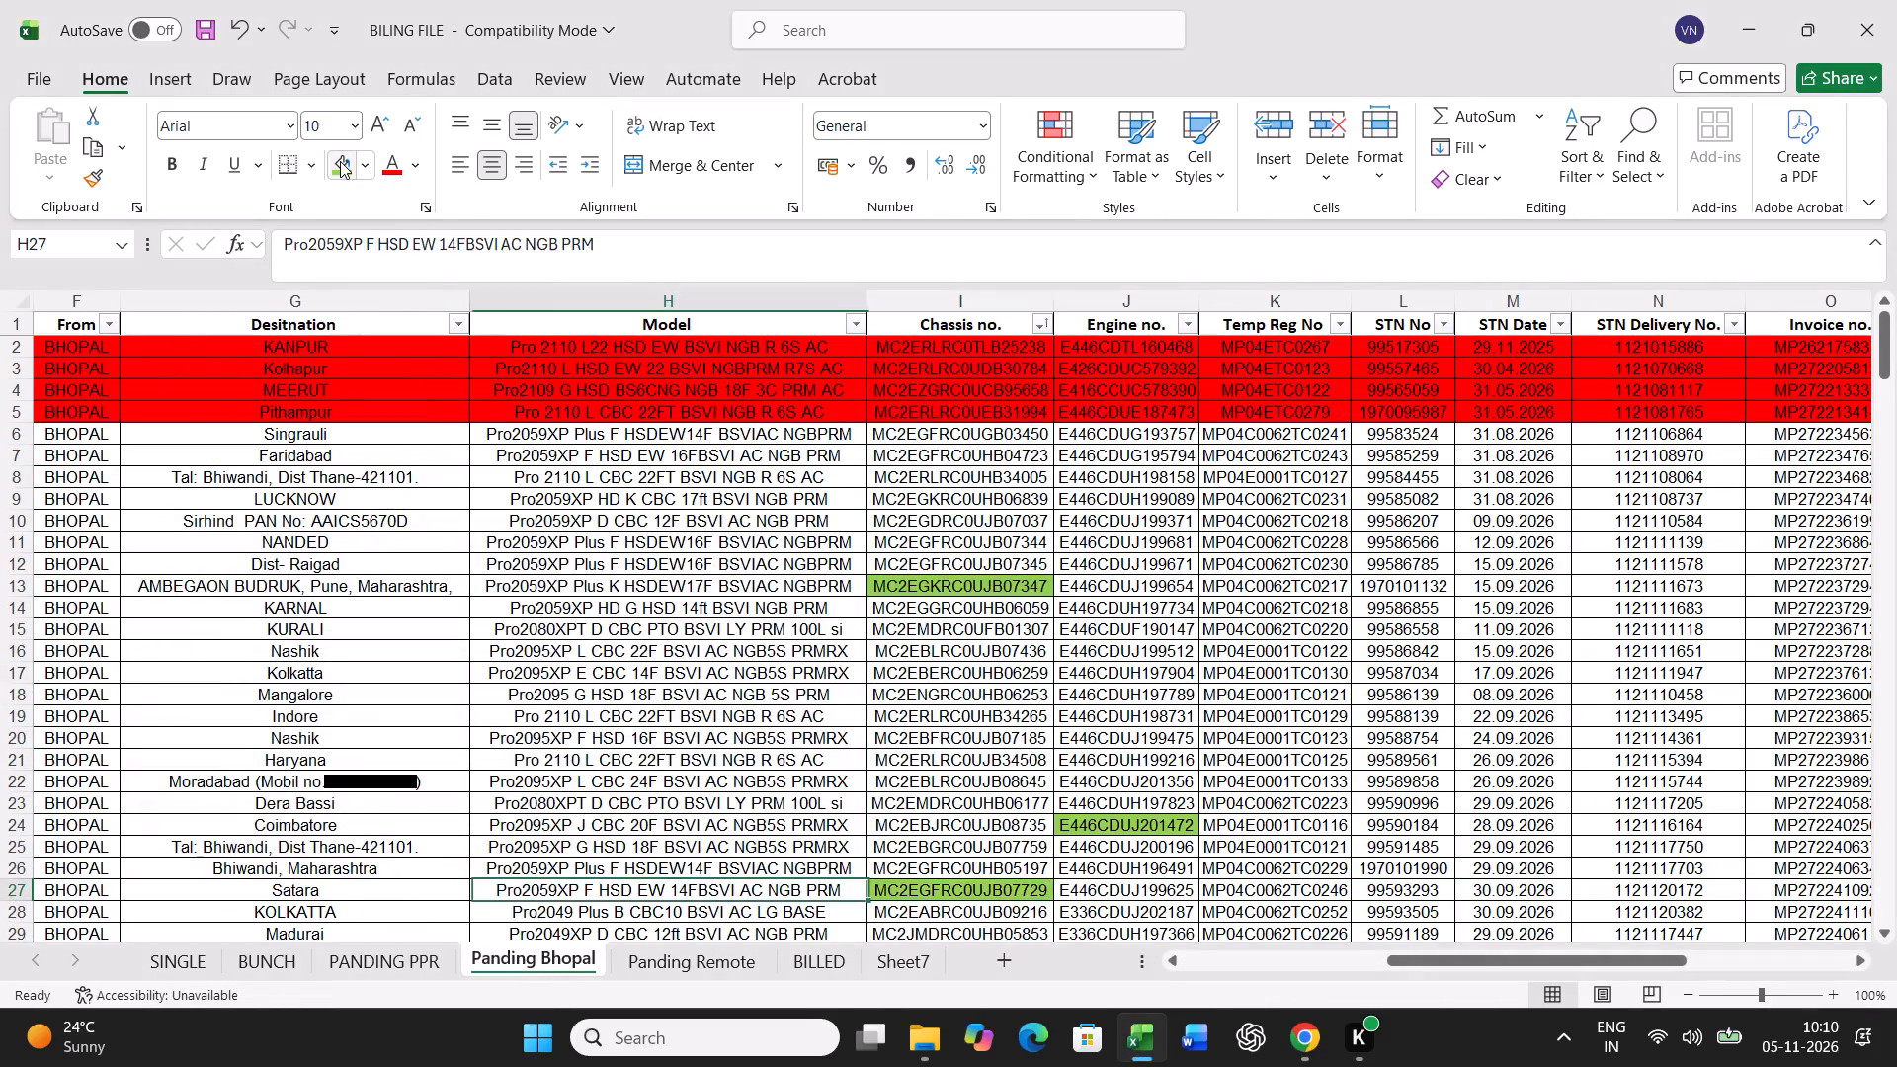
key(ctrl+shift+Right)
key(ctrl+c)
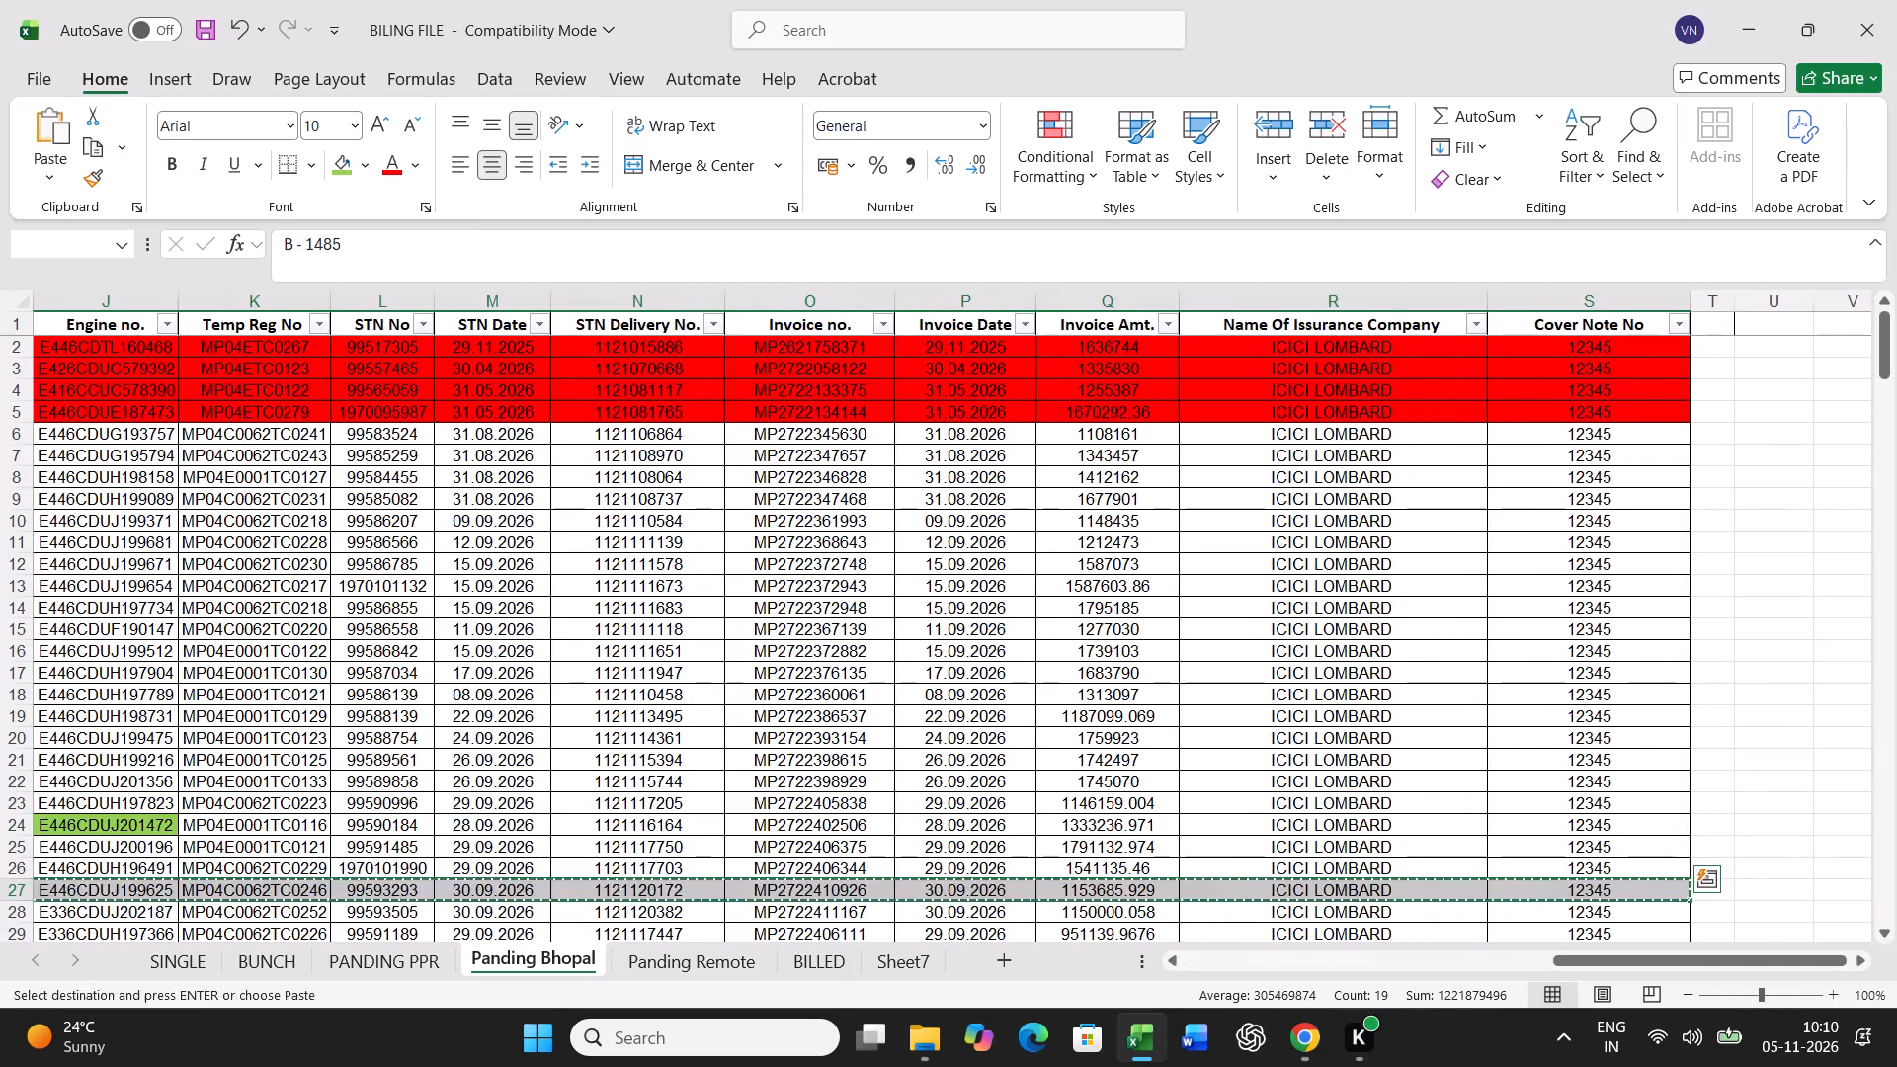
click(254, 967)
scroll(398, 779, up, 12)
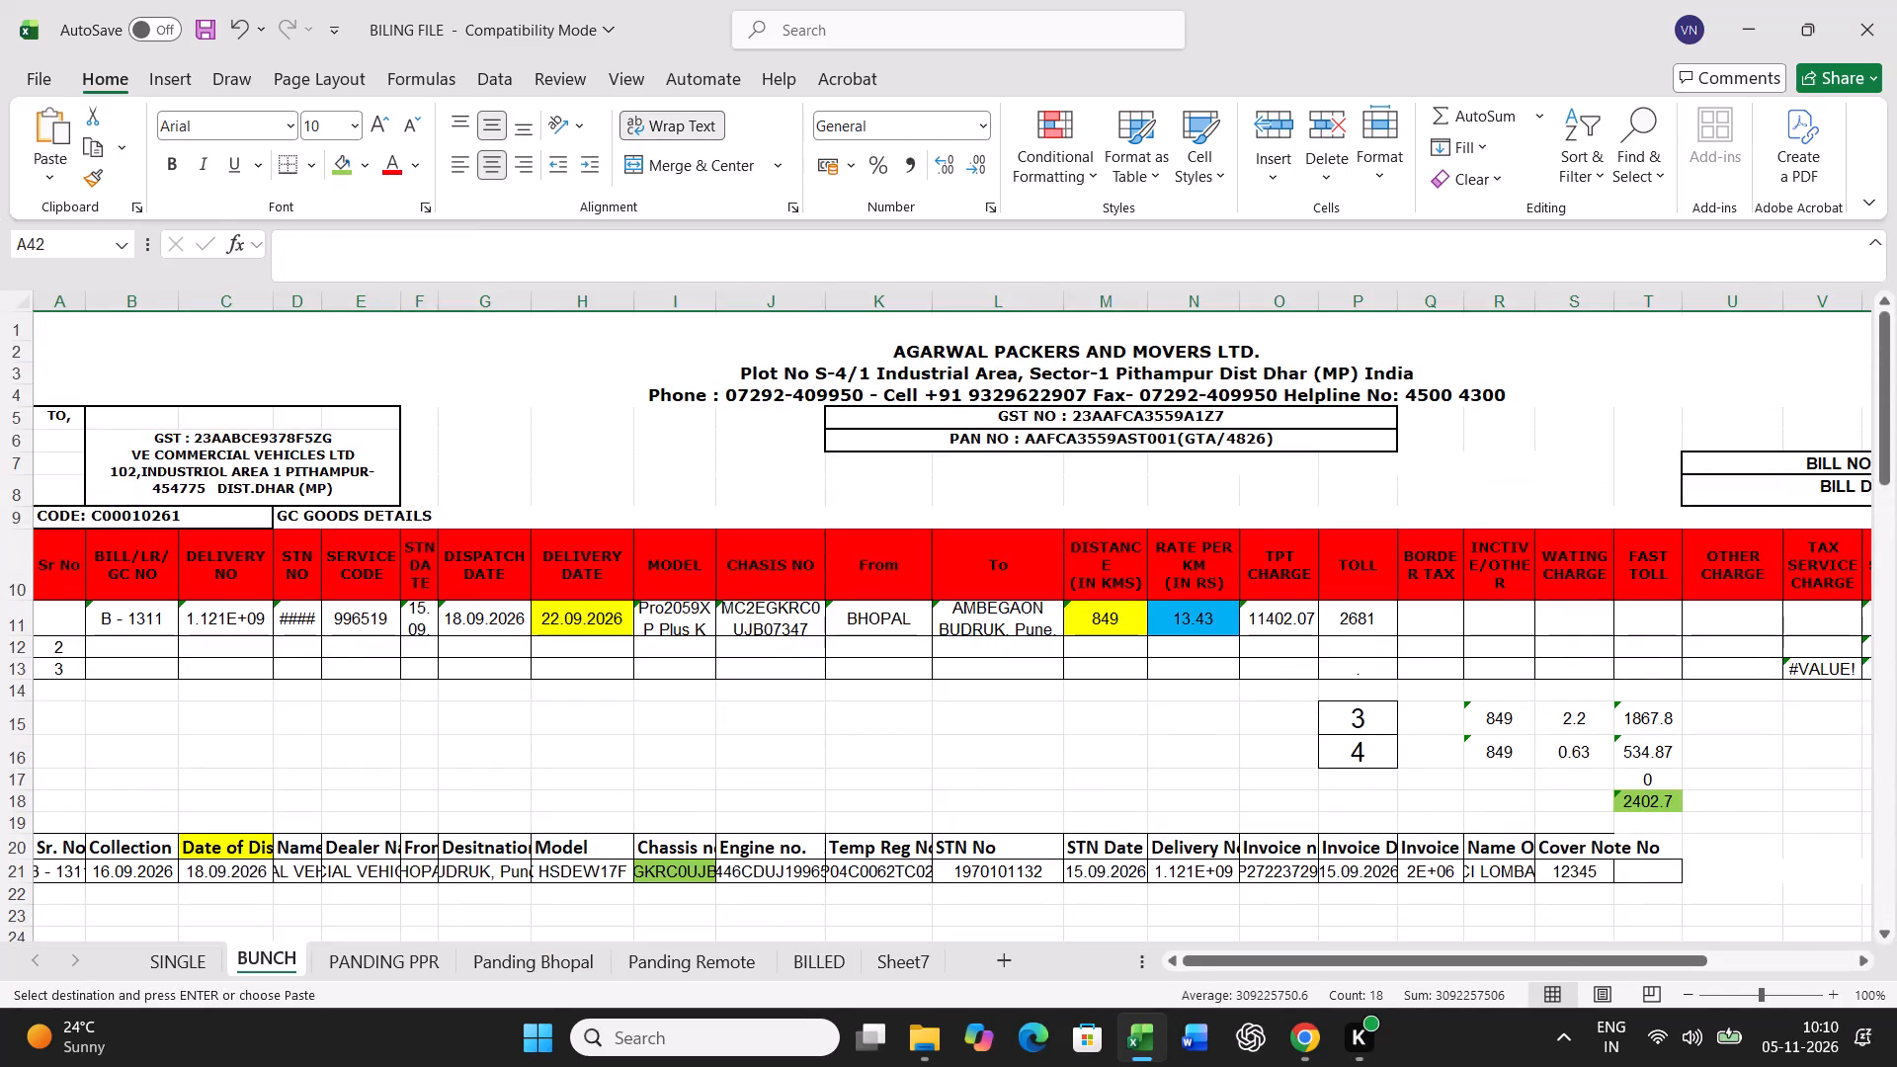
click(66, 878)
key(ctrl+v)
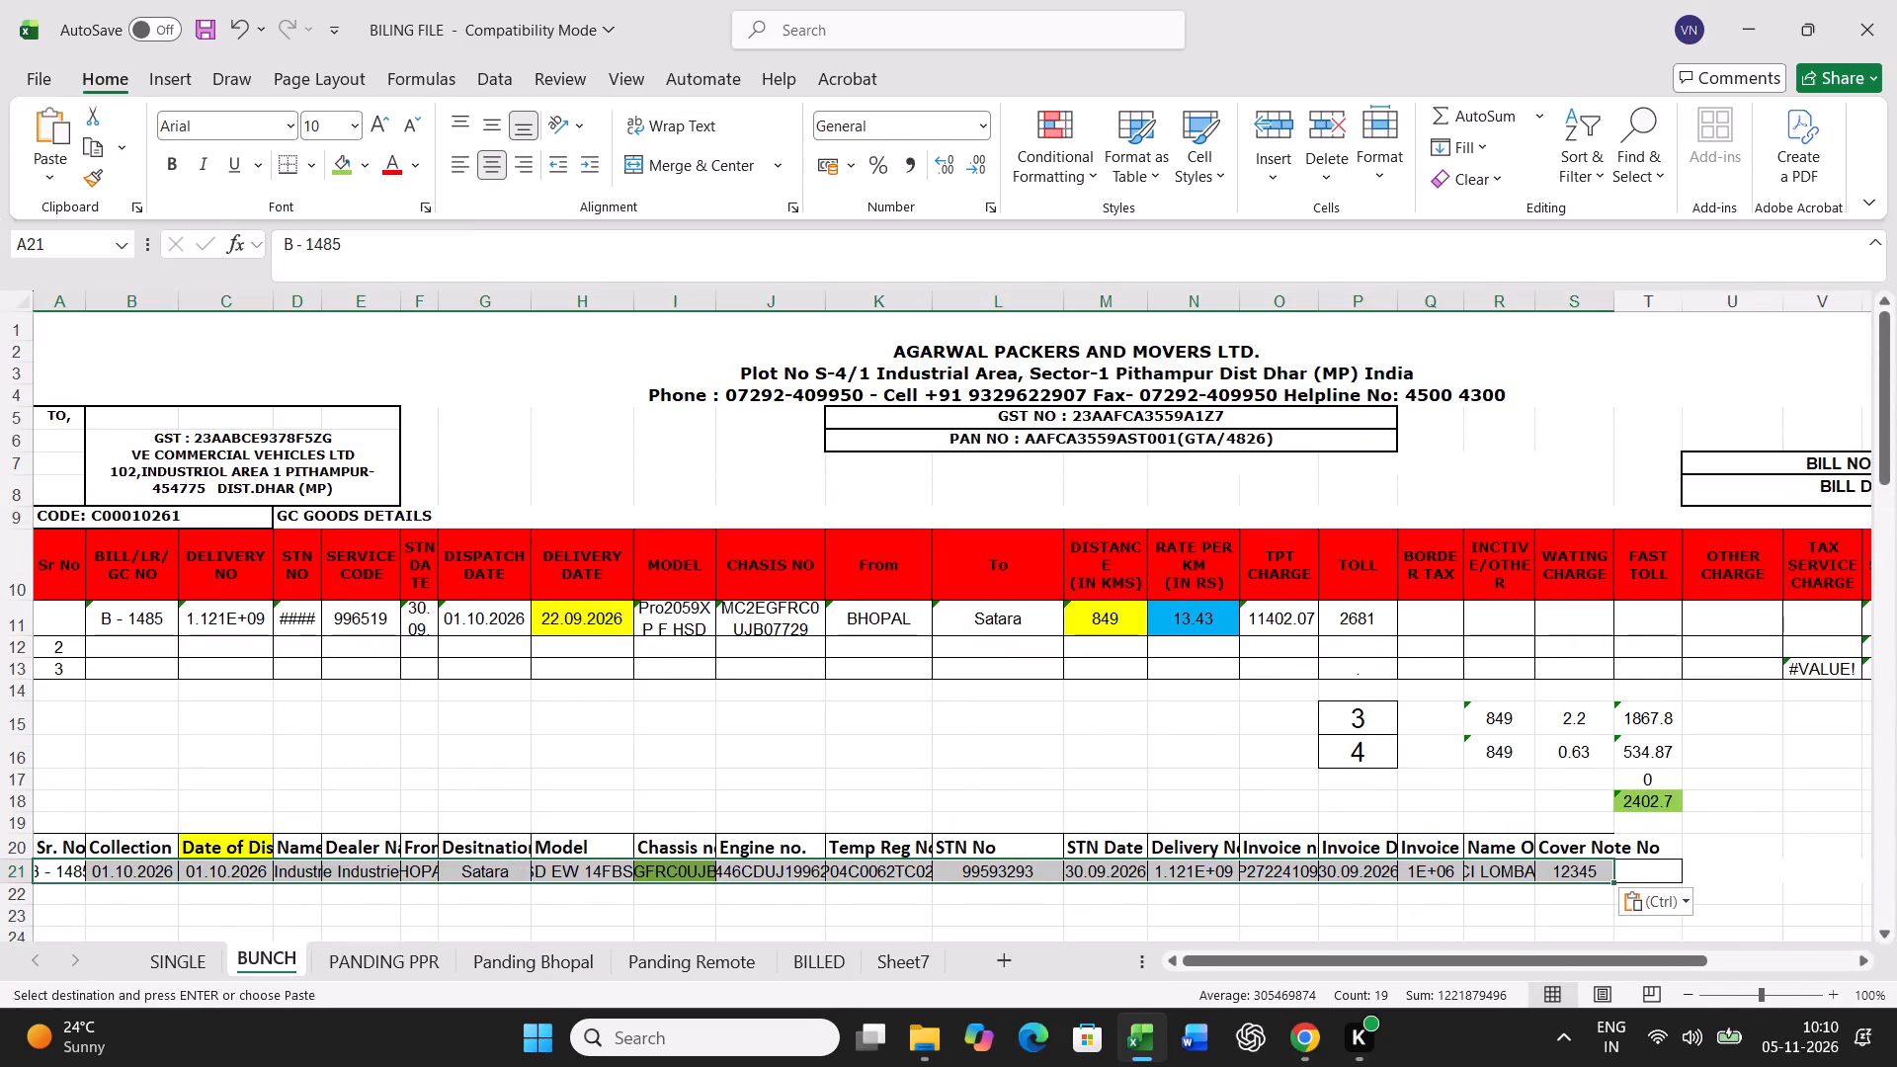
Set the row 11 delivery date to 04.10.2026.
click(598, 611)
text(04.10.2026)
Set the row 11 distance to =697+260 and the toll to 2306.
key(Right)
key(Right)
key(Right)
key(Right)
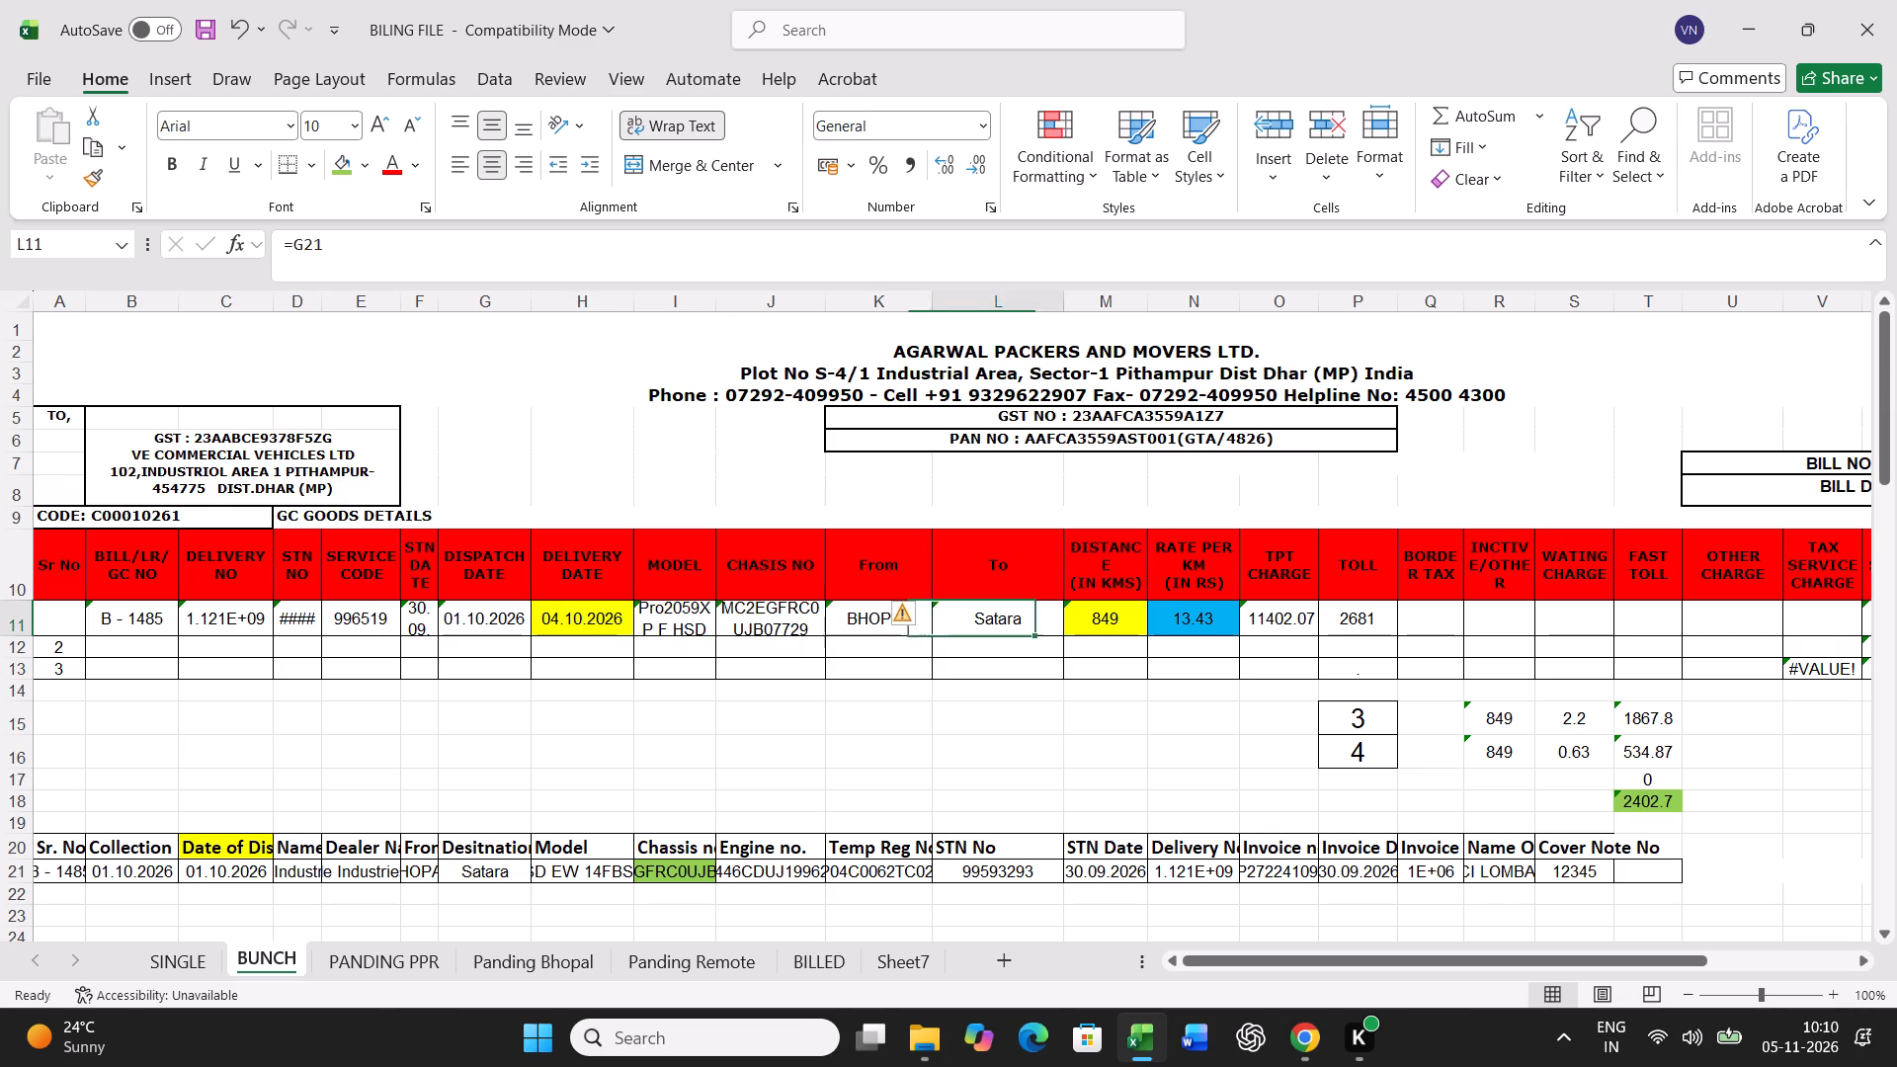
key(Right)
key(equal)
text(697+)
text(260)
key(Return)
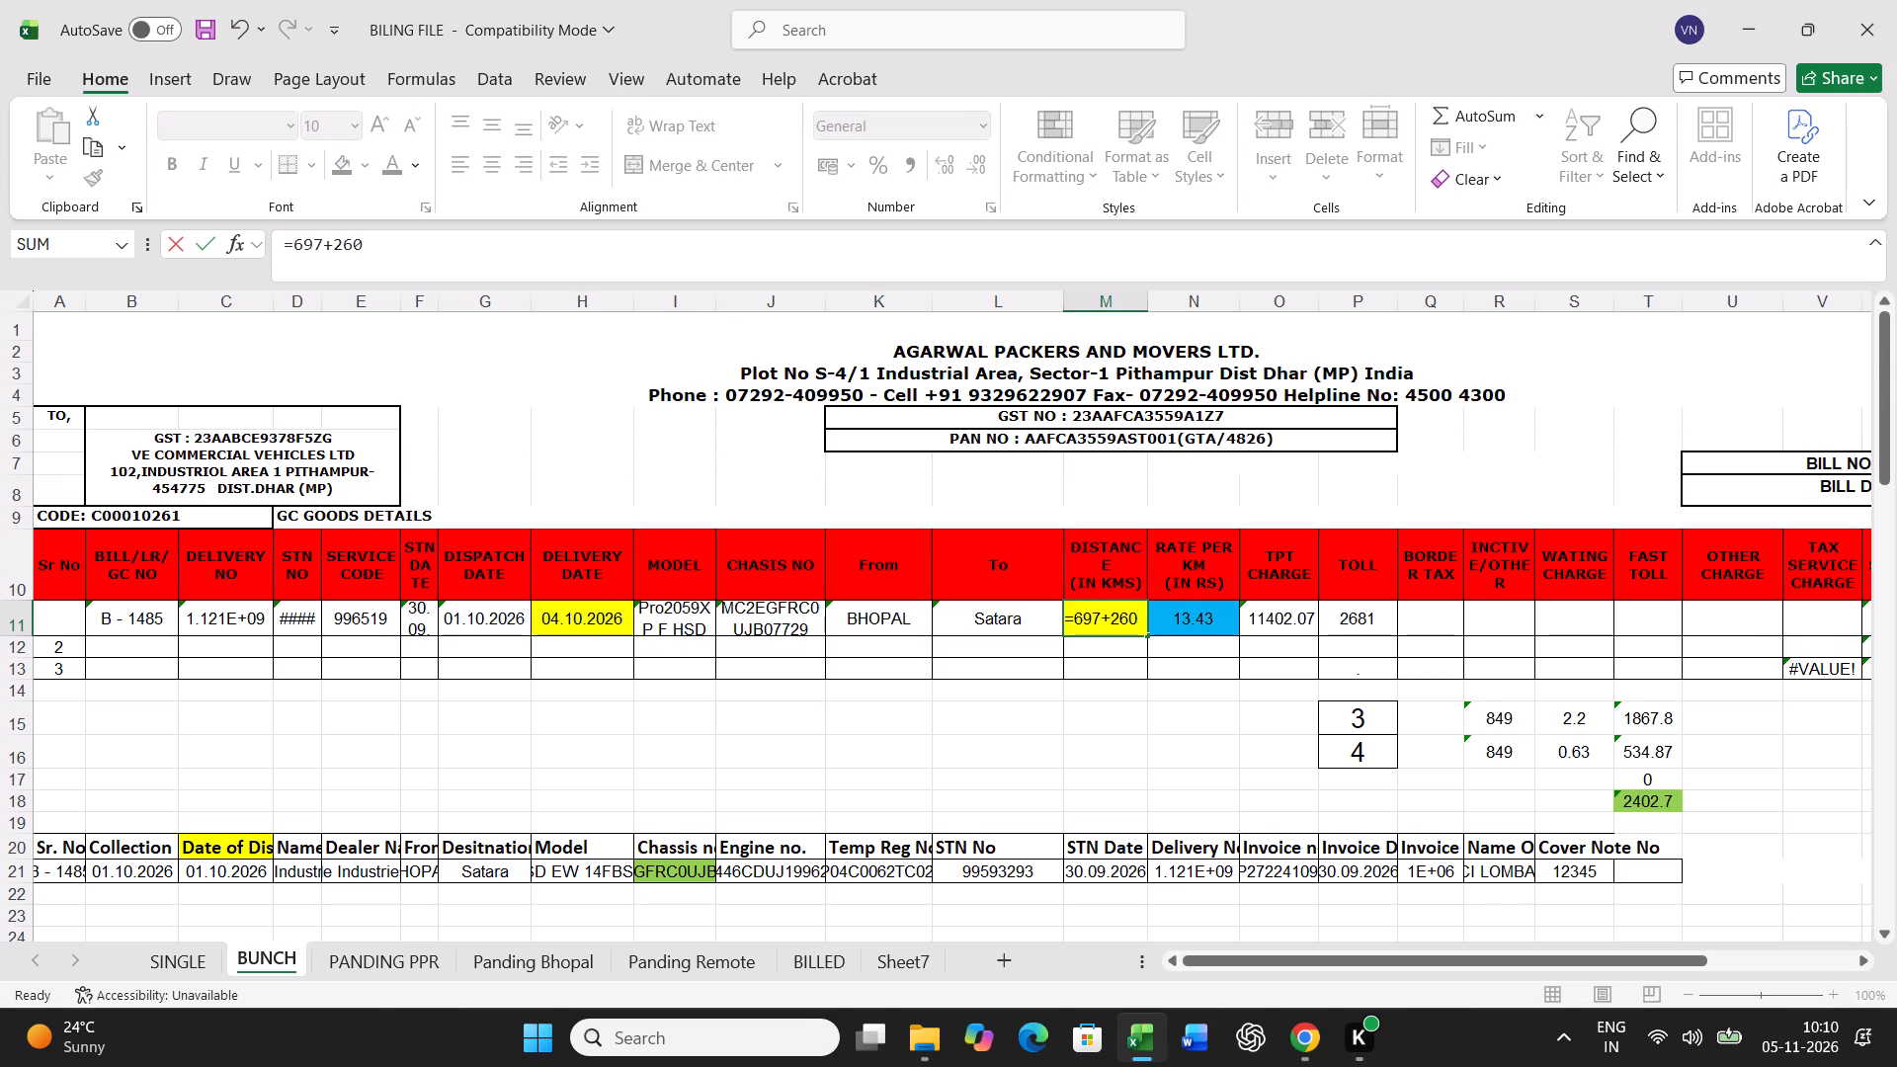
key(Up)
key(Right)
key(Right)
key(Right)
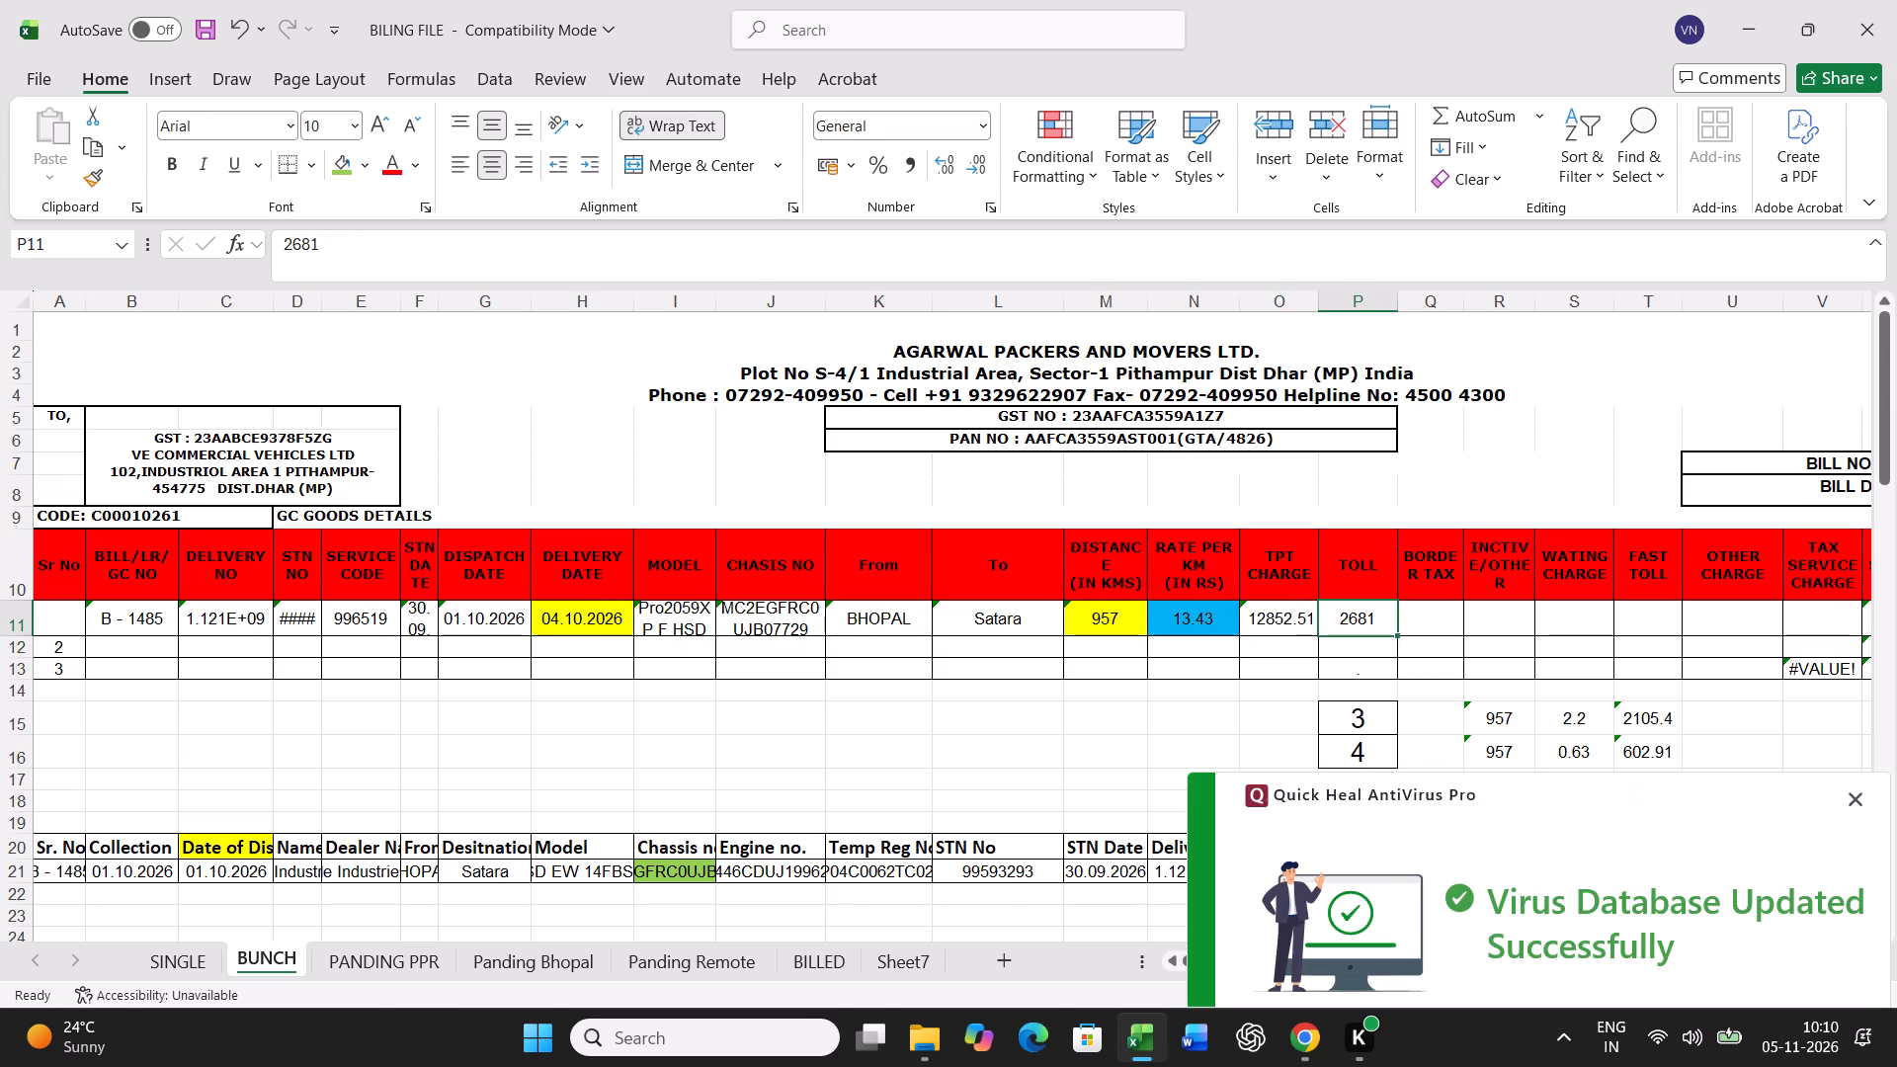
text(2306)
key(Return)
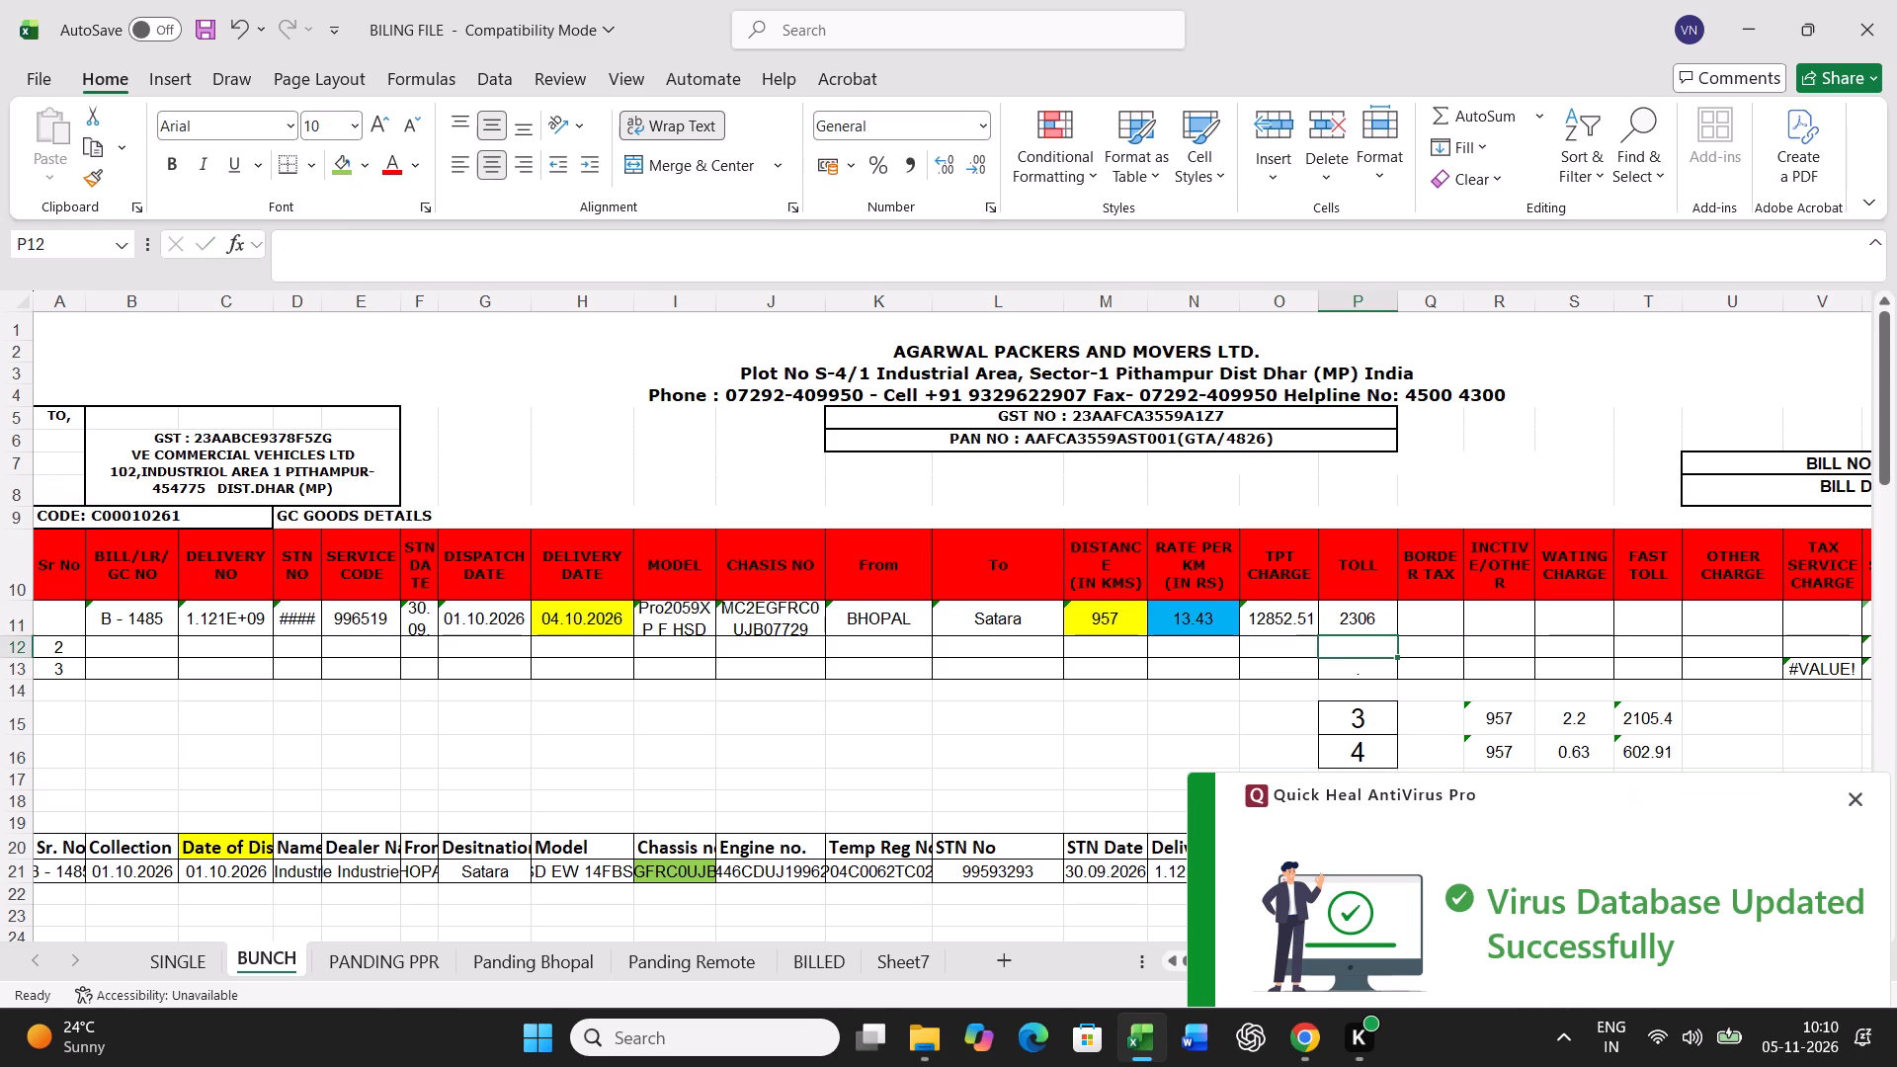
Set the actual transit time in P16 to 3.
key(Return)
key(Return)
key(Return)
key(Return)
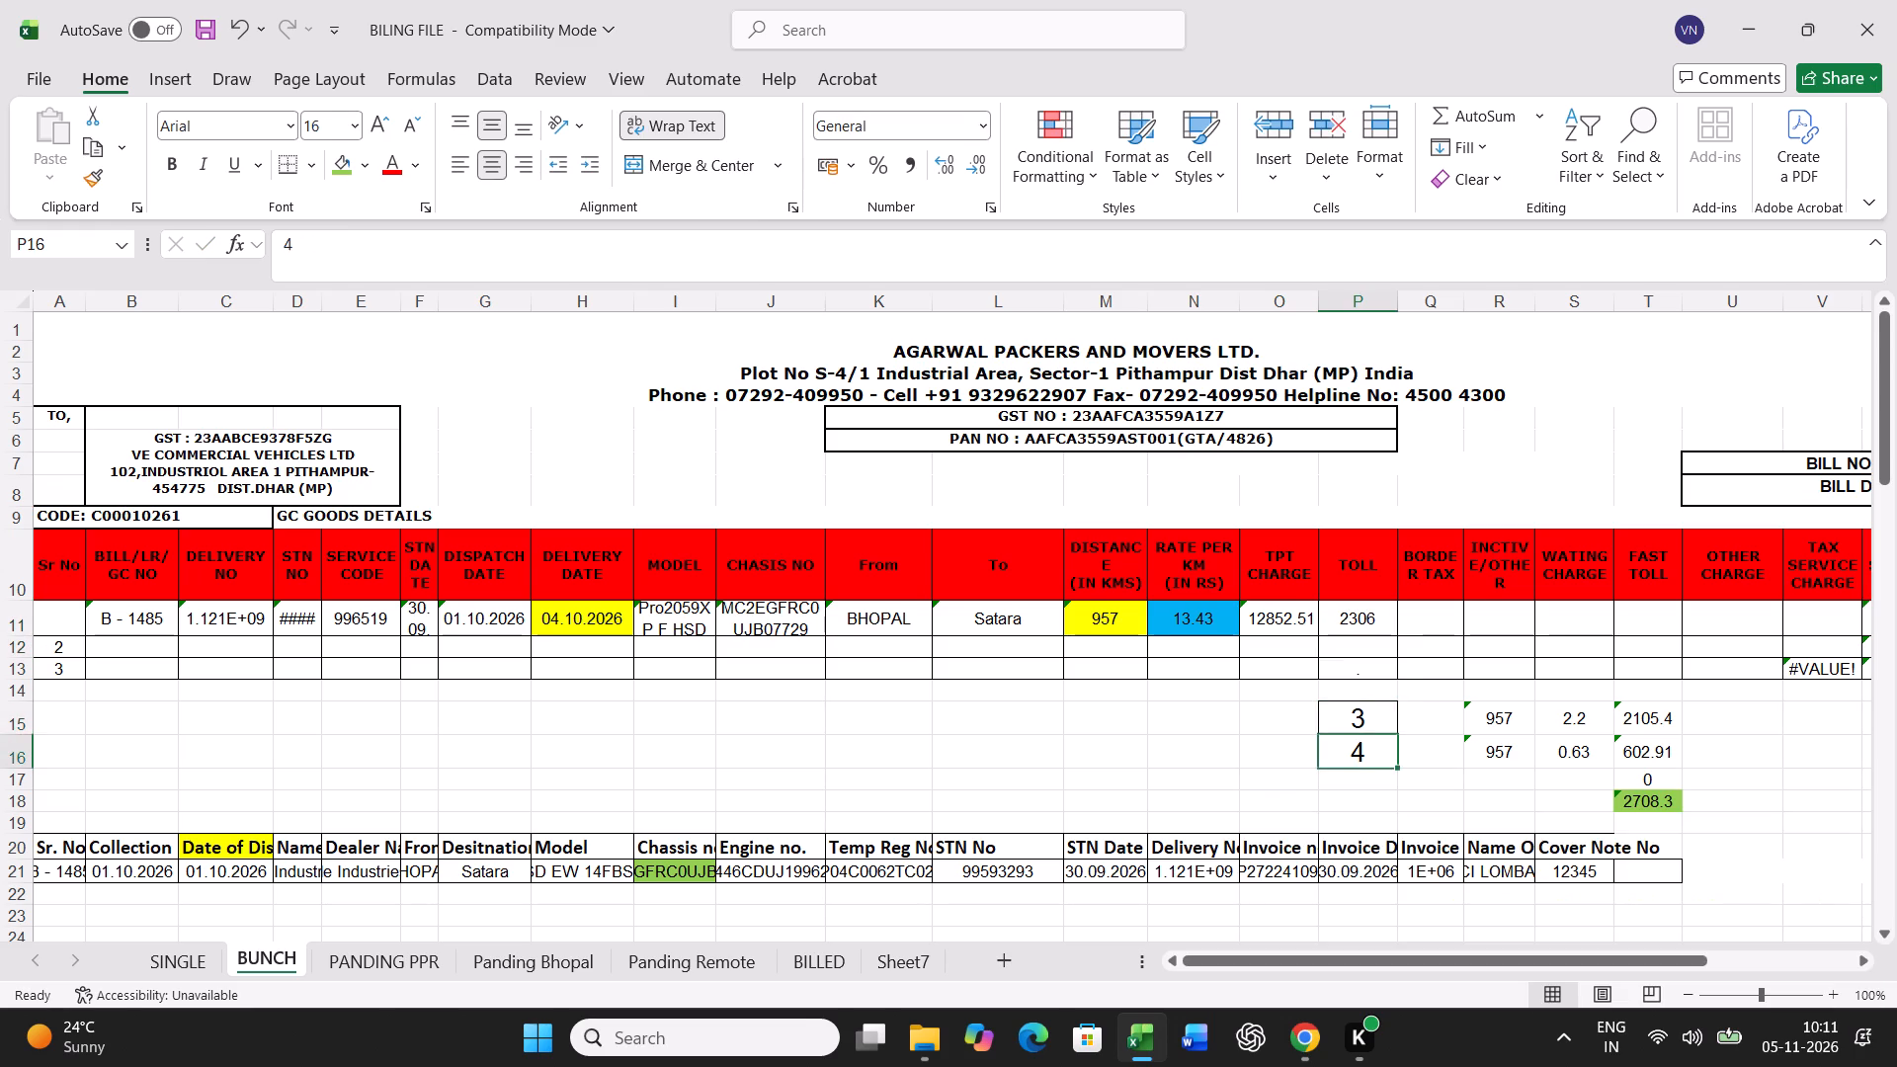
key(3)
key(Return)
Print the B - 1485 freight bill from the SINGLE sheet.
click(199, 953)
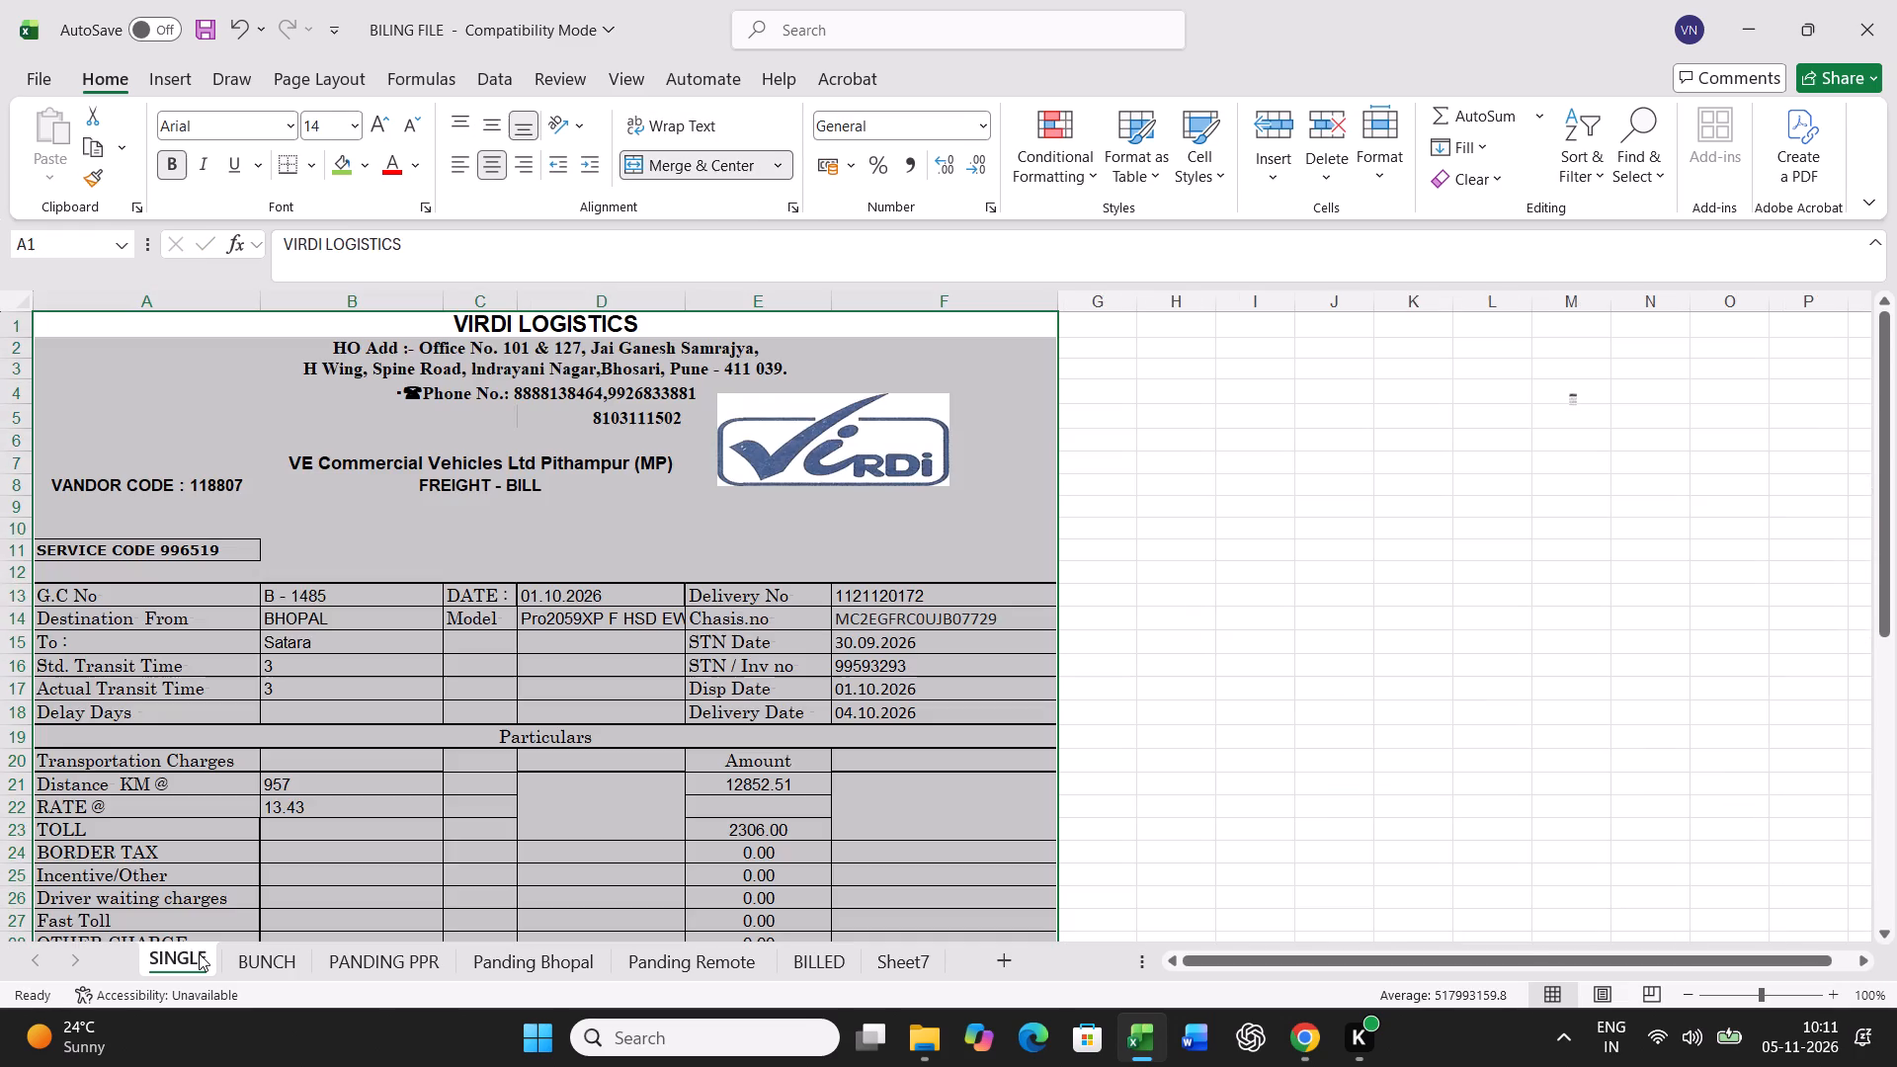
key(ctrl+p)
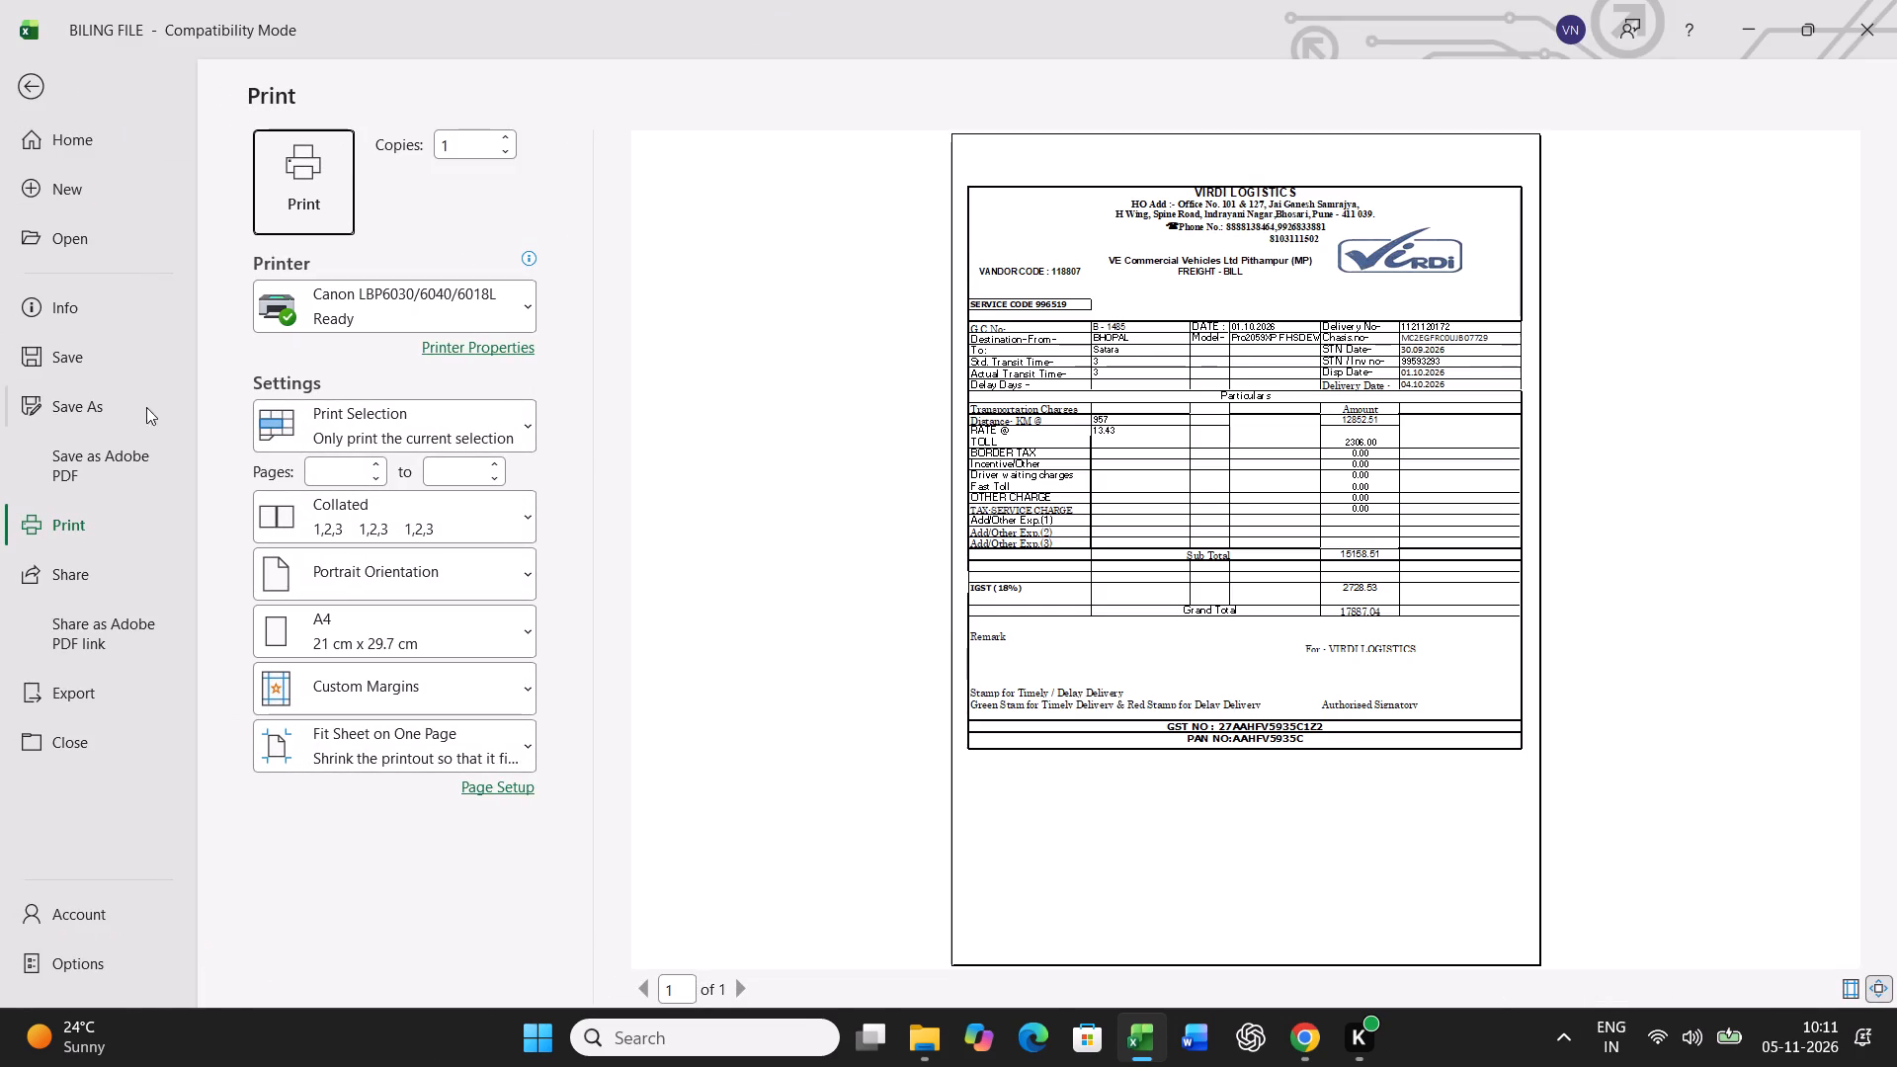
click(341, 154)
Log the B - 1485 bill in BUNCH by pasting row 11 as values into row 43.
click(278, 956)
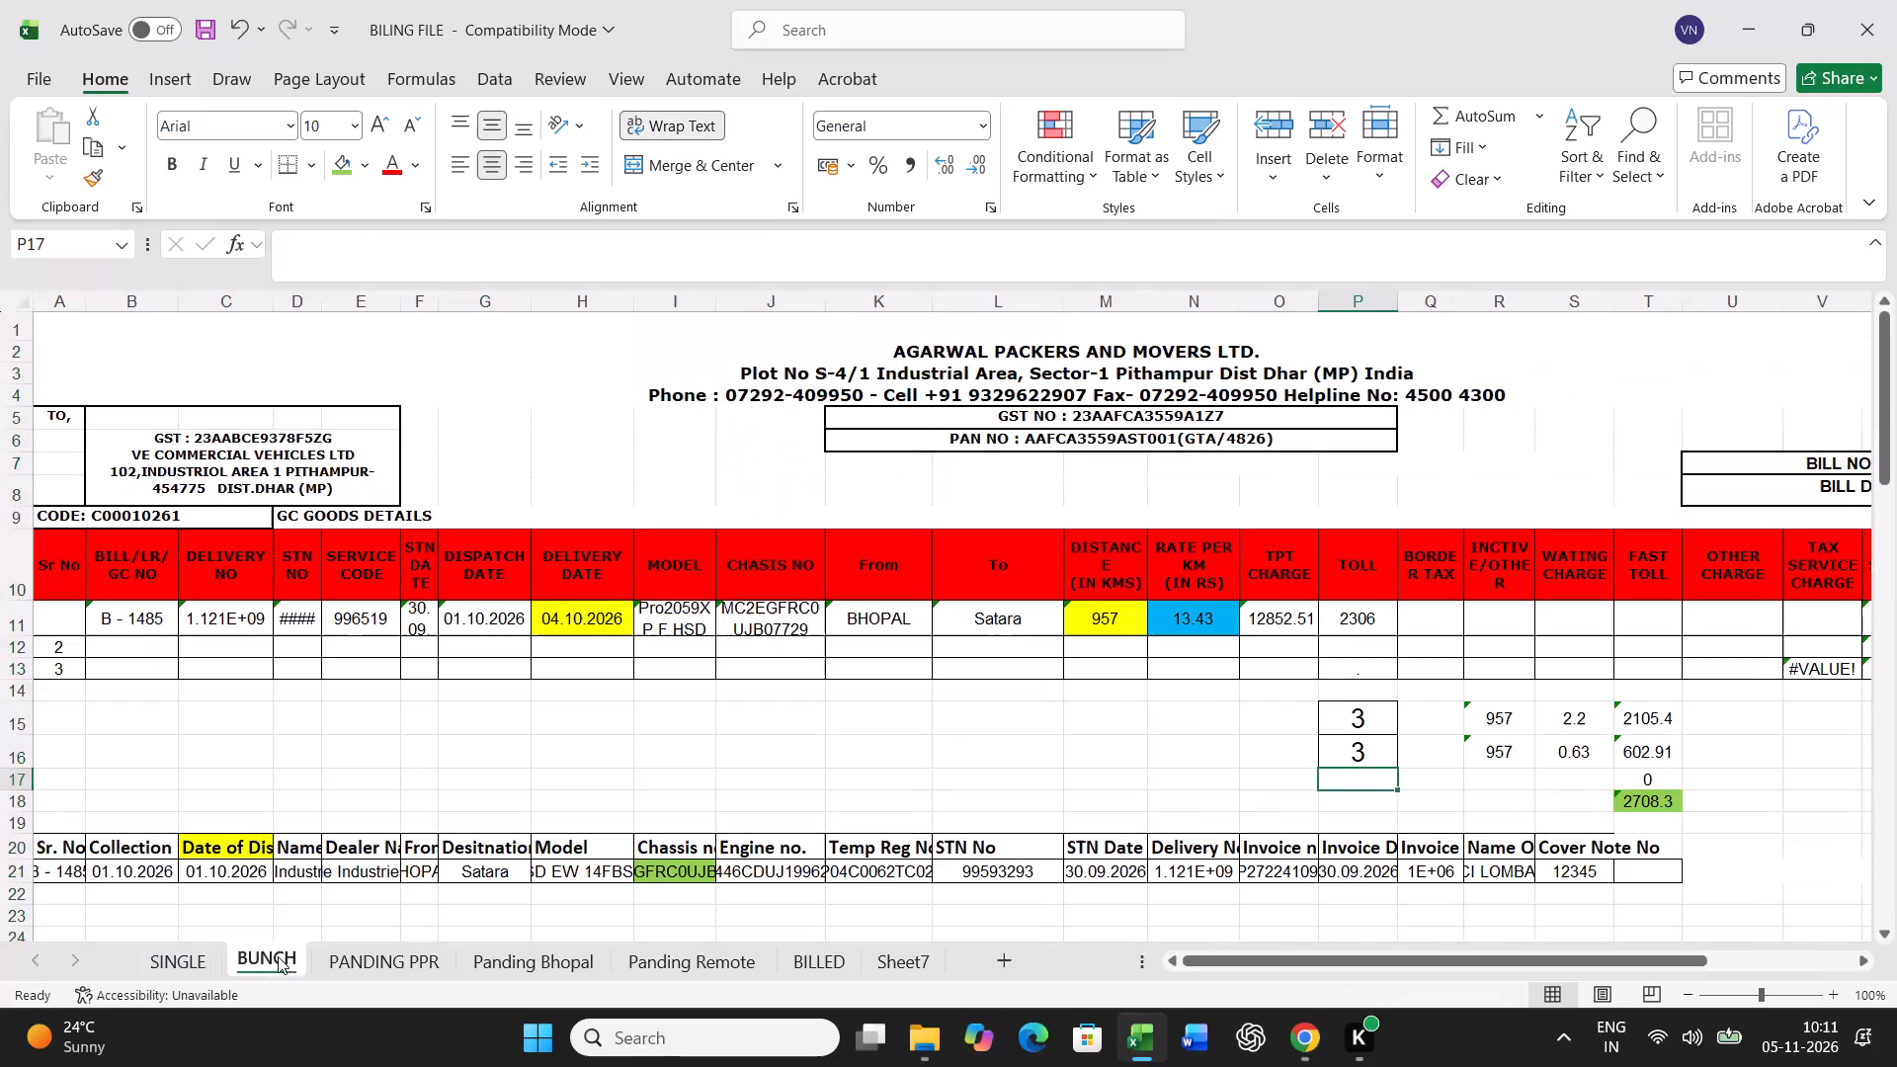
click(16, 620)
key(ctrl+c)
scroll(575, 711, down, 9)
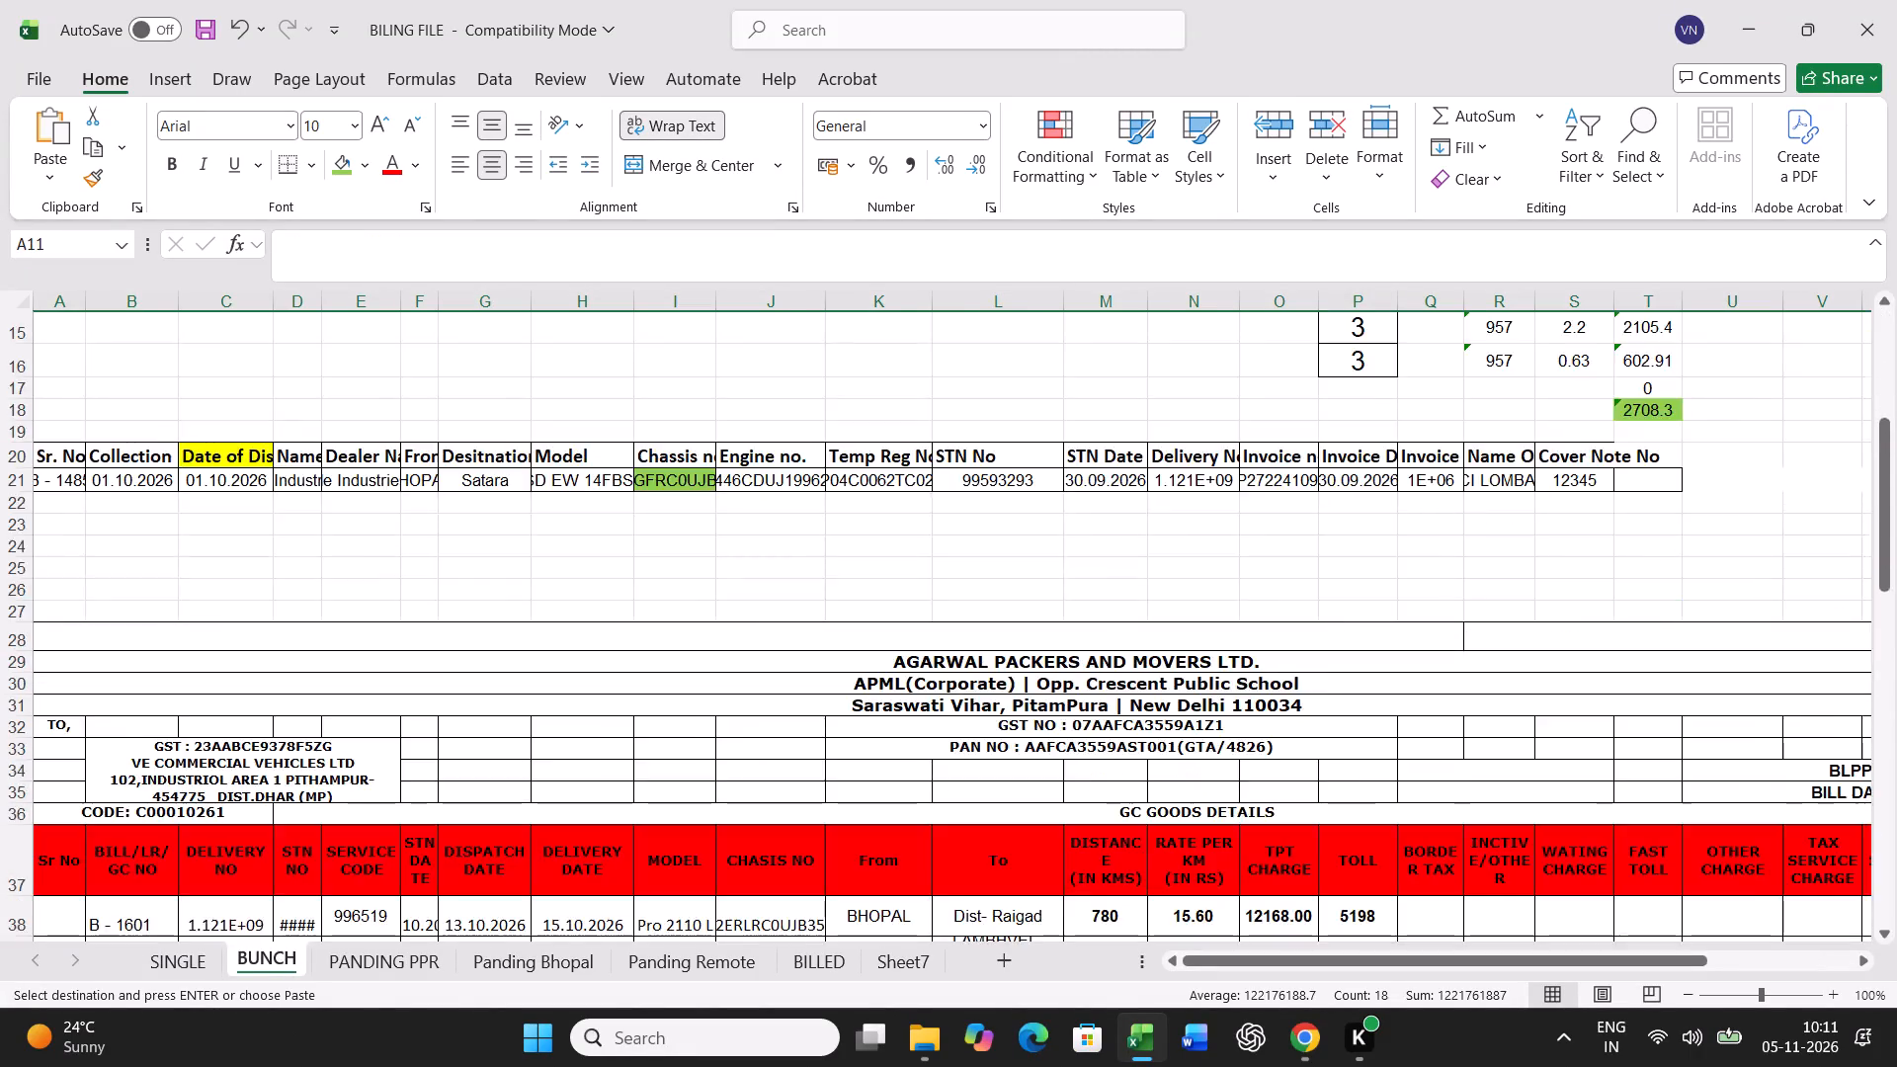
scroll(575, 711, down, 3)
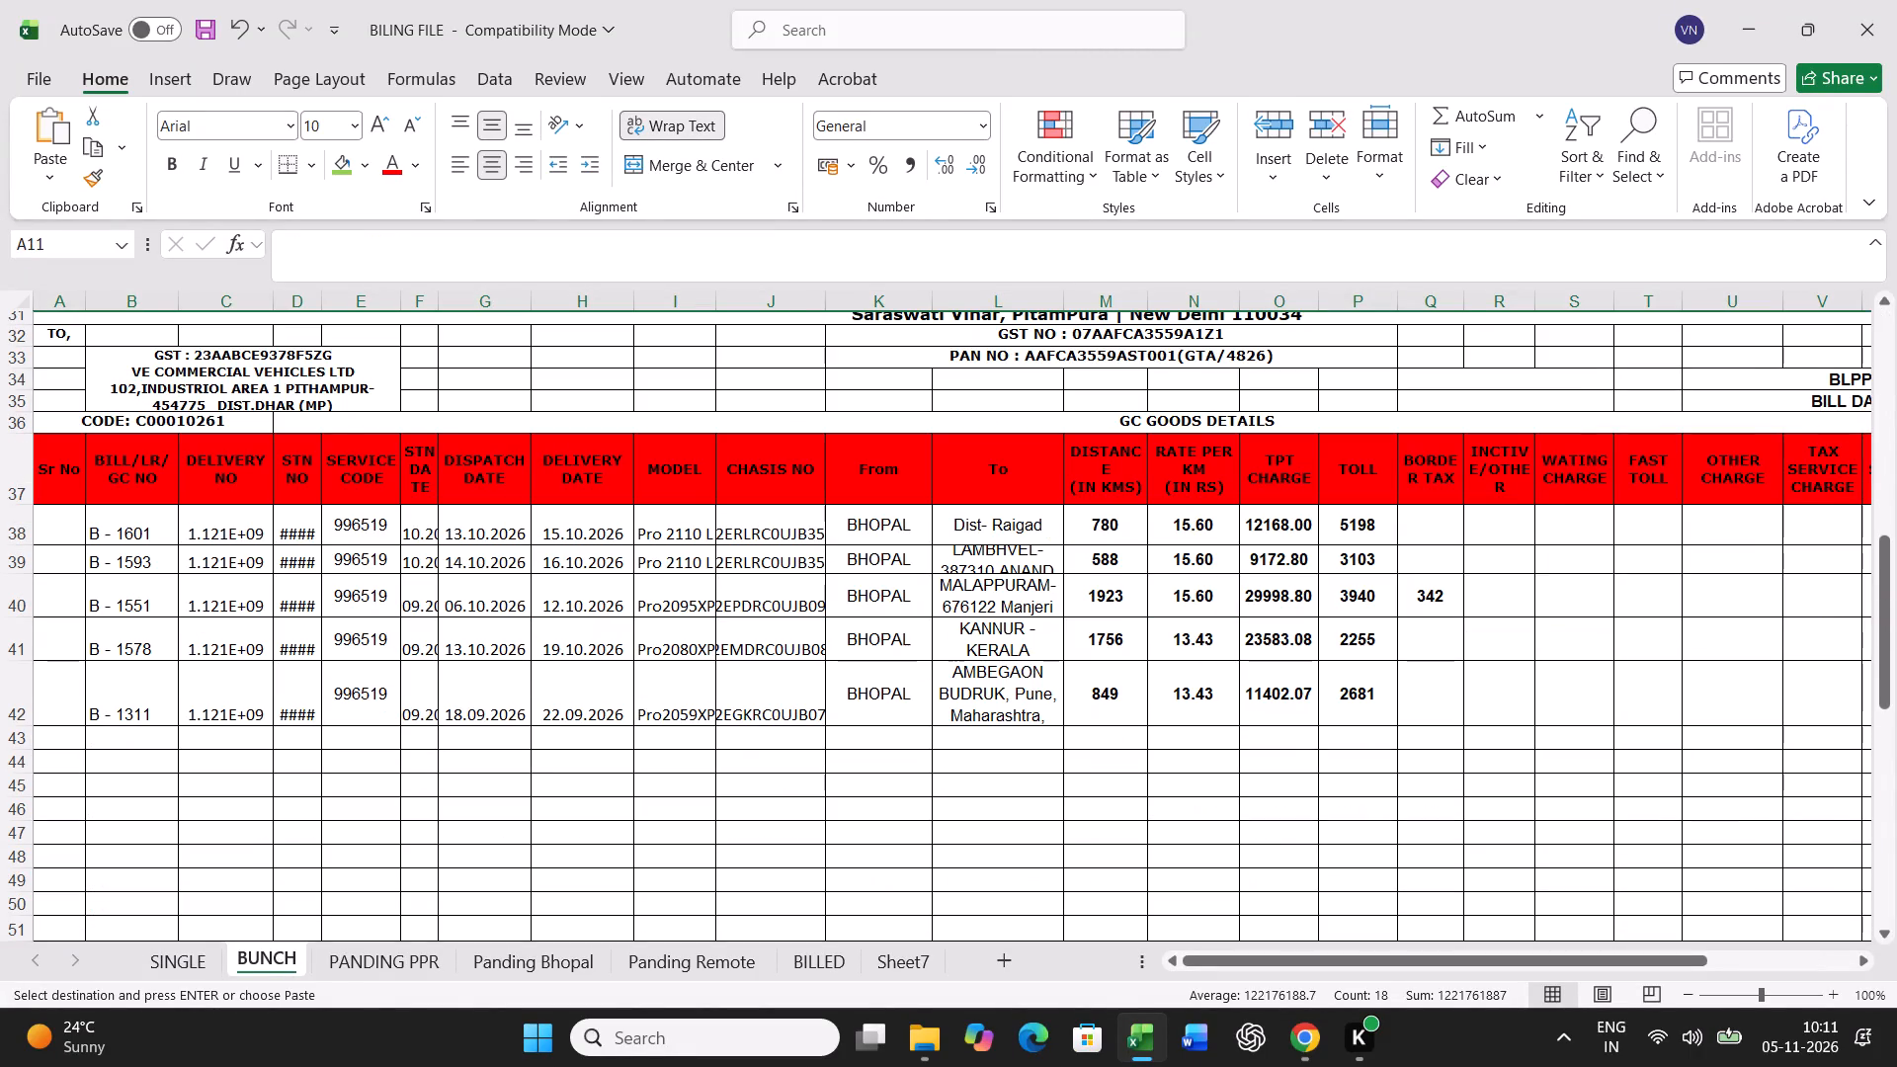
right_click(63, 739)
click(174, 451)
click(65, 389)
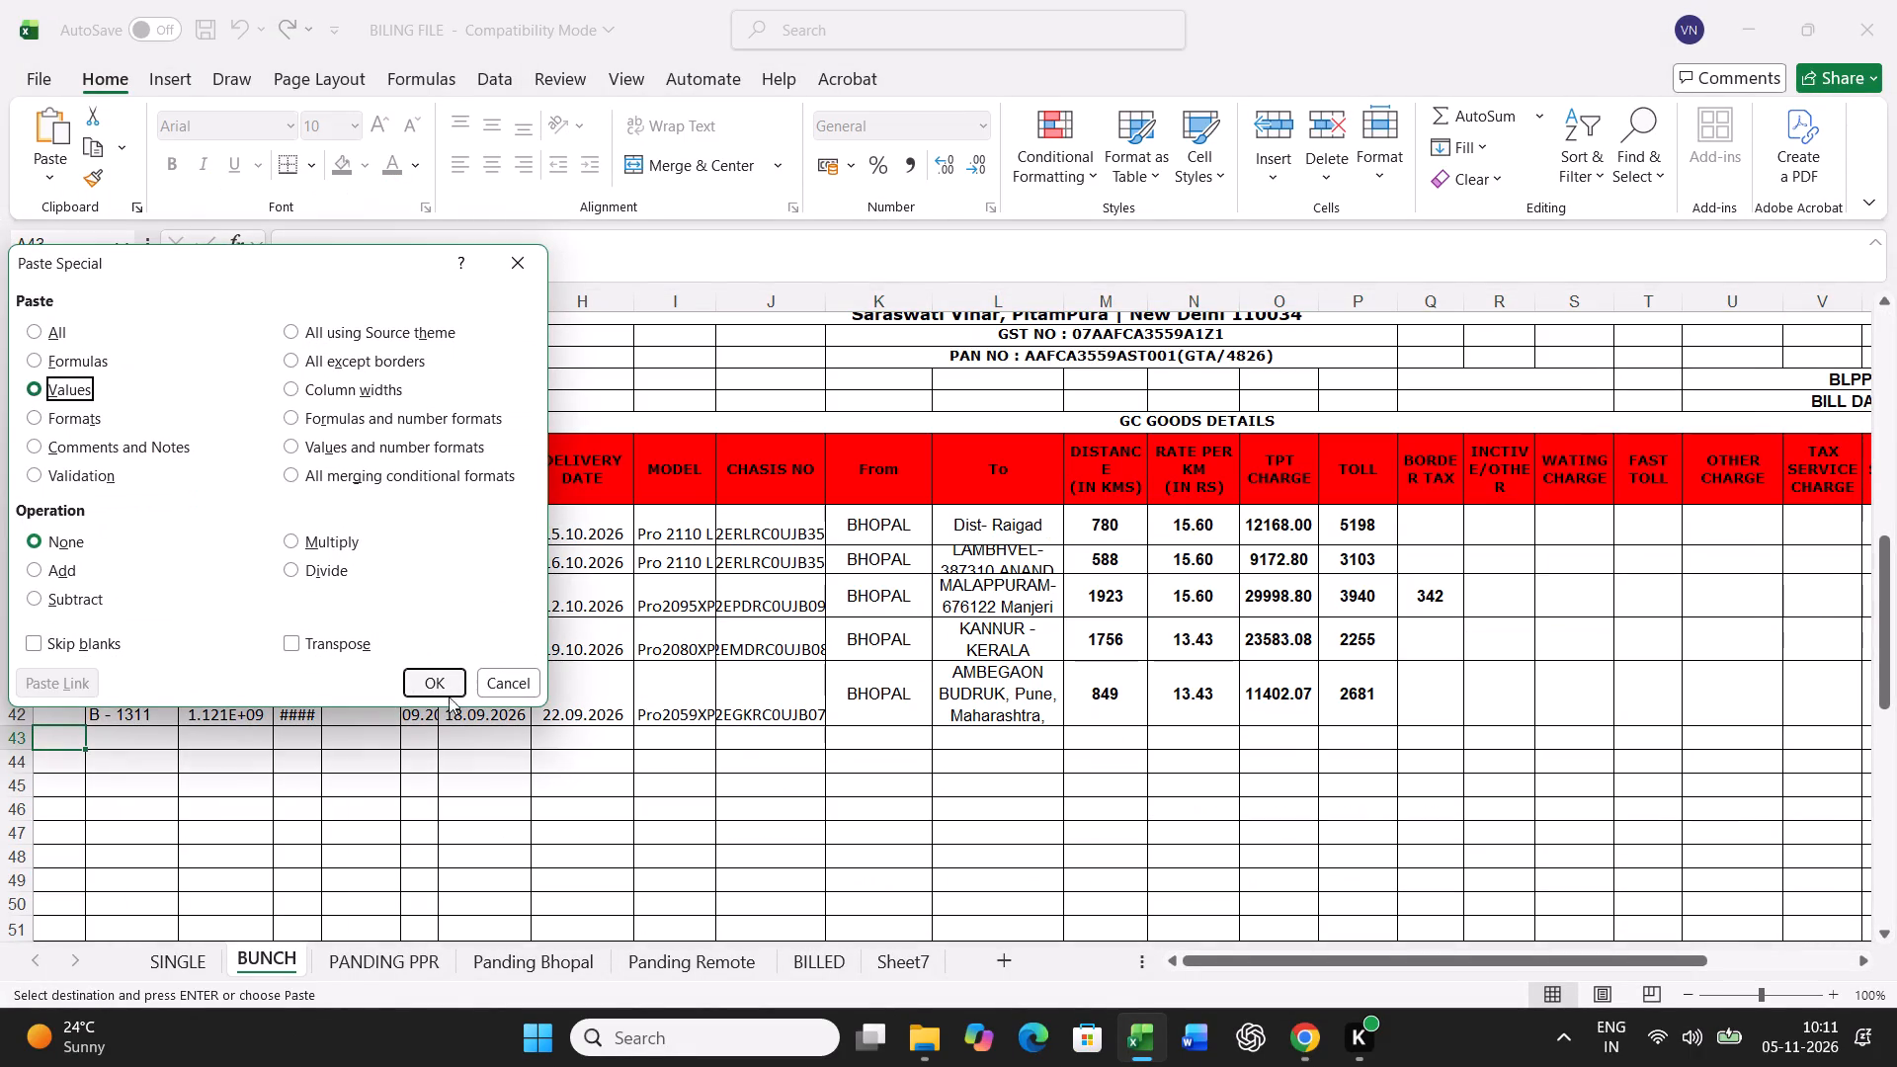
click(437, 684)
click(392, 989)
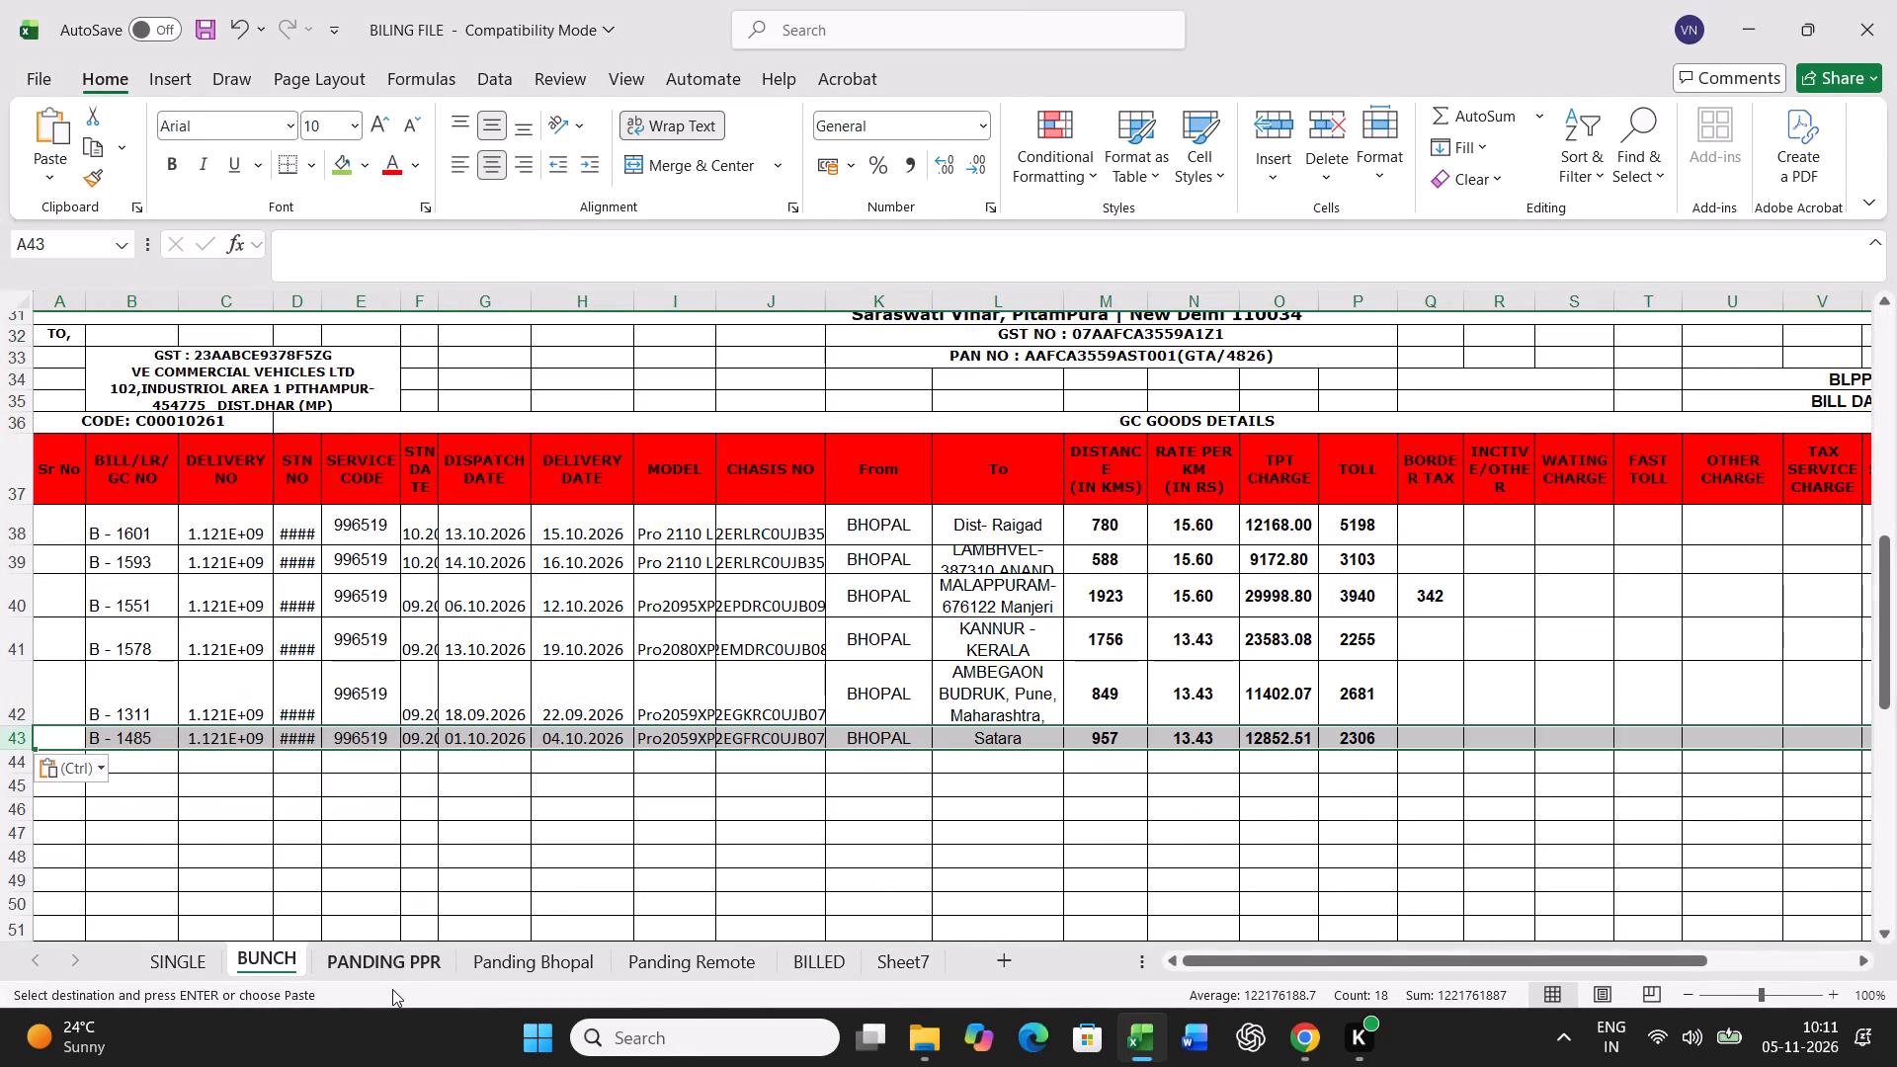
click(395, 967)
click(518, 971)
click(910, 713)
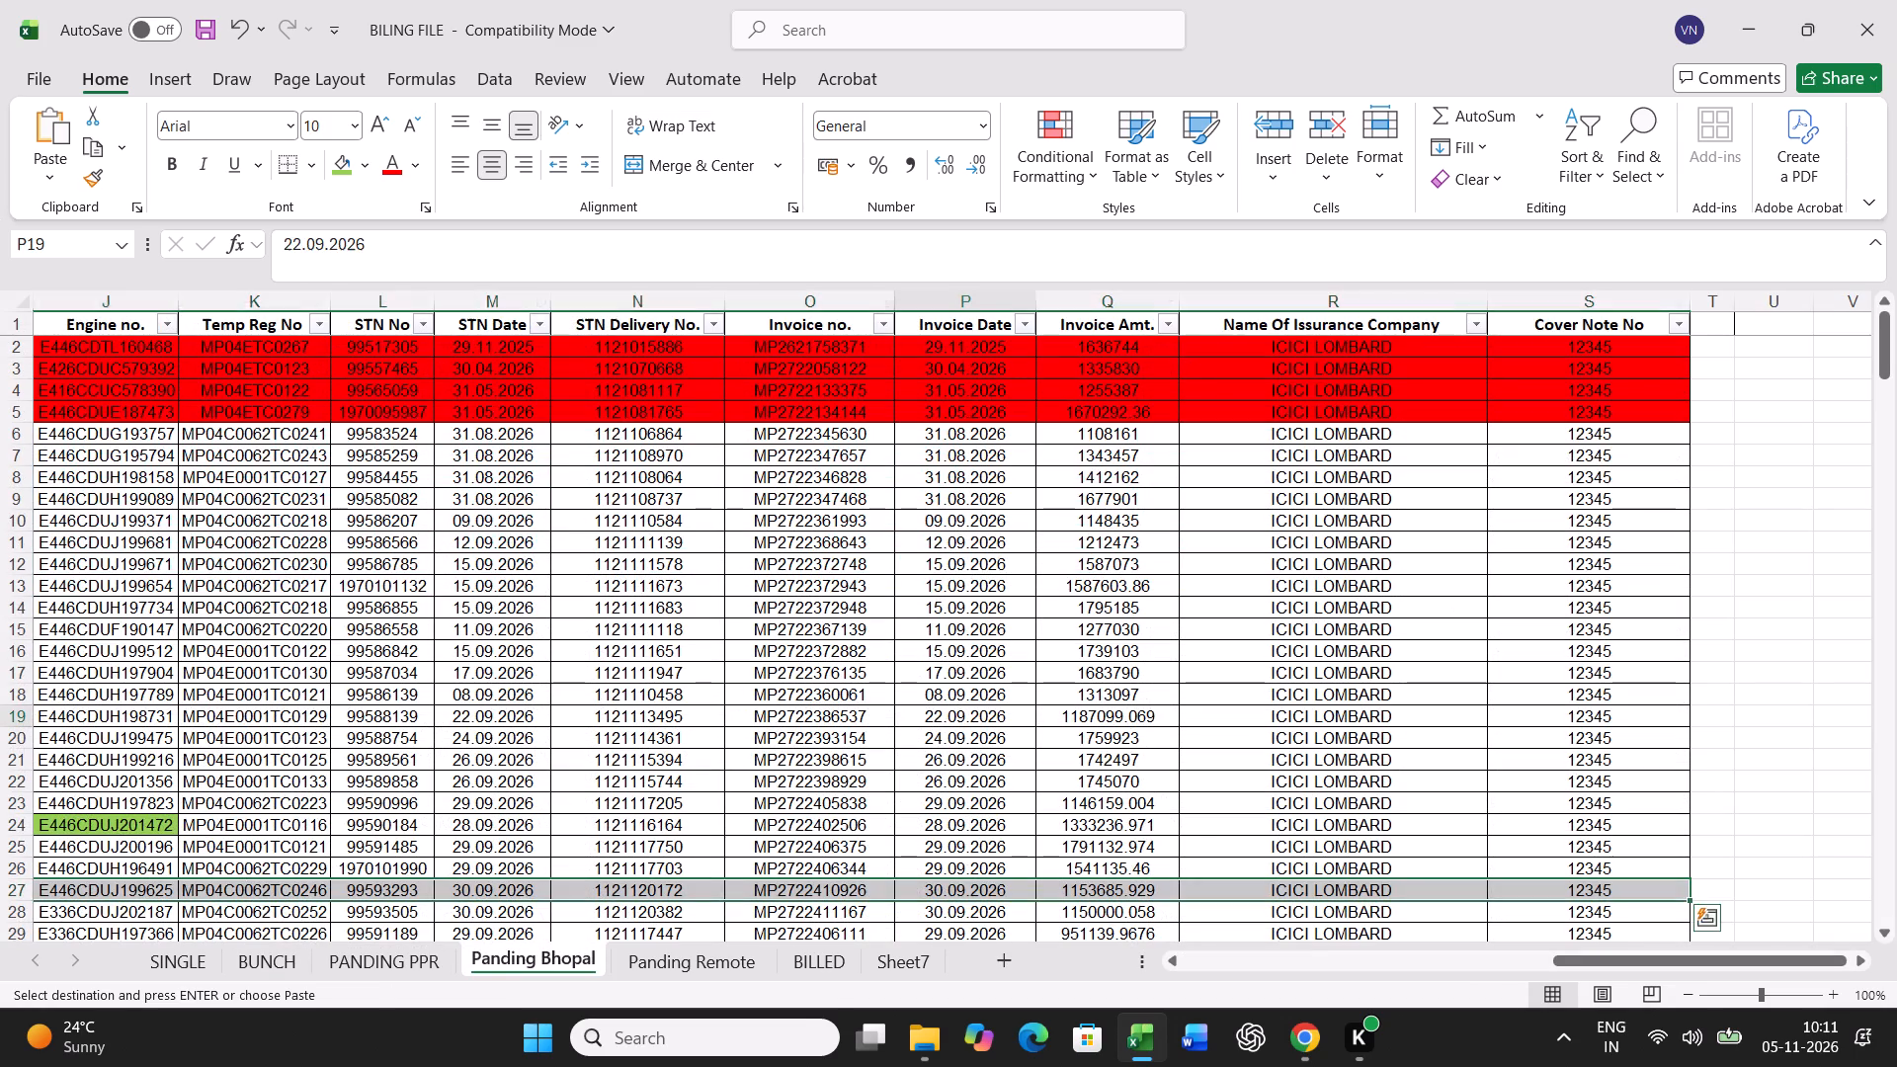
key(ctrl+f)
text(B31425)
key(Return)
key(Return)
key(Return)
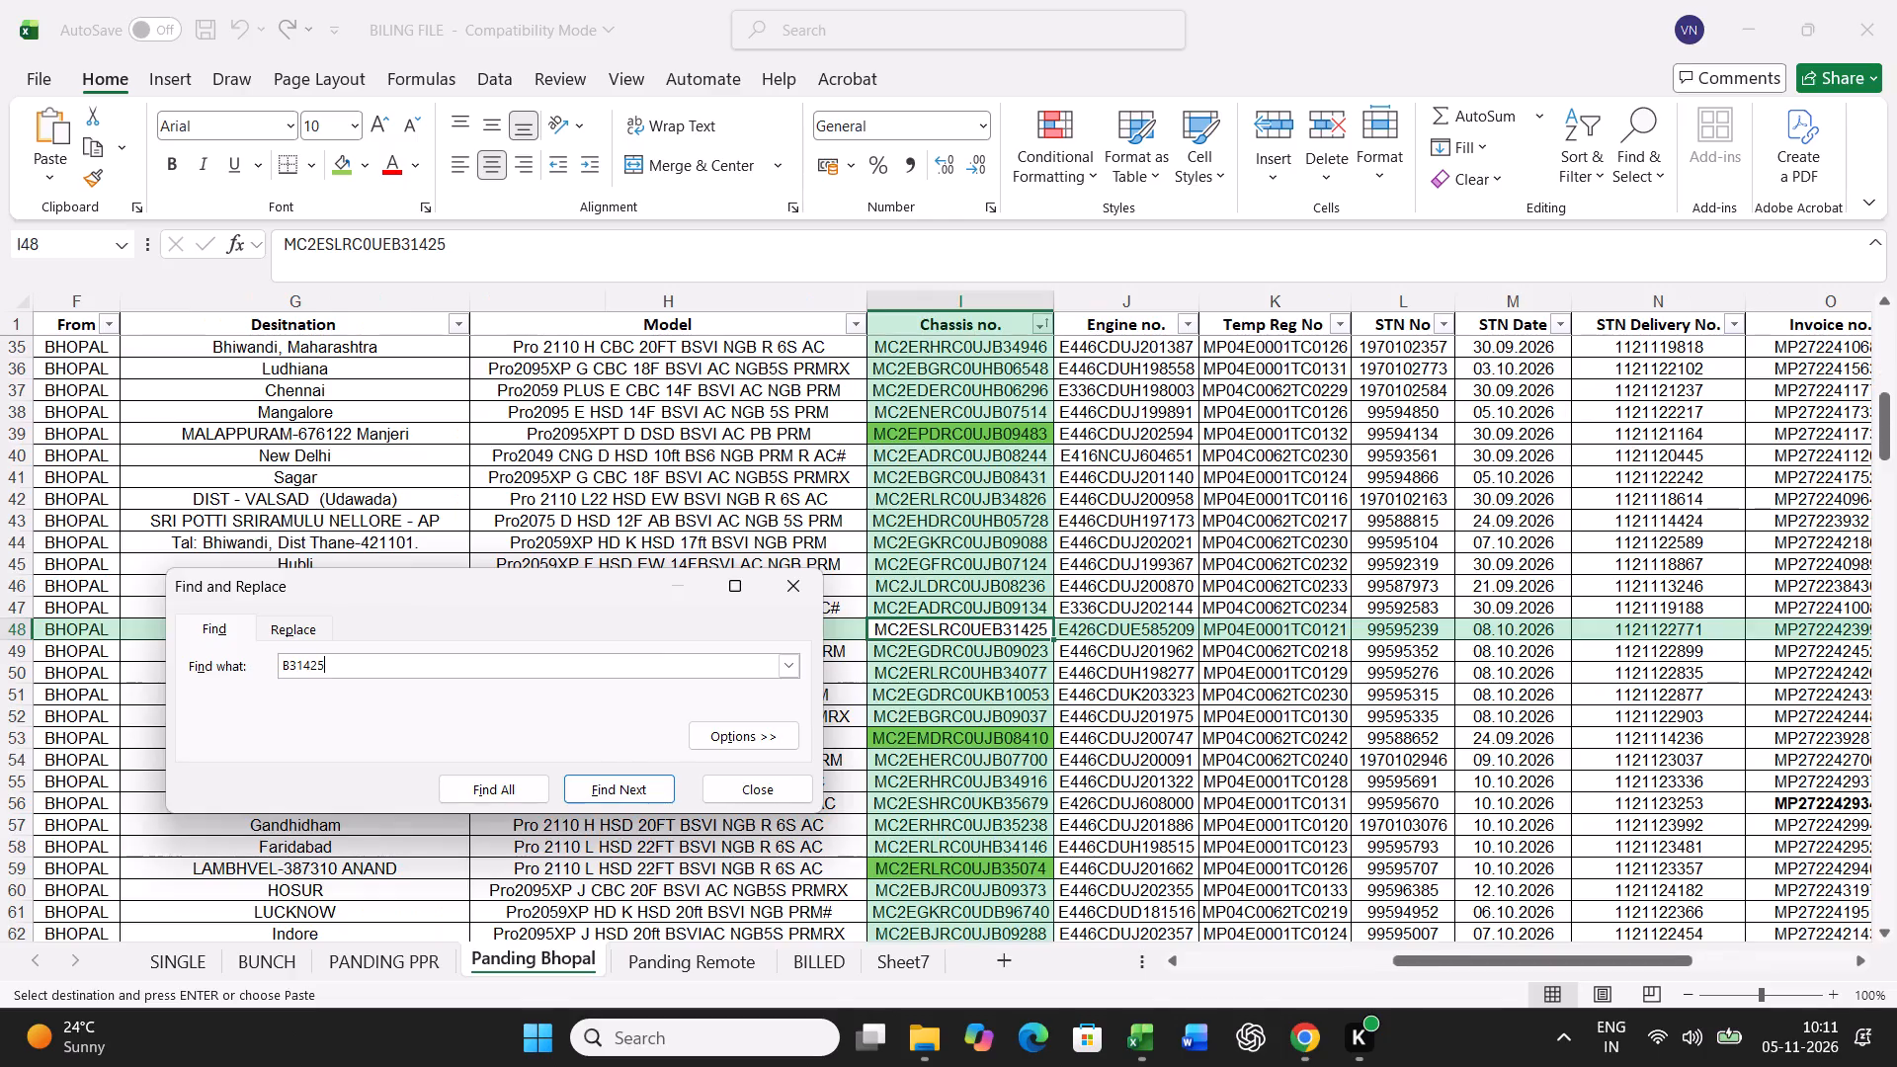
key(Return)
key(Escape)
click(345, 155)
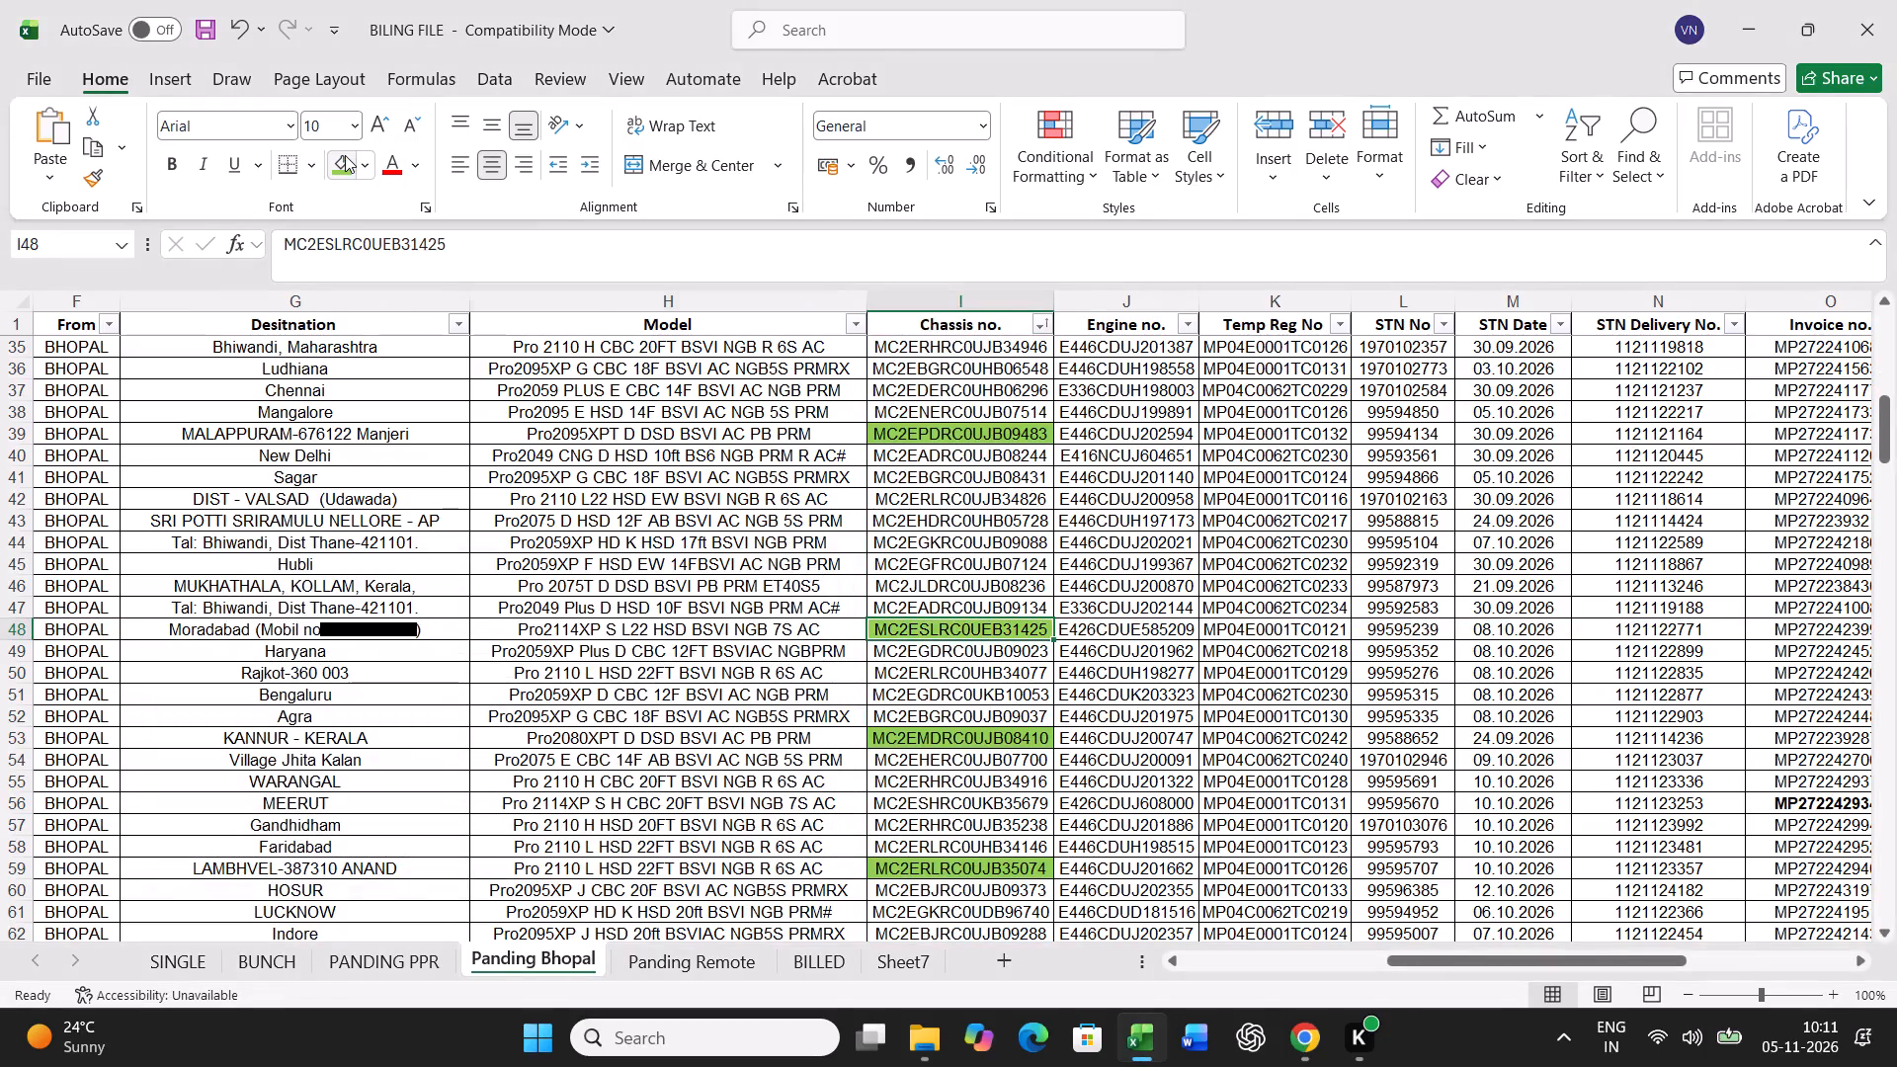
Copy the full B - 1569 vehicle row from Panding Bhopal into BUNCH starting at A21.
key(Left)
key(Left)
key(Left)
key(Left)
key(Left)
key(Left)
key(Left)
key(Left)
key(Left)
key(Left)
key(Left)
key(Left)
key(Left)
key(Left)
key(Left)
key(Left)
key(Left)
key(Left)
key(ctrl+shift+Right)
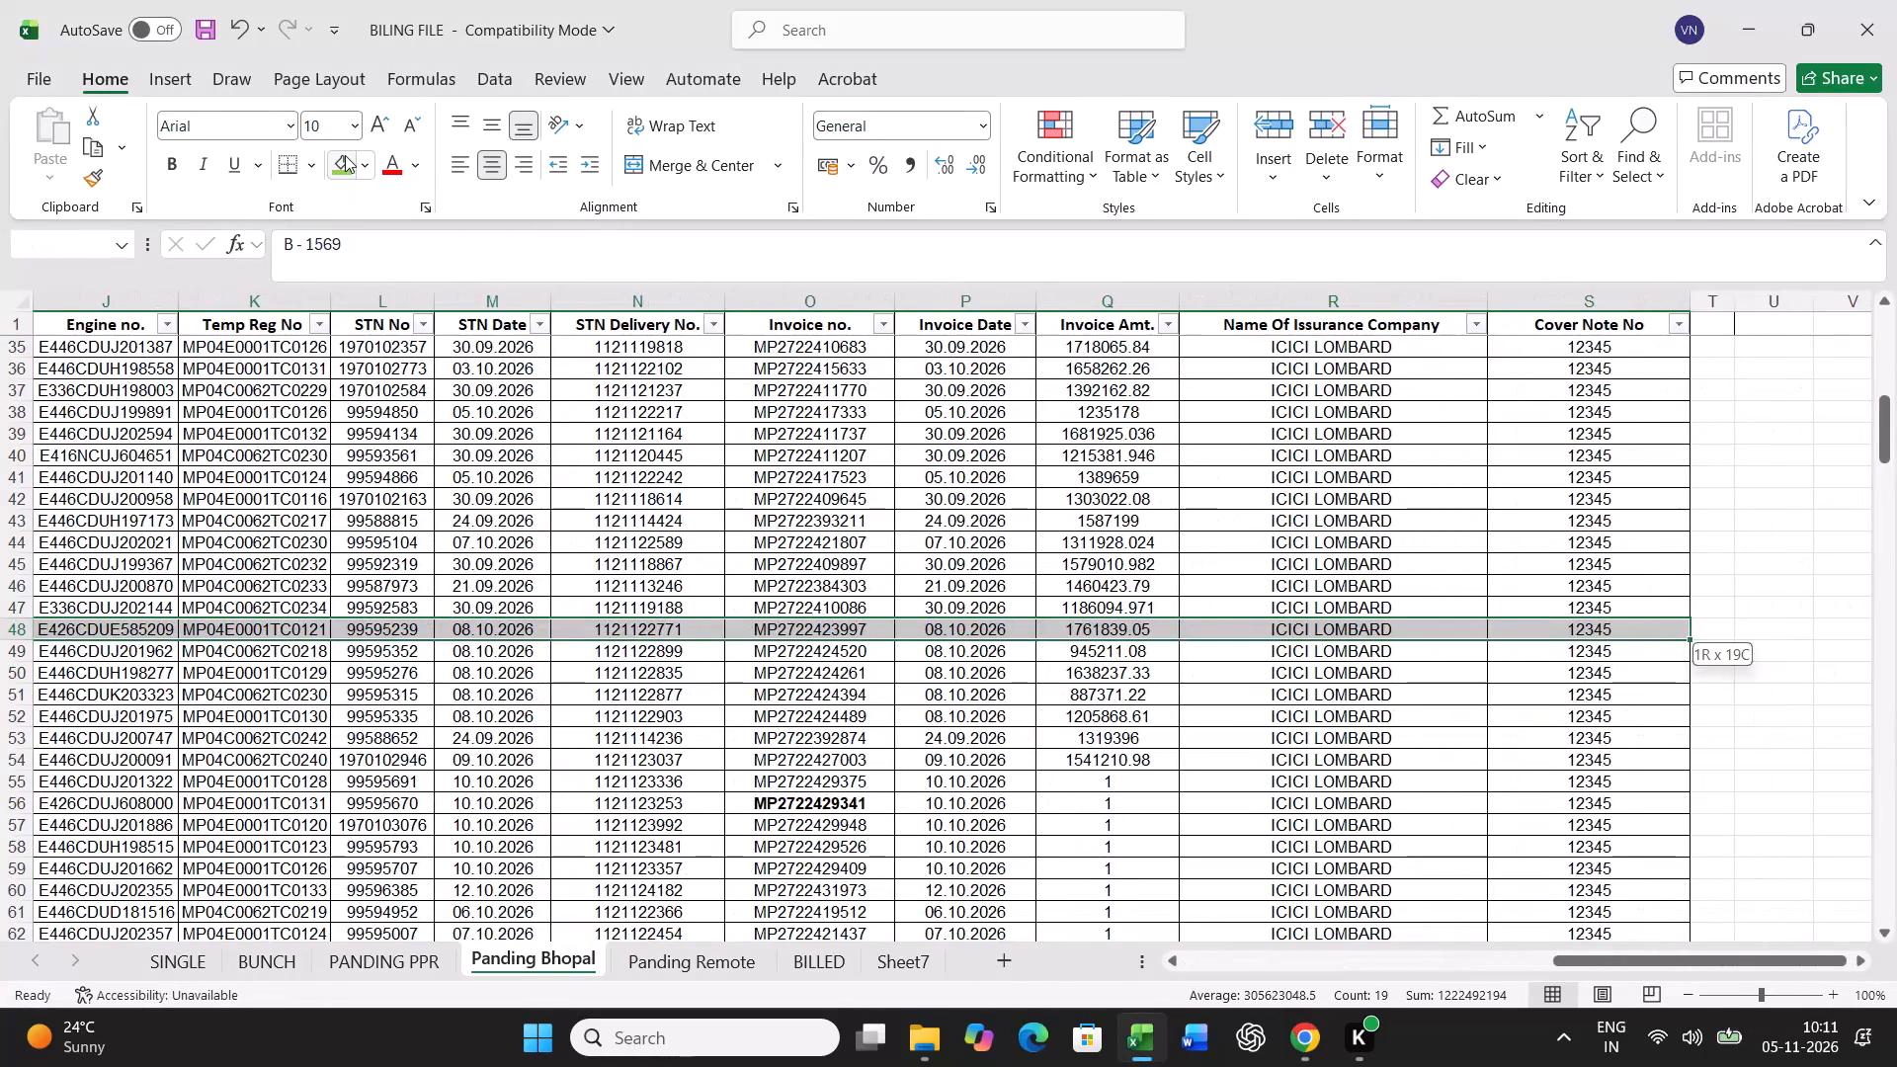
key(ctrl+c)
click(303, 945)
scroll(312, 838, up, 12)
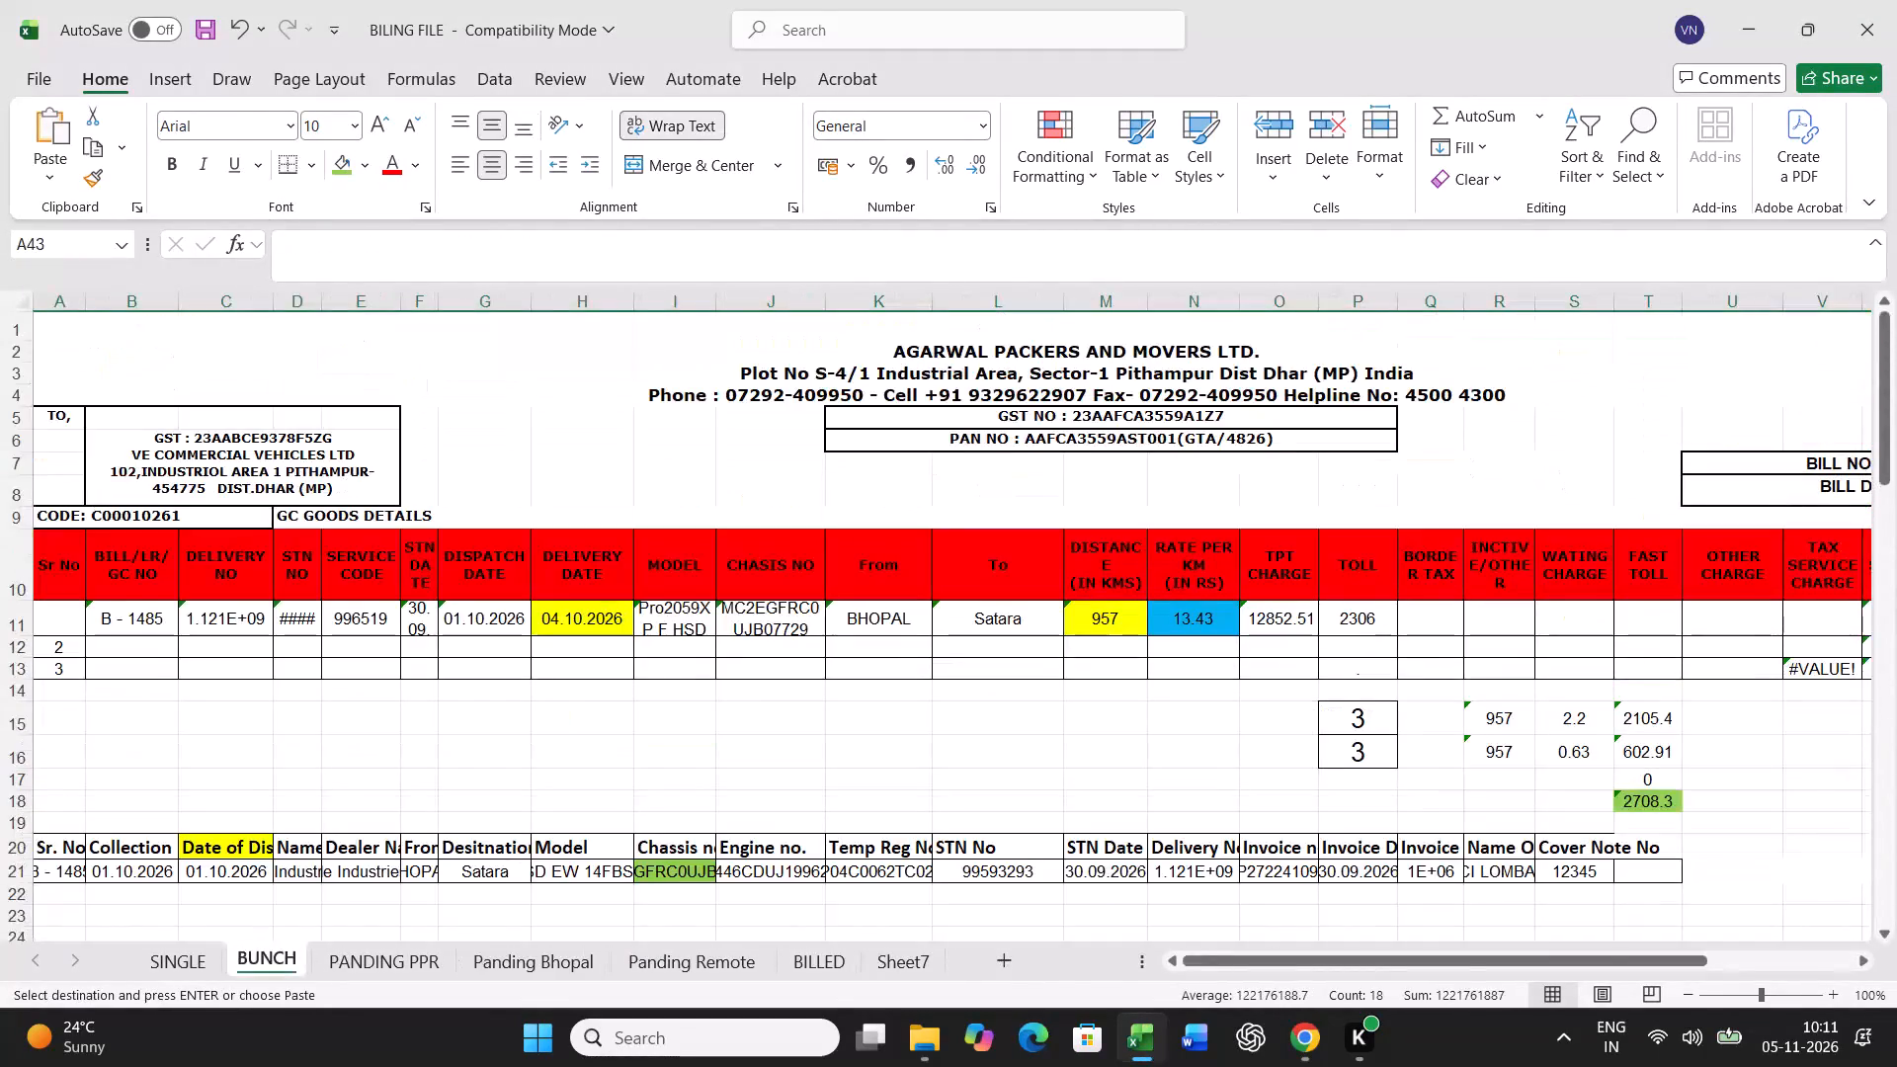
click(57, 879)
key(ctrl+v)
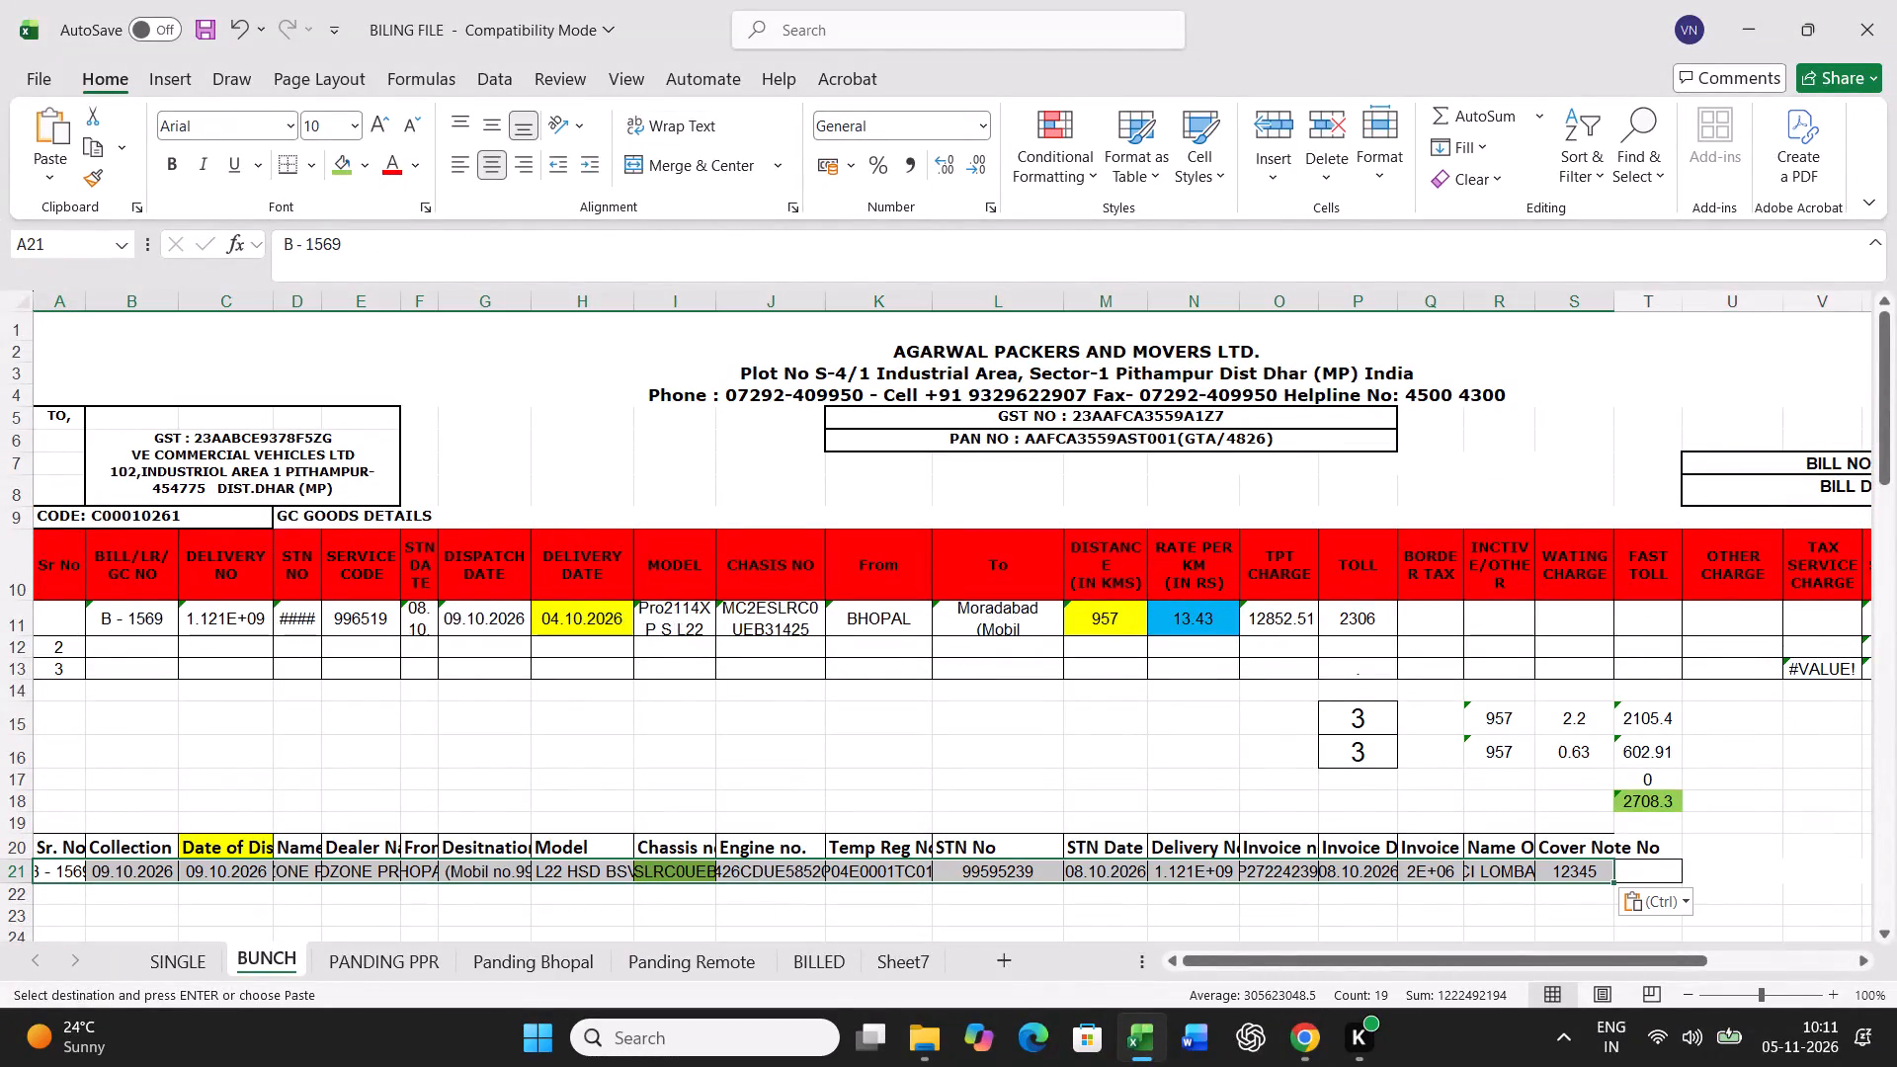
Set the row 11 delivery date to 13.10.2026.
click(627, 622)
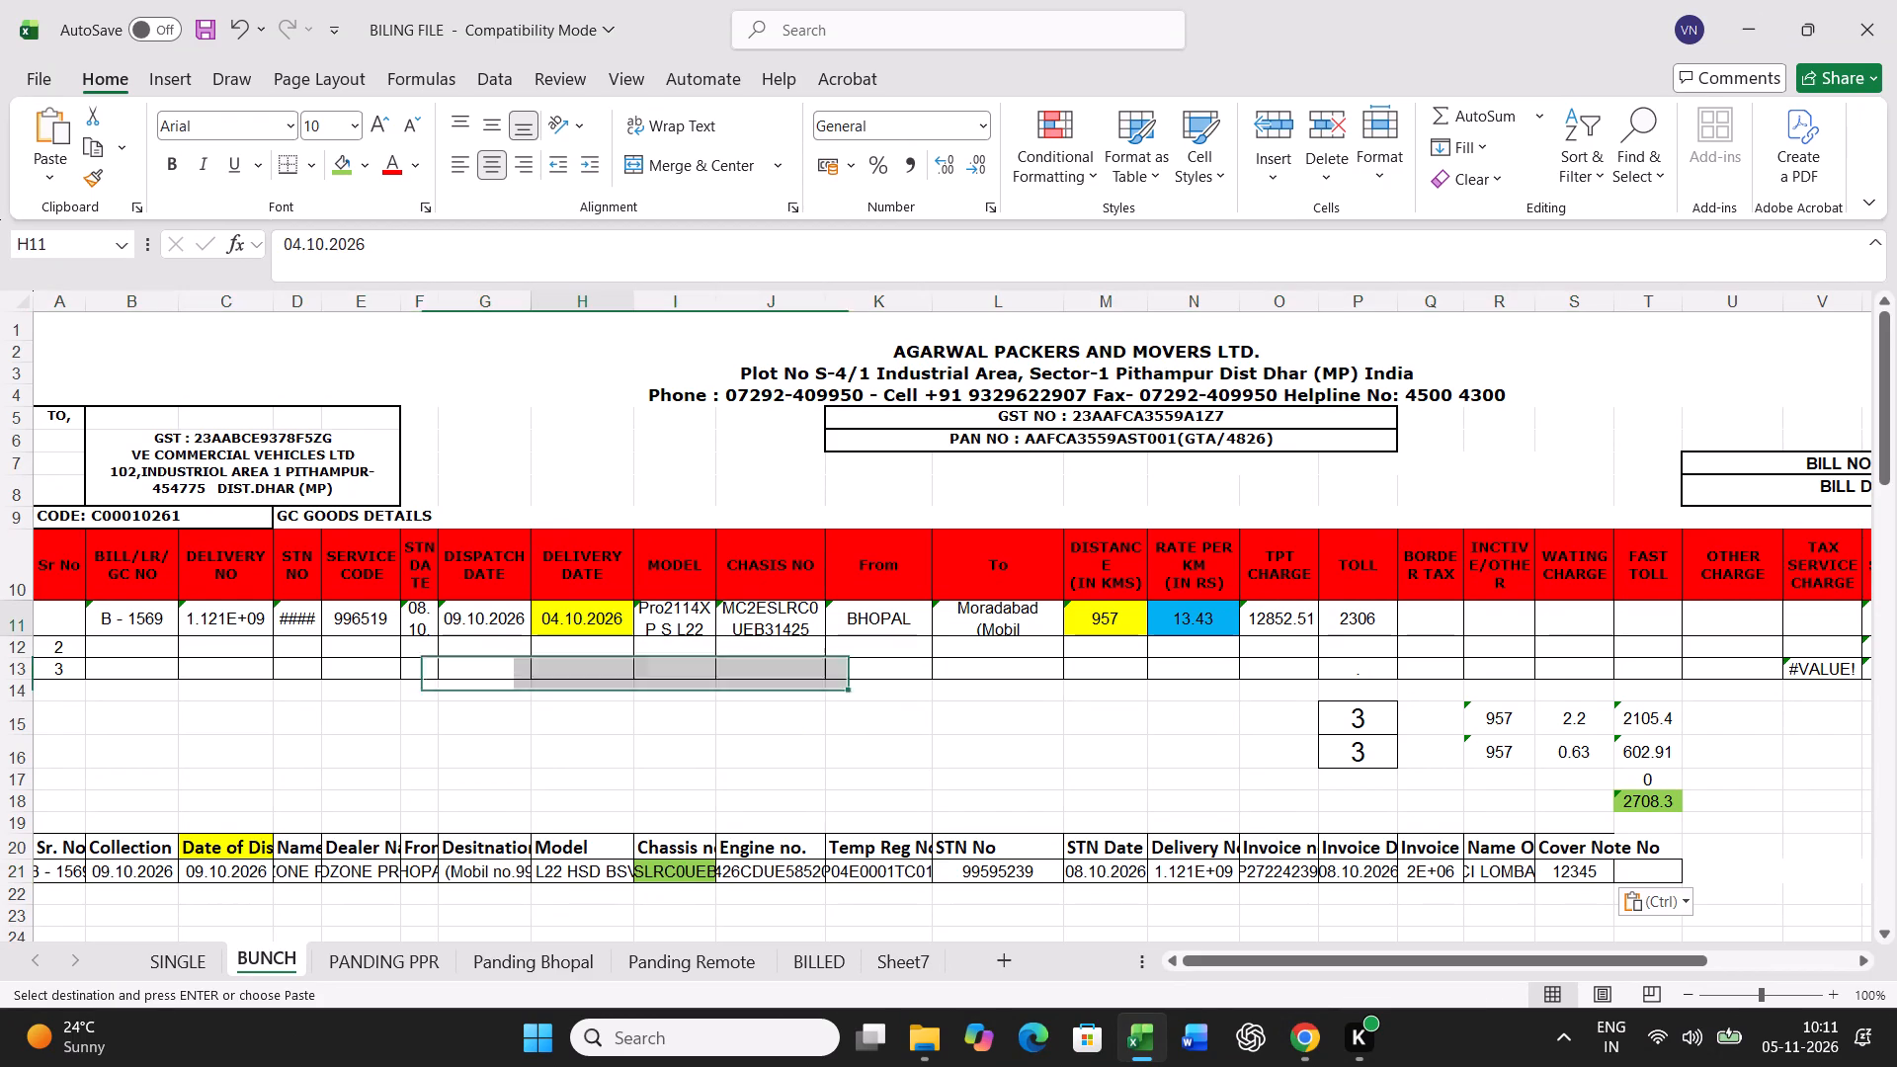
text(13.10.2026)
Set the row 11 distance to =852 and the rate per km to 17.89.
key(Right)
key(Right)
key(Right)
key(Right)
key(Right)
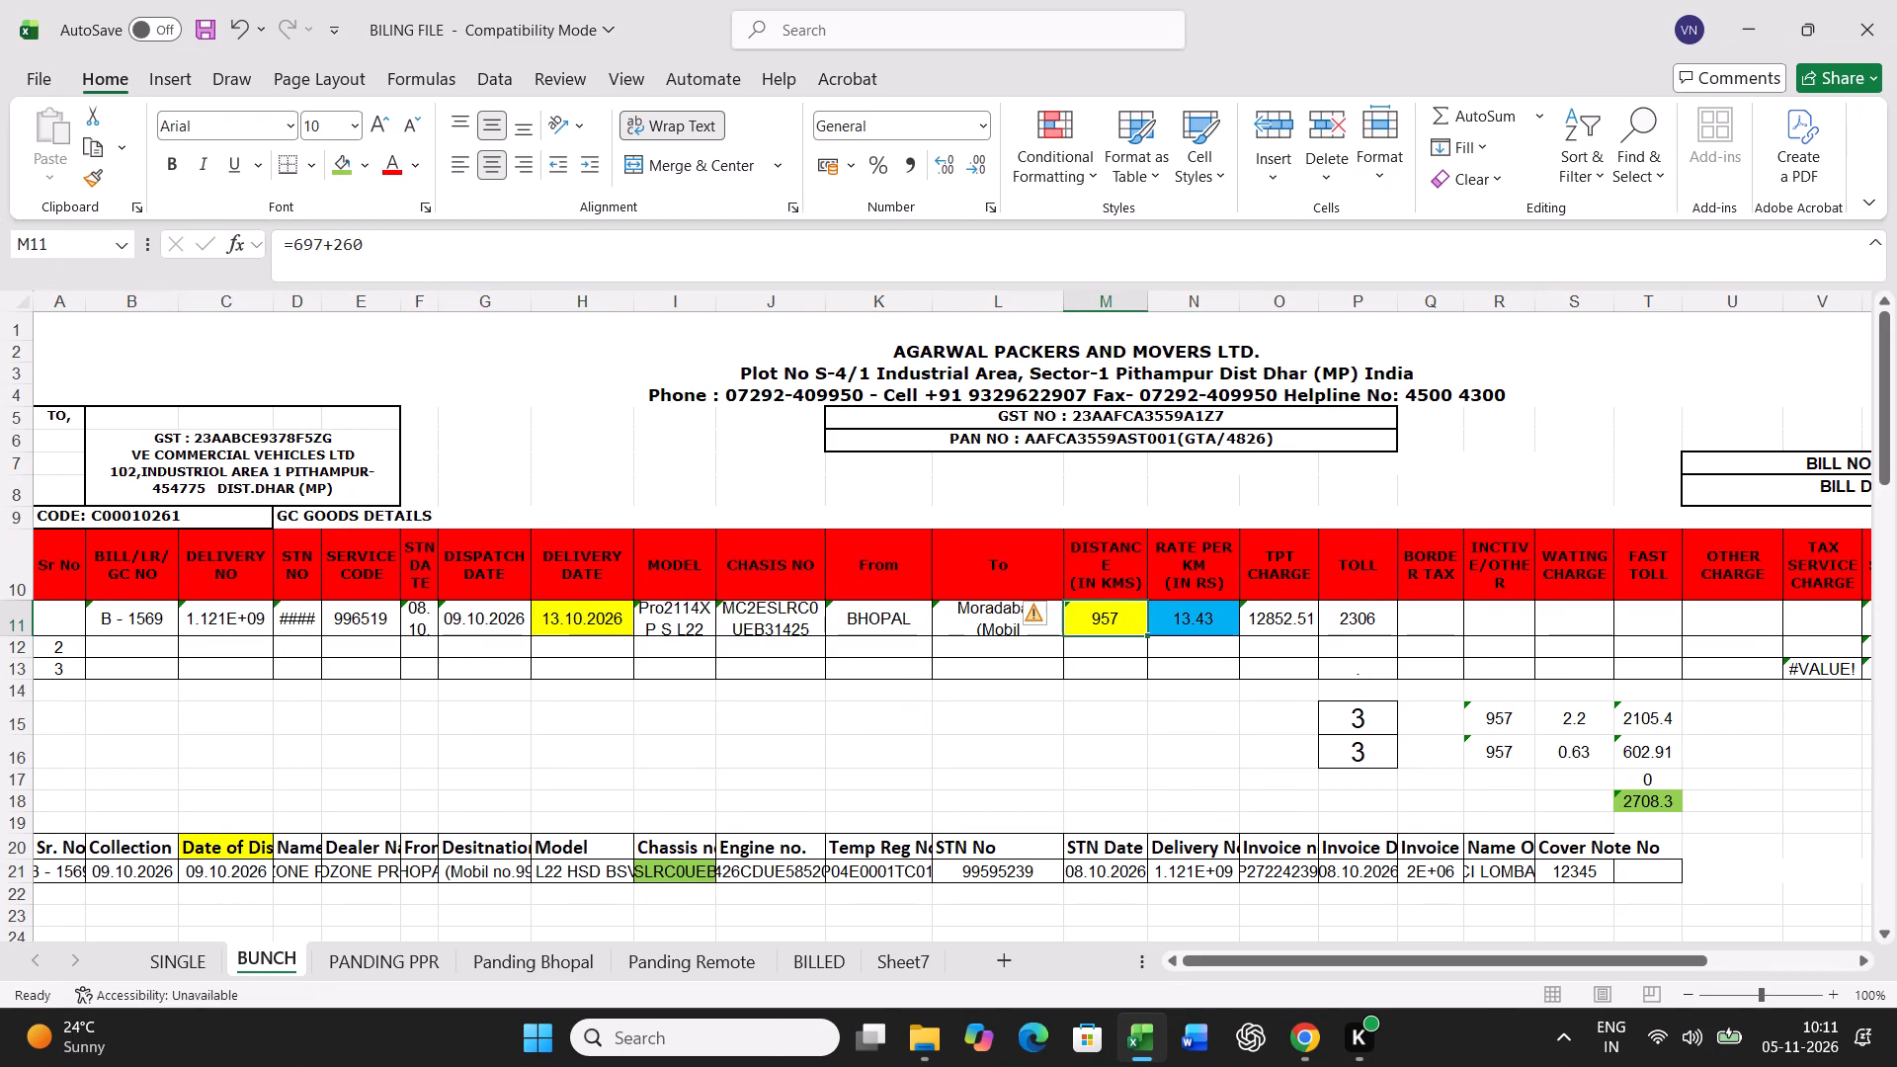
key(equal)
text(852+)
key(BackSpace)
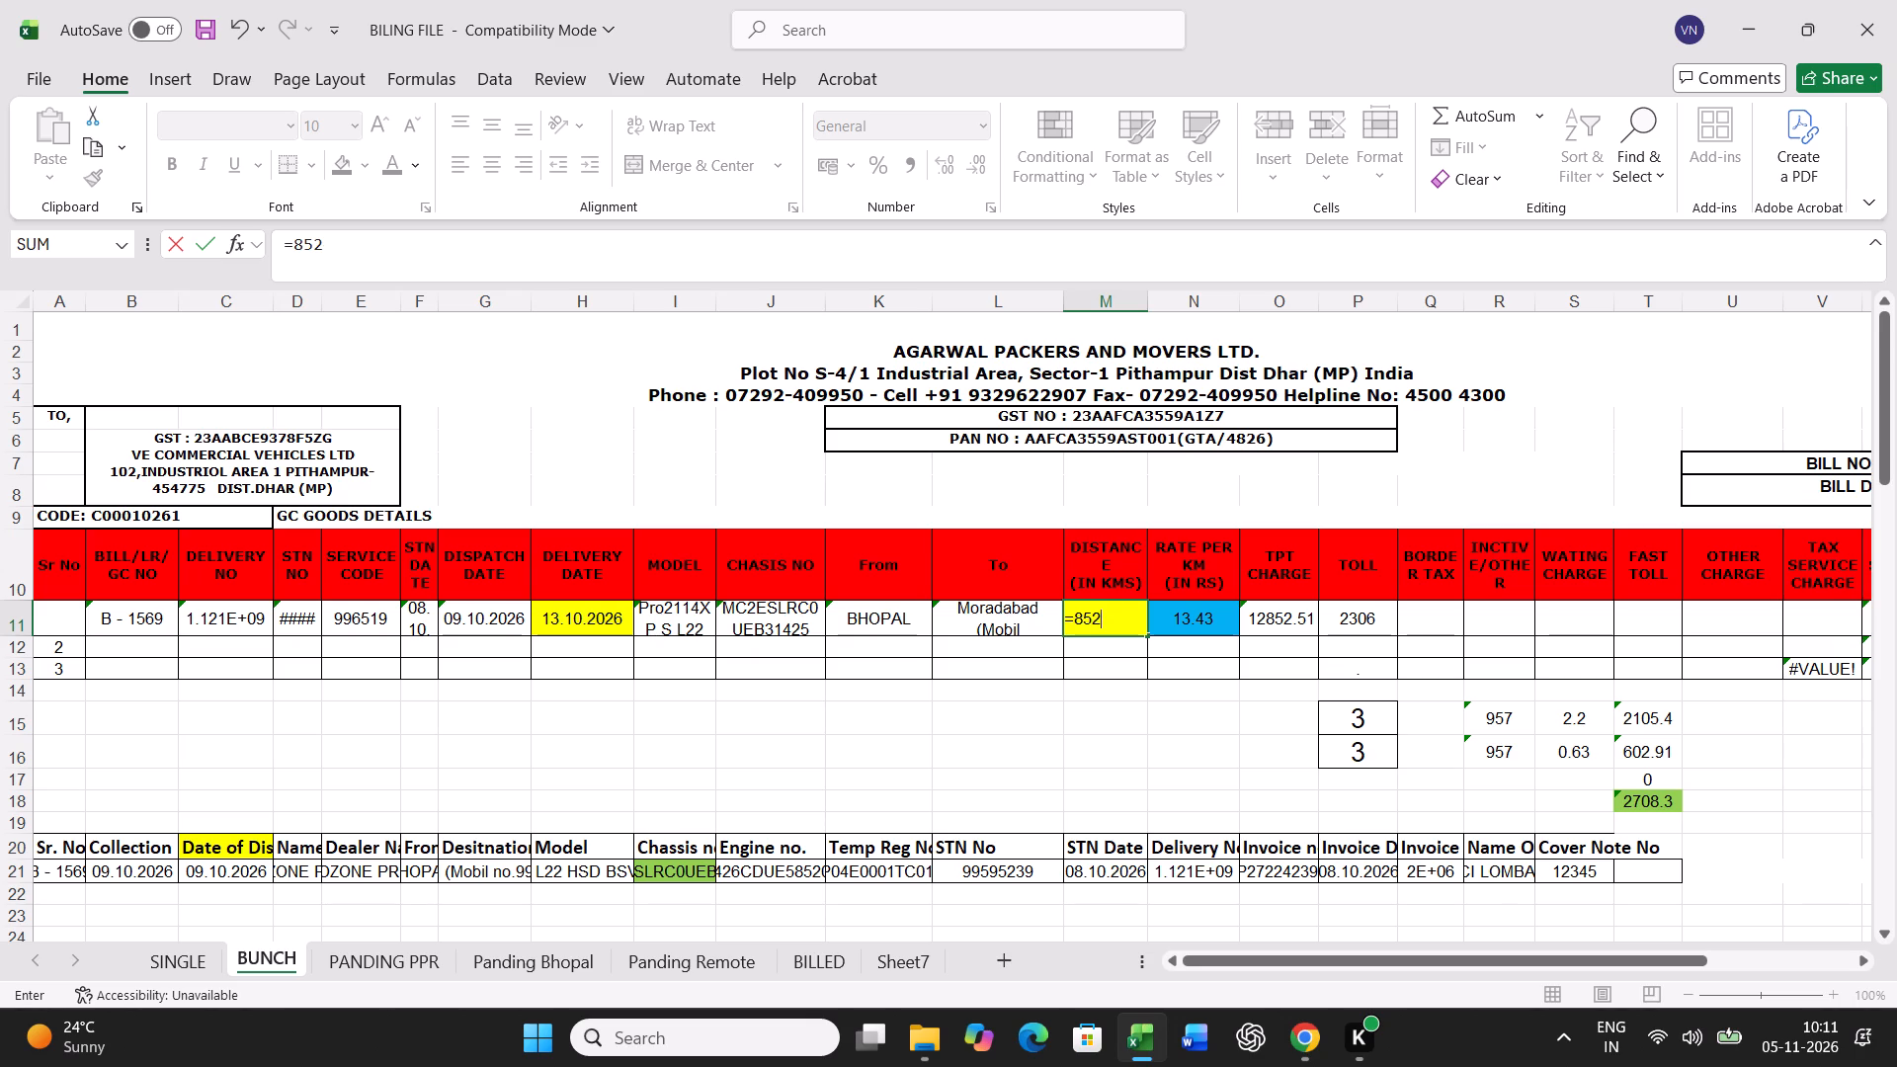
key(Return)
key(Up)
key(Right)
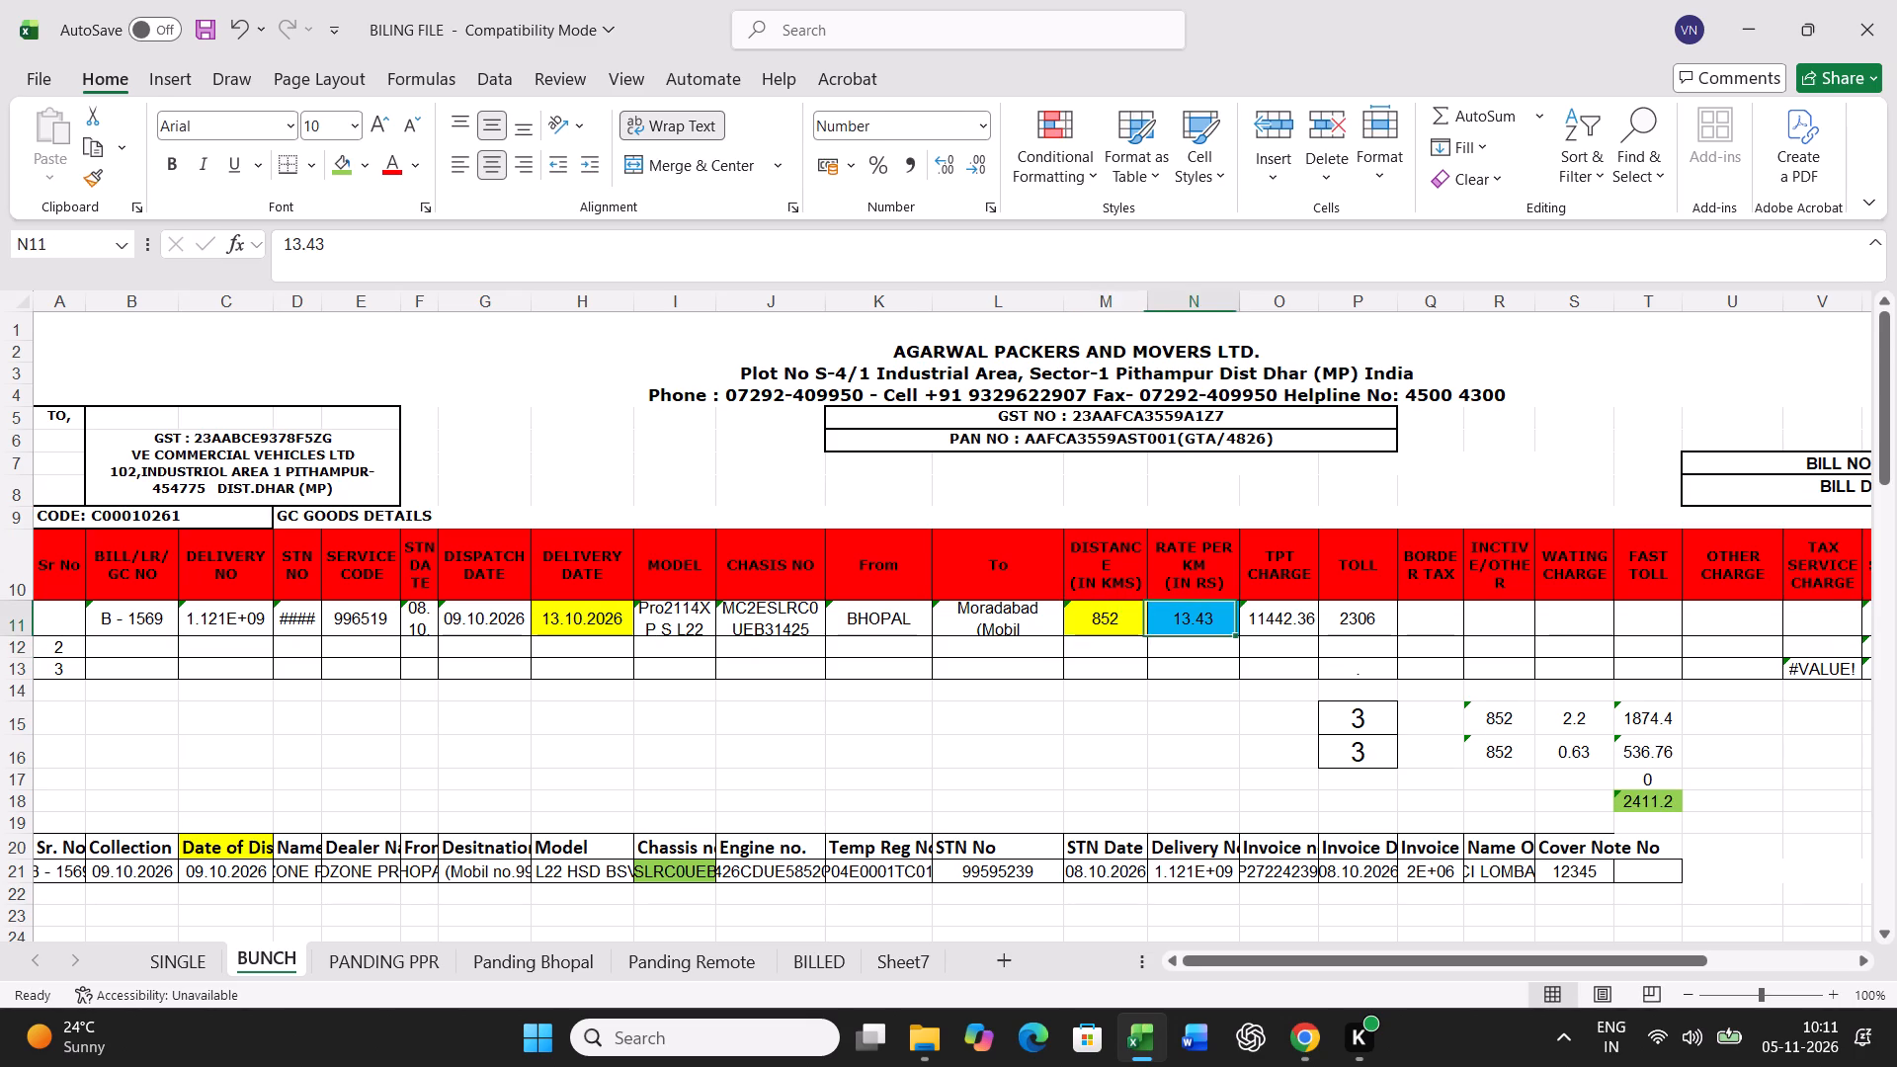
text(17.89)
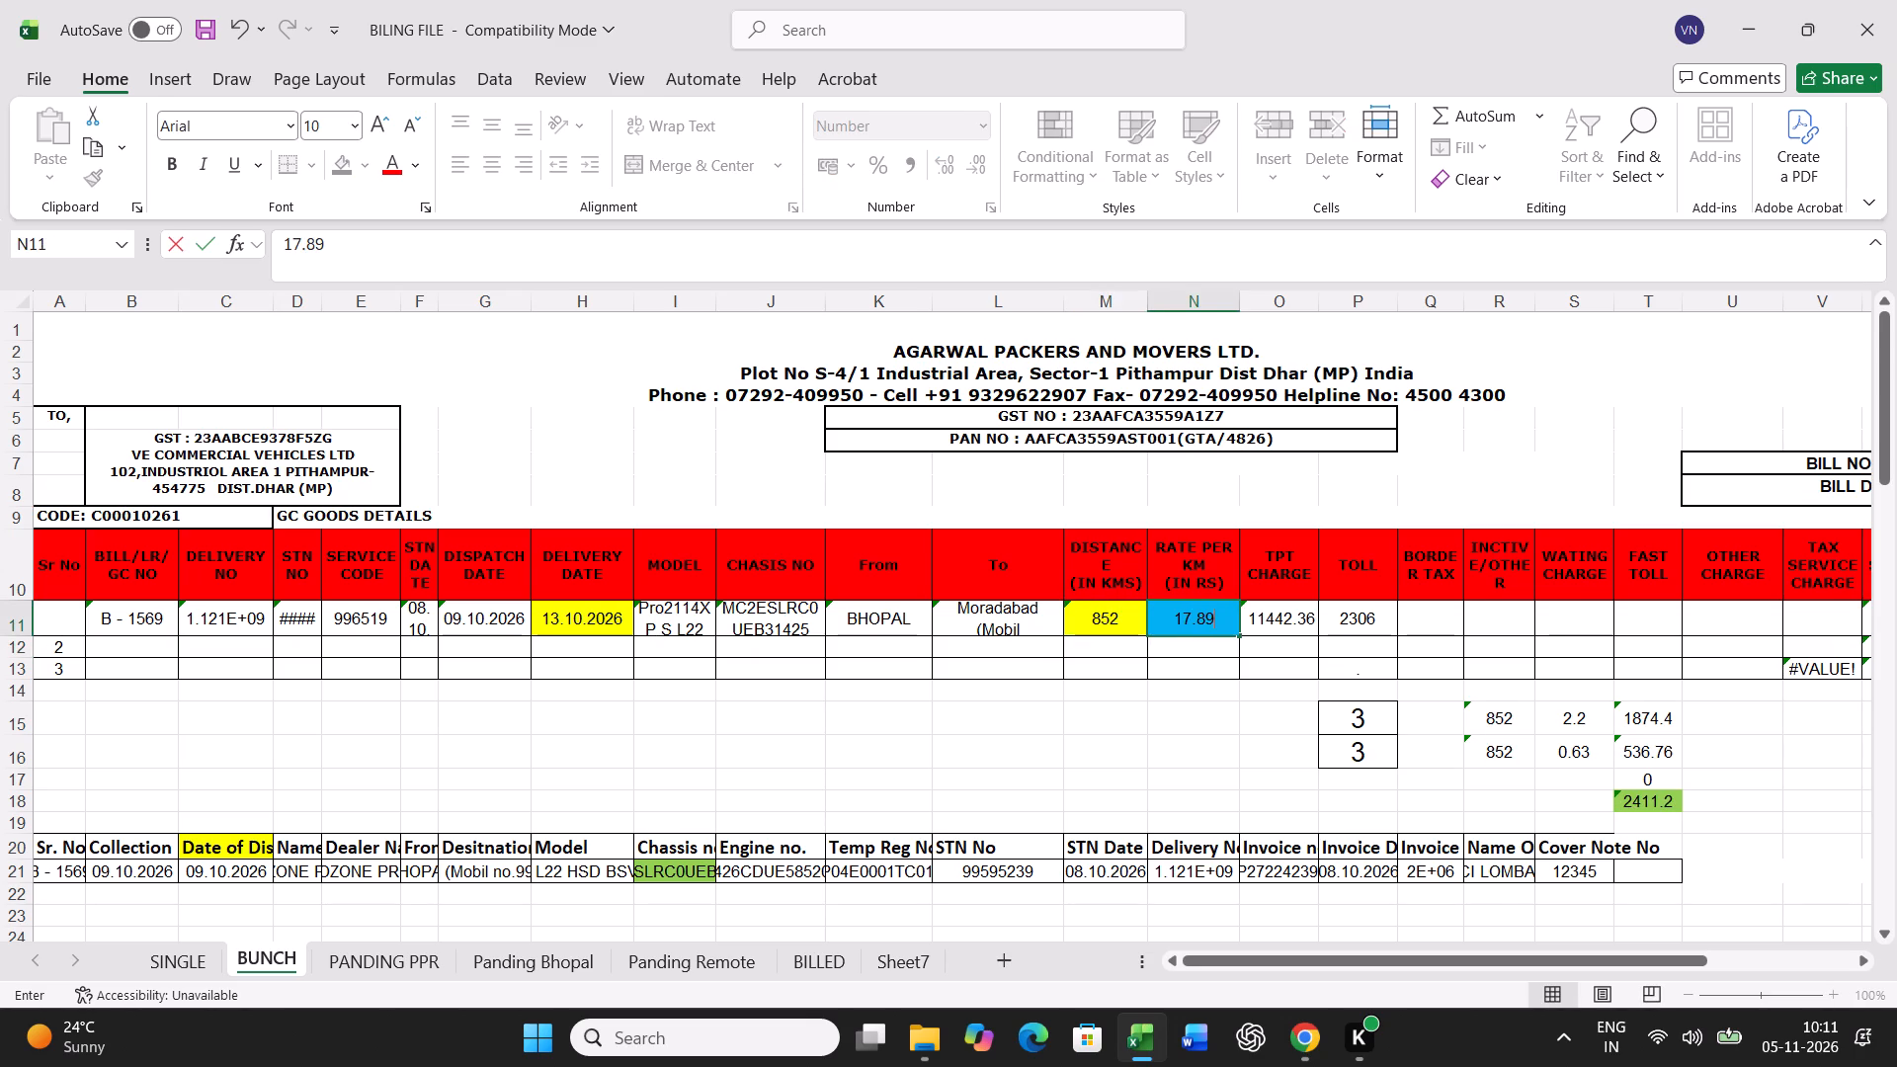
Set the row 11 toll to 3765 and the border tax to 1594.
key(Right)
key(Right)
text(3765)
key(Right)
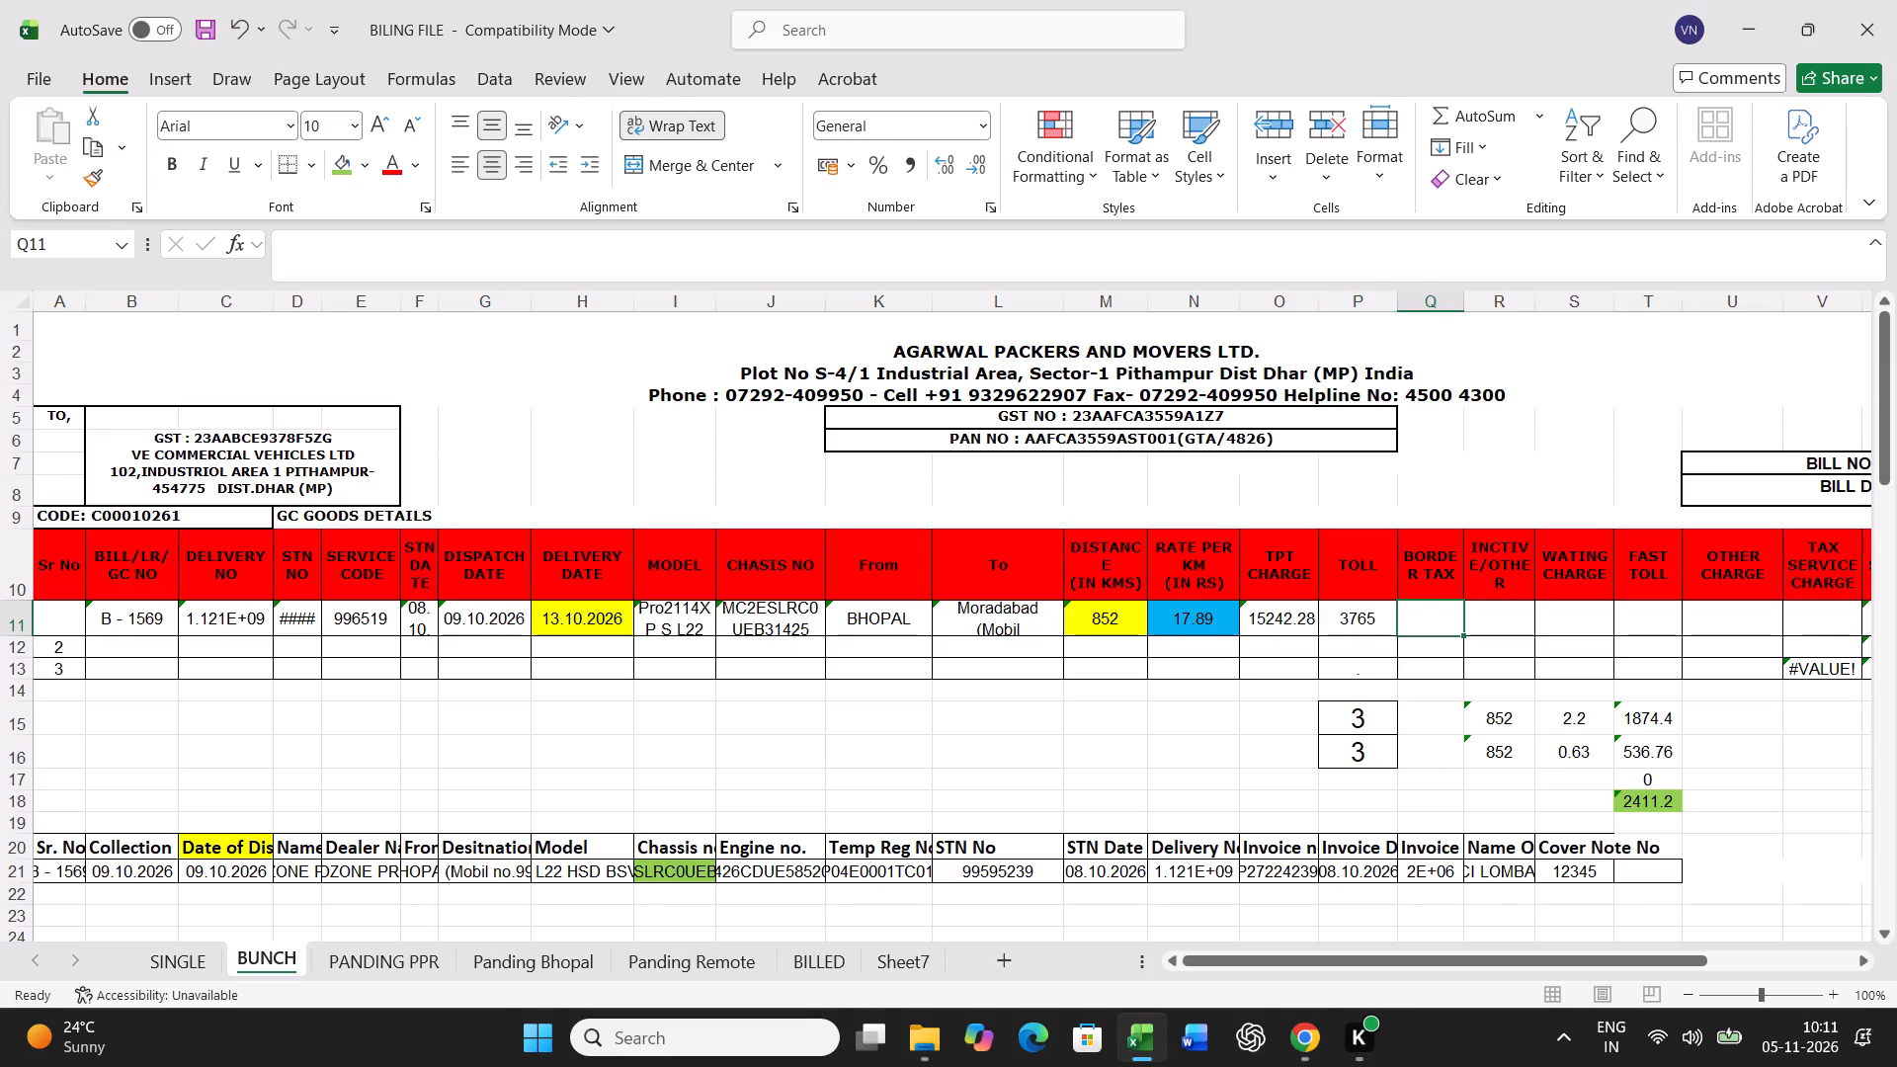
text(1594)
key(Return)
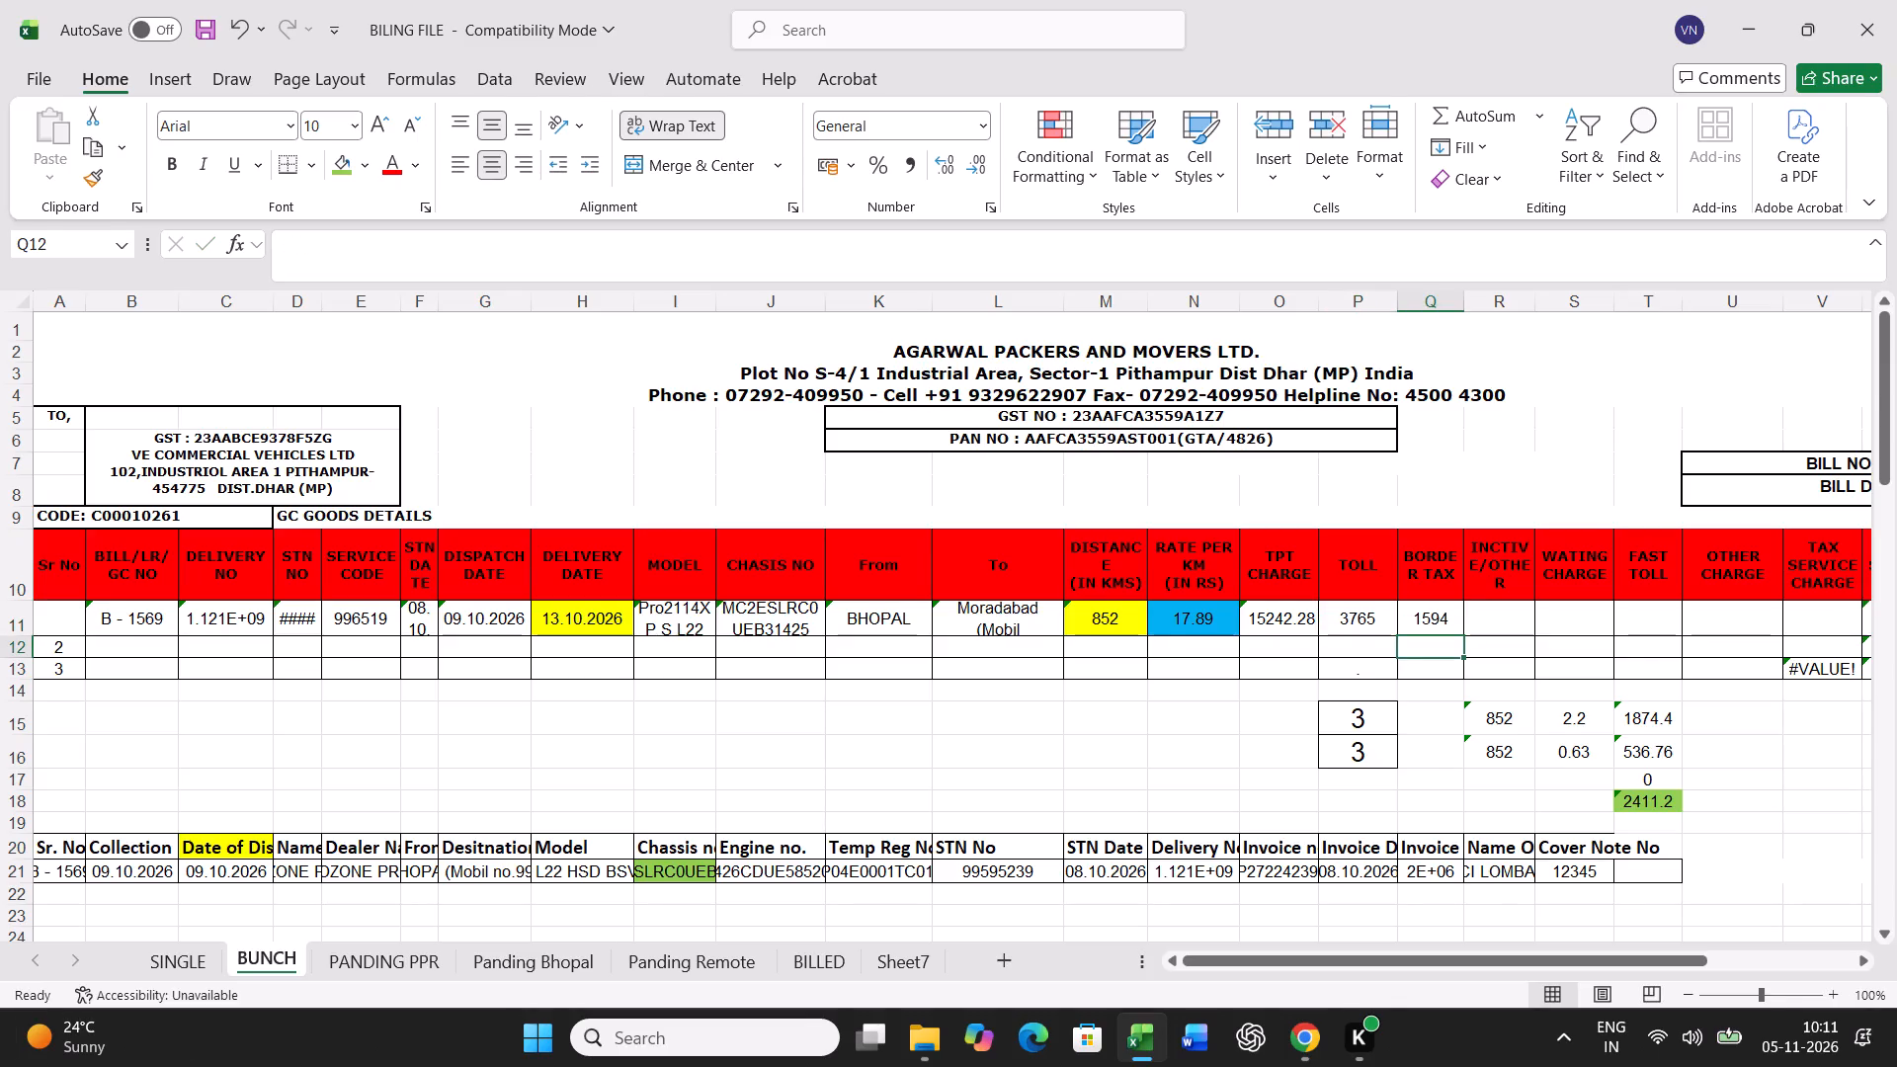
Set the actual transit time in P16 to 4.
click(1357, 754)
key(4)
key(Return)
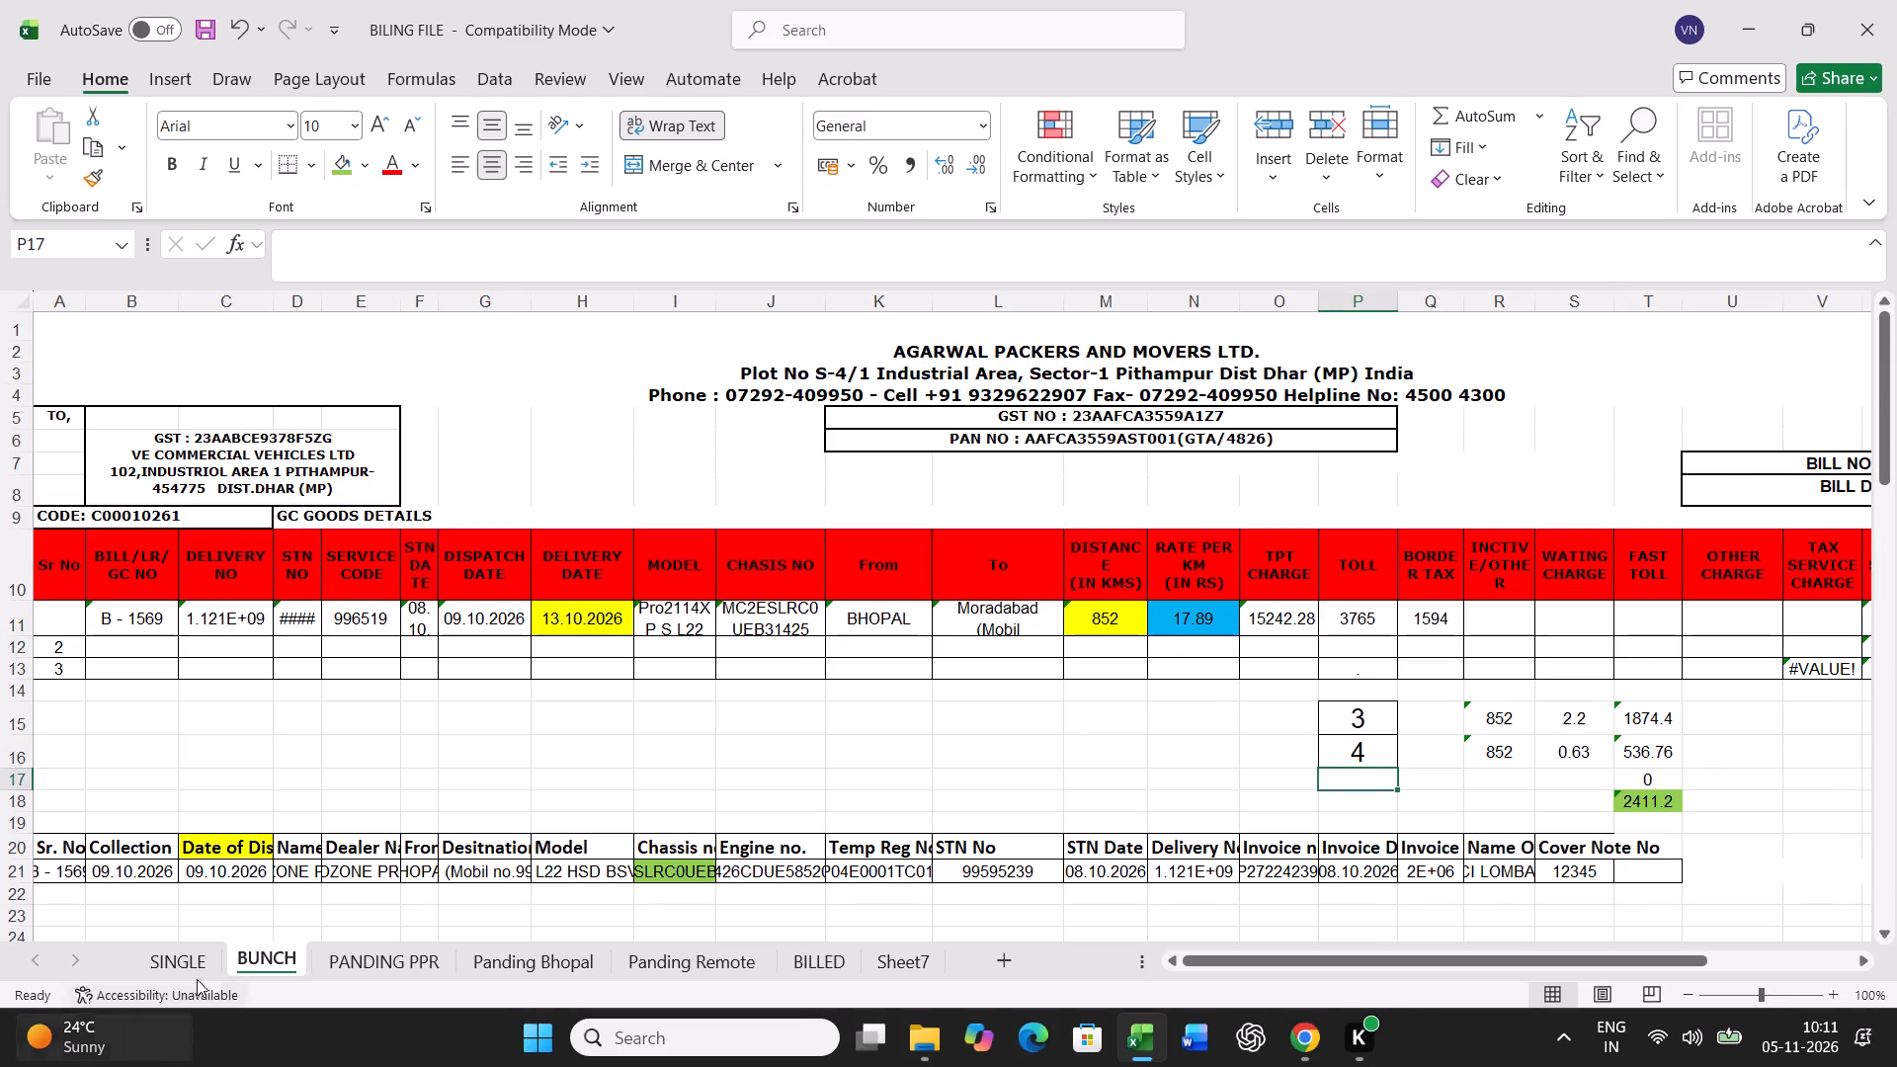
Print one copy of the B - 1569 freight bill from the SINGLE sheet.
click(213, 967)
key(ctrl+p)
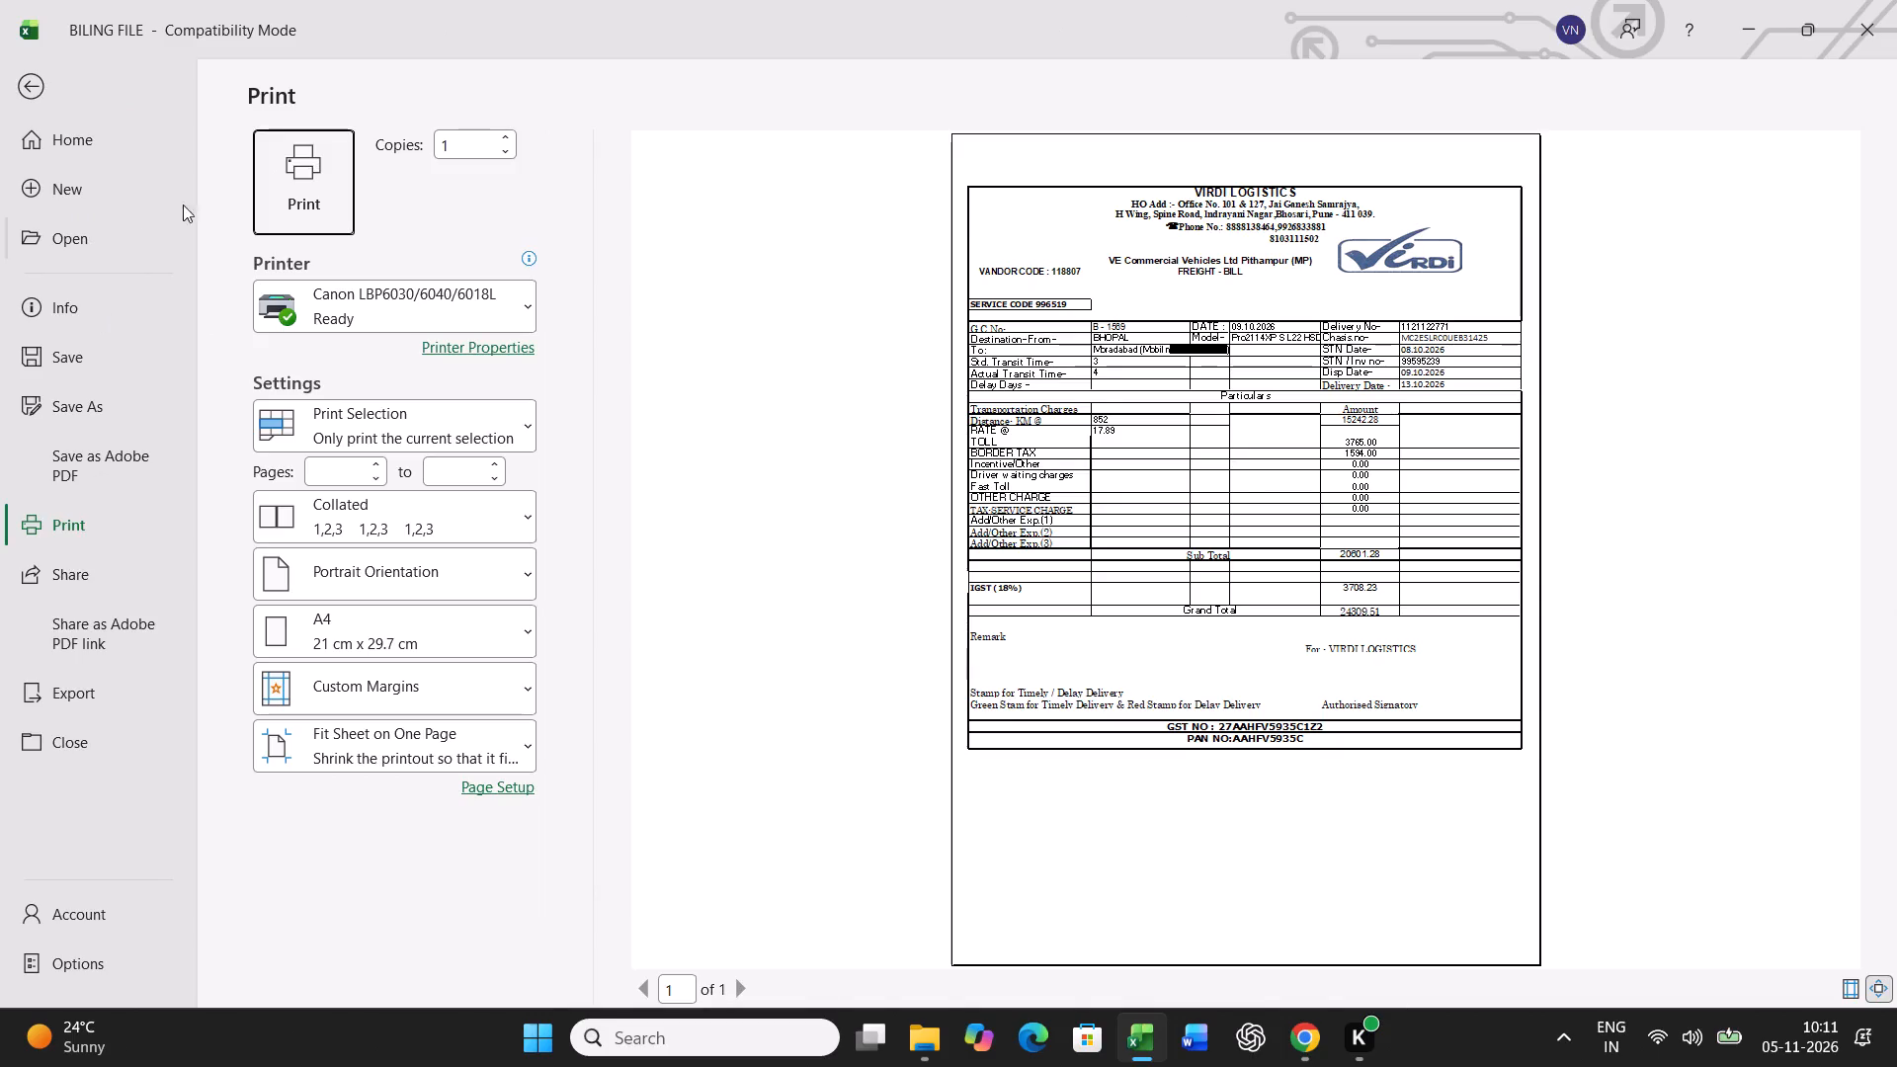
click(313, 151)
Copy row 11 of the BUNCH sheet into empty row 44 as values only, and save the workbook.
click(284, 952)
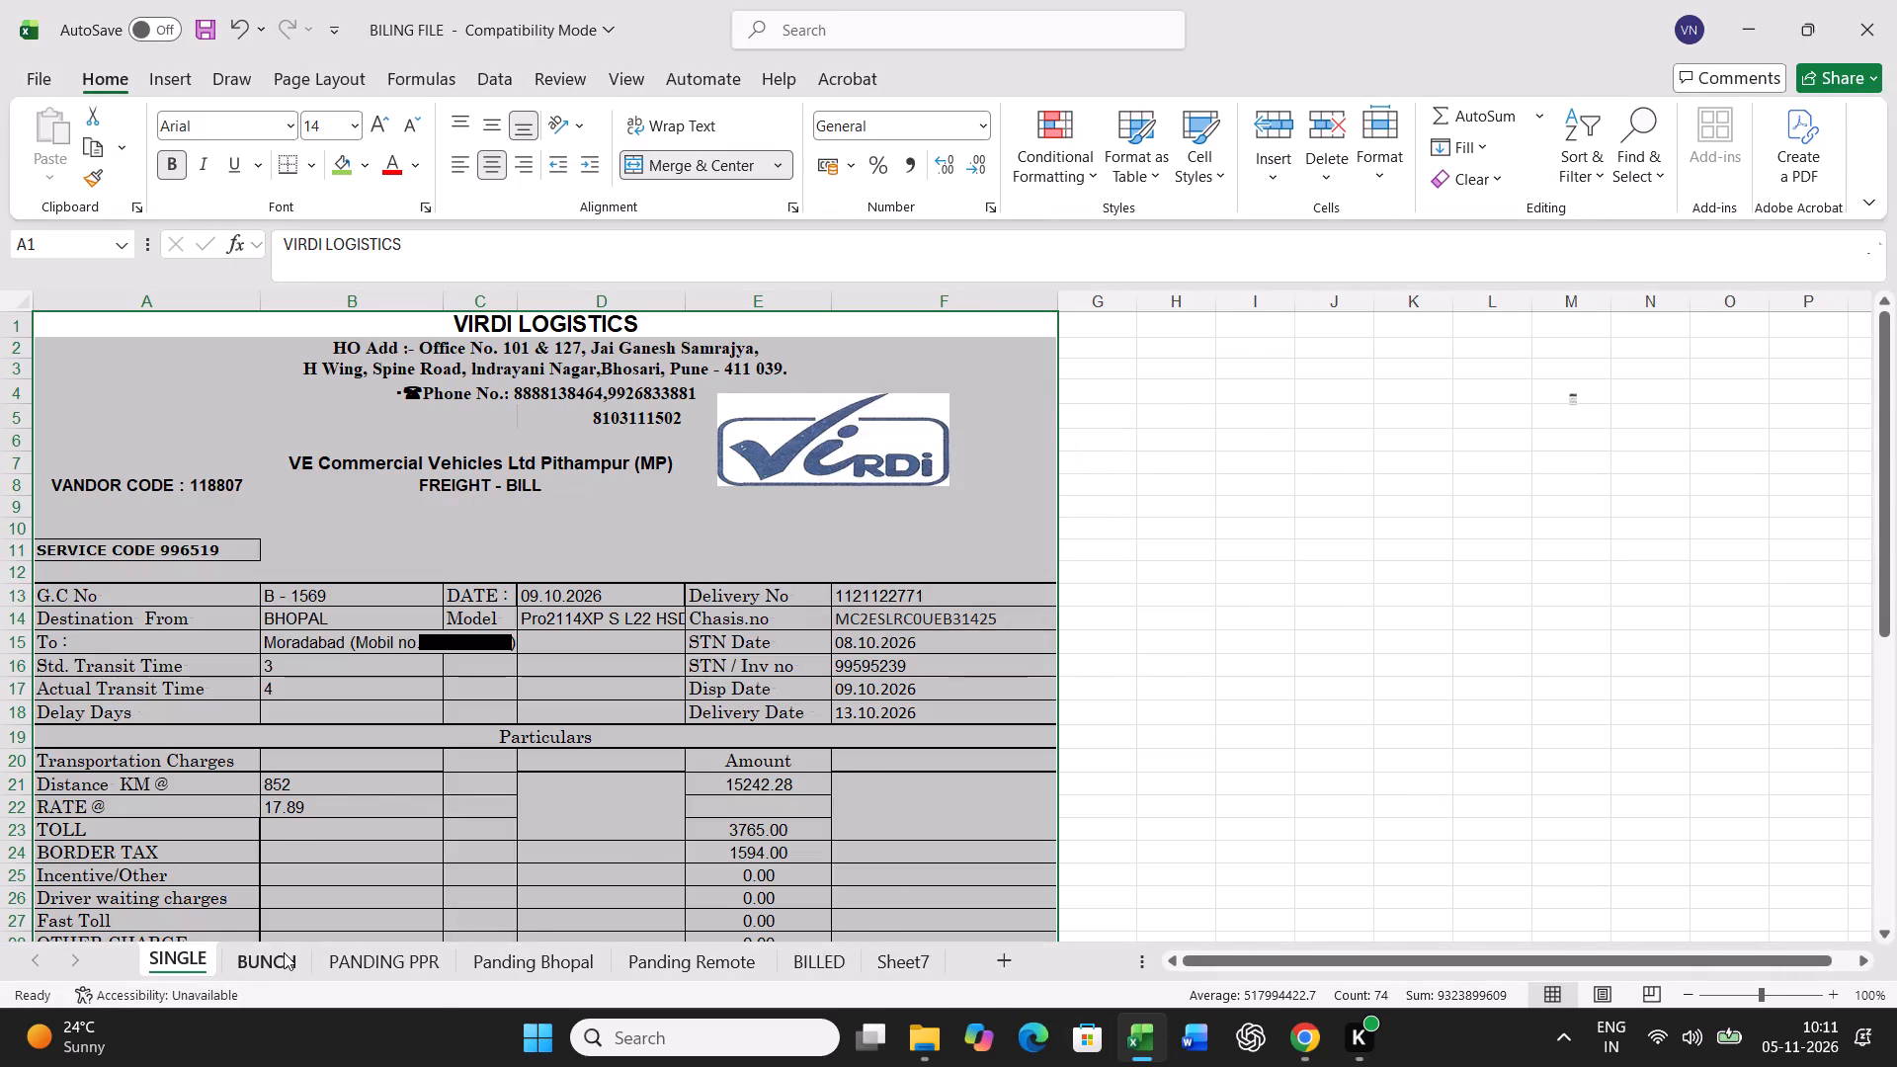
click(17, 617)
key(ctrl+c)
scroll(840, 751, down, 9)
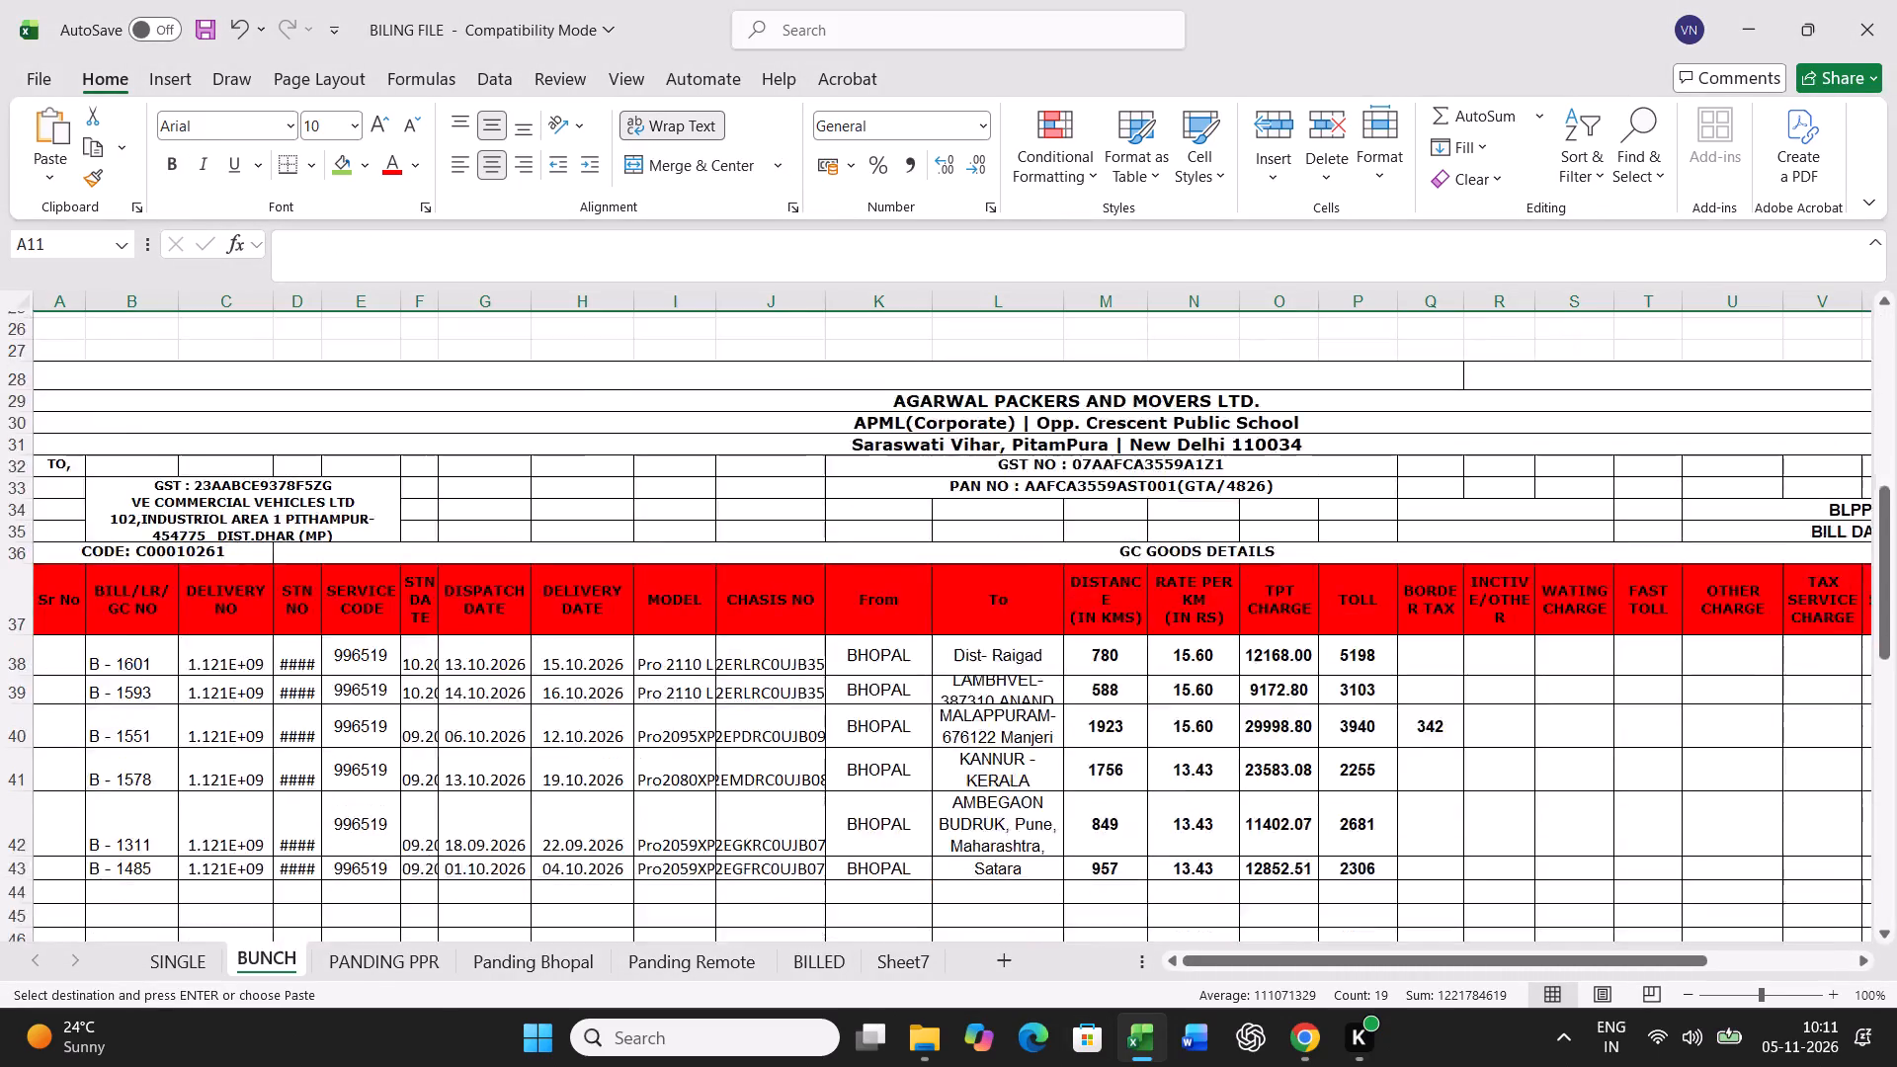
scroll(840, 751, down, 5)
right_click(56, 628)
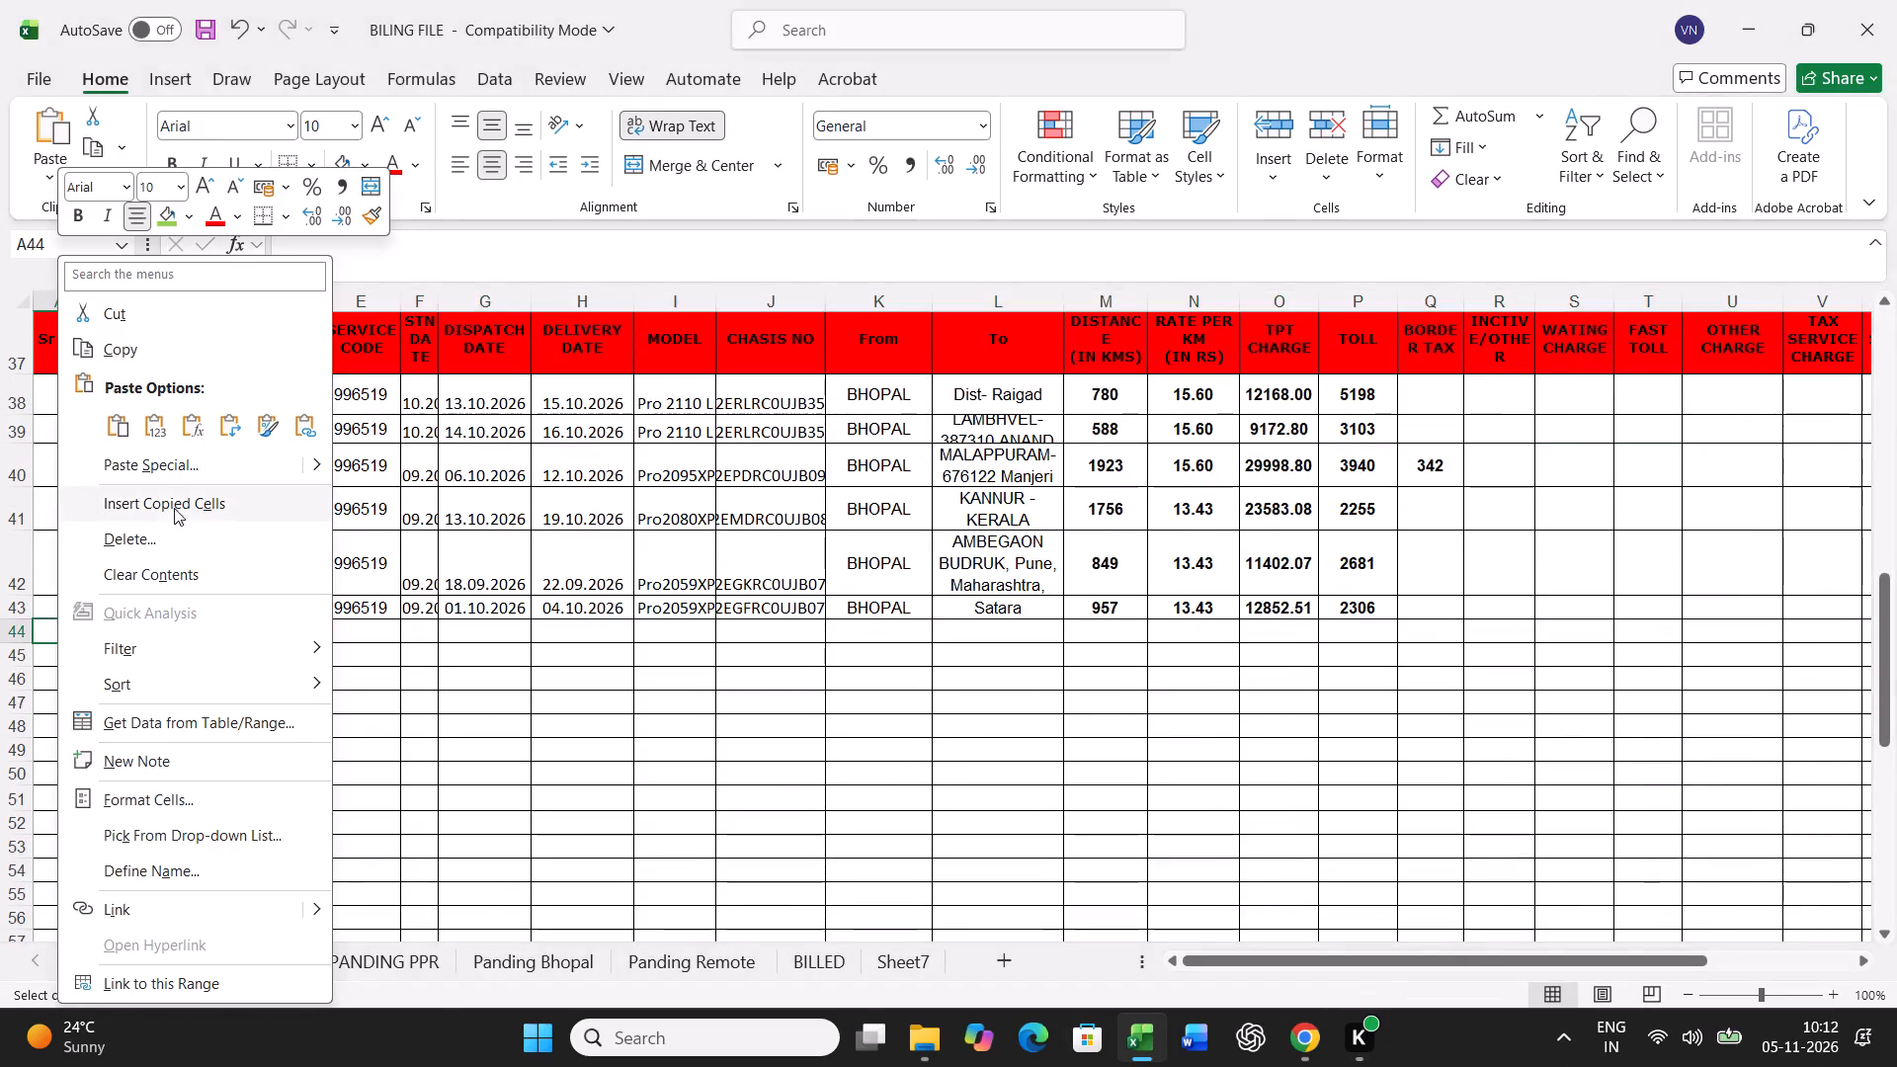
click(191, 471)
click(62, 409)
click(422, 699)
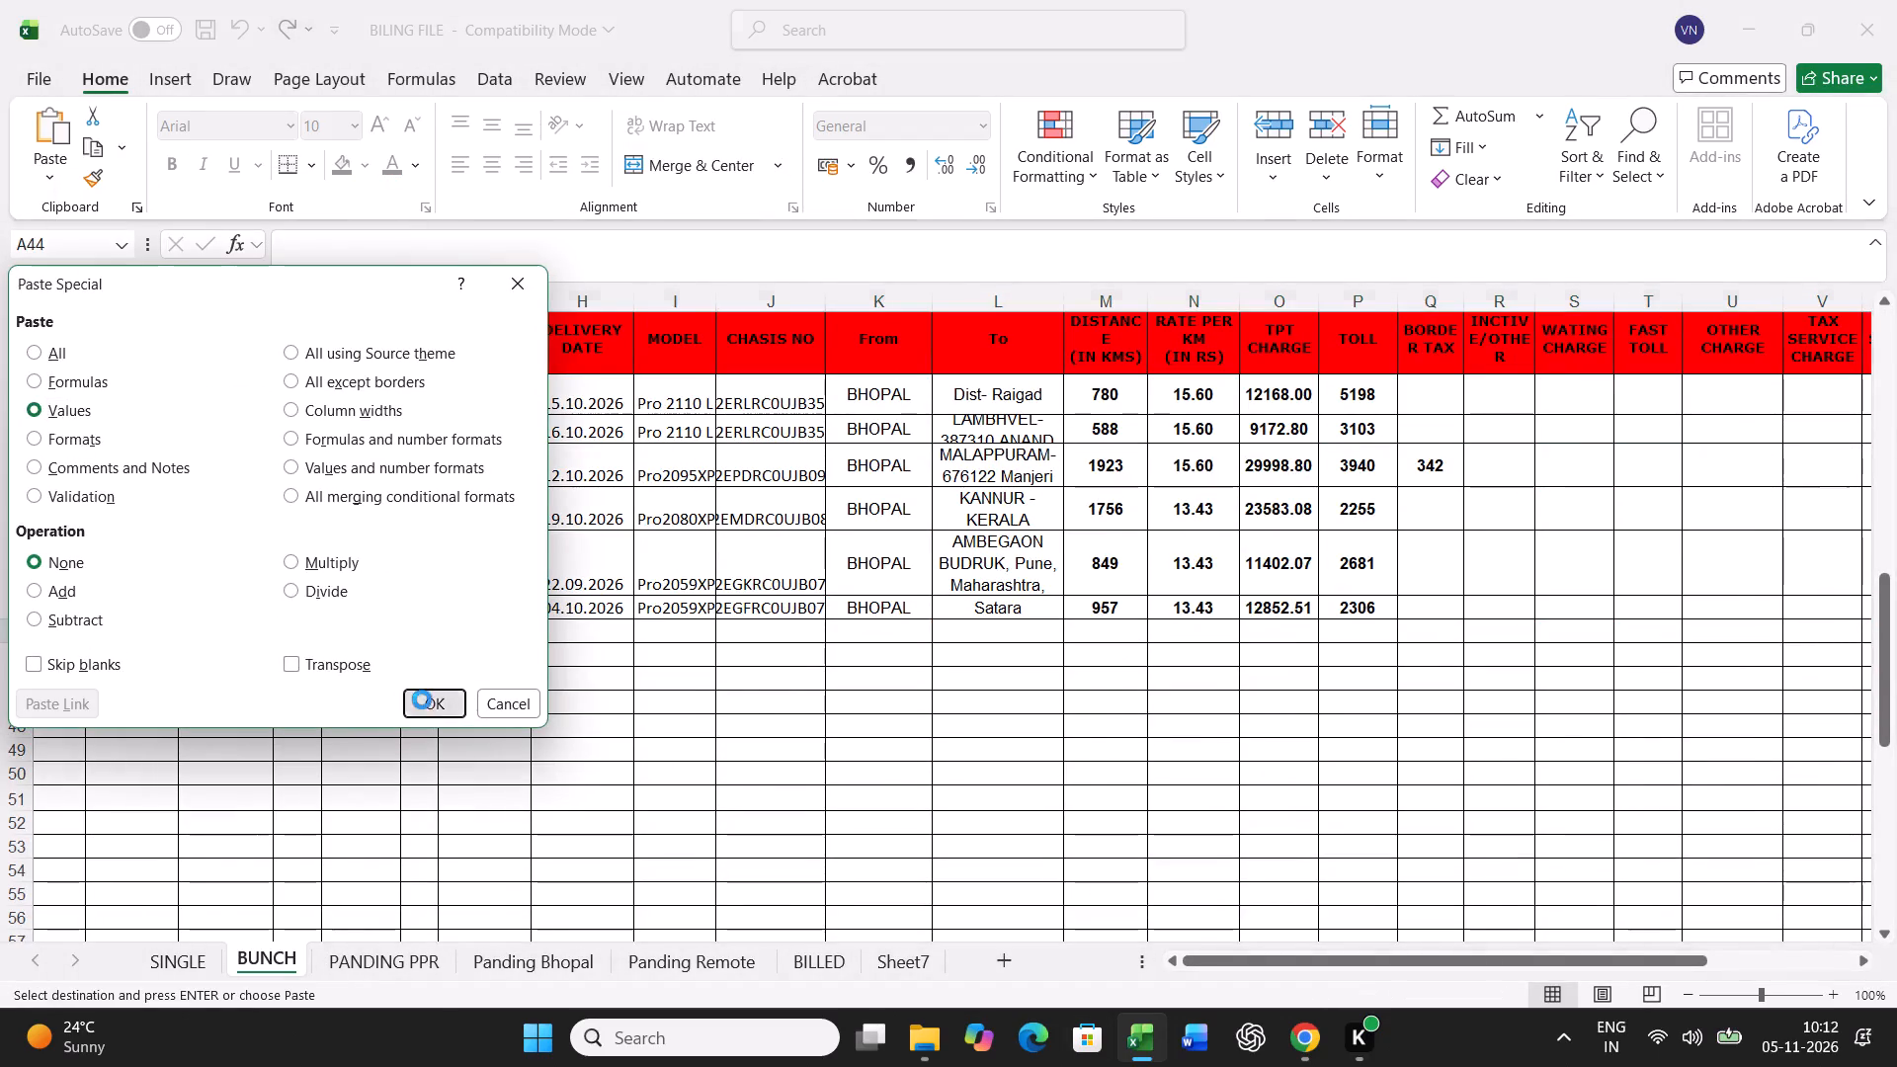
key(ctrl+s)
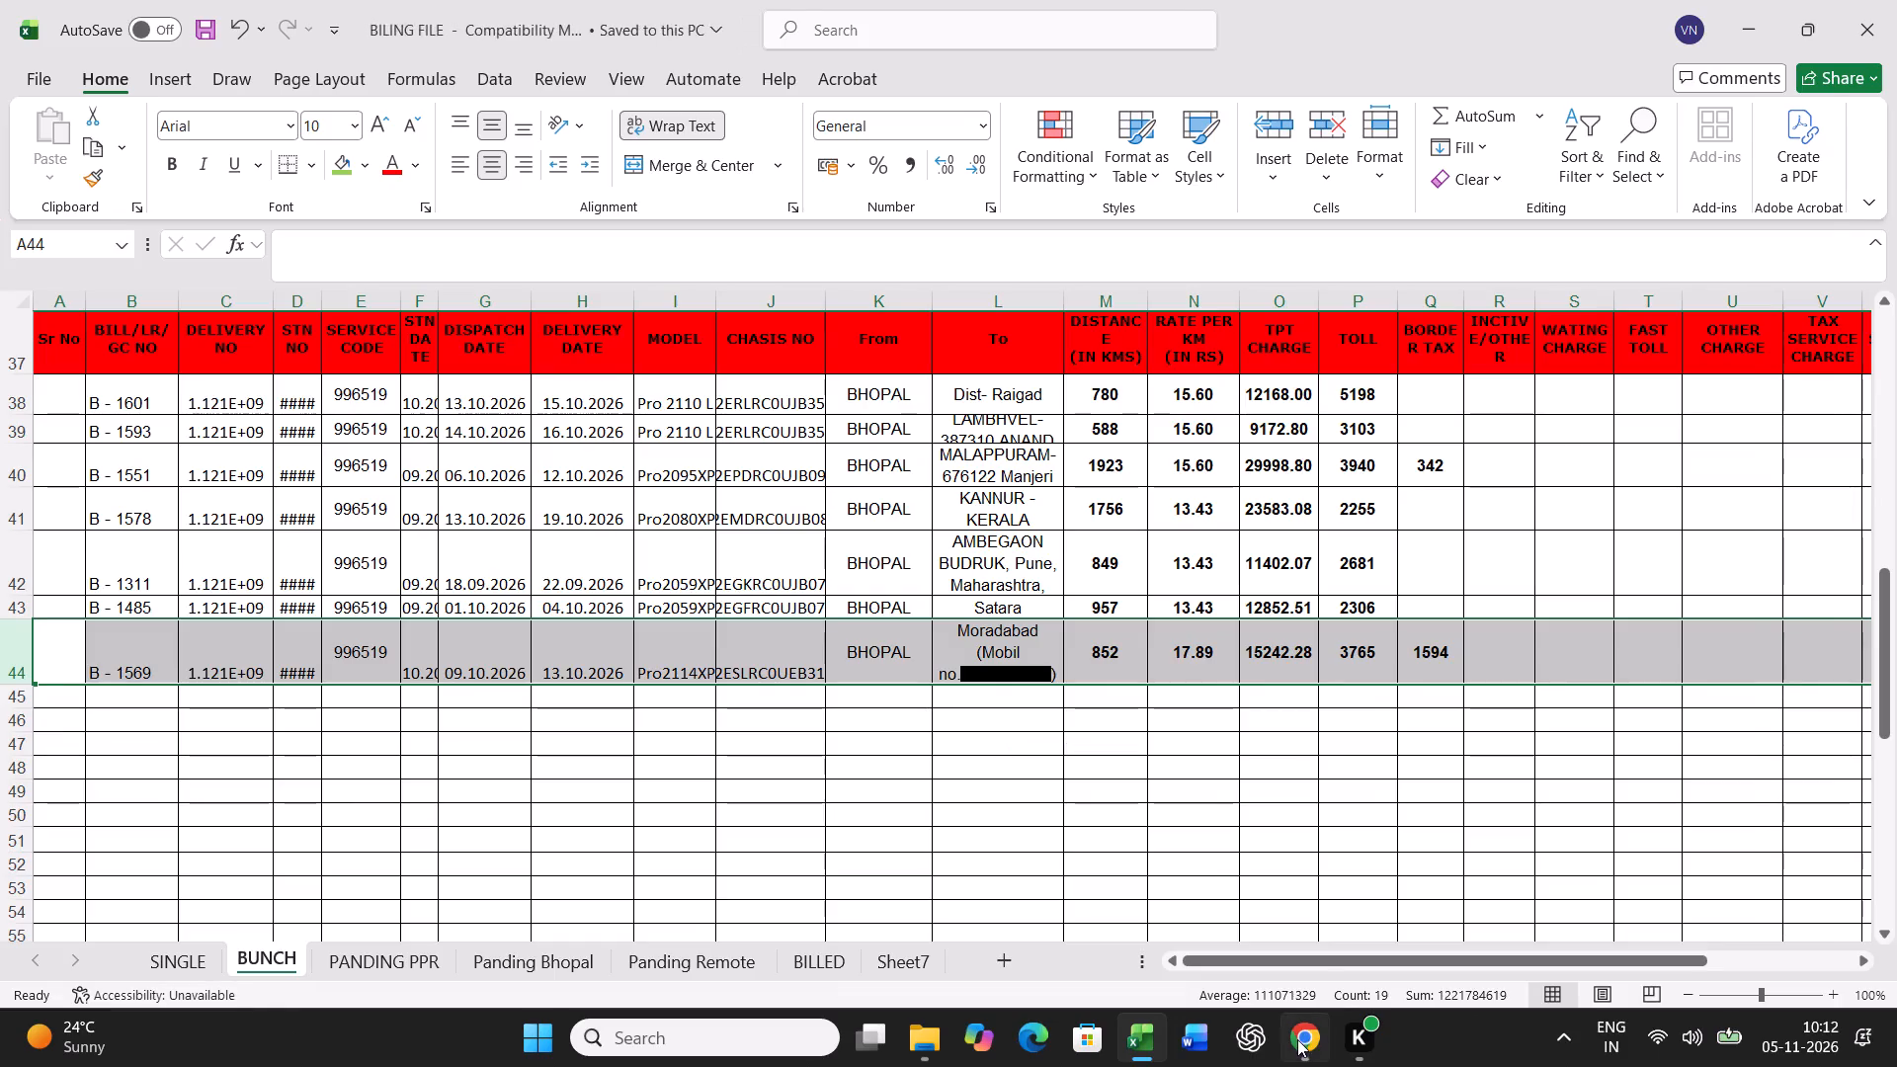
Switch to the Chrome browser.
click(1297, 1039)
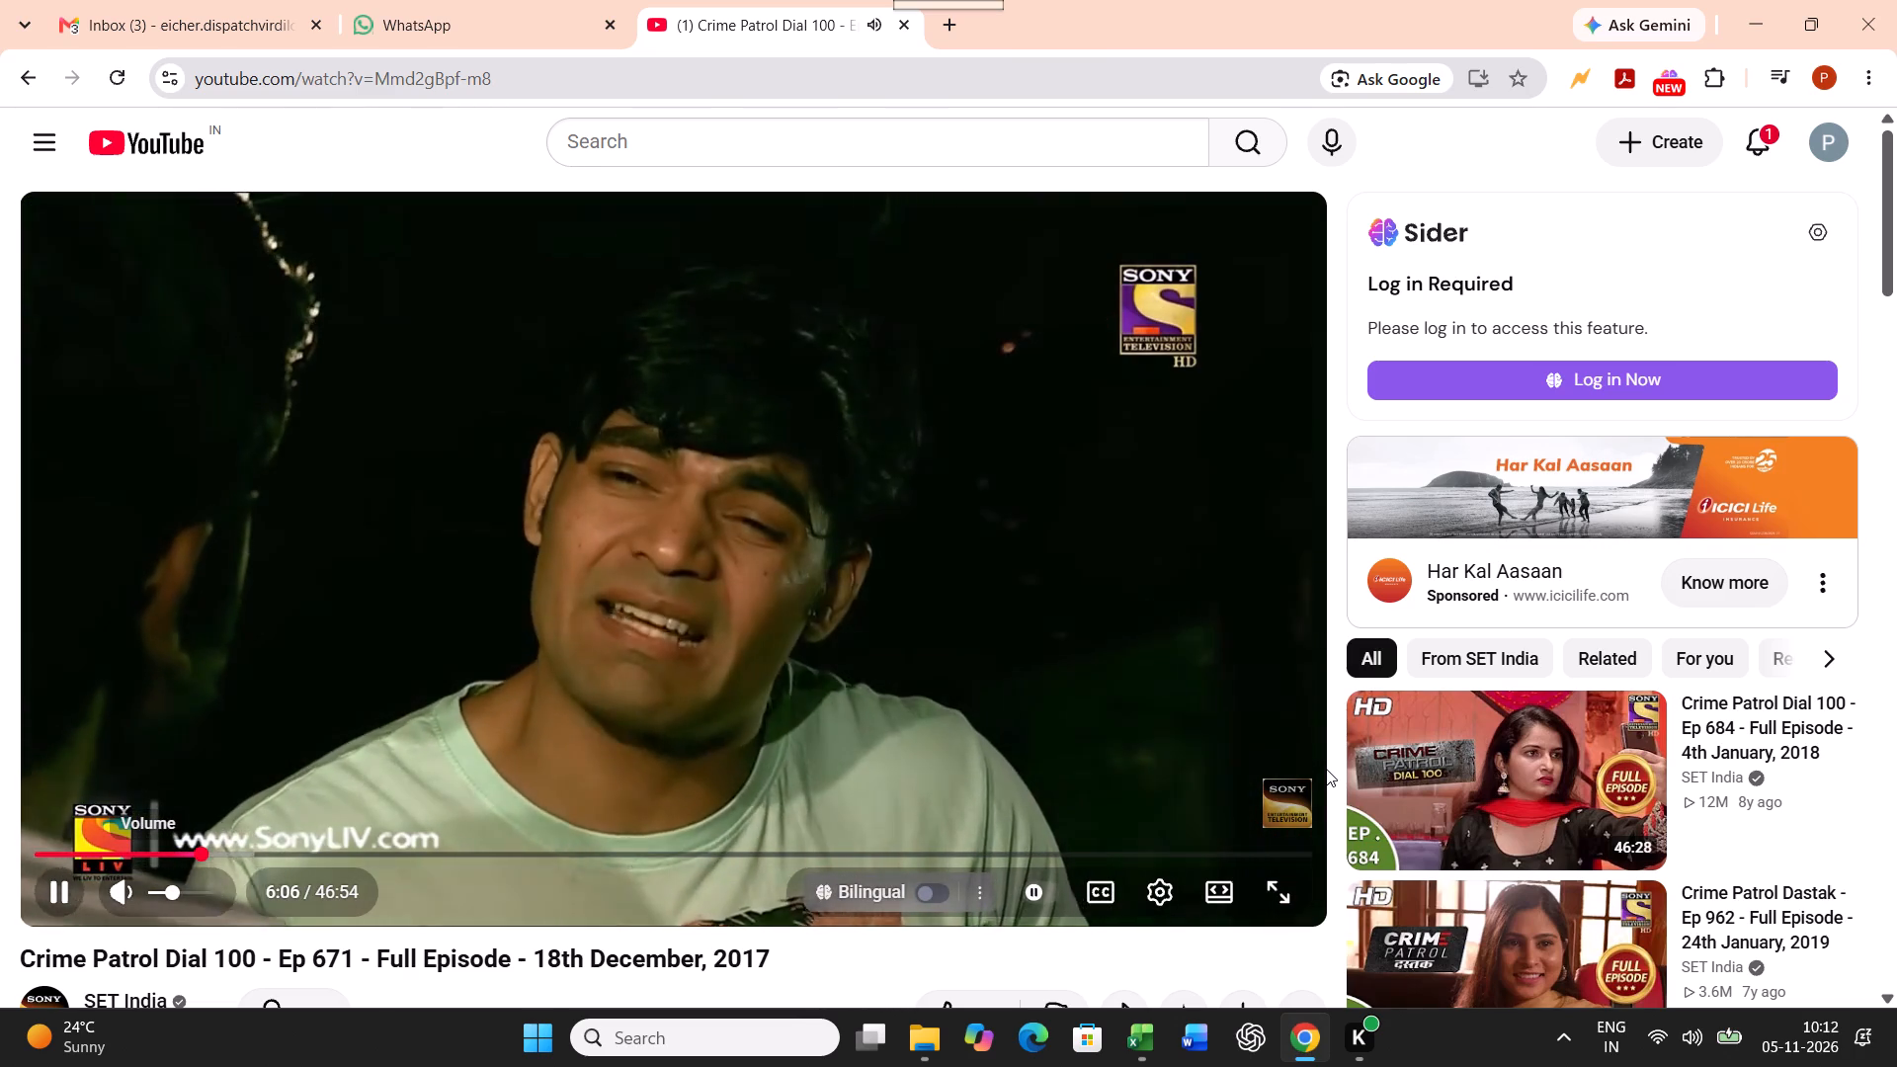
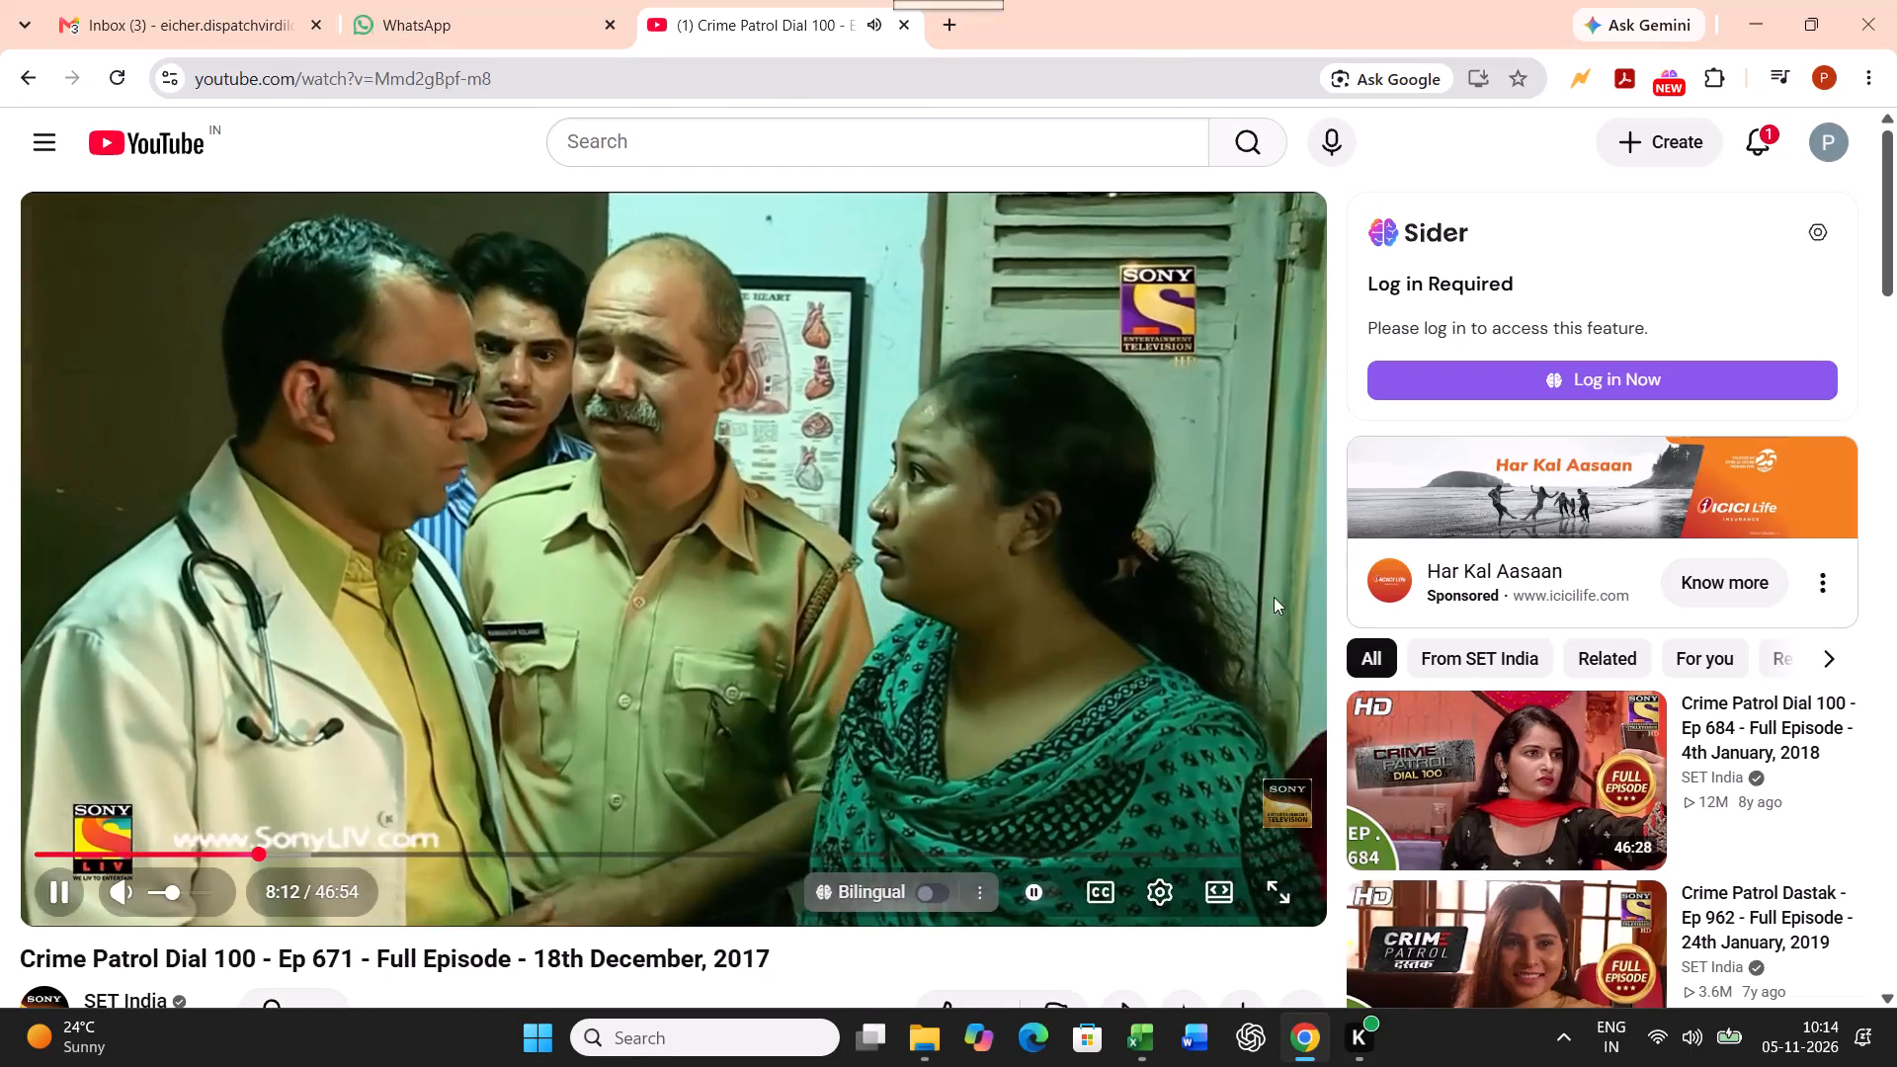
Return to the BILING FILE workbook in Excel, find chassis B07700 on the Panding Bhopal sheet and fill its cell green.
click(1136, 1053)
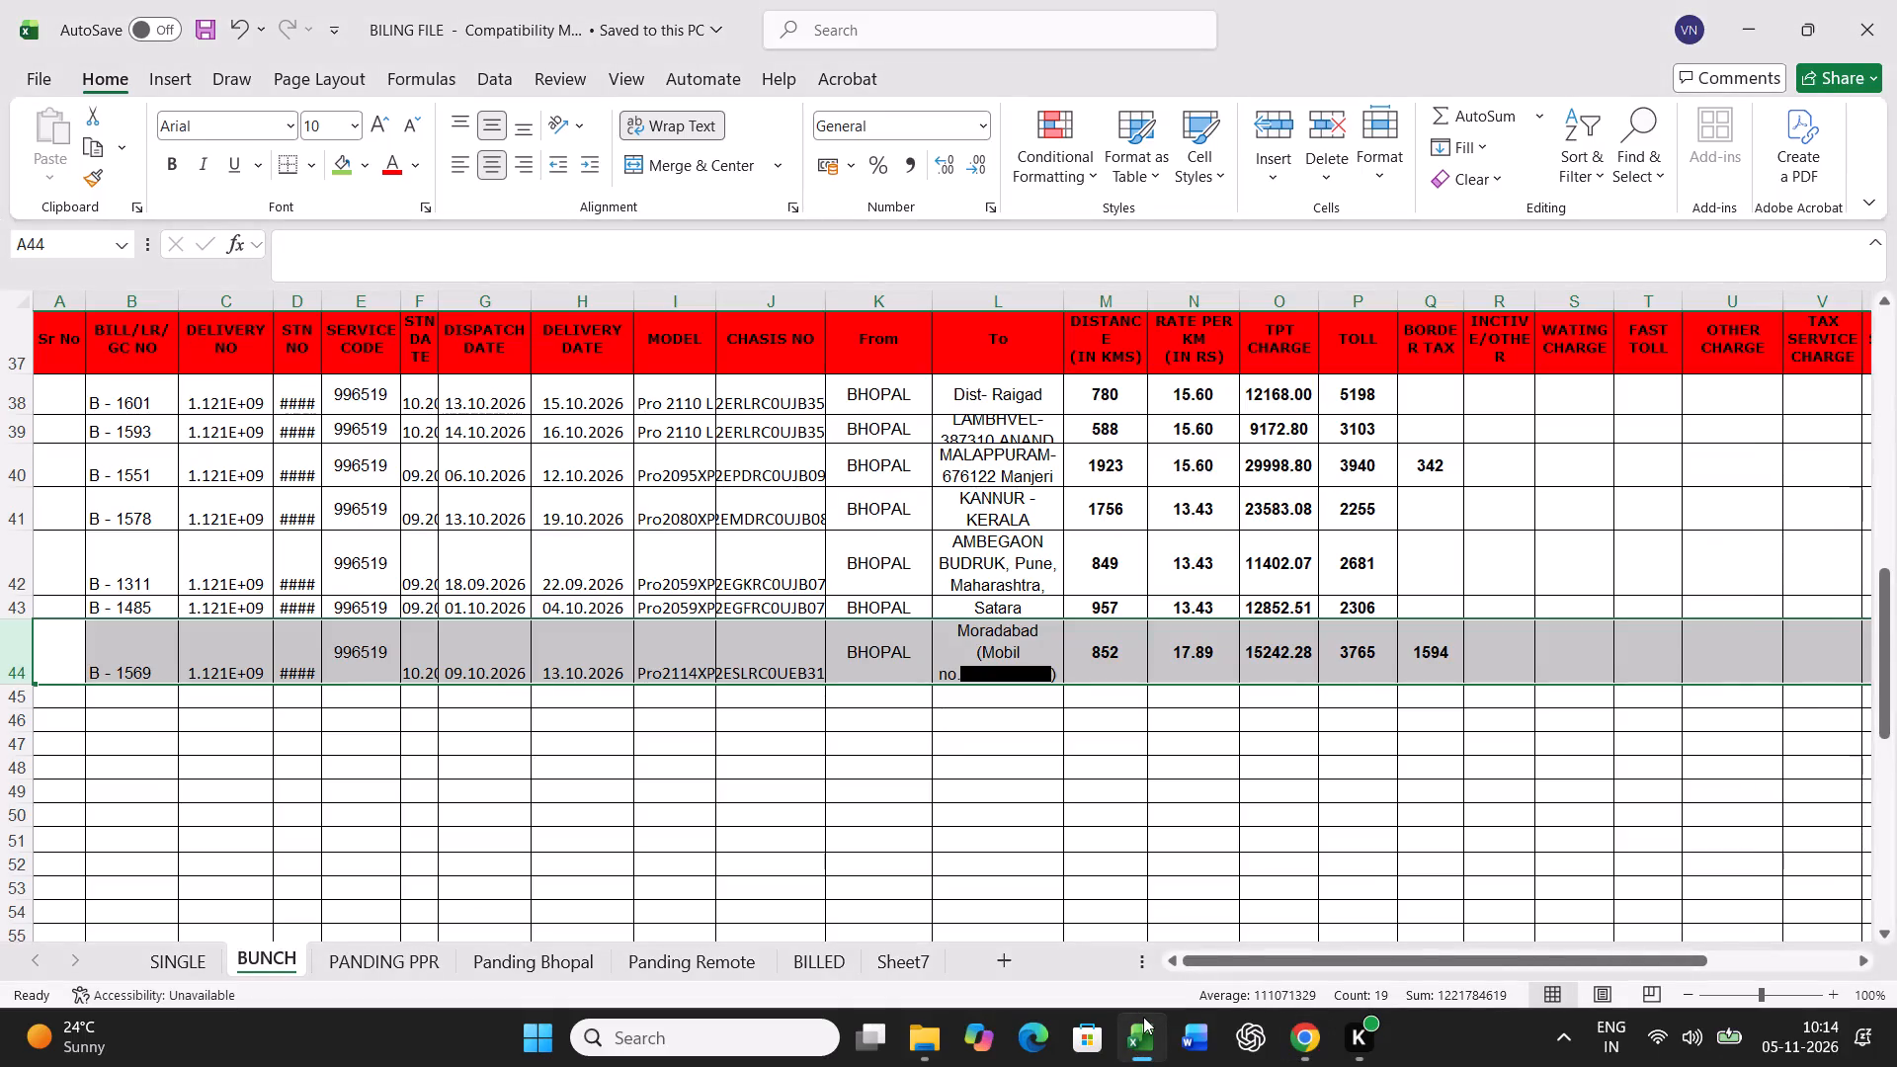
click(516, 961)
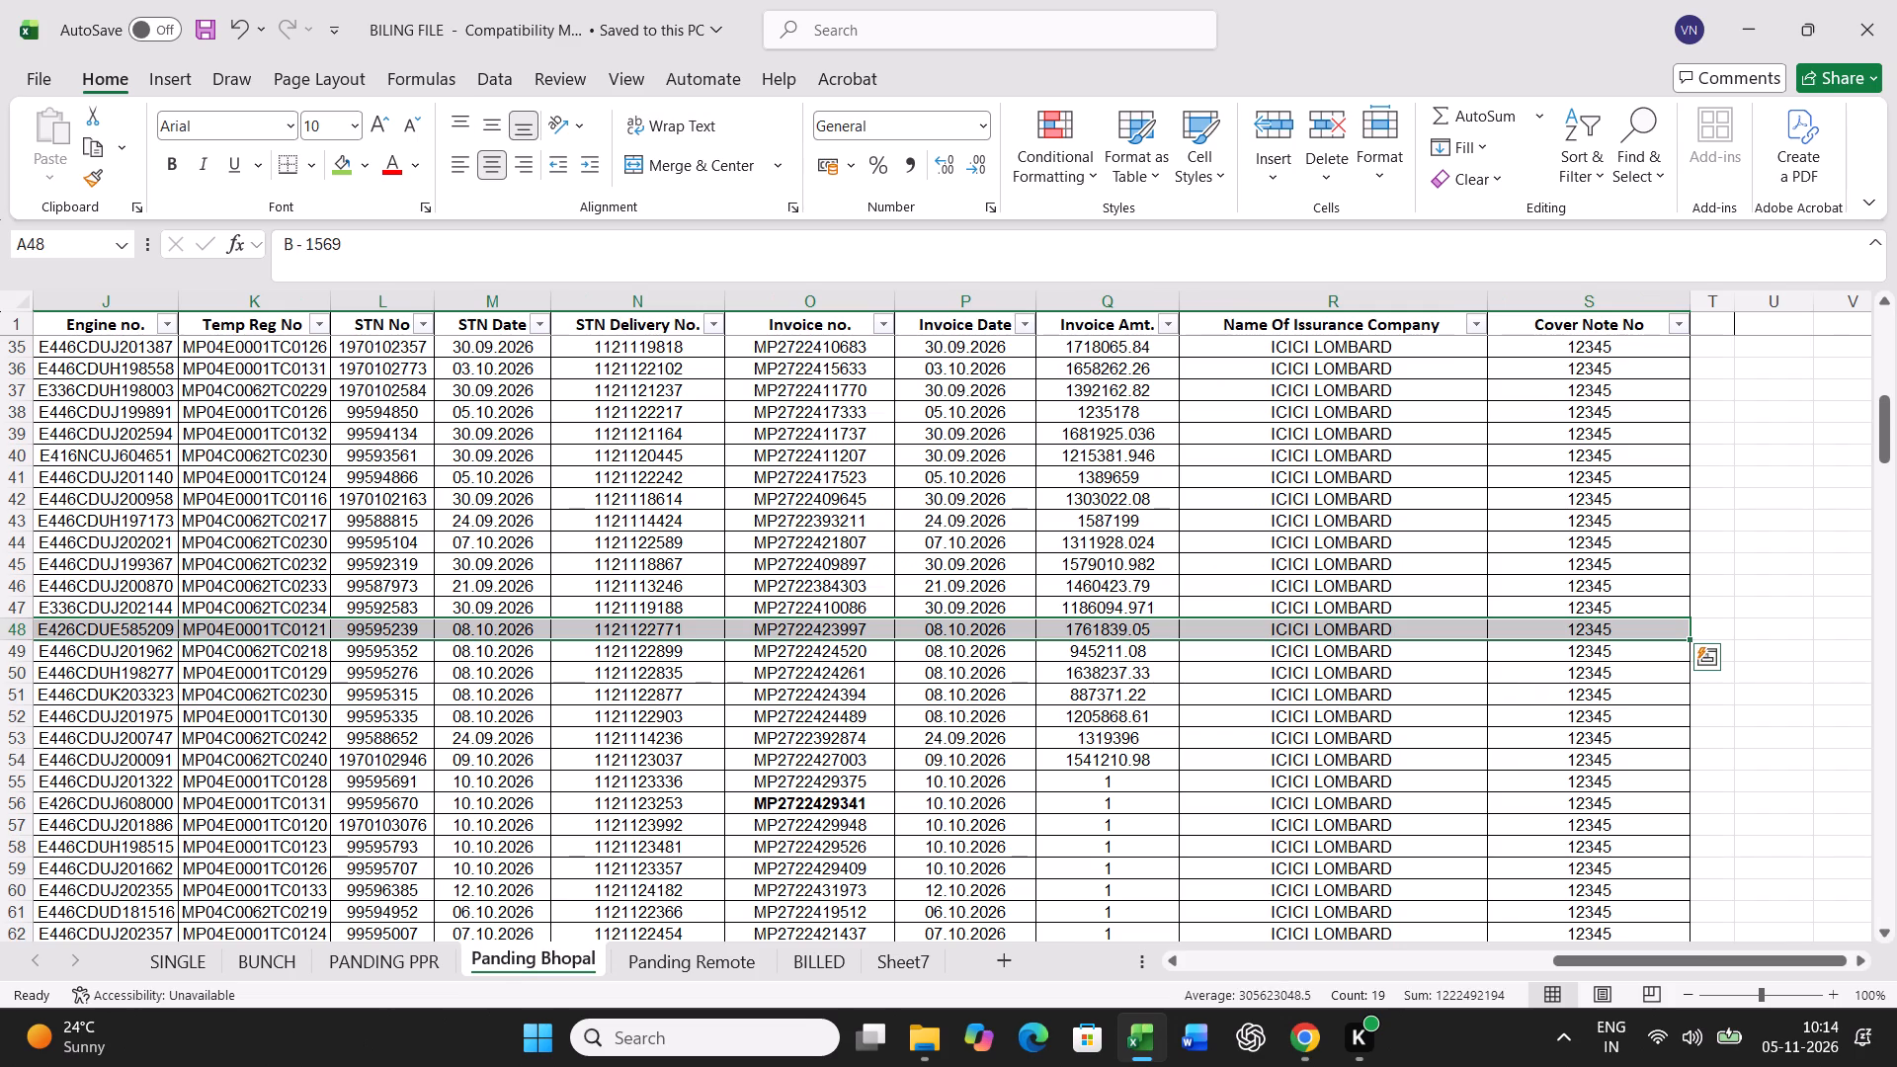
click(832, 709)
key(ctrl+f)
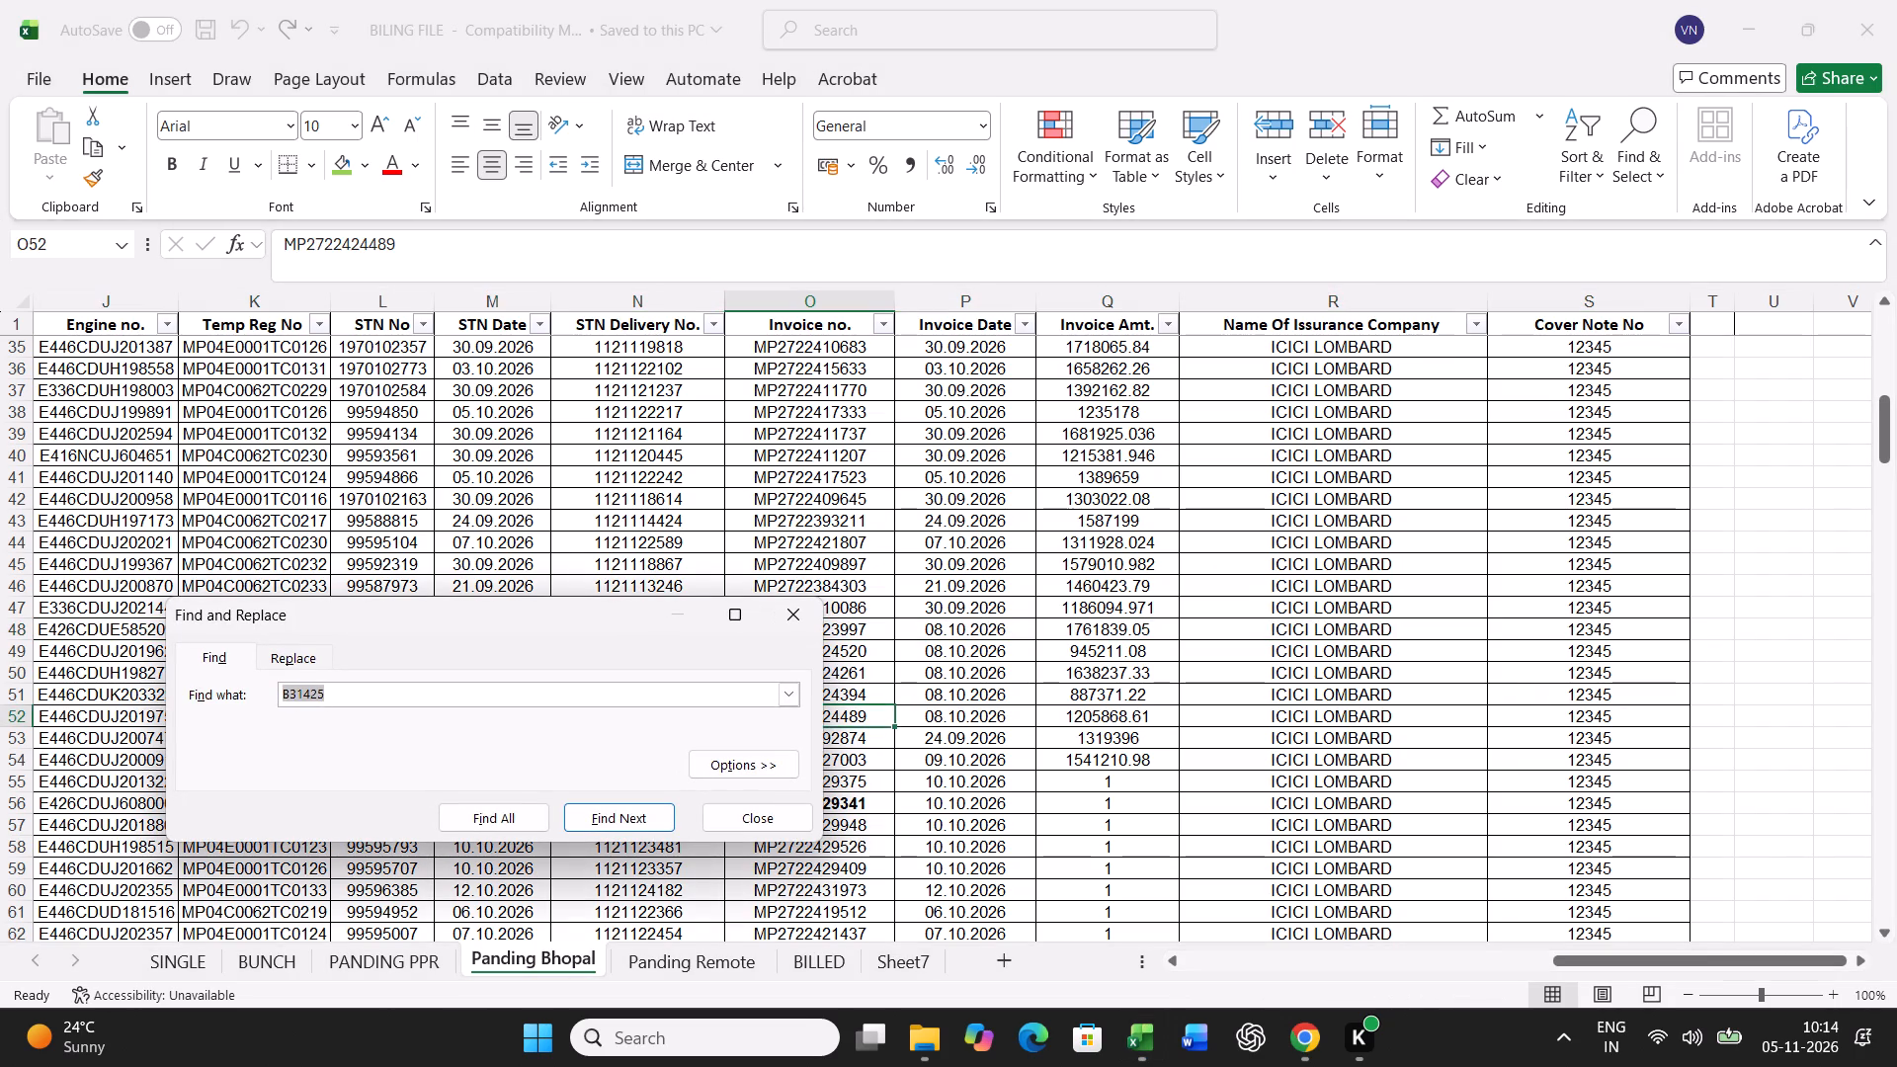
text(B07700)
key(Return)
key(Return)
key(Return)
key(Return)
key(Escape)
click(341, 173)
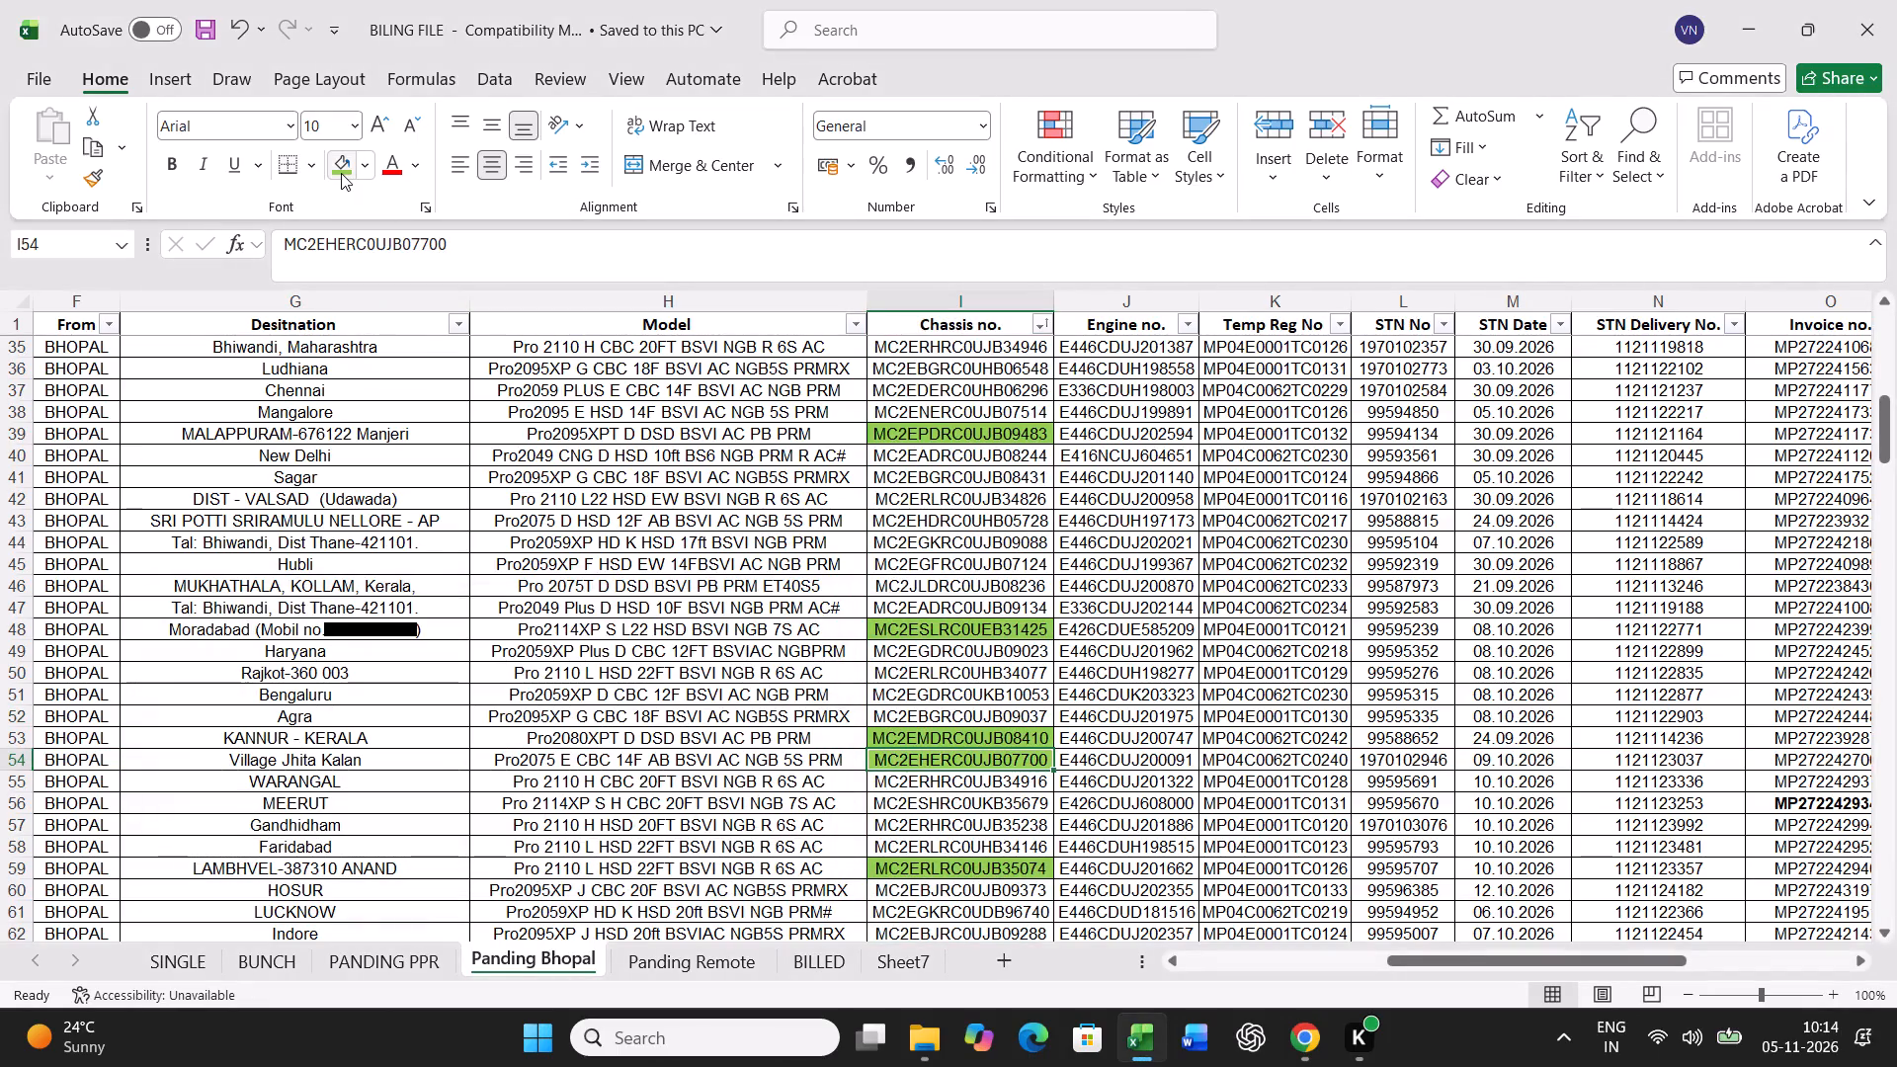
Copy the B - 1579 vehicle record from Panding Bhopal into the BUNCH sheet starting at A21.
key(Left)
key(Left)
key(Left)
key(Left)
key(Left)
key(Left)
key(Left)
key(Left)
key(Left)
key(Left)
key(Left)
key(Left)
key(Left)
key(Left)
key(Left)
key(Left)
key(Left)
key(Left)
key(Left)
key(Left)
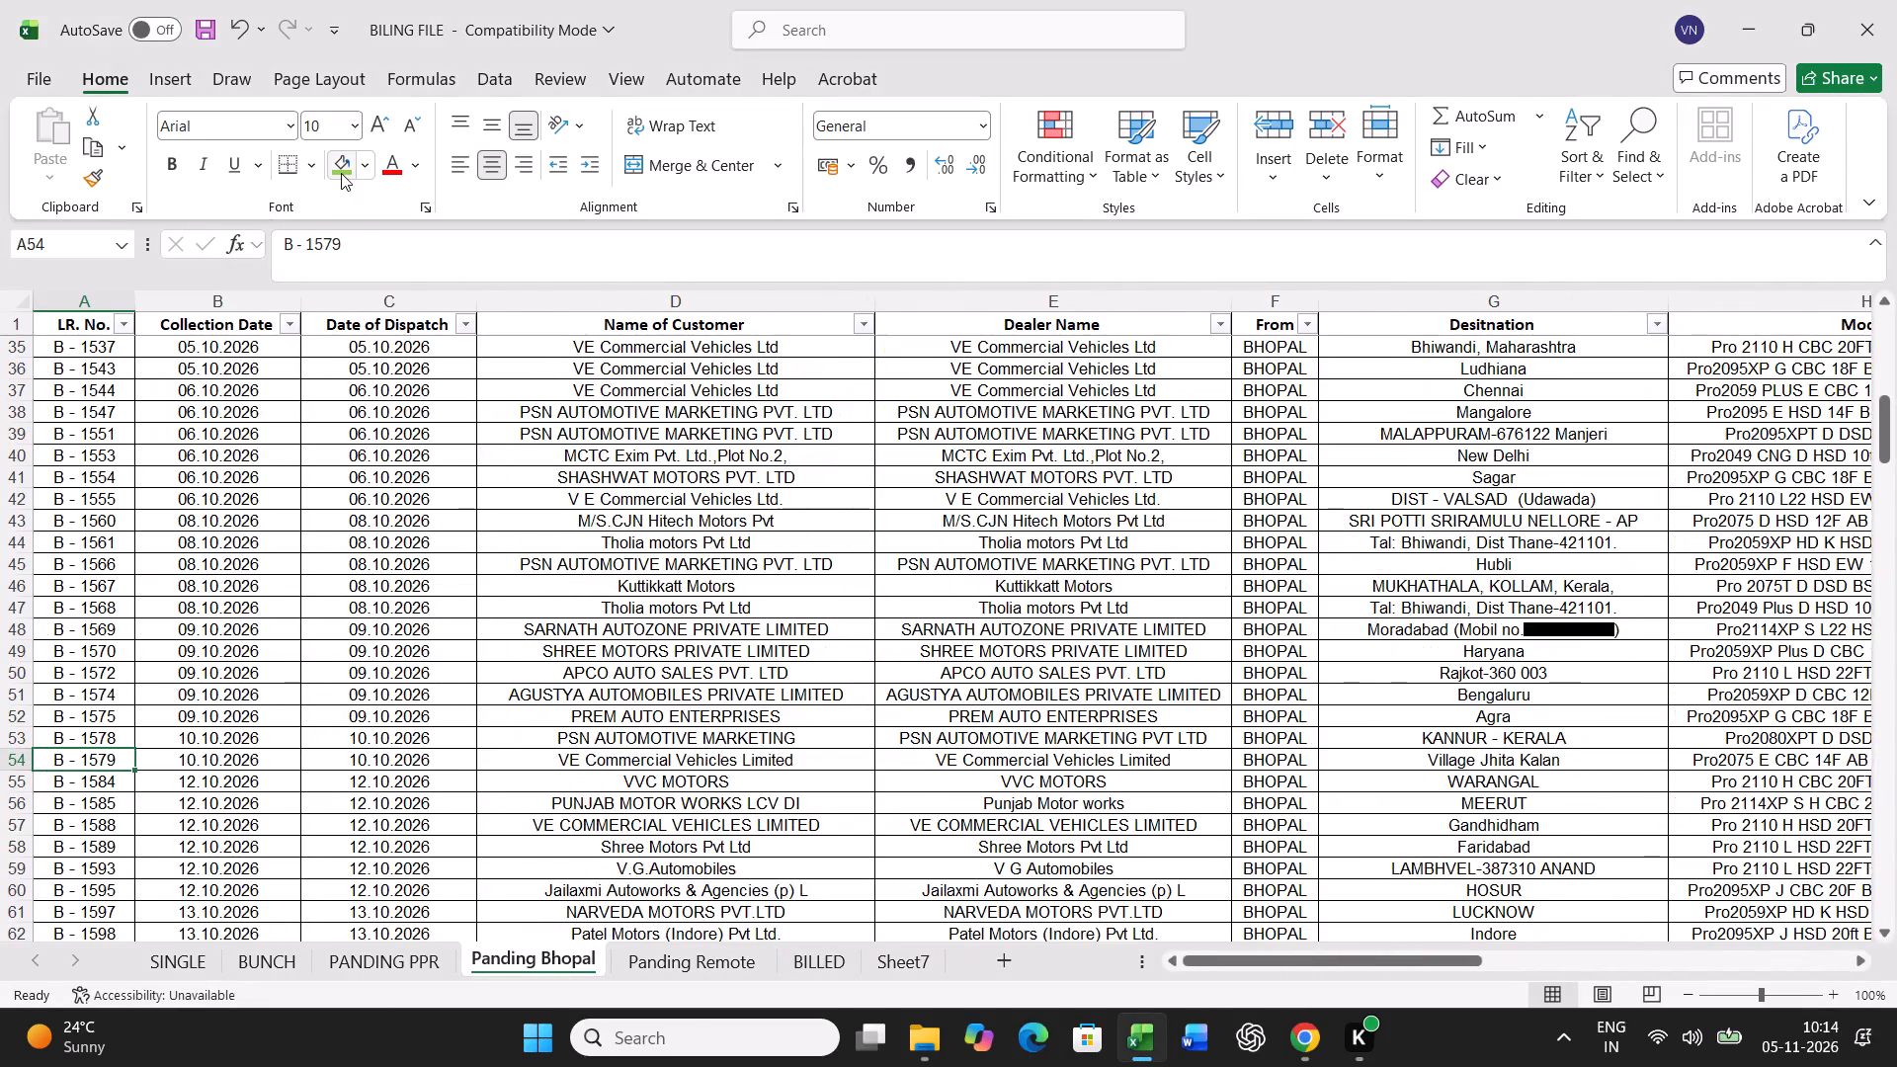
key(ctrl+shift+Right)
key(ctrl+c)
click(265, 962)
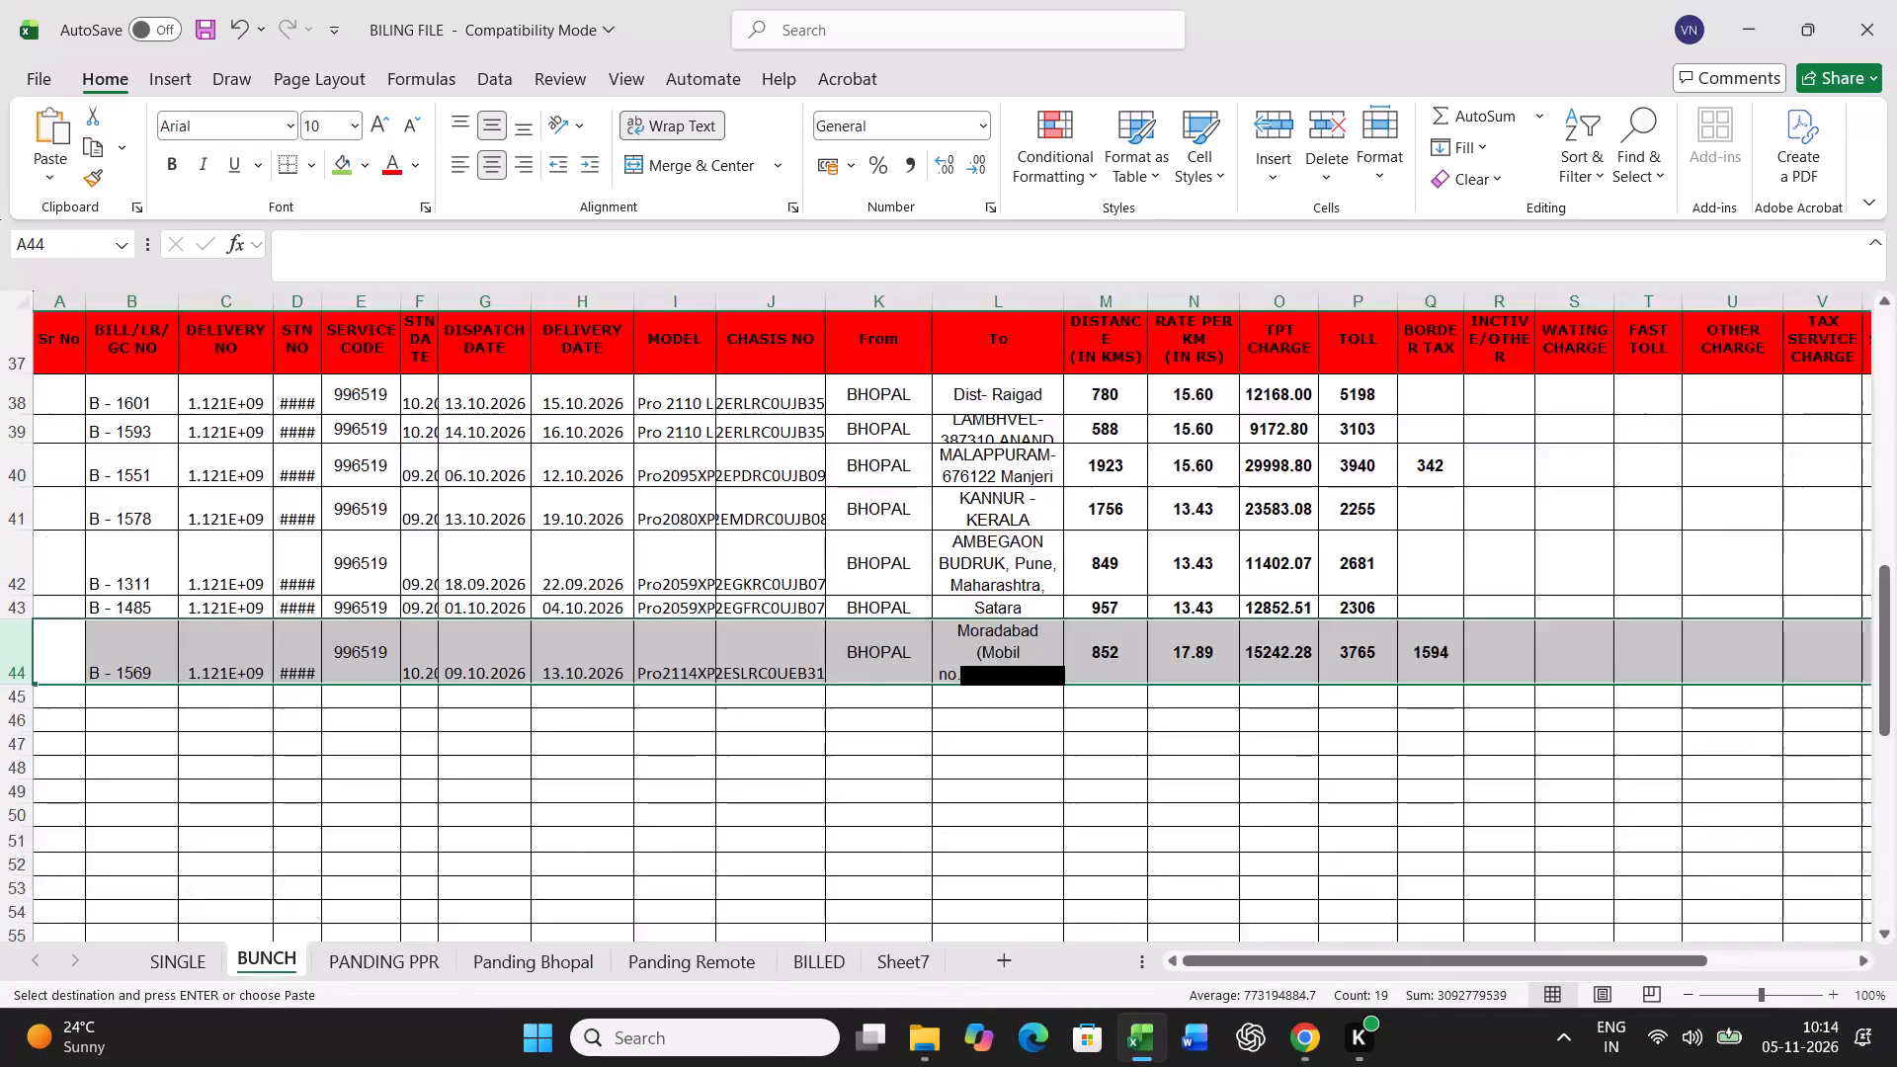
scroll(397, 791, up, 12)
click(72, 737)
key(ctrl+v)
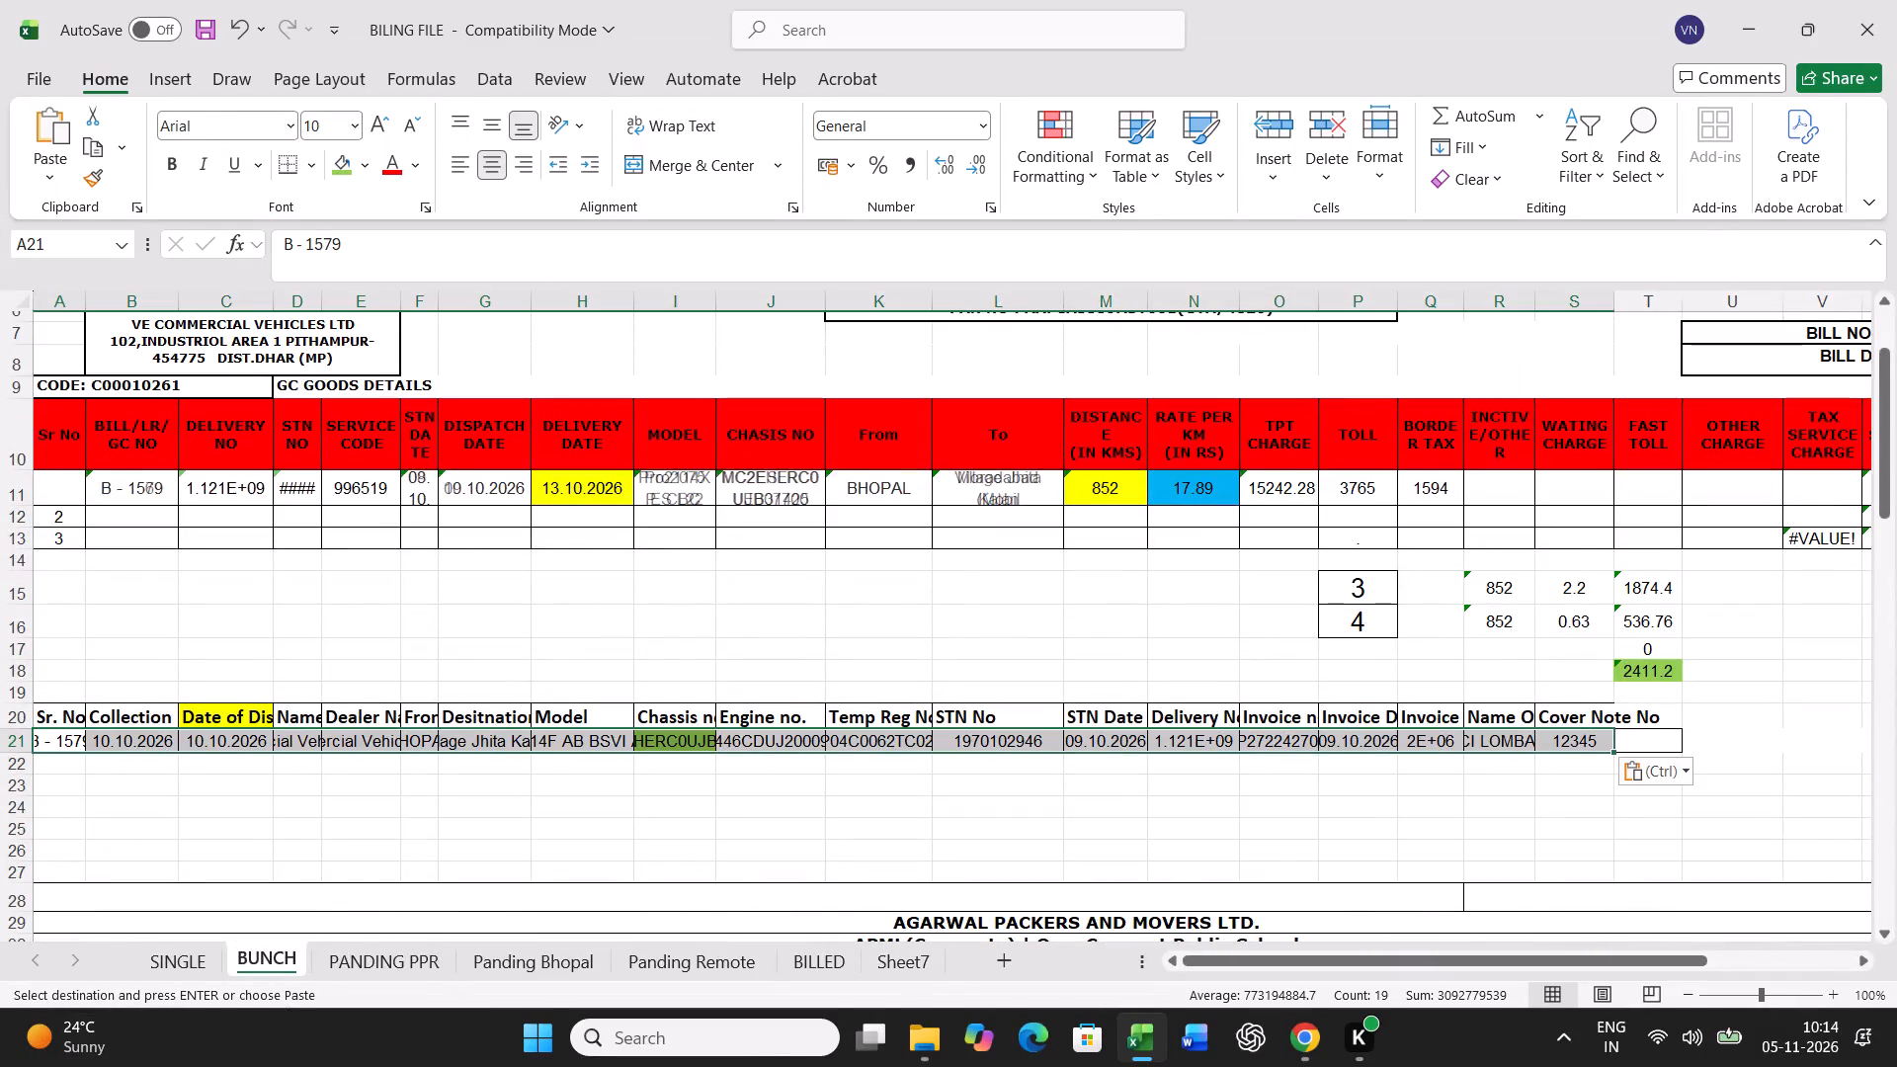
Set the delivery date in H11 of the BUNCH sheet to 14.10.2026.
click(576, 494)
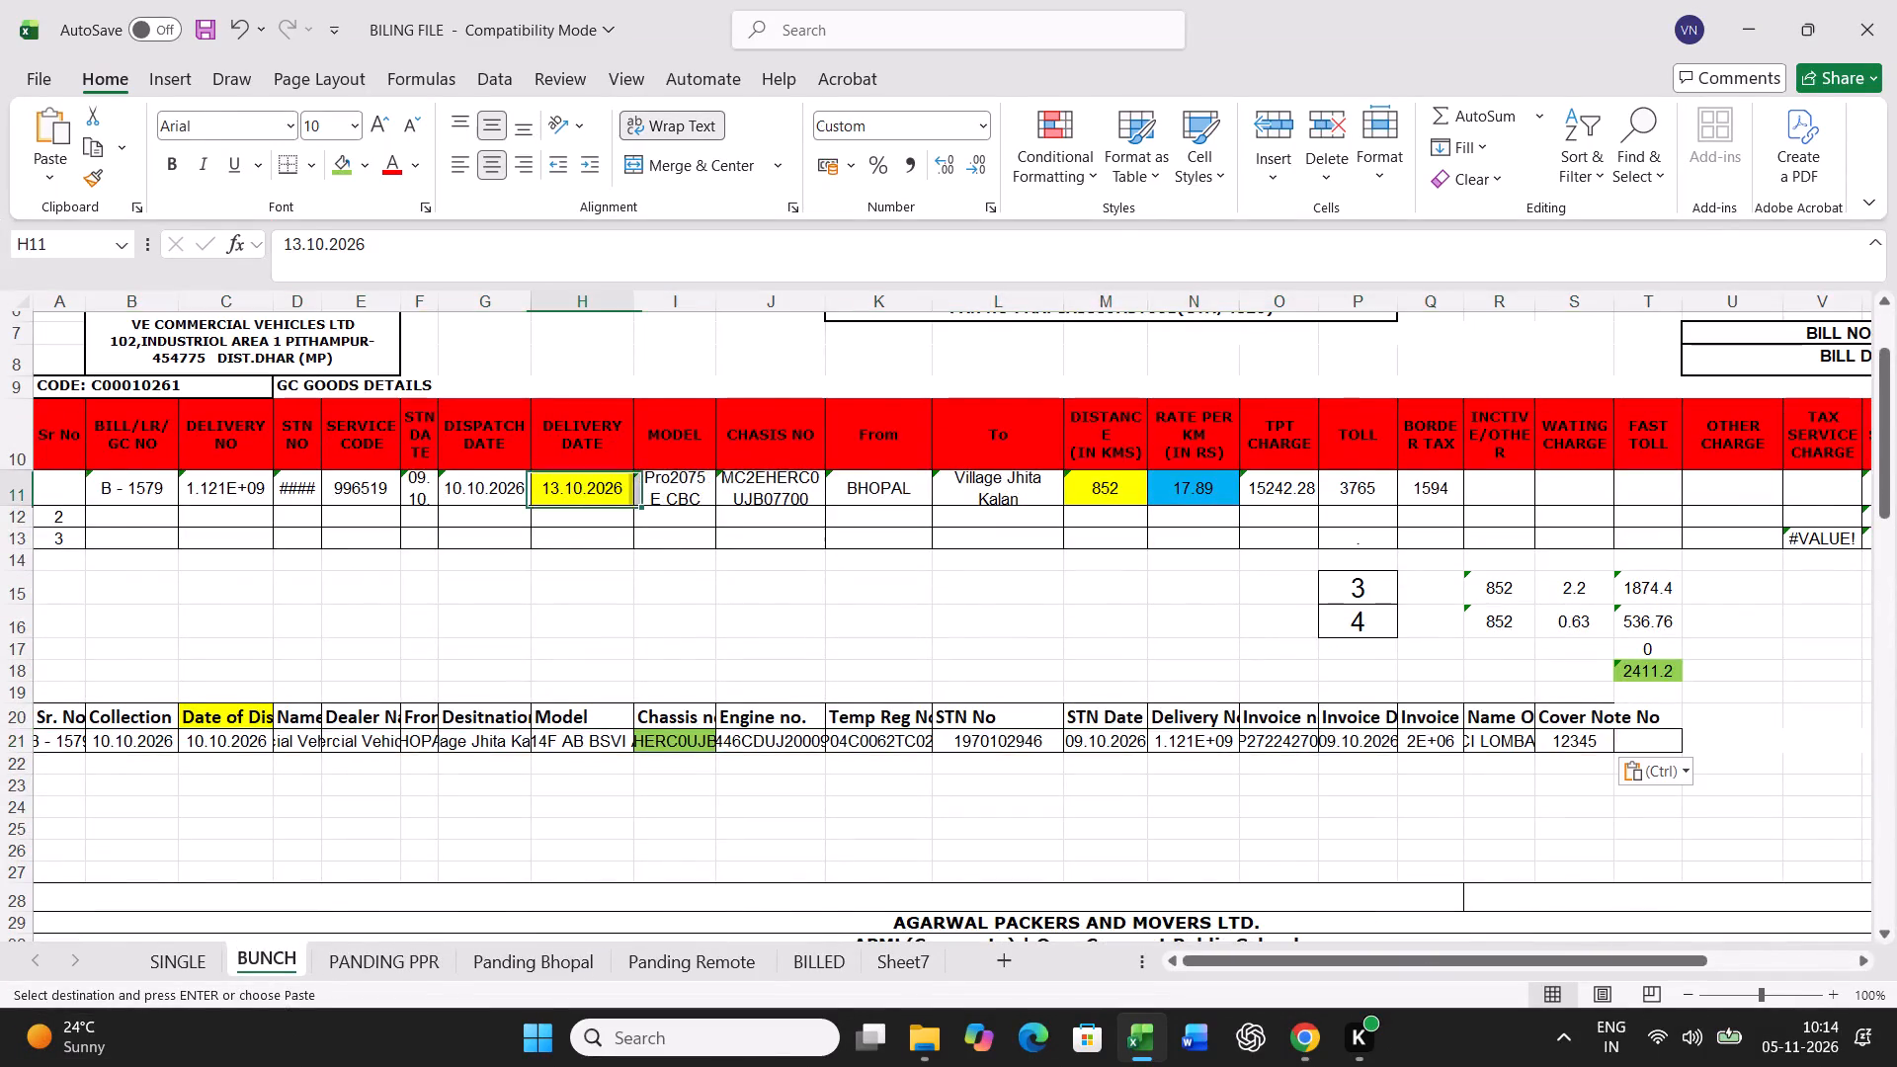
scroll(651, 682, up, 3)
text(14.10.2026)
key(Right)
Fill in the B - 1579 charges in row 11: distance 1313 km, rate 13.43, toll 3530 and border tax 3293.
key(Right)
key(Right)
key(Right)
key(Right)
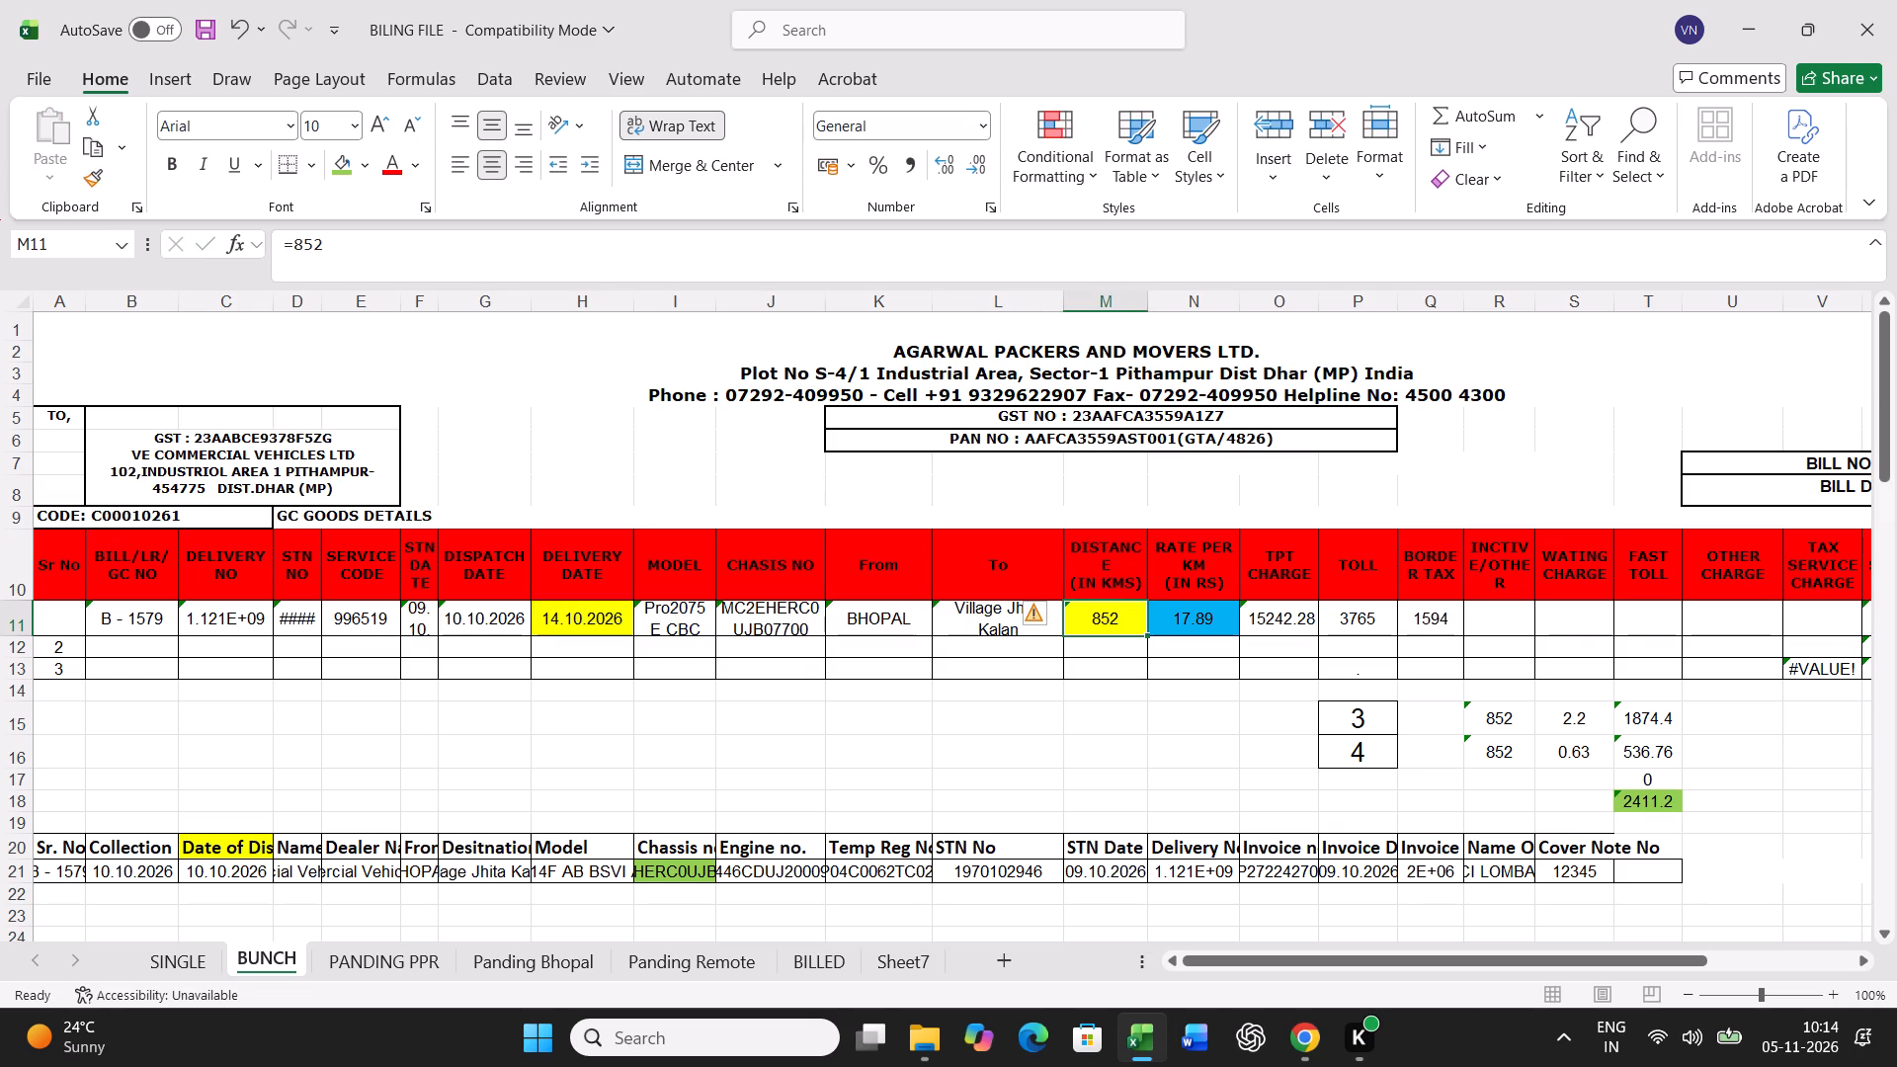
text(1313)
key(Right)
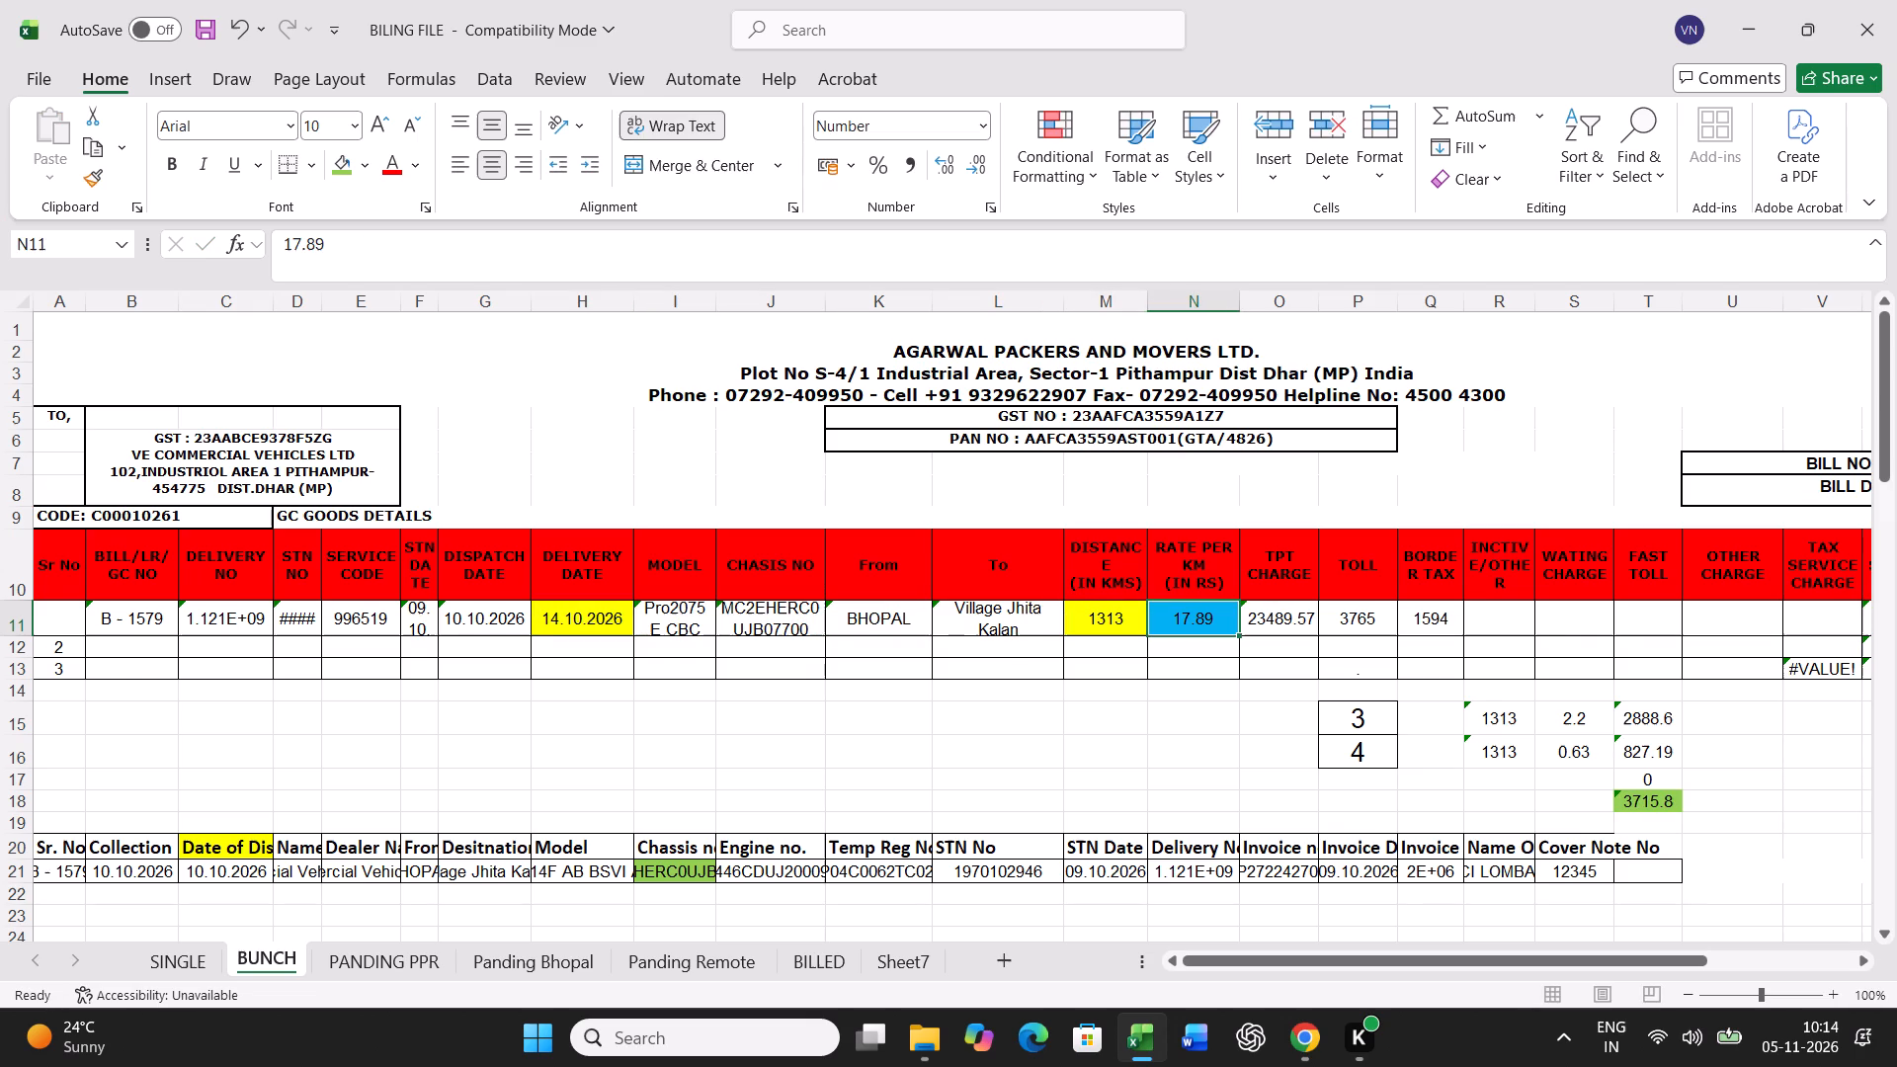
text(13.43)
key(Right)
key(Right)
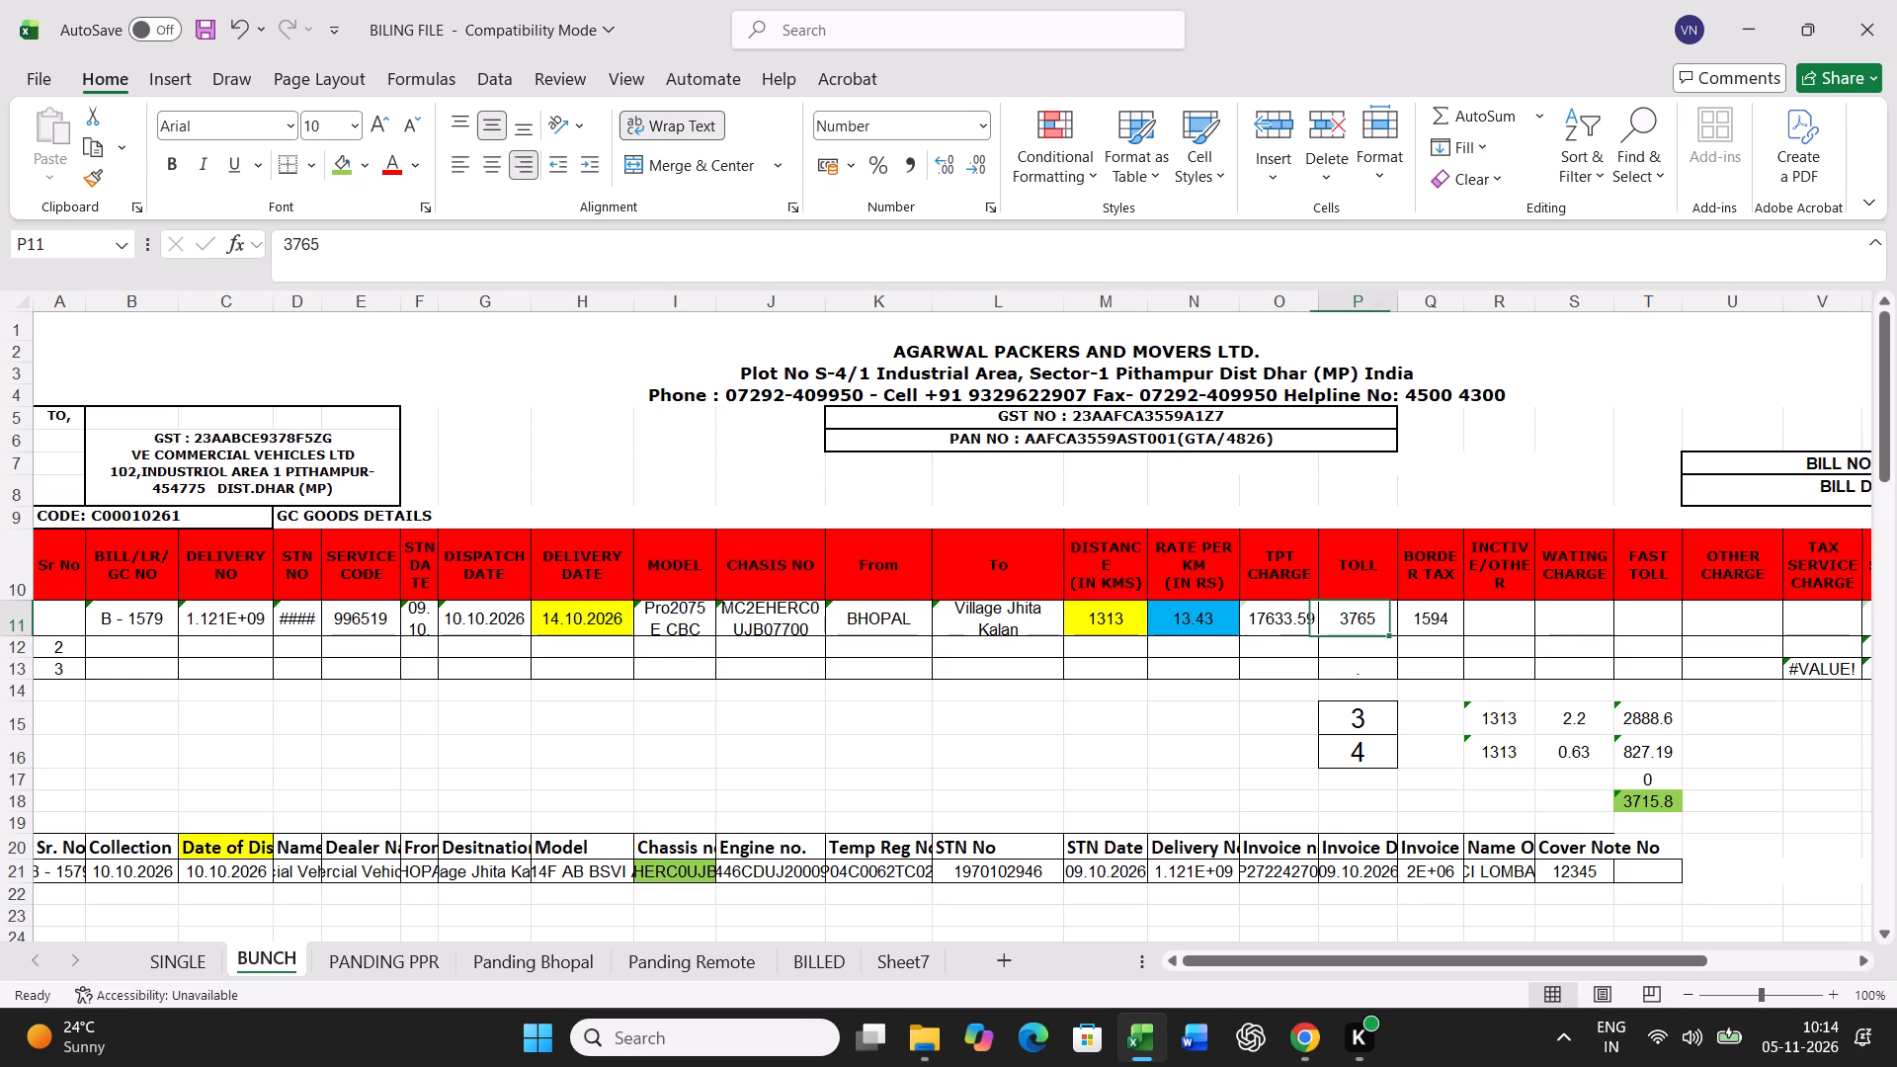
text(3530)
key(Right)
text(3293)
key(Return)
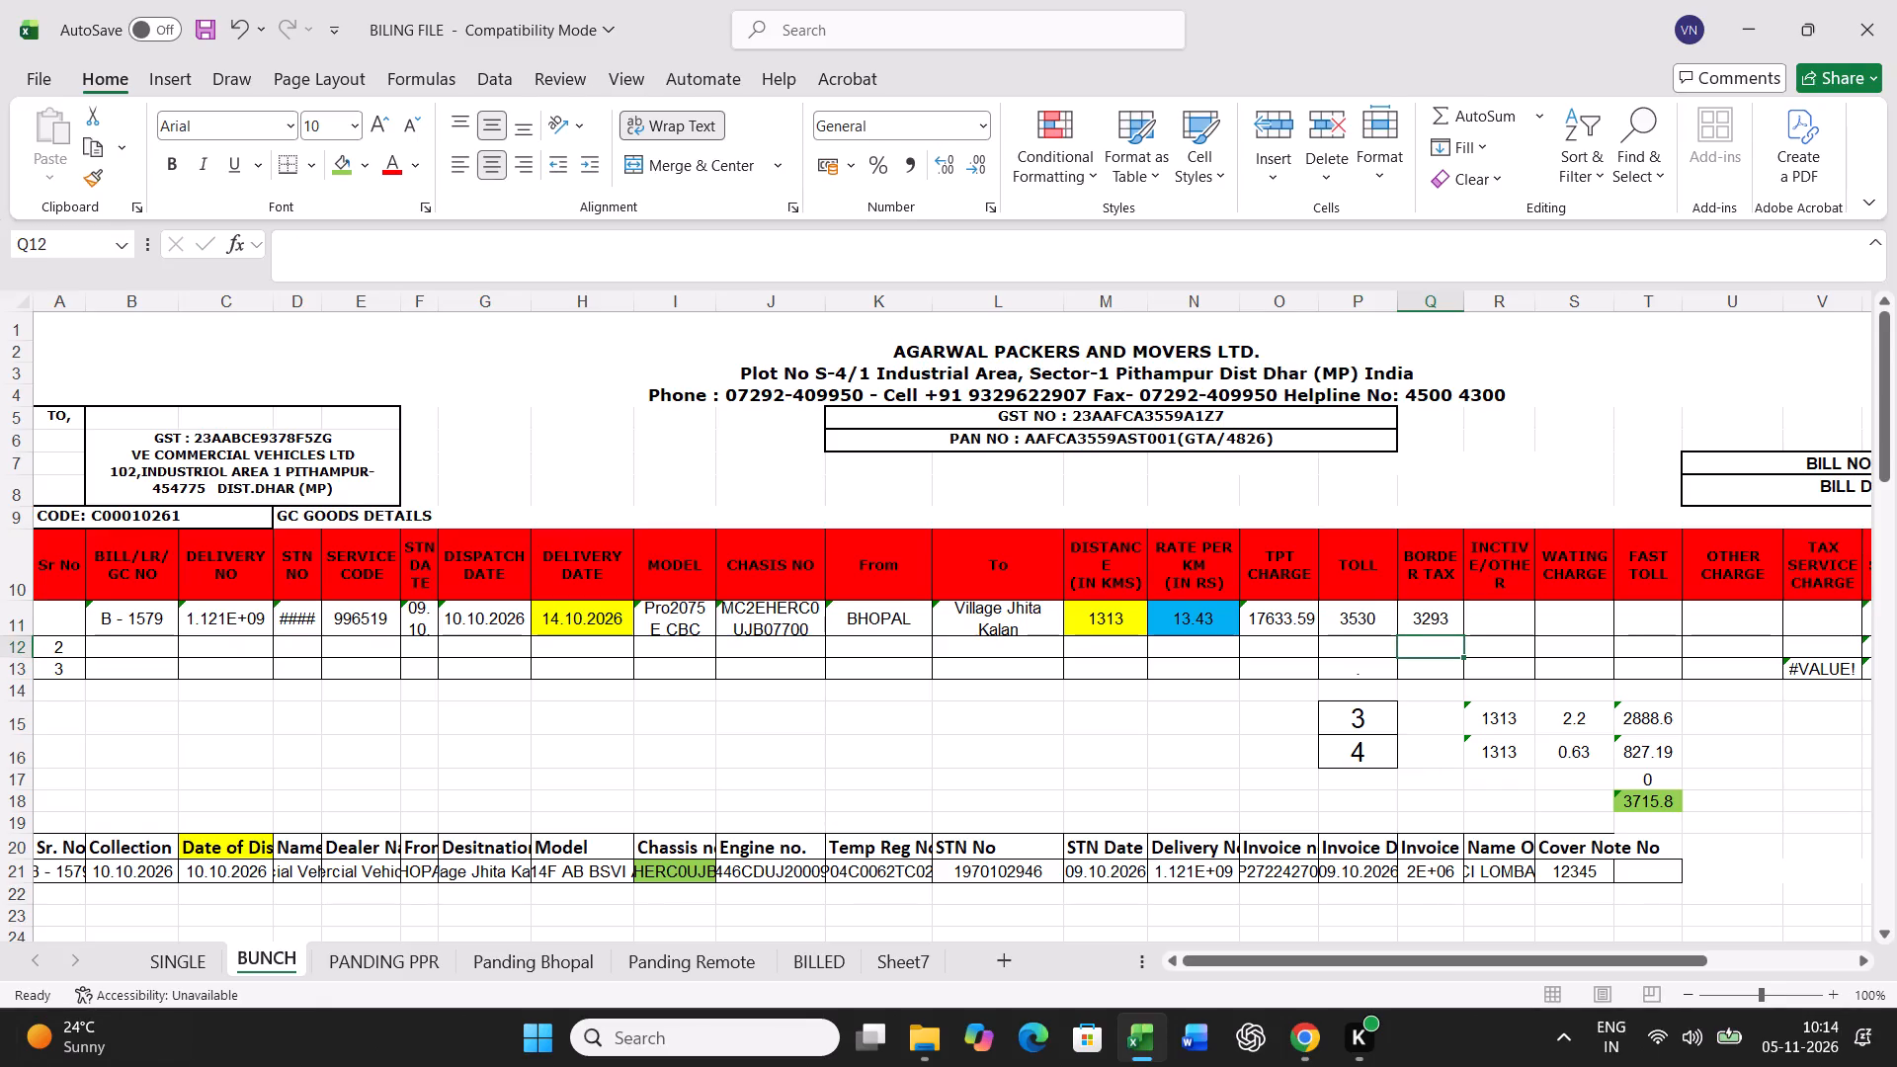
Set the standard transit time in P15 to 4.
click(1375, 714)
key(4)
key(Return)
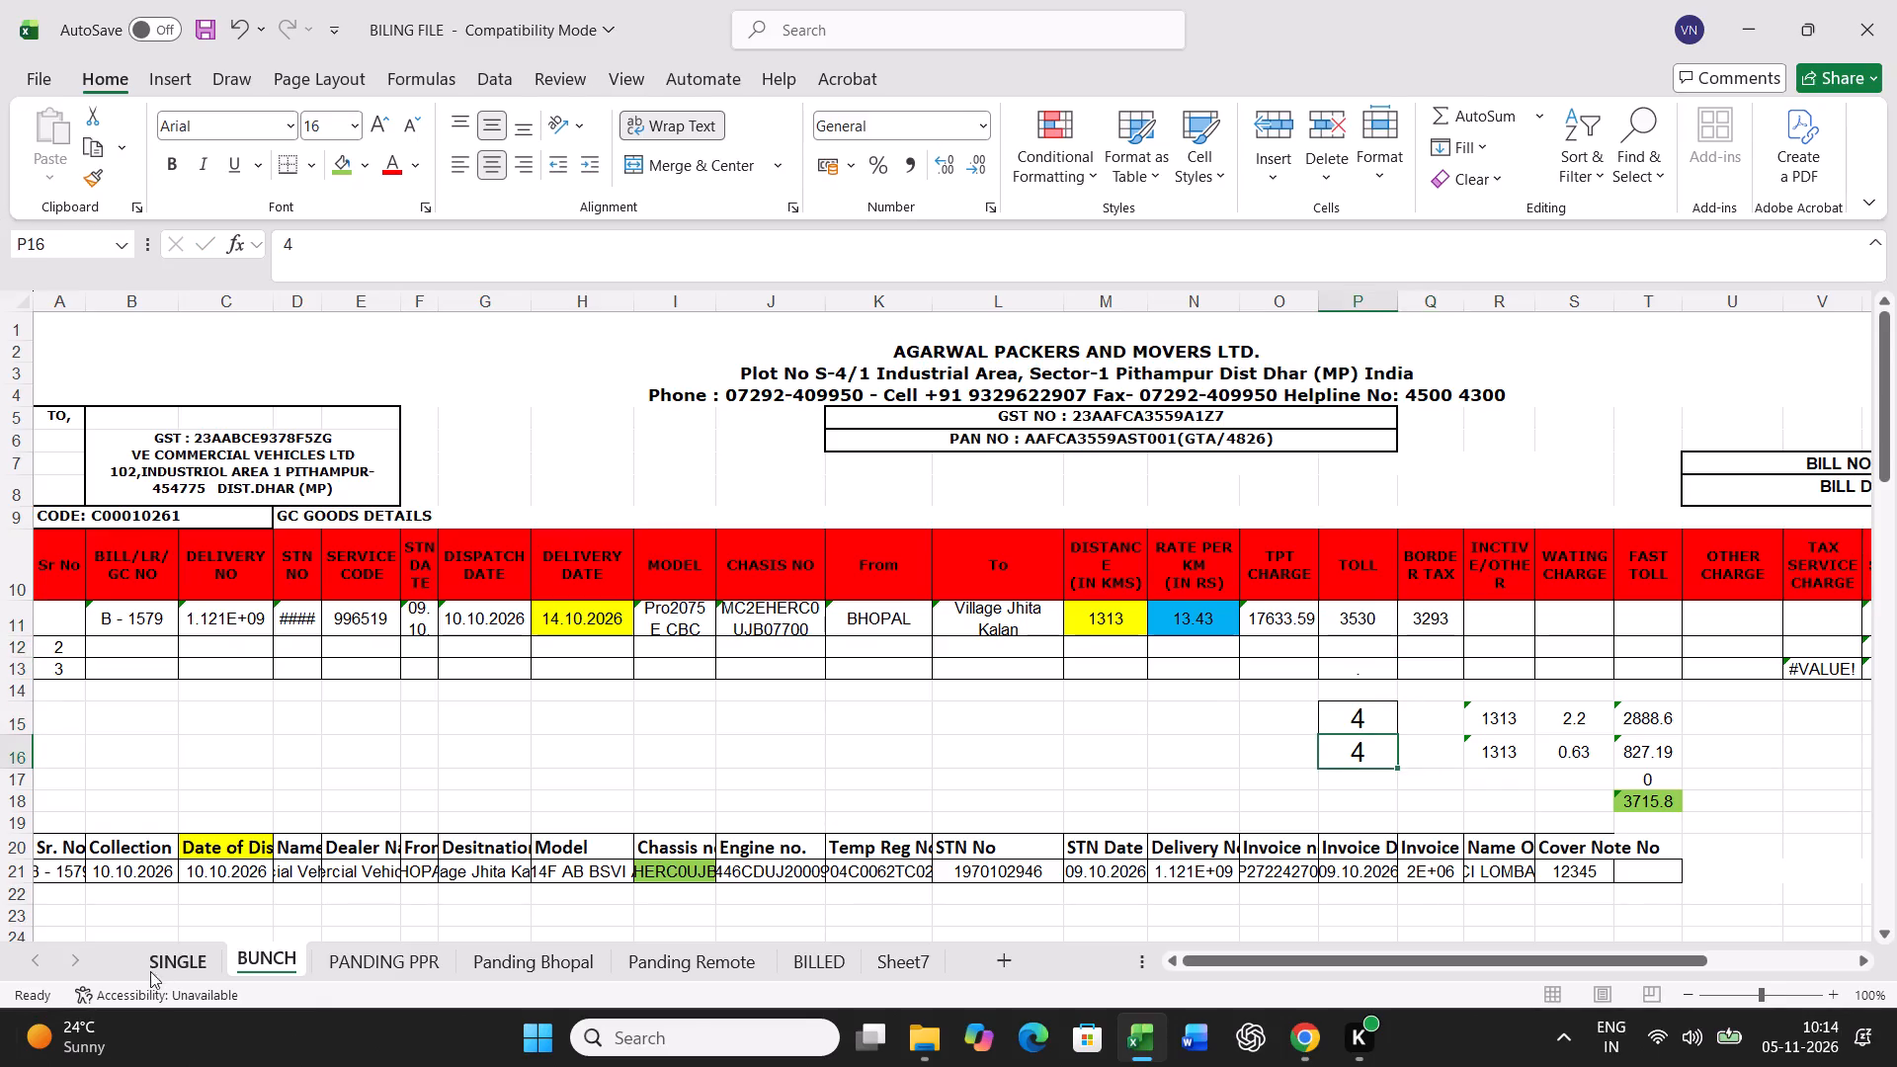
Print one copy of the B - 1579 freight bill from the SINGLE sheet.
click(182, 956)
key(ctrl+p)
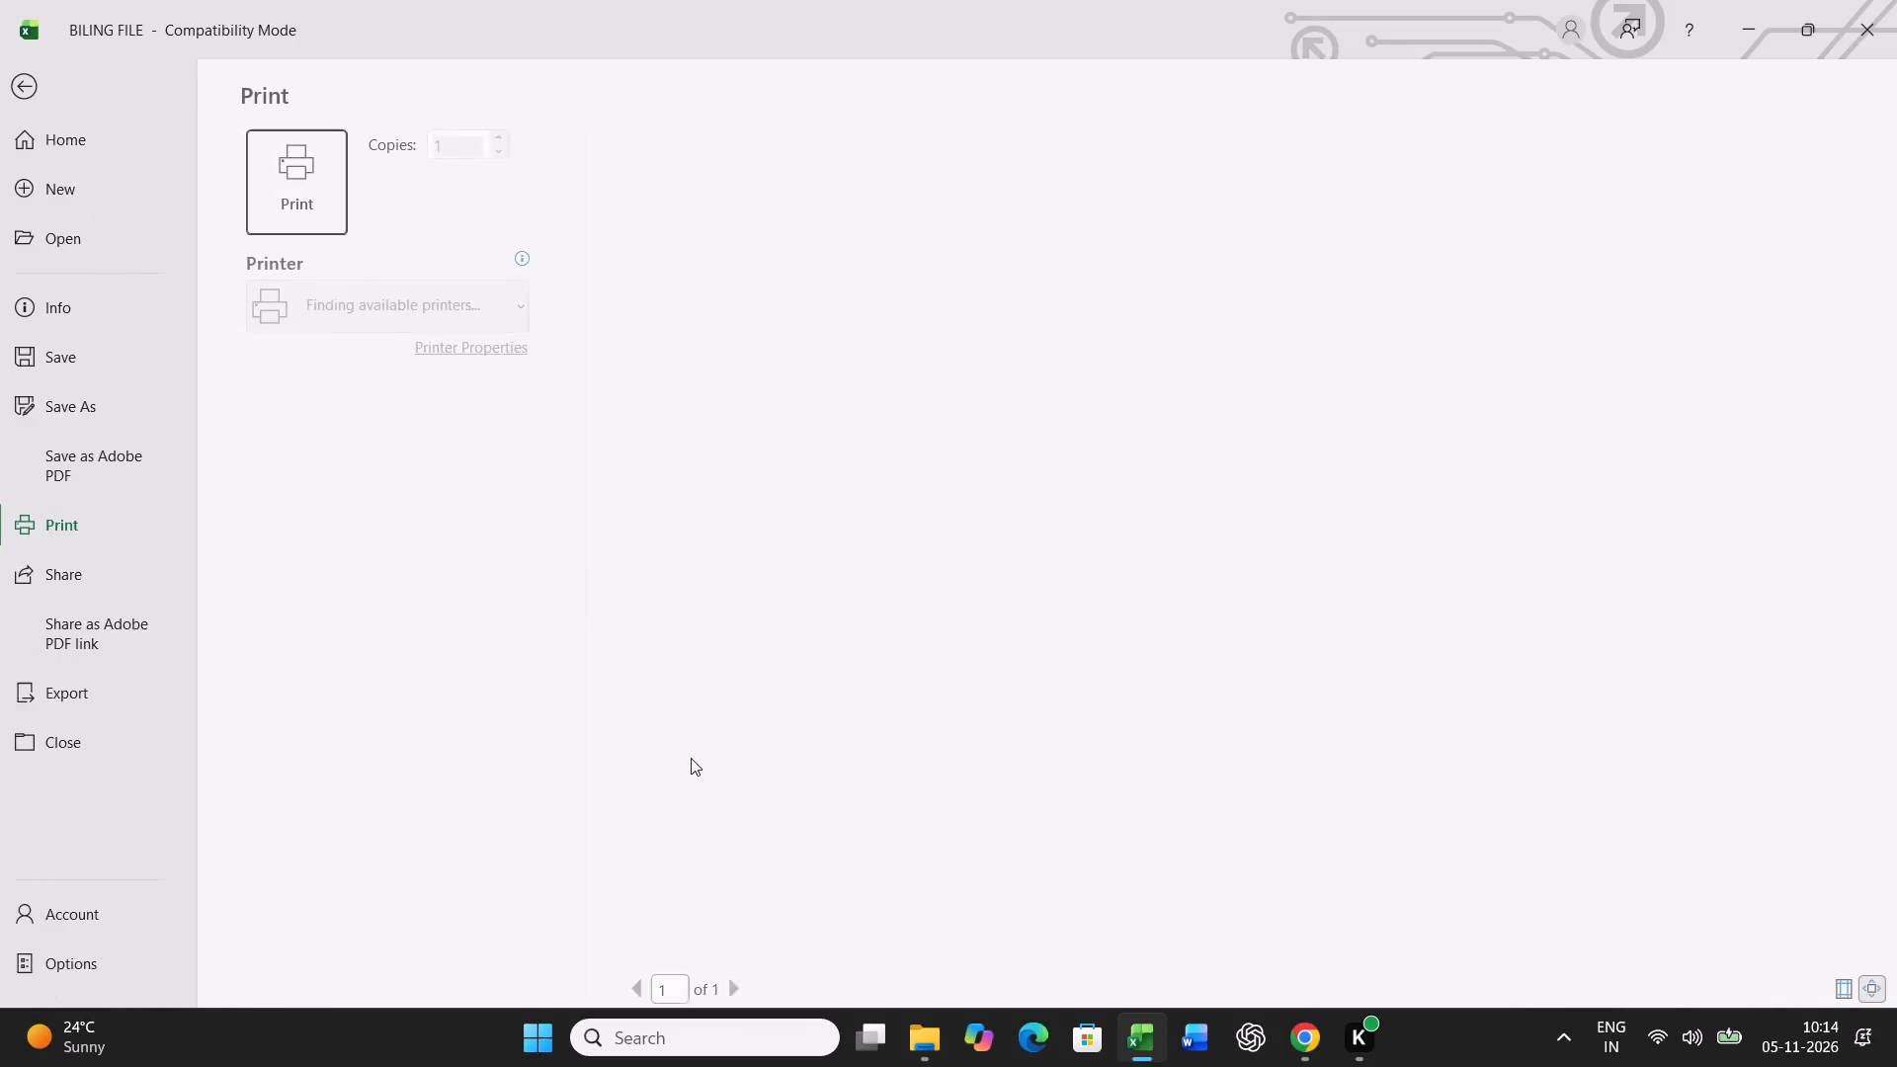
click(289, 190)
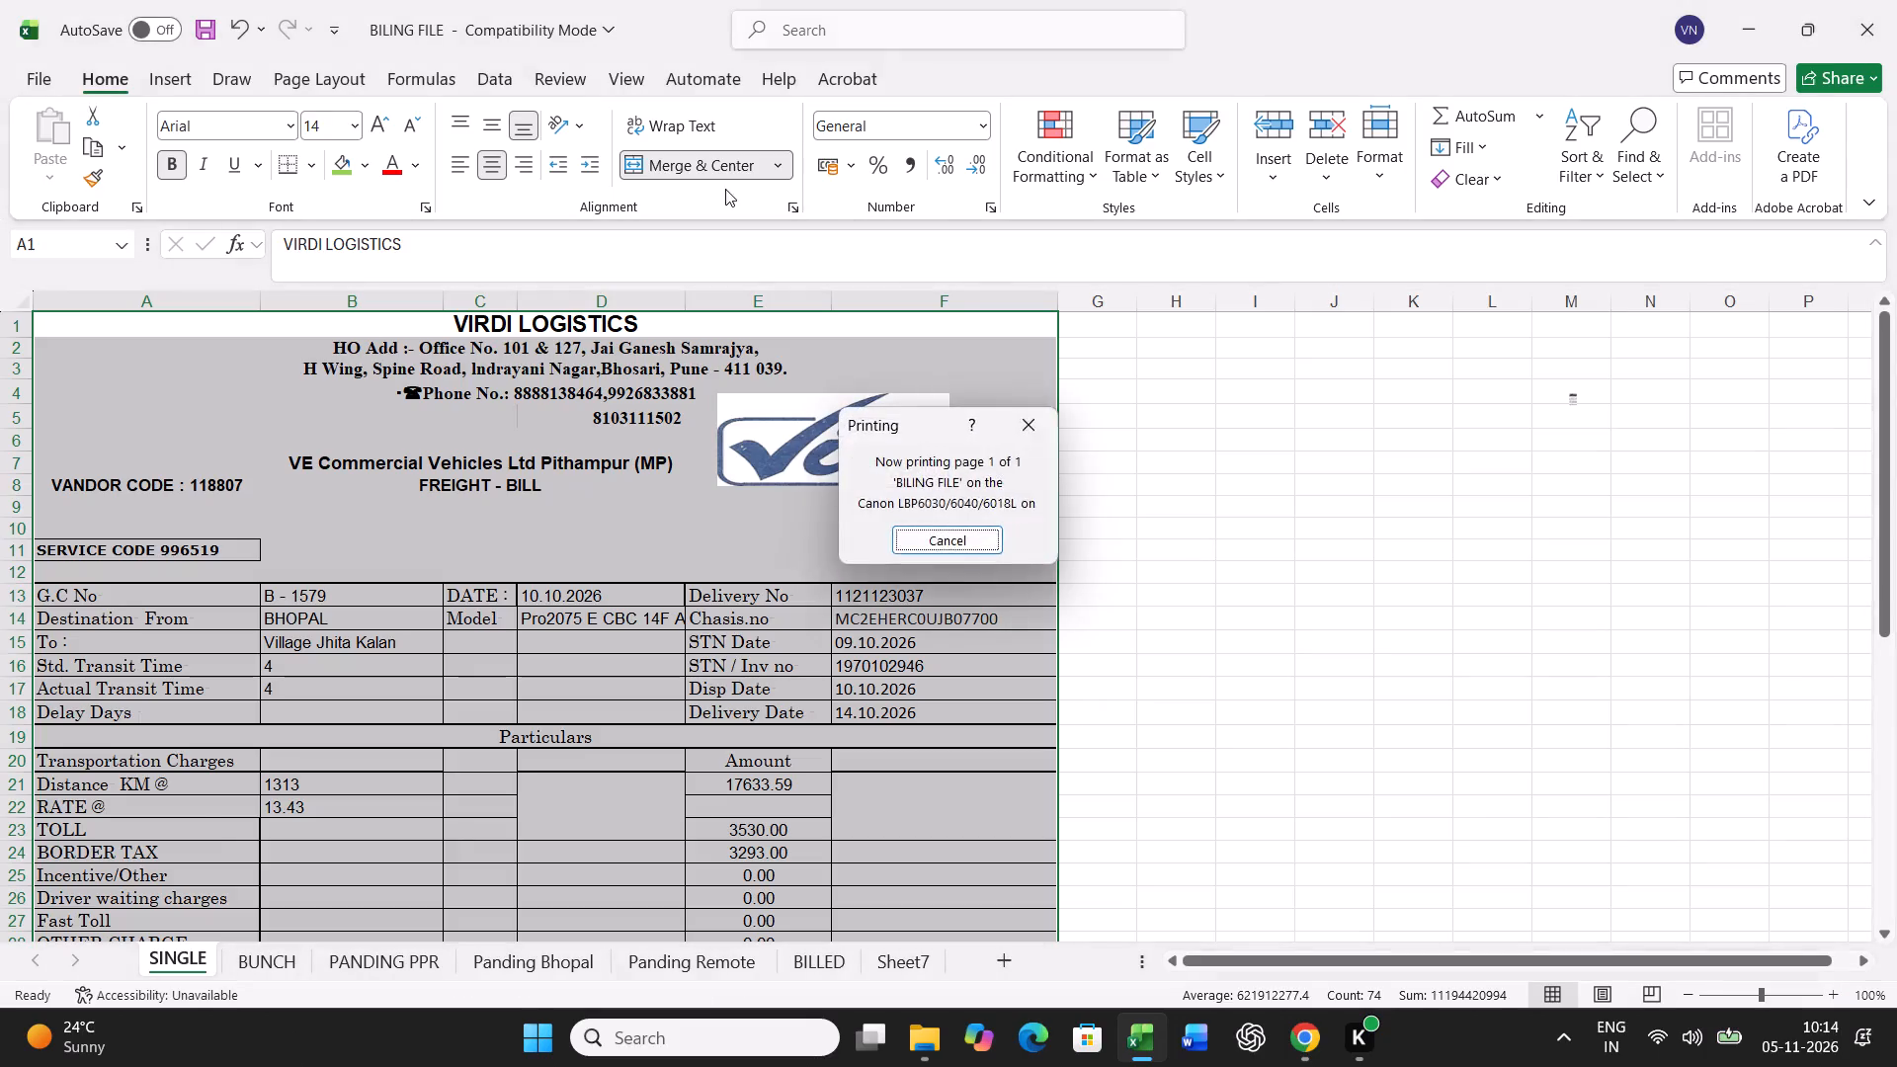
Copy row 11 of the BUNCH sheet into empty row 45 as values only.
click(274, 958)
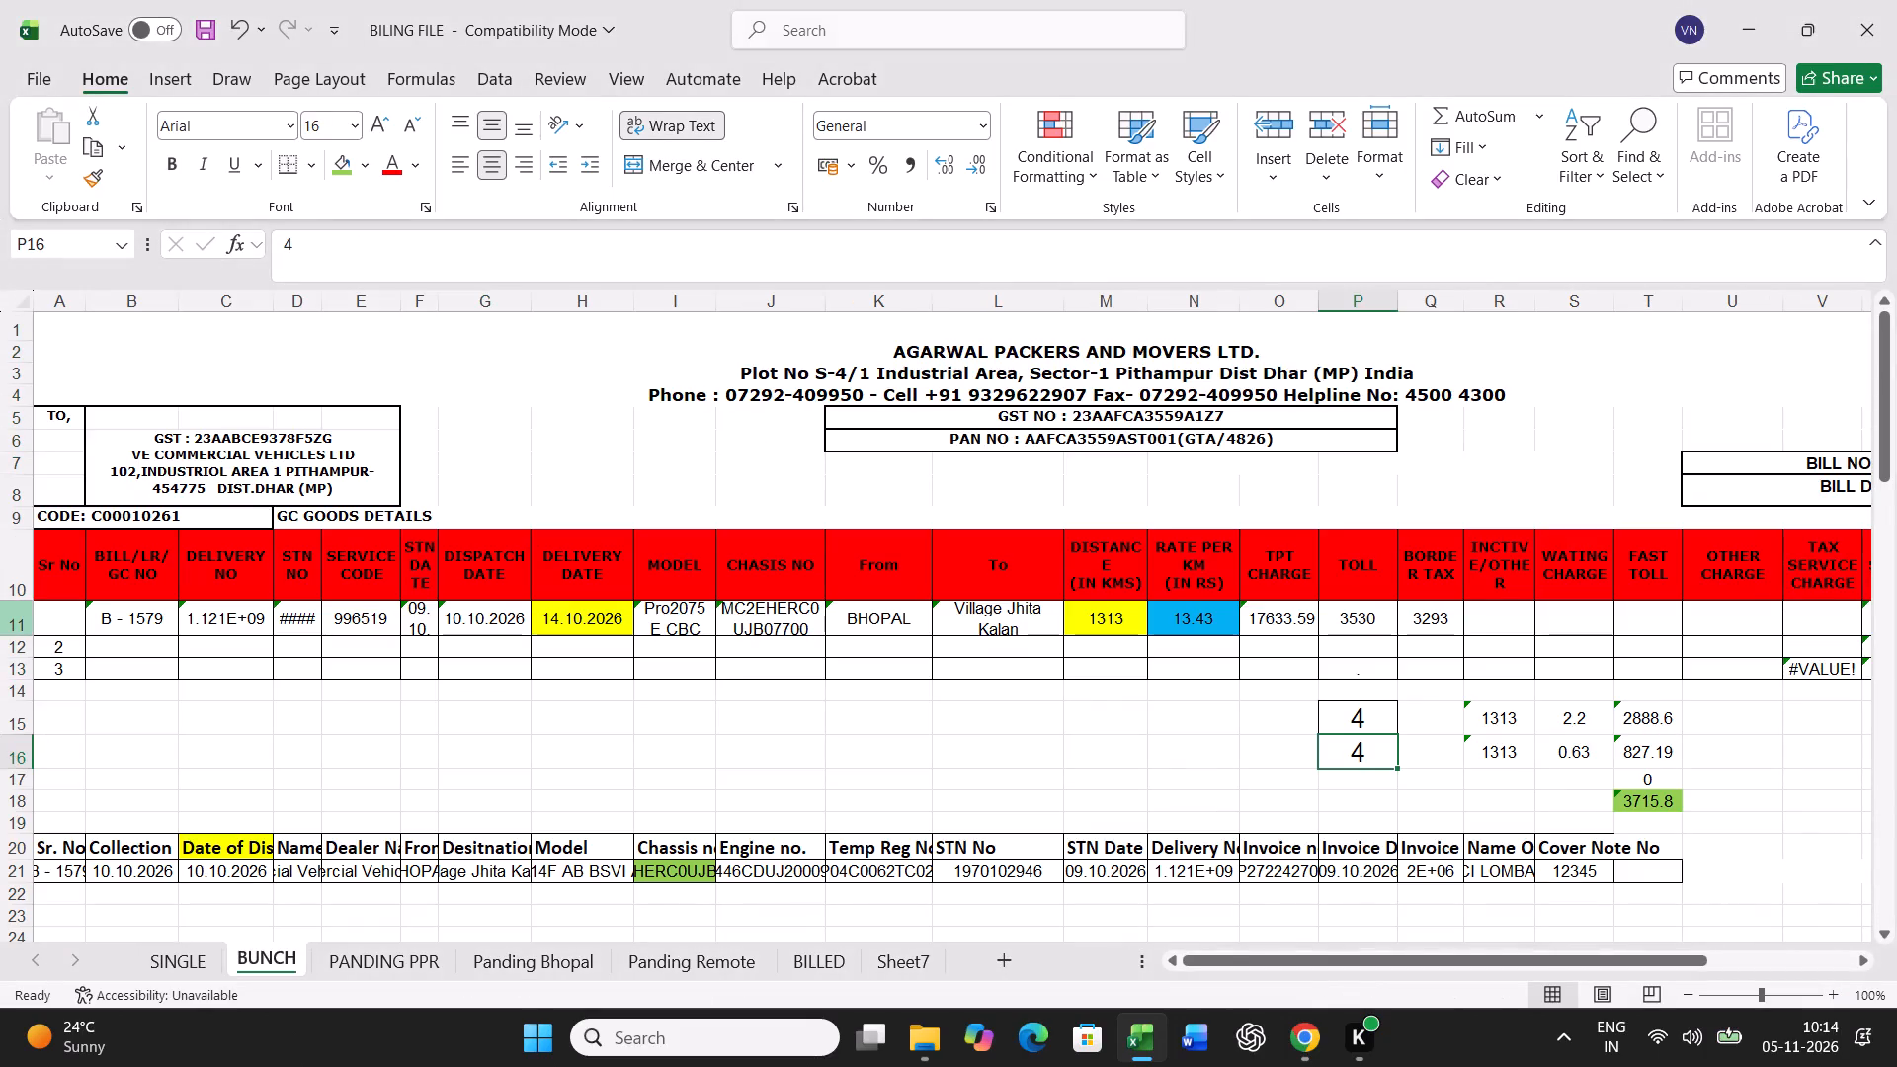
click(17, 611)
key(ctrl+c)
scroll(630, 719, down, 15)
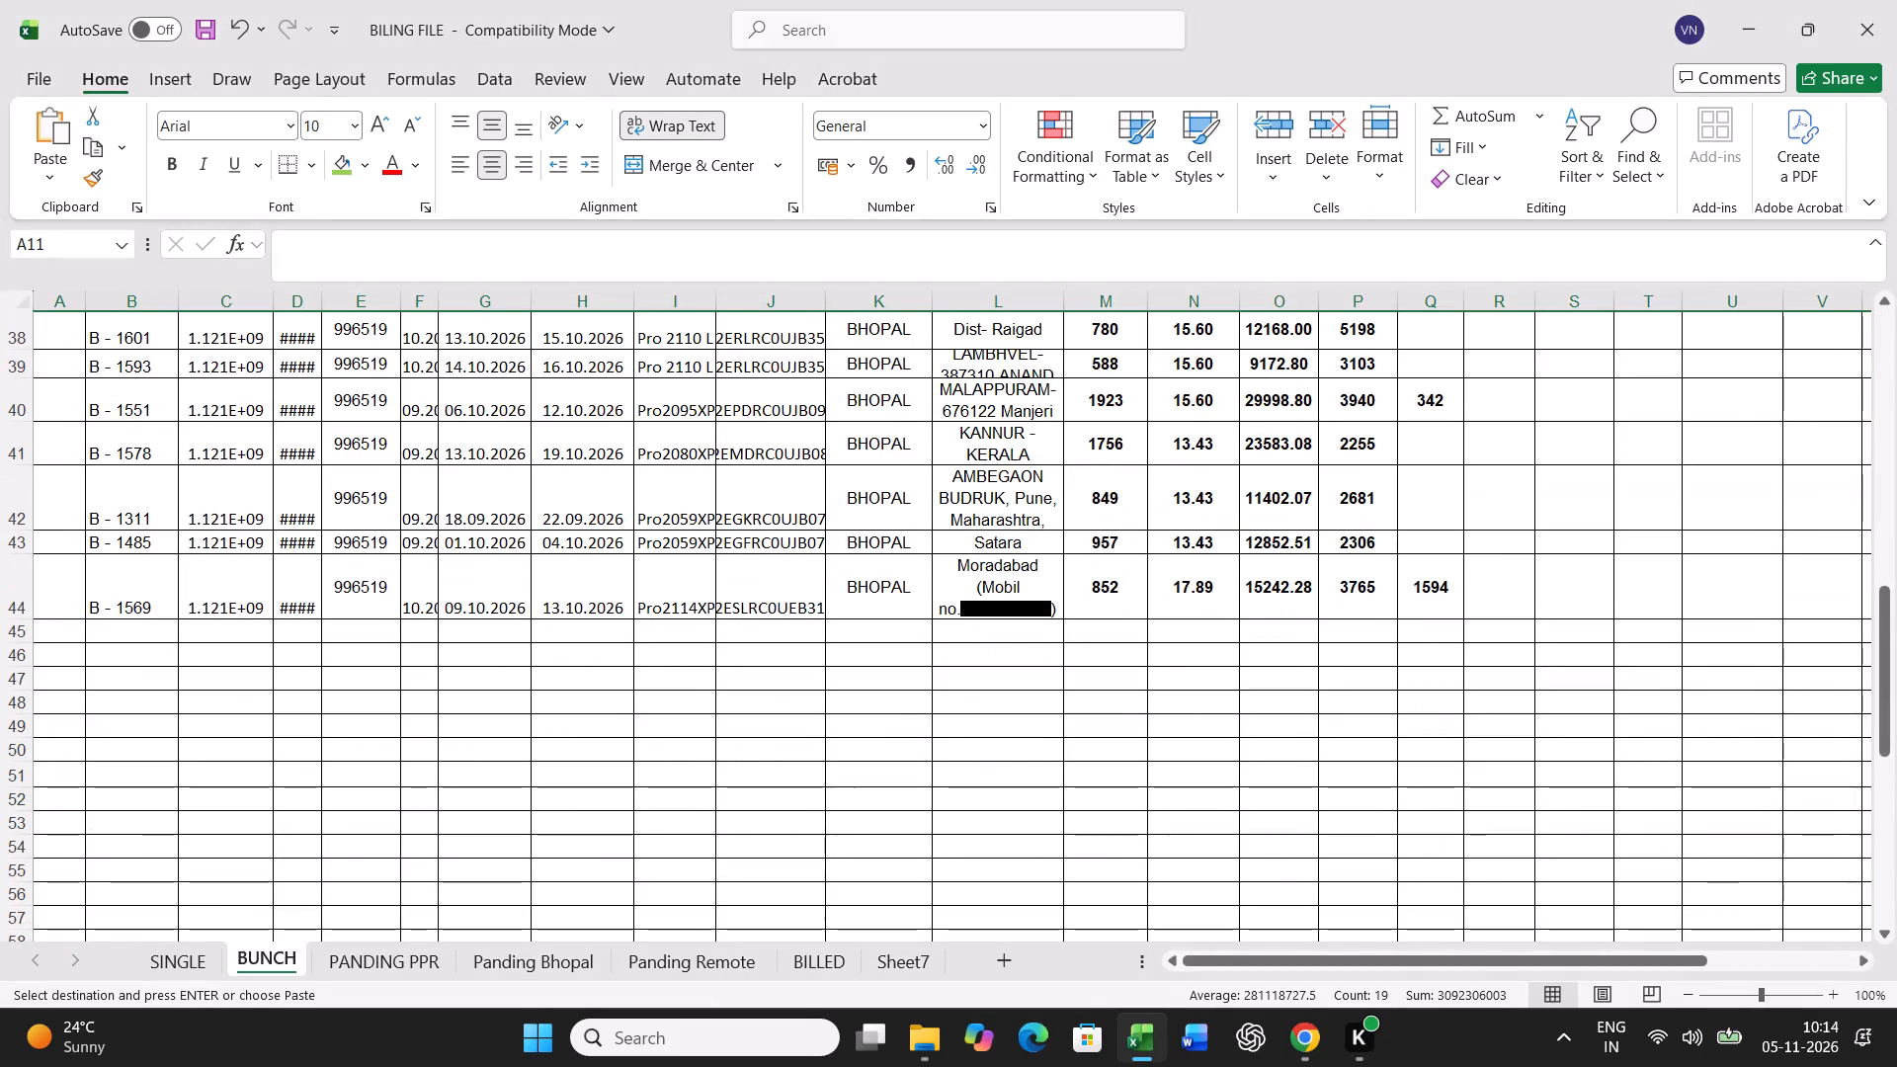
right_click(72, 631)
click(172, 467)
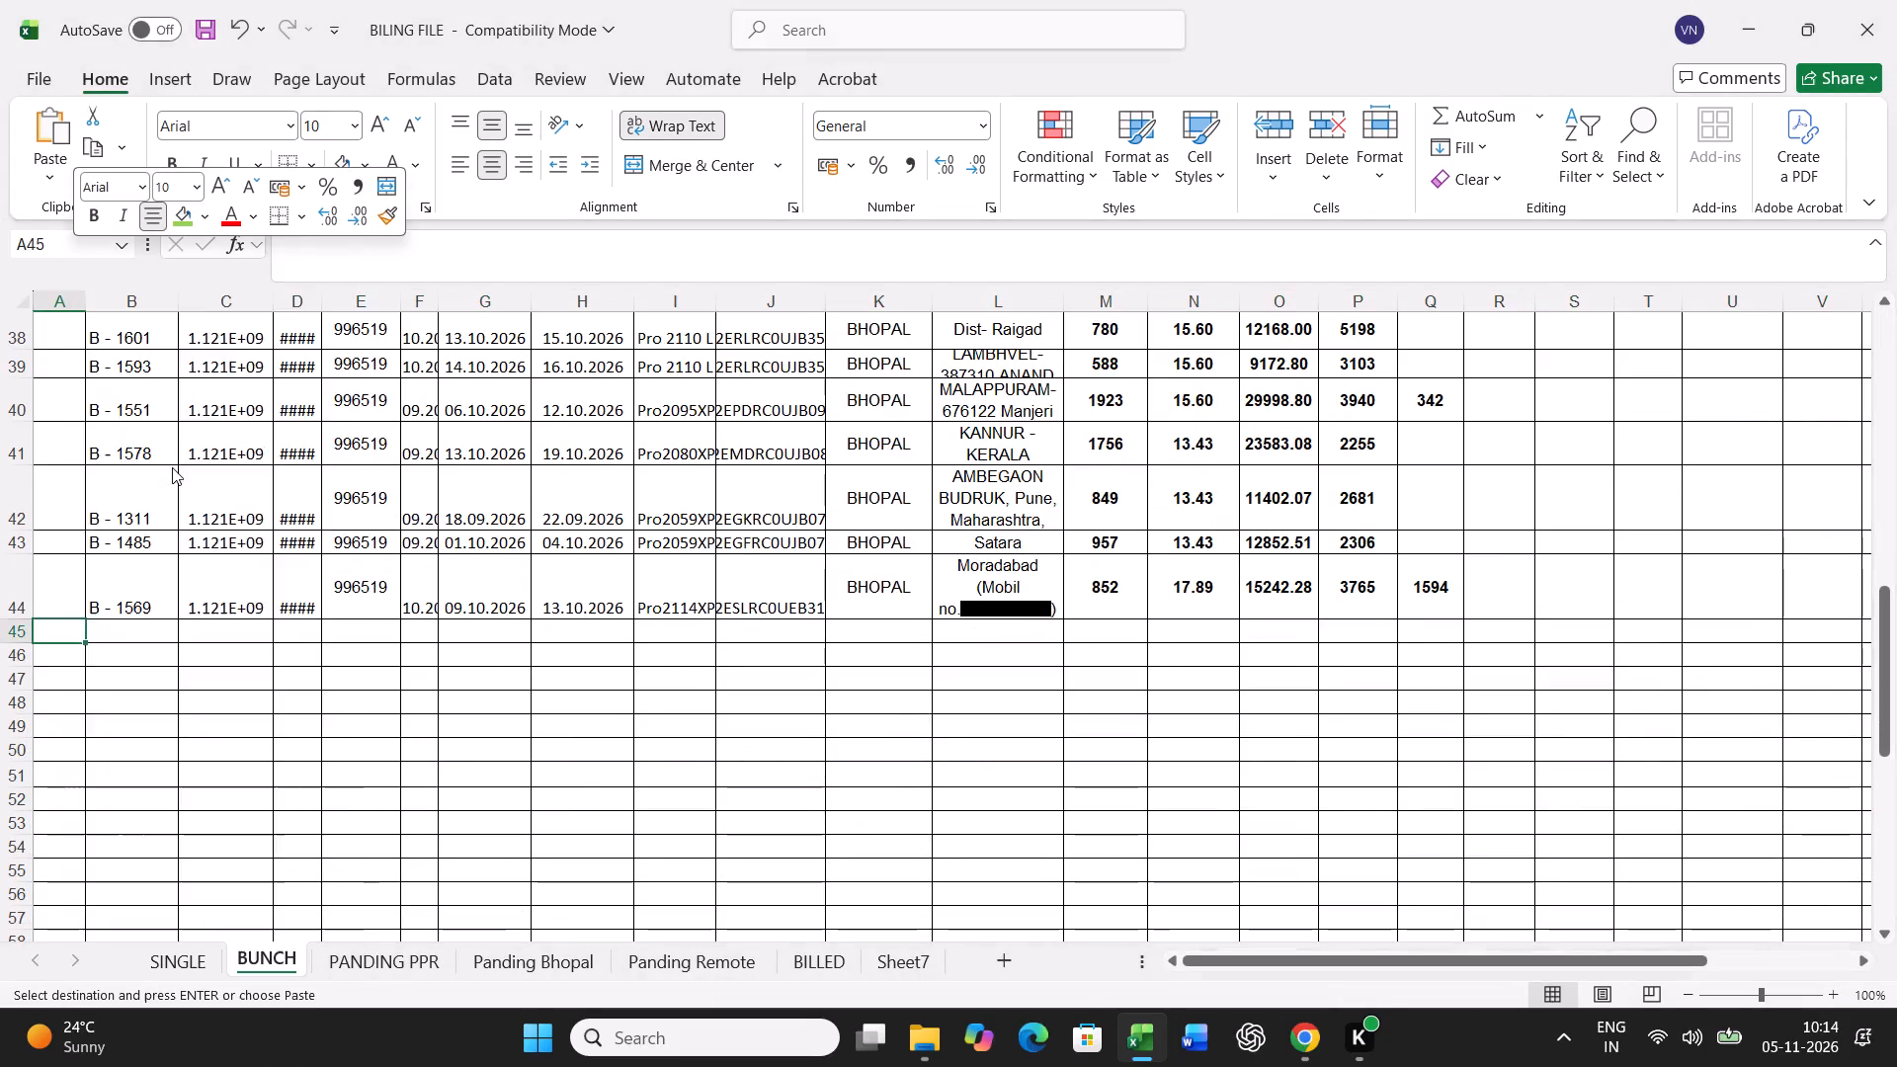
click(64, 413)
click(415, 701)
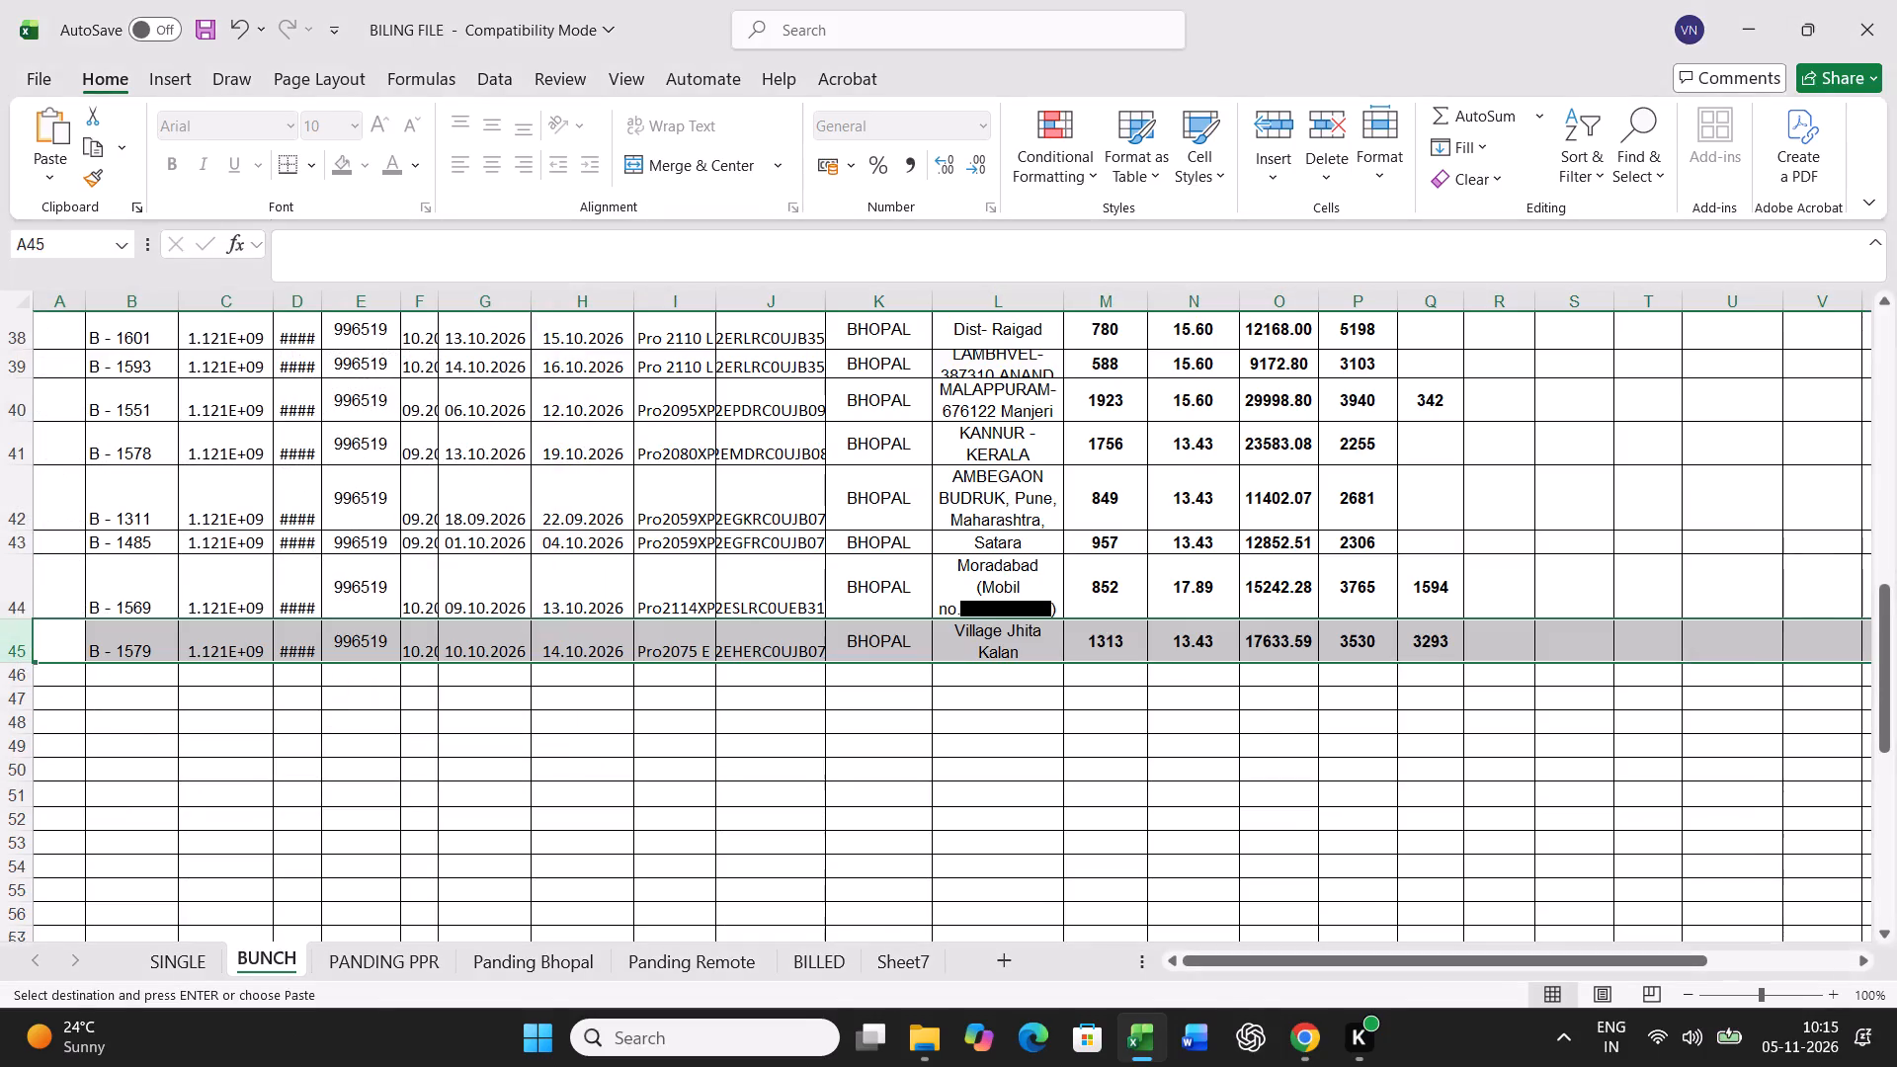
click(538, 959)
click(844, 716)
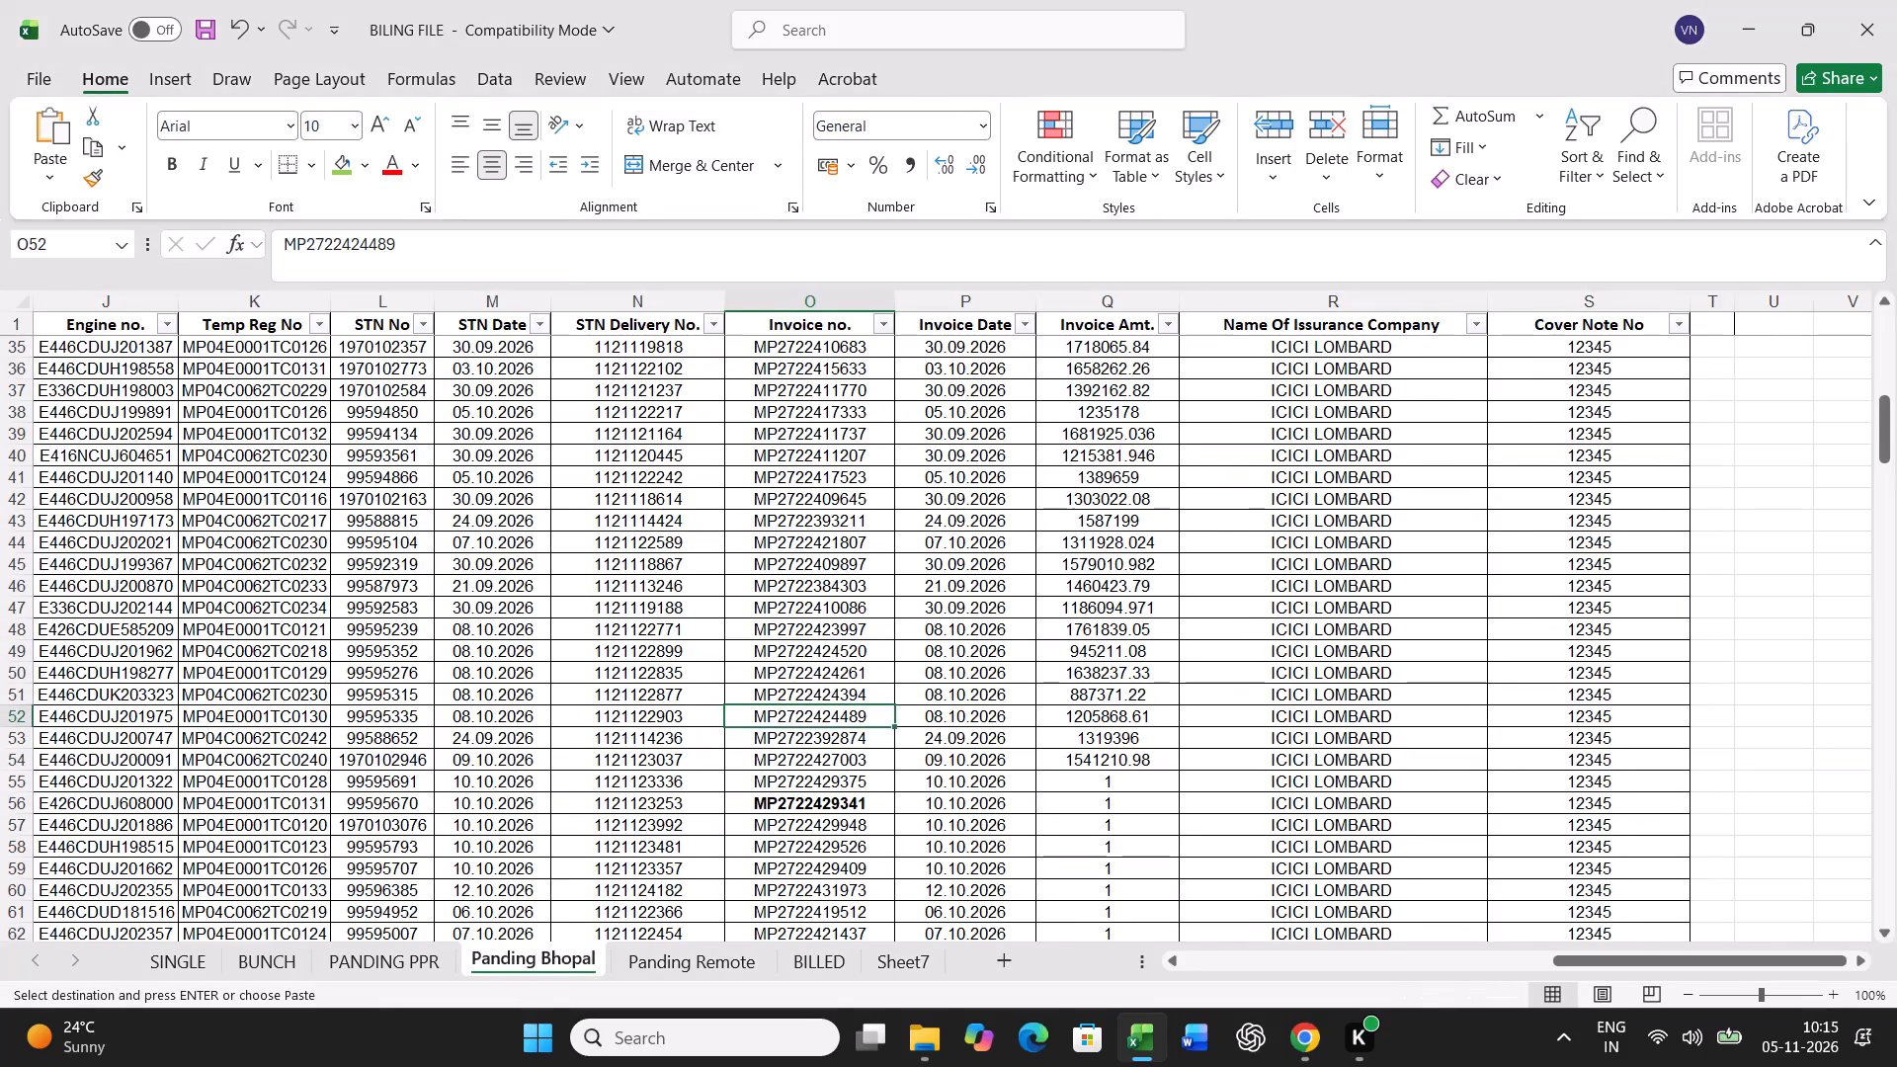
key(ctrl+f)
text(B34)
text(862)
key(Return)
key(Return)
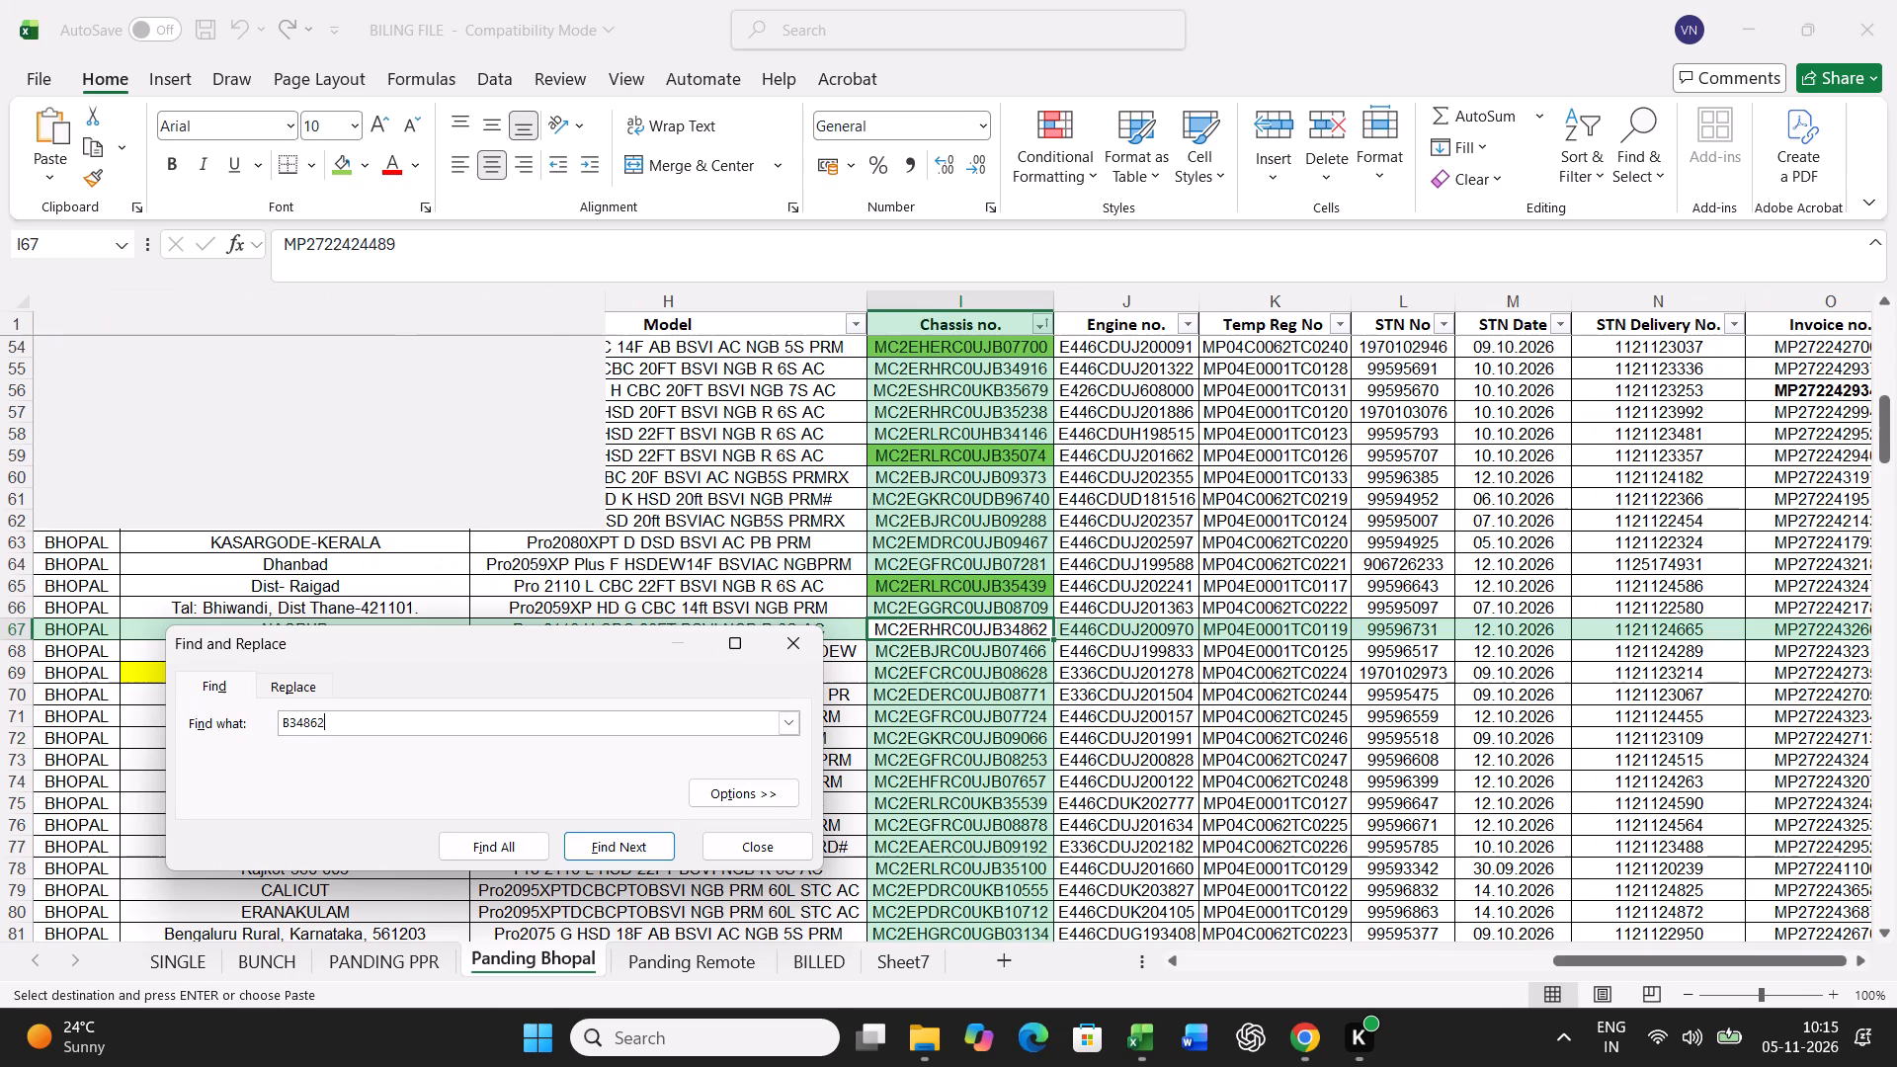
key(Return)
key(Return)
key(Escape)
click(347, 174)
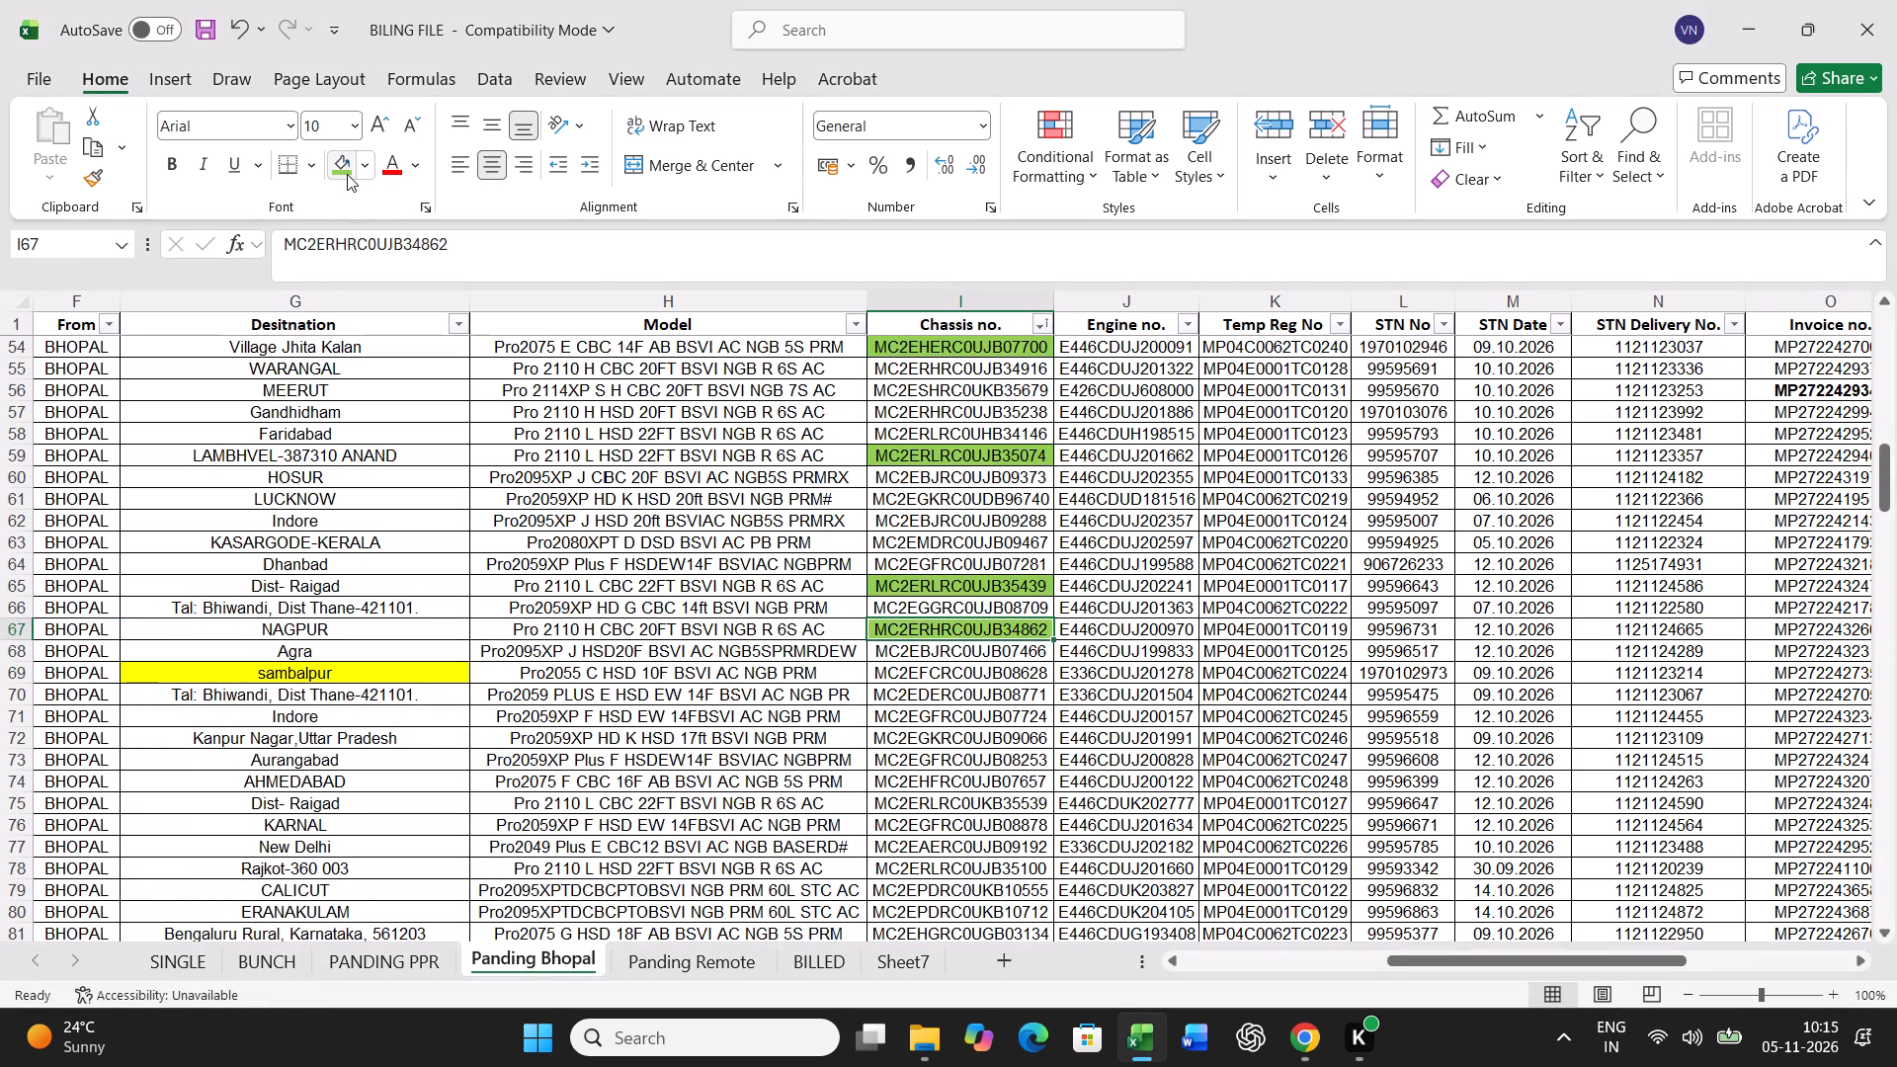
key(Left)
key(Left)
key(Left)
key(Left)
key(Left)
key(Left)
key(Left)
key(Left)
key(Left)
key(Left)
key(Left)
key(Left)
key(Left)
key(Left)
key(Left)
key(Left)
key(Left)
key(Left)
key(Left)
key(Left)
key(ctrl+shift+Right)
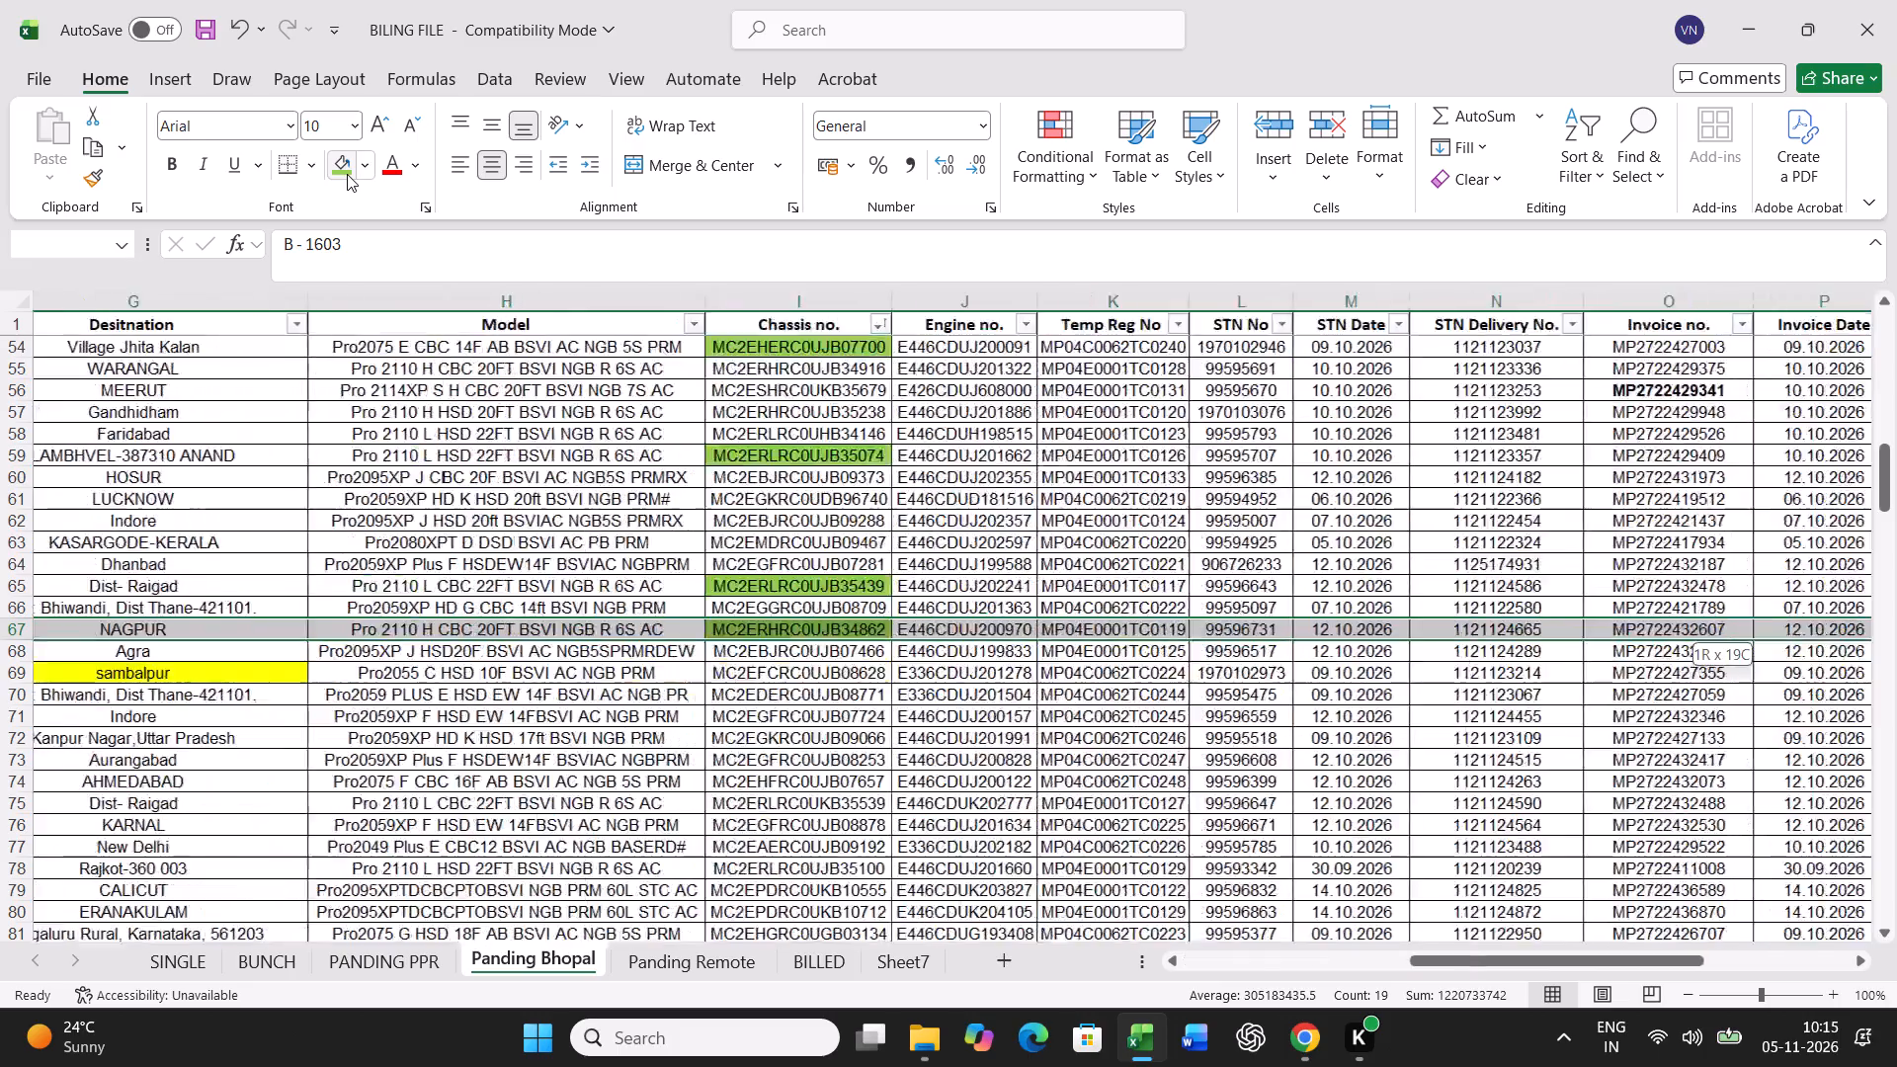
key(ctrl+c)
click(240, 948)
scroll(379, 865, up, 7)
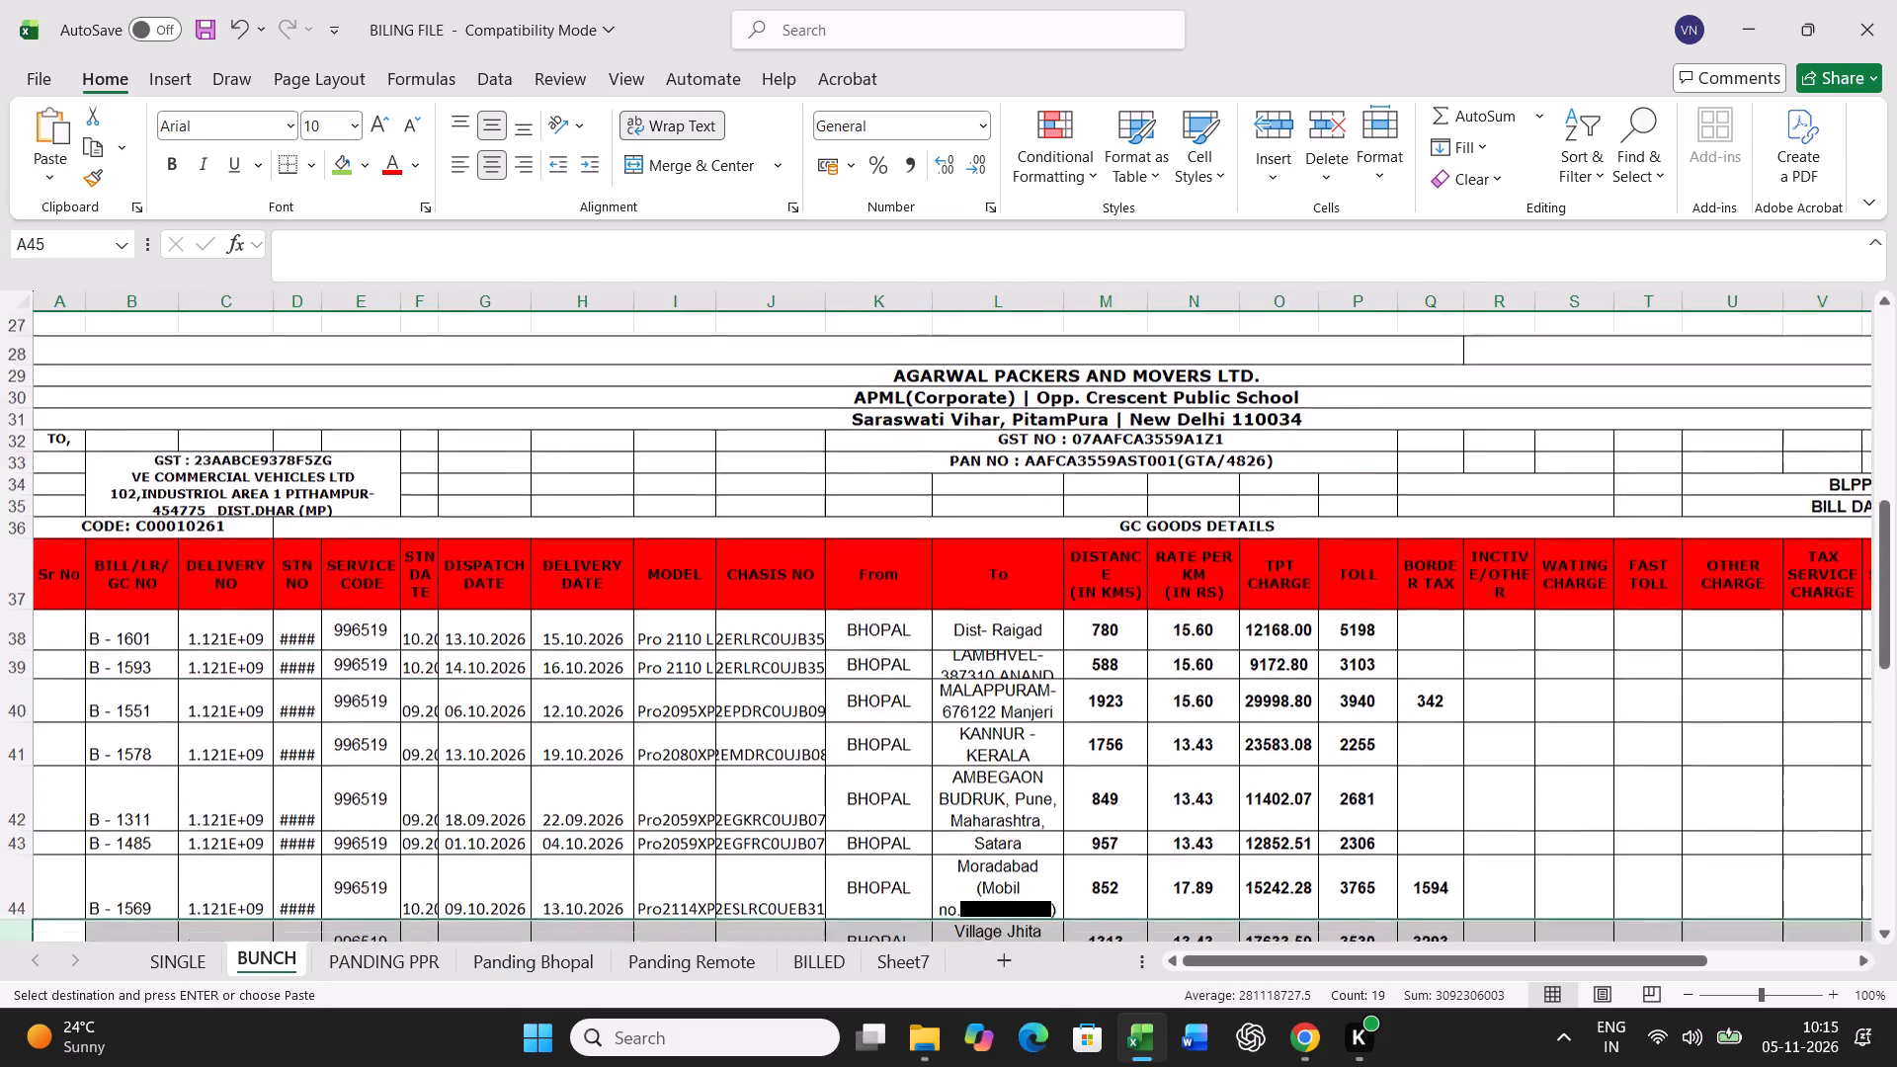
scroll(379, 865, up, 4)
click(41, 608)
scroll(351, 801, up, 3)
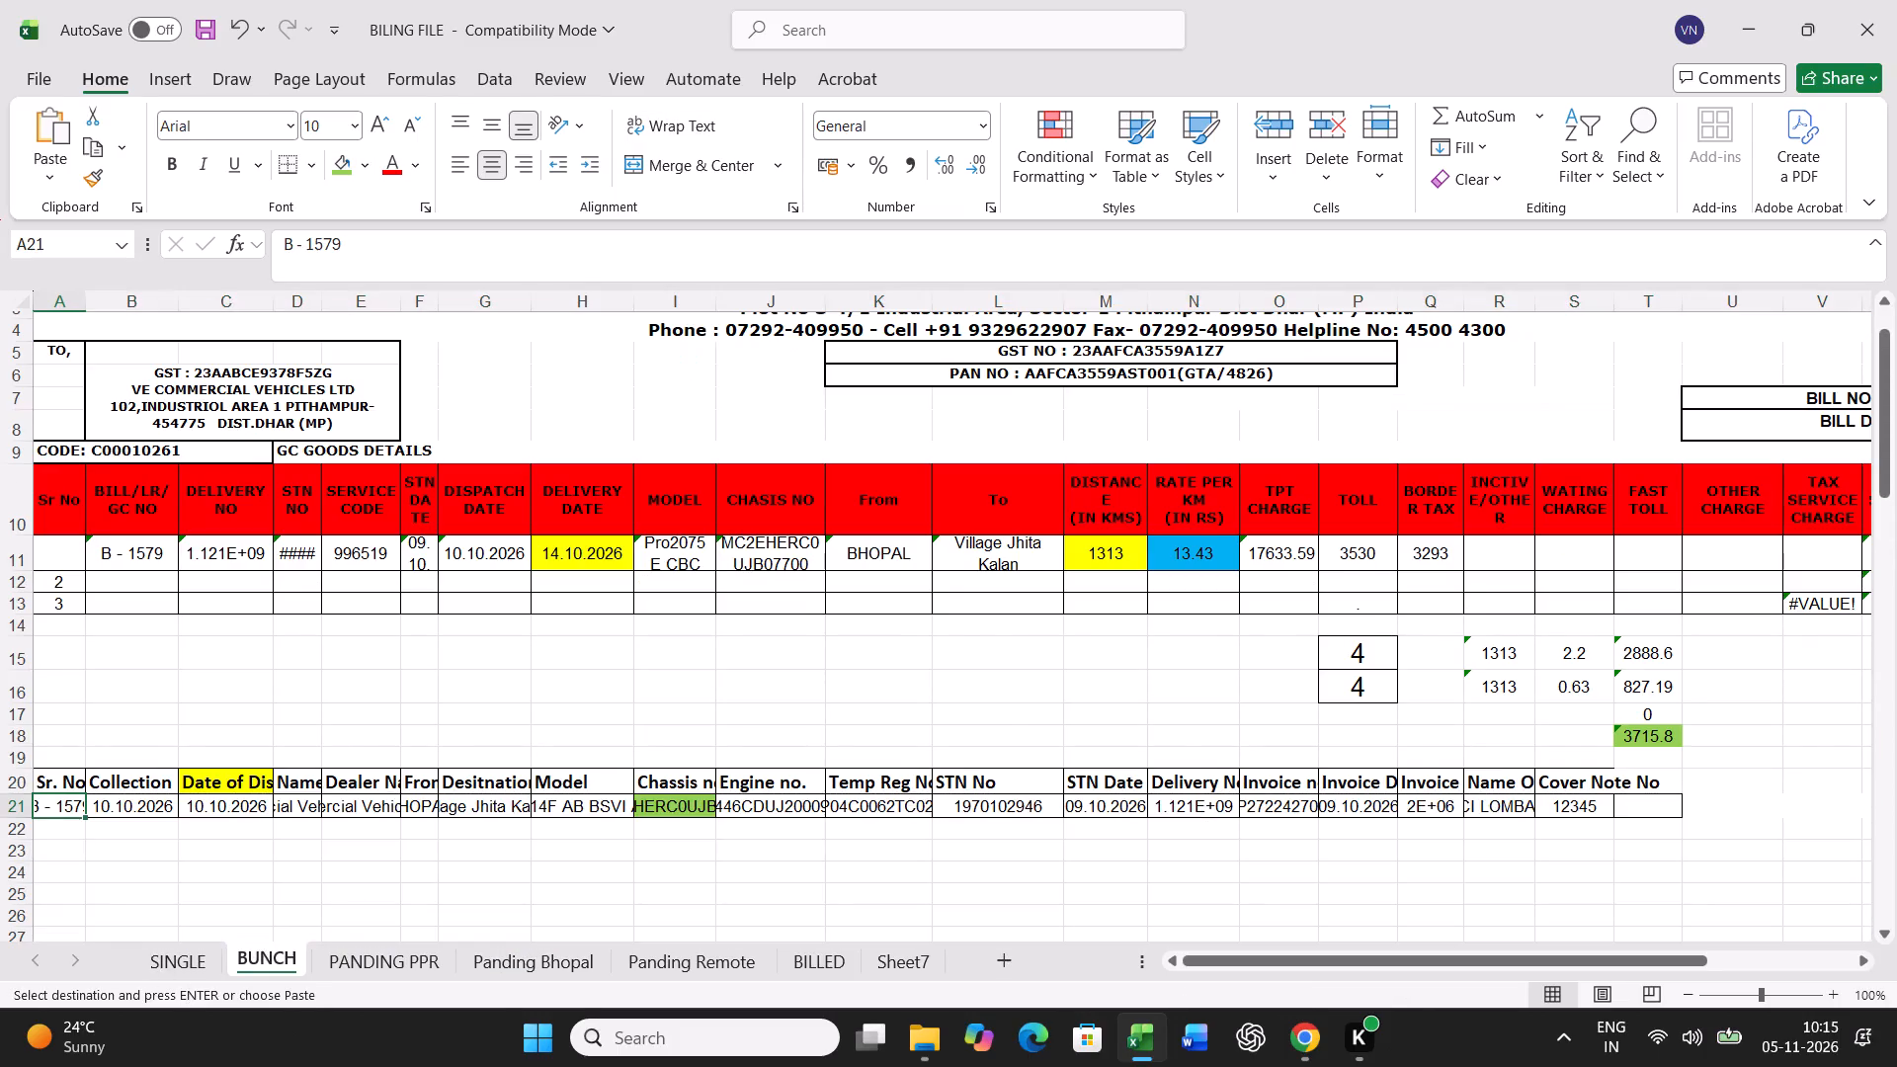
key(ctrl+v)
Set the B - 1603 dispatch date in C21 to 16.10.2026 and the delivery date in H11 to 17.10.2026.
click(214, 802)
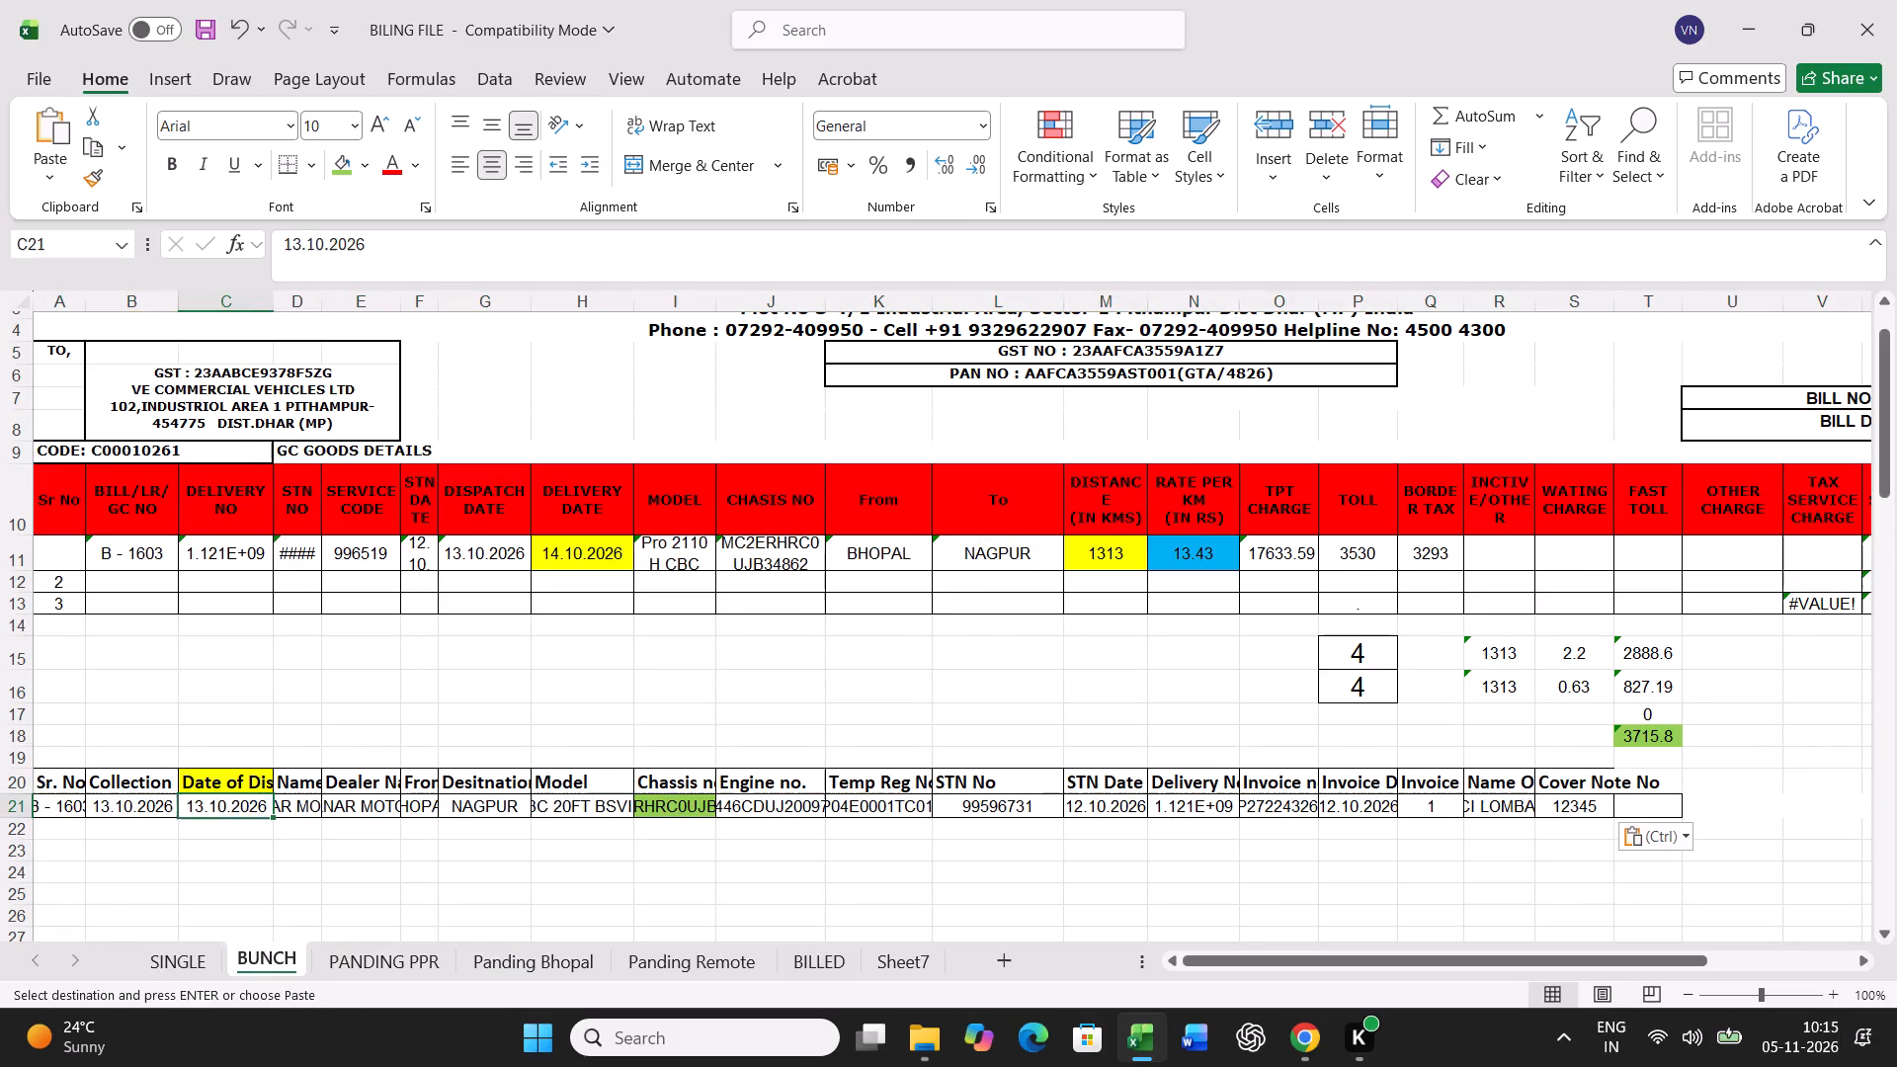
text(16.10.2026)
key(Return)
click(595, 538)
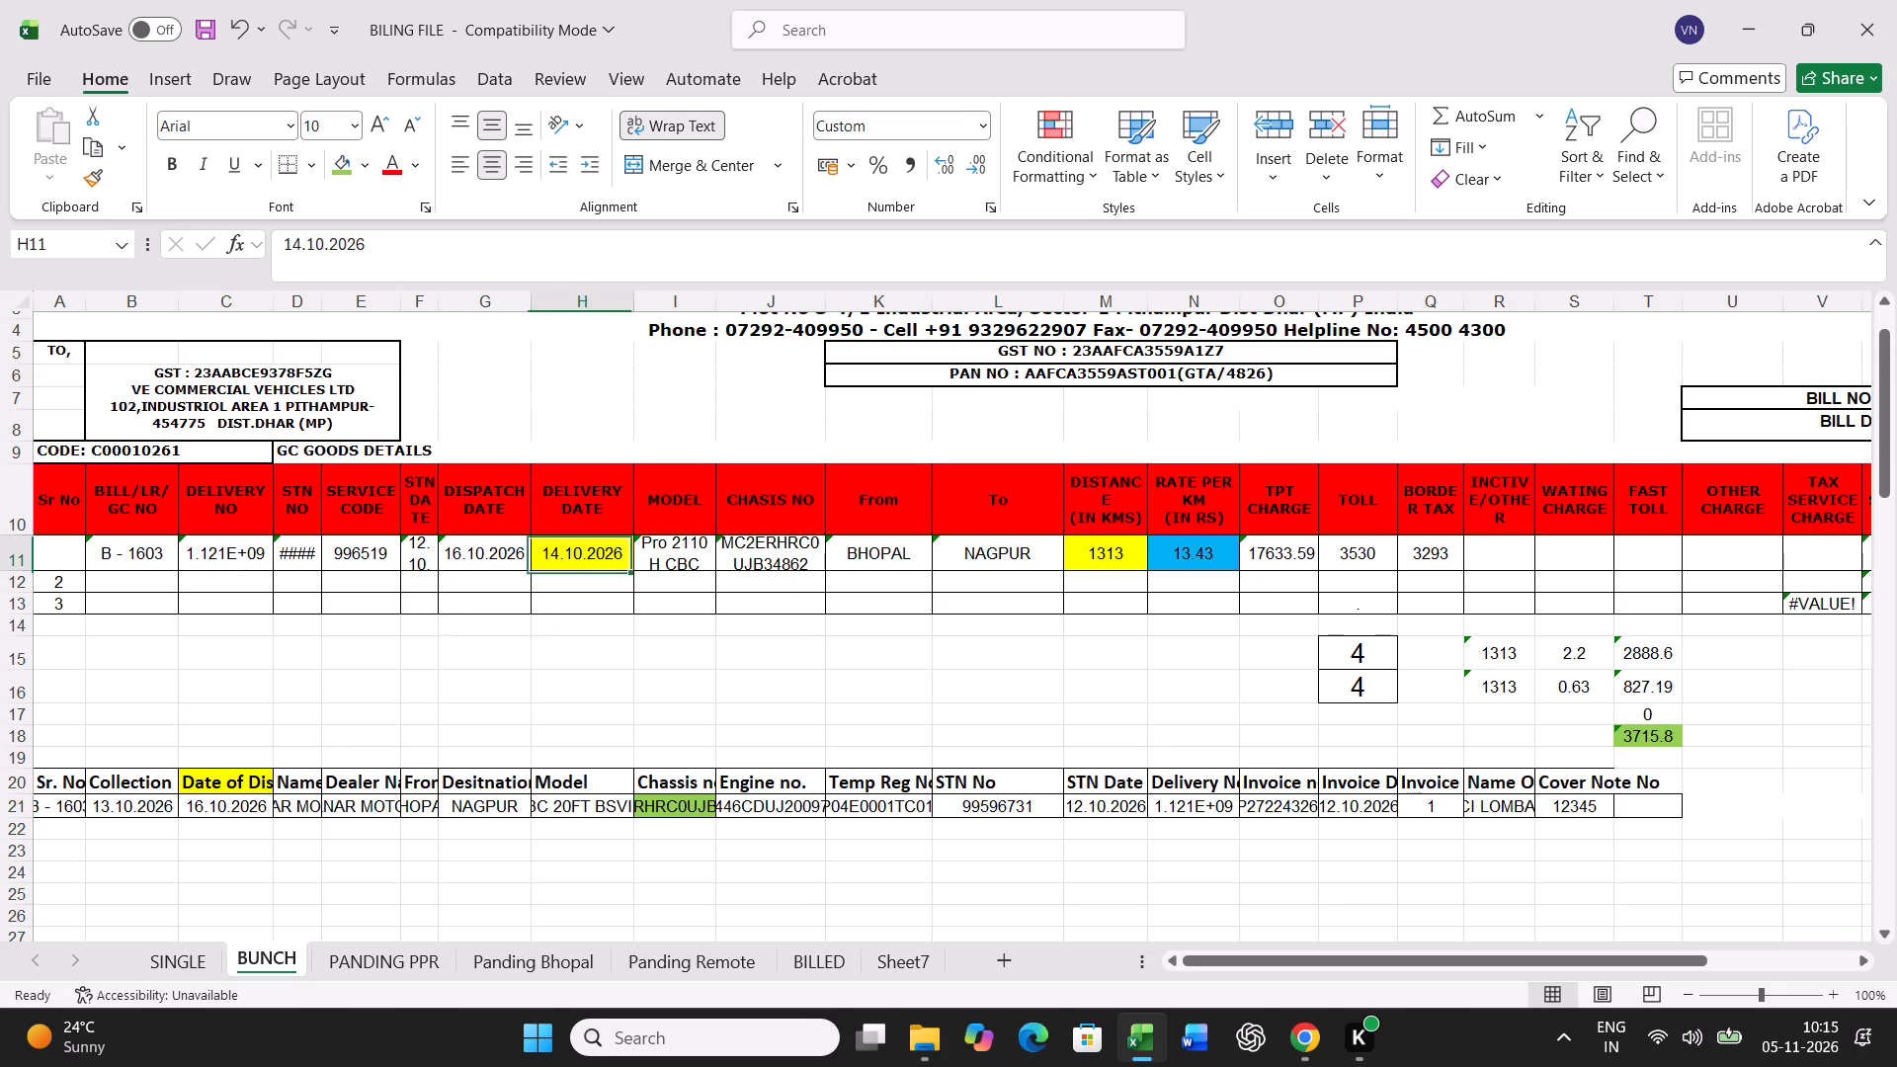
text(17.10.2026)
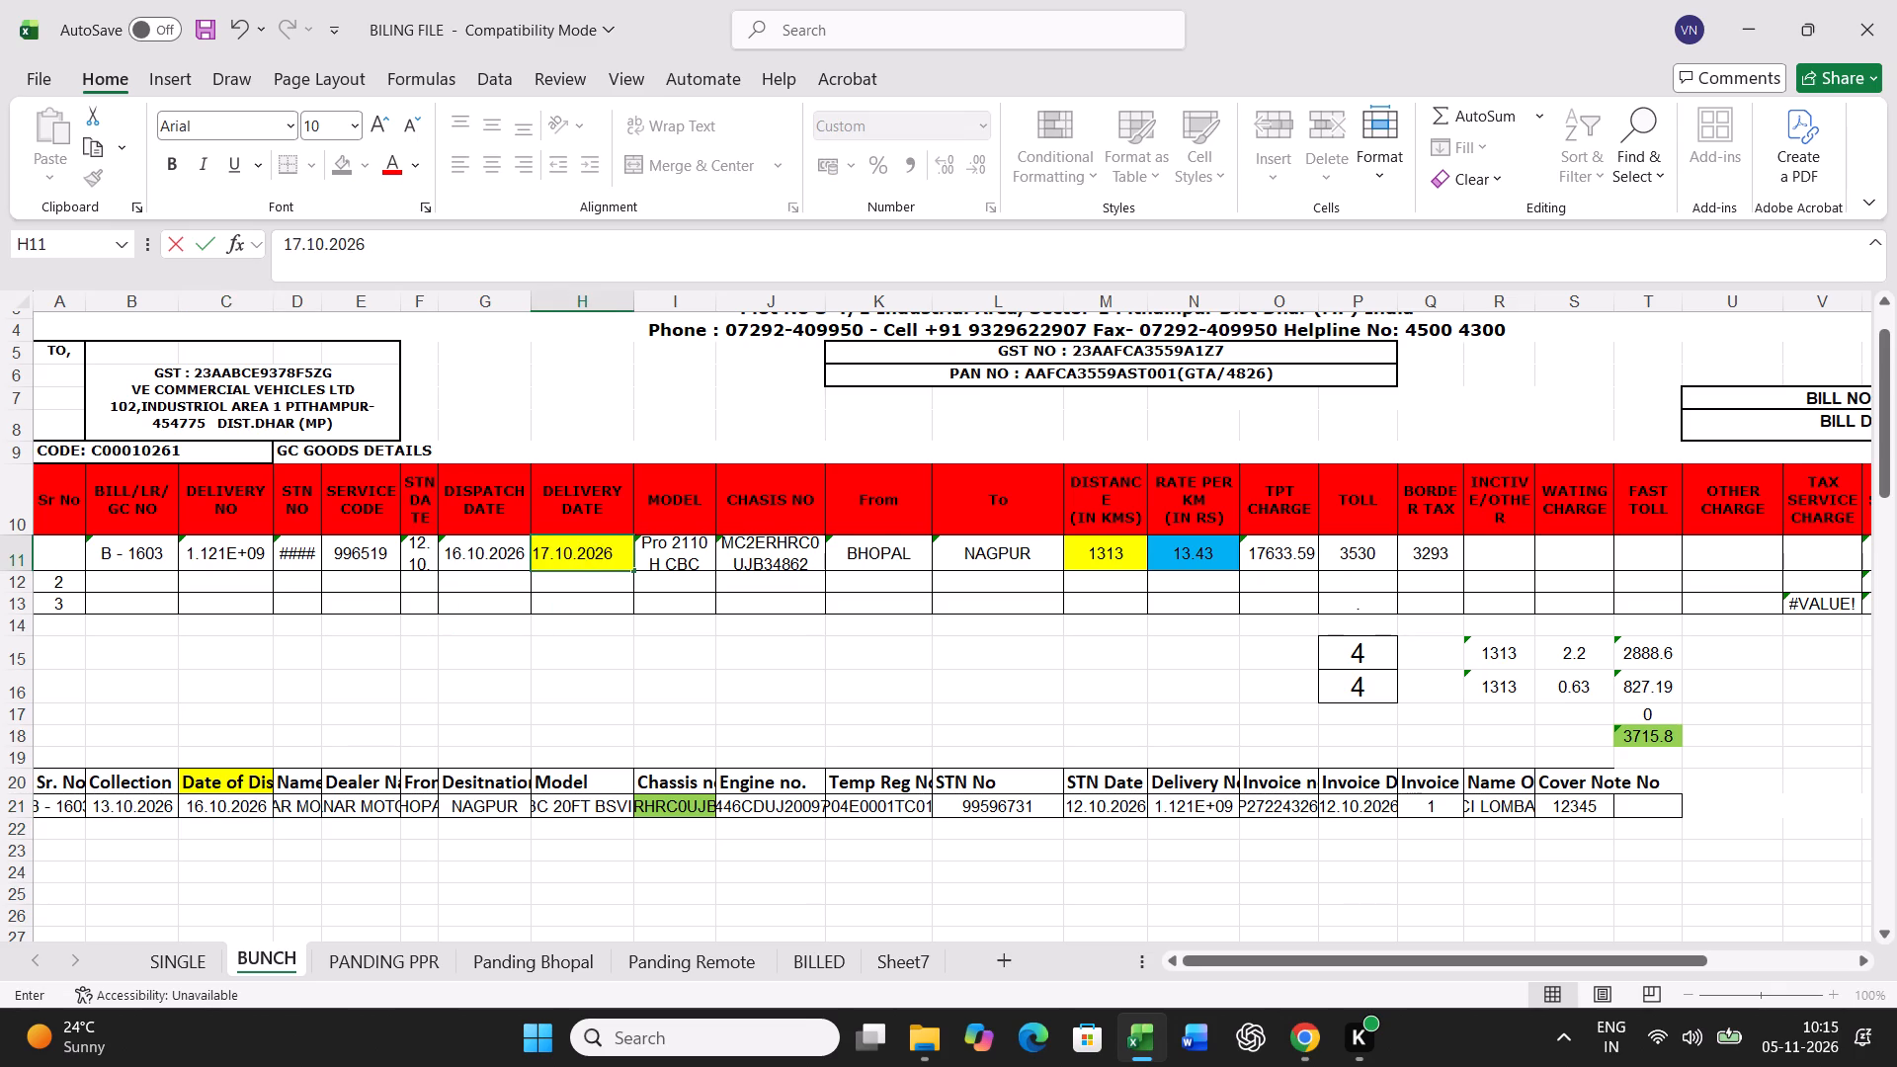
key(Right)
Fill in the B - 1603 charges in row 11: distance 352 km, rate 15.60, toll 2350, and clear the border tax.
key(Right)
key(Right)
key(Right)
key(Right)
text(352)
key(Right)
text(15.60)
key(Right)
key(Right)
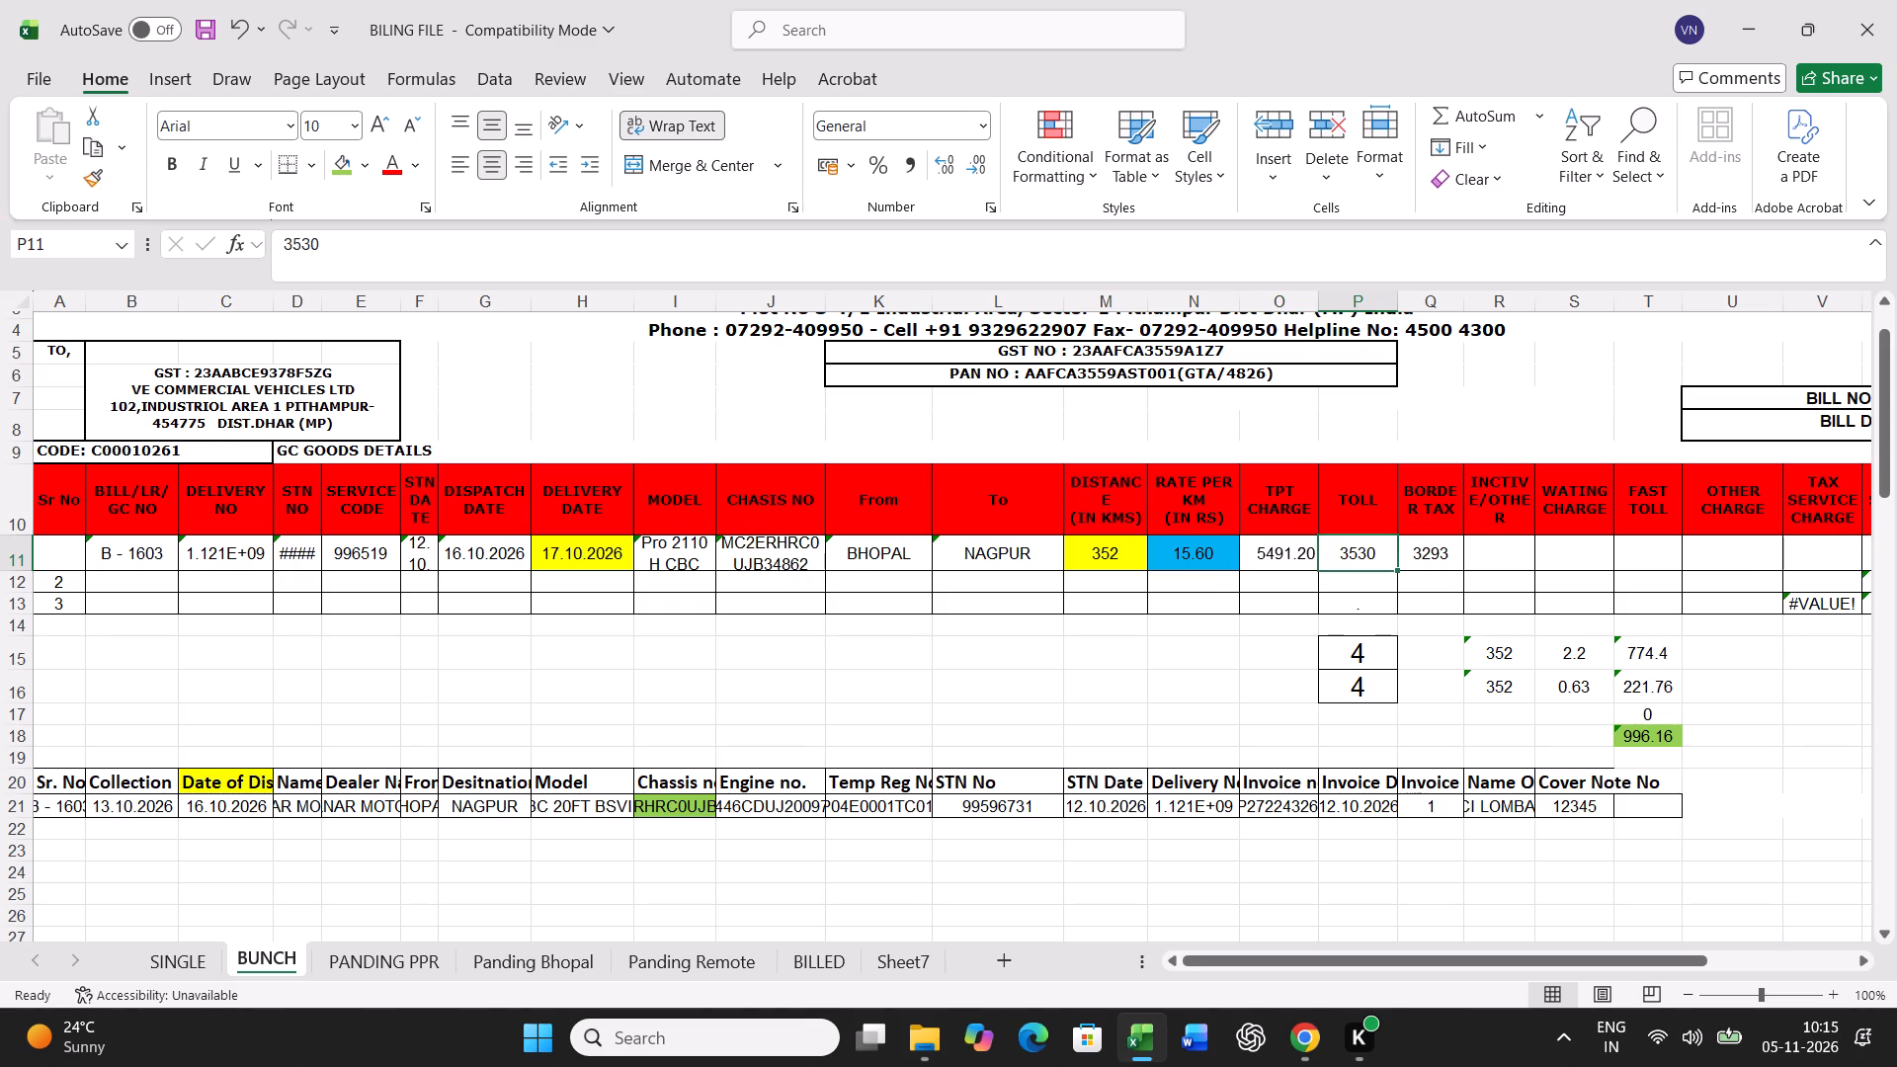
text(2350)
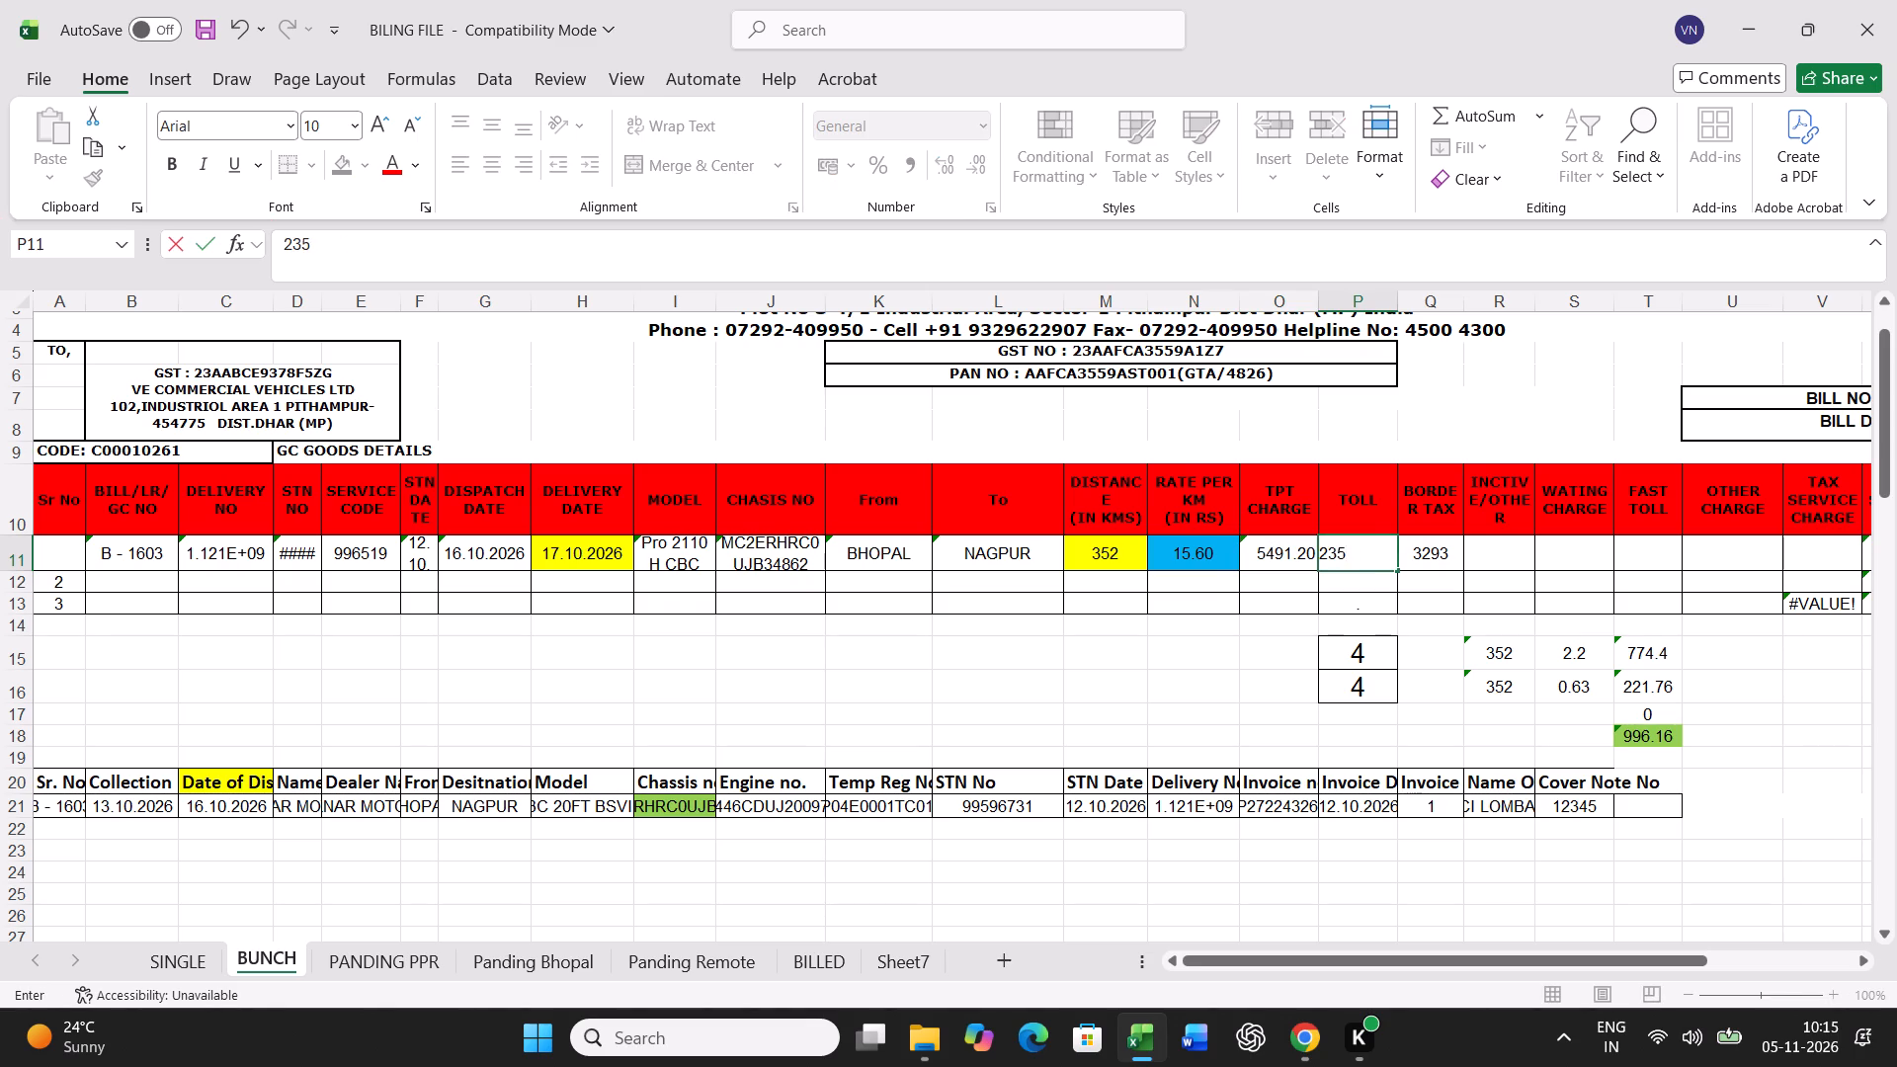
key(Right)
key(Delete)
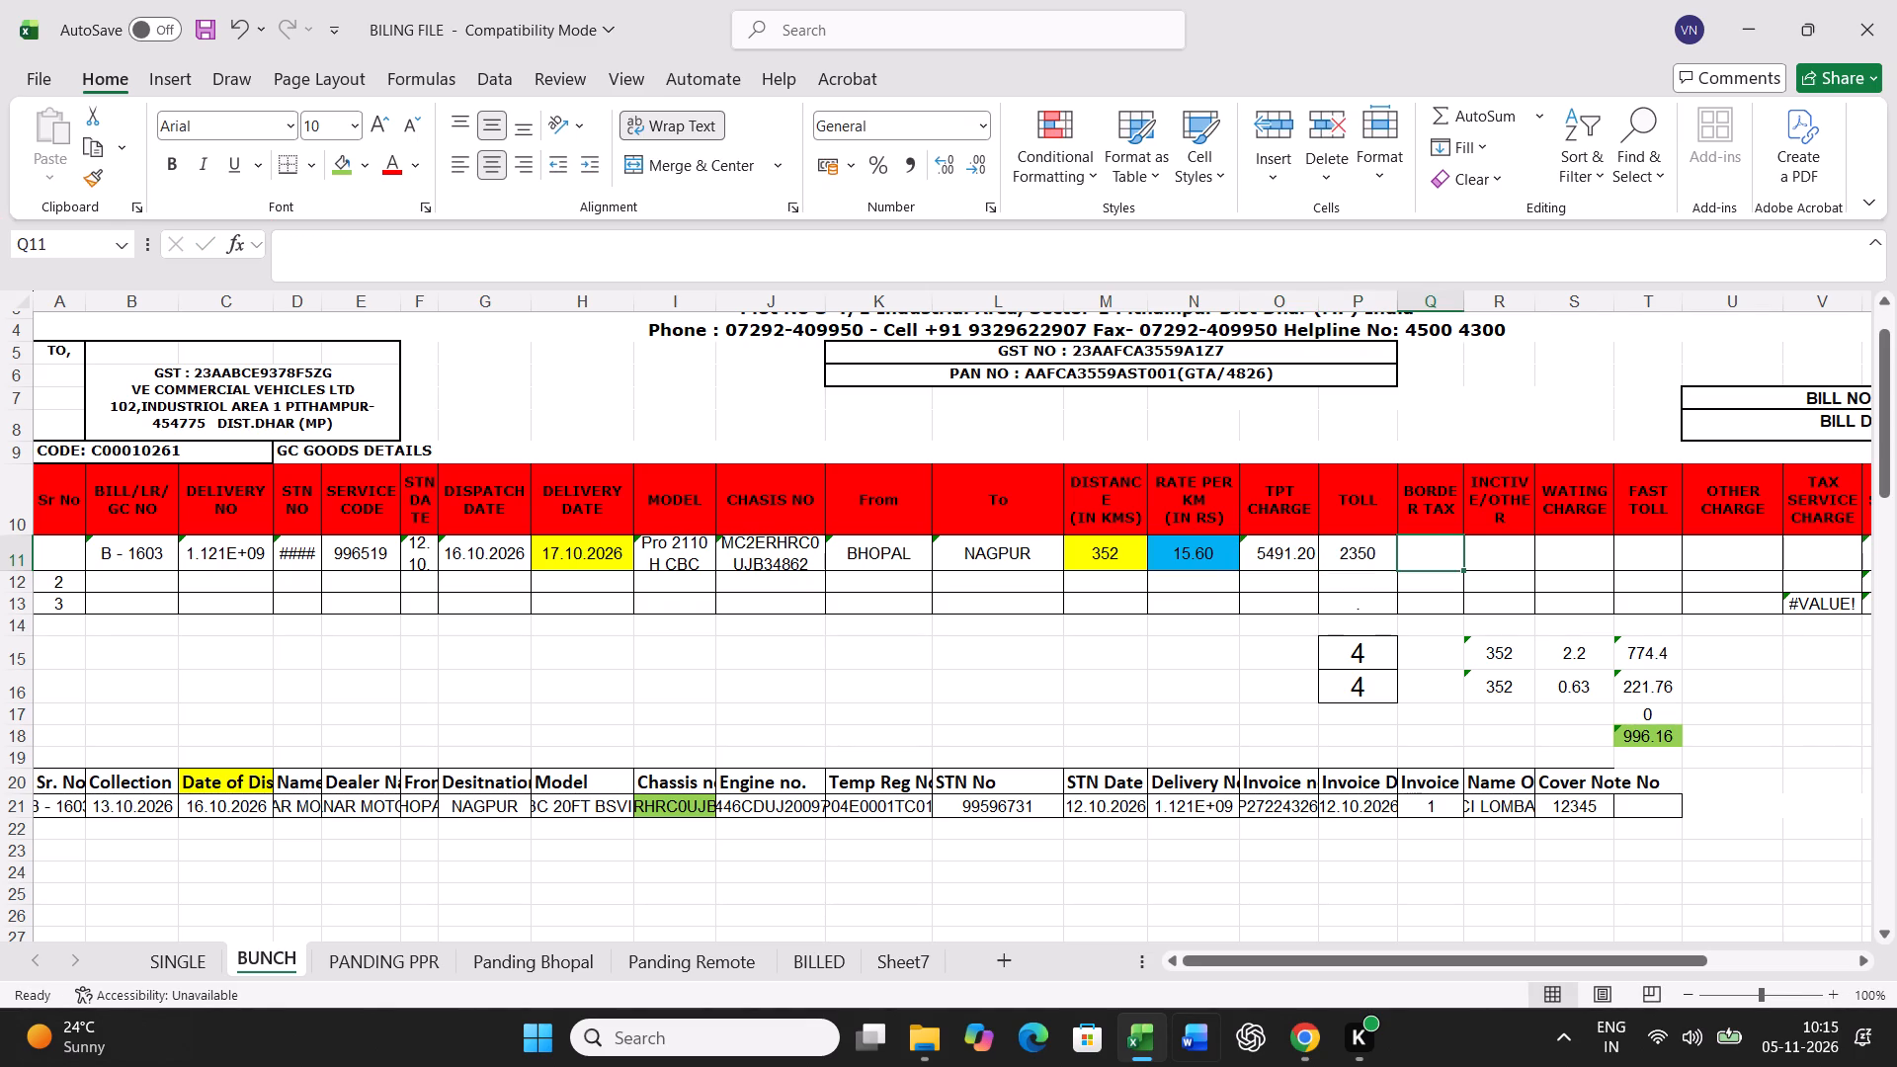
Set both the standard and actual transit times in P15 and P16 to 1.
click(1354, 666)
key(1)
key(Return)
key(1)
key(Return)
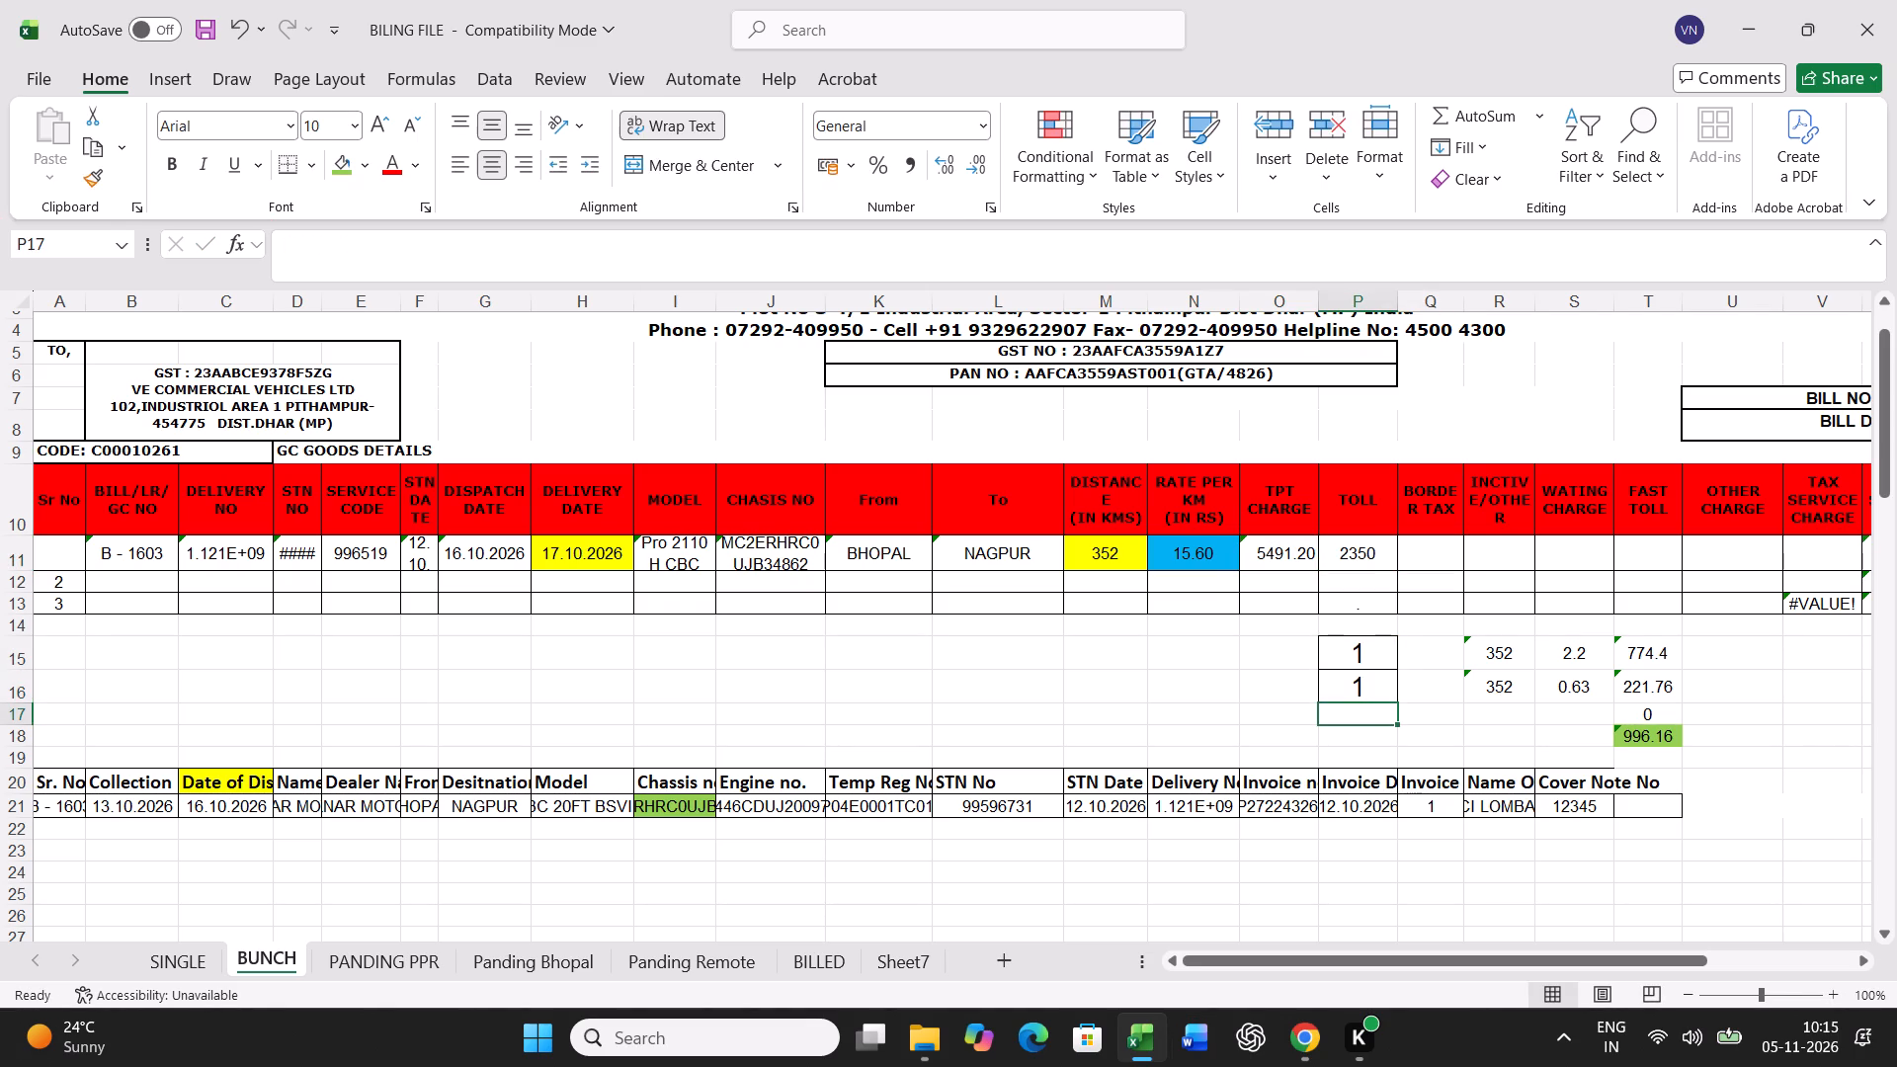
Print the B - 1603 freight bill from the SINGLE sheet.
click(206, 952)
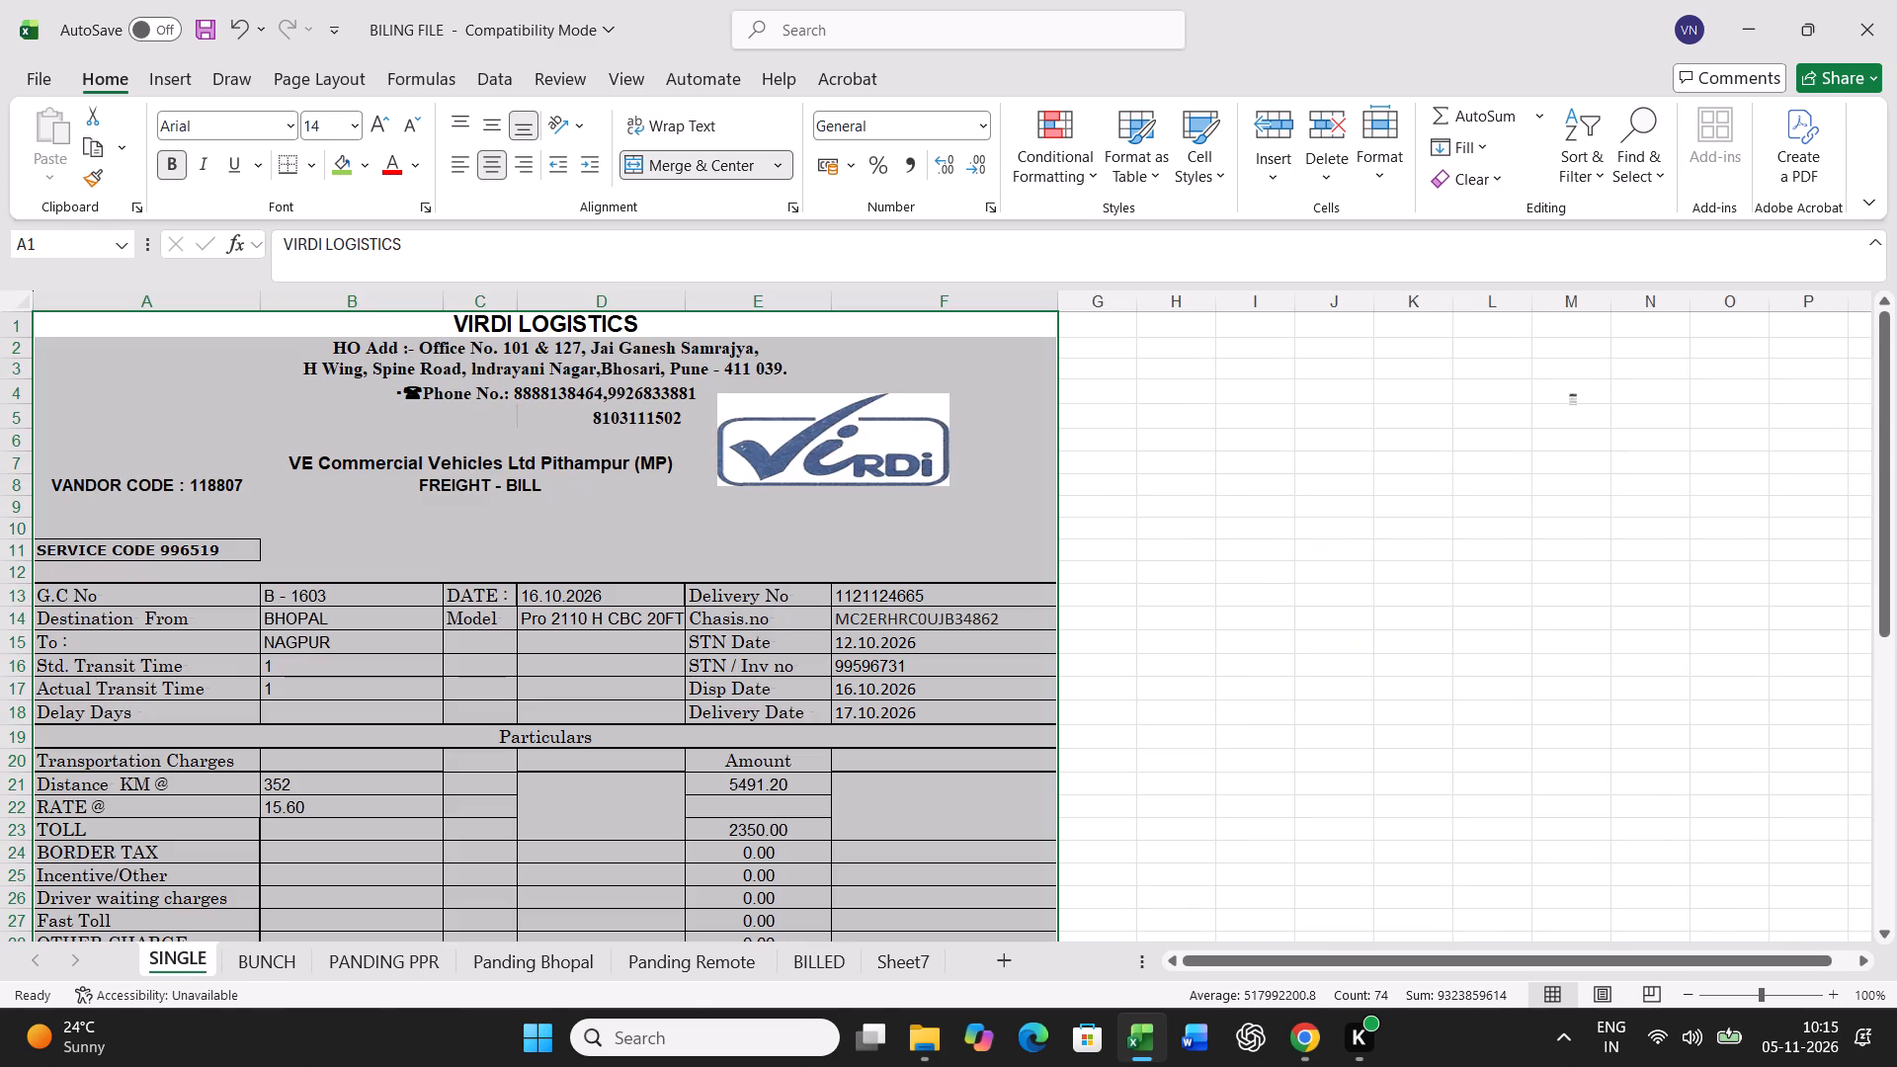
key(ctrl+p)
click(290, 155)
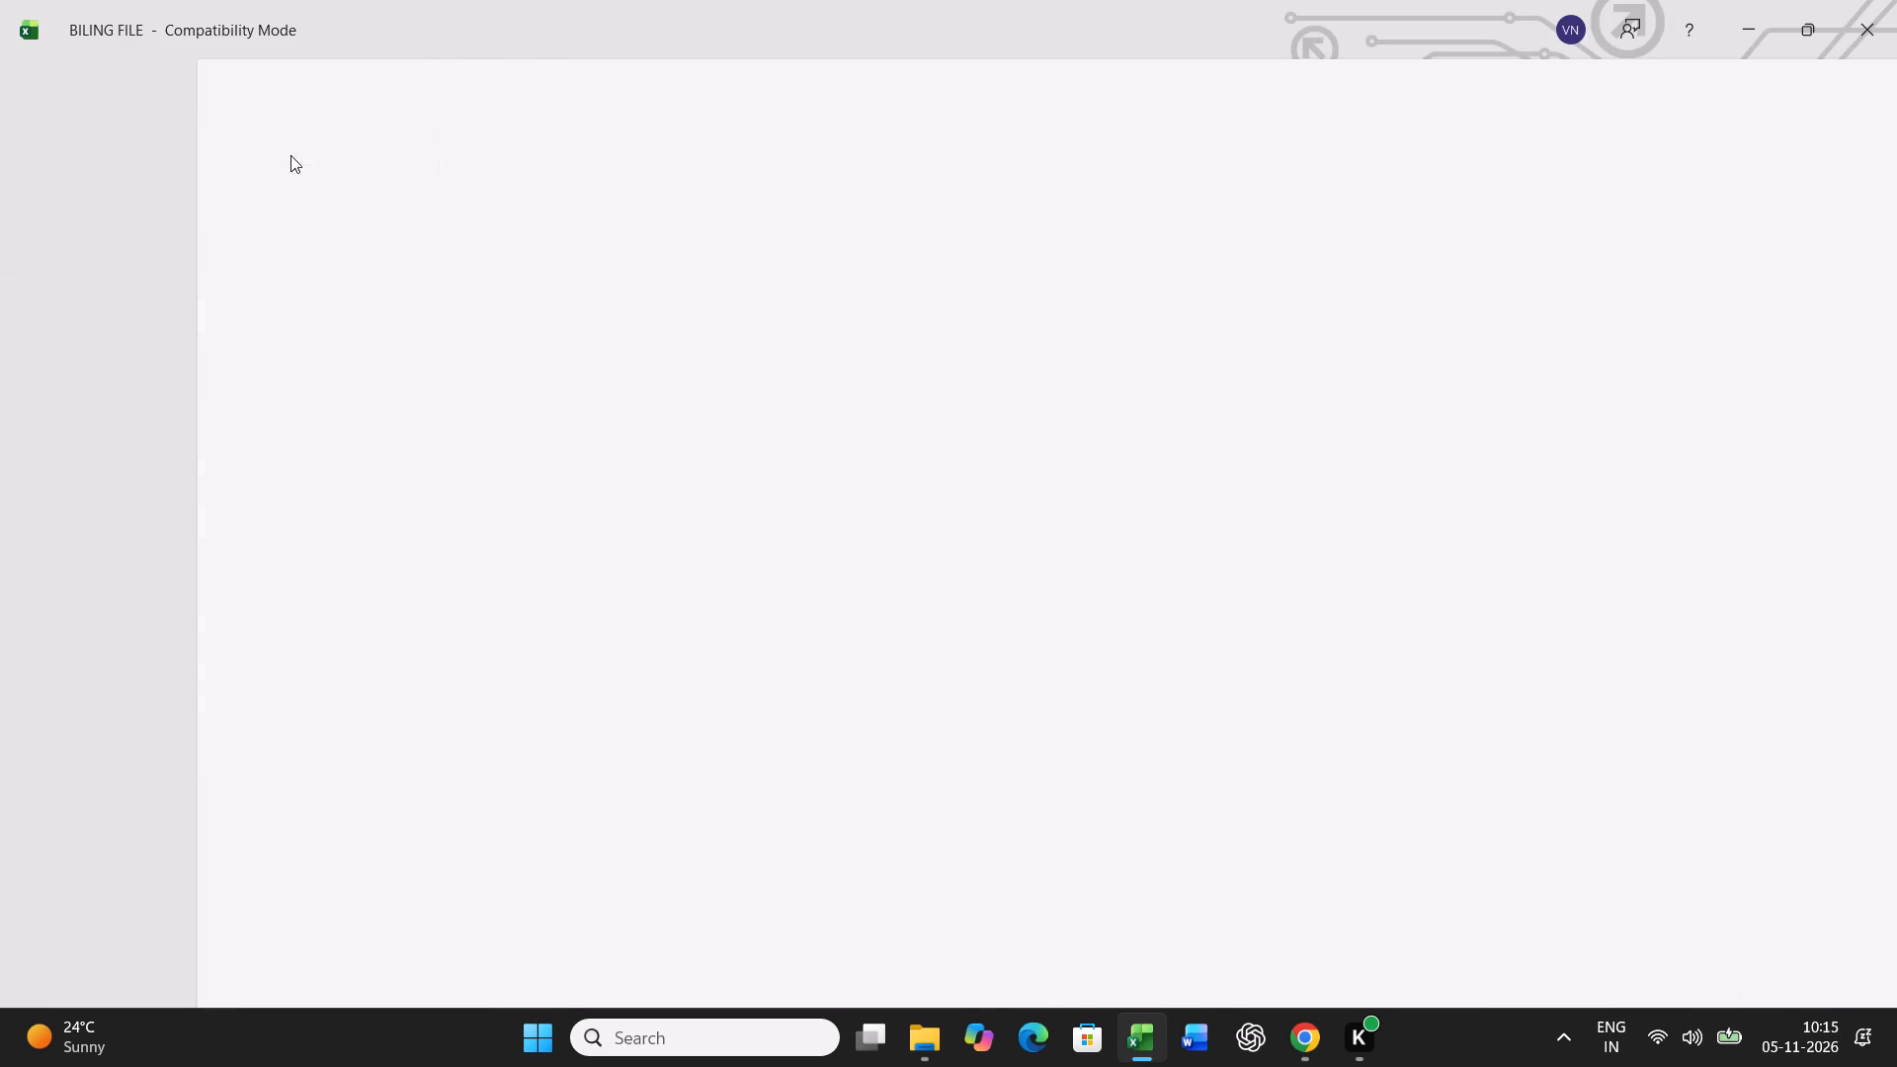
Log the B - 1603 bill by copying row 11 of BUNCH and pasting it as values into row 46.
click(283, 963)
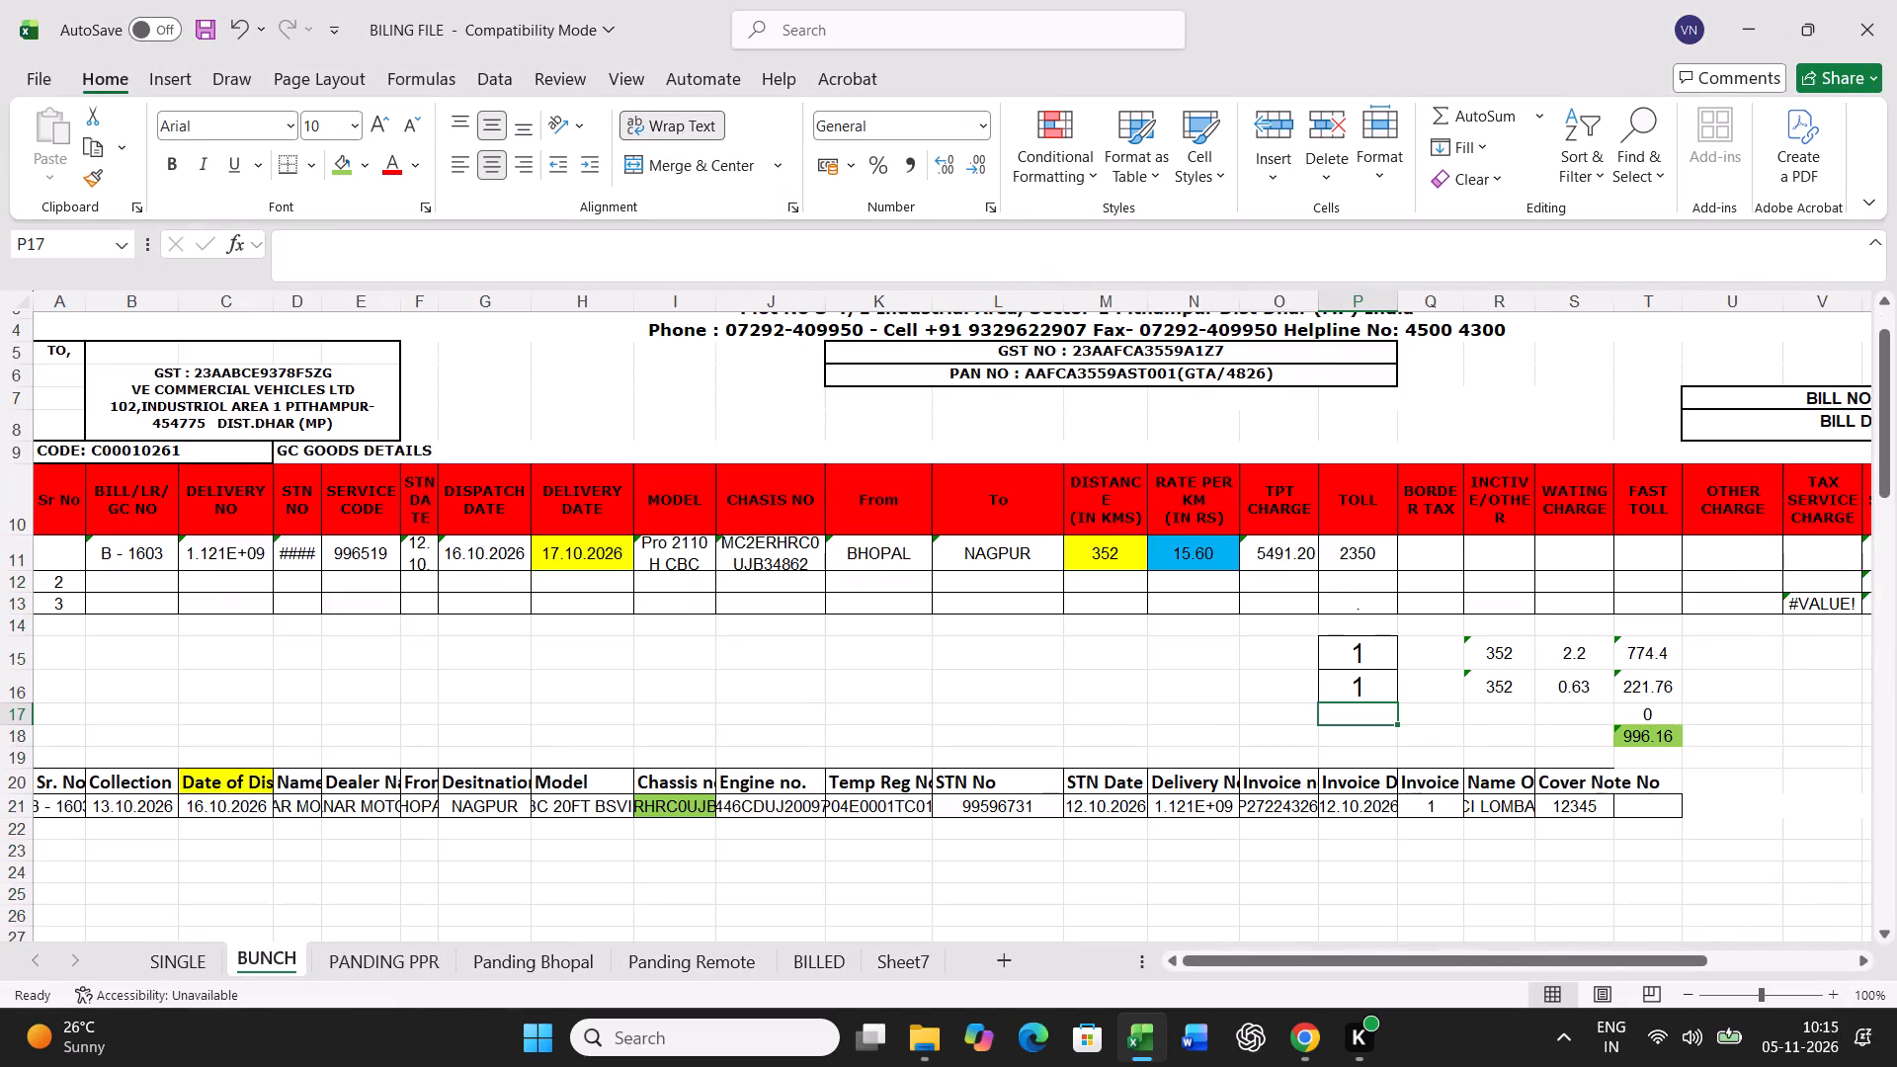
click(11, 555)
key(ctrl+c)
scroll(718, 676, down, 9)
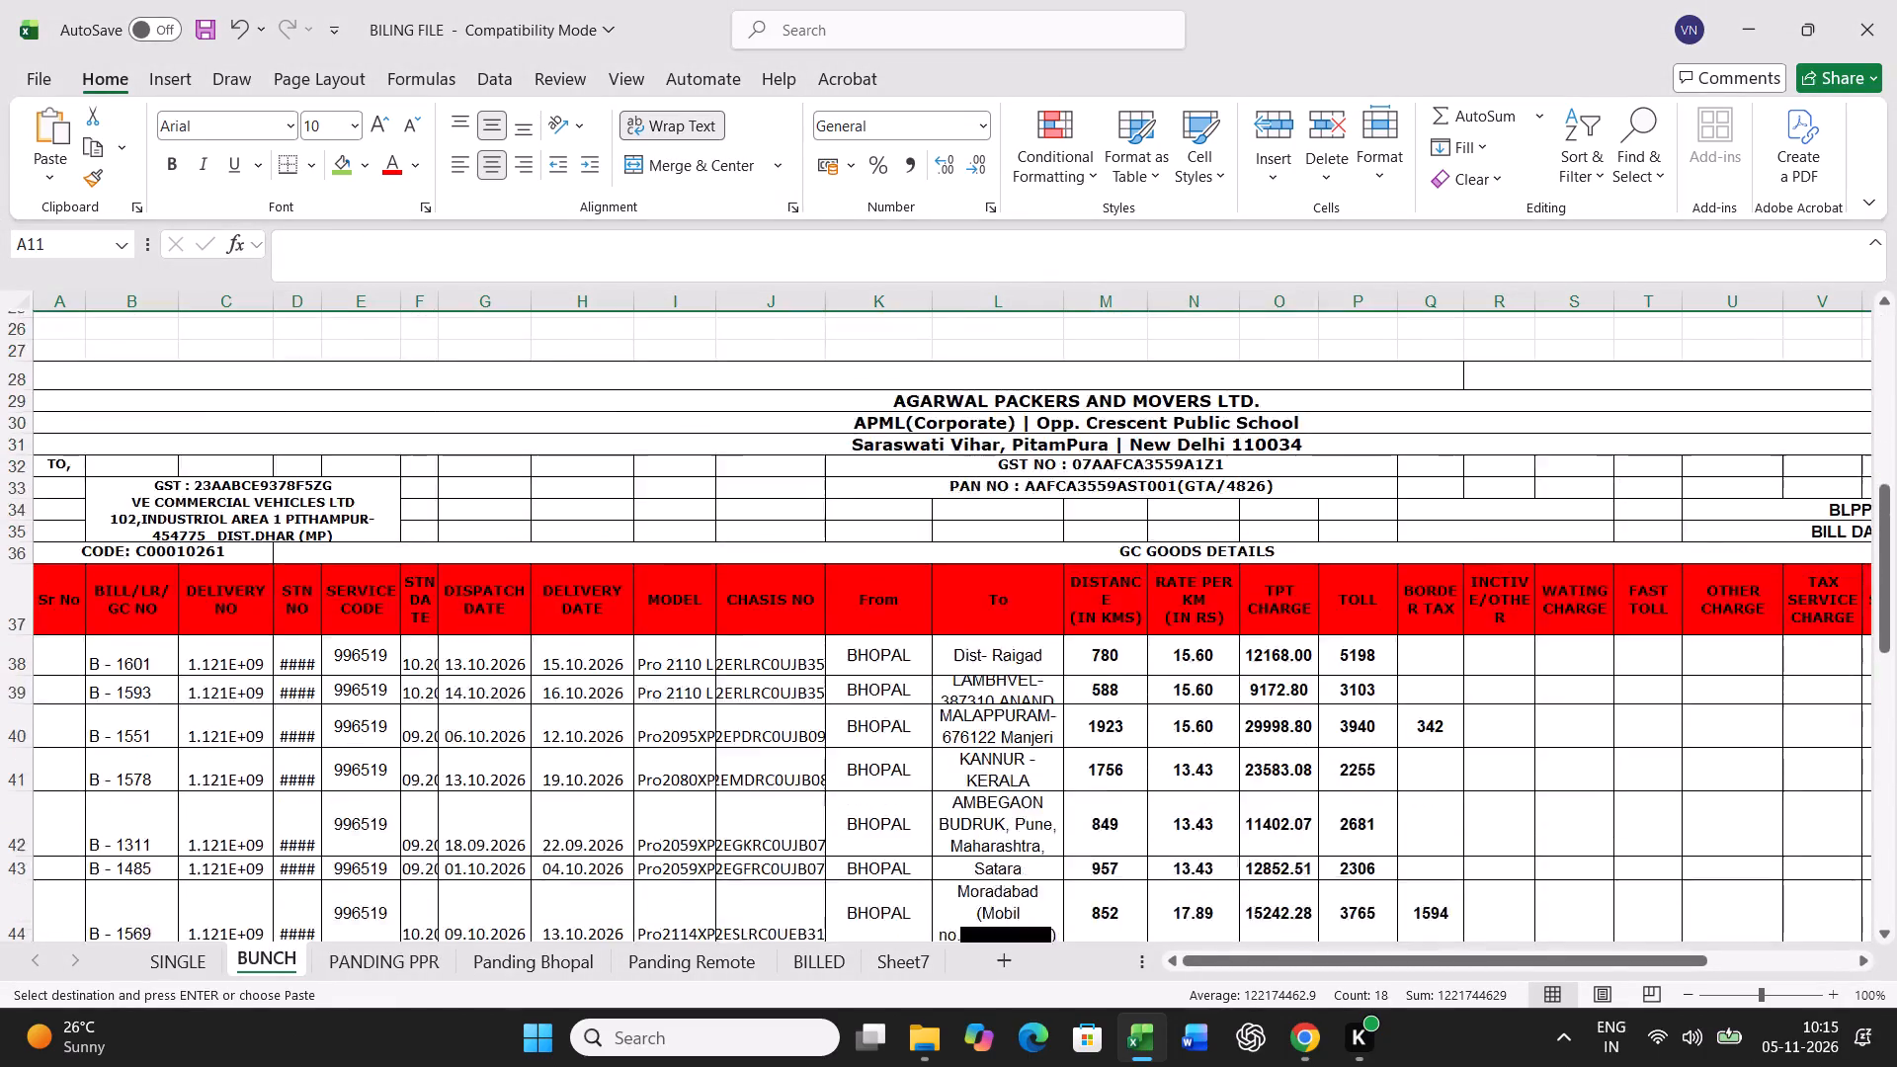
scroll(718, 676, down, 5)
right_click(61, 671)
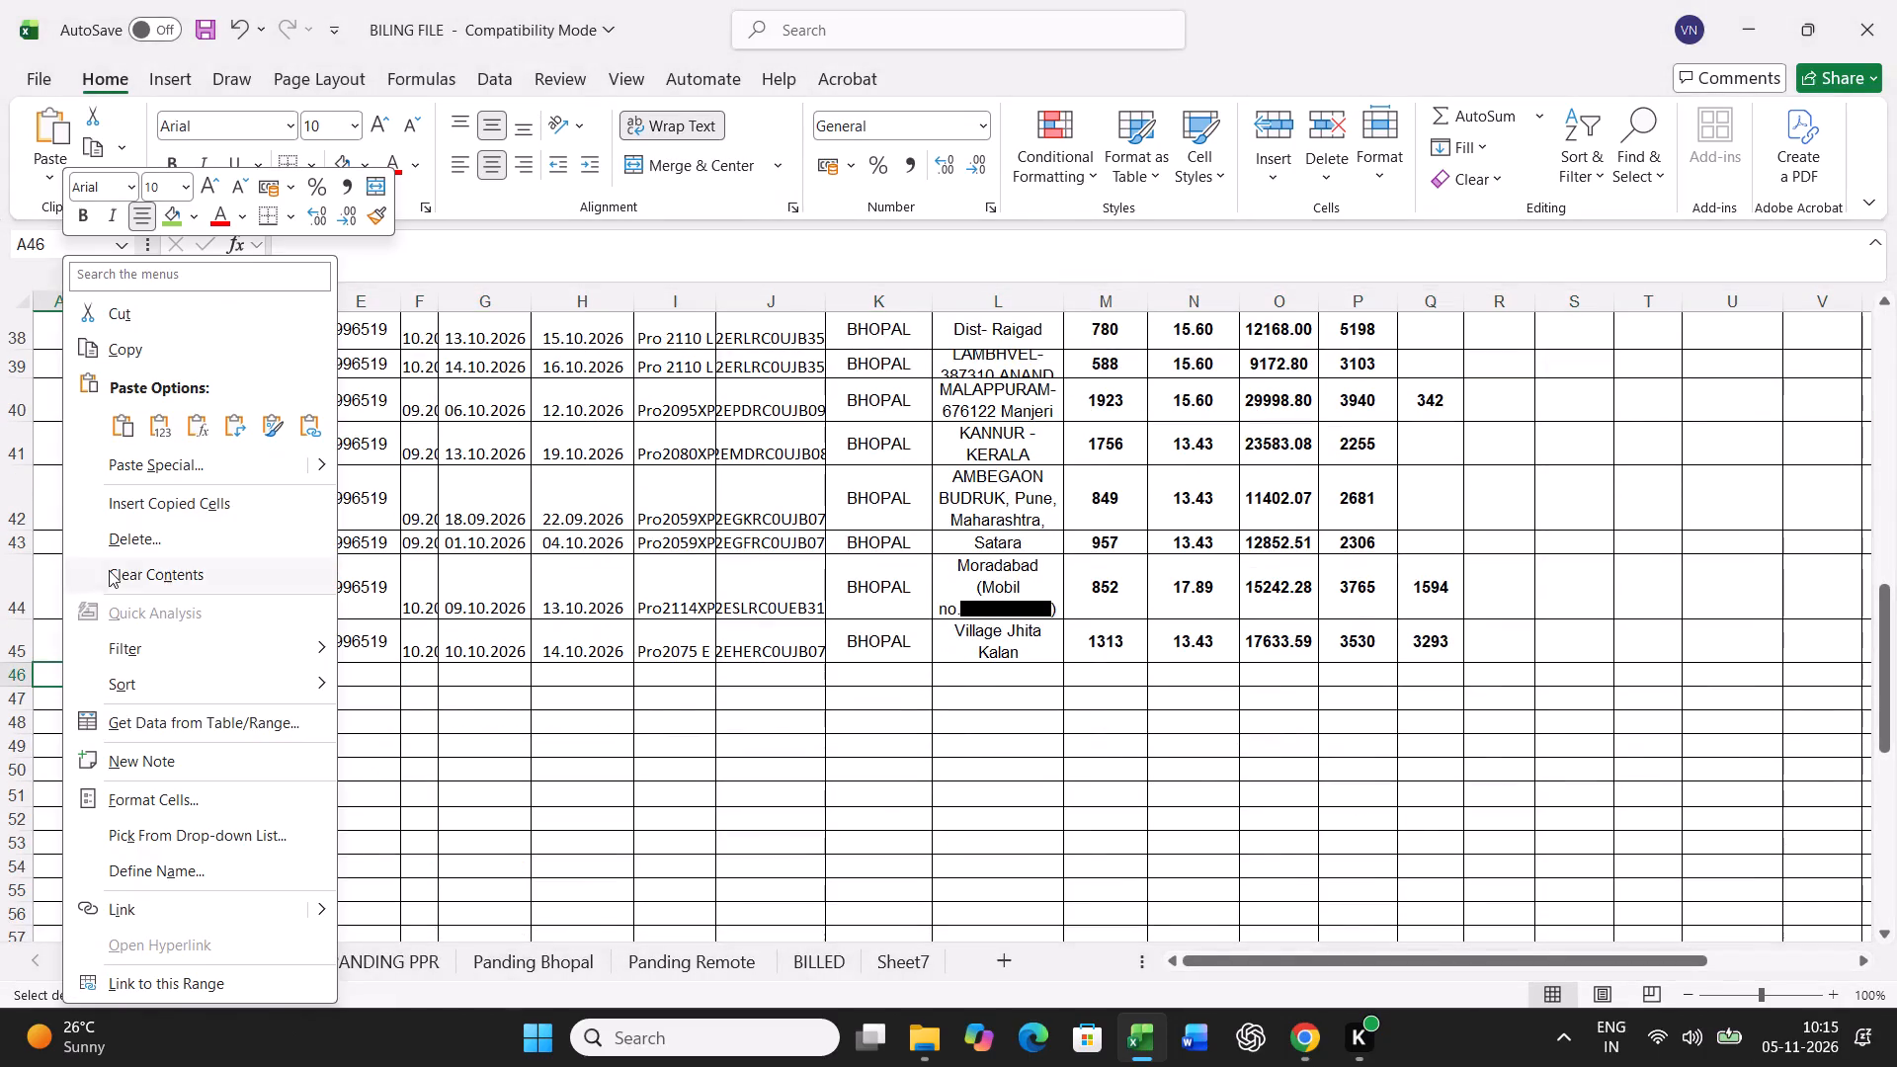
click(160, 478)
click(85, 423)
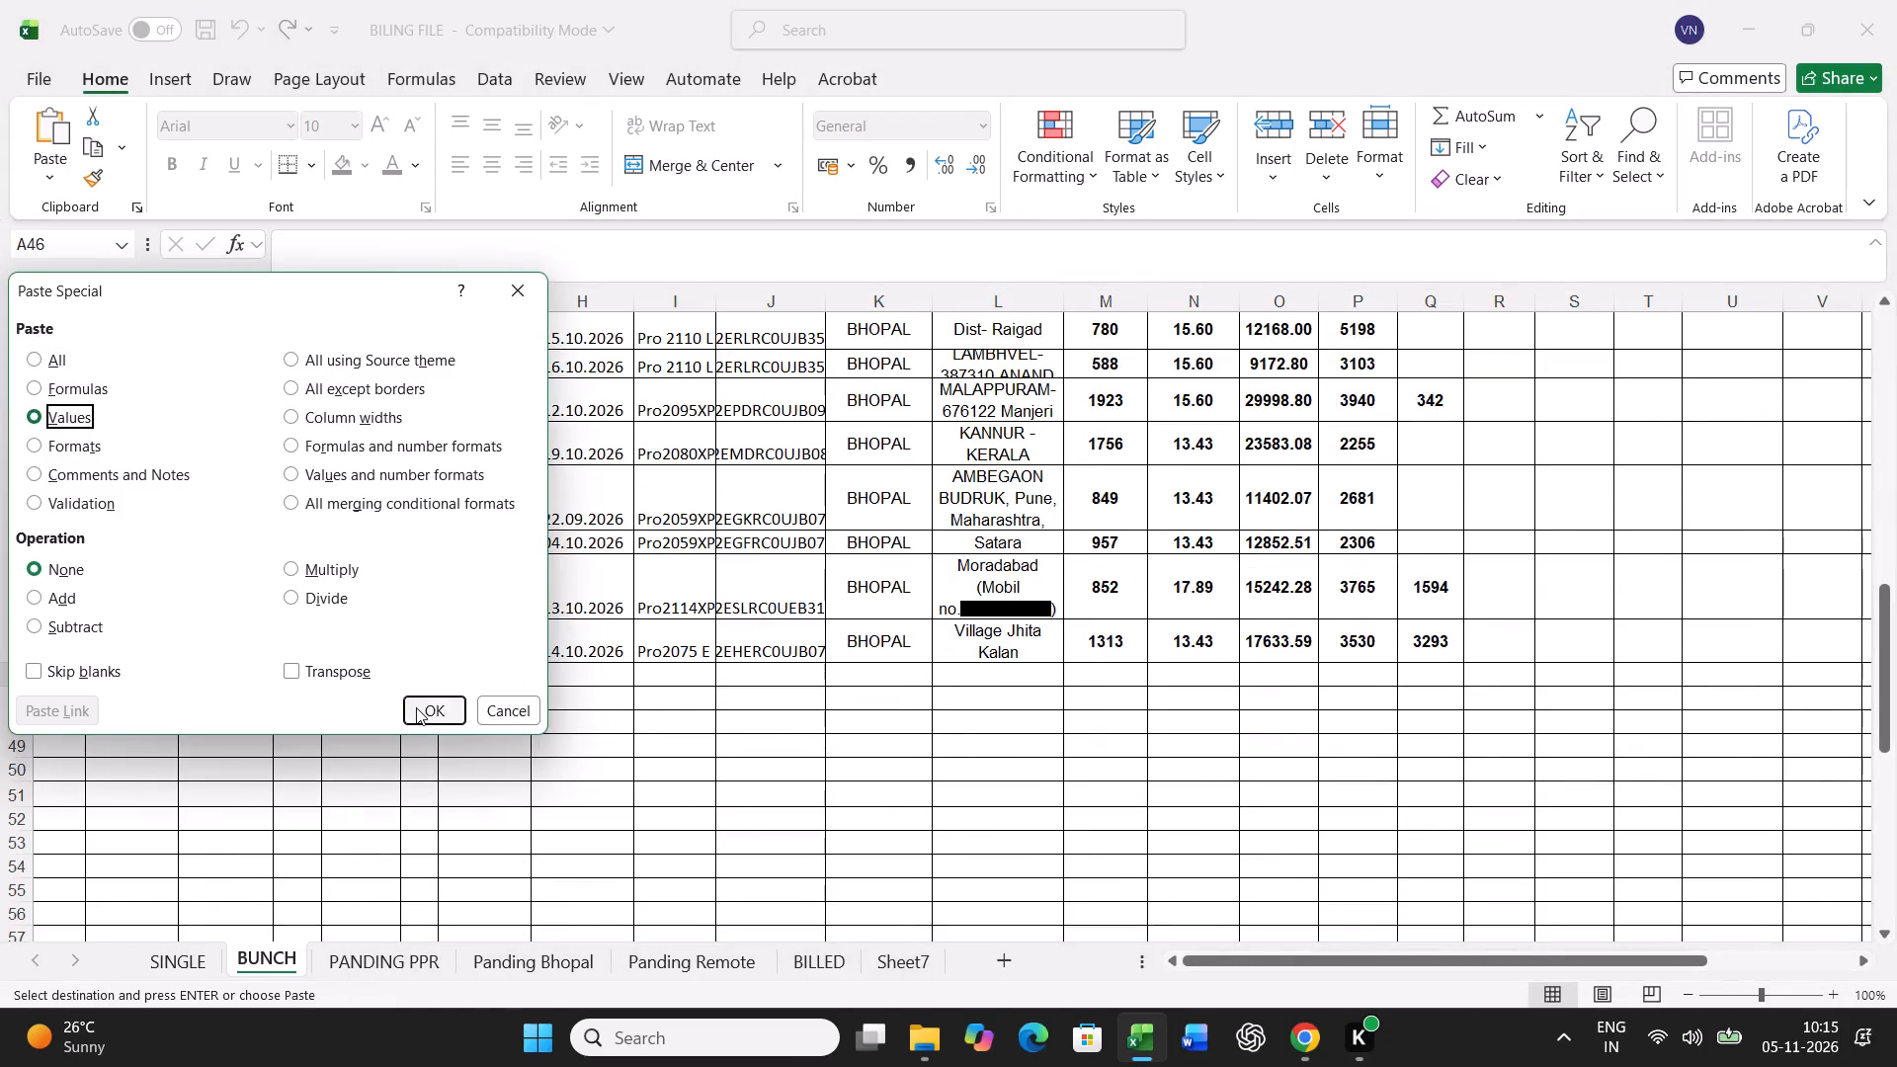
click(416, 707)
Find the chassis containing B07759 in the Panding Bhopal sheet and fill its cell green.
click(544, 962)
click(685, 779)
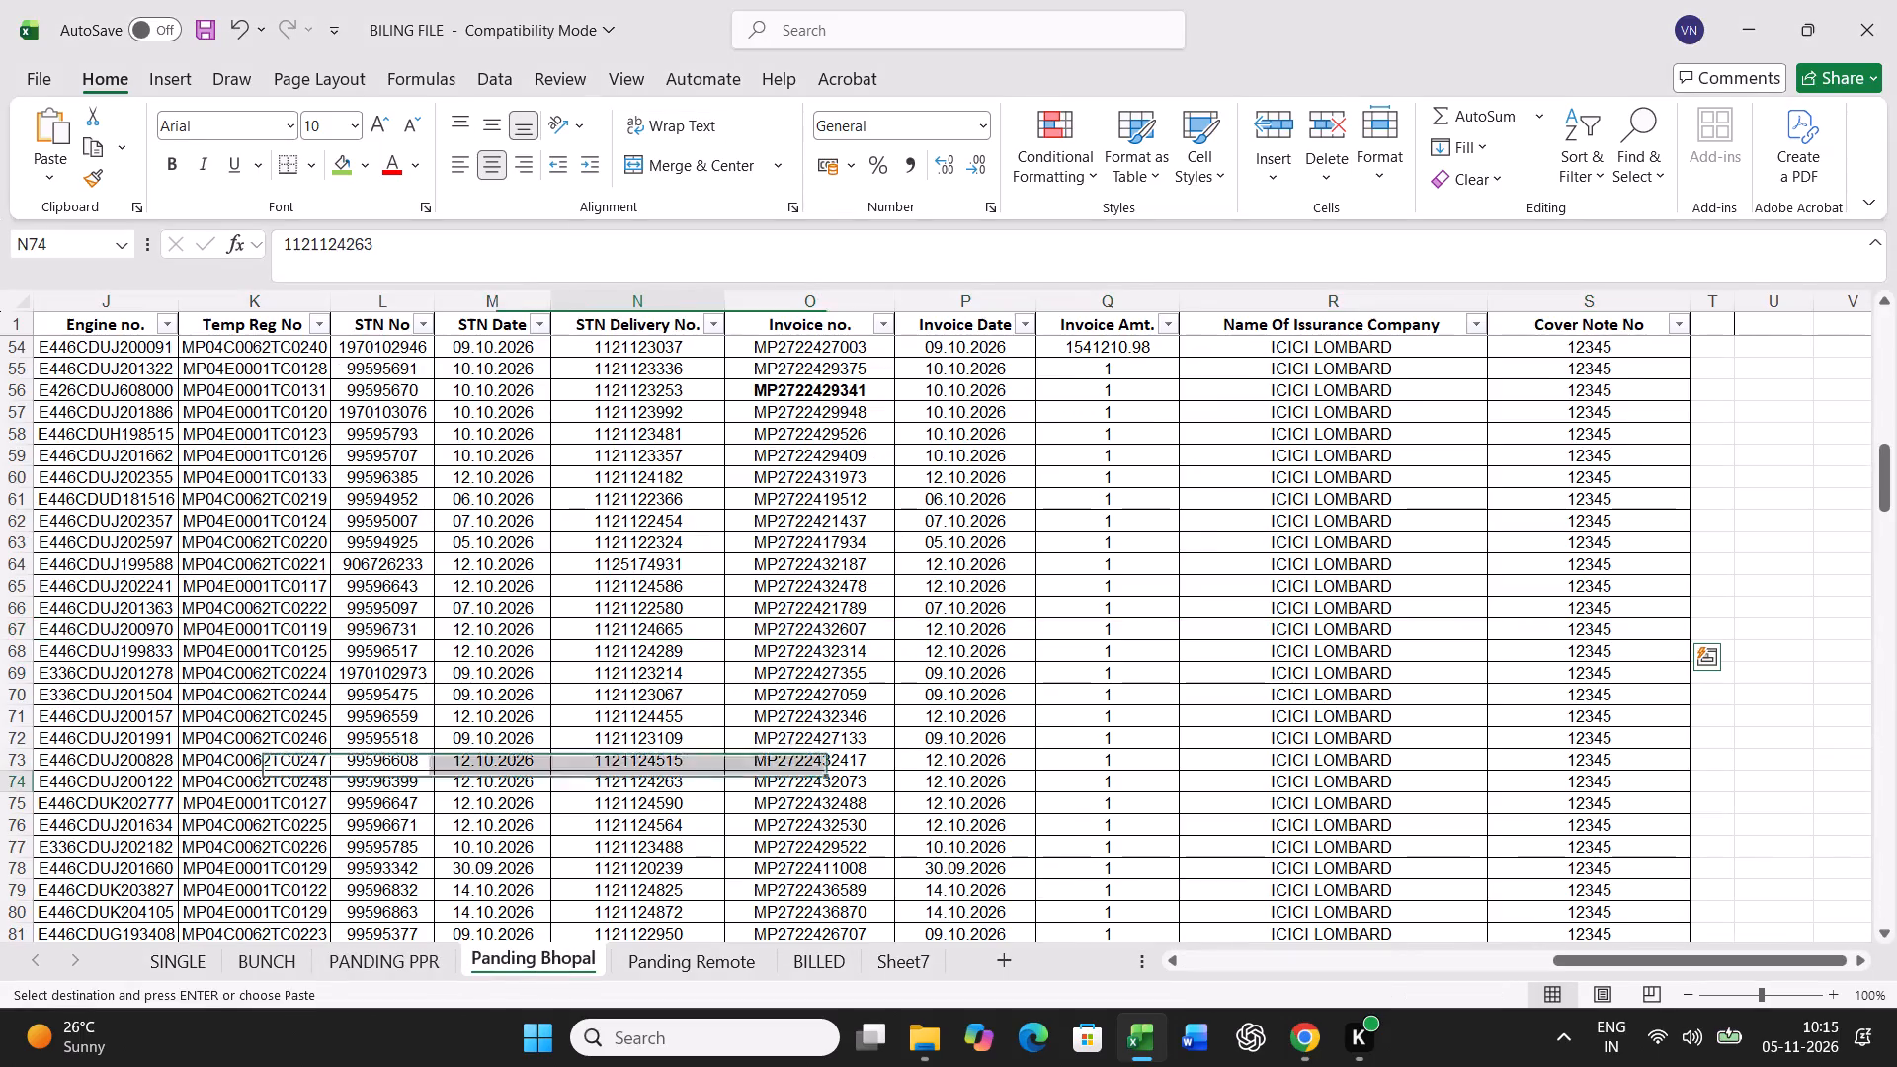
key(ctrl+f)
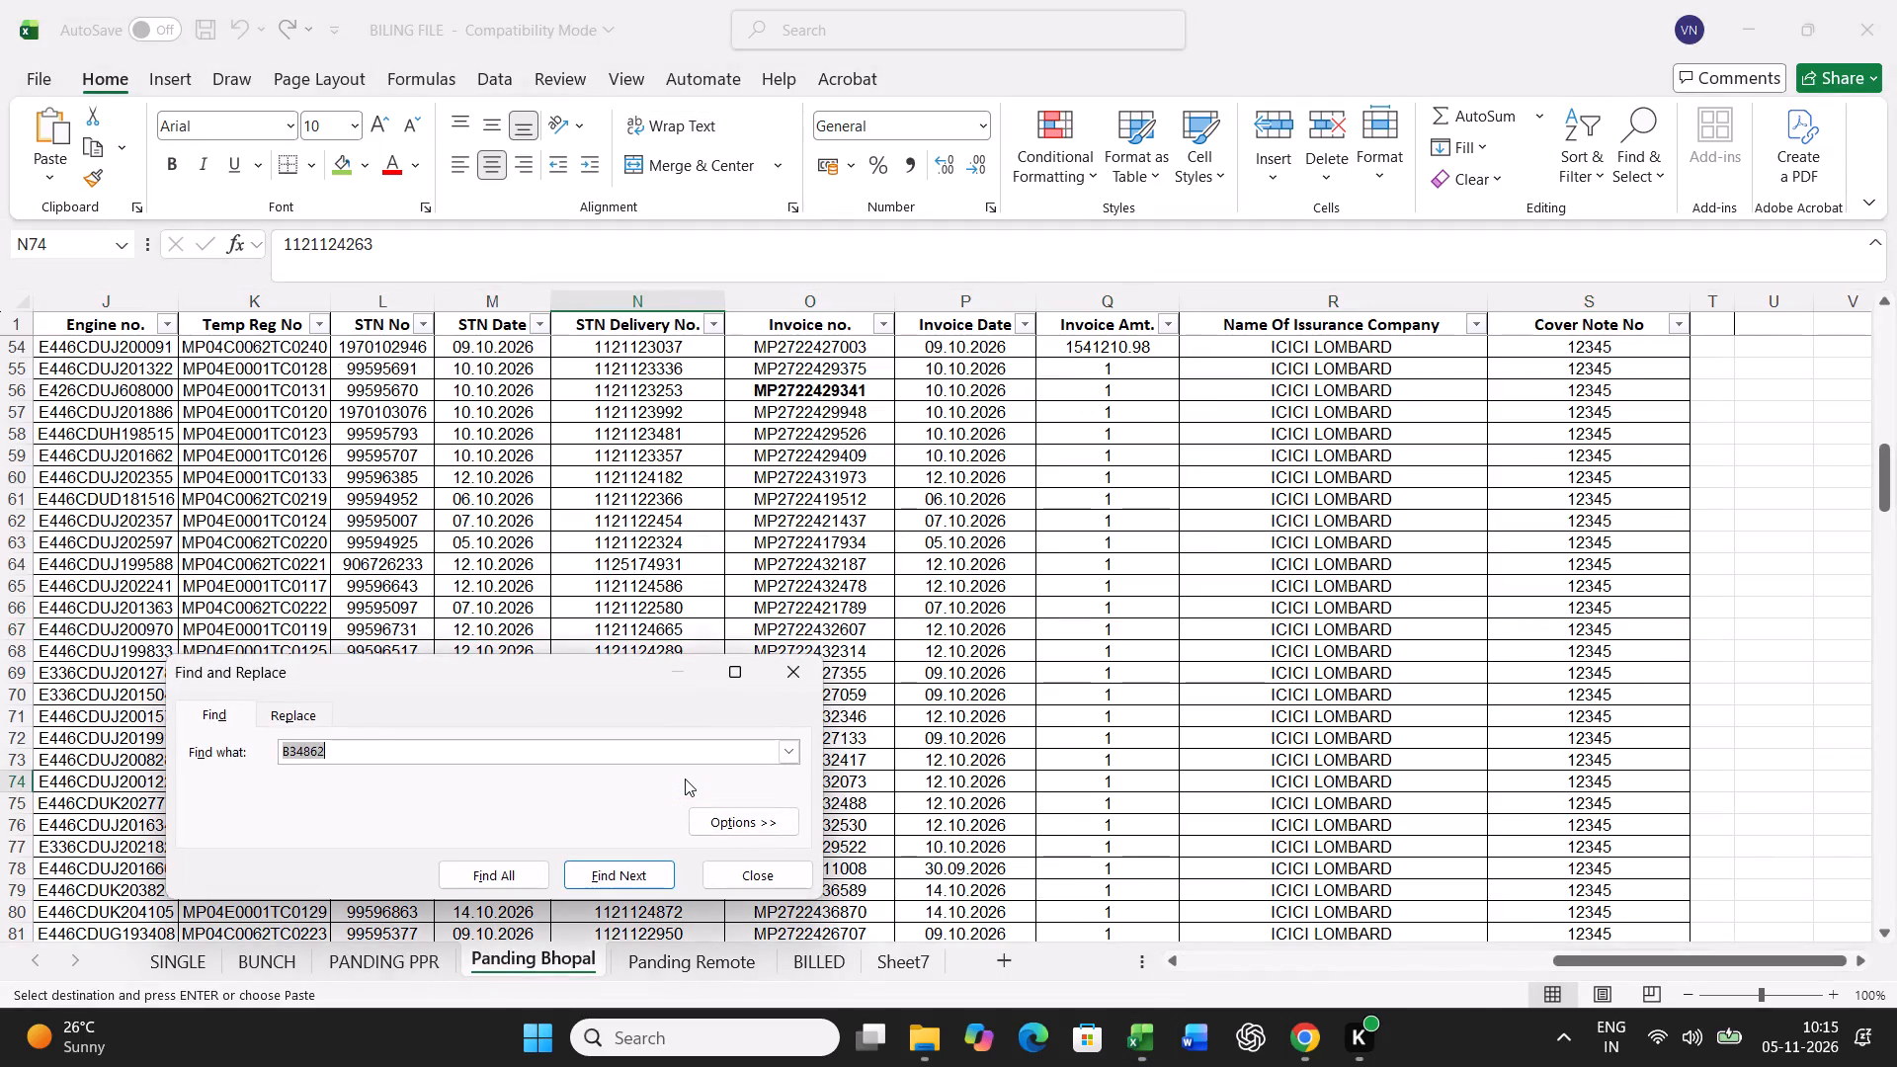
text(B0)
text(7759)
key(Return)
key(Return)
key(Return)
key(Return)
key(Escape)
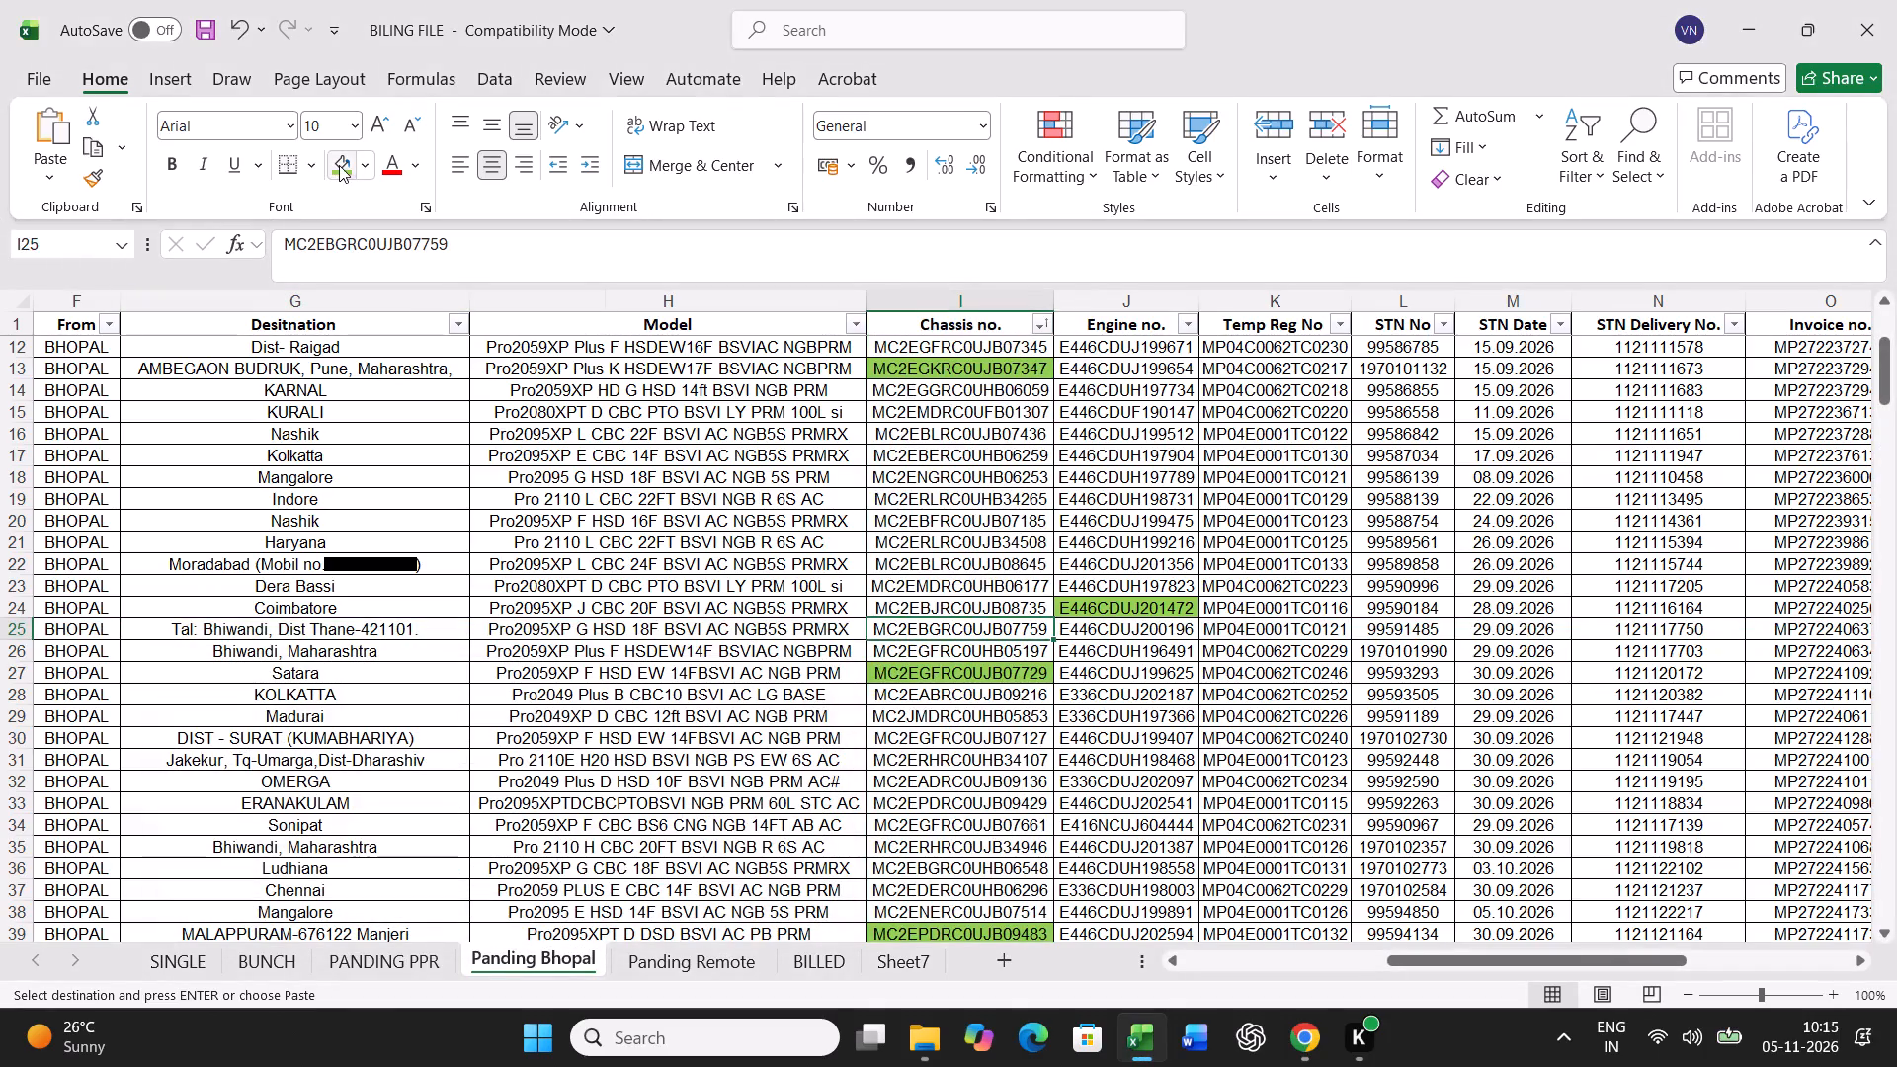
click(339, 165)
Copy the full B - 1450 record from Panding Bhopal into row 21 of the BUNCH sheet, starting at A21.
key(Left)
key(Left)
key(Left)
key(Left)
key(Left)
key(Left)
key(Left)
key(Left)
key(Left)
key(Left)
key(Left)
key(Left)
key(Left)
key(Left)
key(Left)
key(Left)
key(Left)
key(Left)
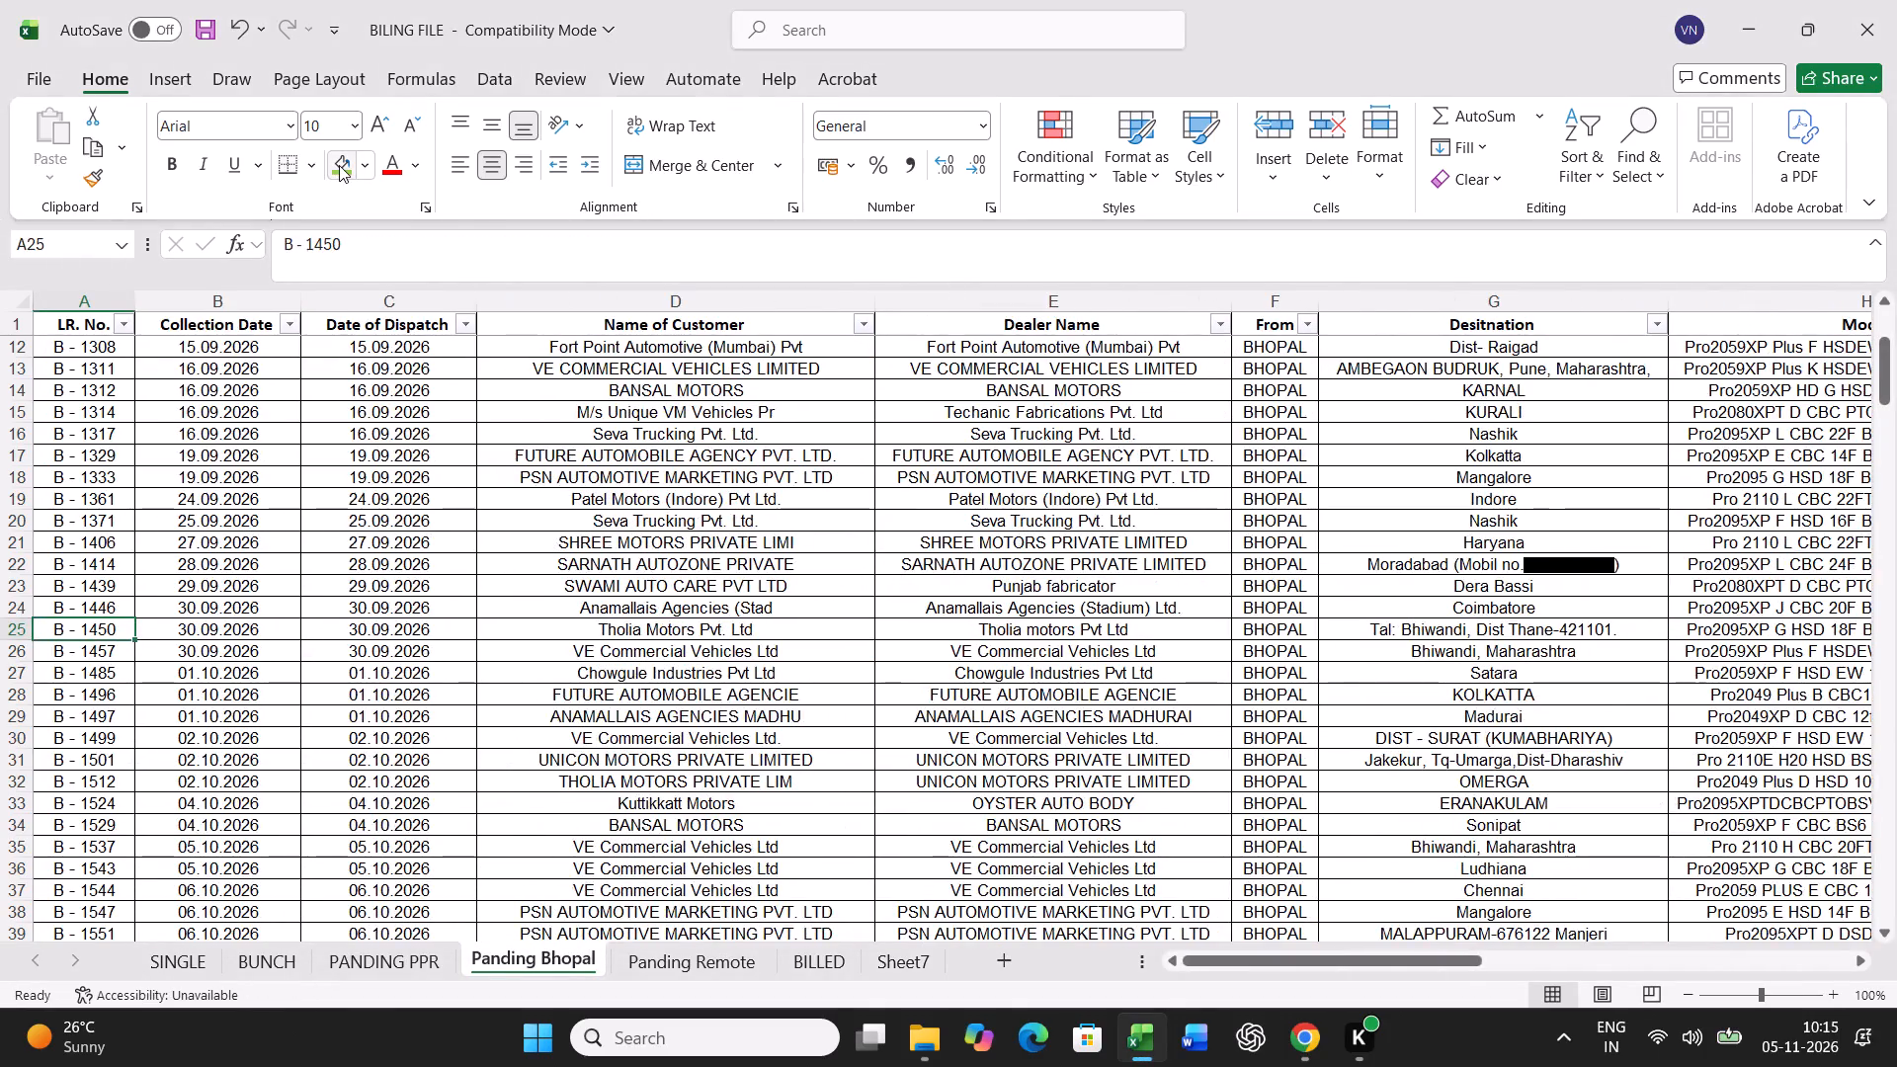
key(ctrl+shift+Right)
key(ctrl+c)
click(289, 965)
scroll(314, 878, up, 3)
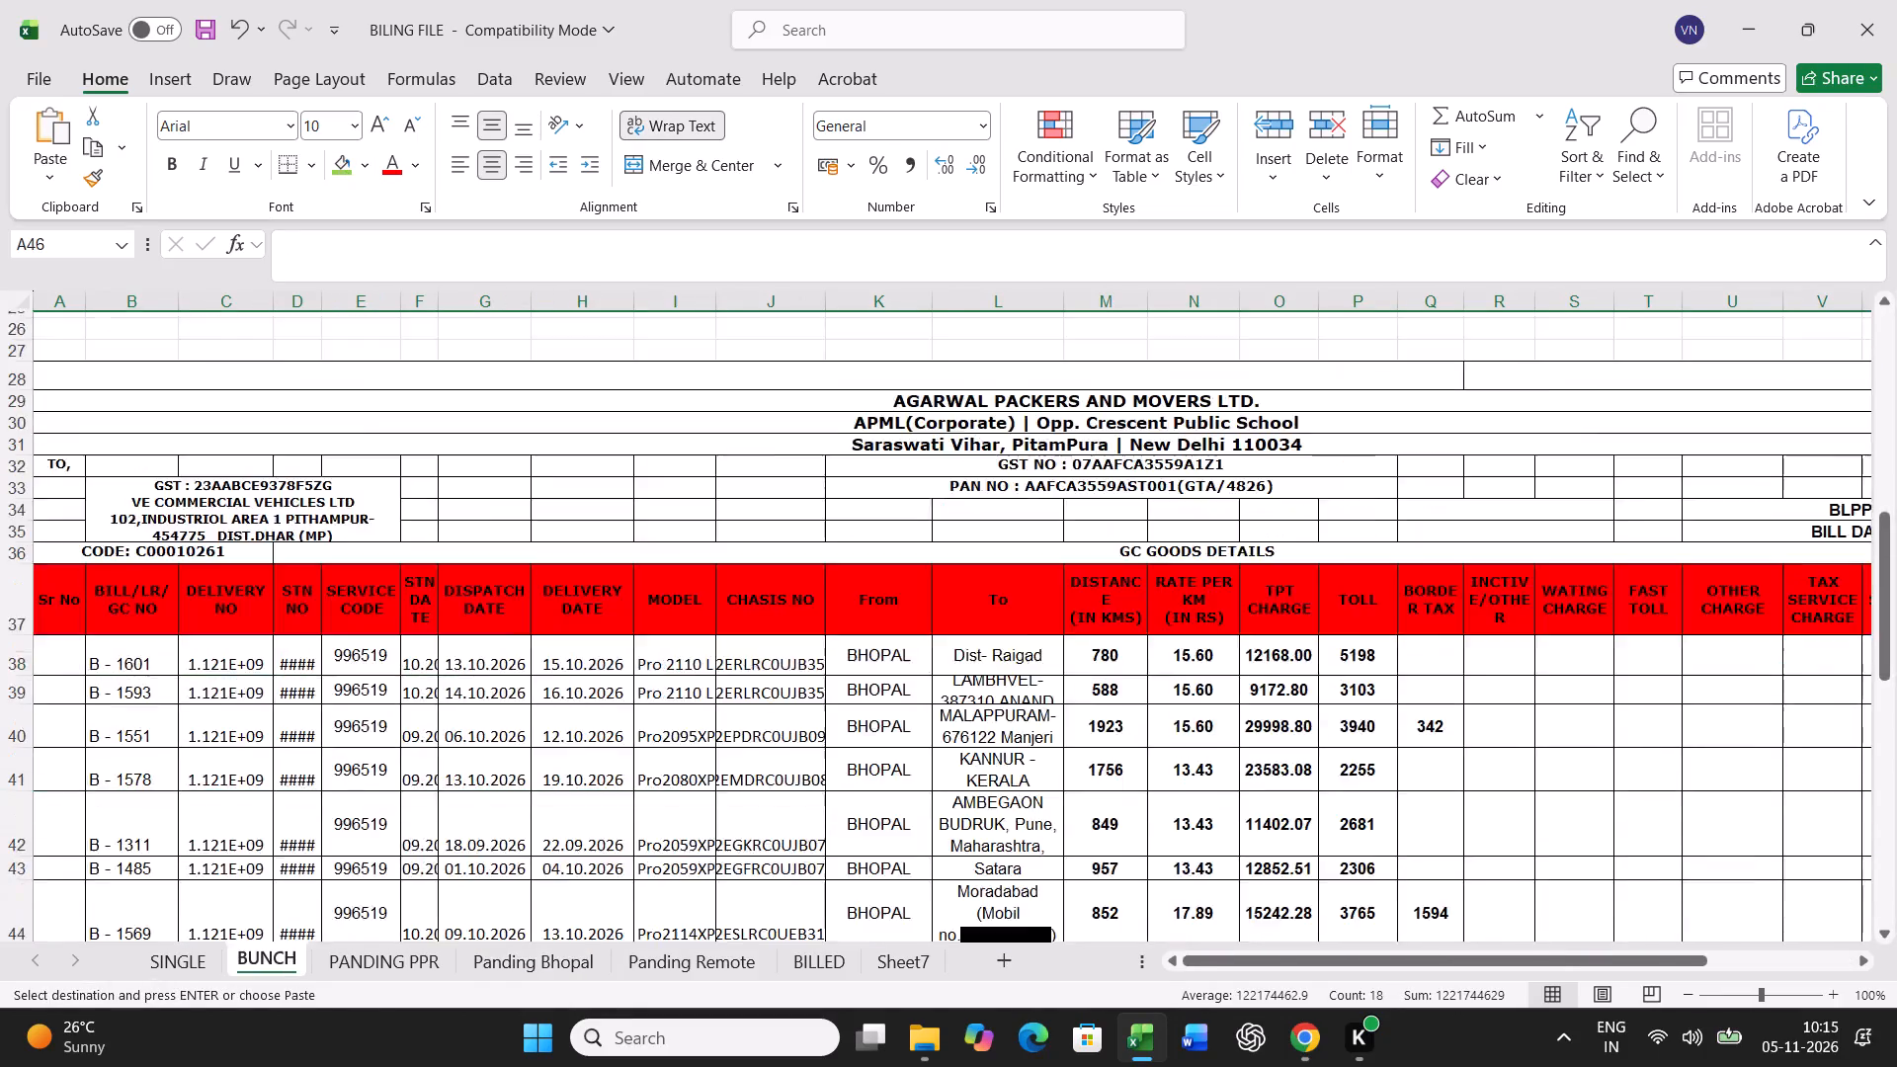
scroll(314, 878, up, 11)
click(72, 798)
key(ctrl+v)
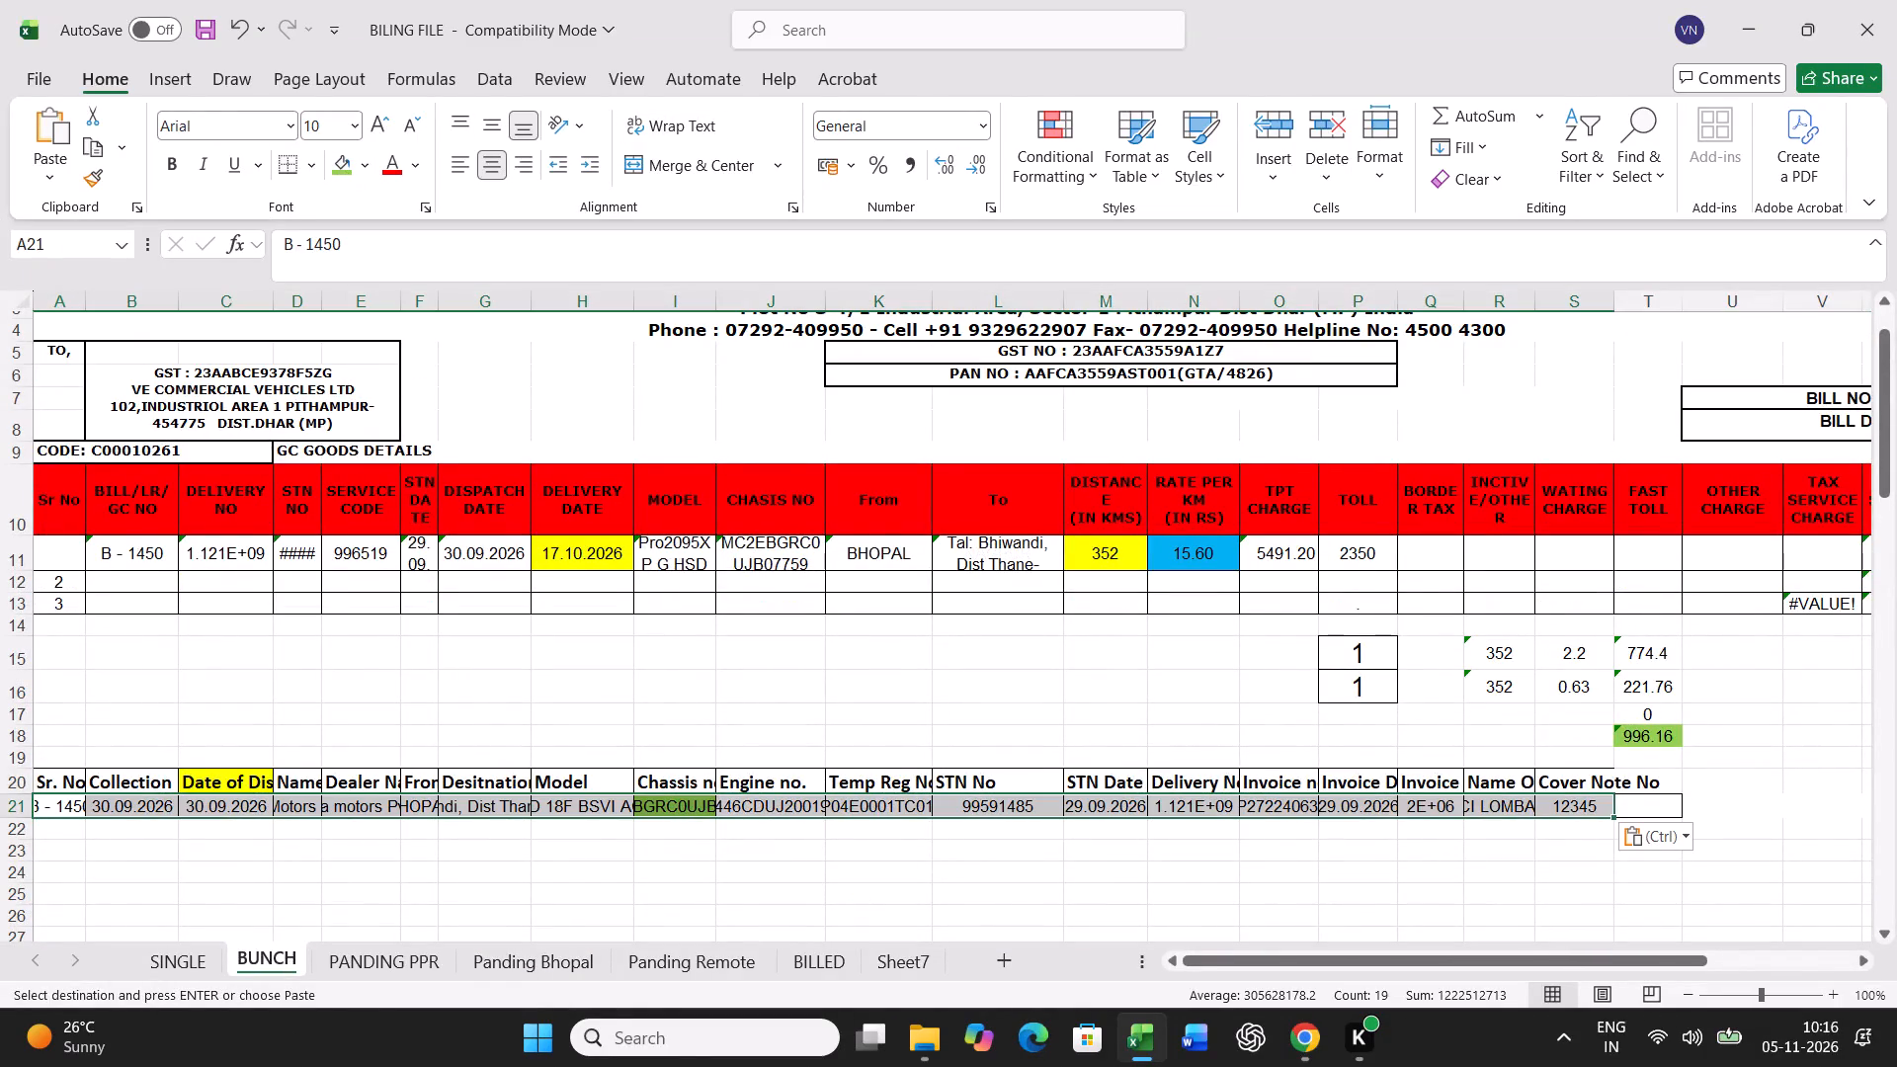
Fill in the B - 1450 details in row 11: delivery date 03.10.2026, distance =520+260, and toll 2411.
click(562, 561)
text(03.10.2026)
key(Right)
key(Right)
key(Right)
key(Right)
key(Right)
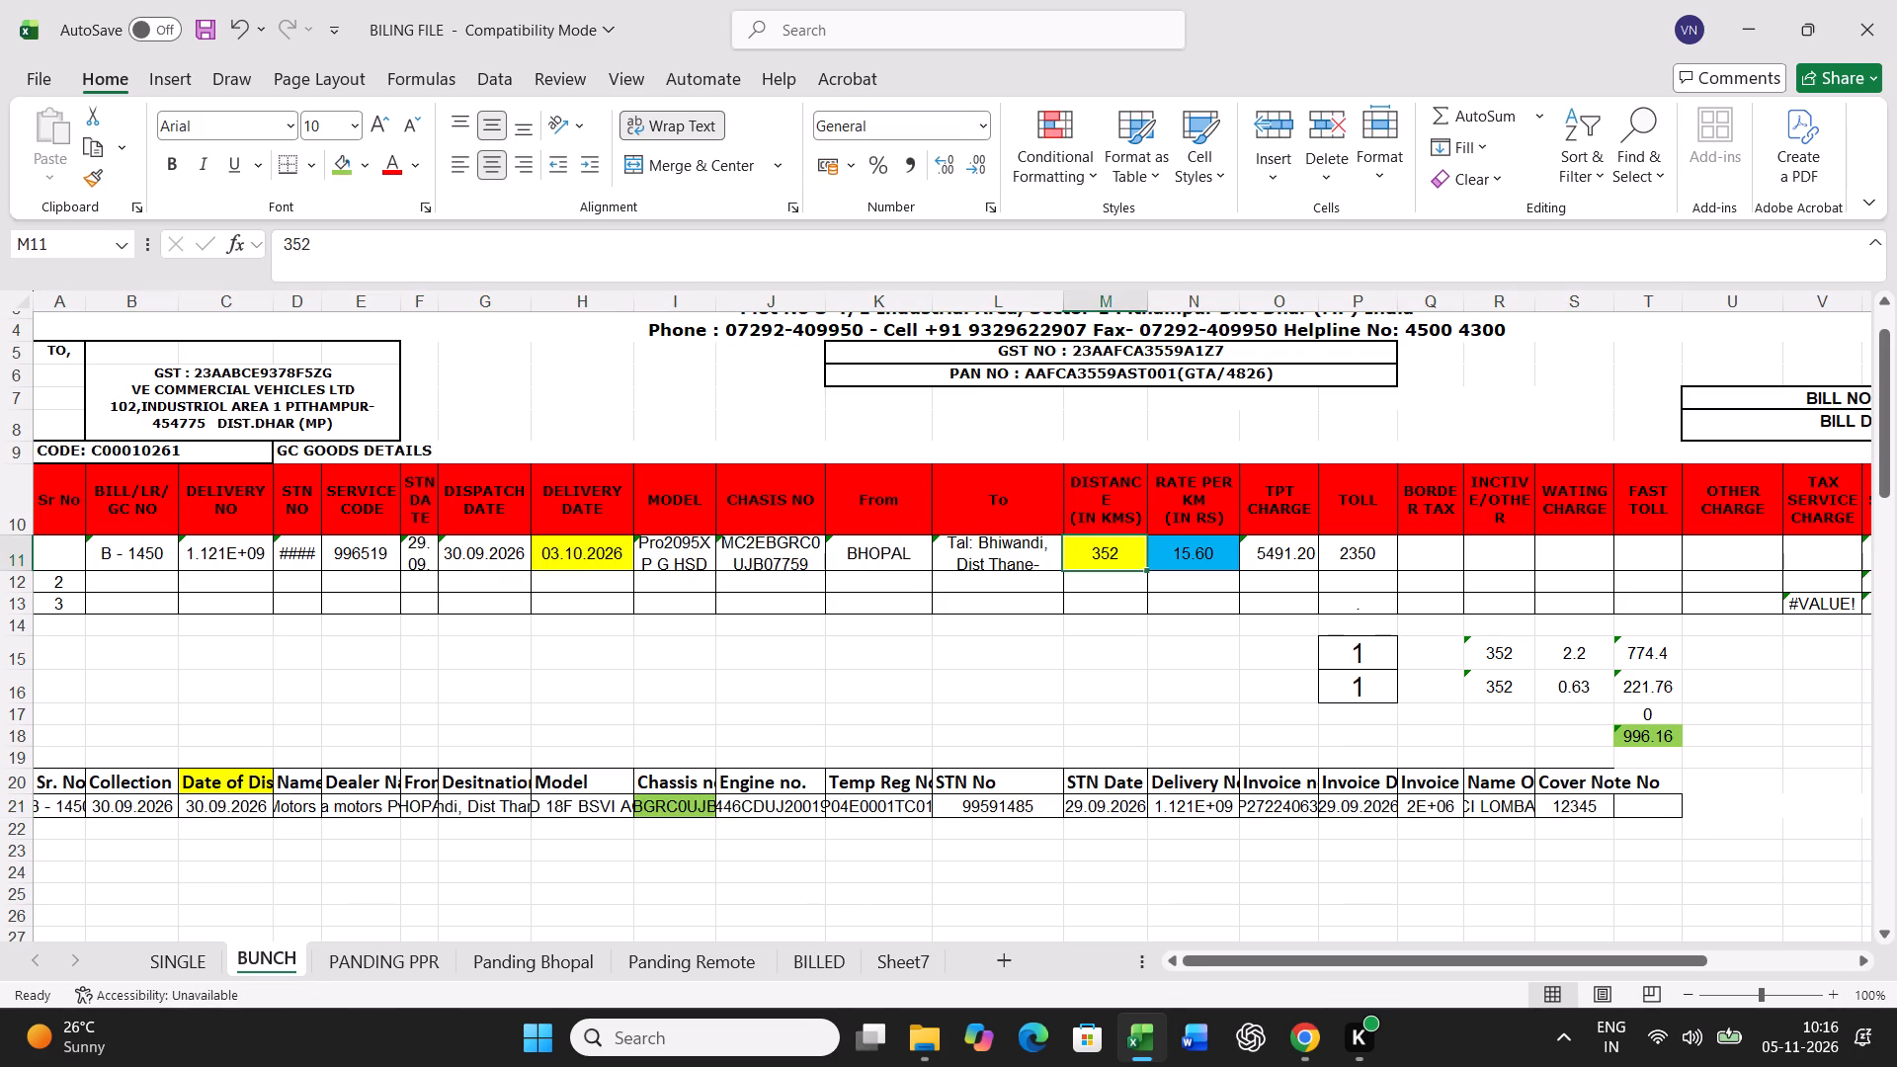
text(=520+)
text(260)
key(Return)
key(Up)
key(Right)
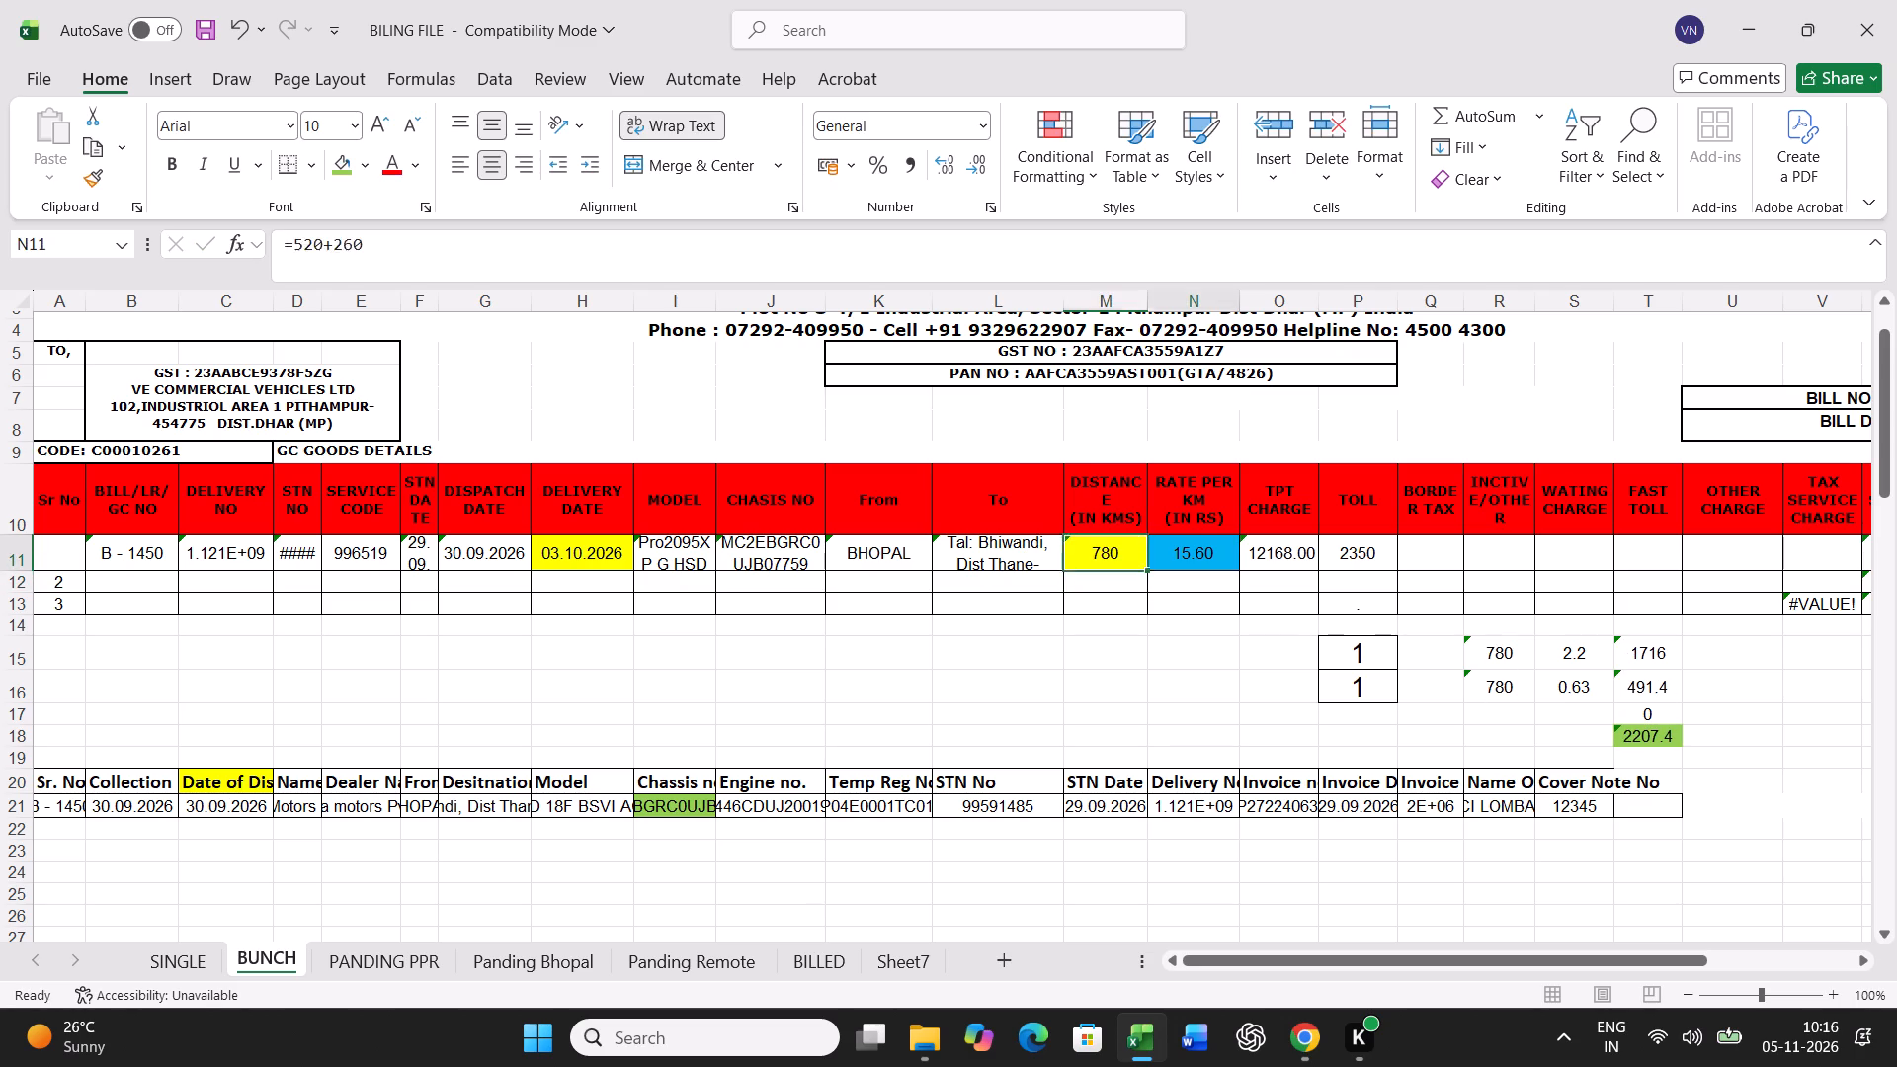
key(Right)
key(Right)
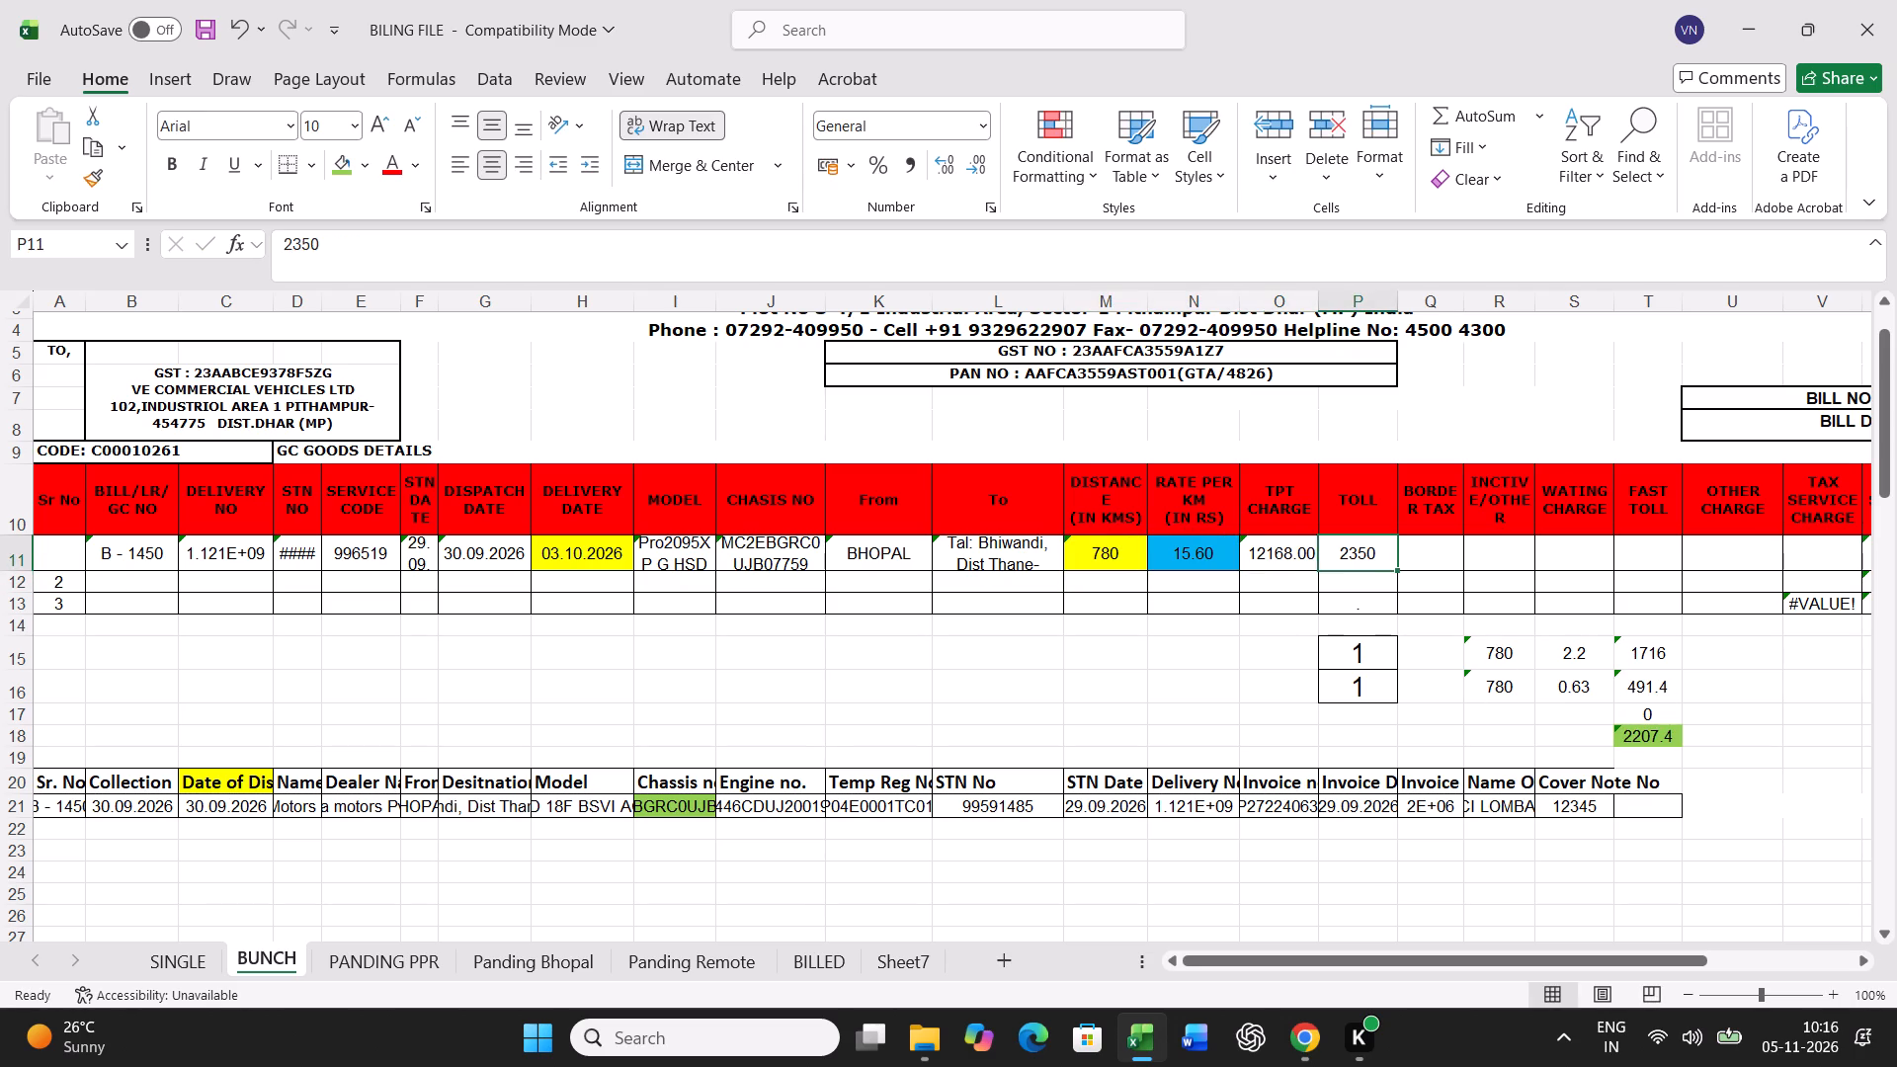
text(2411)
key(Return)
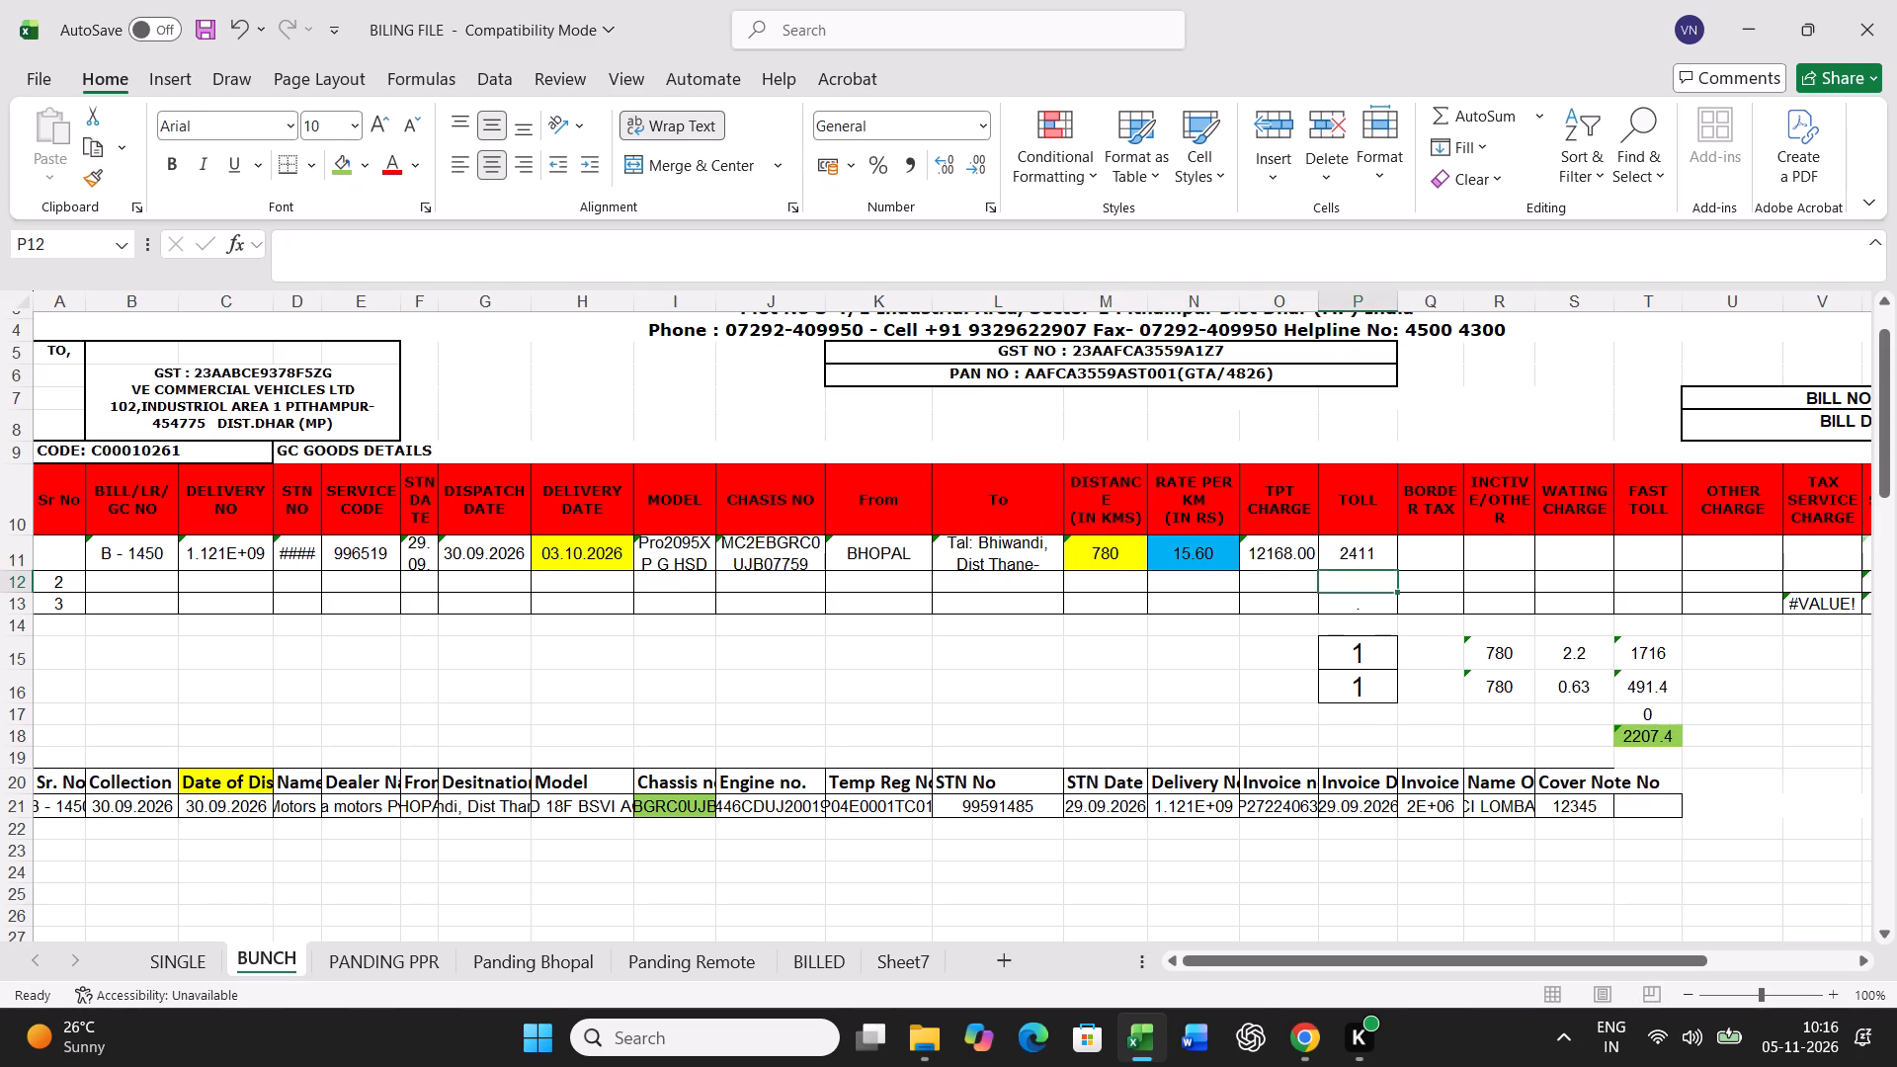
Set both the standard and actual transit times in P15 and P16 to 3.
key(Return)
key(Return)
key(Return)
key(3)
key(Return)
key(3)
key(Return)
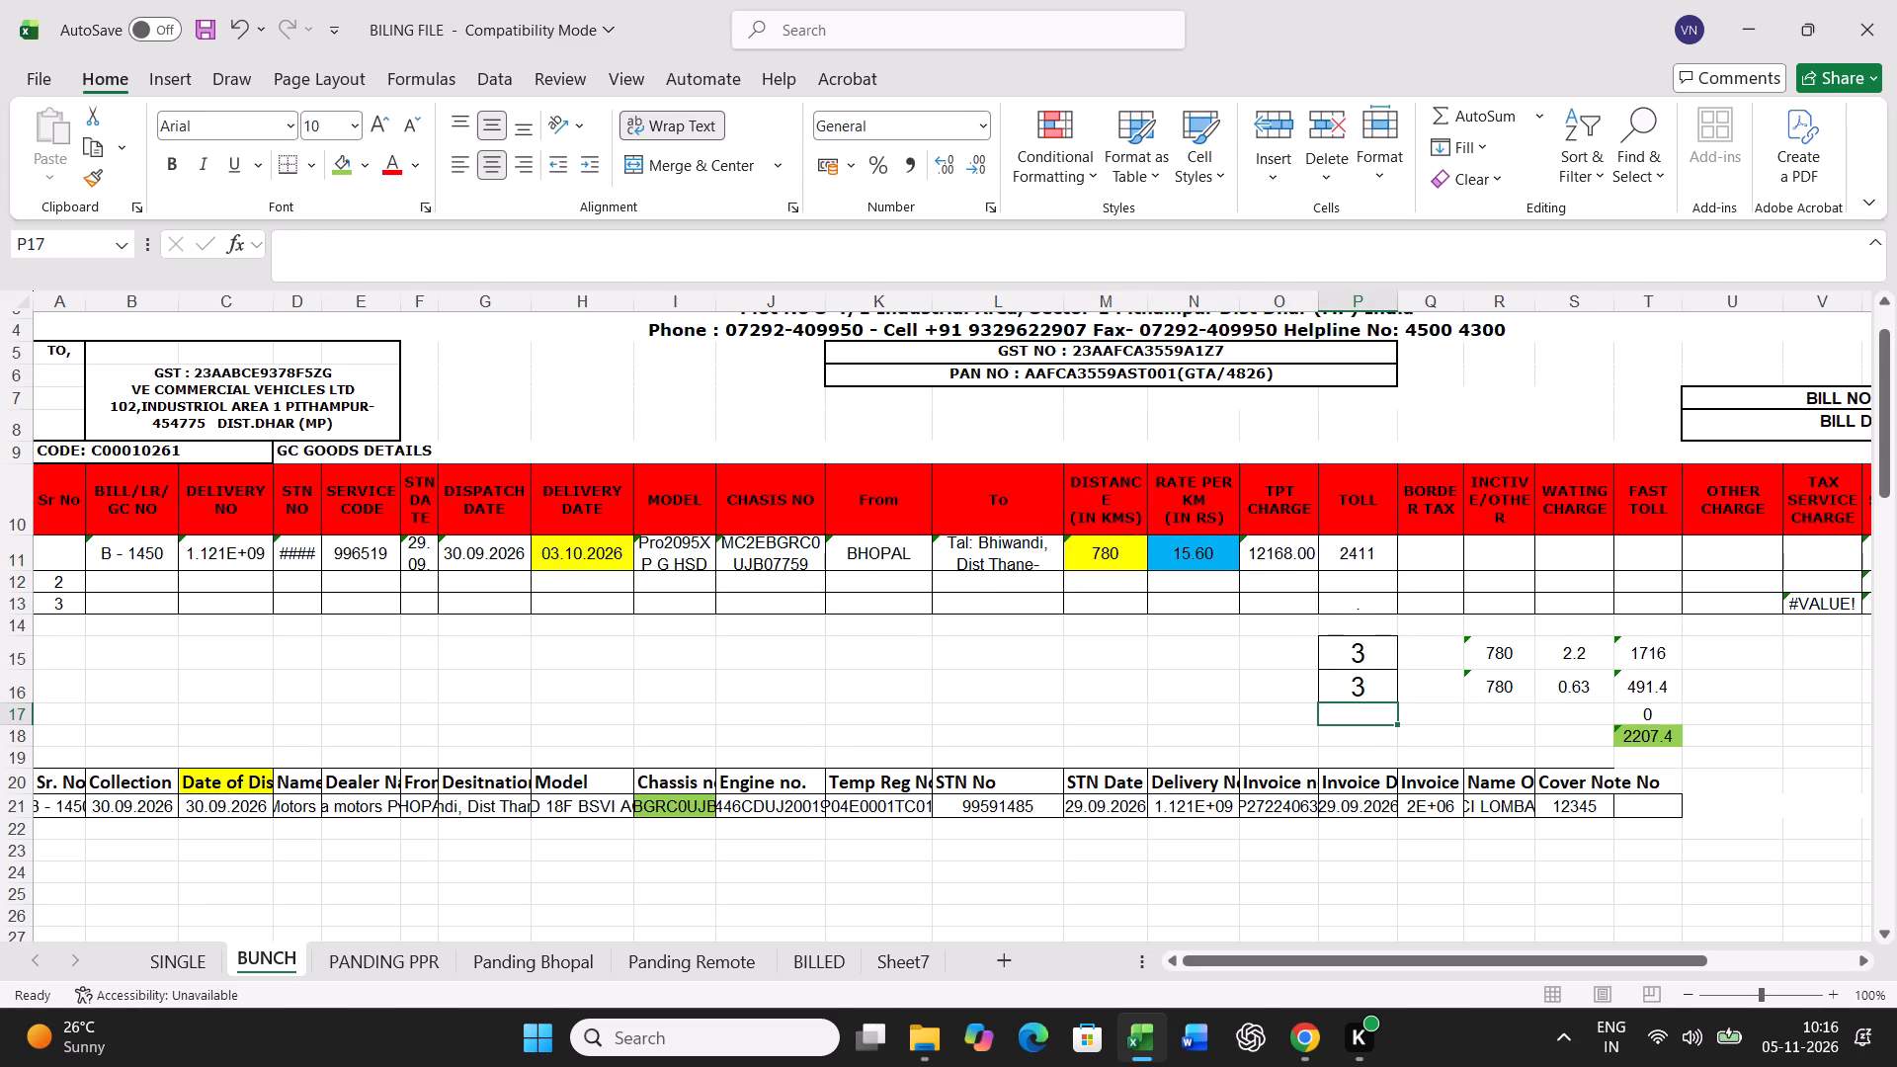
Print the B - 1450 freight bill from the SINGLE sheet.
click(191, 957)
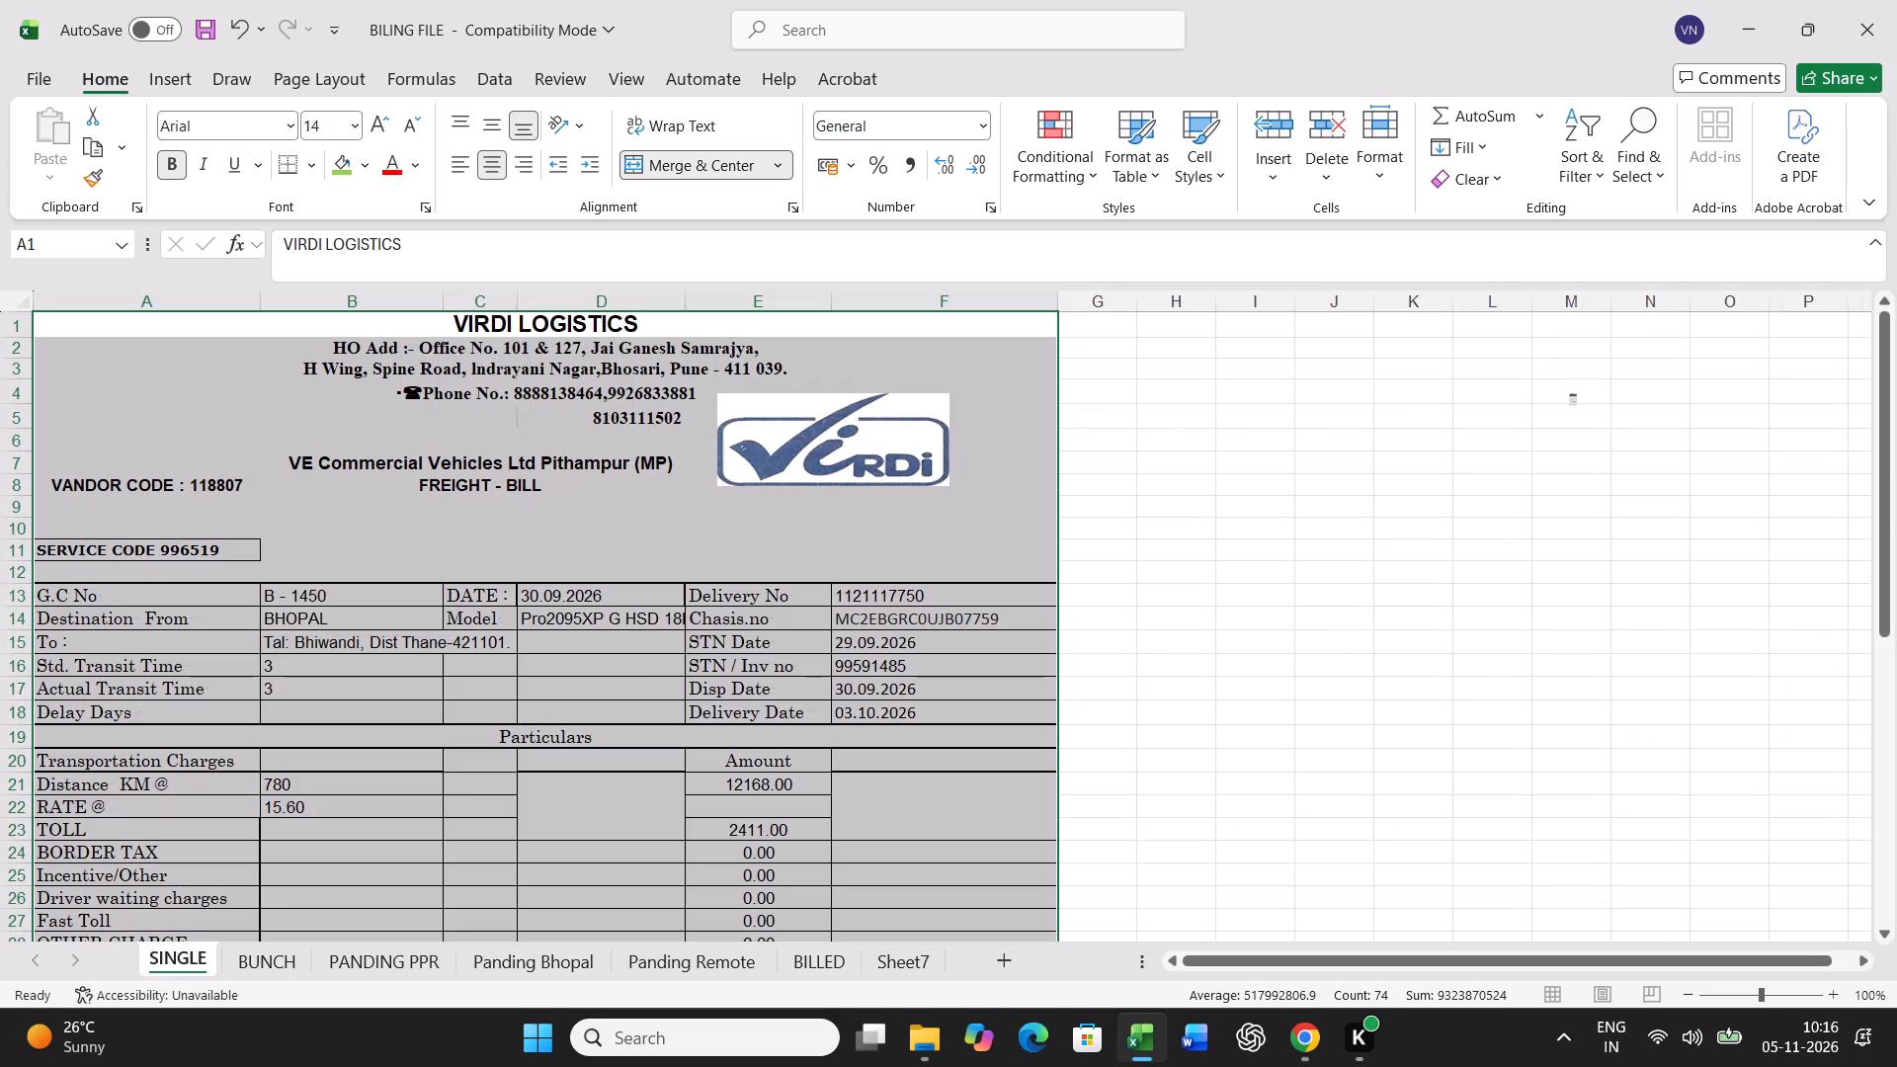
key(ctrl+p)
click(315, 186)
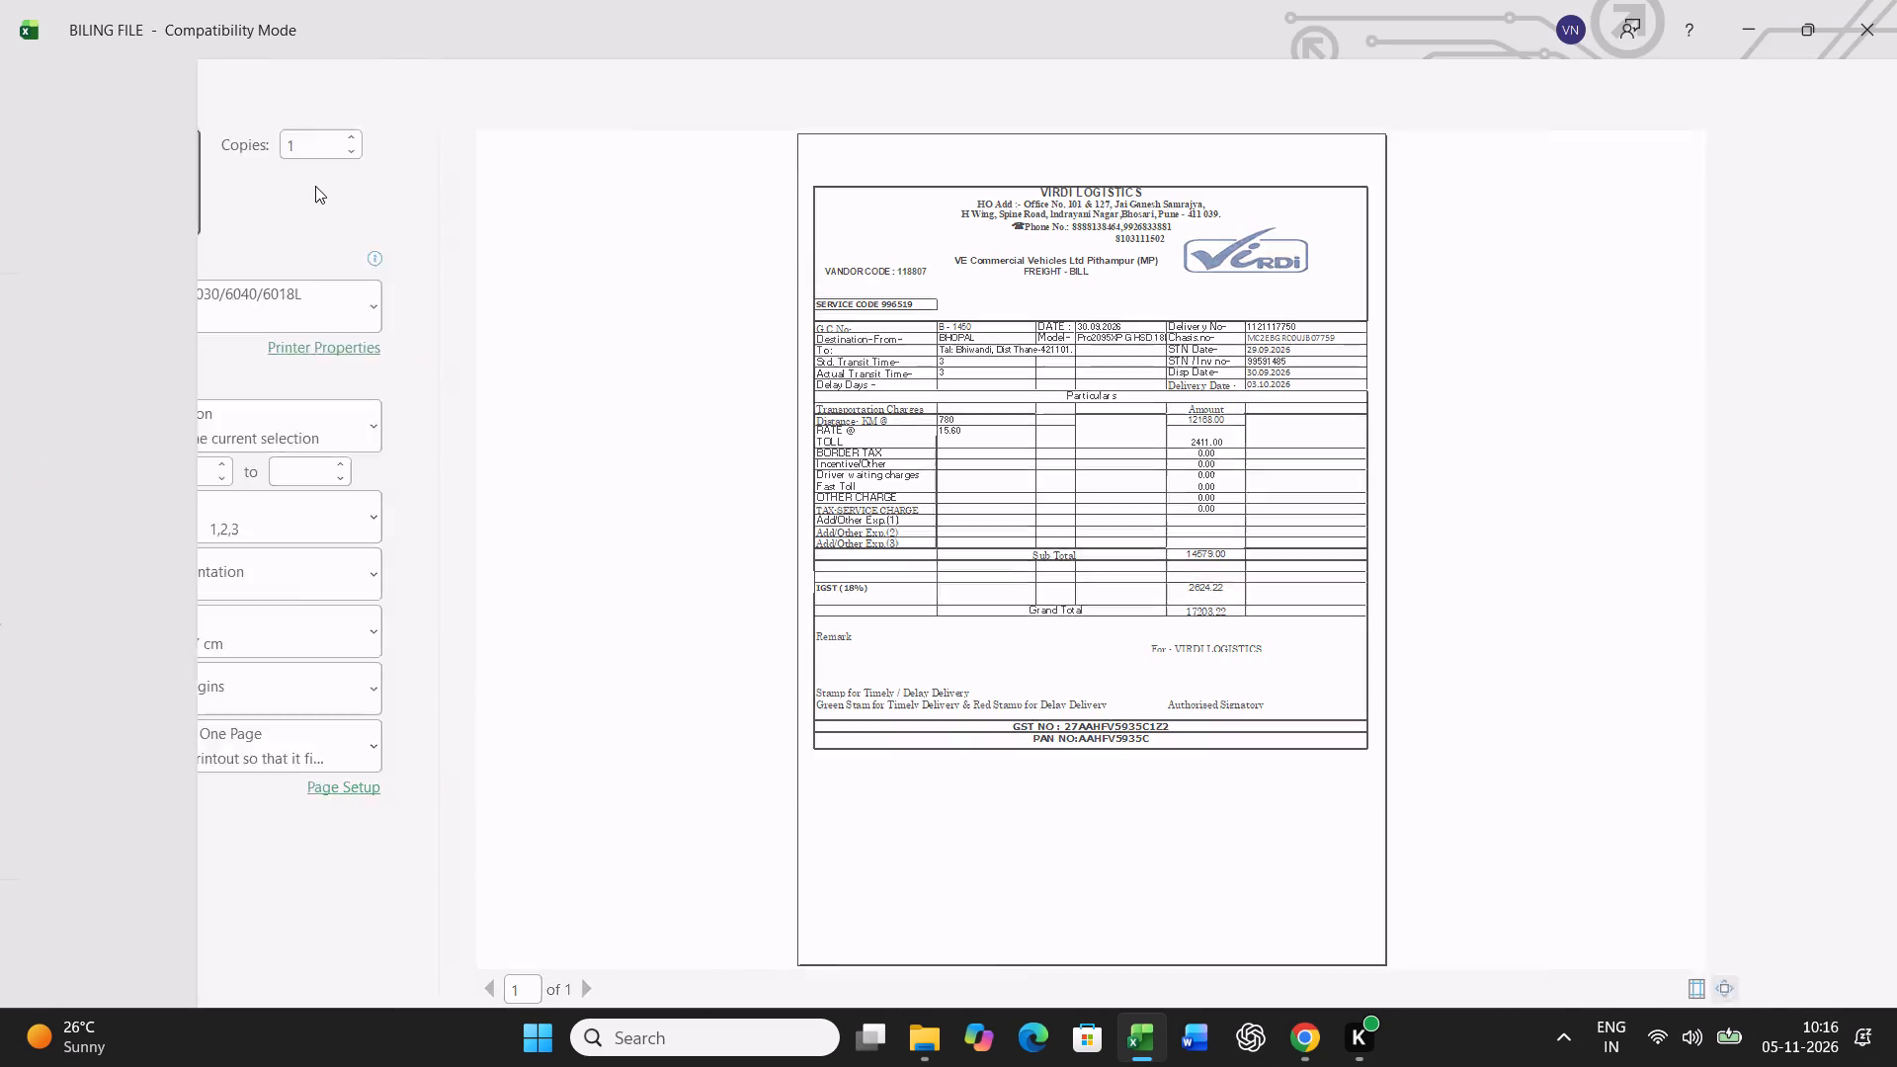
Log the B - 1450 bill by copying row 11 of BUNCH and pasting it as values into row 47.
click(266, 959)
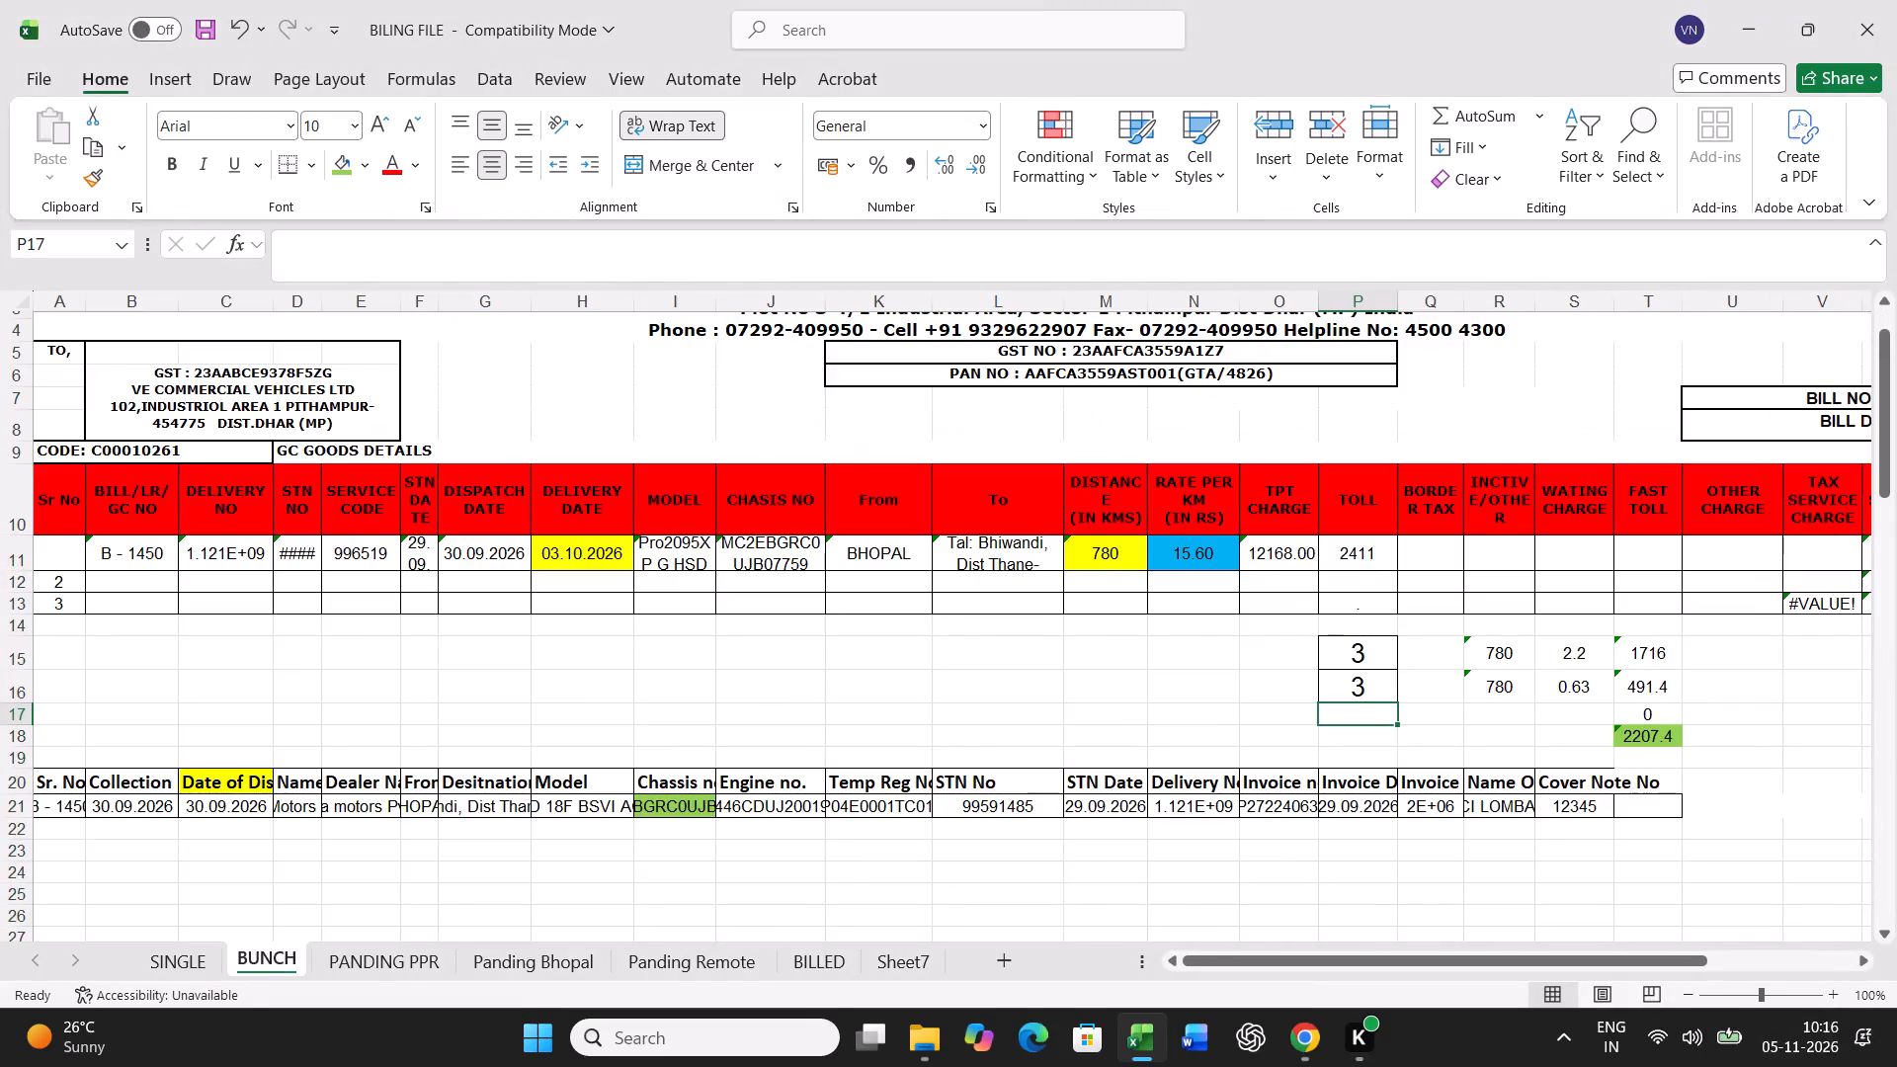
click(8, 552)
key(ctrl+c)
scroll(834, 644, down, 11)
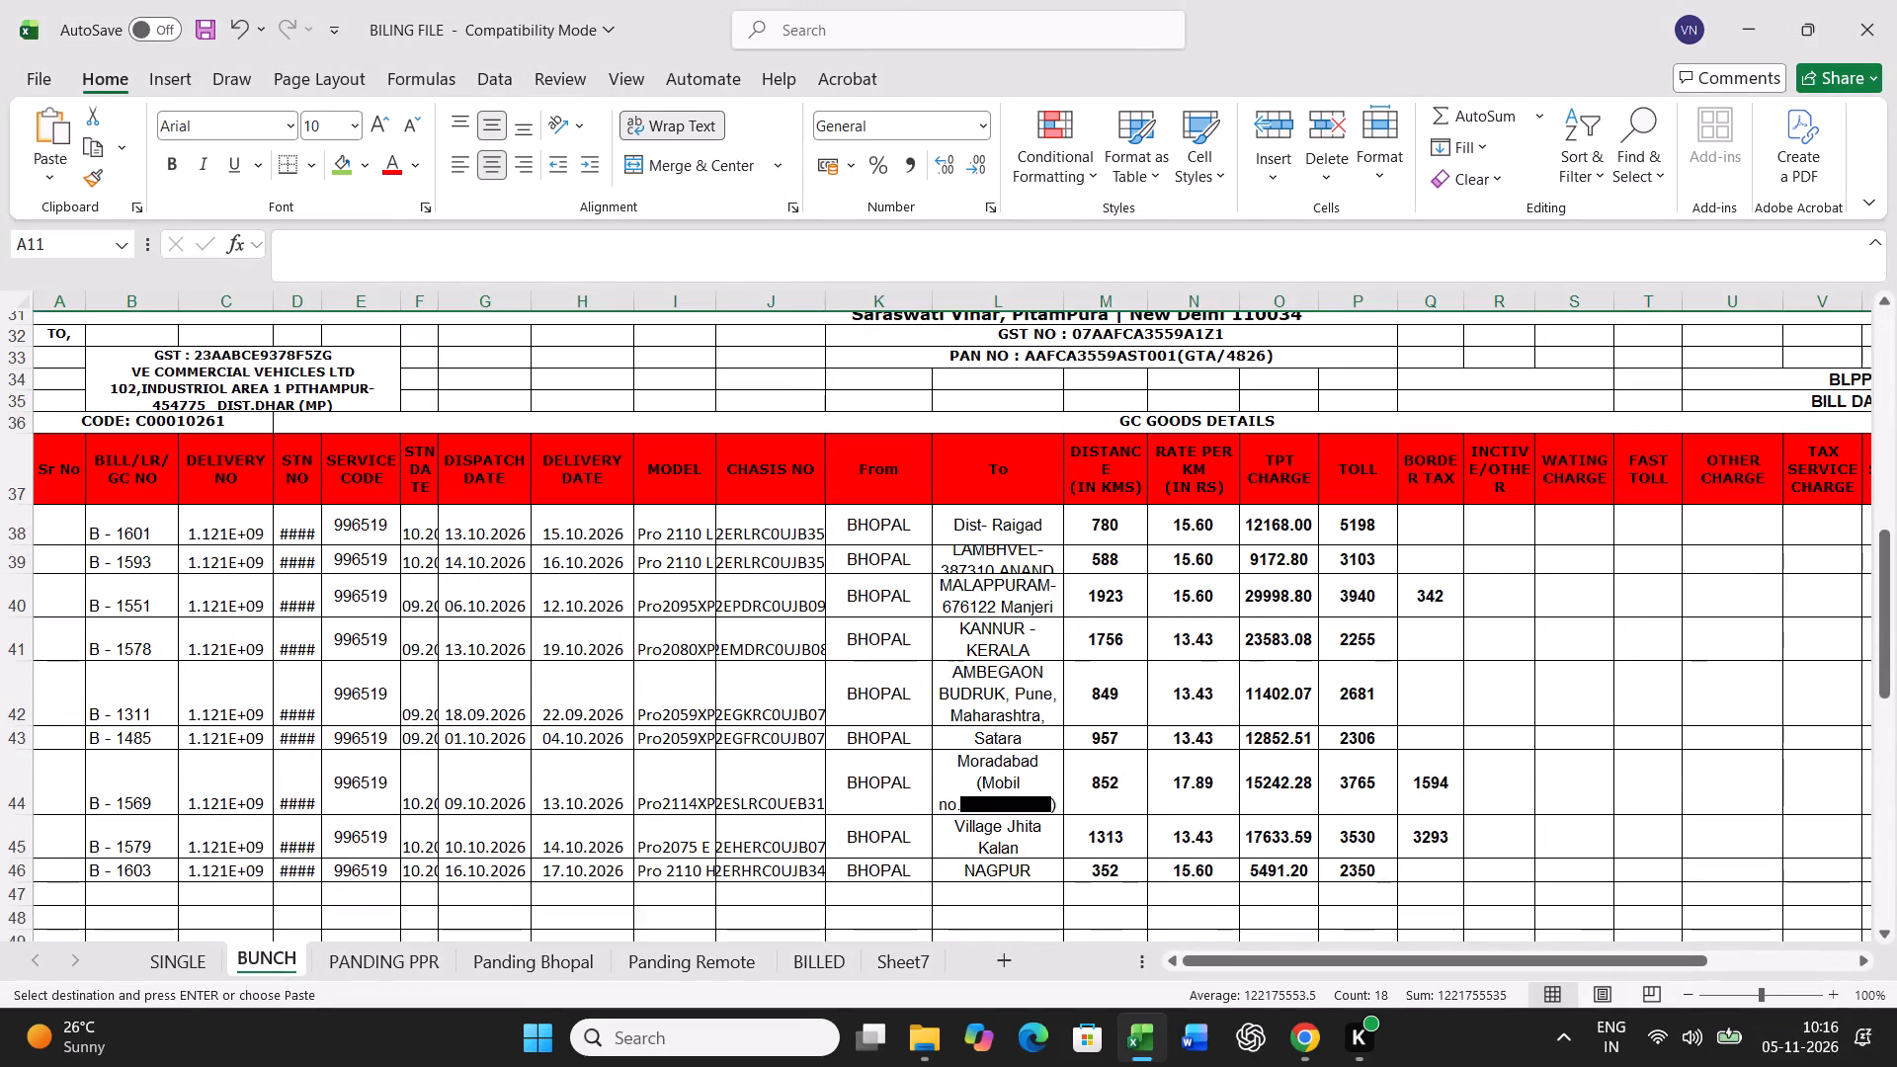
scroll(577, 835, down, 5)
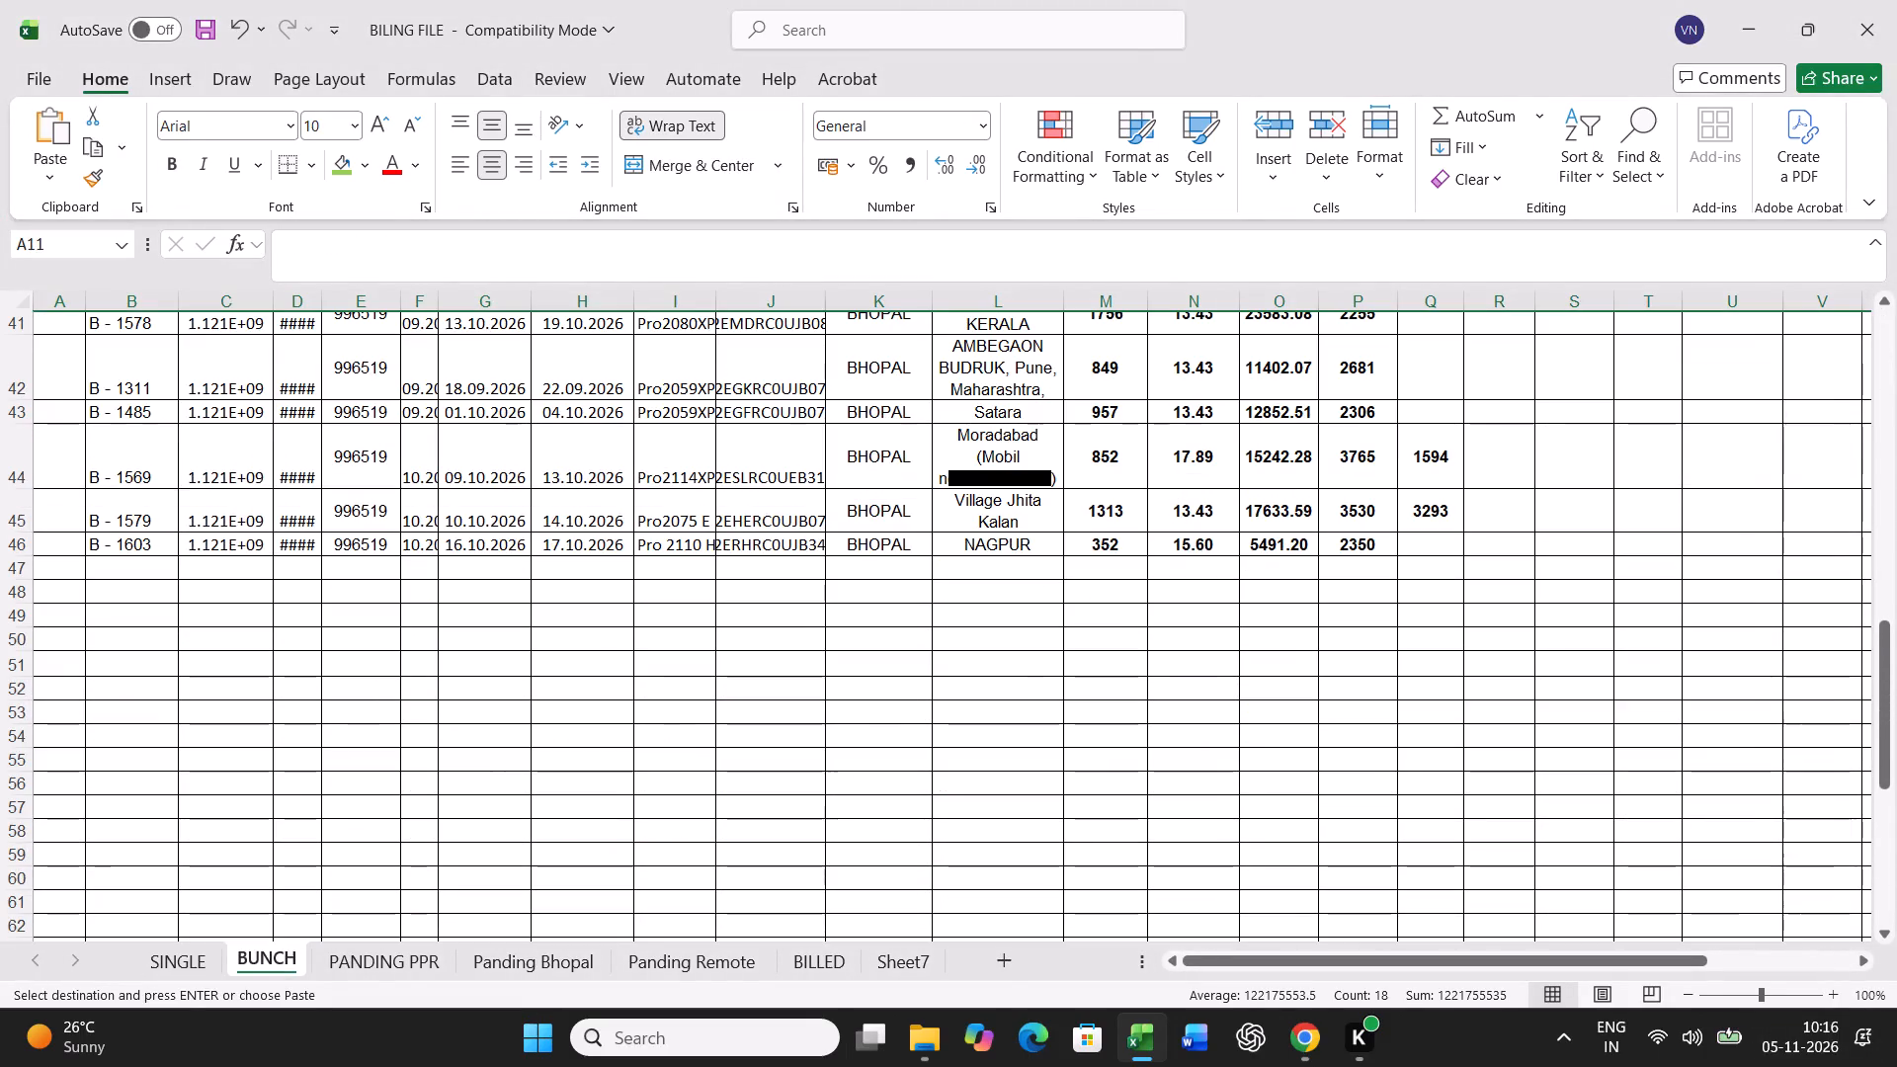
right_click(68, 566)
click(168, 468)
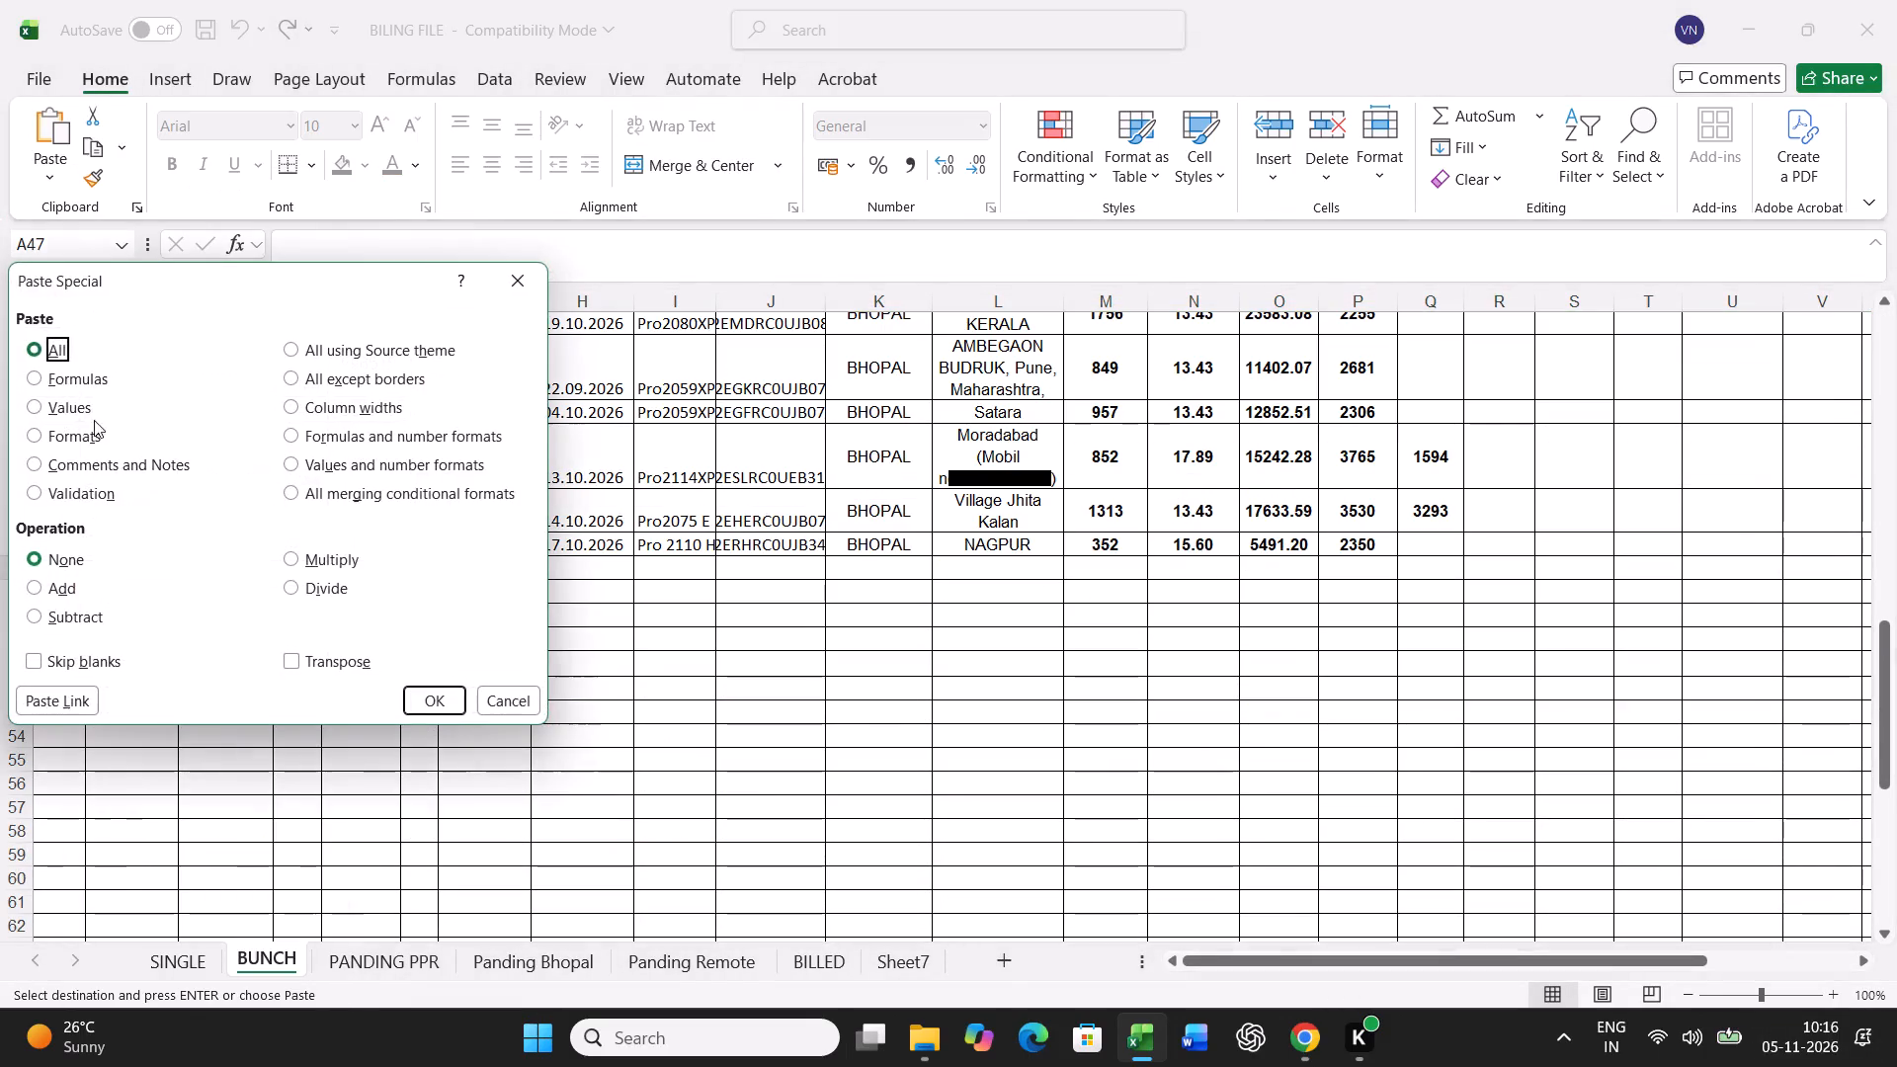
click(74, 410)
click(446, 698)
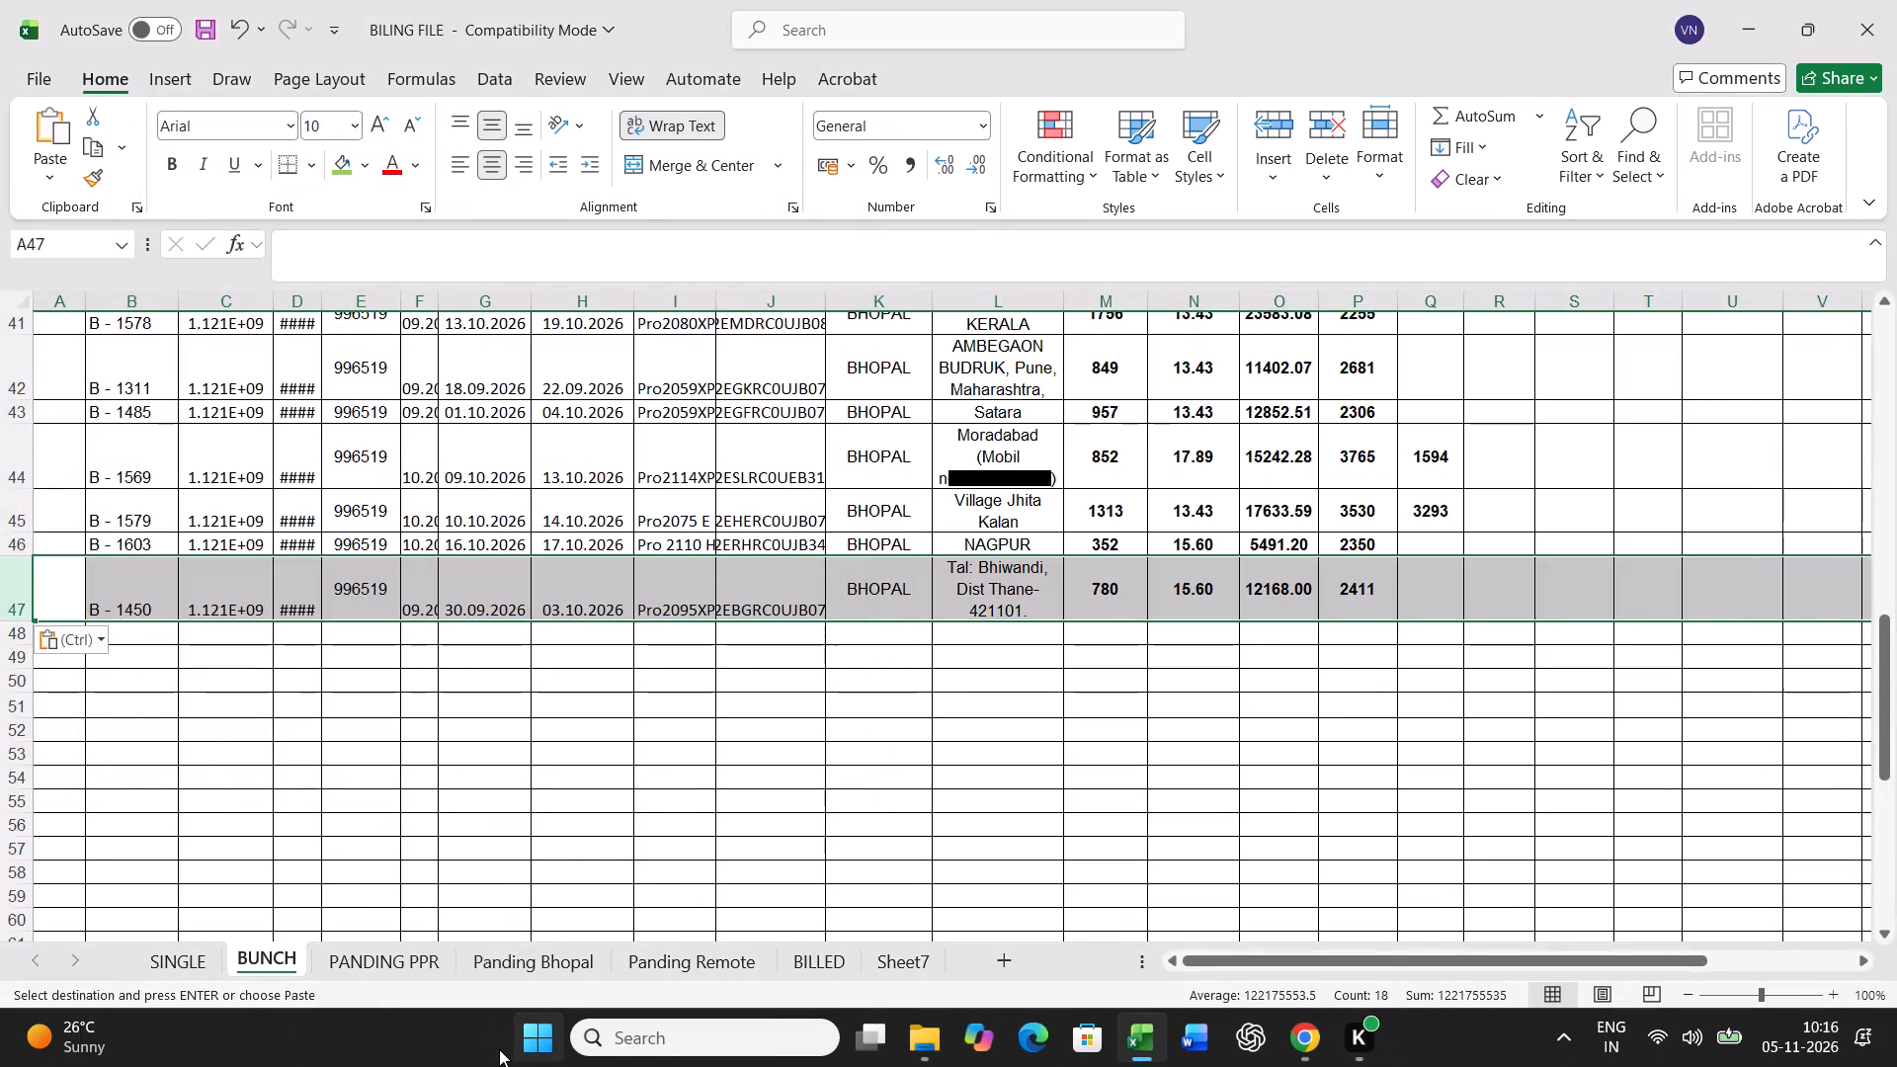
Print the B - 1450 freight bill from the SINGLE sheet once more.
click(175, 954)
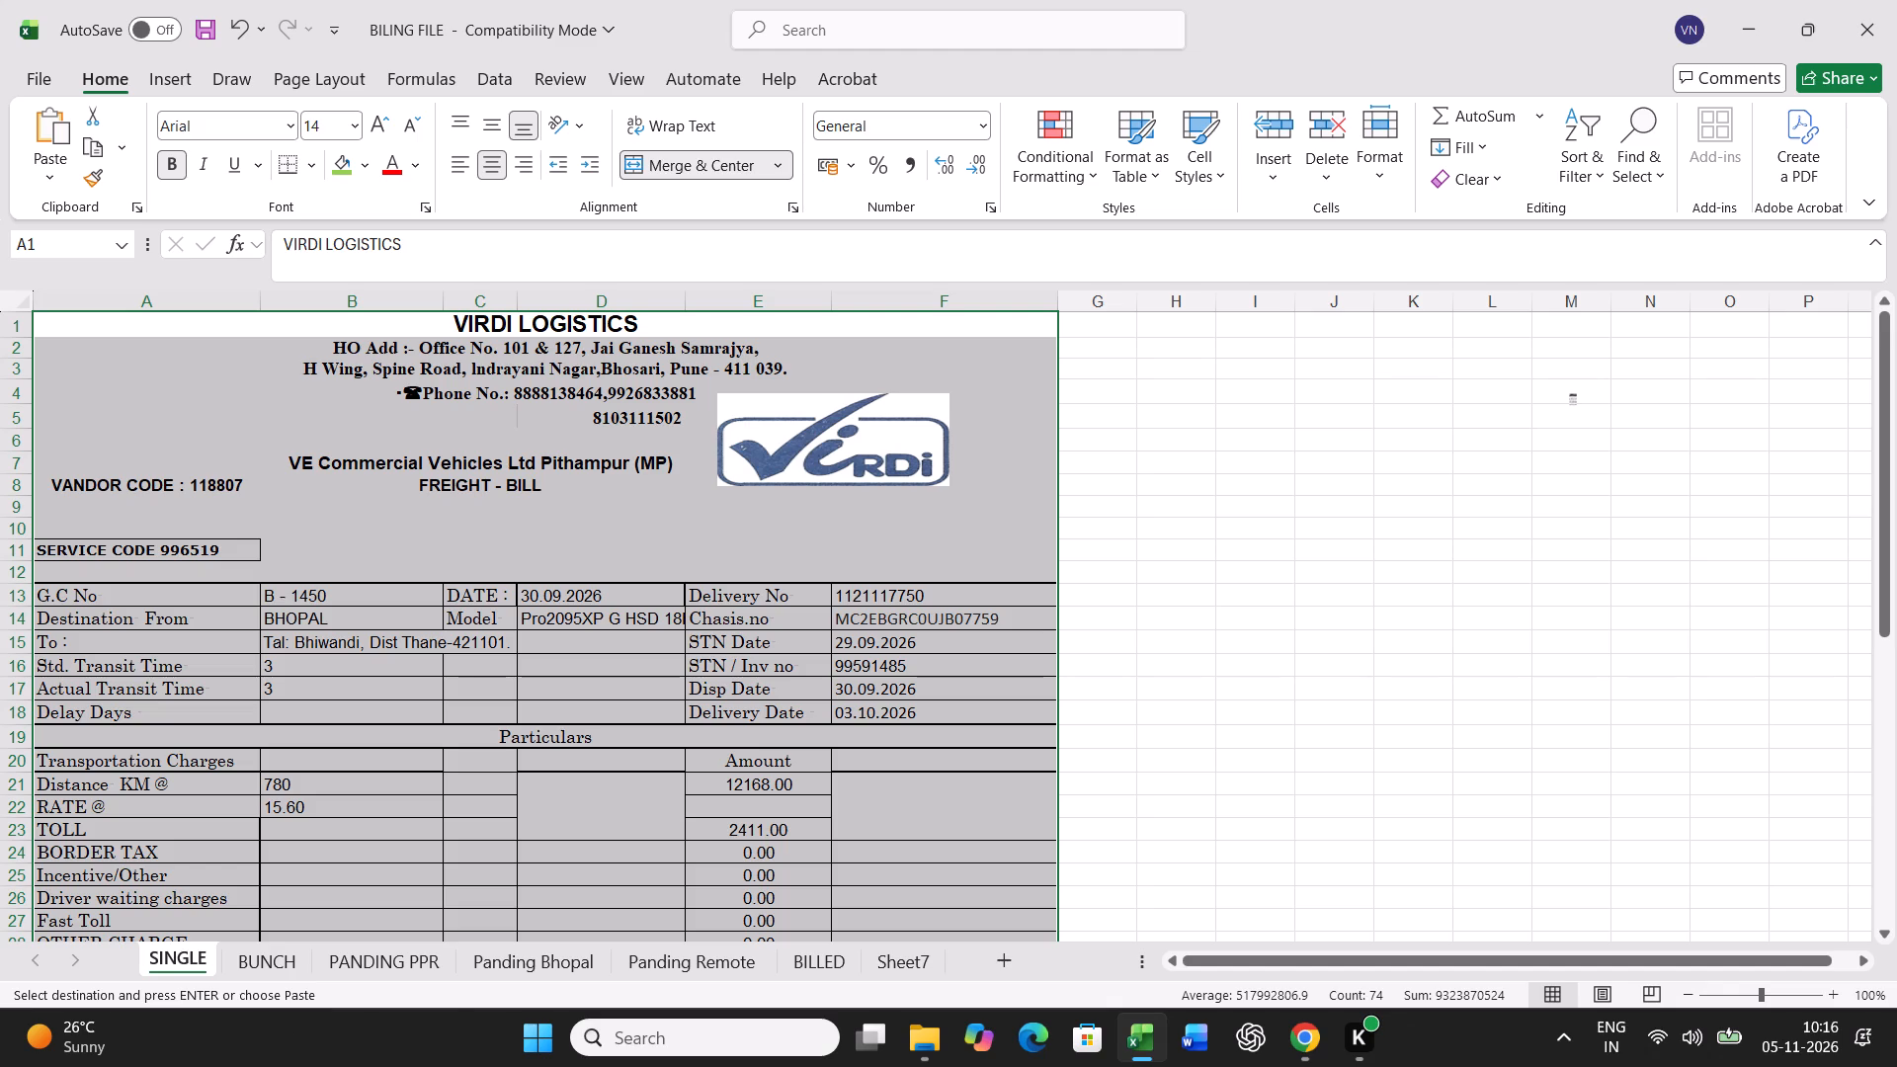
key(ctrl+p)
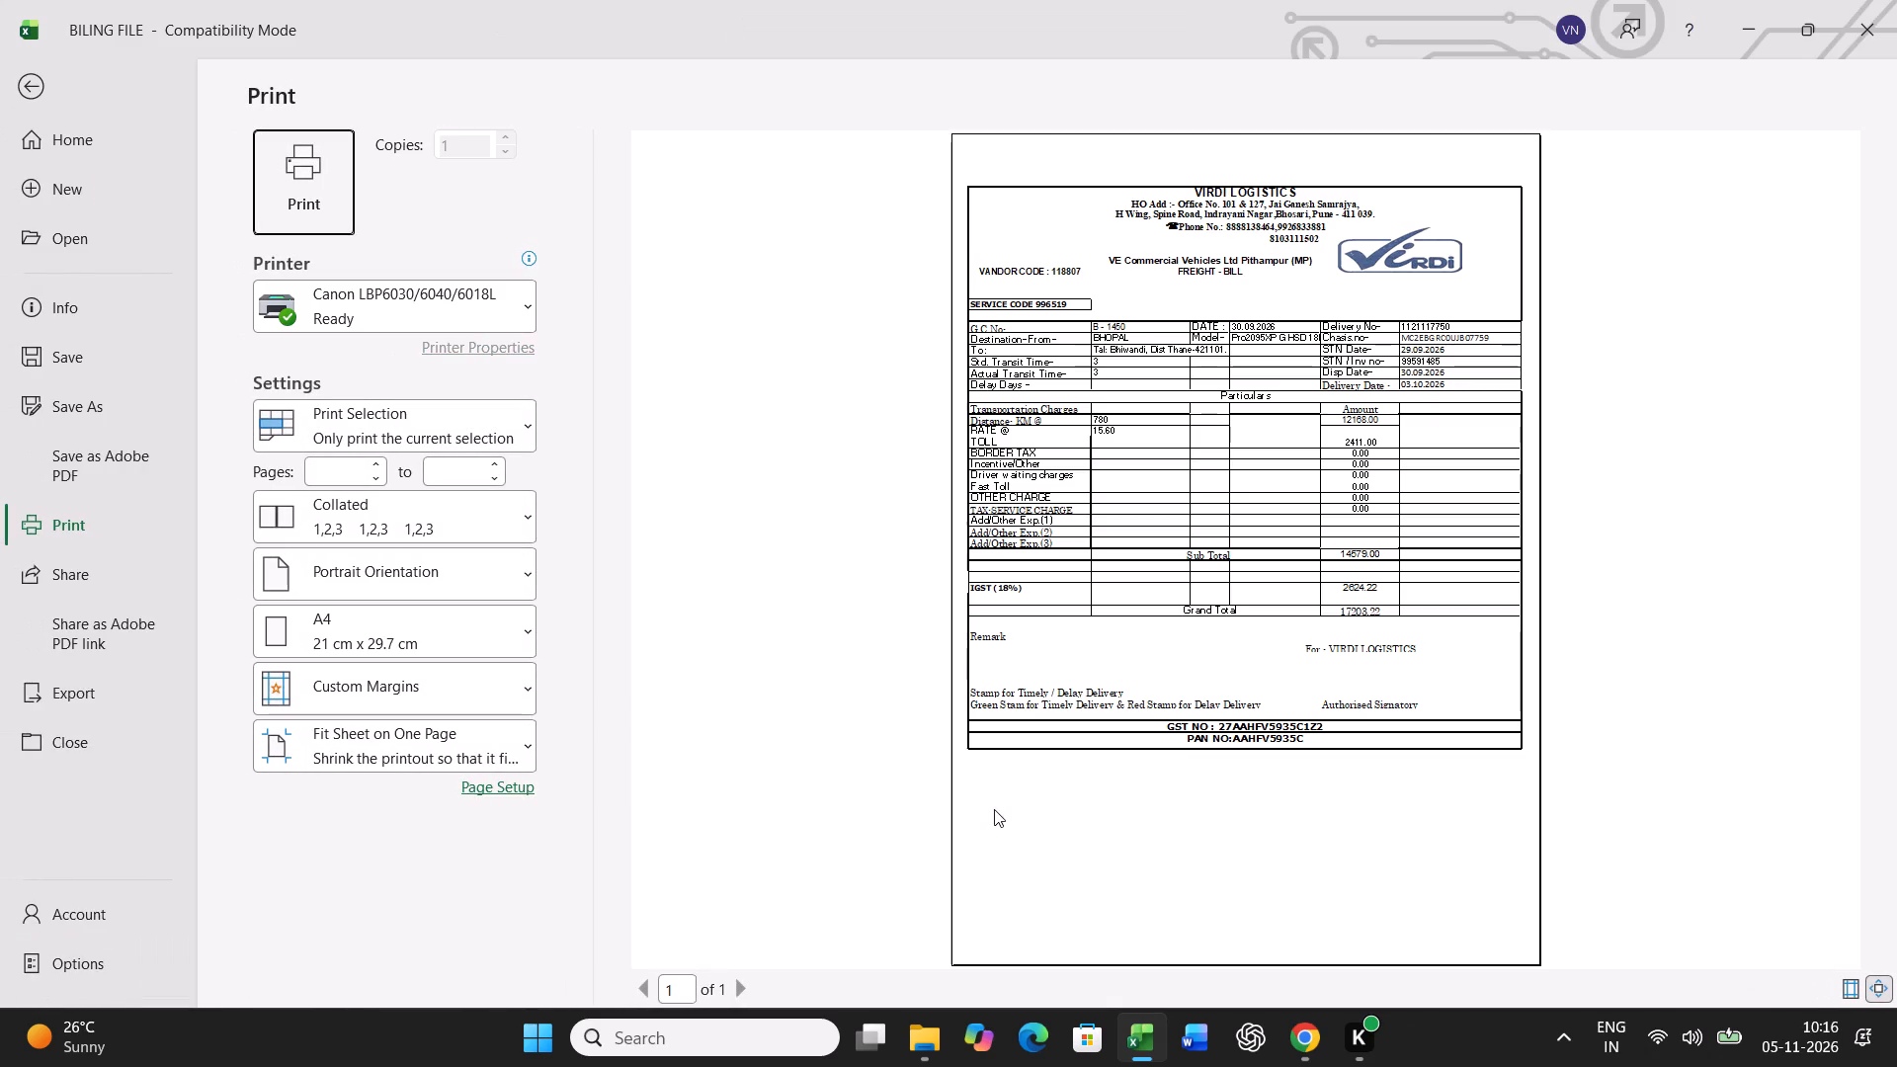
click(305, 171)
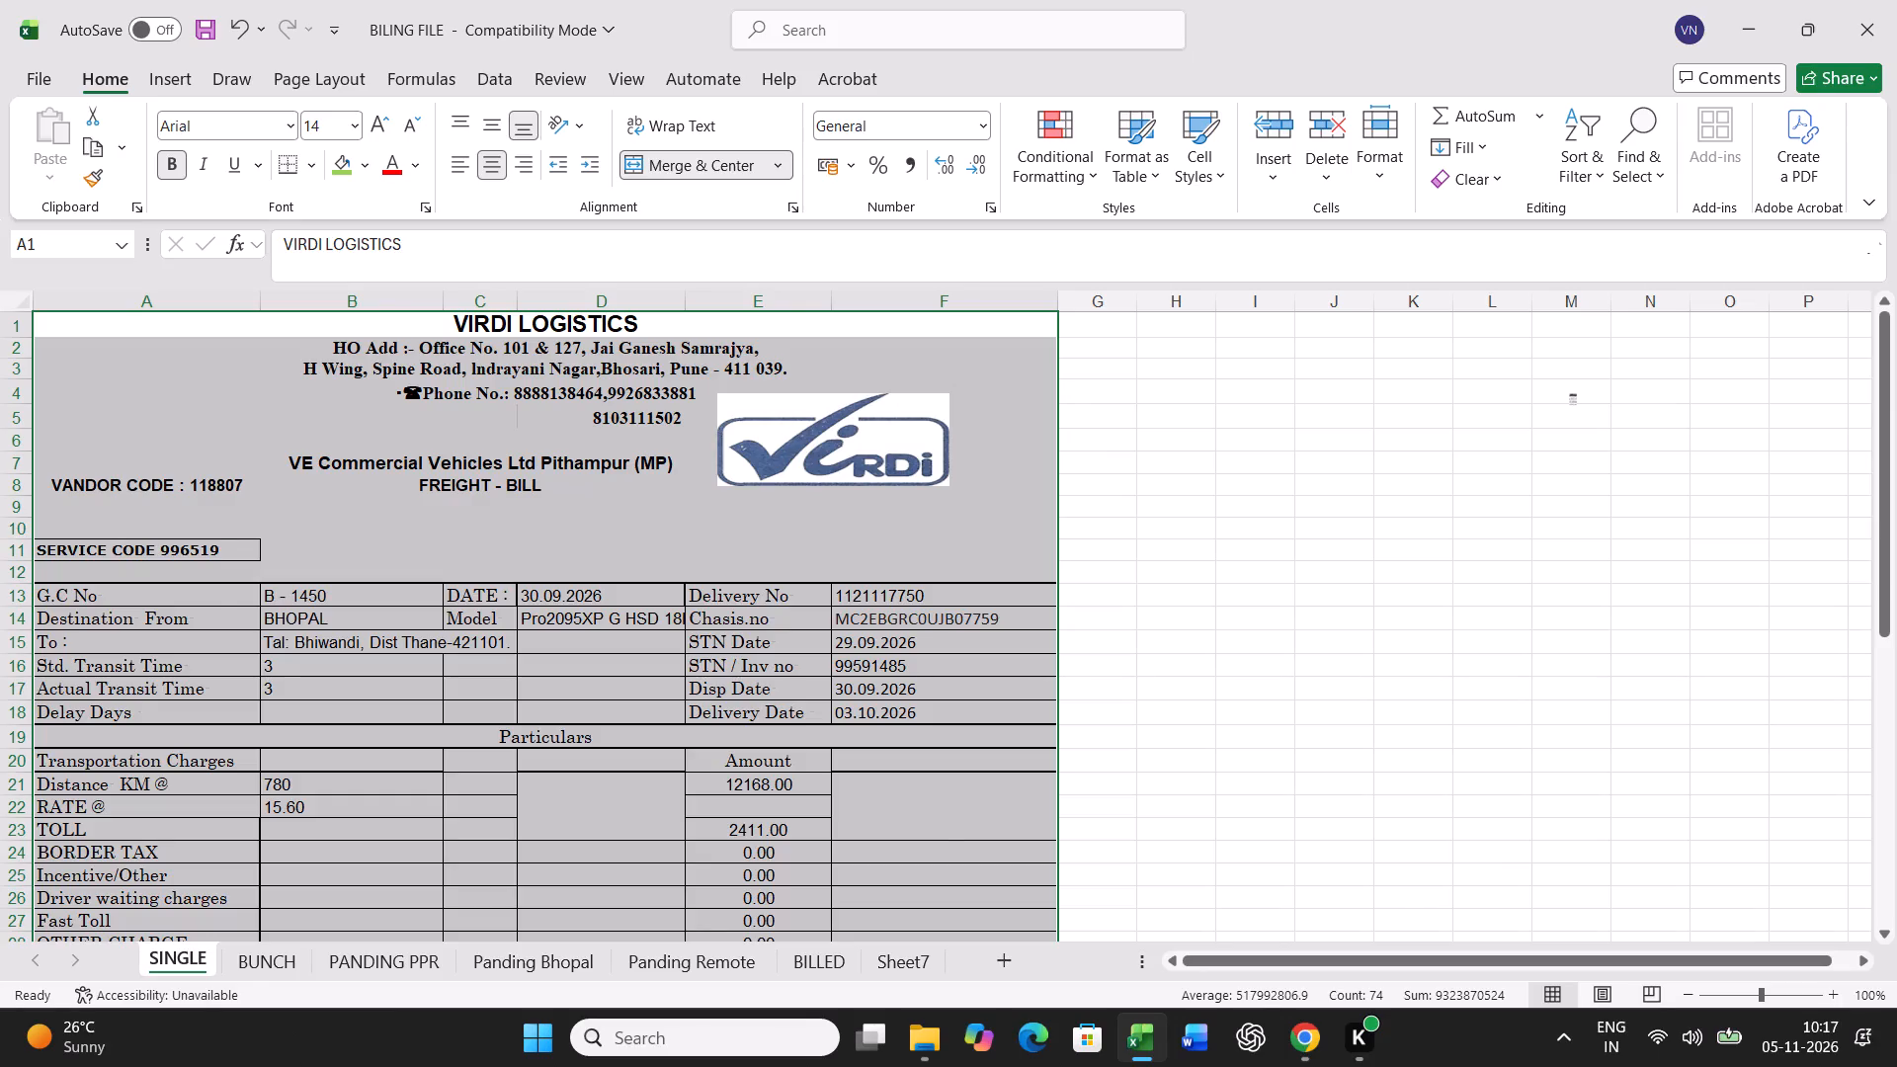
Find the chassis containing B03450 in the Panding Bhopal sheet and fill its cell green.
click(267, 960)
click(366, 969)
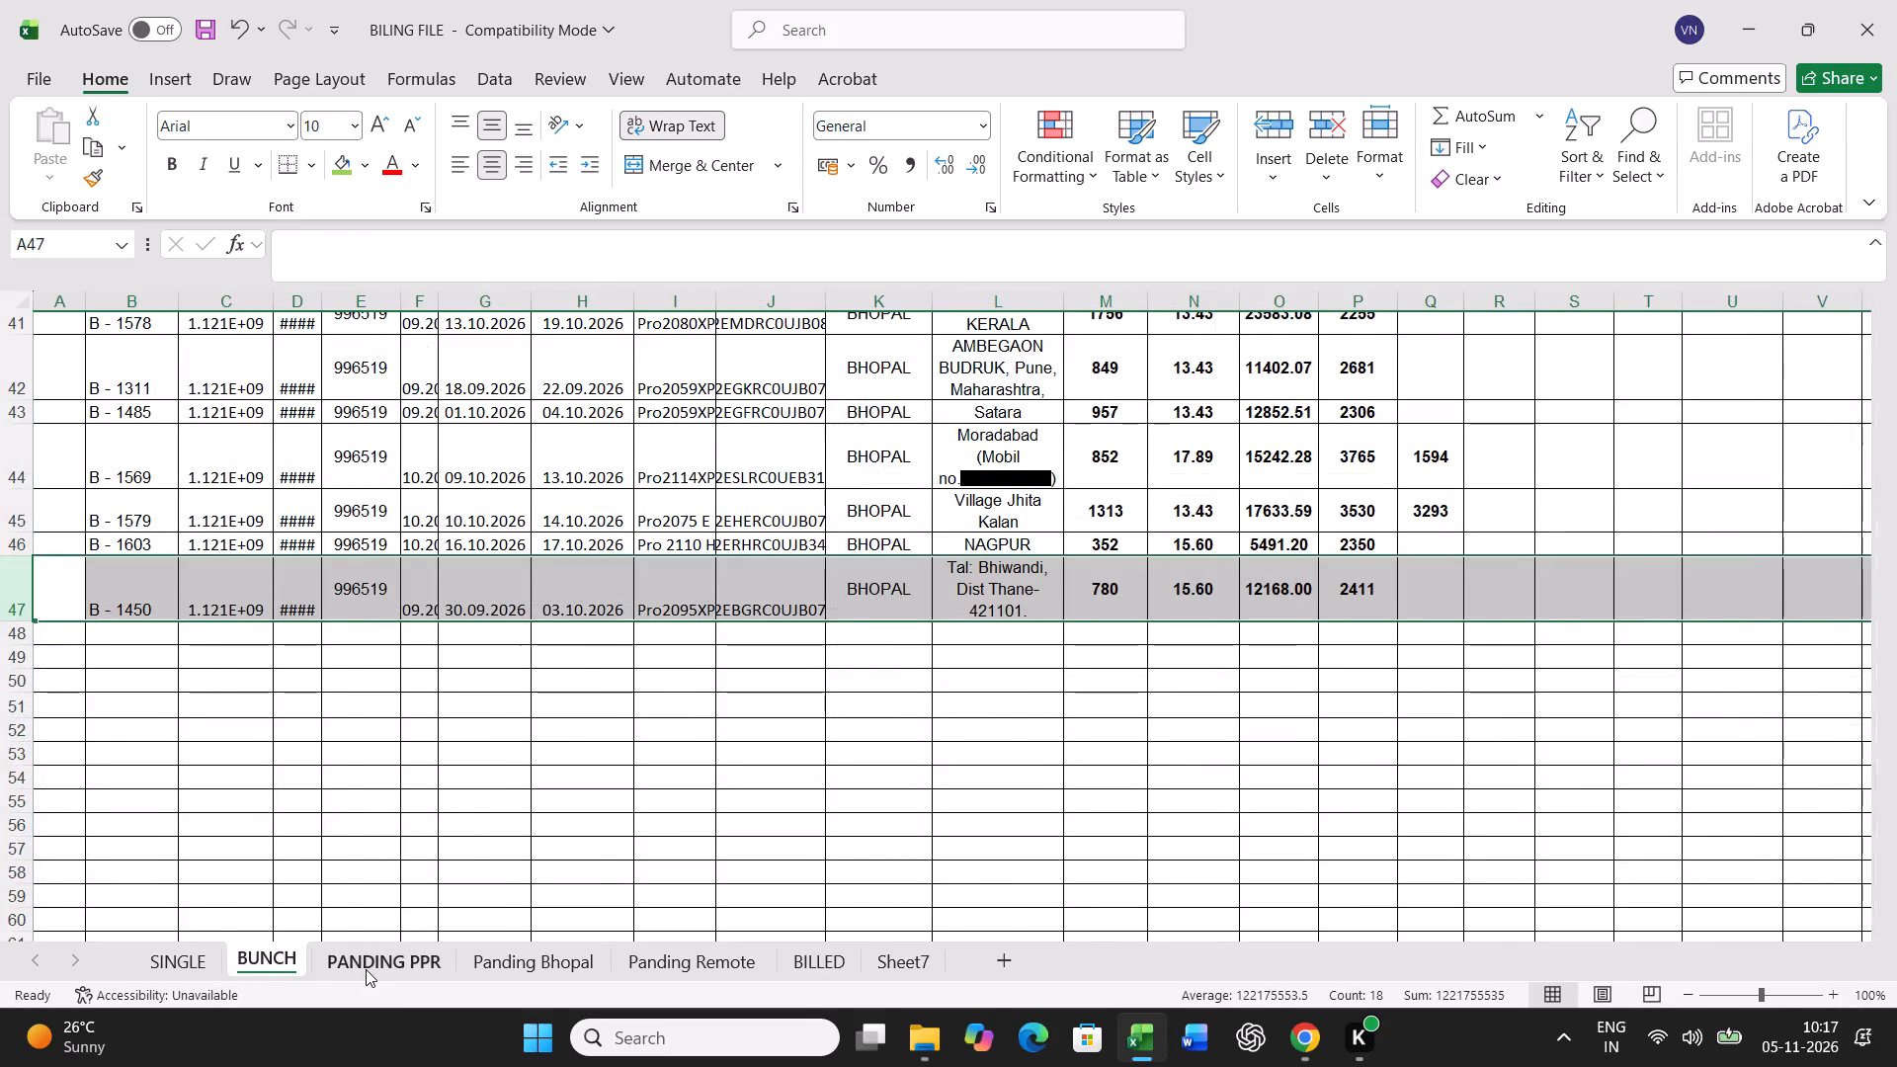
click(756, 755)
click(552, 955)
click(795, 690)
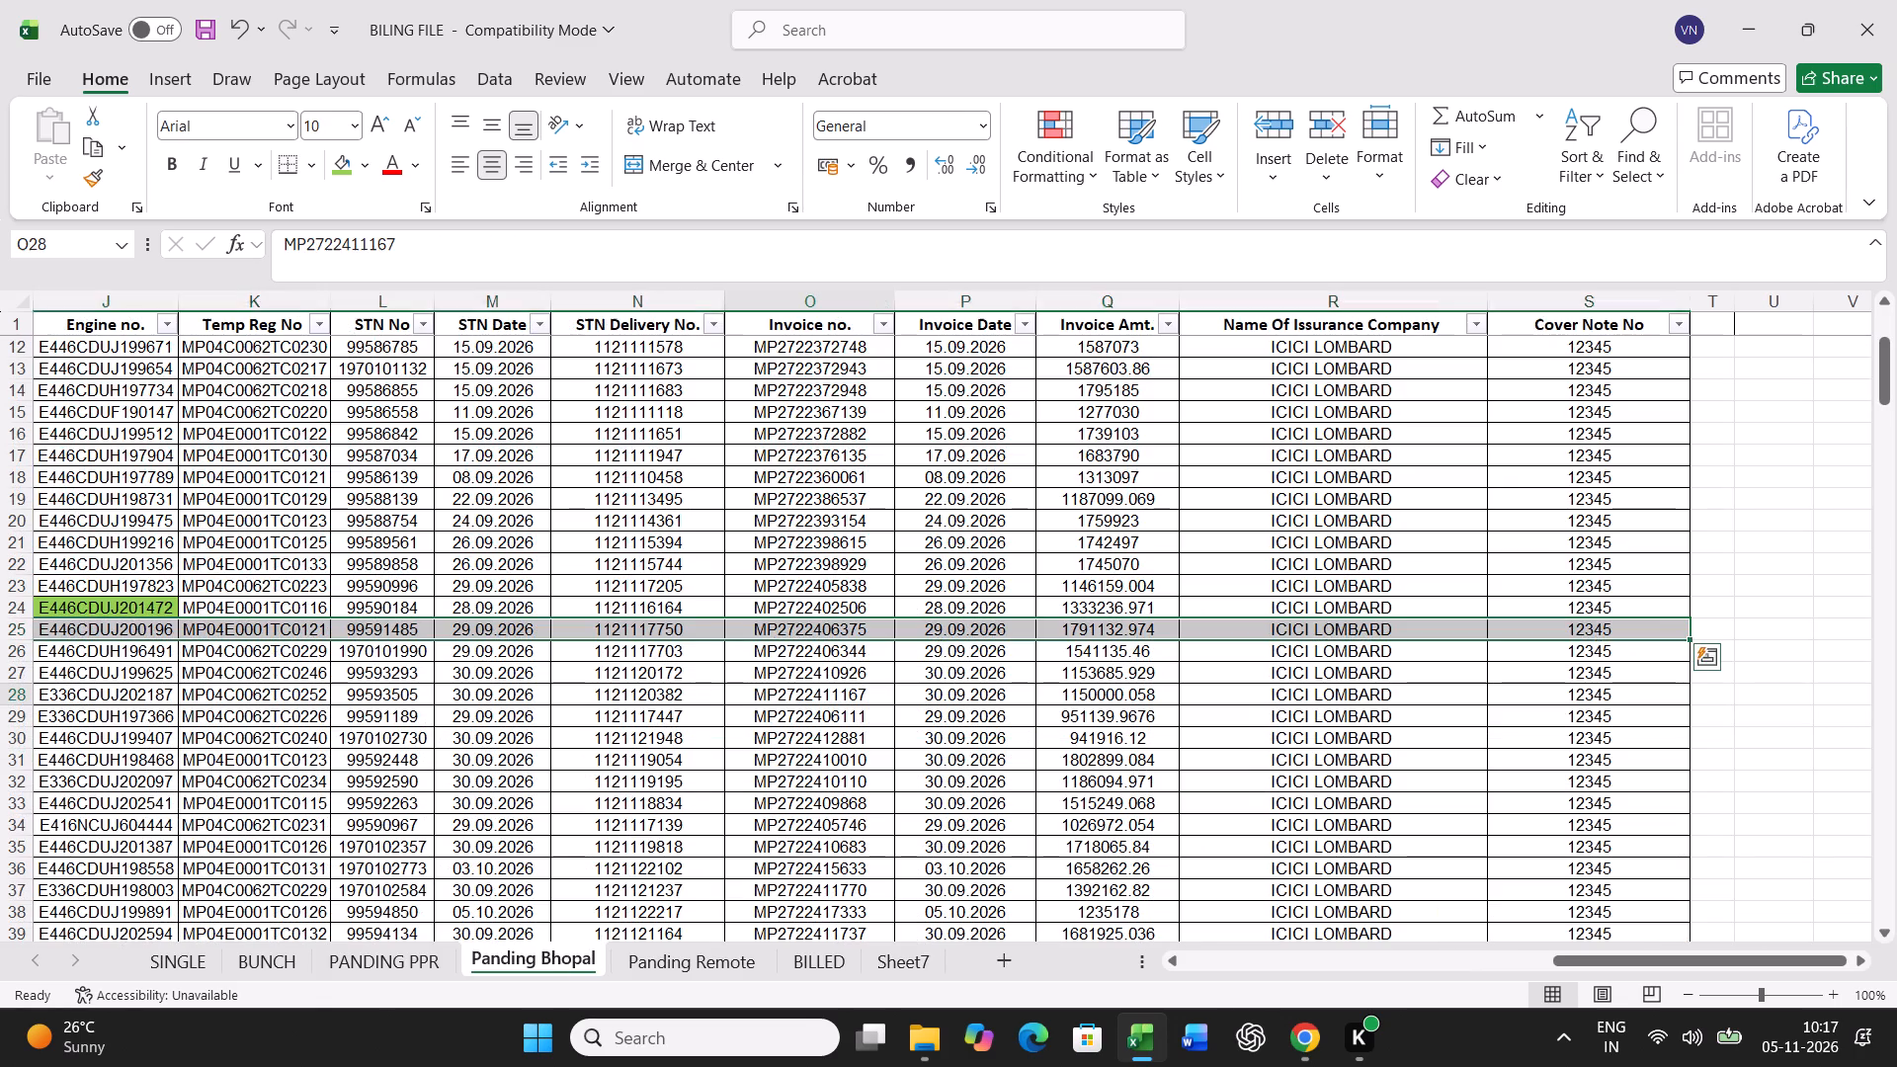
key(ctrl+f)
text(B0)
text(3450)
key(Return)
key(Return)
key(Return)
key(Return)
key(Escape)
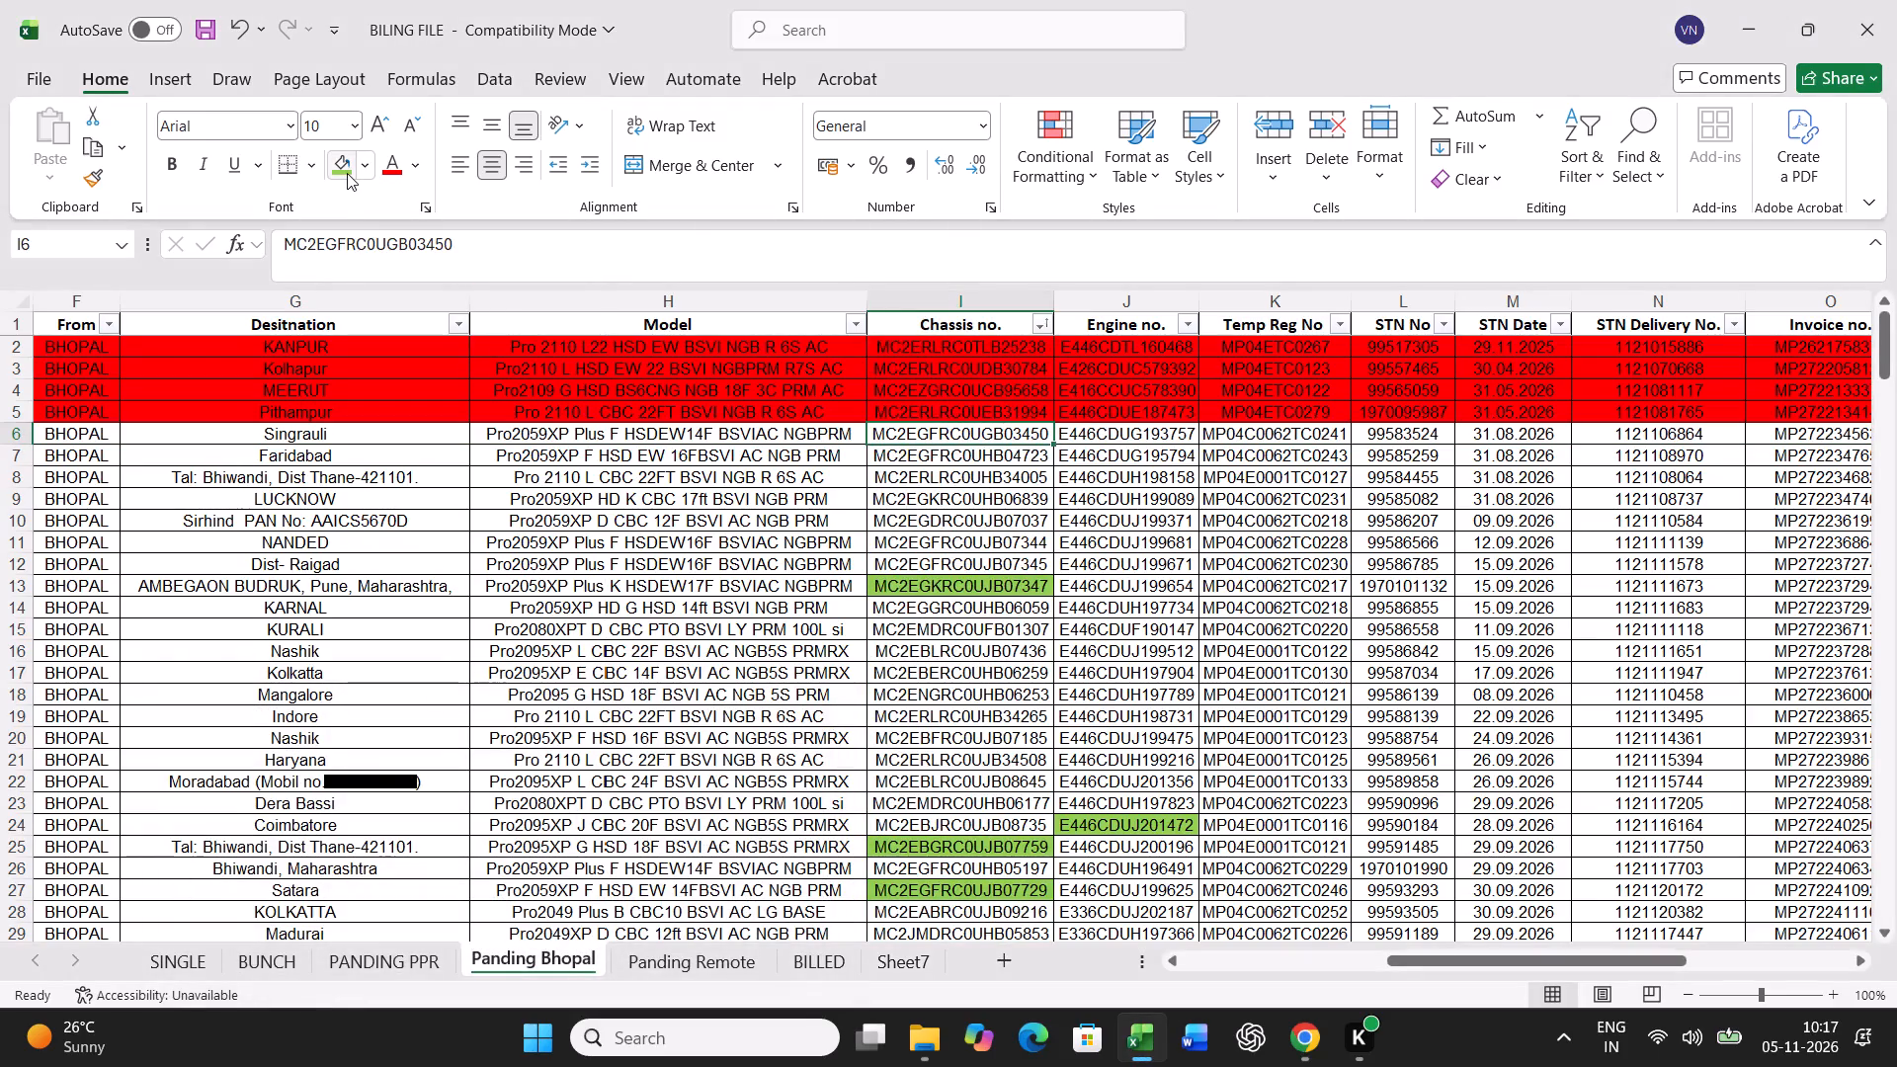
click(347, 173)
Copy the full B - 1210 record from Panding Bhopal into row 21 of the BUNCH sheet, starting at A21.
key(Left)
key(Left)
key(Left)
key(Left)
key(Left)
key(Left)
key(Left)
key(Left)
key(Left)
key(Left)
key(Left)
key(Left)
key(Left)
key(Left)
key(Left)
key(Left)
key(Left)
key(Left)
key(Left)
key(Left)
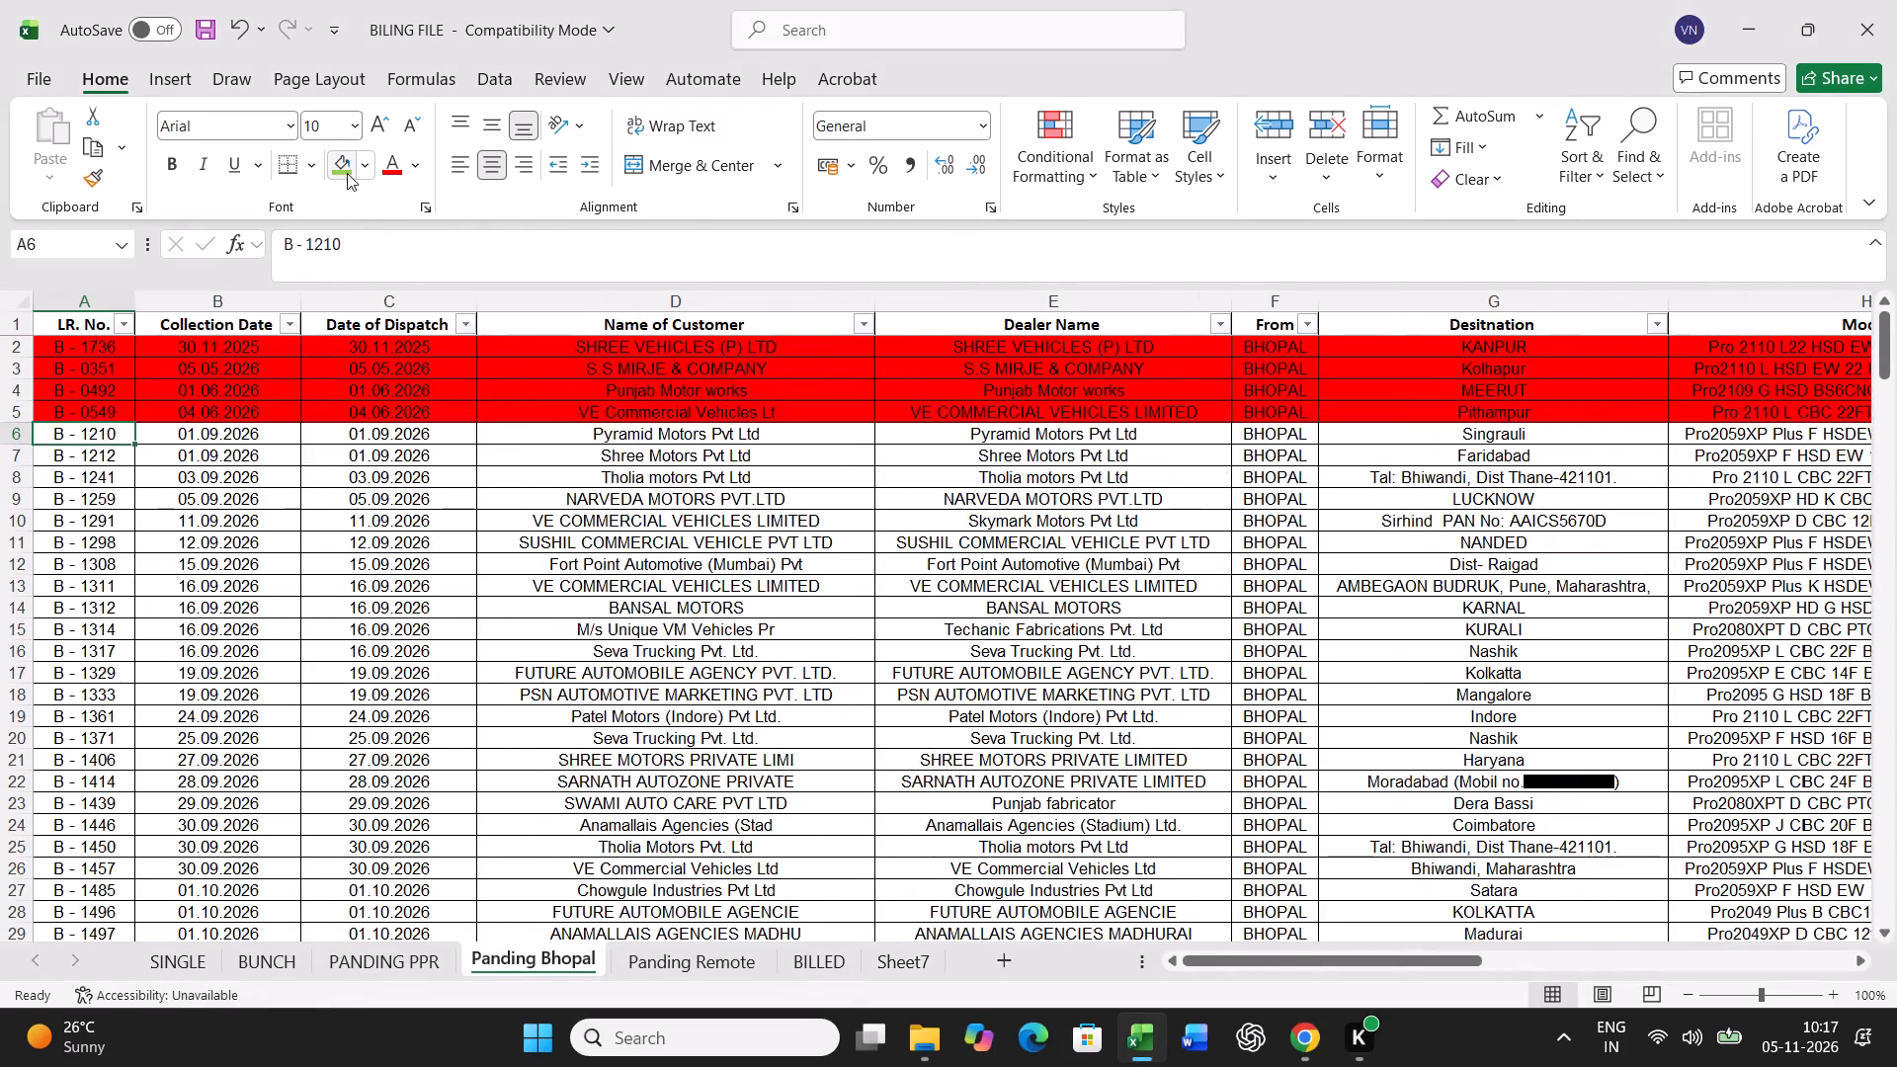
key(ctrl+shift+Right)
key(ctrl+c)
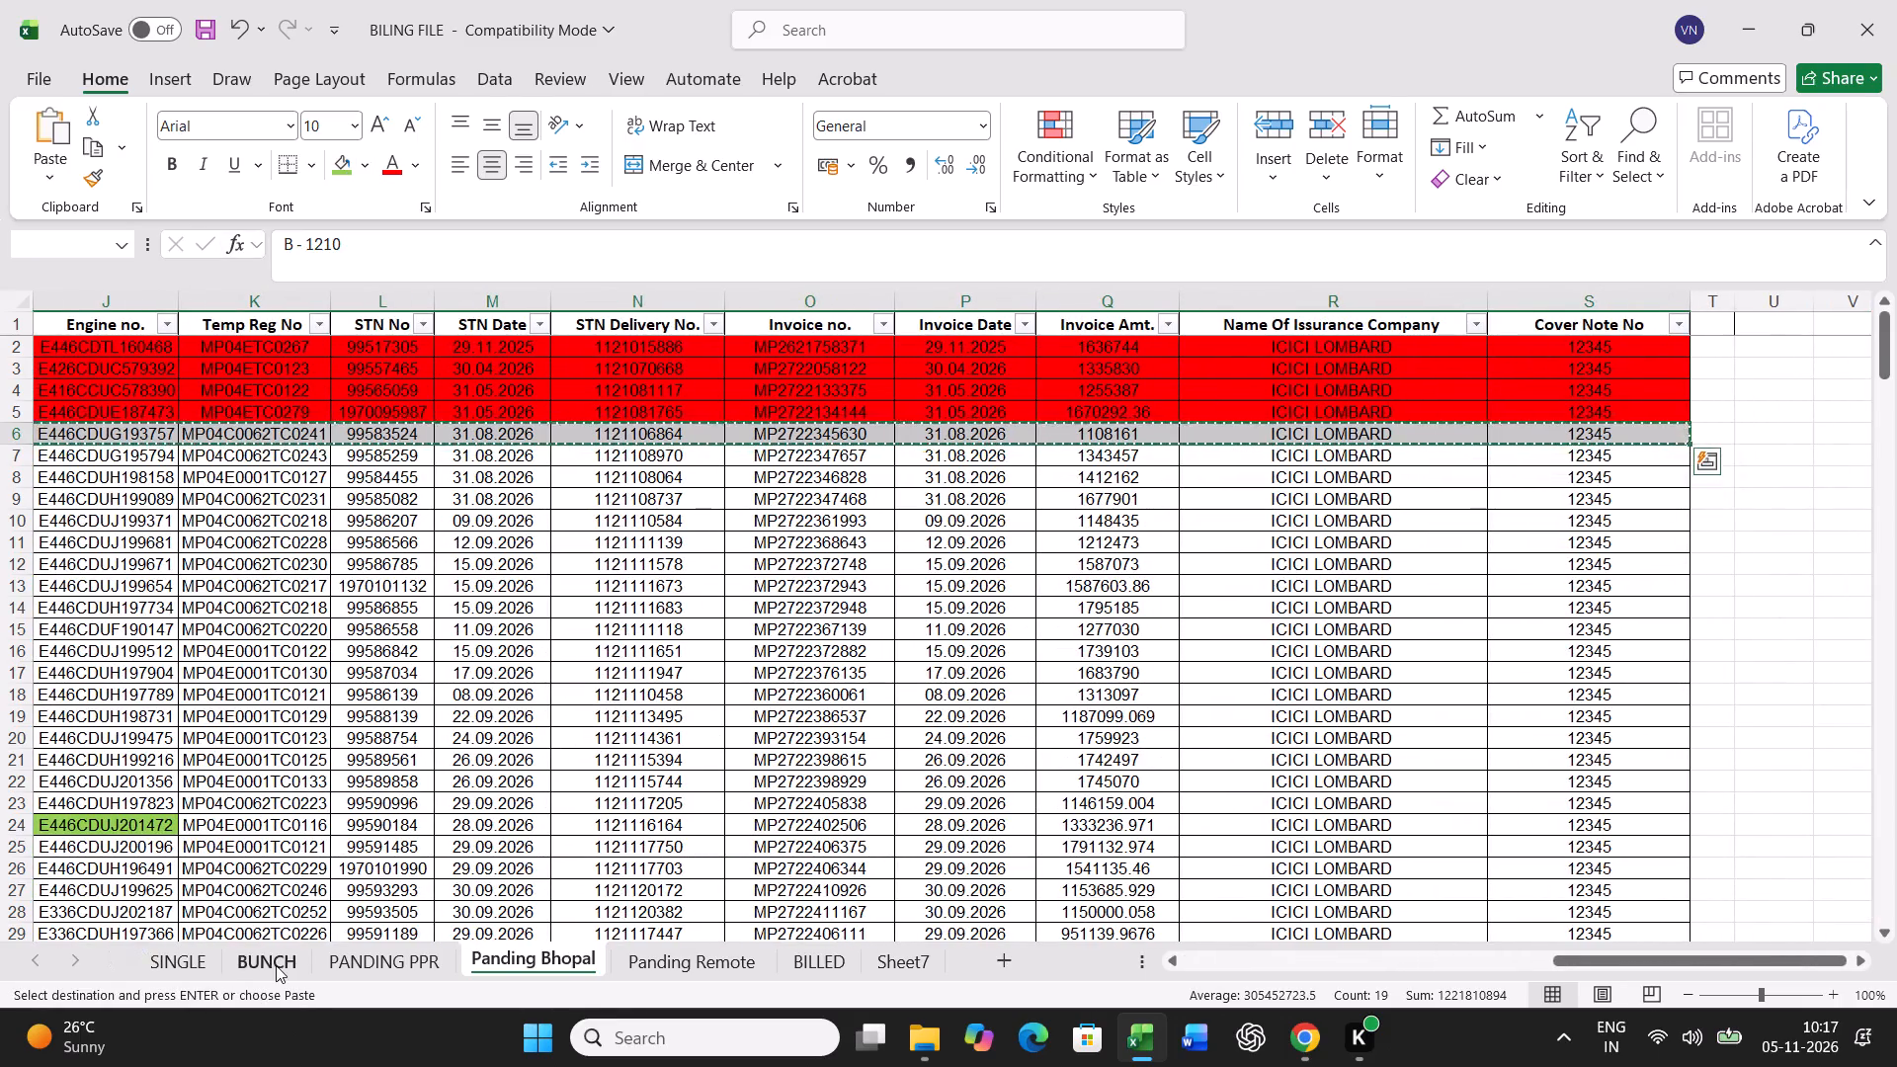
click(276, 965)
scroll(319, 880, up, 14)
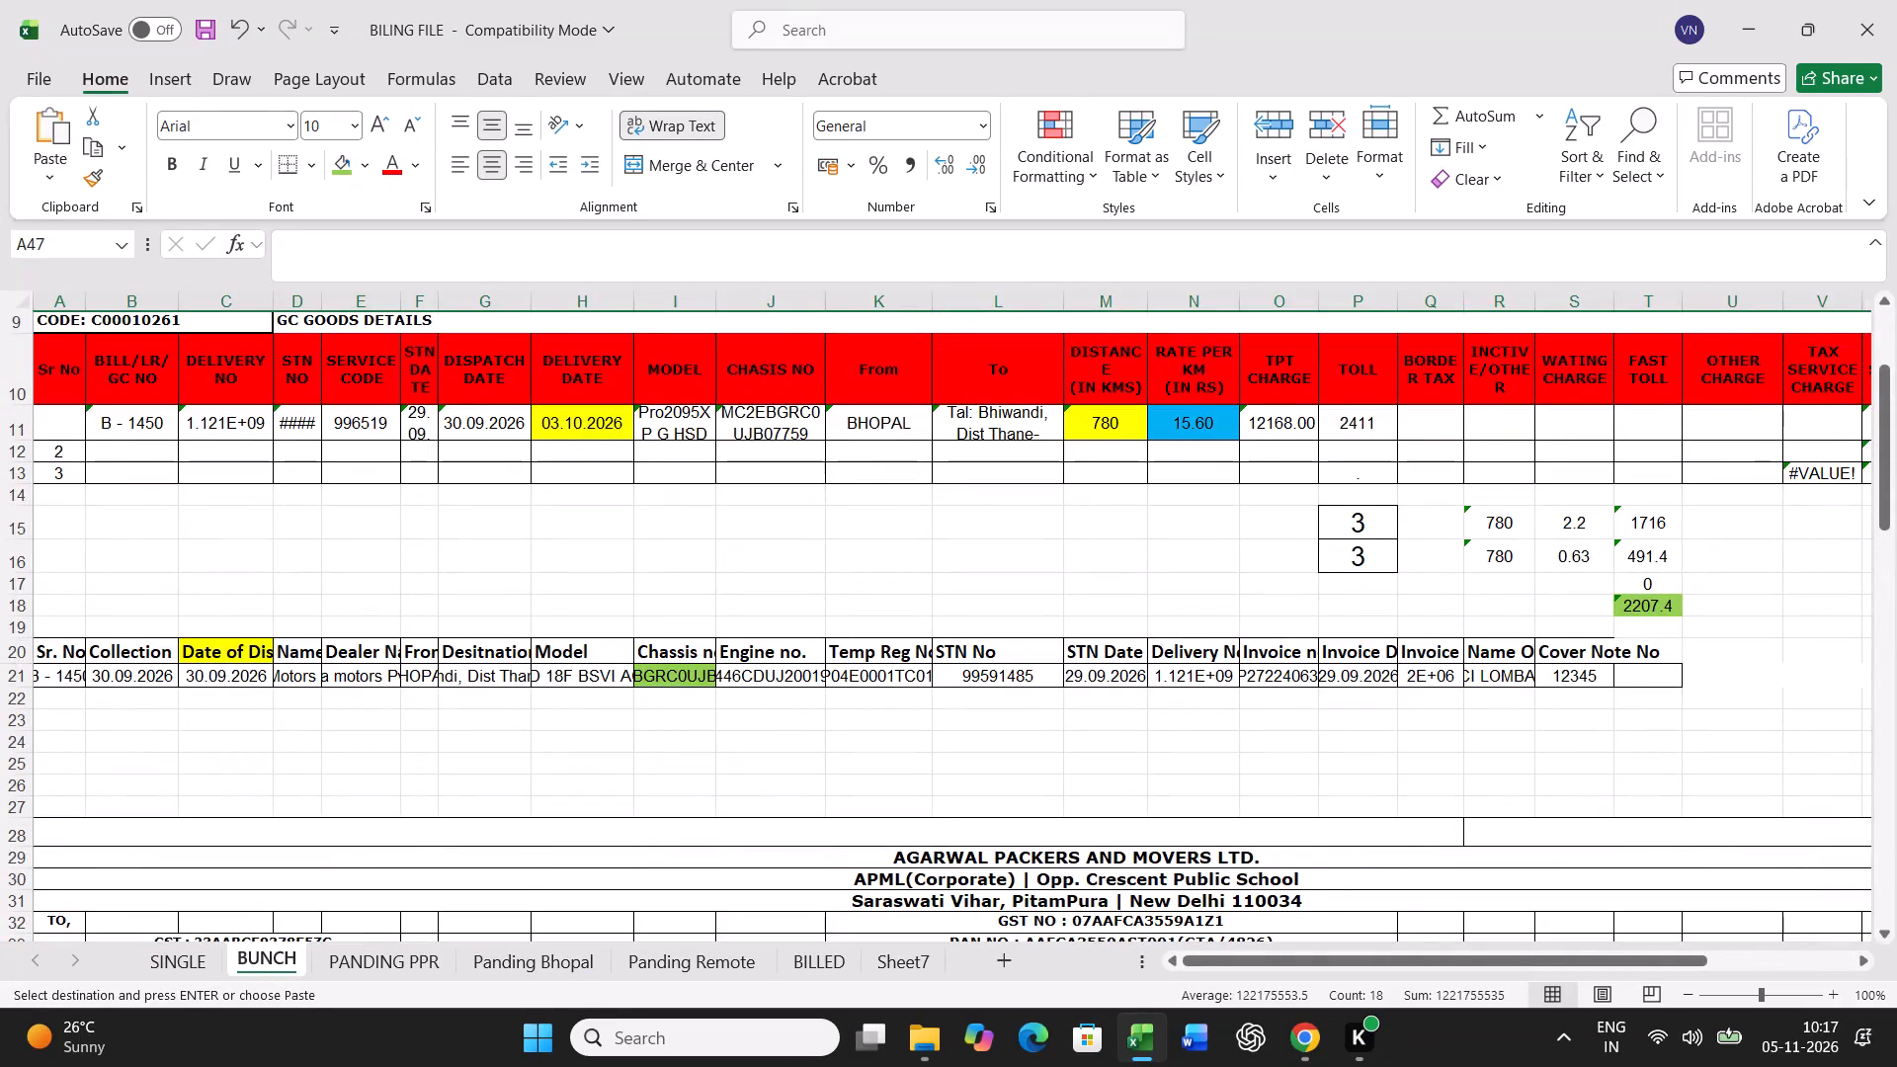
click(68, 683)
key(ctrl+v)
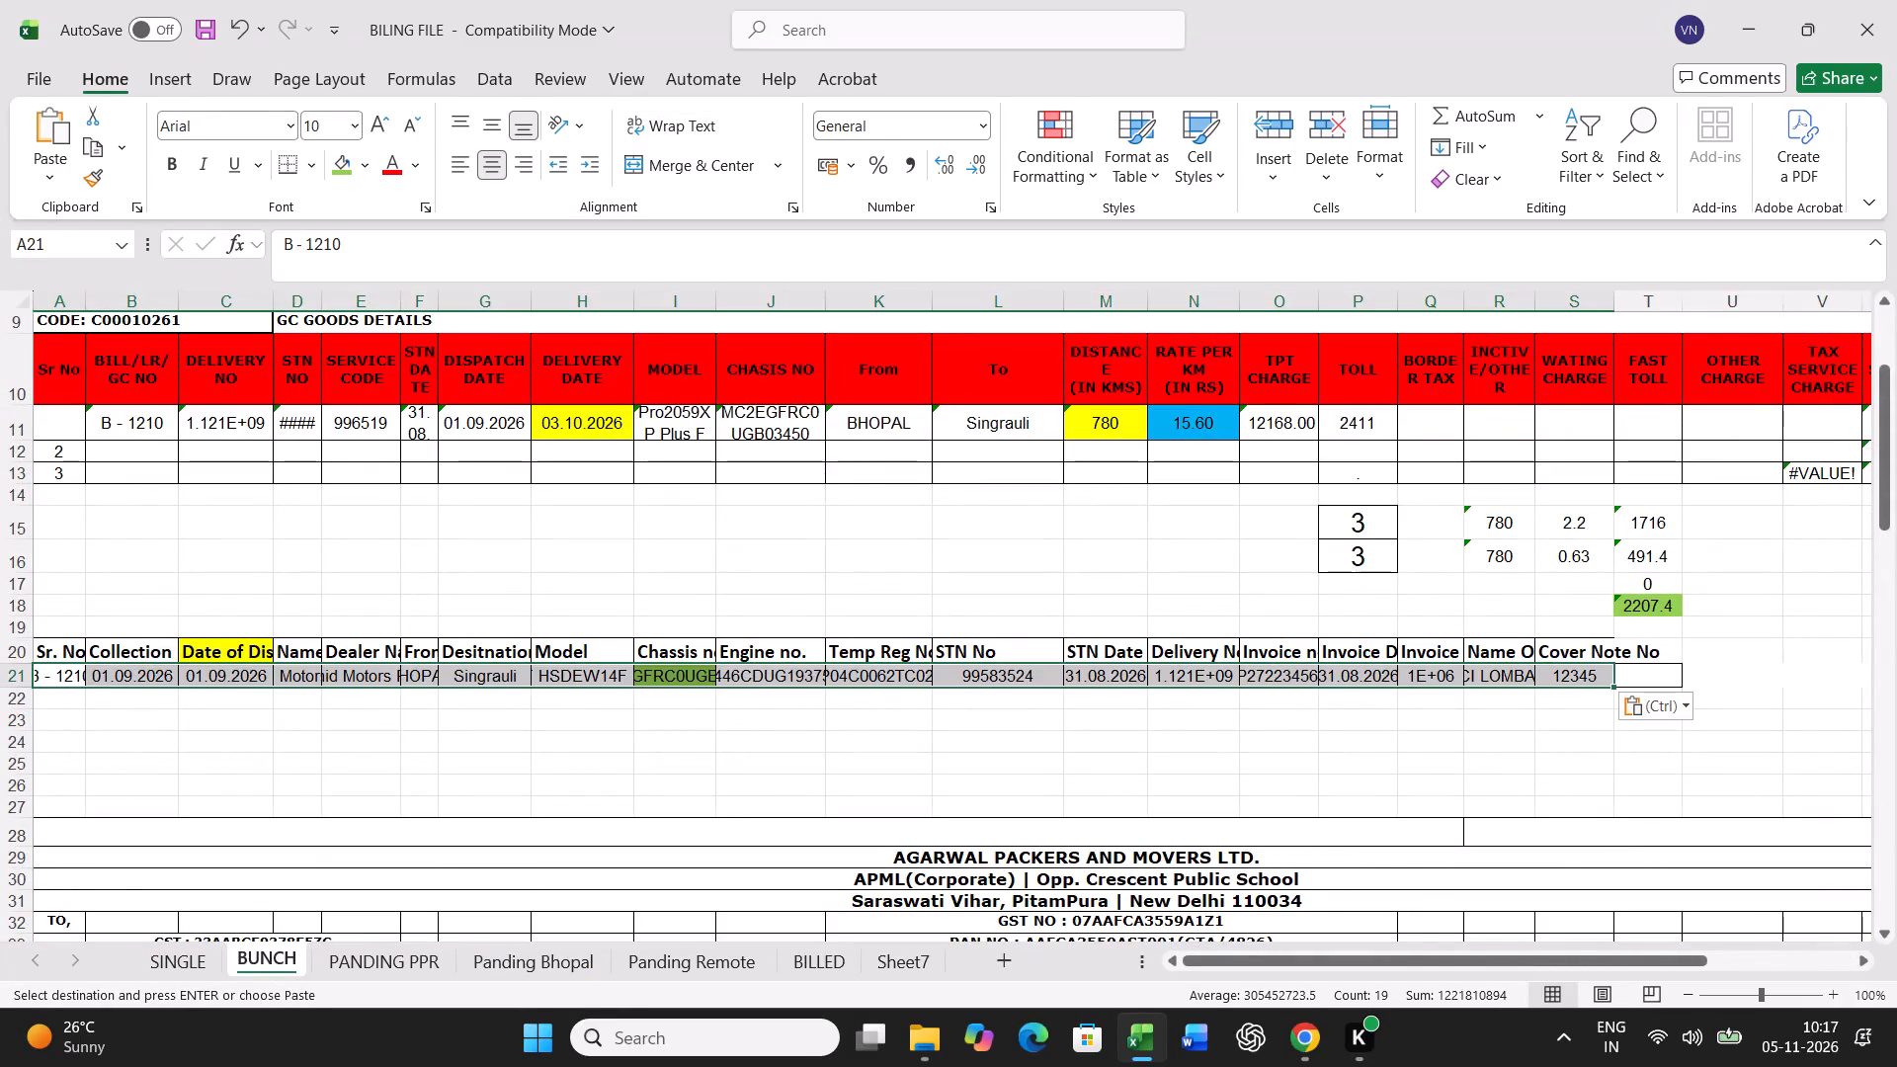
Set the B - 1210 dispatch date in C21 to 04.09.2026 and the delivery date in H11 to 07.09.2026.
click(227, 679)
text(04.09.2026)
key(Return)
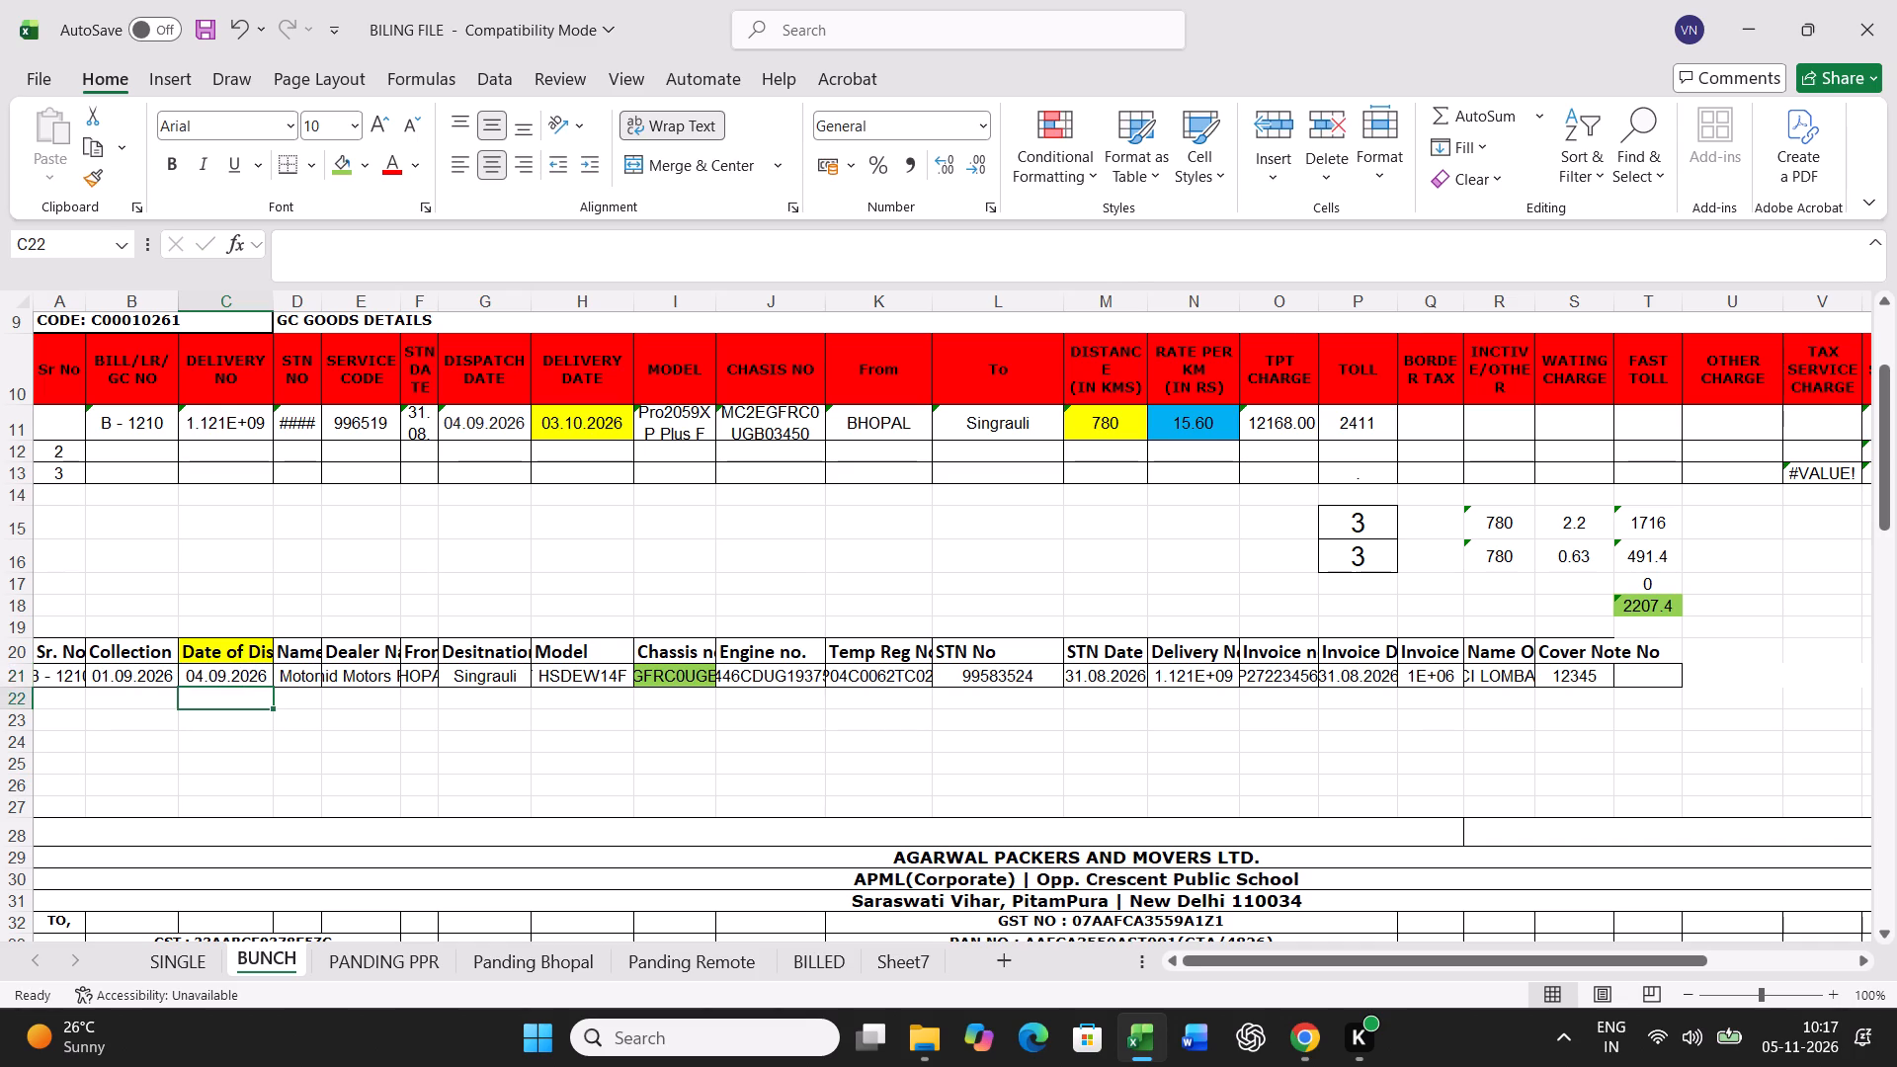
scroll(411, 727, up, 5)
click(607, 634)
text(07.09.2026)
key(Right)
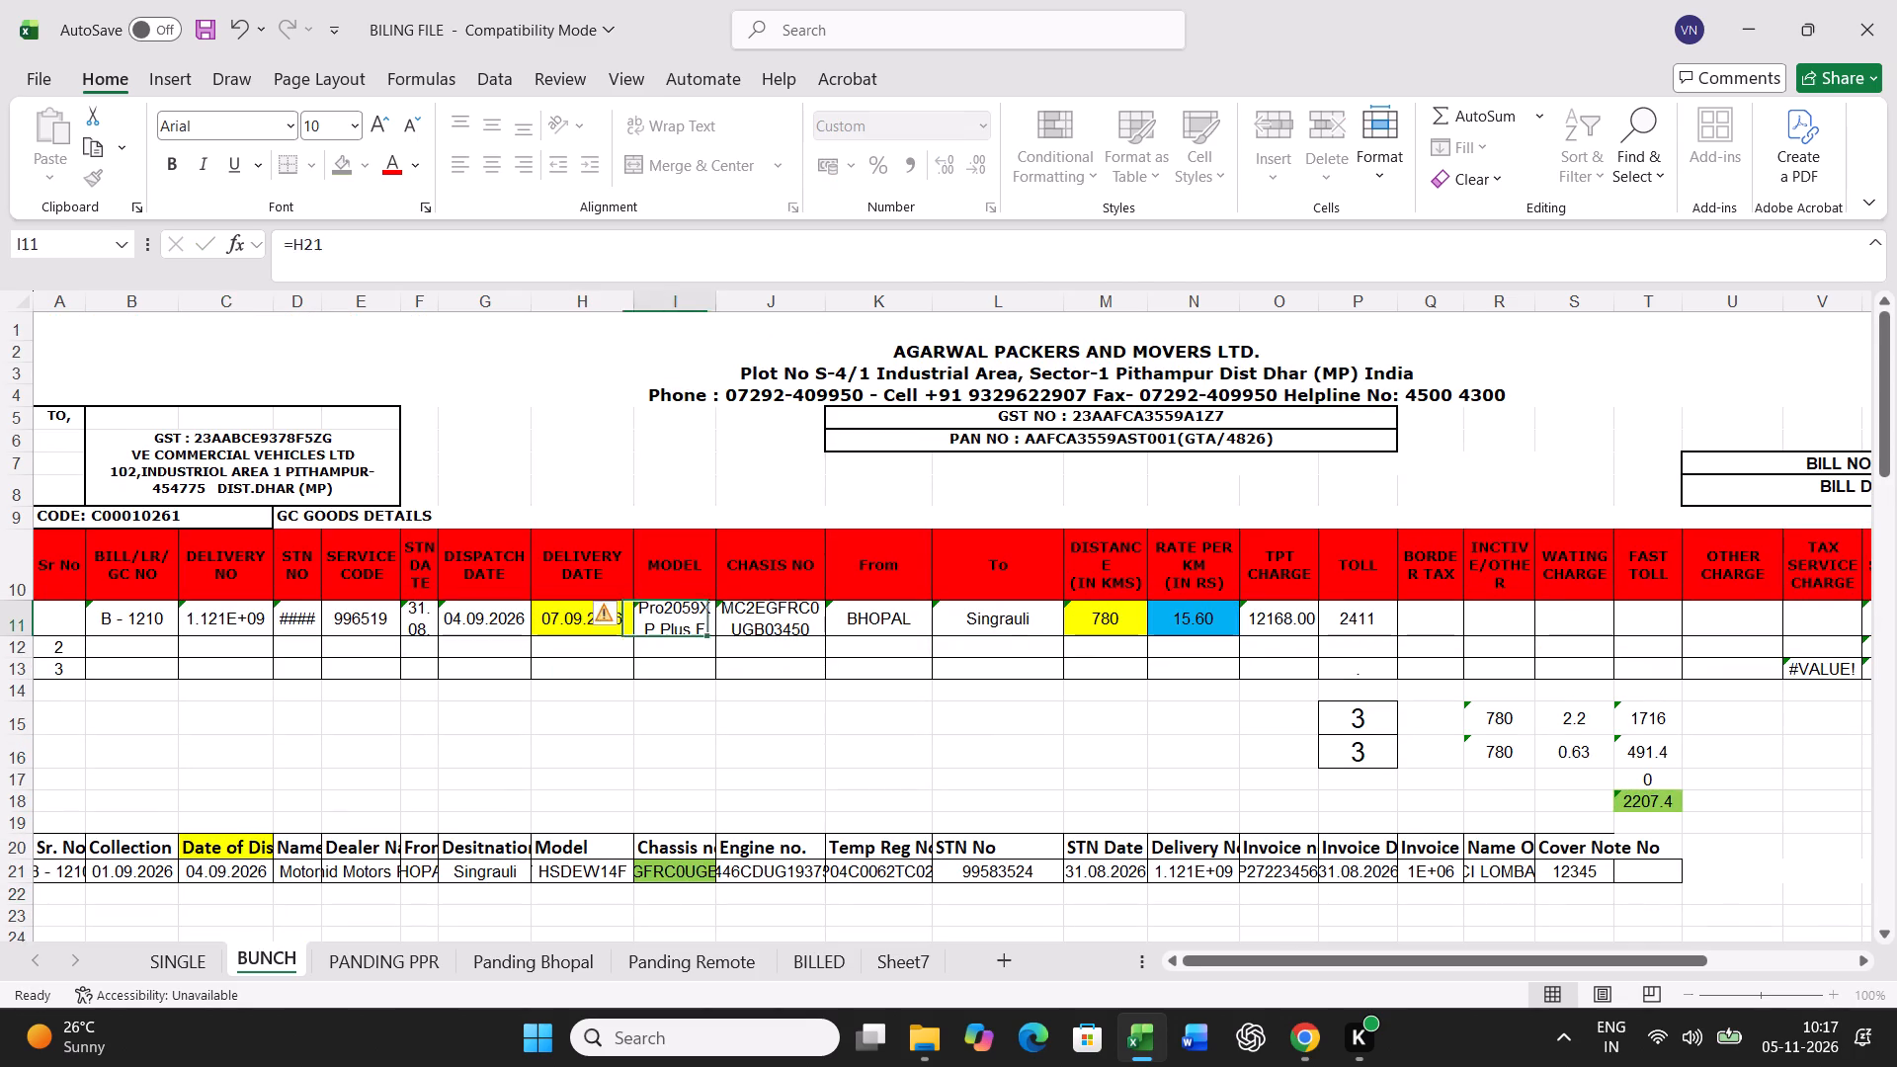
Set the B - 1210 distance in M11 to 720, the rate per km to 13.43 and the toll to 1960.
key(Right)
key(Right)
key(Right)
key(Right)
text(720)
key(Right)
text(13.43)
key(Right)
key(Right)
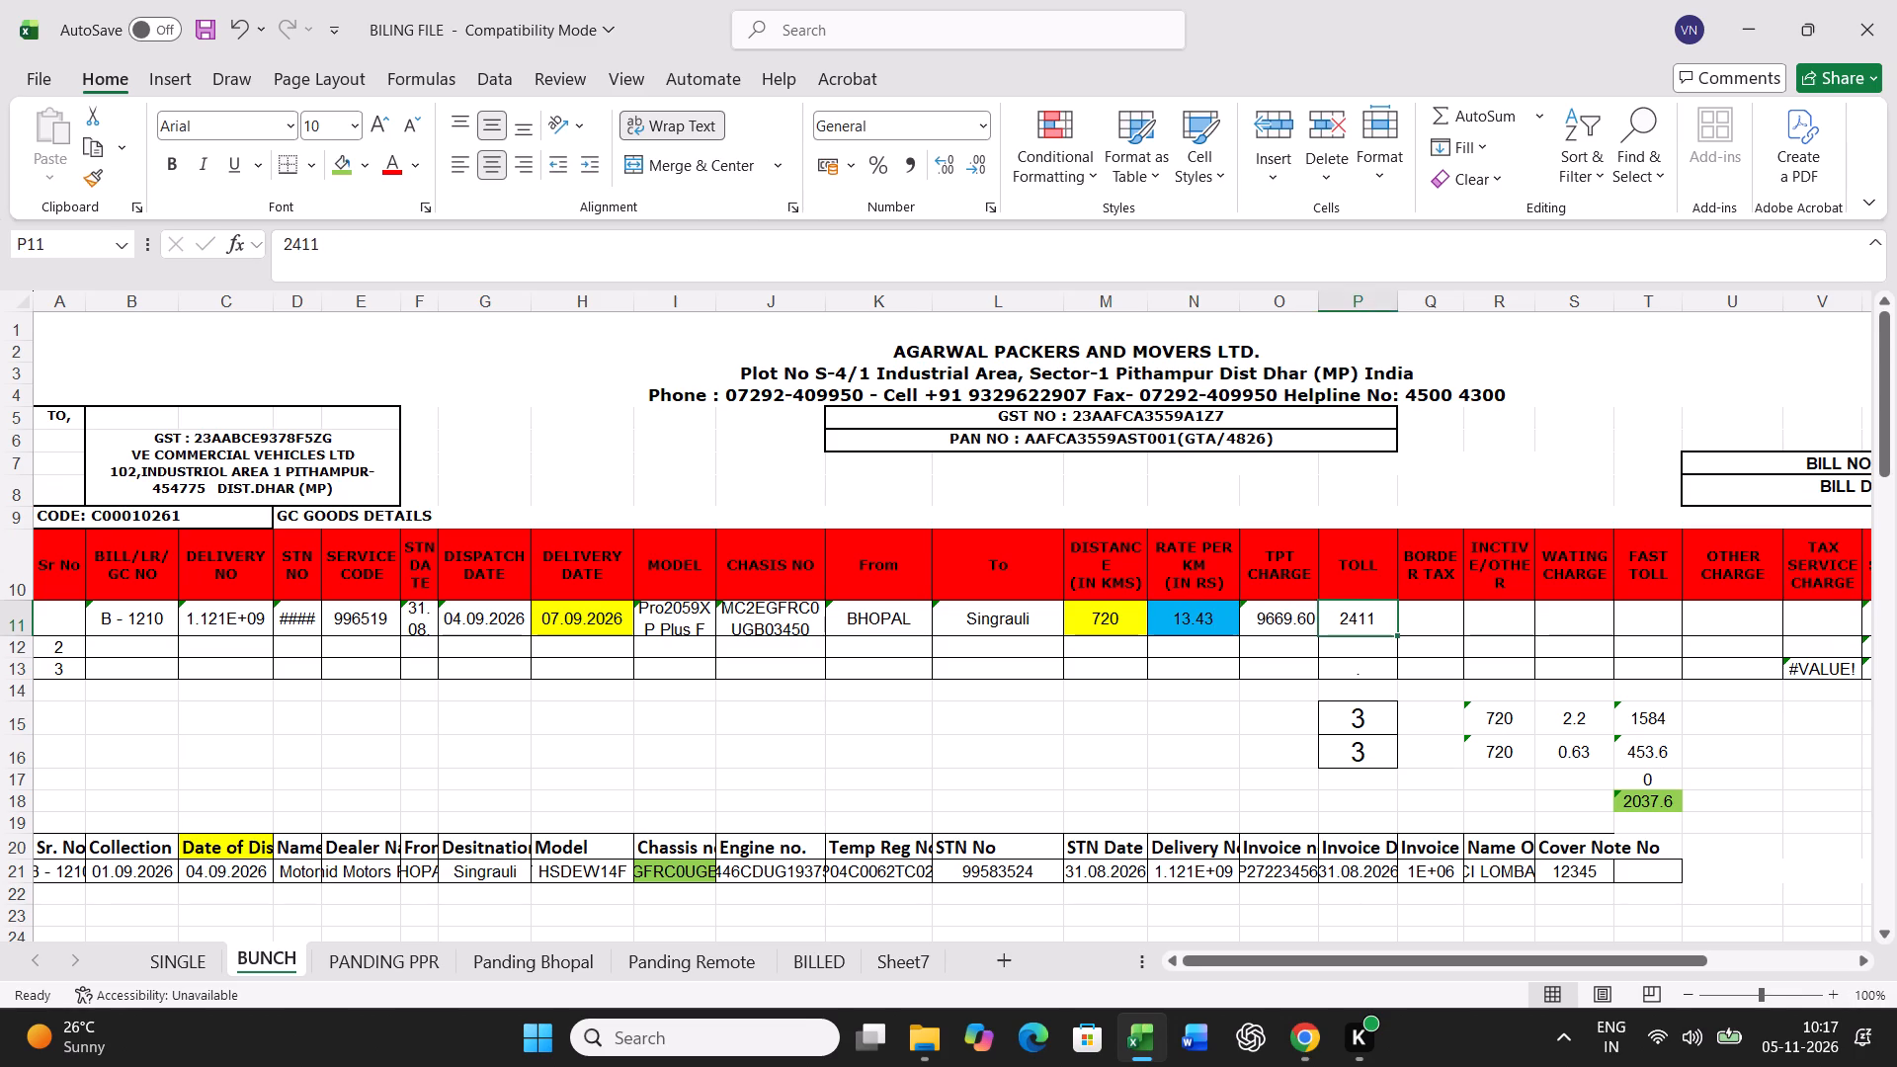
text(1960)
key(Return)
key(Return)
key(Return)
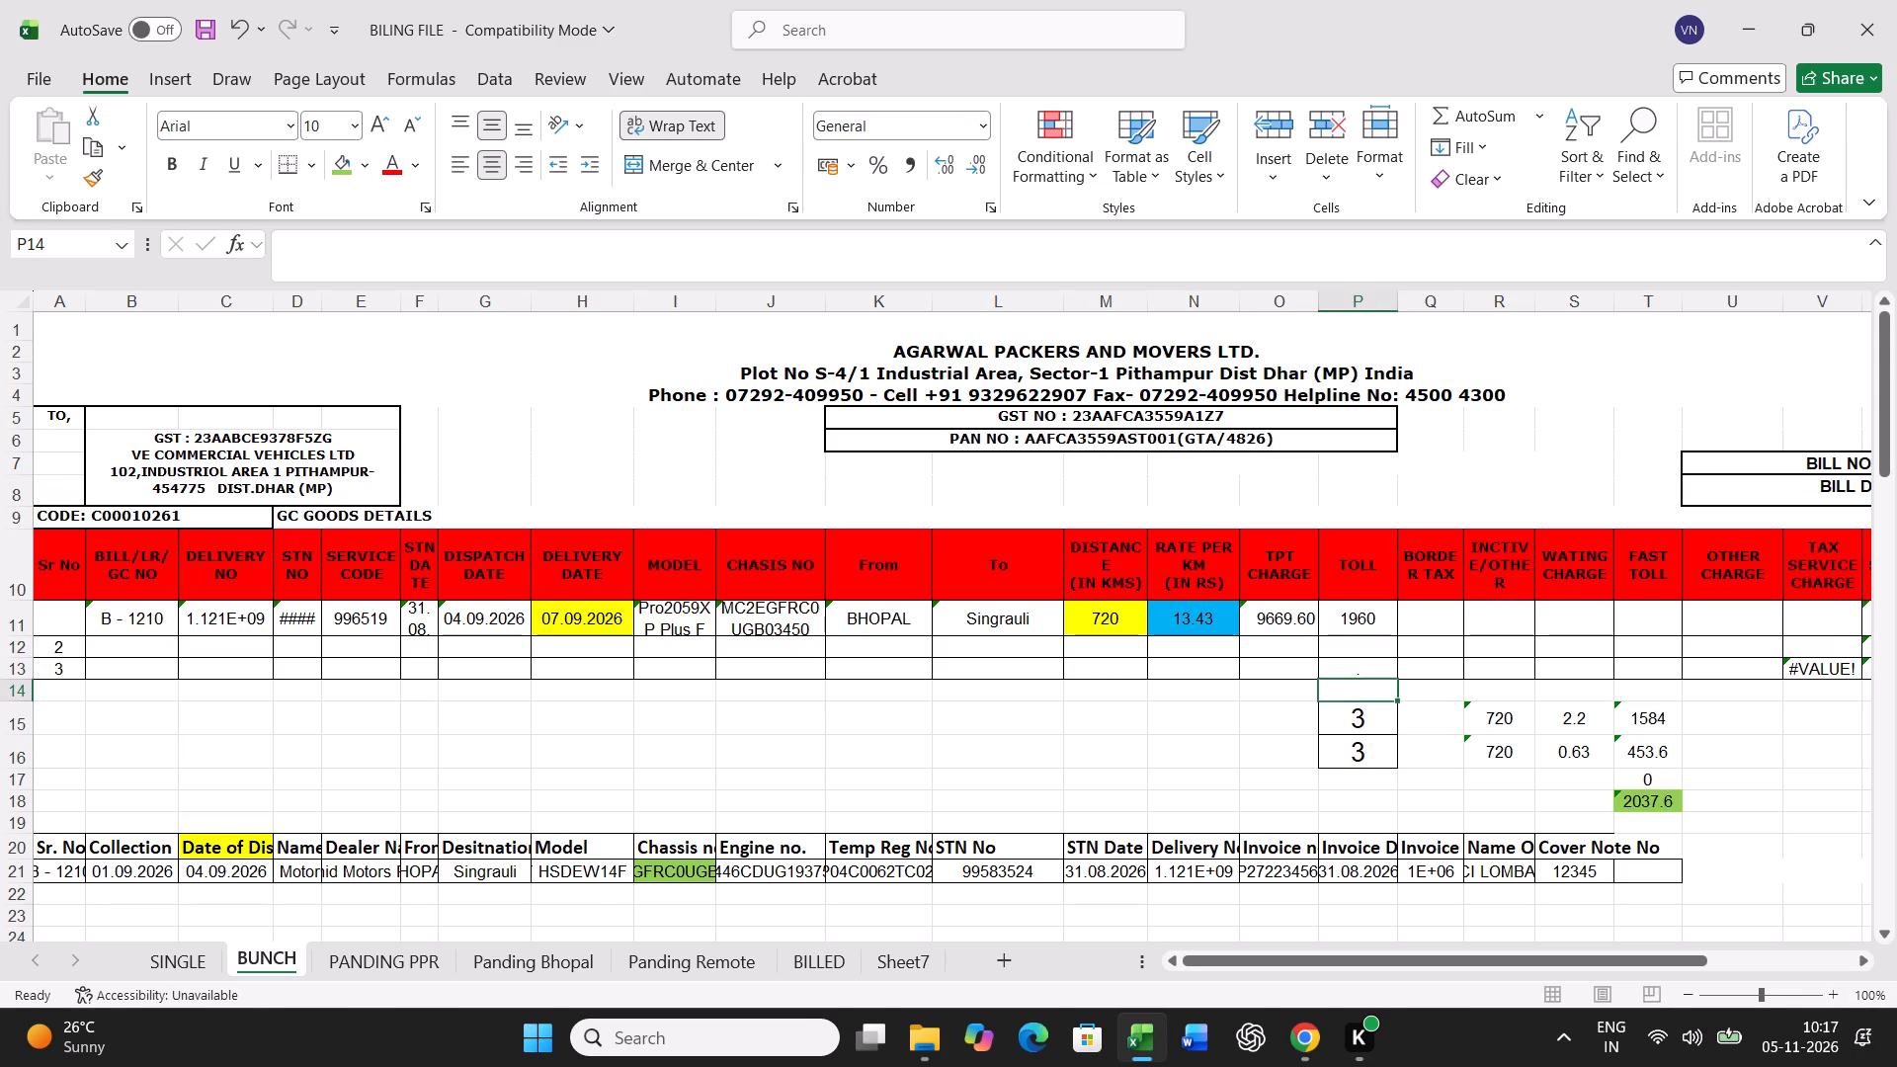
Print the B - 1210 freight bill from the SINGLE sheet.
click(167, 959)
key(ctrl+p)
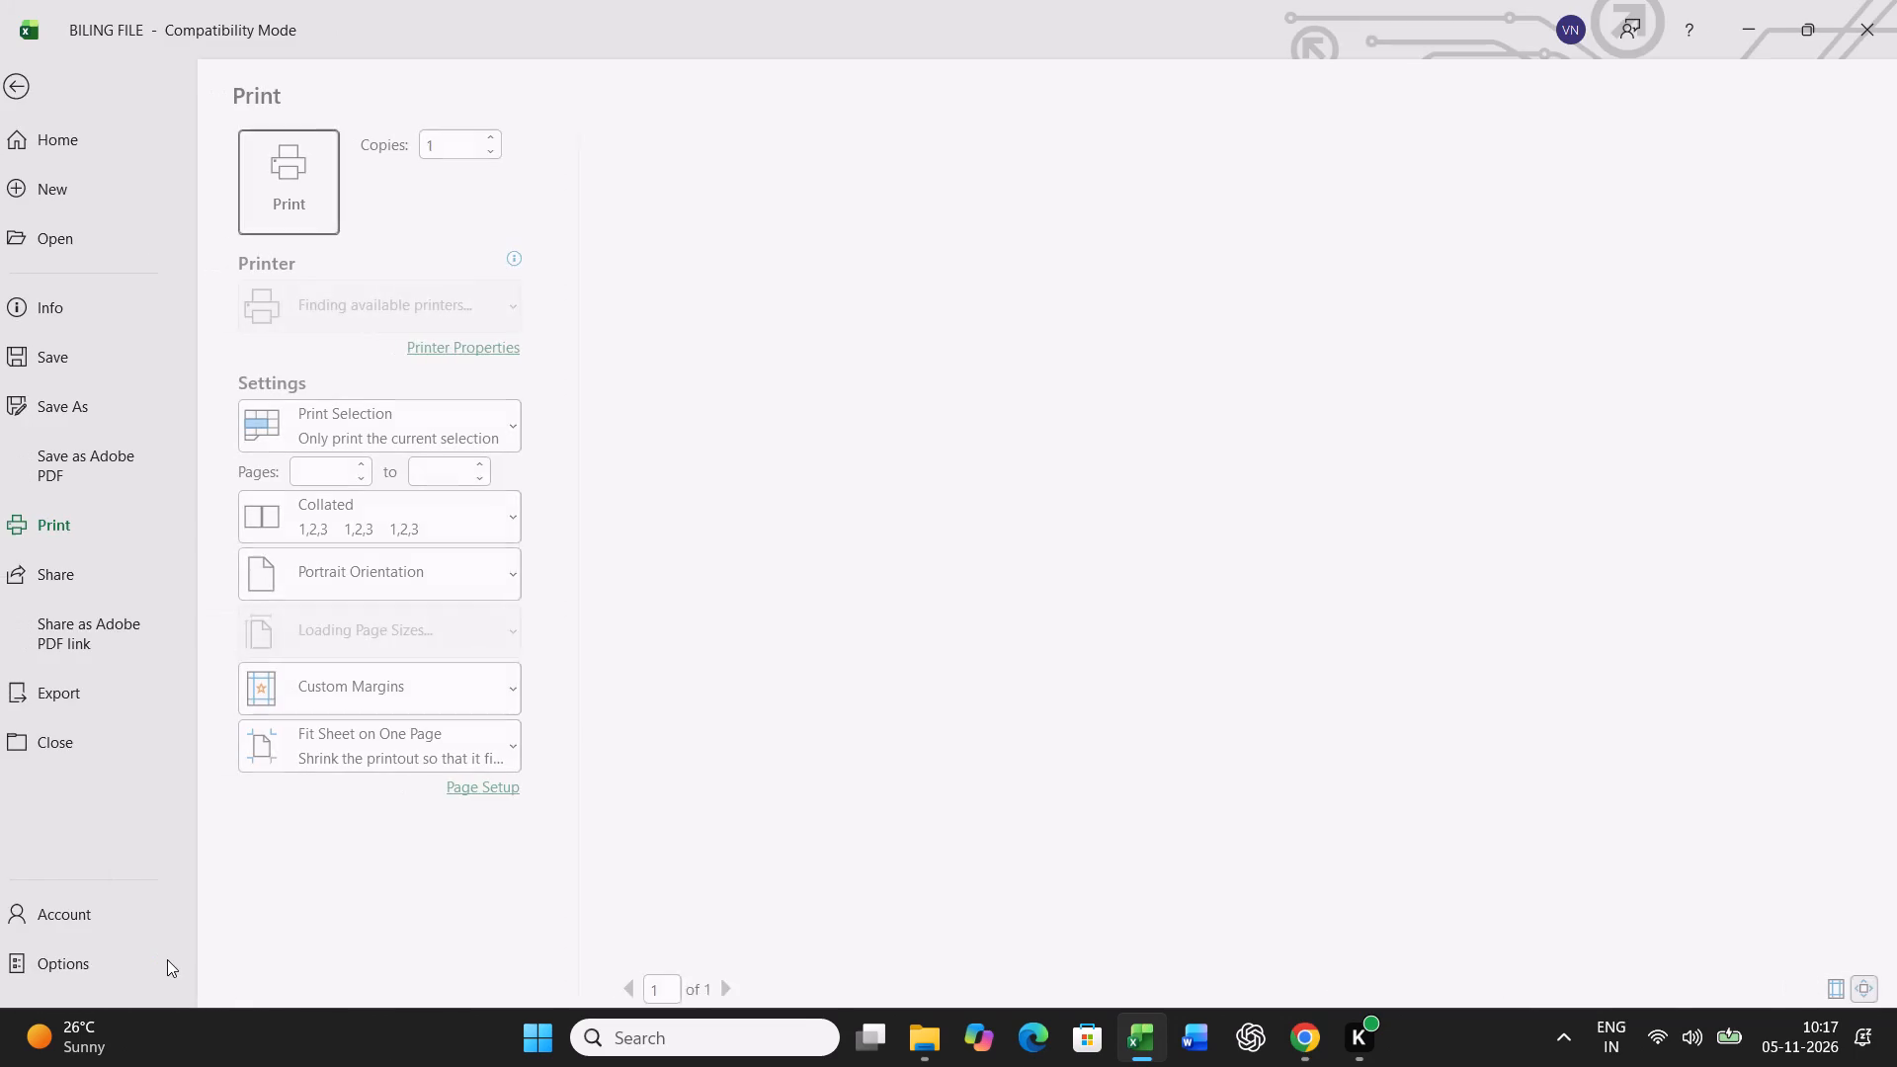
click(318, 181)
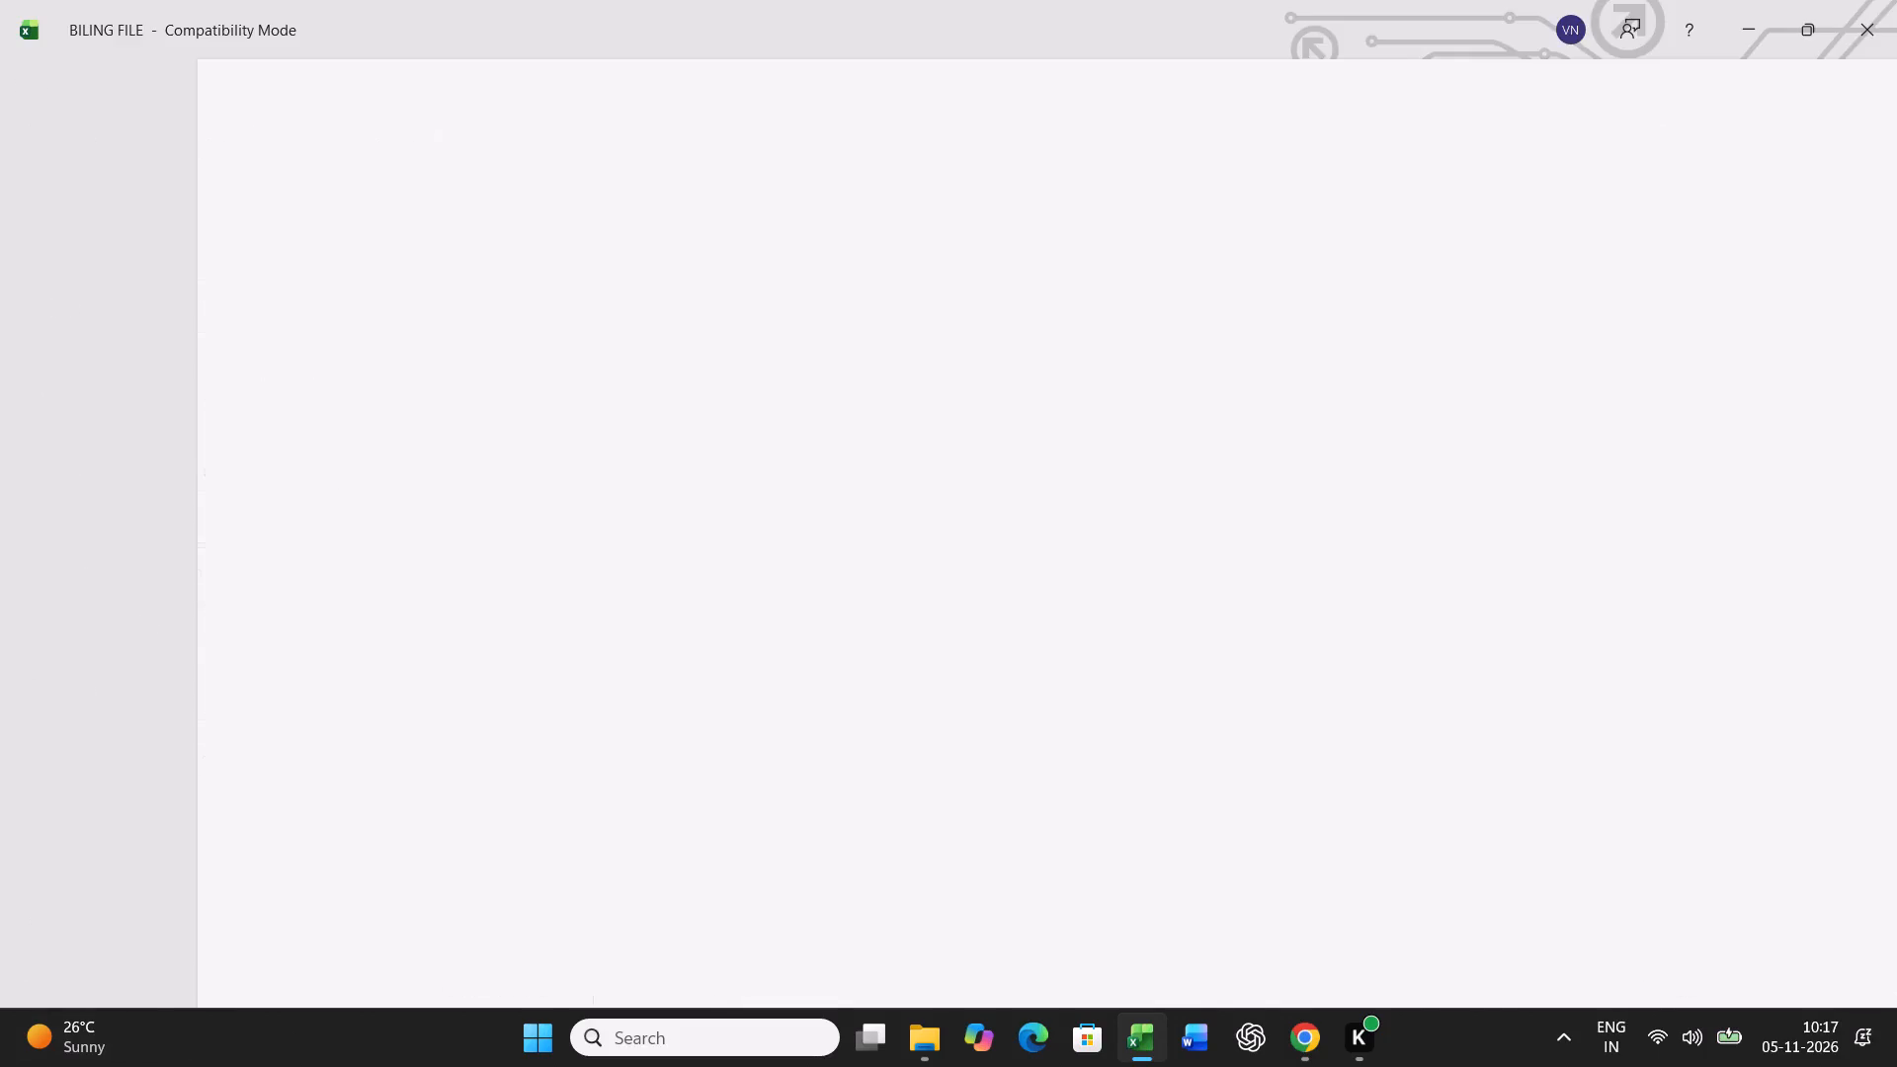
Log the B - 1210 bill by pasting BUNCH row 11 as values into row 48, and save the workbook.
click(291, 947)
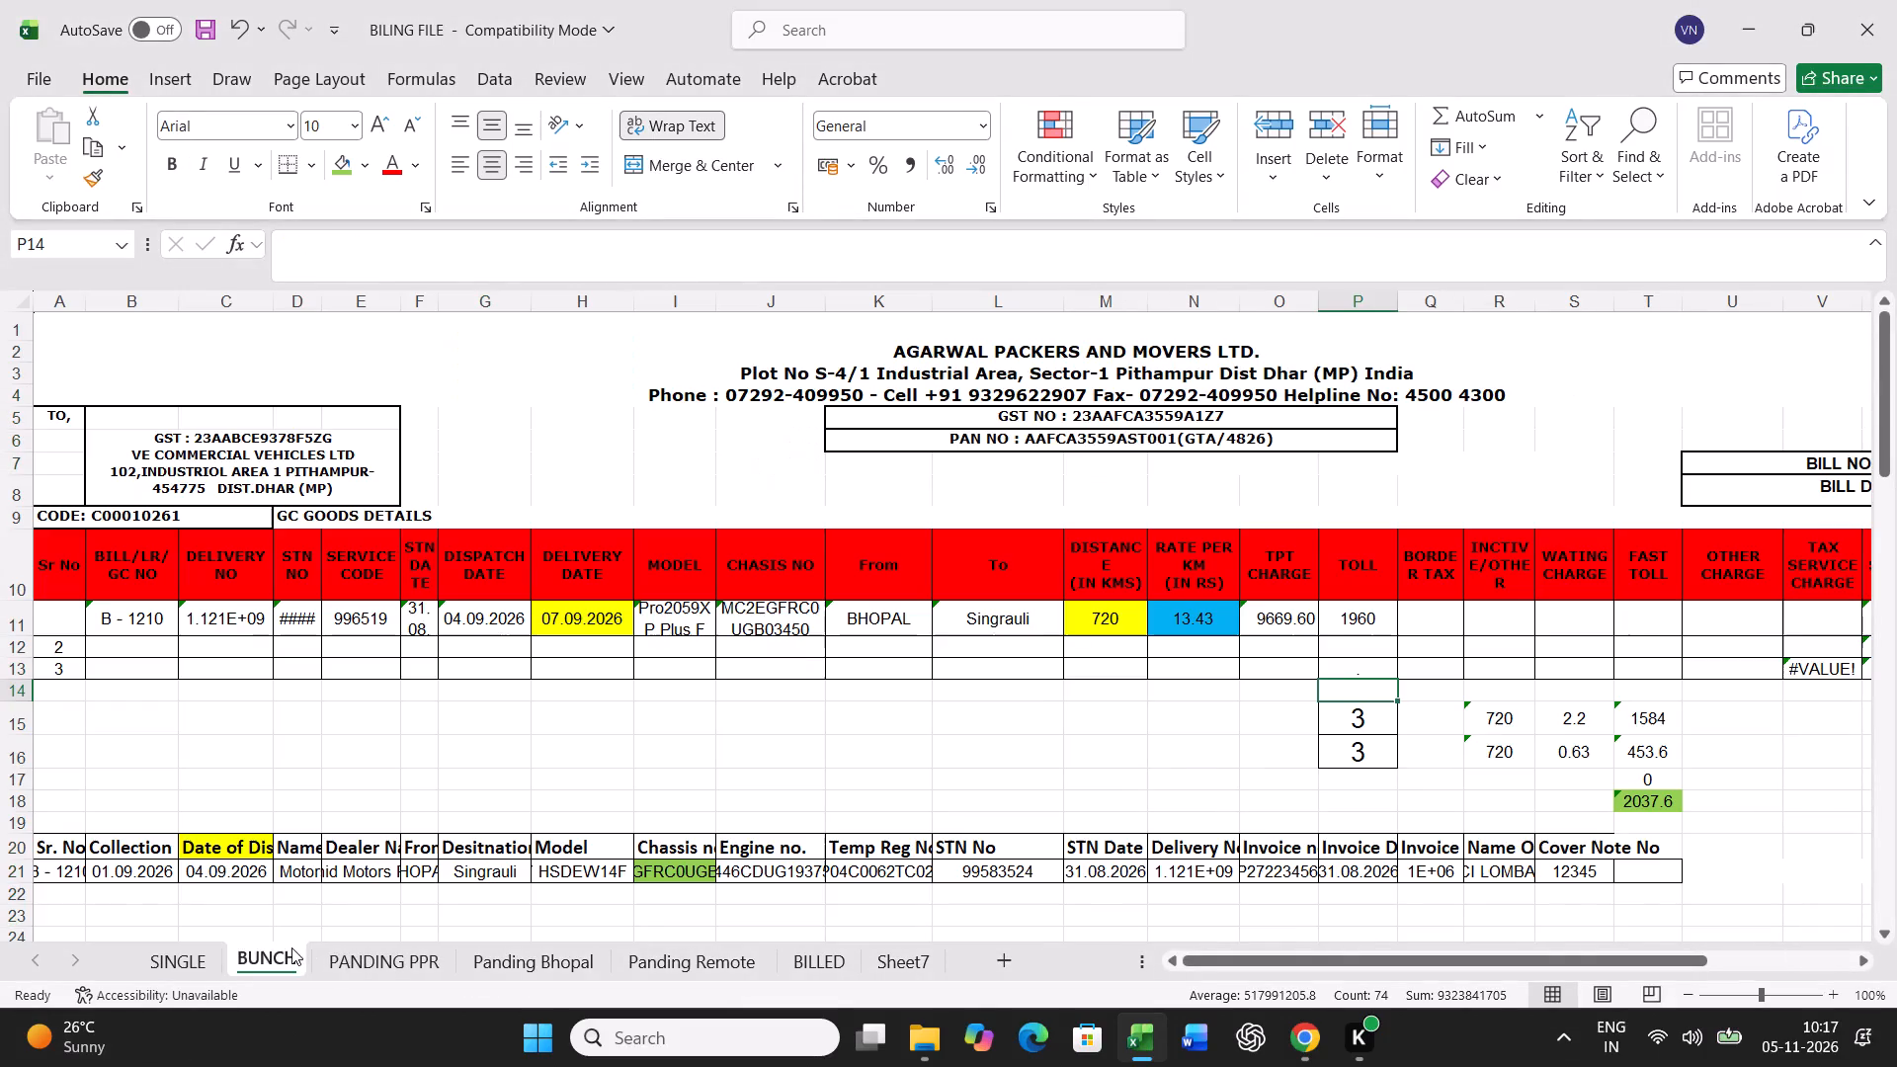
click(11, 618)
key(ctrl+c)
scroll(759, 690, down, 12)
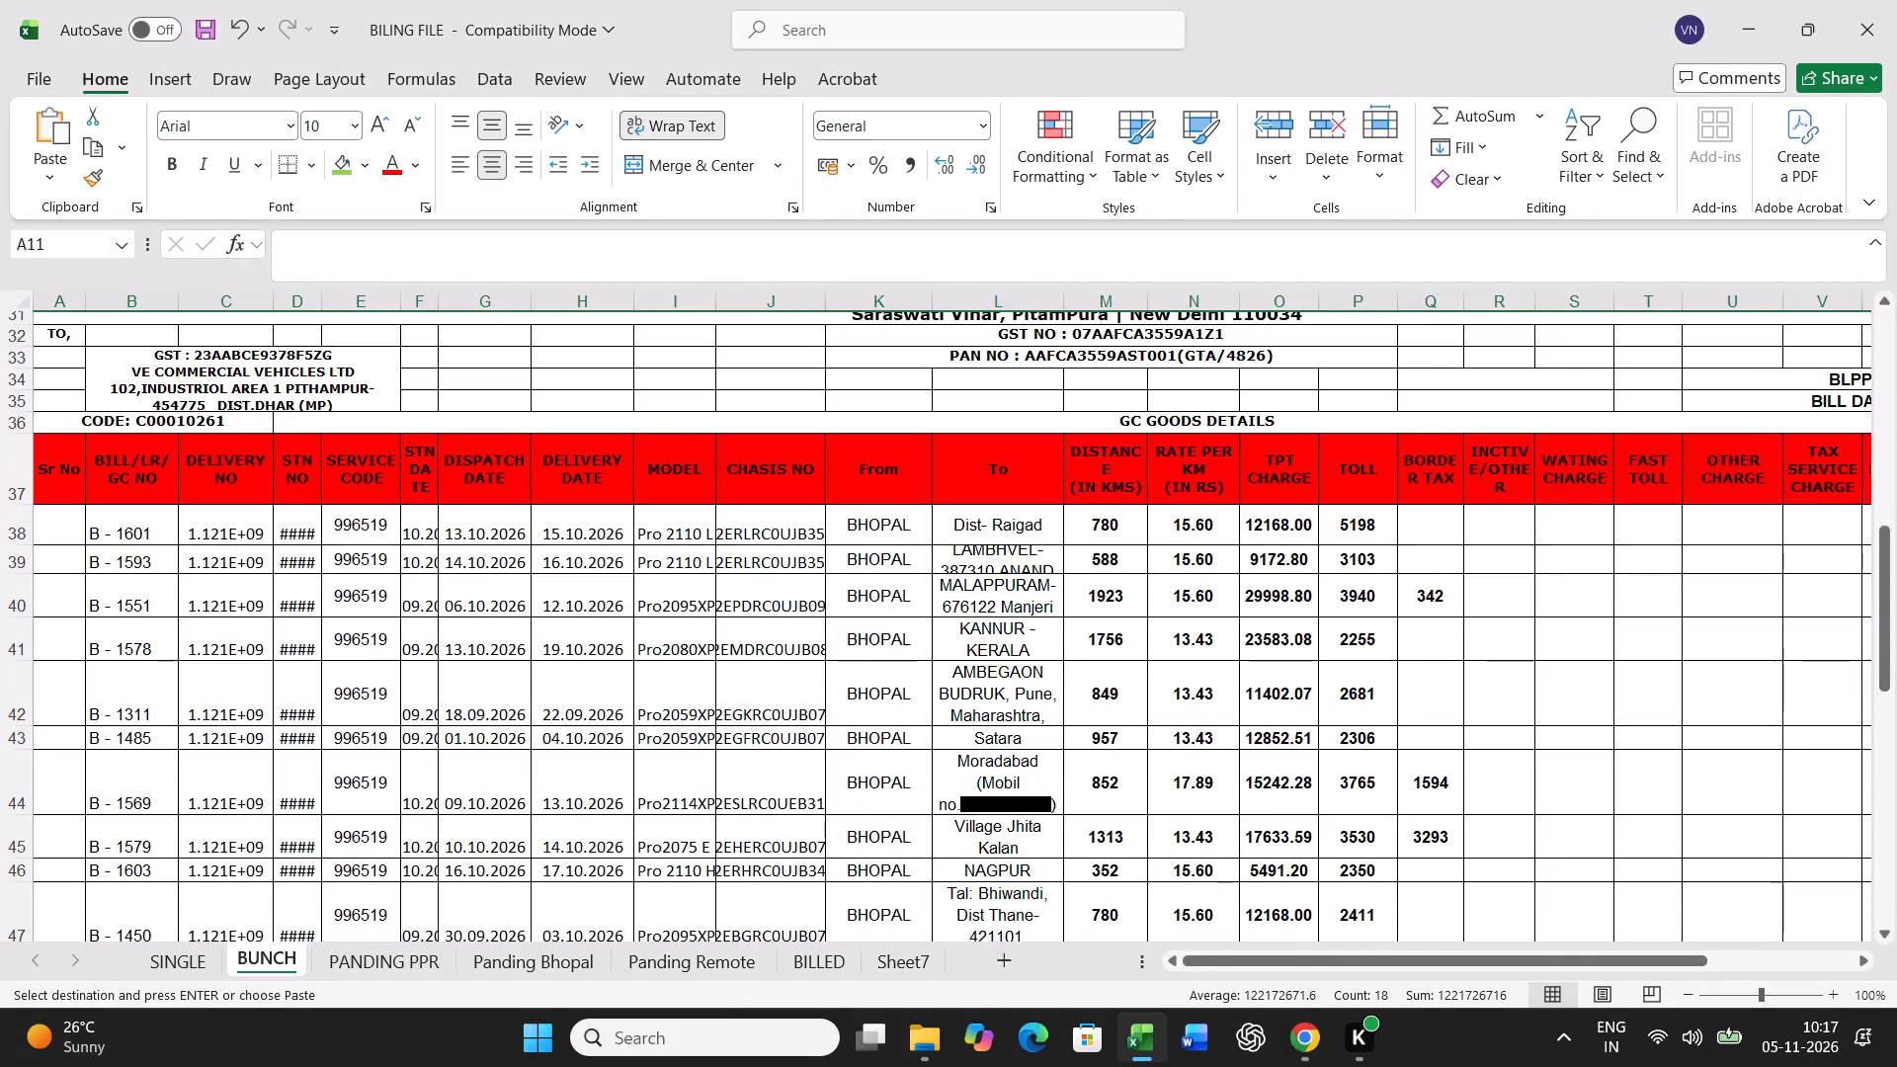
scroll(212, 612, down, 9)
scroll(158, 552, up, 2)
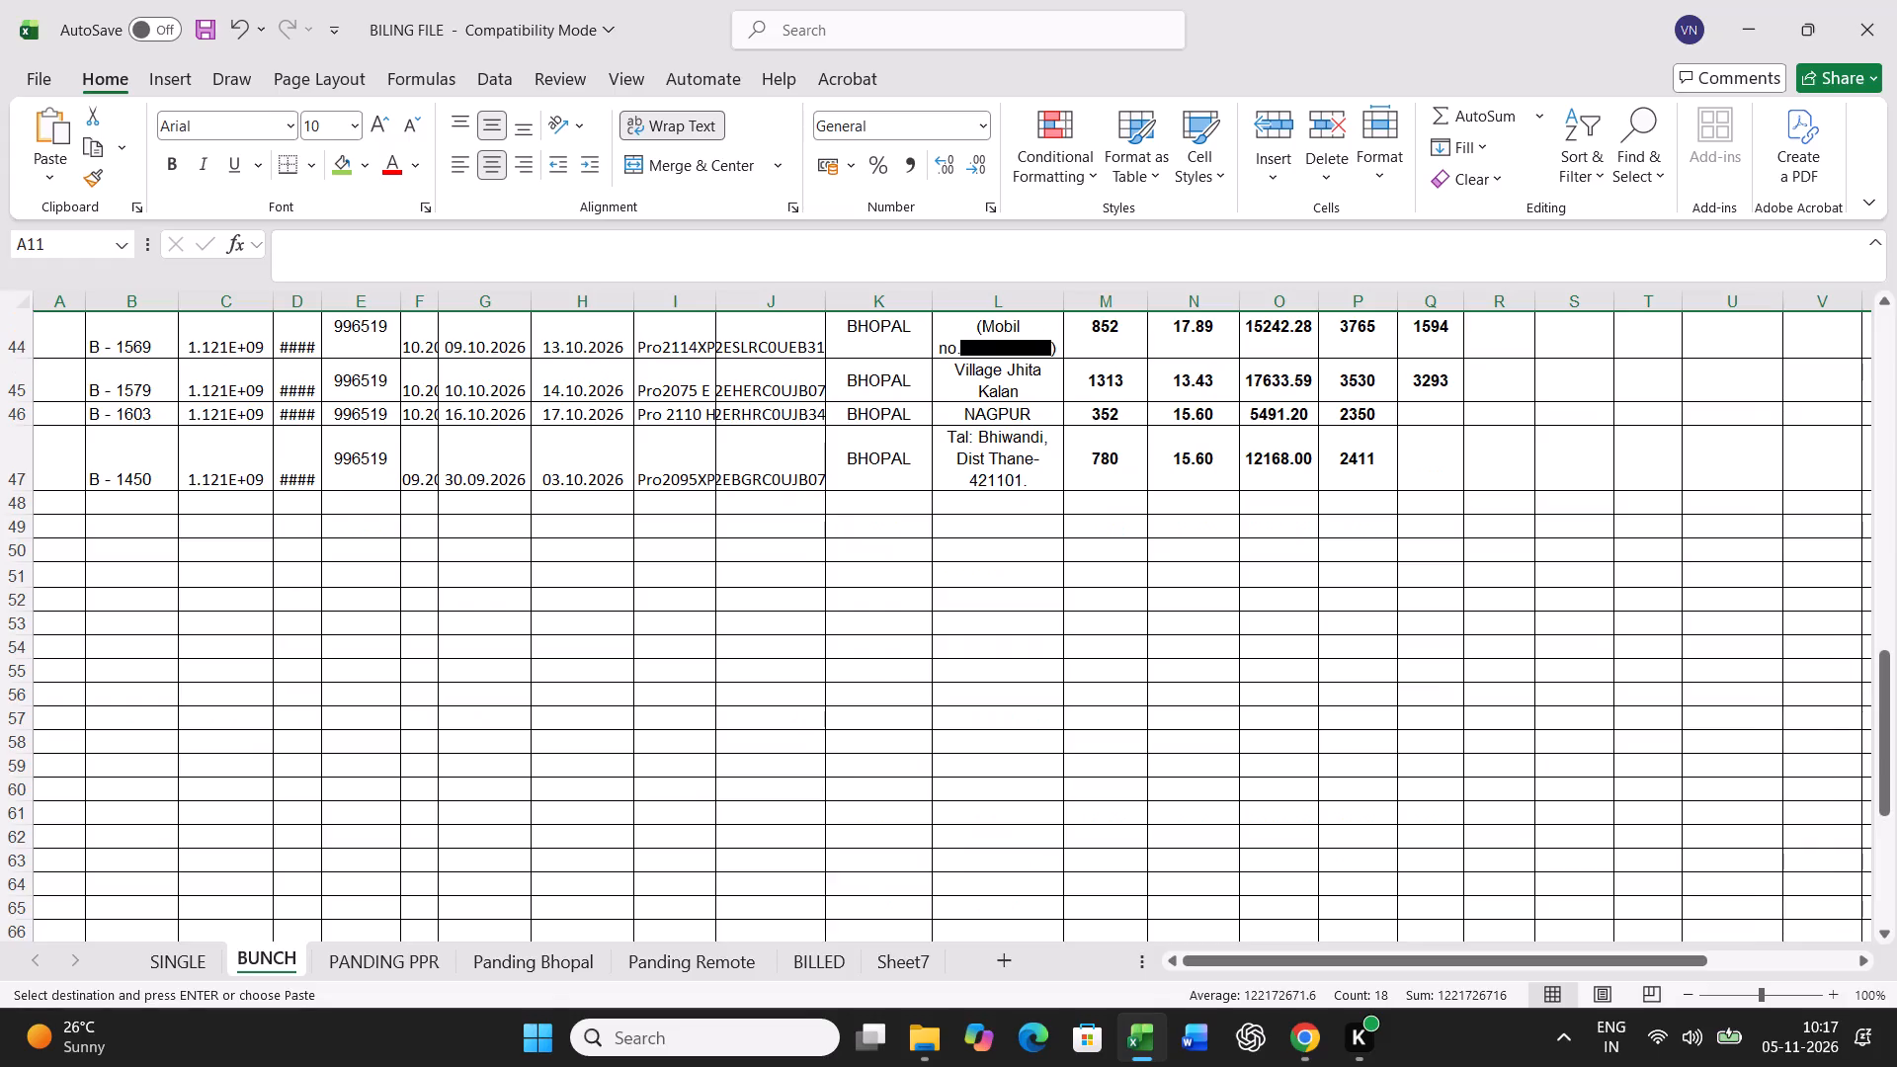
right_click(61, 504)
click(181, 450)
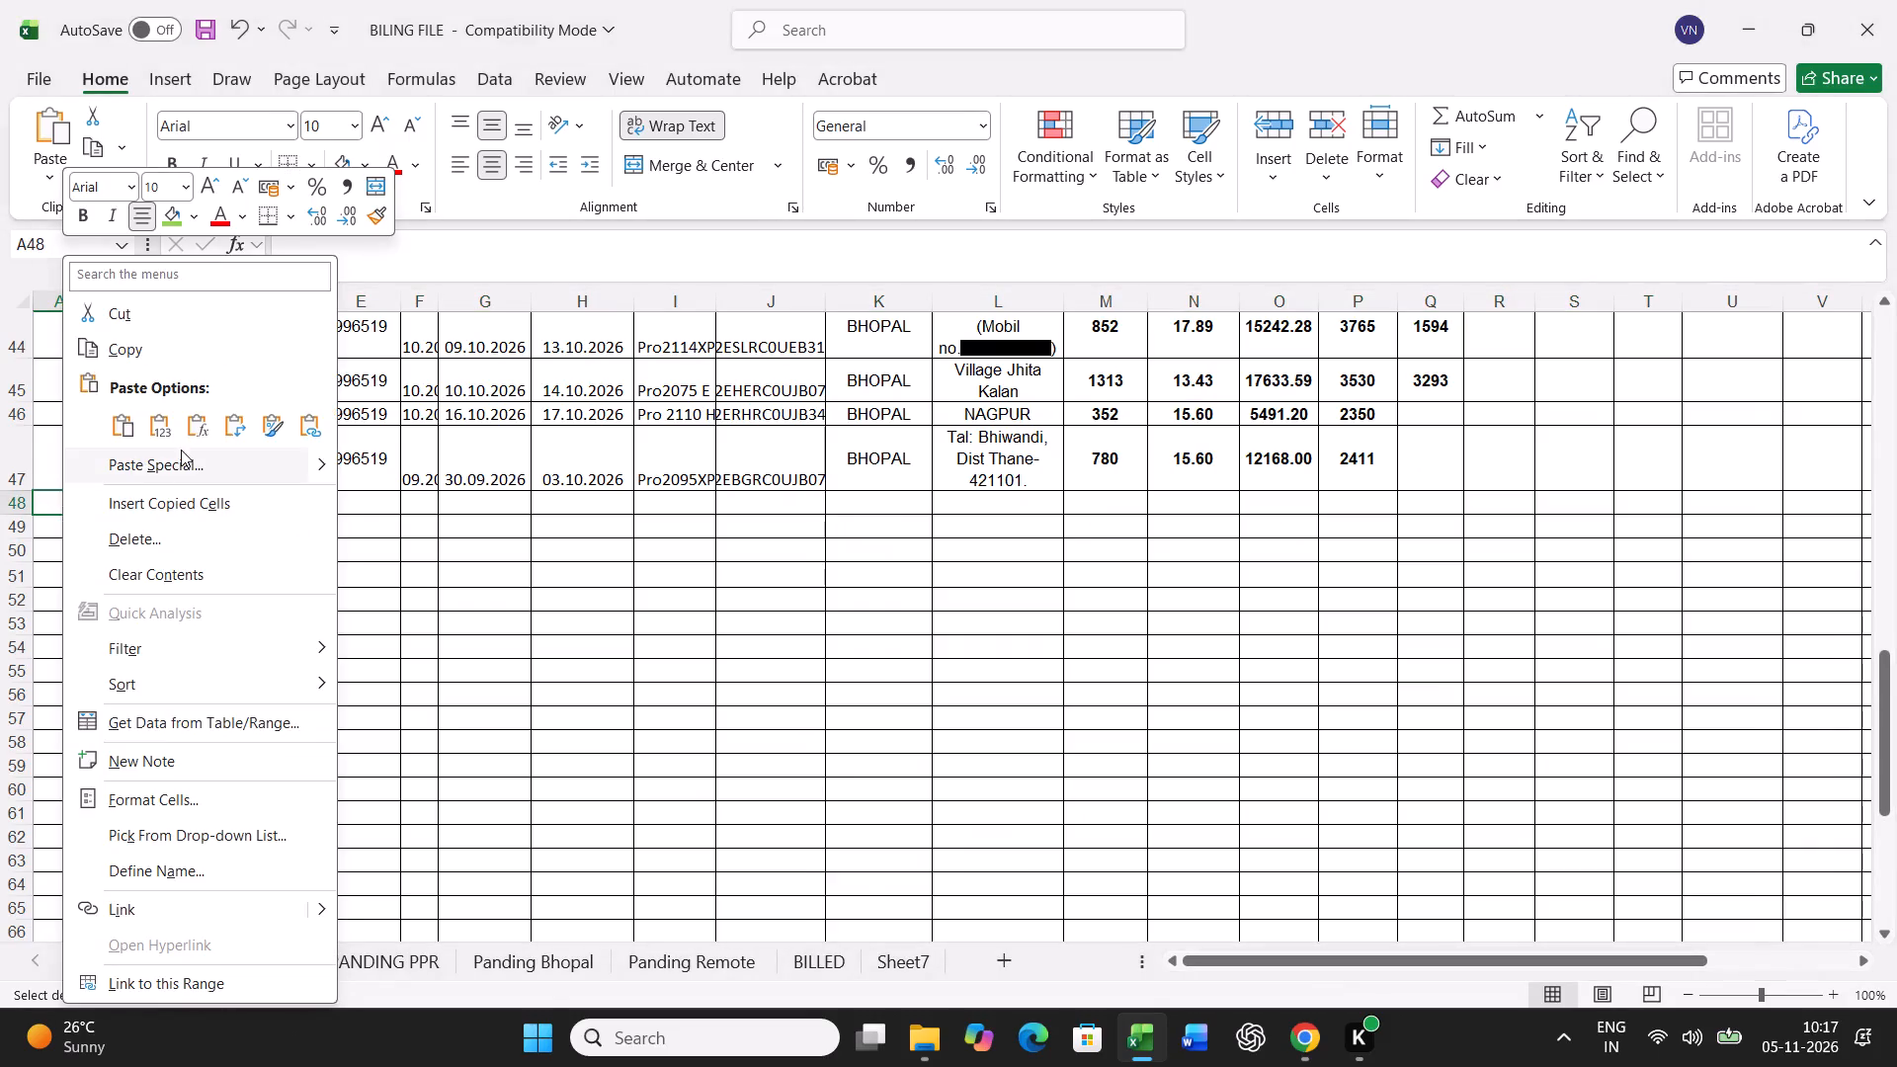
click(86, 388)
click(430, 688)
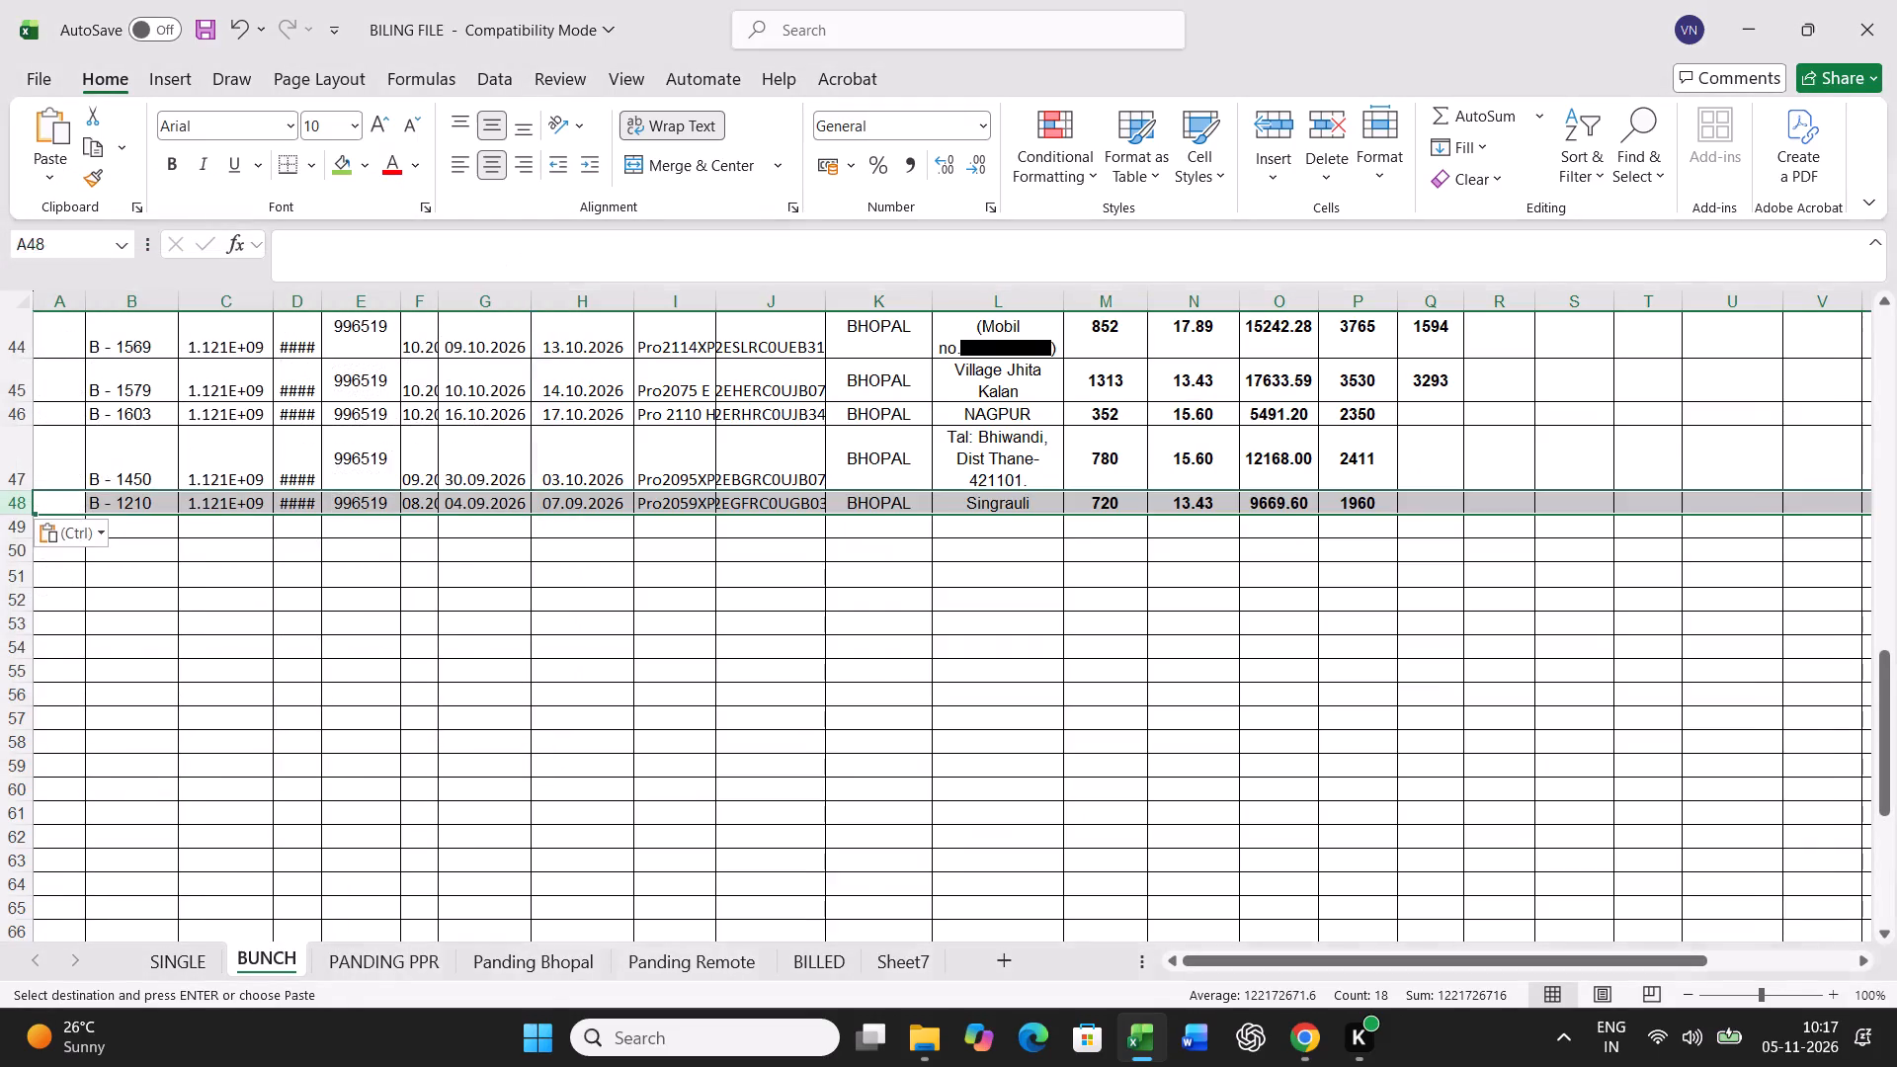
key(ctrl+s)
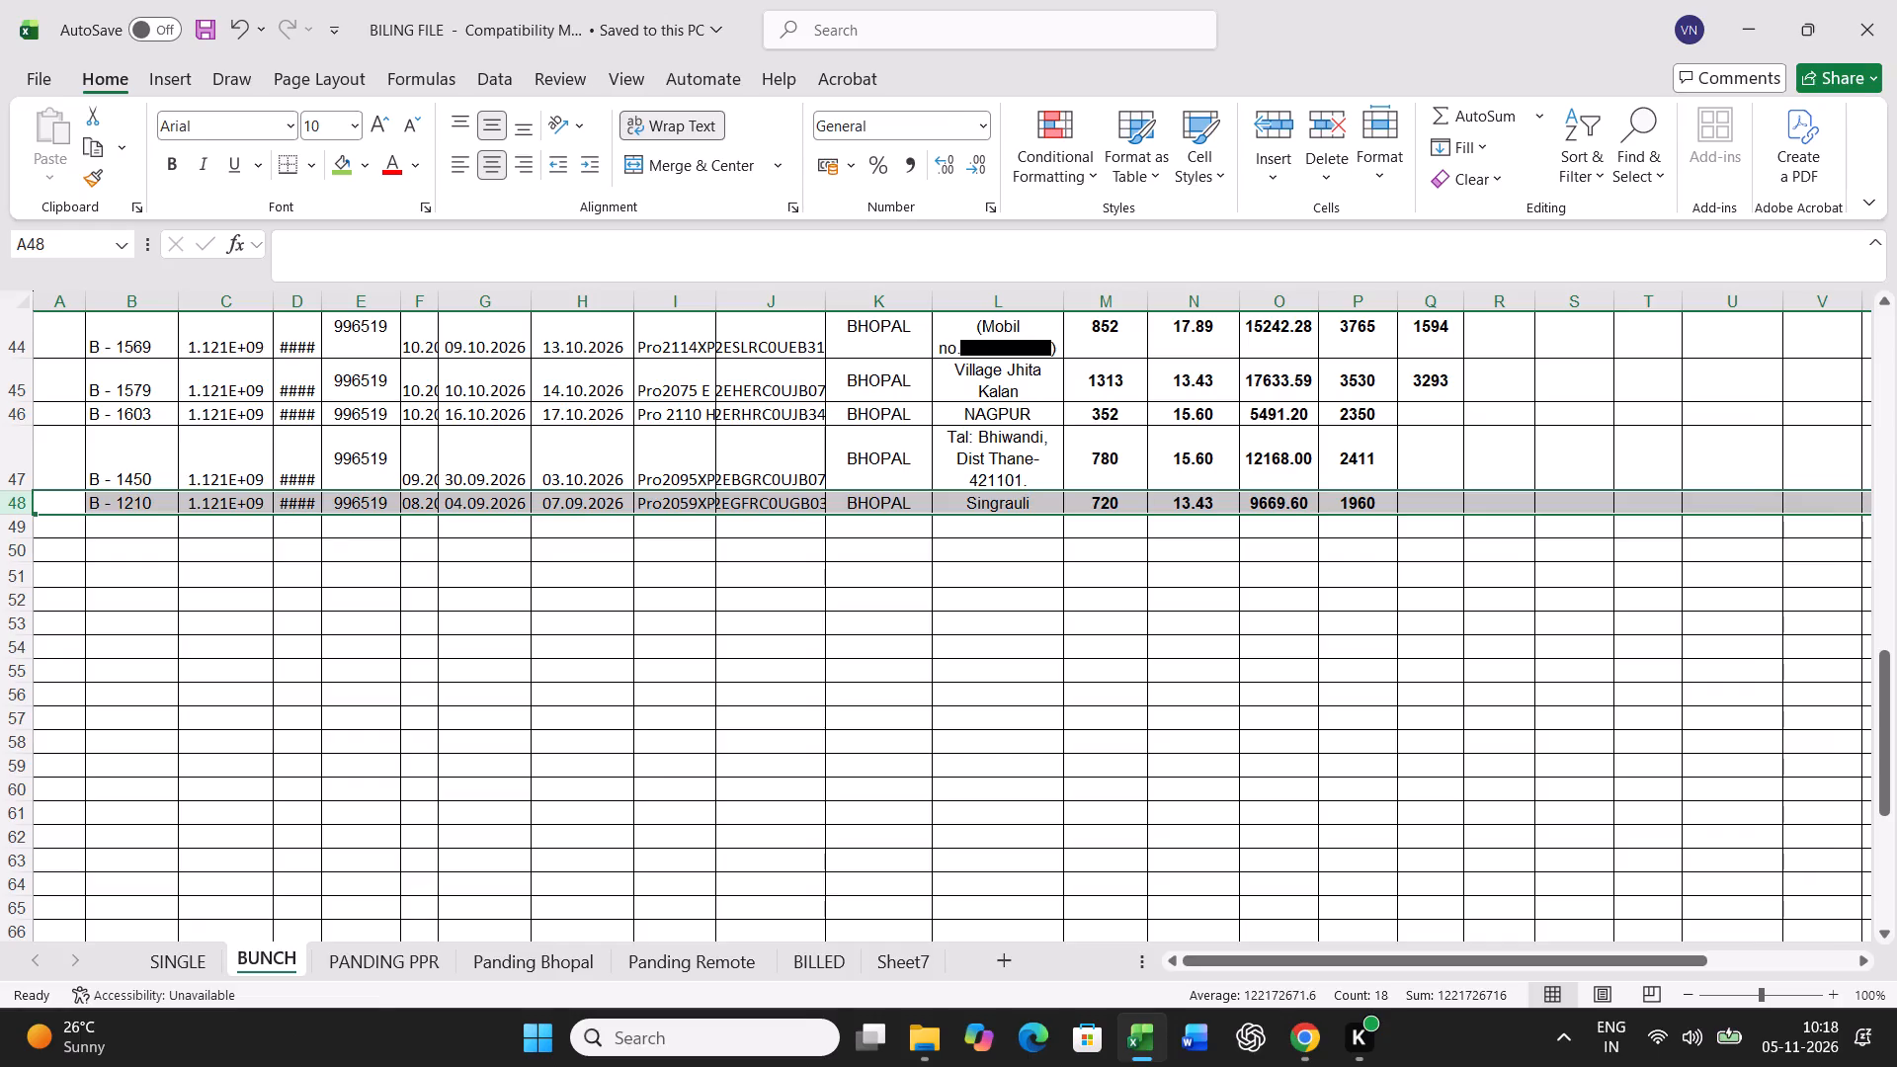
click(554, 955)
click(968, 692)
key(ctrl+f)
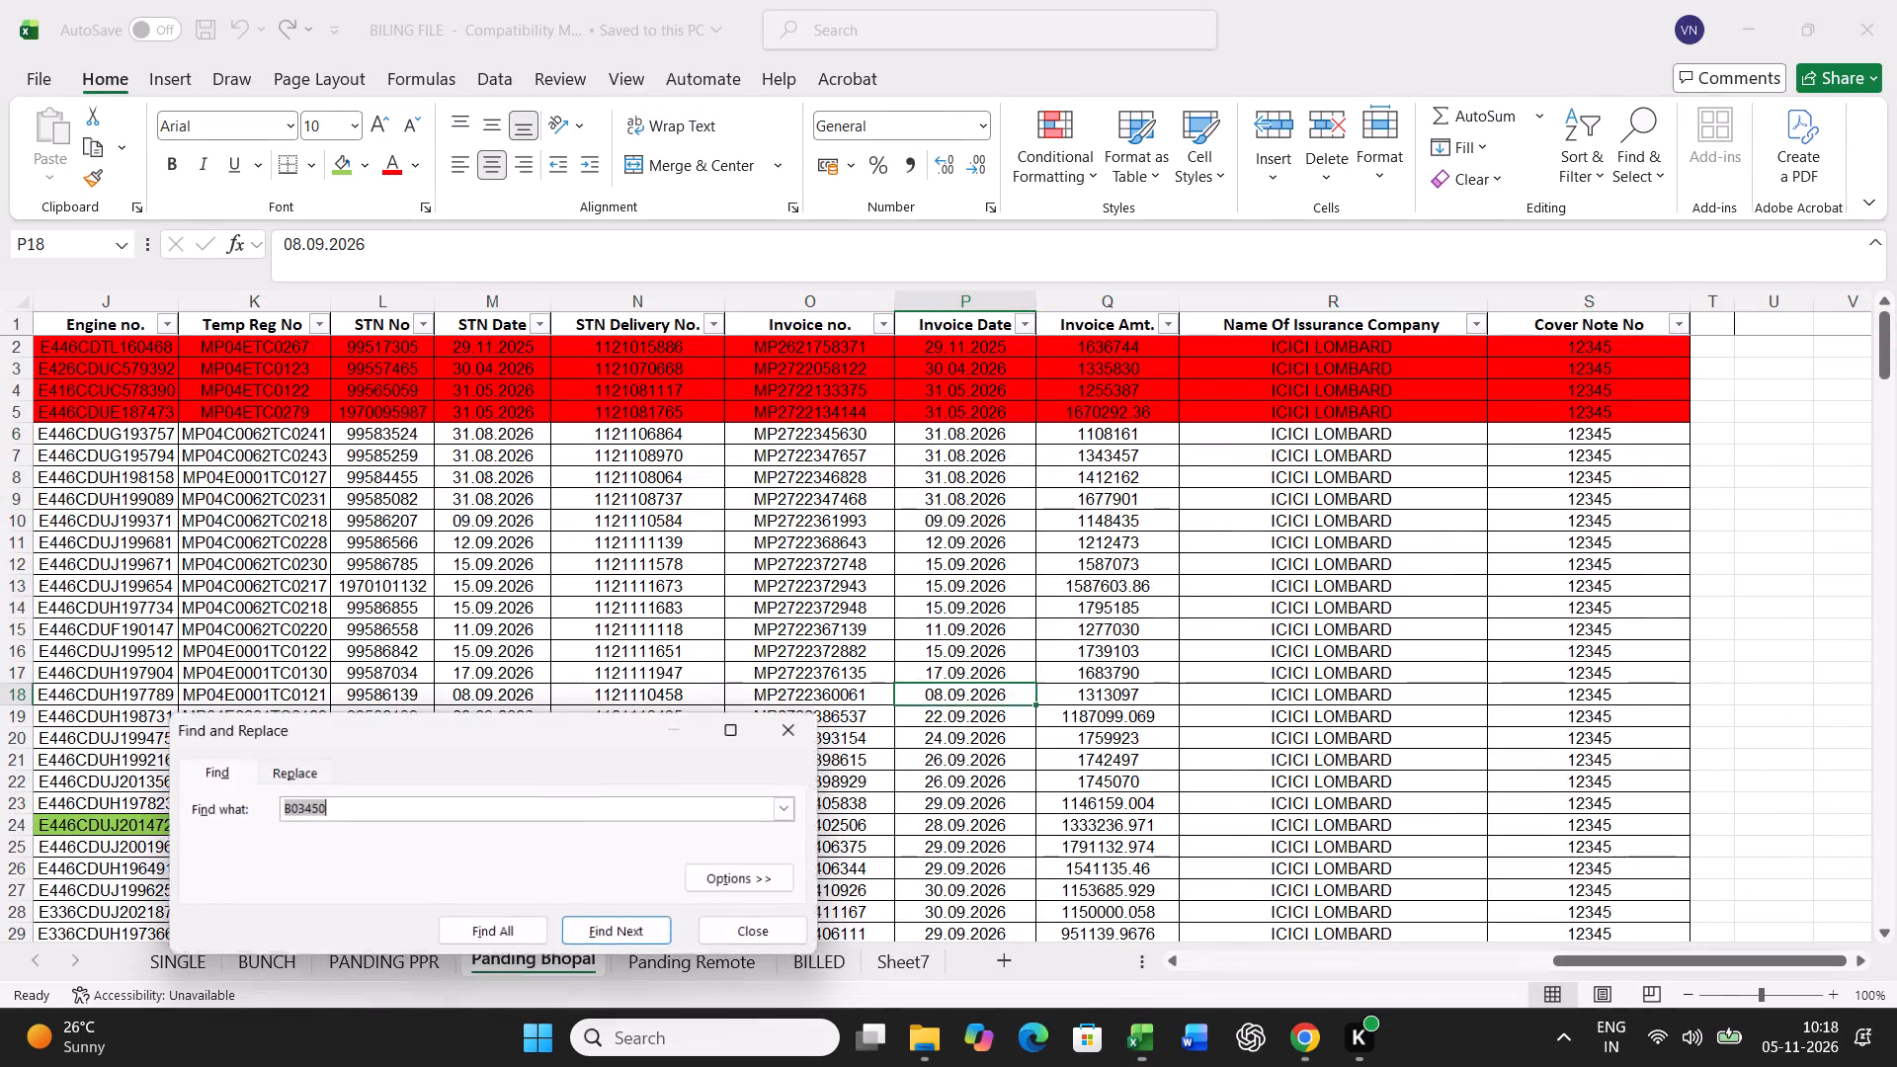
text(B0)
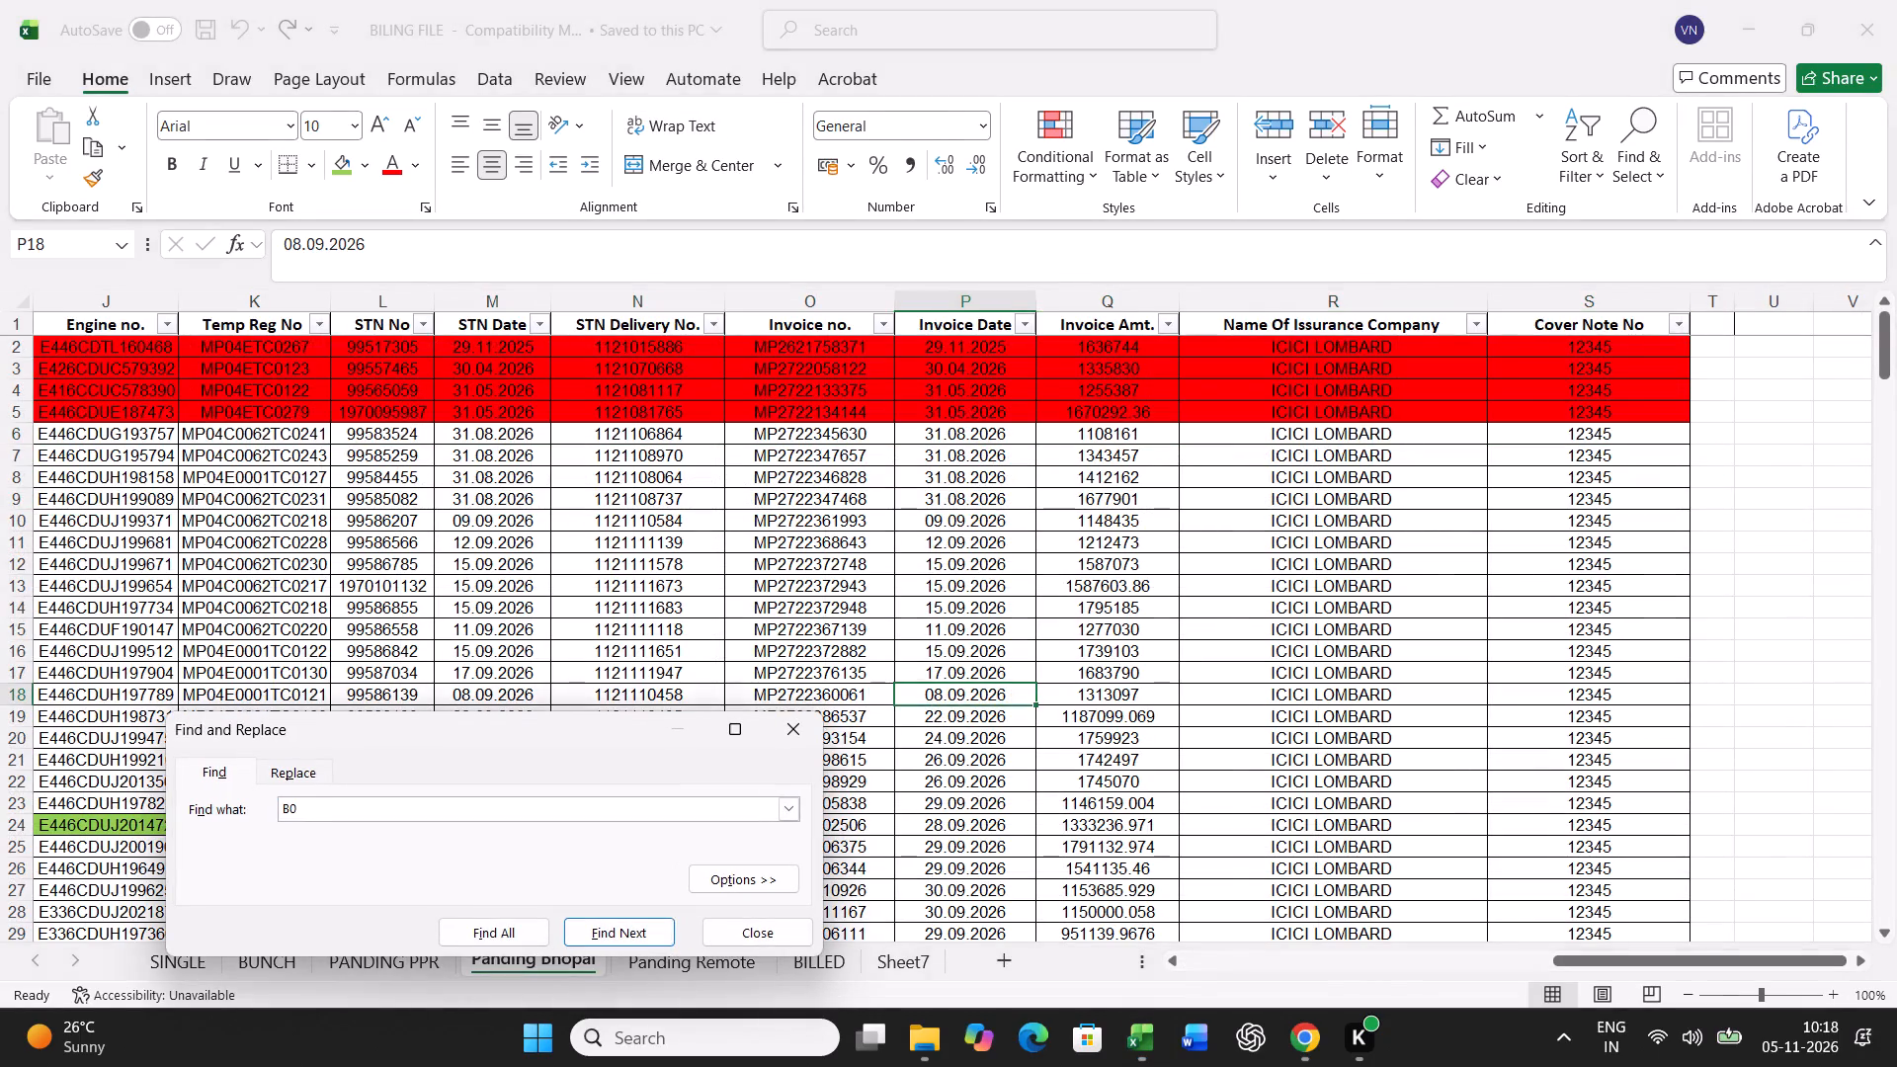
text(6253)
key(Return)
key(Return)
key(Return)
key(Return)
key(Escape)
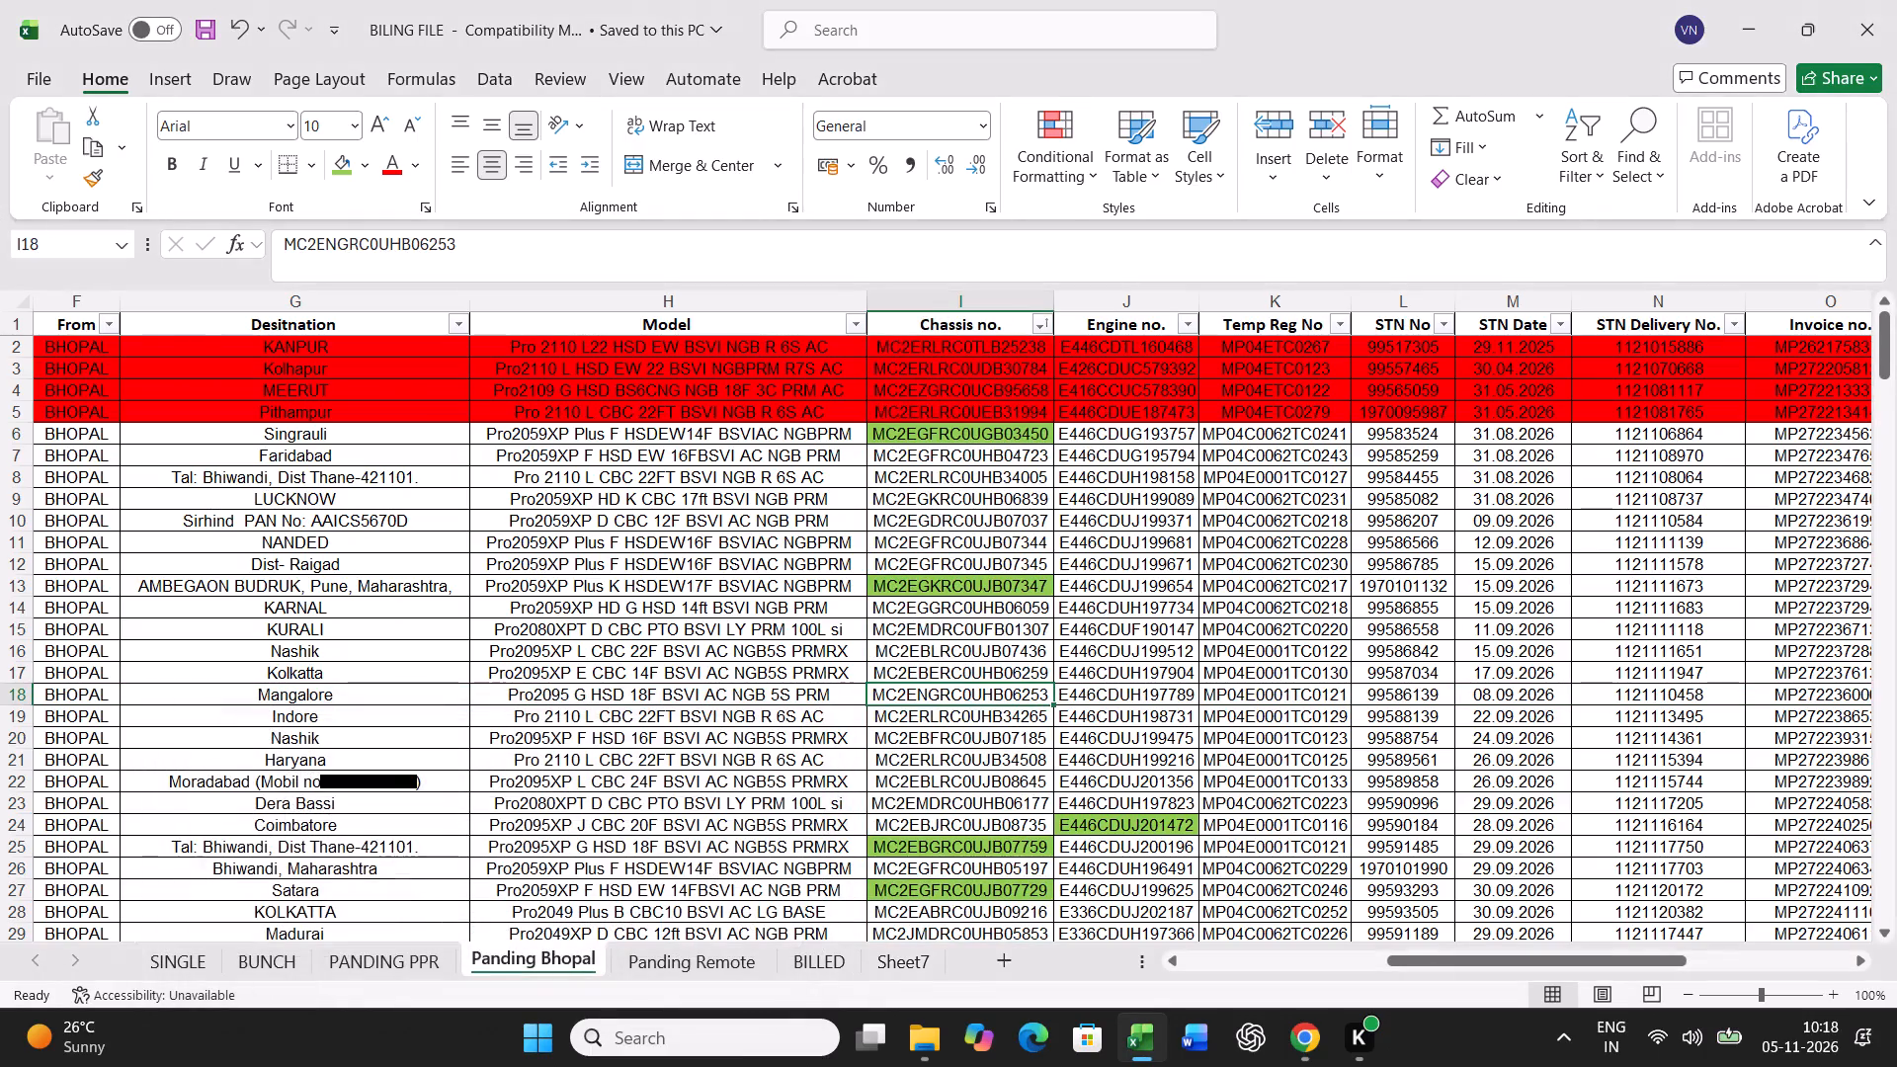
click(337, 162)
Copy the full B - 1333 record from Panding Bhopal into row 21 of the BUNCH sheet, starting at A21.
key(Left)
key(Left)
key(Left)
key(Left)
key(Left)
key(Left)
key(Left)
key(Left)
key(Left)
key(Left)
key(Left)
key(Left)
key(Left)
key(Left)
key(Left)
key(Left)
key(Left)
key(Left)
key(Left)
key(Left)
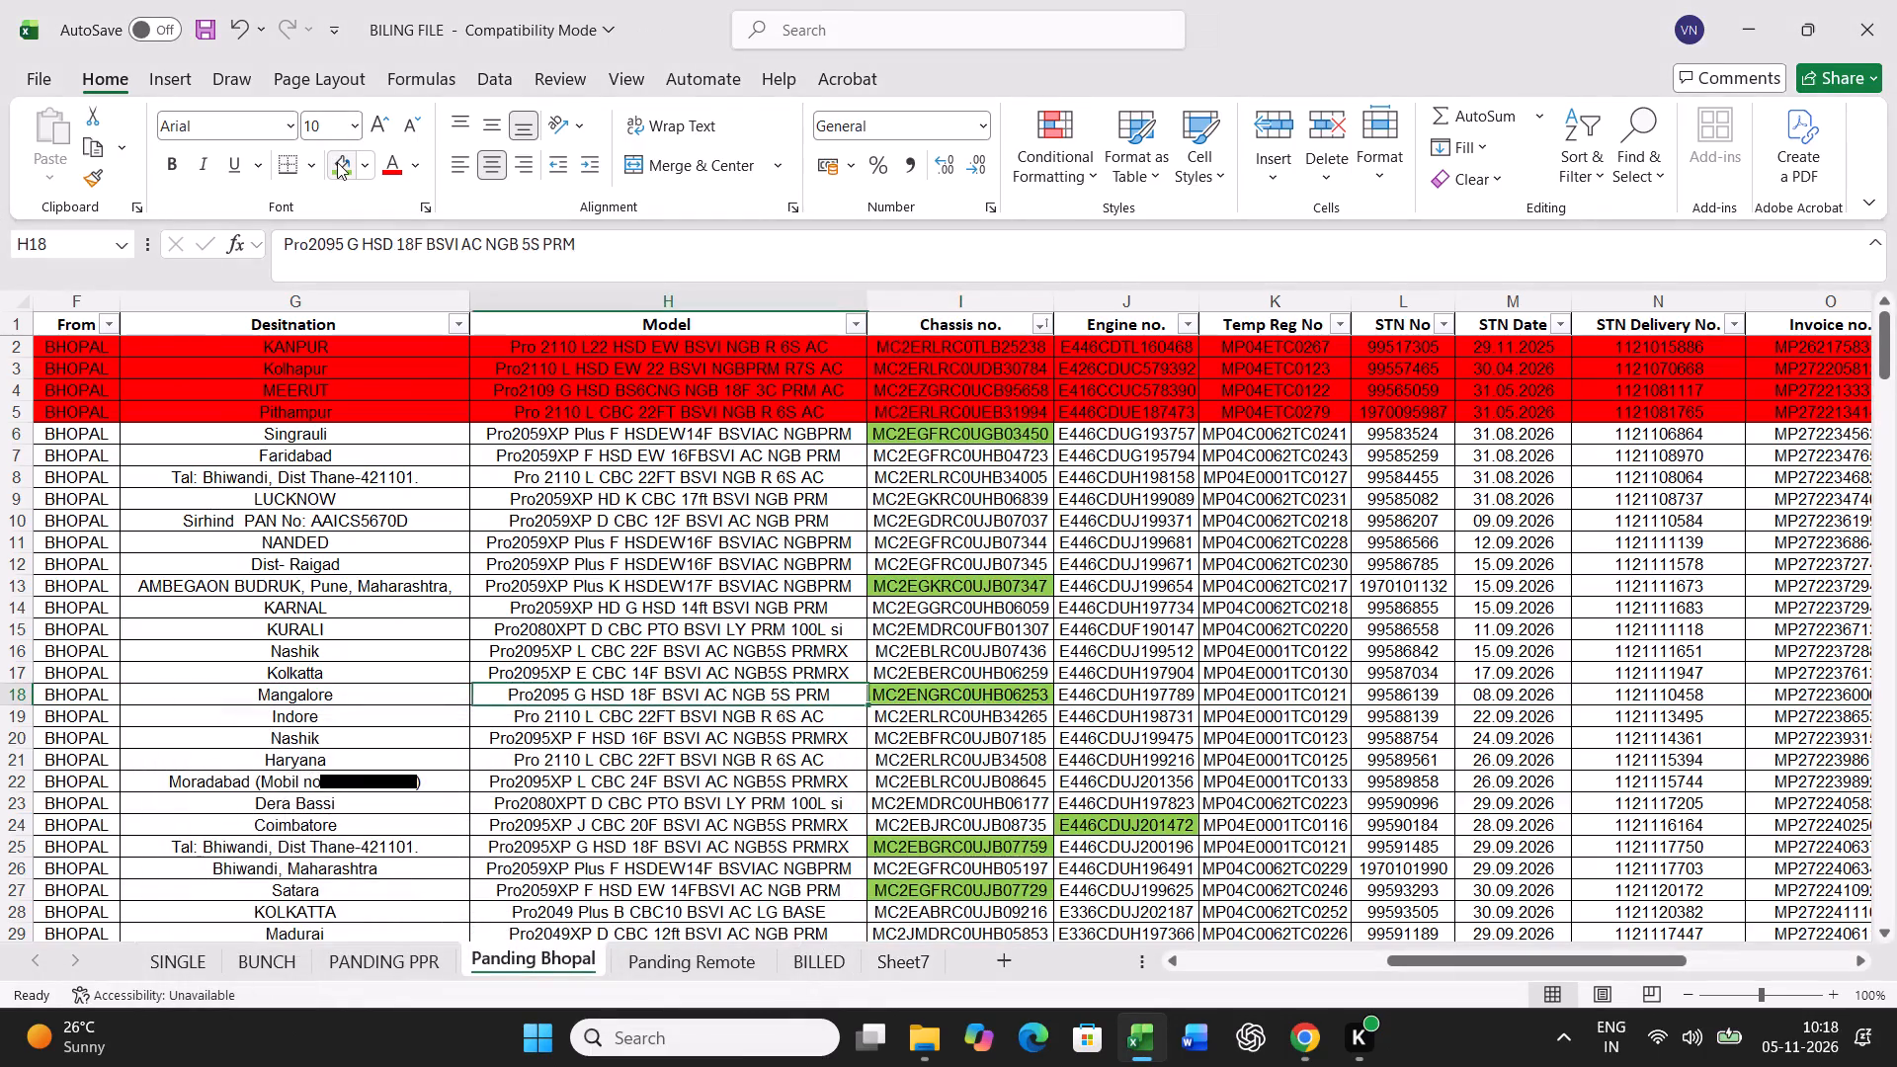
key(ctrl+shift+Right)
key(ctrl+c)
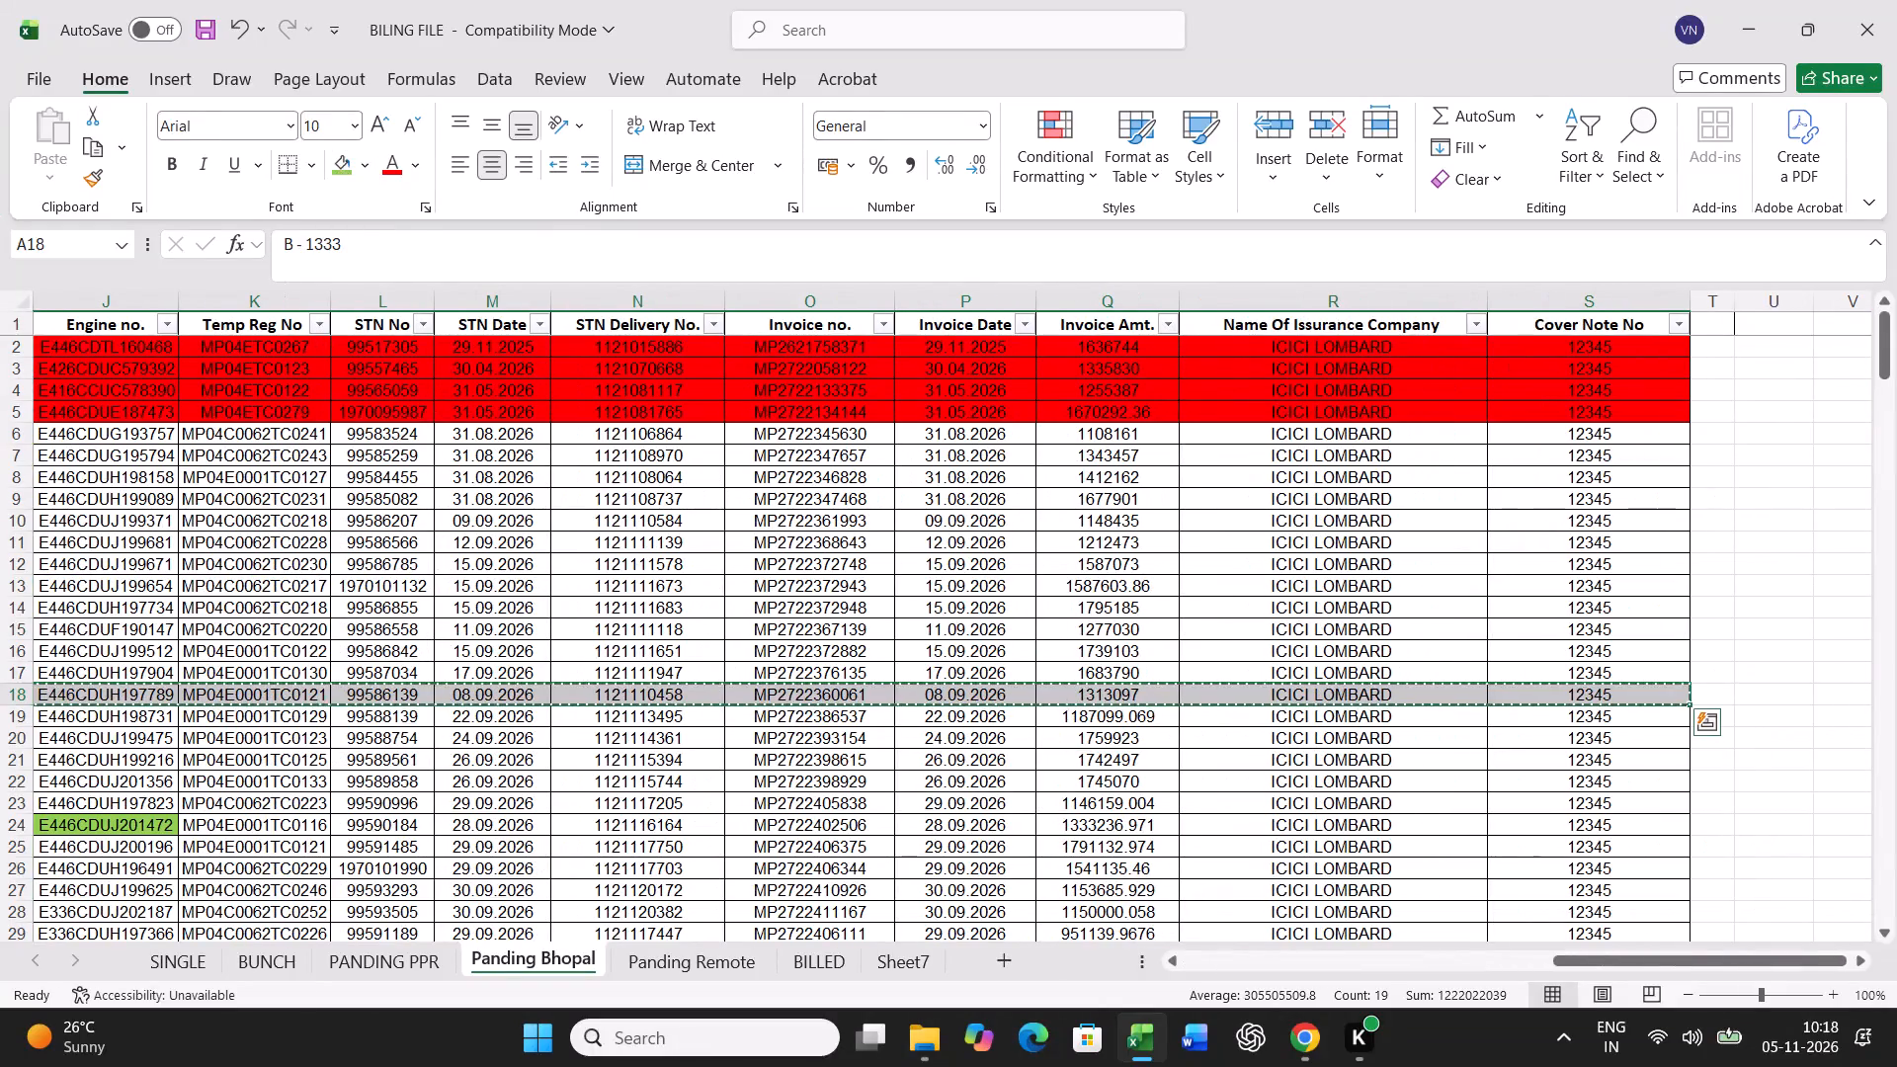
click(274, 959)
scroll(362, 785, up, 16)
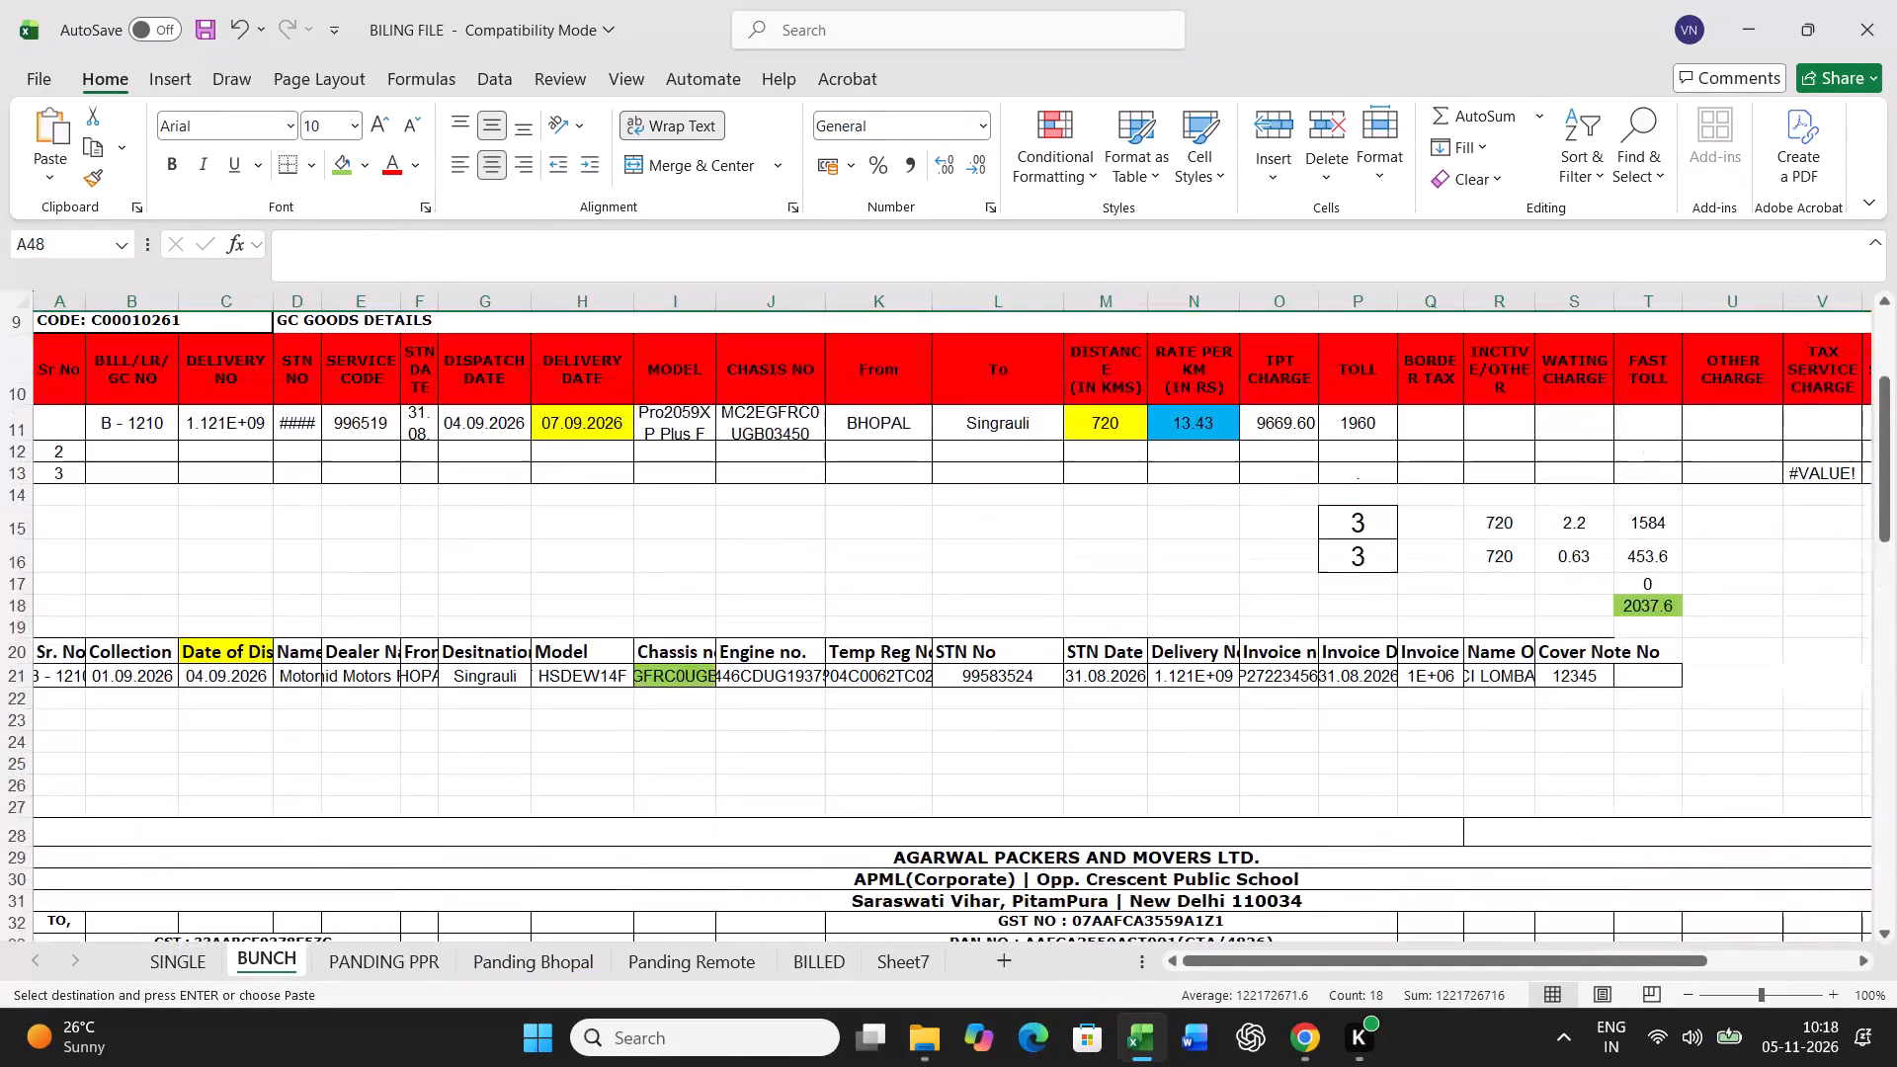
click(66, 674)
key(ctrl+v)
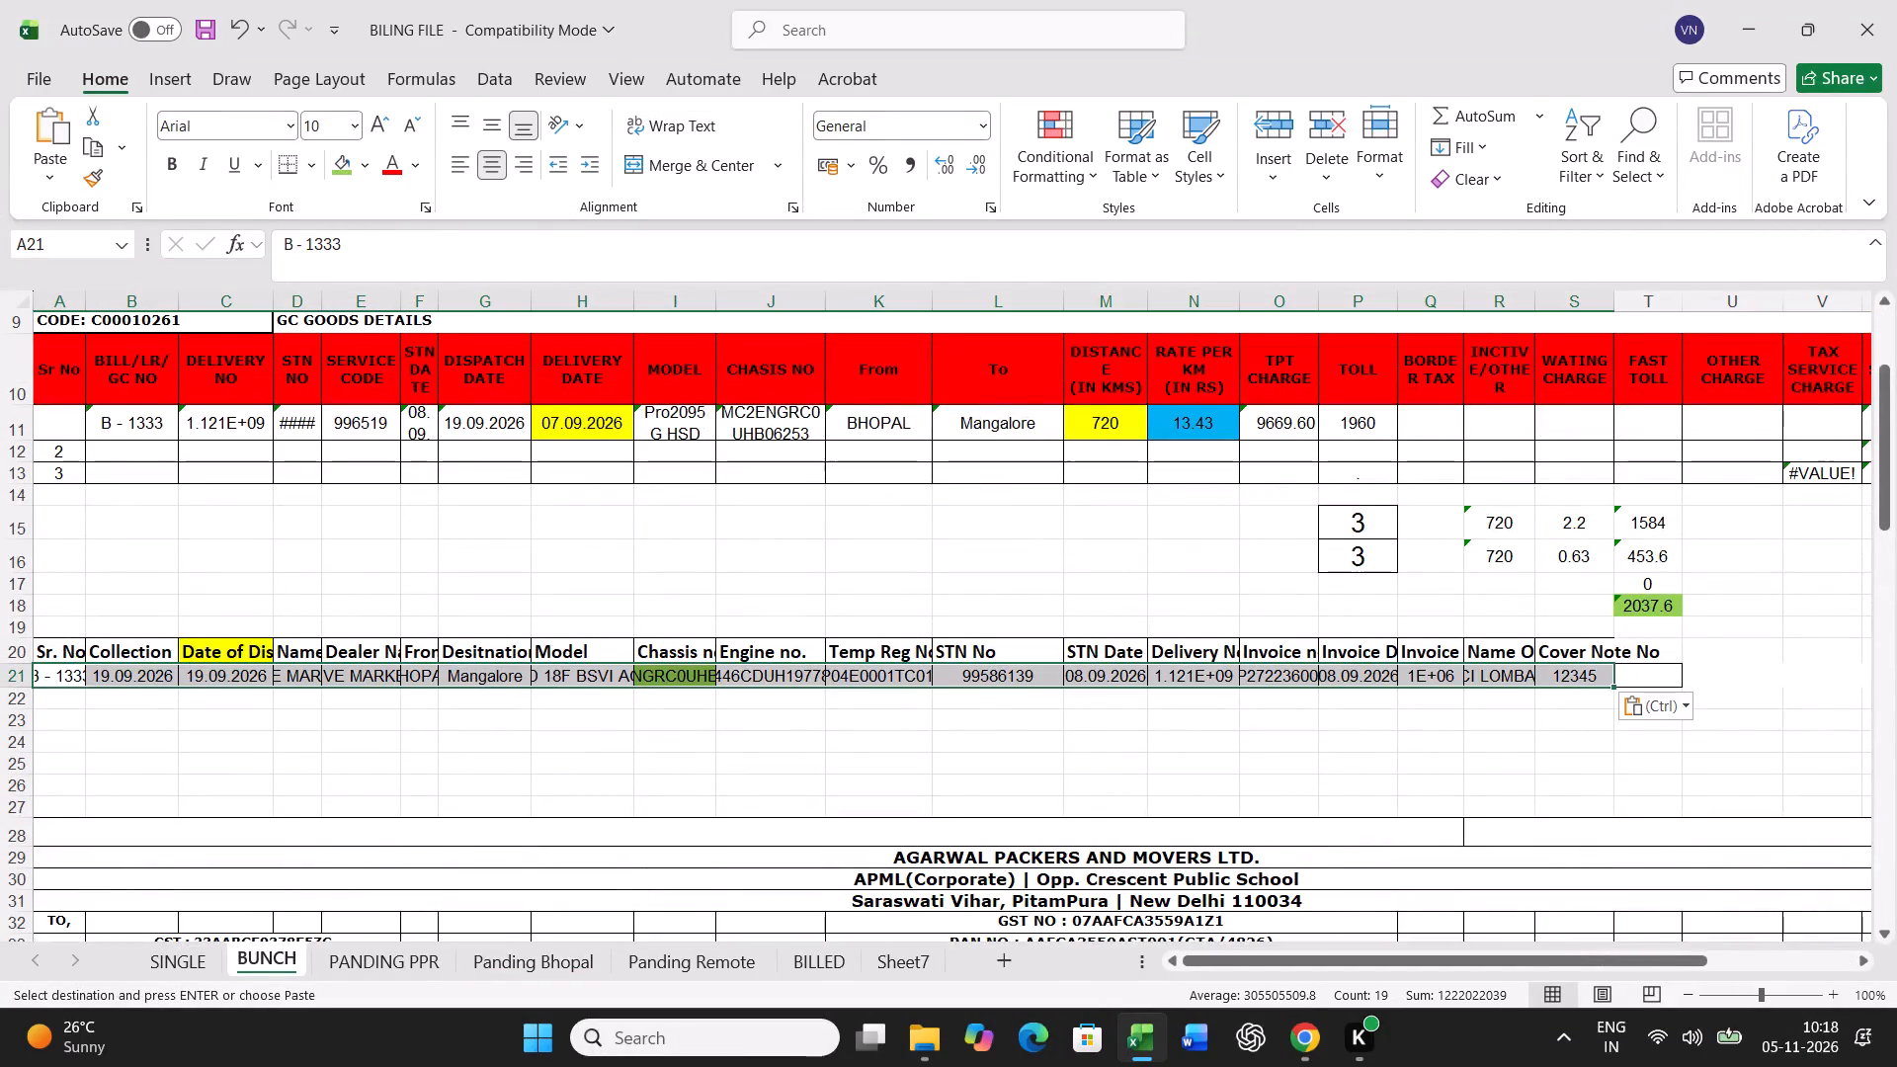
Set the B - 1333 delivery date in H11 to 23.09.2026.
click(588, 432)
scroll(806, 744, up, 4)
text(23.09.2026)
Set the B - 1333 distance in M11 to =1370+260, the rate per km to 15.60 and the toll to 2360.
key(Right)
key(Right)
key(Right)
key(Right)
key(Right)
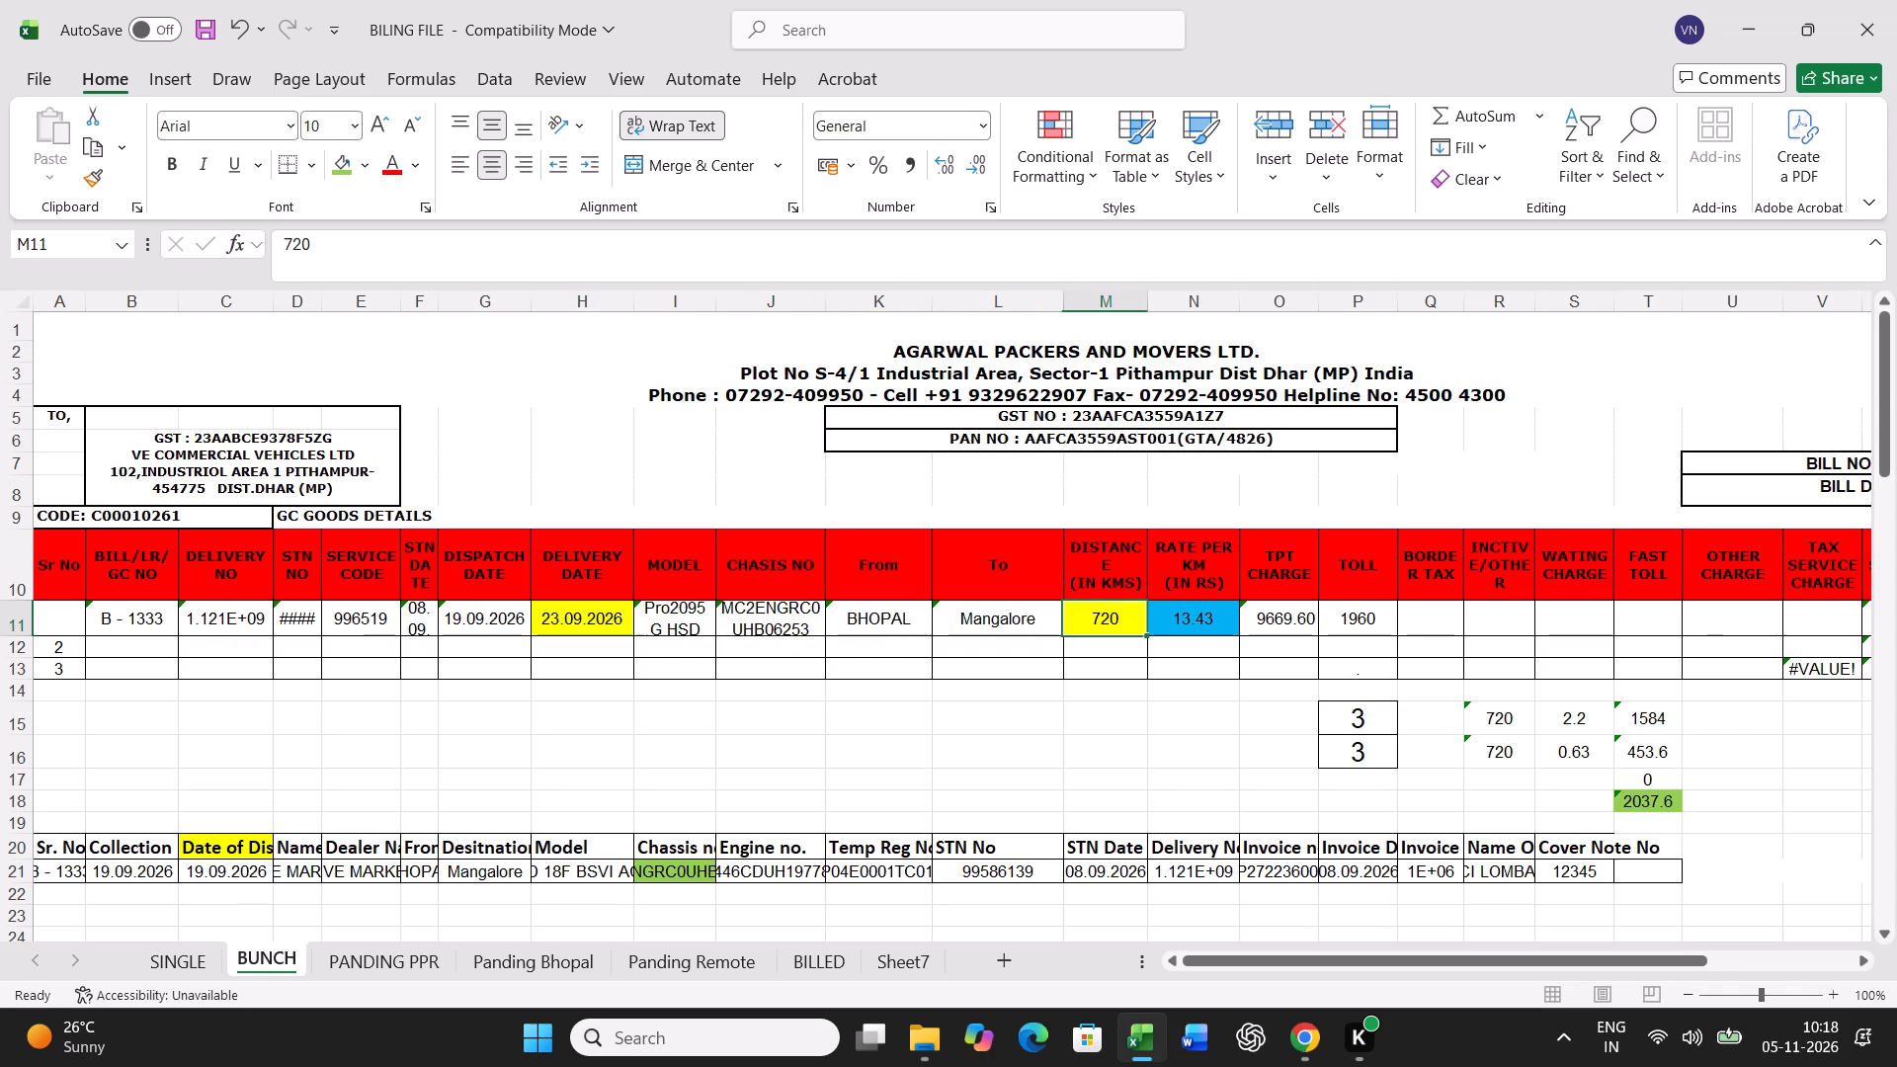
text(=1370+260)
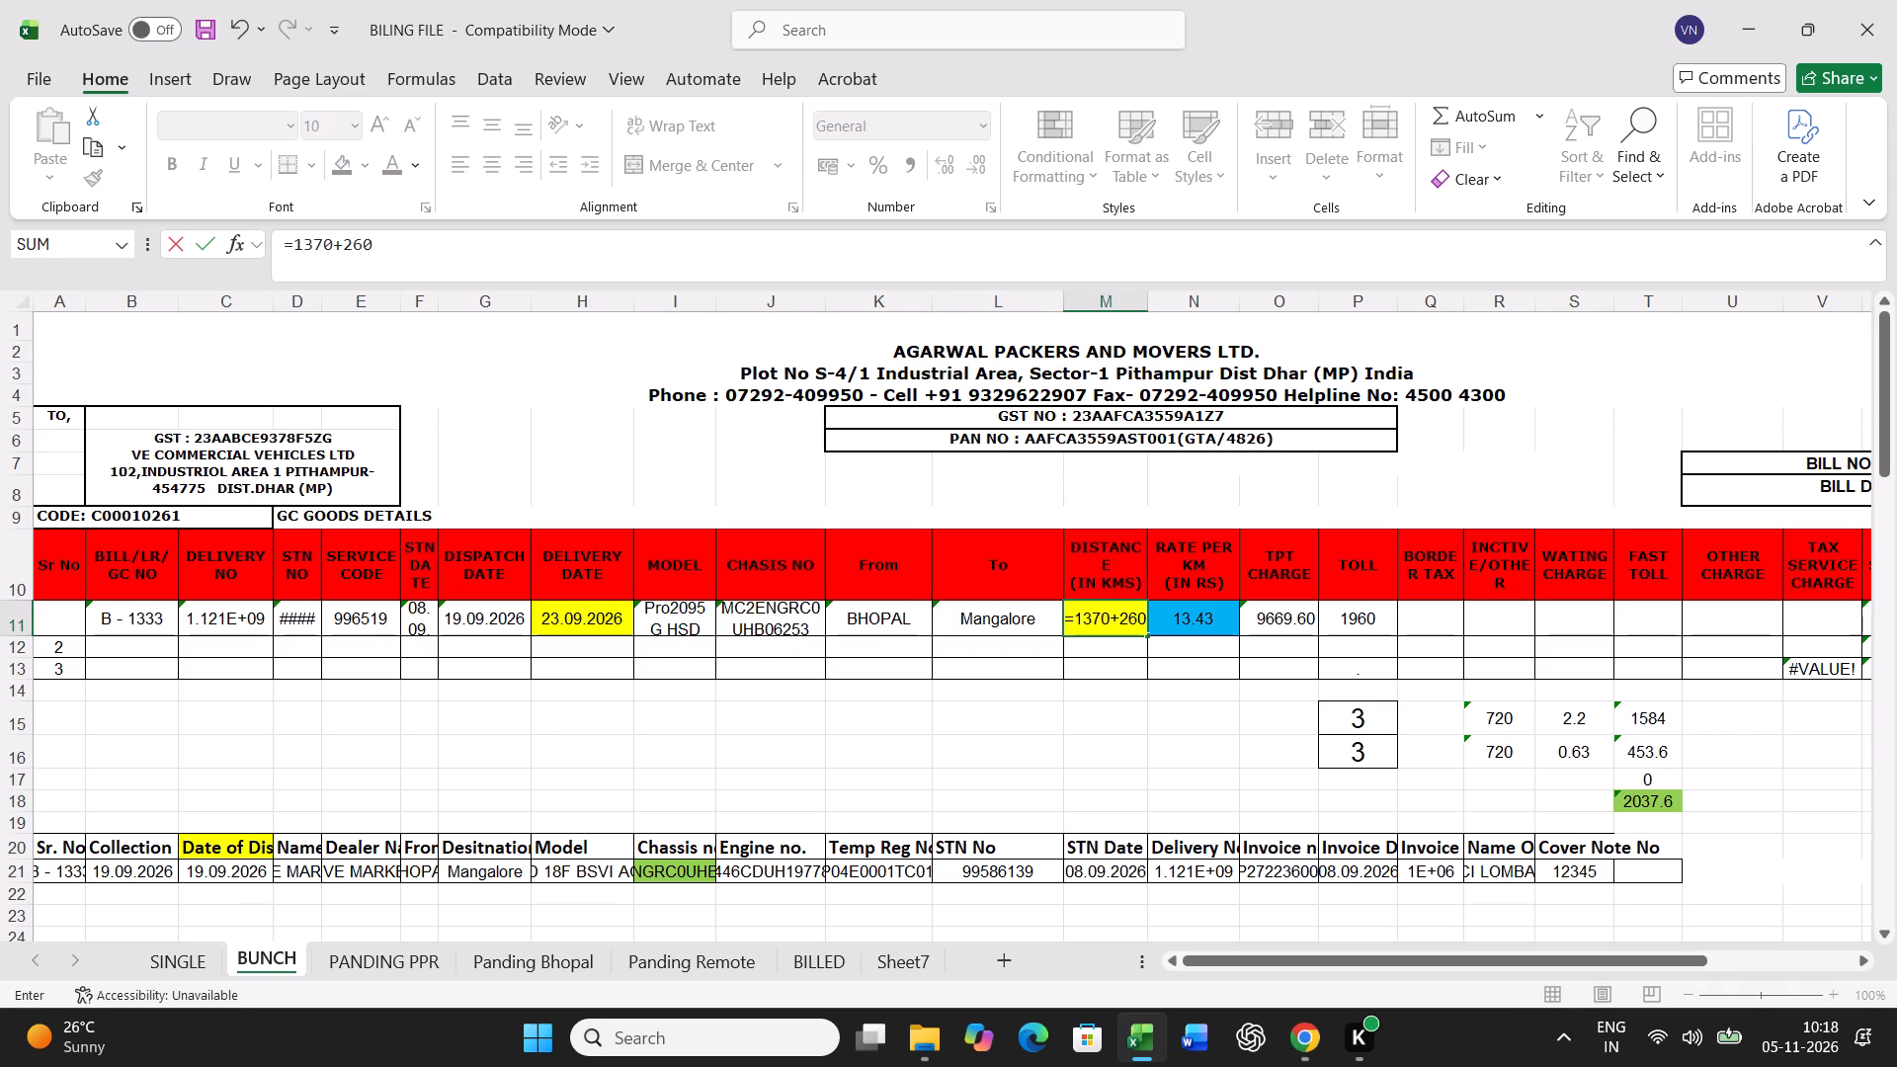
key(Return)
key(Up)
key(Right)
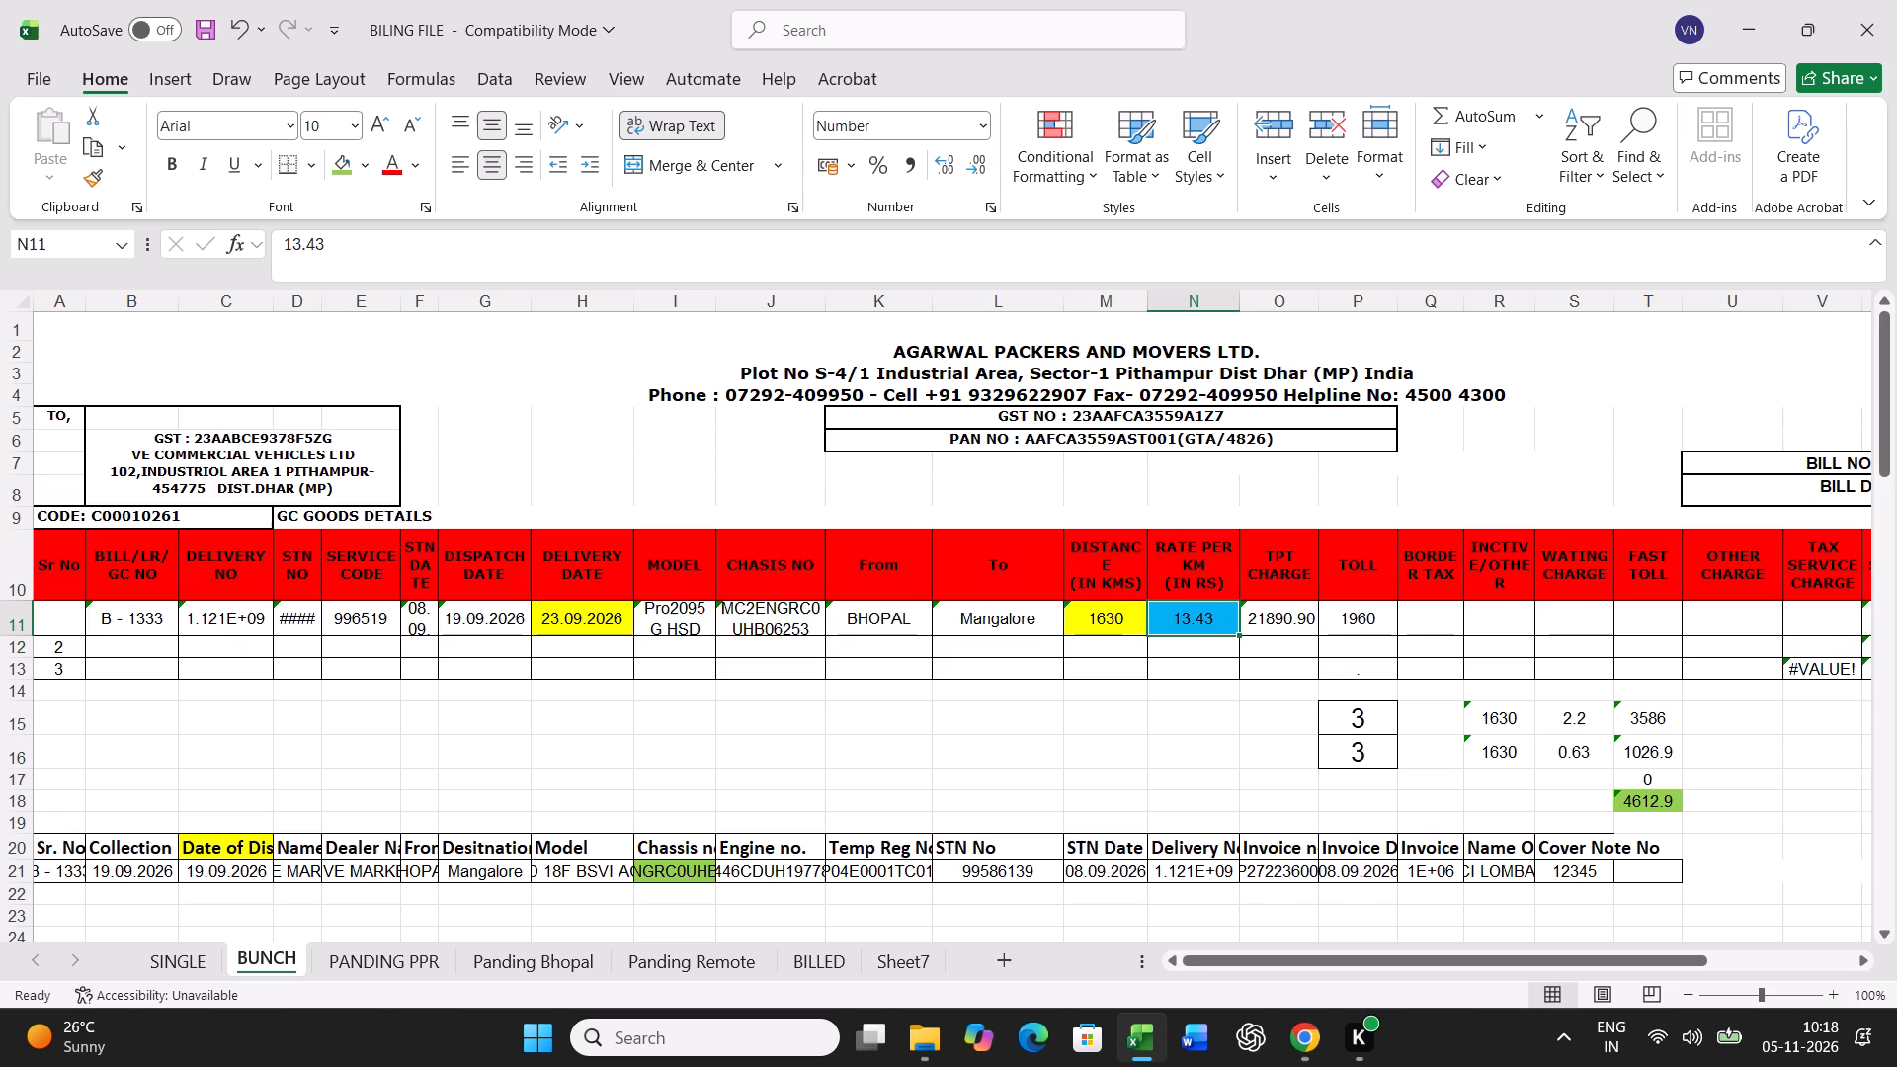
text(15.60)
key(Right)
key(Right)
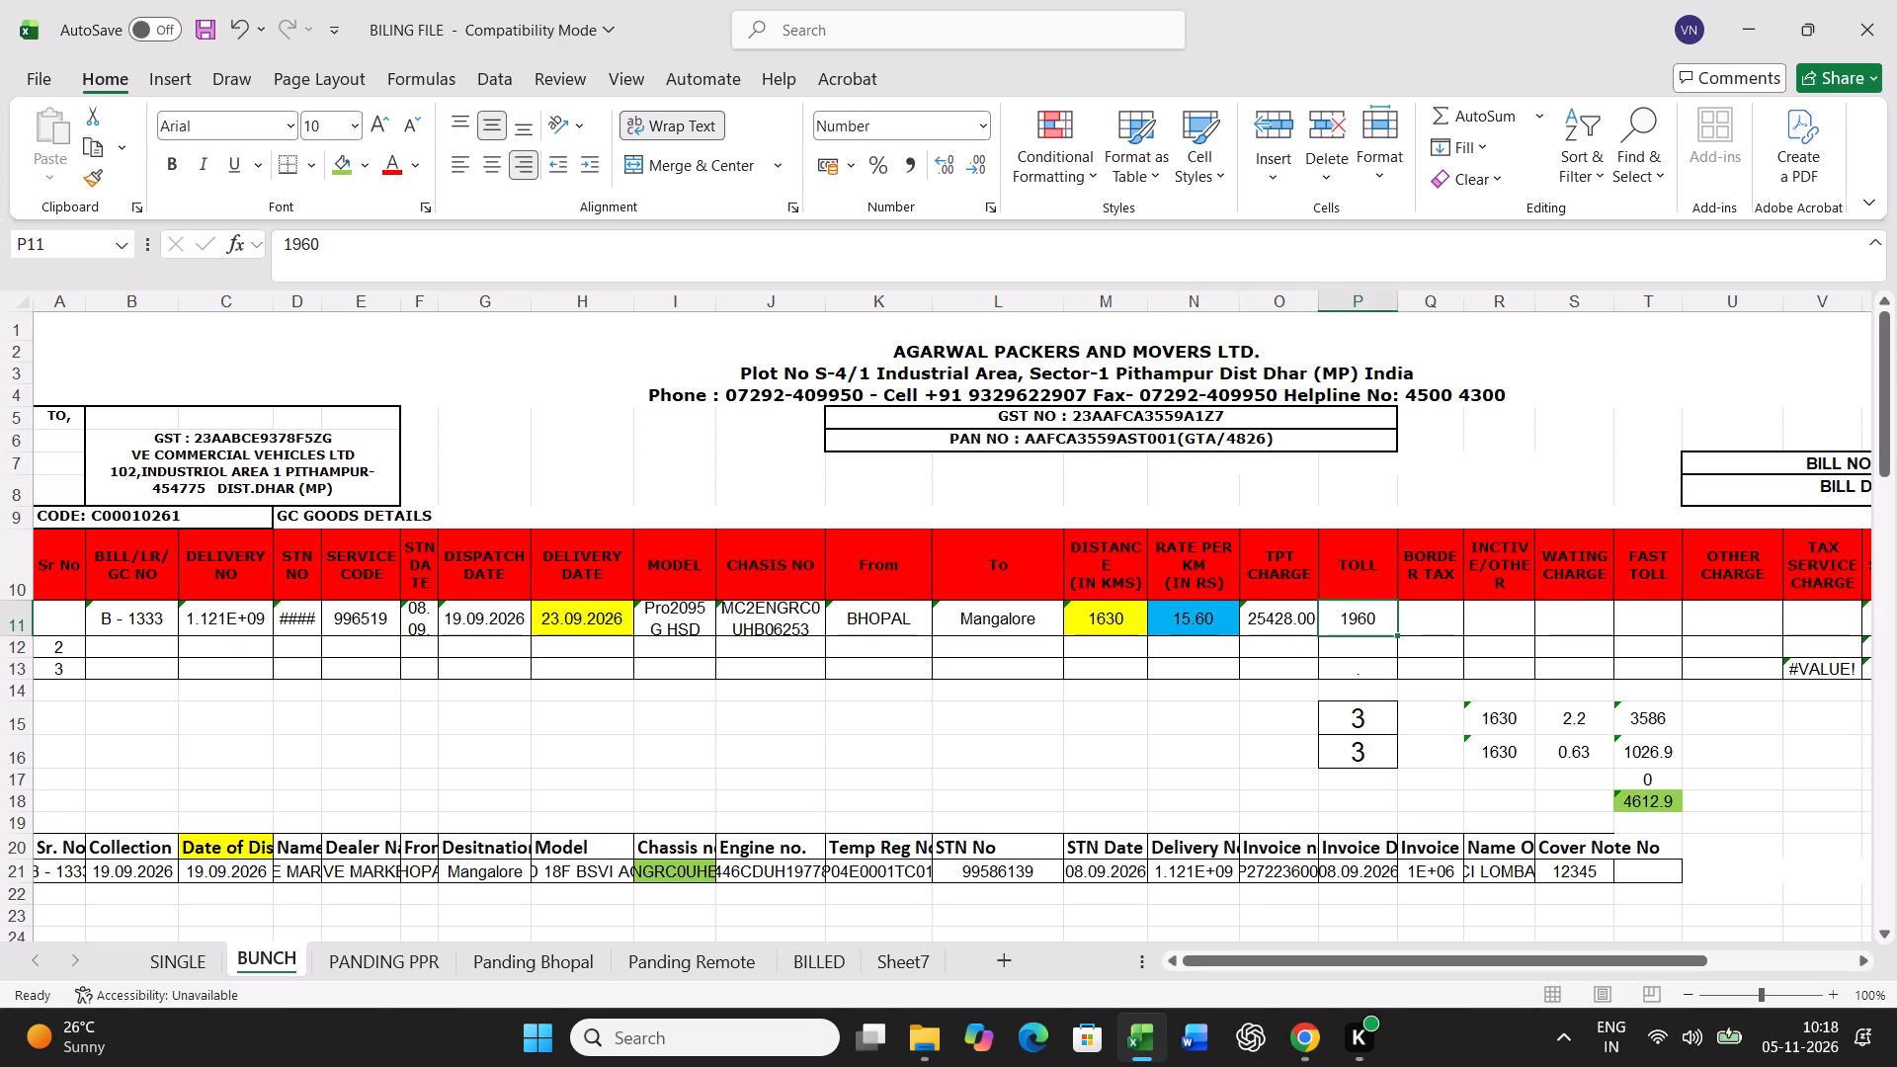
text(2360)
key(Return)
Set the B - 1333 standard transit time in P15 to 5 and the actual transit time in P16 to 4.
key(Return)
key(Return)
key(Return)
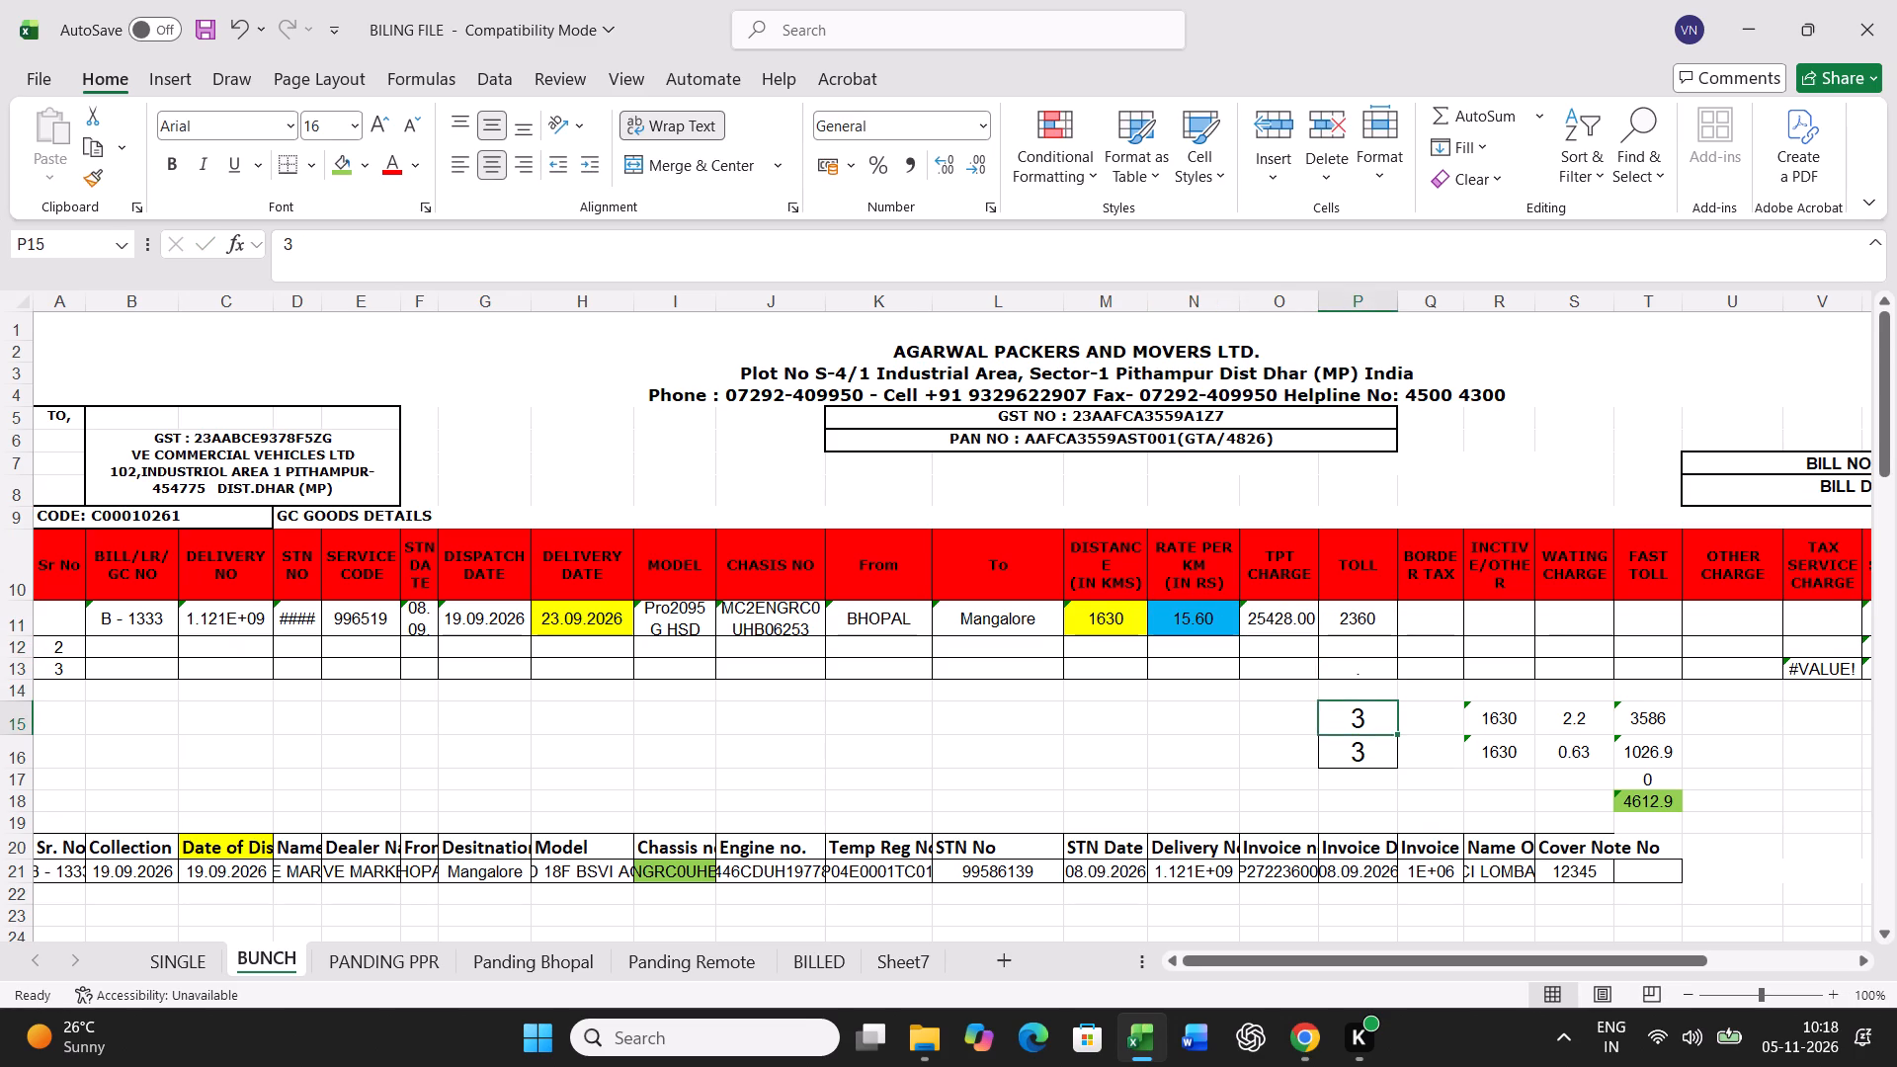
key(5)
key(Return)
key(4)
key(Return)
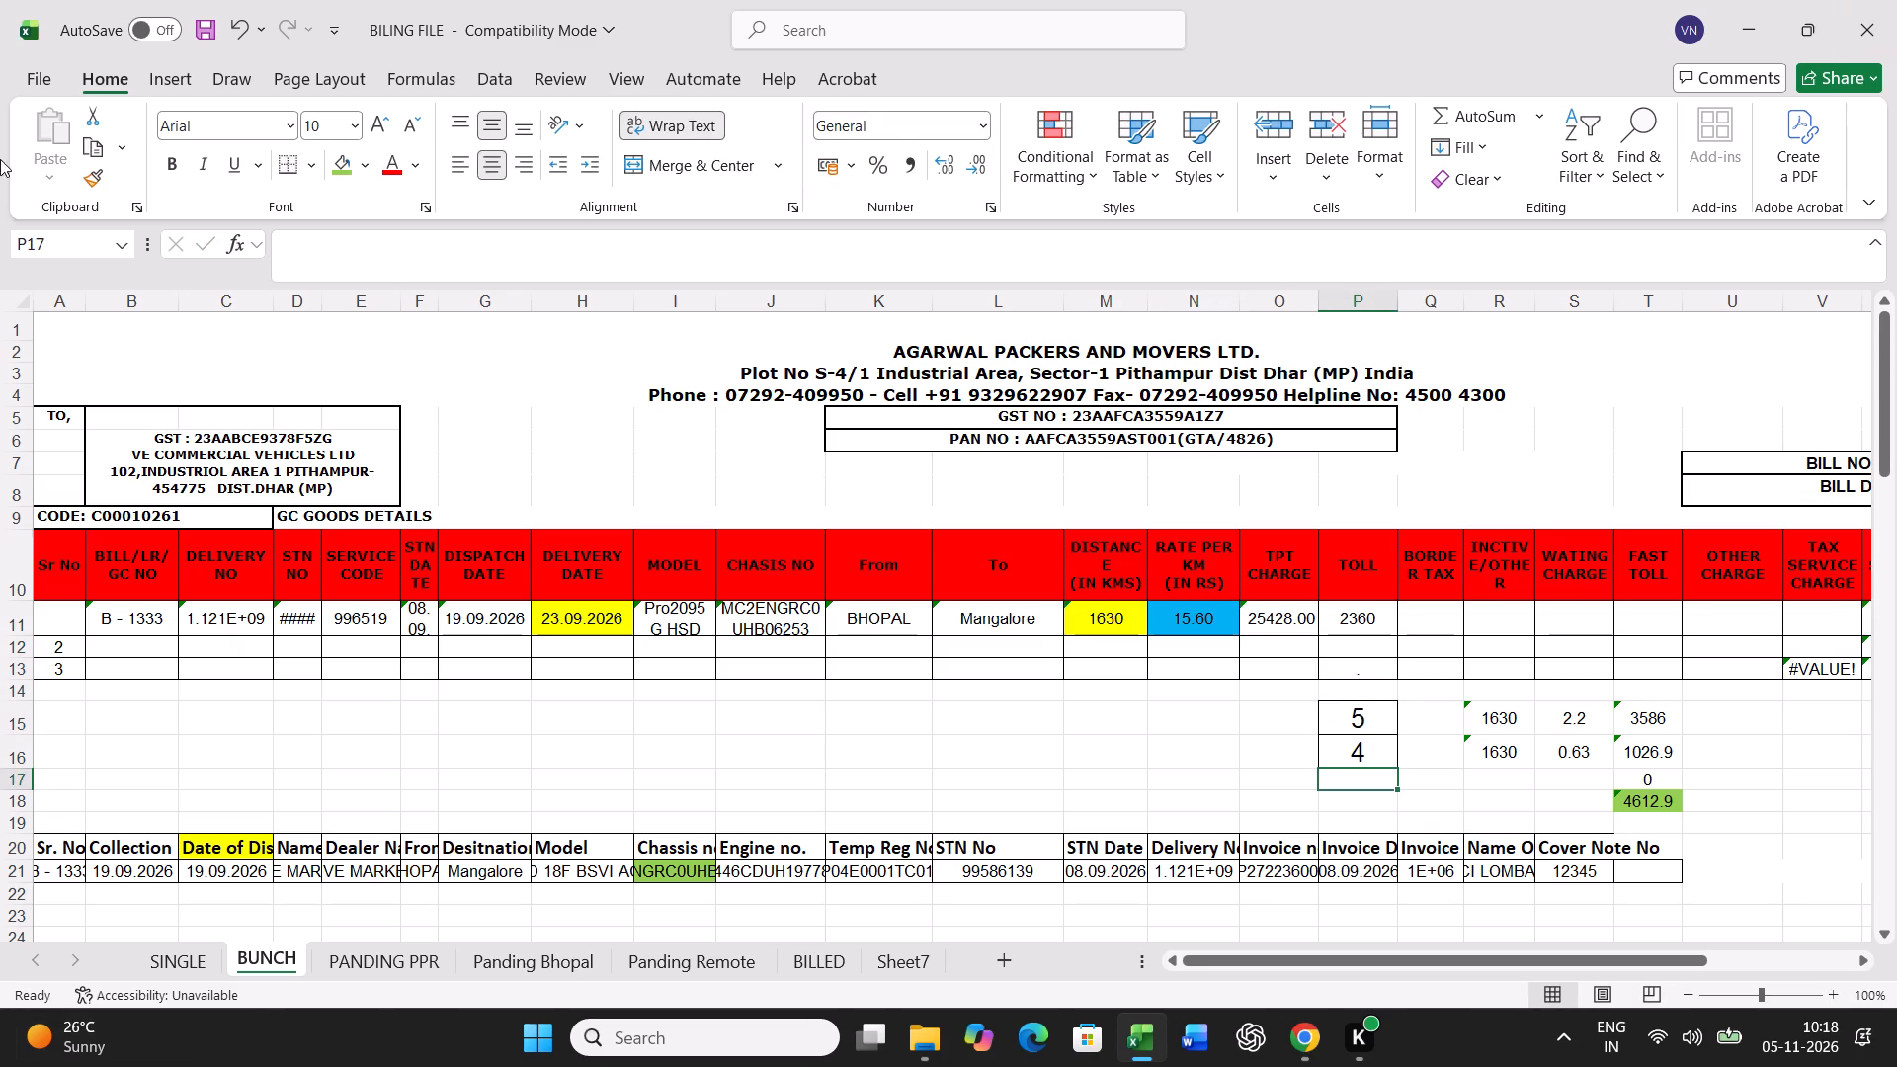
Print the B - 1333 freight bill from the SINGLE sheet.
click(199, 971)
key(ctrl+p)
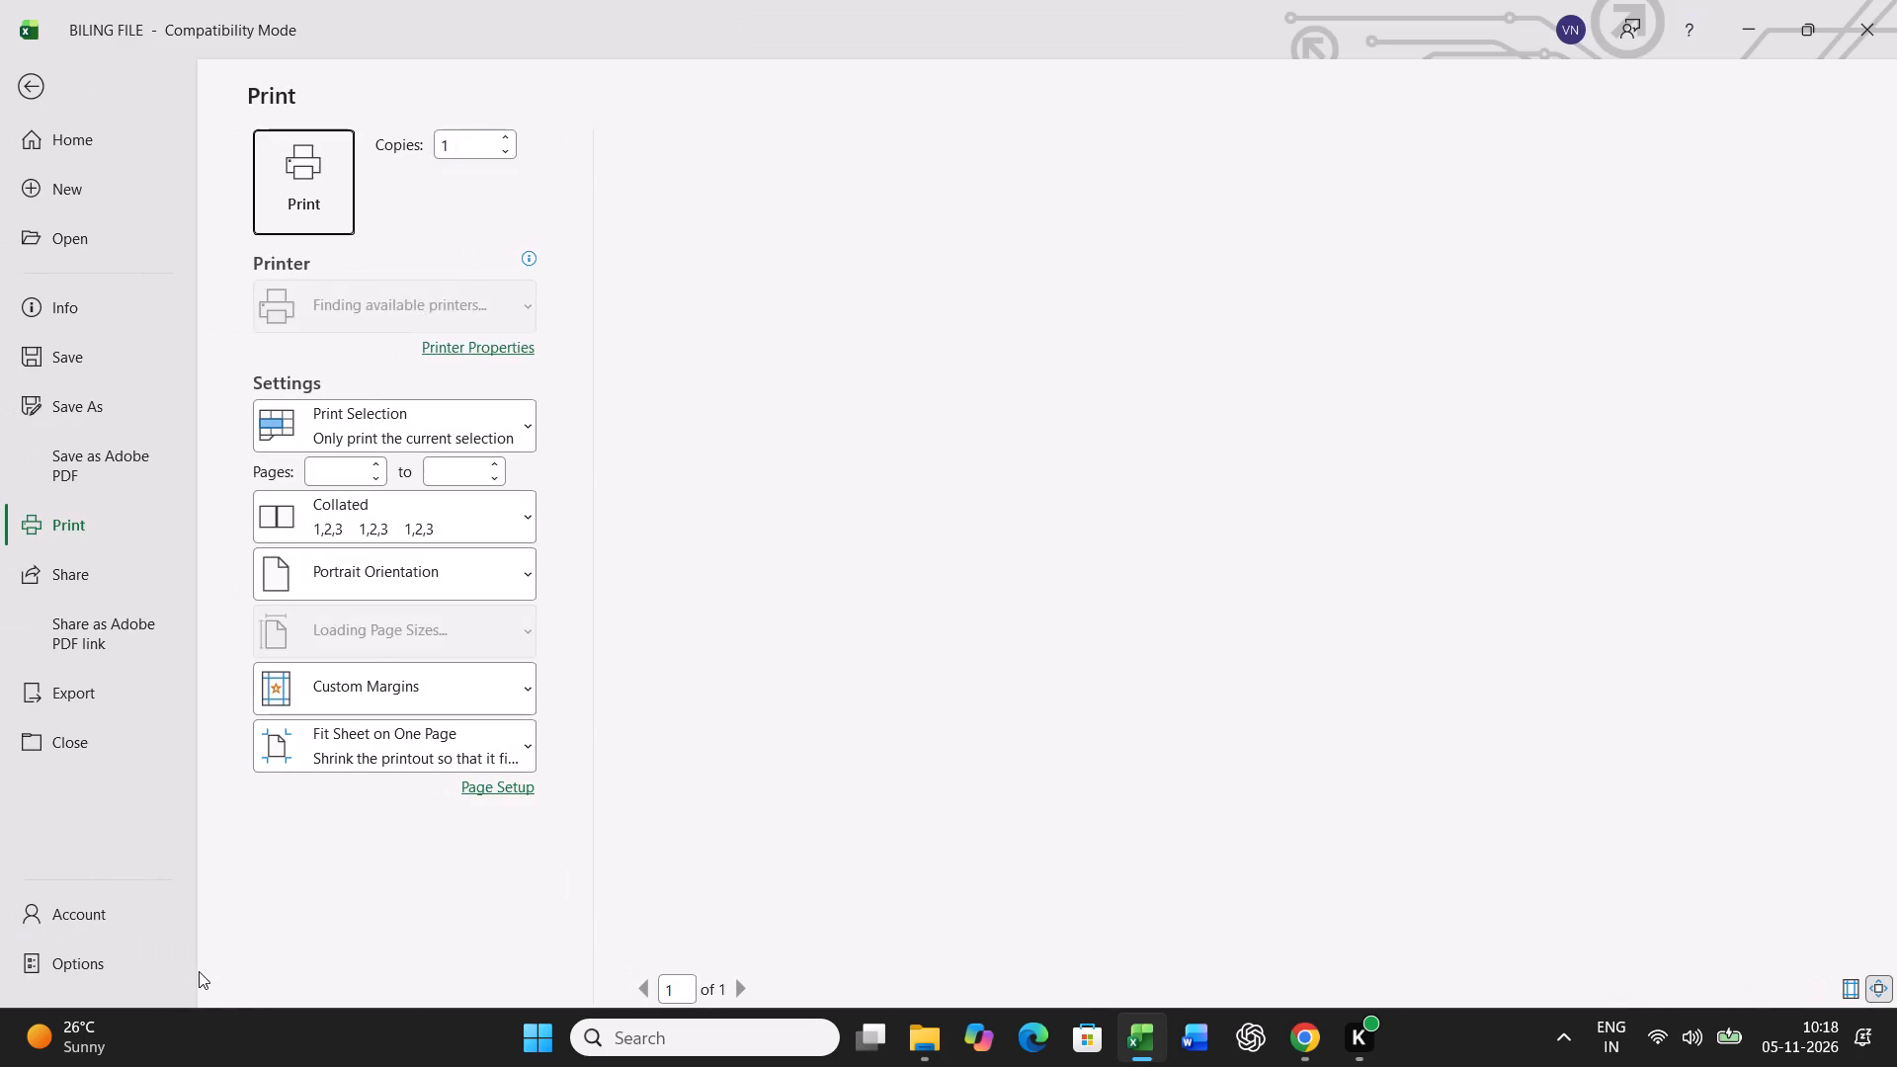
click(321, 200)
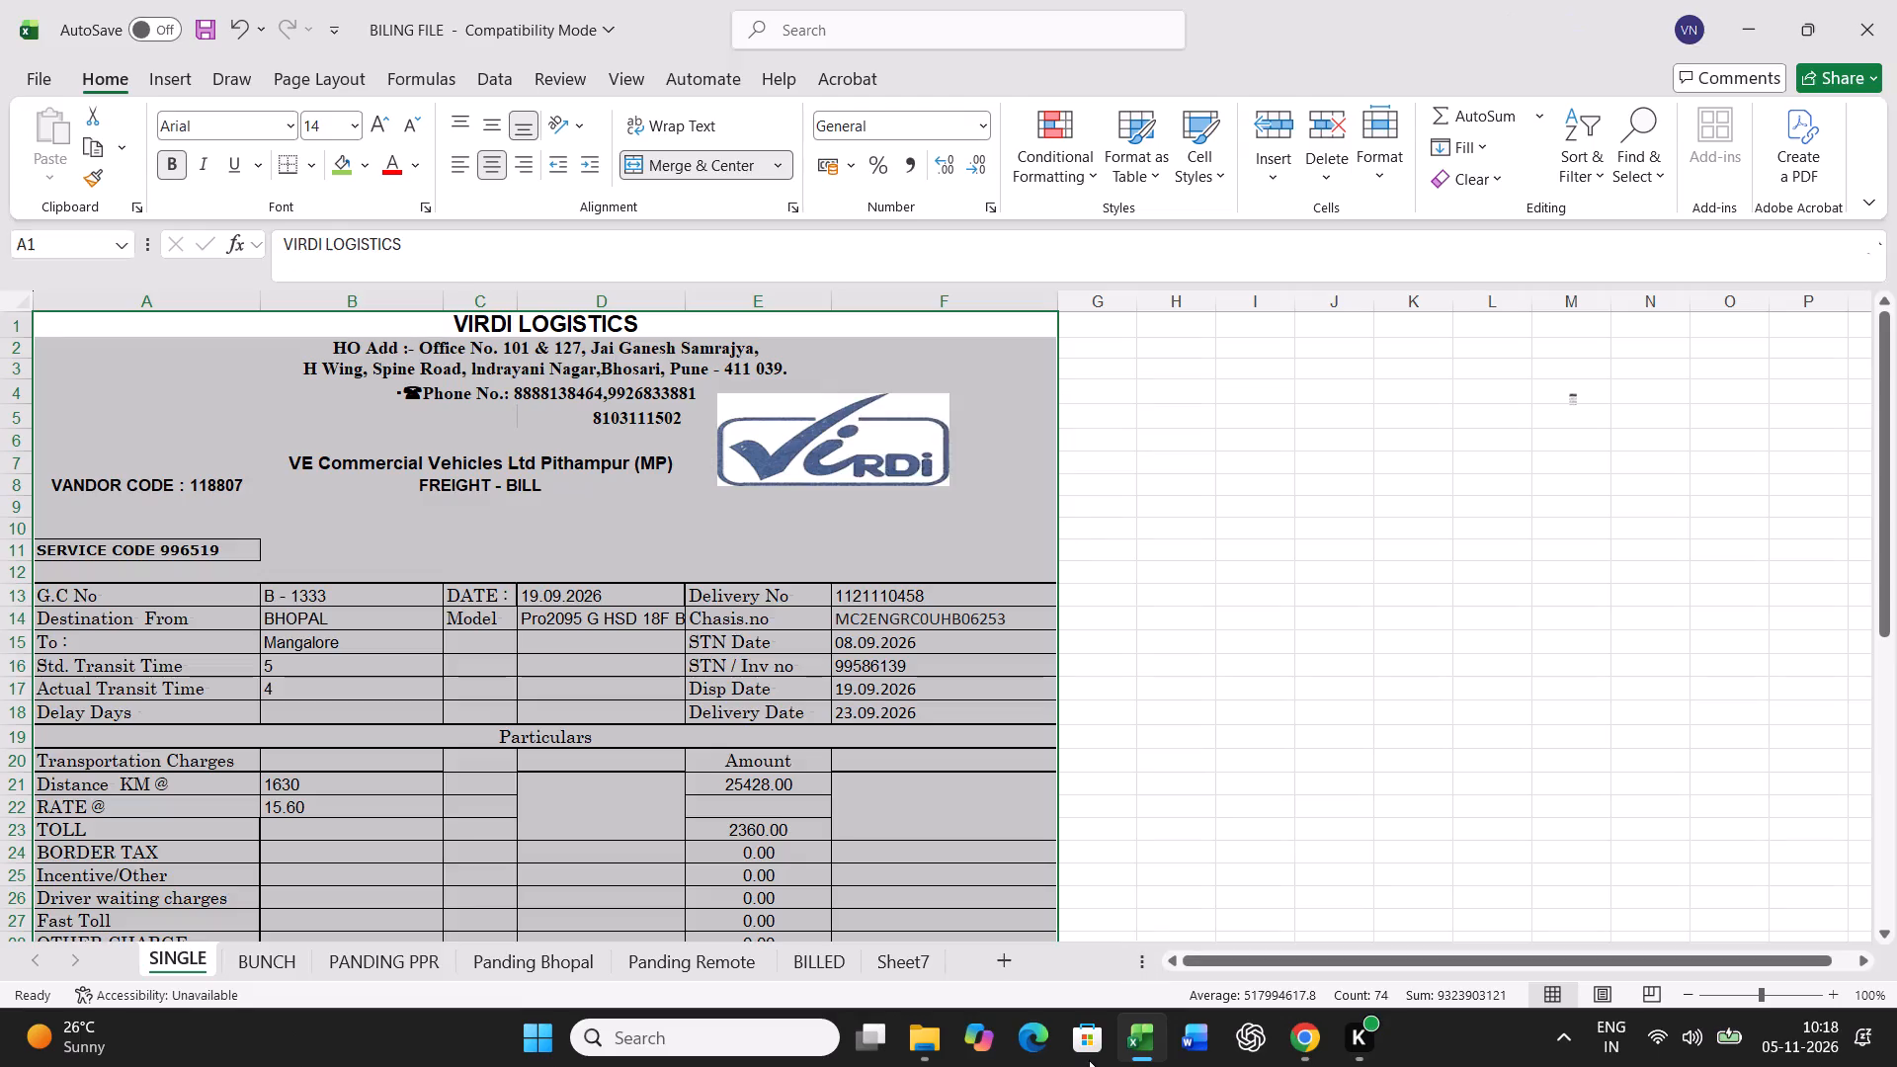
Log the B - 1333 bill by pasting BUNCH row 11 as values into row 49.
click(275, 968)
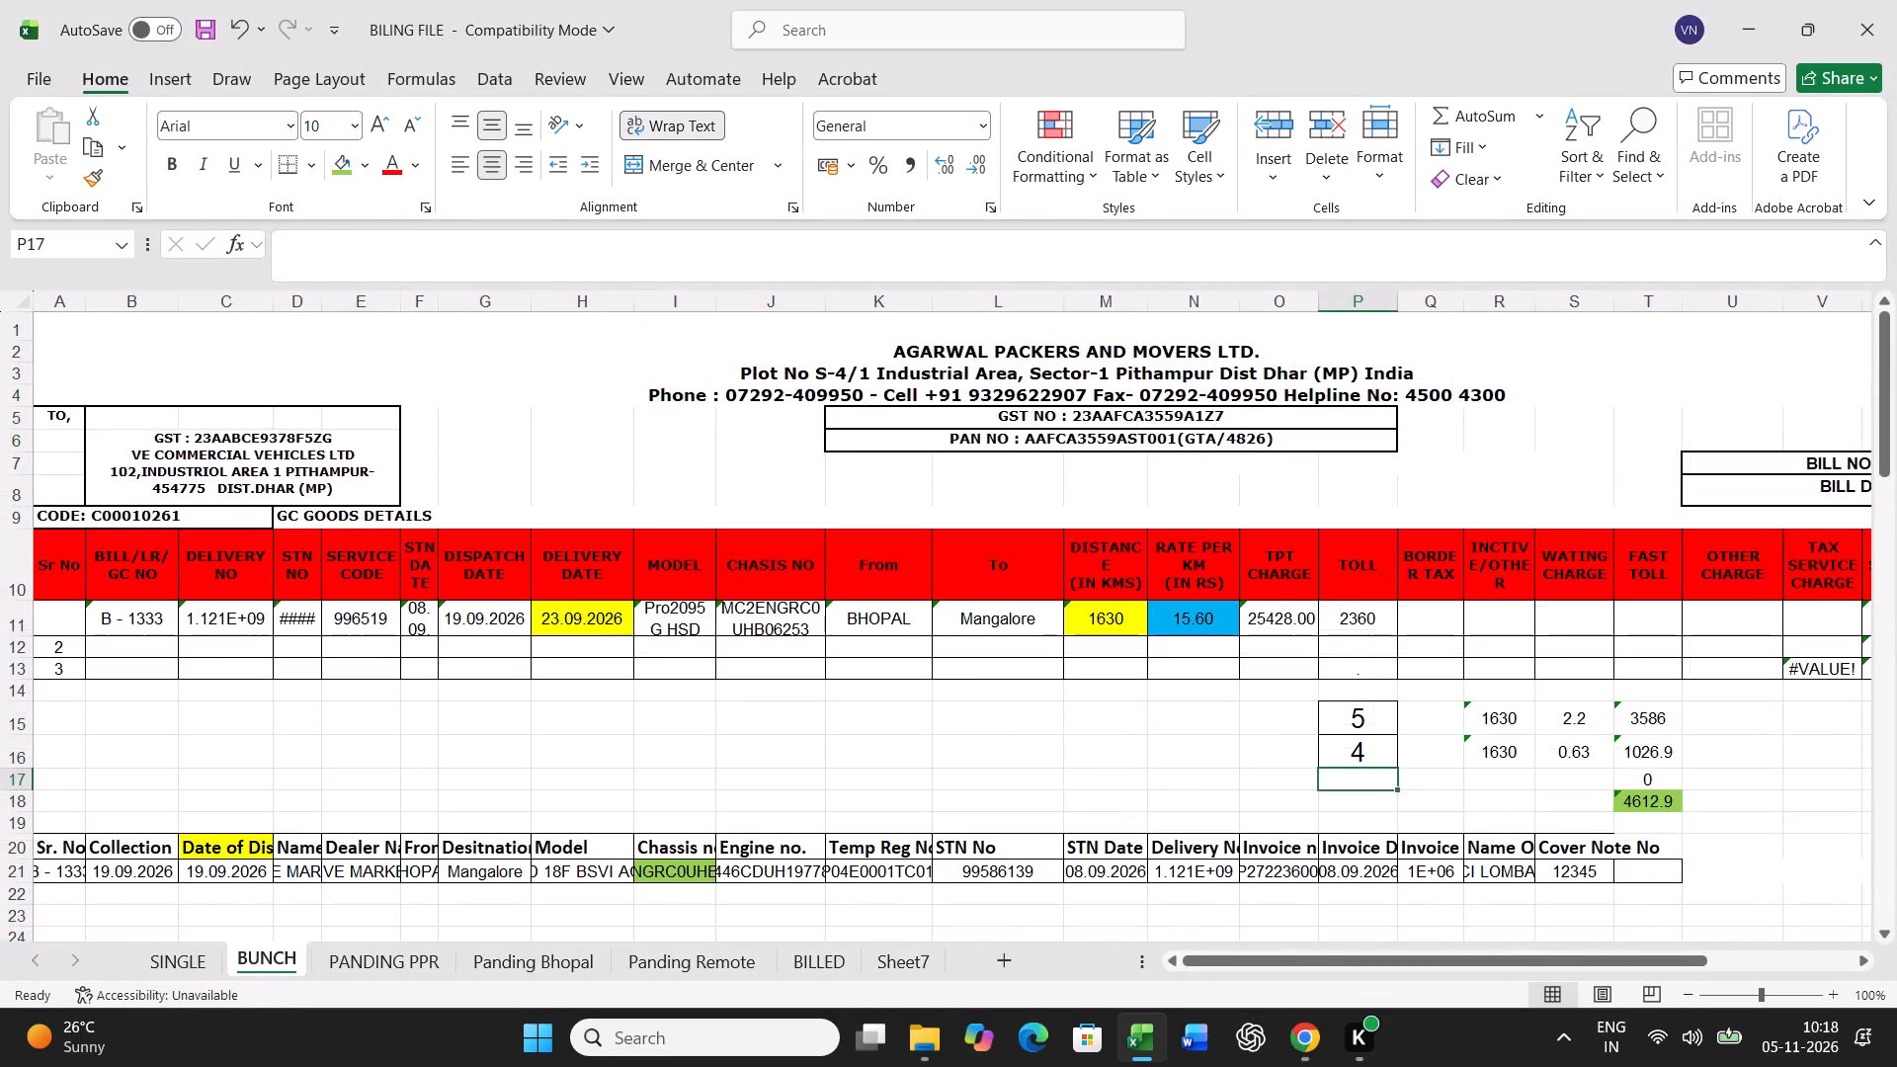
click(9, 622)
key(ctrl+c)
scroll(745, 638, down, 14)
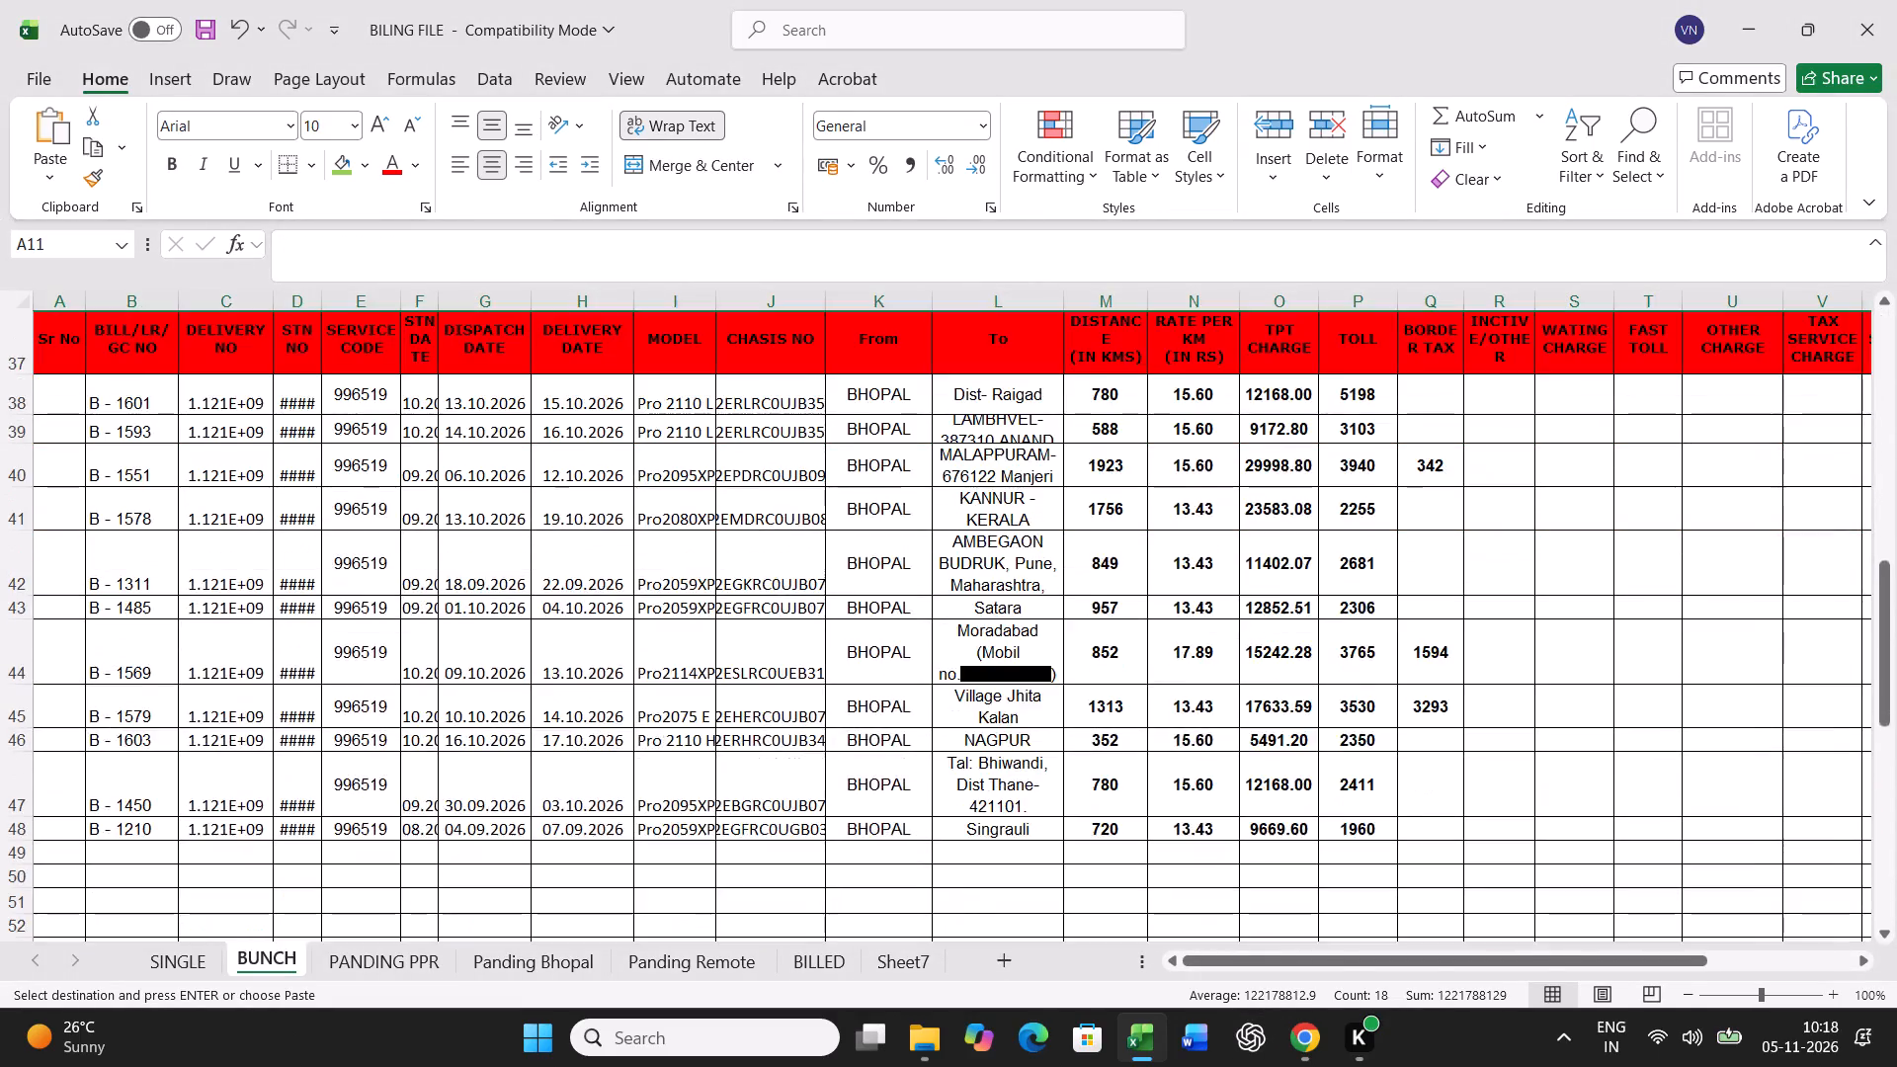
scroll(745, 638, down, 3)
right_click(62, 663)
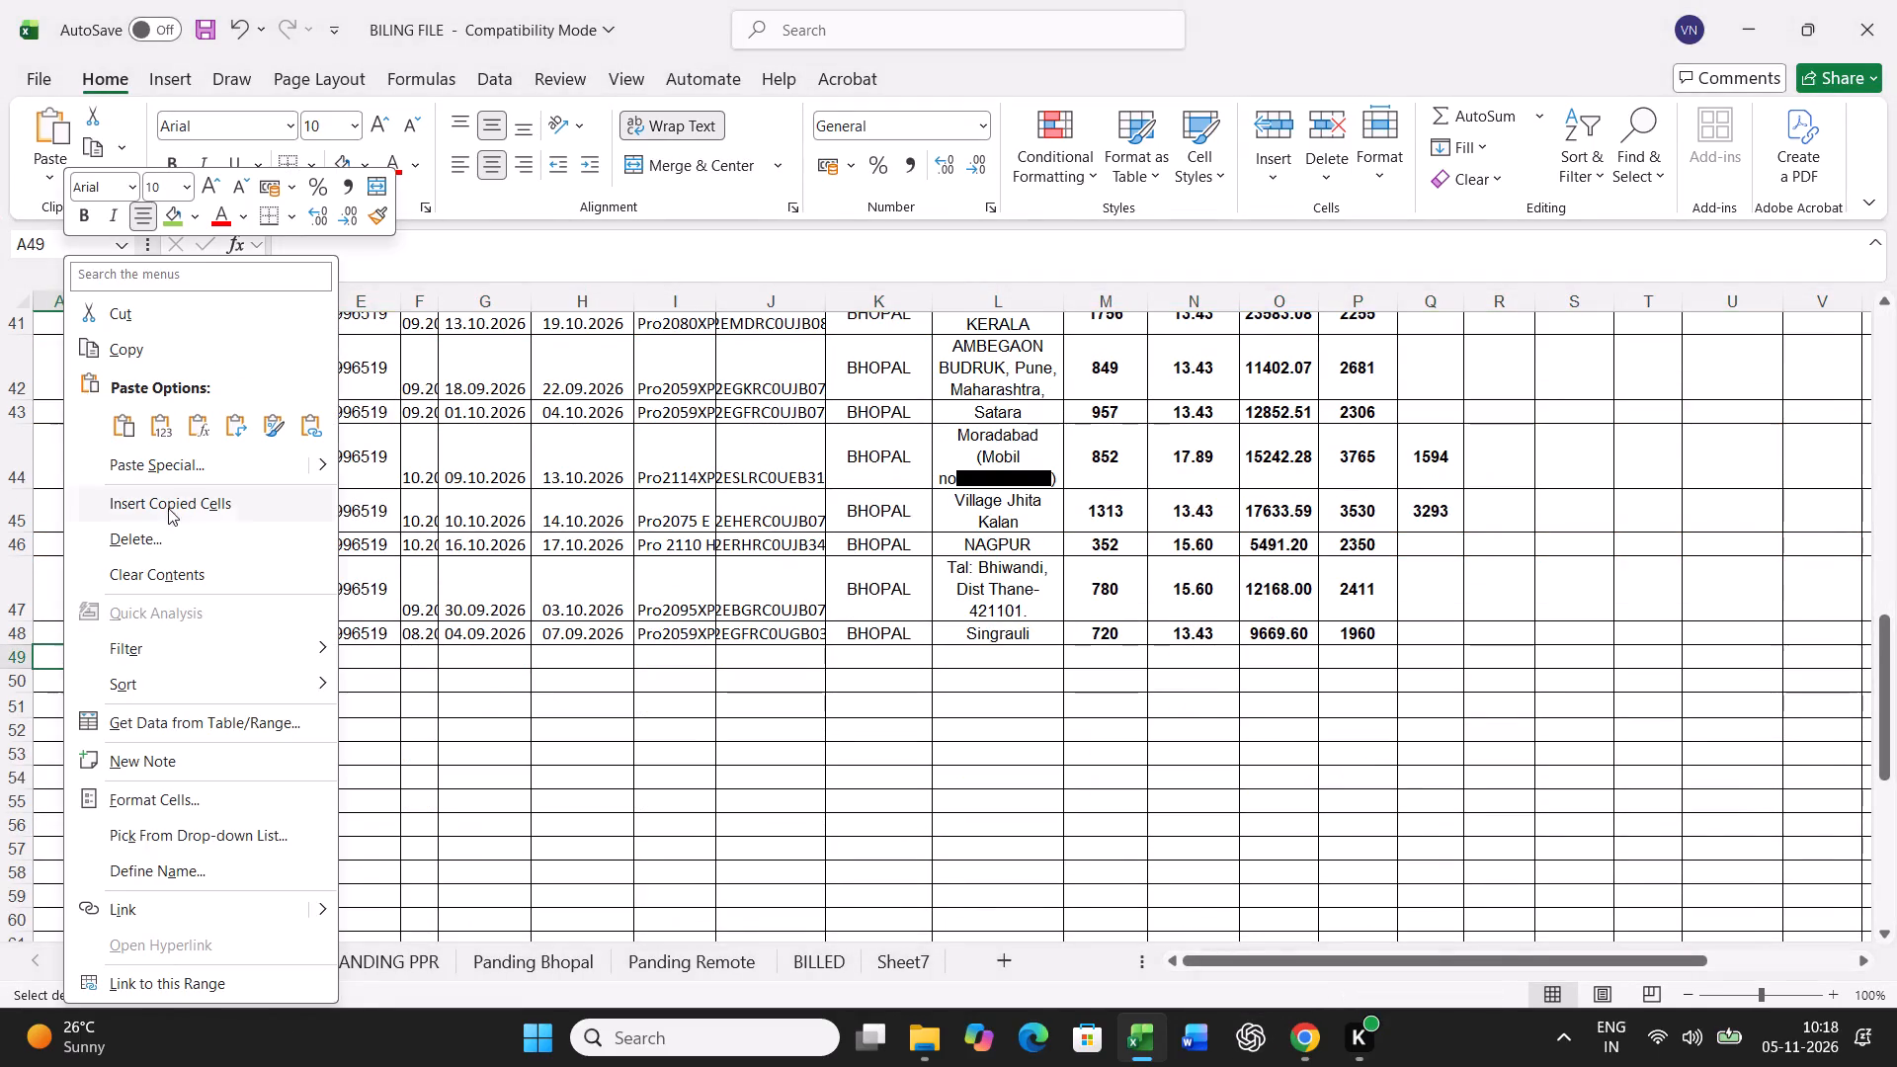
click(189, 473)
click(70, 403)
click(428, 704)
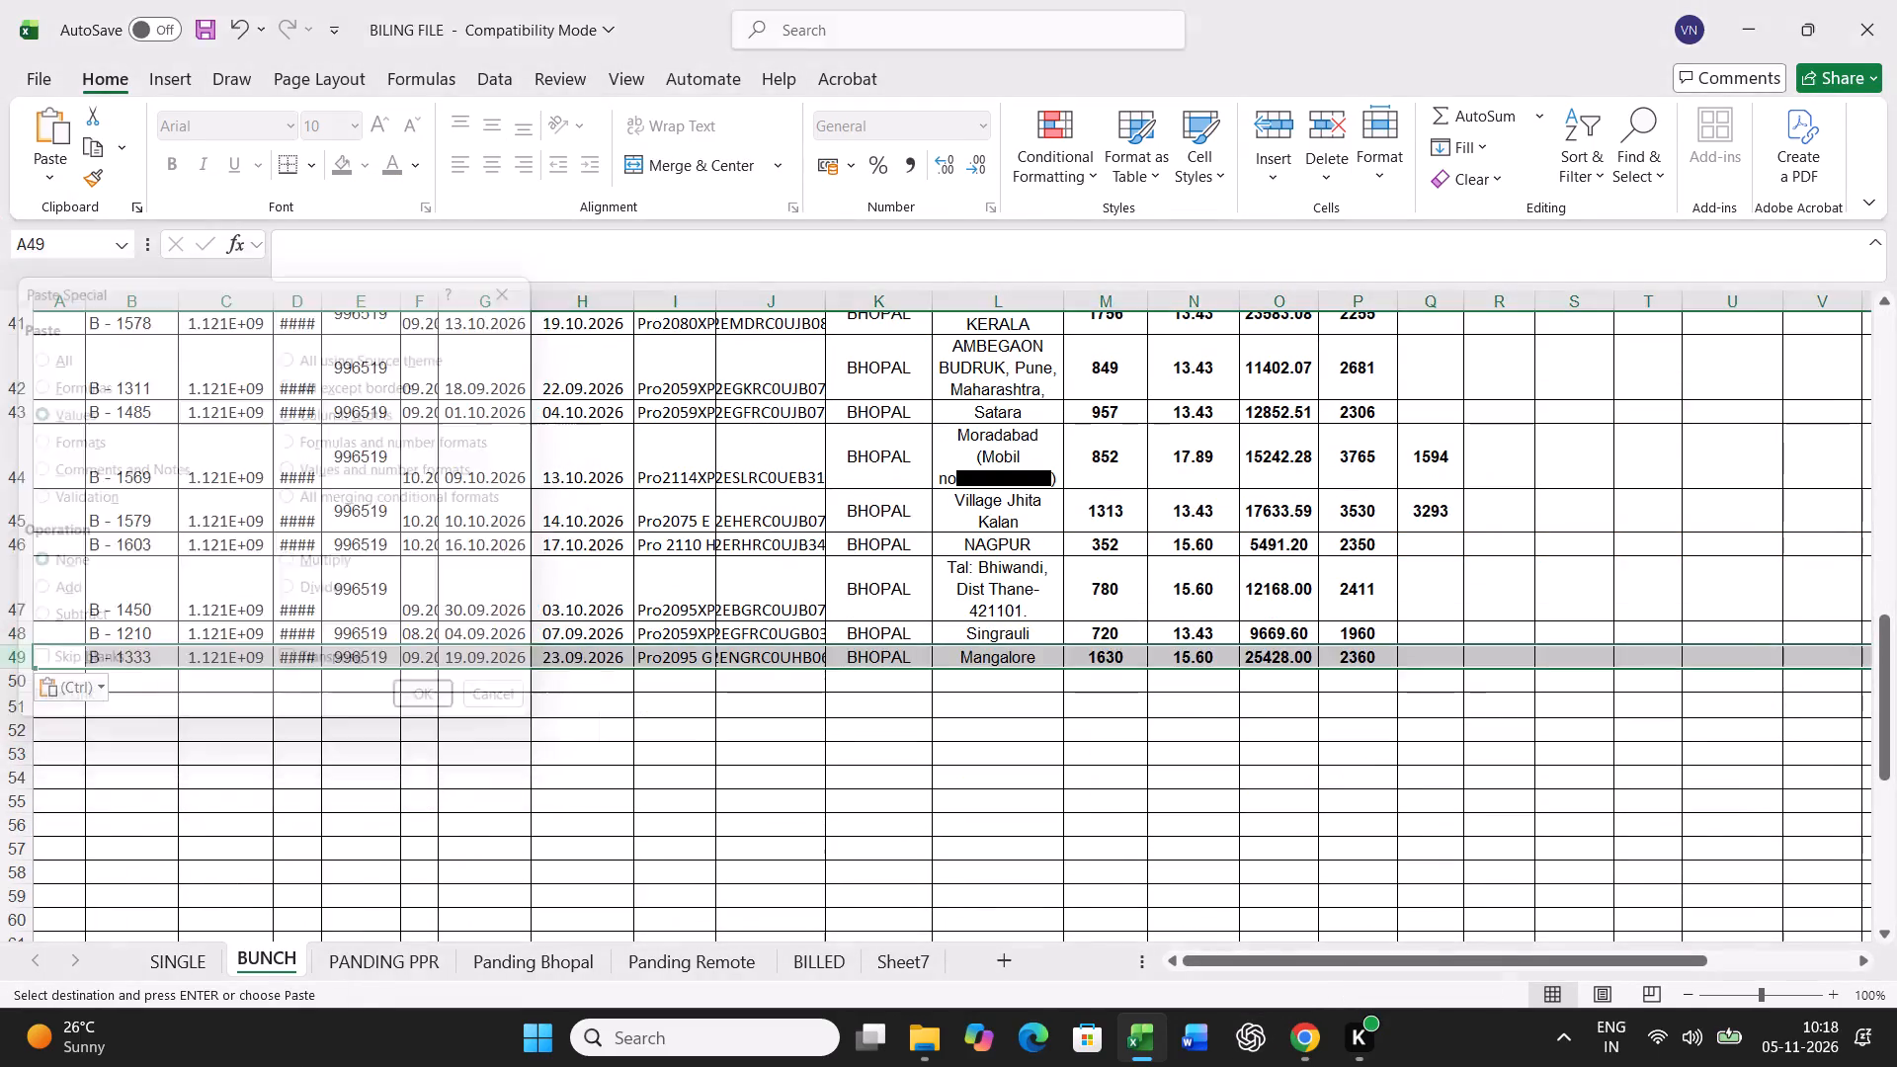
Find the chassis containing B06411 in the Panding Bhopal sheet and fill its cell green.
click(475, 960)
click(733, 745)
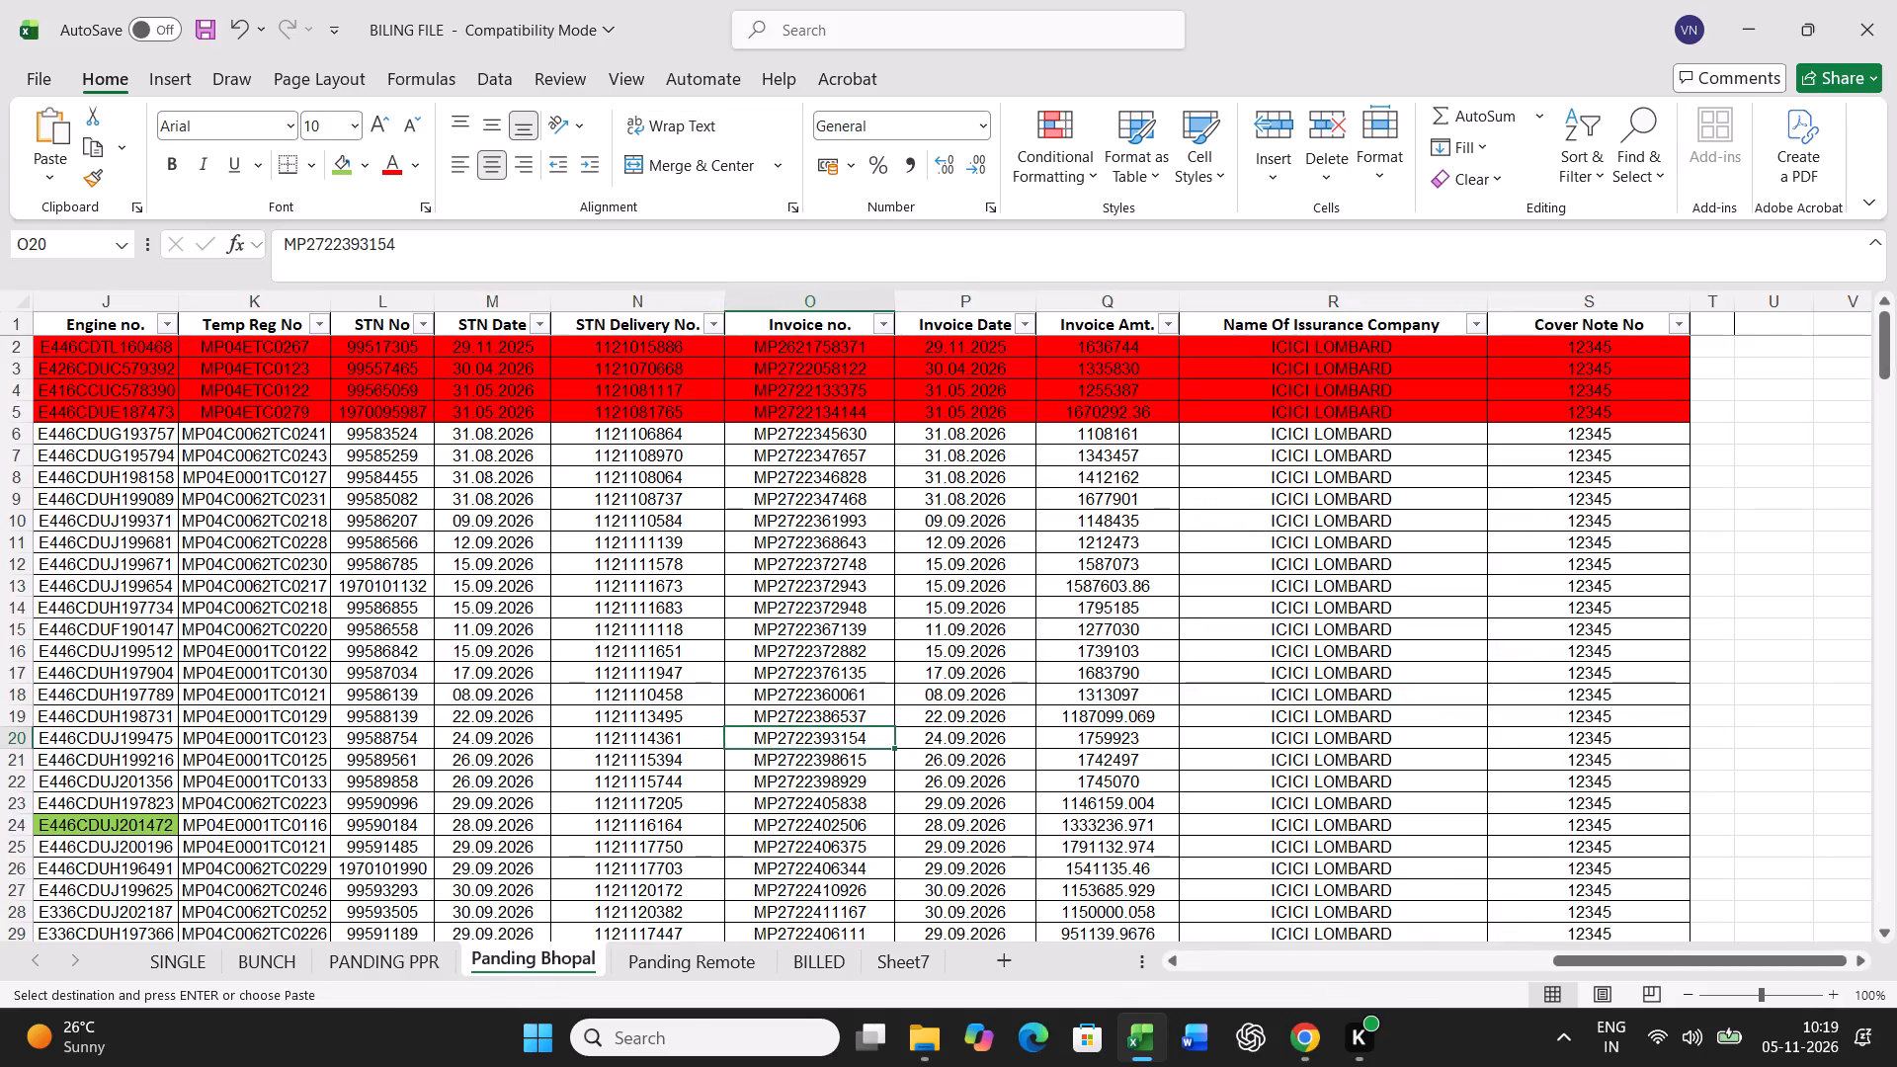
key(ctrl+f)
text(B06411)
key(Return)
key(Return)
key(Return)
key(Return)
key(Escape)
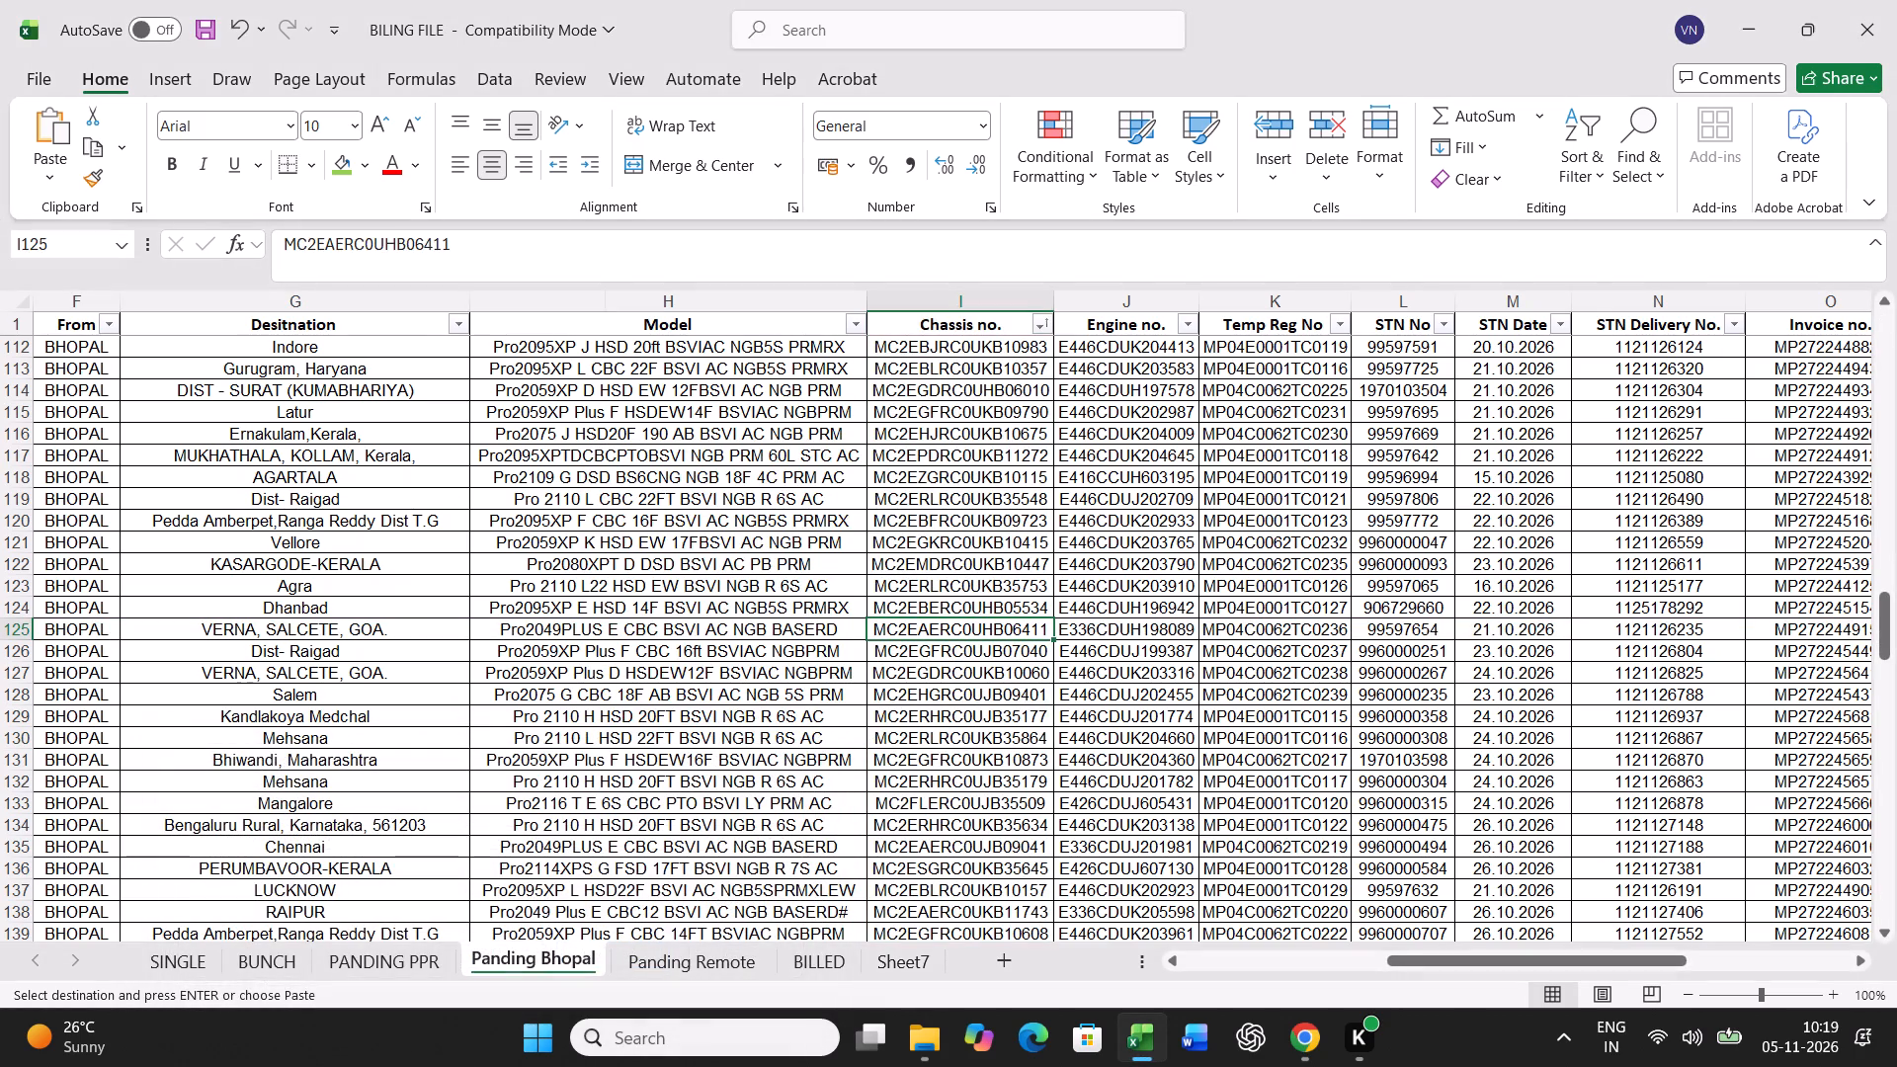
click(341, 179)
Copy the full B - 1689 record from Panding Bhopal for row 21 of the BUNCH sheet, starting at A21.
key(Left)
key(Left)
key(Left)
key(Left)
key(Left)
key(Left)
key(Left)
key(Left)
key(Left)
key(Left)
key(Left)
key(Left)
key(Left)
key(Left)
key(Left)
key(Left)
key(Left)
key(Left)
key(Left)
key(Left)
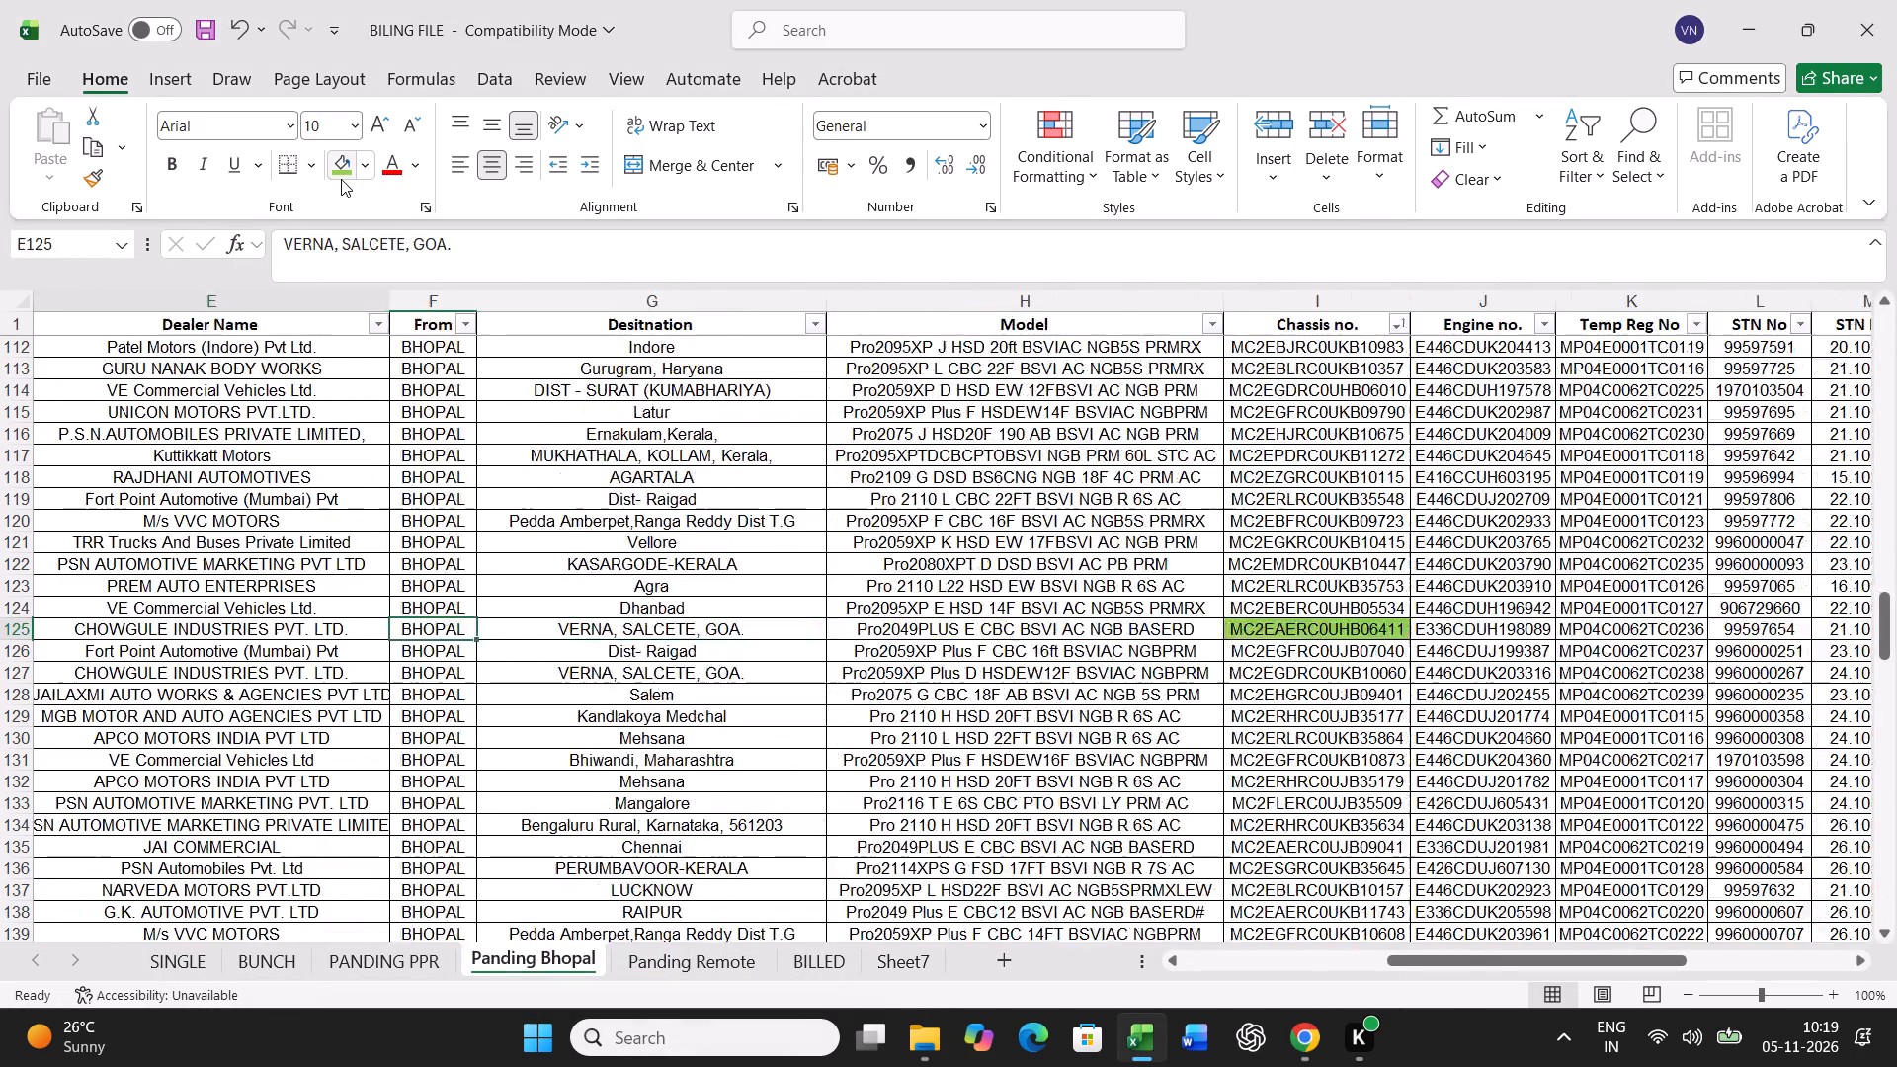
key(ctrl+shift+Right)
key(ctrl+c)
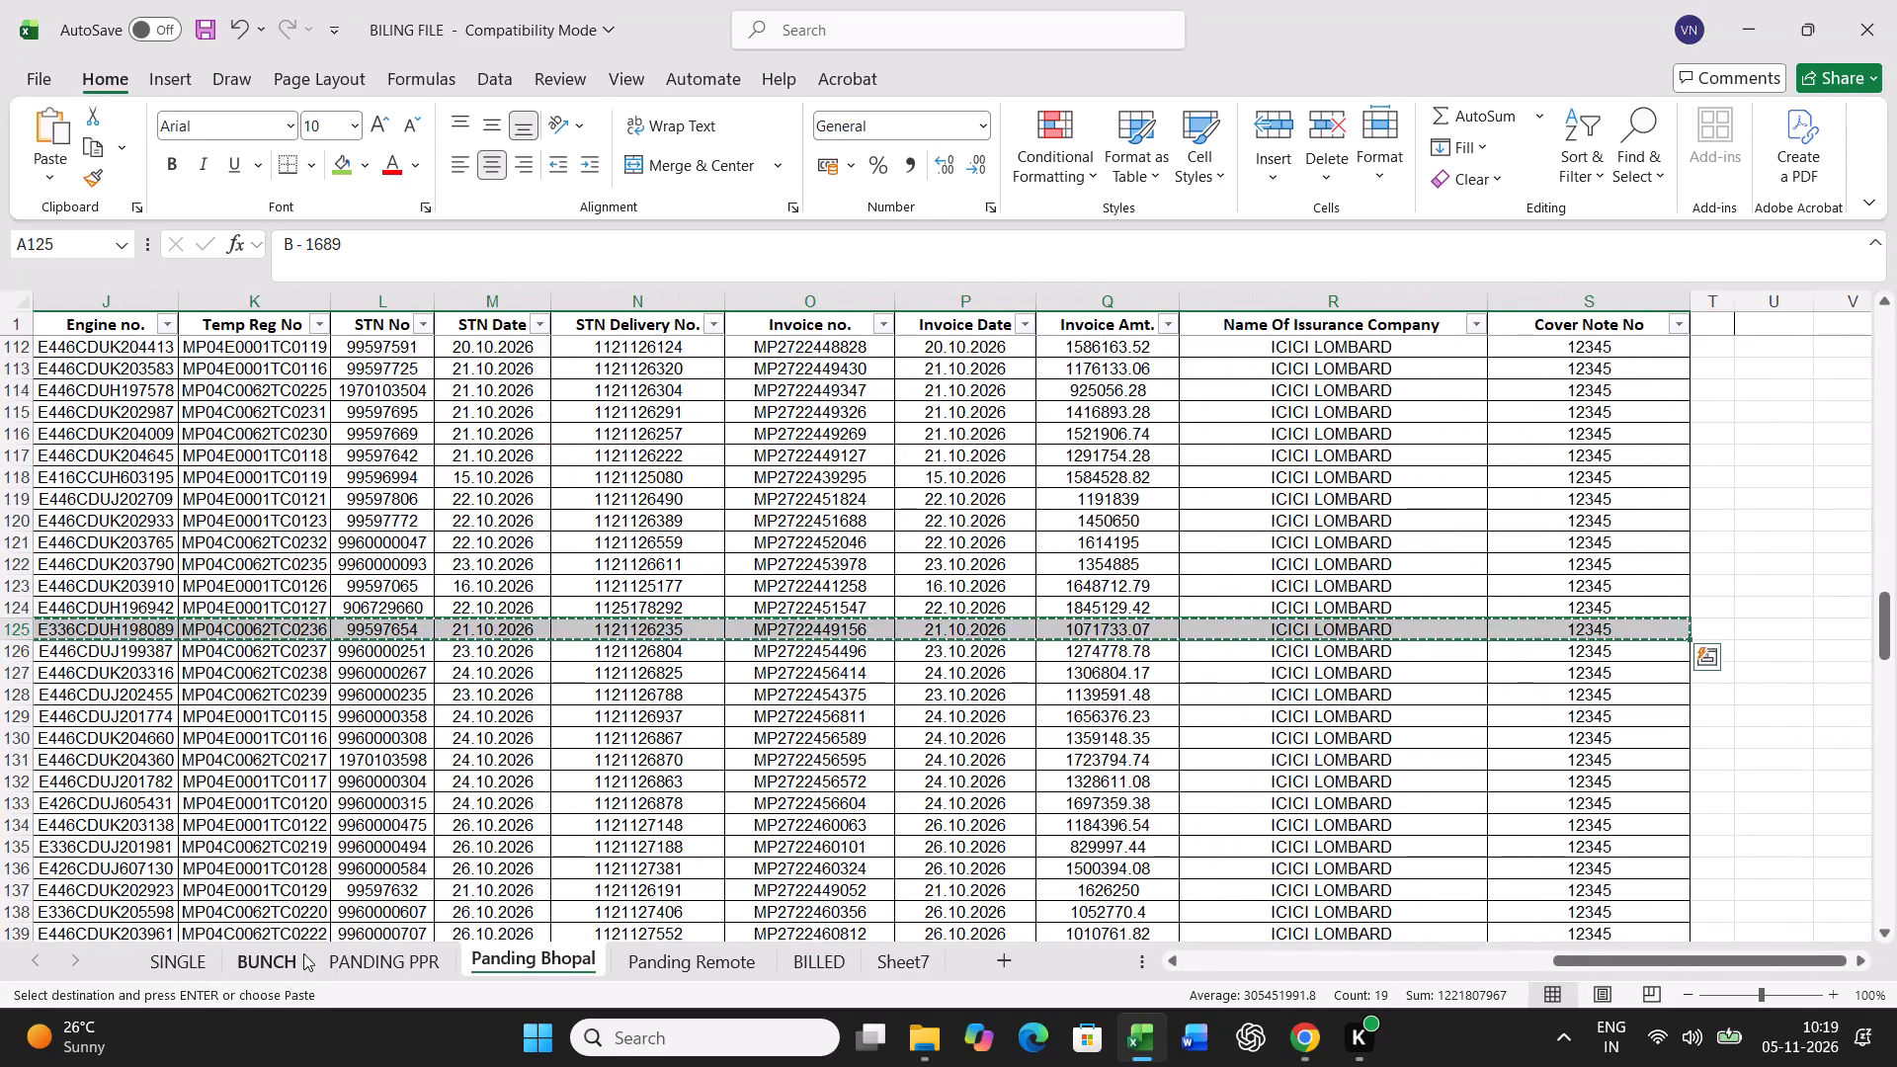
click(291, 954)
scroll(358, 833, up, 17)
click(49, 876)
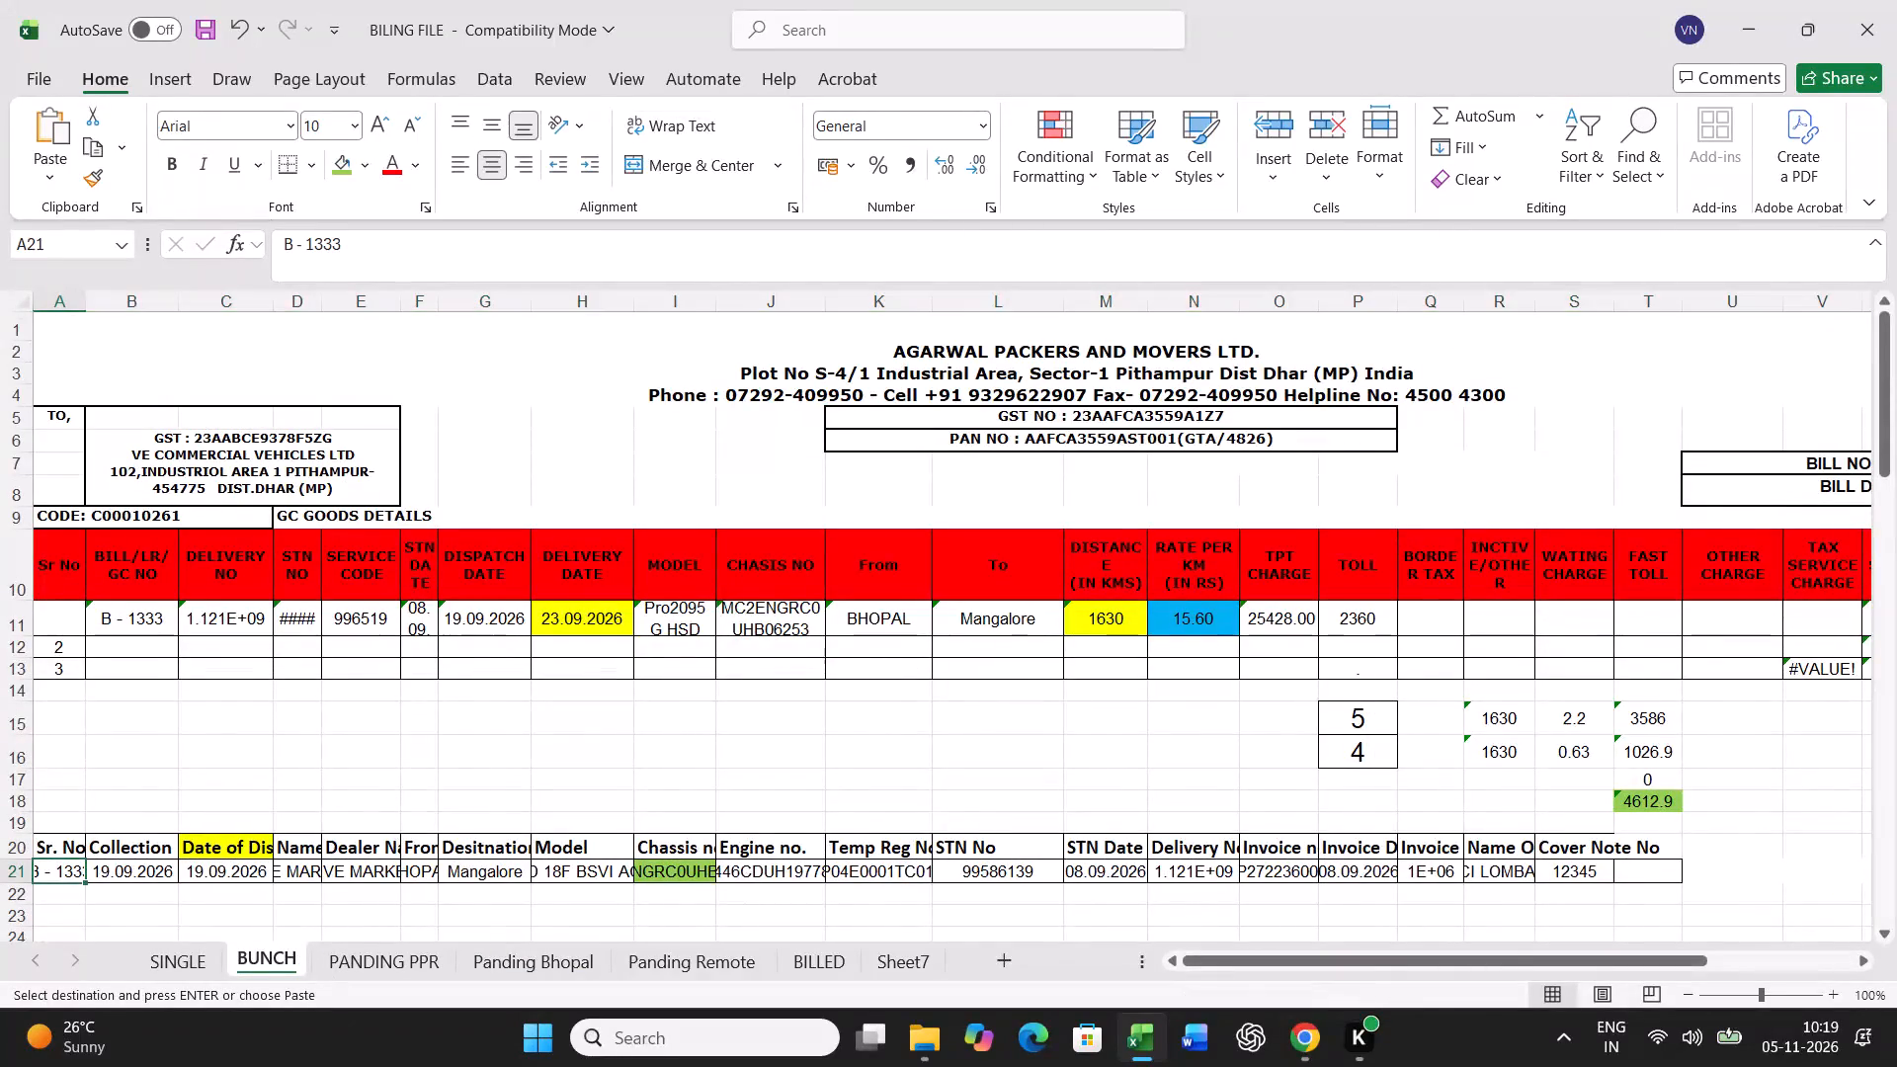
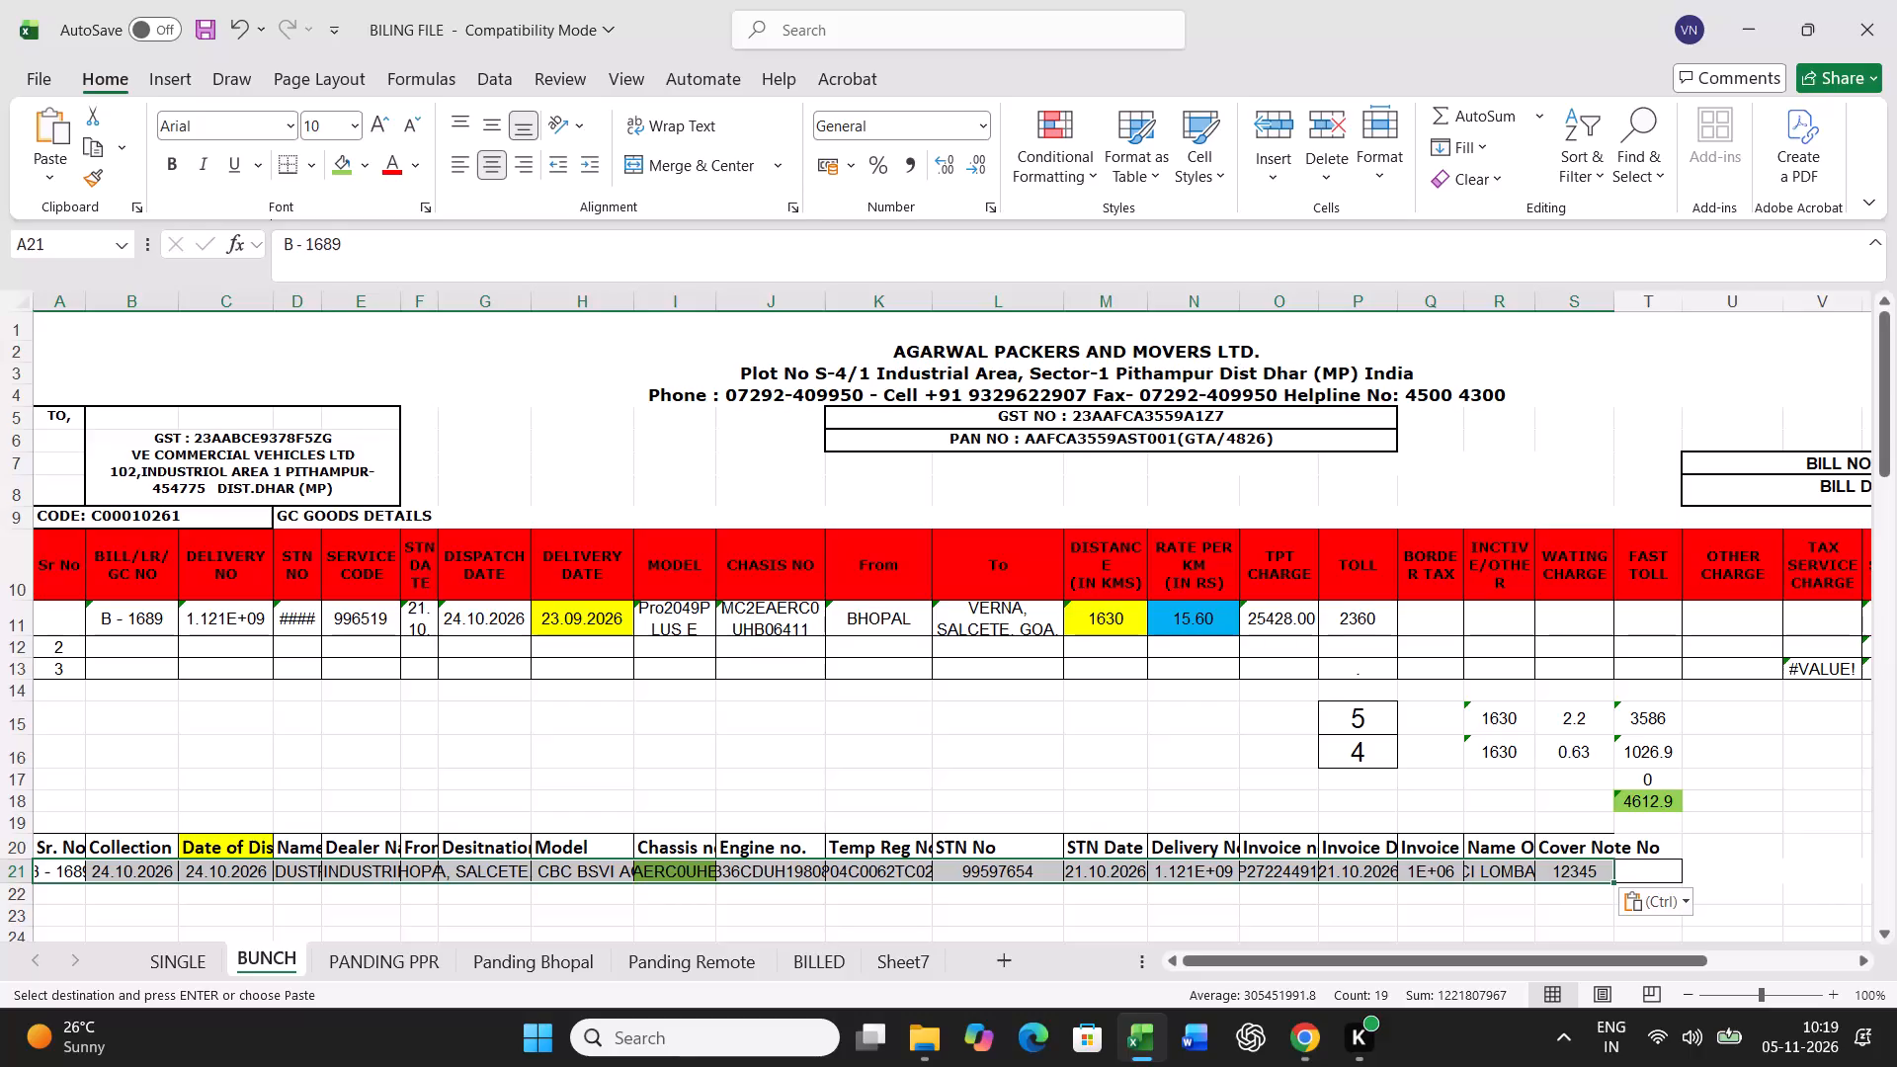
For bill B - 1689 in BUNCH row 11, set the delivery date to 29.10.2026 and the distance to =1035+260.
click(611, 624)
text(29.10.2026)
key(Right)
key(Right)
key(Right)
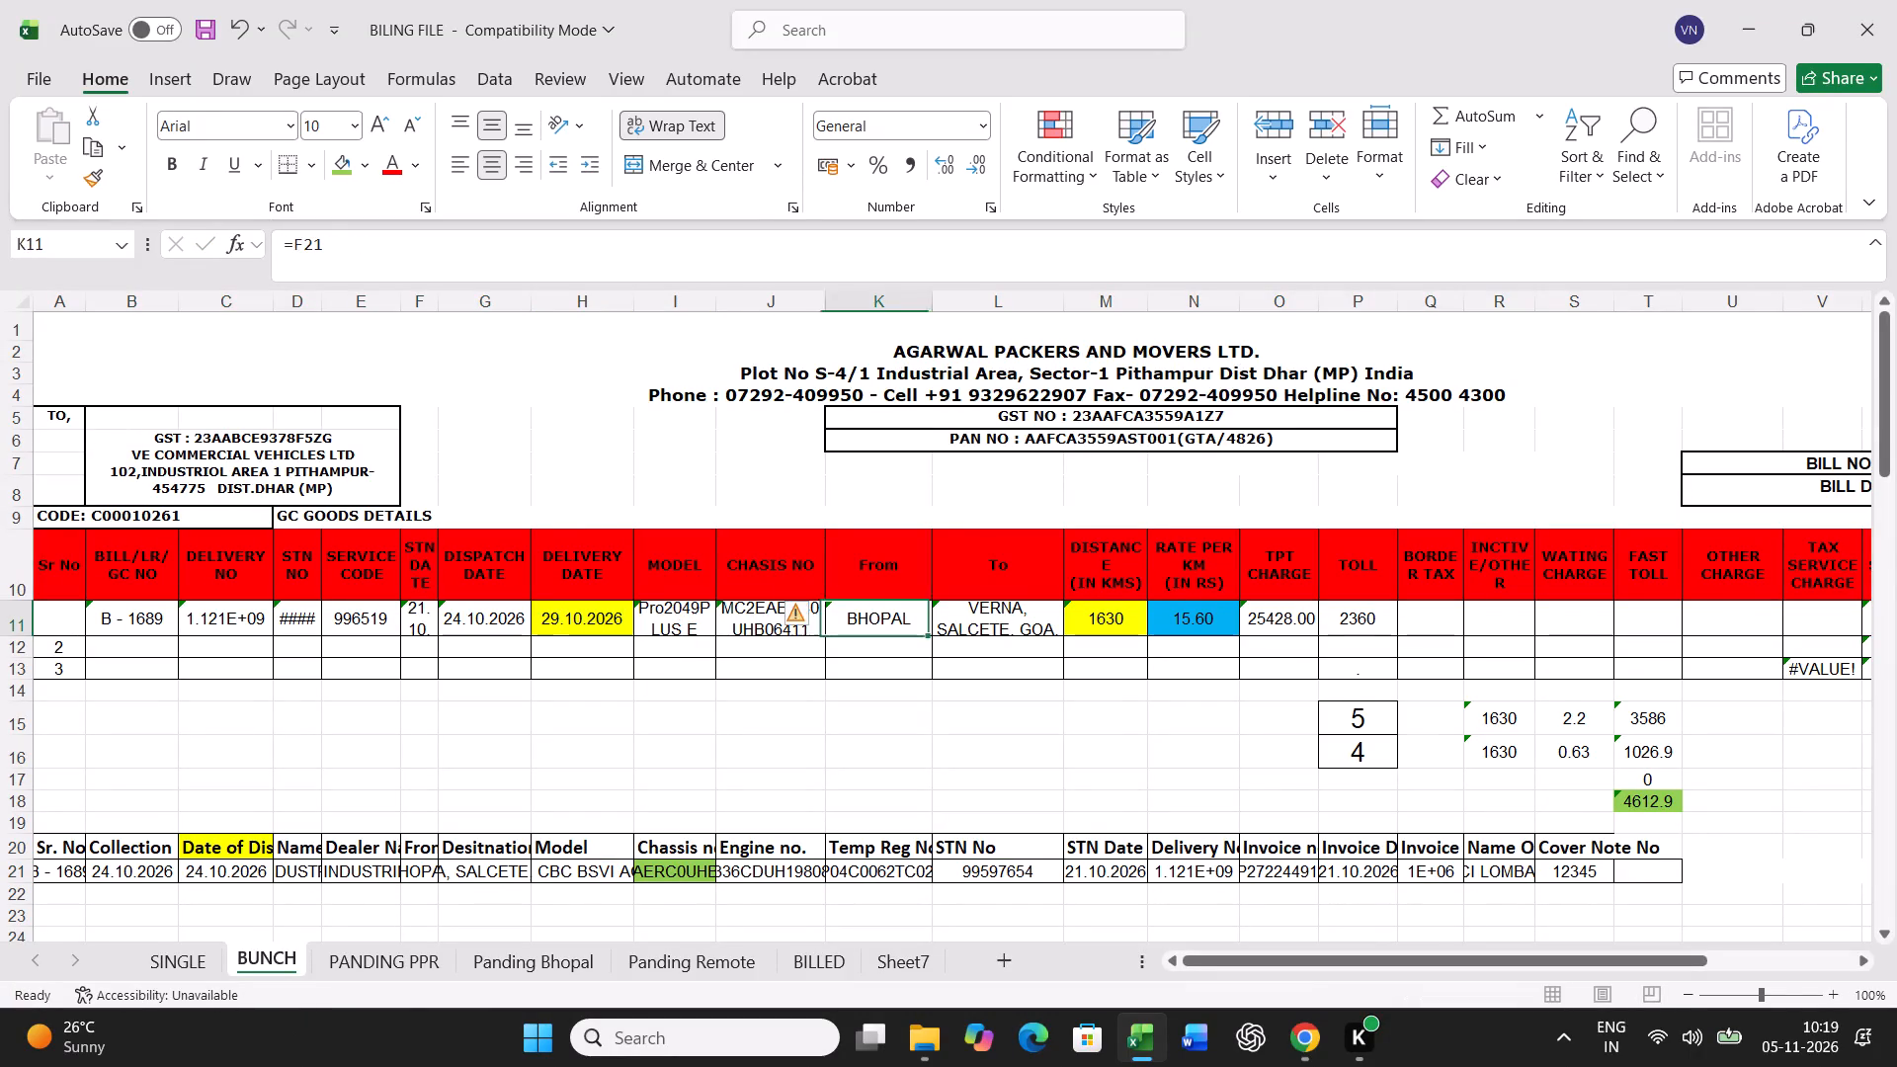
key(Right)
key(Right)
key(equal)
text(1035+)
text(260)
key(Return)
Set the B - 1689 rate per km to 12.64 and the toll to 2481 in row 11.
key(Up)
key(Right)
text(12.64)
key(Right)
key(Right)
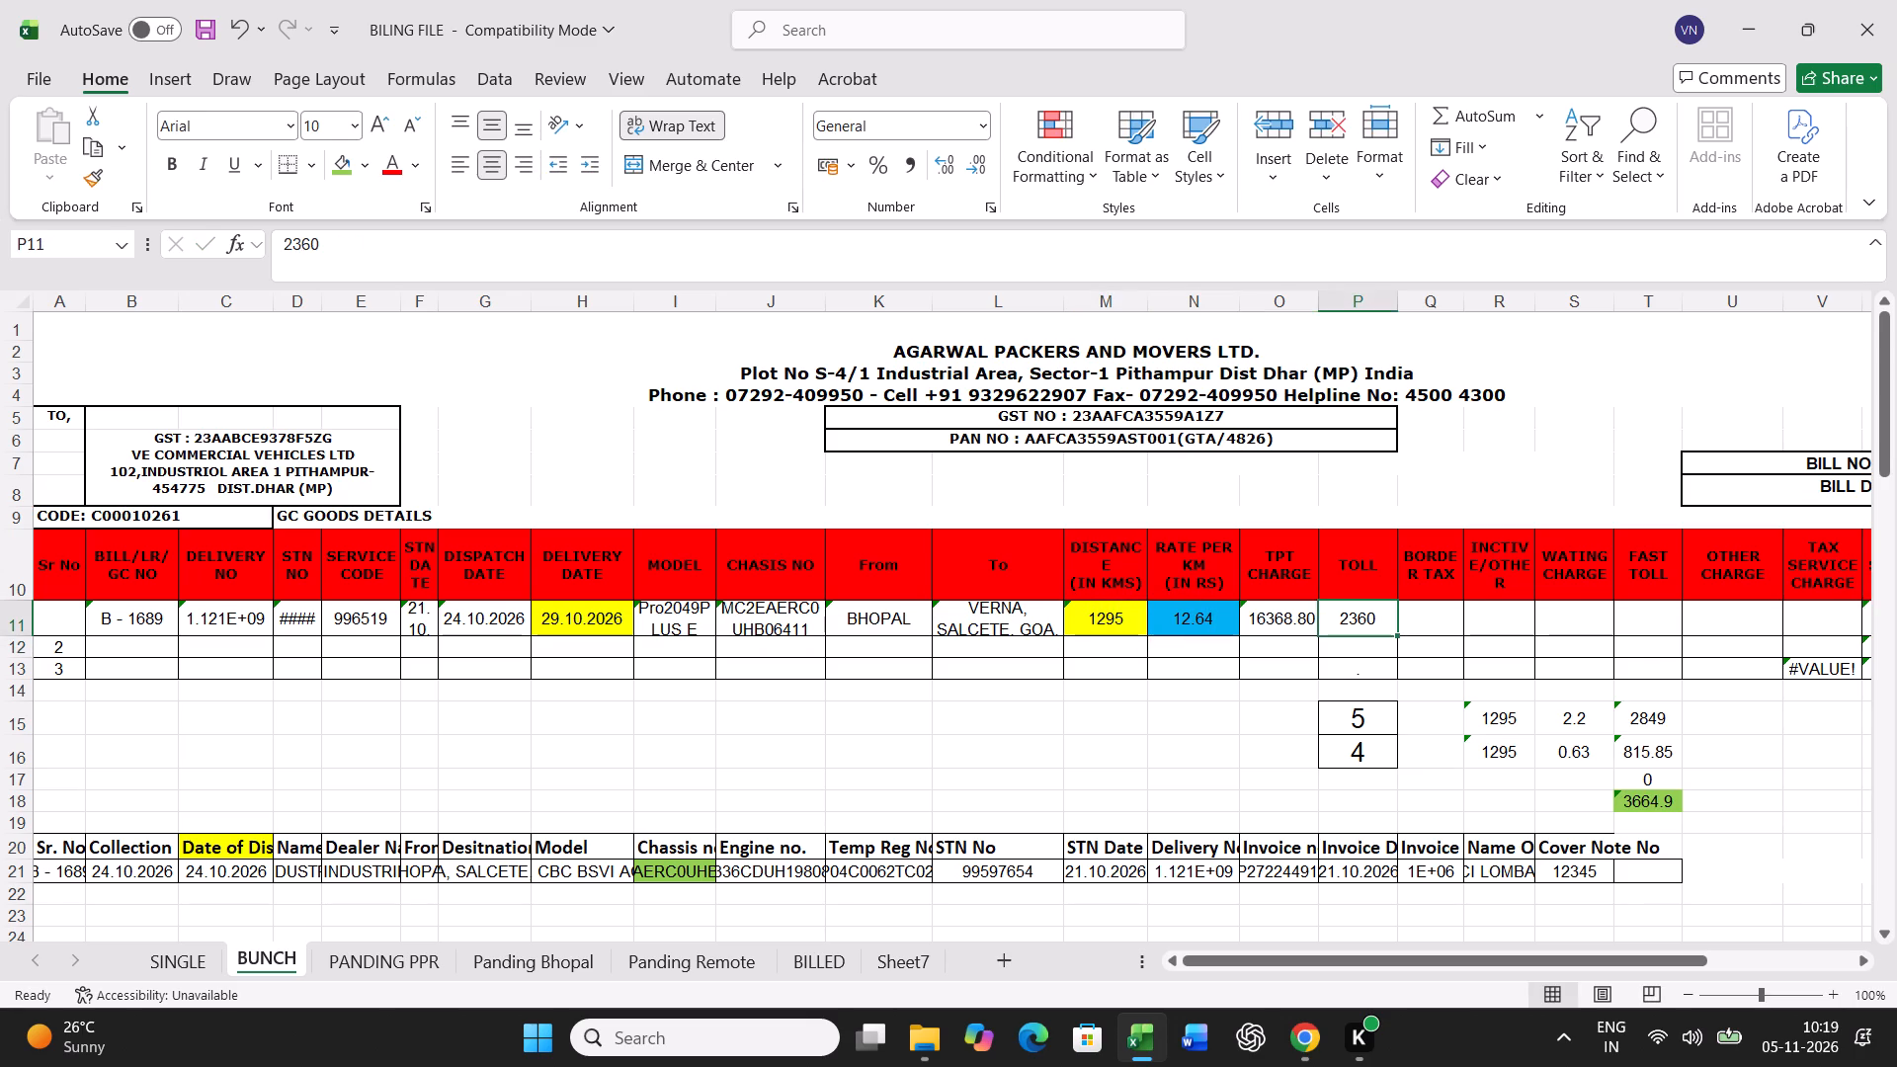
text(2481)
key(Return)
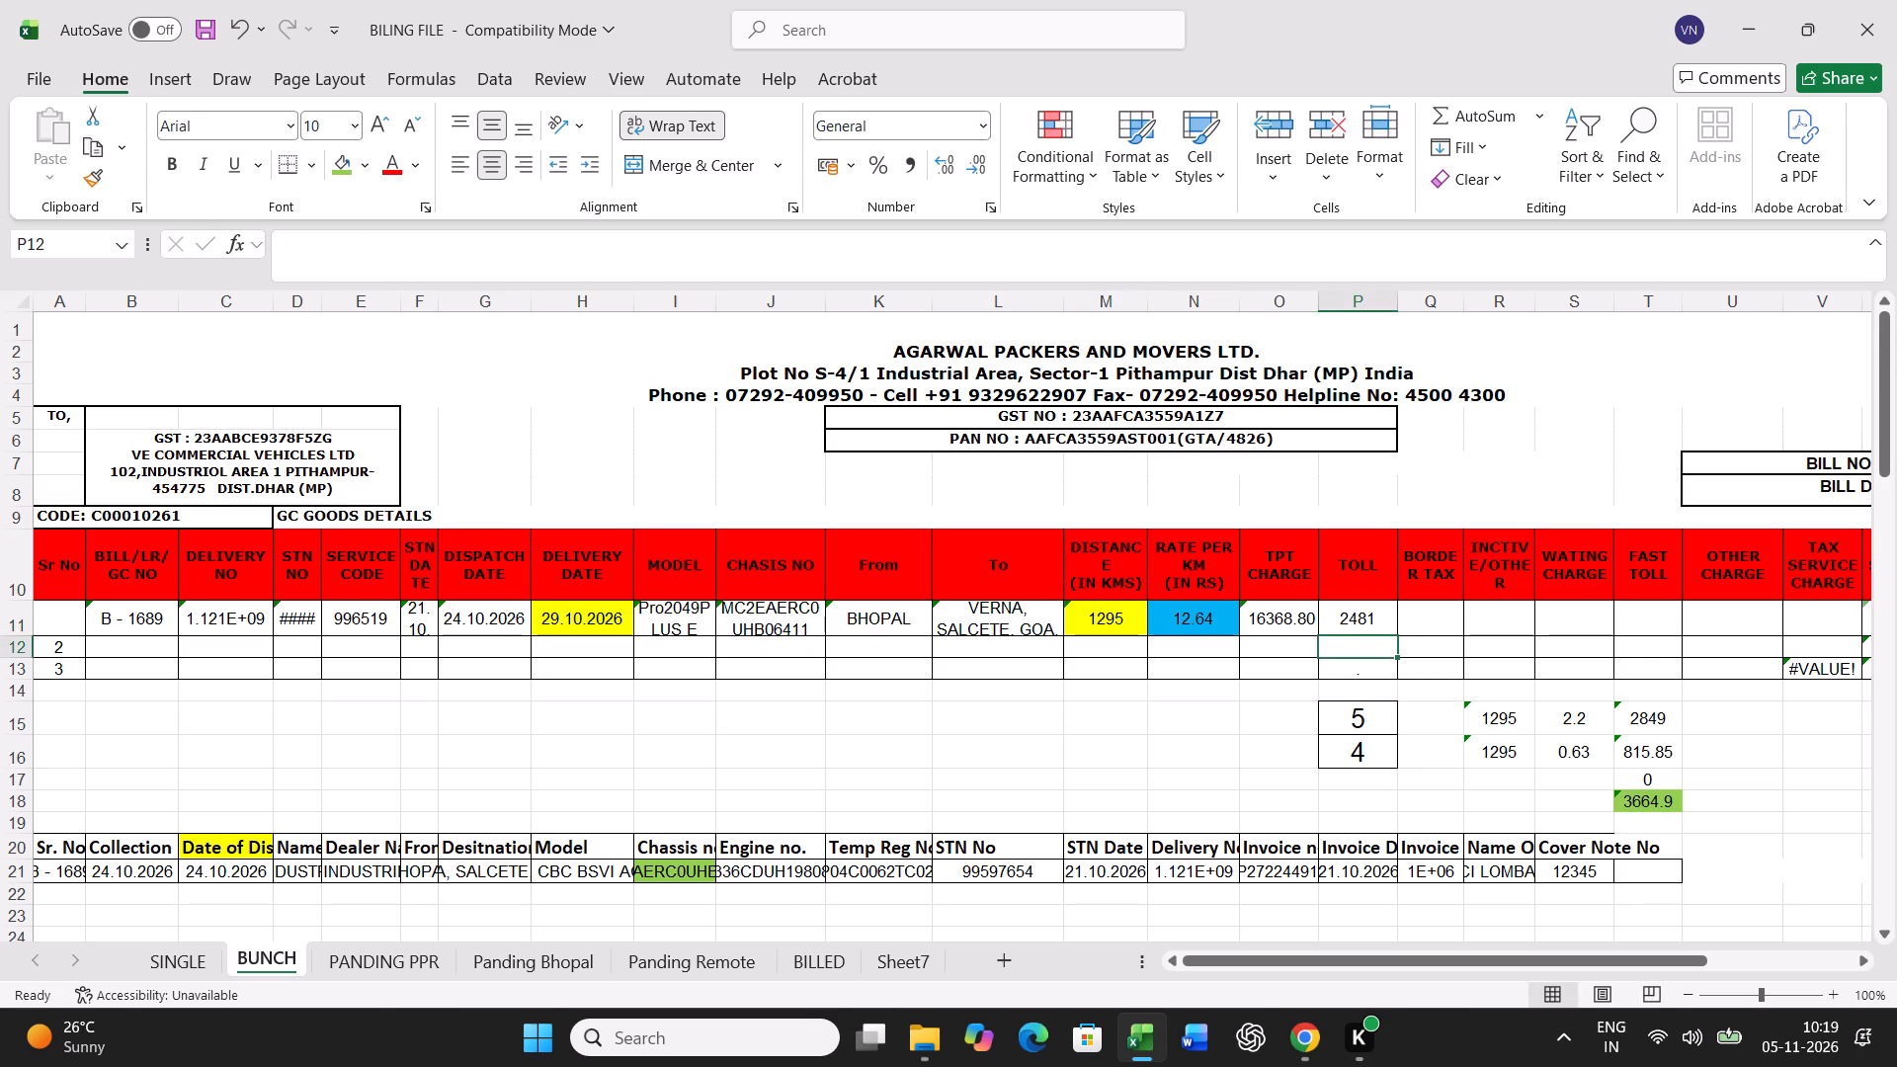
Set the transit days for B - 1689 to 4 in P15 and 5 in P16.
key(Return)
key(Return)
key(Return)
key(4)
key(Return)
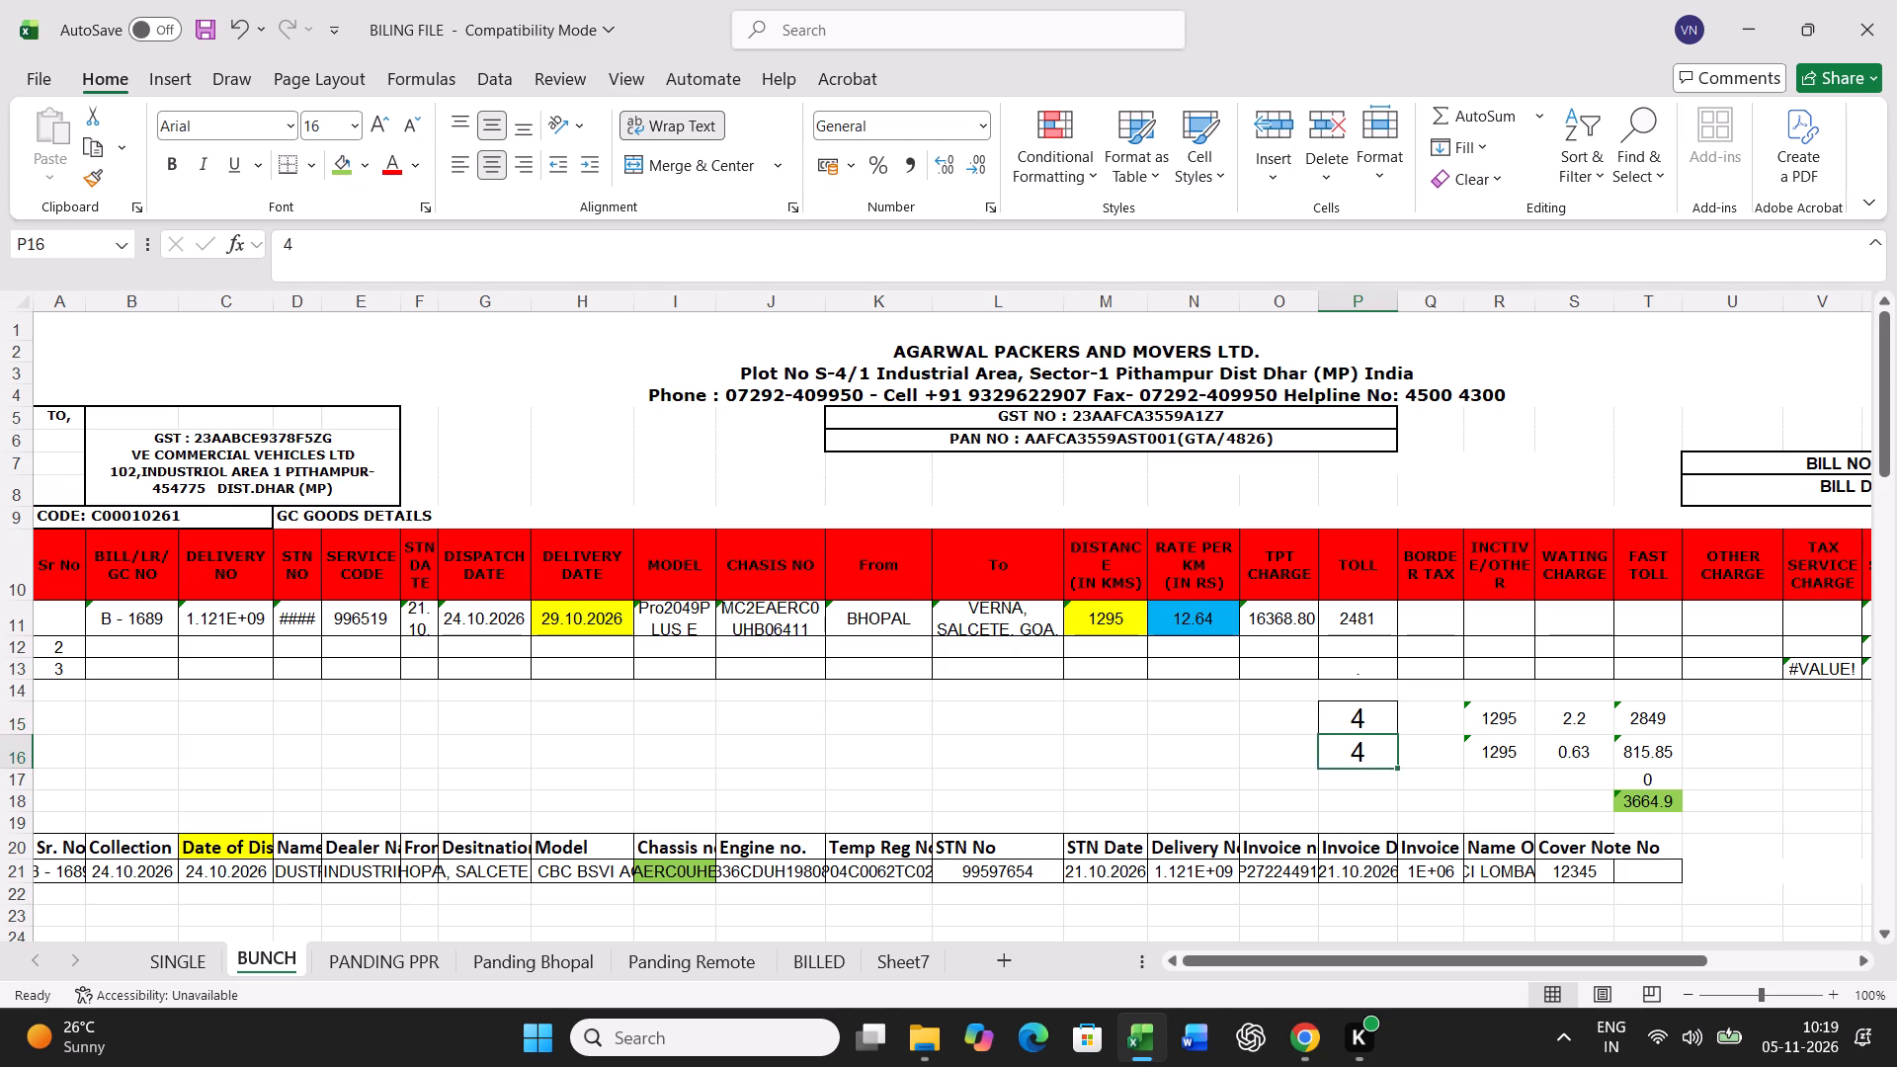
key(5)
key(Return)
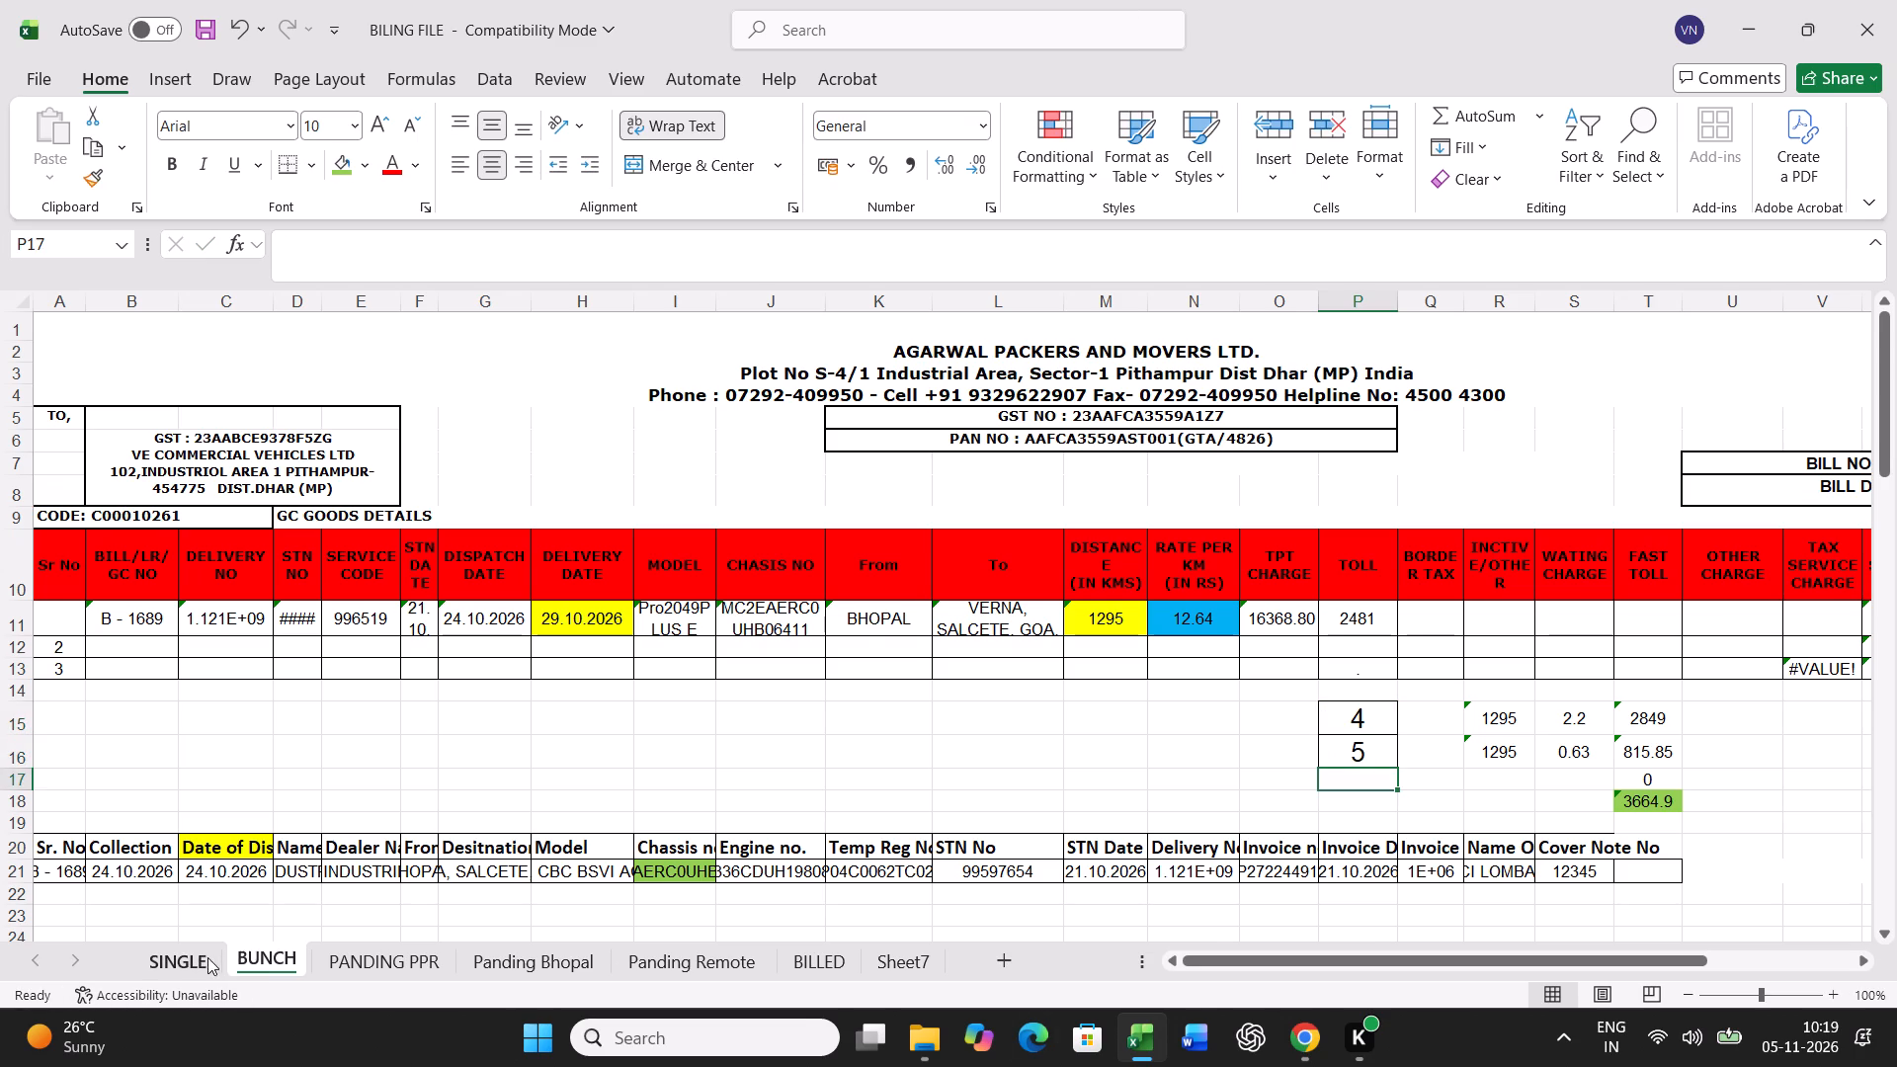
Print the B - 1689 freight bill from the SINGLE sheet.
click(207, 957)
key(ctrl+p)
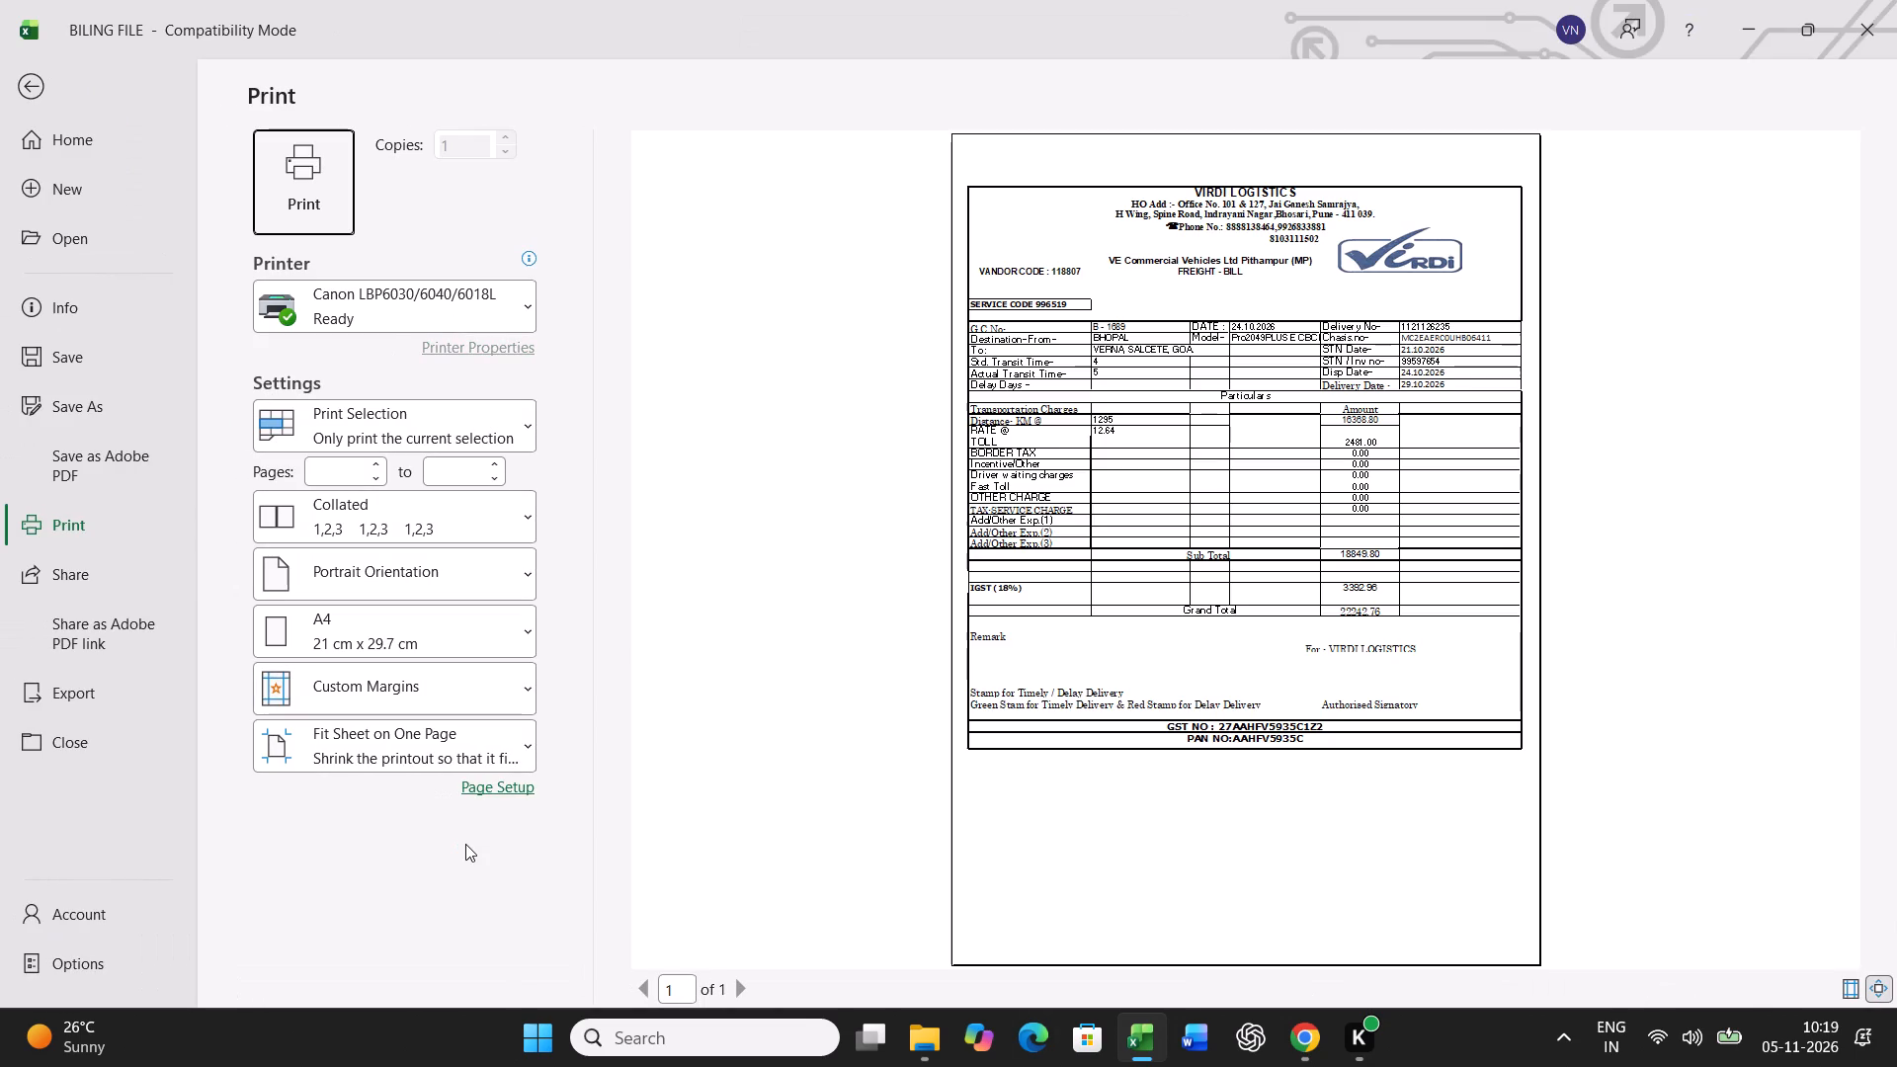
click(348, 190)
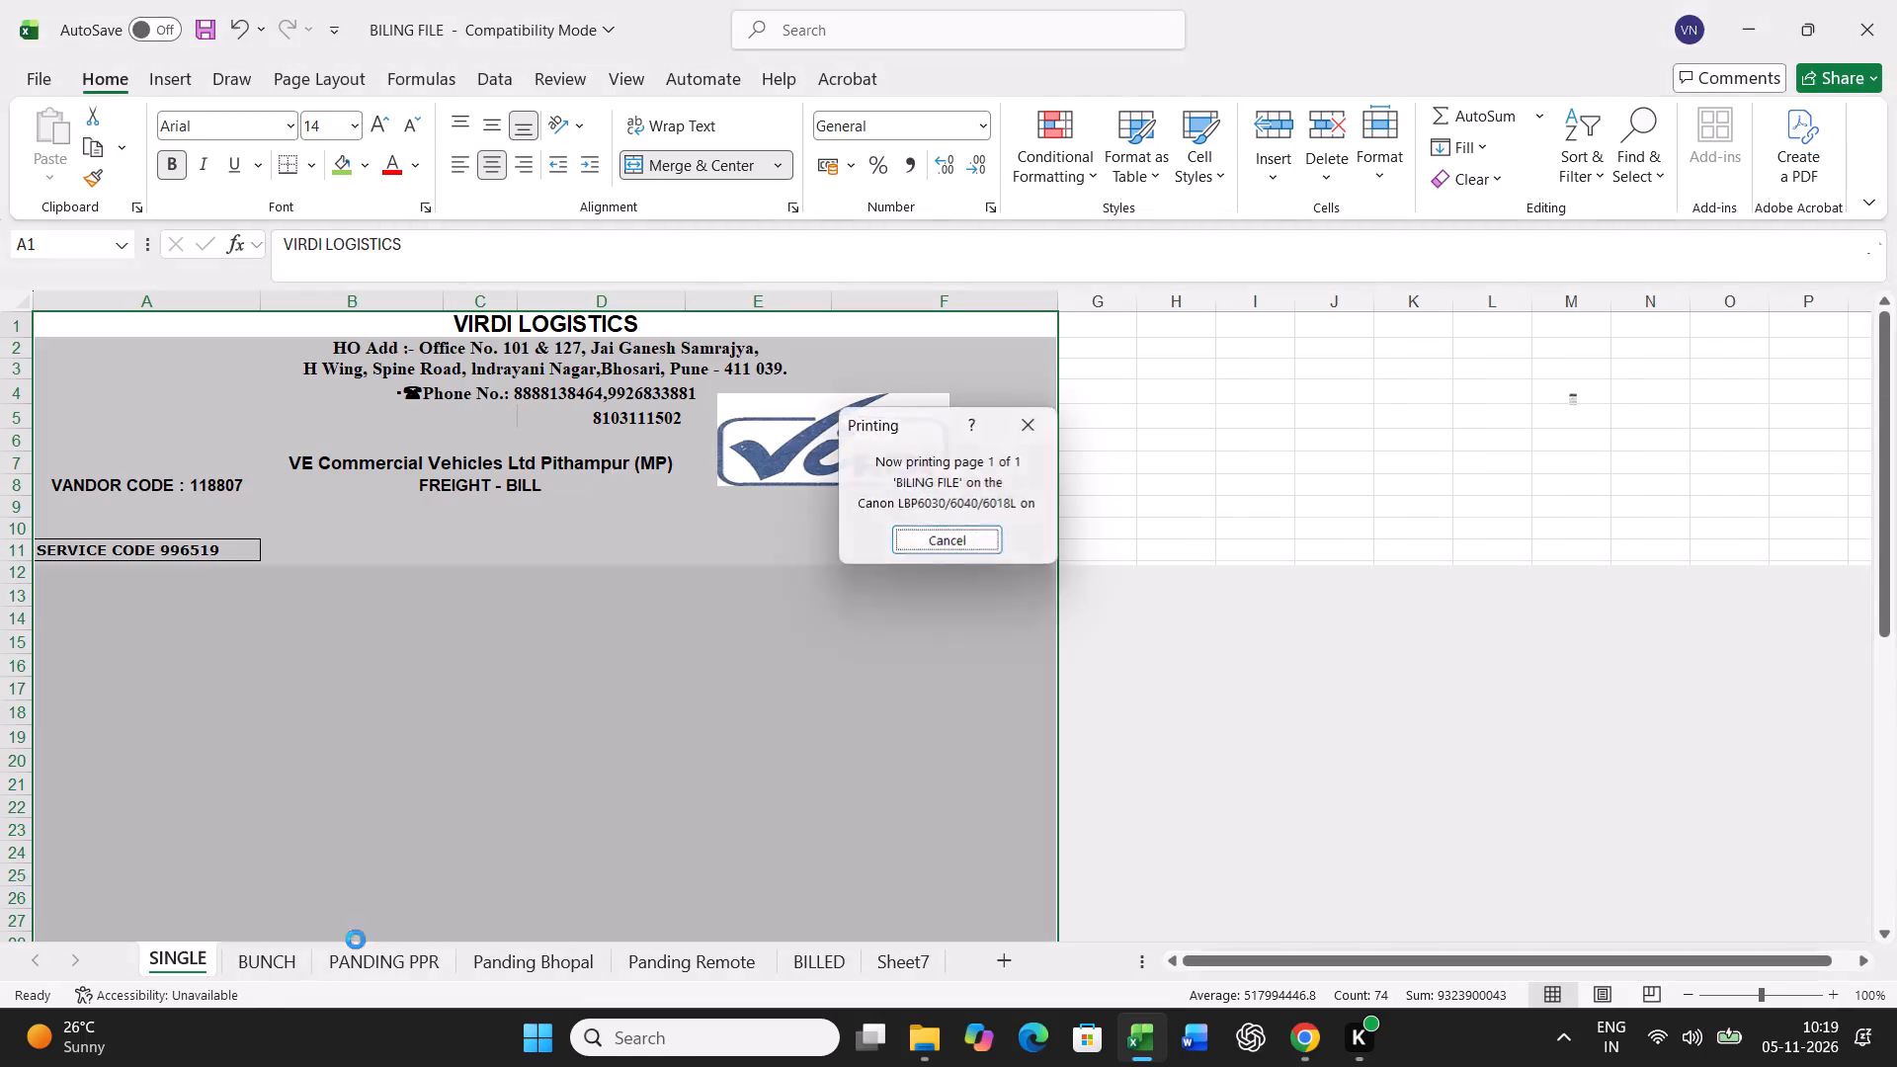
Log the B - 1689 bill by pasting BUNCH row 11 as values into row 50.
click(285, 950)
click(10, 630)
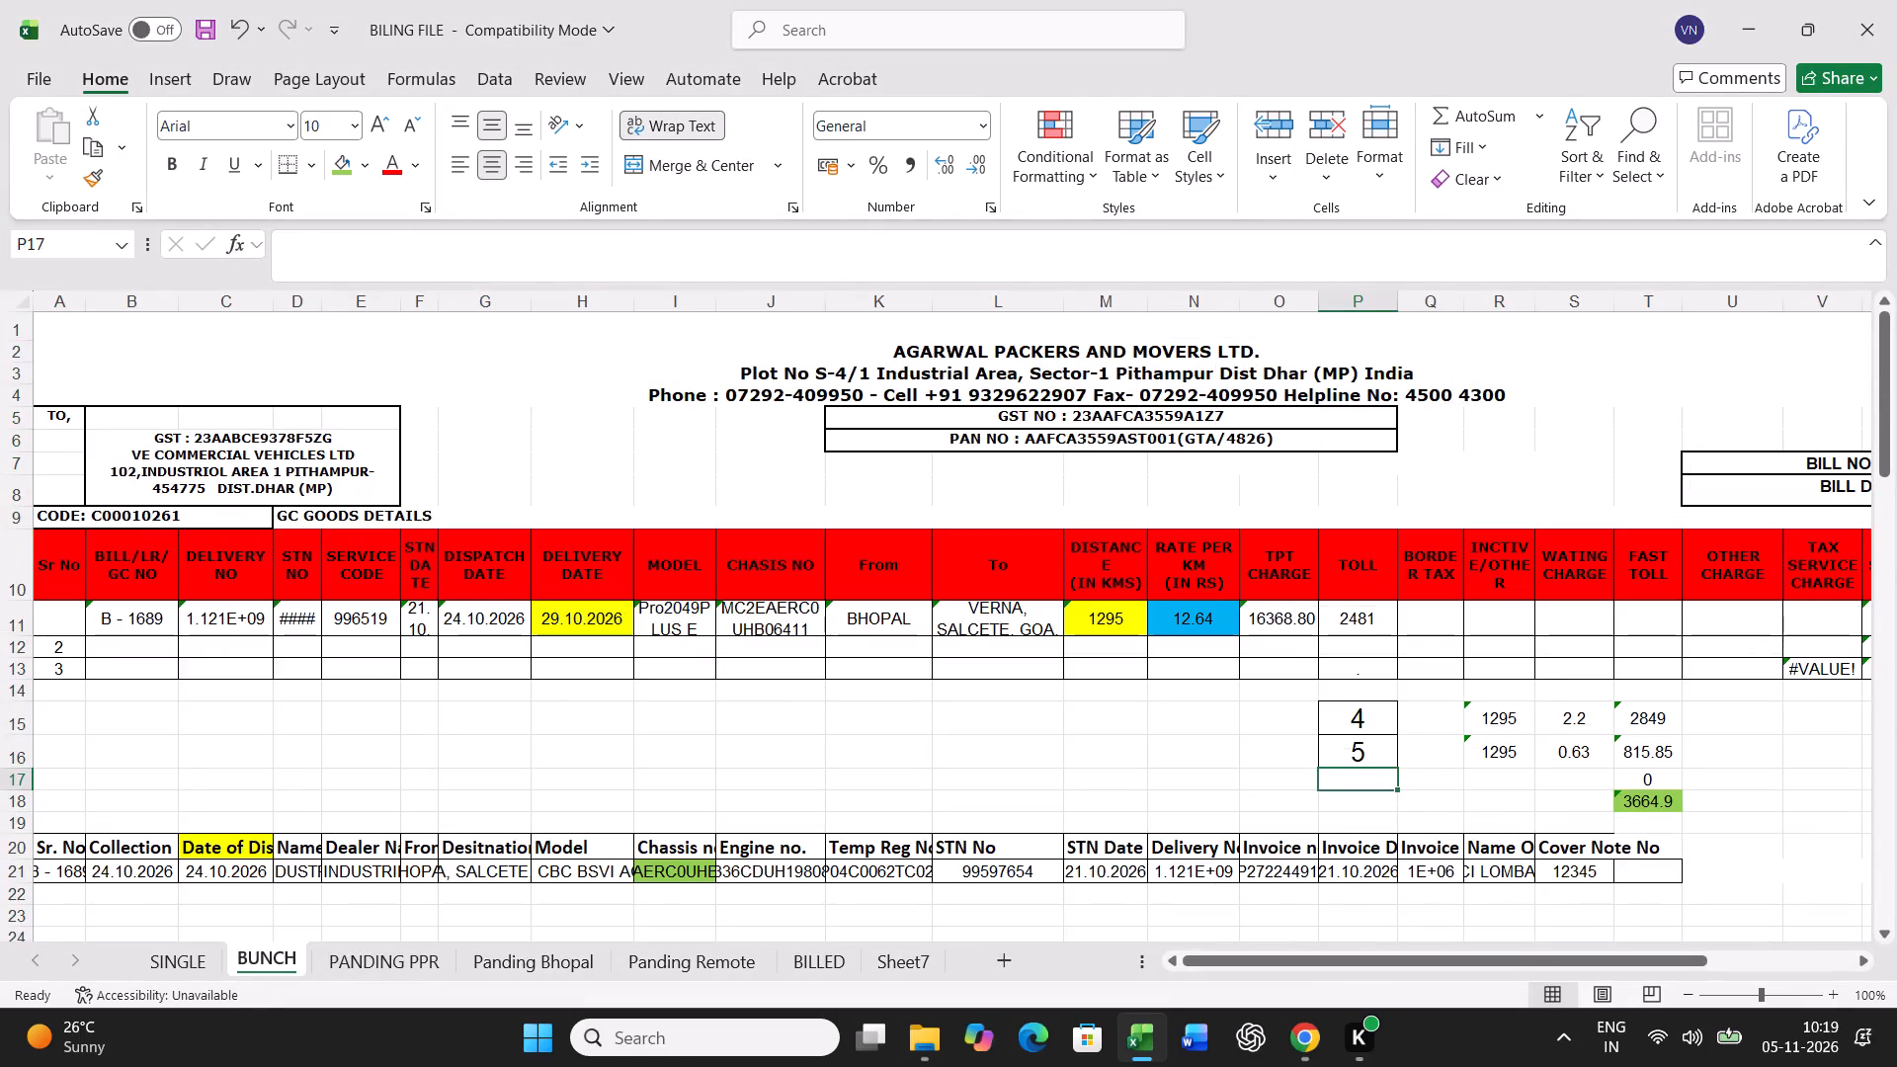
click(13, 622)
key(ctrl+c)
scroll(532, 659, down, 11)
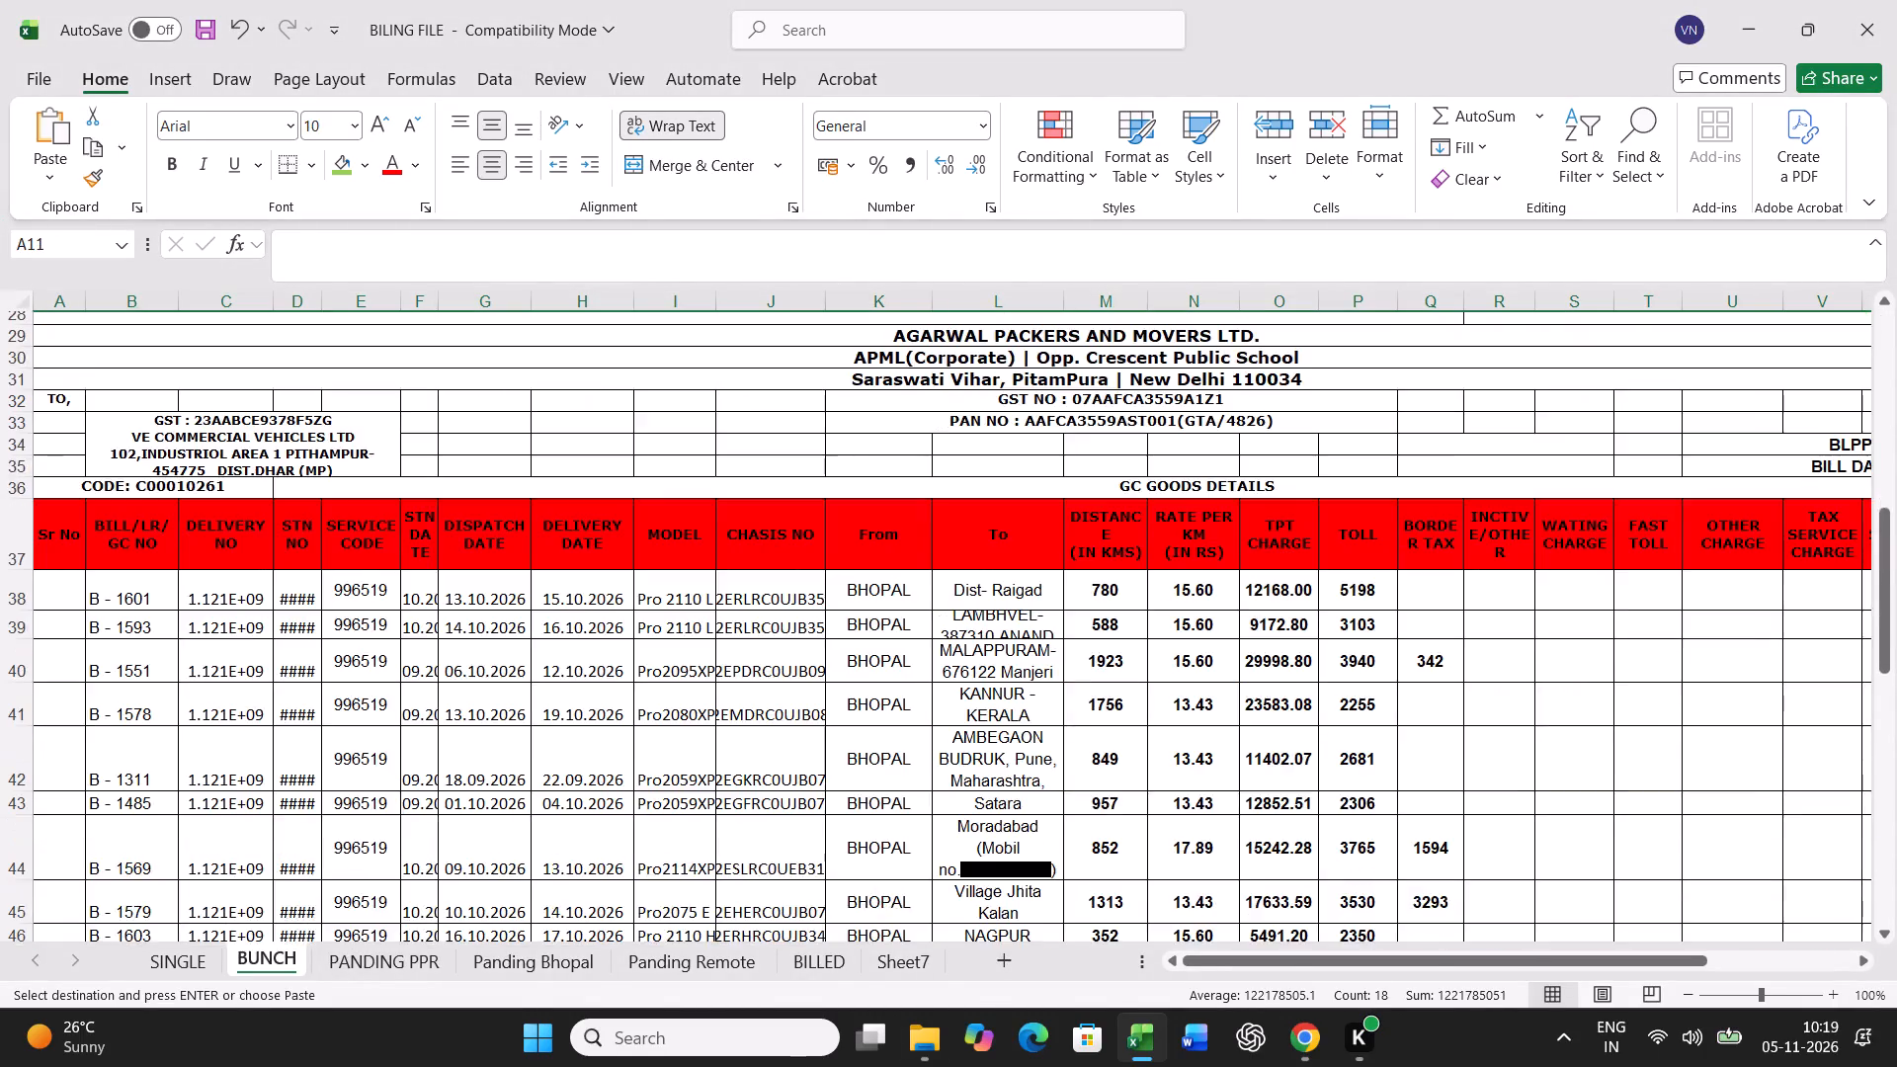
scroll(532, 659, down, 4)
scroll(279, 705, down, 3)
right_click(48, 615)
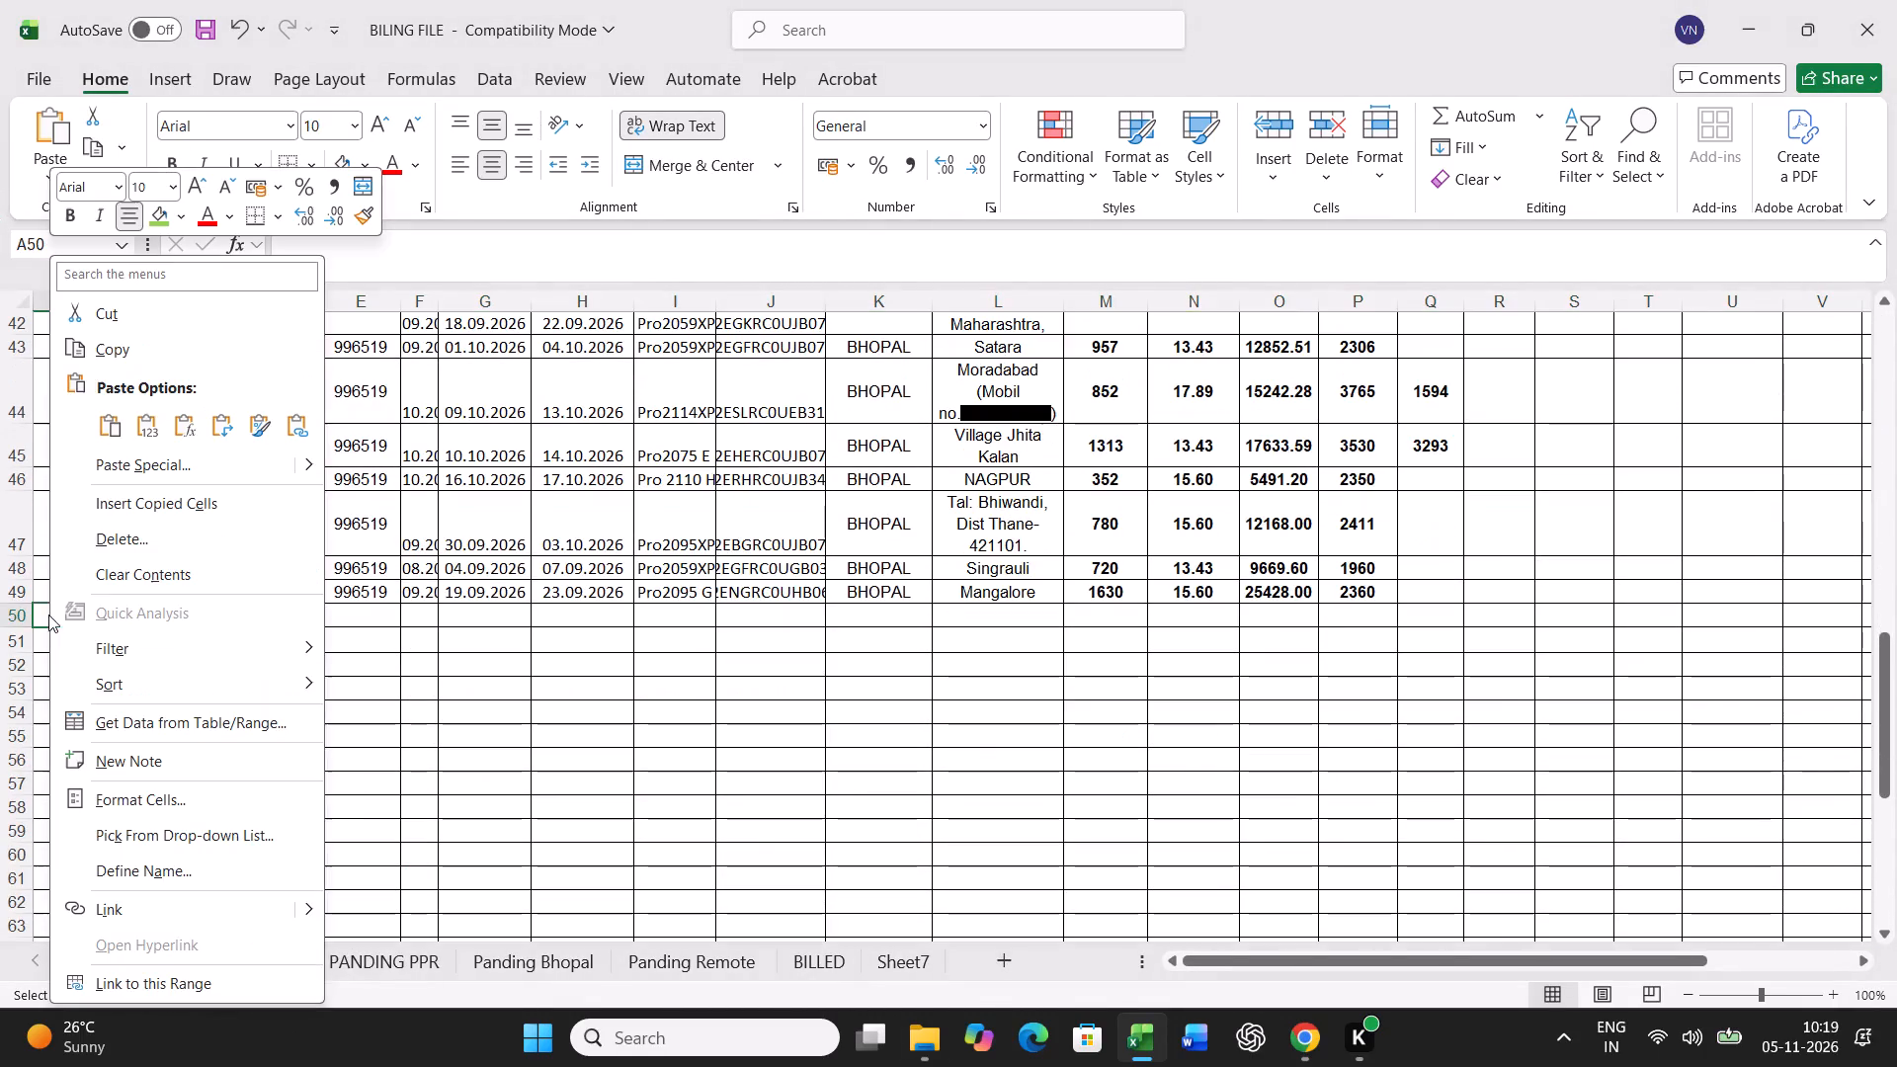
click(155, 470)
click(59, 411)
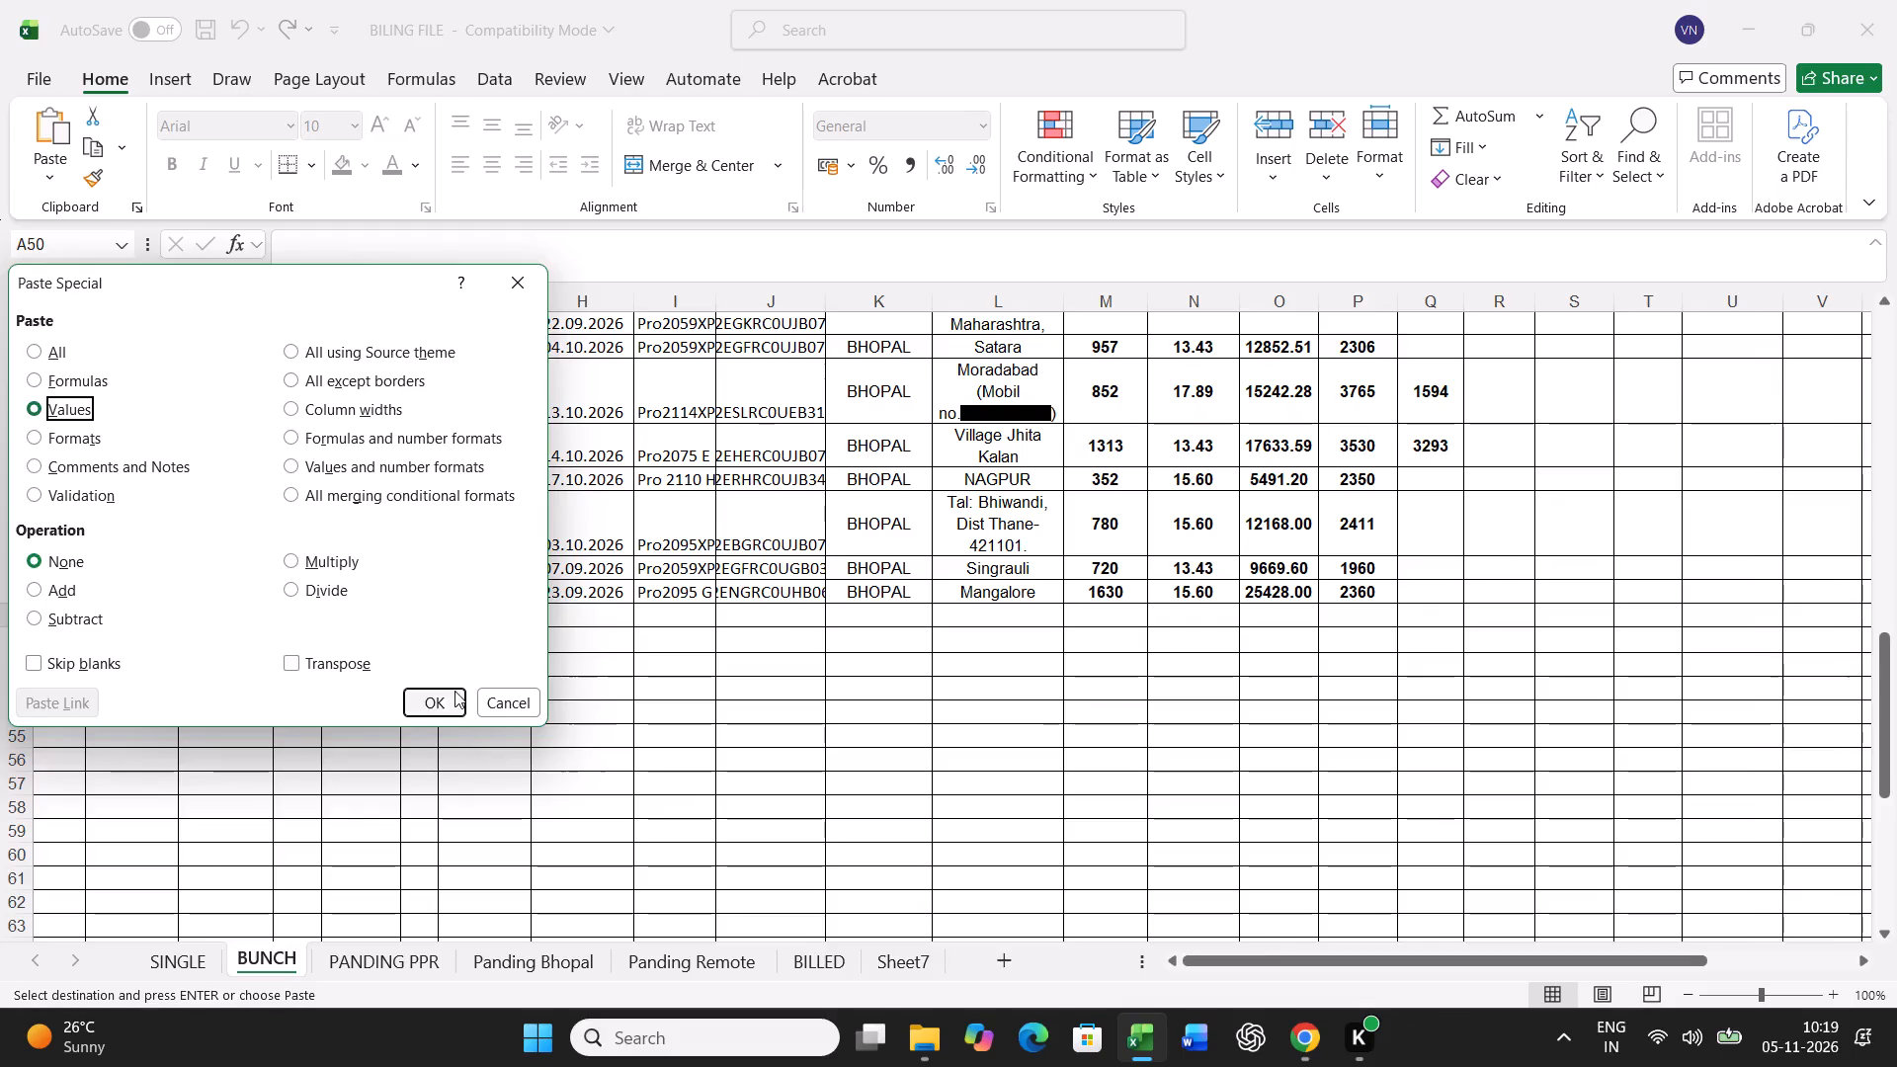
click(446, 702)
Find the chassis containing B10130 in the Panding Bhopal sheet and fill its cell green.
click(506, 979)
click(737, 750)
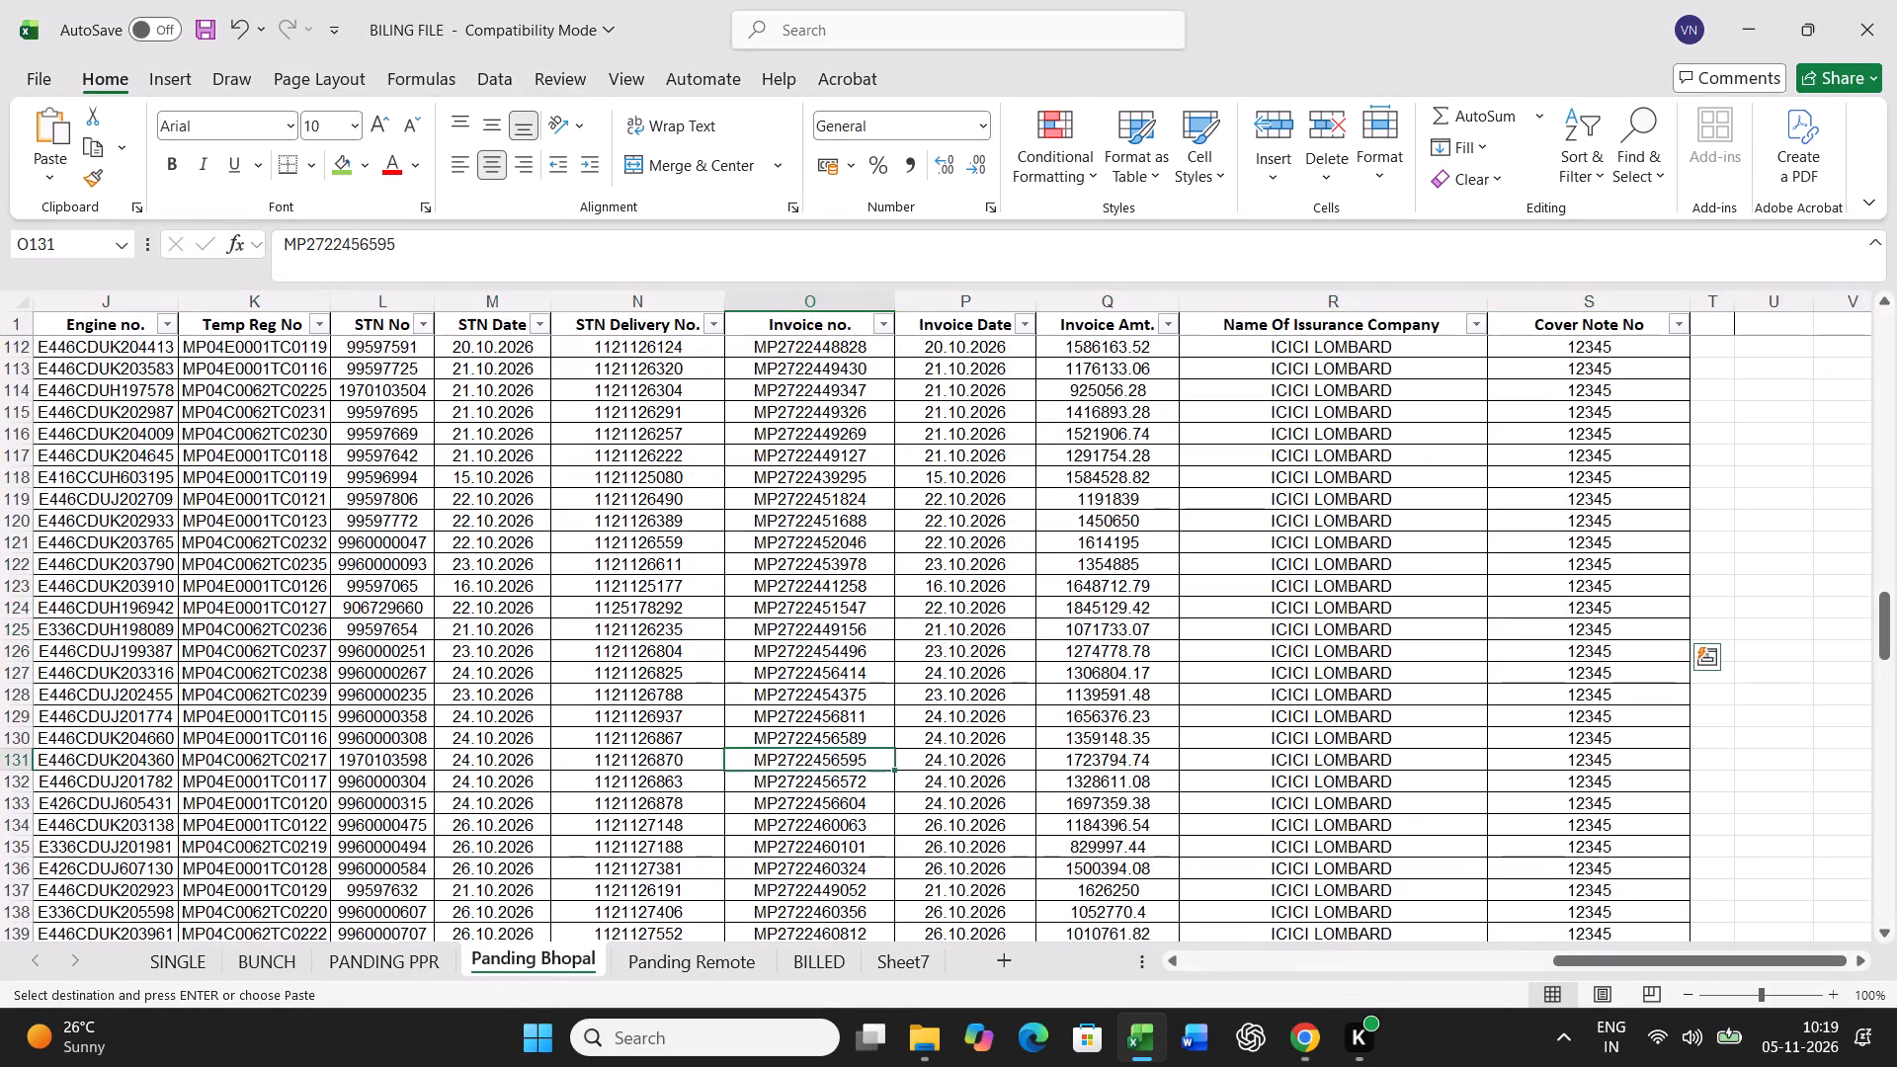
key(ctrl+f)
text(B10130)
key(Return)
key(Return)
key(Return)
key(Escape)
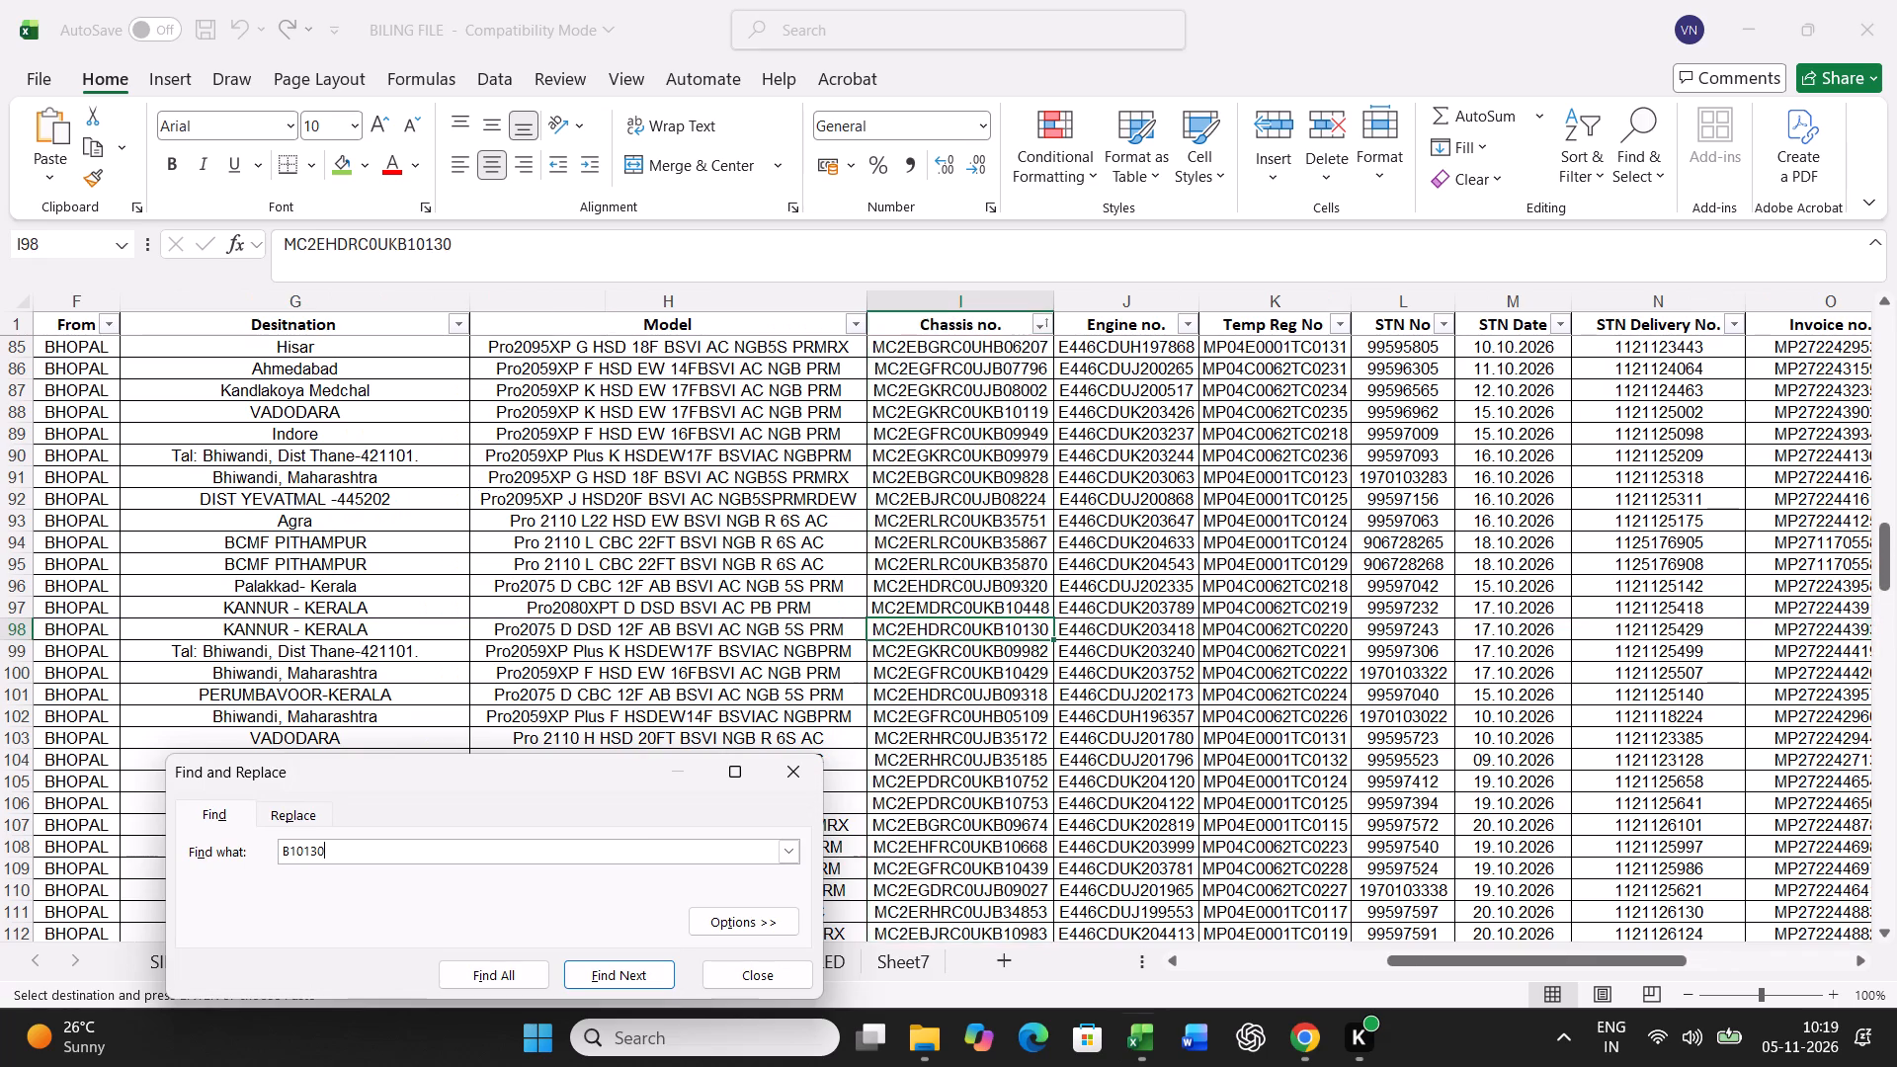
click(337, 170)
Copy the full B - 1657 record from Panding Bhopal into row 21 of the BUNCH sheet, starting at A21.
key(Left)
key(Left)
key(Left)
key(Left)
key(Left)
key(Left)
key(Left)
key(Left)
key(Left)
key(Left)
key(Left)
key(Left)
key(Left)
key(Left)
key(Left)
key(Left)
key(Left)
key(Left)
key(Left)
key(Left)
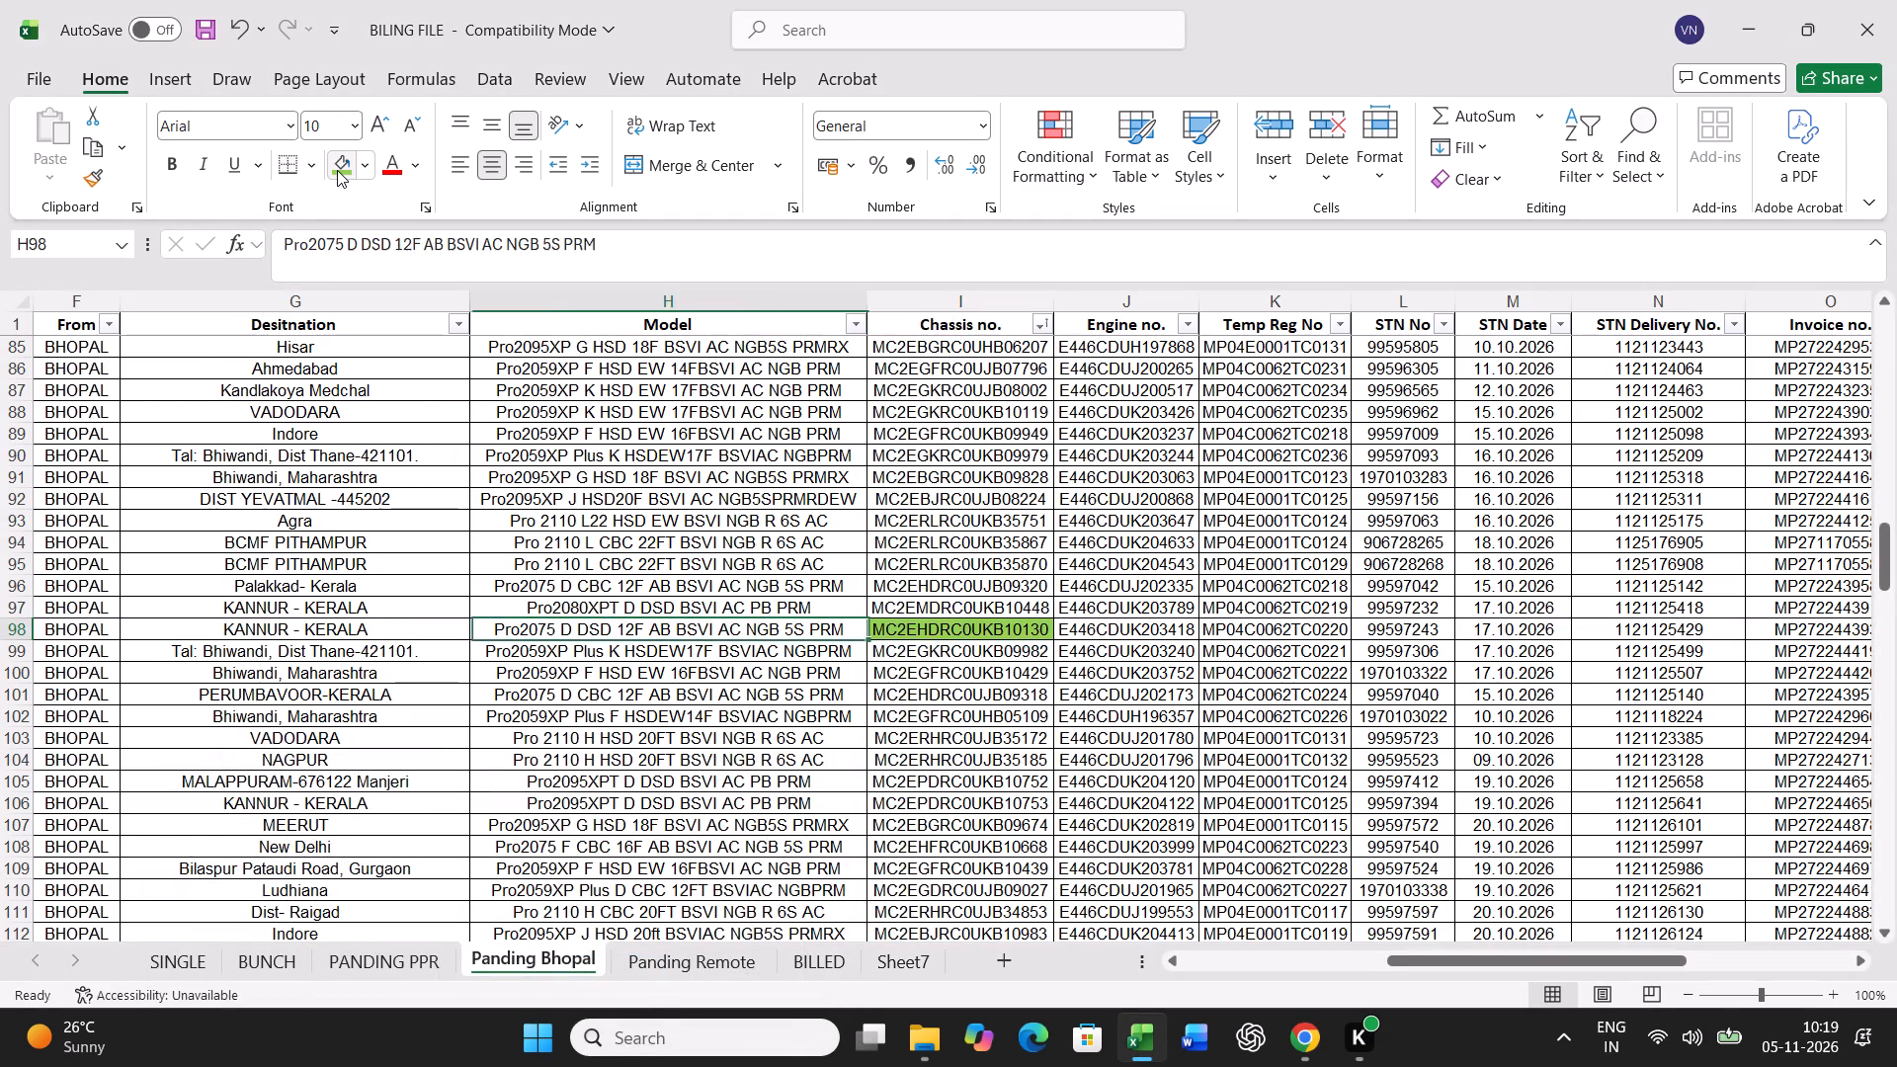
key(ctrl+shift+Right)
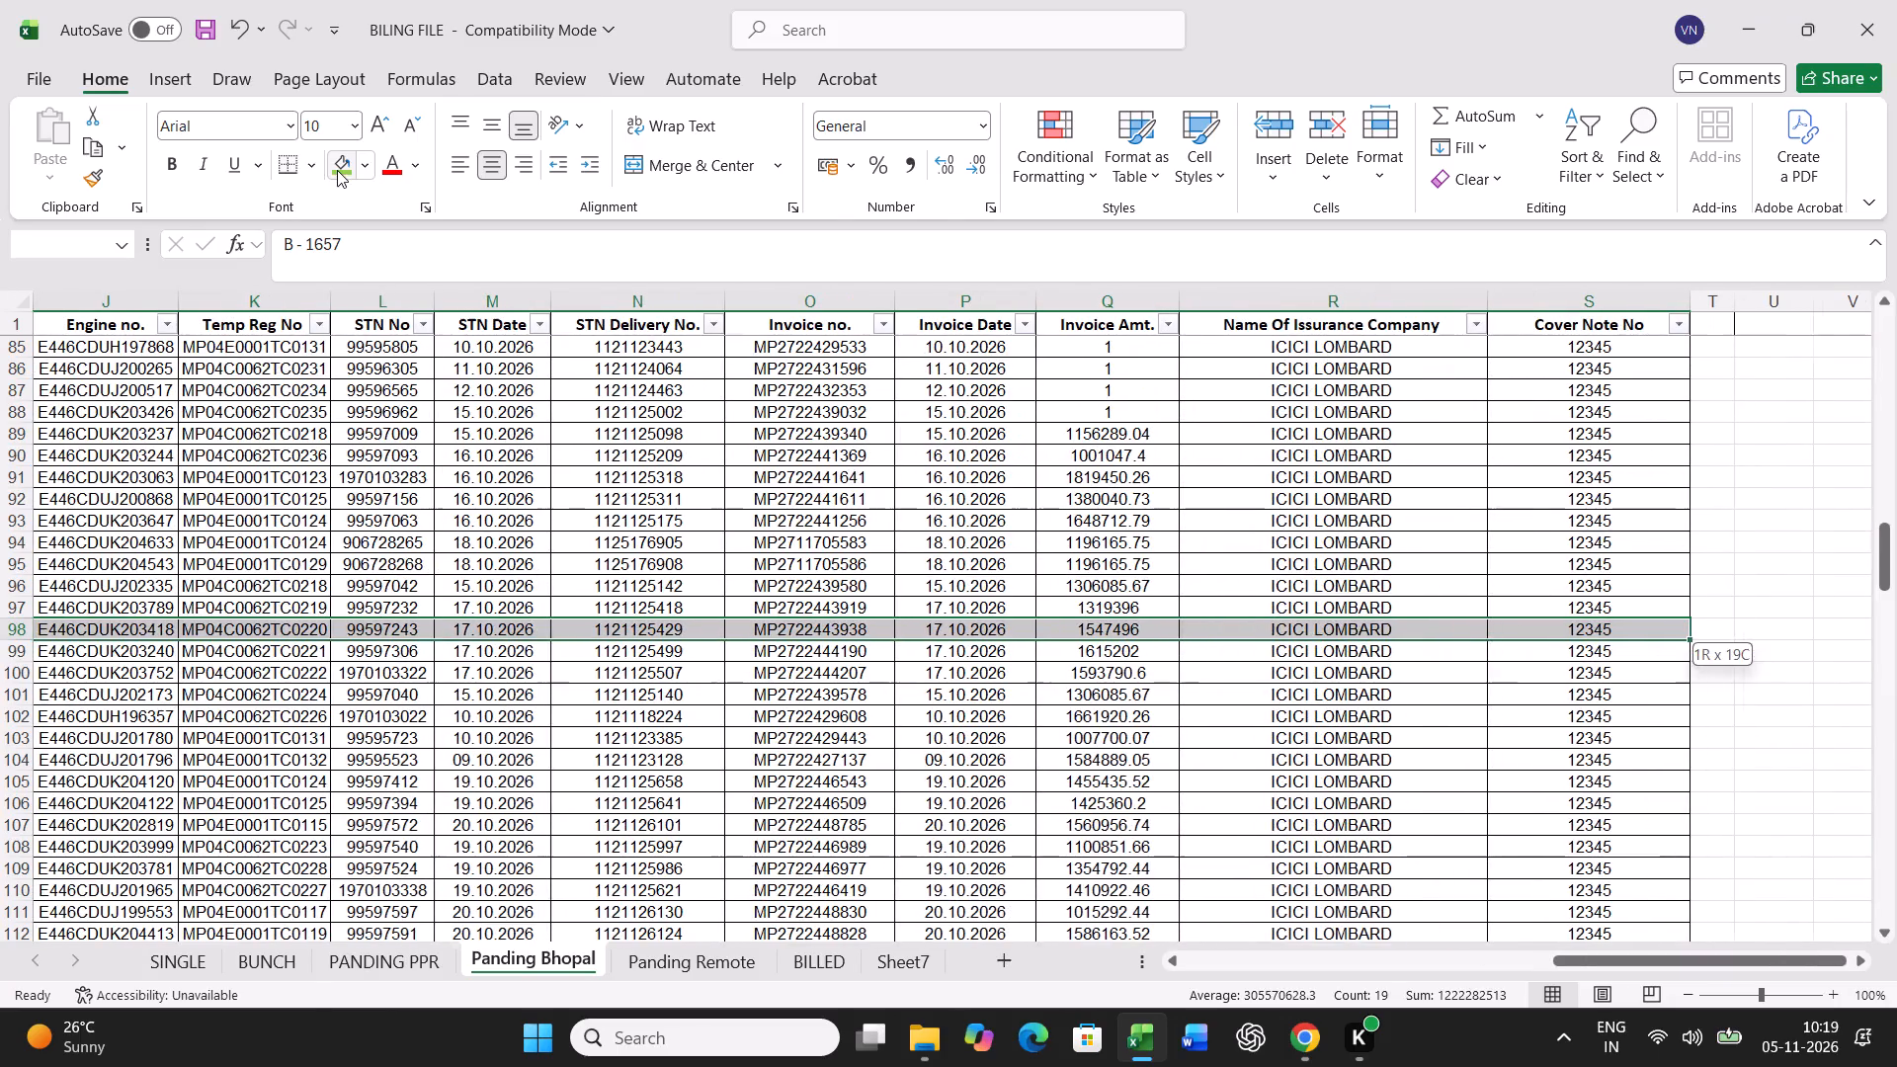
key(ctrl+c)
click(270, 947)
scroll(389, 763, up, 17)
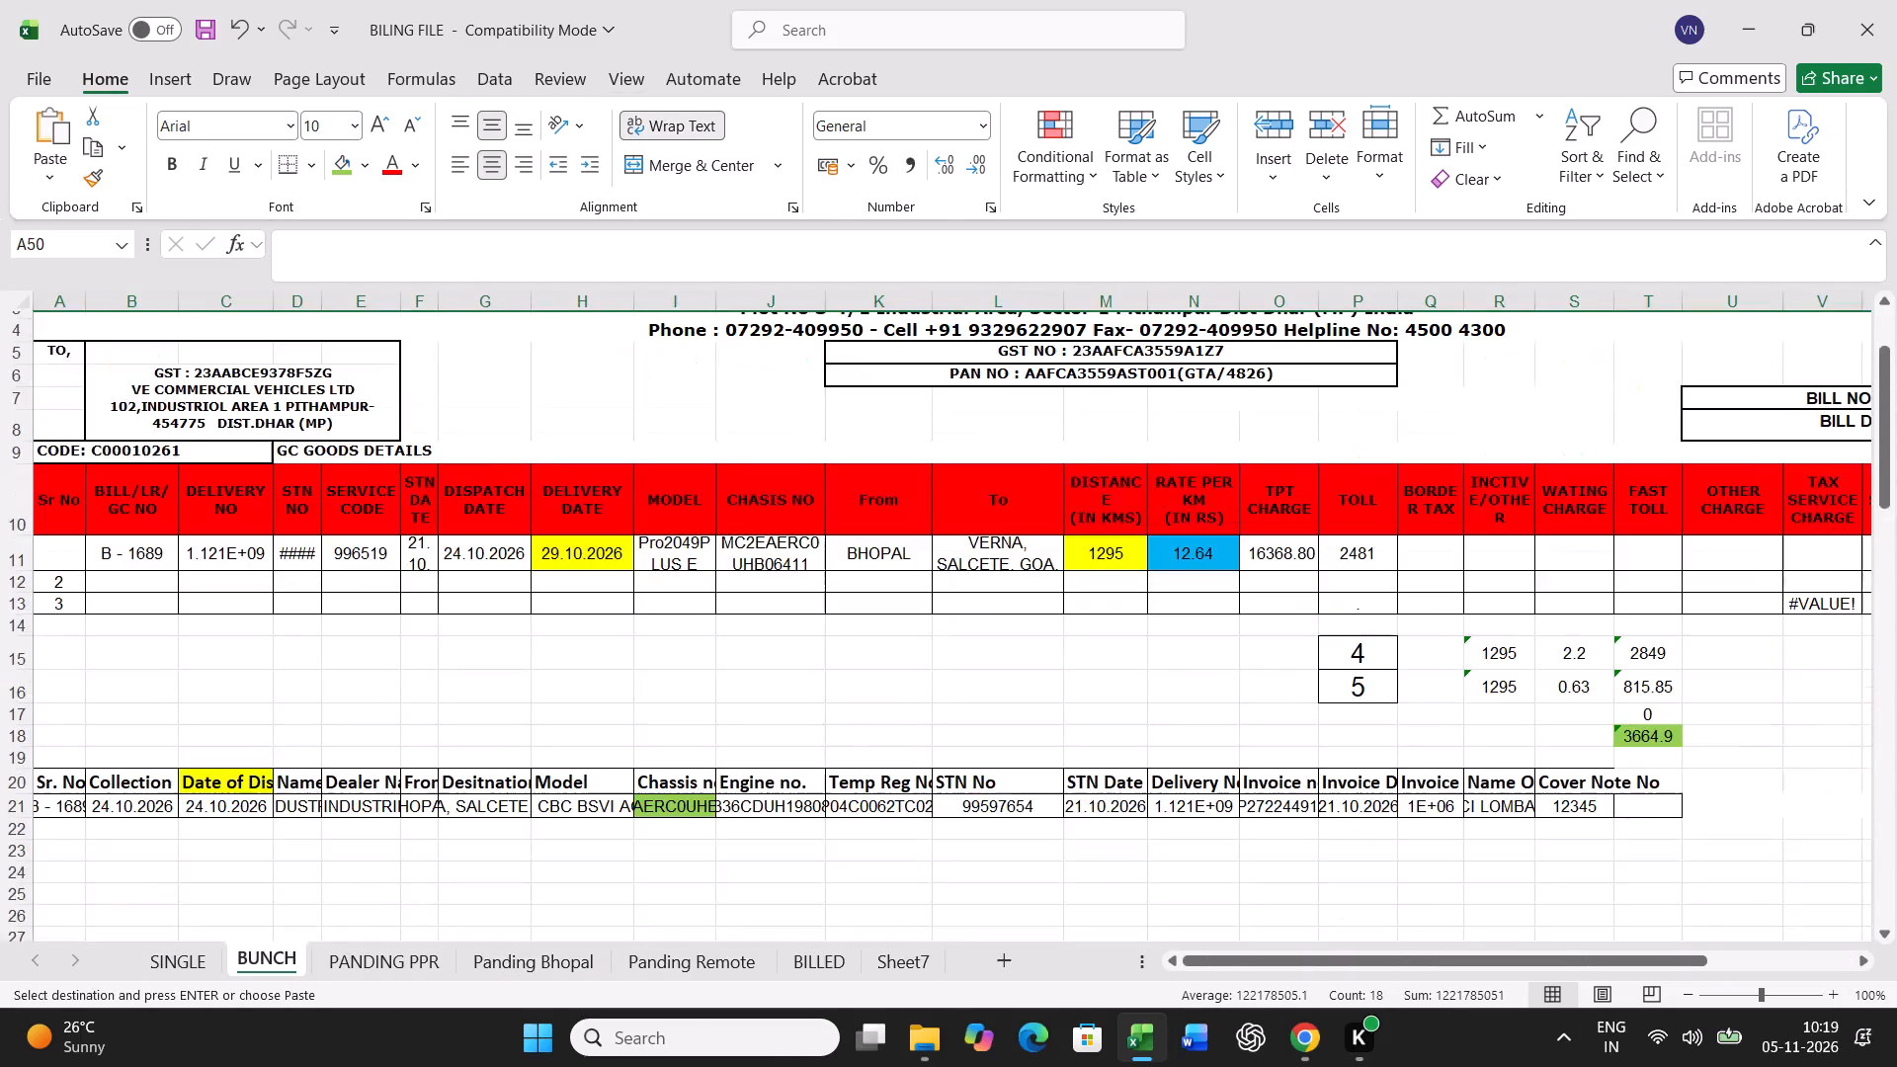
click(66, 806)
key(ctrl+v)
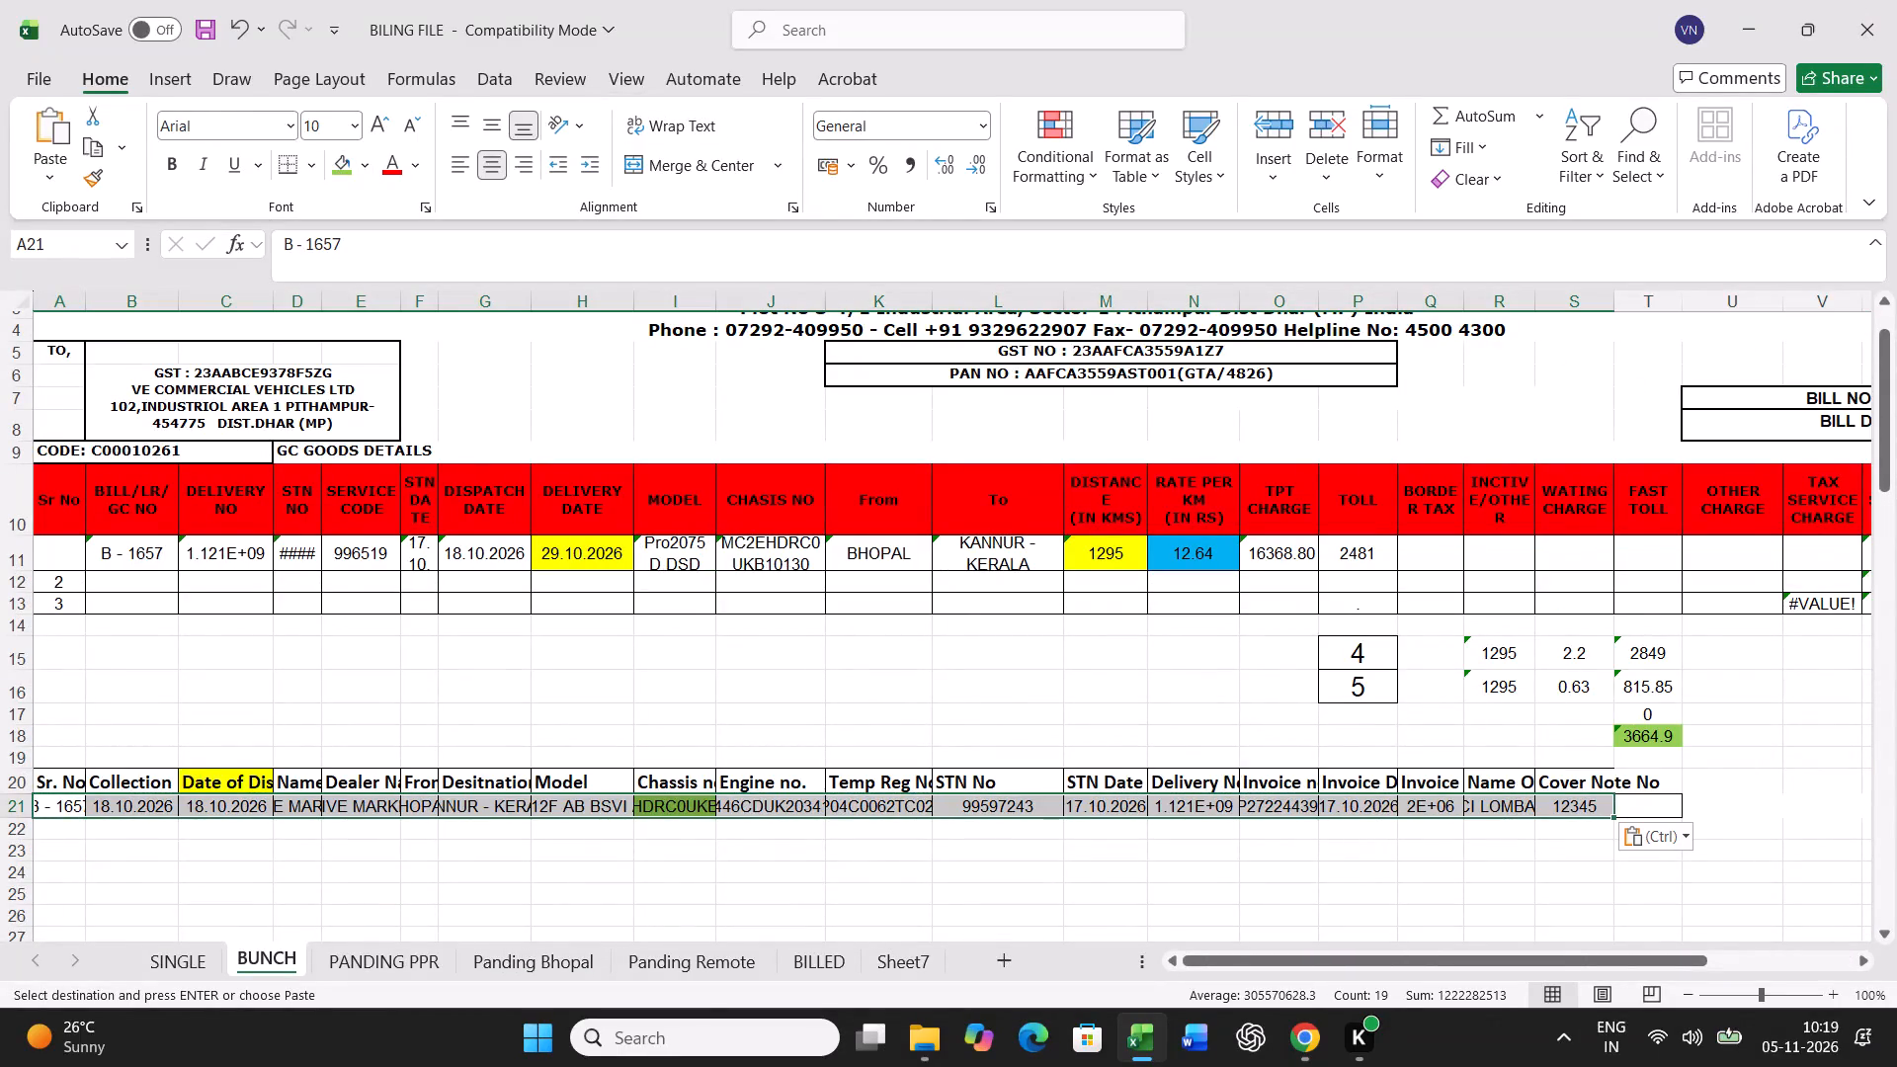
For bill B - 1657 in BUNCH row 11, set the delivery date to 23.10.2026 and the distance to =1496+260.
click(571, 554)
text(23.10.2026)
key(Right)
key(Right)
key(Right)
key(Right)
key(Right)
key(equal)
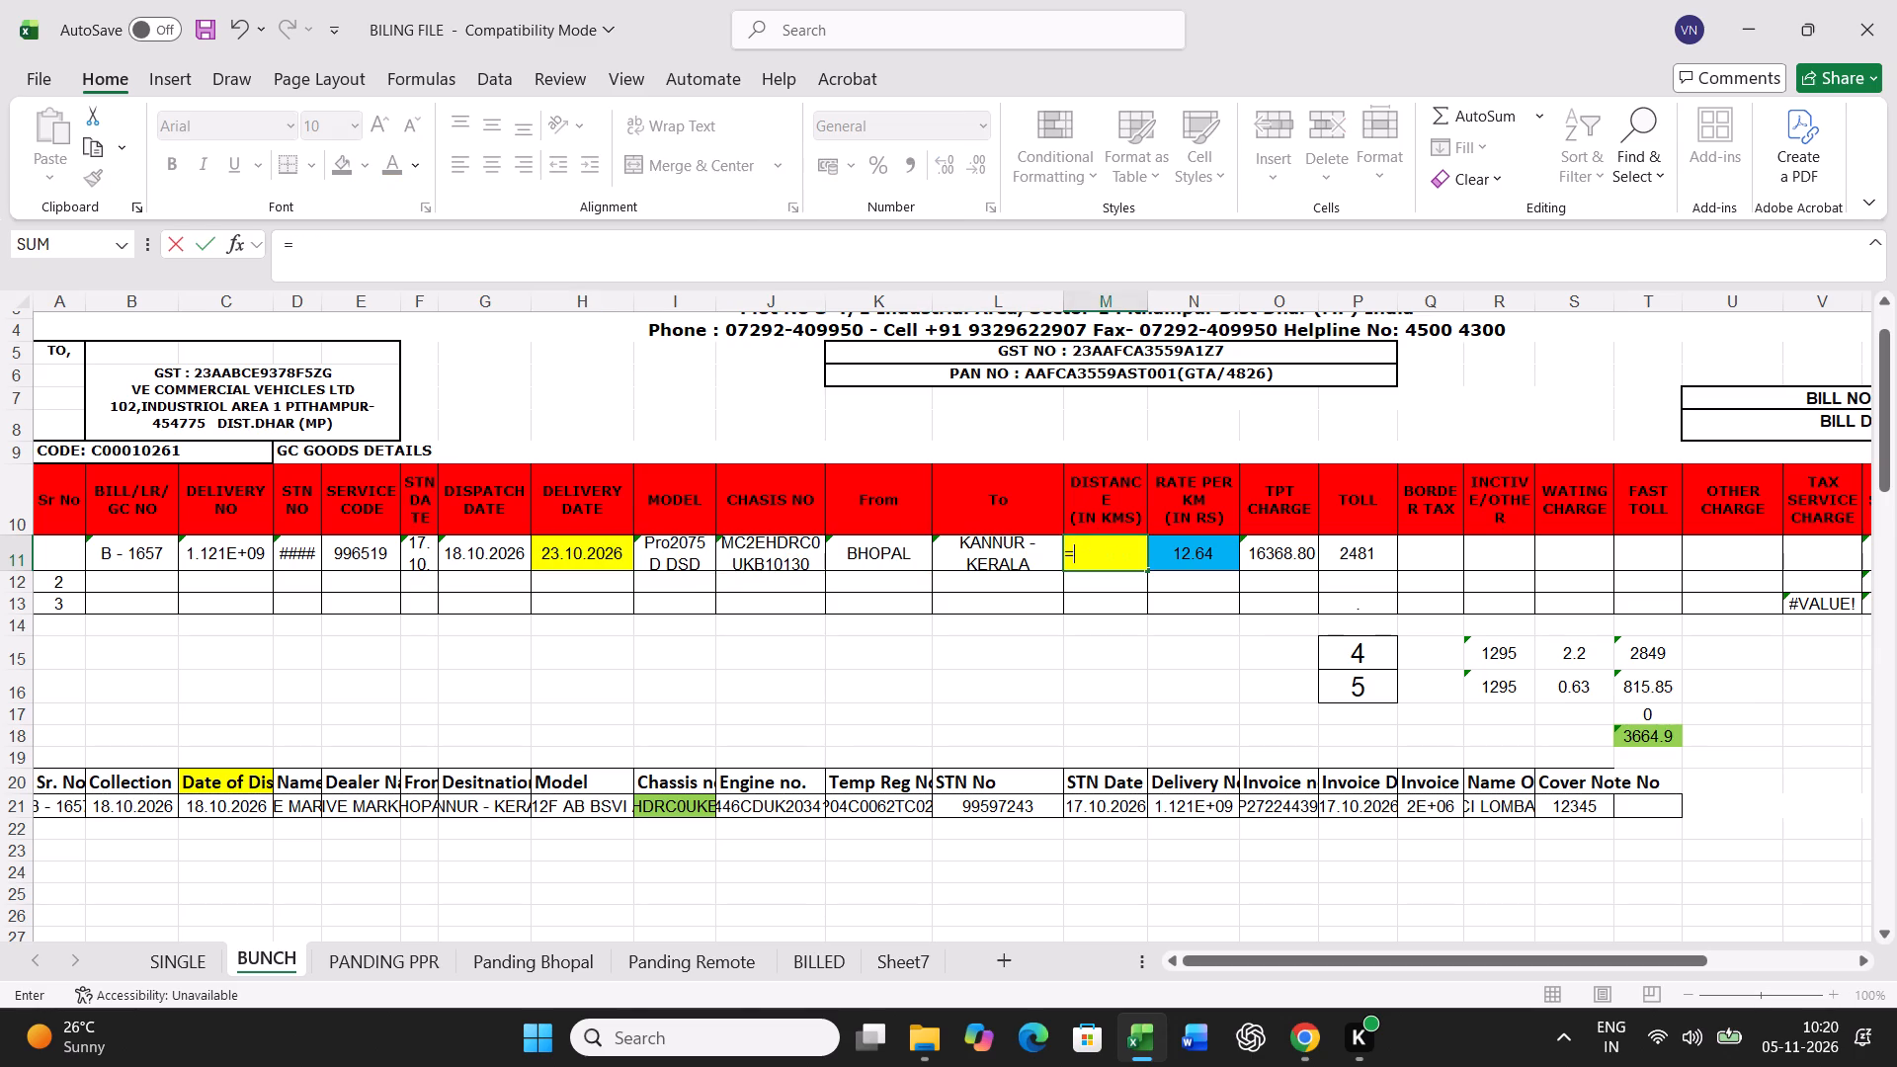
text(1496+)
text(260)
key(Return)
Set the B - 1657 rate per km to 13.43 and the toll to 2255 in row 11.
key(Up)
key(Right)
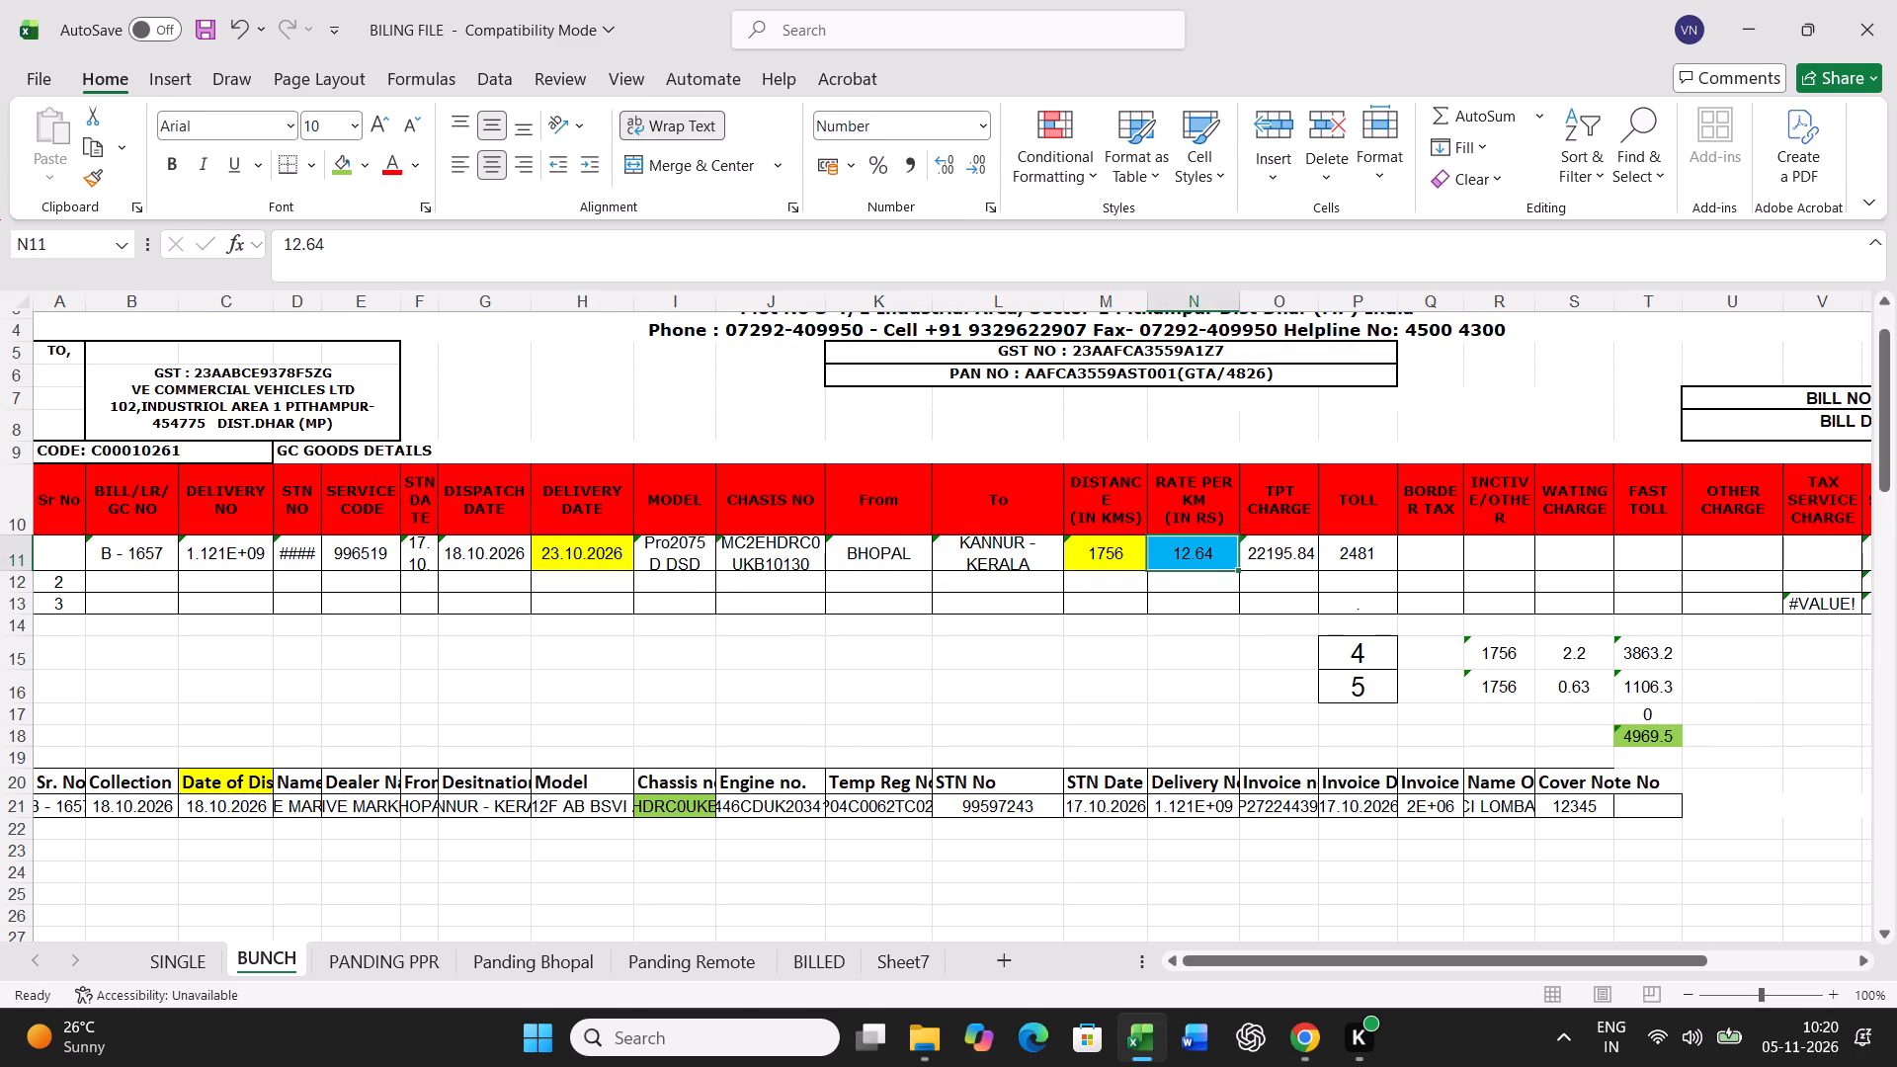
text(13.43)
key(Right)
key(Right)
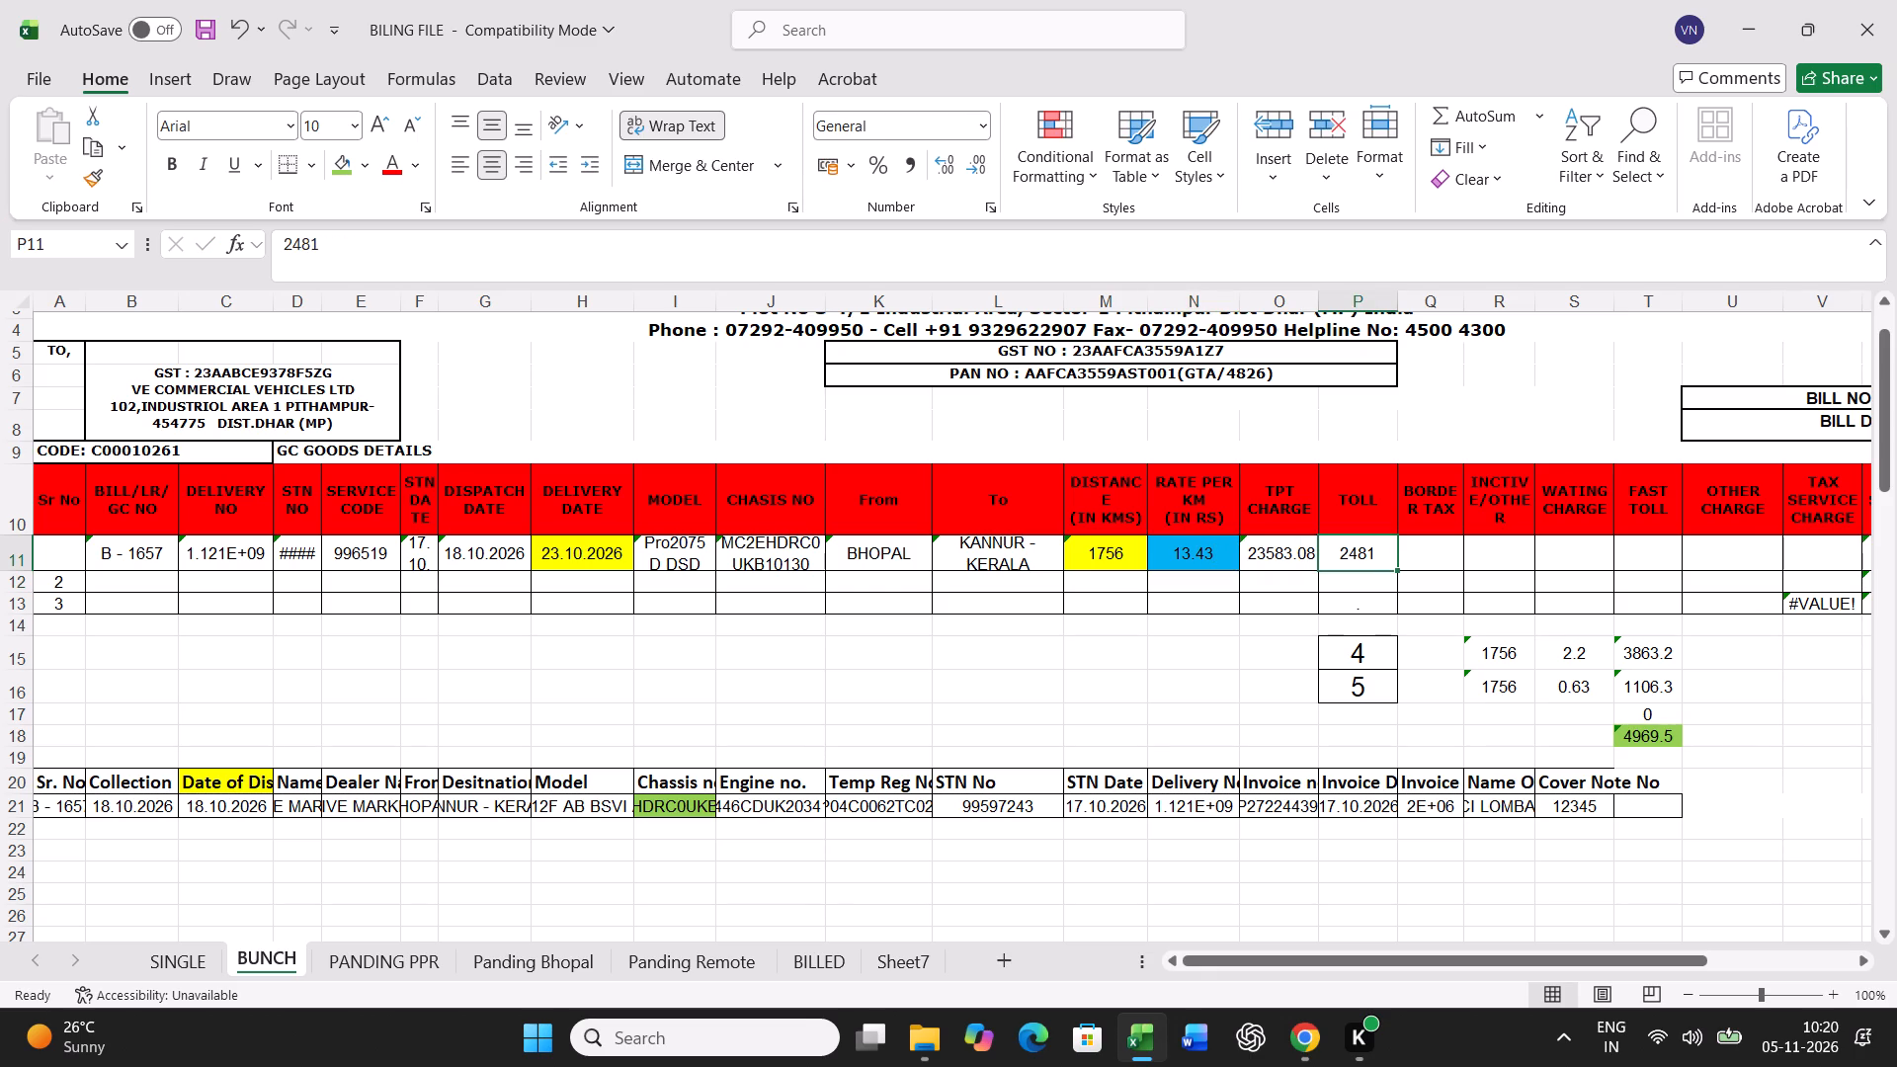
text(2255)
key(Return)
Set the transit days for B - 1657 to 6 in P15 and 5 in P16.
key(Return)
key(Return)
key(Return)
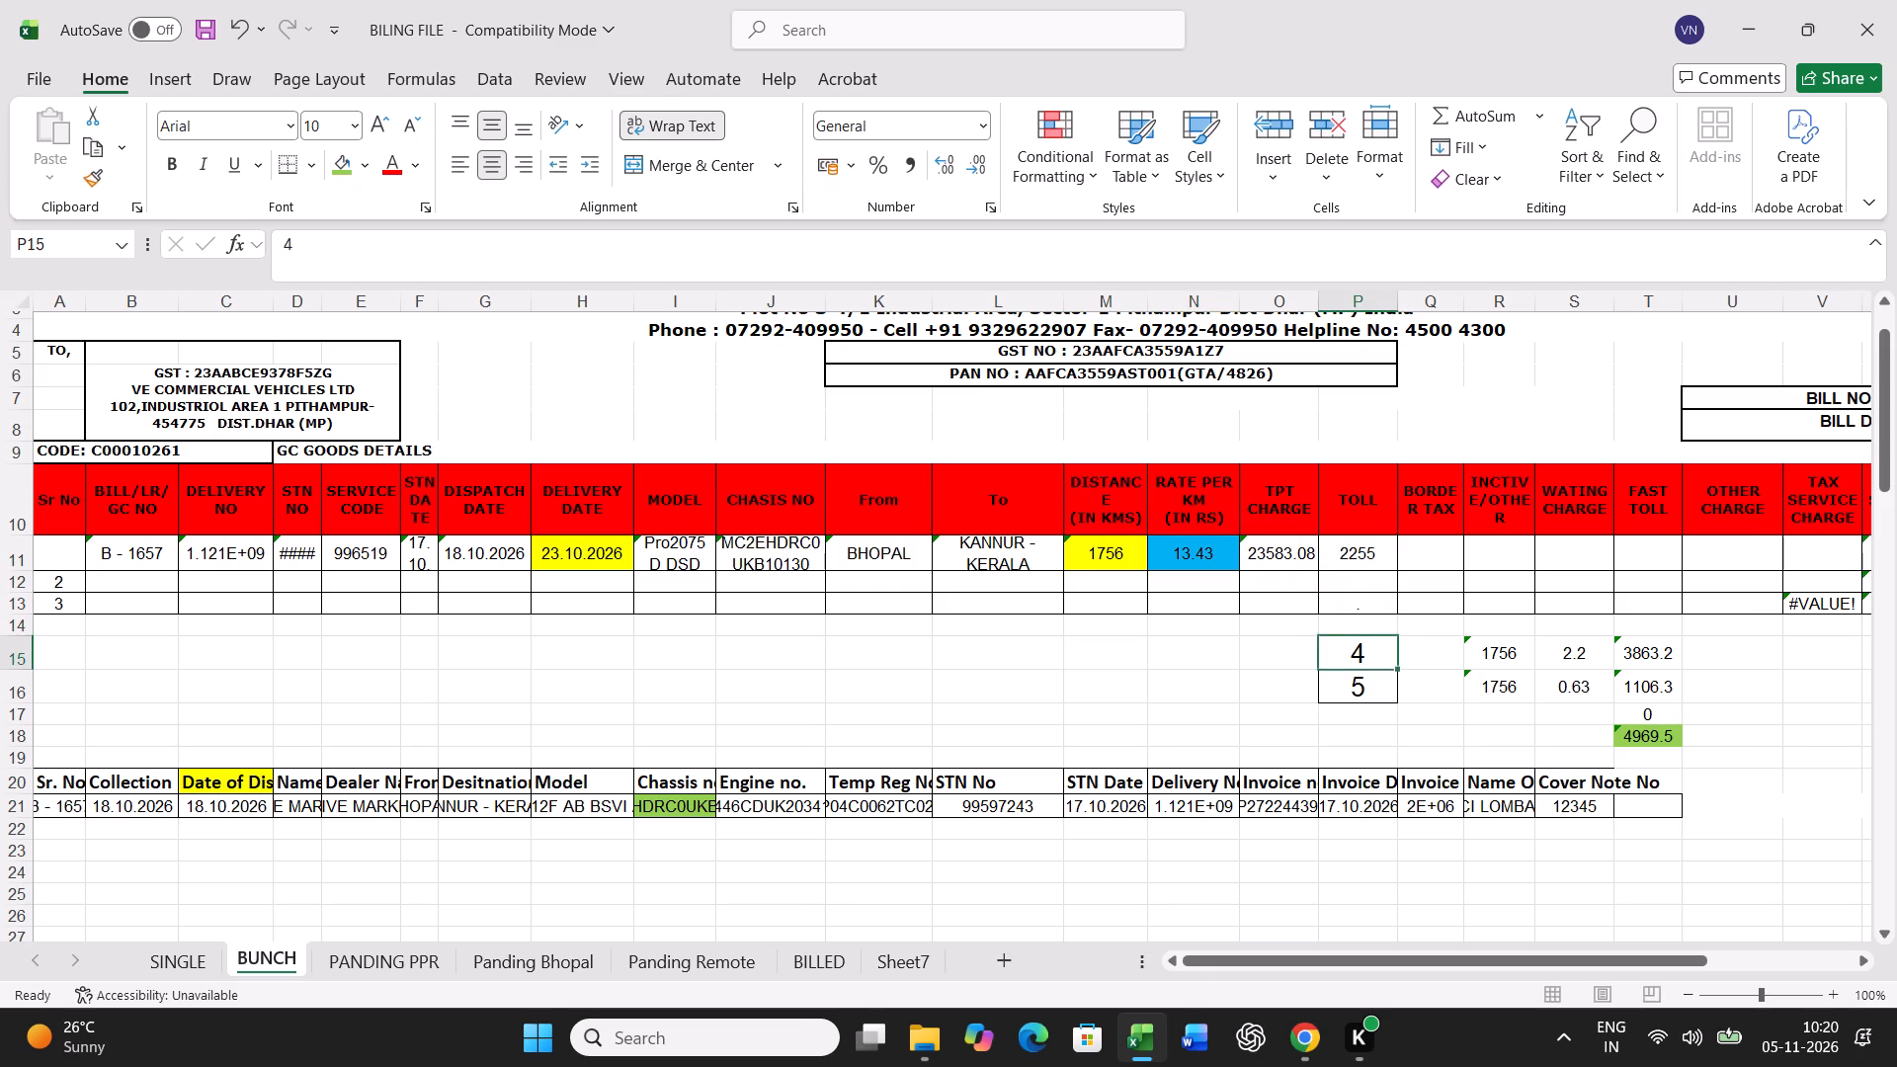
key(6)
key(Return)
key(5)
key(Return)
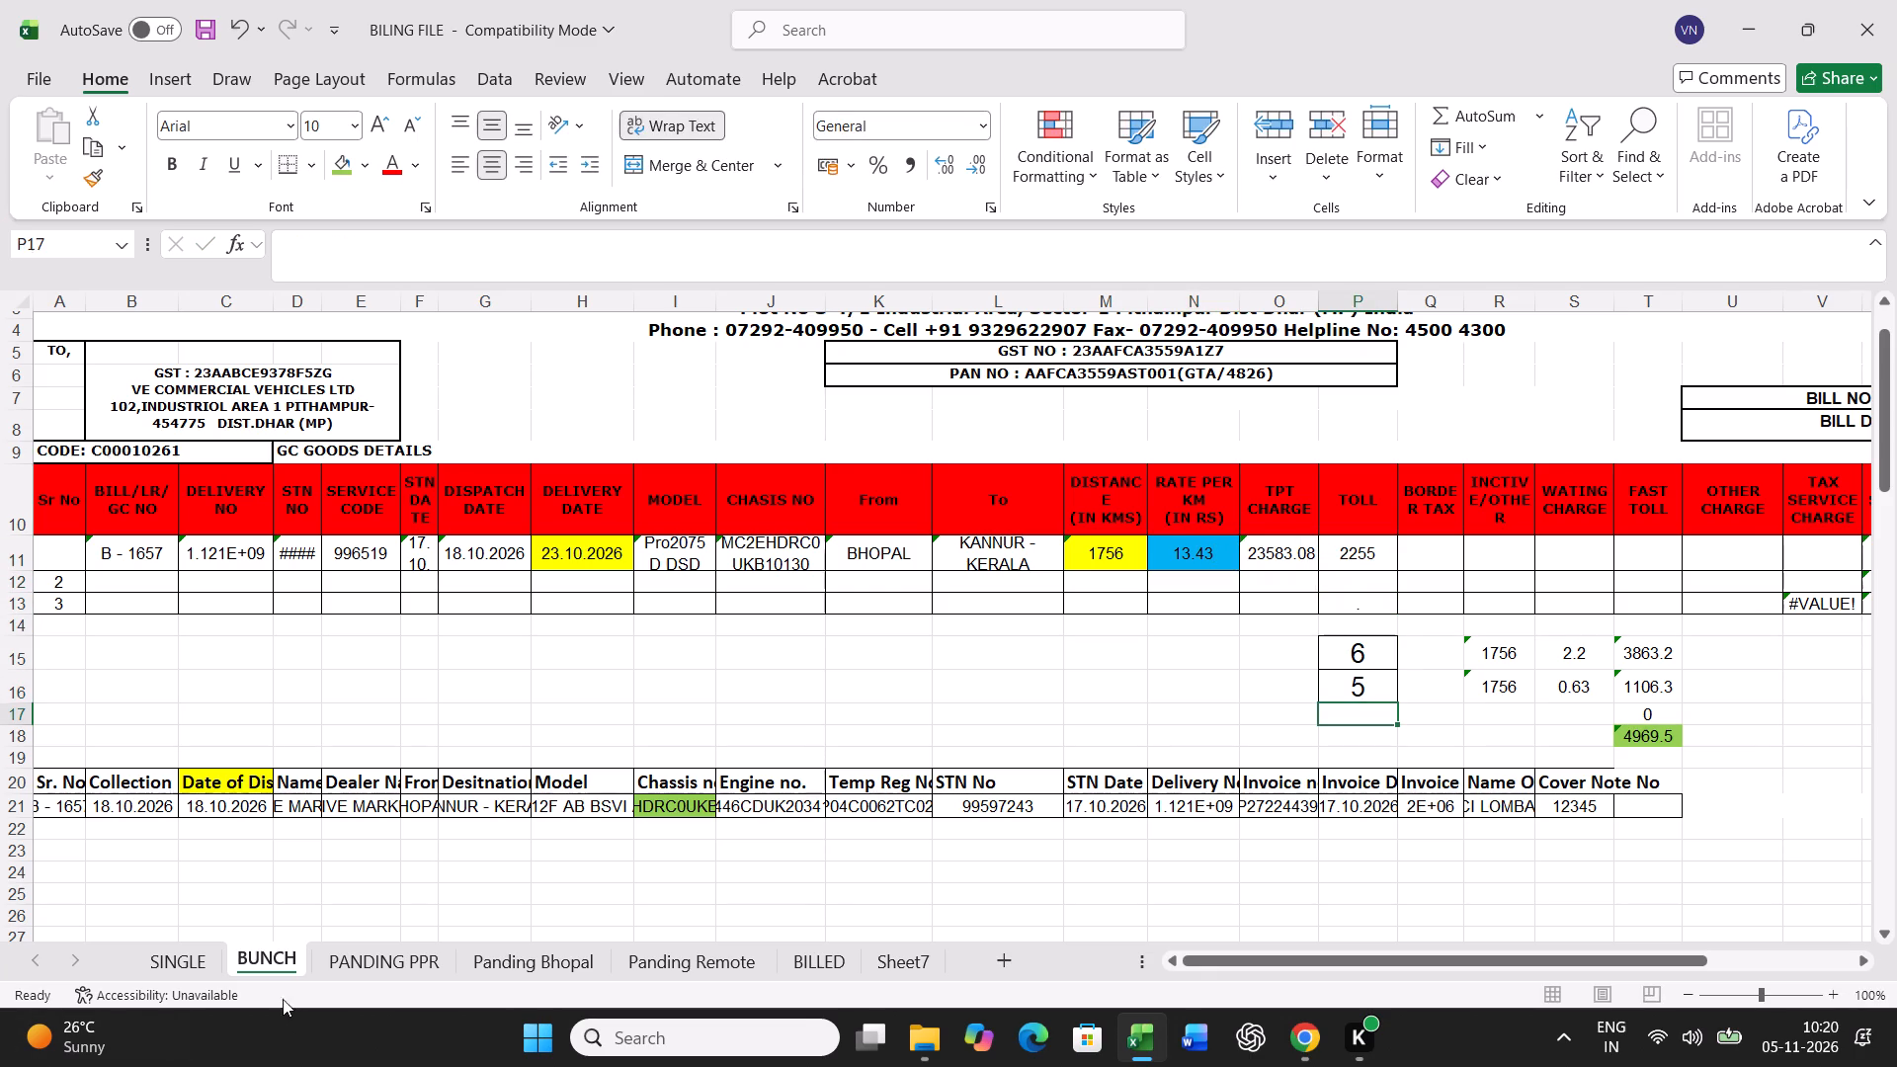
Print the B - 1657 freight bill from the SINGLE sheet.
click(195, 967)
key(ctrl+p)
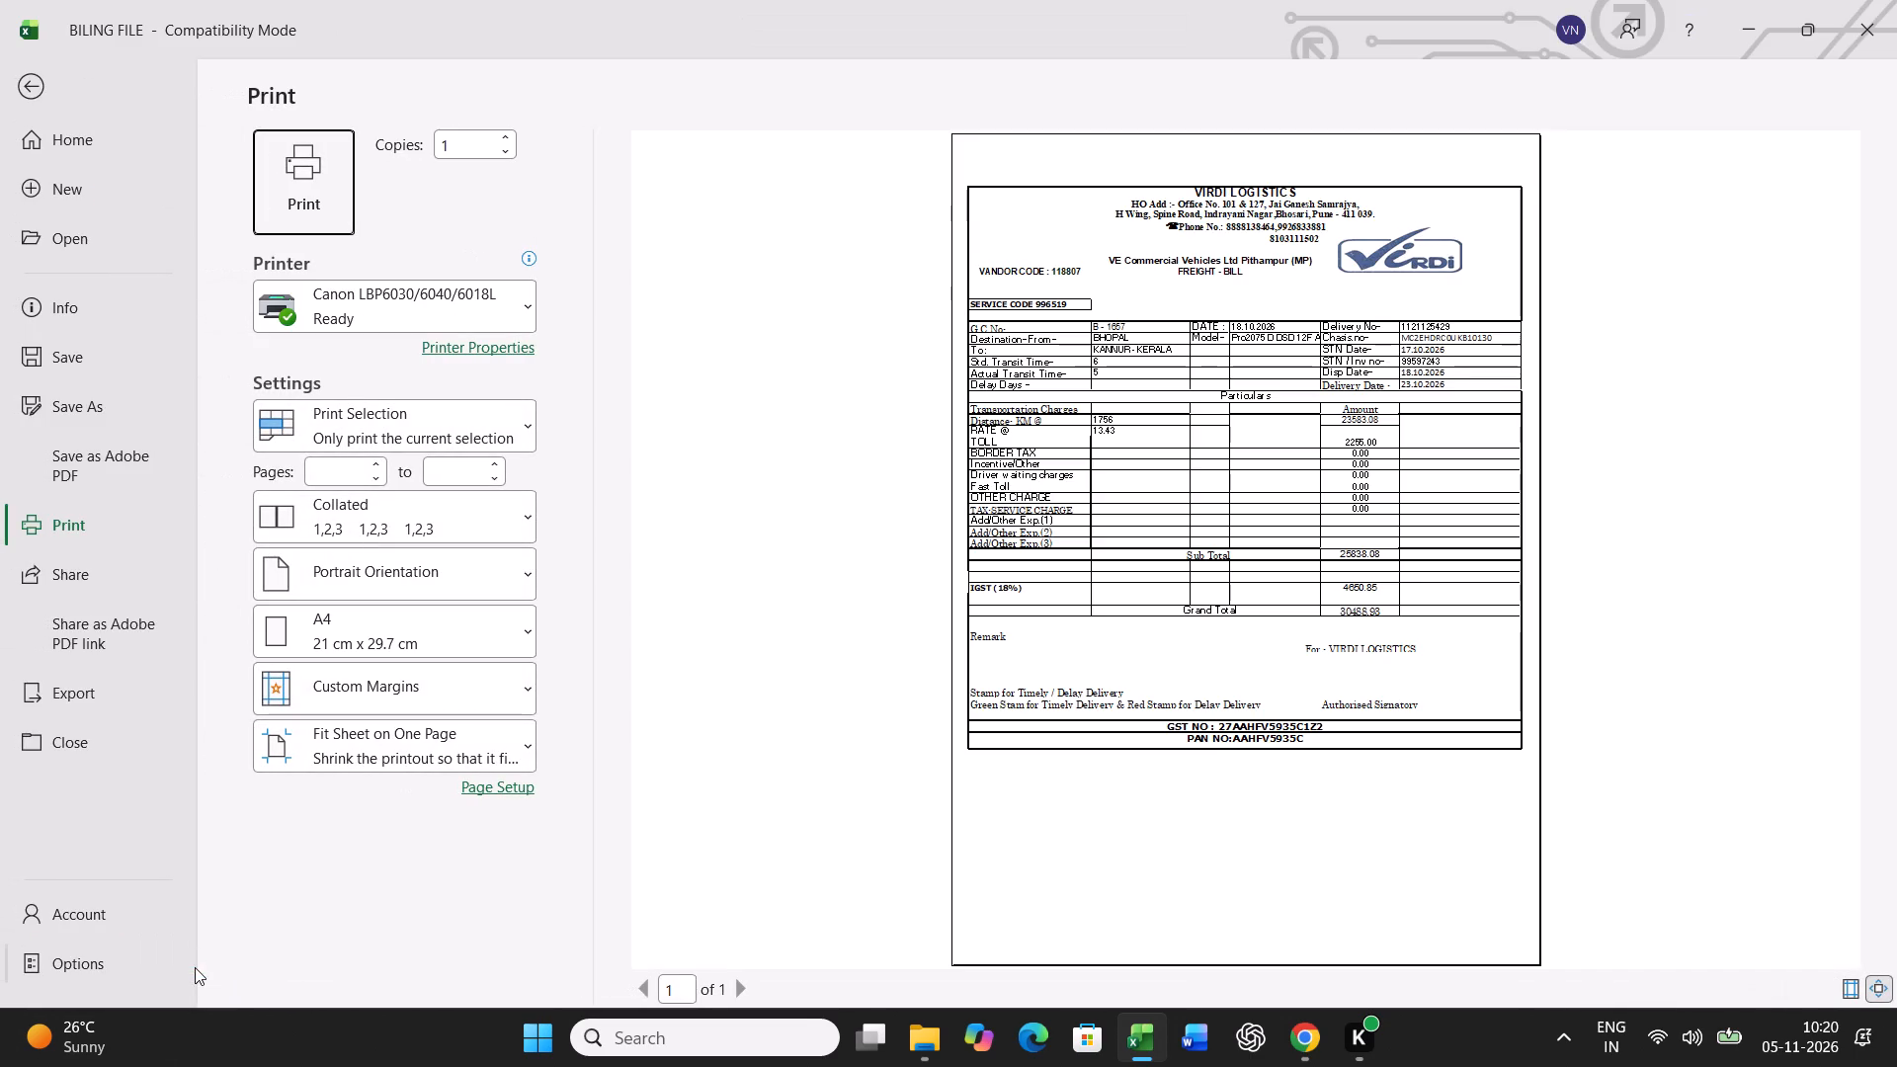
click(277, 210)
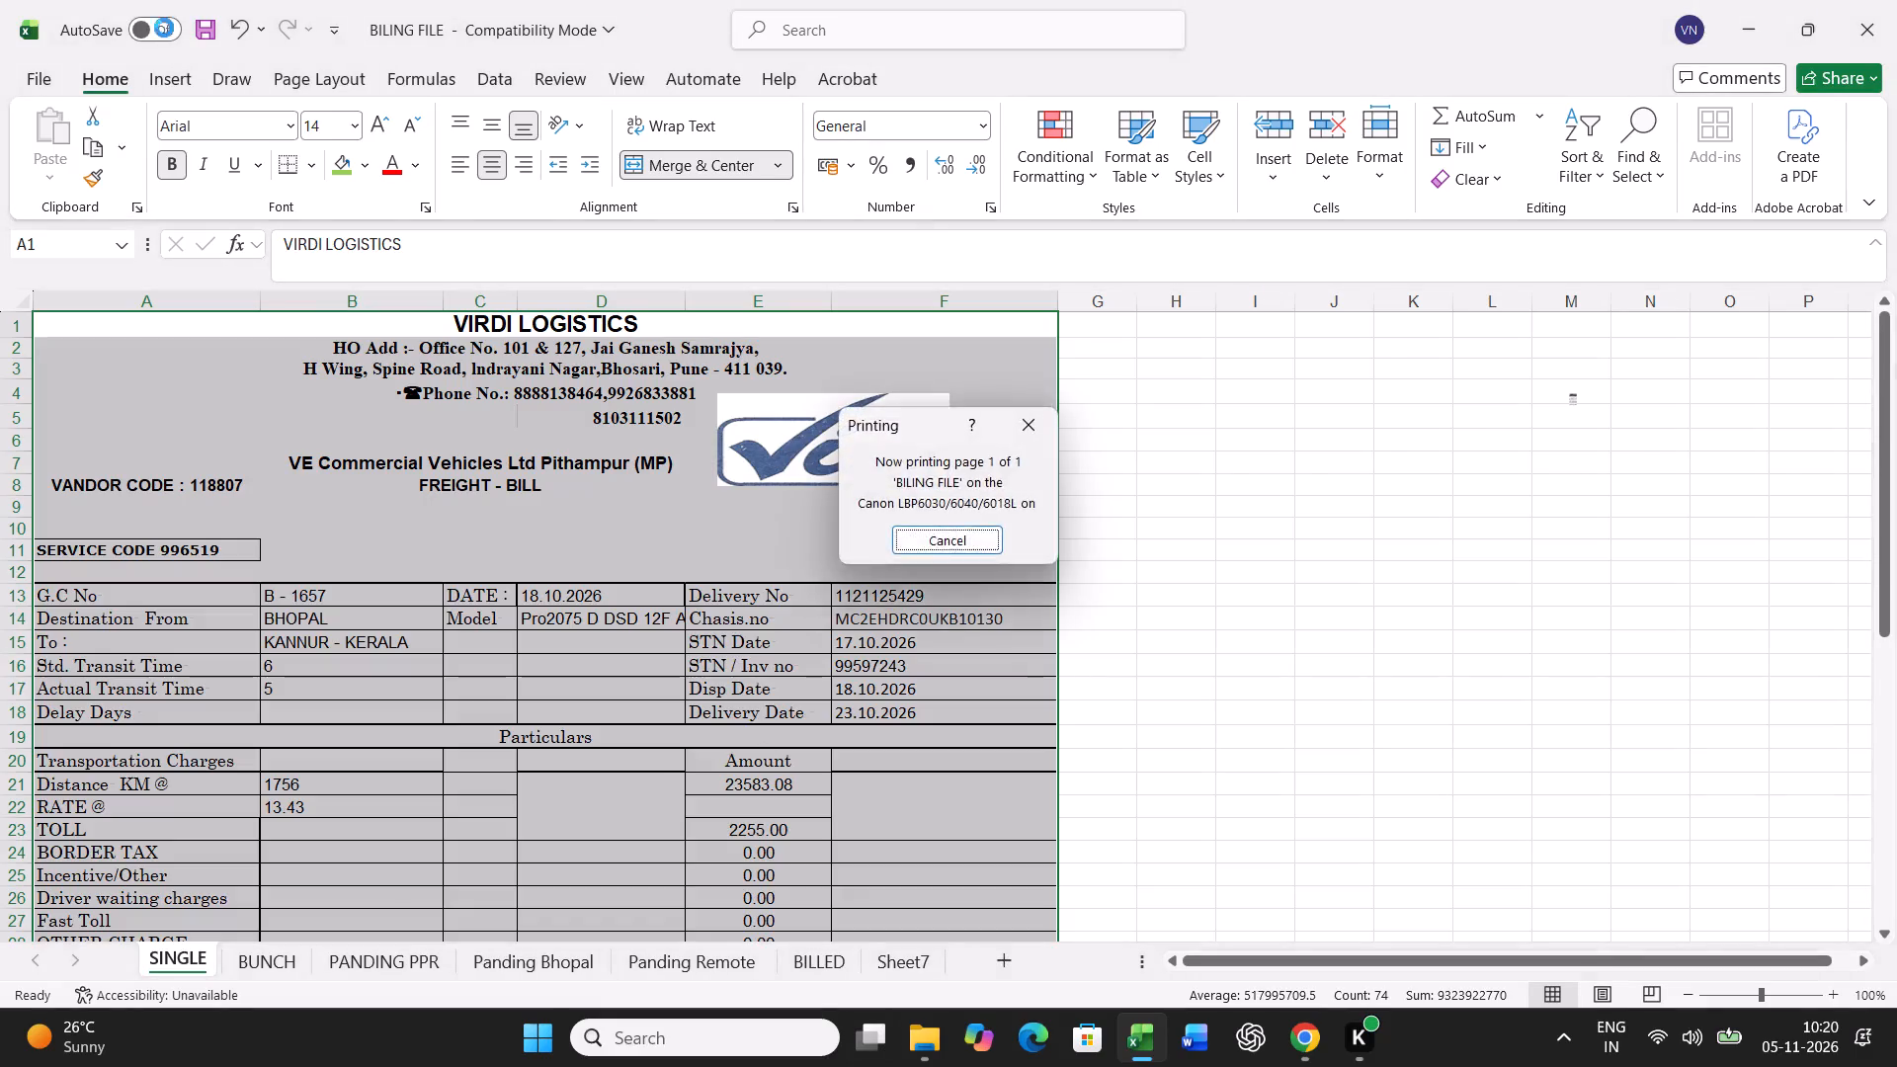
Log the B - 1657 bill by pasting BUNCH row 11 as values into row 51.
click(288, 968)
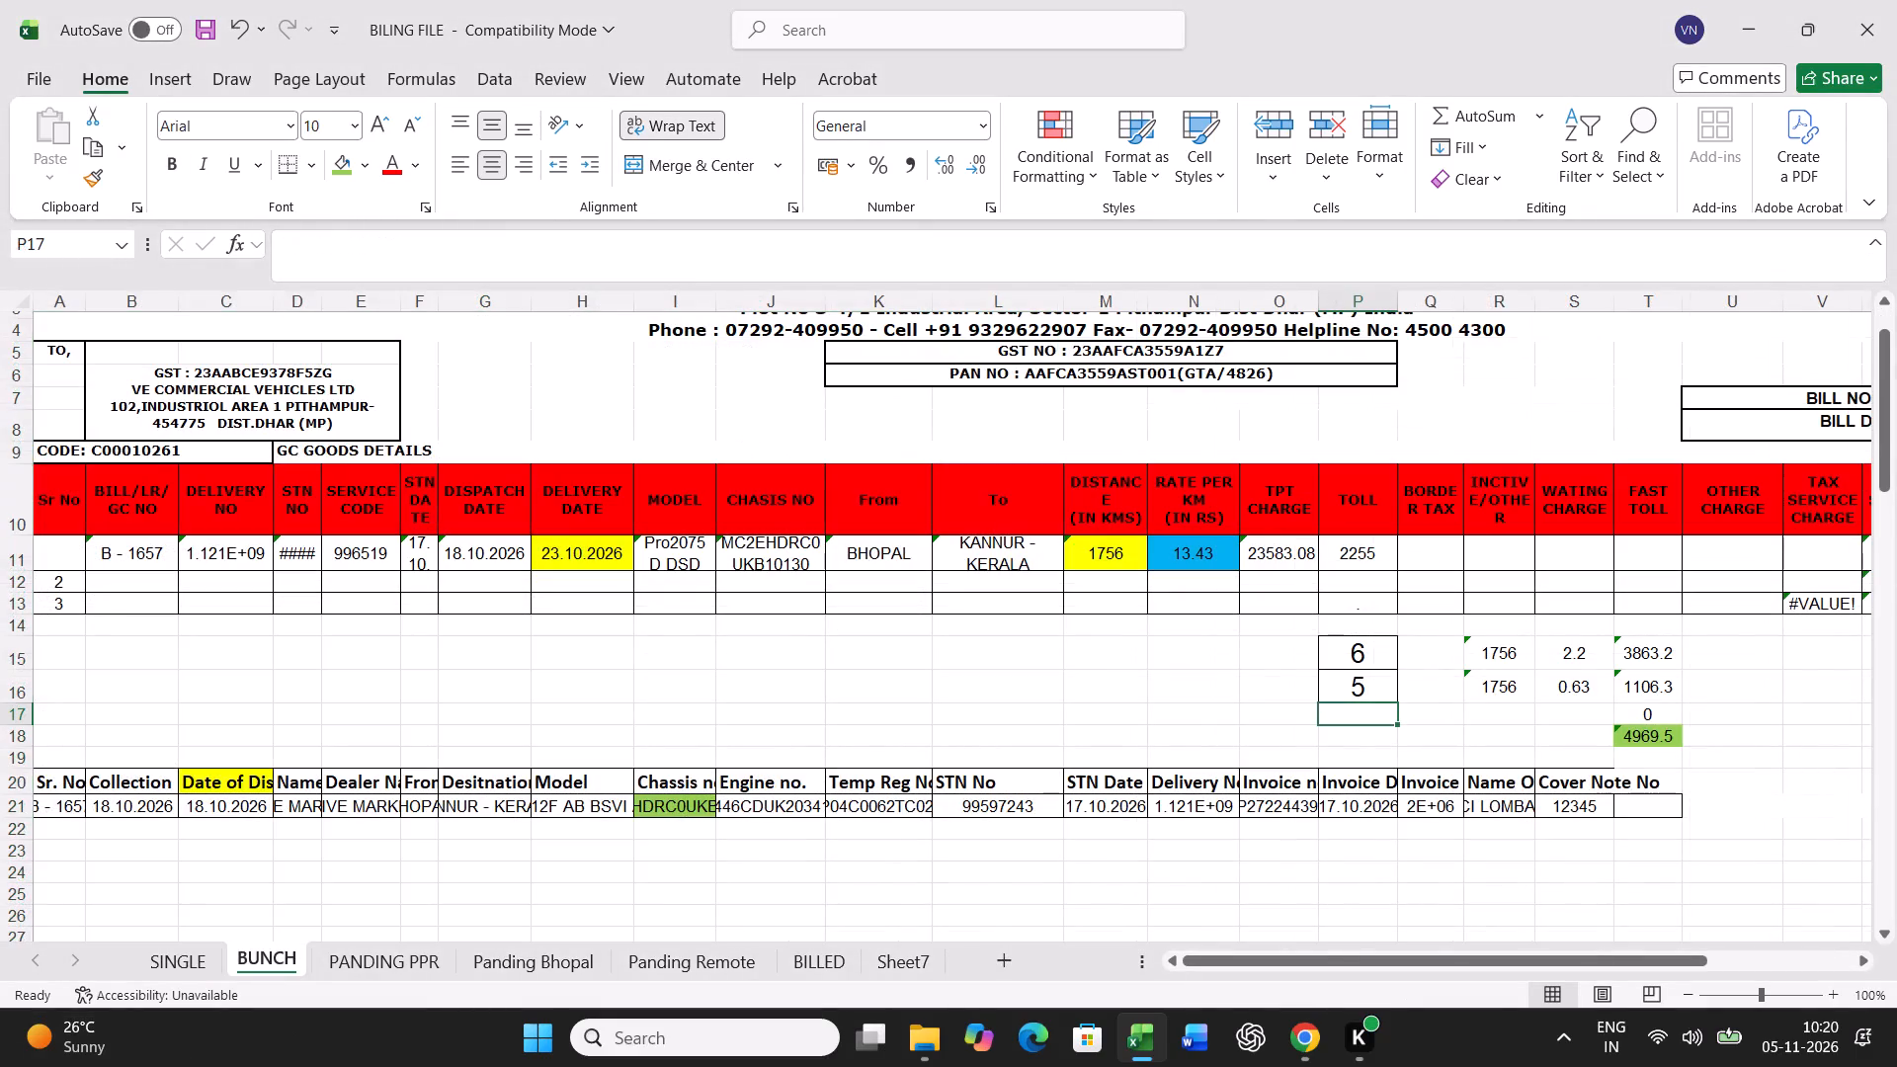
click(20, 552)
key(ctrl+c)
scroll(709, 664, down, 17)
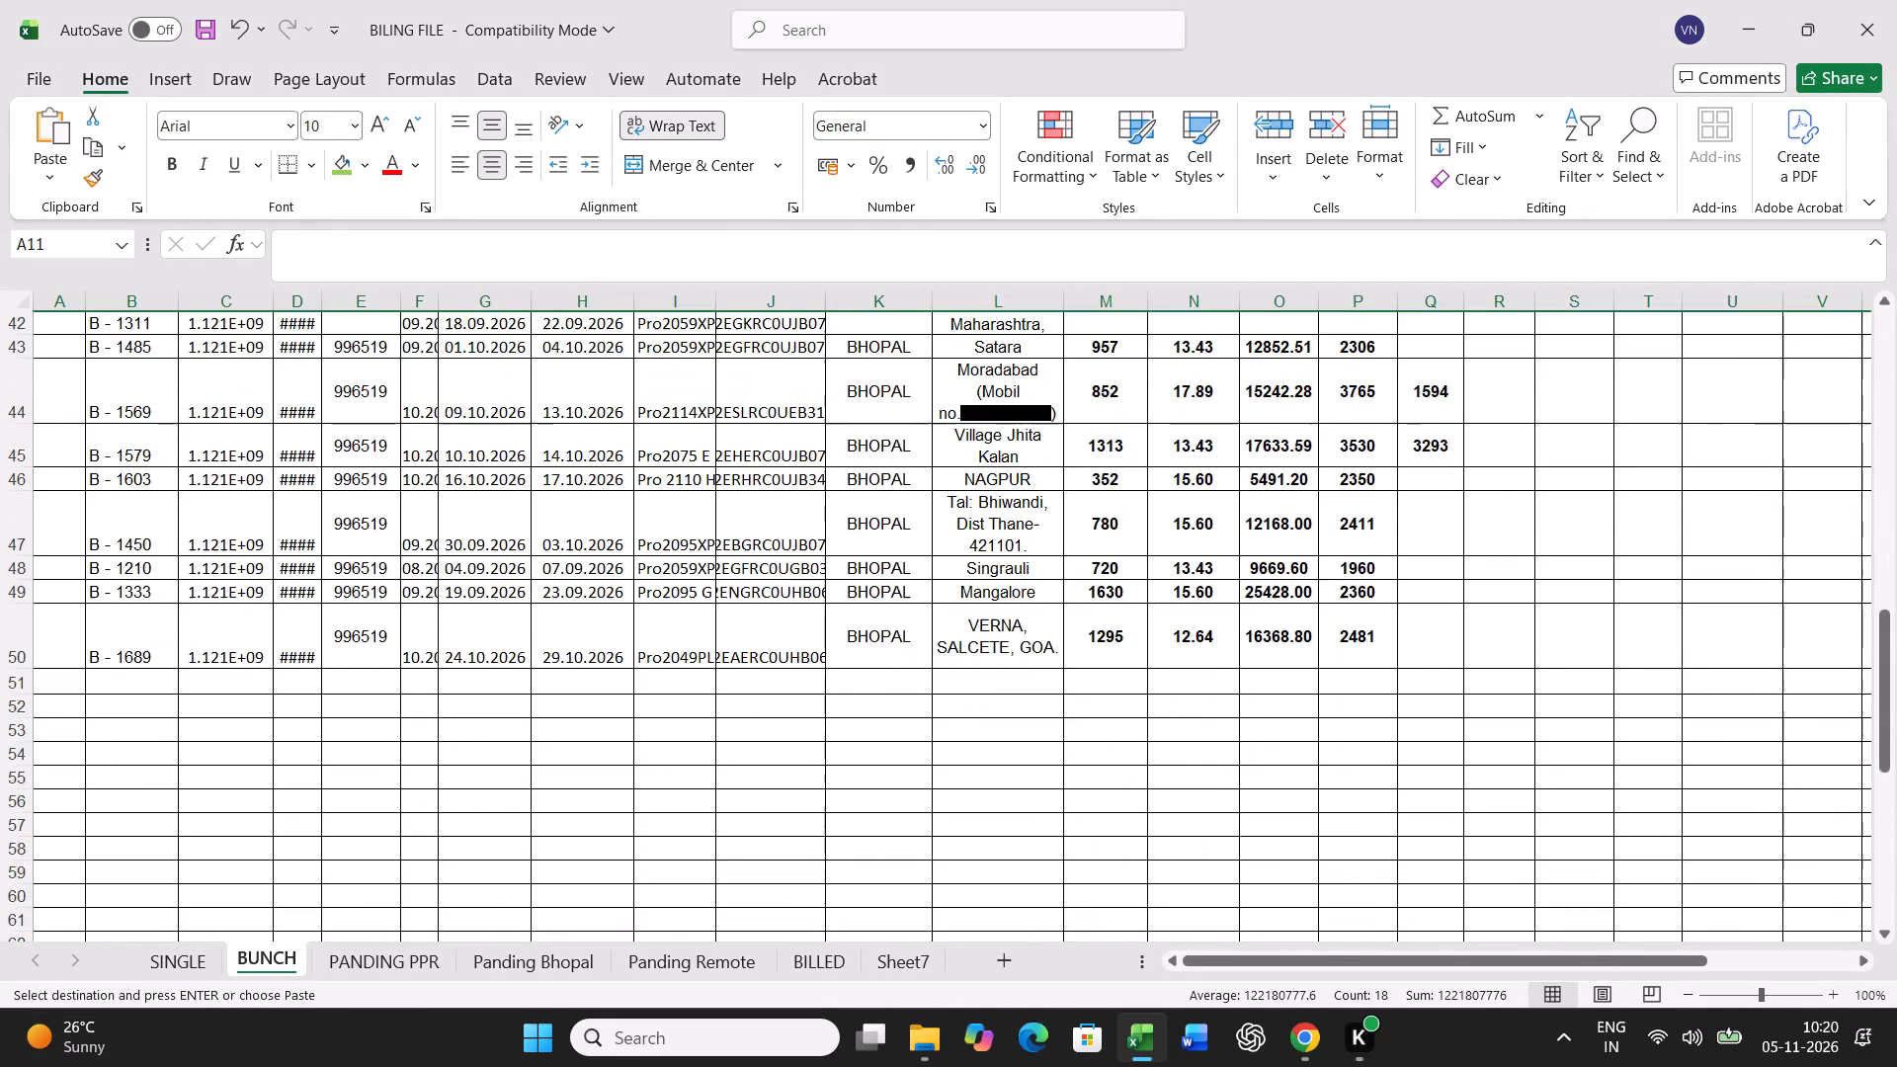
right_click(72, 683)
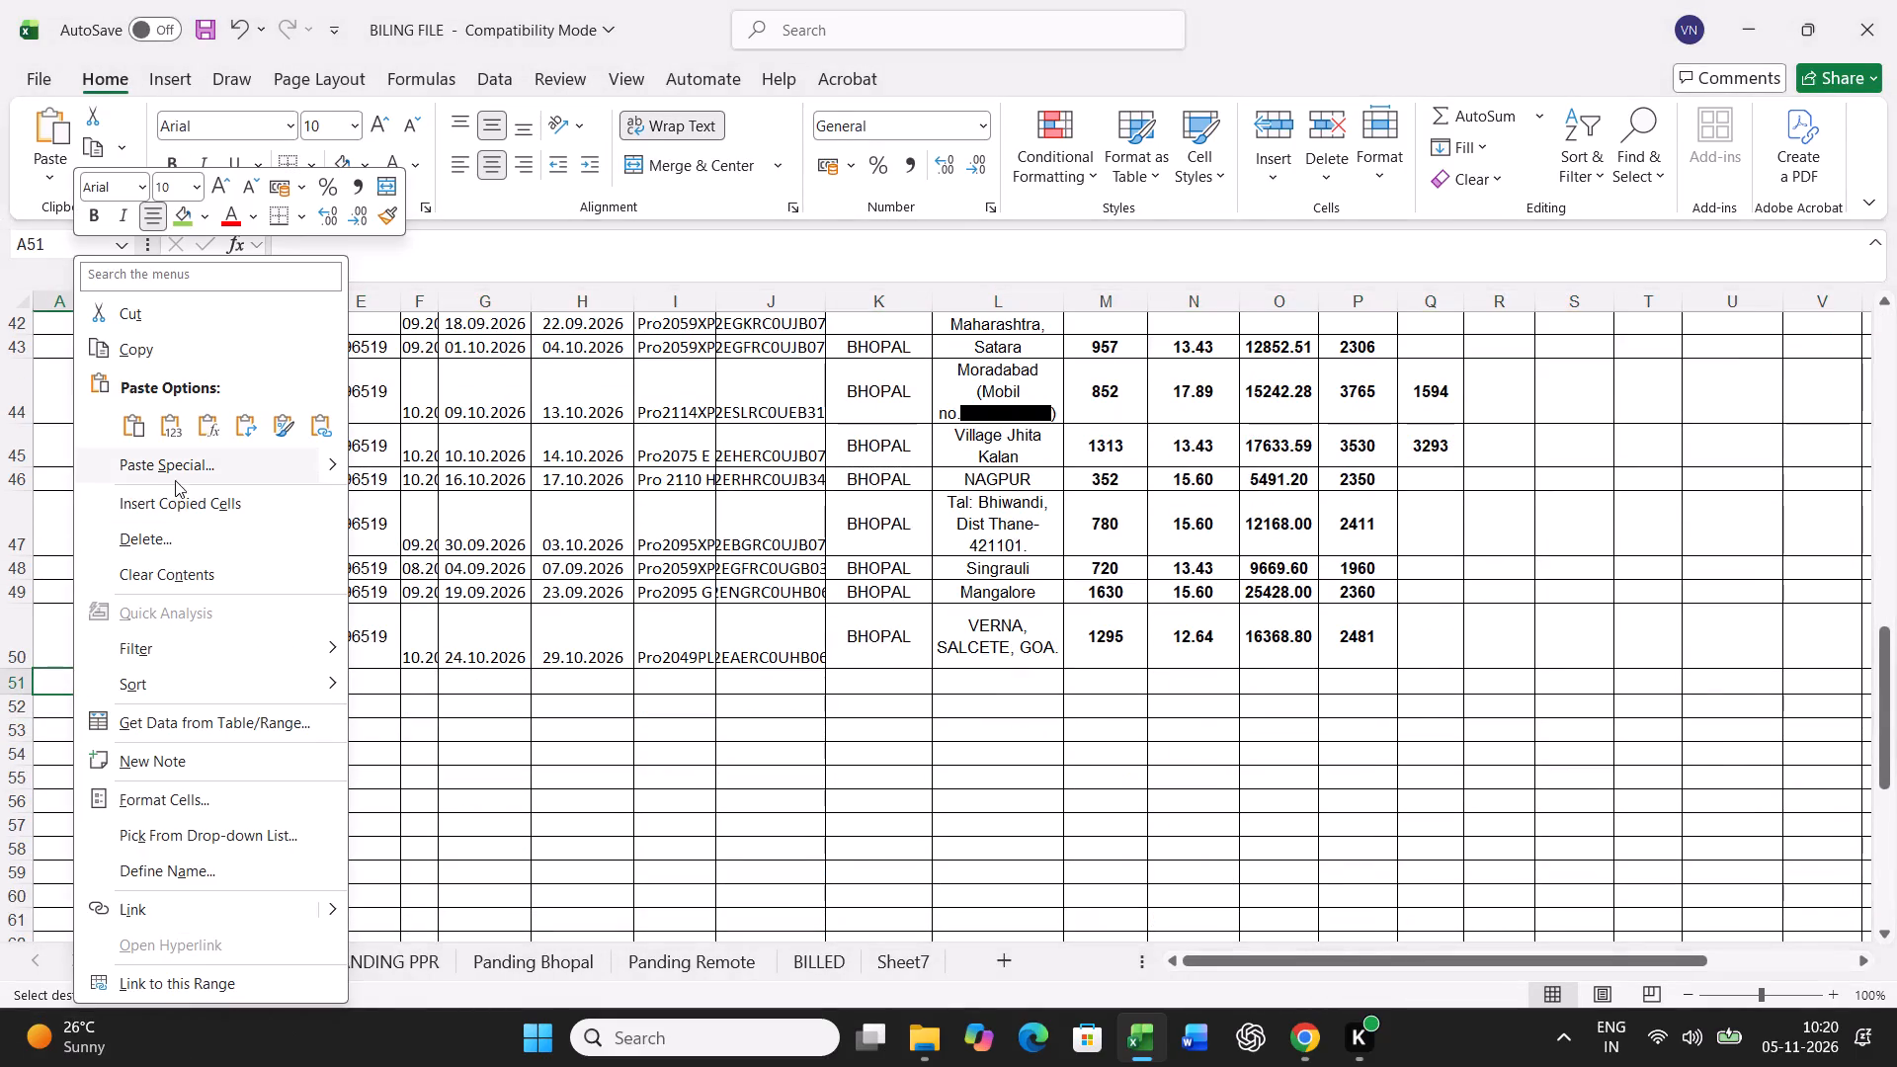
click(177, 468)
click(95, 405)
click(77, 399)
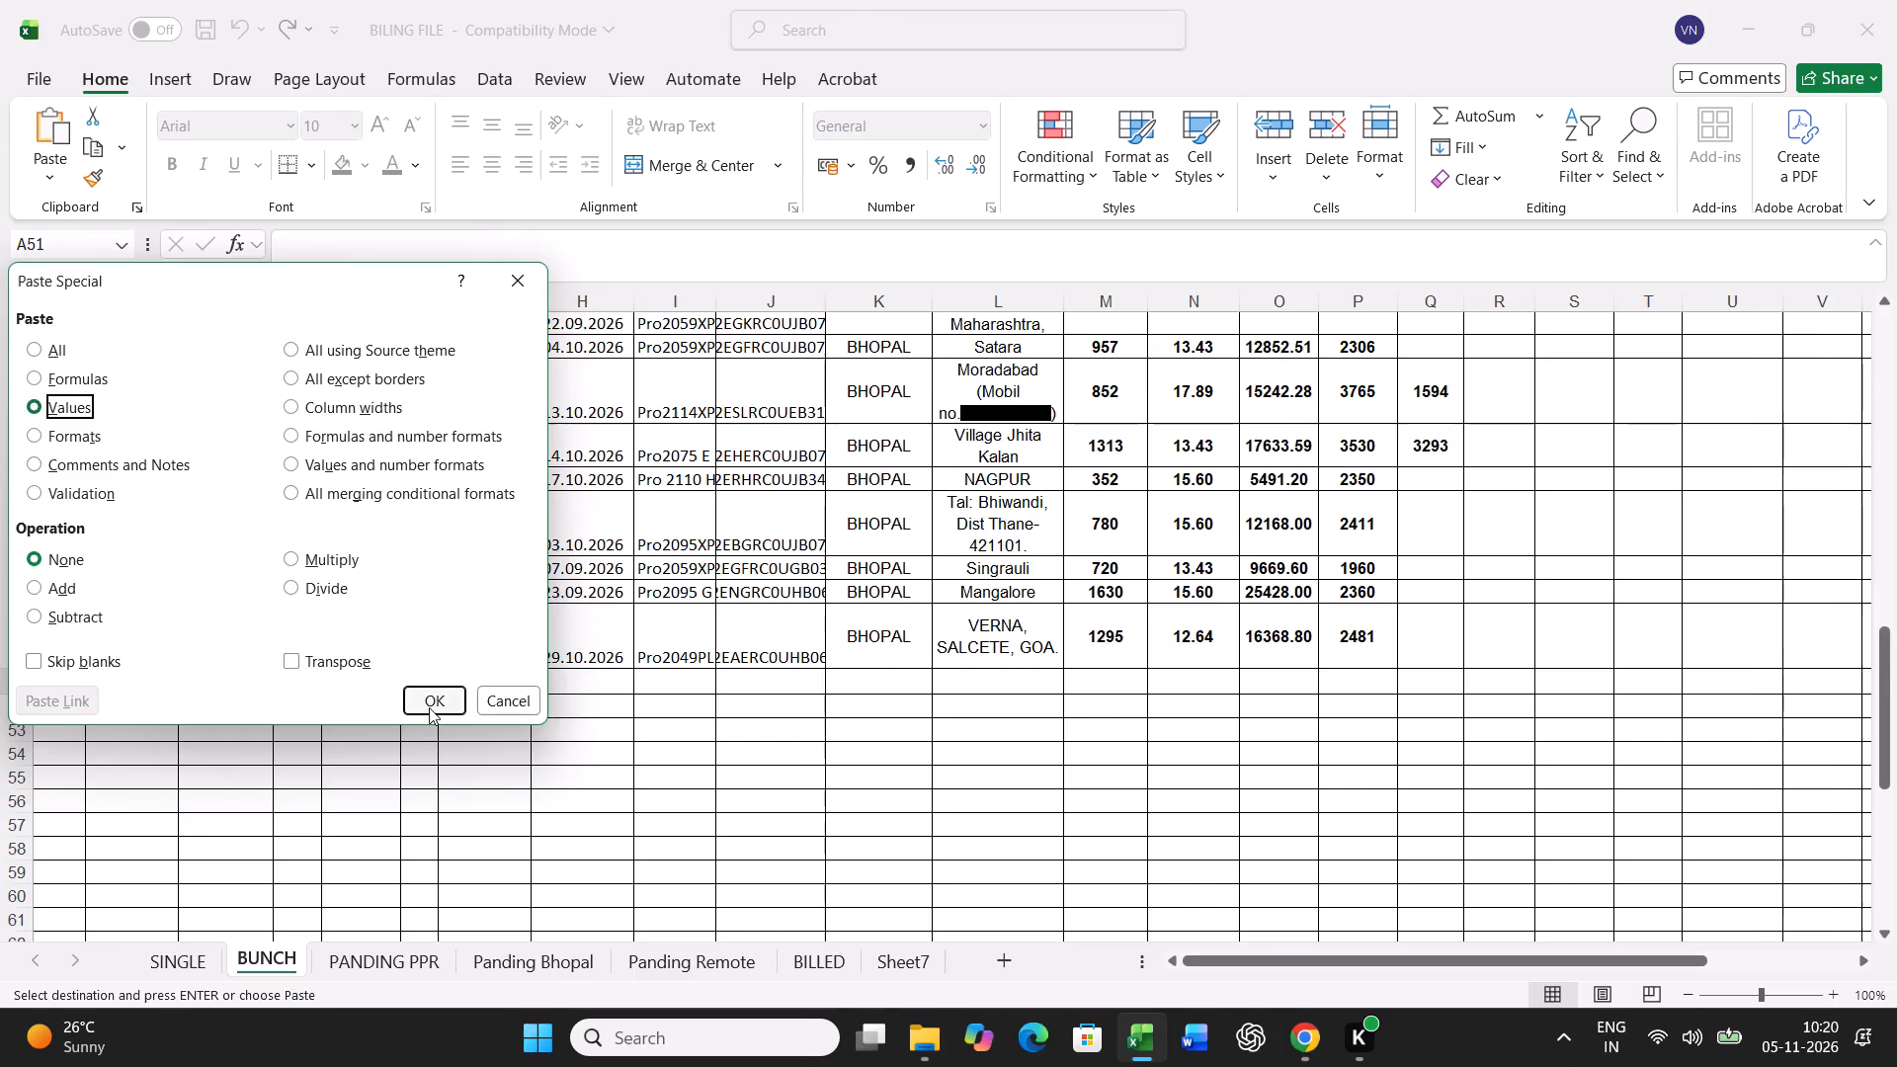
click(404, 695)
Find the chassis containing B35548 in the Panding Bhopal sheet and fill its cell green.
click(494, 970)
click(748, 774)
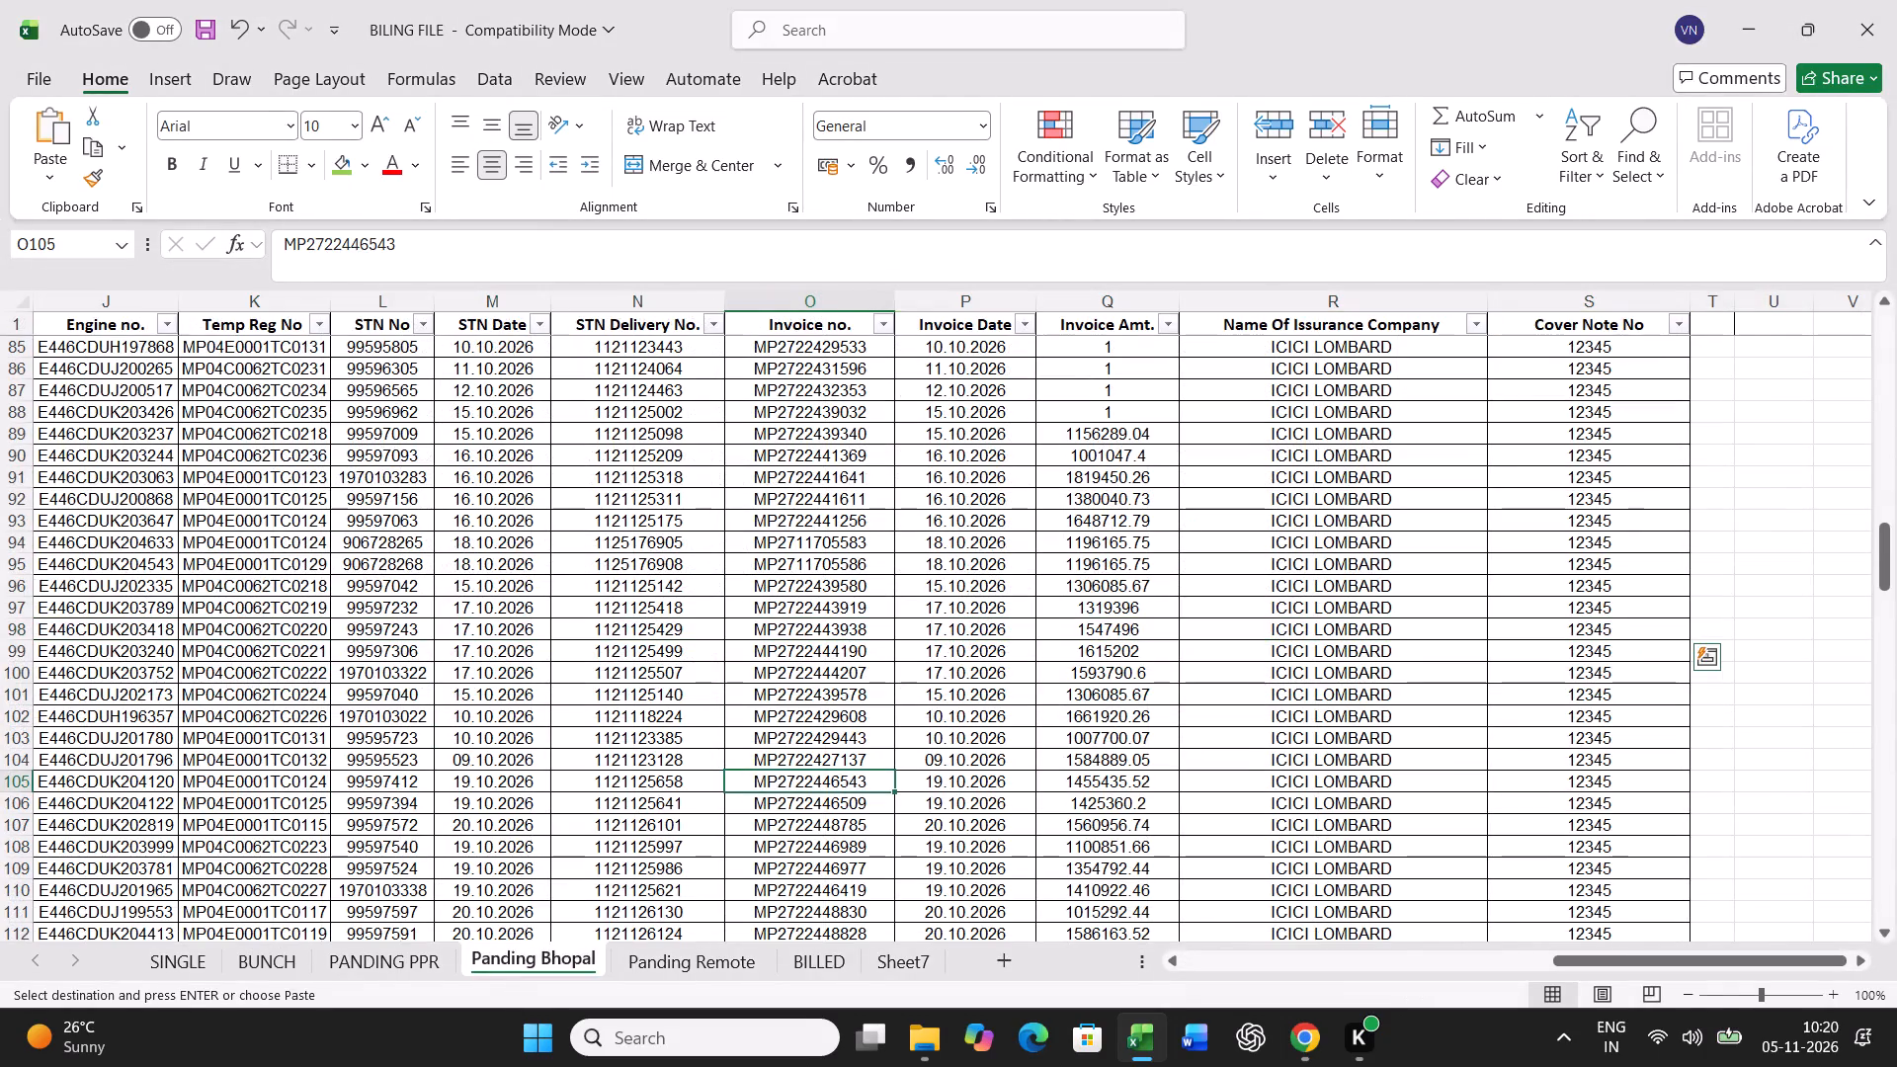
key(ctrl+f)
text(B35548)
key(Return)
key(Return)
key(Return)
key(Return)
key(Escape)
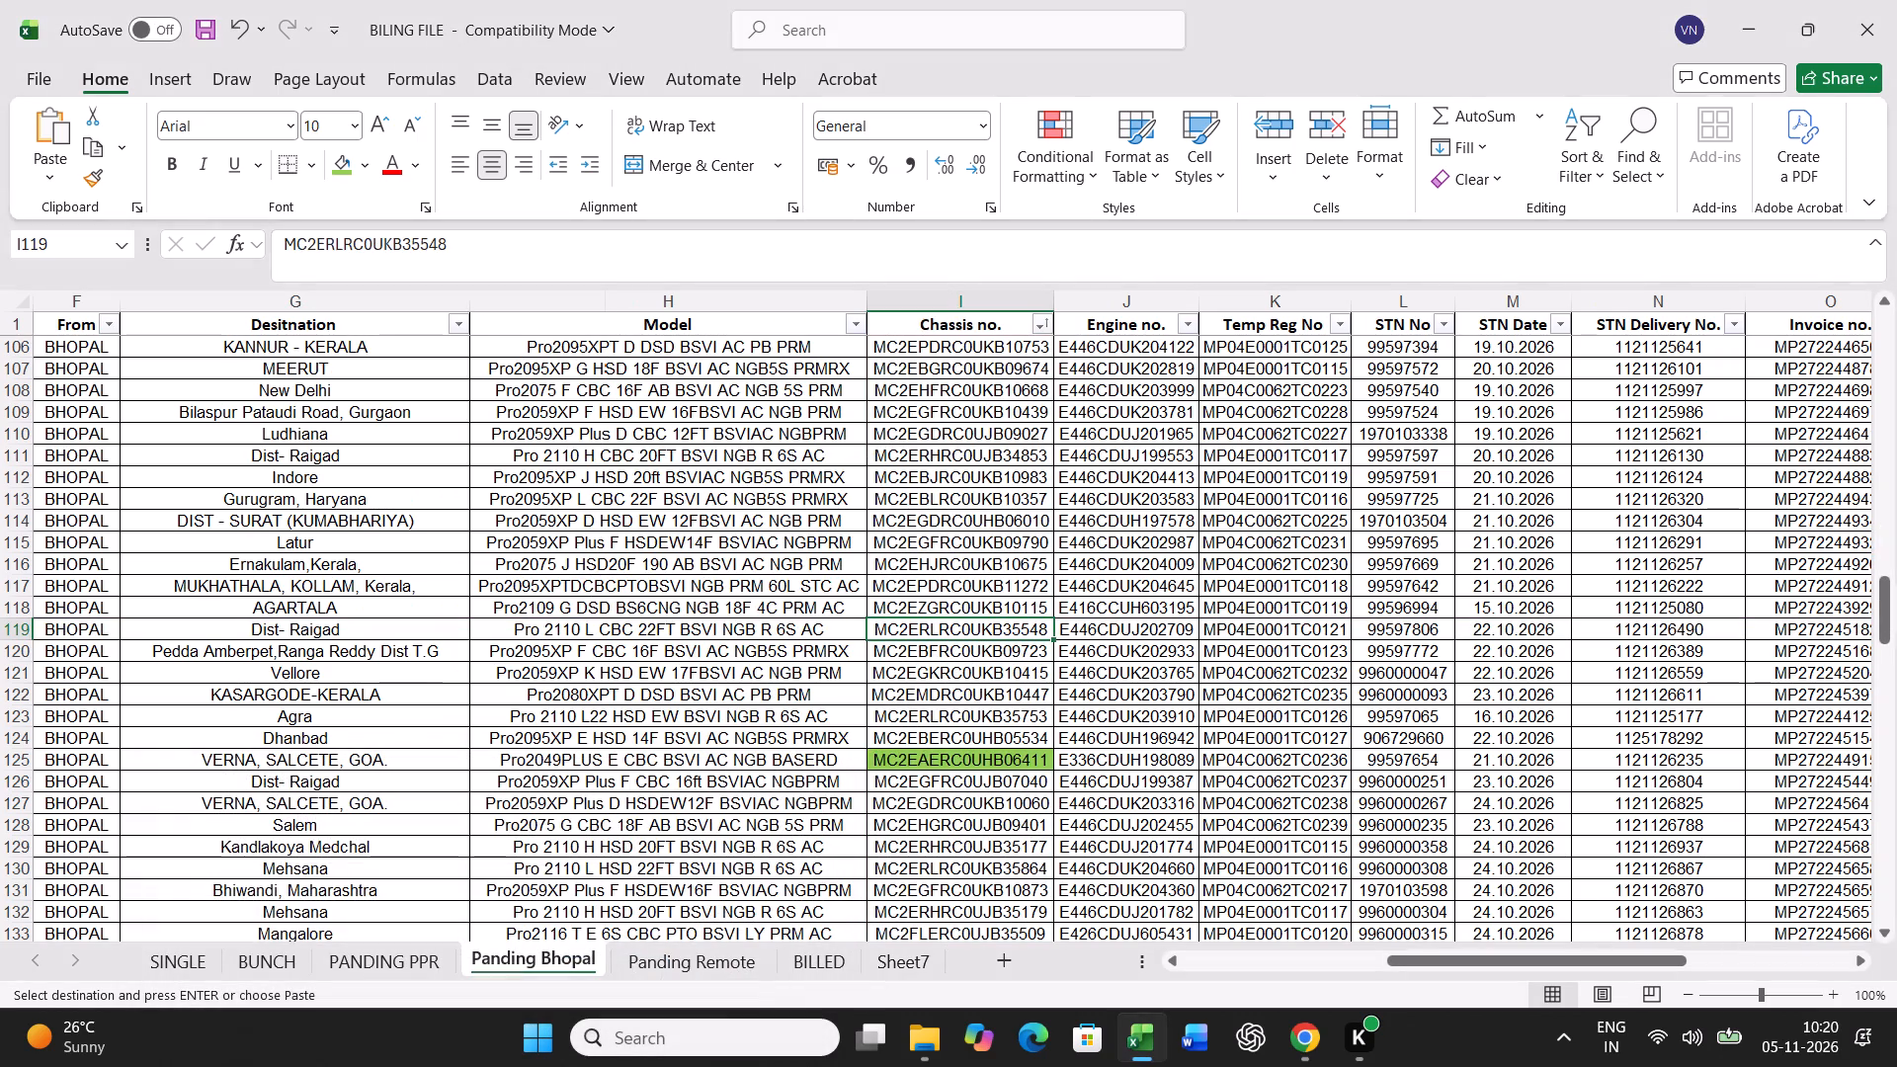
click(343, 169)
Copy the full B - 1682 record from Panding Bhopal into row 21 of the BUNCH sheet, starting at A21.
key(Left)
key(Left)
key(Left)
key(Left)
key(Left)
key(Left)
key(Left)
key(Left)
key(Left)
key(Left)
key(Left)
key(Left)
key(Left)
key(Left)
key(Left)
key(Left)
key(Left)
key(Left)
key(Left)
key(Left)
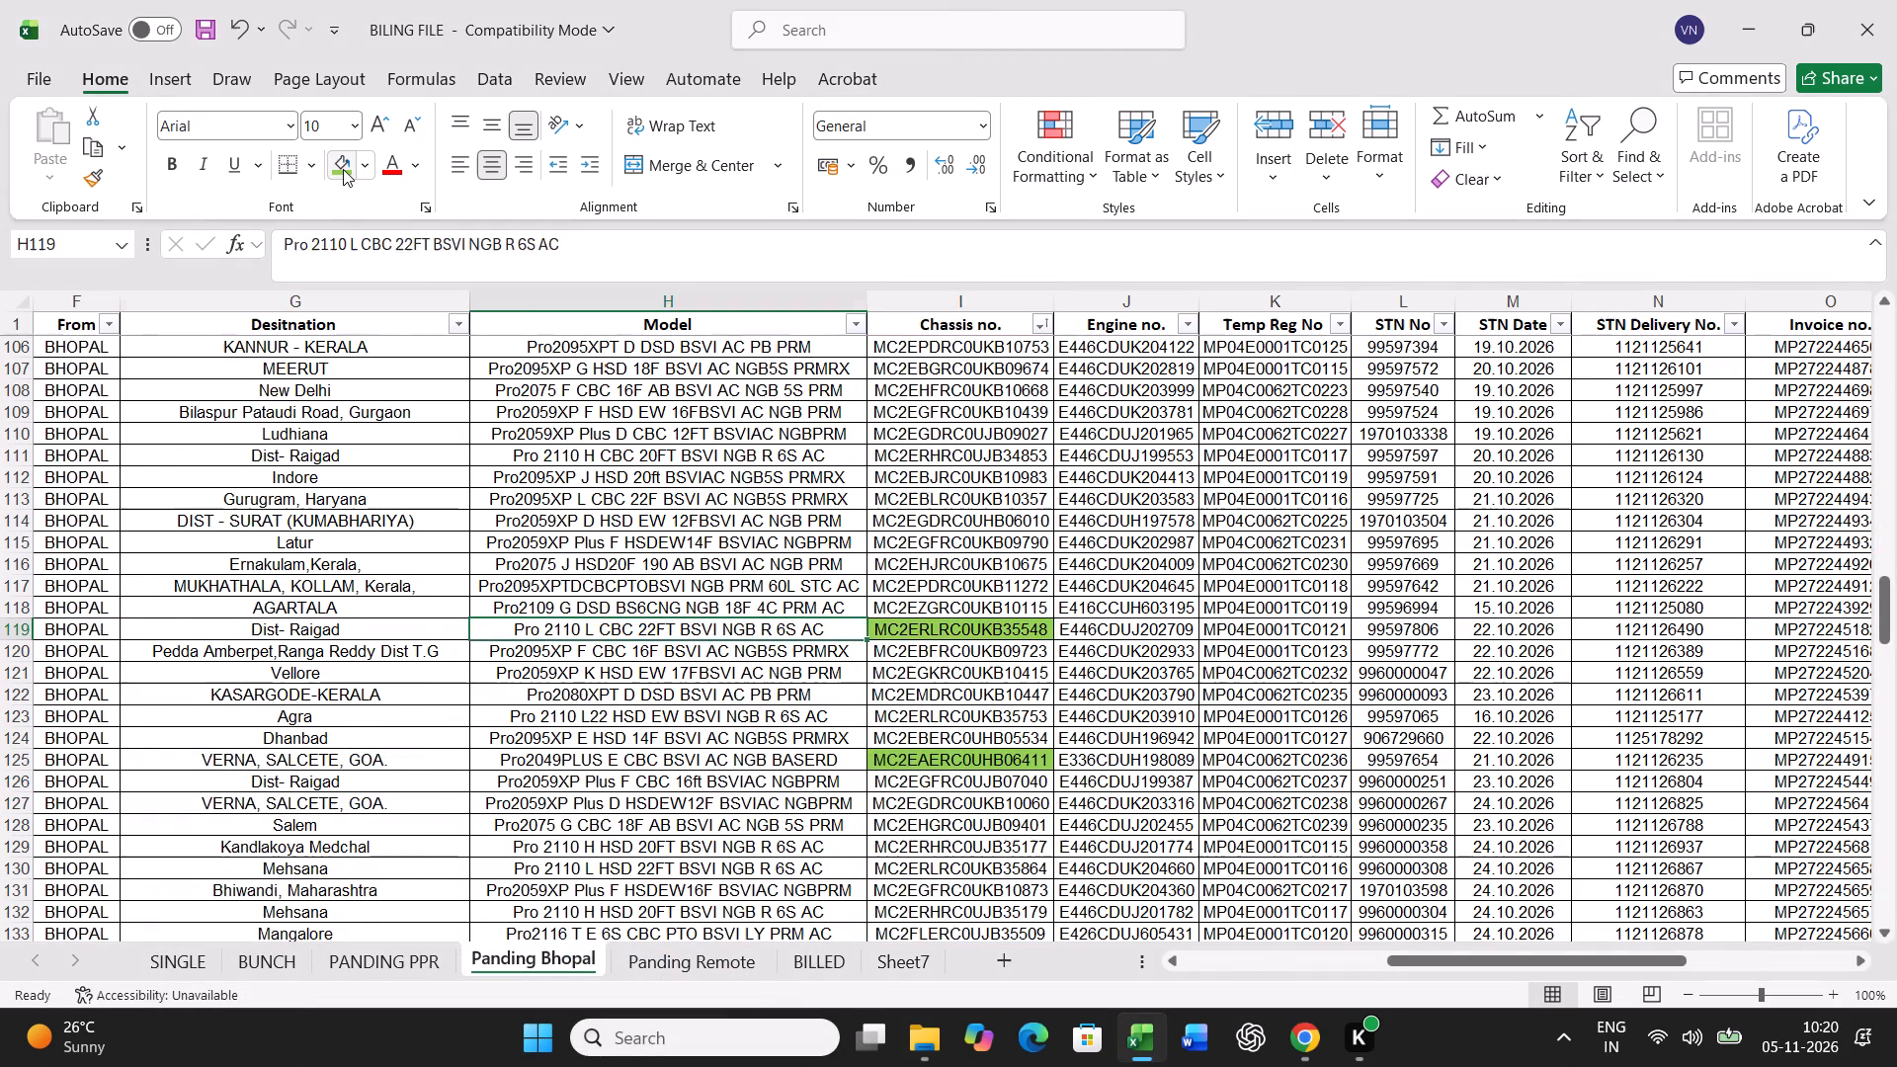
key(ctrl+shift+Right)
key(ctrl+c)
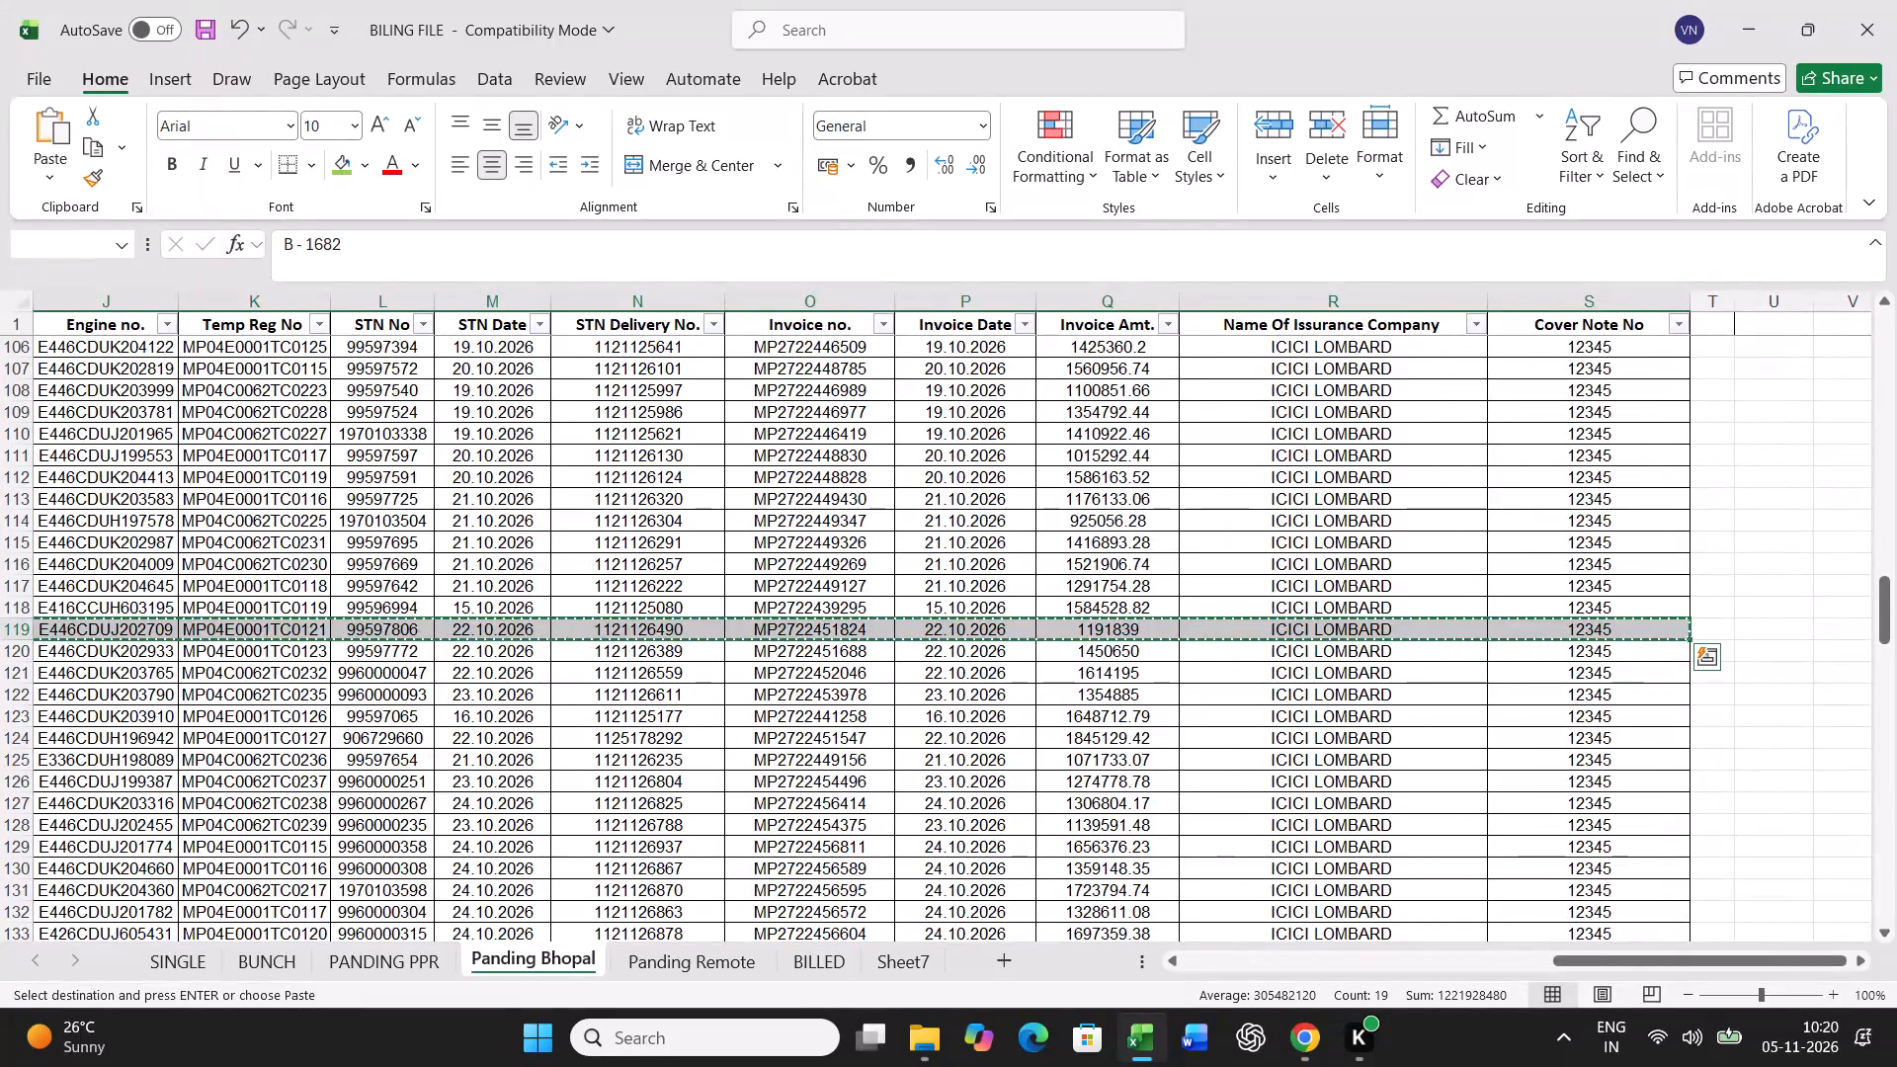
click(277, 946)
scroll(435, 869, up, 18)
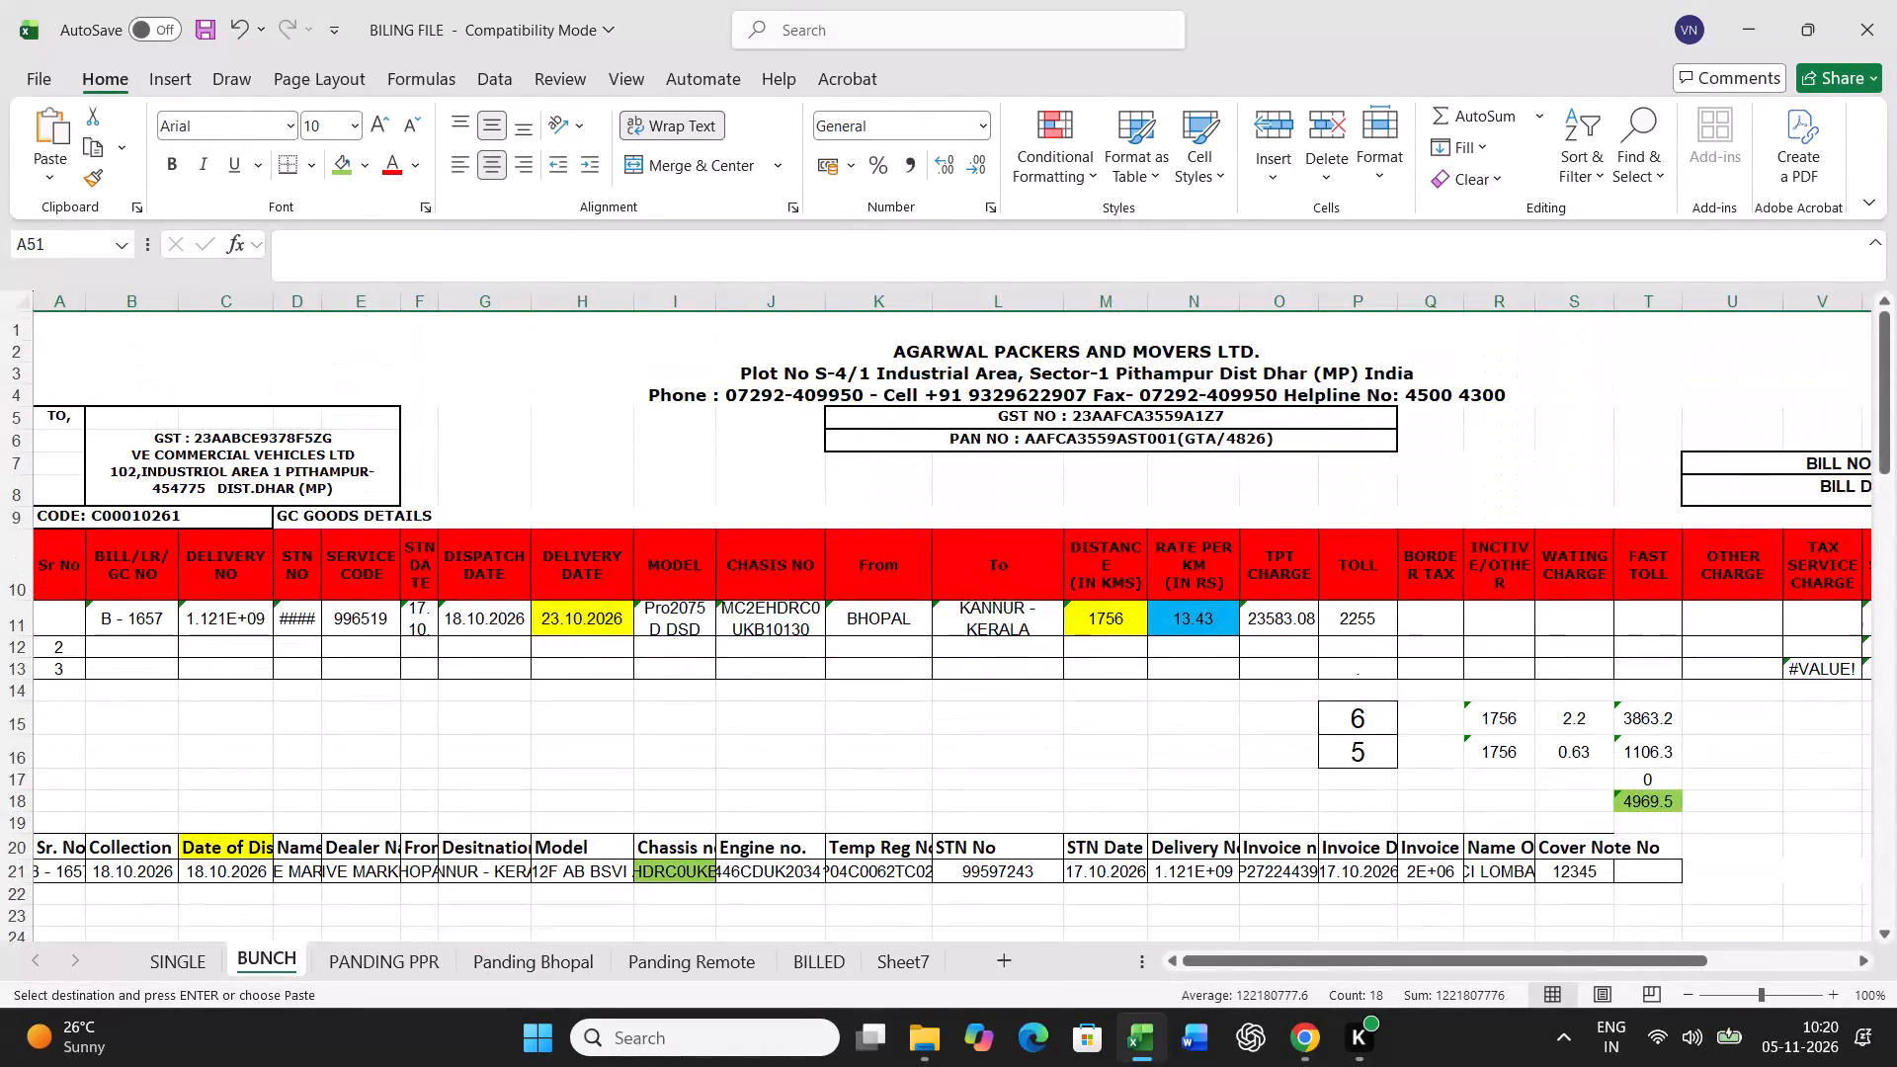
click(64, 866)
key(ctrl+v)
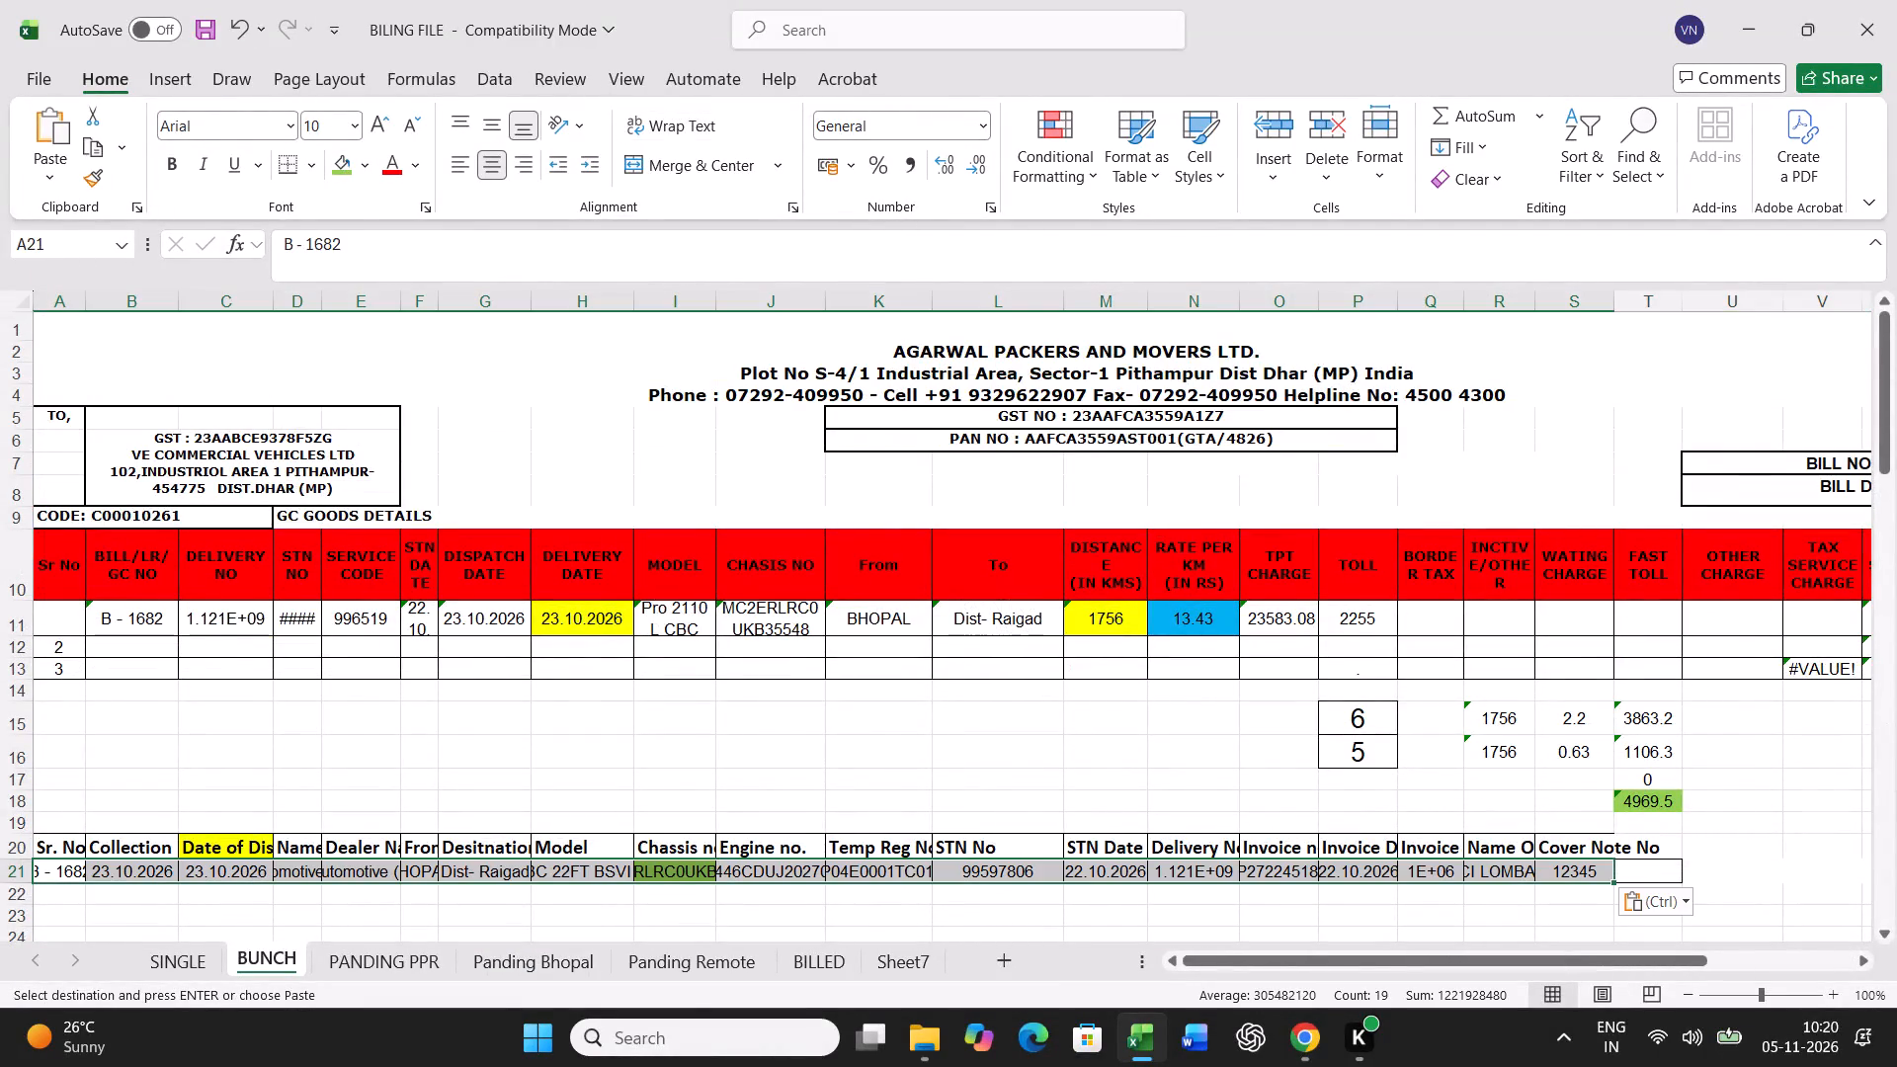
In BUNCH row 11, set the B - 1682 delivery date to 26.10.2026 and the distance to =520+260.
click(614, 627)
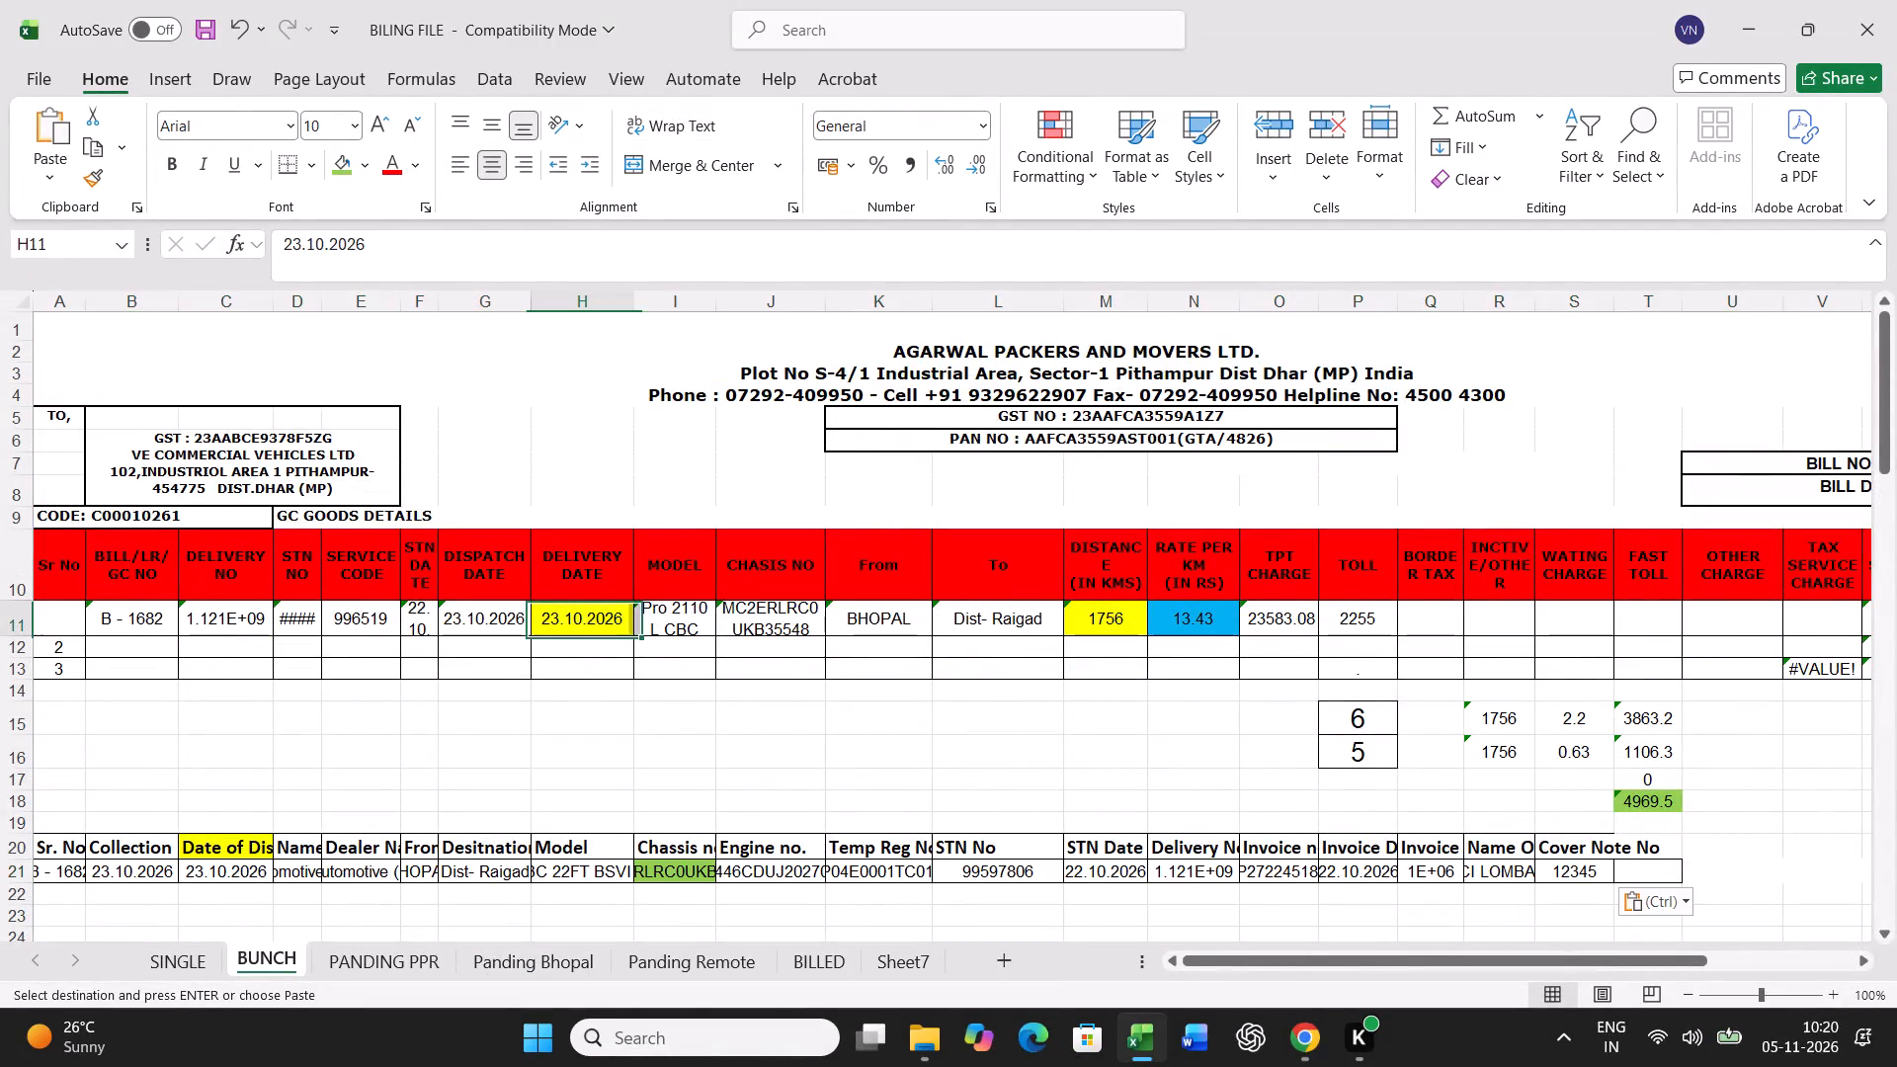
text(26.10.2026)
key(Right)
key(Right)
key(Right)
key(Right)
key(Right)
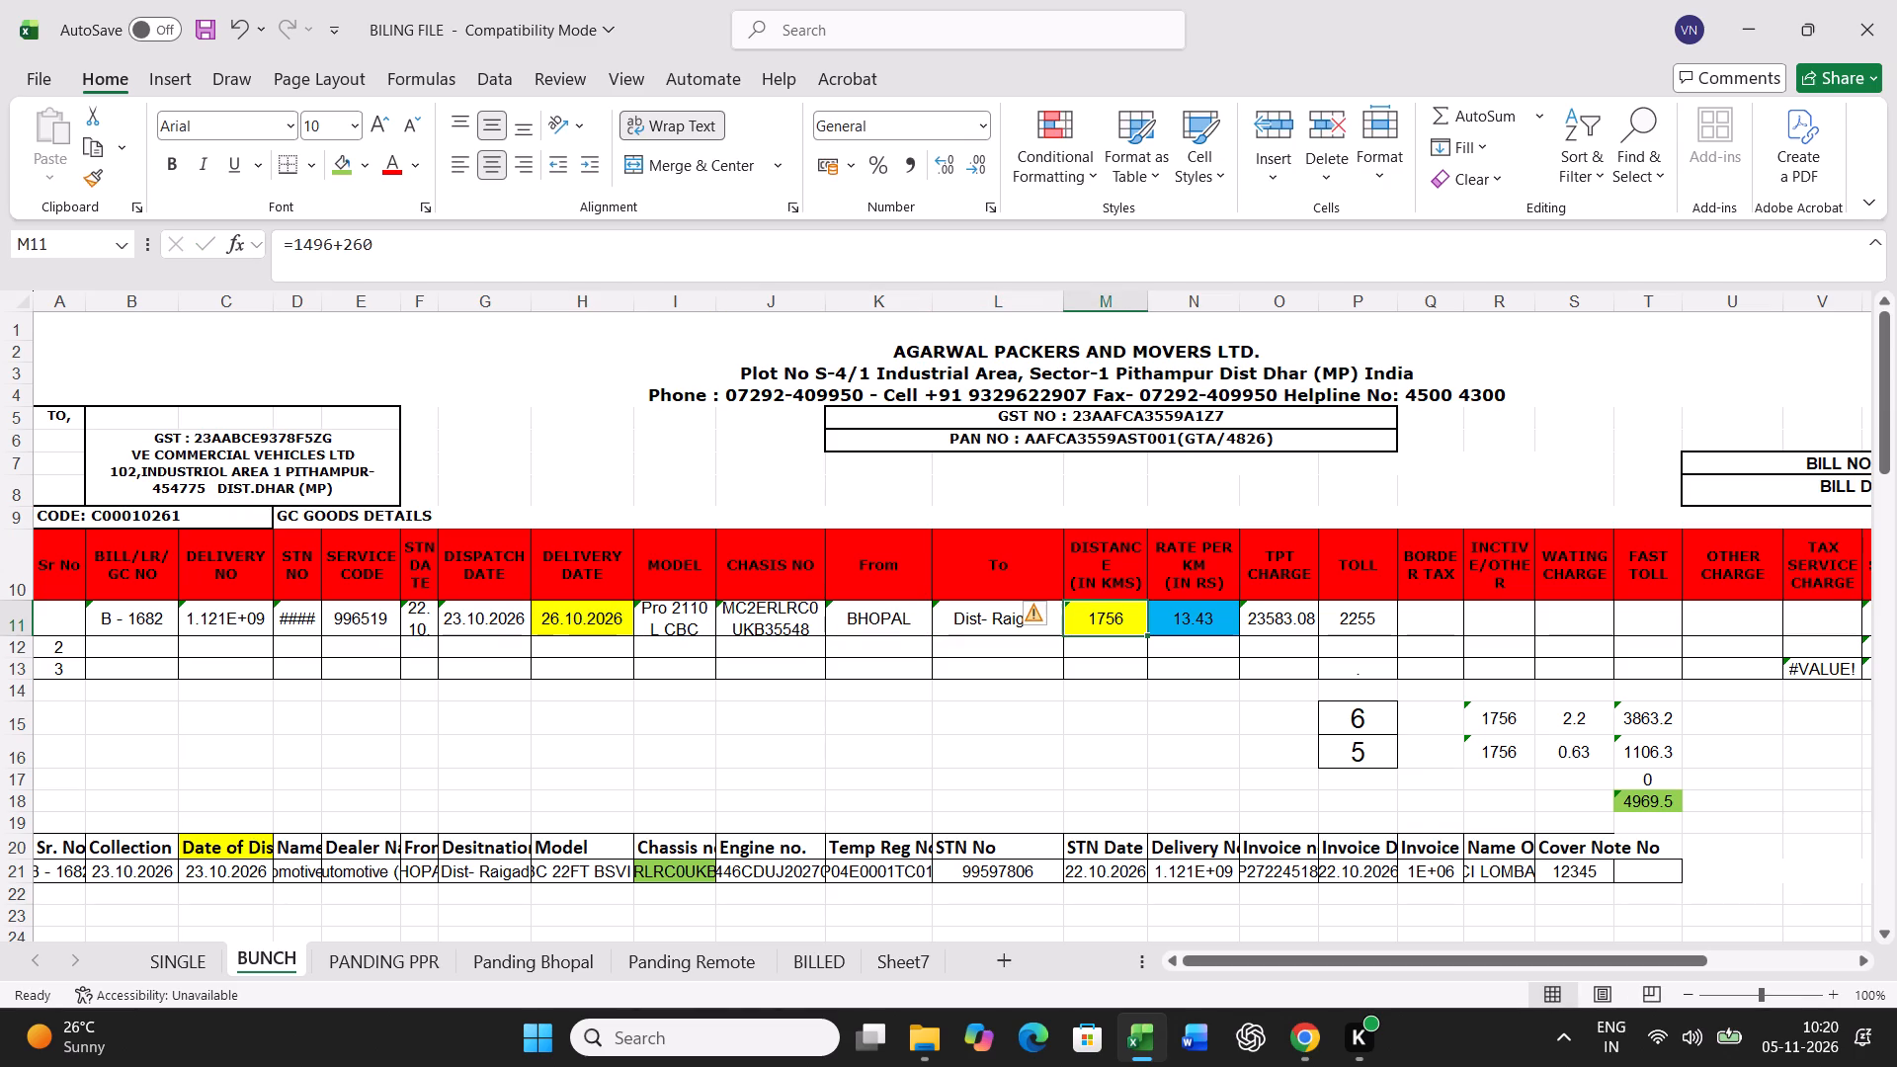
key(equal)
text(520+260)
key(Return)
Set the B - 1682 rate per km to 15.60 and the toll to 4276 in row 11.
key(Up)
key(Right)
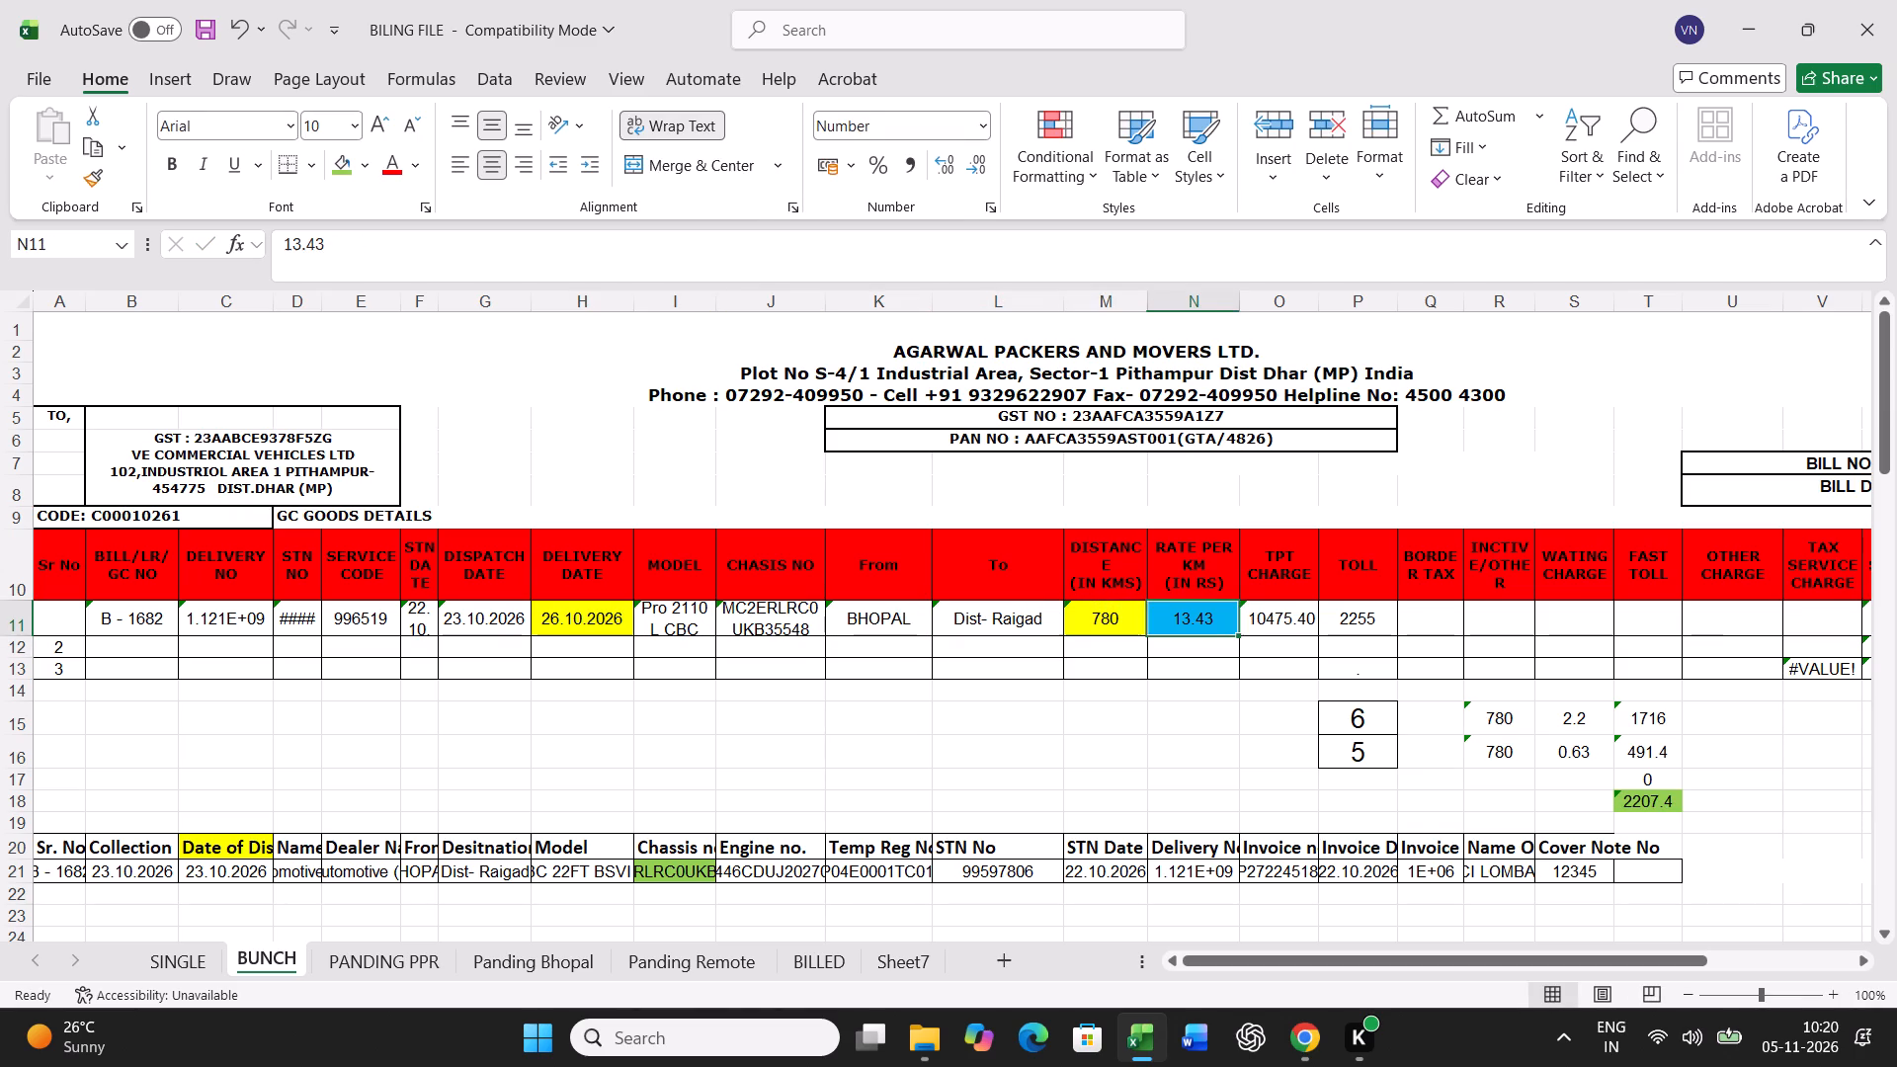
text(15.60)
key(Right)
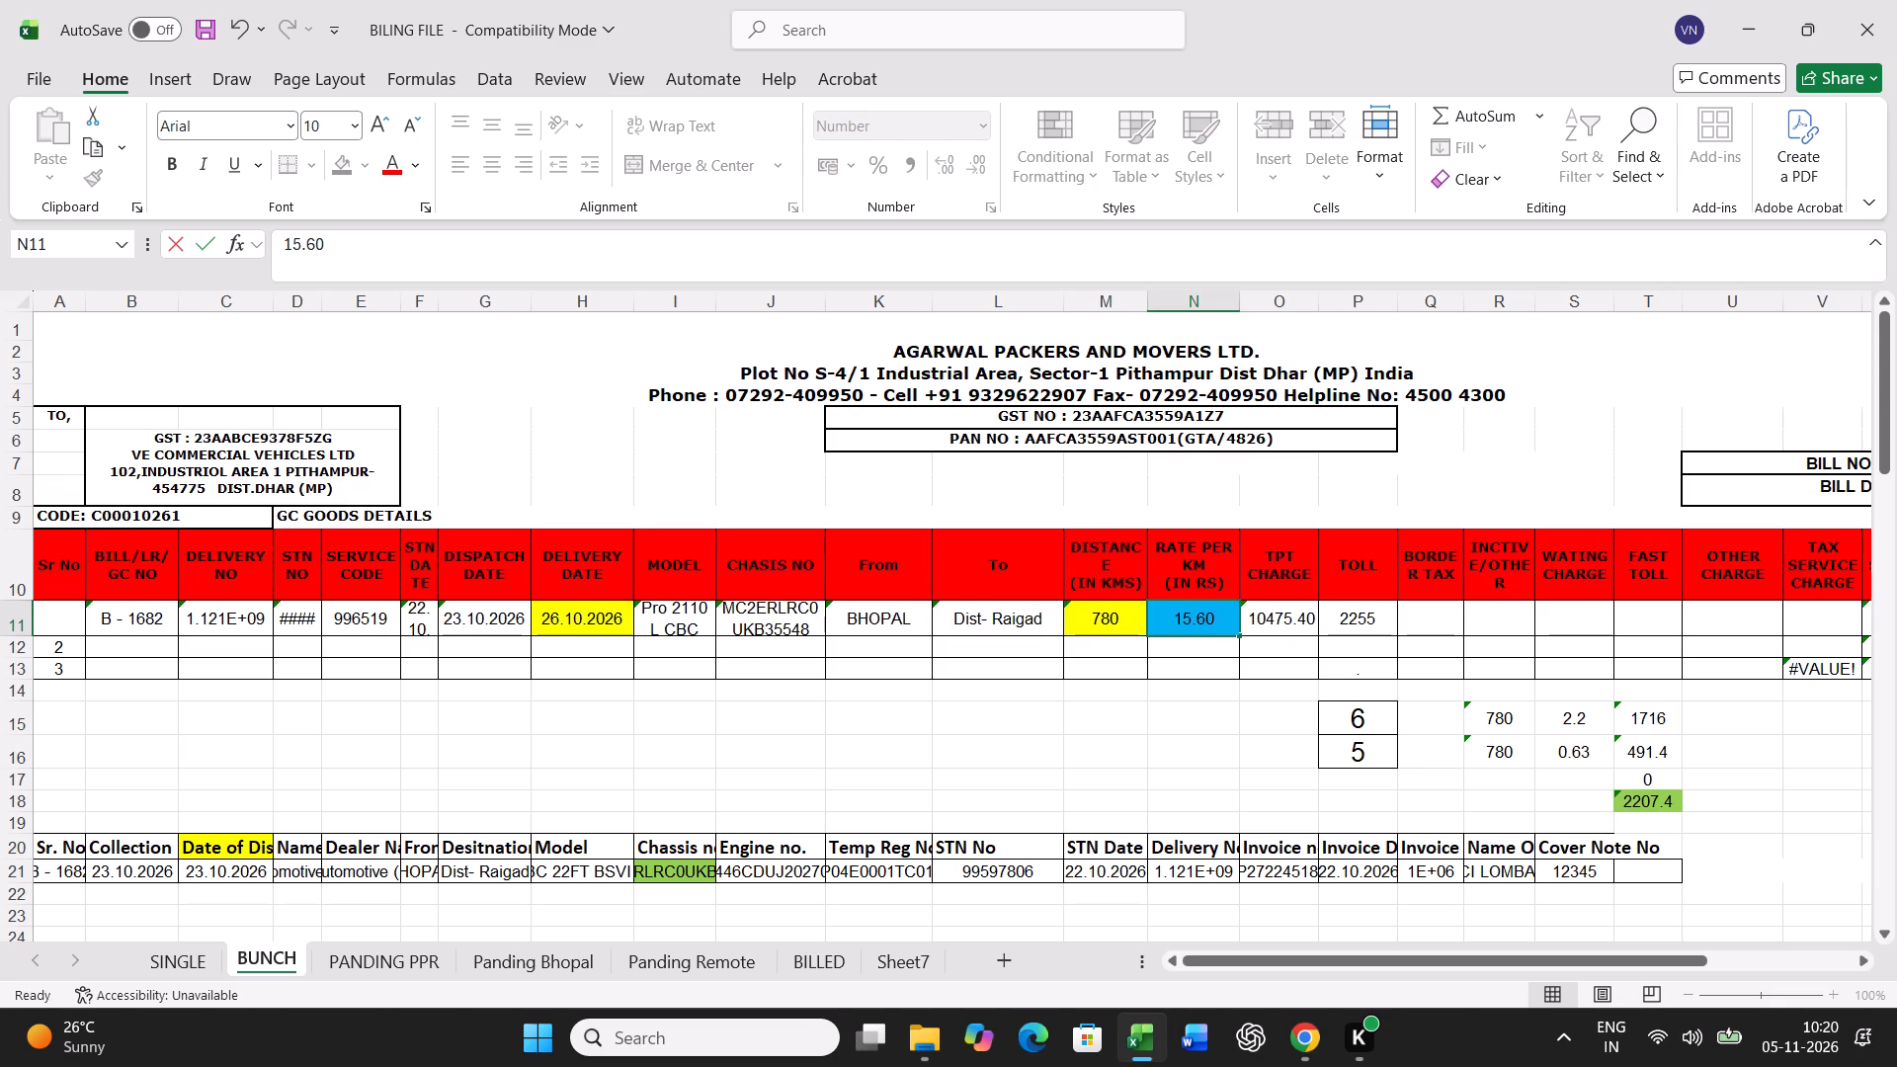
key(Right)
text(4276)
key(Return)
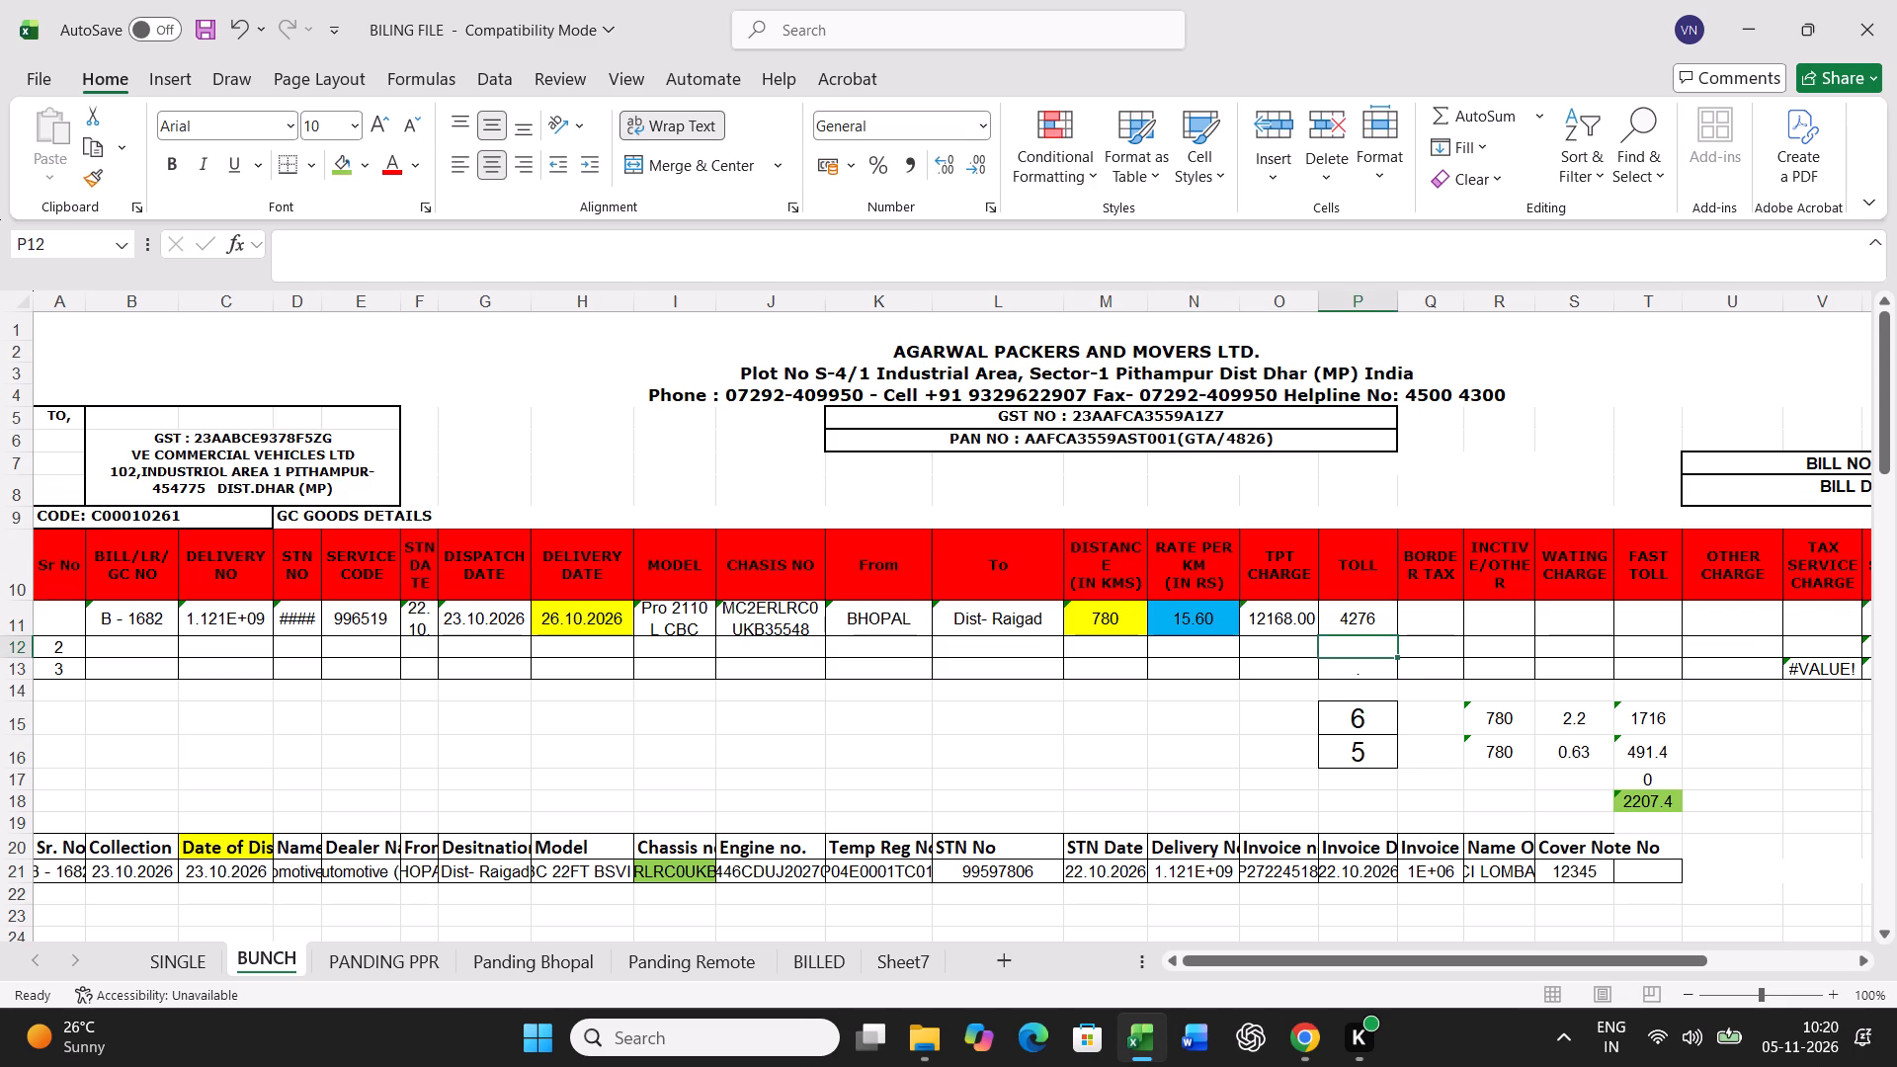
Set both the standard and actual transit times in P15 and P16 to 3.
key(Return)
key(Return)
key(Return)
key(3)
key(Return)
key(3)
key(Return)
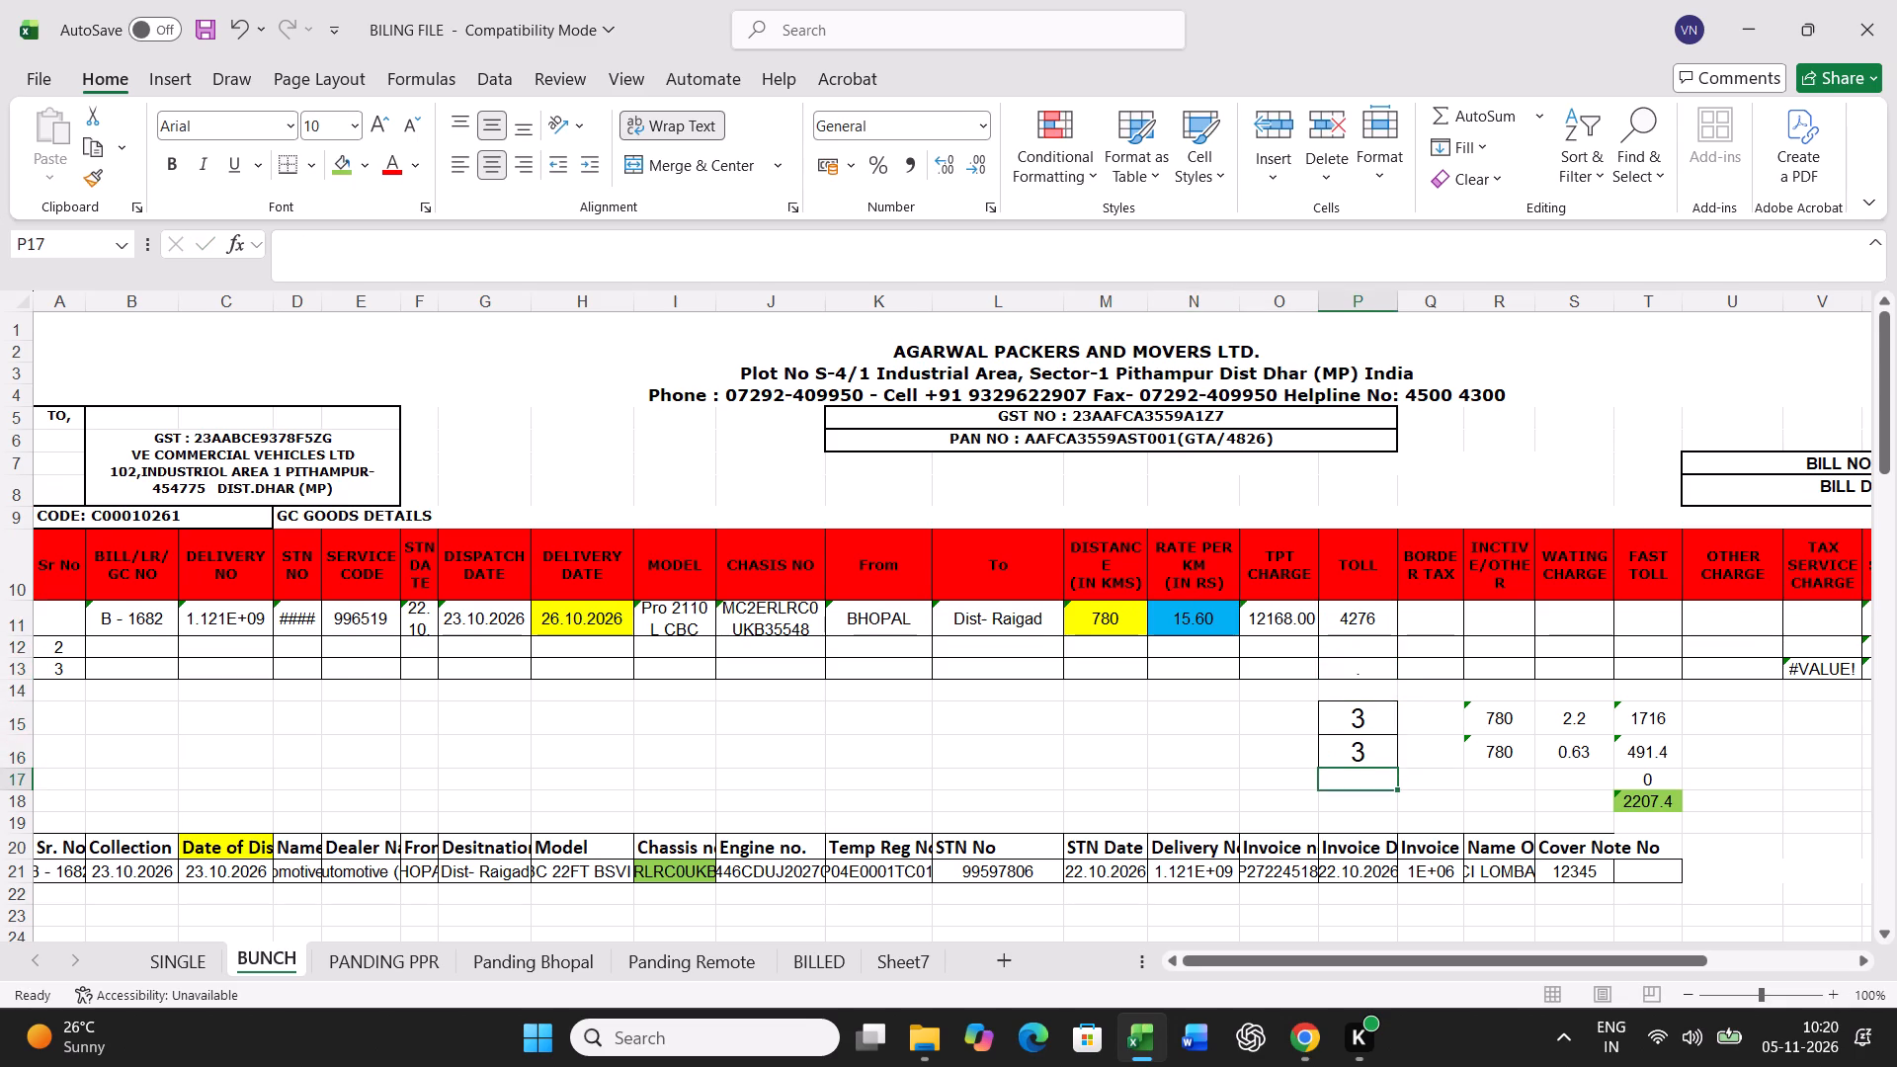
Print the B - 1682 freight bill from the SINGLE sheet.
click(194, 957)
key(ctrl+p)
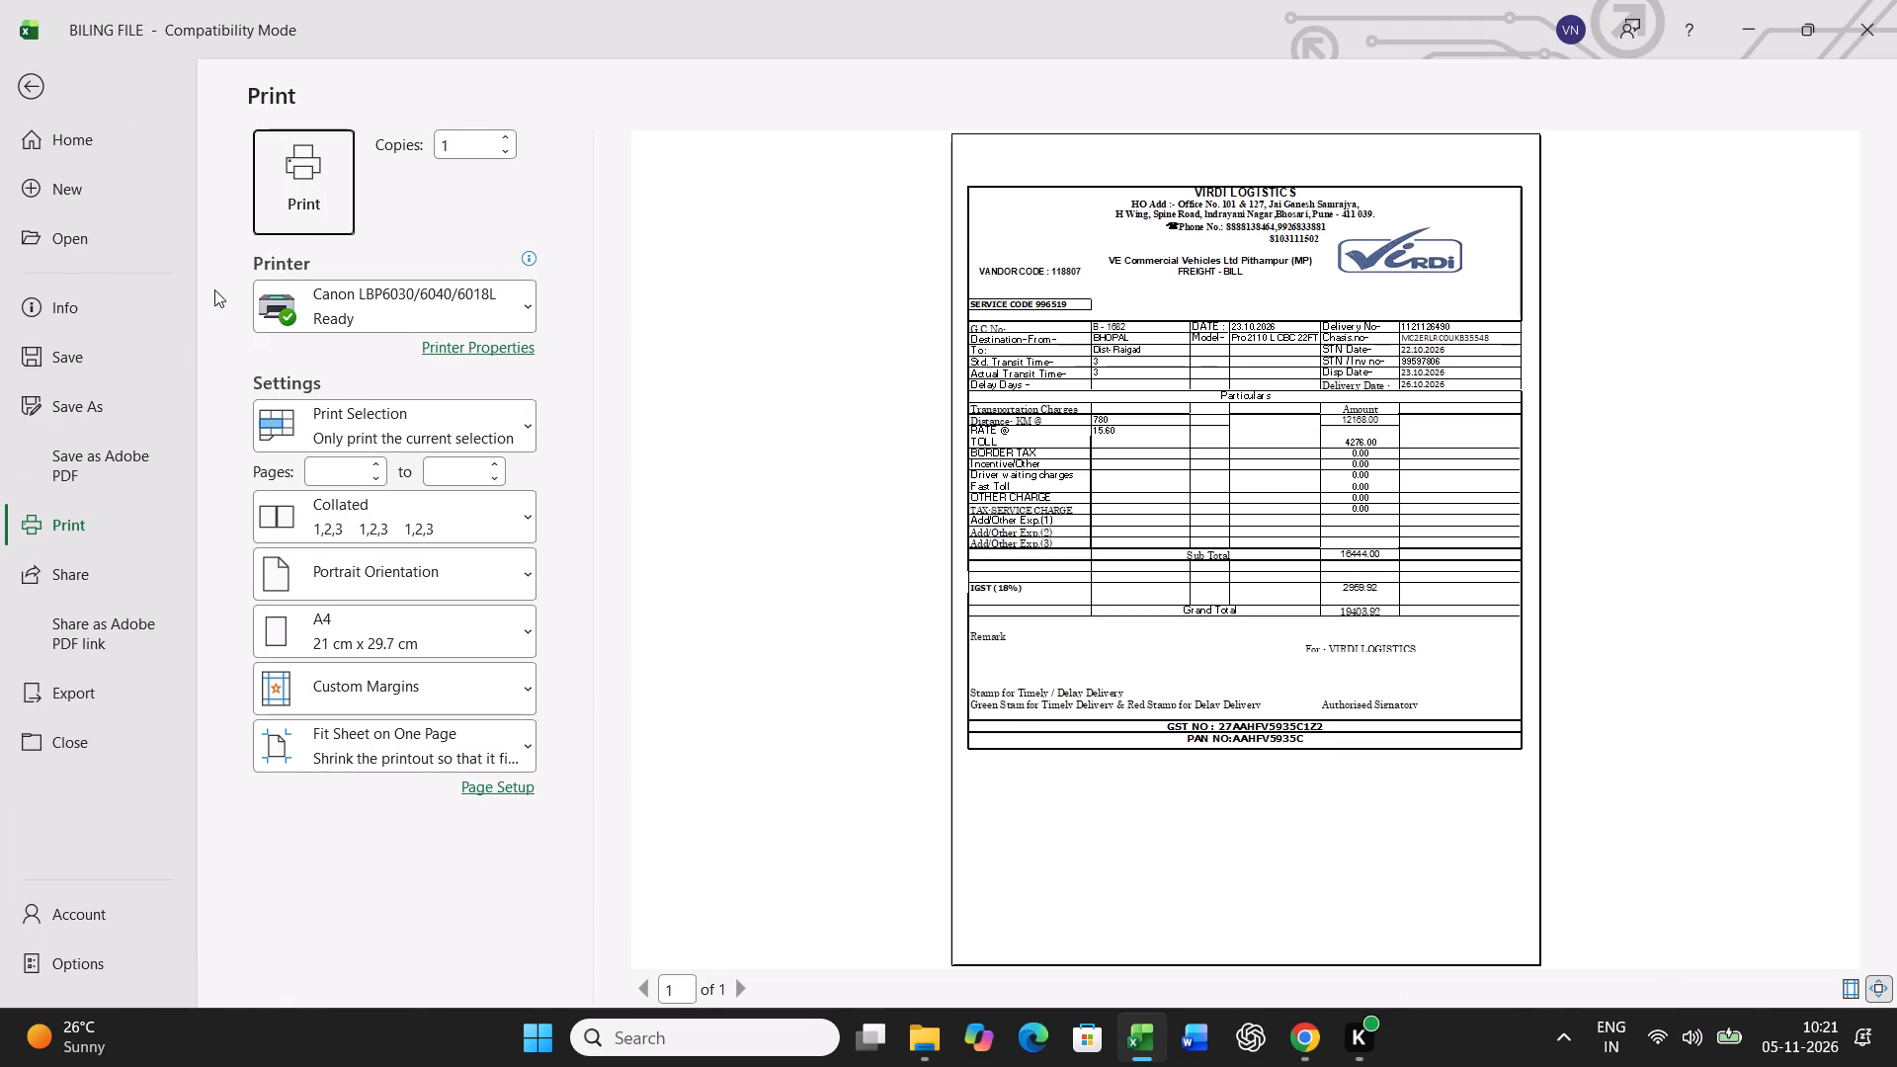
click(272, 205)
Log the B - 1682 bill by pasting BUNCH row 11 as values into row 52.
click(257, 955)
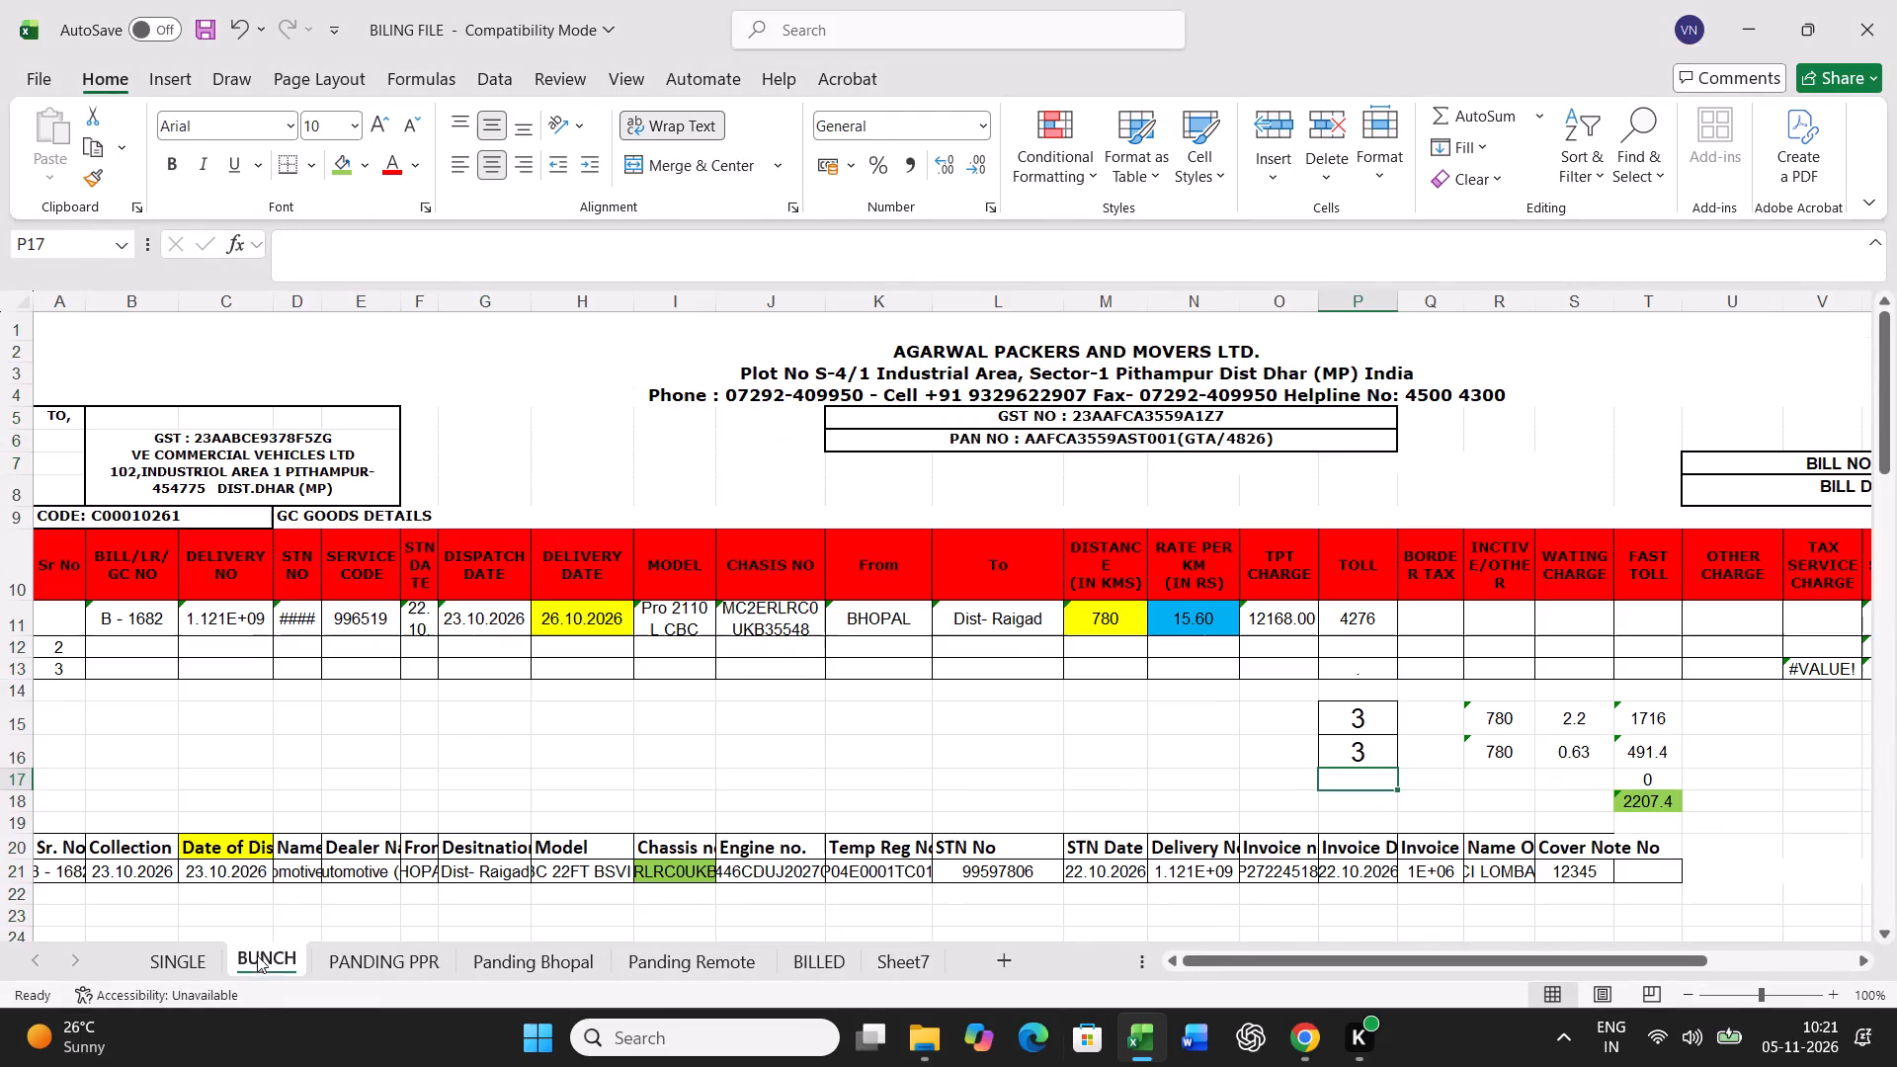
click(0, 616)
key(ctrl+c)
scroll(672, 735, down, 11)
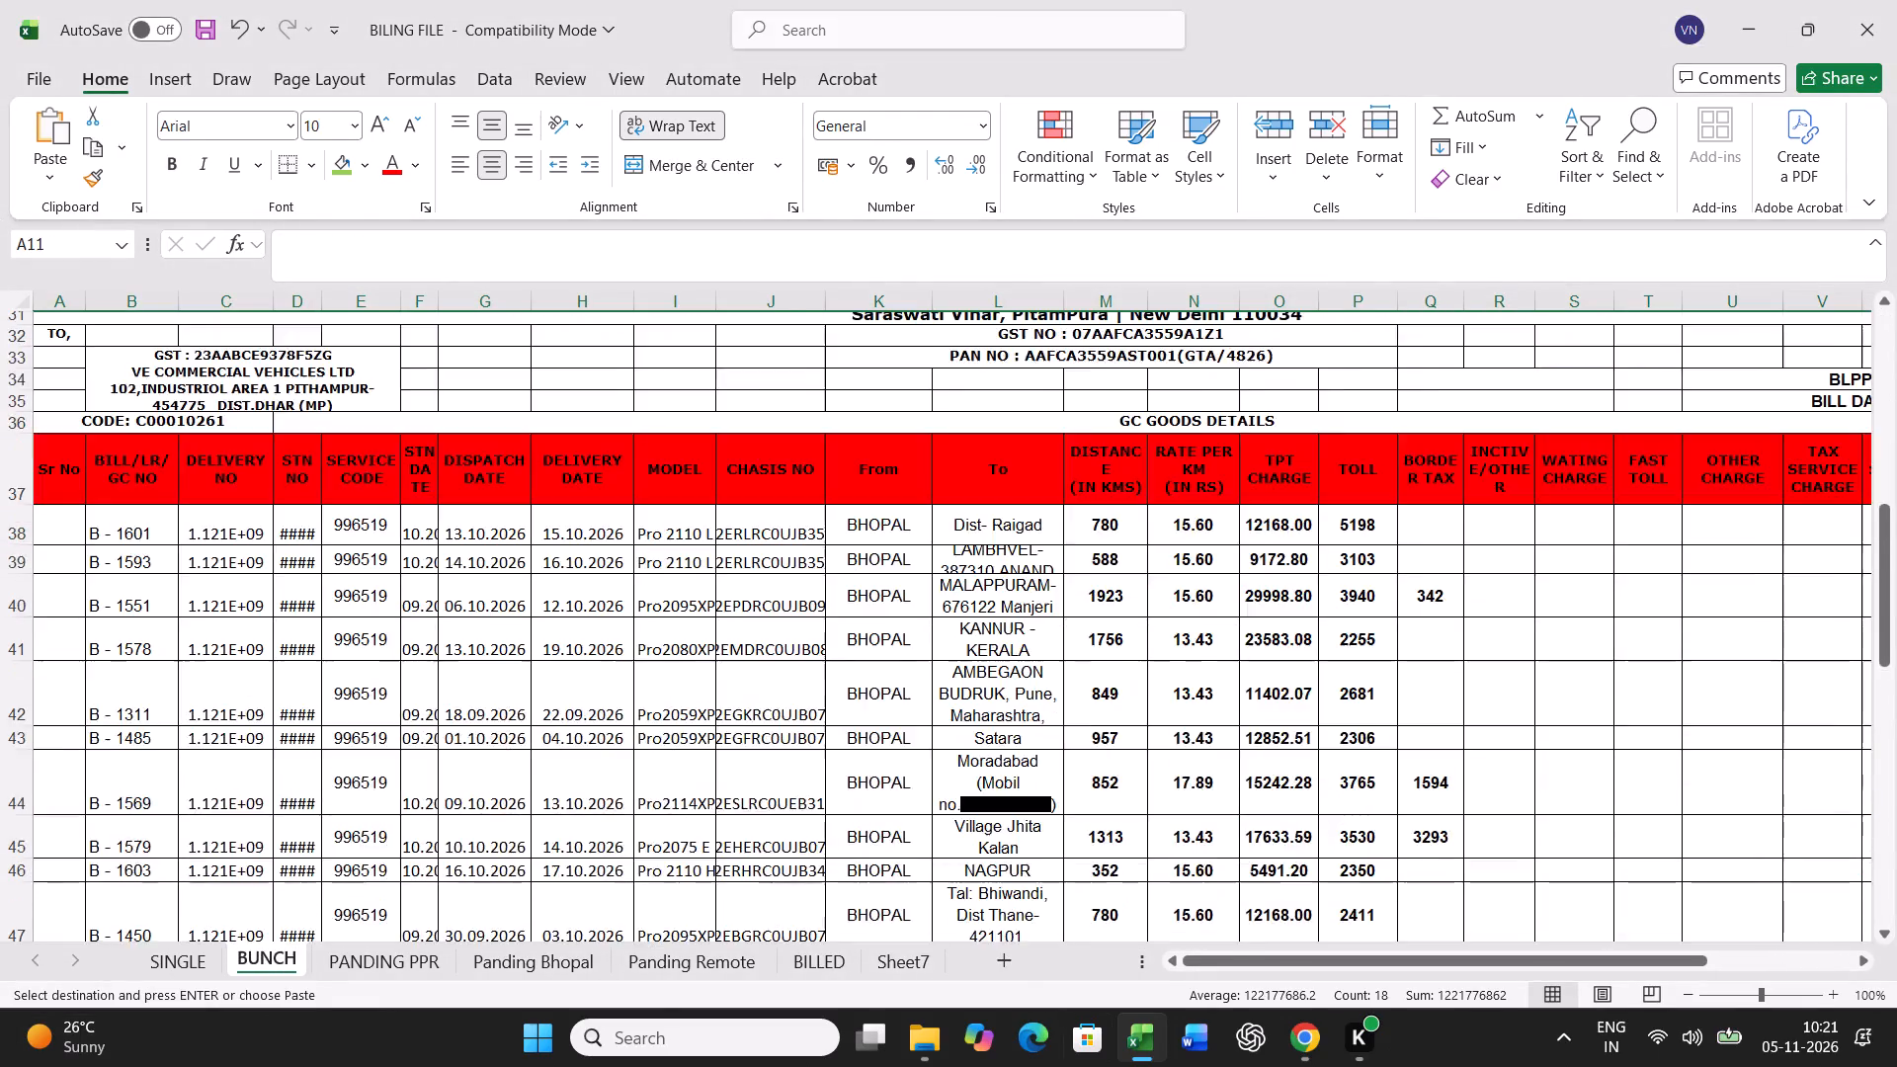
scroll(672, 735, down, 7)
right_click(46, 704)
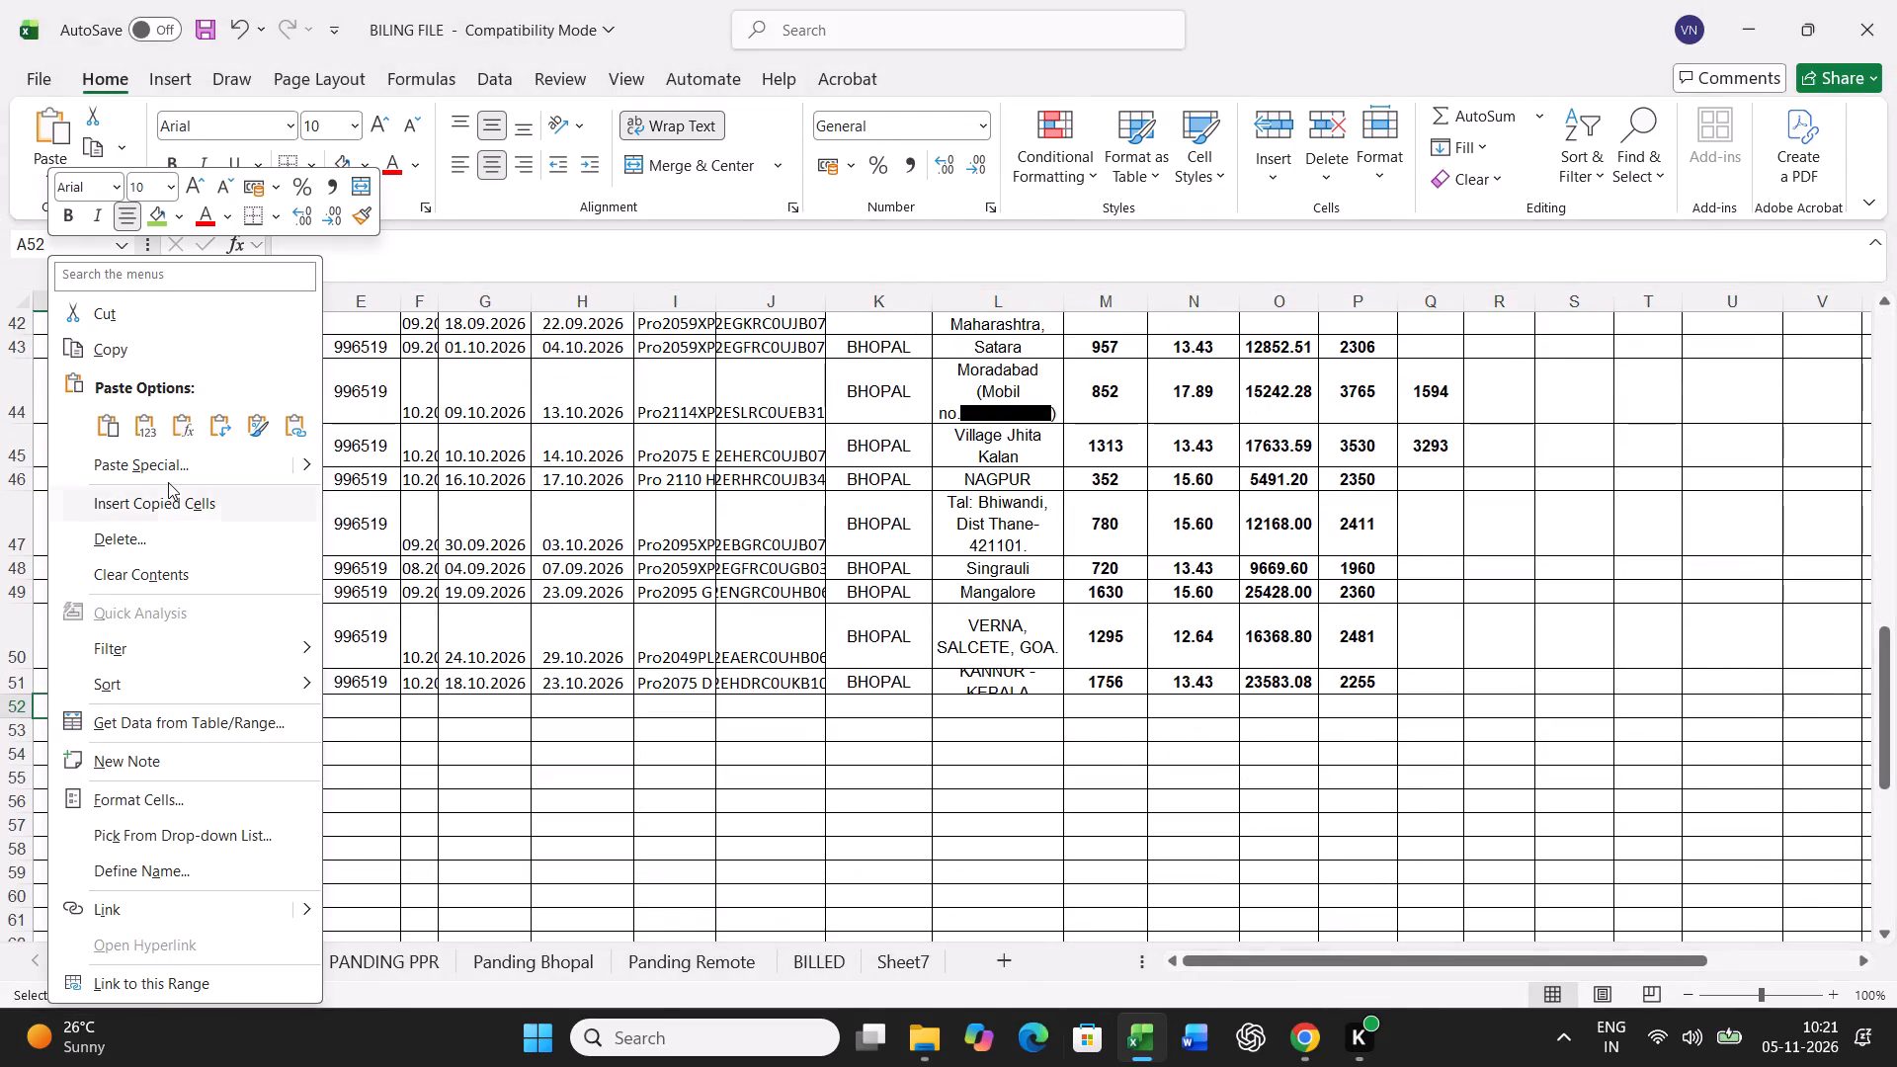
click(174, 470)
click(67, 397)
click(418, 707)
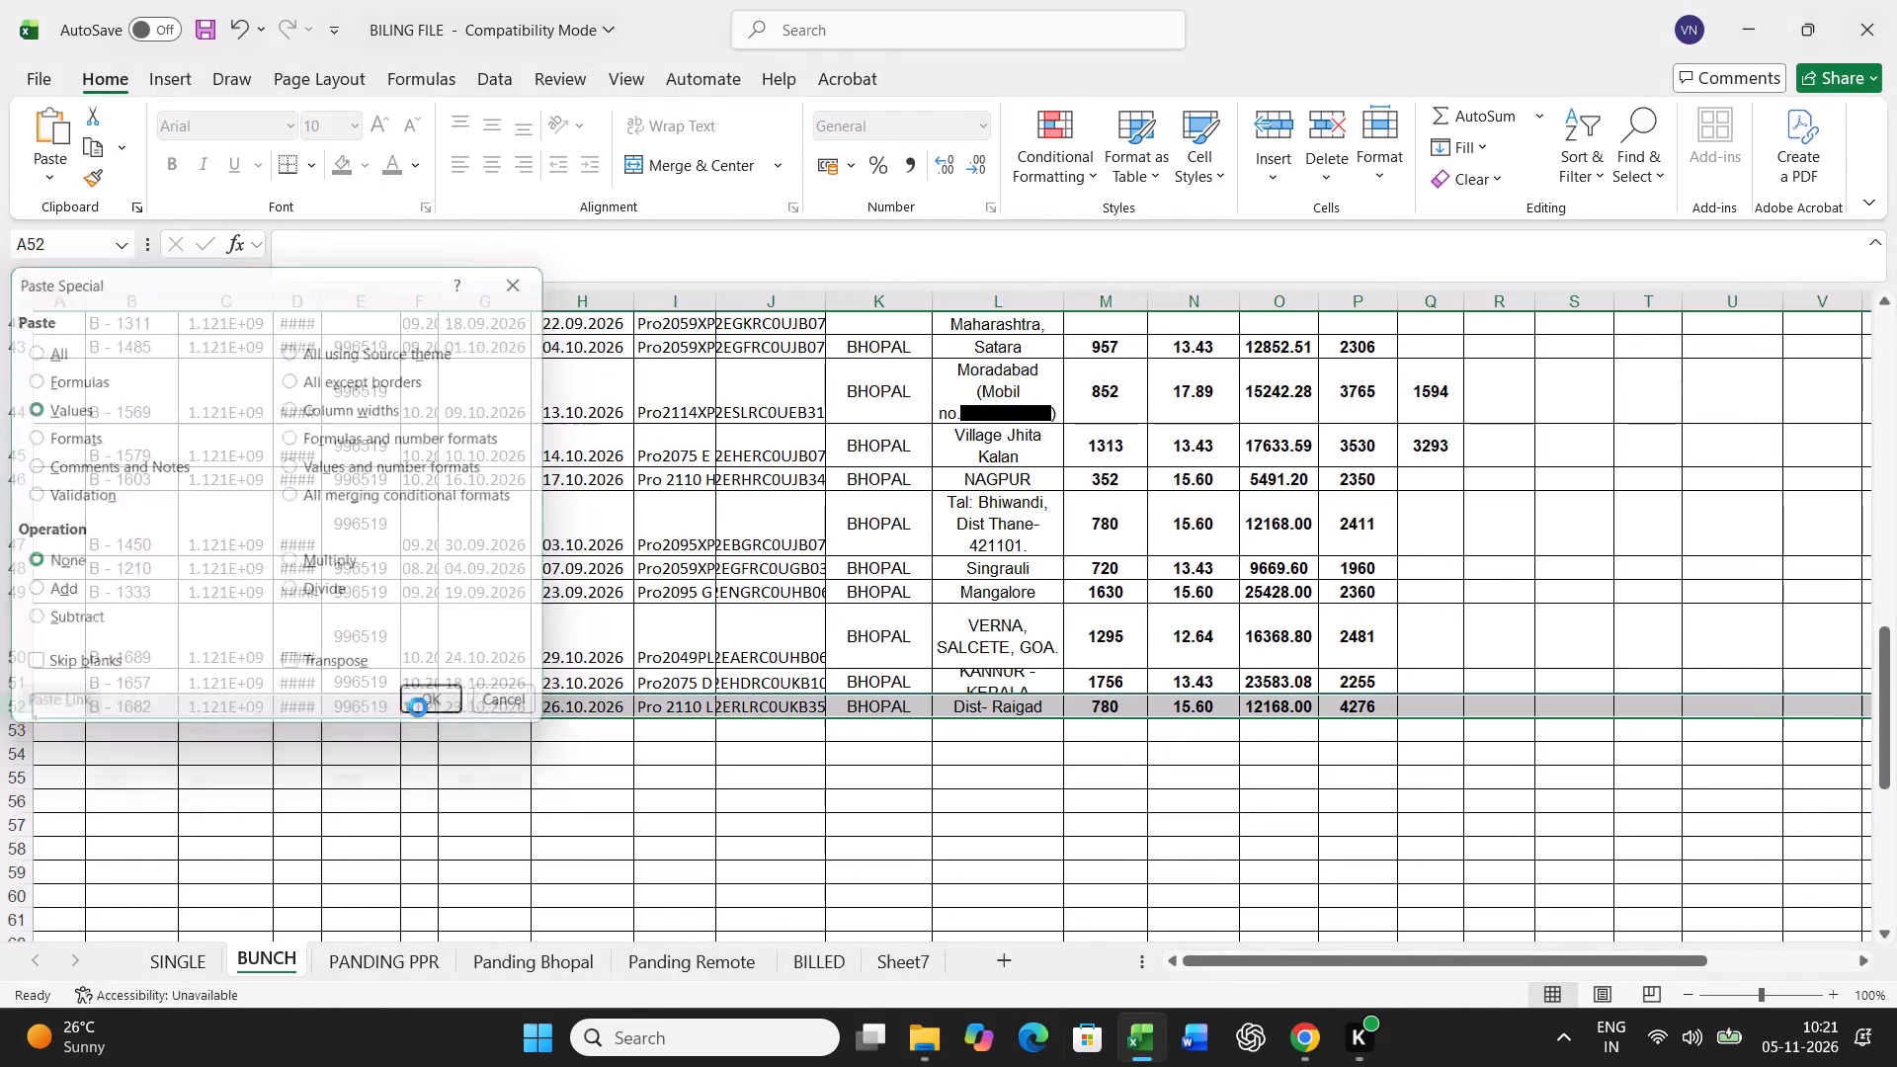
Find the chassis containing B11219 in the Panding Bhopal sheet and fill its cell green.
click(539, 974)
click(704, 825)
key(ctrl+f)
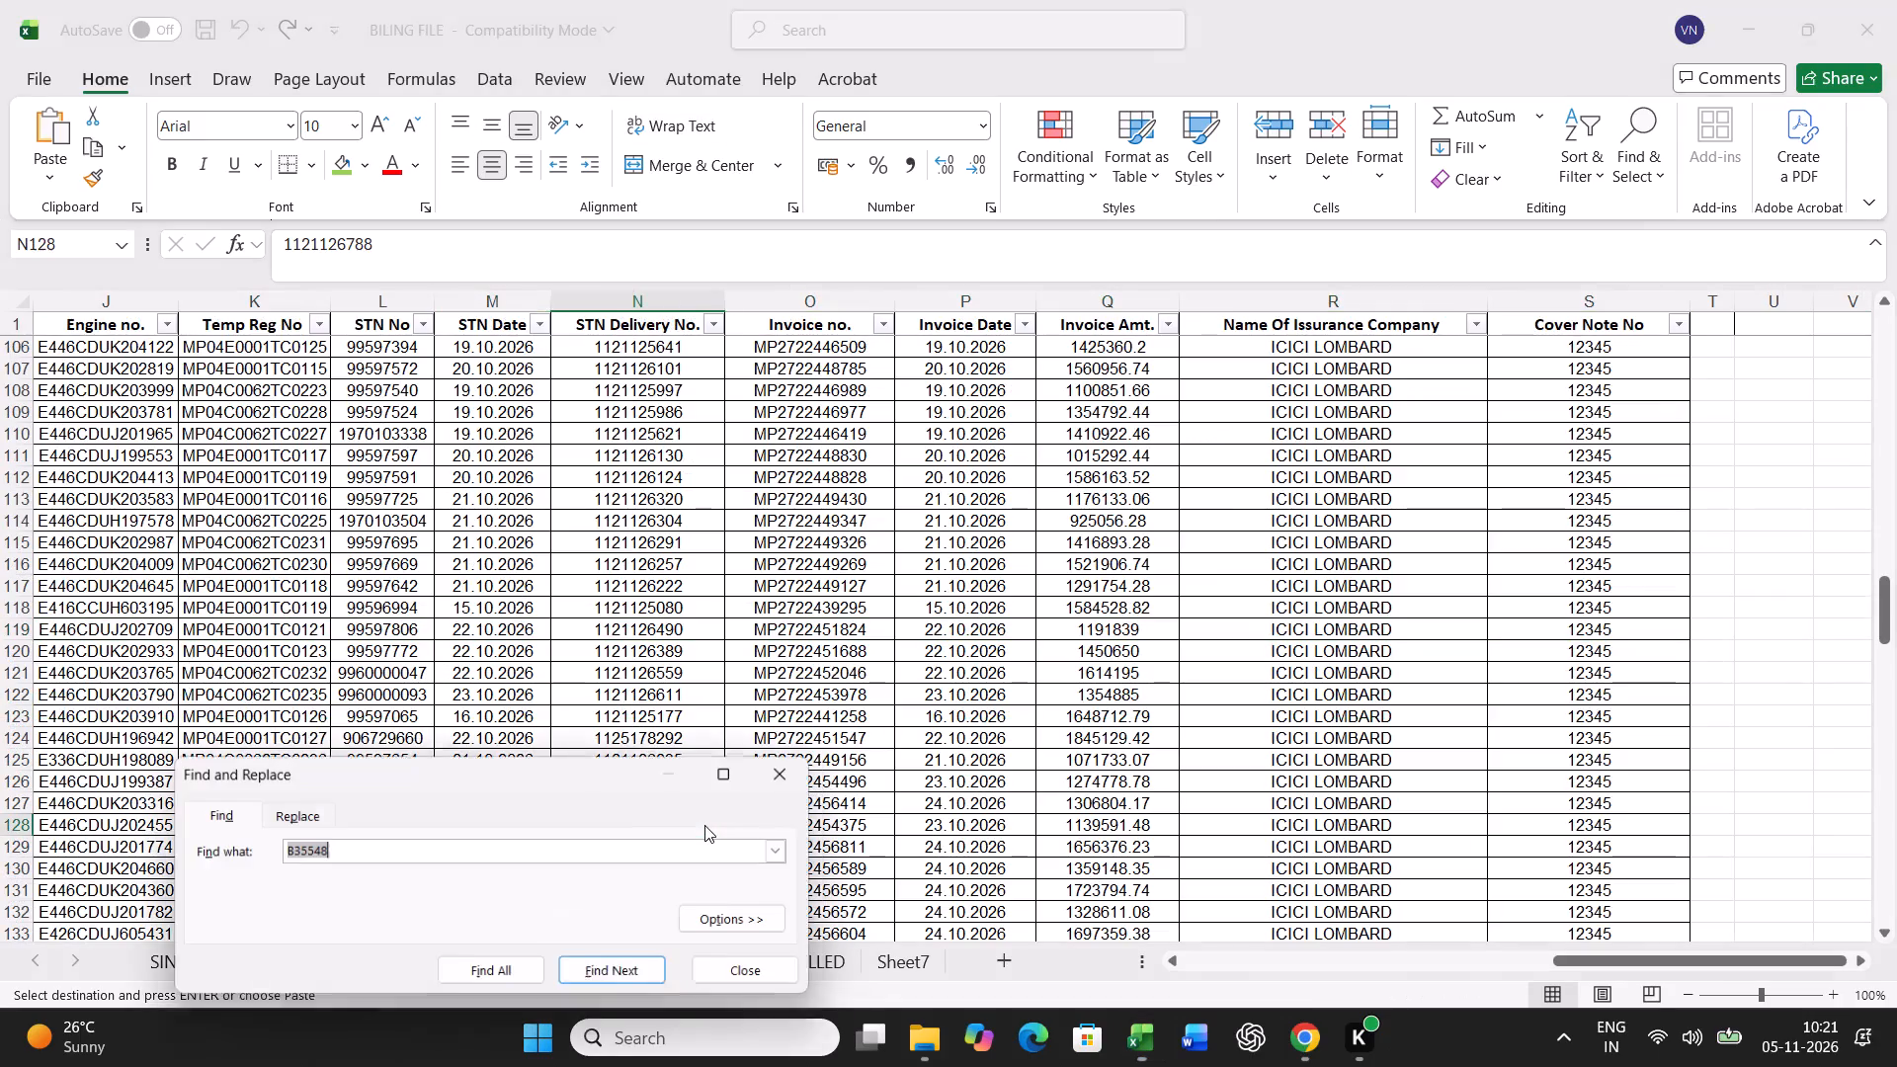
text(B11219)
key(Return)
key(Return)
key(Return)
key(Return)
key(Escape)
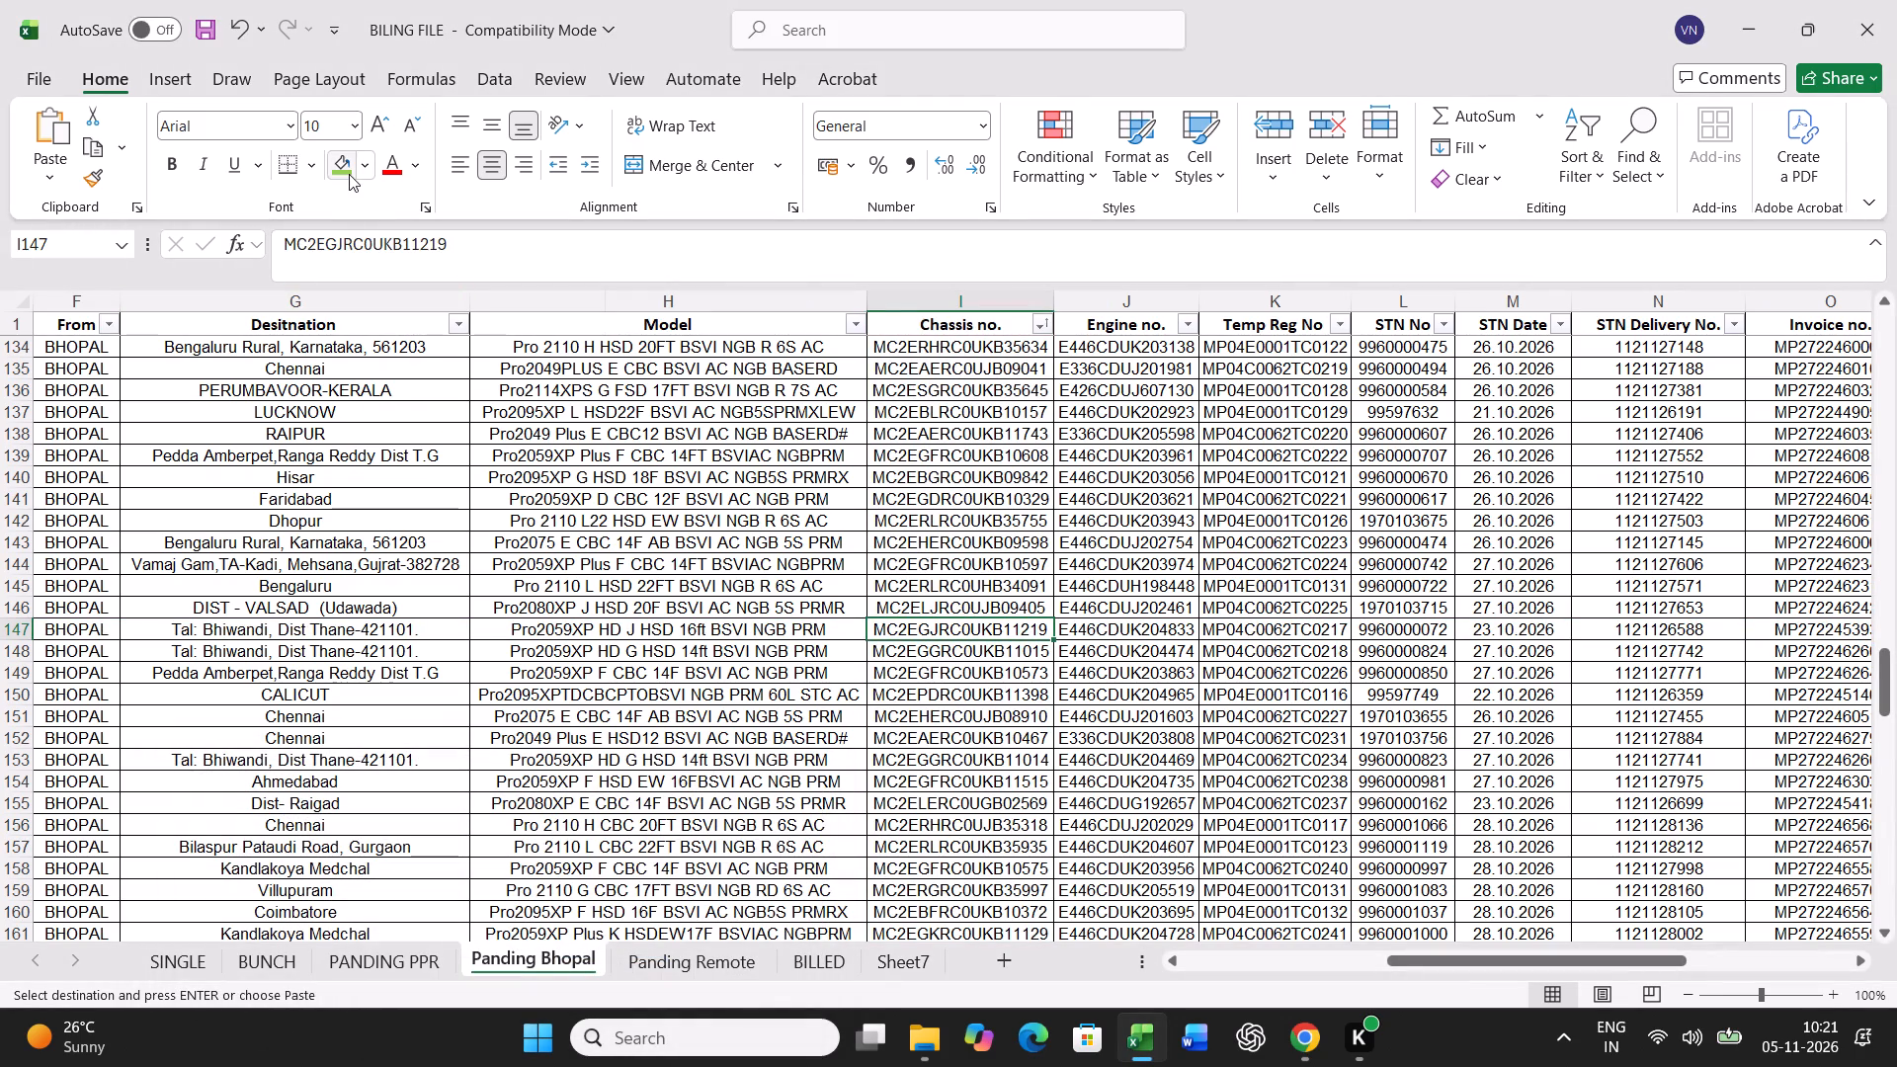
click(349, 174)
Copy the full B - 1713 record from Panding Bhopal into row 21 of the BUNCH sheet, starting at A21.
key(Left)
key(Left)
key(Left)
key(Left)
key(Left)
key(Left)
key(Left)
key(Left)
key(Left)
key(Left)
key(Left)
key(Left)
key(Left)
key(Left)
key(Left)
key(Left)
key(Left)
key(Left)
key(Left)
key(Left)
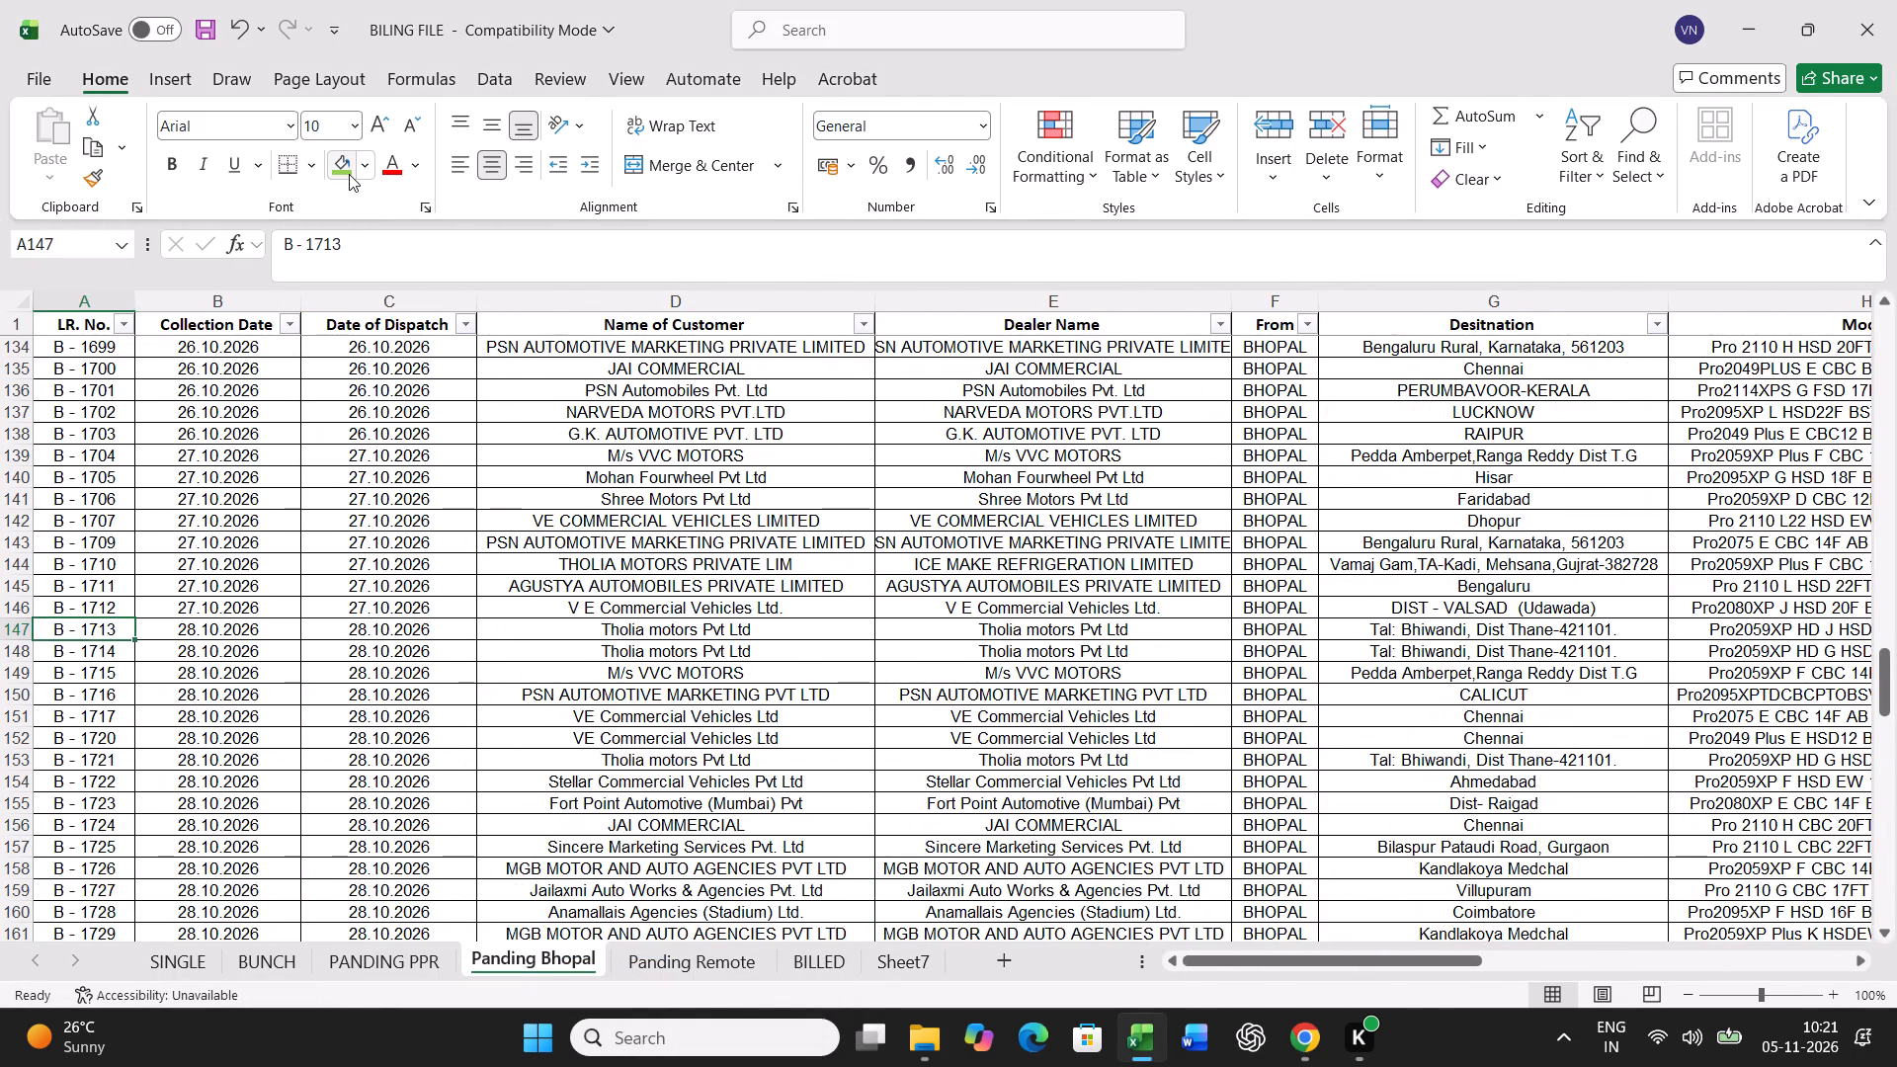
key(ctrl+shift+Right)
key(ctrl+c)
click(267, 967)
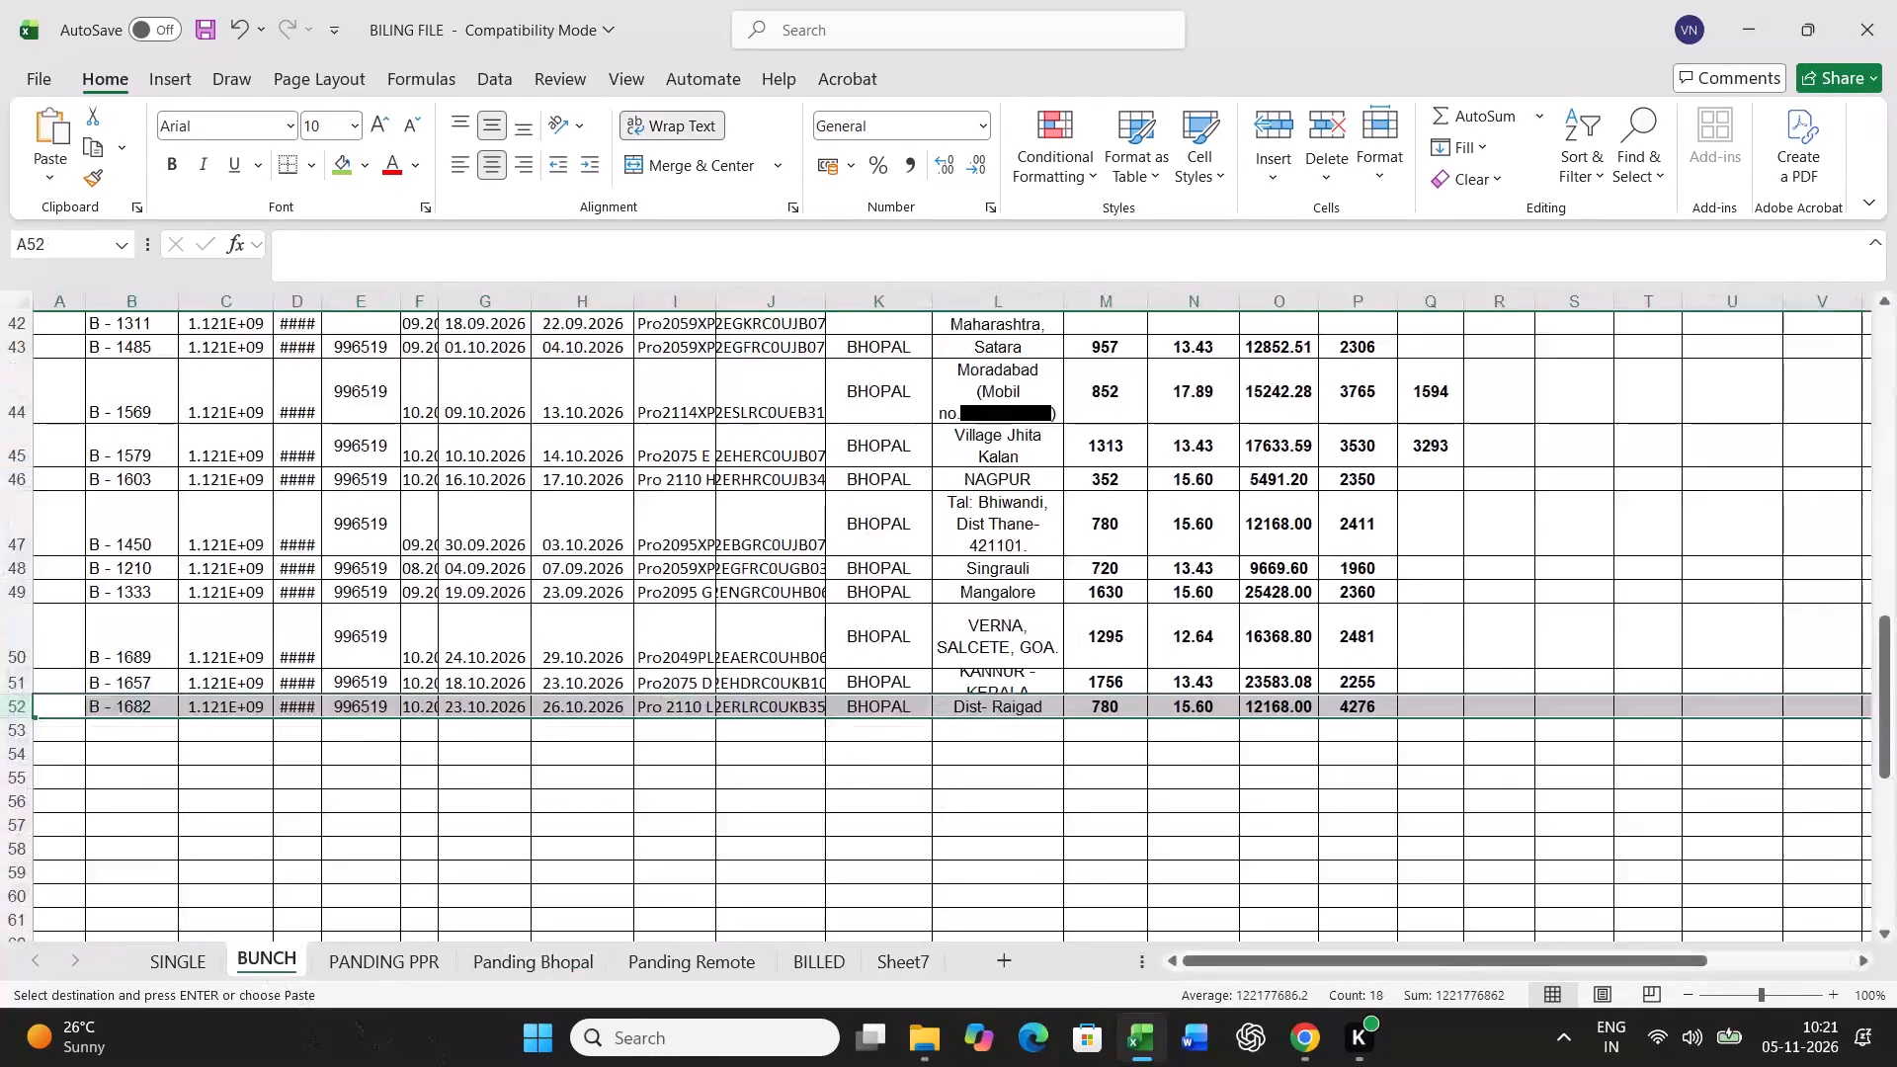
scroll(371, 727, up, 16)
click(53, 747)
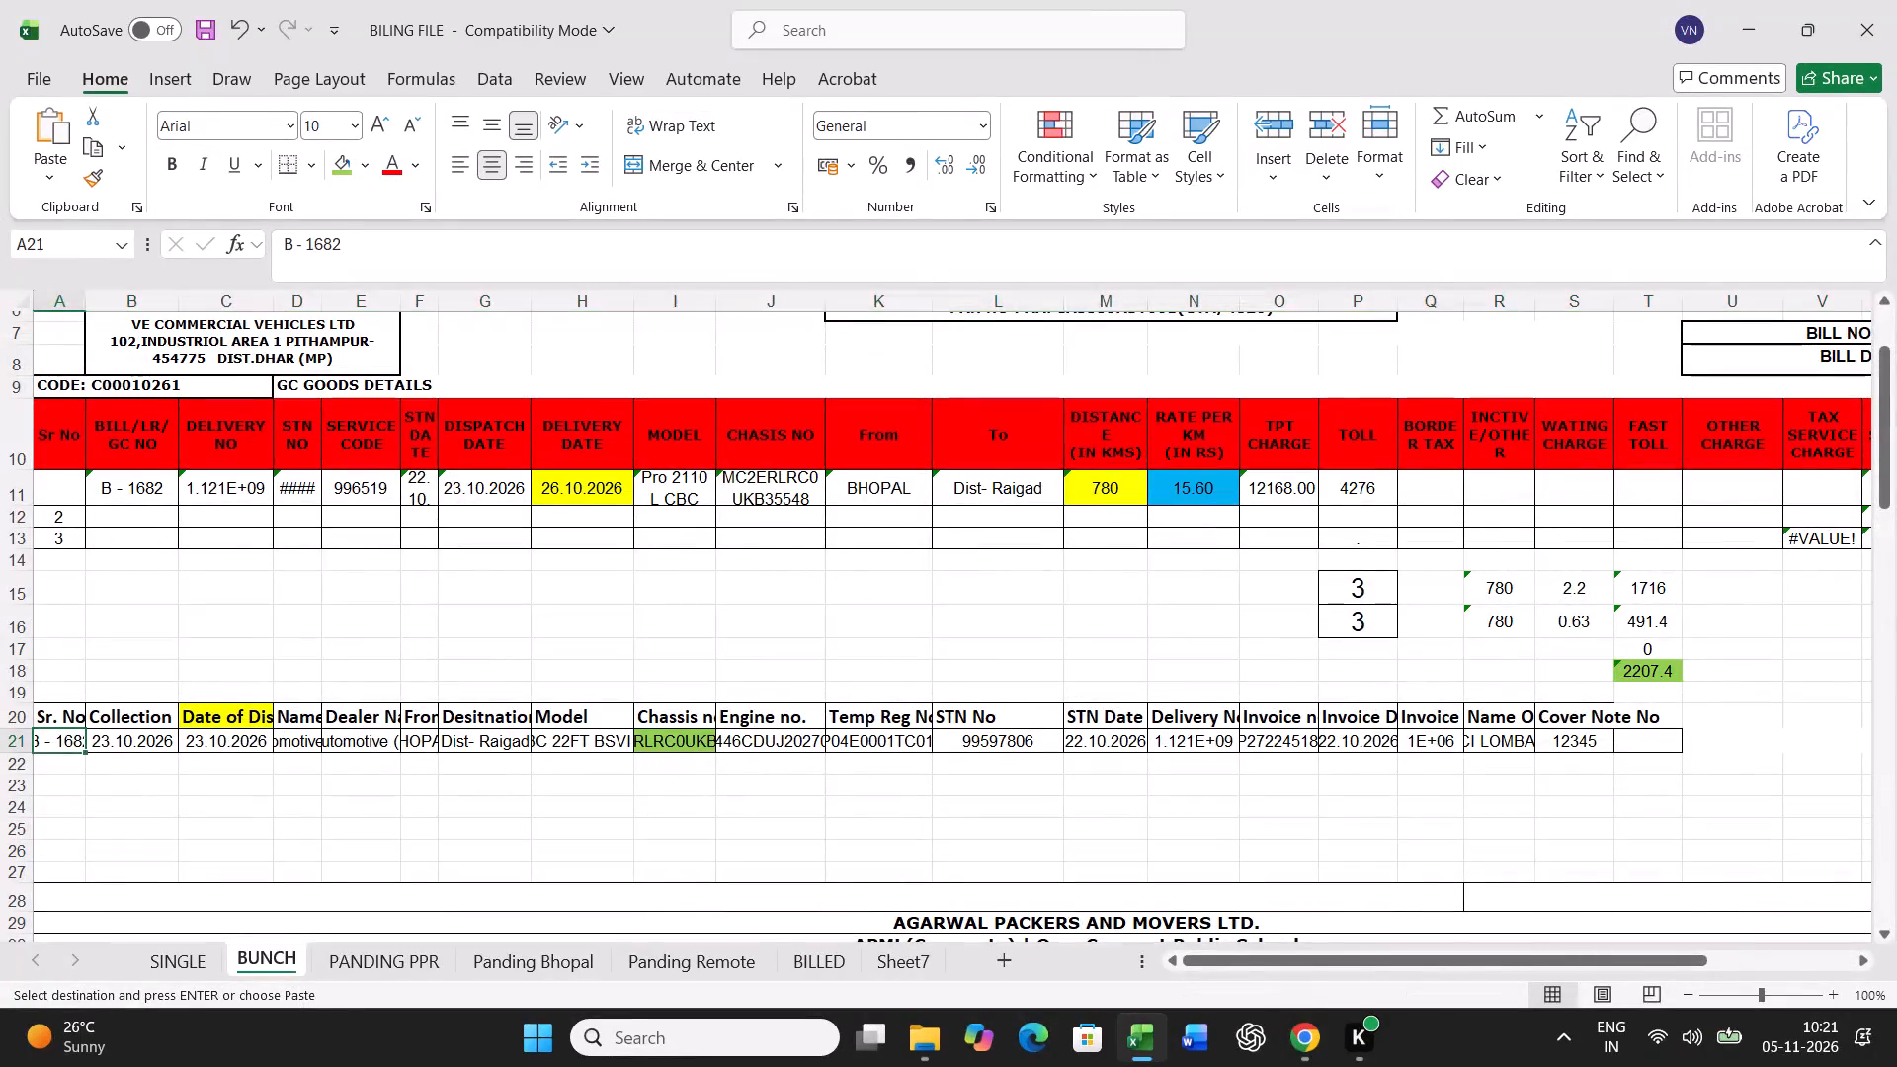
key(ctrl+v)
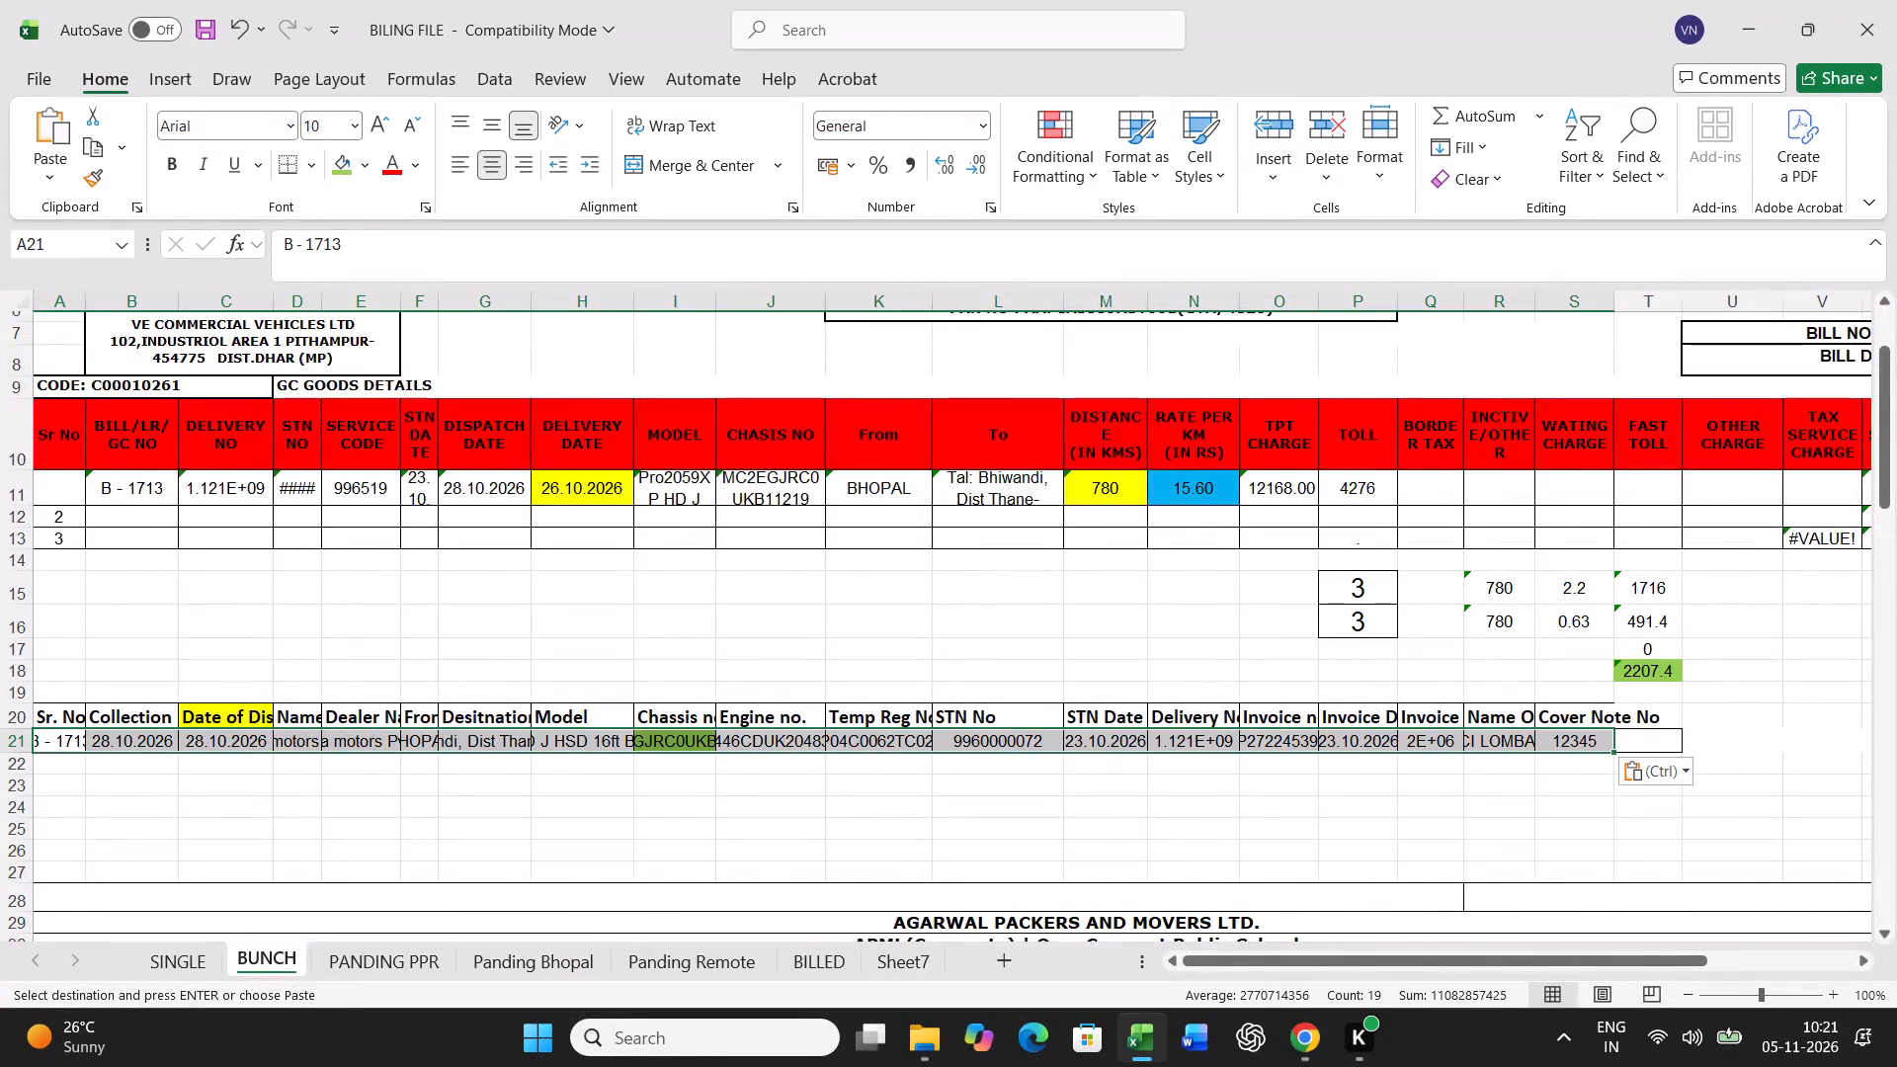
In BUNCH row 11, set the B - 1713 delivery date to 30.10.2026 and the distance to =520+260.
click(593, 482)
scroll(721, 703, up, 3)
text(30.10.2026)
key(Right)
key(Right)
key(Right)
key(Right)
key(Right)
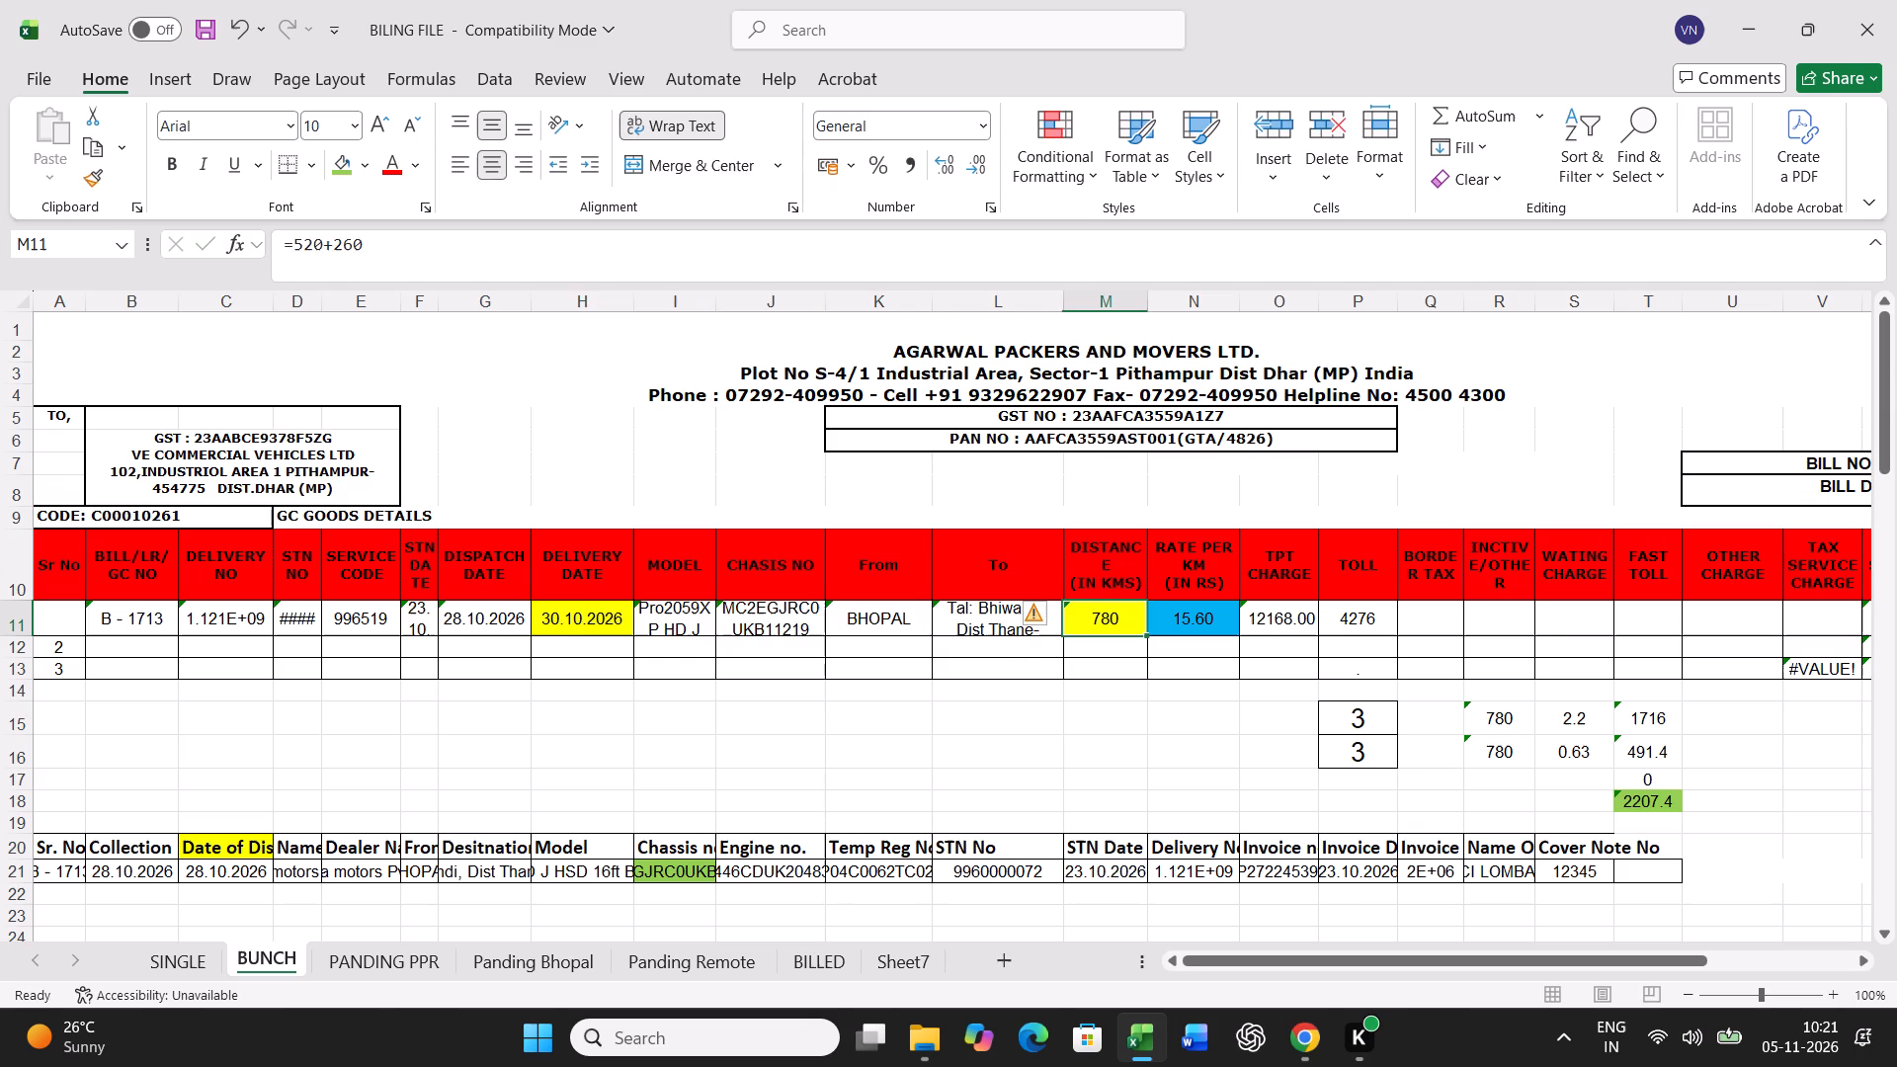
key(equal)
text(520+)
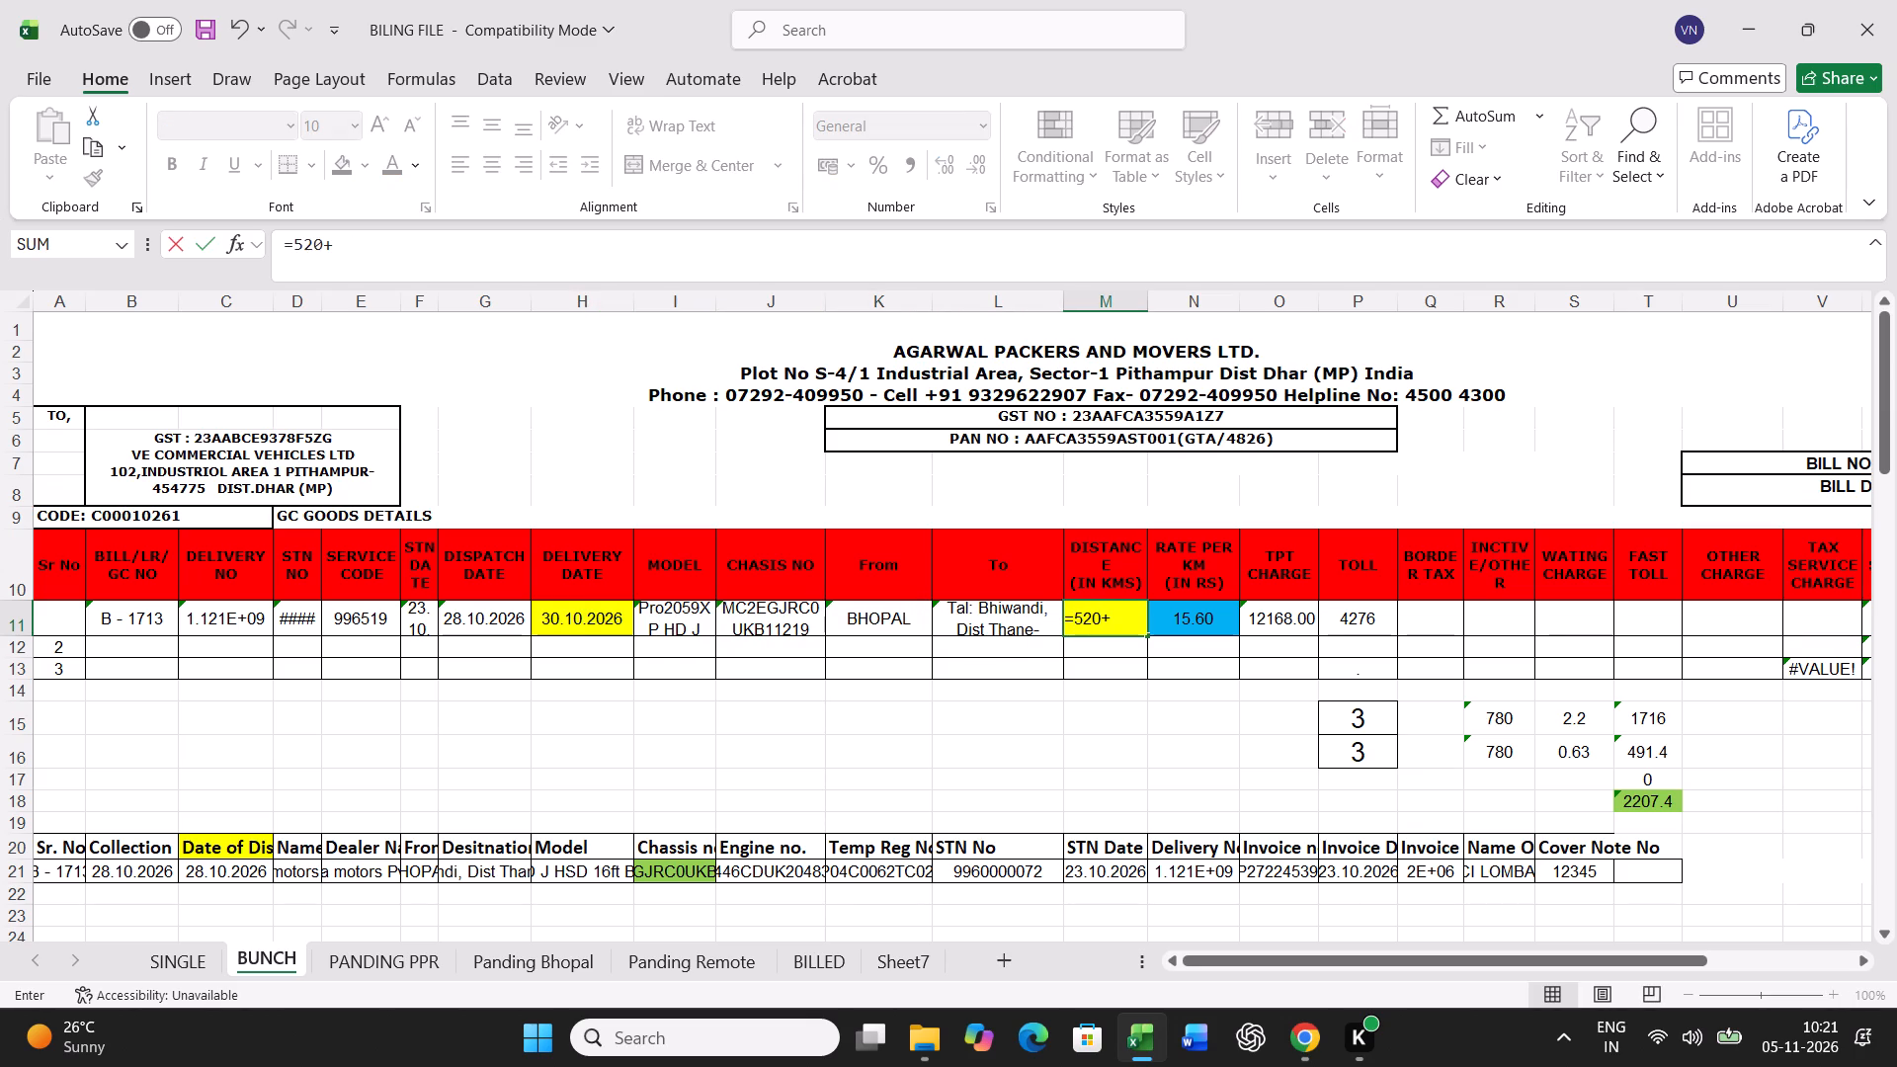
text(260)
key(Return)
Set the B - 1713 rate per km to 13.43 and the toll to 2784 in row 11.
key(Up)
key(Right)
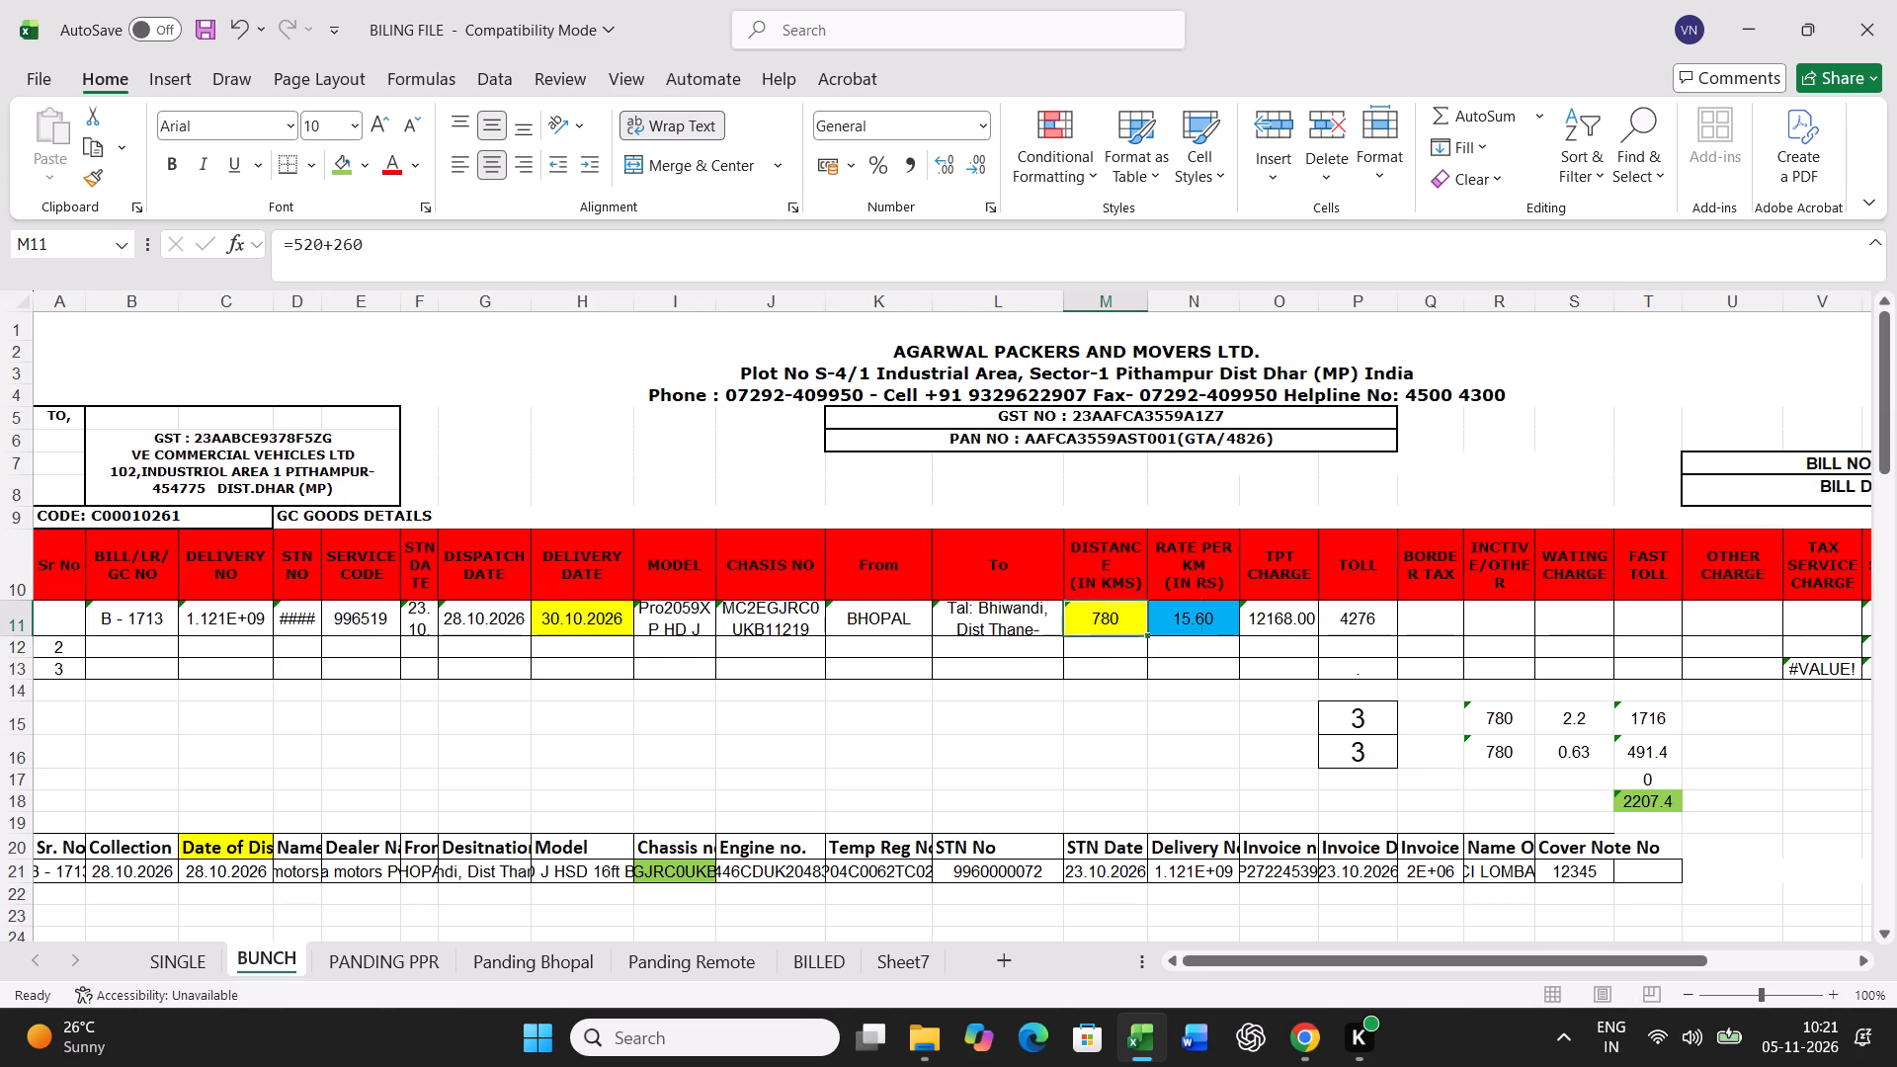
text(13.43)
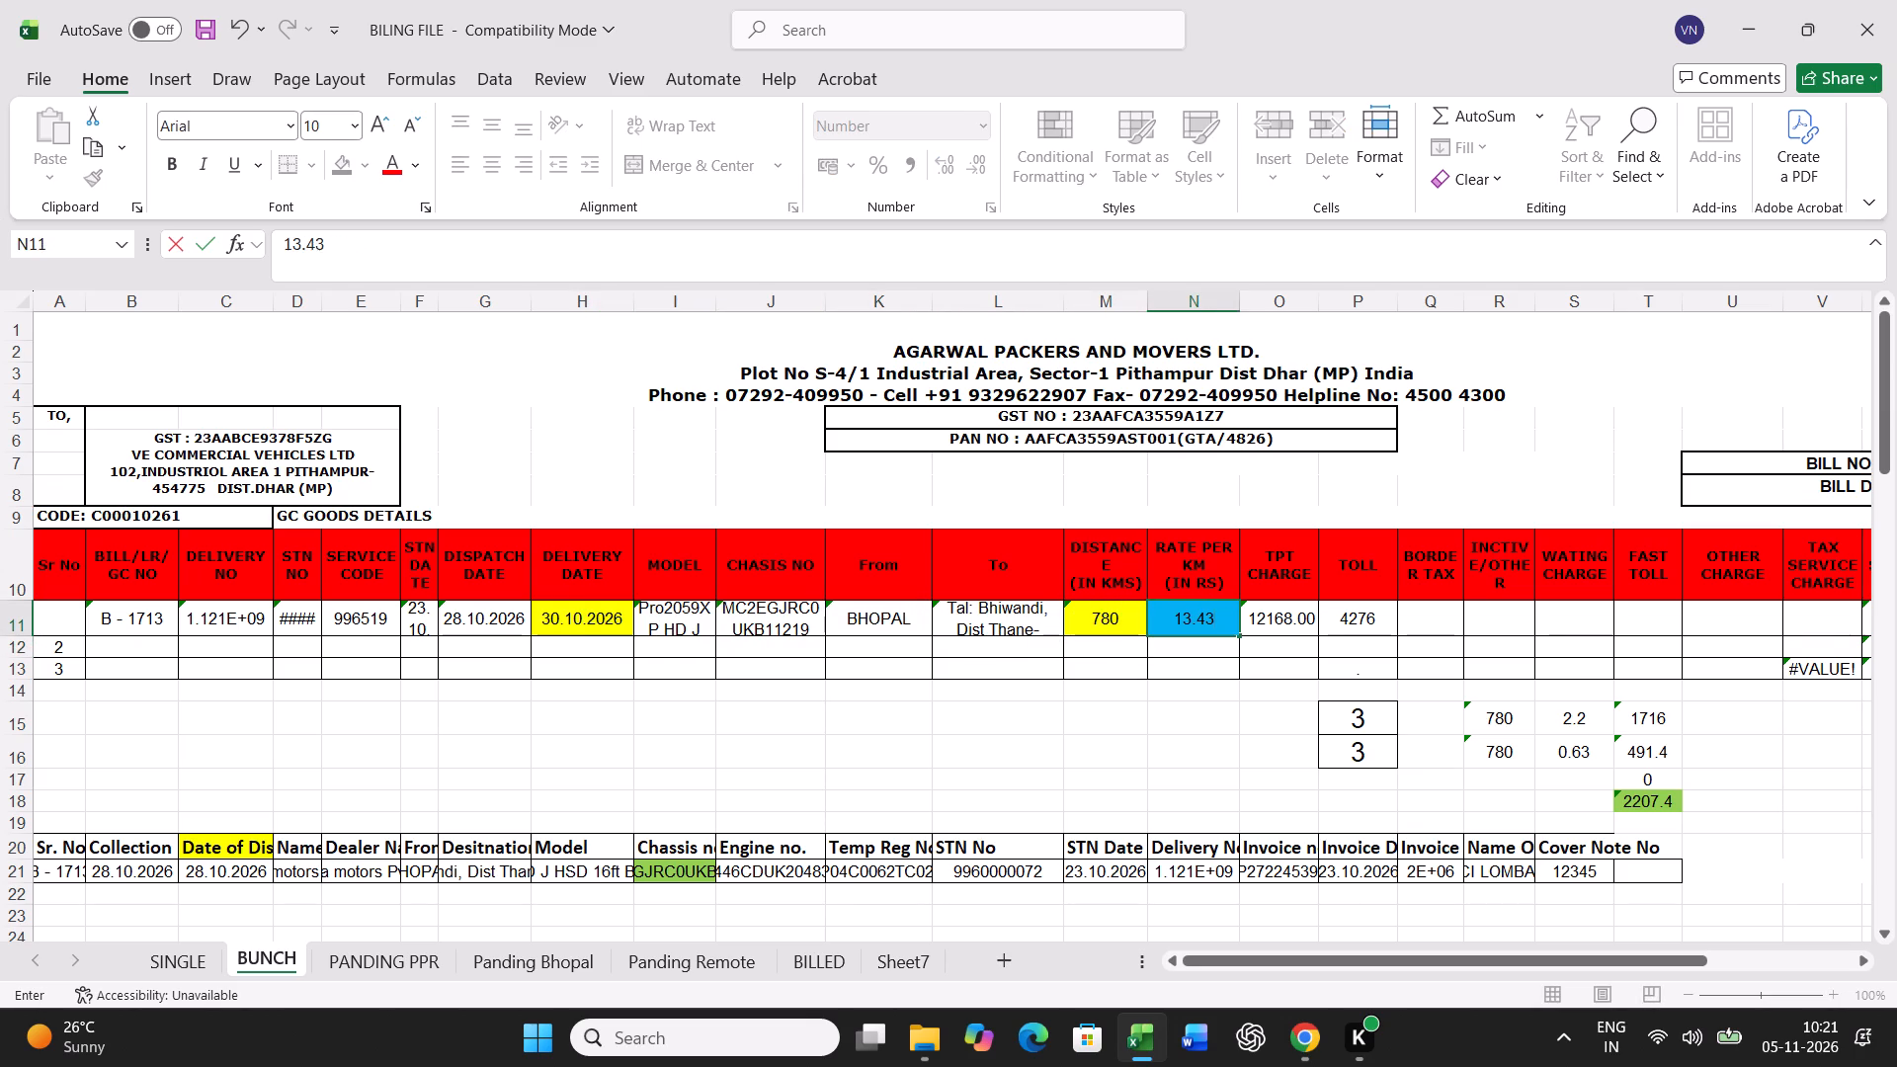
key(Right)
key(Right)
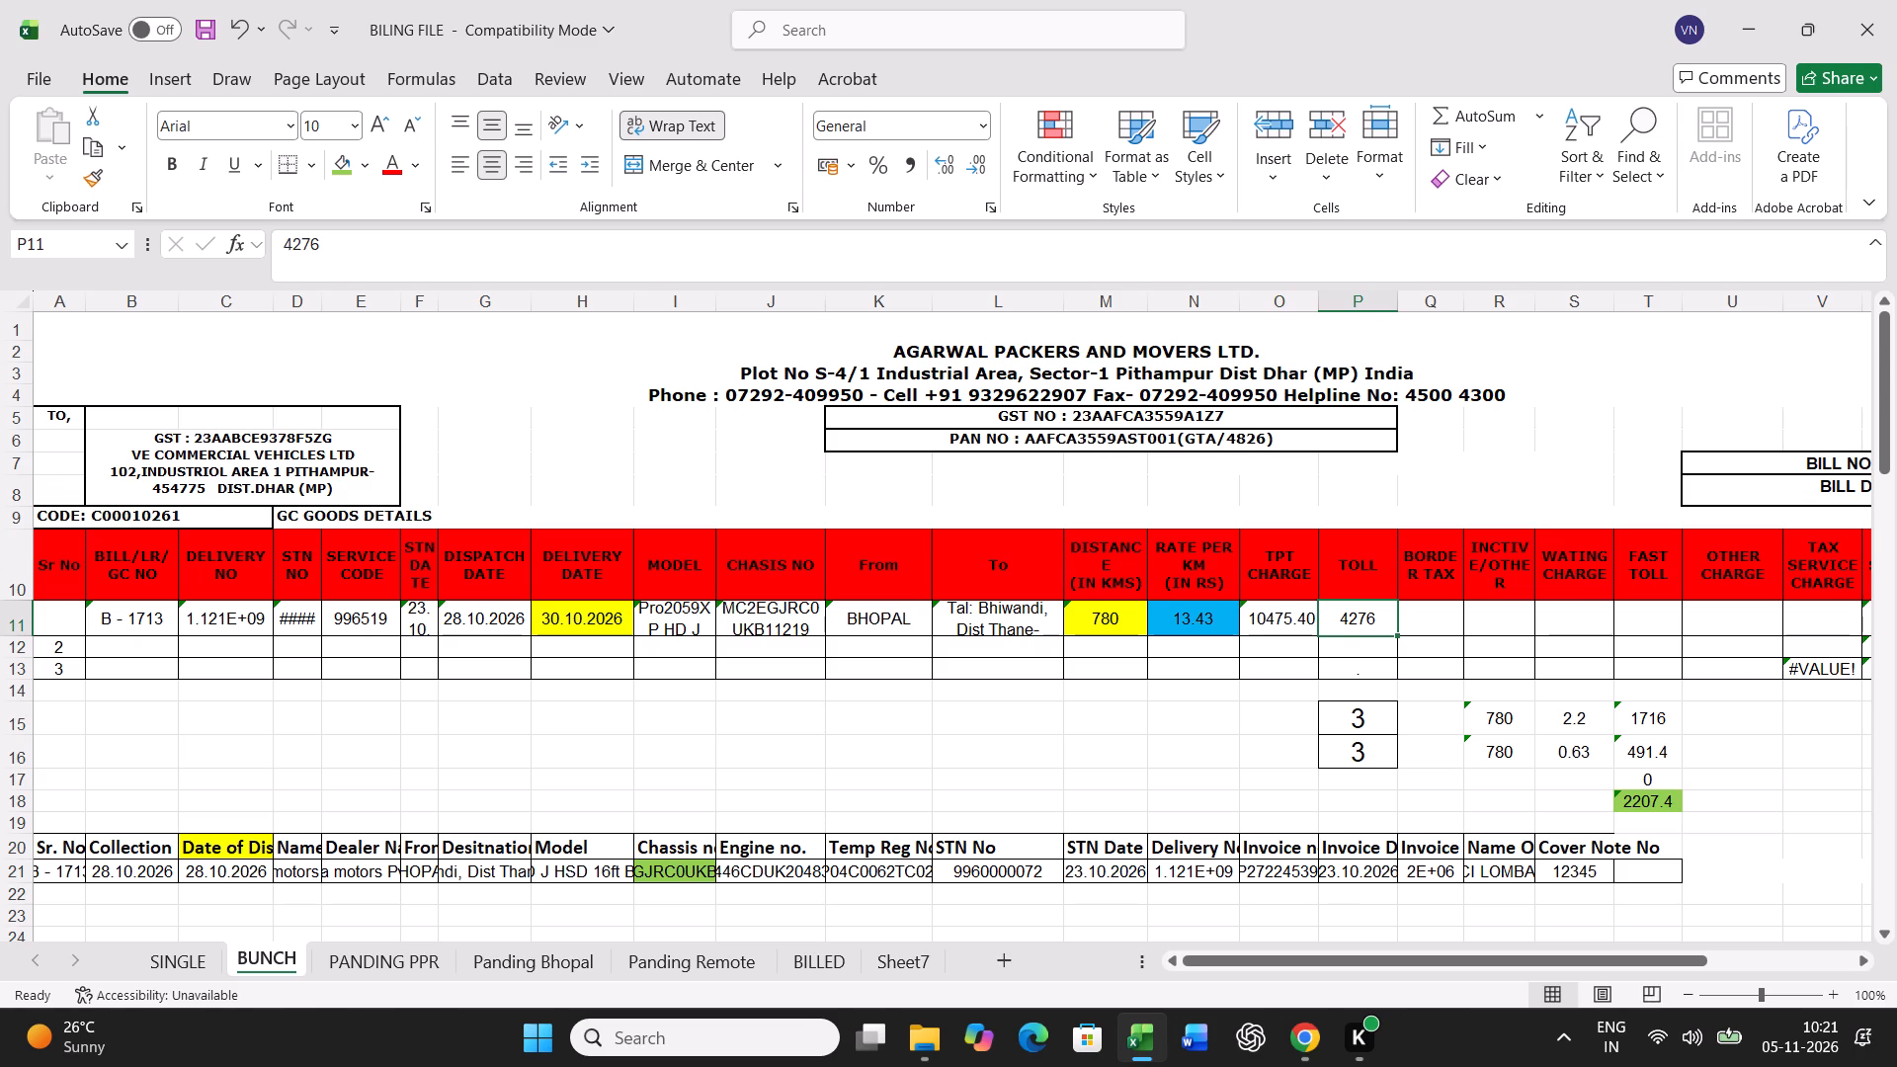
text(2784)
key(Return)
Set the actual transit time in P16 of the BUNCH sheet to 2.
key(Return)
key(Return)
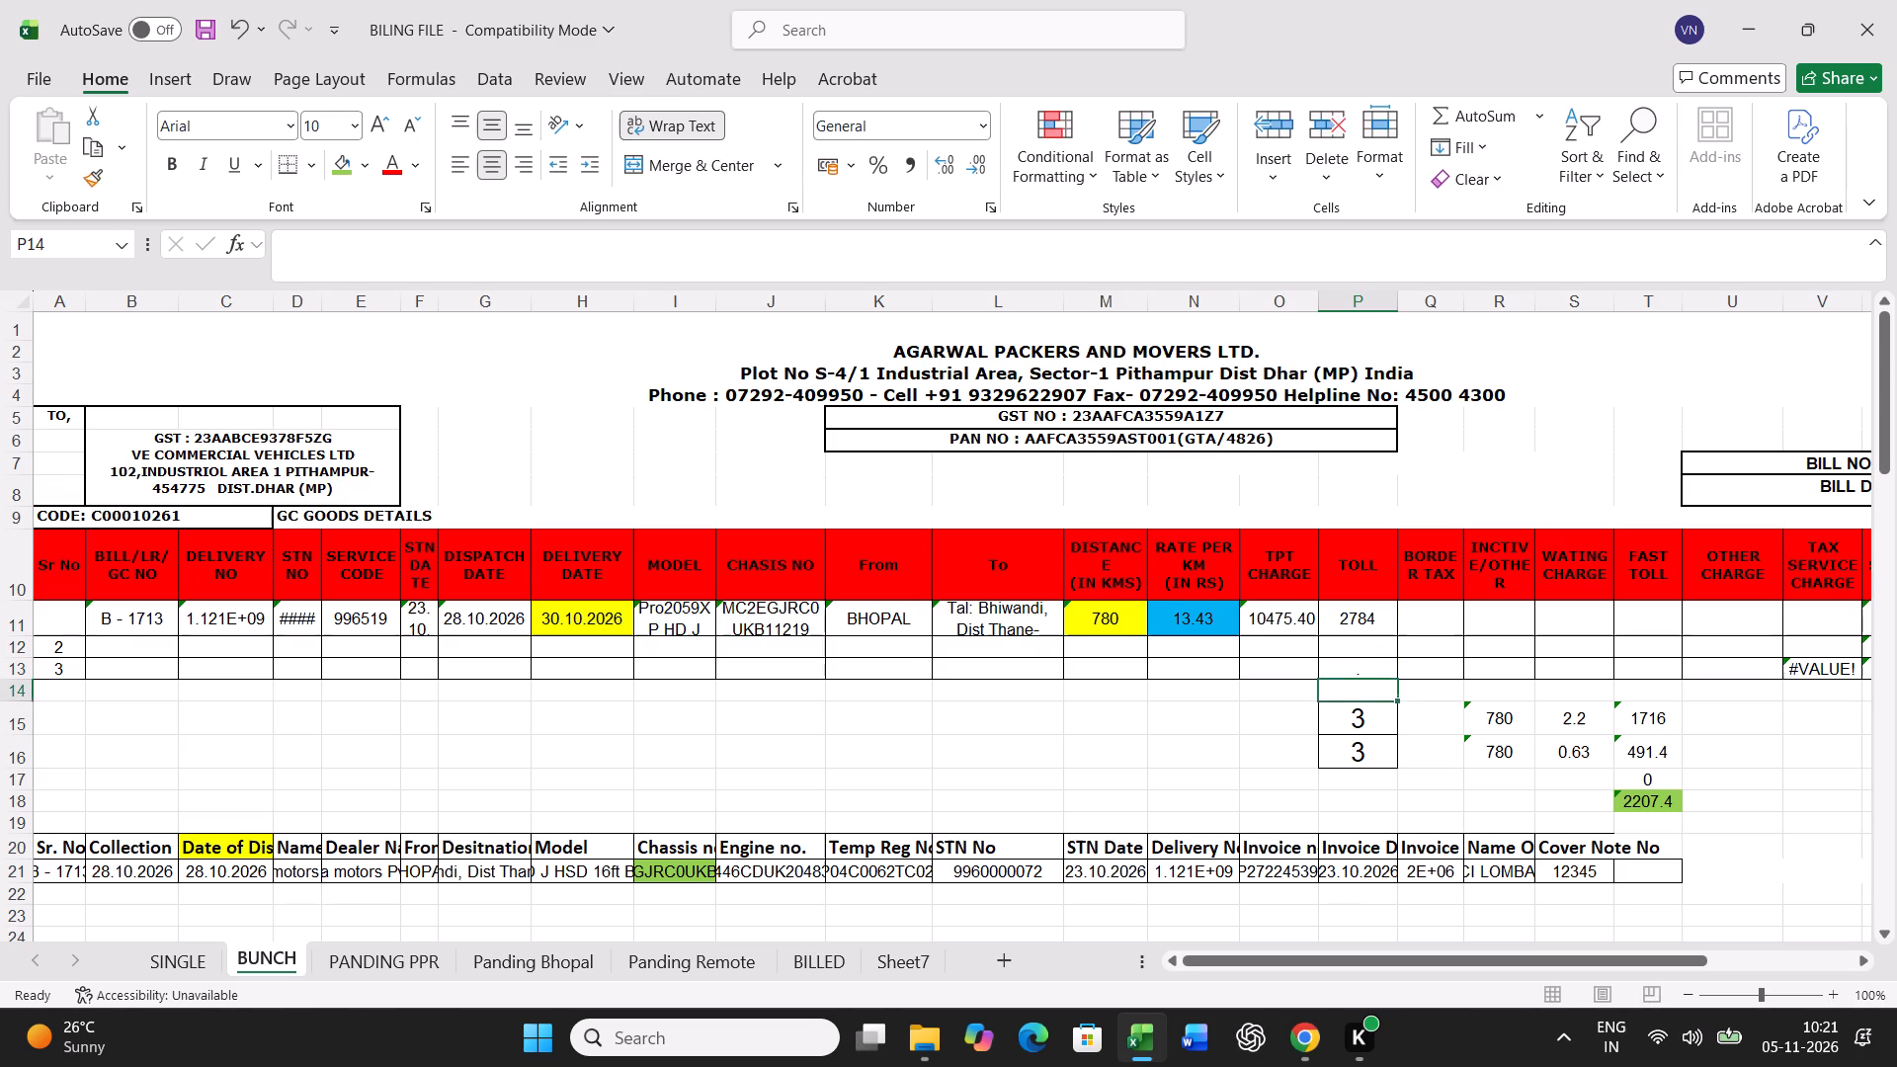
key(Return)
key(Return)
key(2)
key(Return)
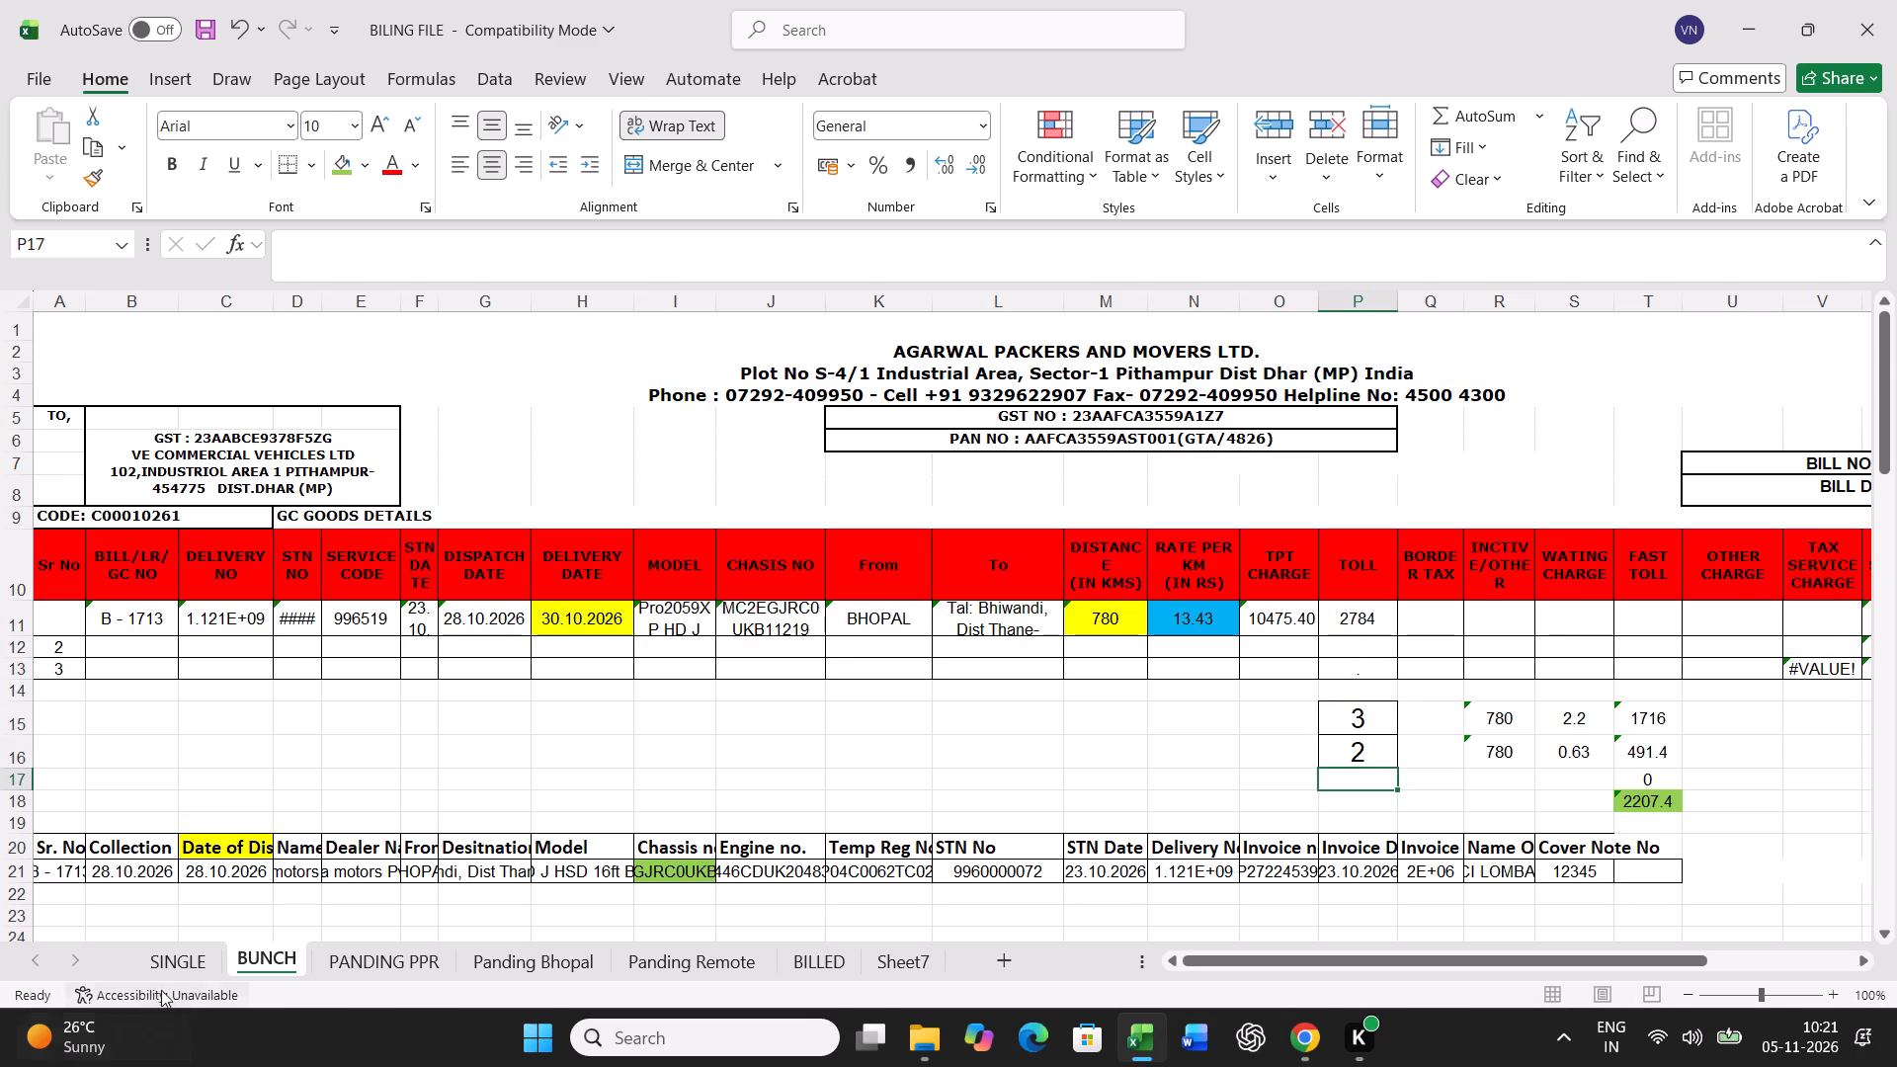
Print the B - 1713 freight bill from the SINGLE sheet.
click(178, 969)
key(ctrl+p)
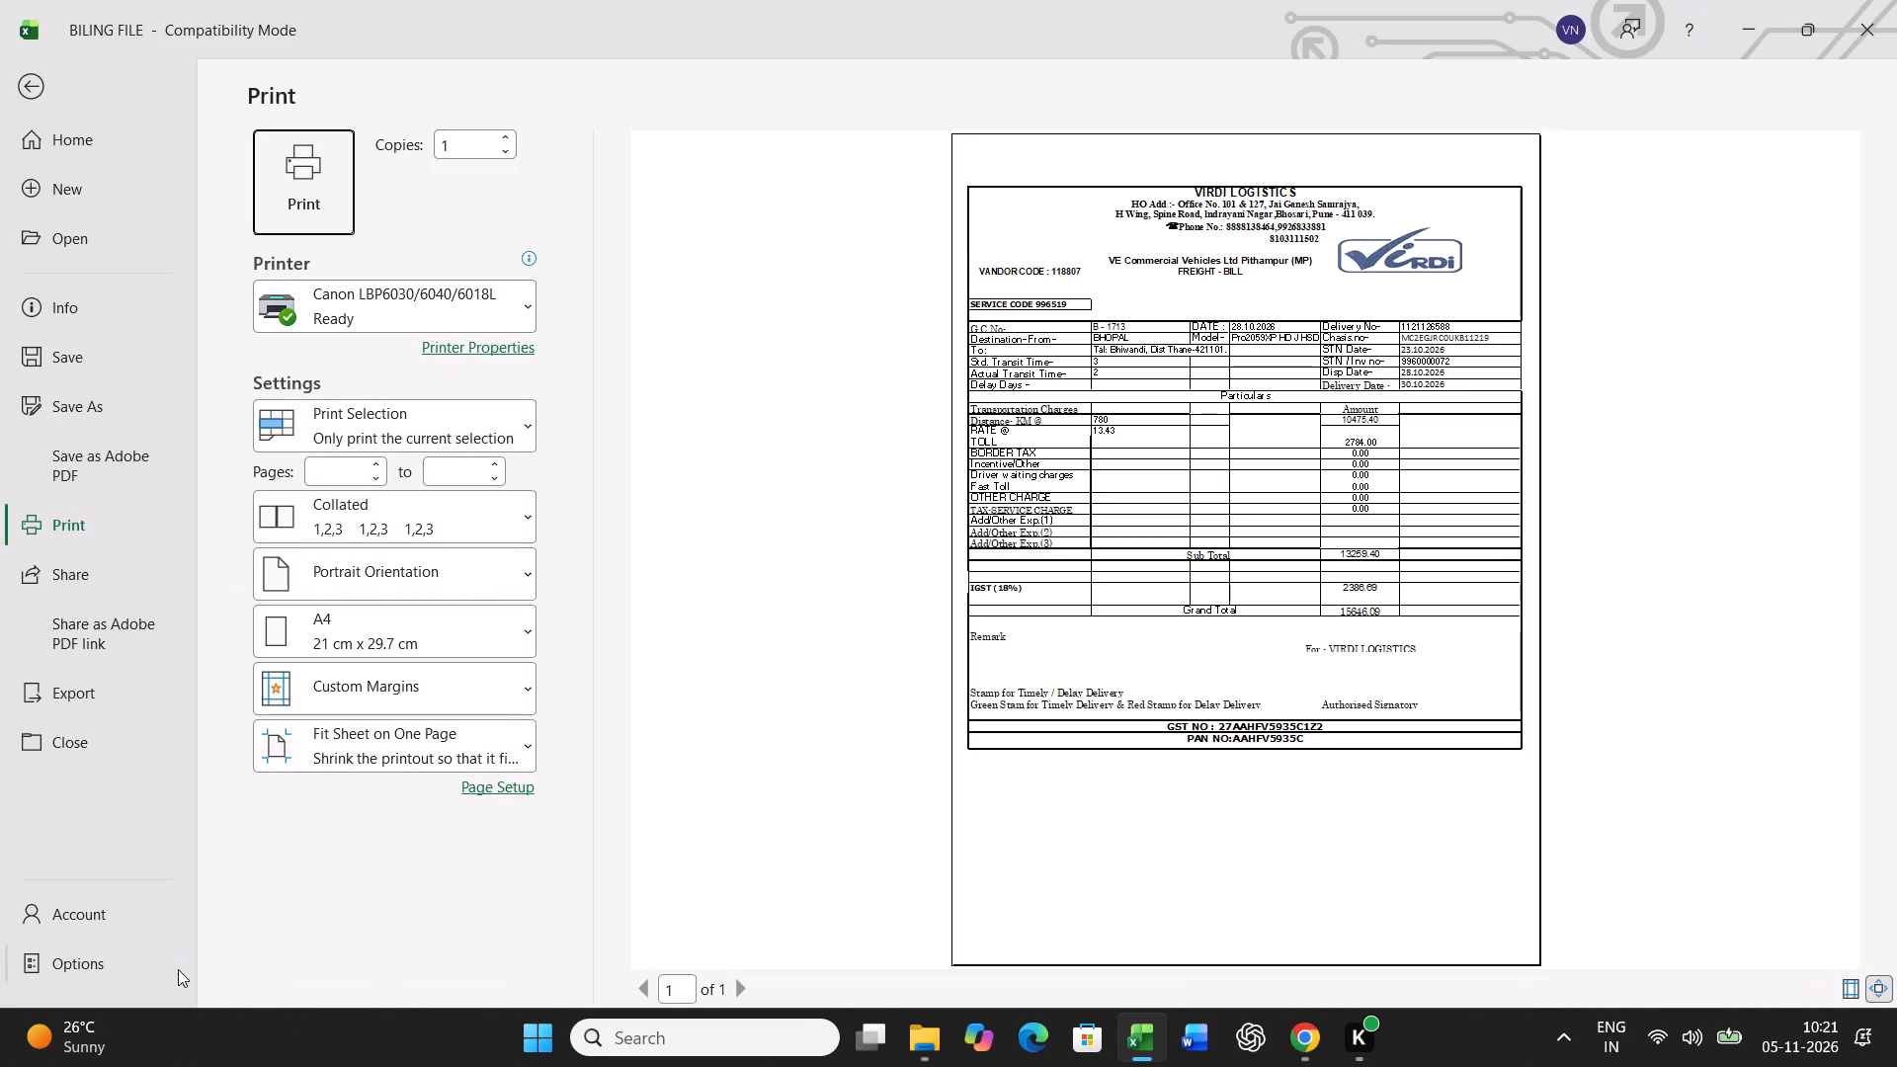
click(296, 169)
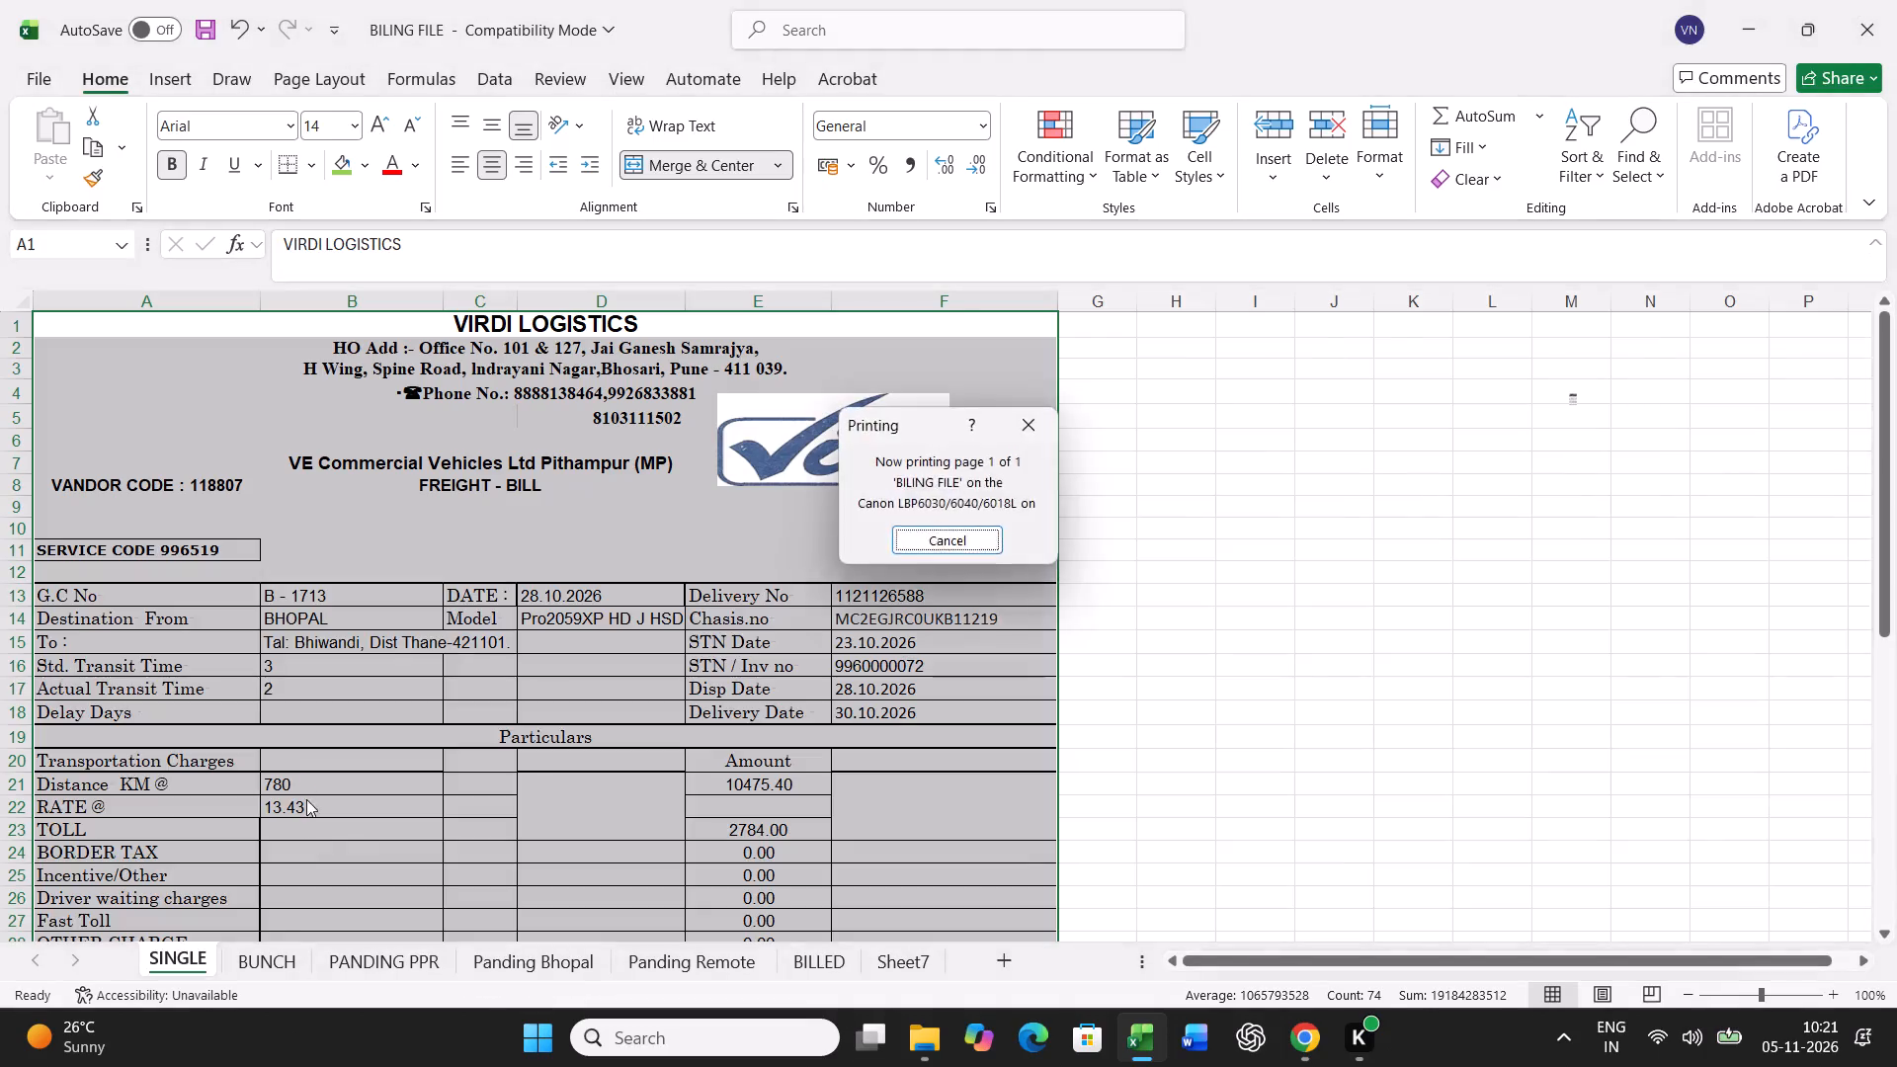
Log the B - 1713 bill by pasting BUNCH row 11 as values into row 53.
click(283, 962)
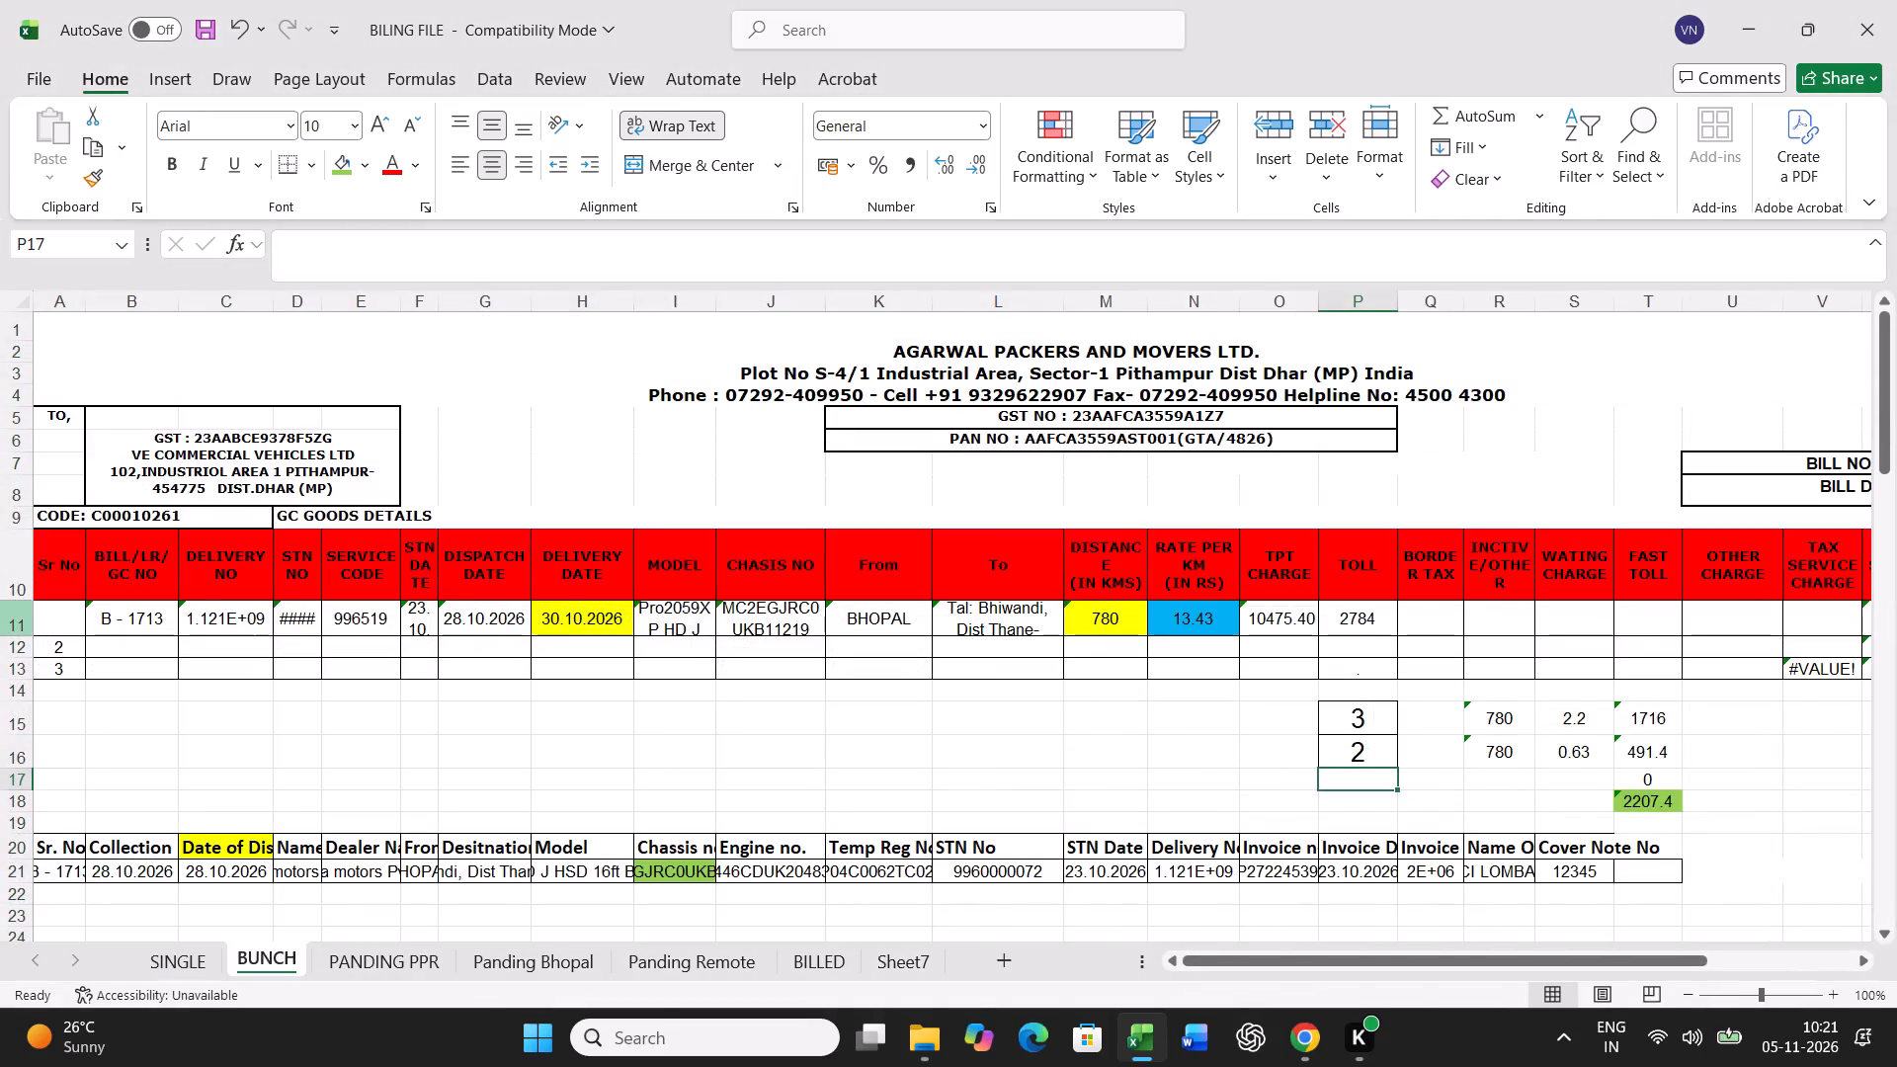
click(22, 614)
key(ctrl+c)
scroll(879, 757, down, 17)
scroll(879, 757, down, 4)
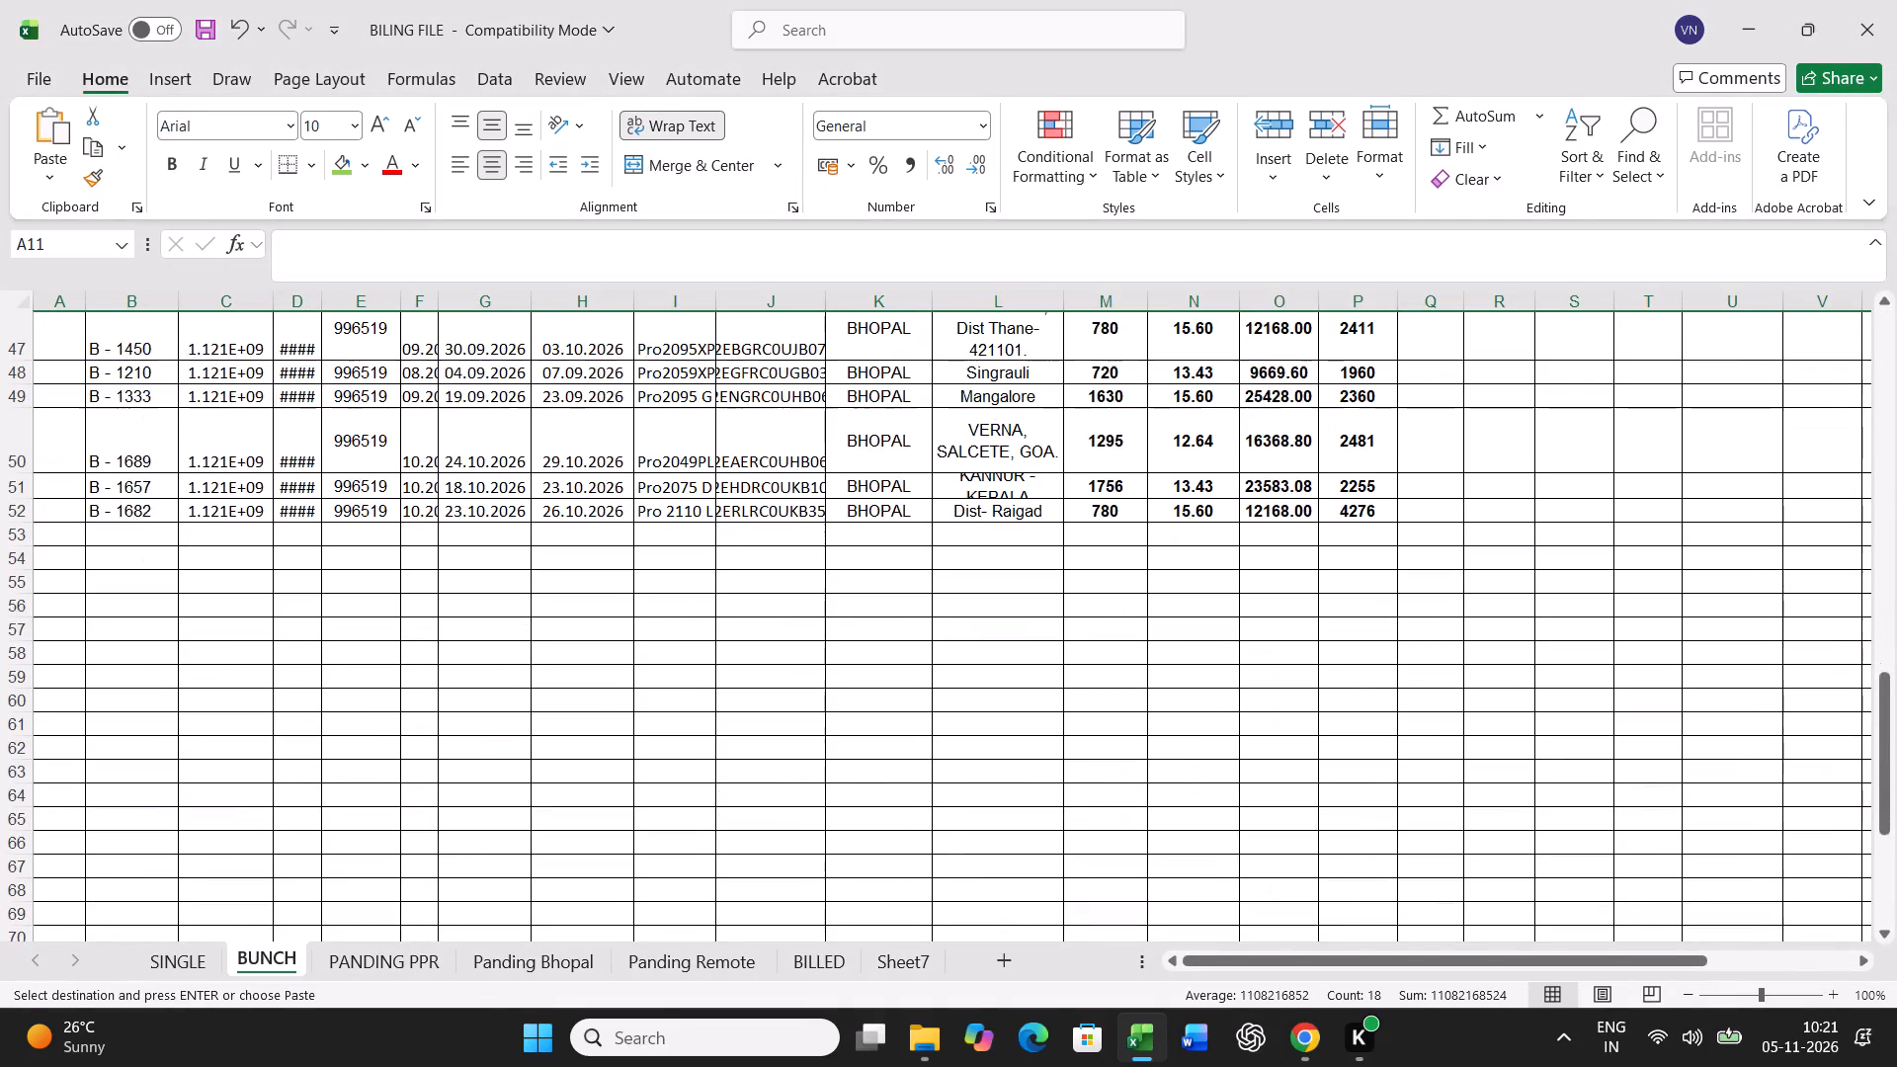
right_click(63, 532)
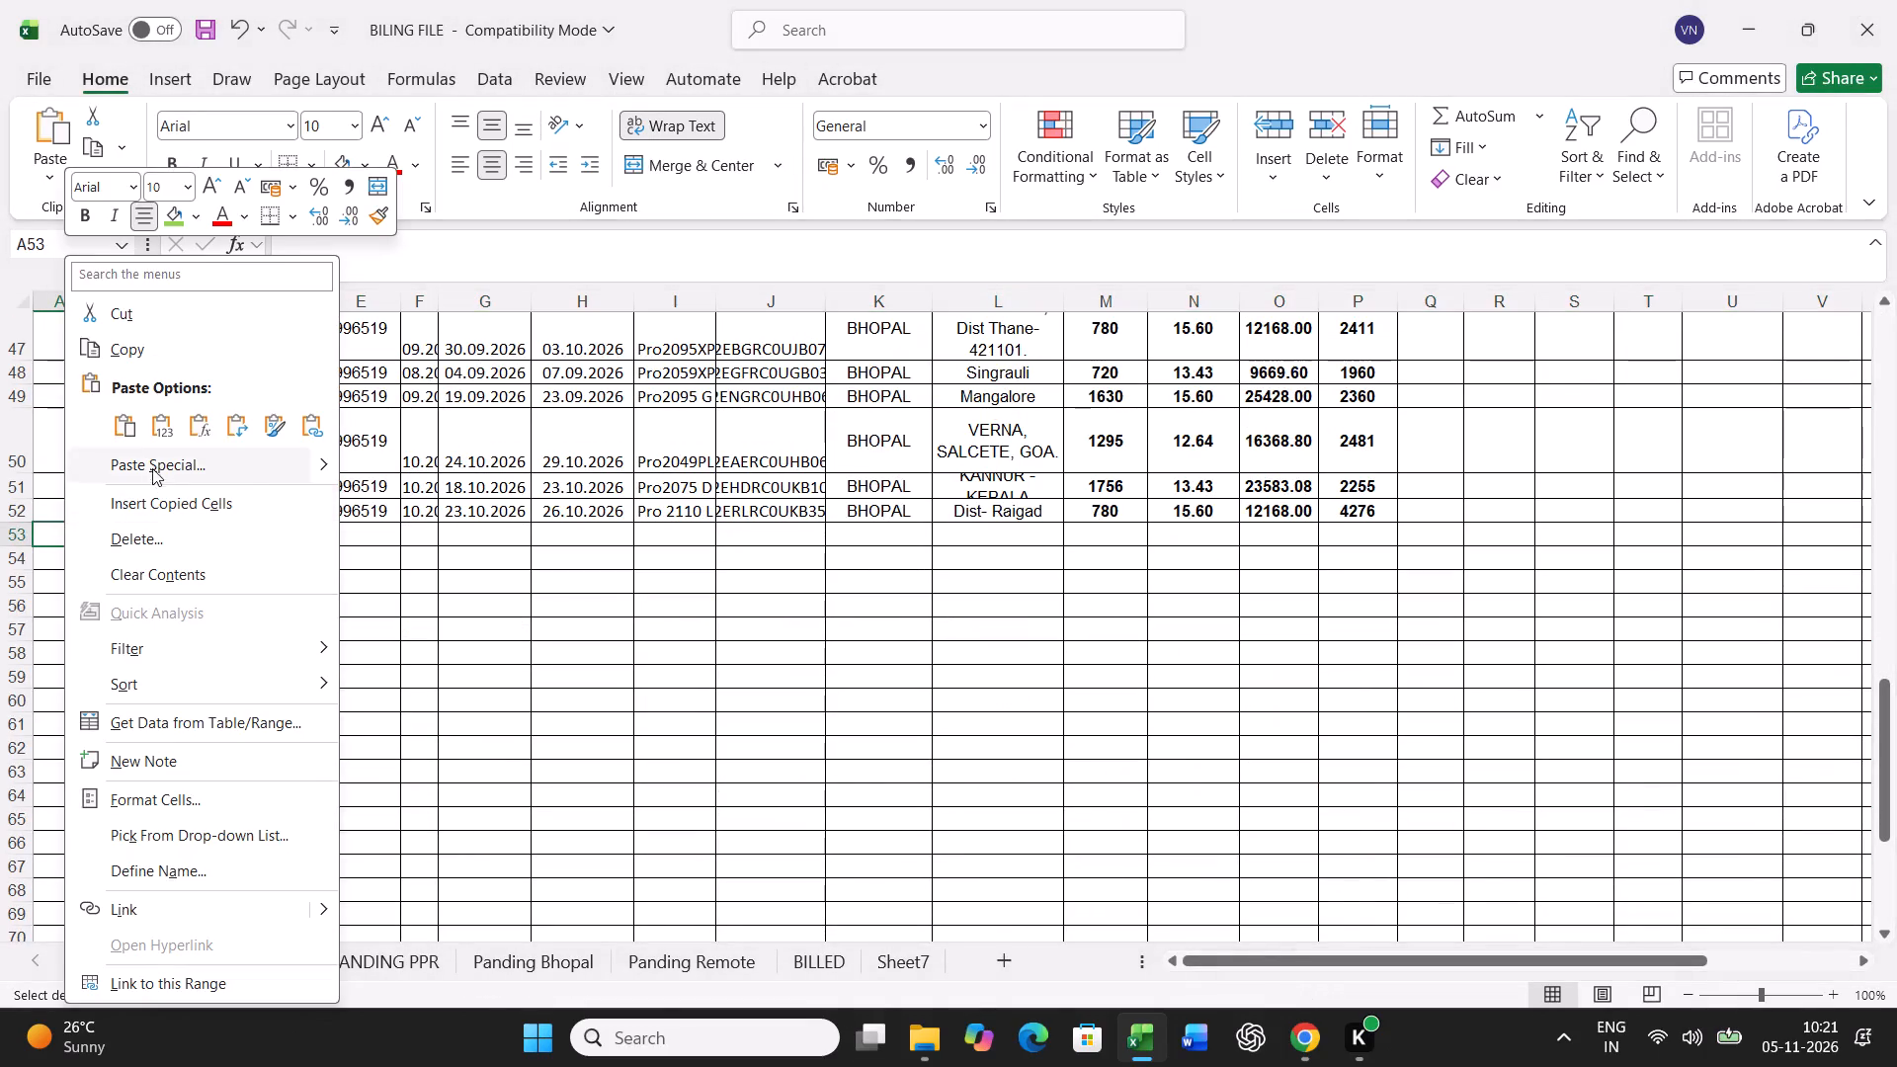
click(155, 466)
click(57, 402)
click(425, 696)
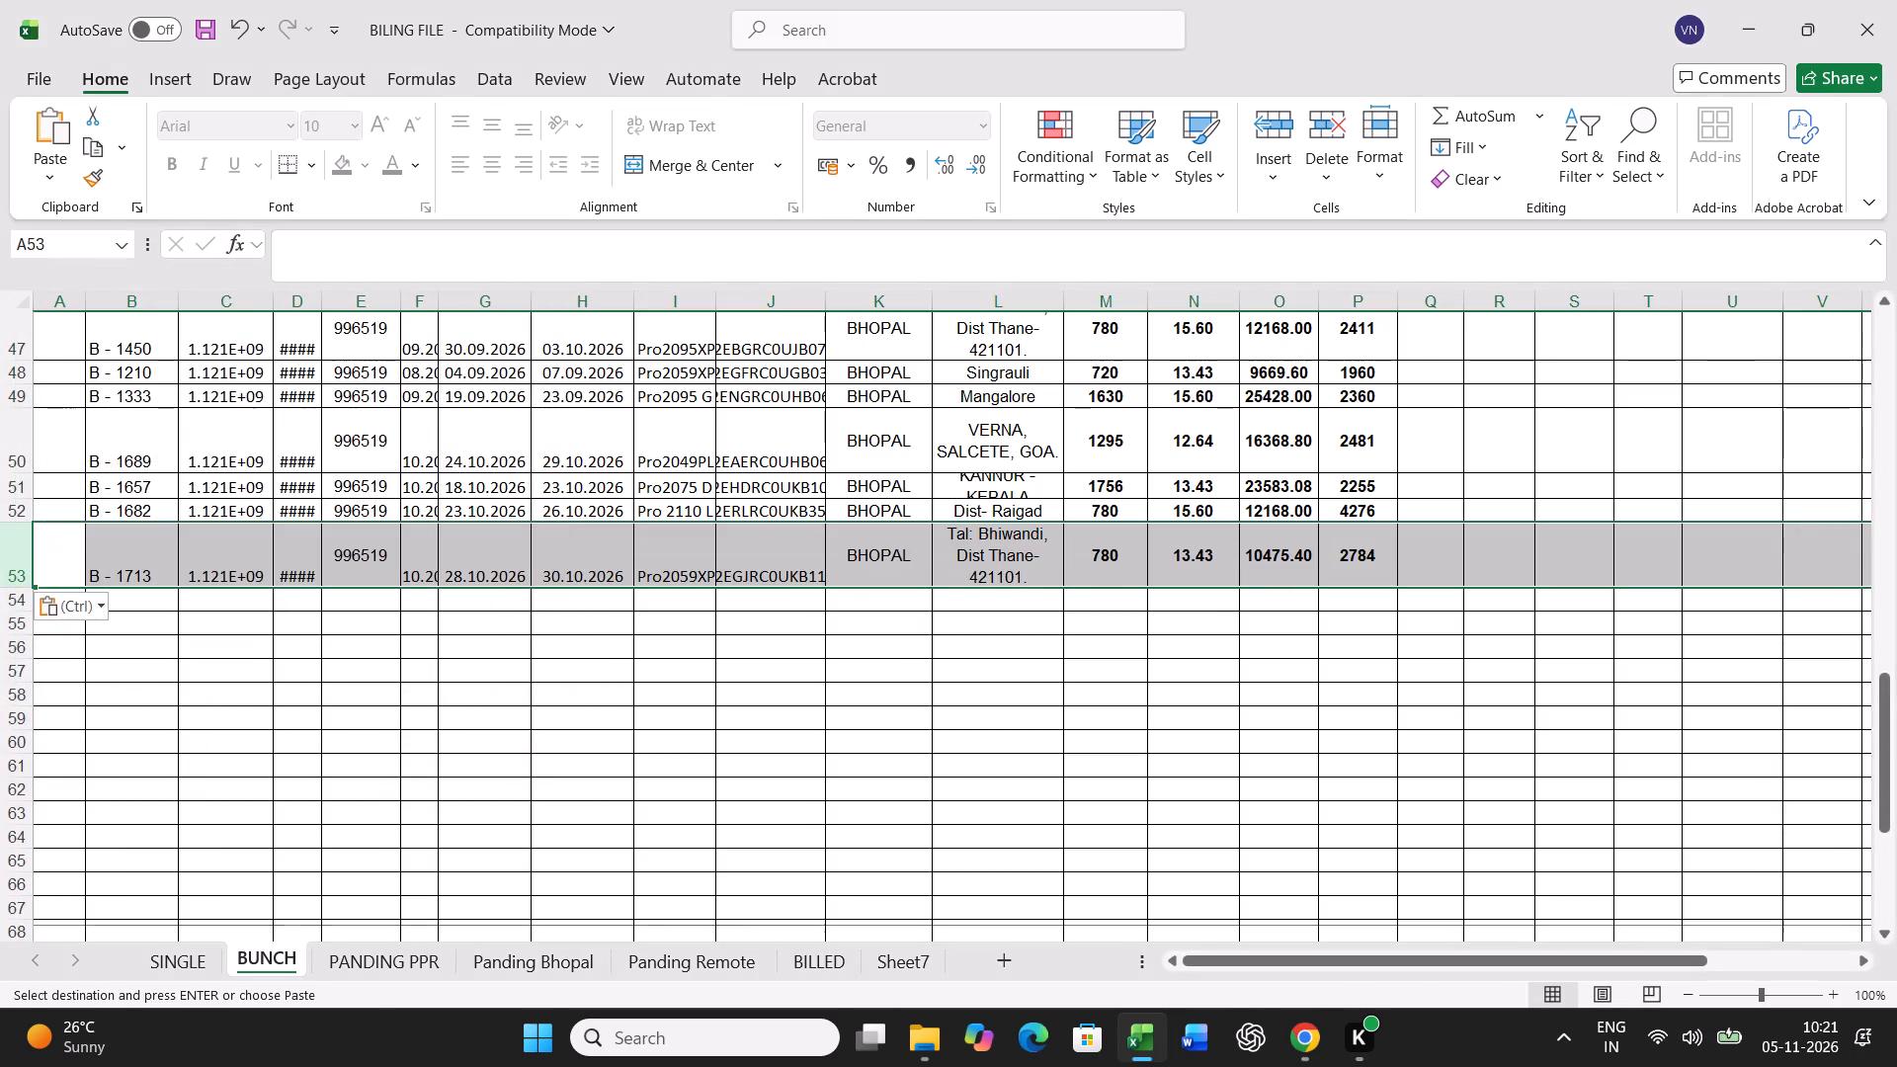
Find the chassis containing B10561 in the Panding Bhopal sheet and fill its cell green.
click(501, 956)
click(641, 822)
key(ctrl+f)
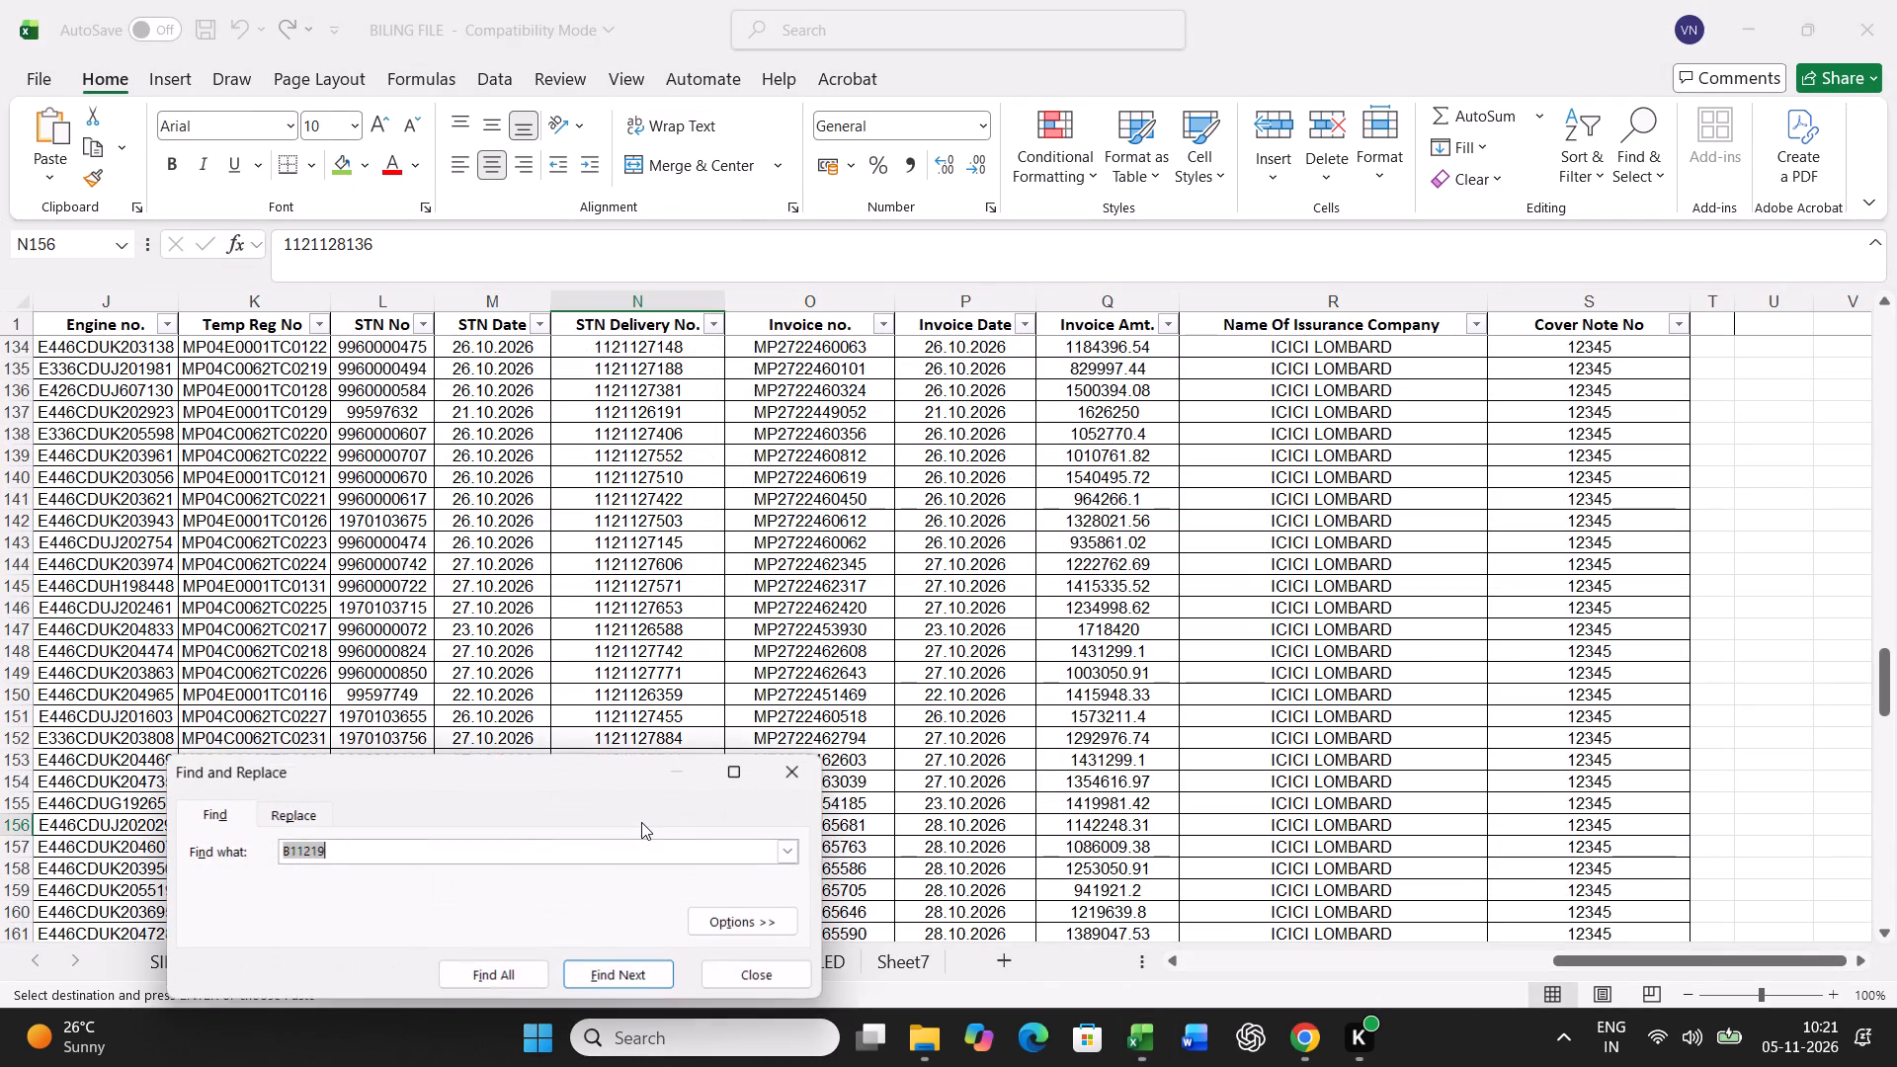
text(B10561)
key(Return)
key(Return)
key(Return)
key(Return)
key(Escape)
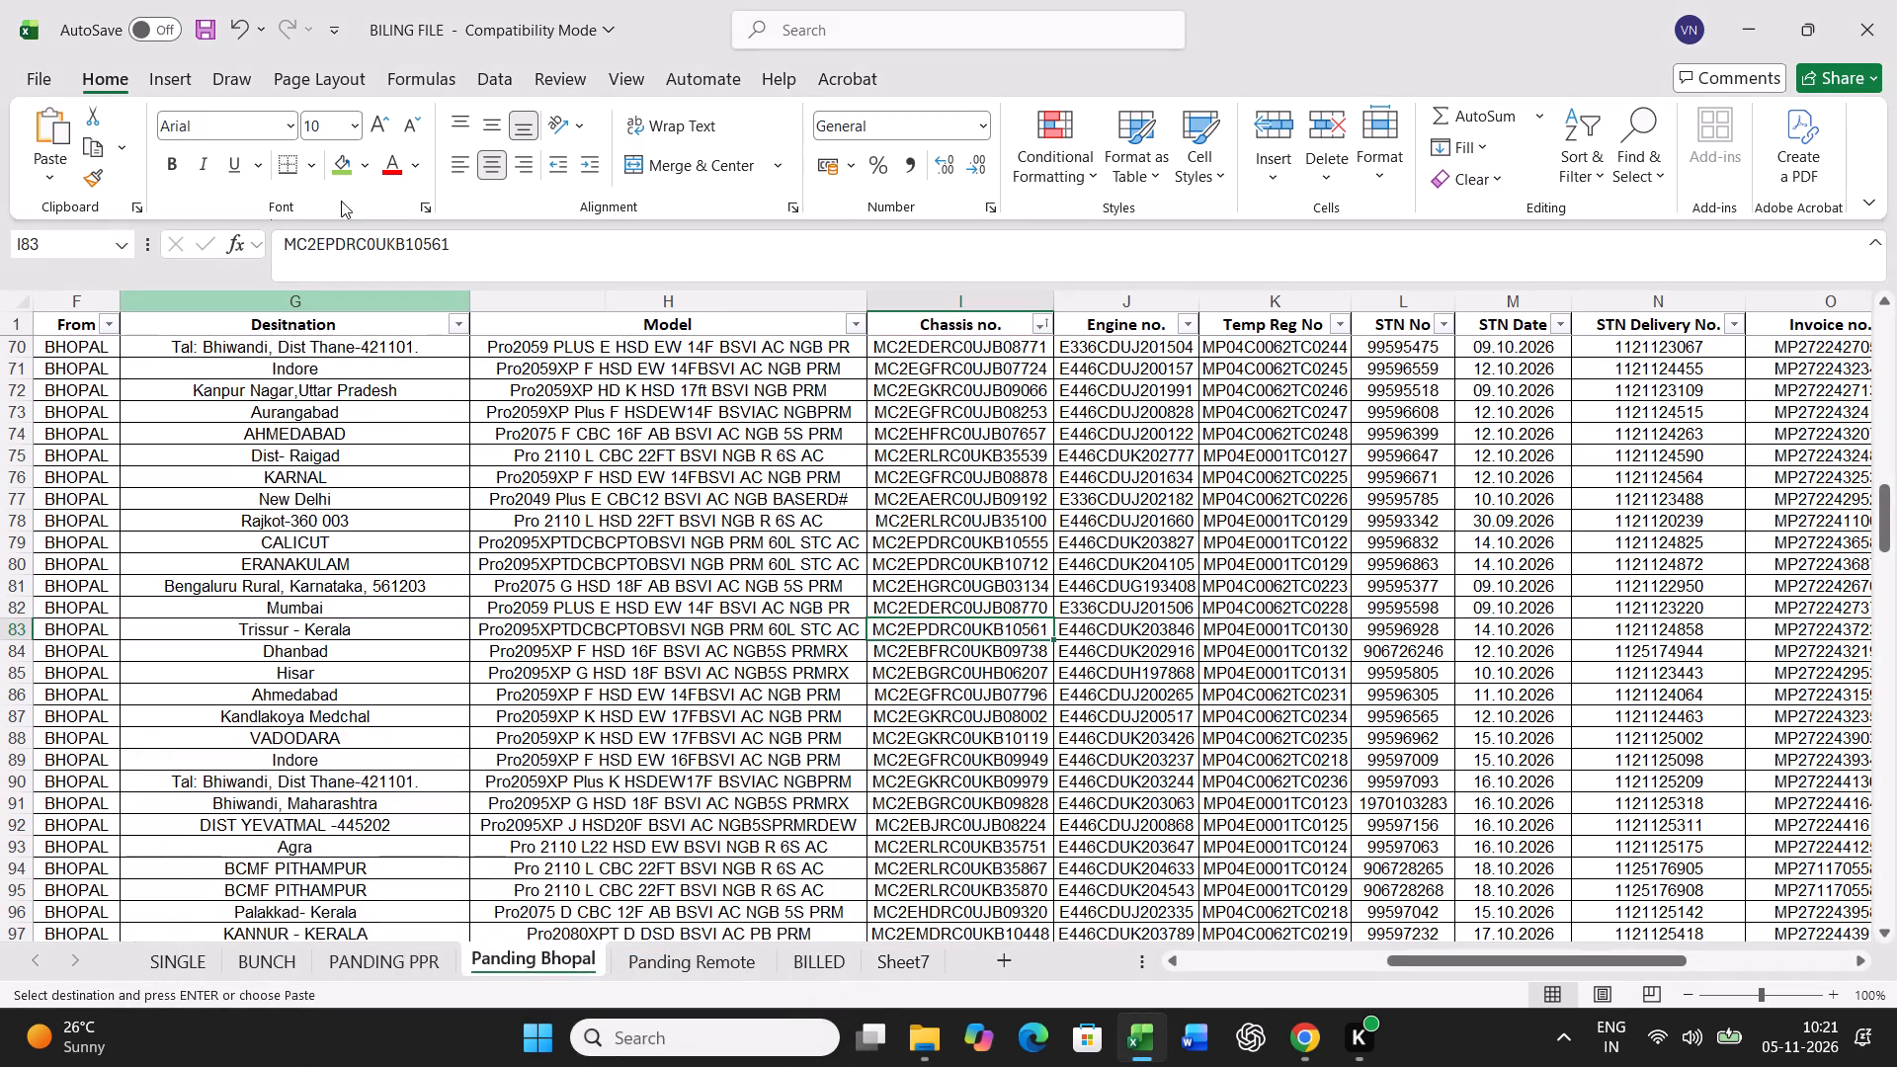
click(352, 168)
Copy the B - 1624 record from row 83 of Panding Bhopal into row 21 of the BUNCH sheet.
key(Left)
key(Left)
key(Left)
key(Left)
key(Left)
key(Left)
key(Left)
key(Left)
key(Left)
key(Left)
key(Left)
key(Left)
key(Left)
key(Left)
key(Left)
key(Left)
key(Left)
key(Left)
key(Left)
key(Left)
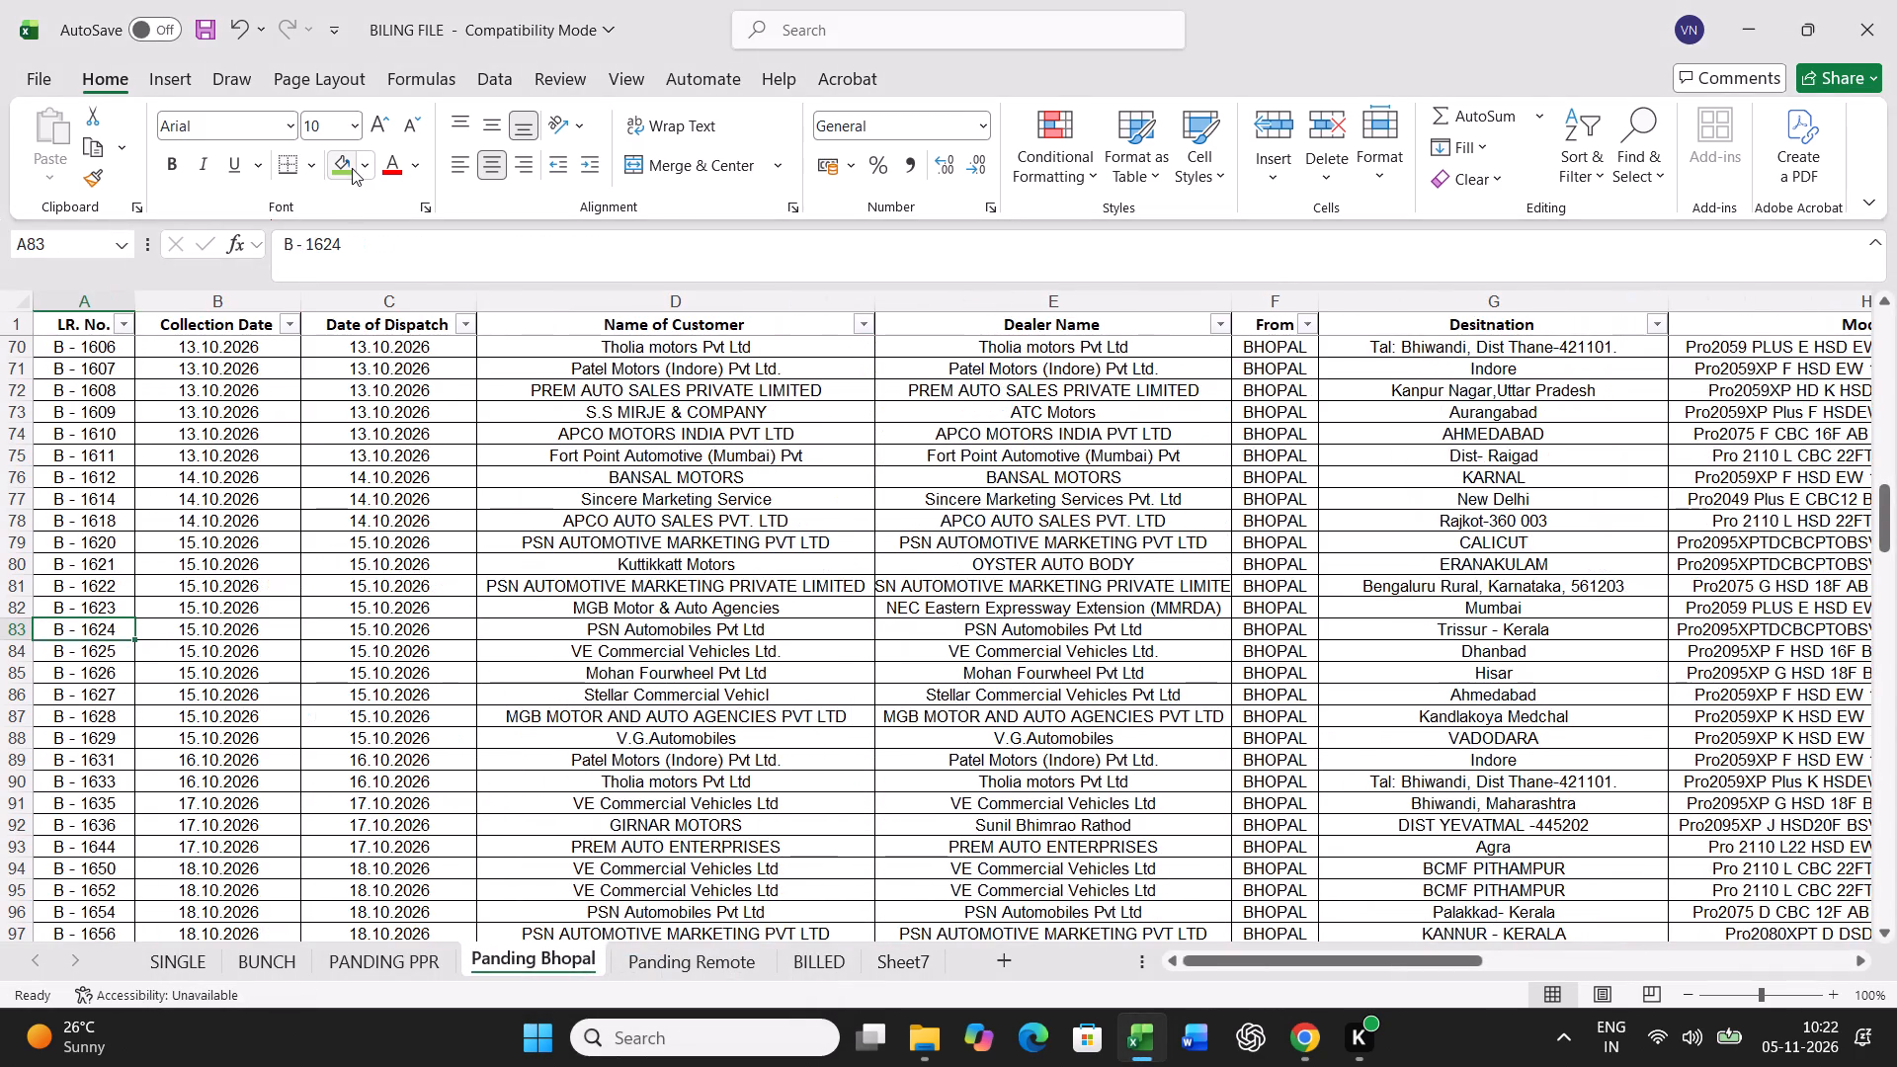
key(ctrl+shift+Right)
key(ctrl+c)
click(265, 970)
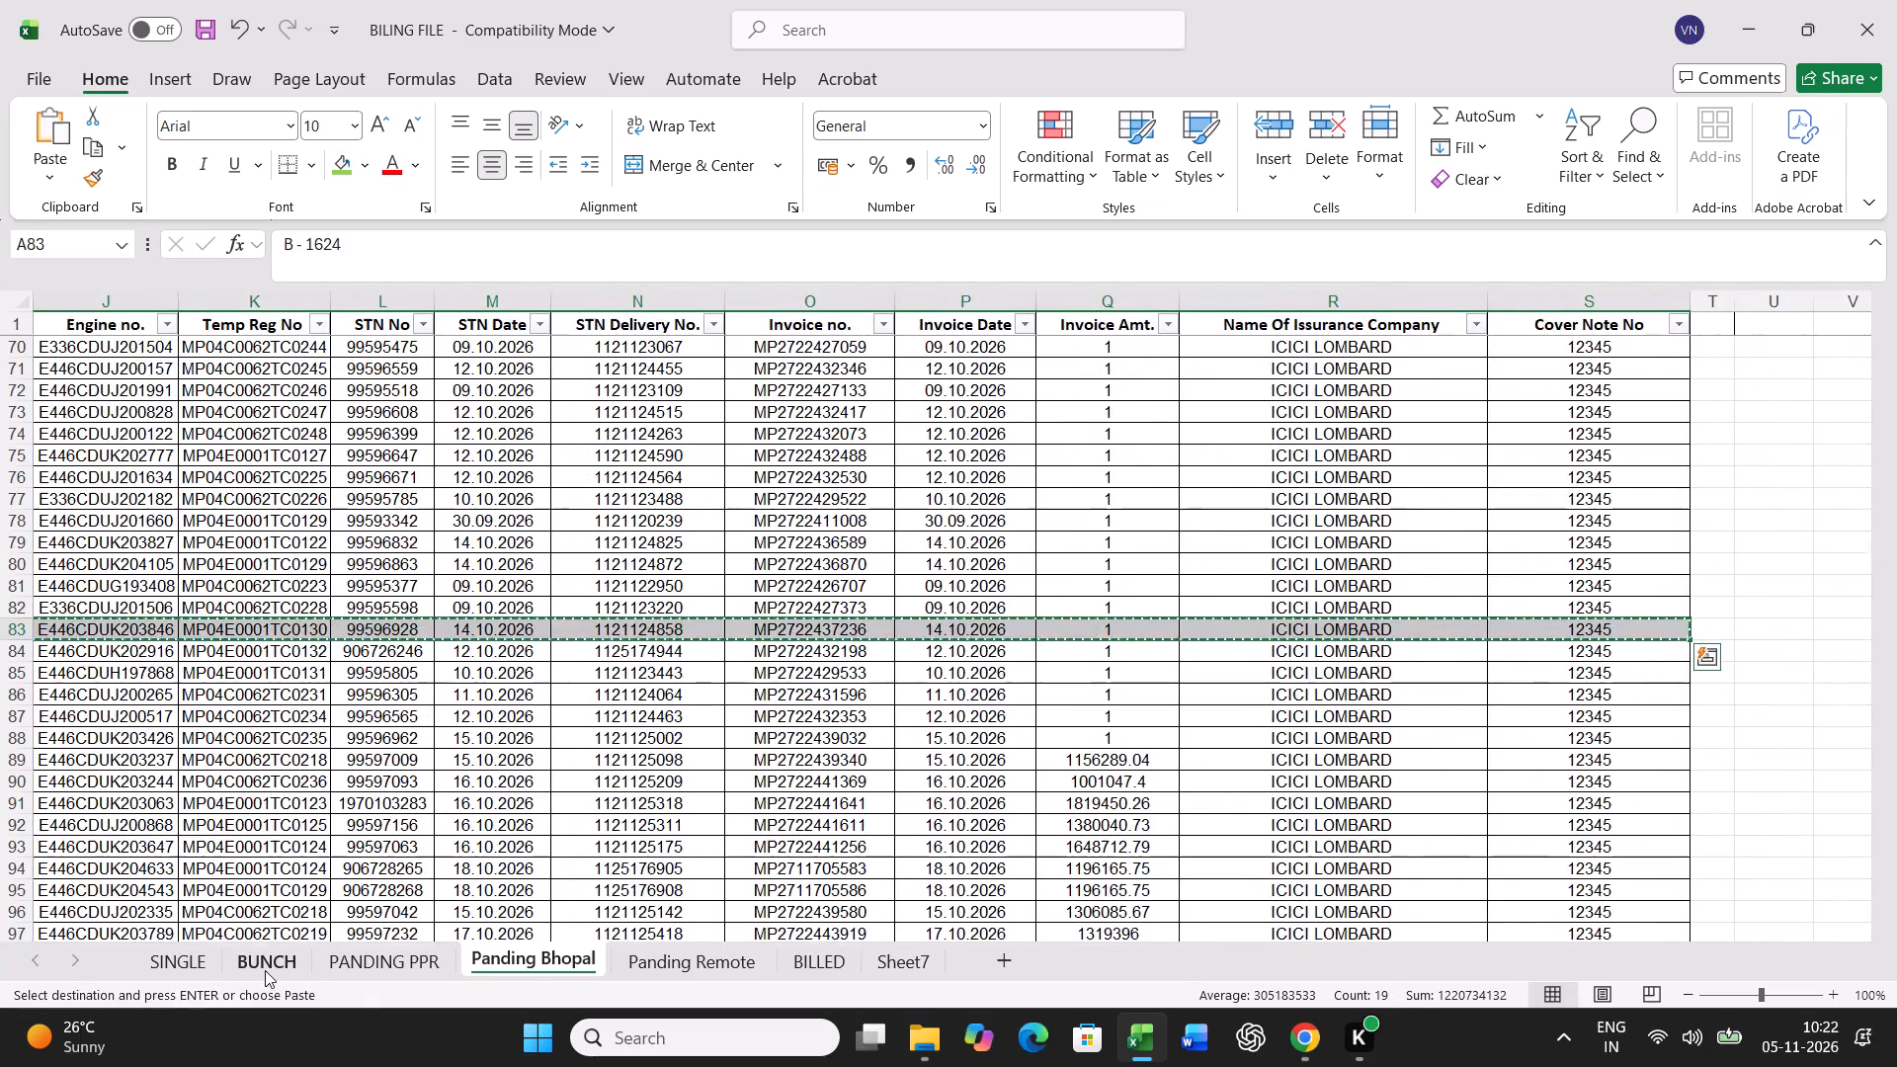
scroll(440, 736, up, 20)
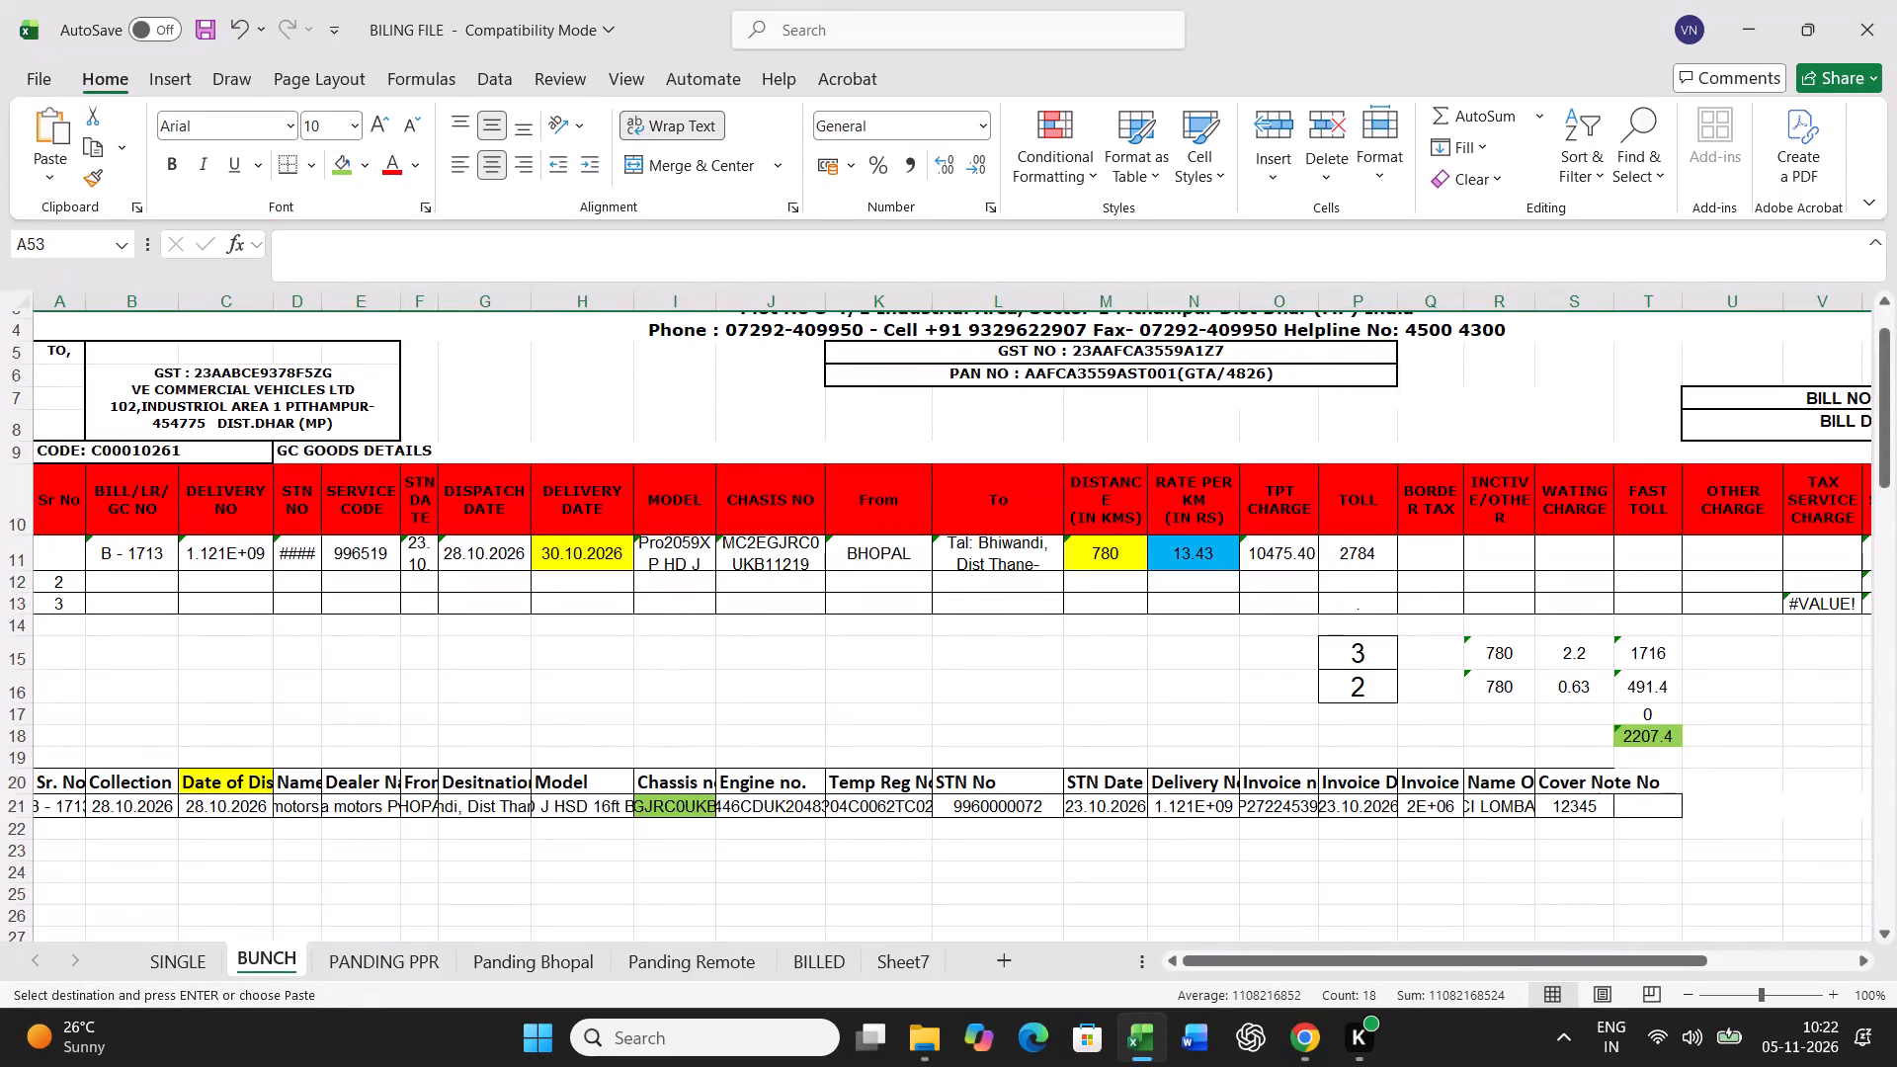
click(58, 810)
key(ctrl+v)
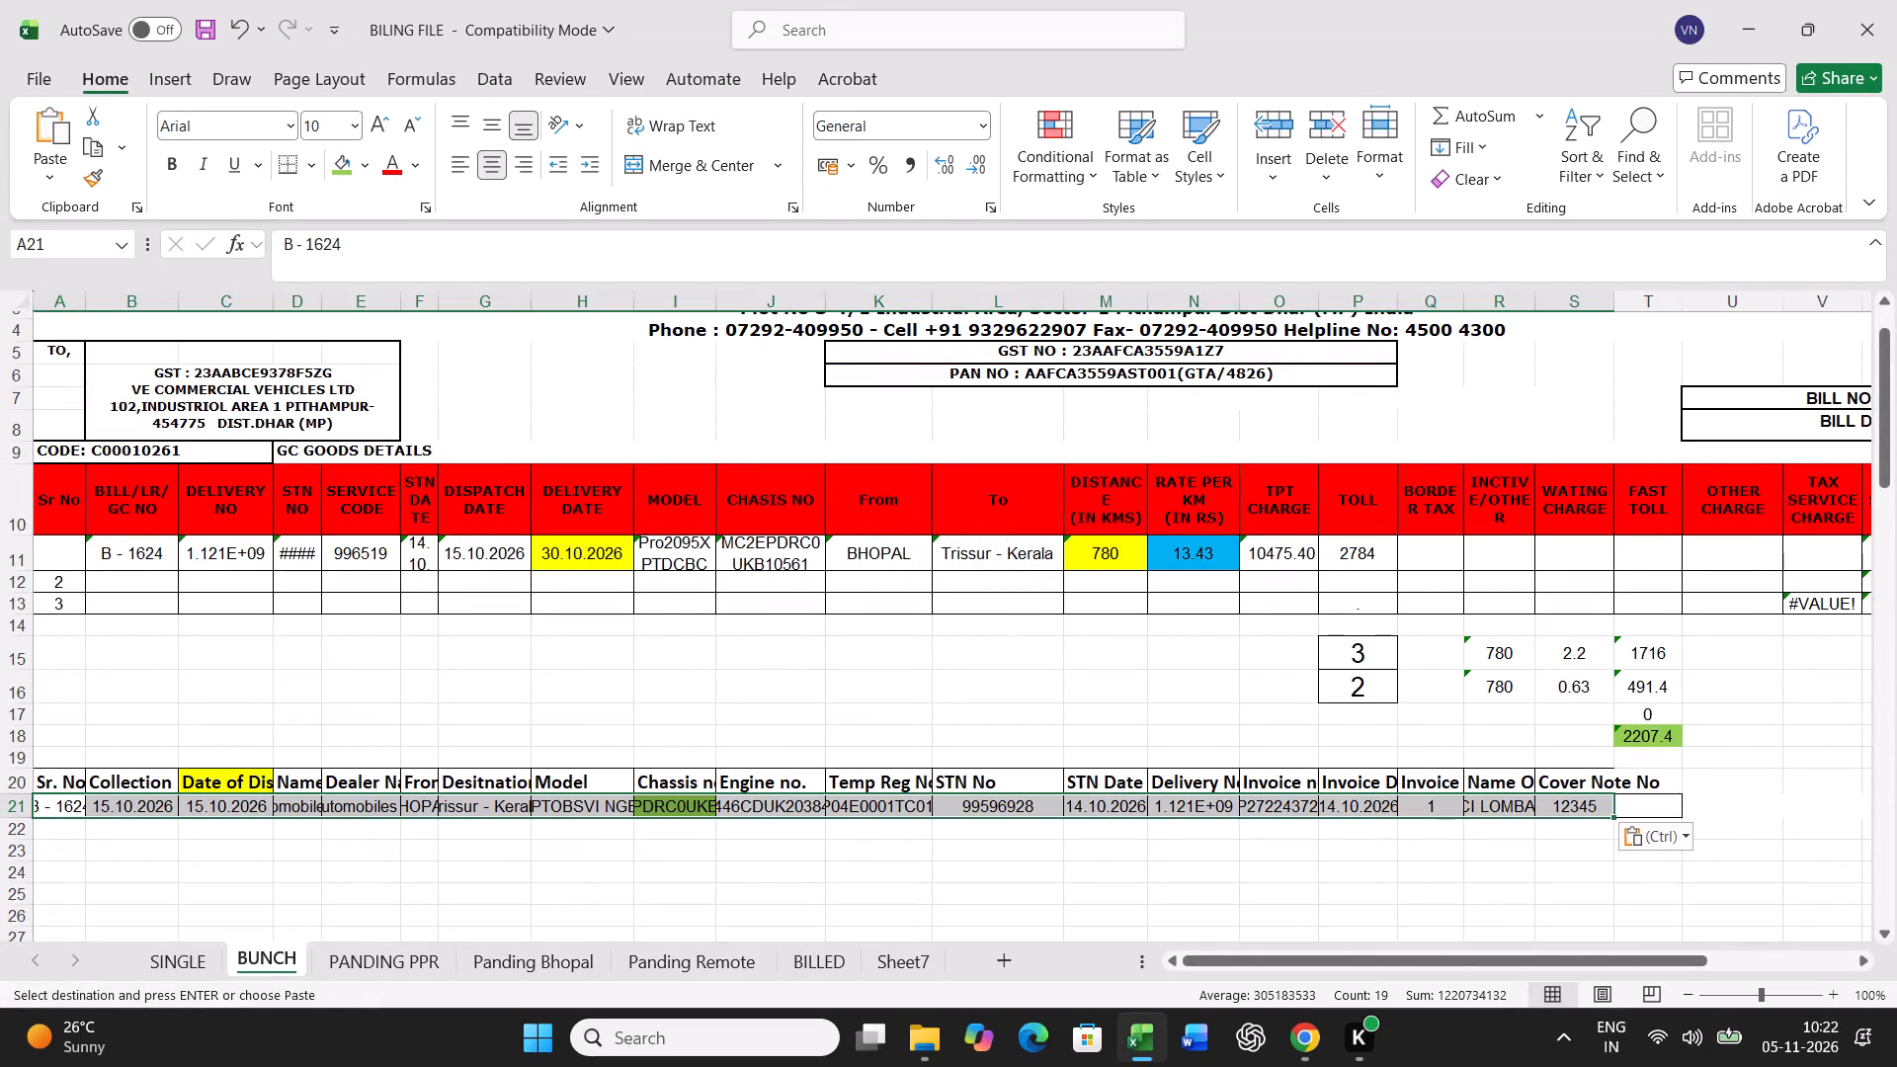
In BUNCH row 11, set the delivery date to 21.10.2026 and the distance to the formula =1707+260.
click(590, 550)
text(21.10.2026)
key(Right)
key(Right)
key(Right)
key(Right)
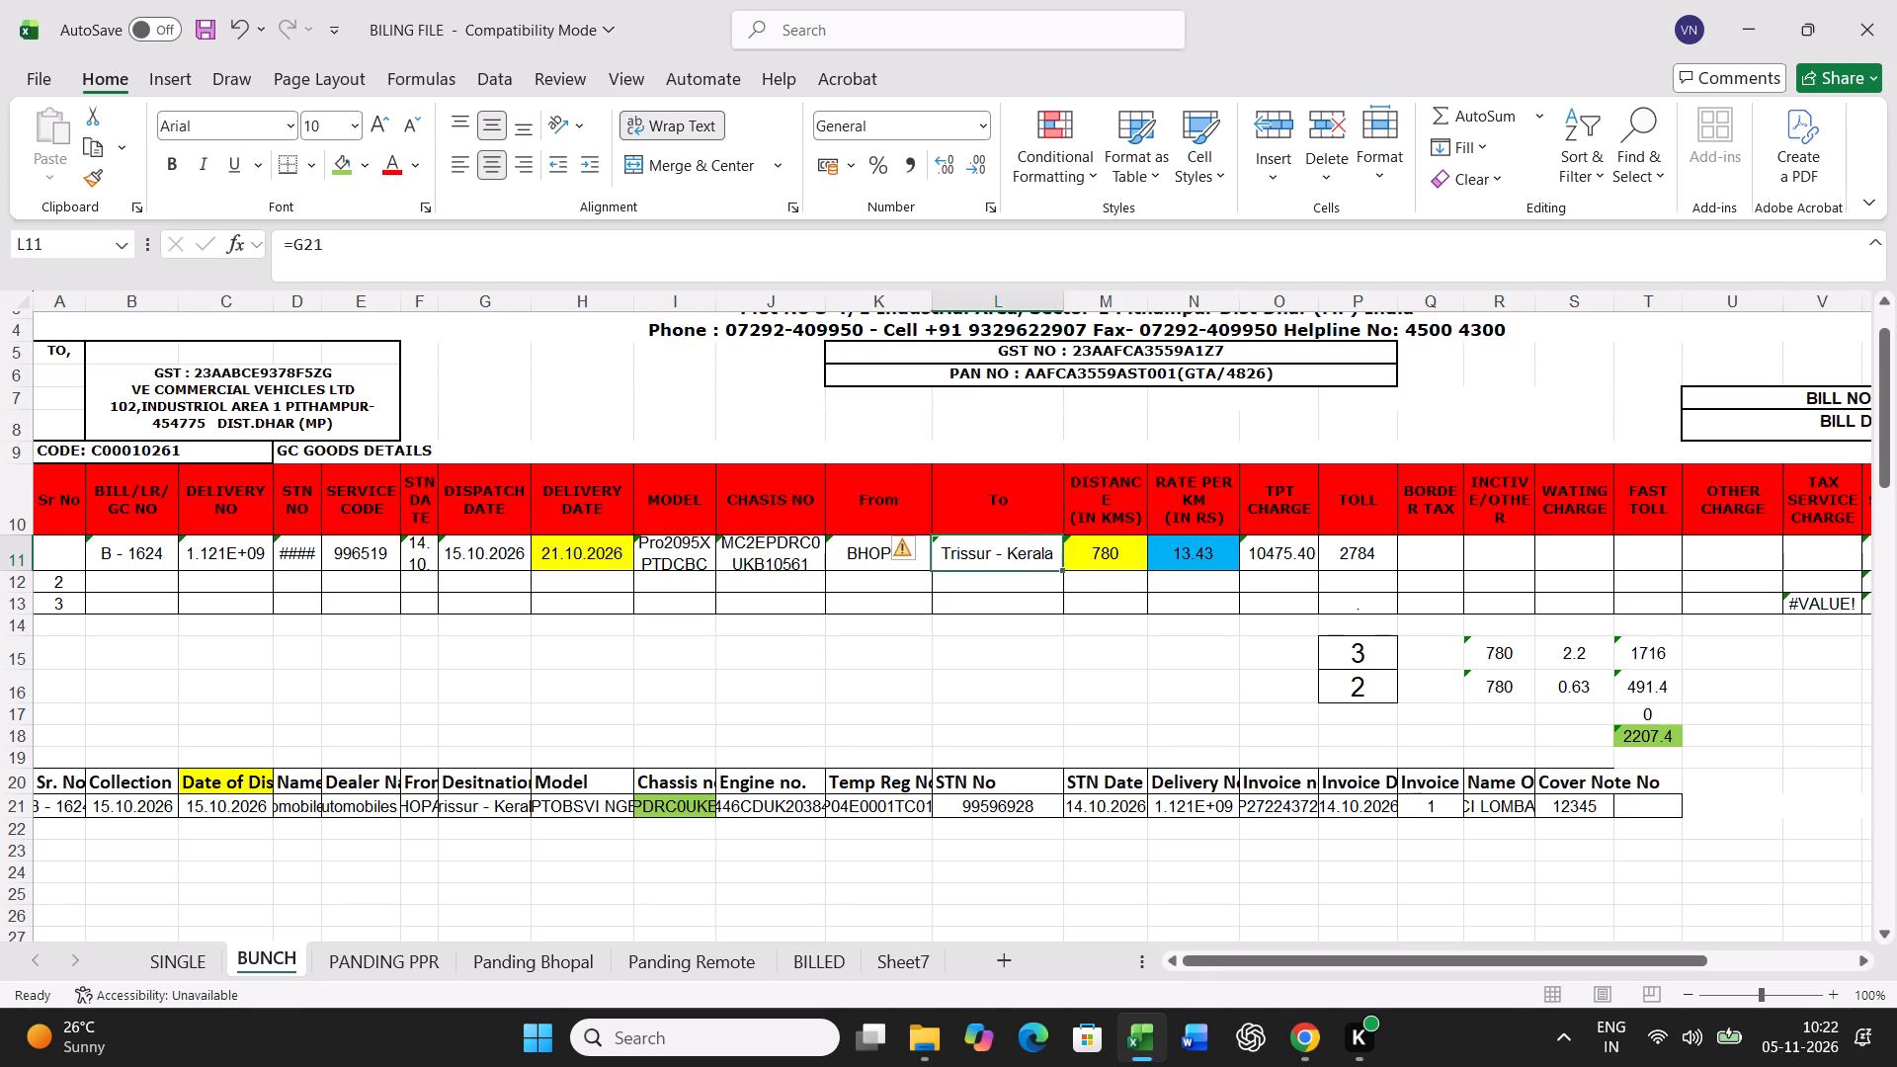
key(Right)
key(equal)
text(1707+)
text(260)
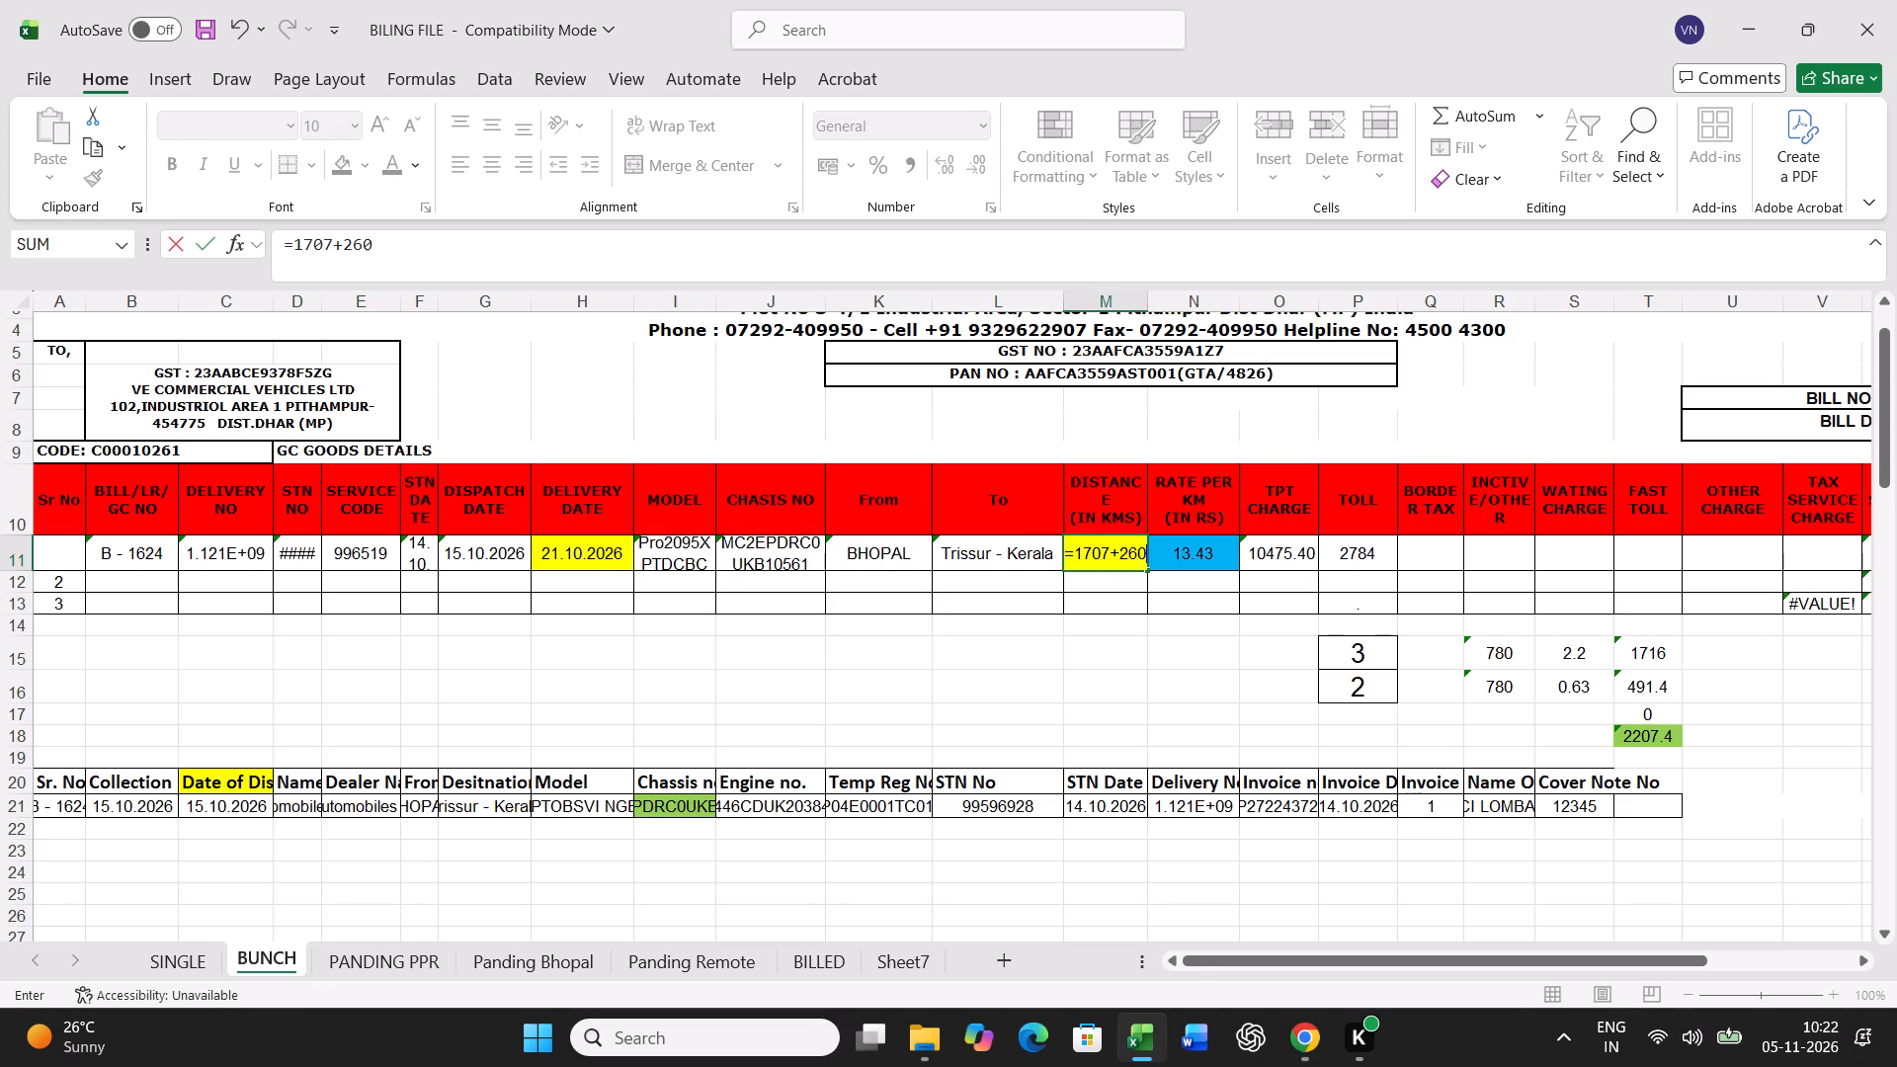
key(Return)
Set the B - 1624 charges in BUNCH row 11: rate per km 15.60, toll 3730 and border tax 258.
key(Up)
key(Right)
text(15.60)
key(Right)
key(Right)
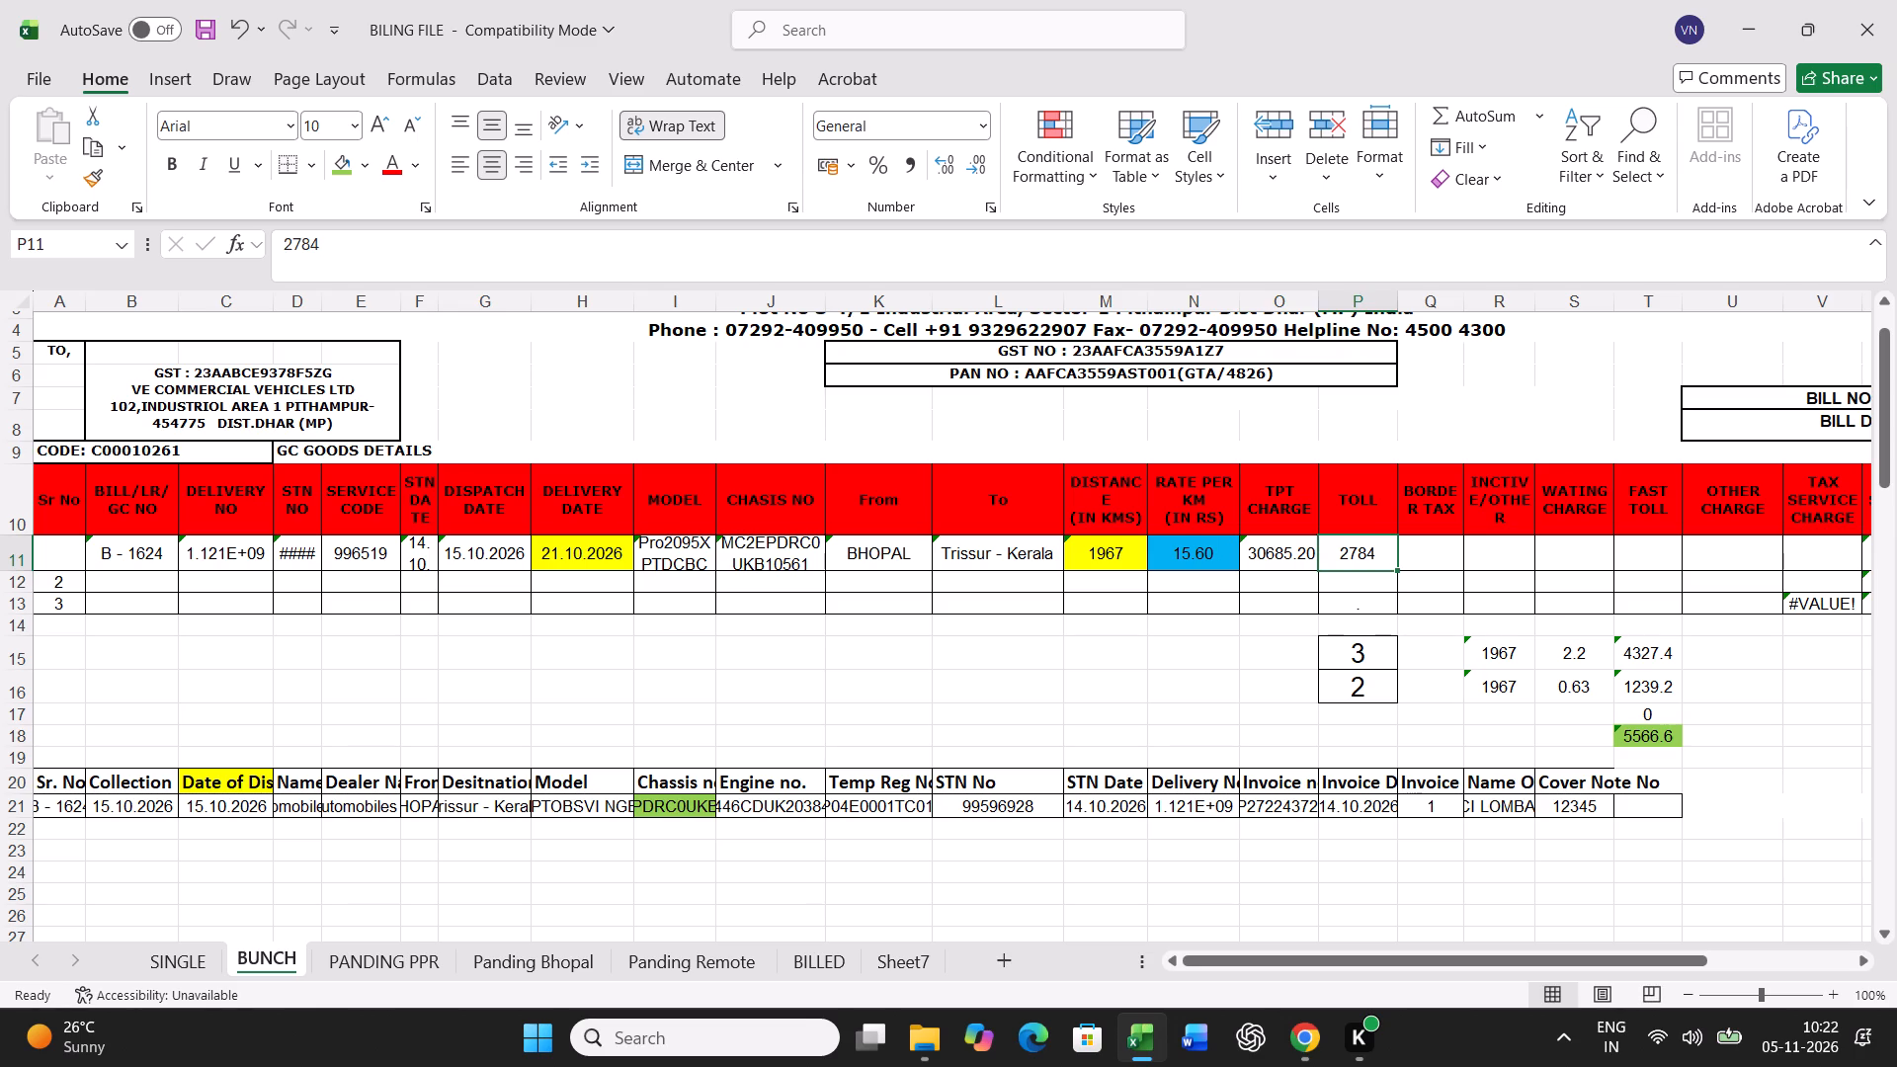
text(3730)
key(Right)
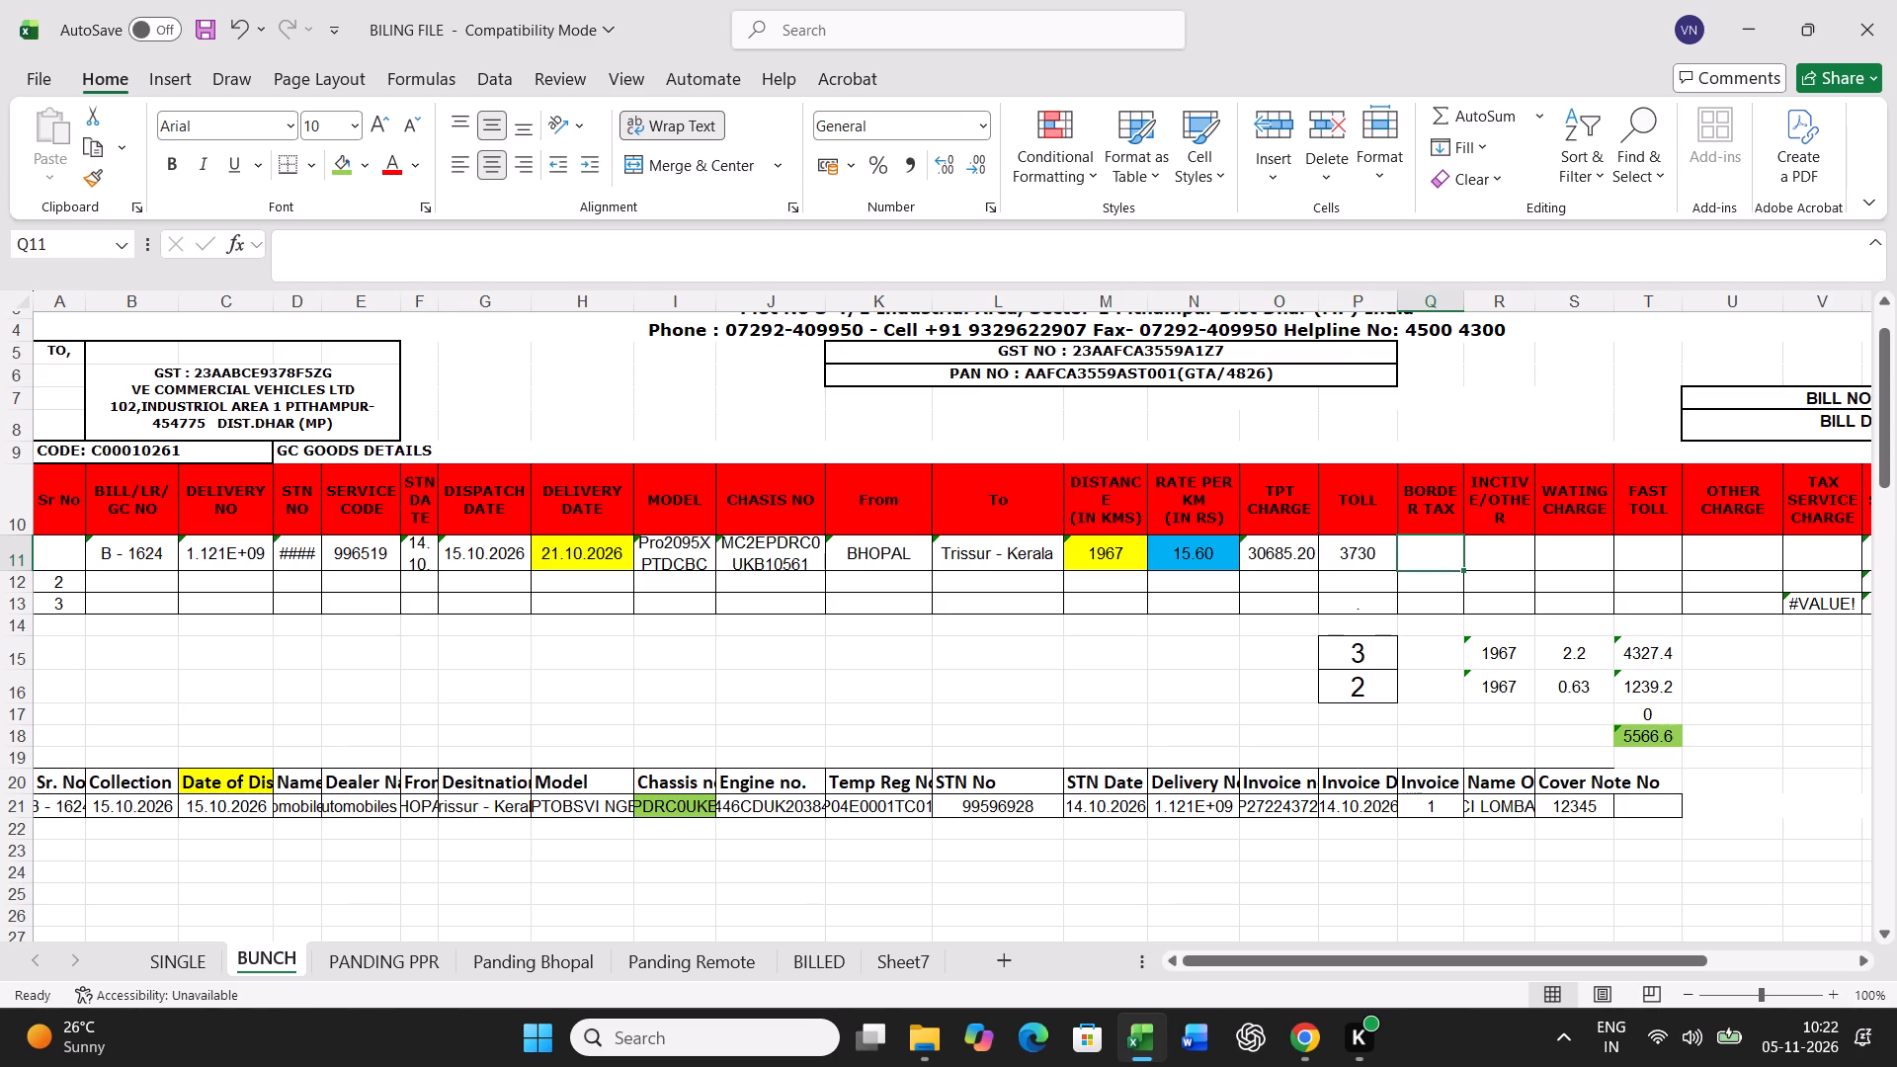
text(258)
key(Return)
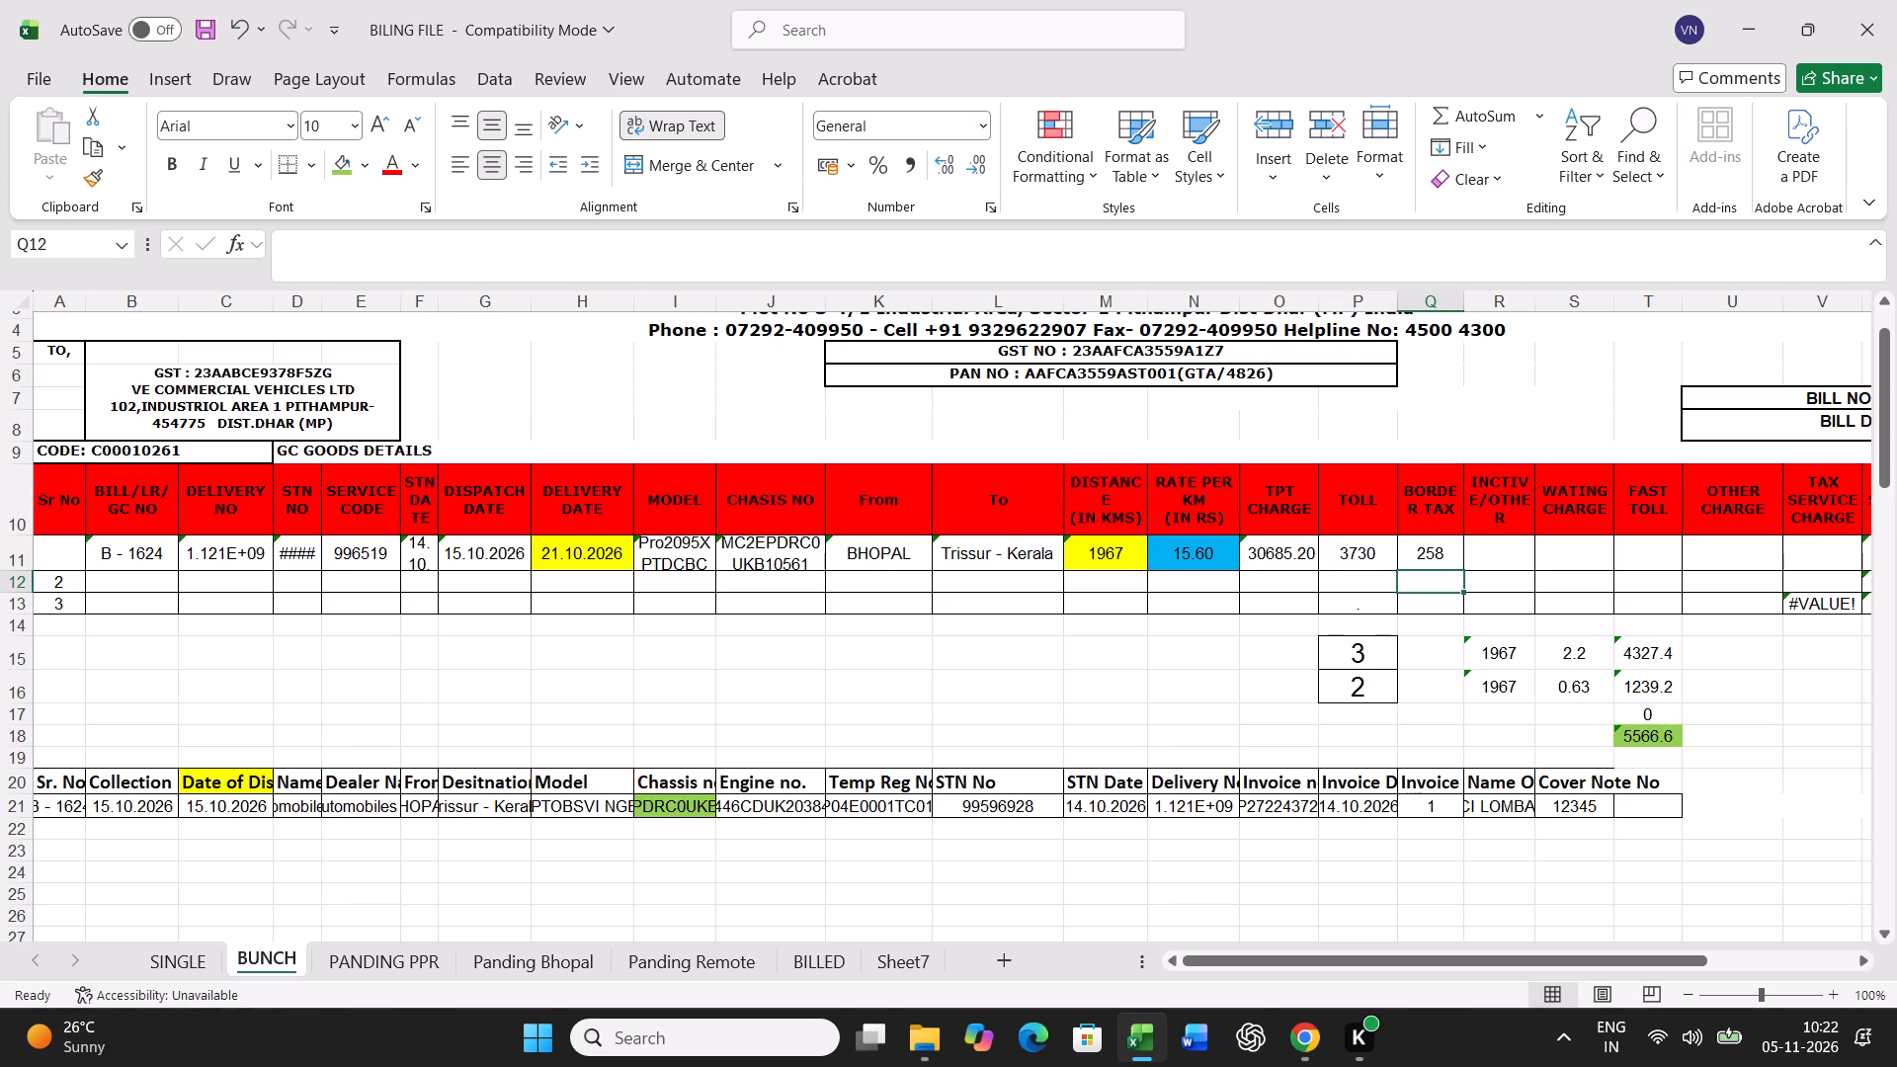
Set both the standard and actual transit times in P15 and P16 of the BUNCH sheet to 6.
click(1365, 647)
key(6)
key(Return)
key(6)
key(Return)
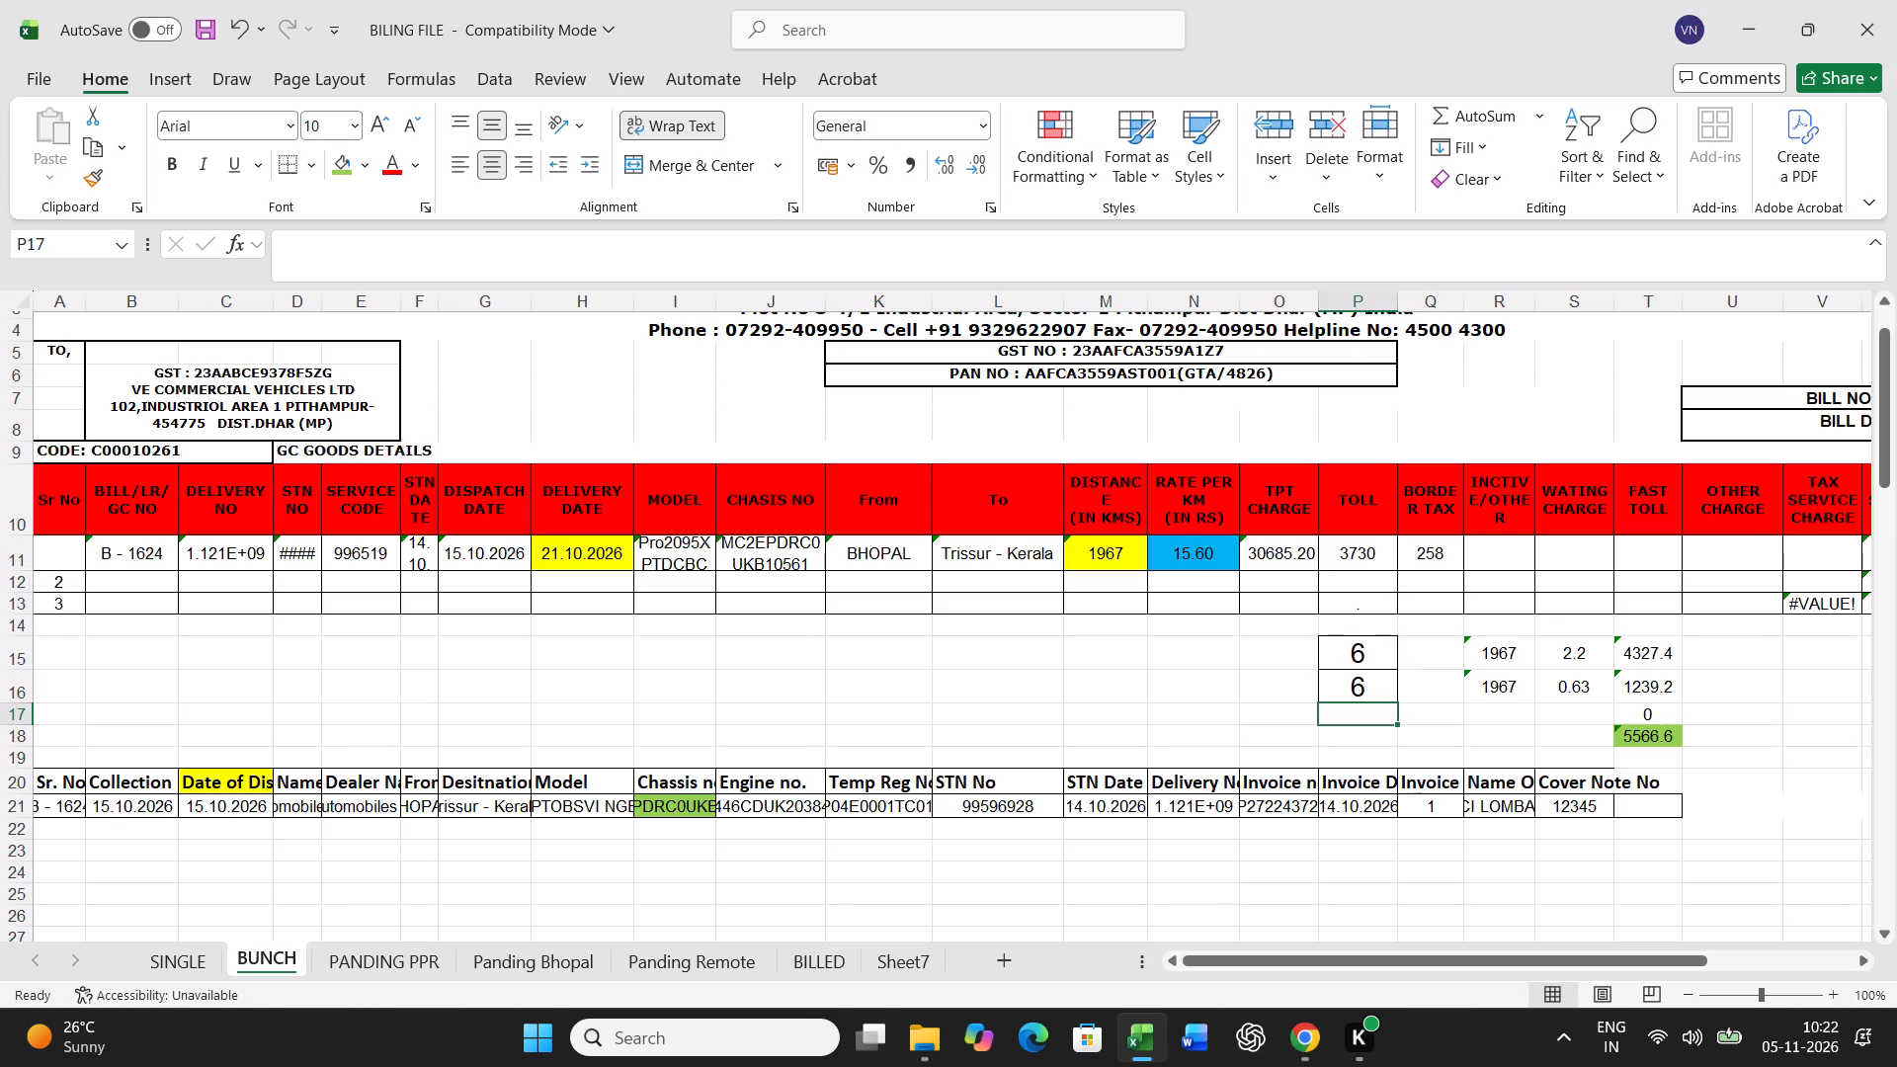
Print the B - 1624 freight bill from the SINGLE sheet.
click(180, 954)
key(ctrl+p)
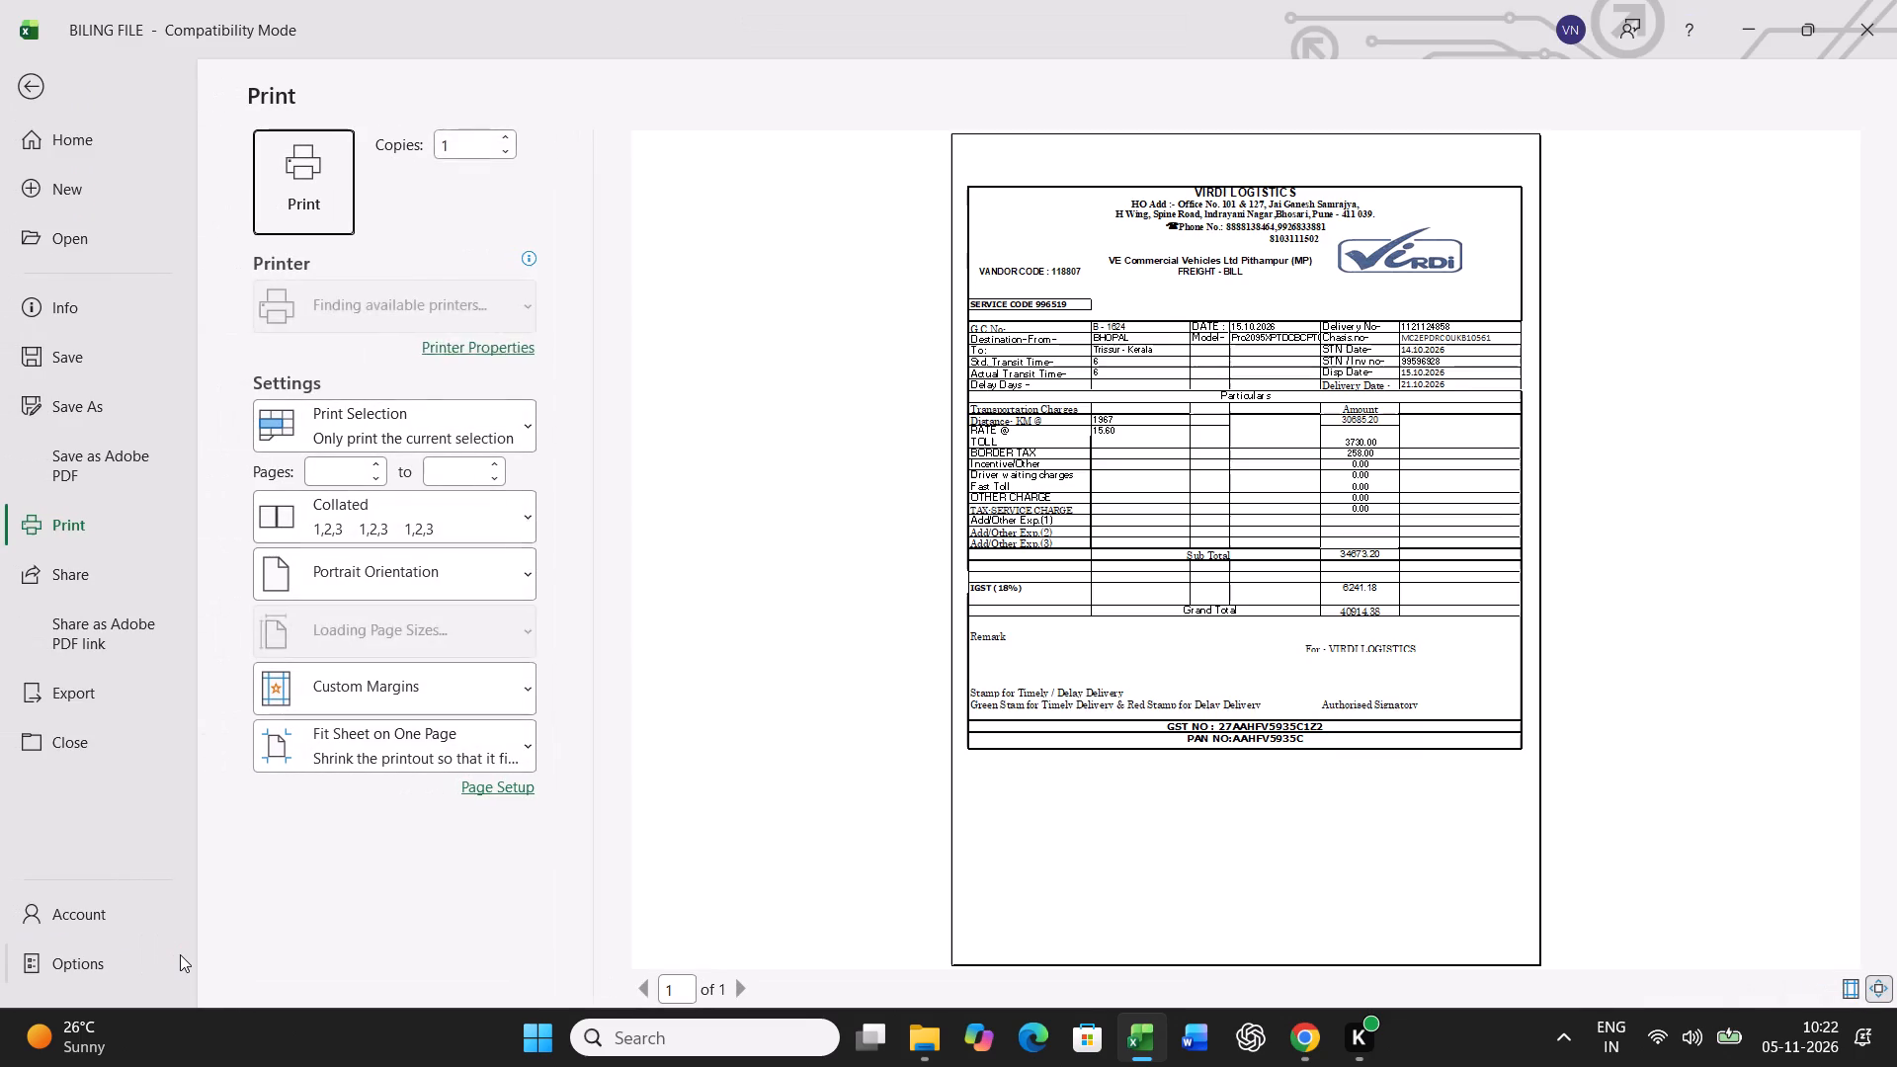
click(313, 199)
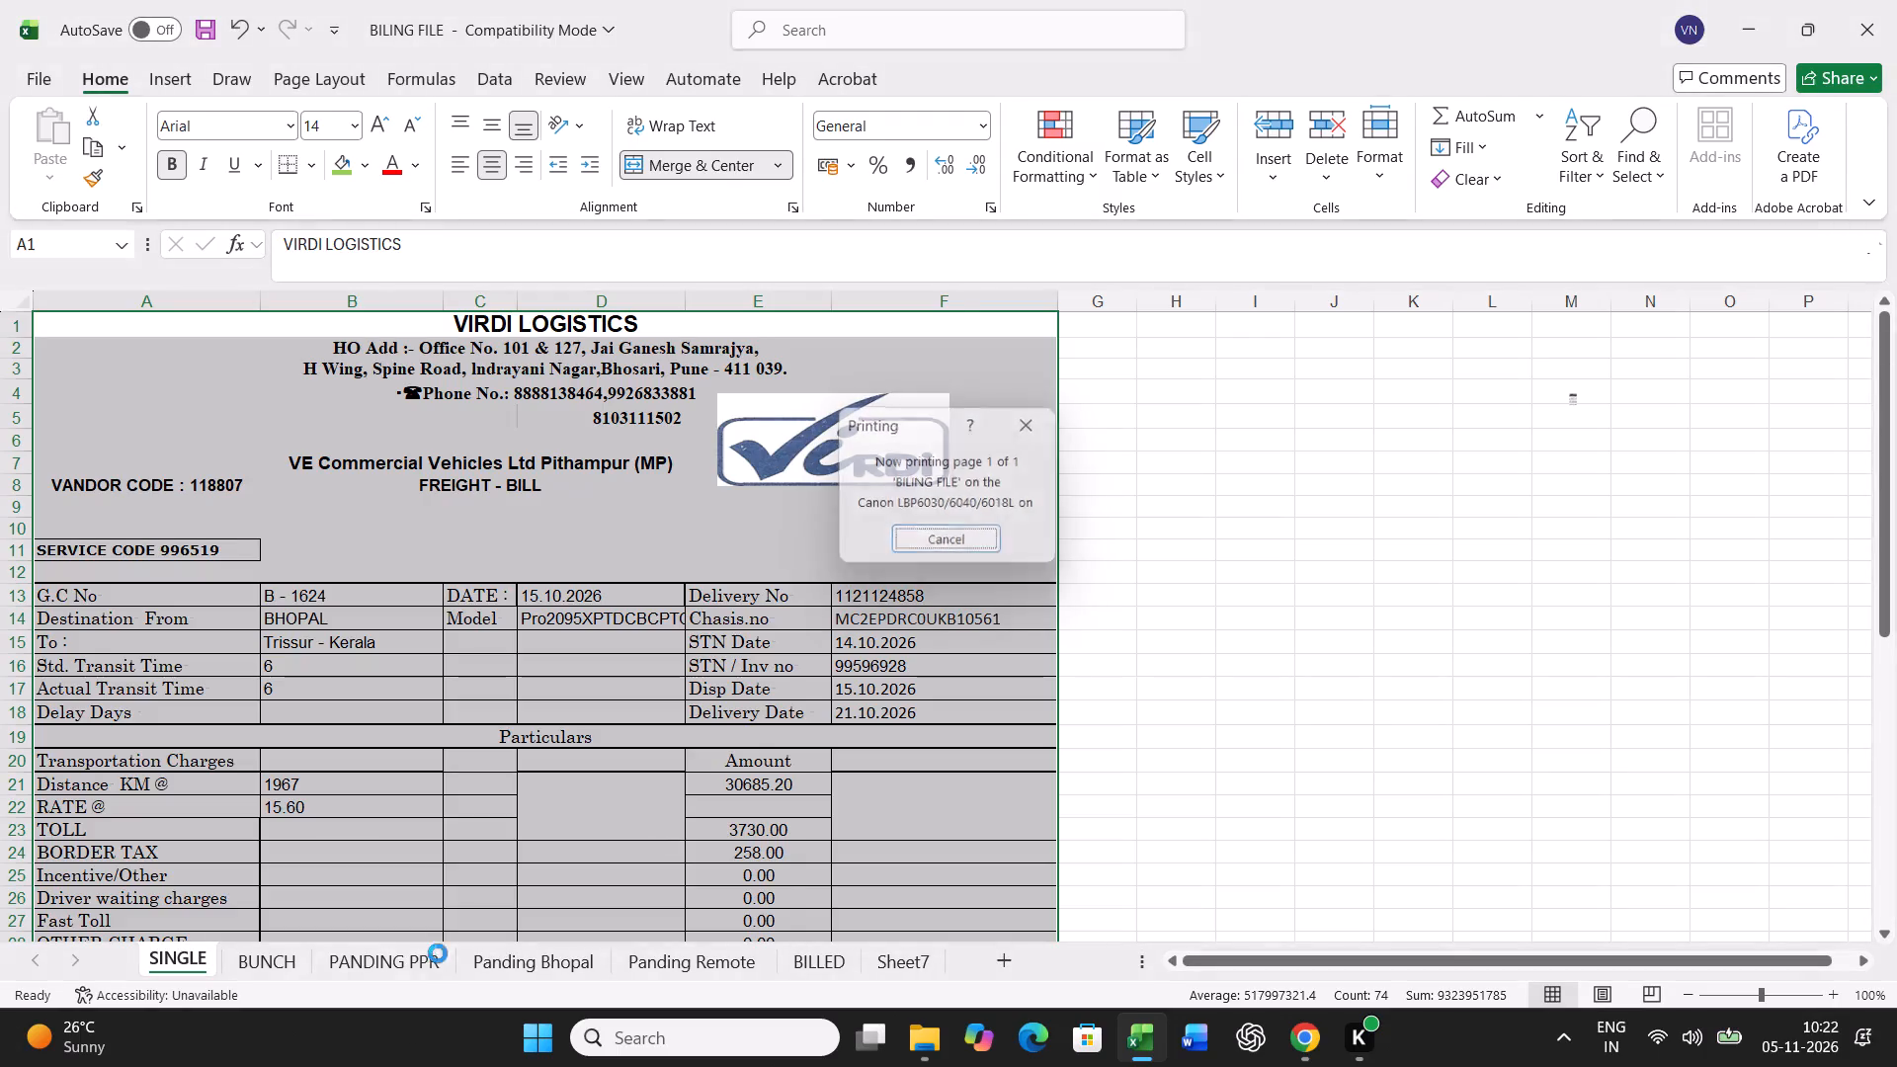
Log the B - 1624 bill by pasting BUNCH row 11 as values into row 54.
click(288, 961)
click(0, 558)
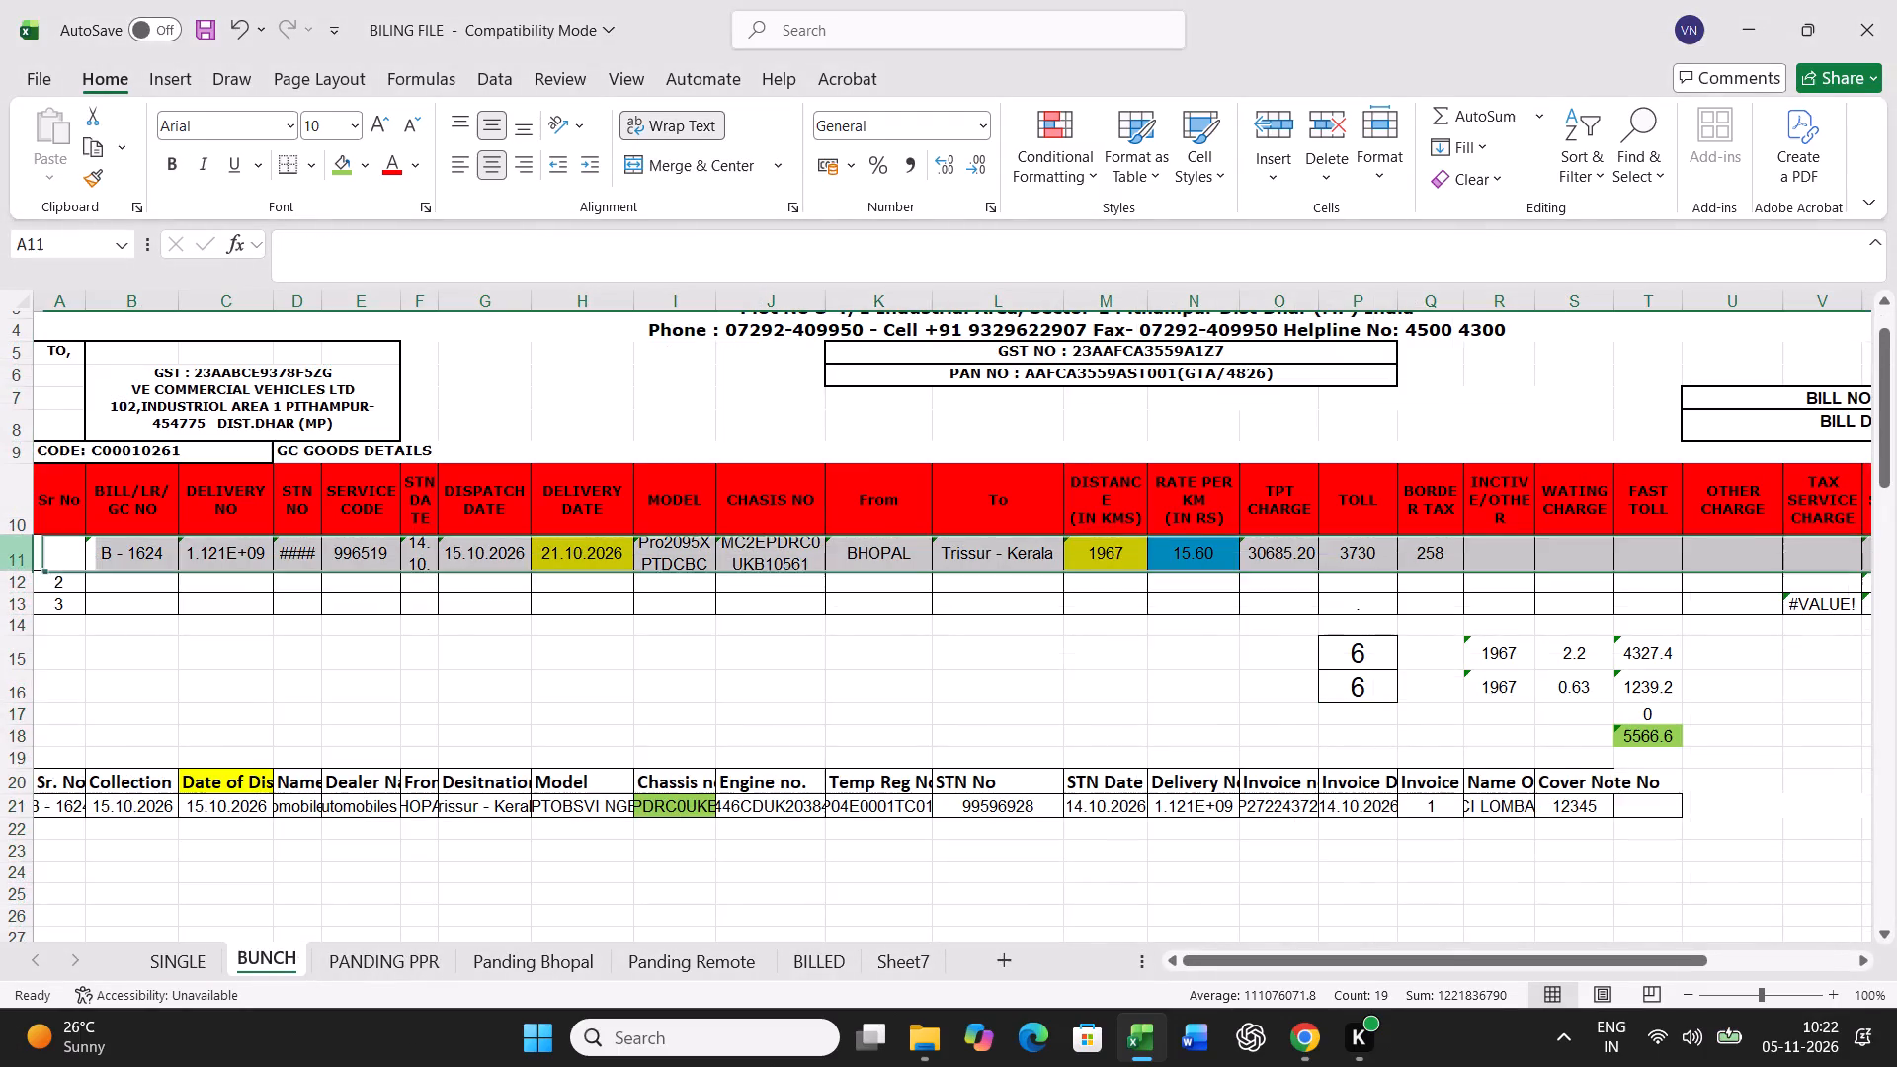
key(ctrl+c)
scroll(510, 664, down, 20)
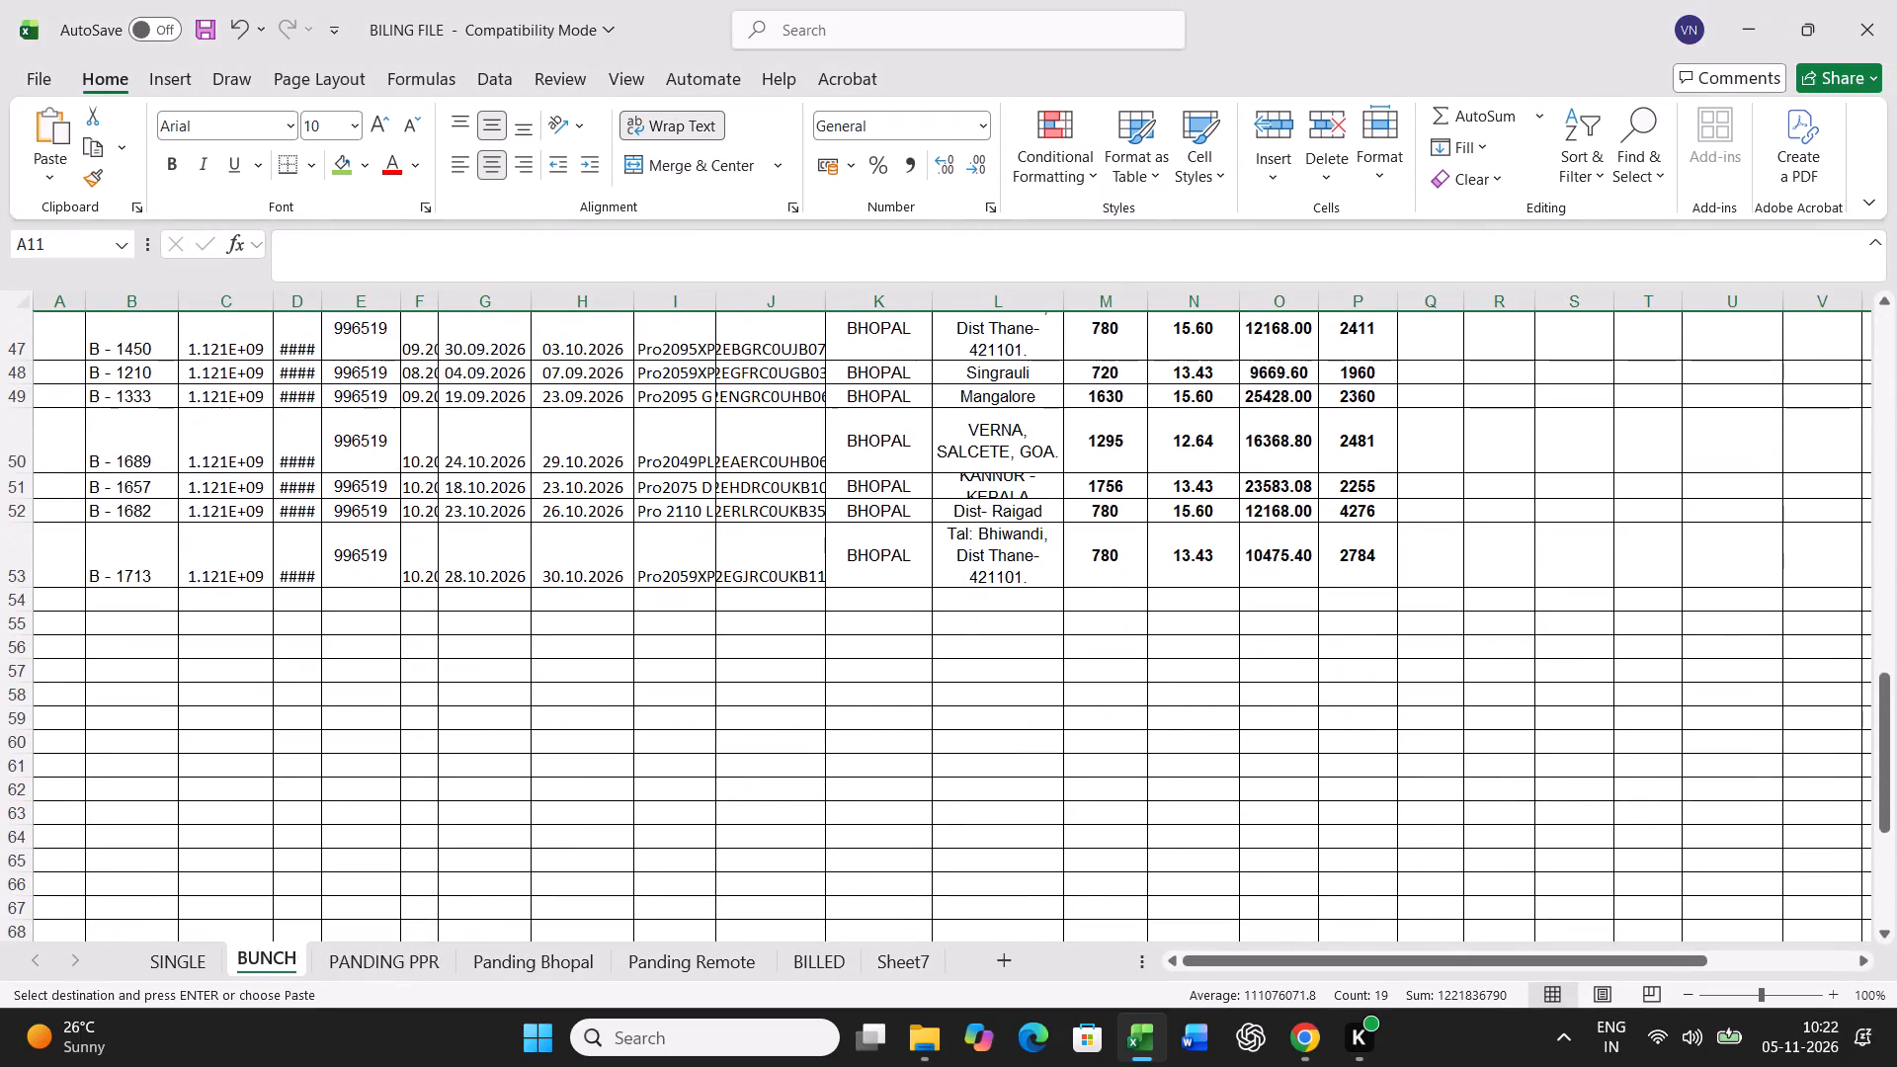
right_click(63, 598)
click(210, 470)
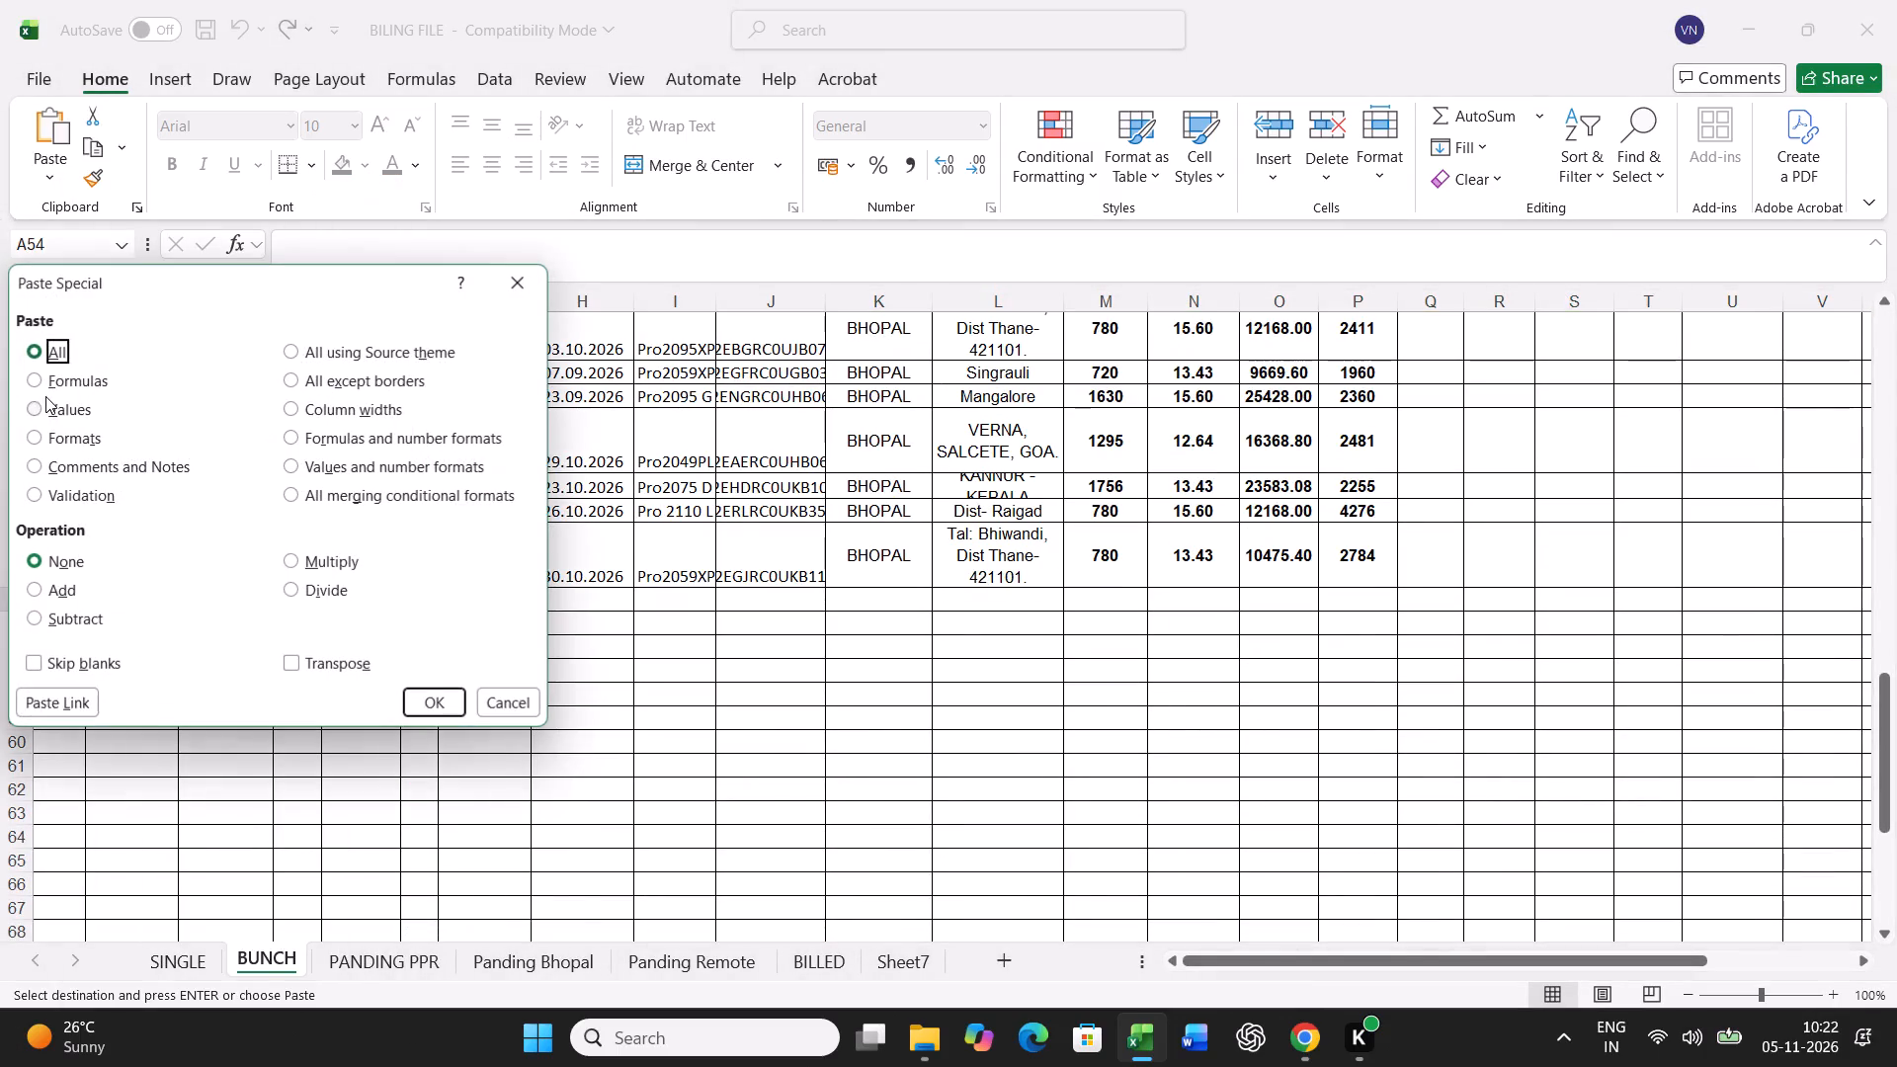
click(40, 406)
click(435, 707)
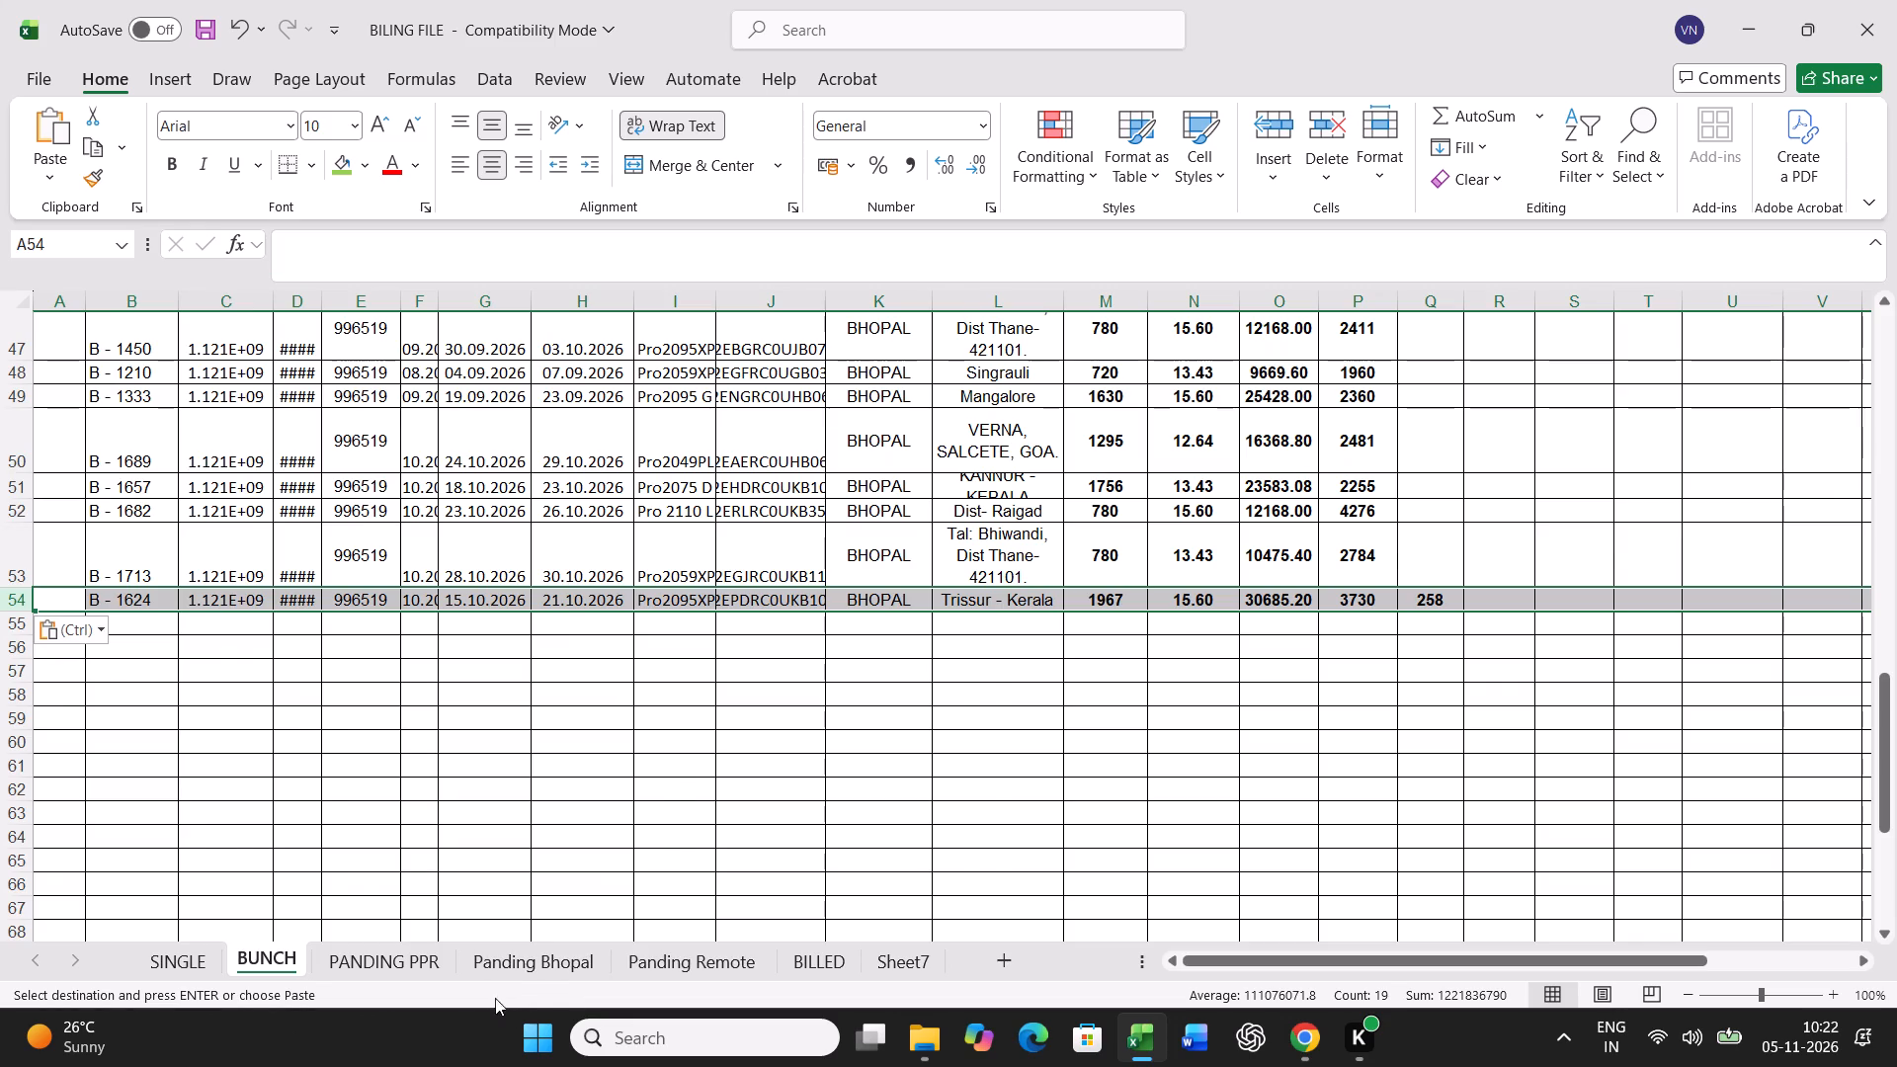
click(510, 972)
click(828, 739)
key(ctrl+f)
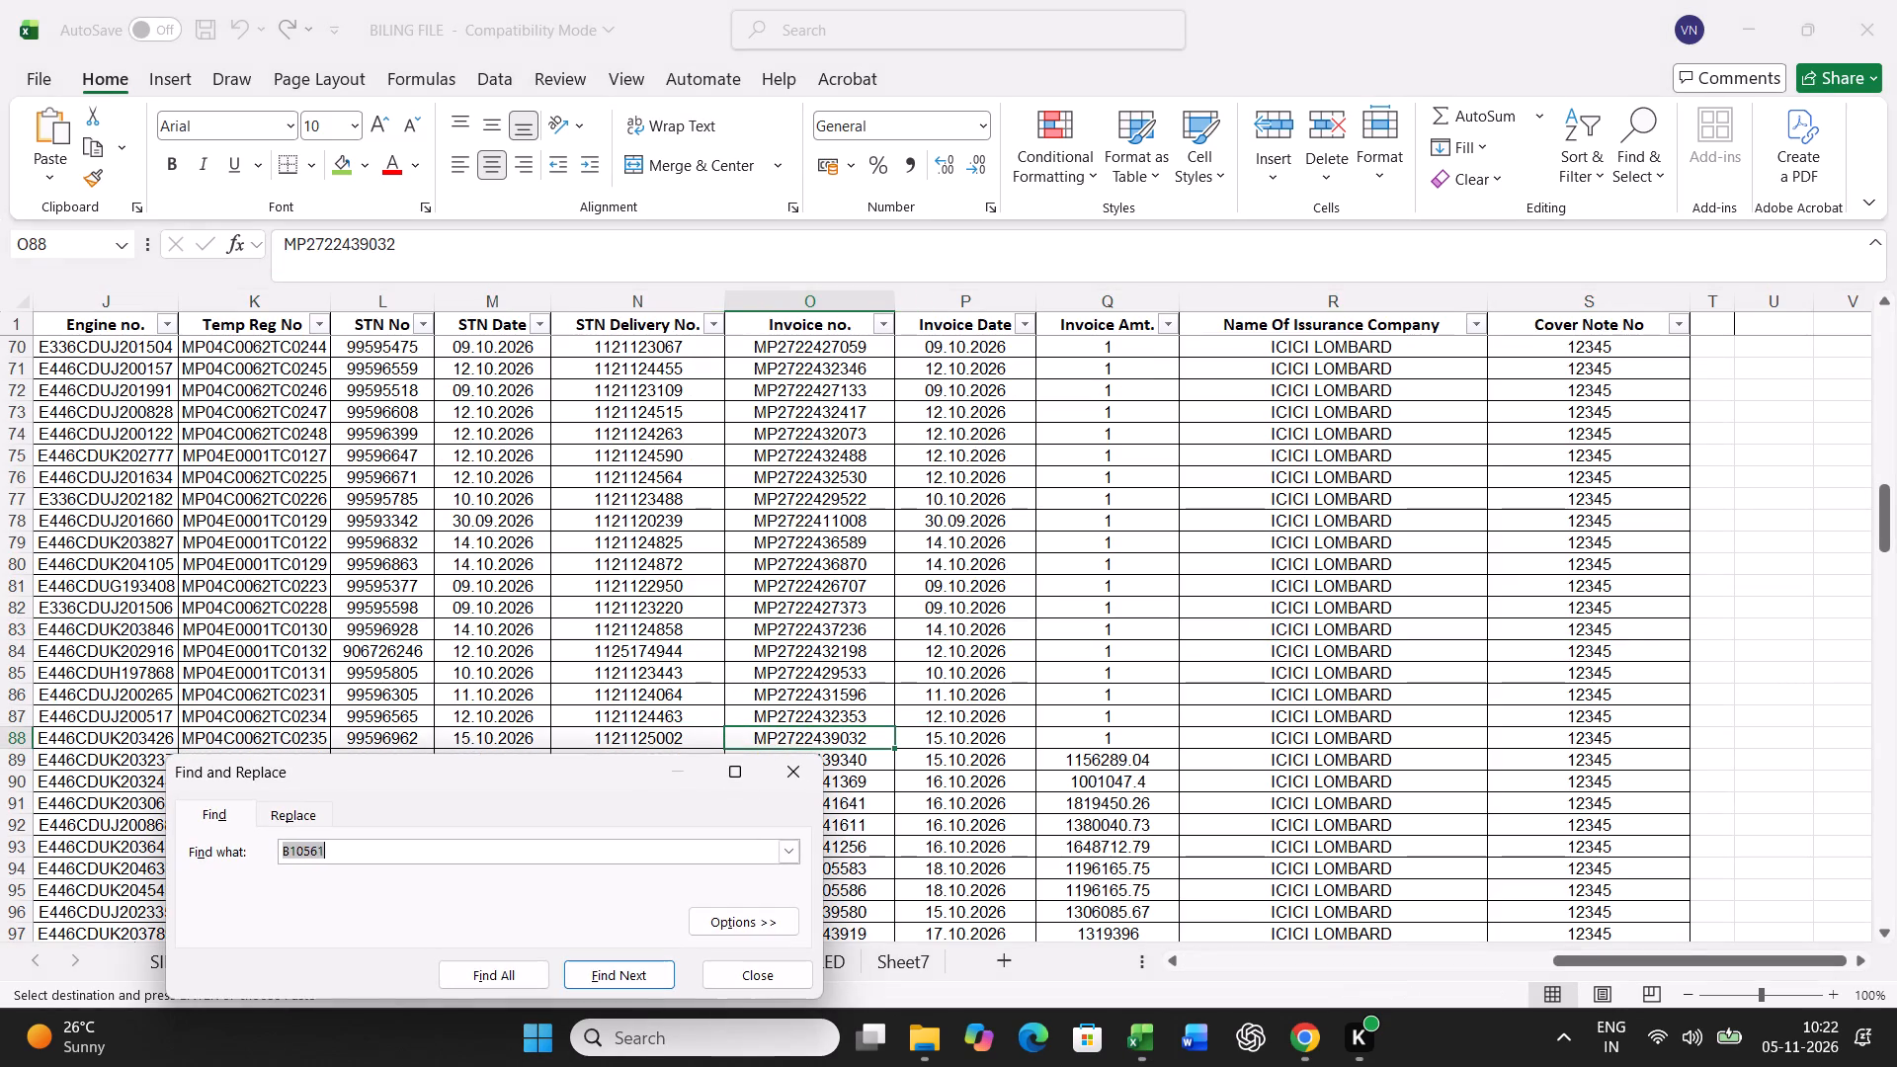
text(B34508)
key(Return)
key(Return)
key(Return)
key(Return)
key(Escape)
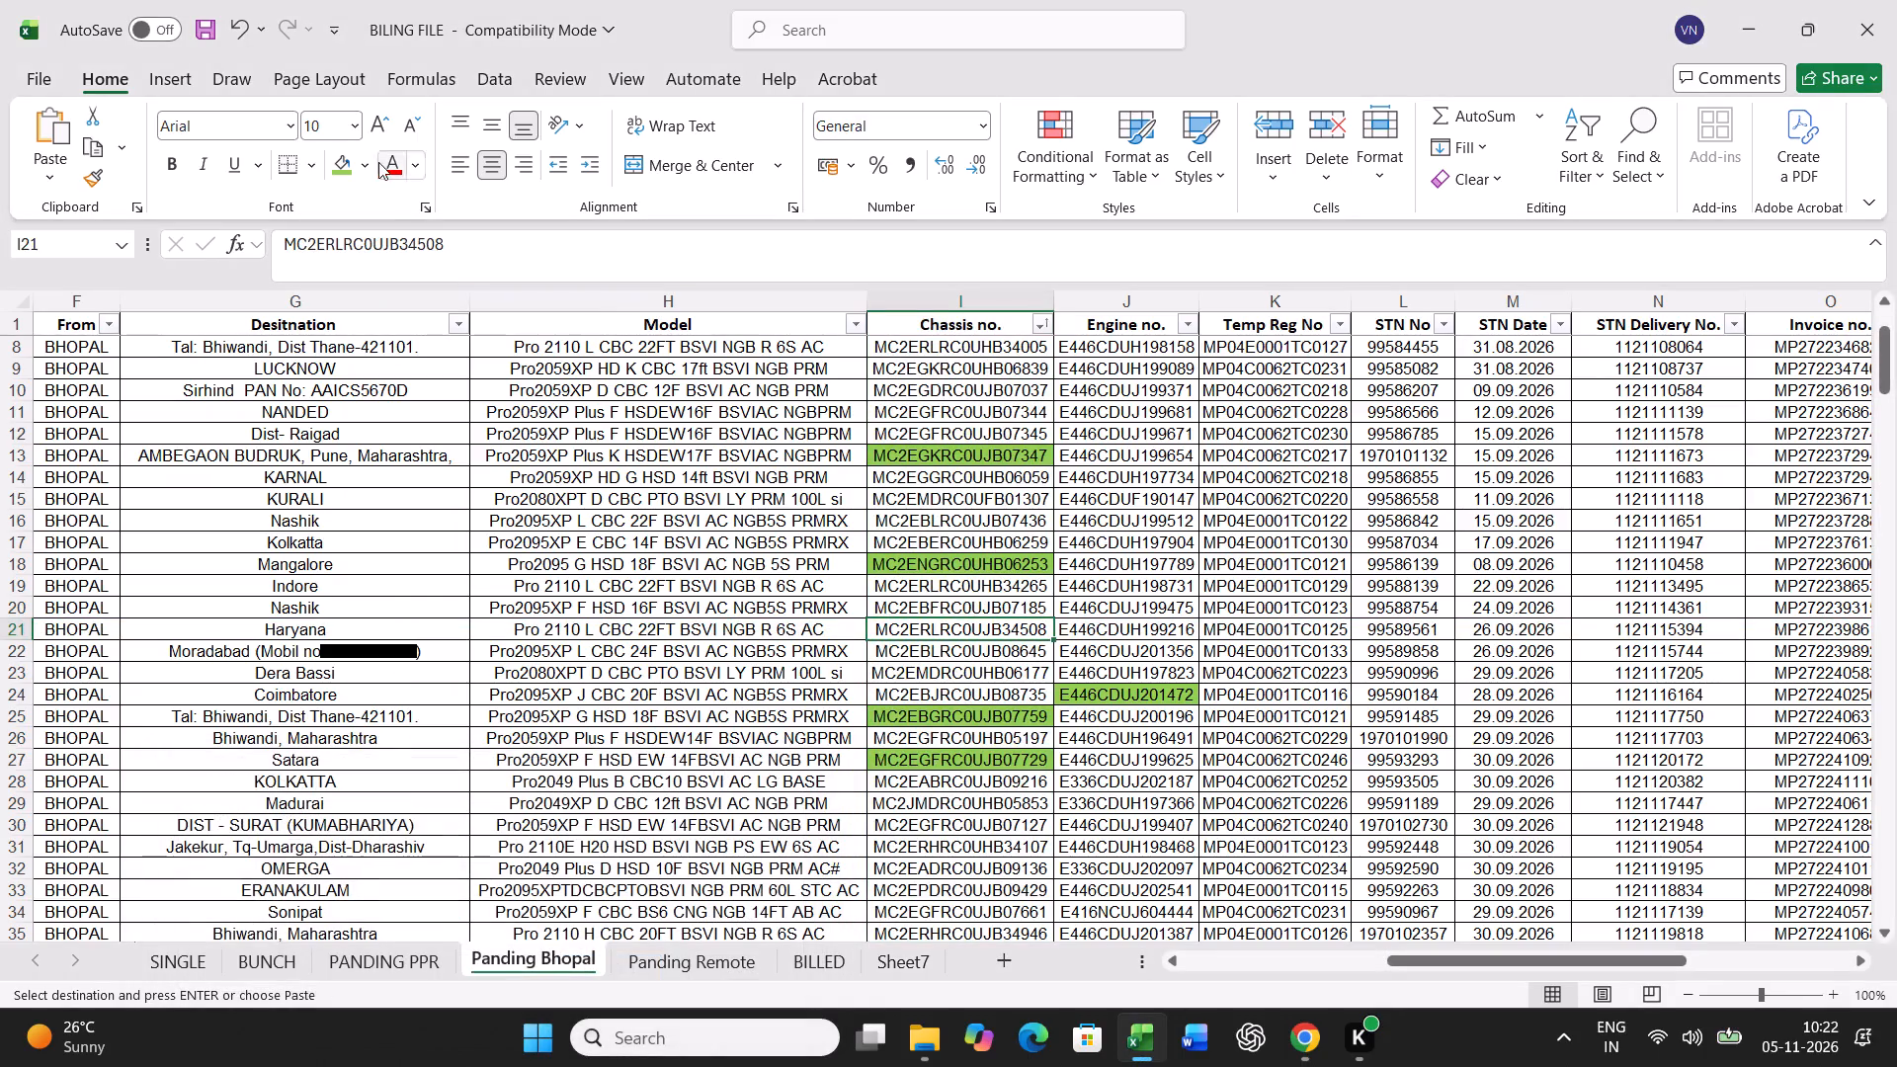
click(326, 163)
click(328, 163)
Copy the B - 1406 record from row 21 of Panding Bhopal into row 21 of the BUNCH sheet.
key(Left)
key(Left)
key(Left)
key(Left)
key(Left)
key(Left)
key(Left)
key(Left)
key(Left)
key(Left)
key(Left)
key(Left)
key(Left)
key(Left)
key(Left)
key(Left)
key(Left)
key(Left)
key(Left)
key(Left)
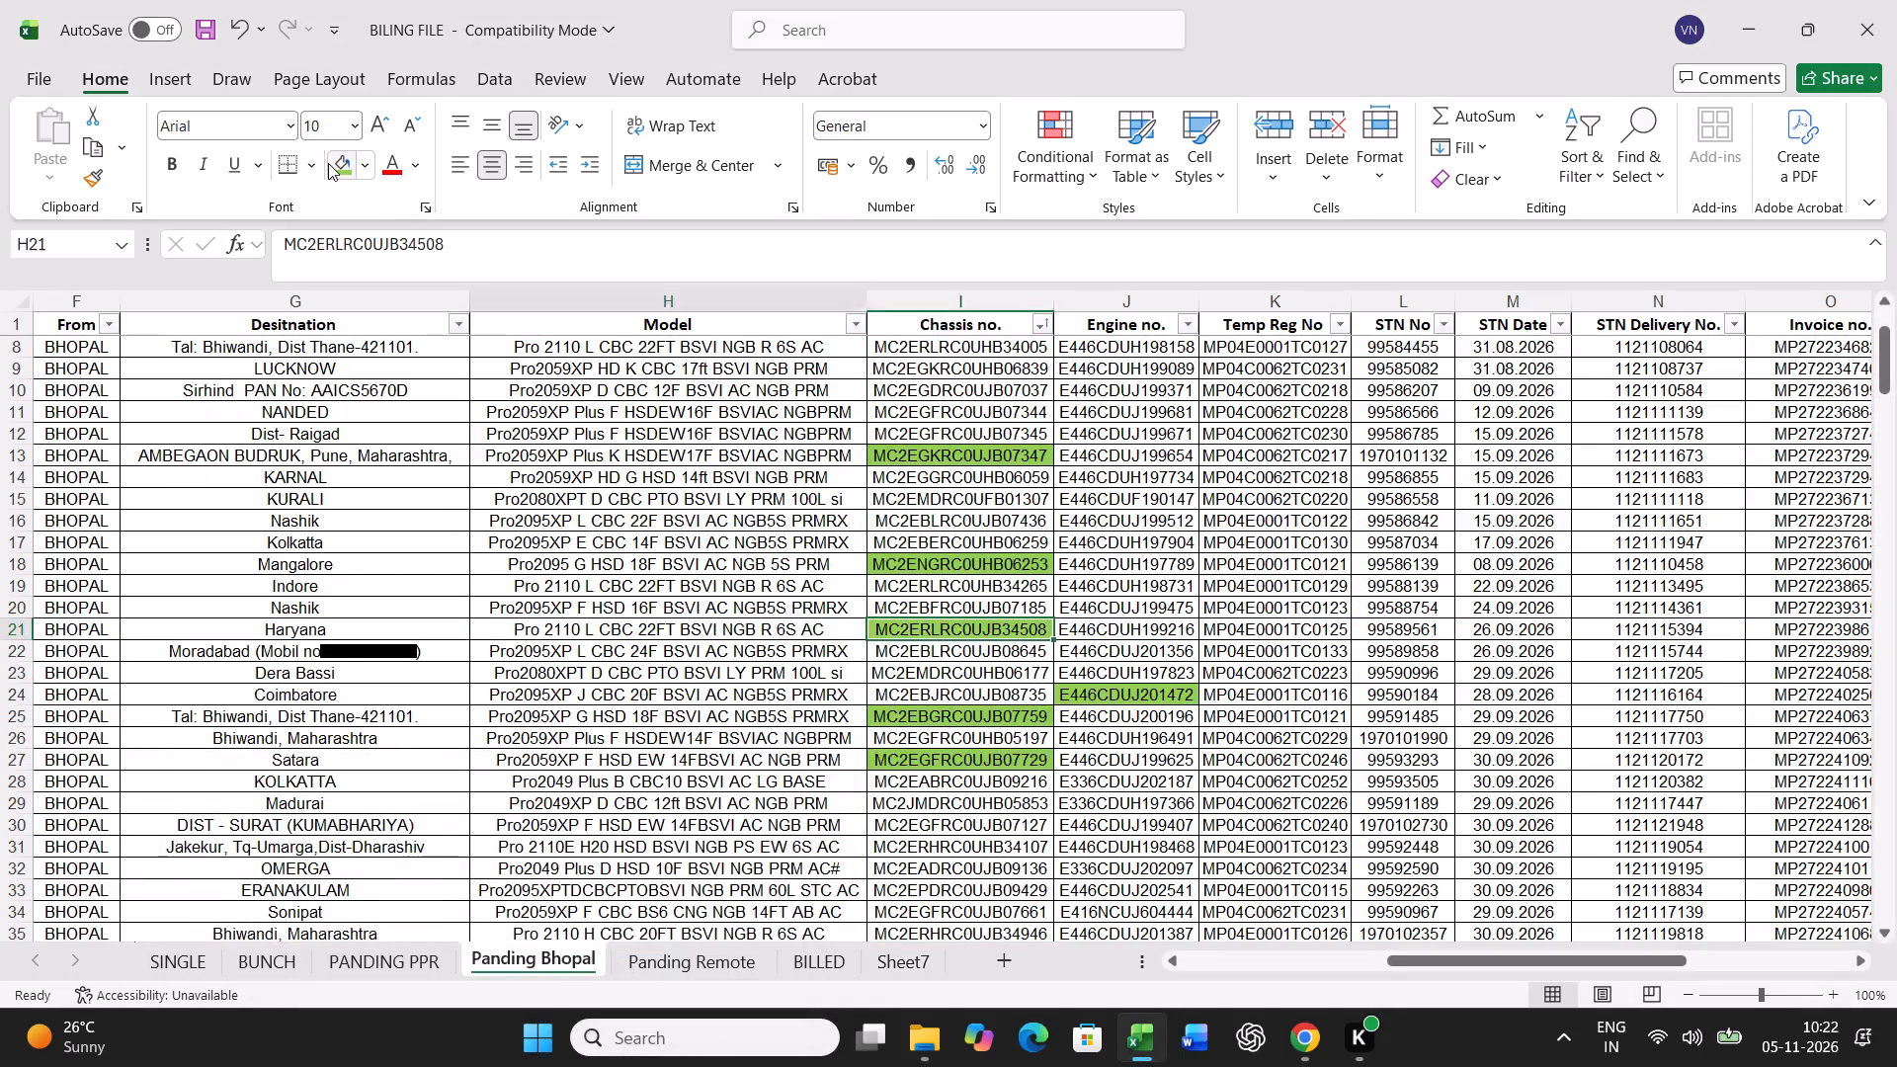
key(ctrl+shift+Right)
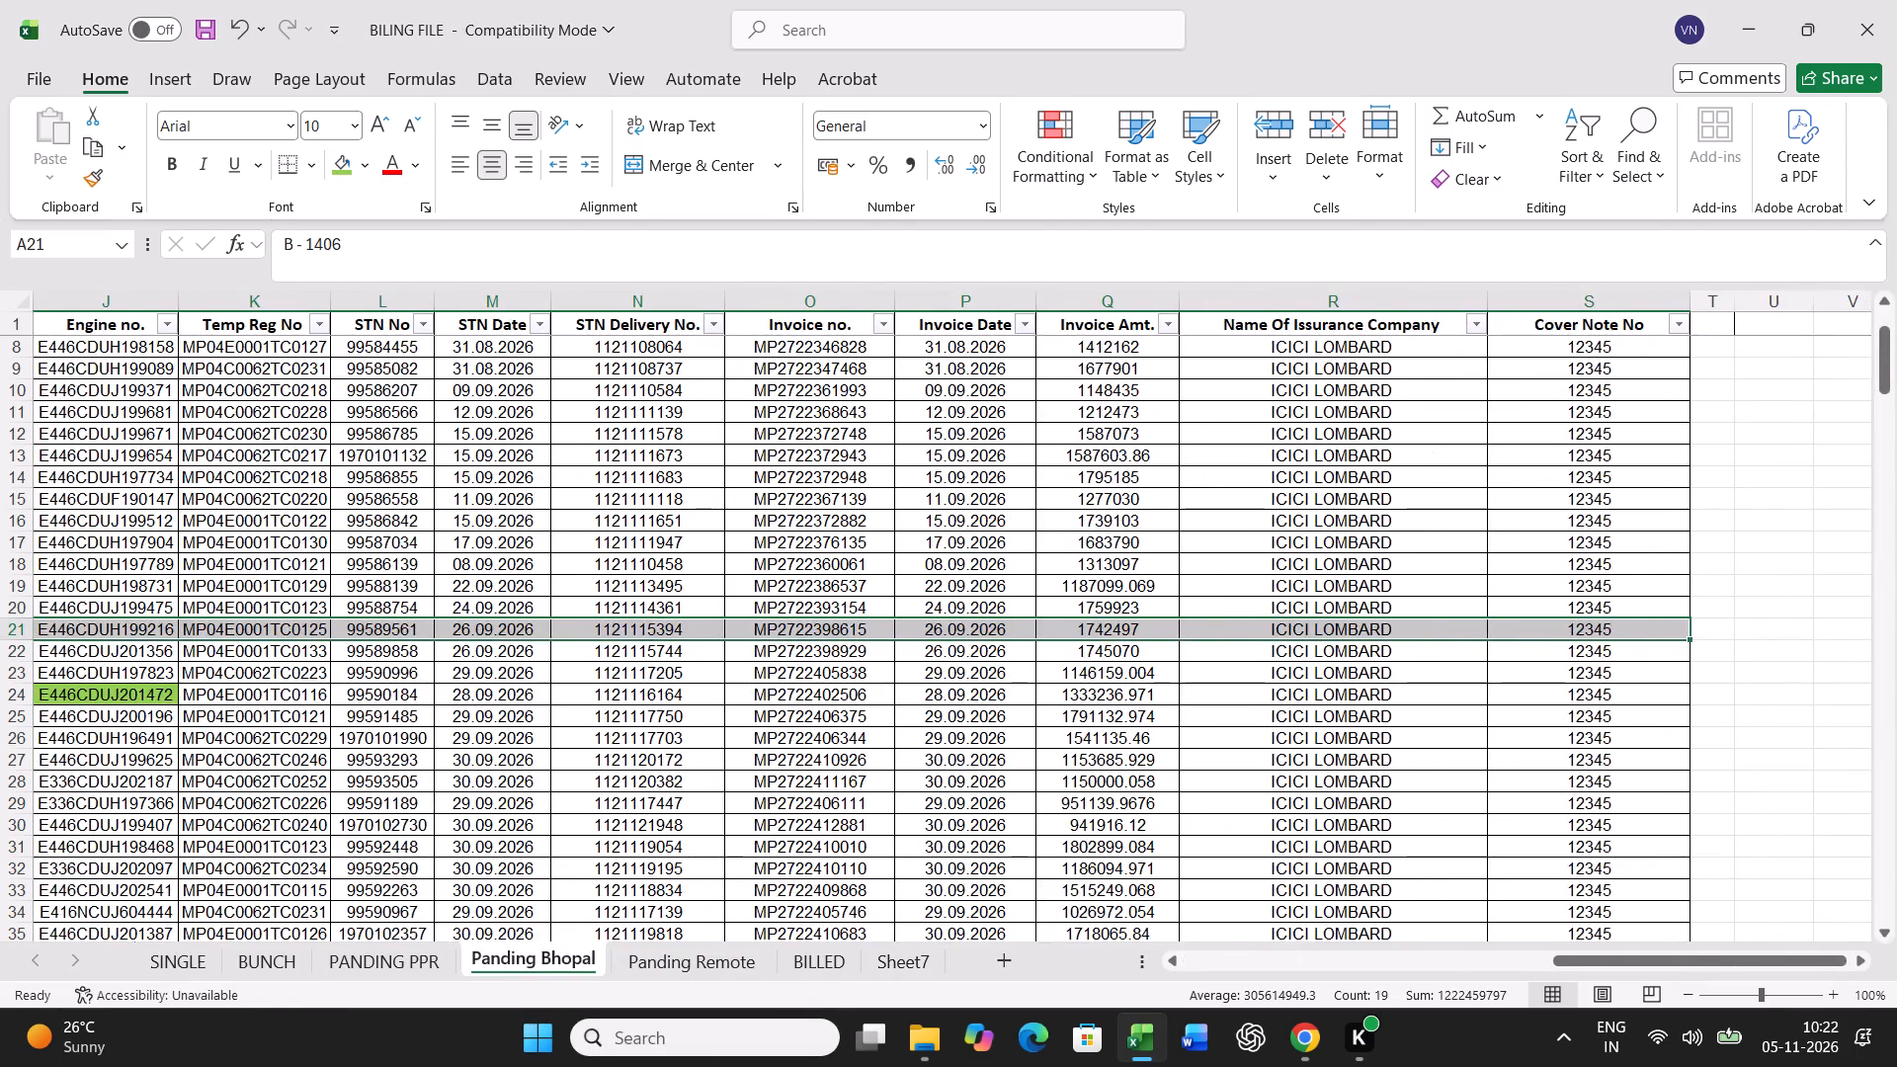
key(ctrl+c)
click(255, 964)
scroll(487, 743, up, 18)
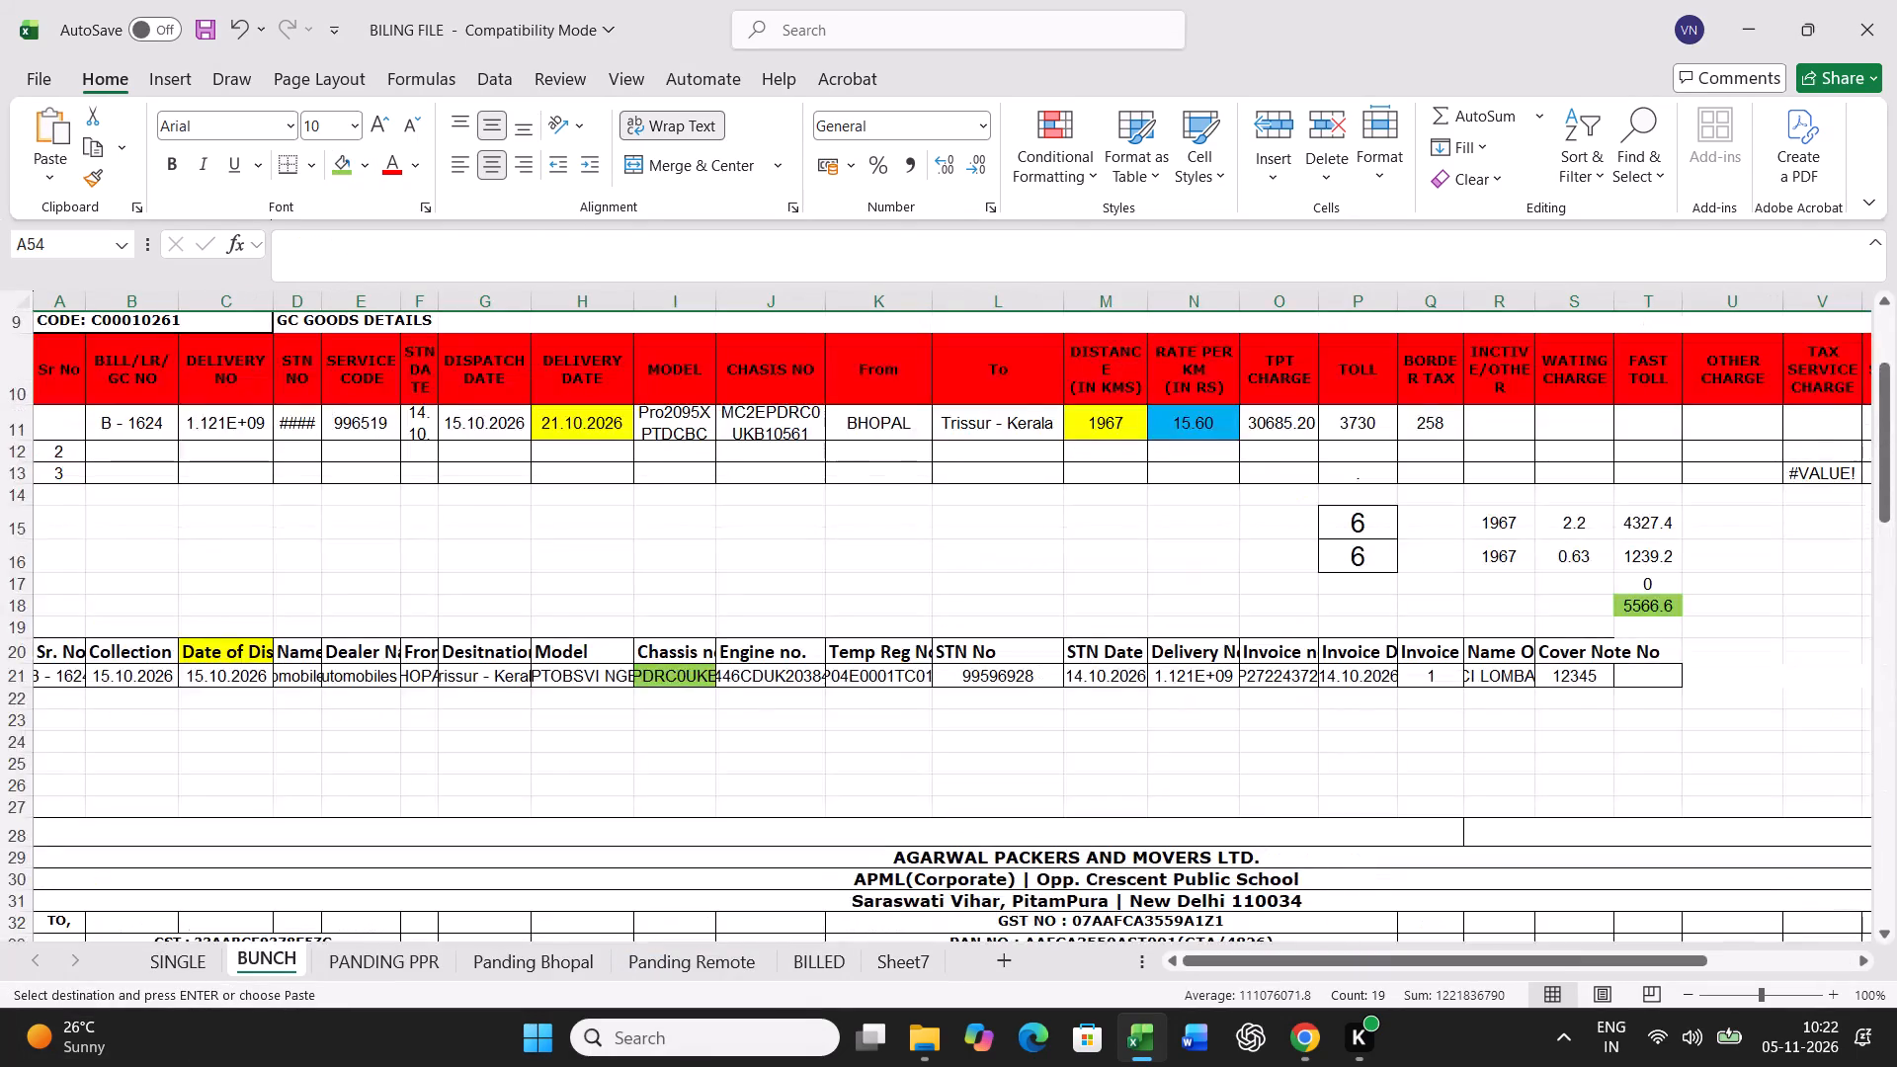
click(64, 684)
key(ctrl+v)
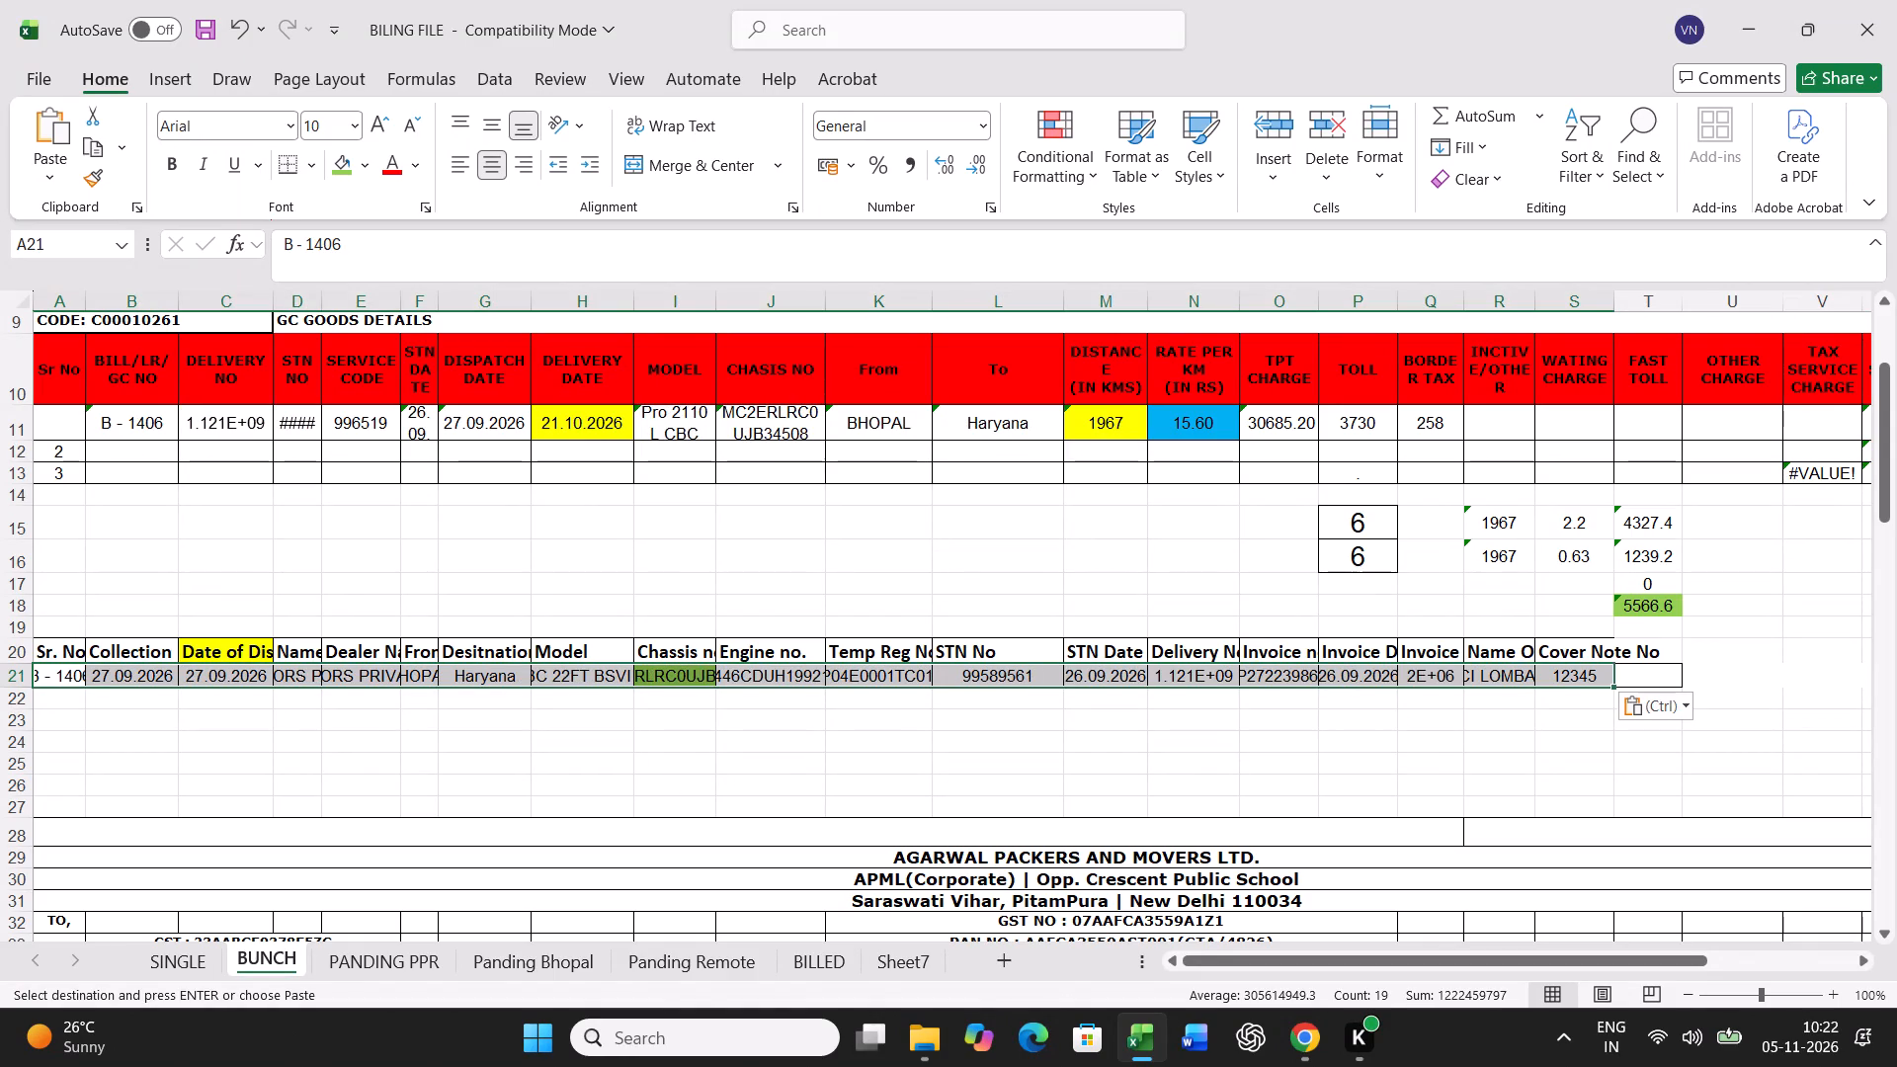
In BUNCH row 11, set the delivery date to 29.09.2026 and the distance to 940 km.
scroll(602, 703, up, 3)
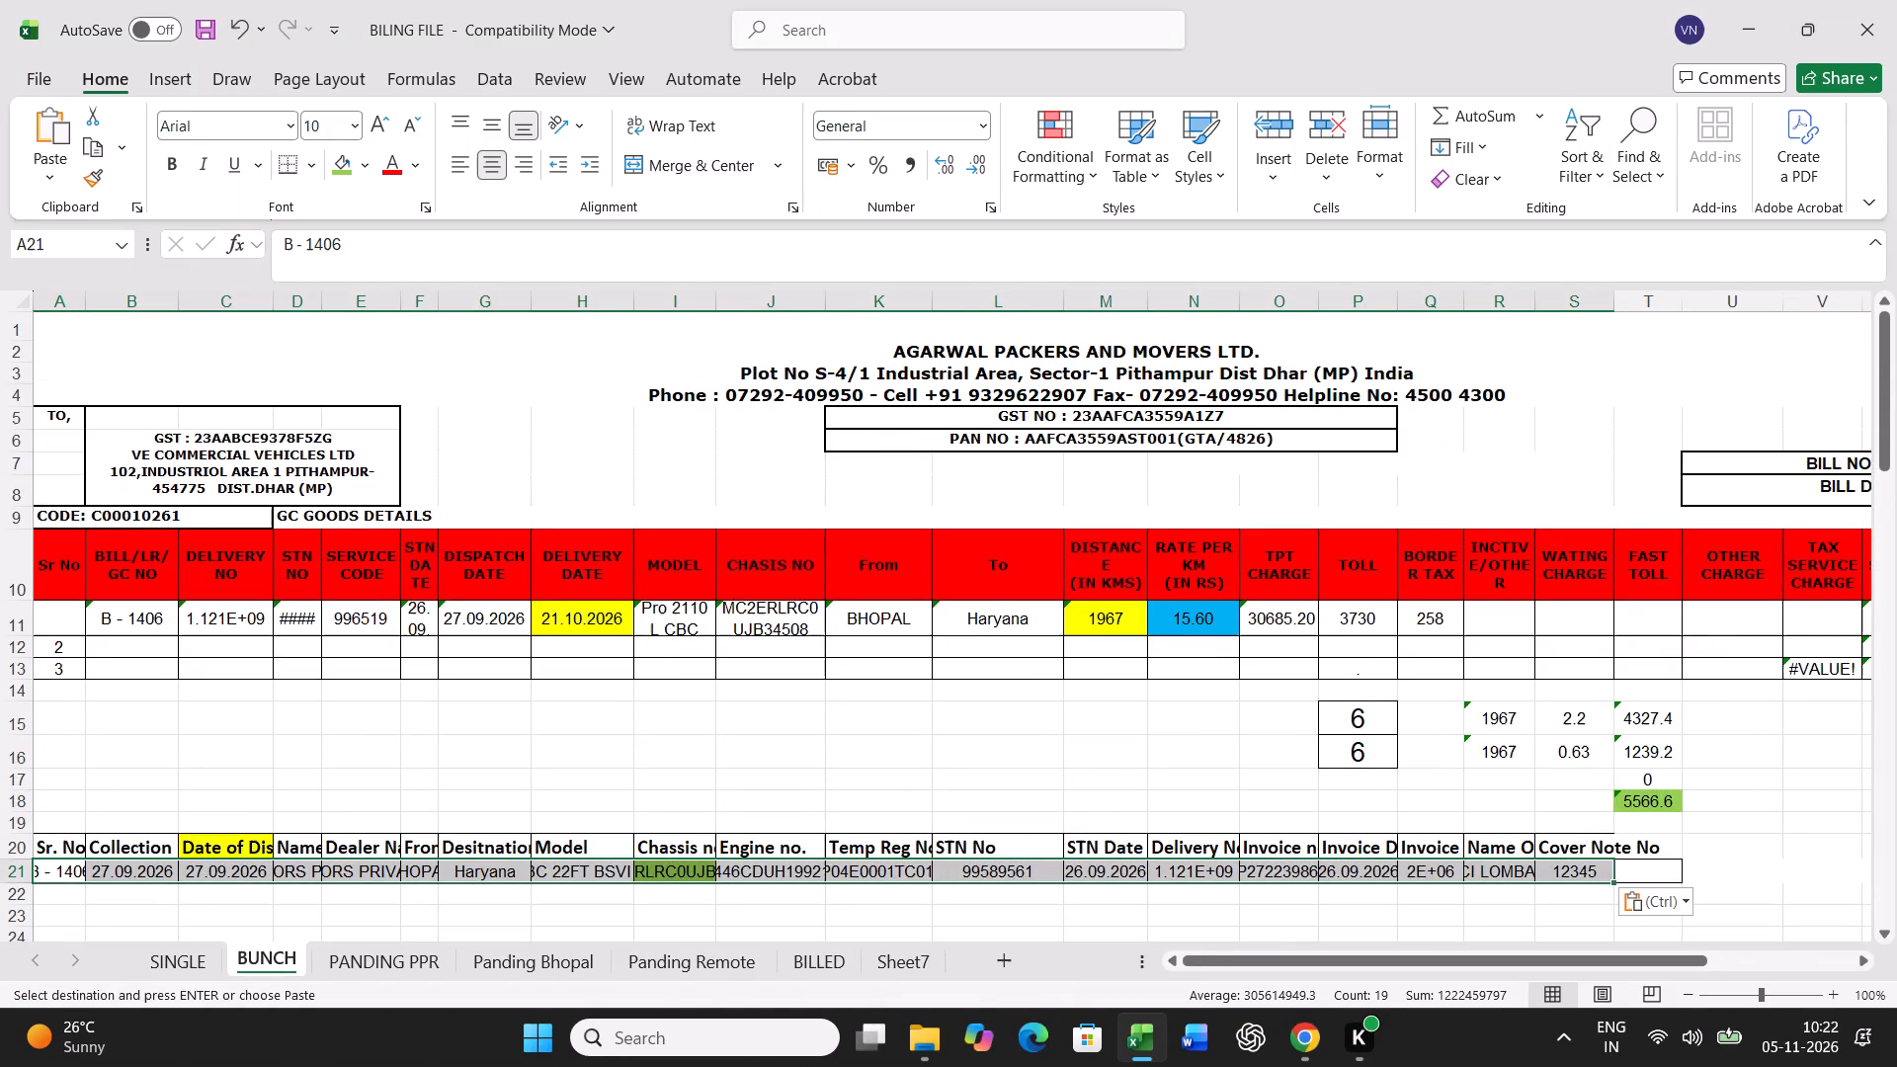
click(600, 620)
text(29.09.2026)
key(Right)
key(Right)
key(Right)
key(Right)
key(Right)
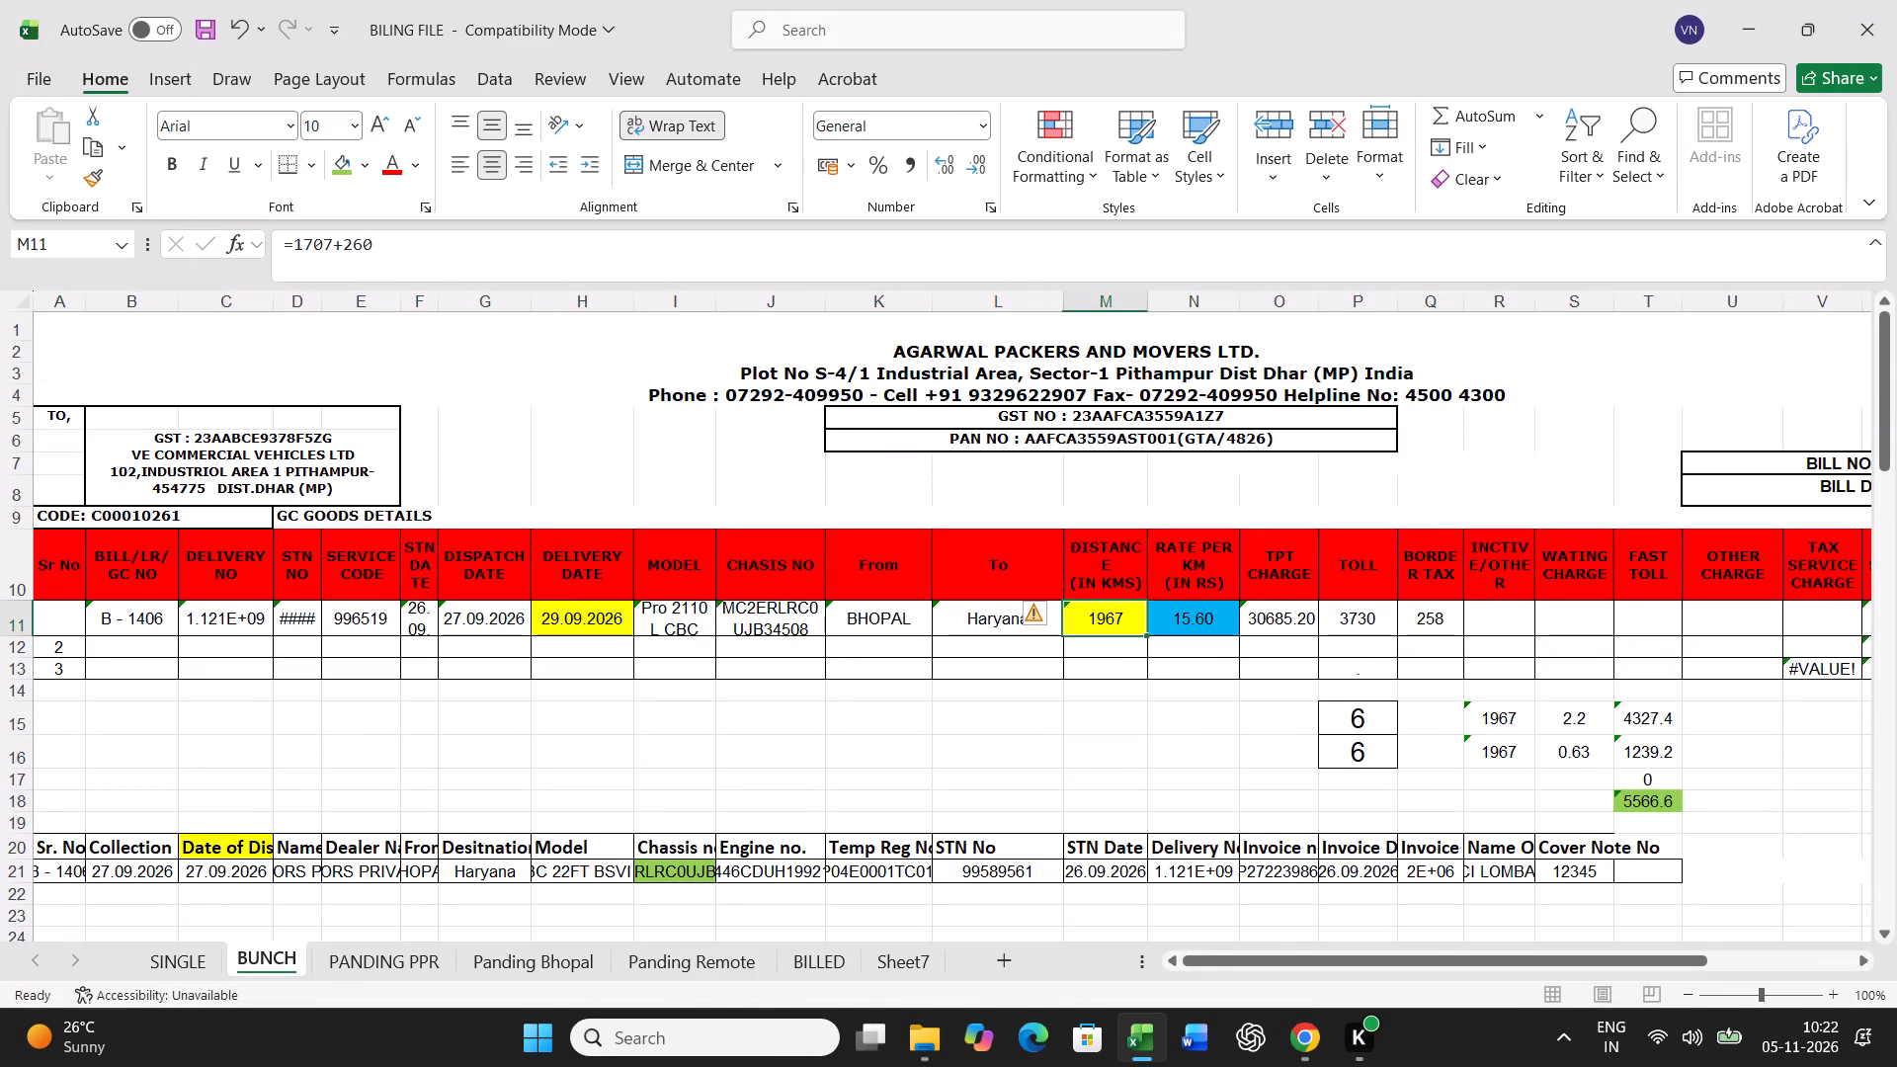
text(940)
key(Right)
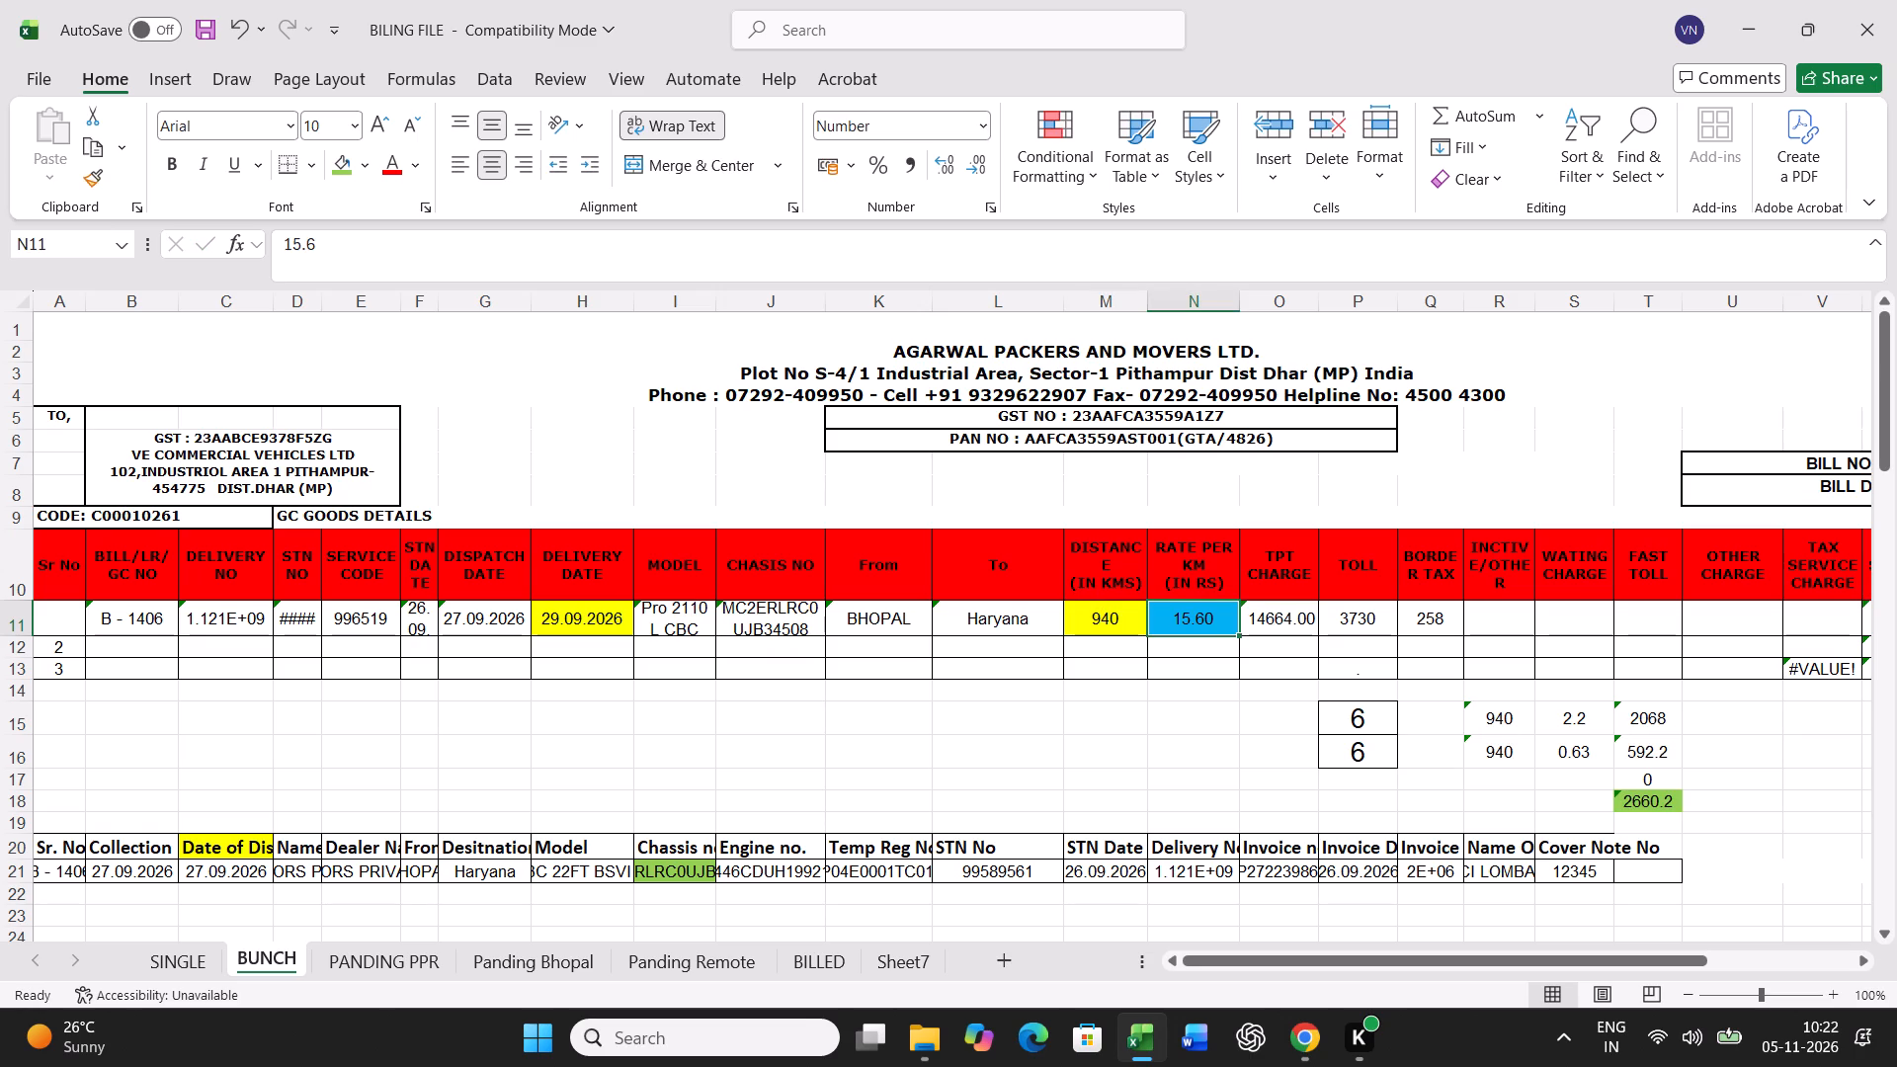
Set the B - 1406 toll to 4160 and border tax to 1063 in BUNCH row 11.
key(Right)
key(Right)
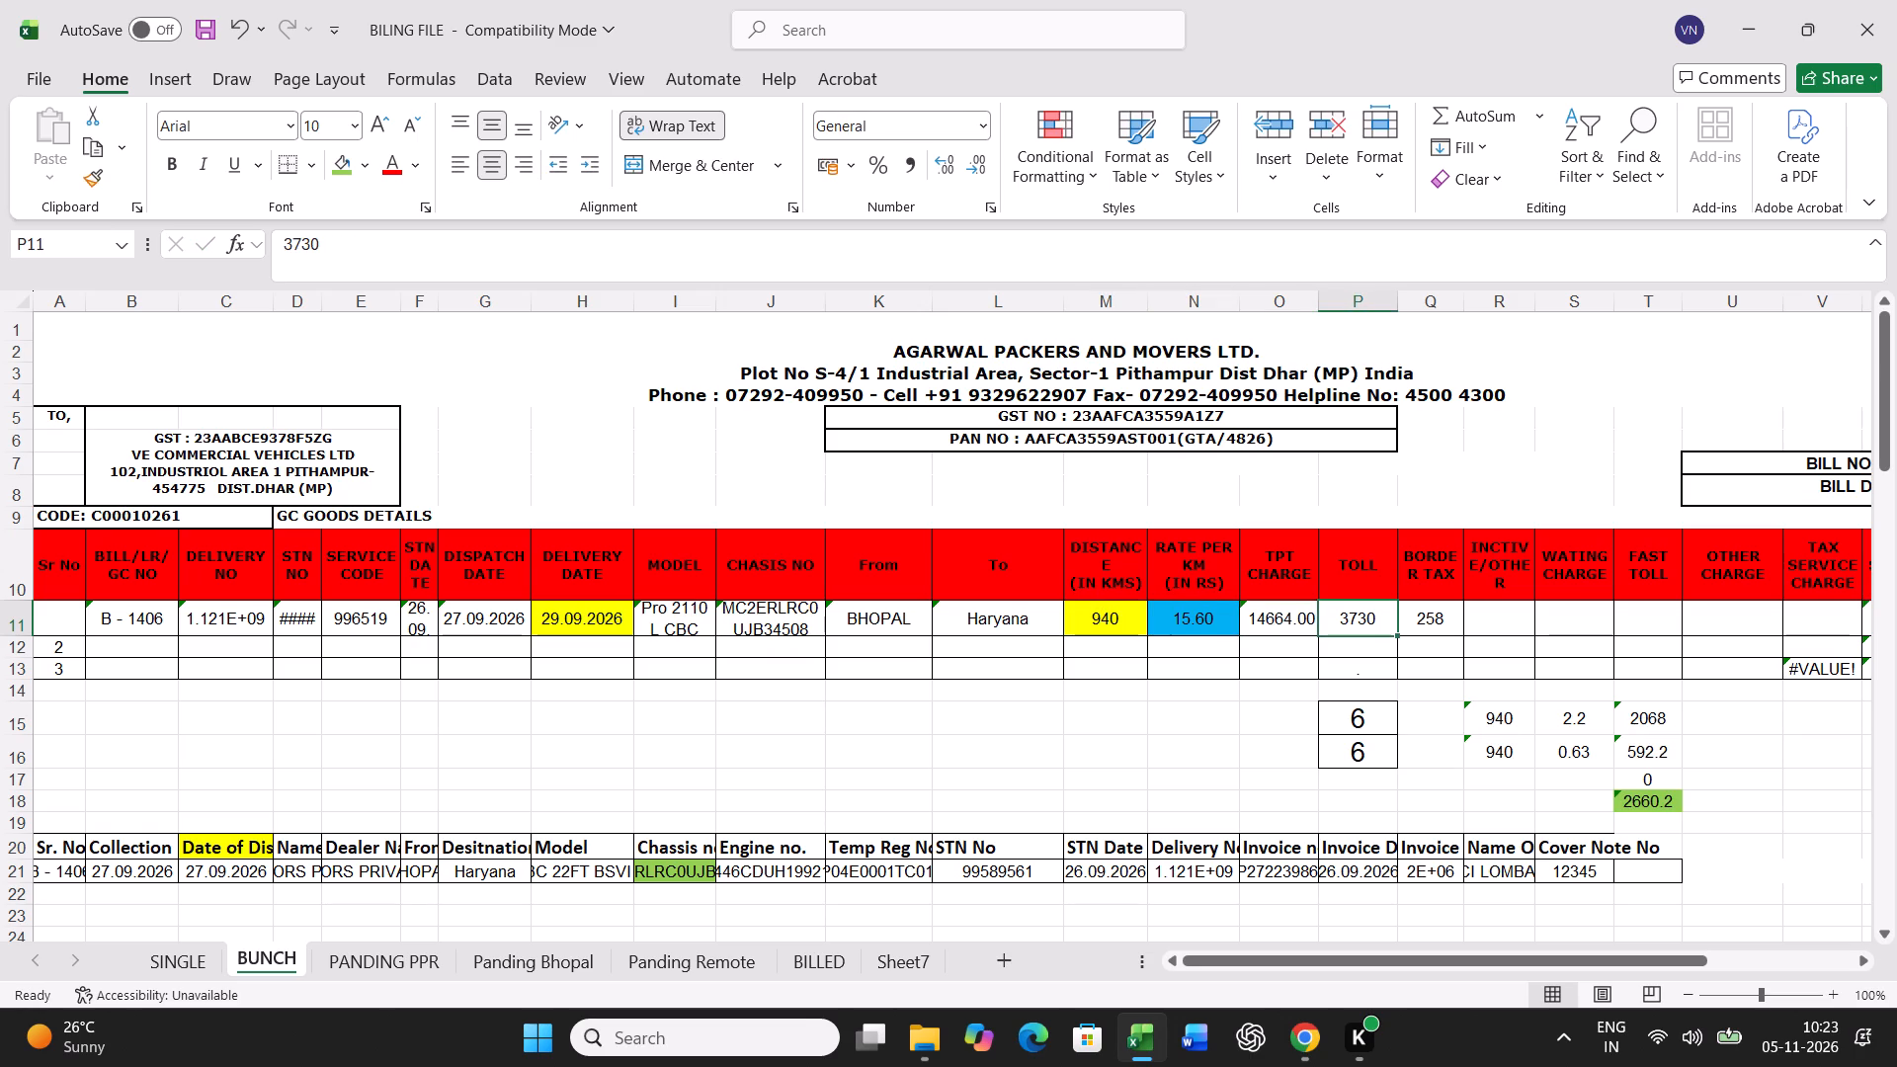
text(4160)
key(Right)
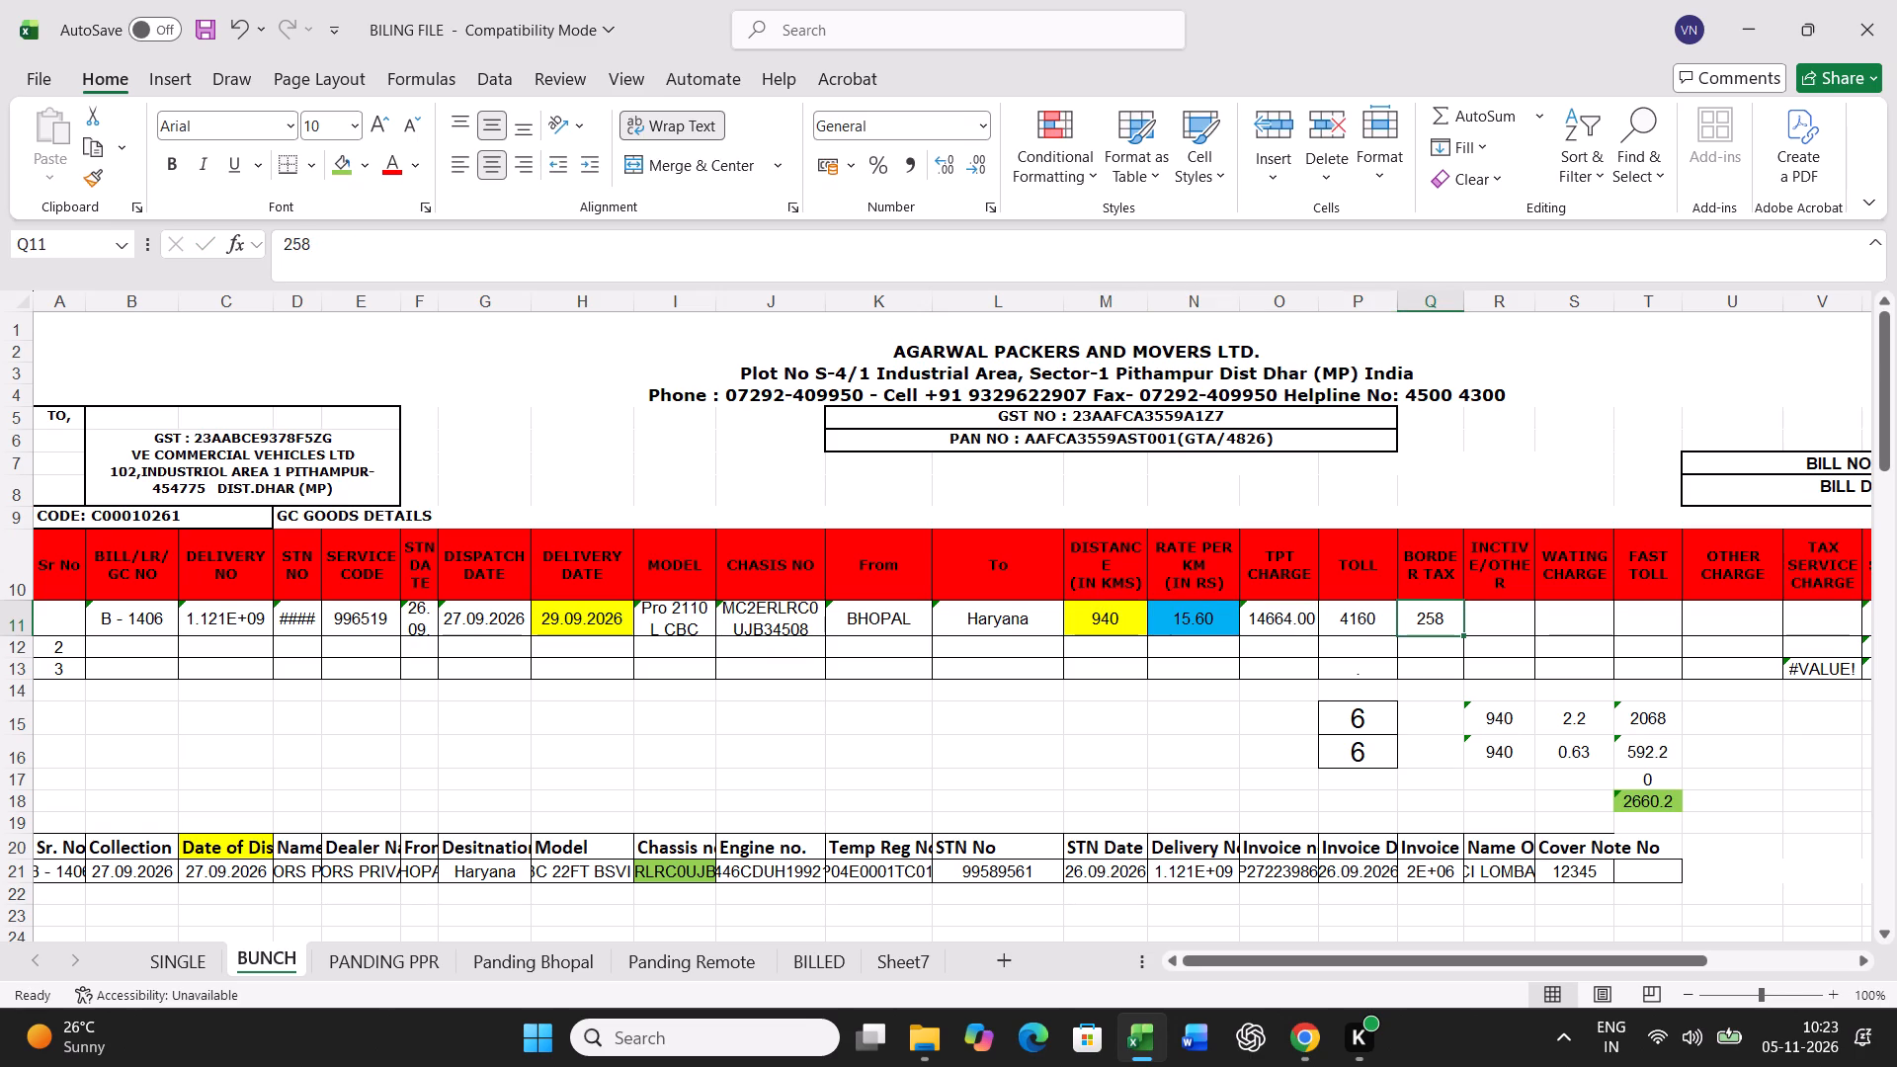
text(1063)
key(Return)
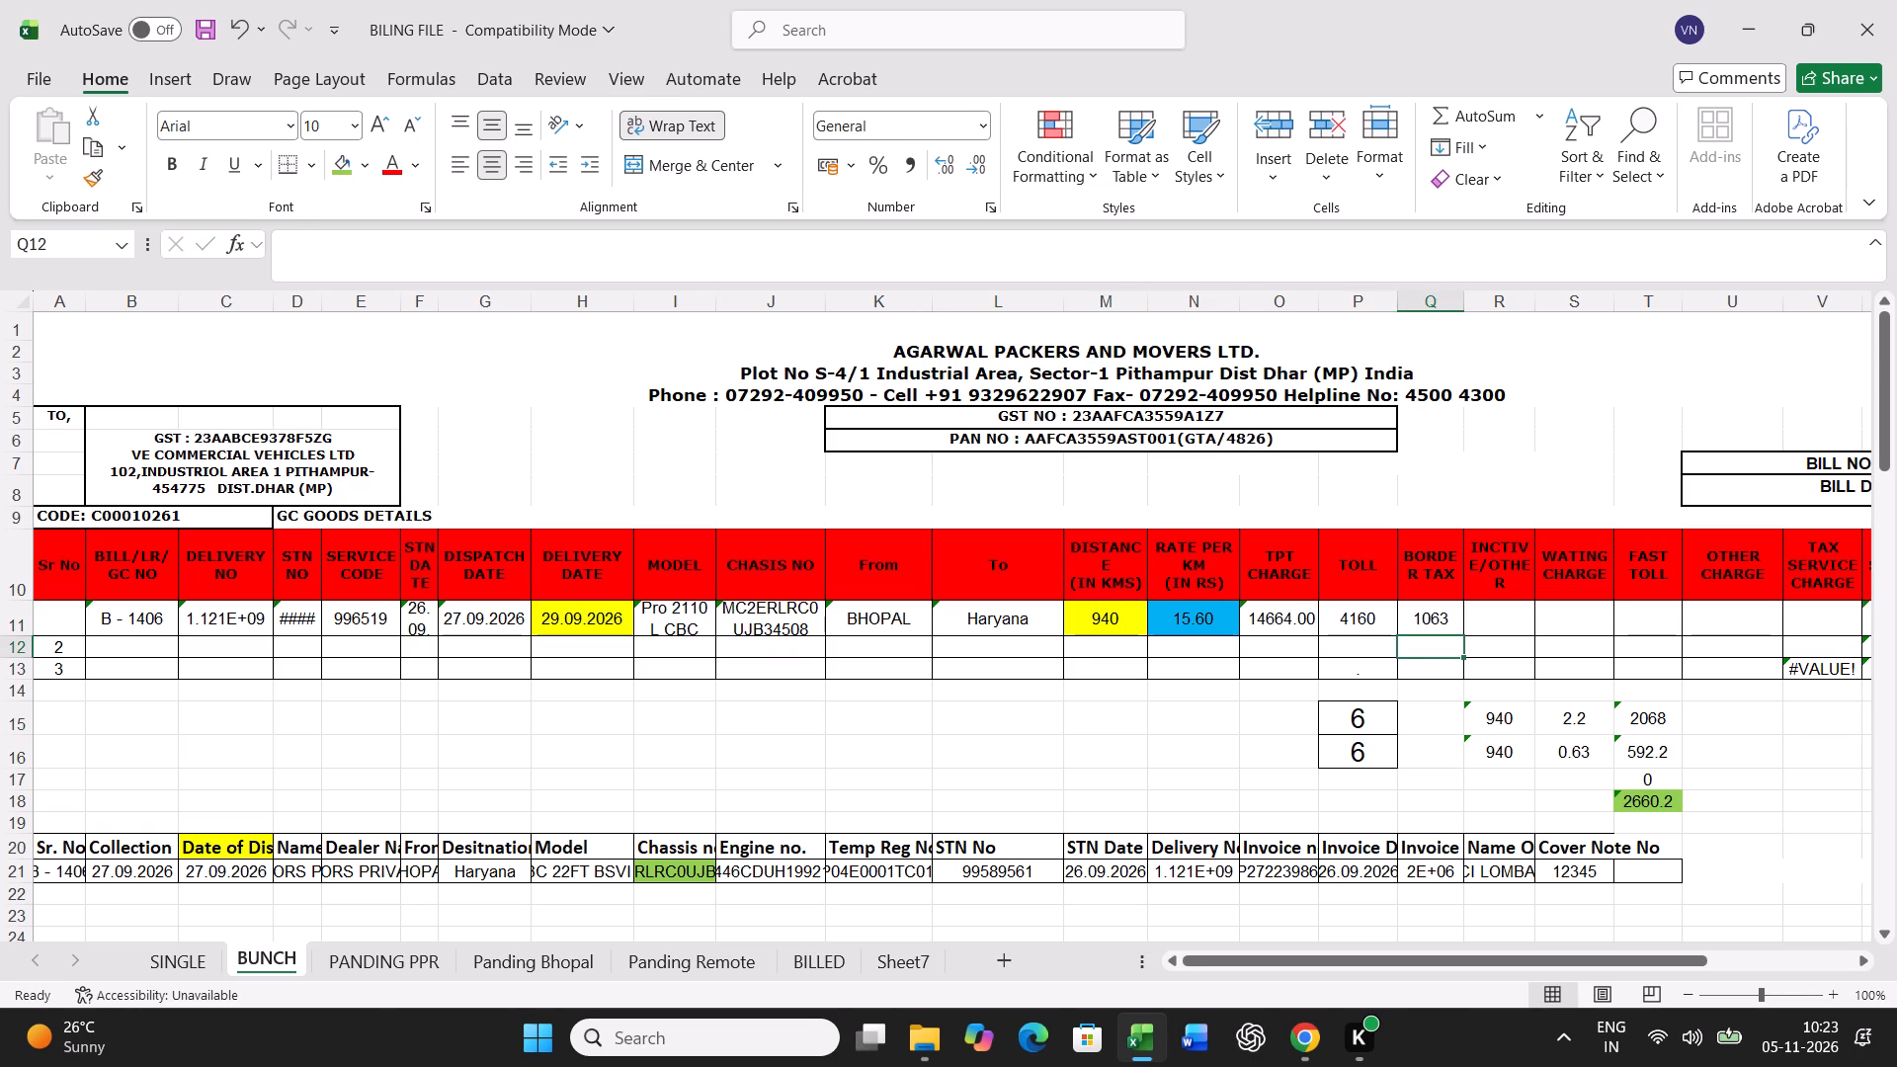
Set the standard transit time in P15 to 3 and the actual transit time in P16 to 2.
click(1339, 726)
key(3)
key(Return)
key(2)
key(Return)
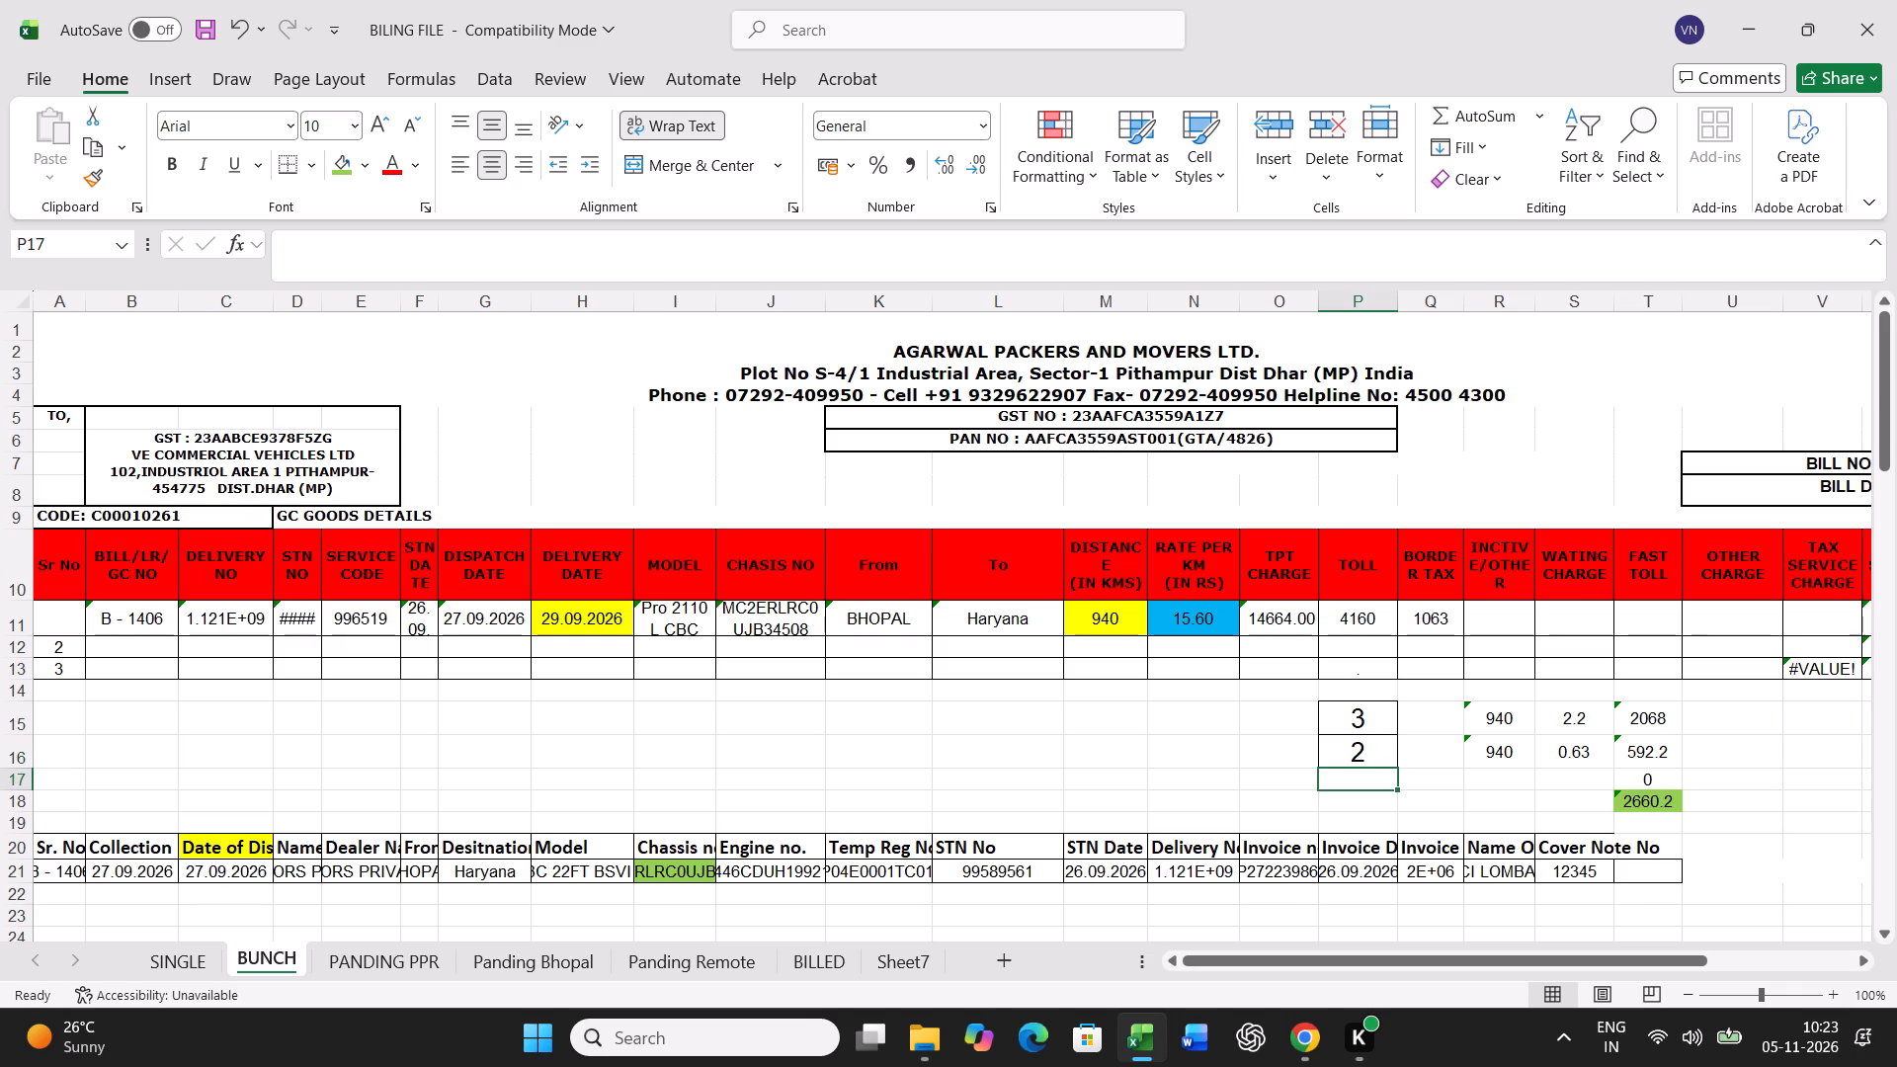
Print the B - 1406 freight bill from the SINGLE sheet.
click(199, 952)
key(ctrl+p)
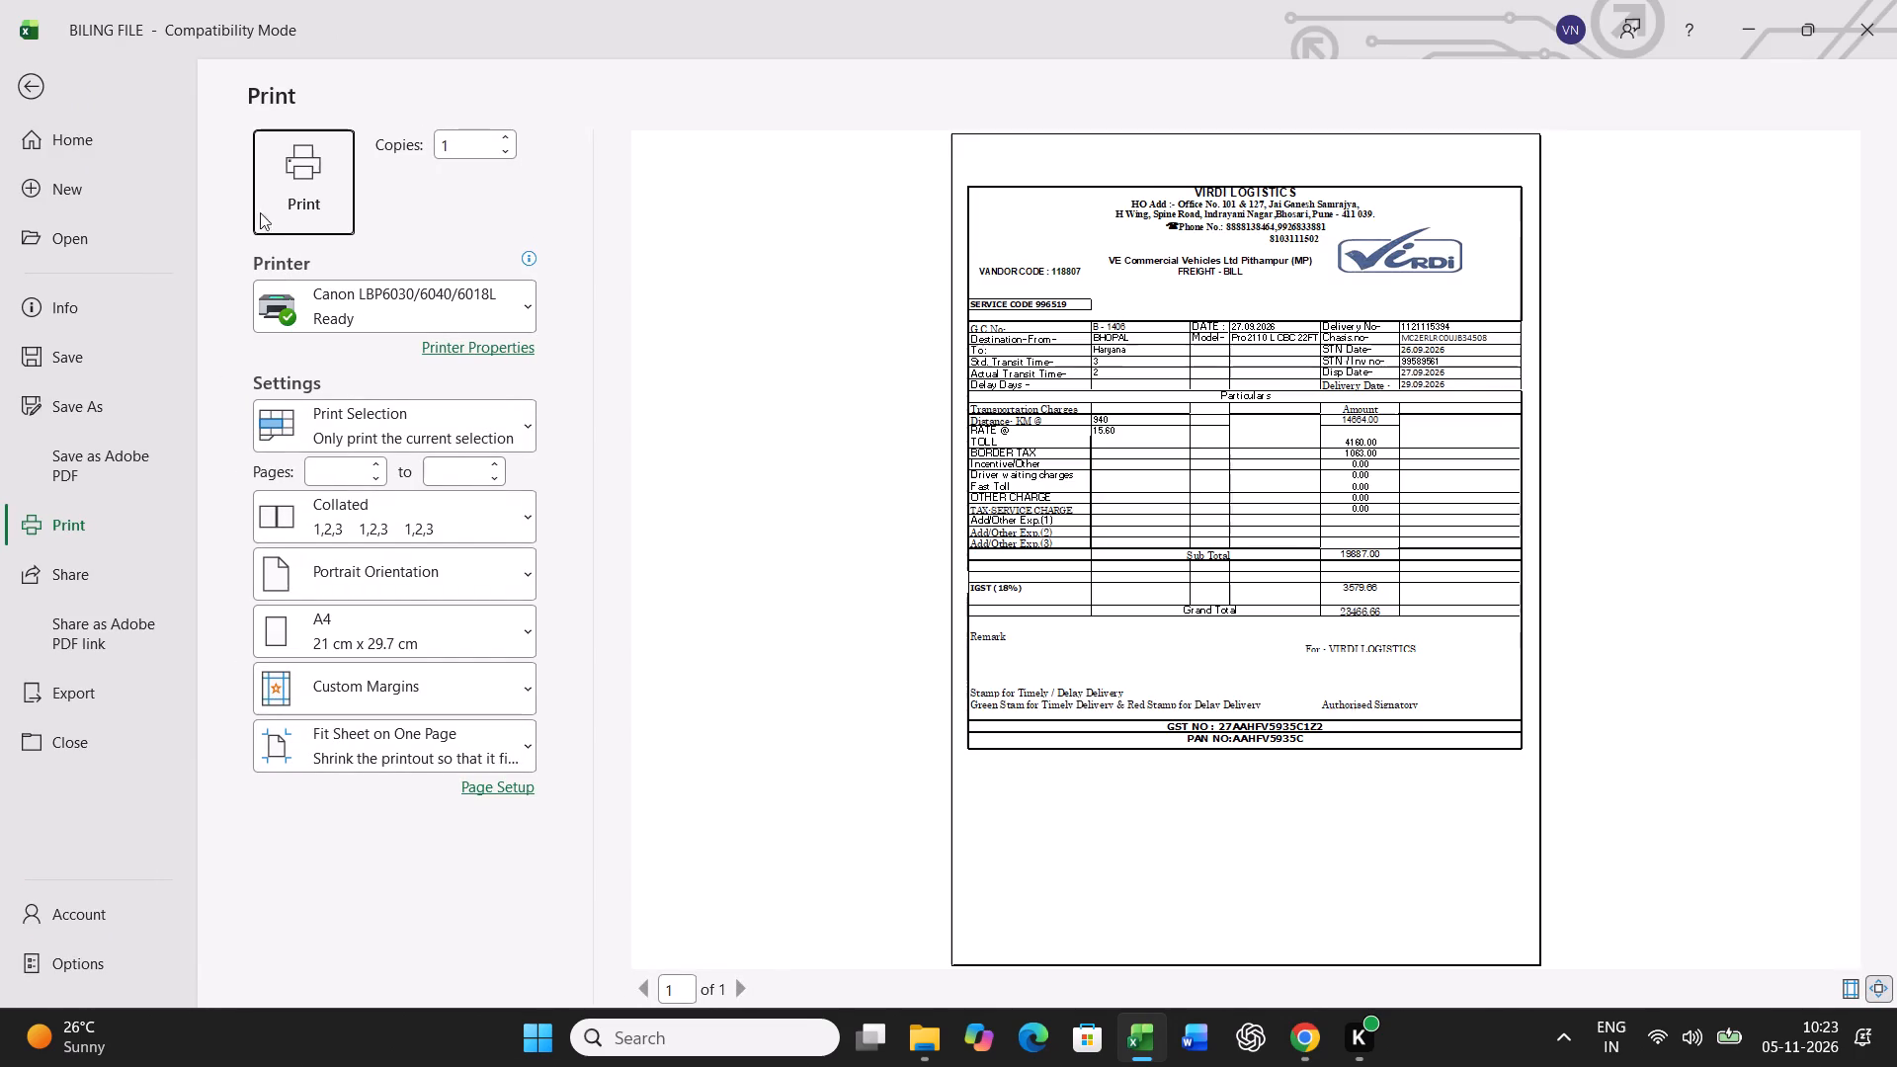
click(285, 198)
Log the B - 1406 bill by pasting BUNCH row 11 as values into row 55.
click(276, 963)
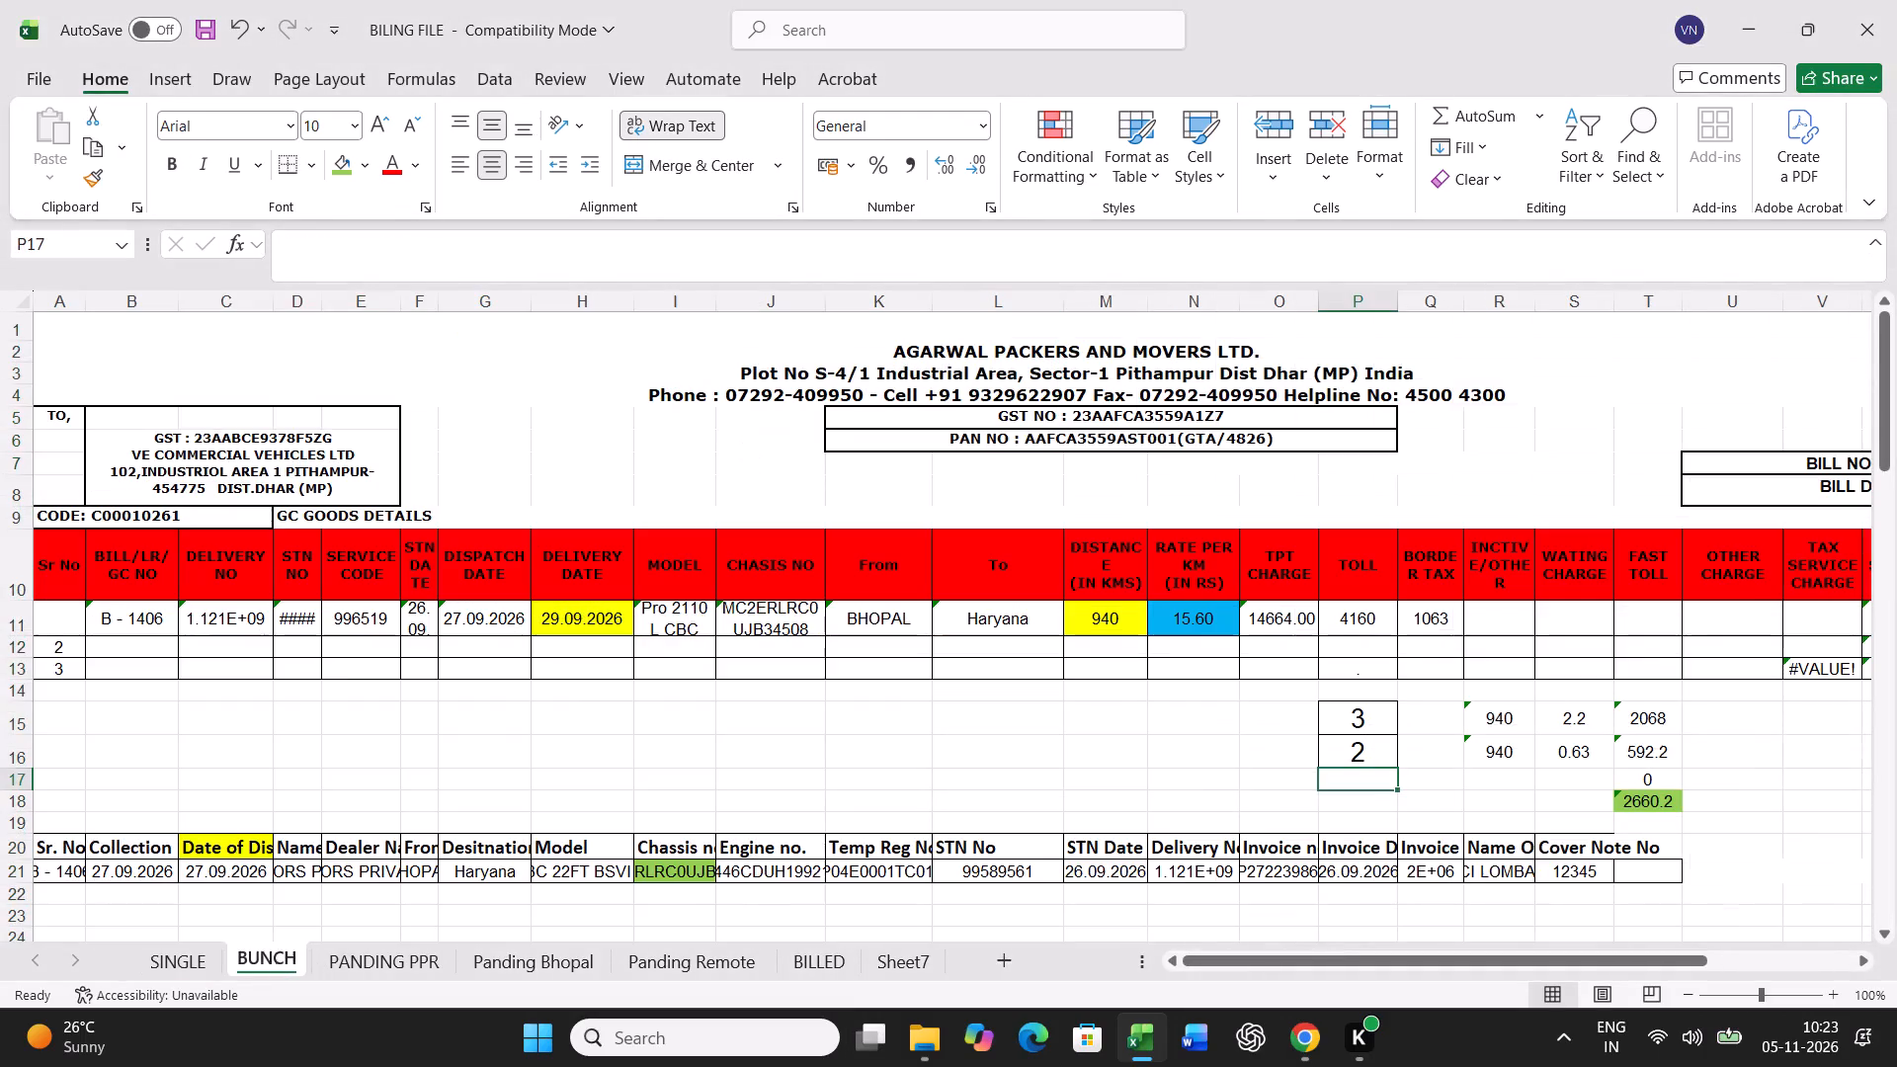
click(21, 623)
key(ctrl+c)
scroll(625, 727, down, 11)
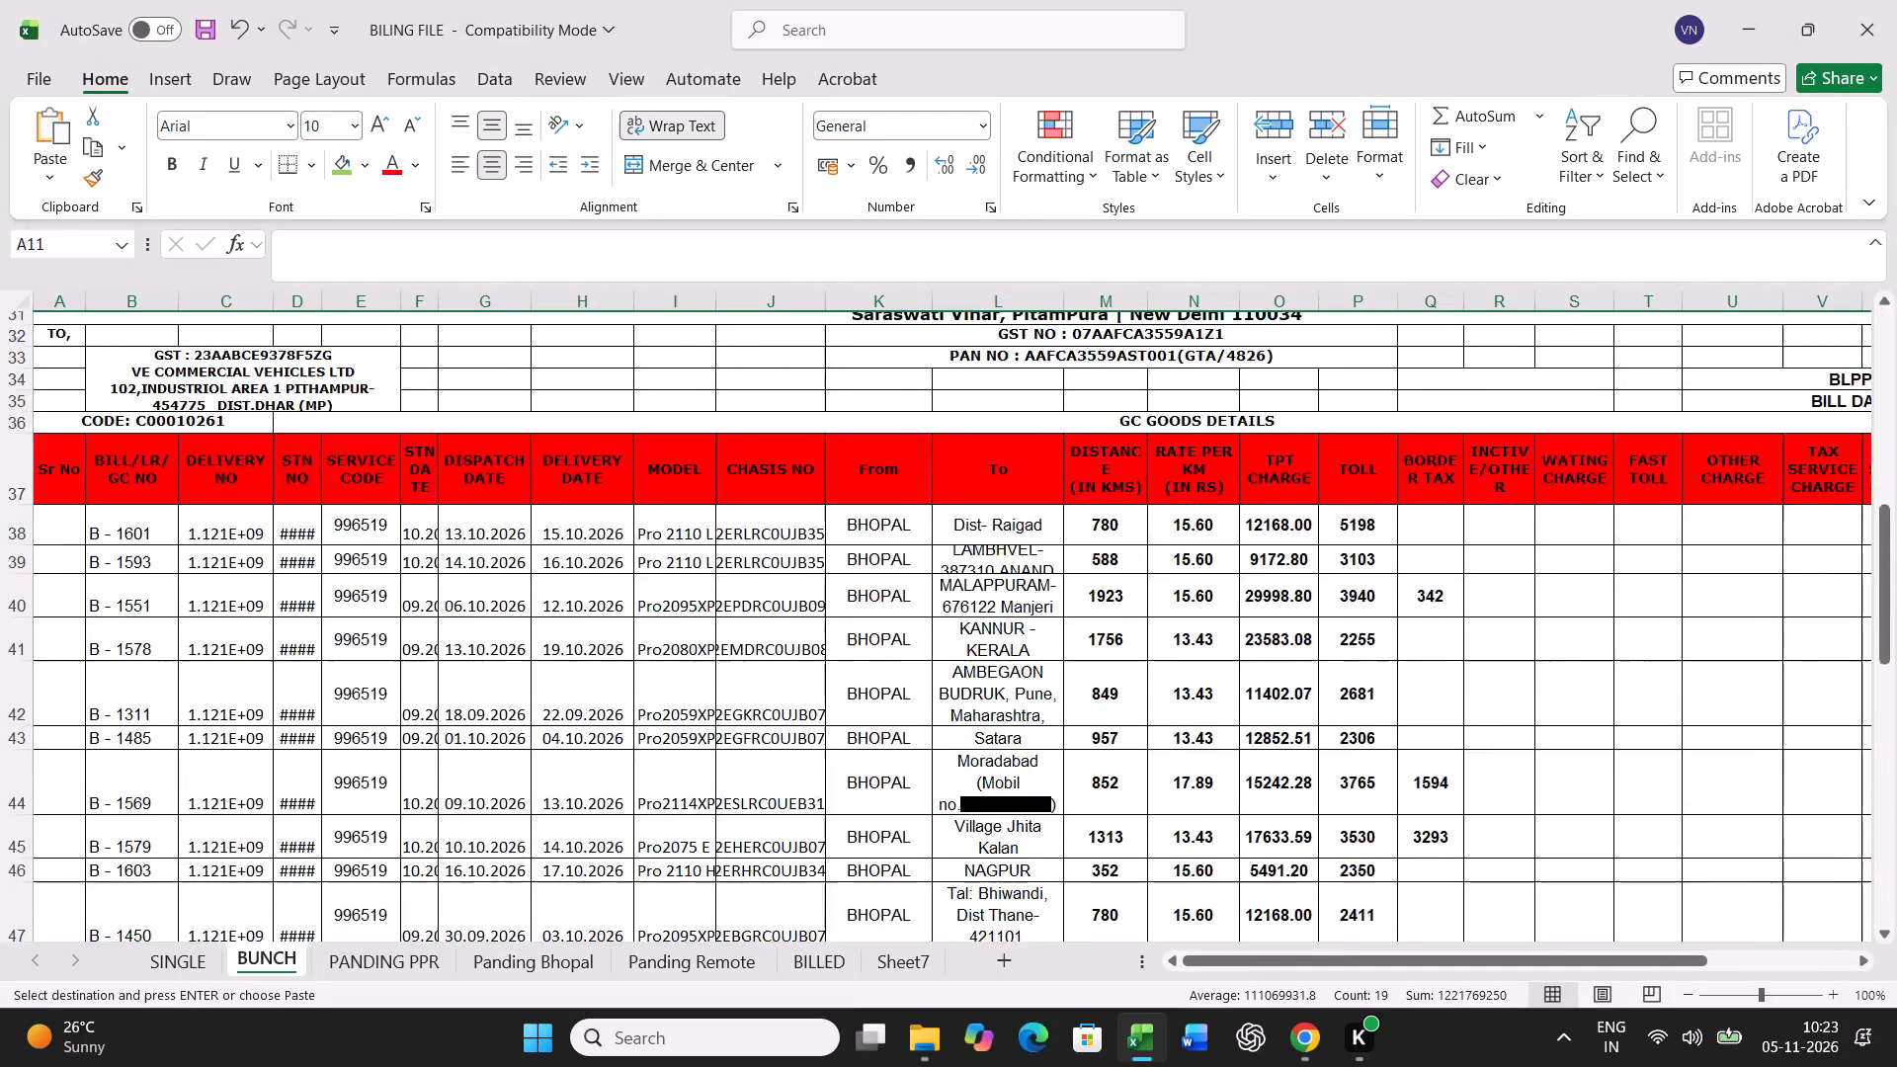
scroll(625, 727, down, 11)
right_click(64, 554)
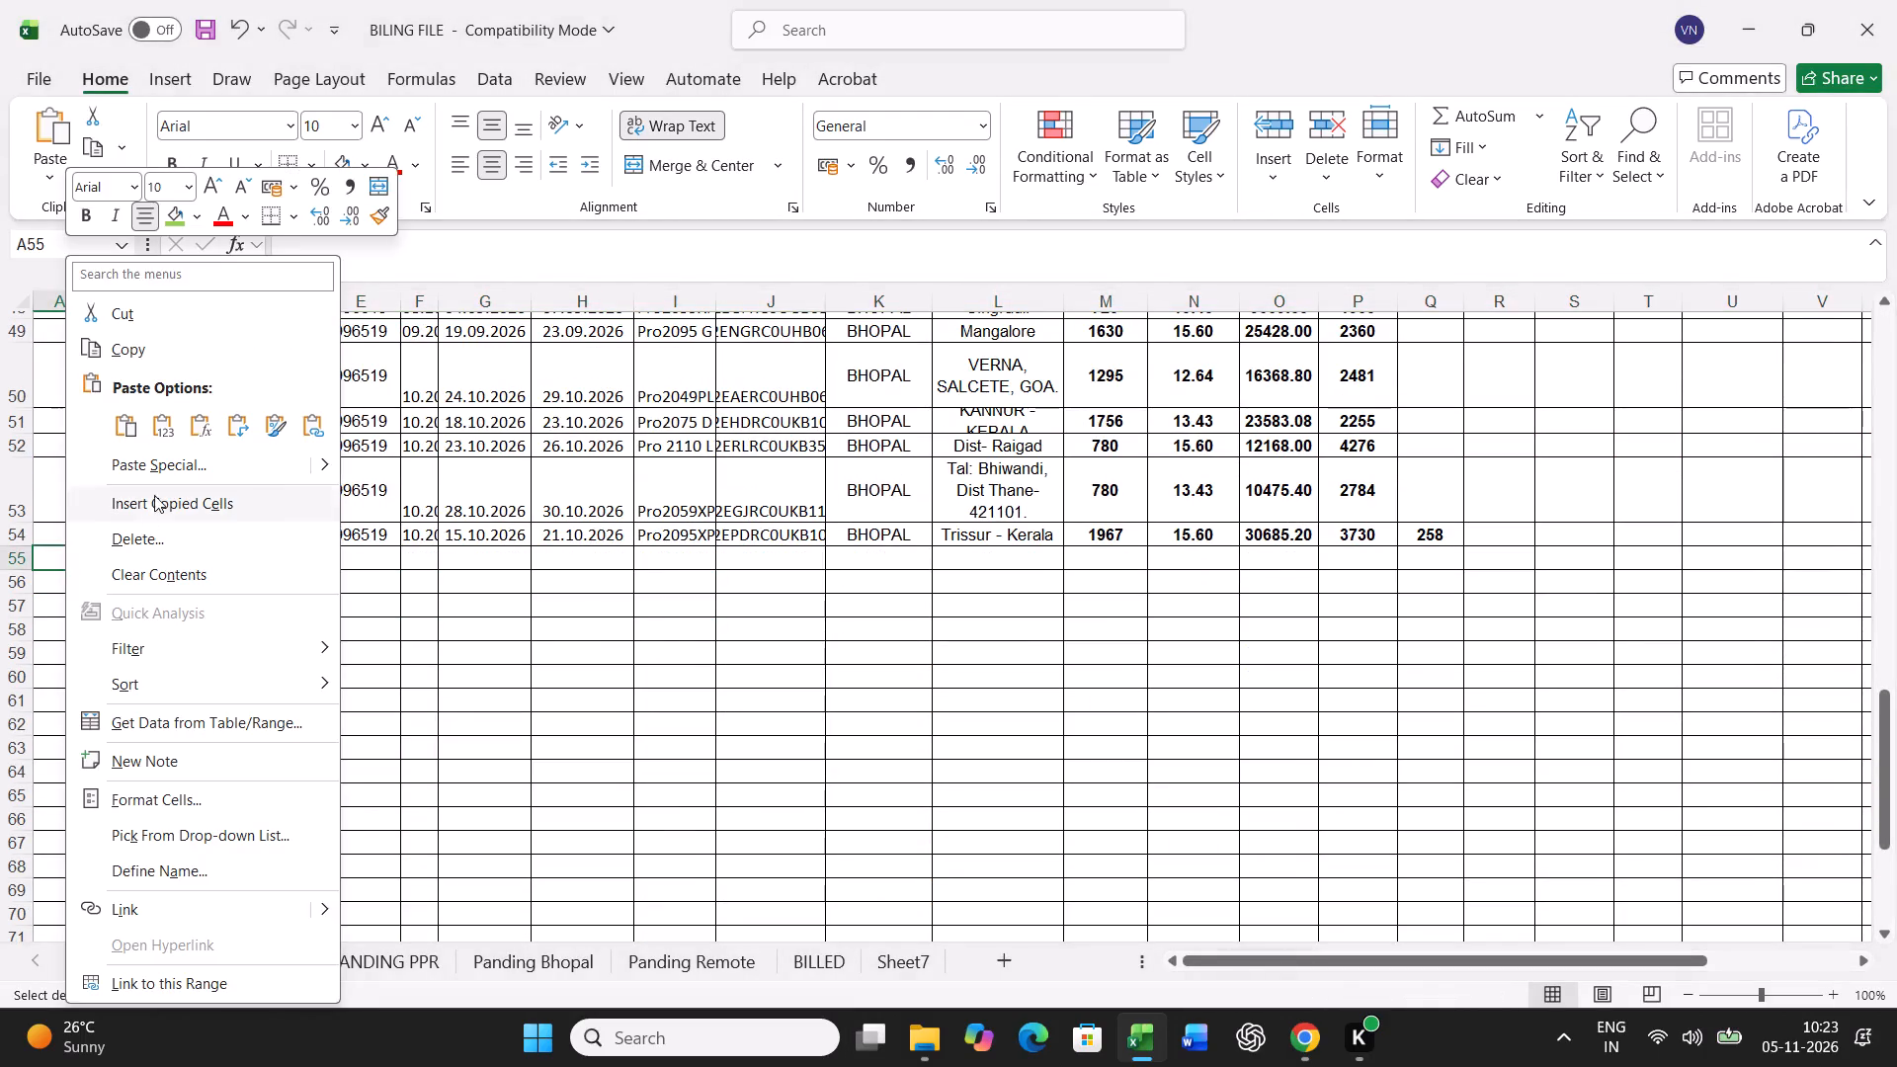
click(164, 475)
click(78, 420)
click(436, 710)
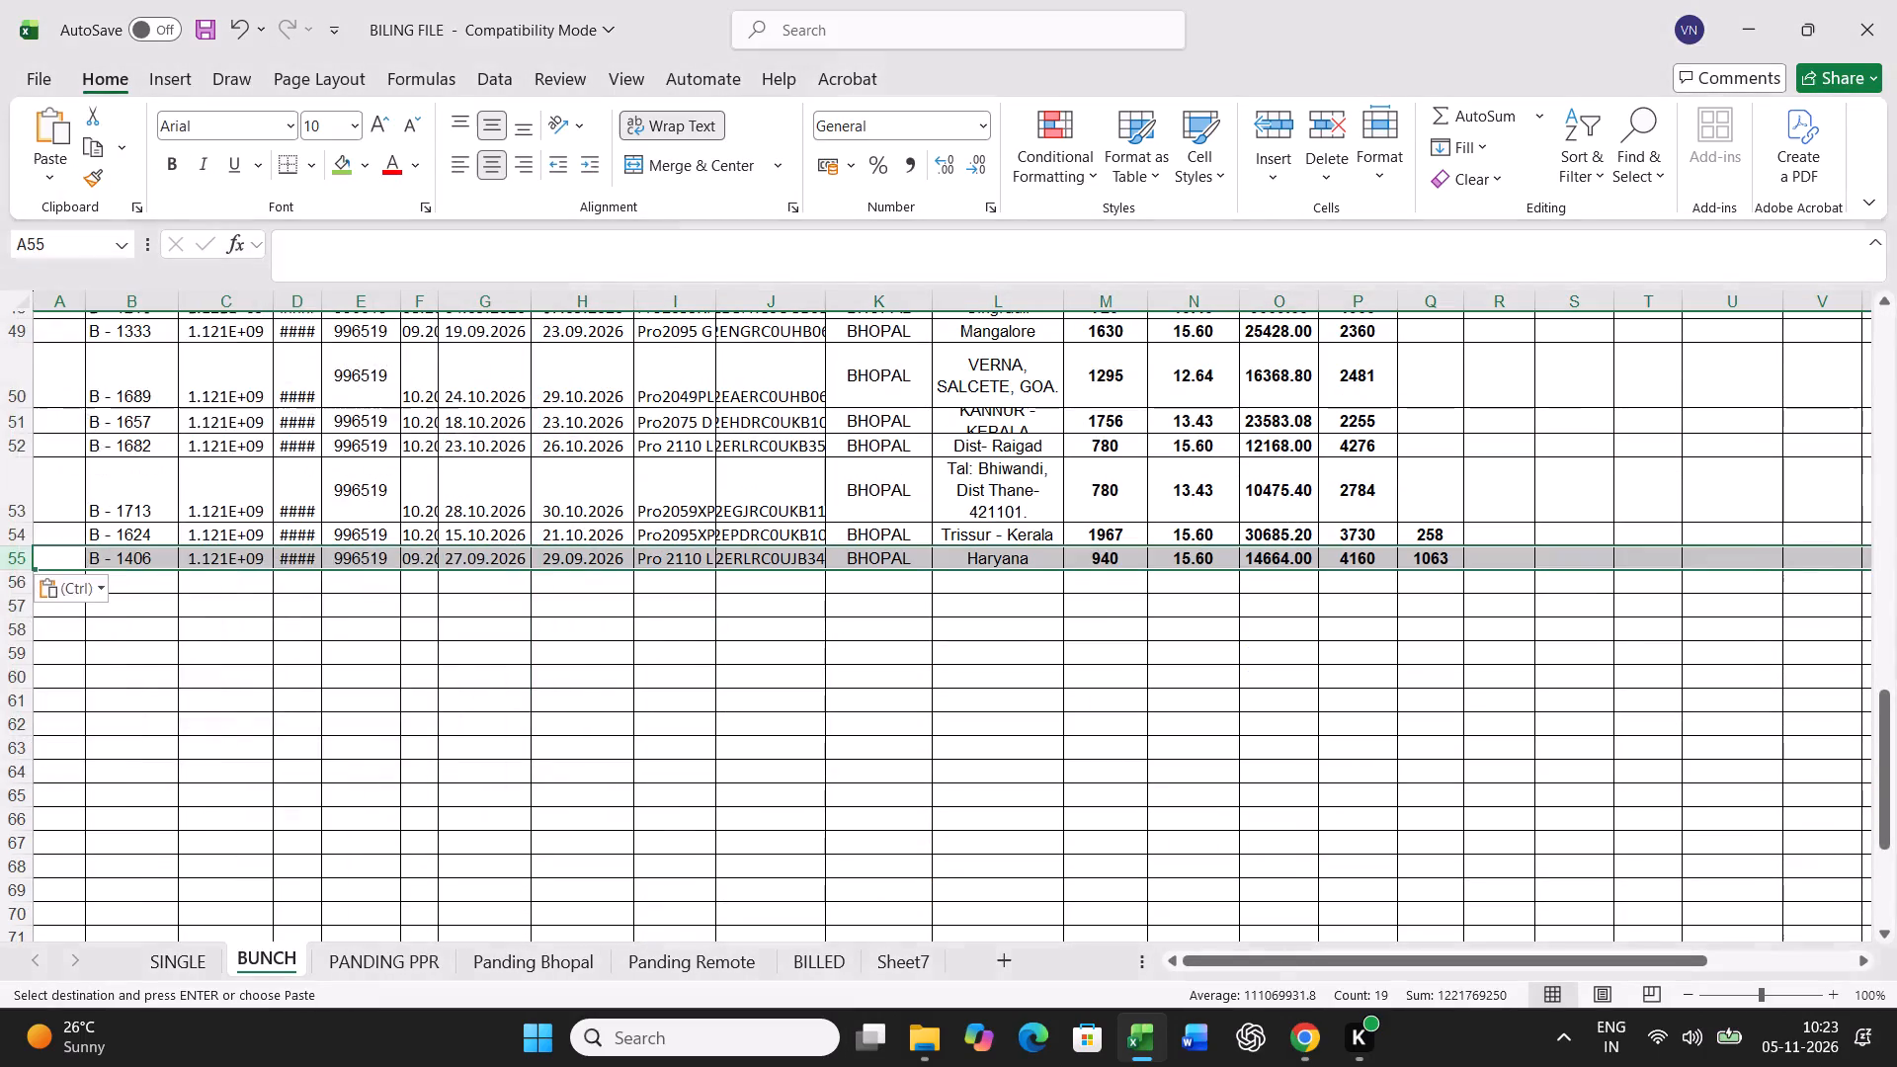
Find the chassis containing B09723 in the Panding Bhopal sheet and fill its cell green.
click(517, 959)
click(703, 778)
key(ctrl+f)
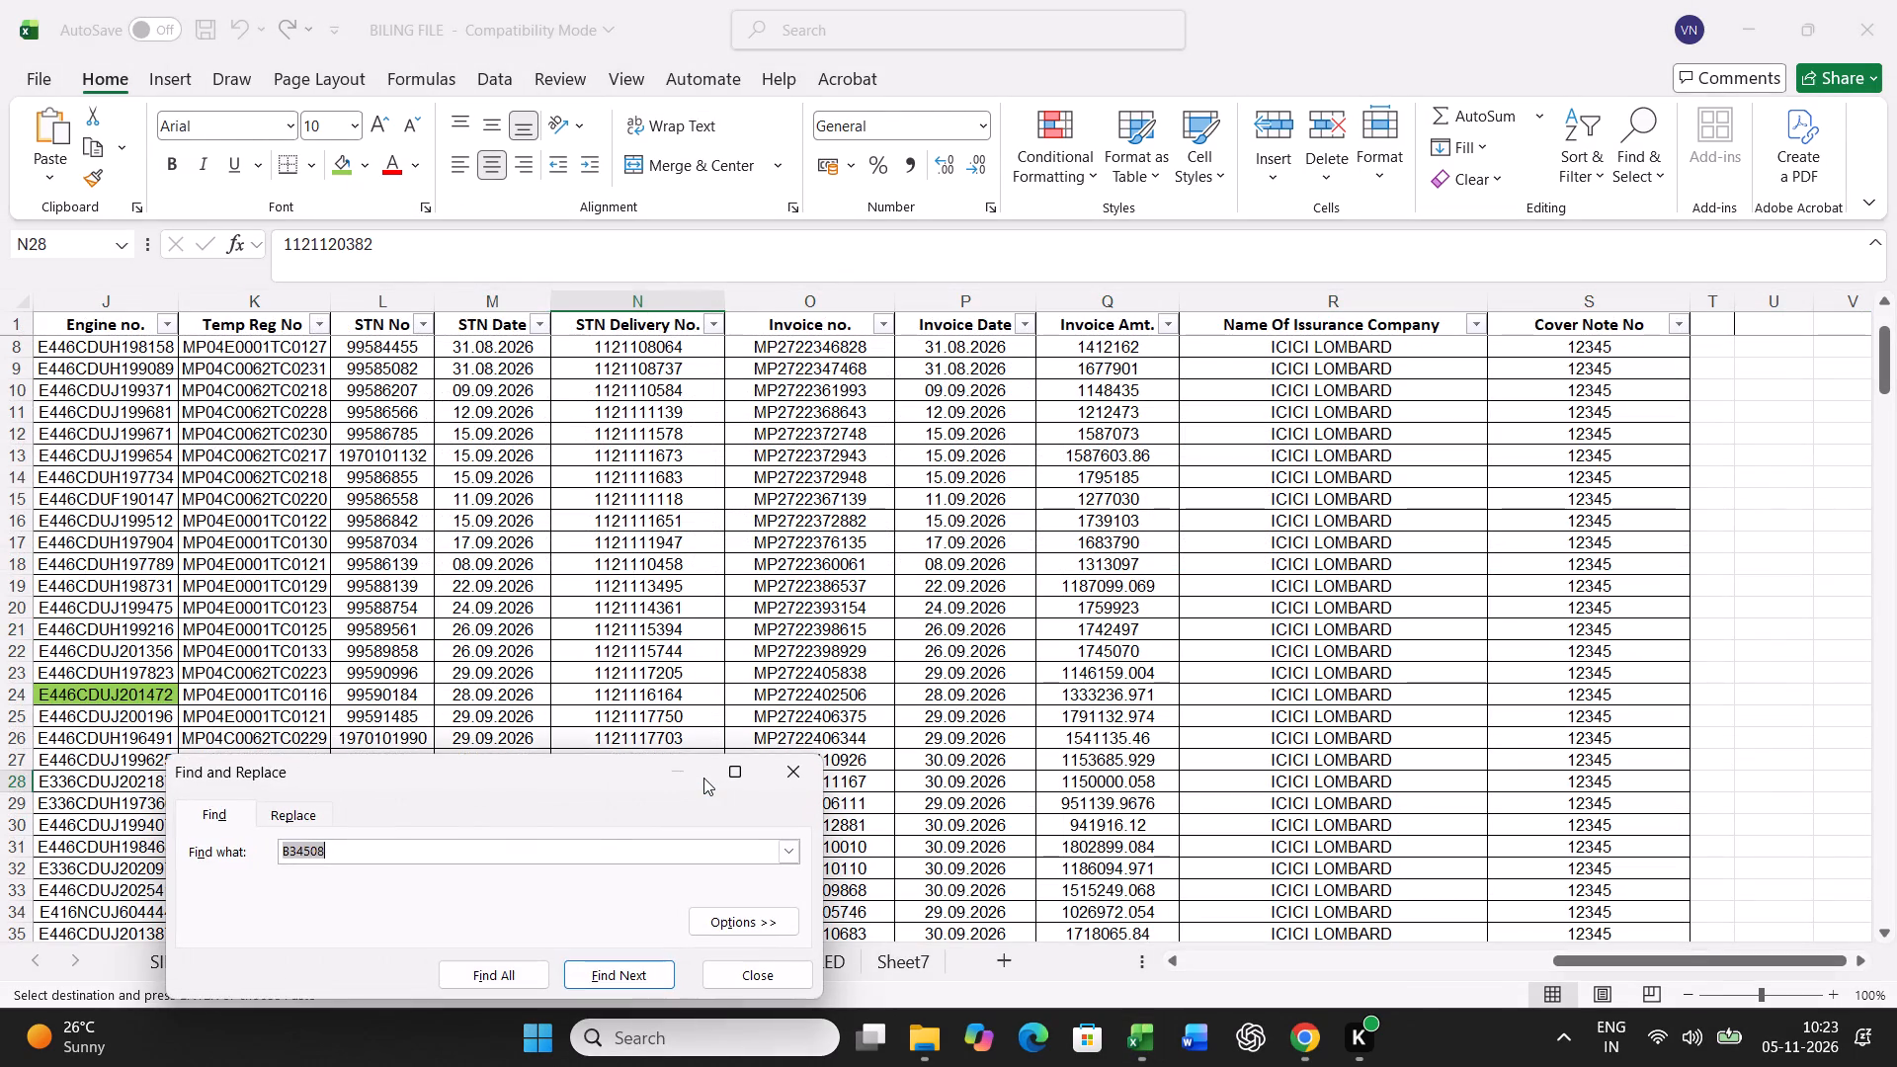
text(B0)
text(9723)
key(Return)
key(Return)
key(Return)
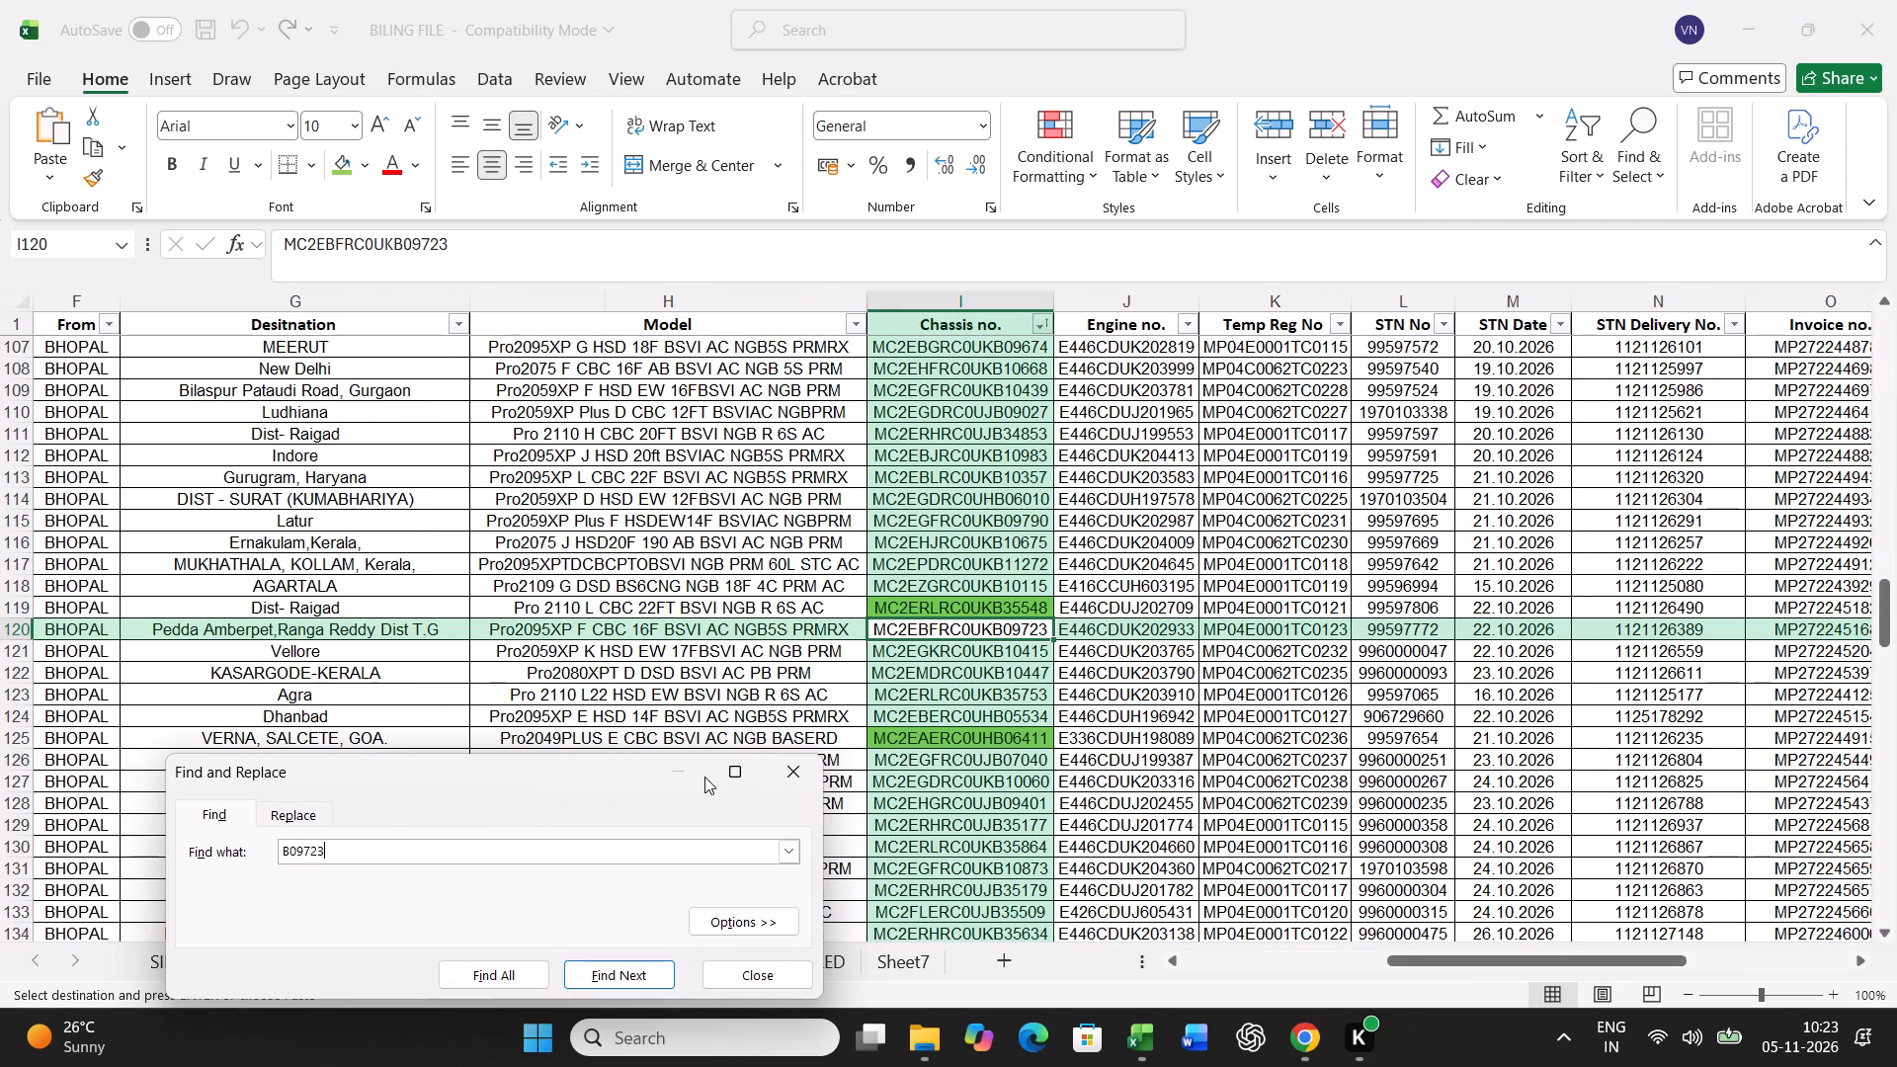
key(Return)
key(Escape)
click(343, 159)
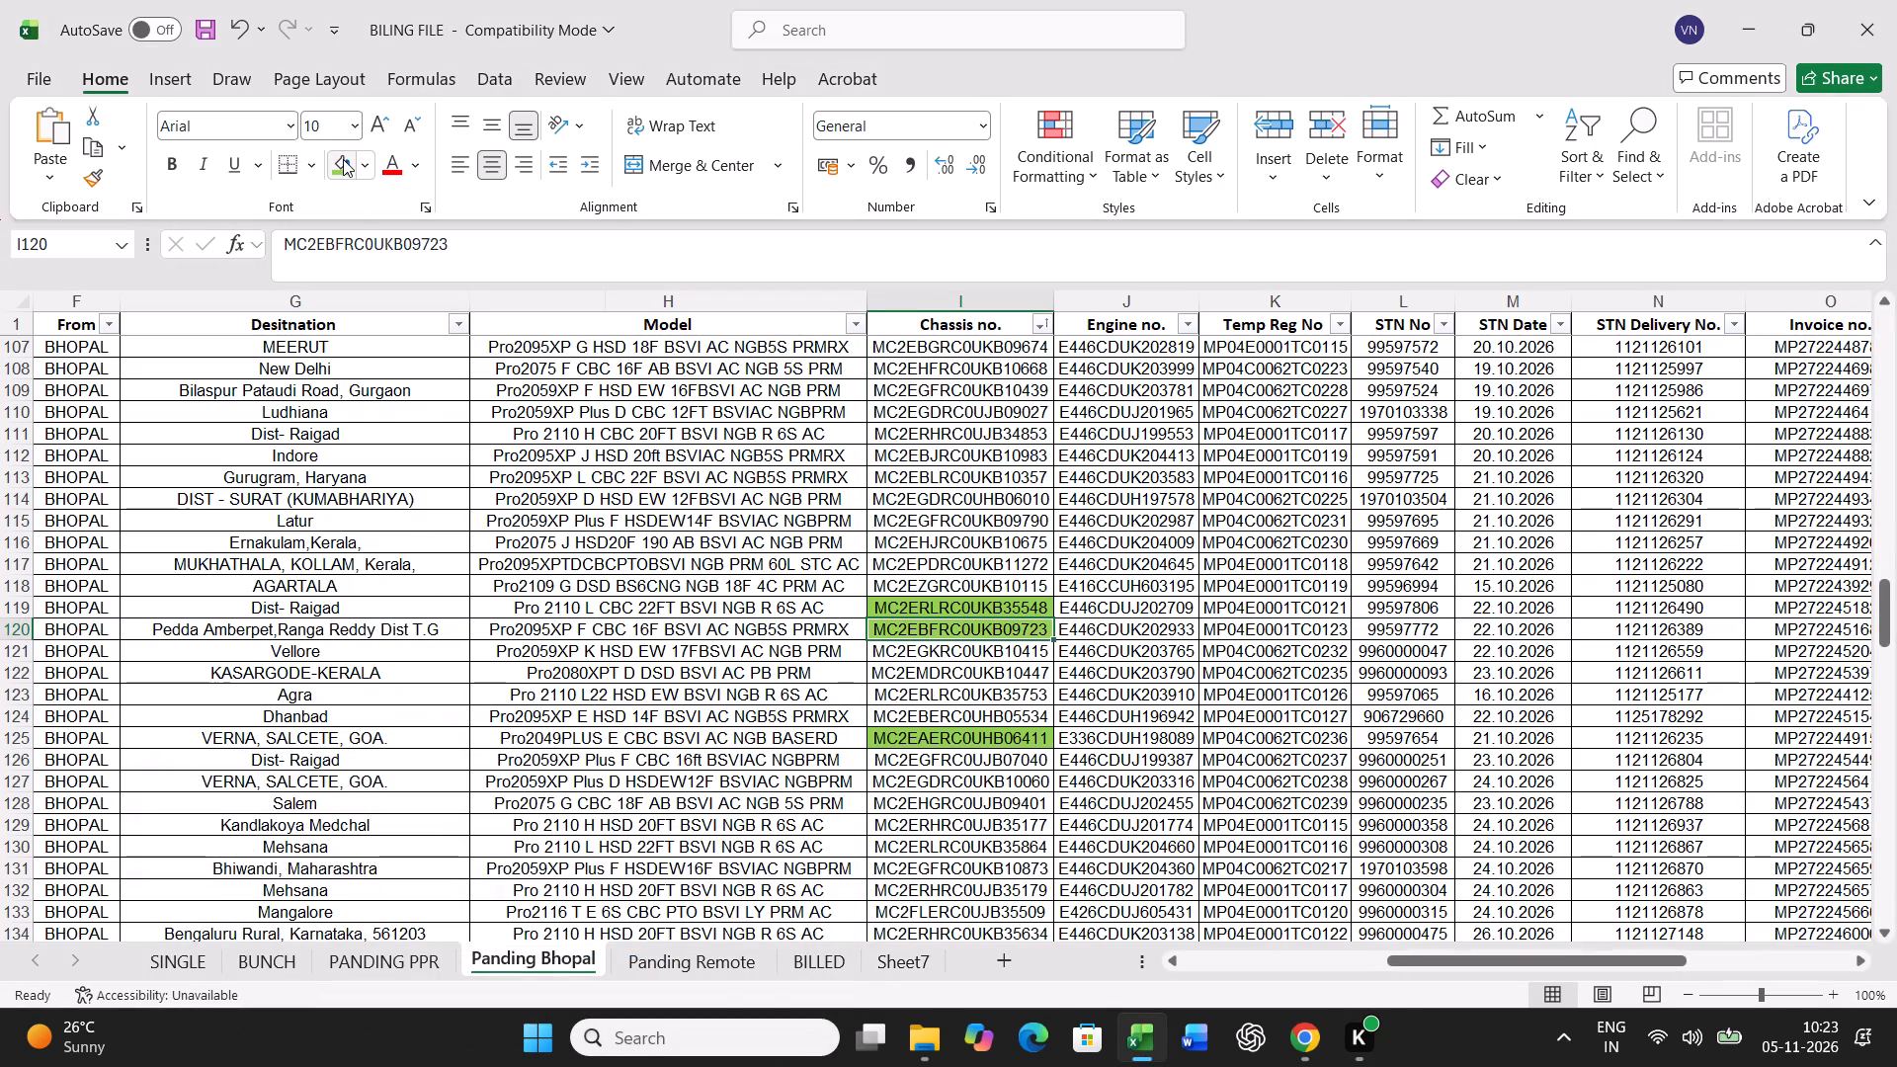
key(Left)
key(Left)
key(Left)
key(Right)
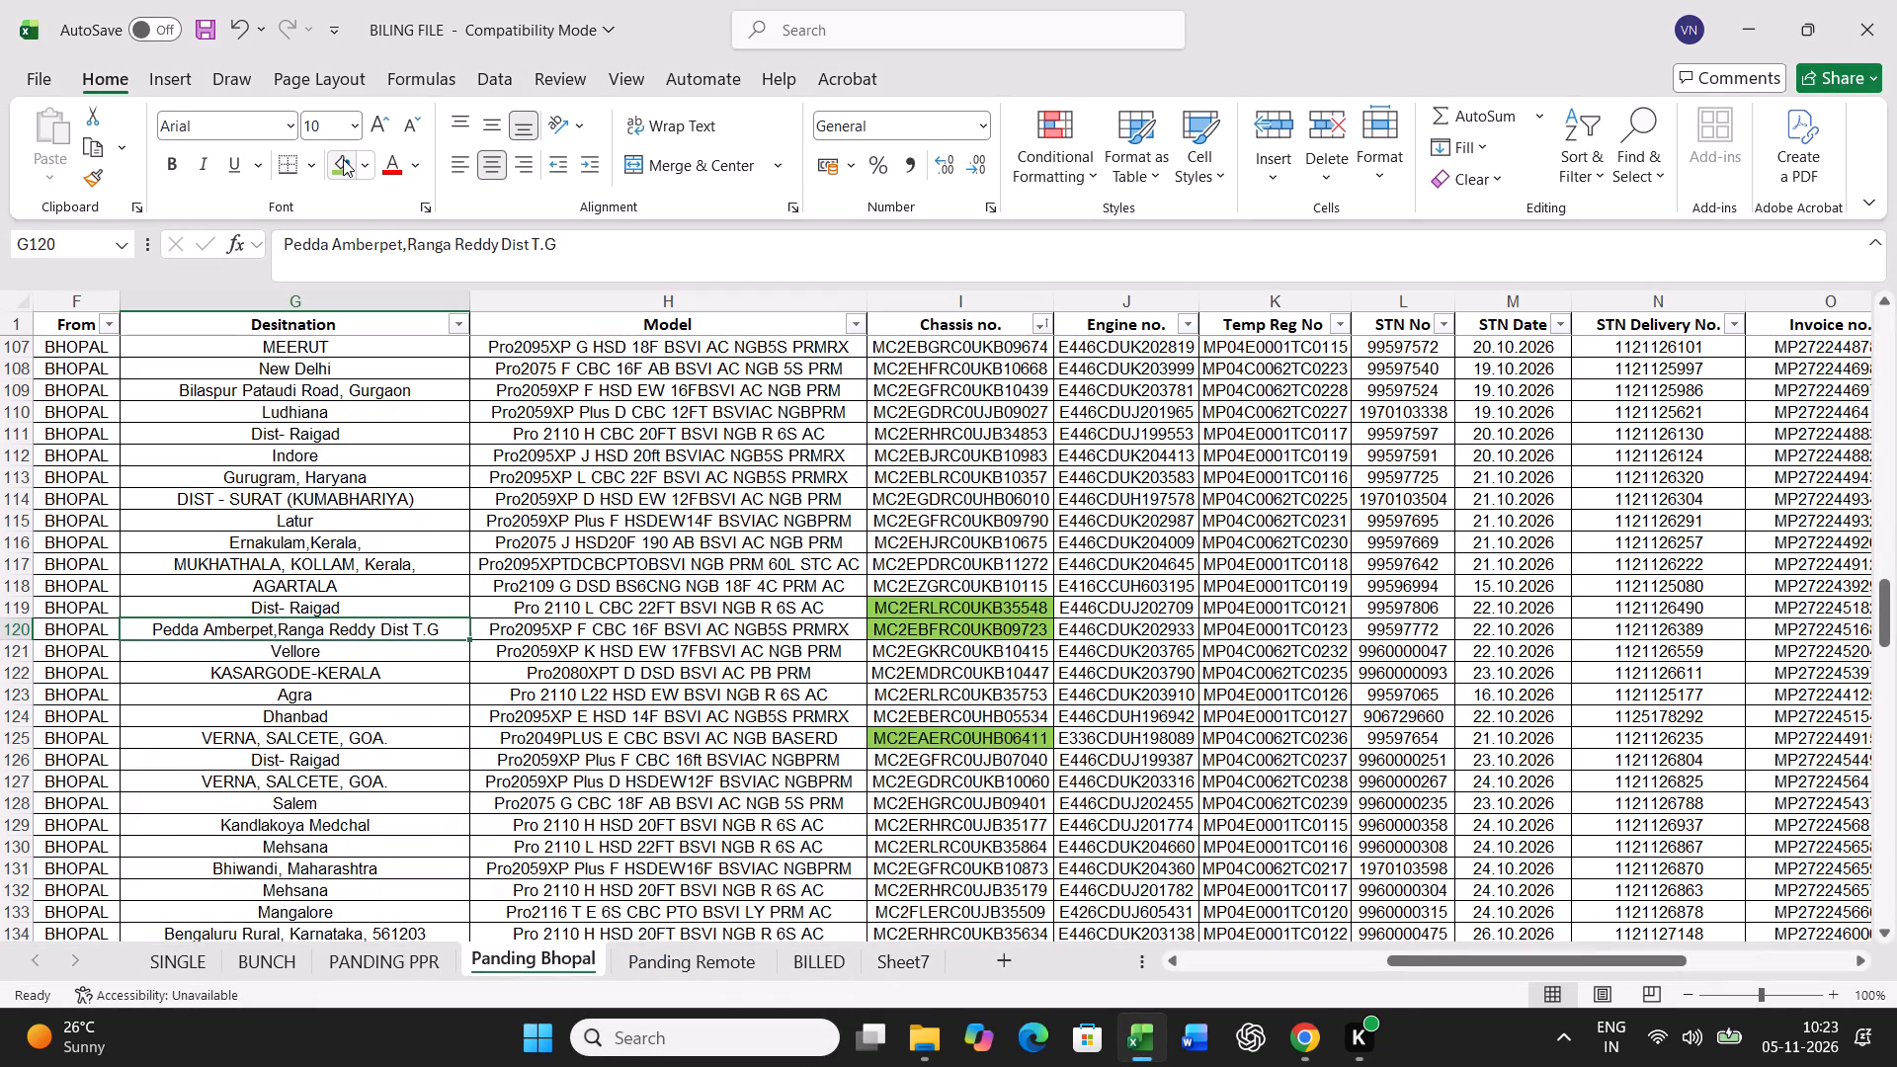
key(a)
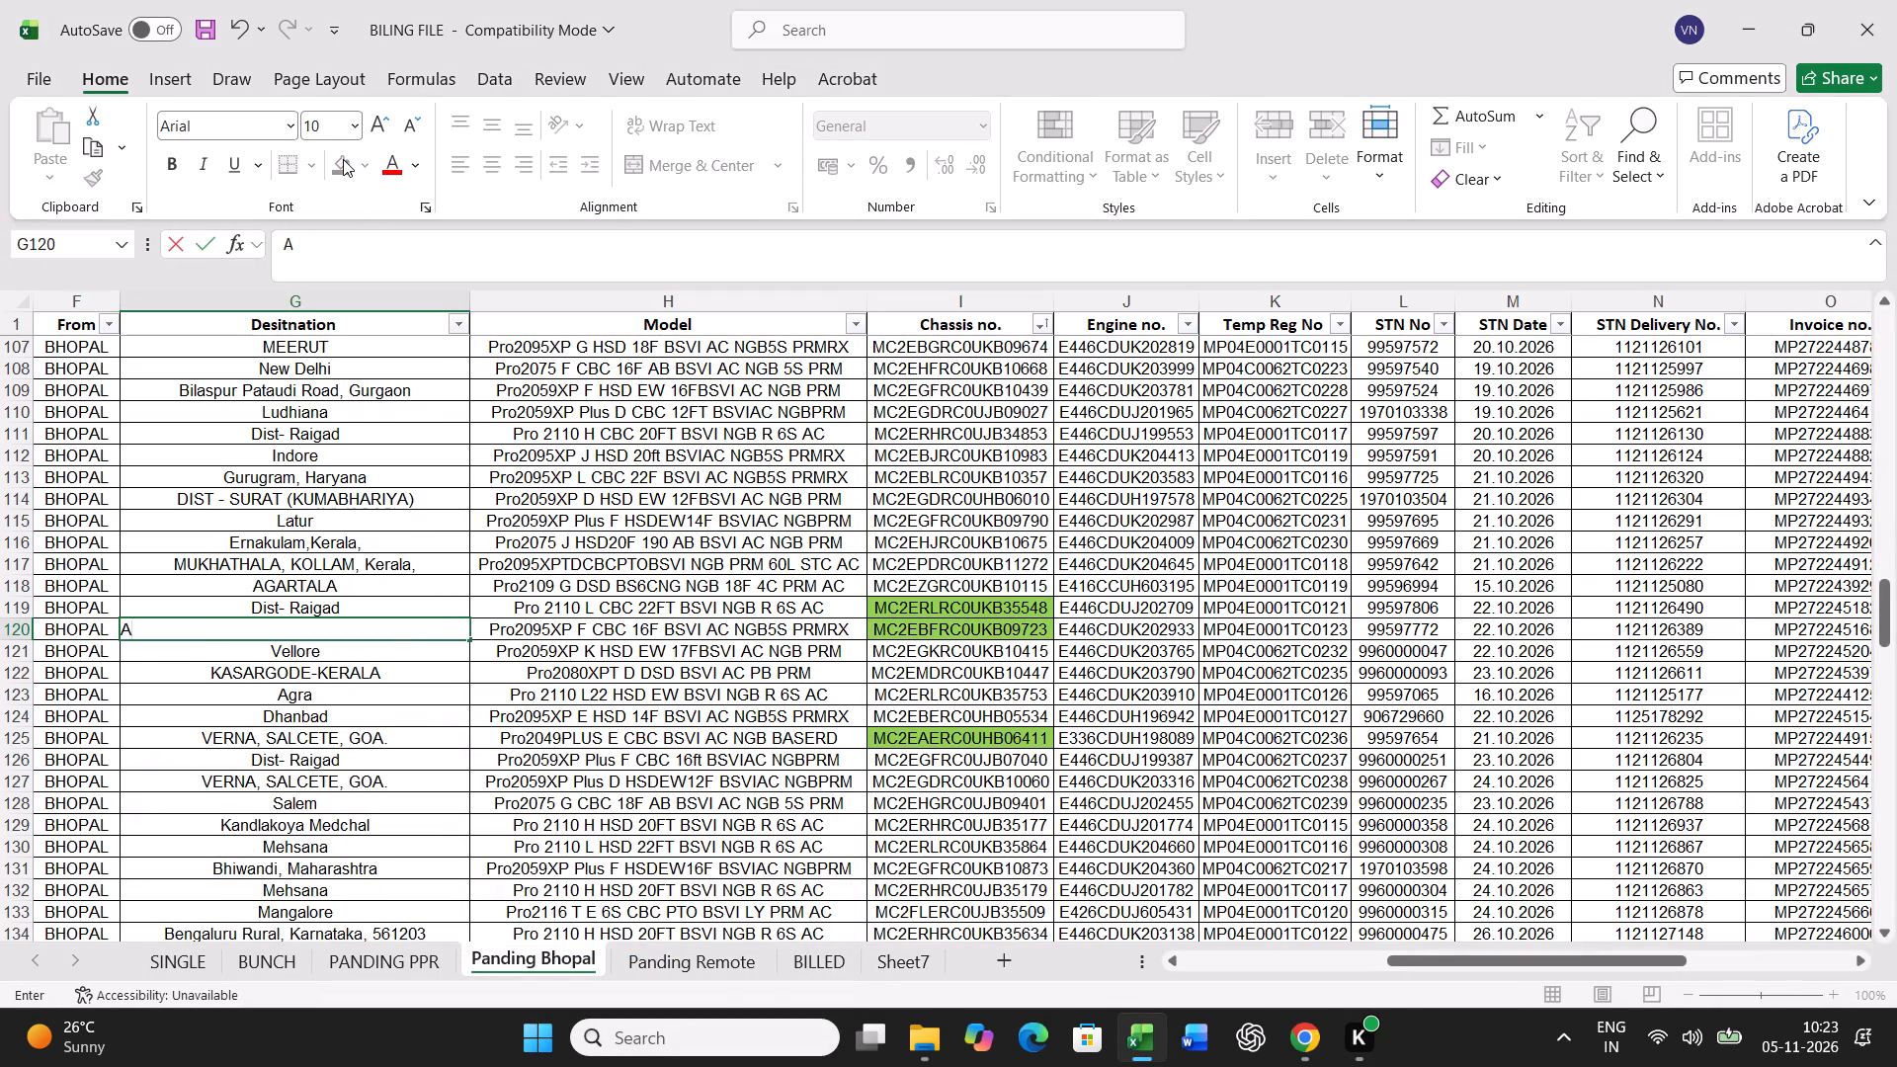
text(UTO)
text(NAGAR)
key(Right)
Copy the B - 1683 record from Panding Bhopal row 120 into BUNCH row 21, starting at A21.
key(Left)
key(Left)
key(Left)
key(Left)
key(Left)
key(Left)
key(Left)
key(Left)
key(Left)
key(Left)
key(Left)
key(Left)
key(Left)
key(Left)
key(Left)
key(Left)
key(Left)
key(Left)
key(Left)
key(Left)
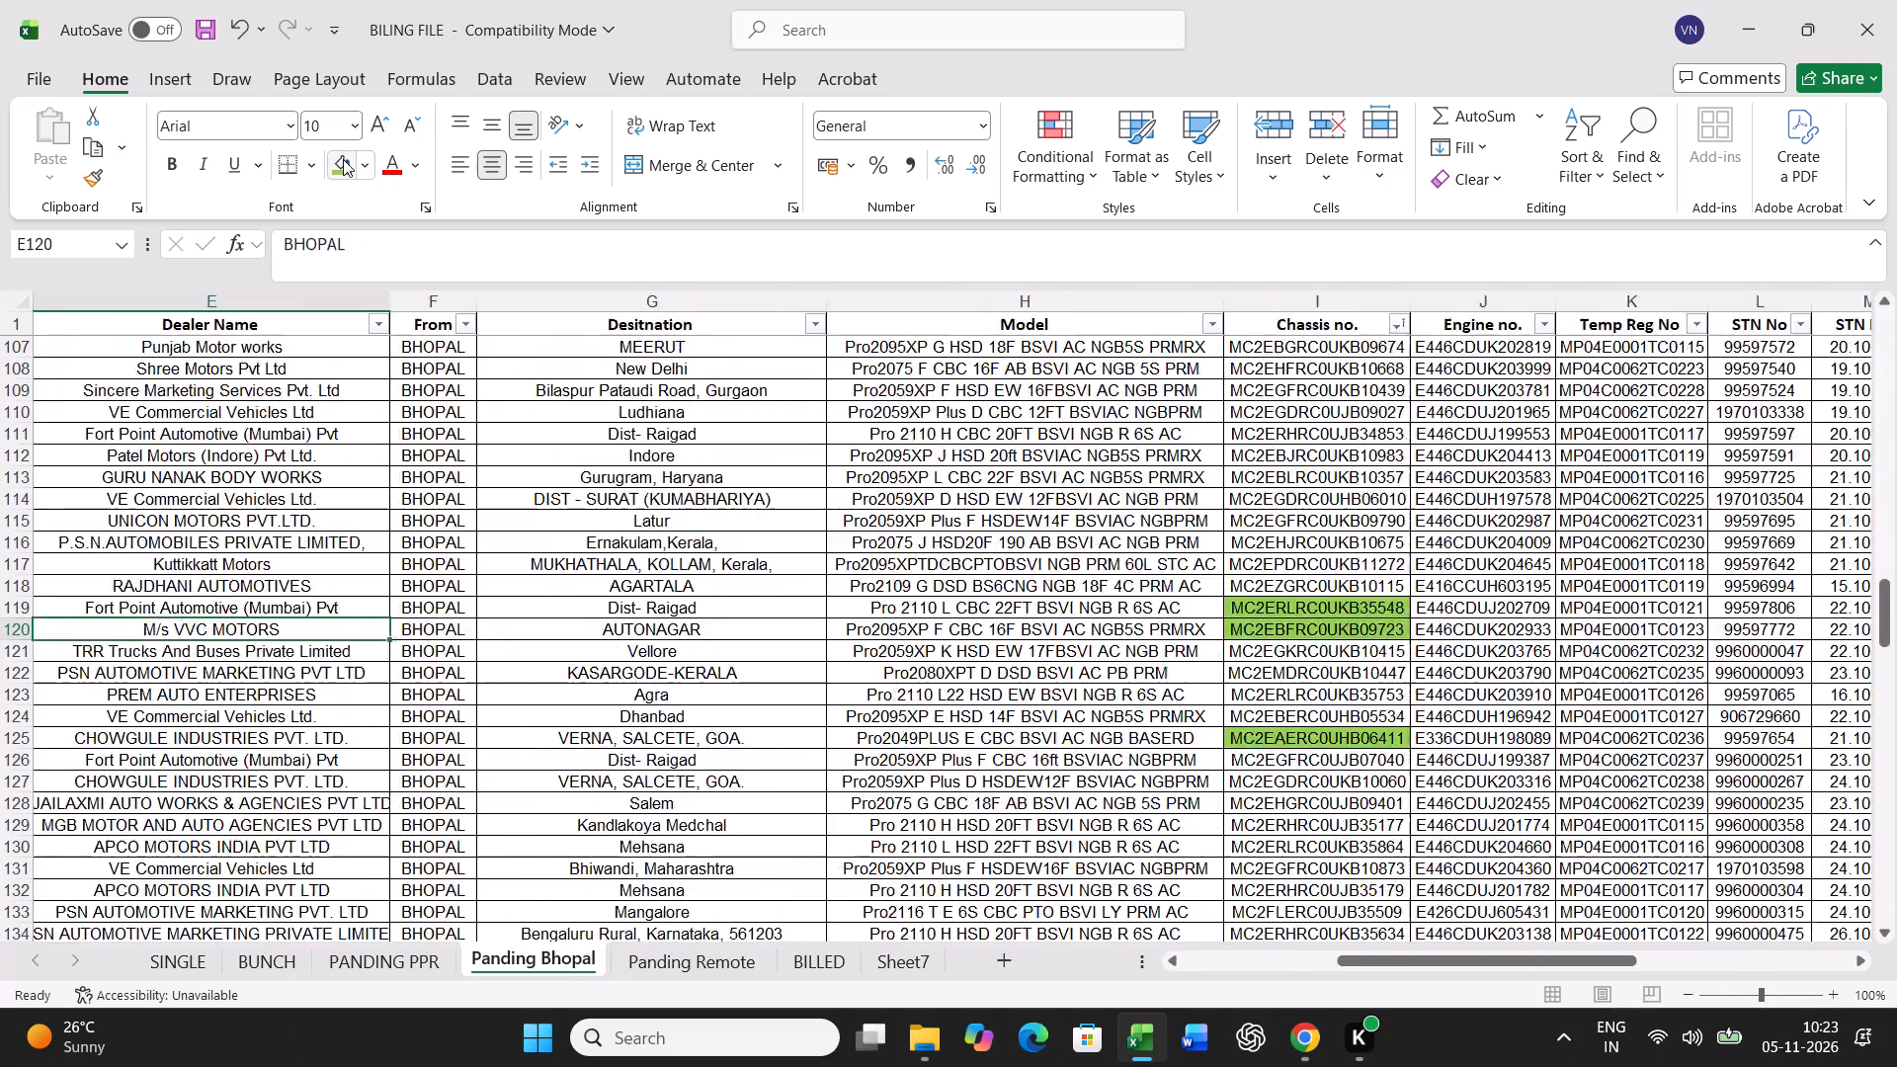
key(ctrl+shift+Right)
key(ctrl+c)
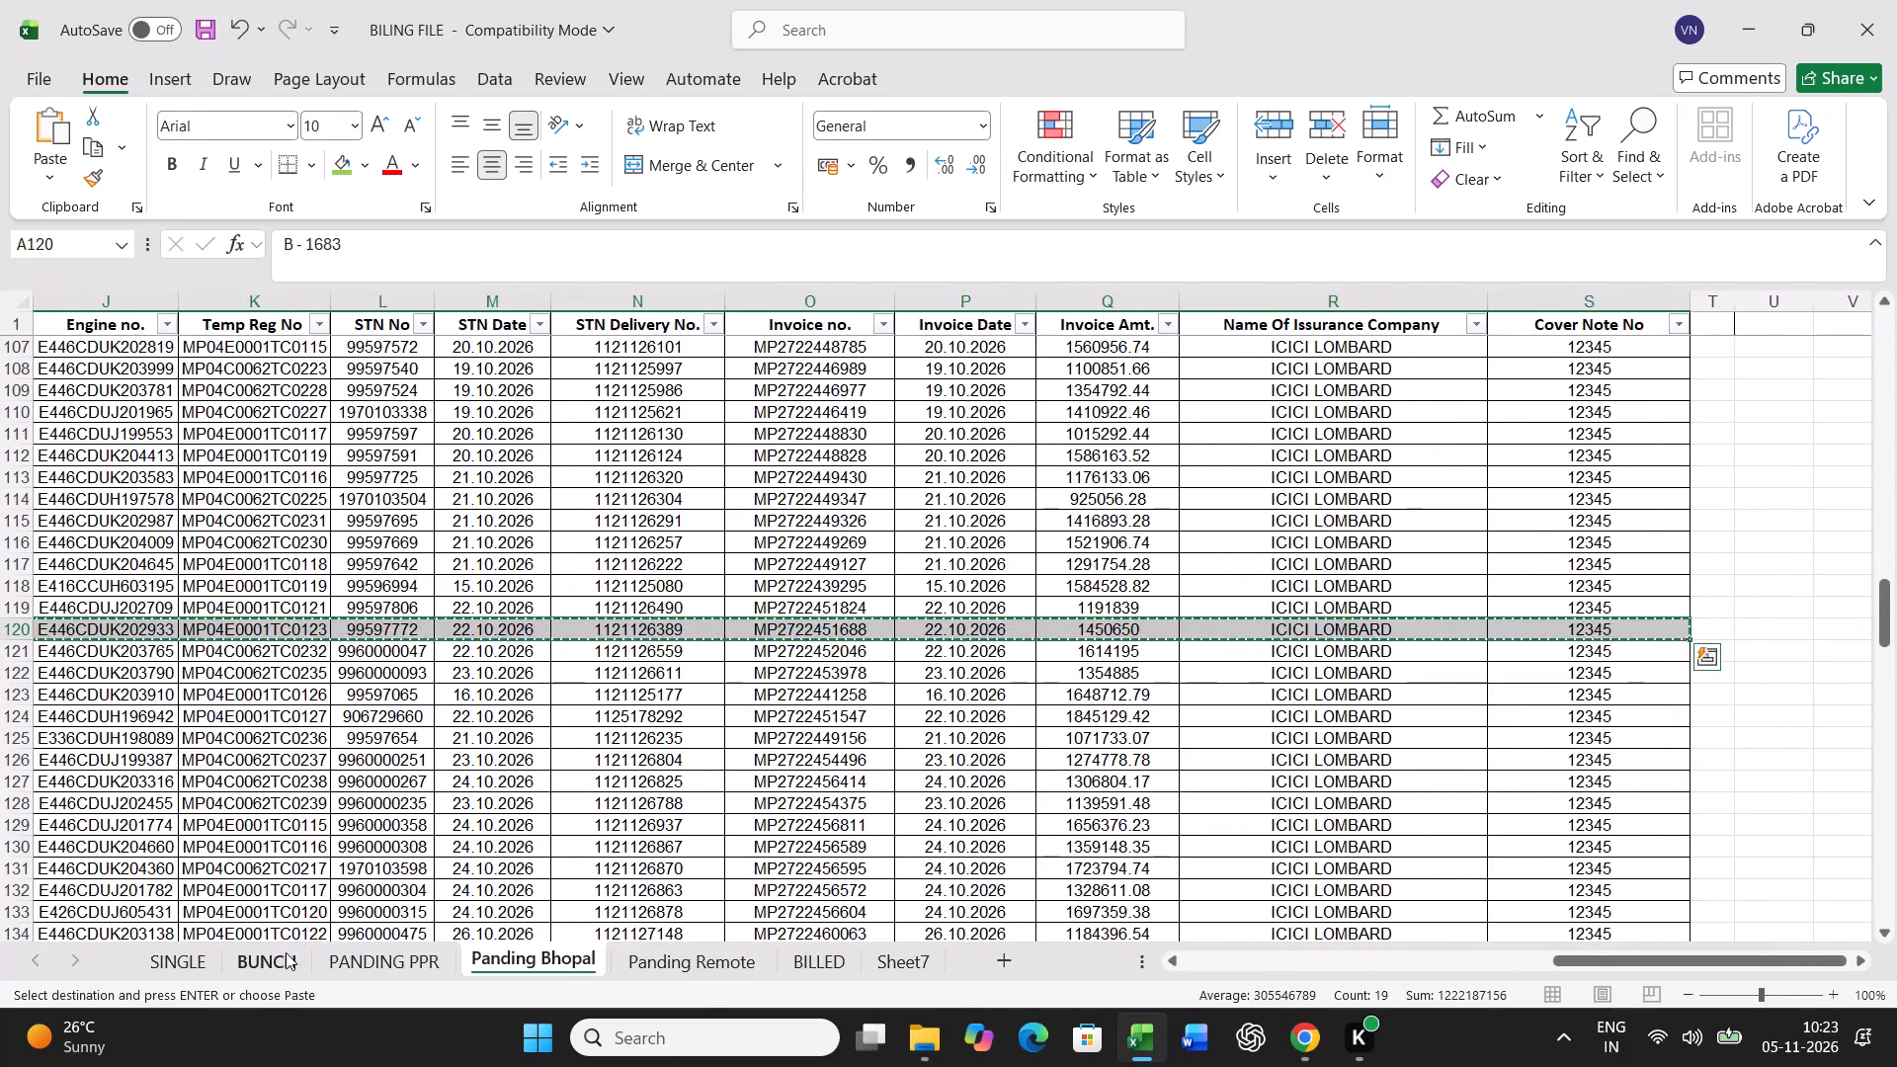
click(286, 952)
scroll(327, 793, up, 19)
click(49, 681)
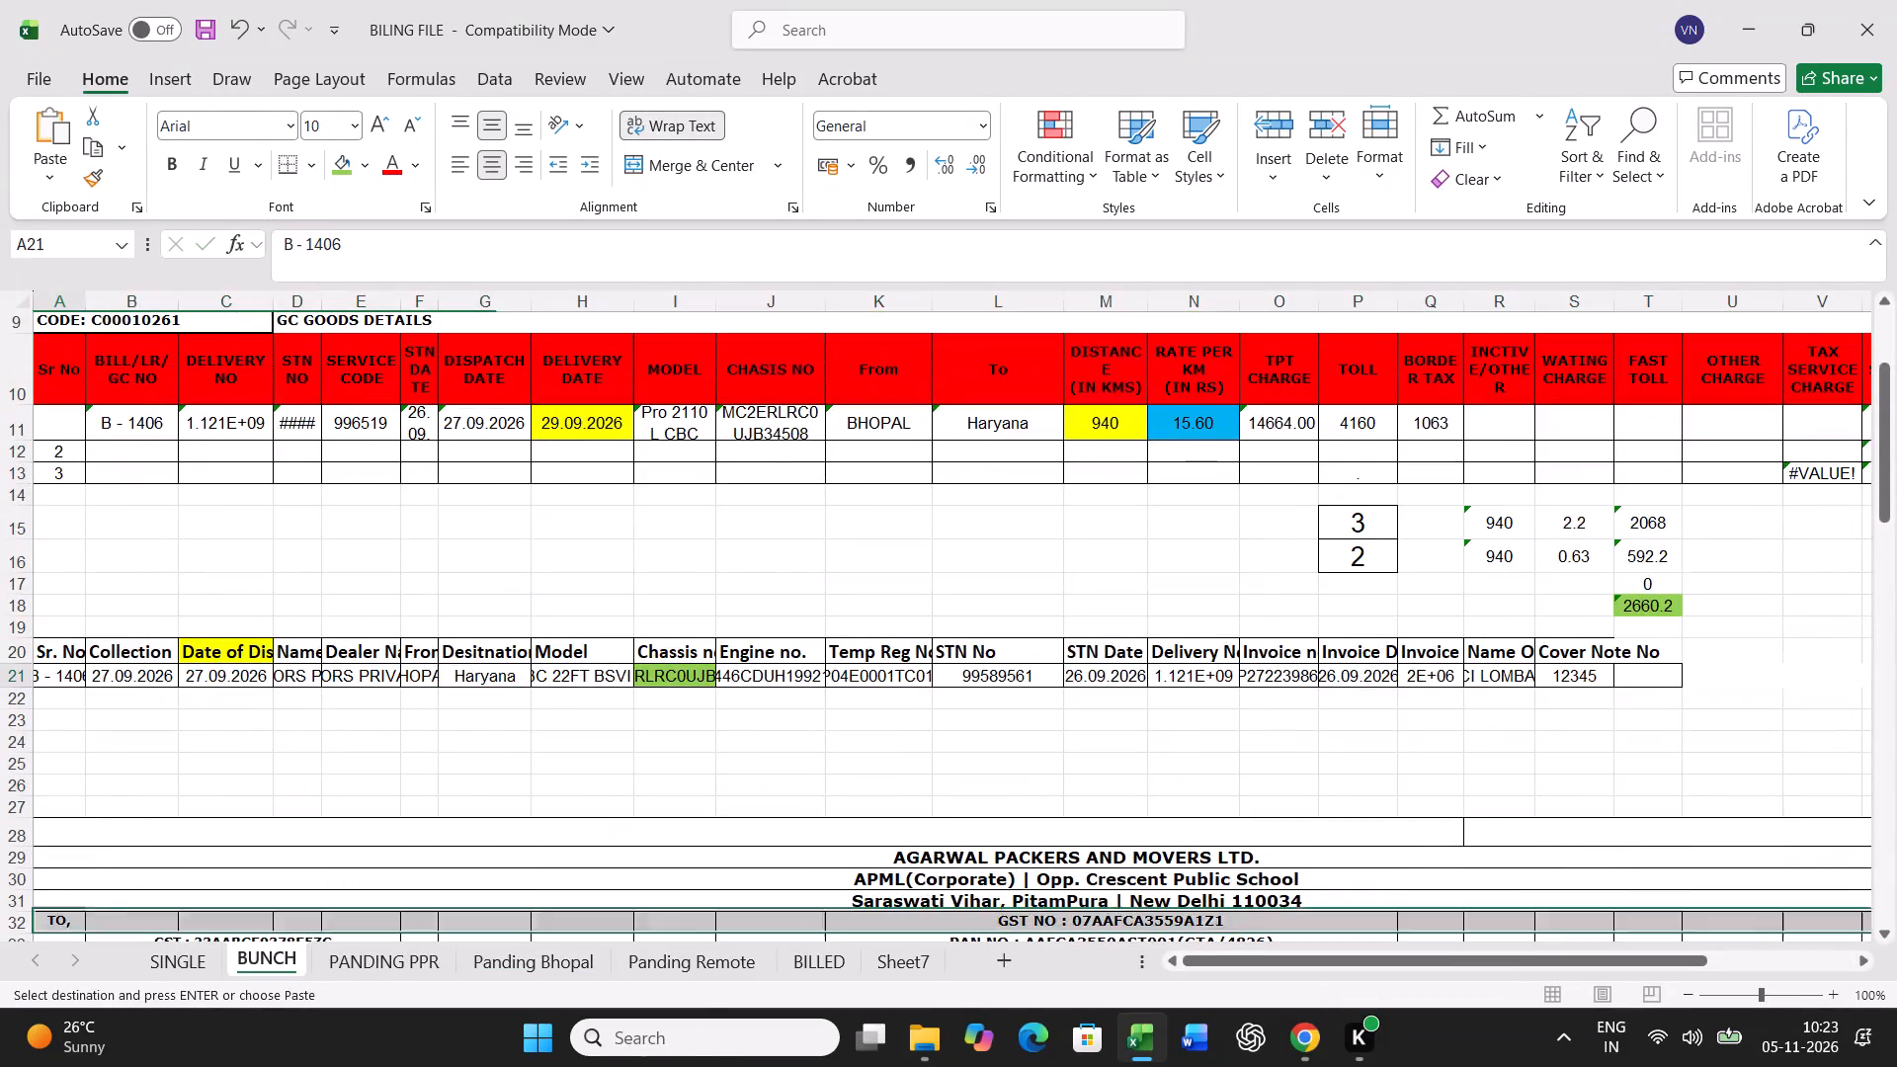
key(ctrl+v)
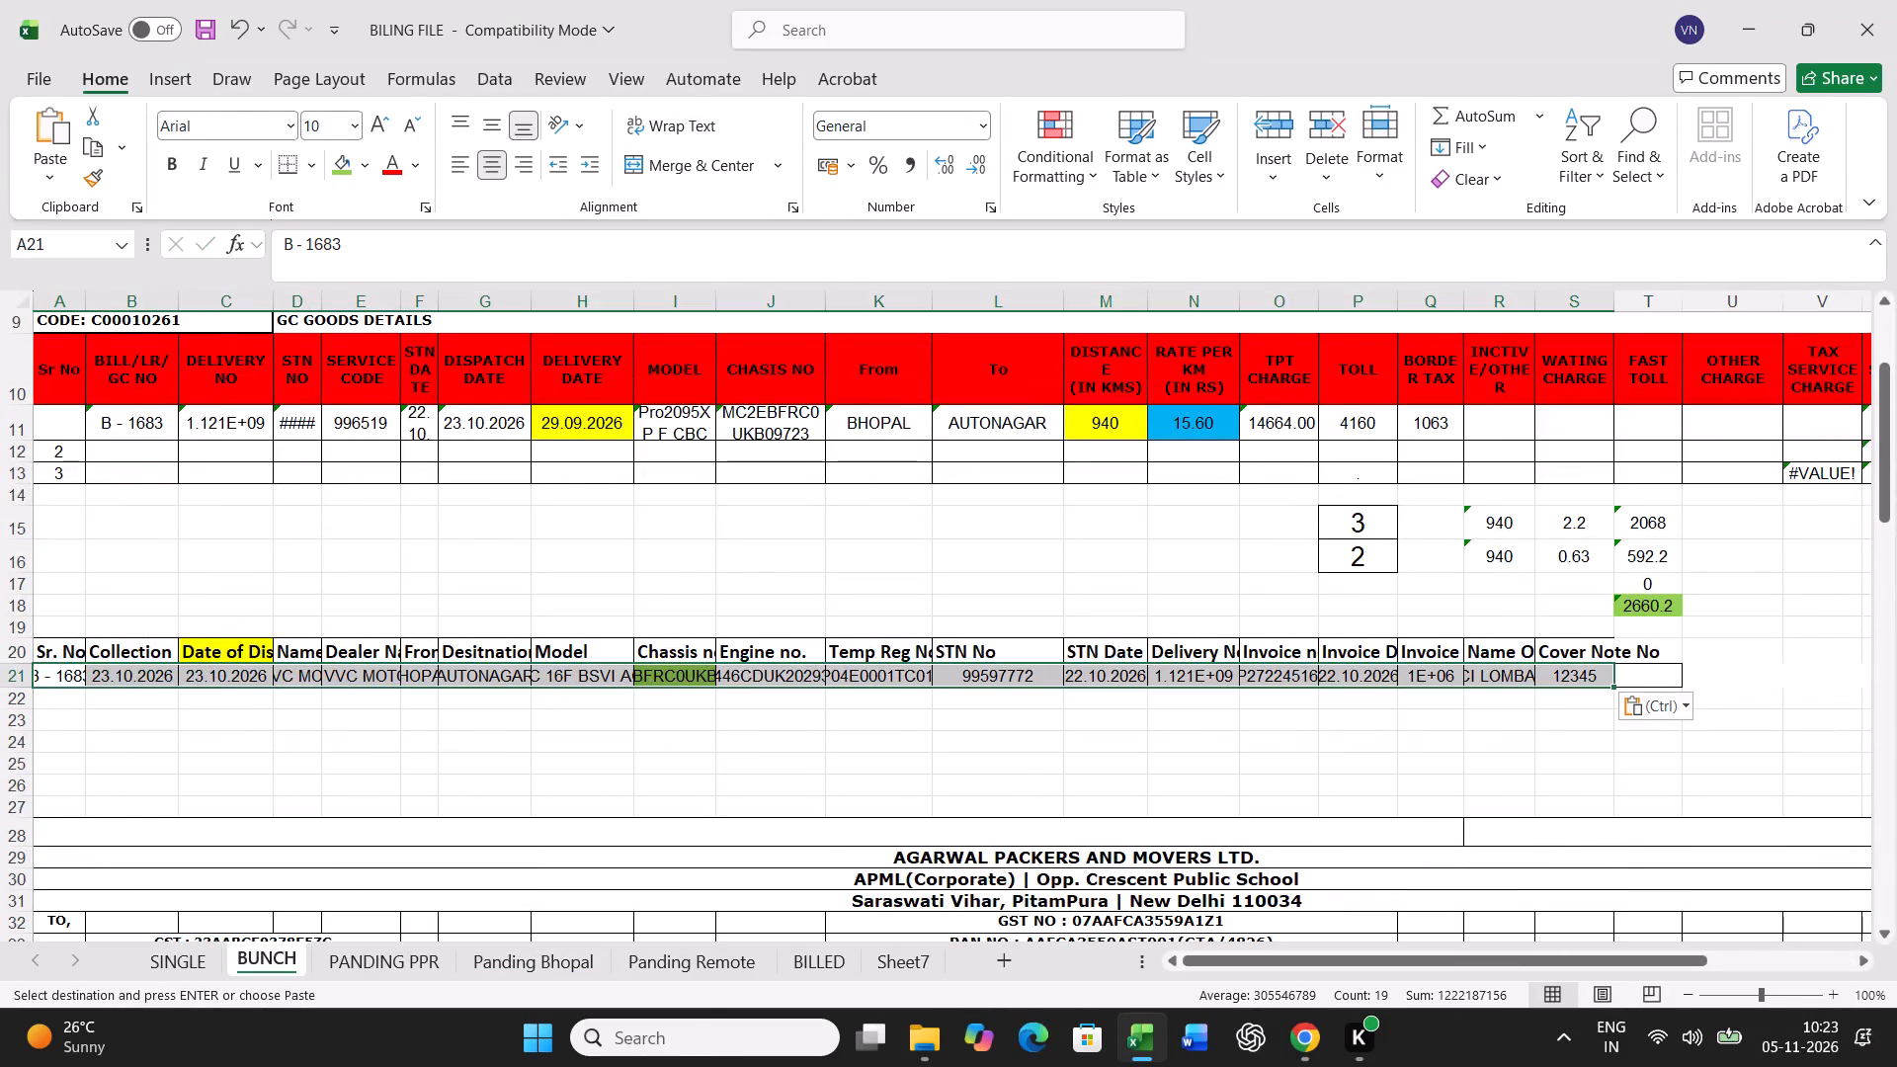
Set the B - 1683 delivery date to 27.10.2026 and distance to 874 km in BUNCH row 11.
click(582, 417)
scroll(801, 850, up, 4)
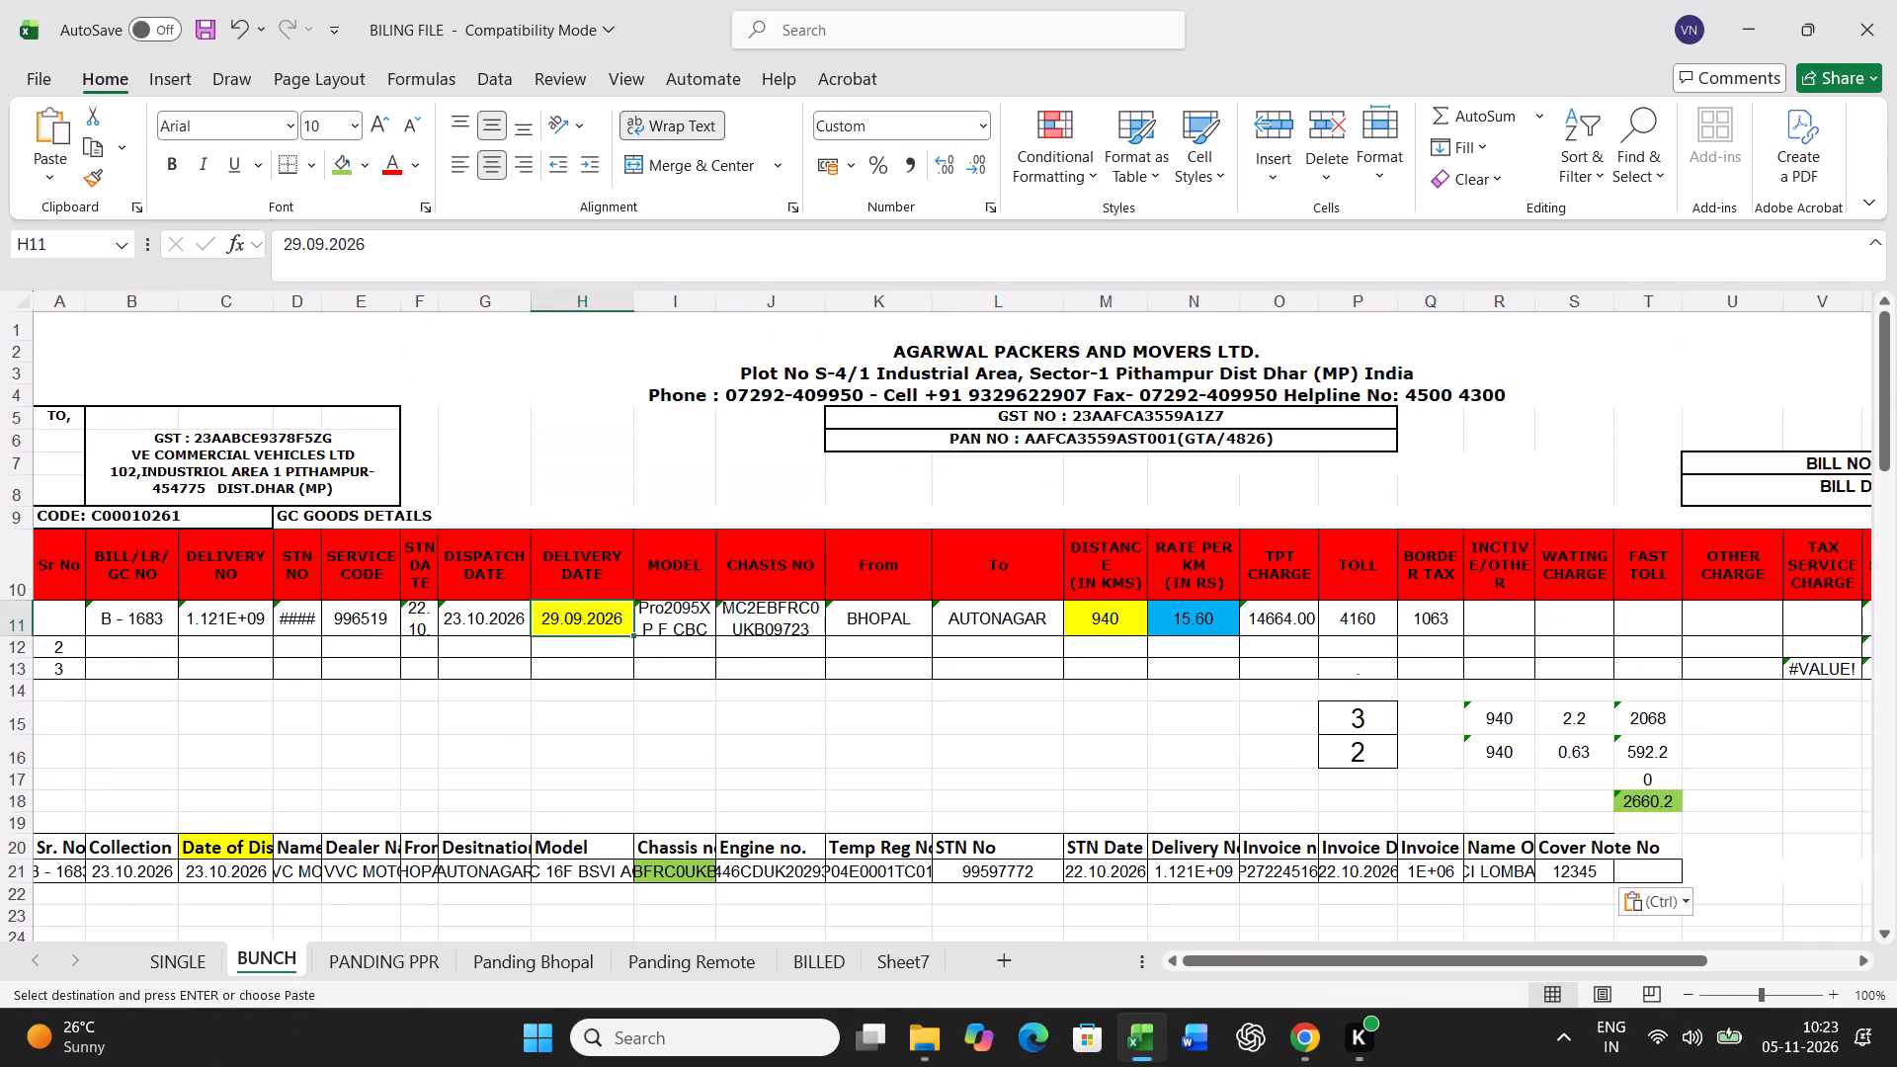
text(27.10.2026)
key(Right)
key(Right)
key(Right)
key(Right)
key(Right)
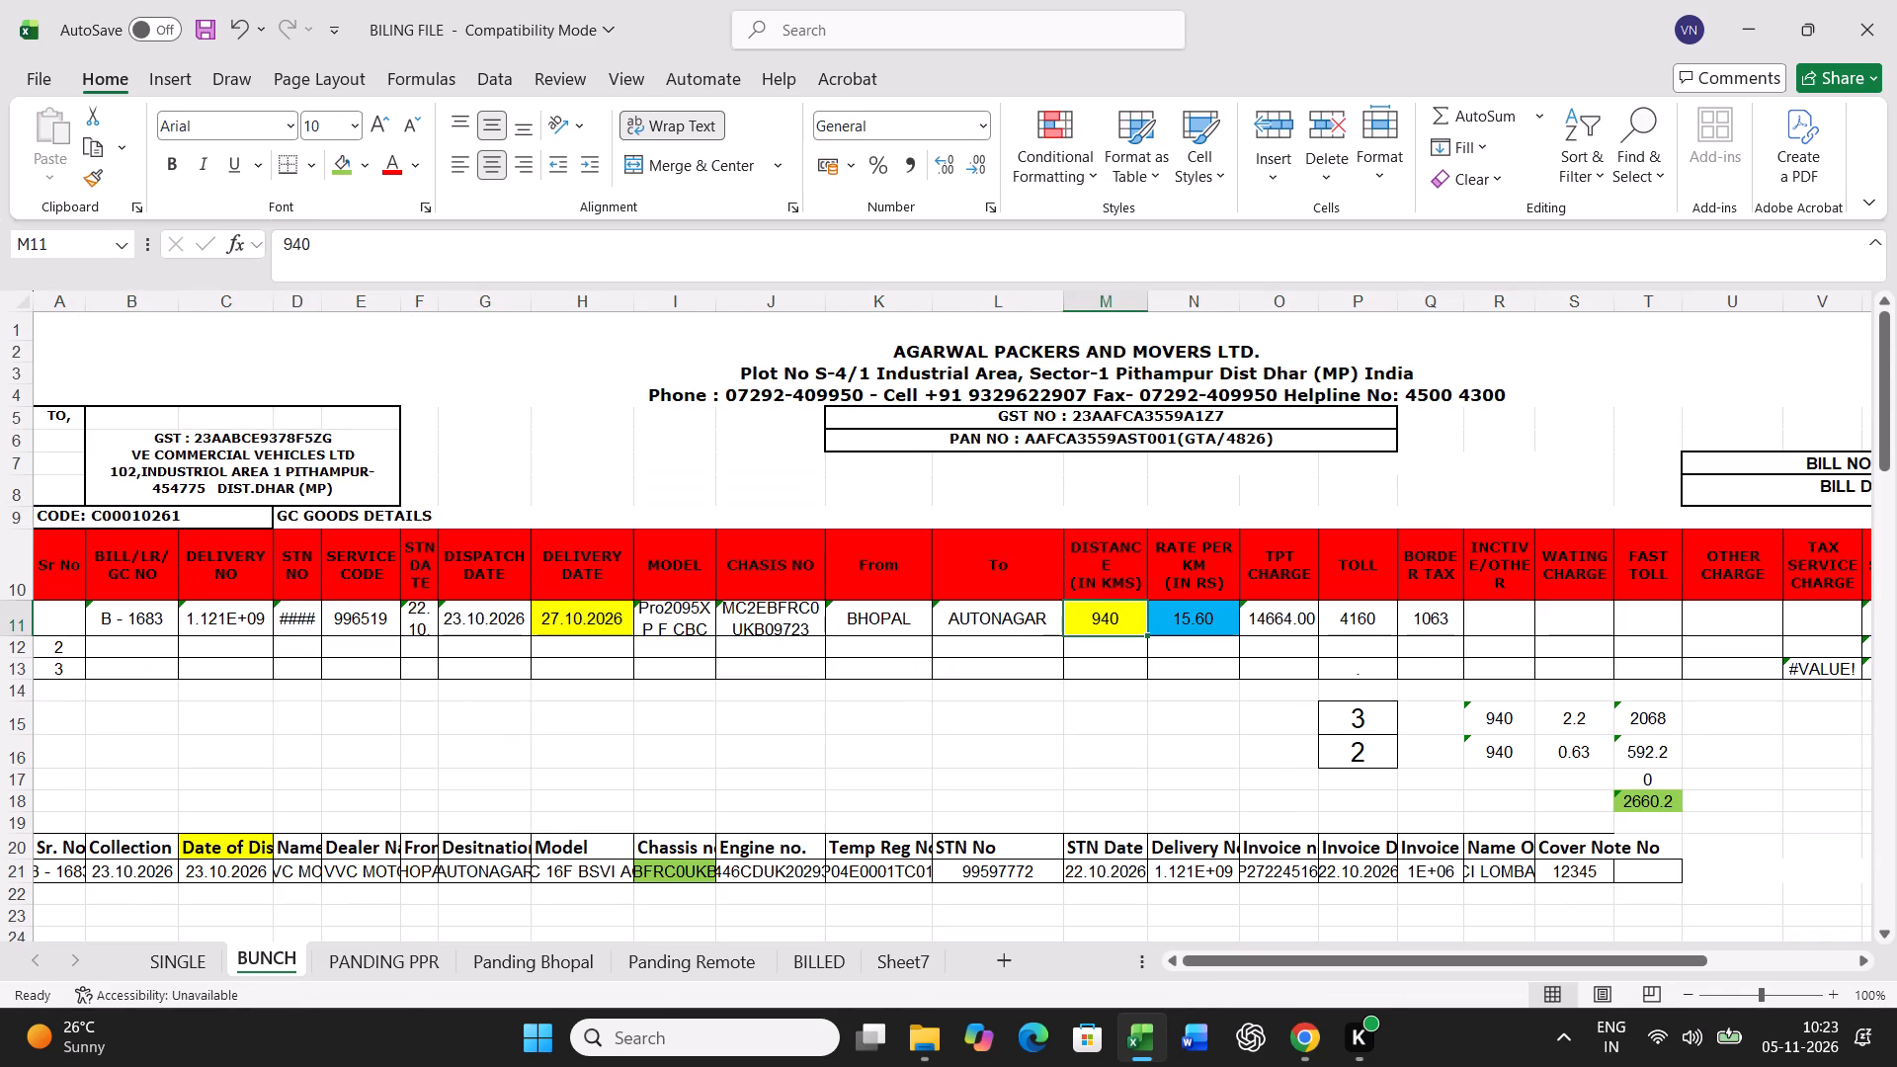
text(874)
key(Right)
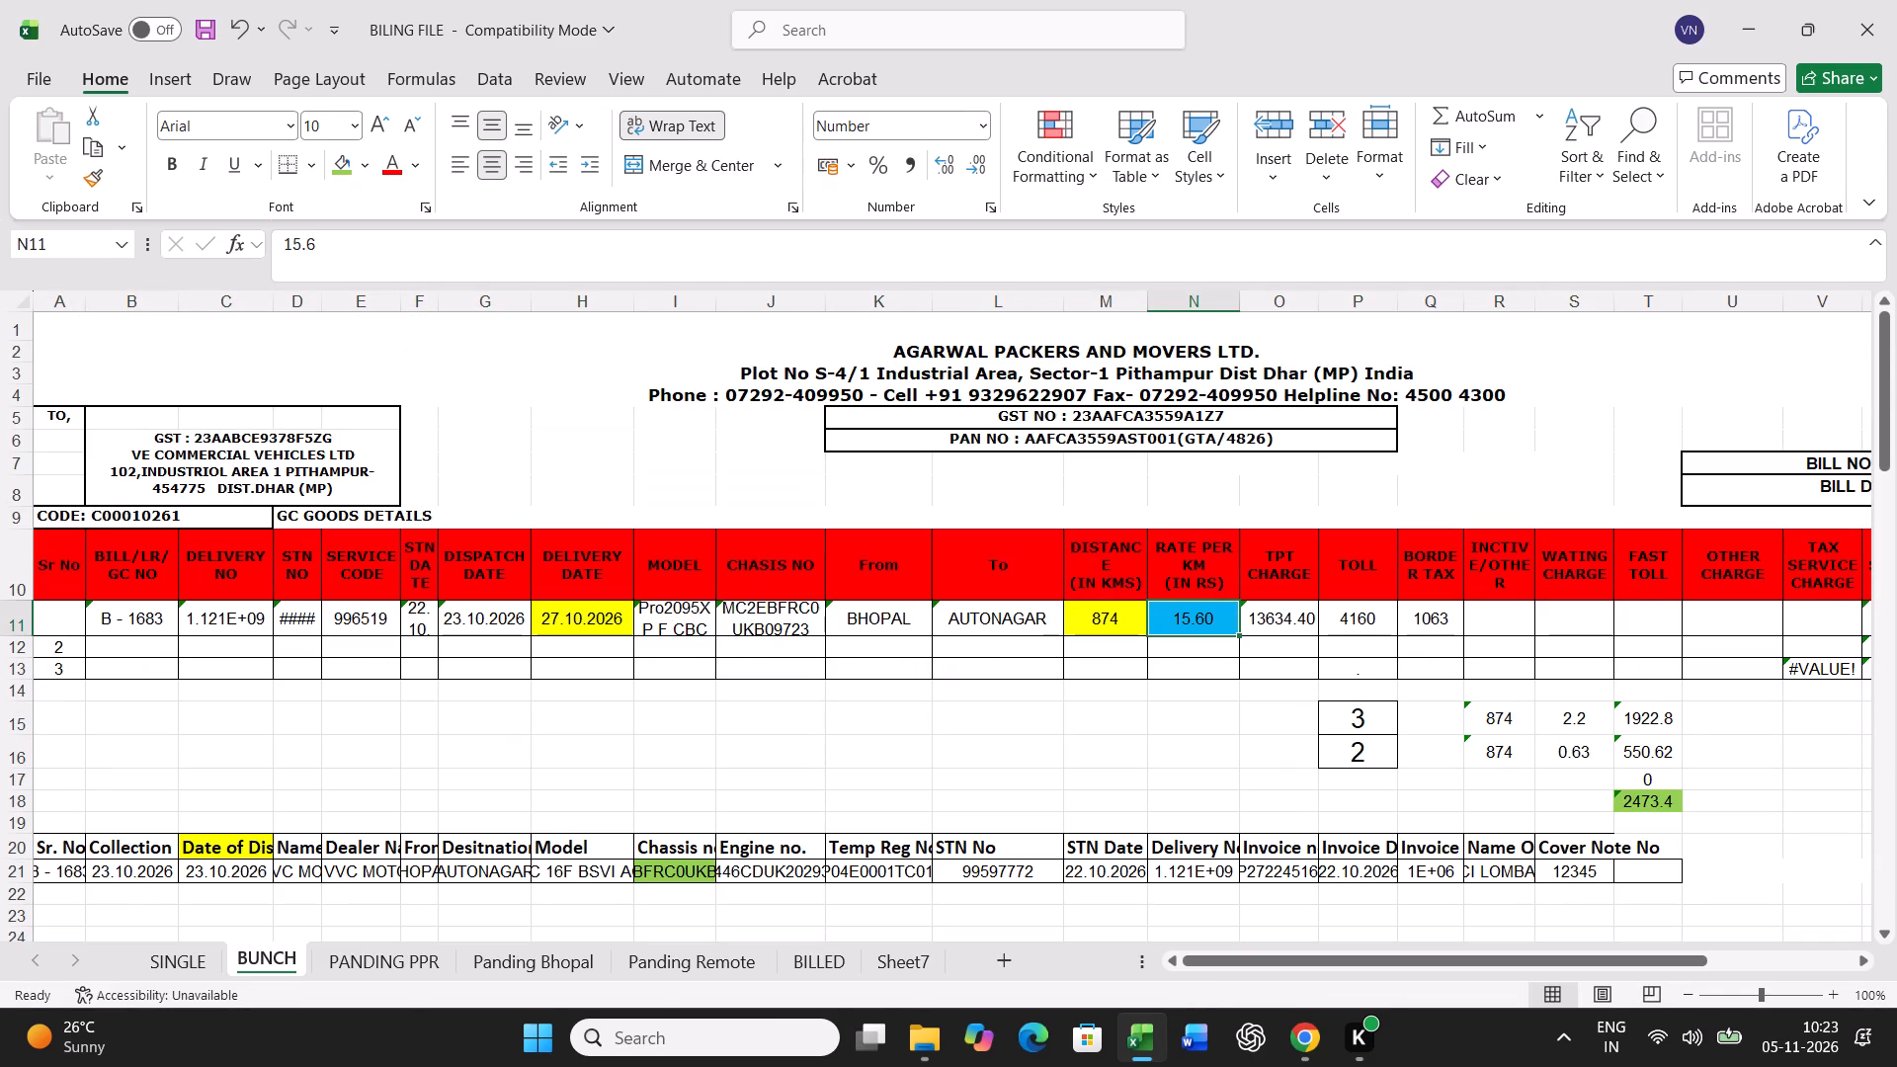
Set the B - 1683 toll to 3015, clear the border tax, and enter 500 as incentive/other in BUNCH row 11.
key(Right)
key(Right)
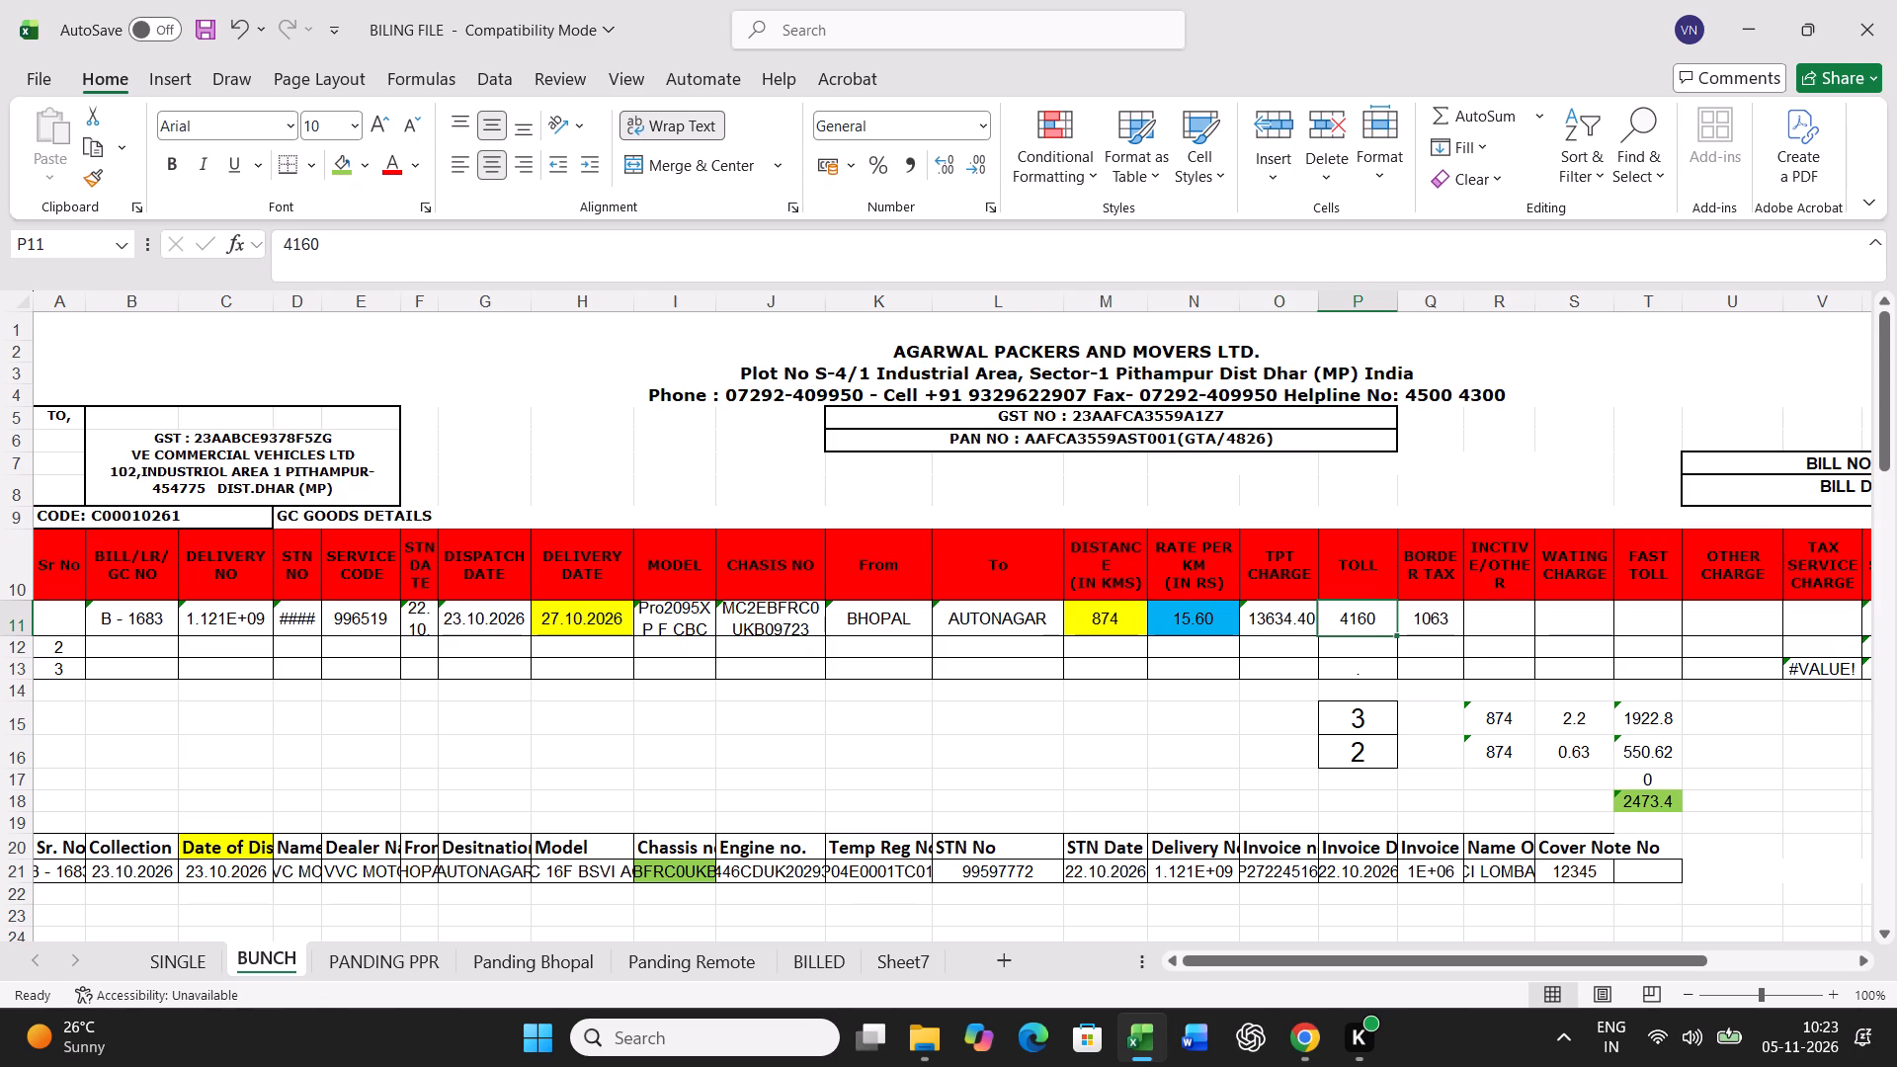
text(3015)
key(Right)
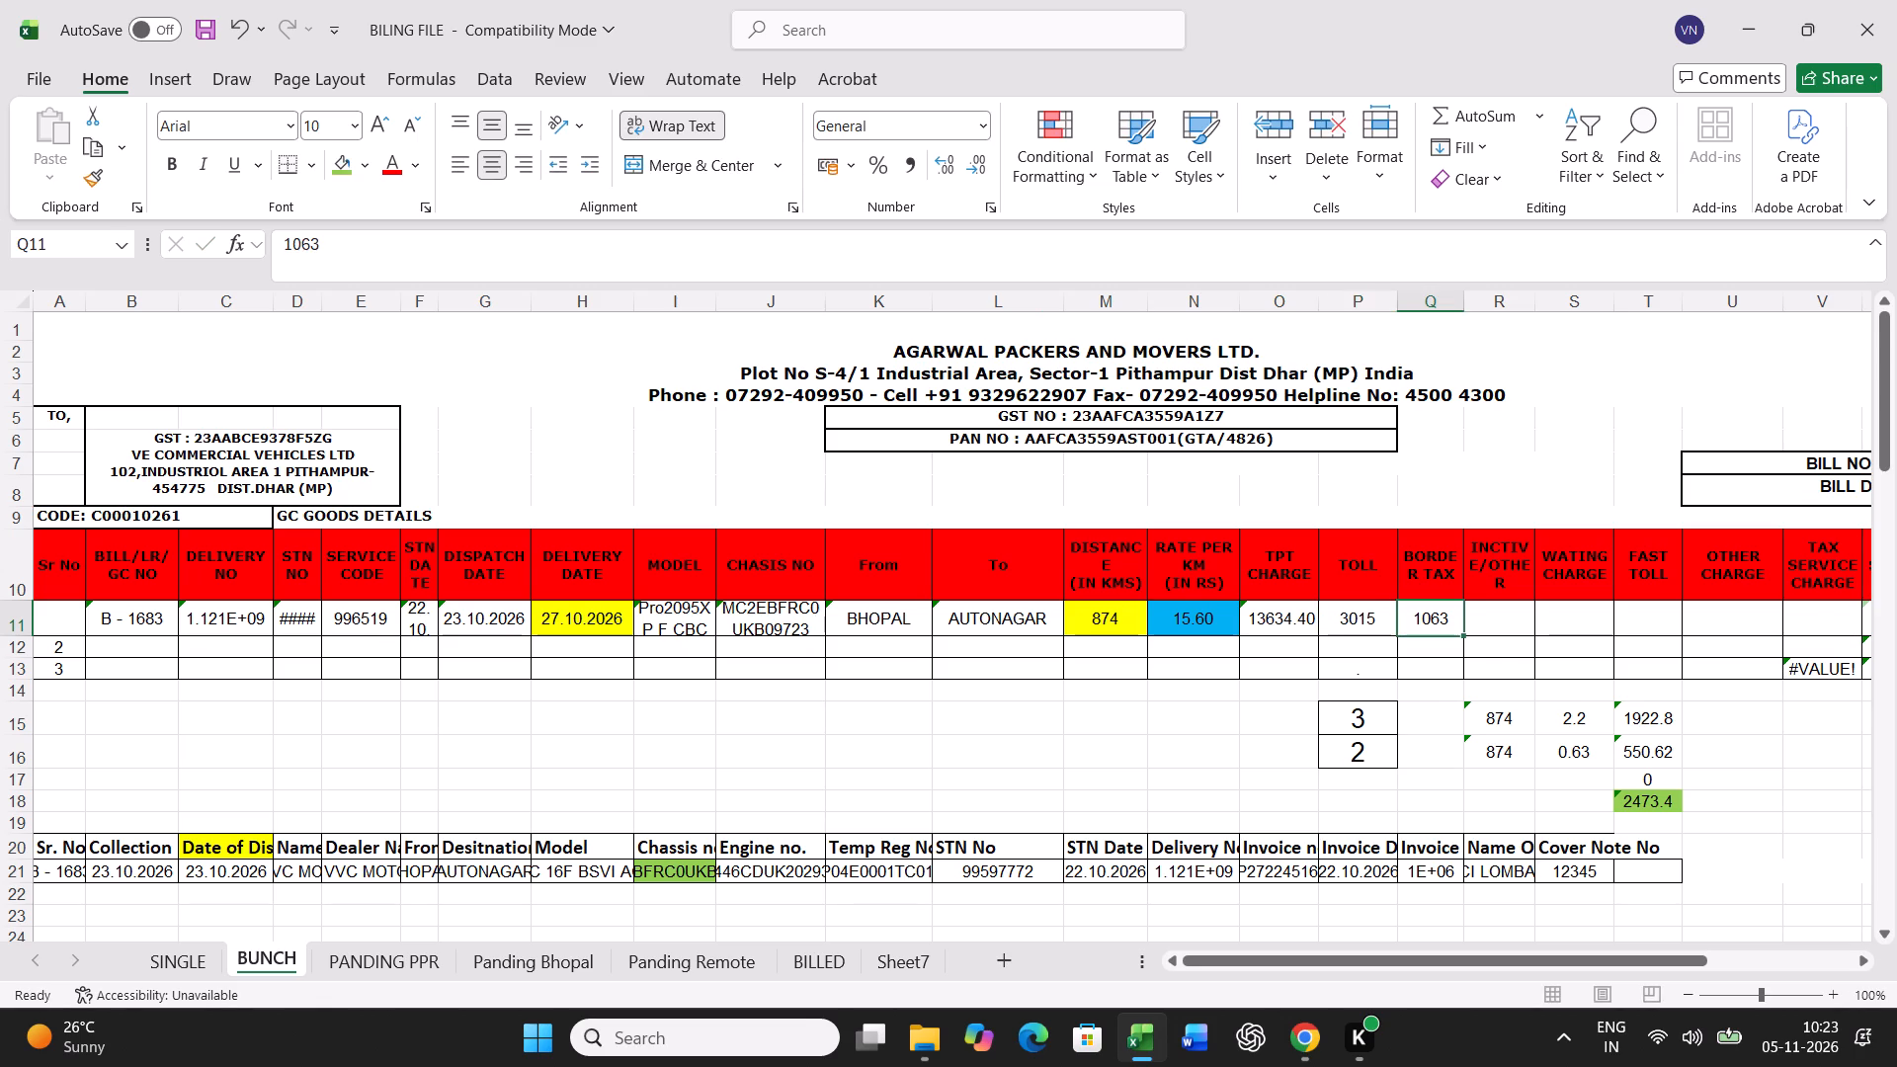
key(Delete)
key(Right)
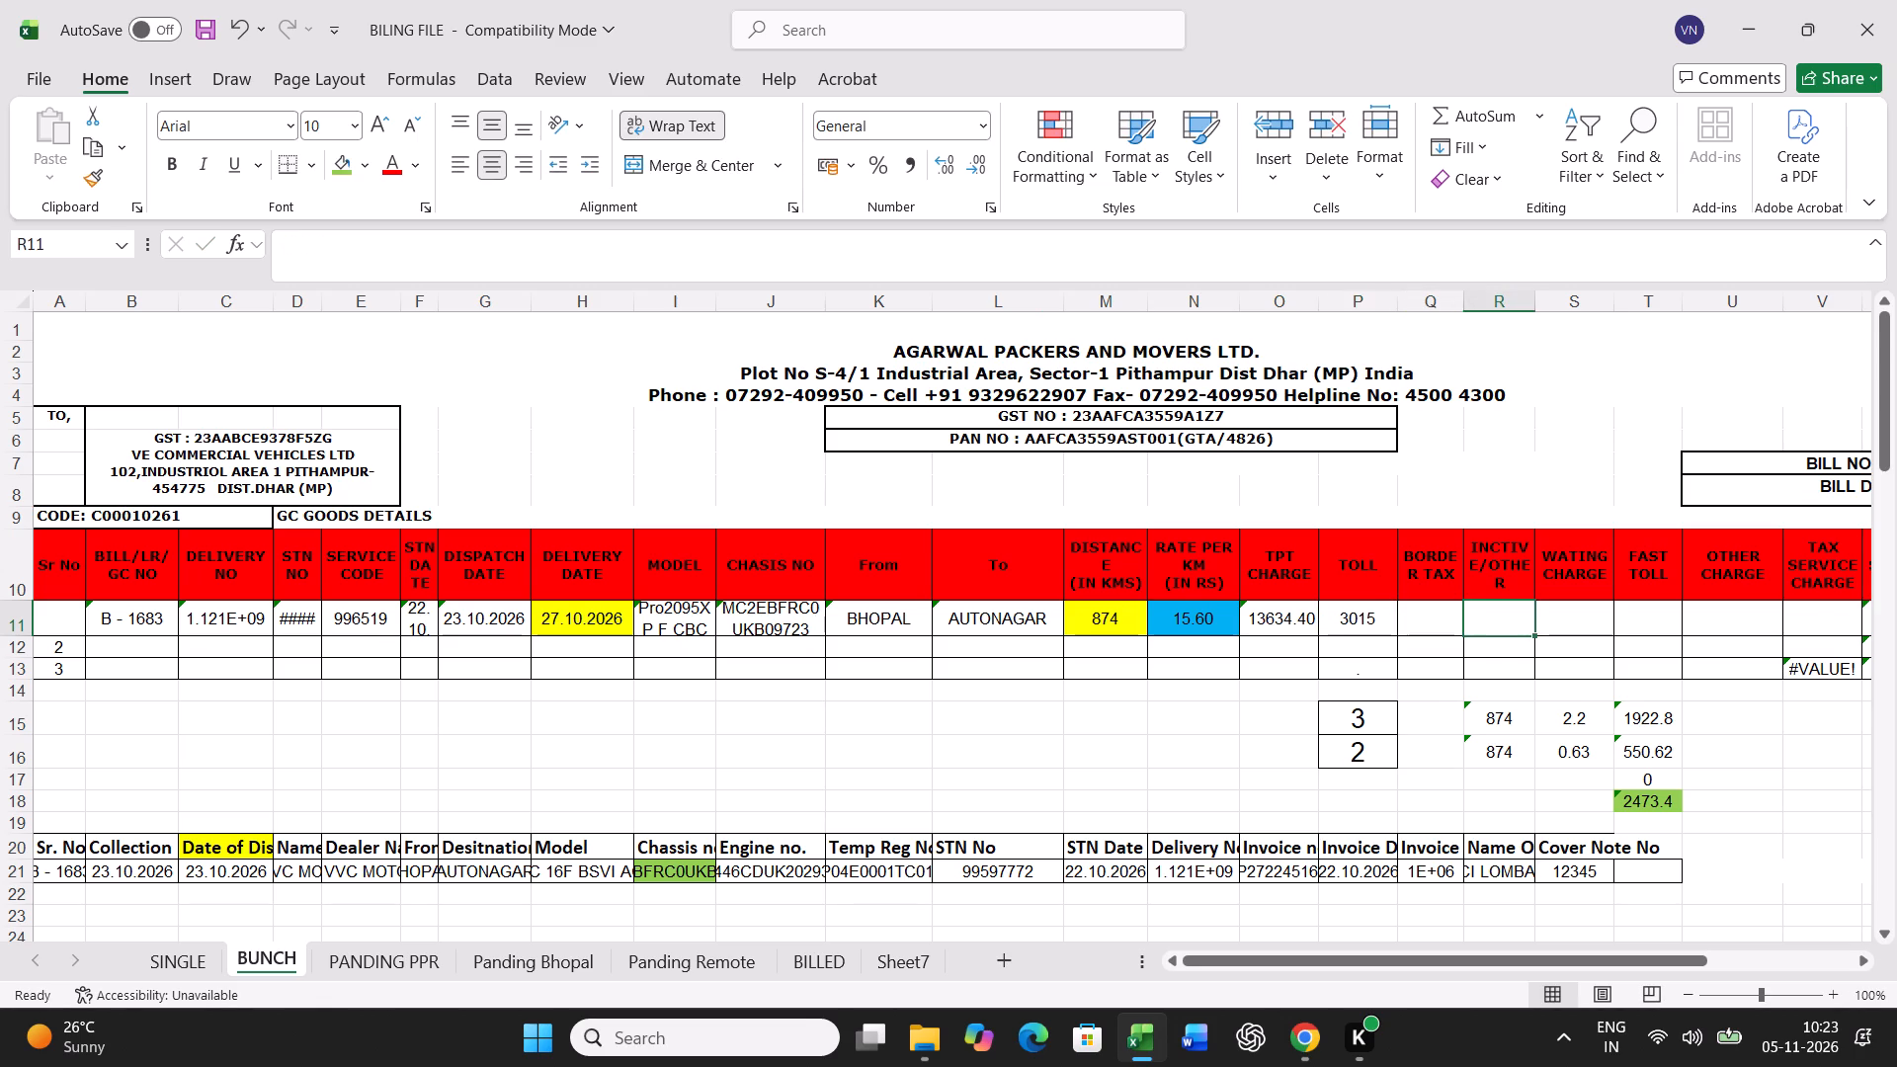
text(500)
key(Return)
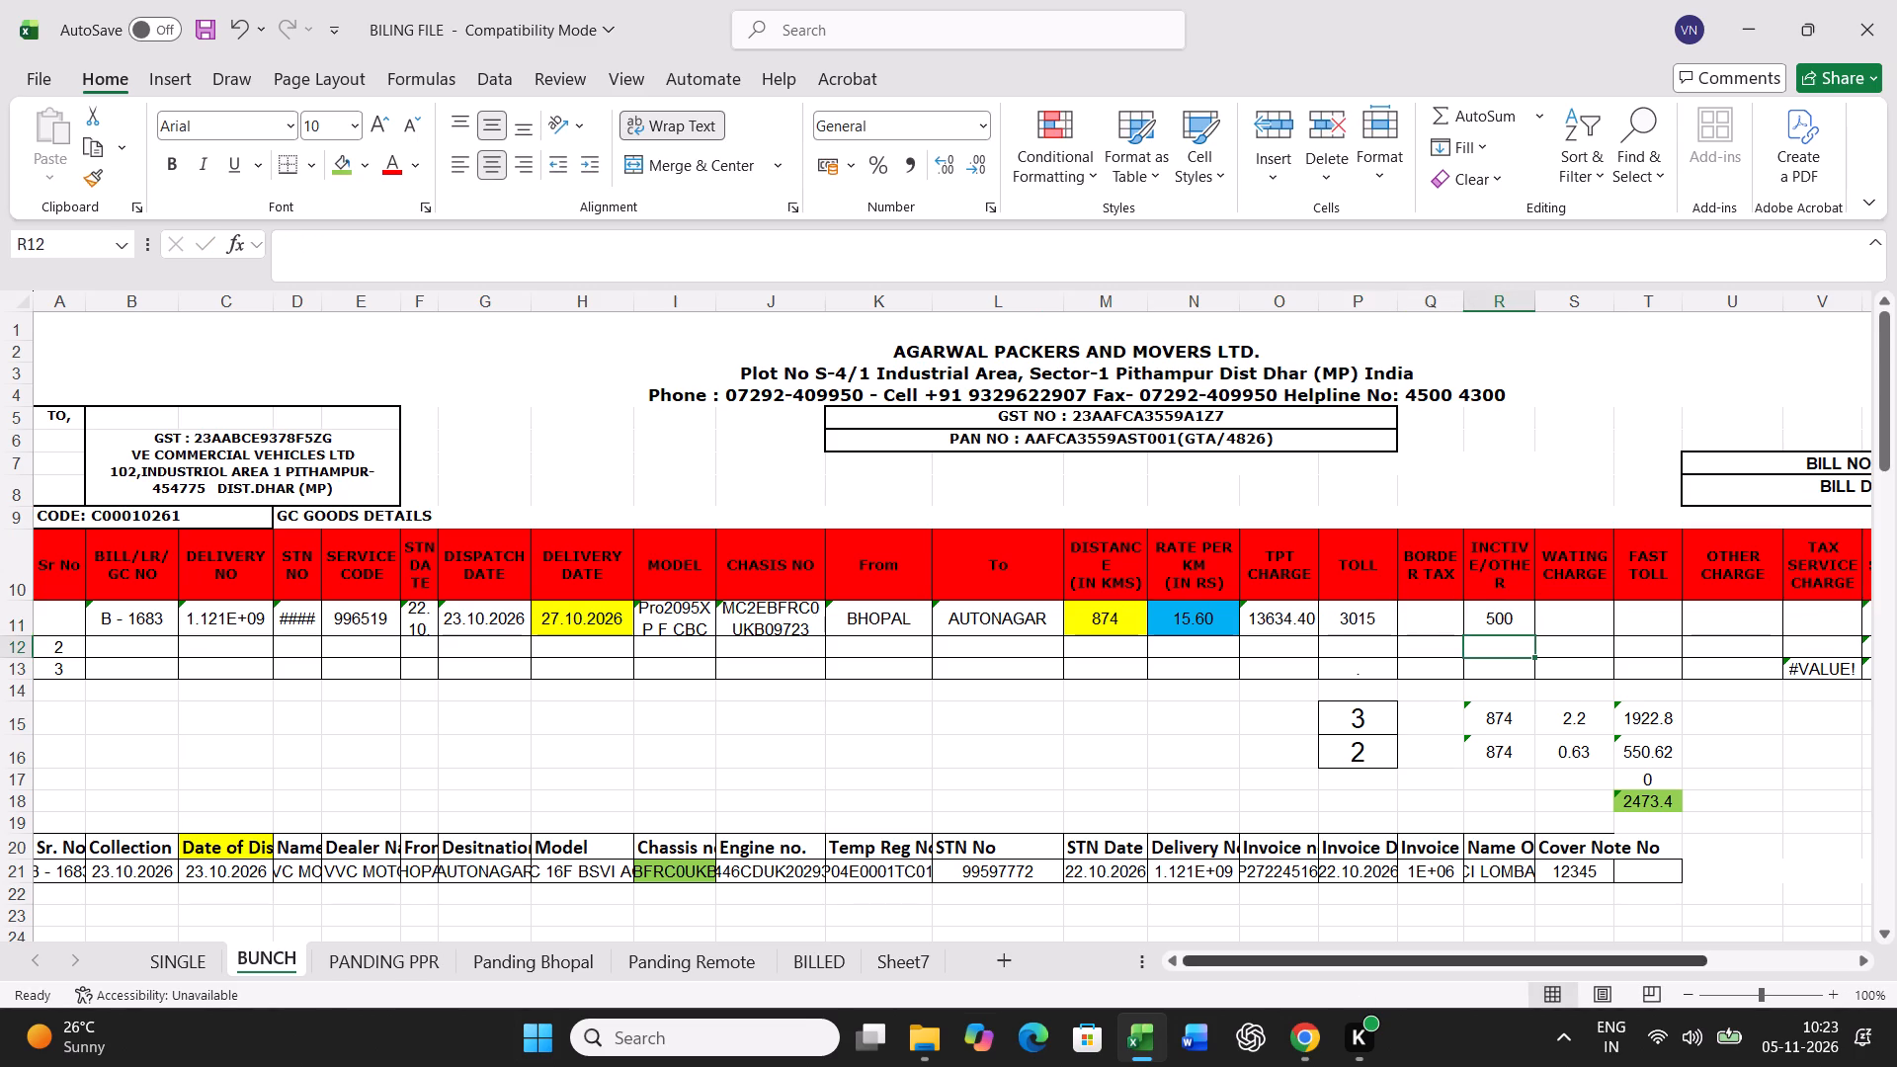
Set the actual transit time in P16 to 4.
click(1366, 750)
key(4)
key(Return)
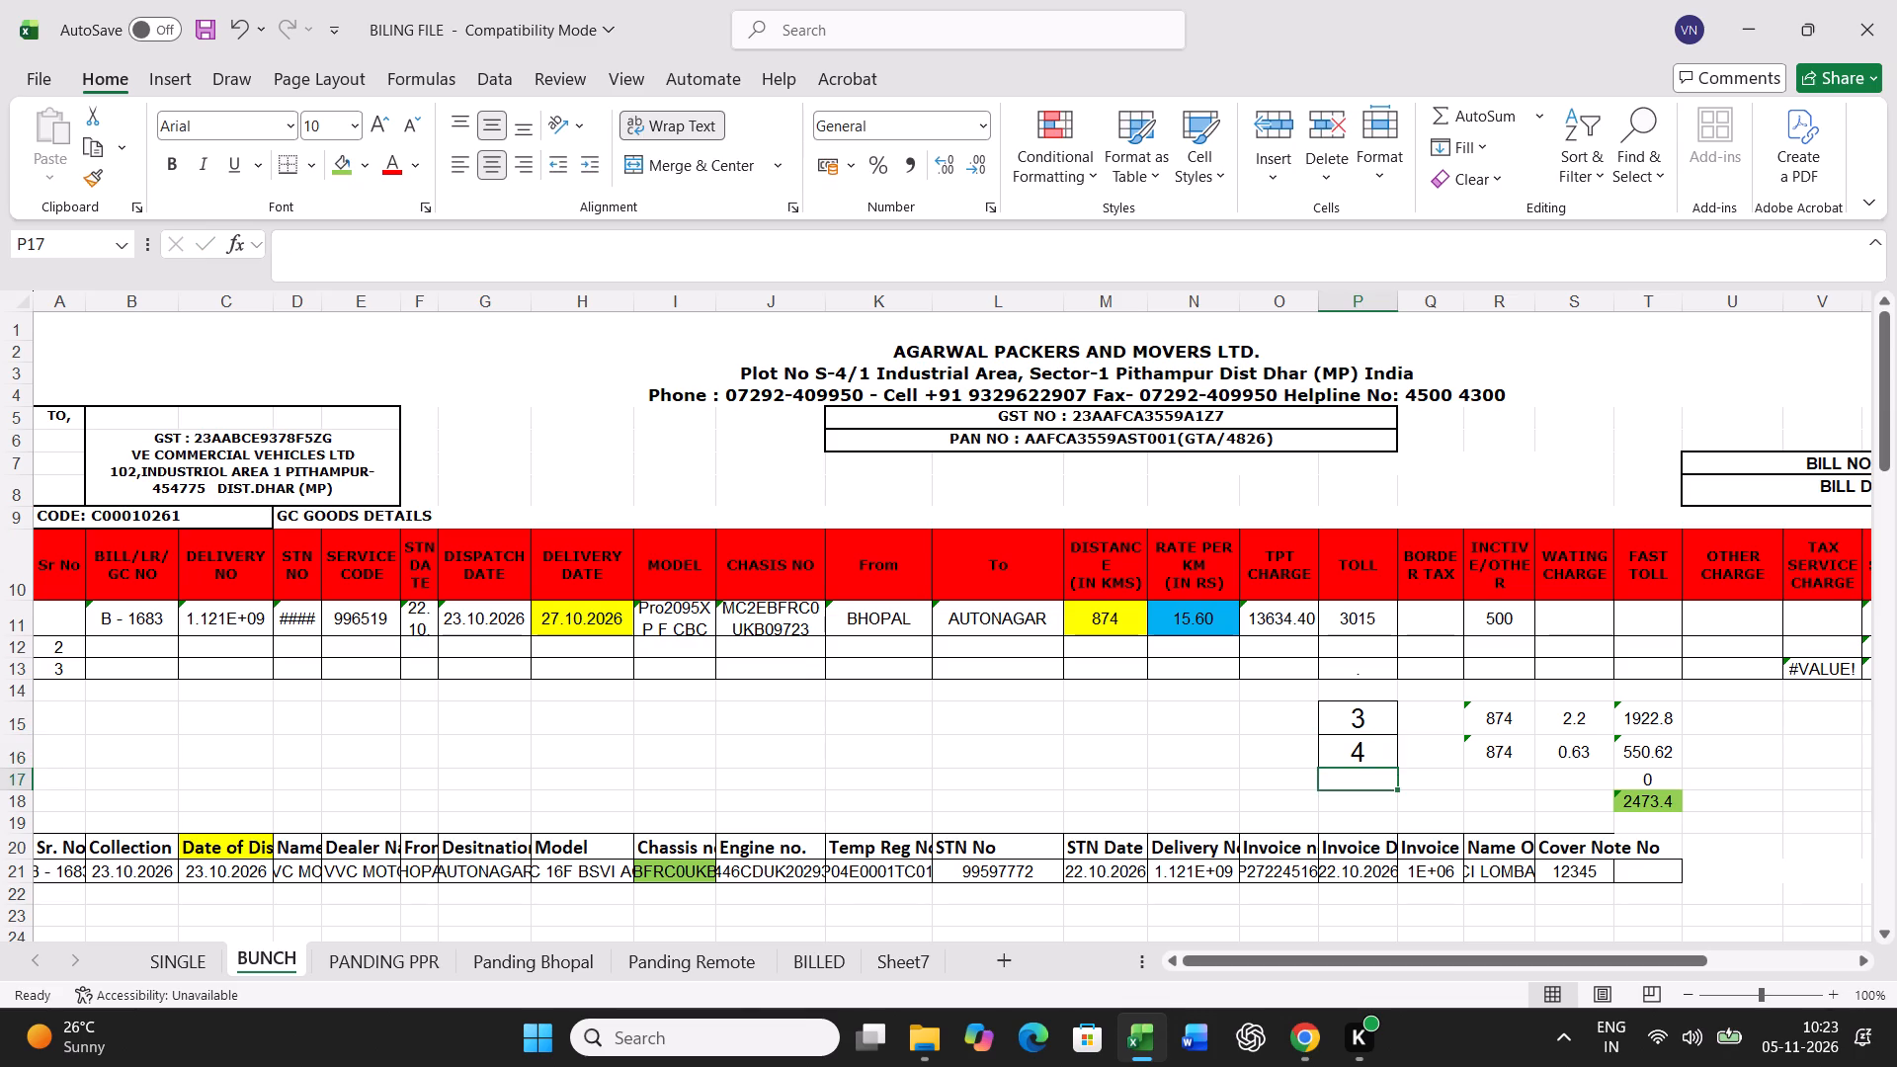
Print the B - 1683 freight bill from the SINGLE sheet.
click(177, 967)
key(ctrl+p)
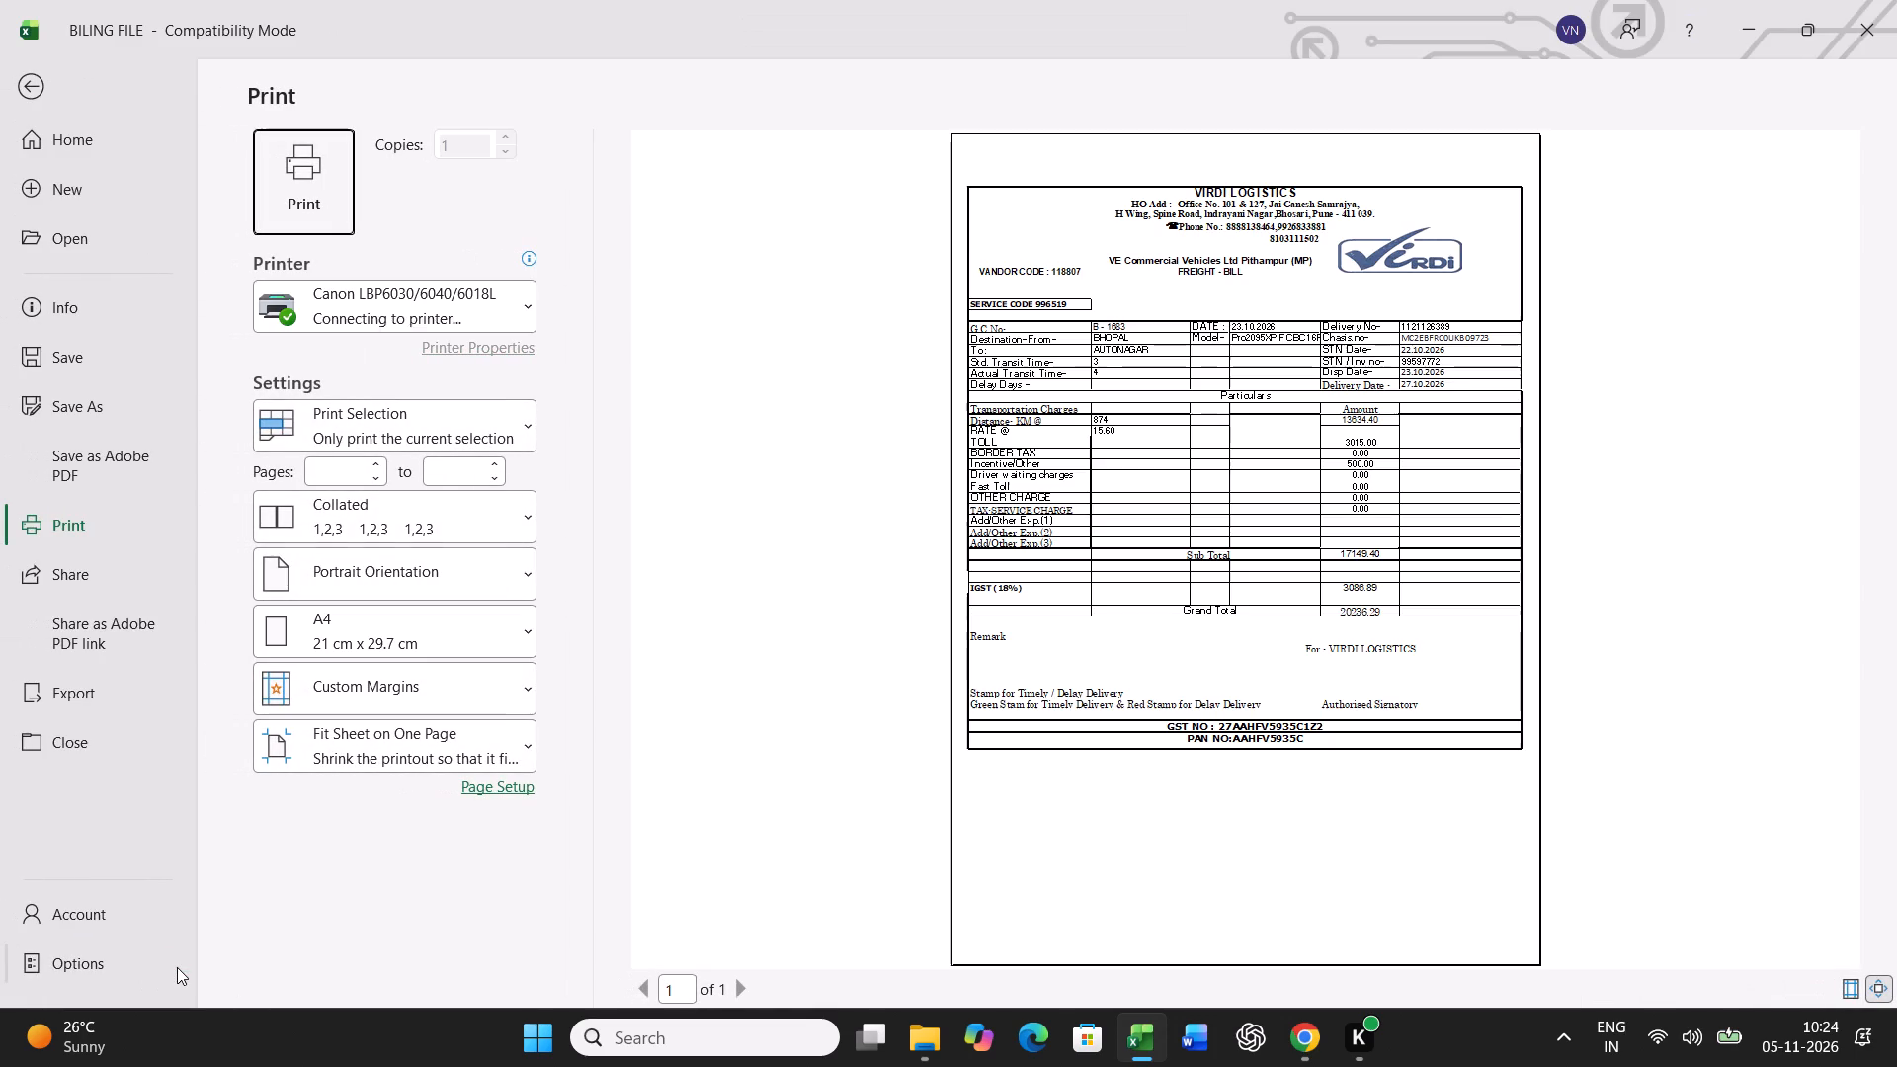
click(295, 163)
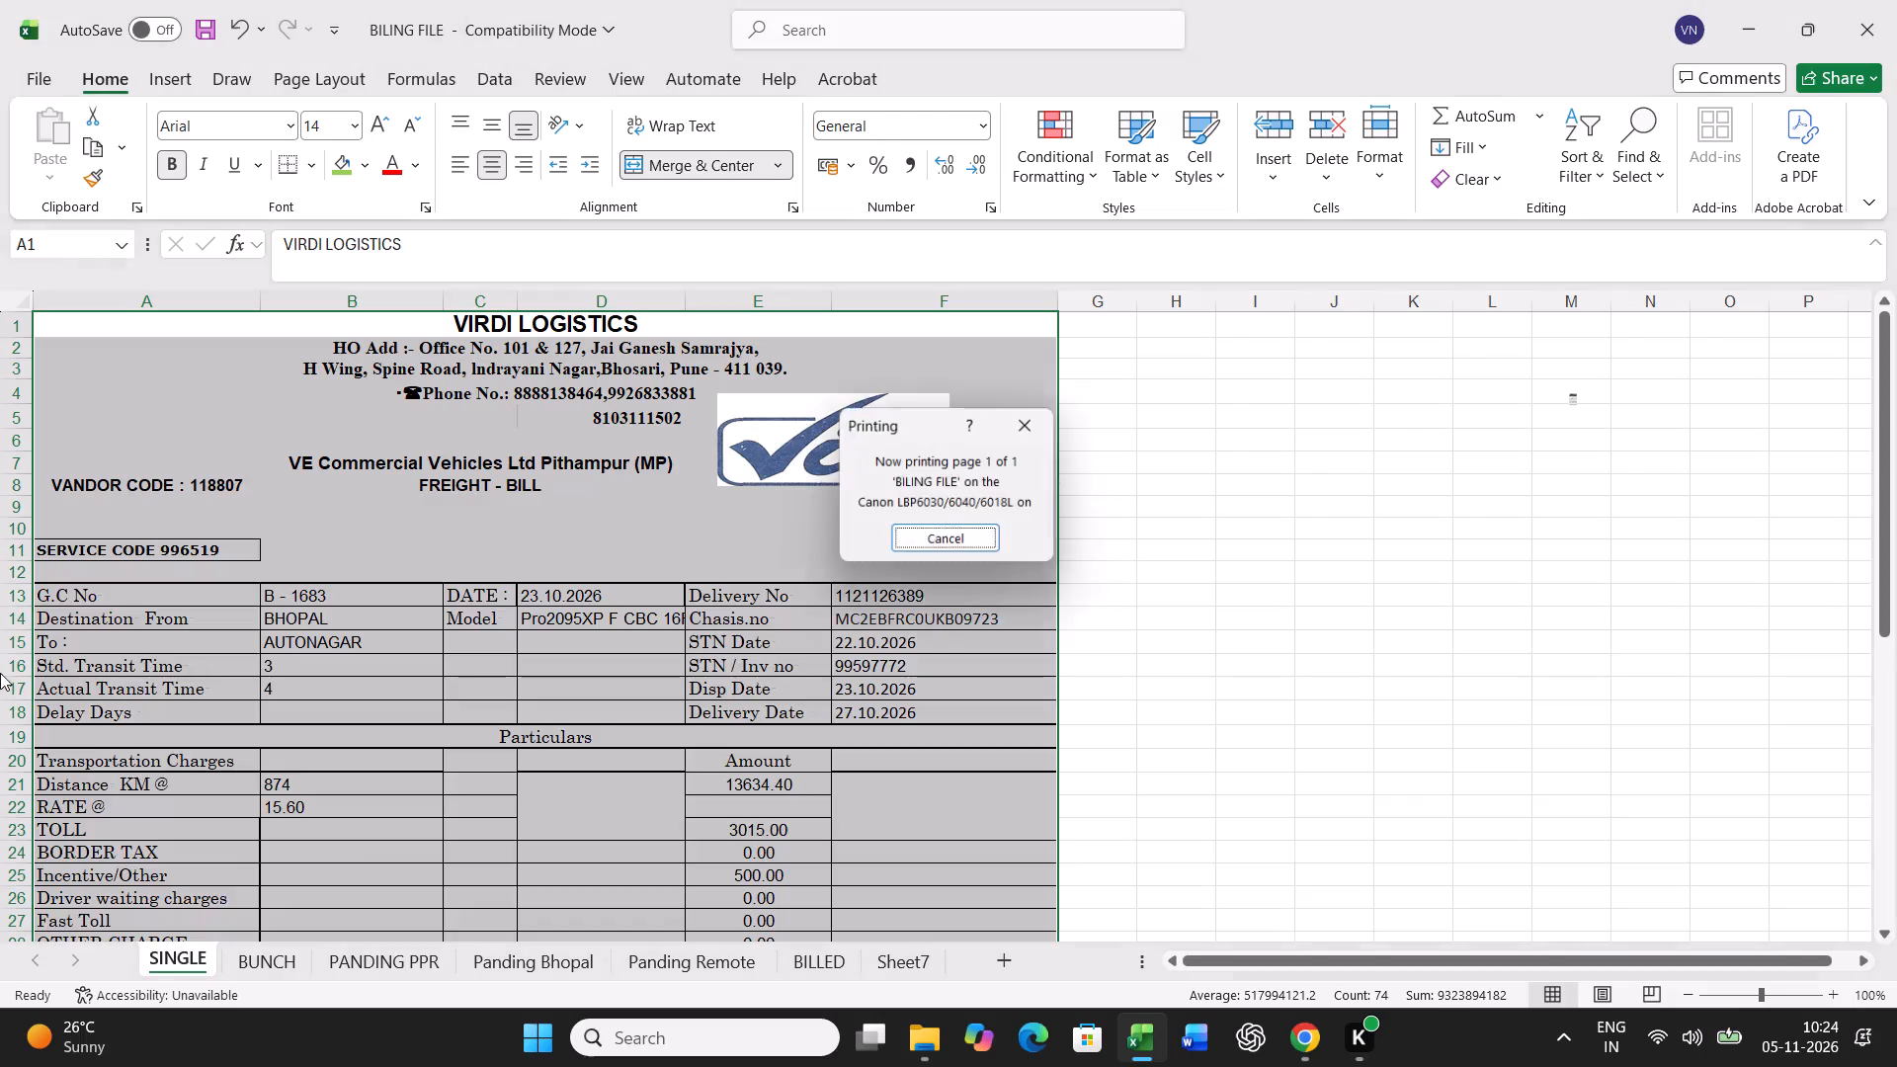
Log the B - 1683 bill by pasting BUNCH row 11 as values into row 56.
click(270, 955)
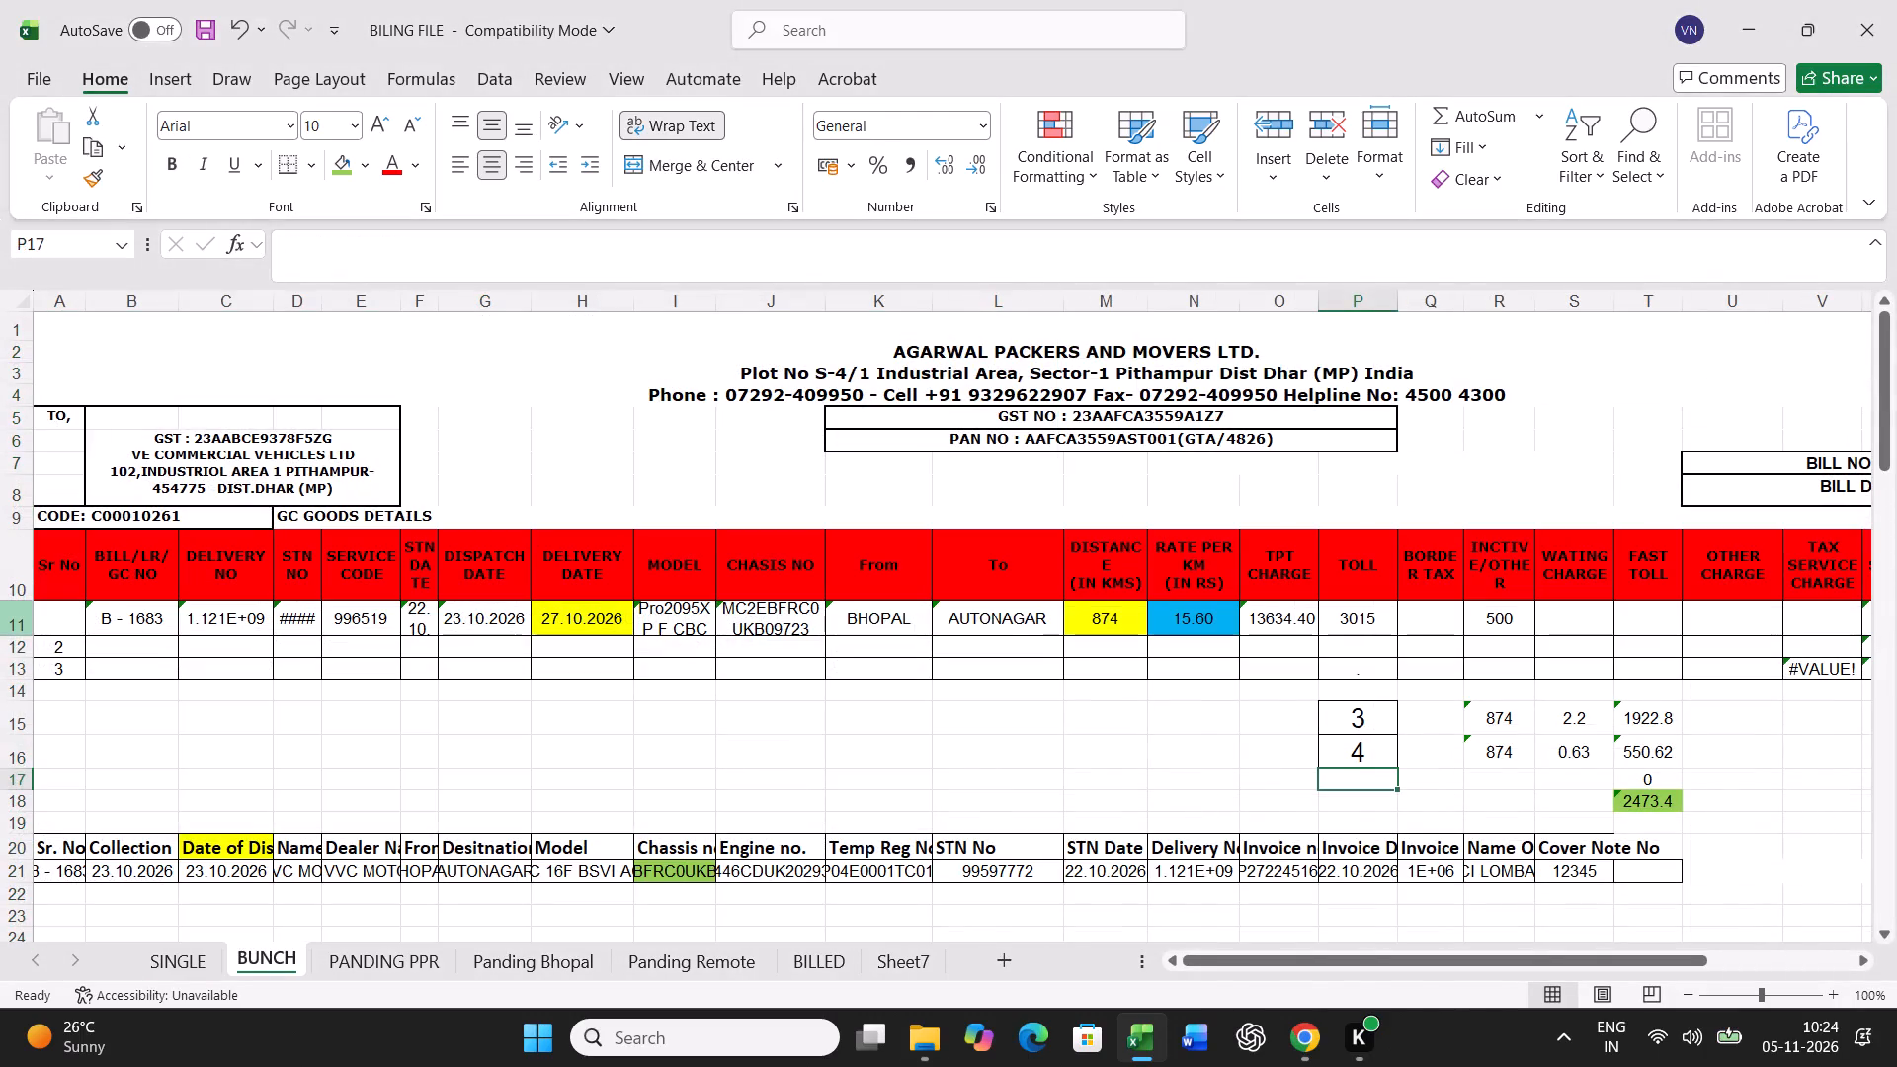
click(18, 616)
key(ctrl+c)
scroll(843, 777, down, 17)
scroll(843, 777, down, 4)
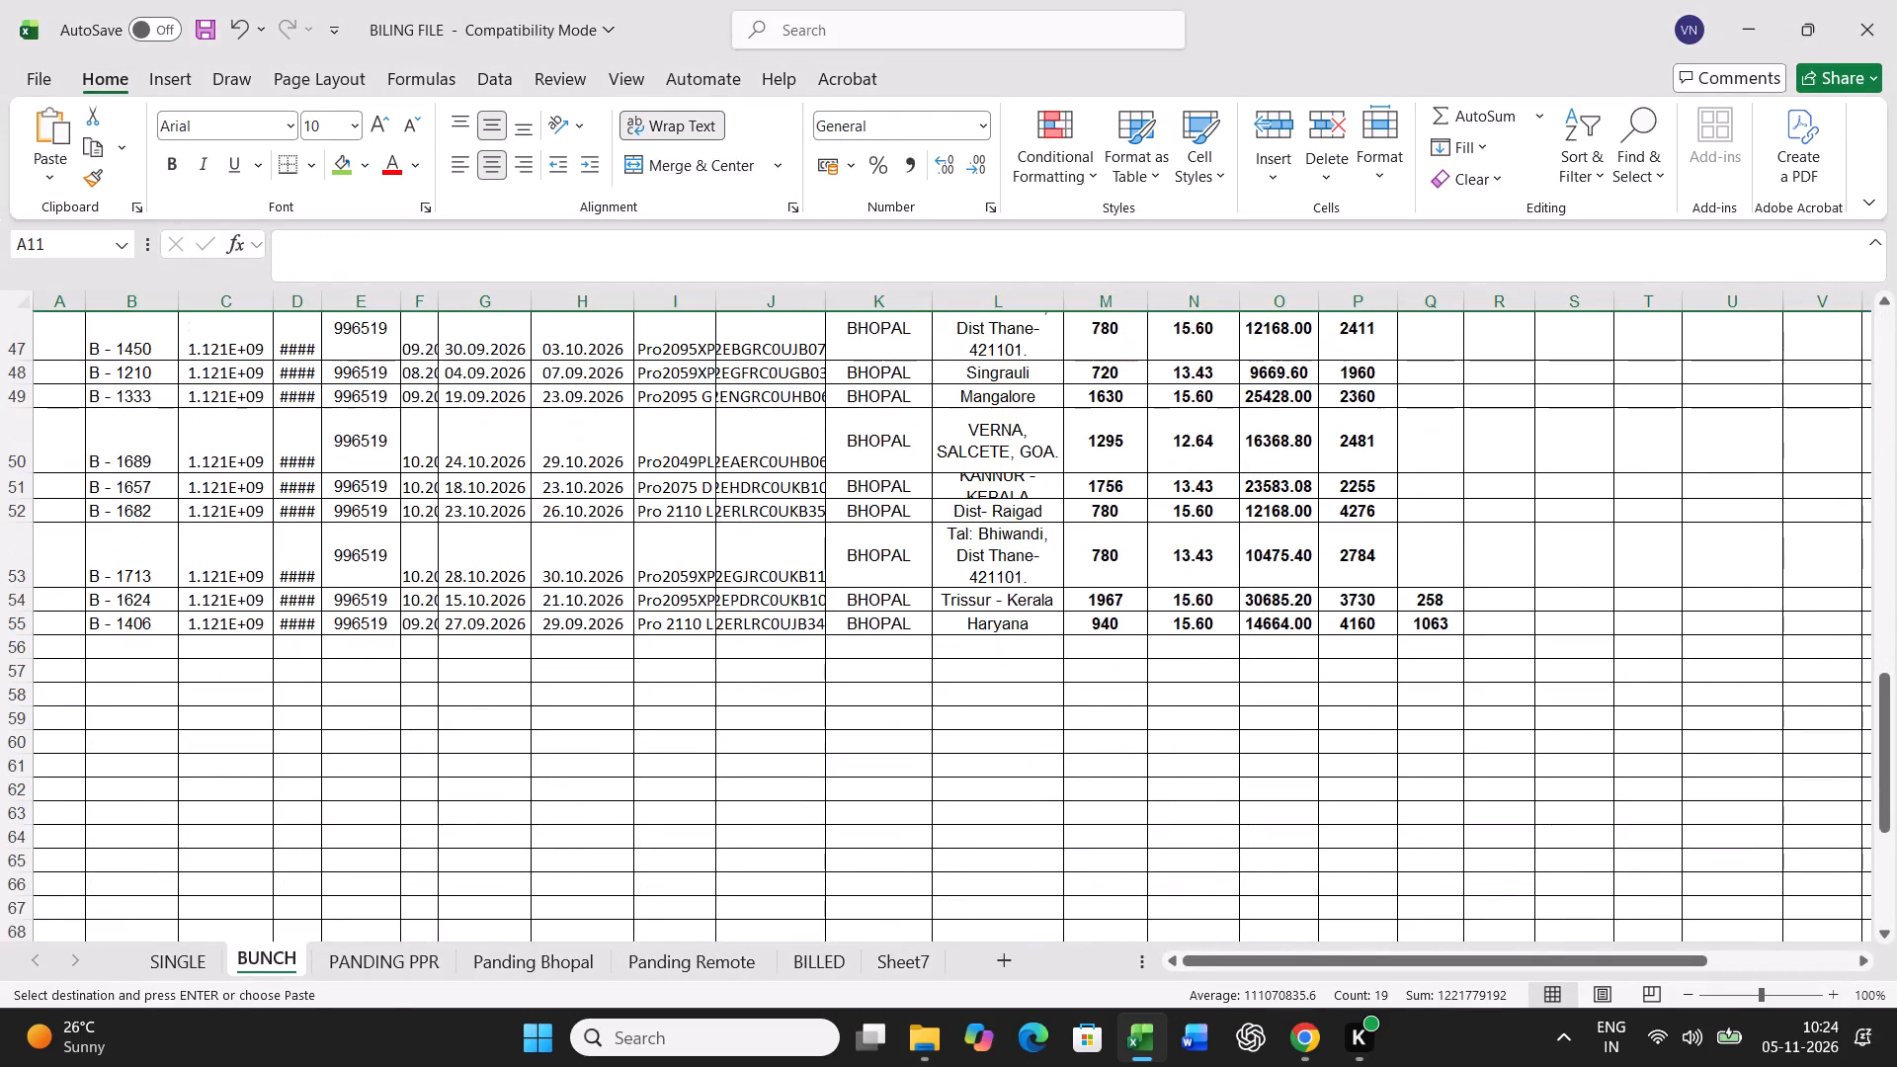
right_click(67, 637)
click(187, 459)
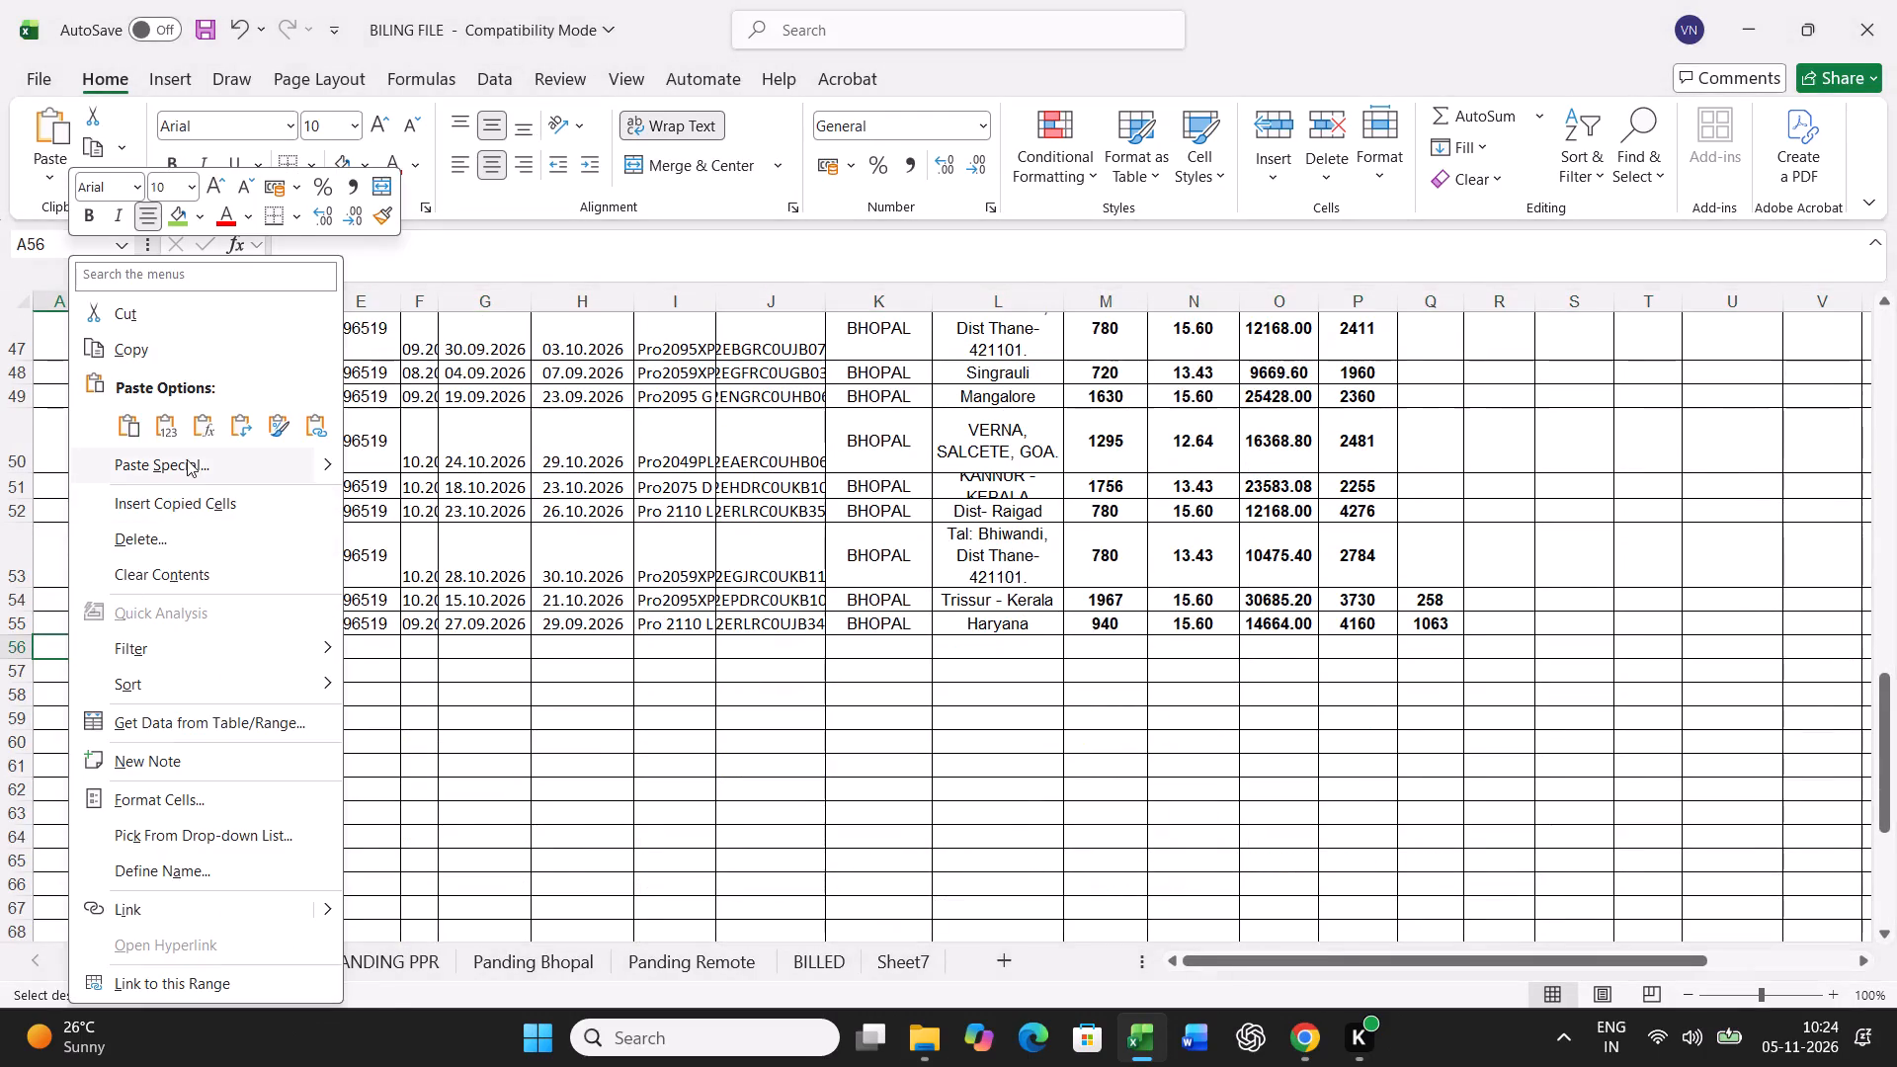
click(58, 386)
click(416, 689)
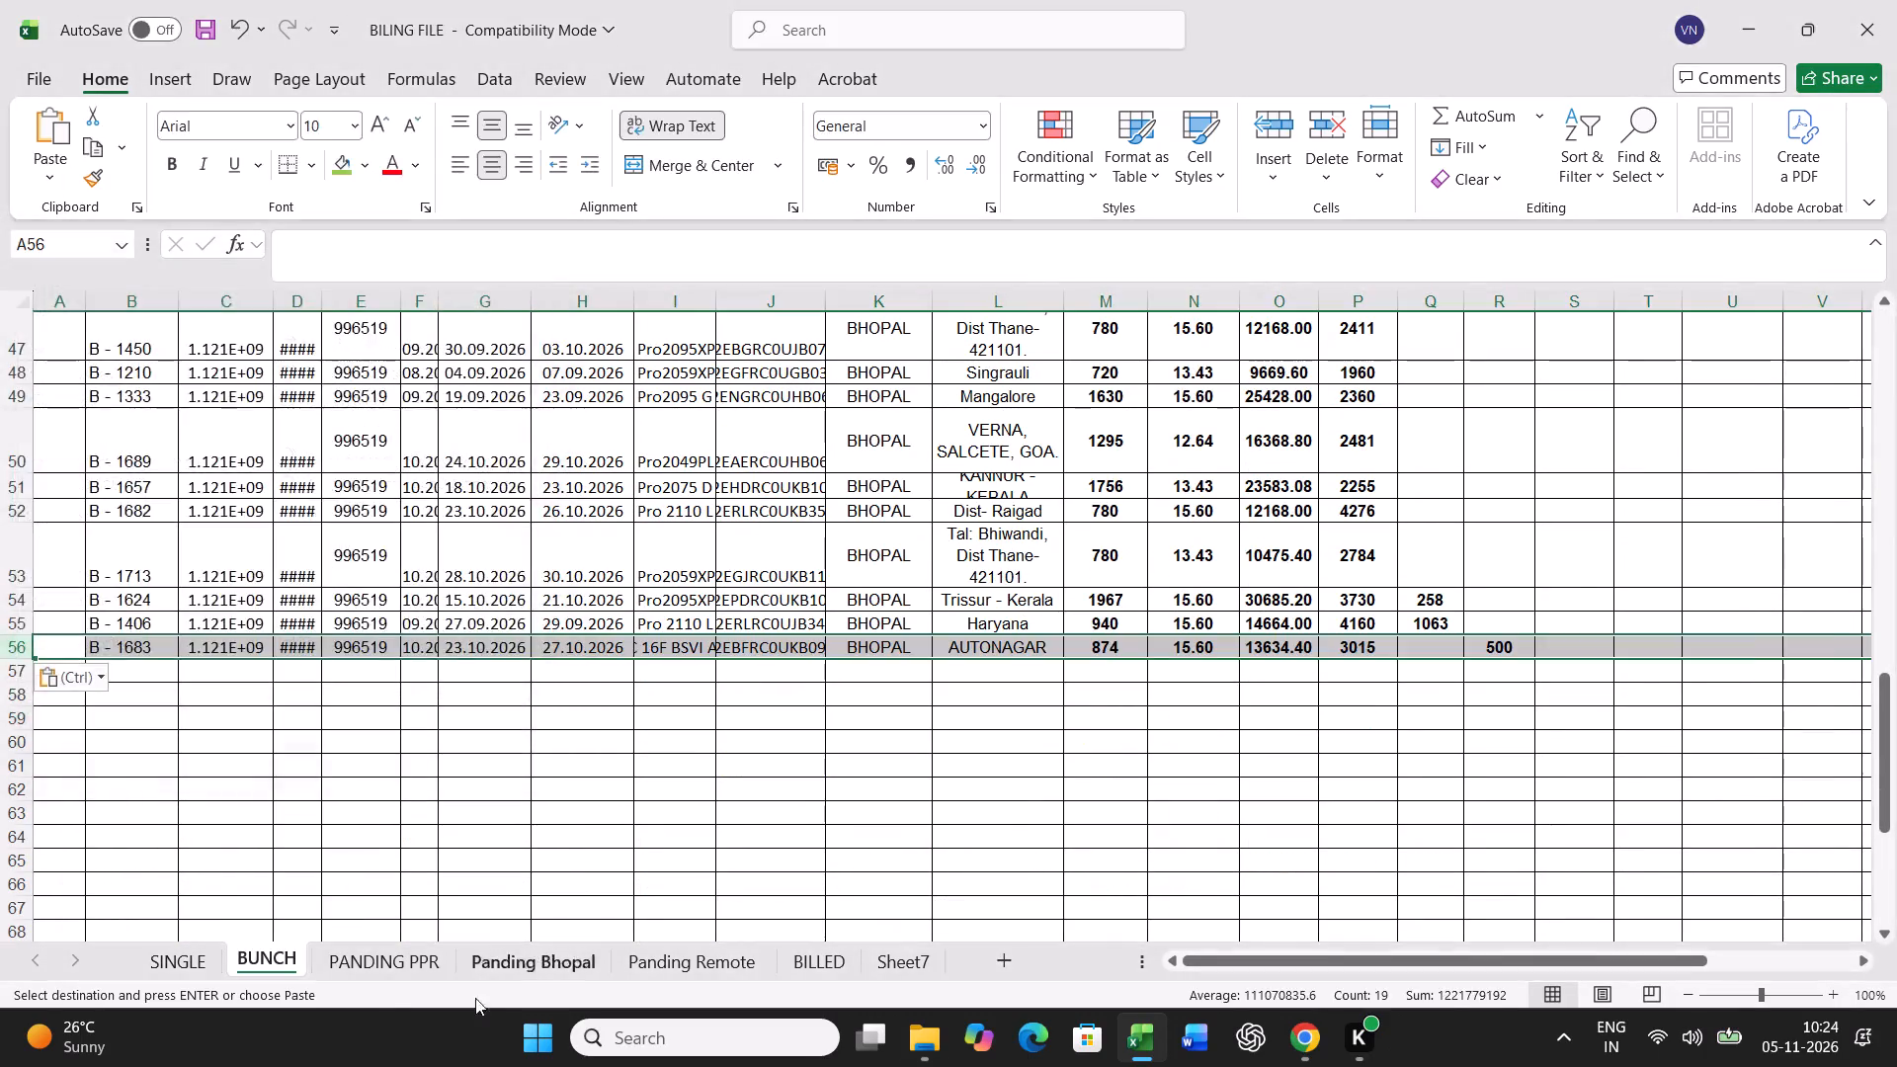
Find the chassis containing B10668 in the Panding Bhopal sheet and fill its cell green.
click(513, 978)
click(702, 817)
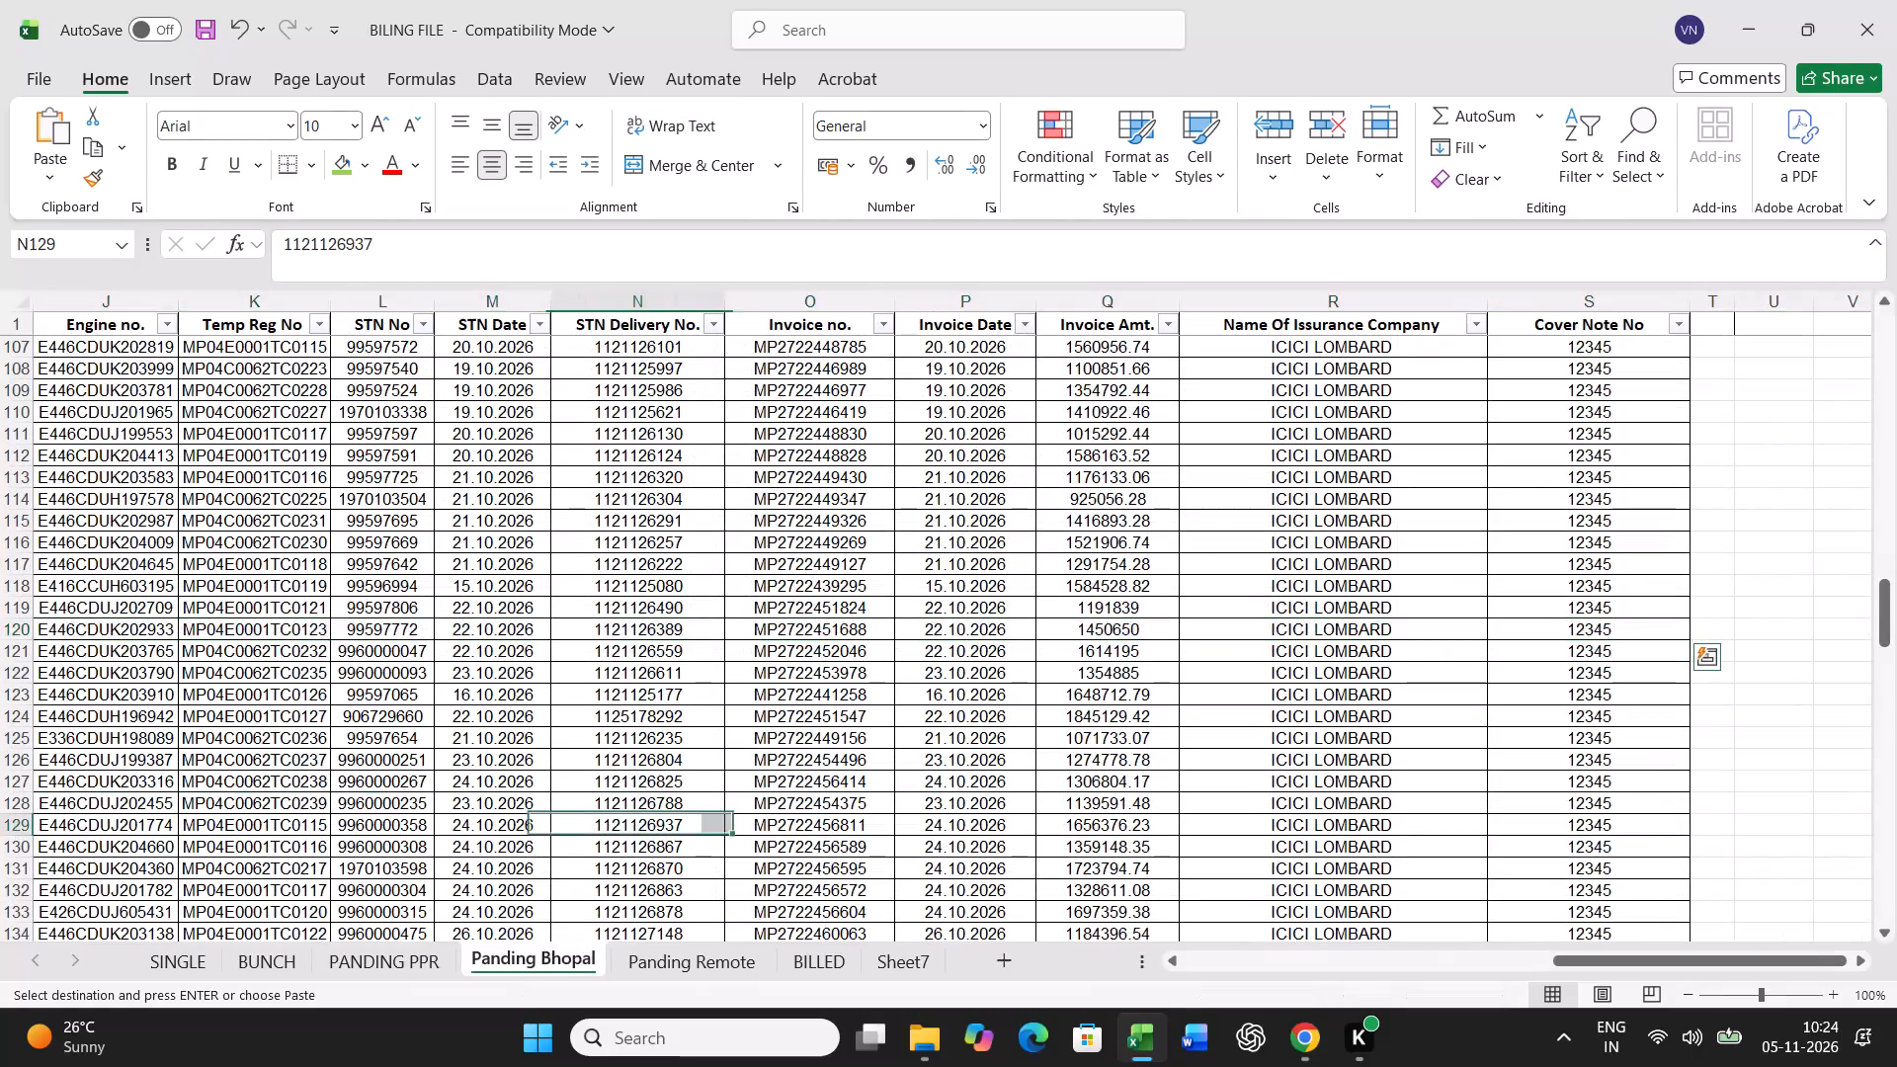
key(ctrl+f)
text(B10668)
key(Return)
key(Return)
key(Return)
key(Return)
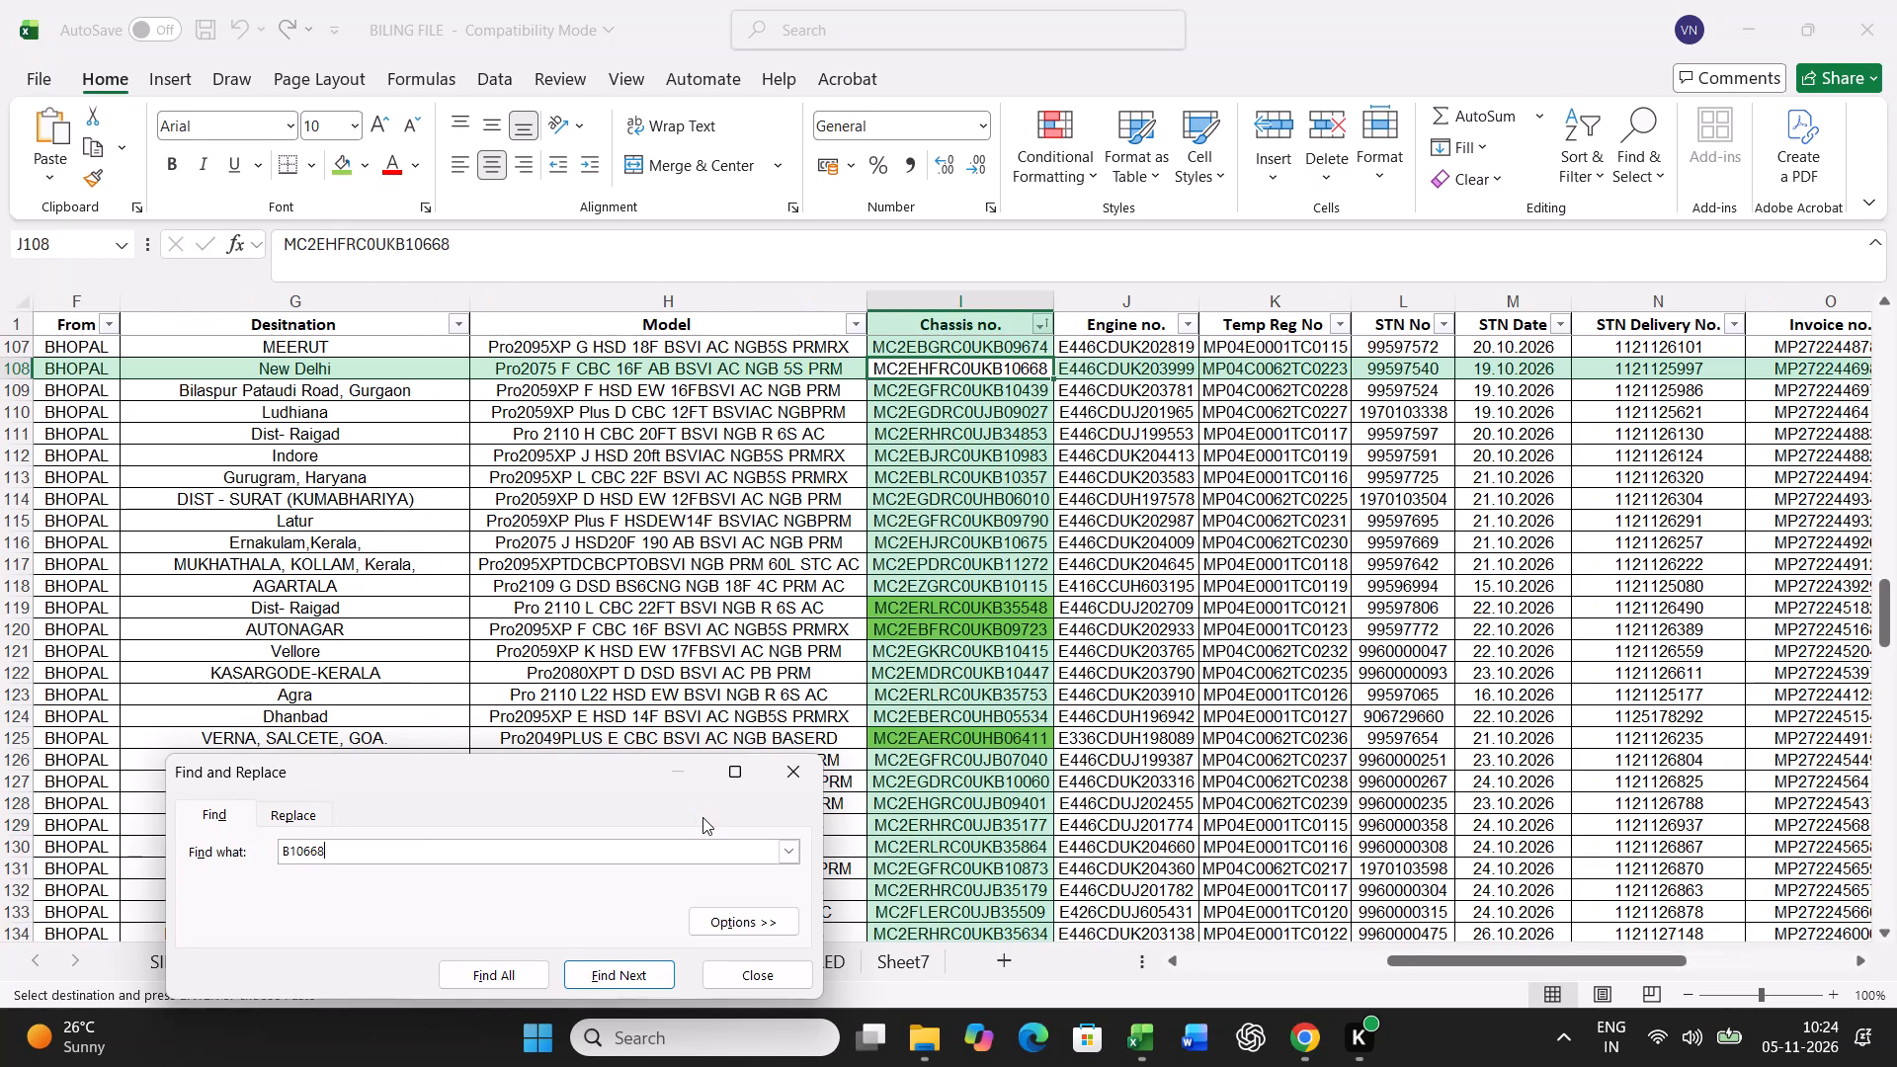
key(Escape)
click(349, 165)
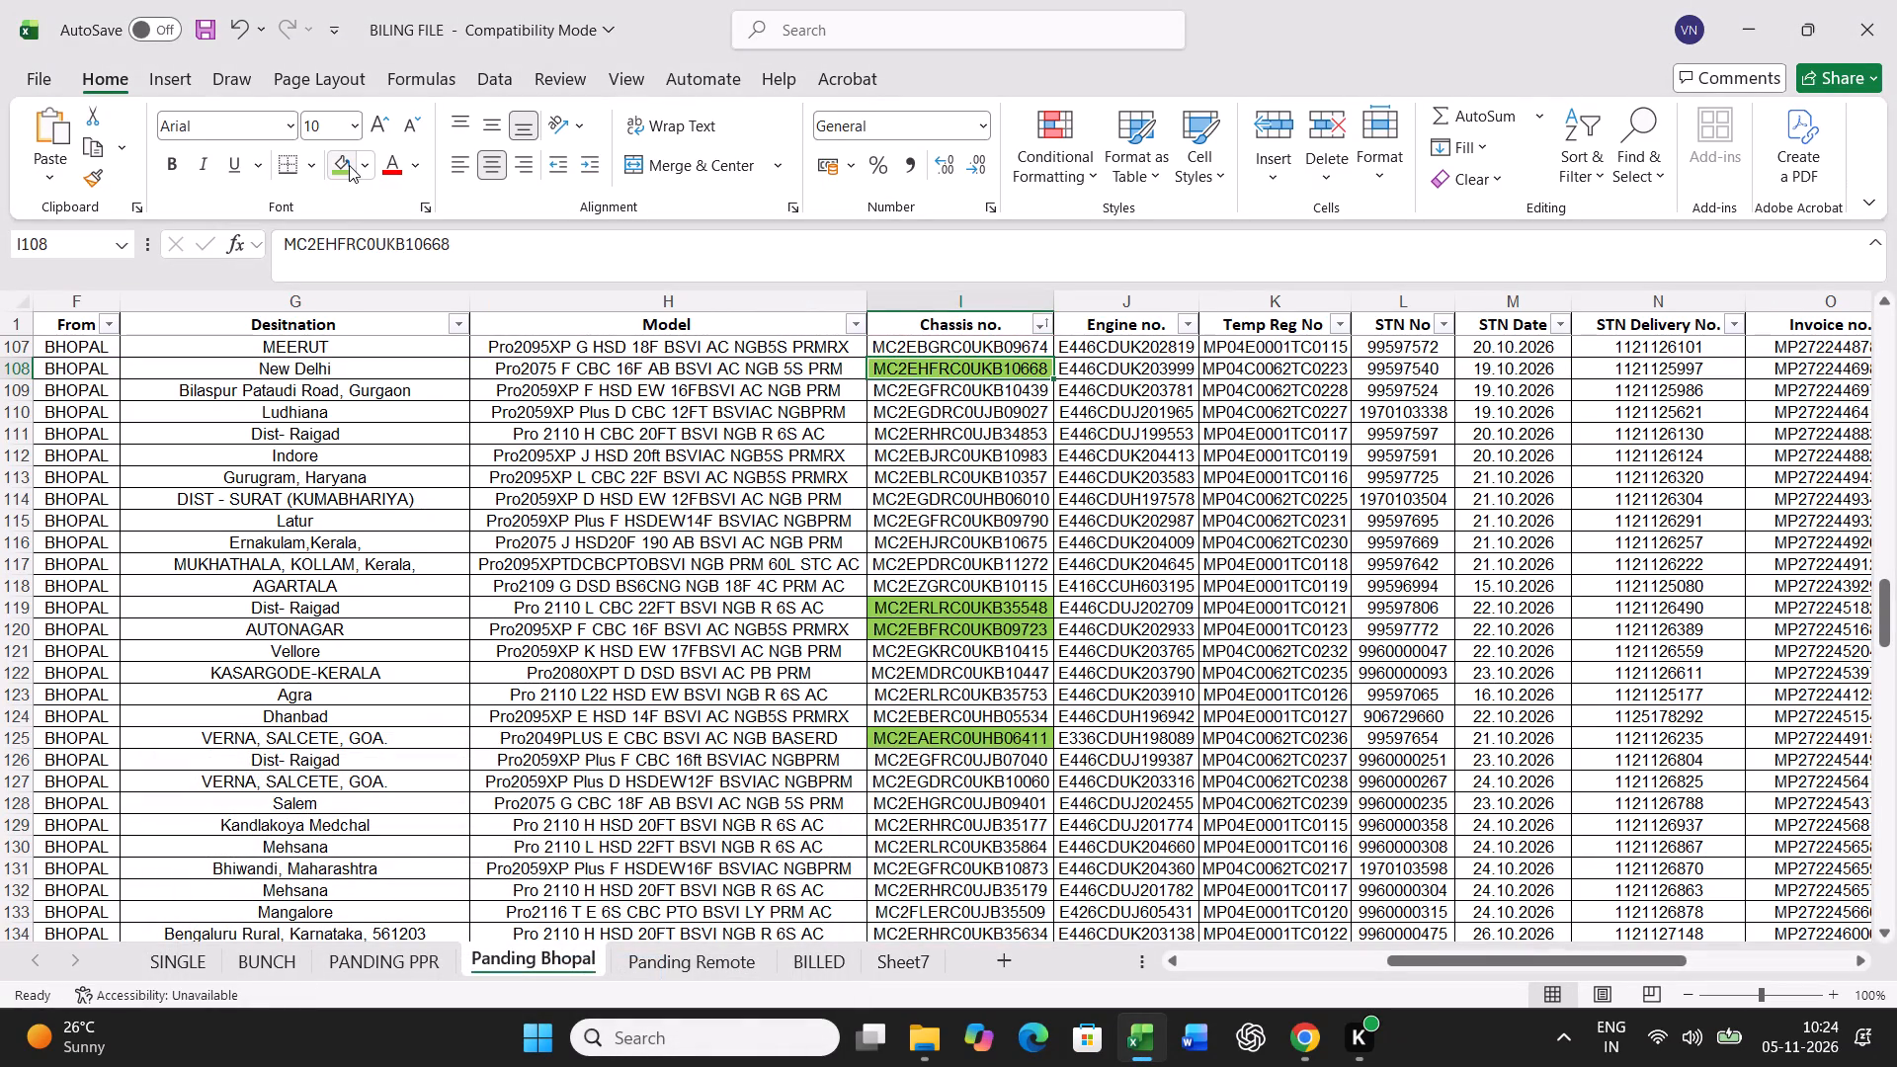
Copy the B - 1671 record from Panding Bhopal row 108 into BUNCH row 21, starting at A21.
key(Left)
key(Left)
key(Left)
key(Left)
key(Left)
key(Left)
key(Left)
key(Left)
key(Left)
key(Left)
key(Left)
key(Left)
key(Left)
key(Left)
key(Left)
key(Left)
key(Left)
key(Left)
key(Left)
key(Left)
key(ctrl+shift+Right)
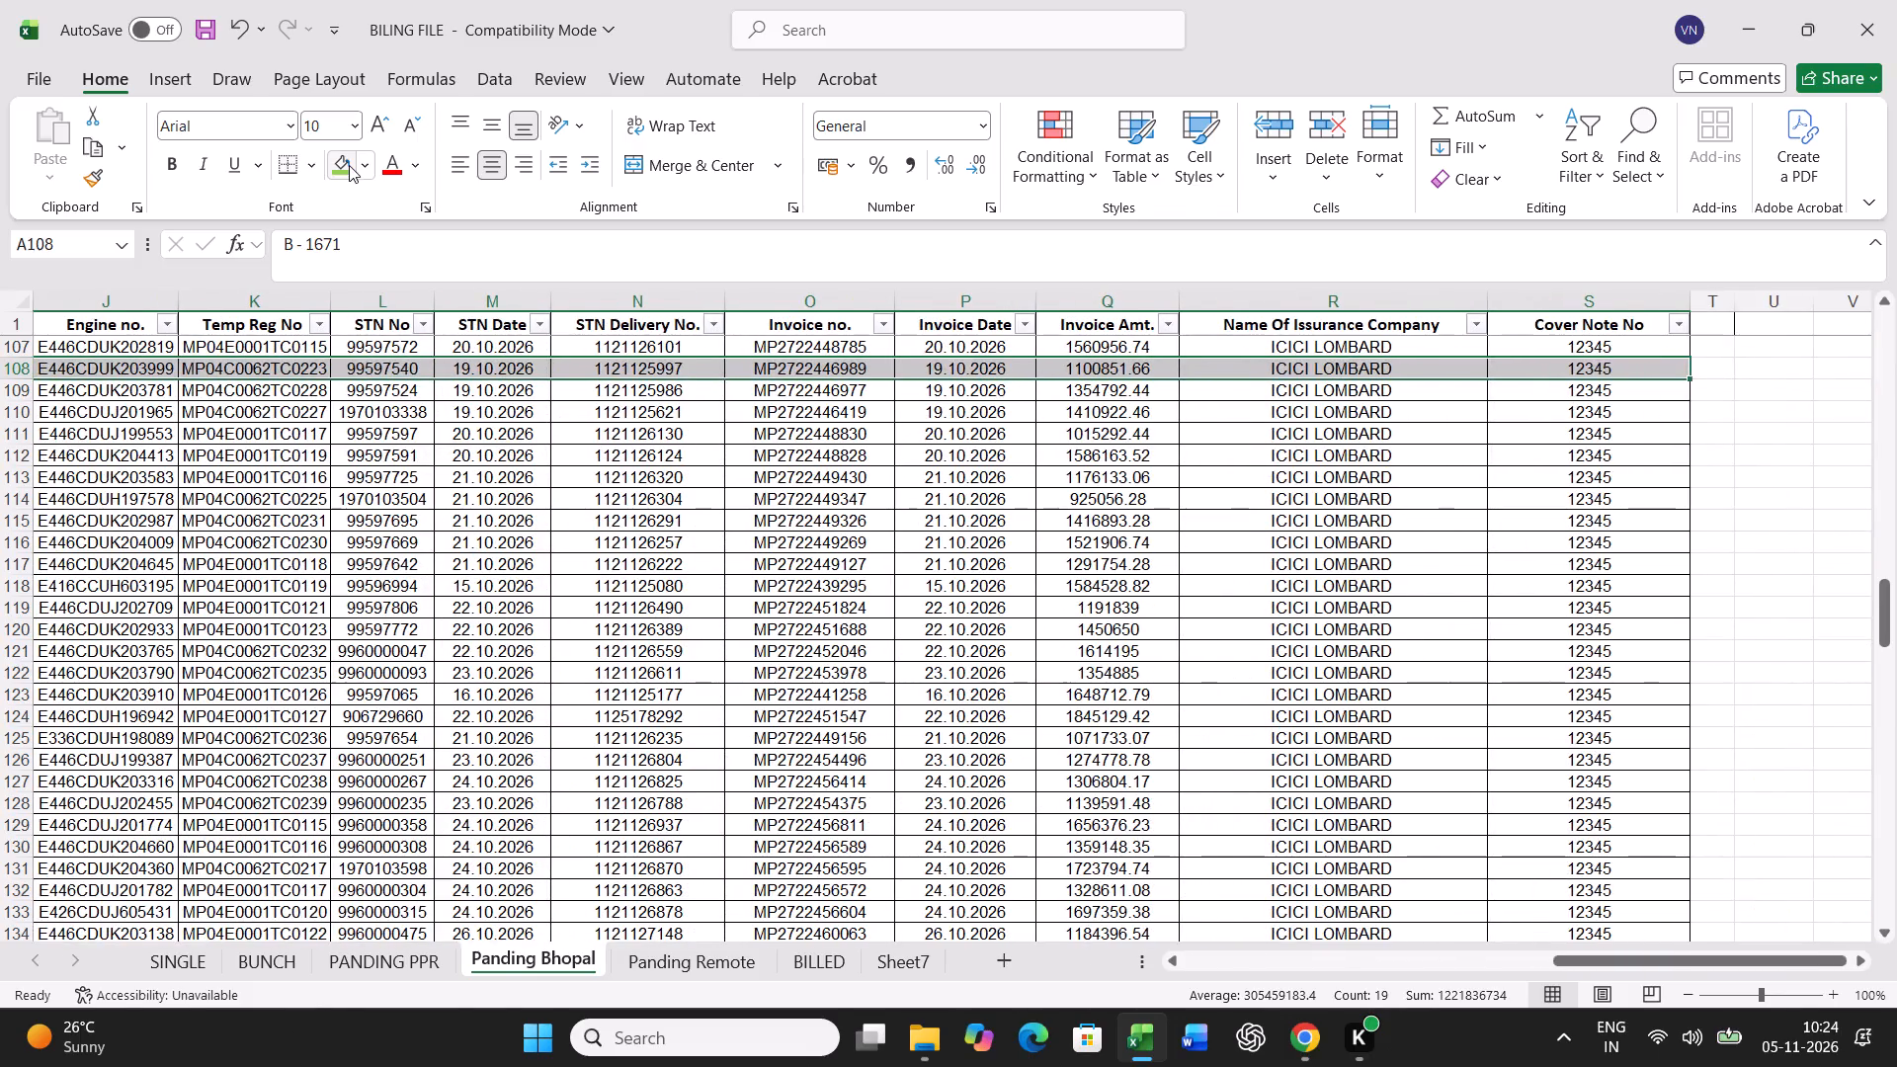
key(ctrl+c)
click(286, 971)
scroll(287, 827, up, 20)
scroll(287, 827, up, 1)
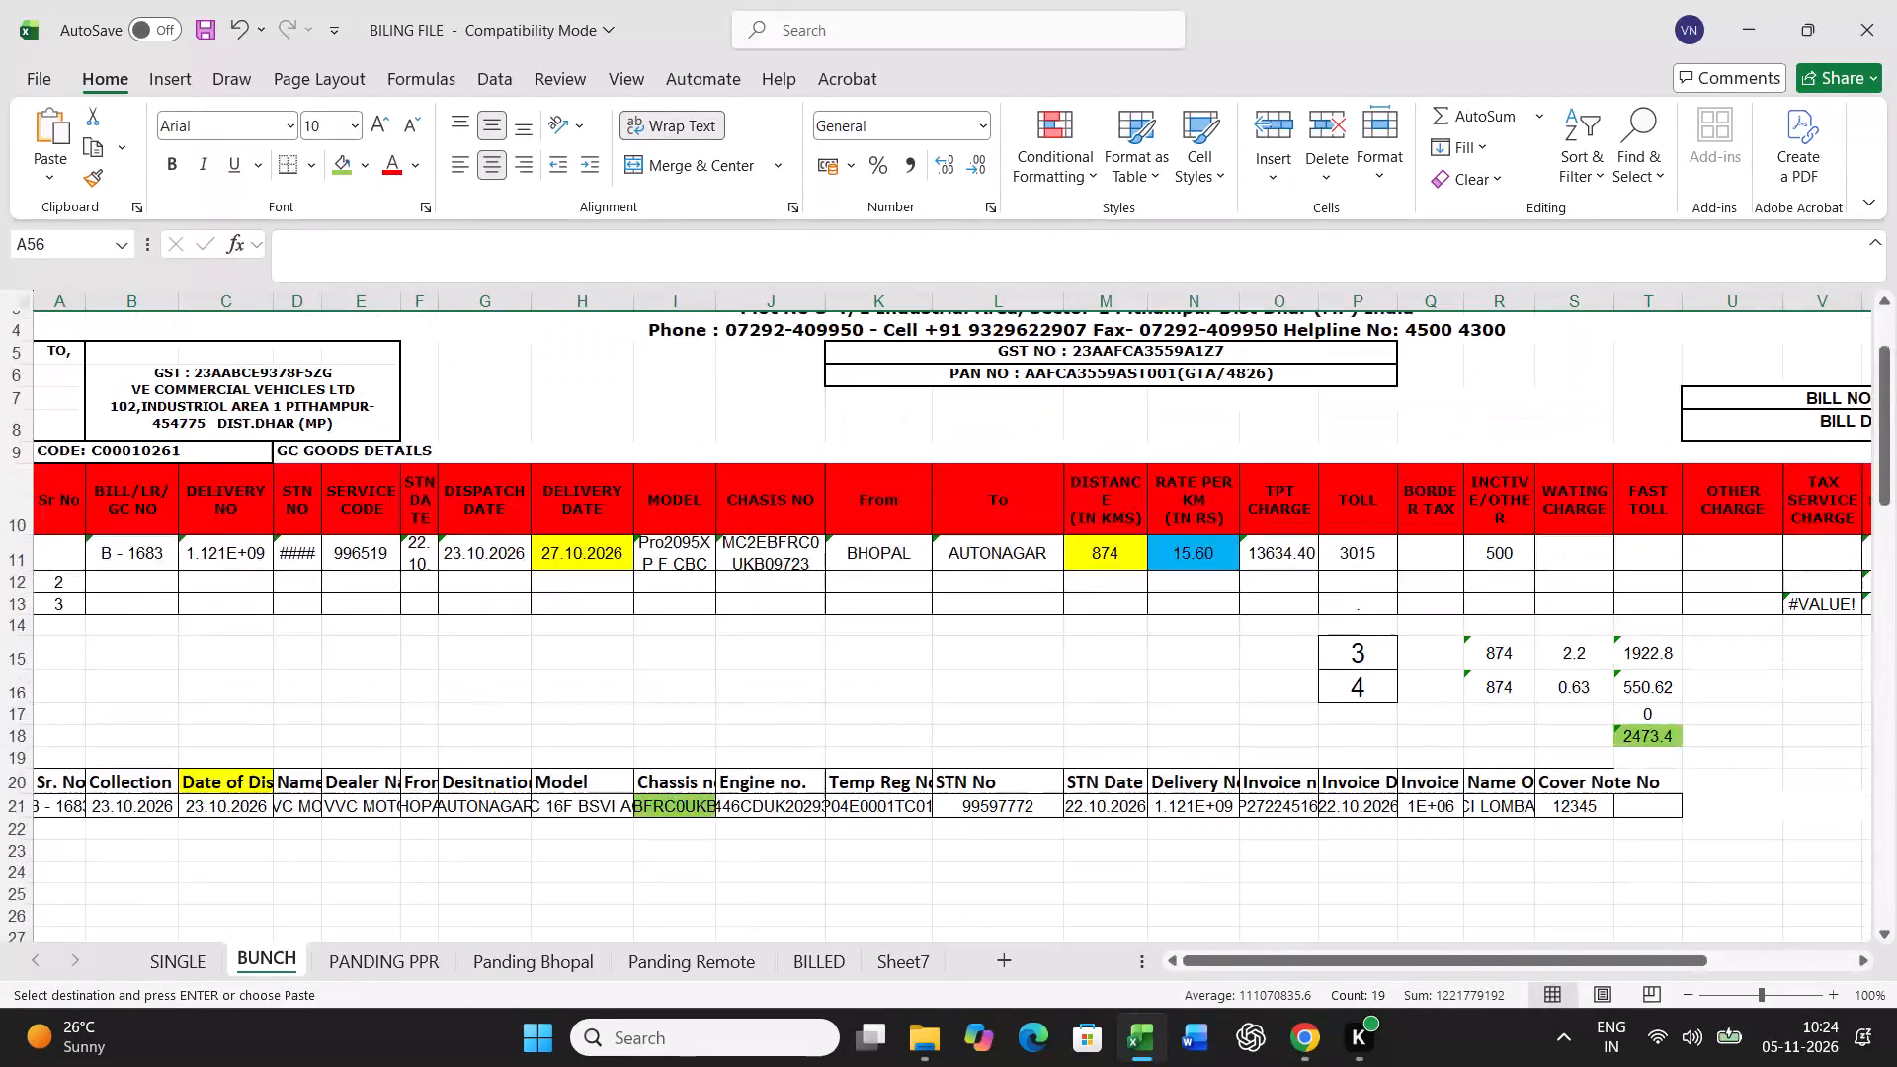
scroll(287, 827, up, 2)
click(63, 878)
key(ctrl+v)
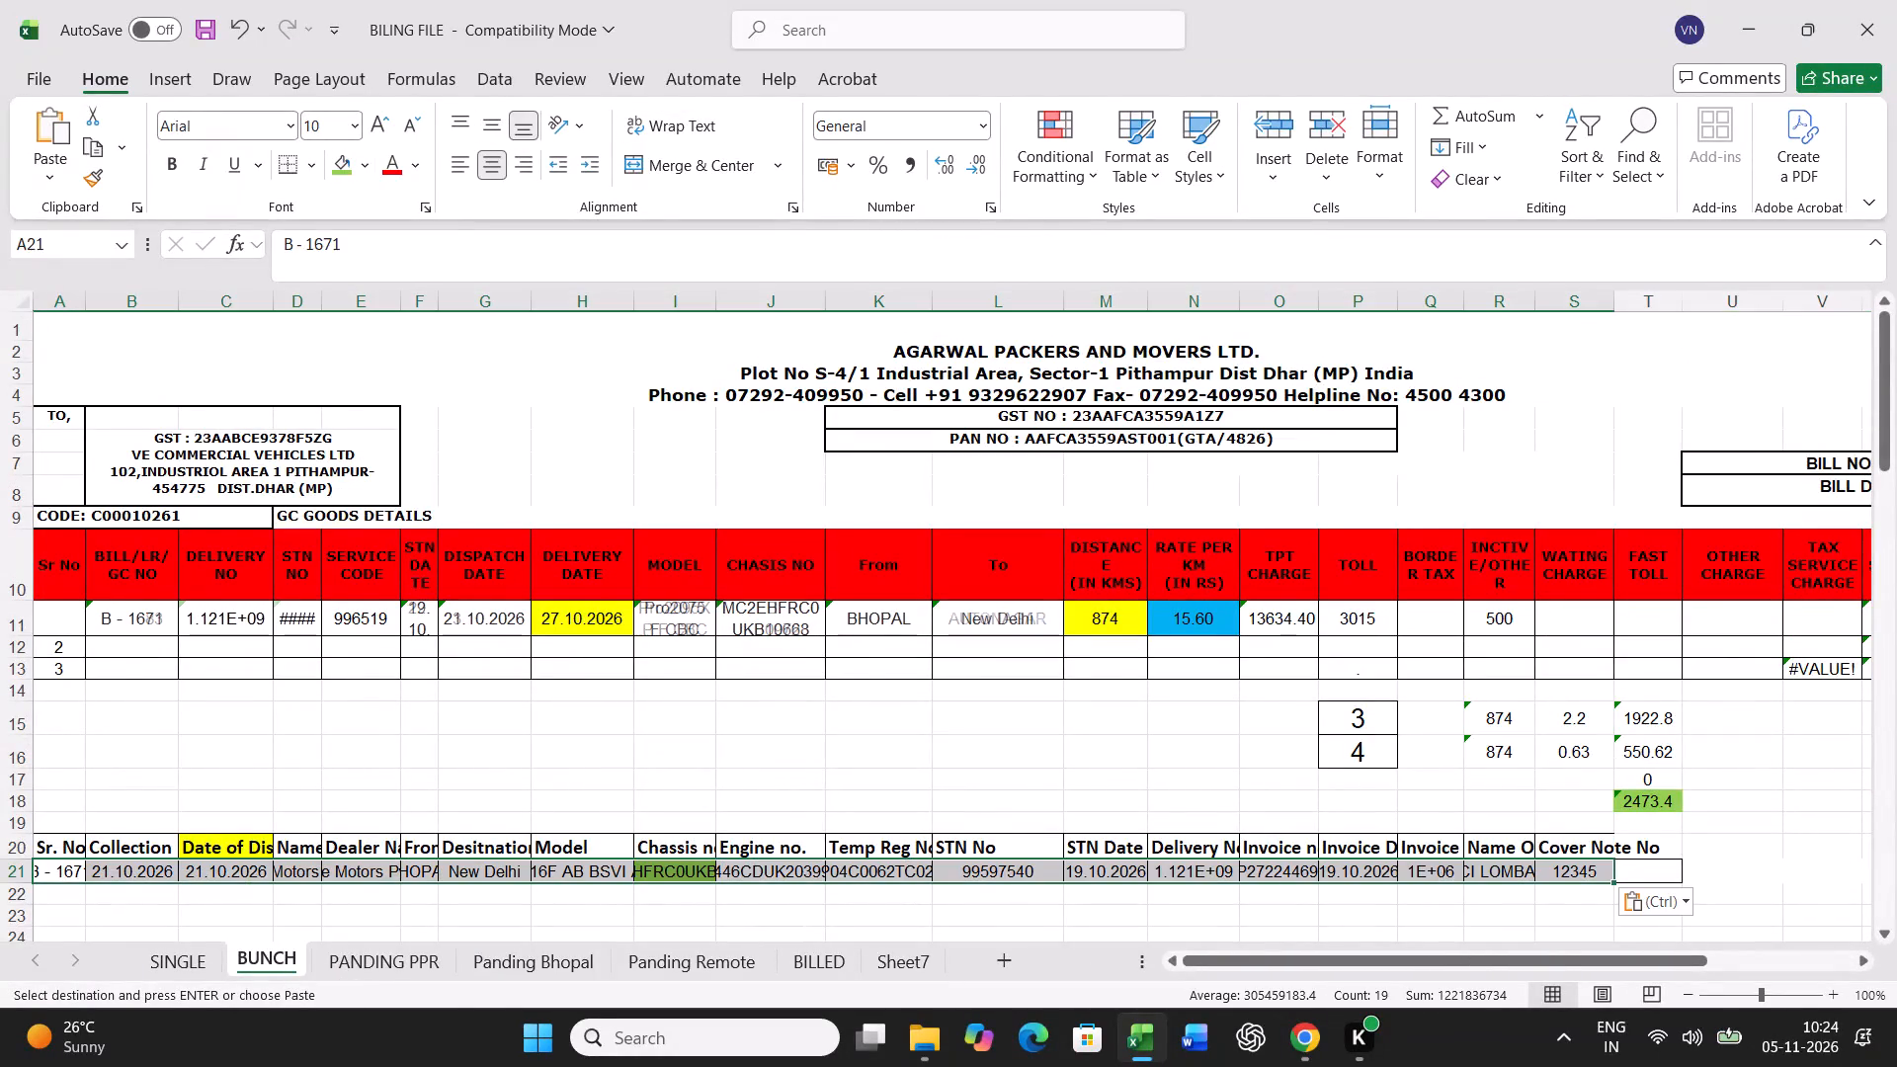
Set the B - 1671 delivery date to 23.10.2026, distance to 830 km and rate to 13.43 in BUNCH row 11.
click(587, 611)
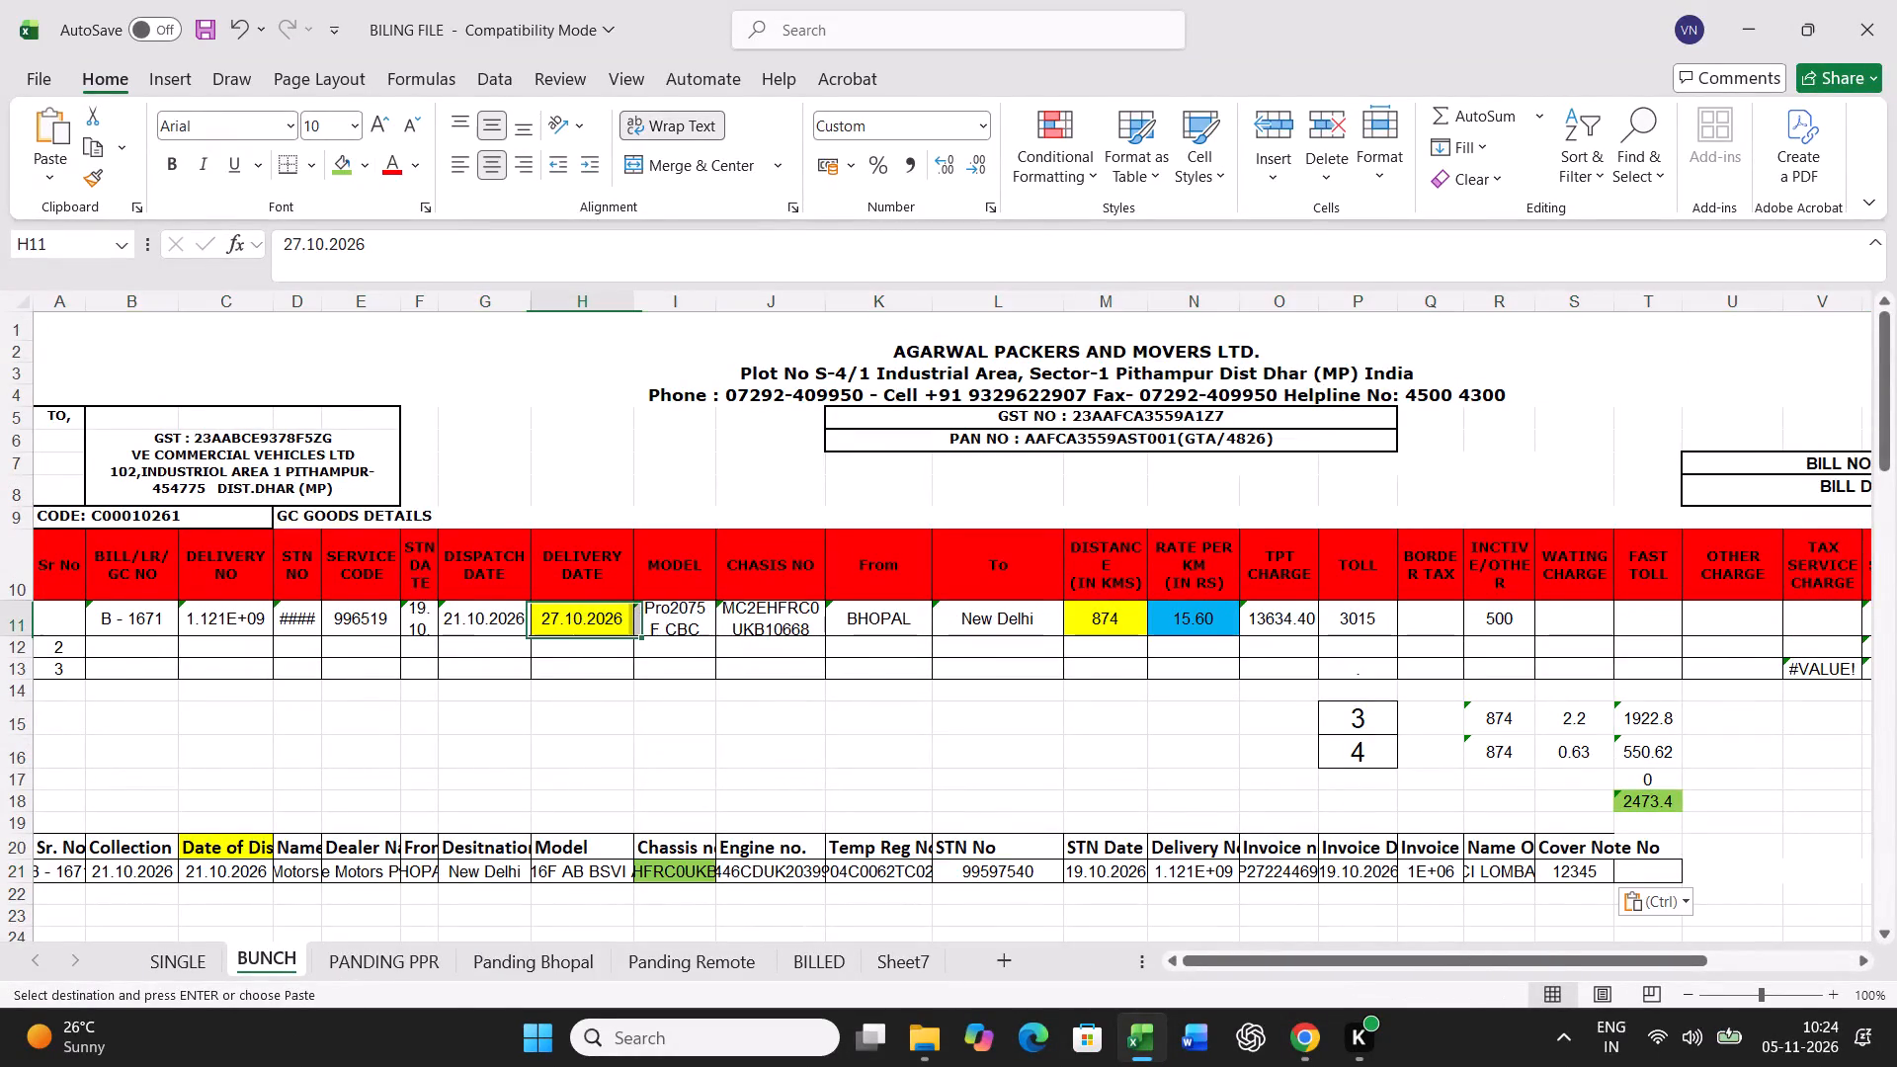
text(23.10.2026)
key(Right)
key(Right)
key(Right)
key(Right)
key(Right)
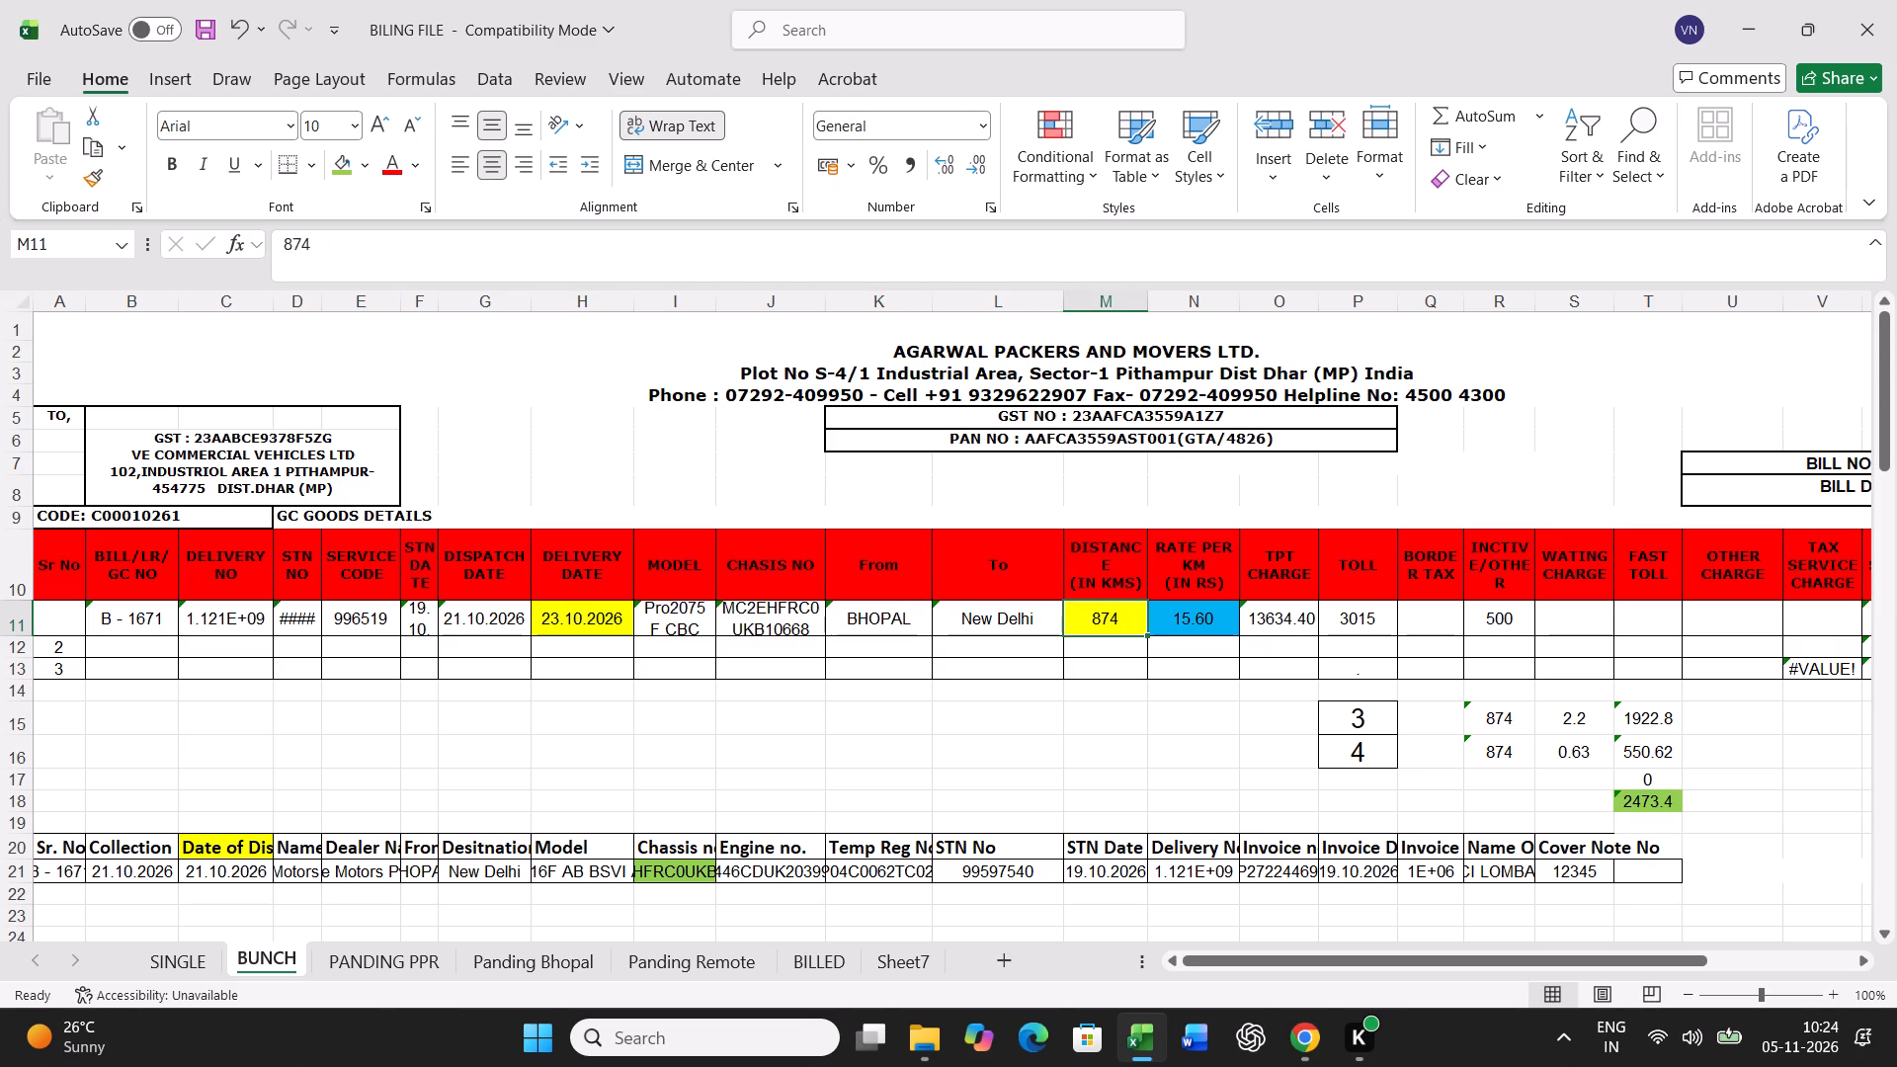
text(830)
key(Right)
text(13.43)
key(Right)
Set the B - 1671 toll to 1955, border tax to 1063 and incentive/other to 2200 in BUNCH row 11.
key(Right)
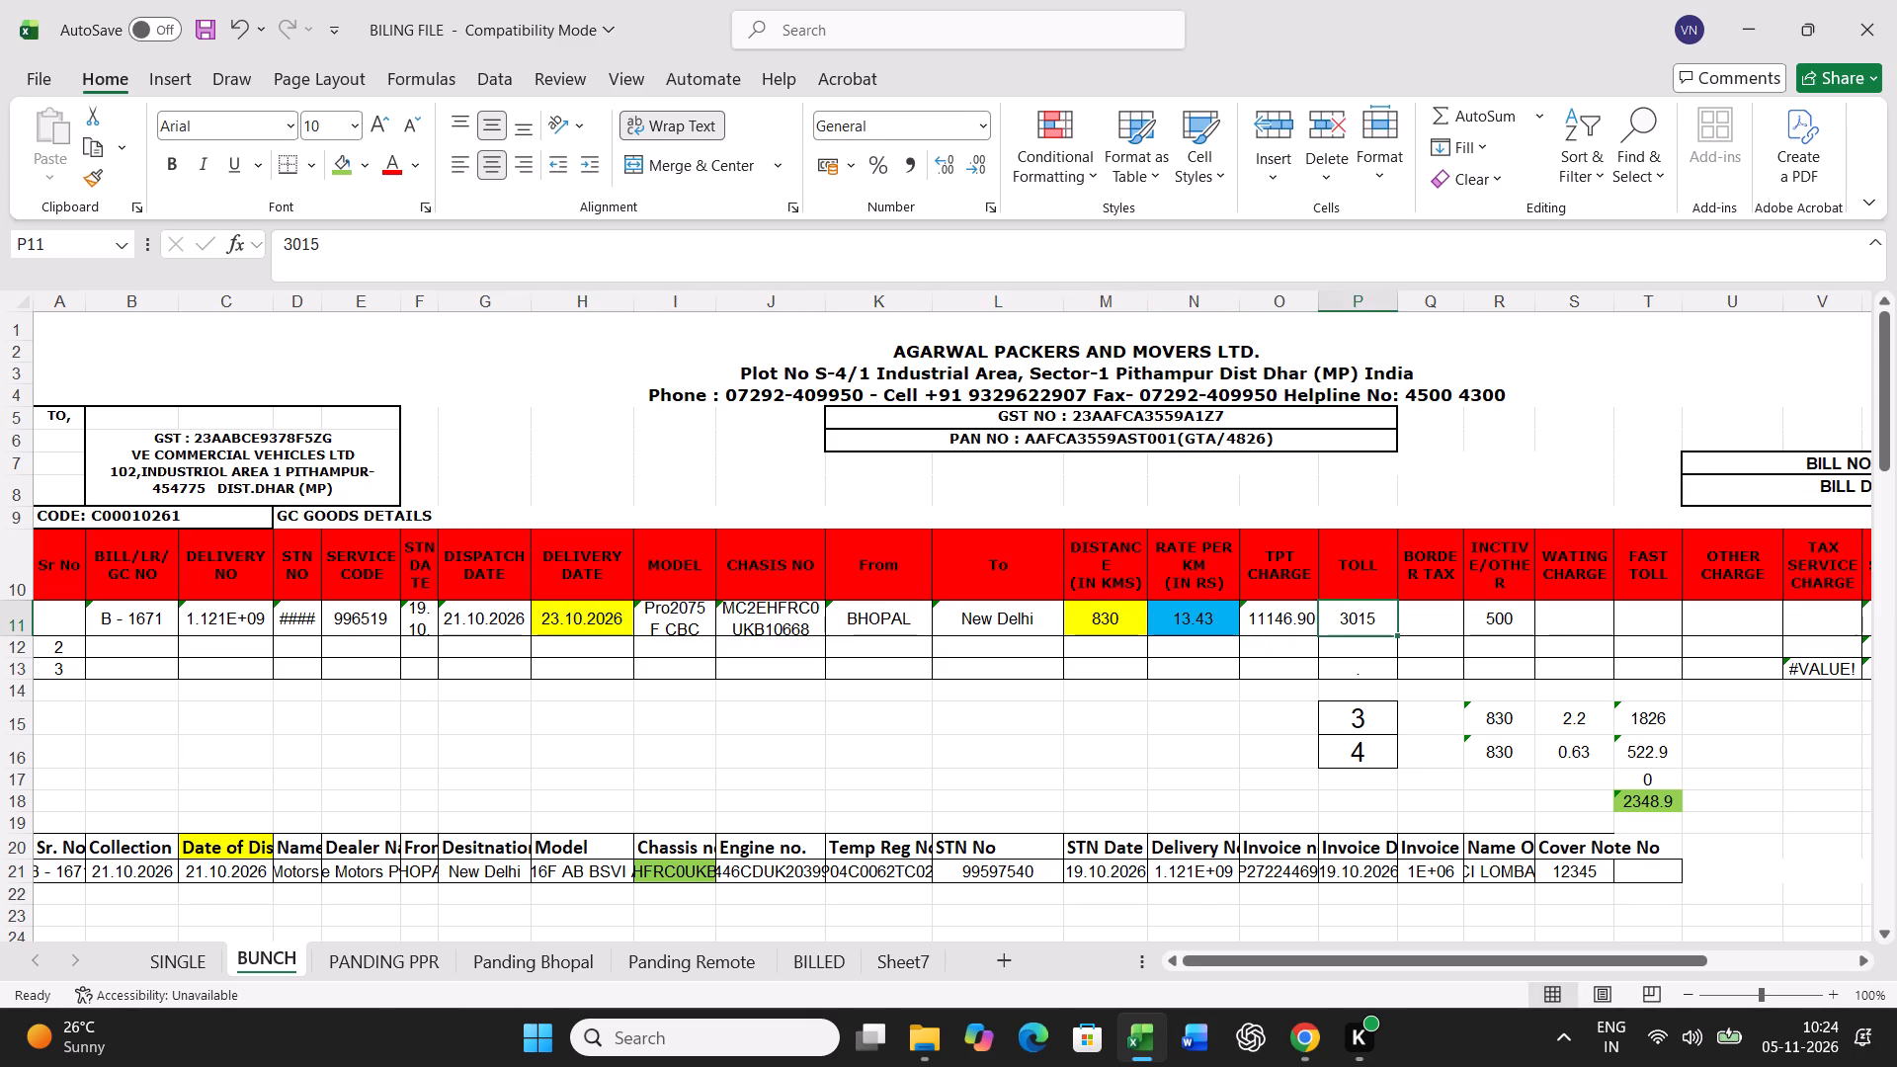
text(1955)
key(Right)
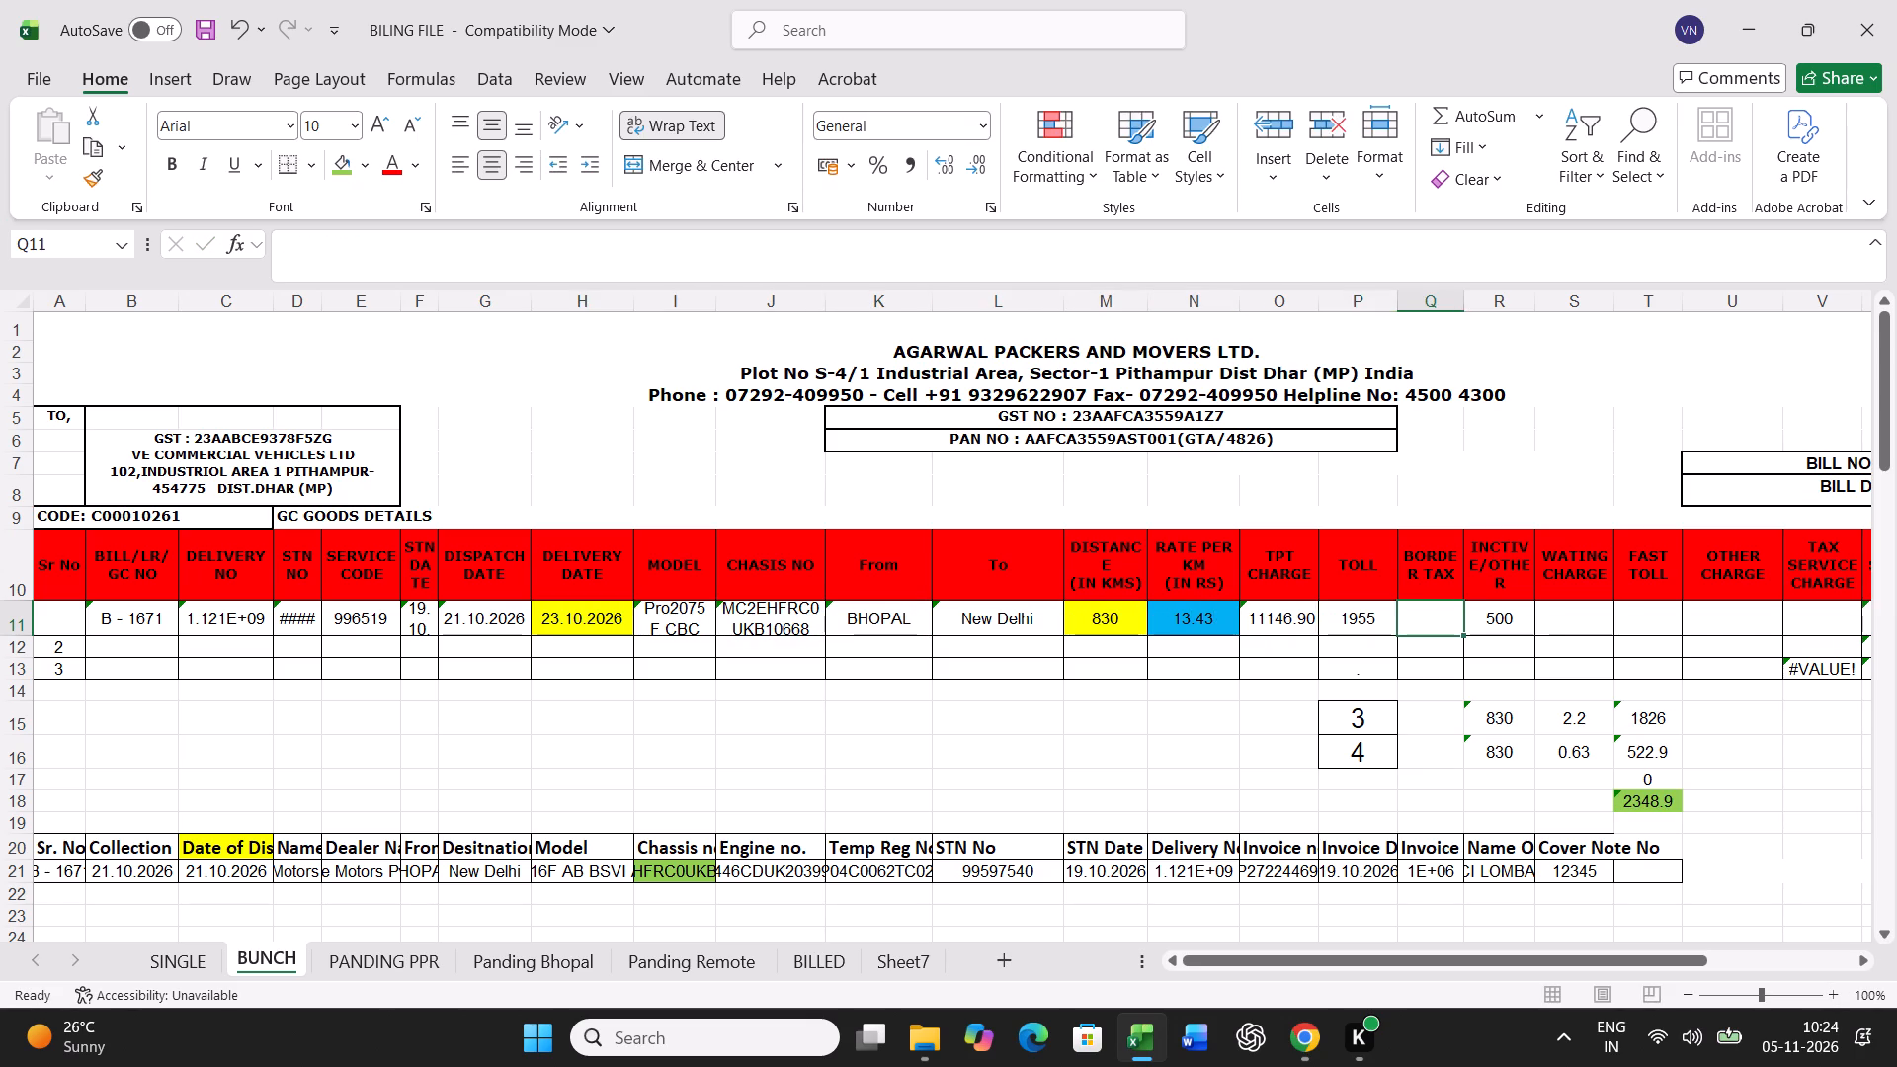
text(1063)
key(Right)
text(2200)
key(Return)
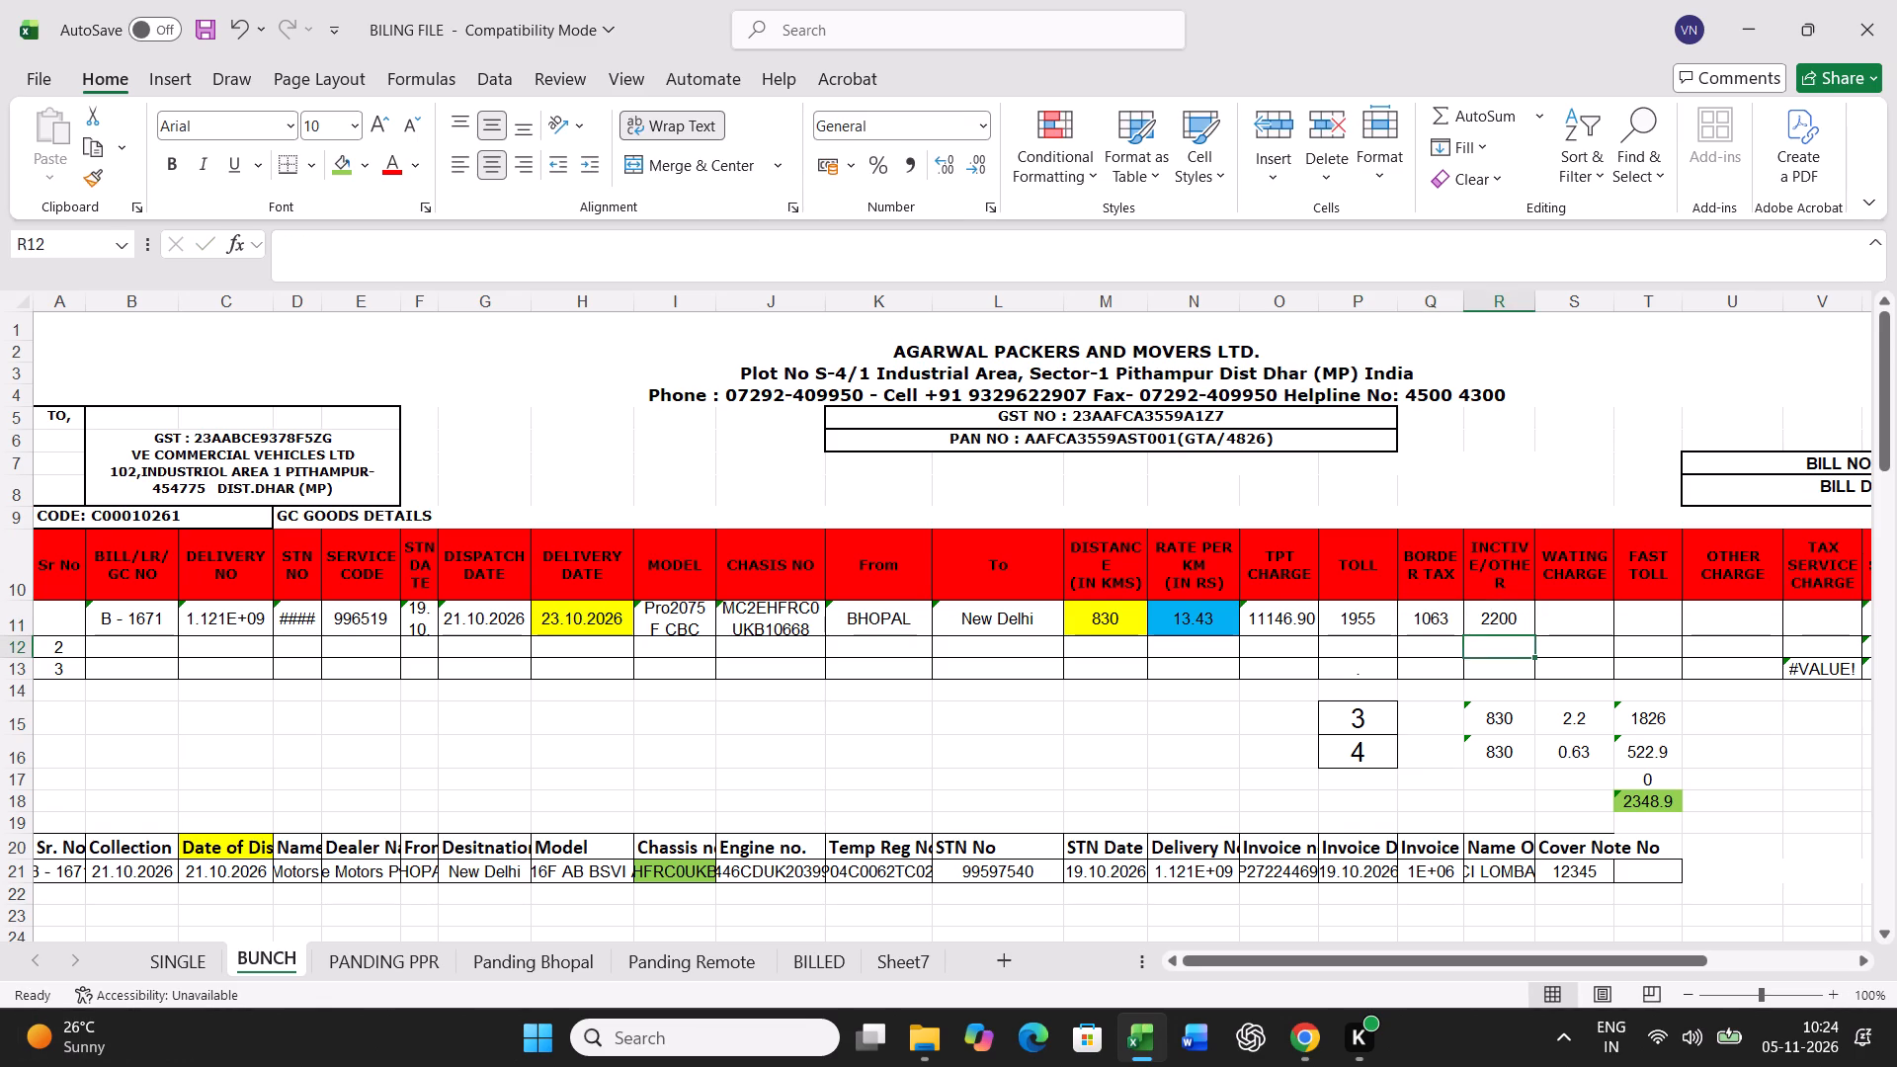
Set the actual transit time for B - 1671 to 2 in cell P16 of BUNCH.
click(1351, 761)
key(2)
key(Return)
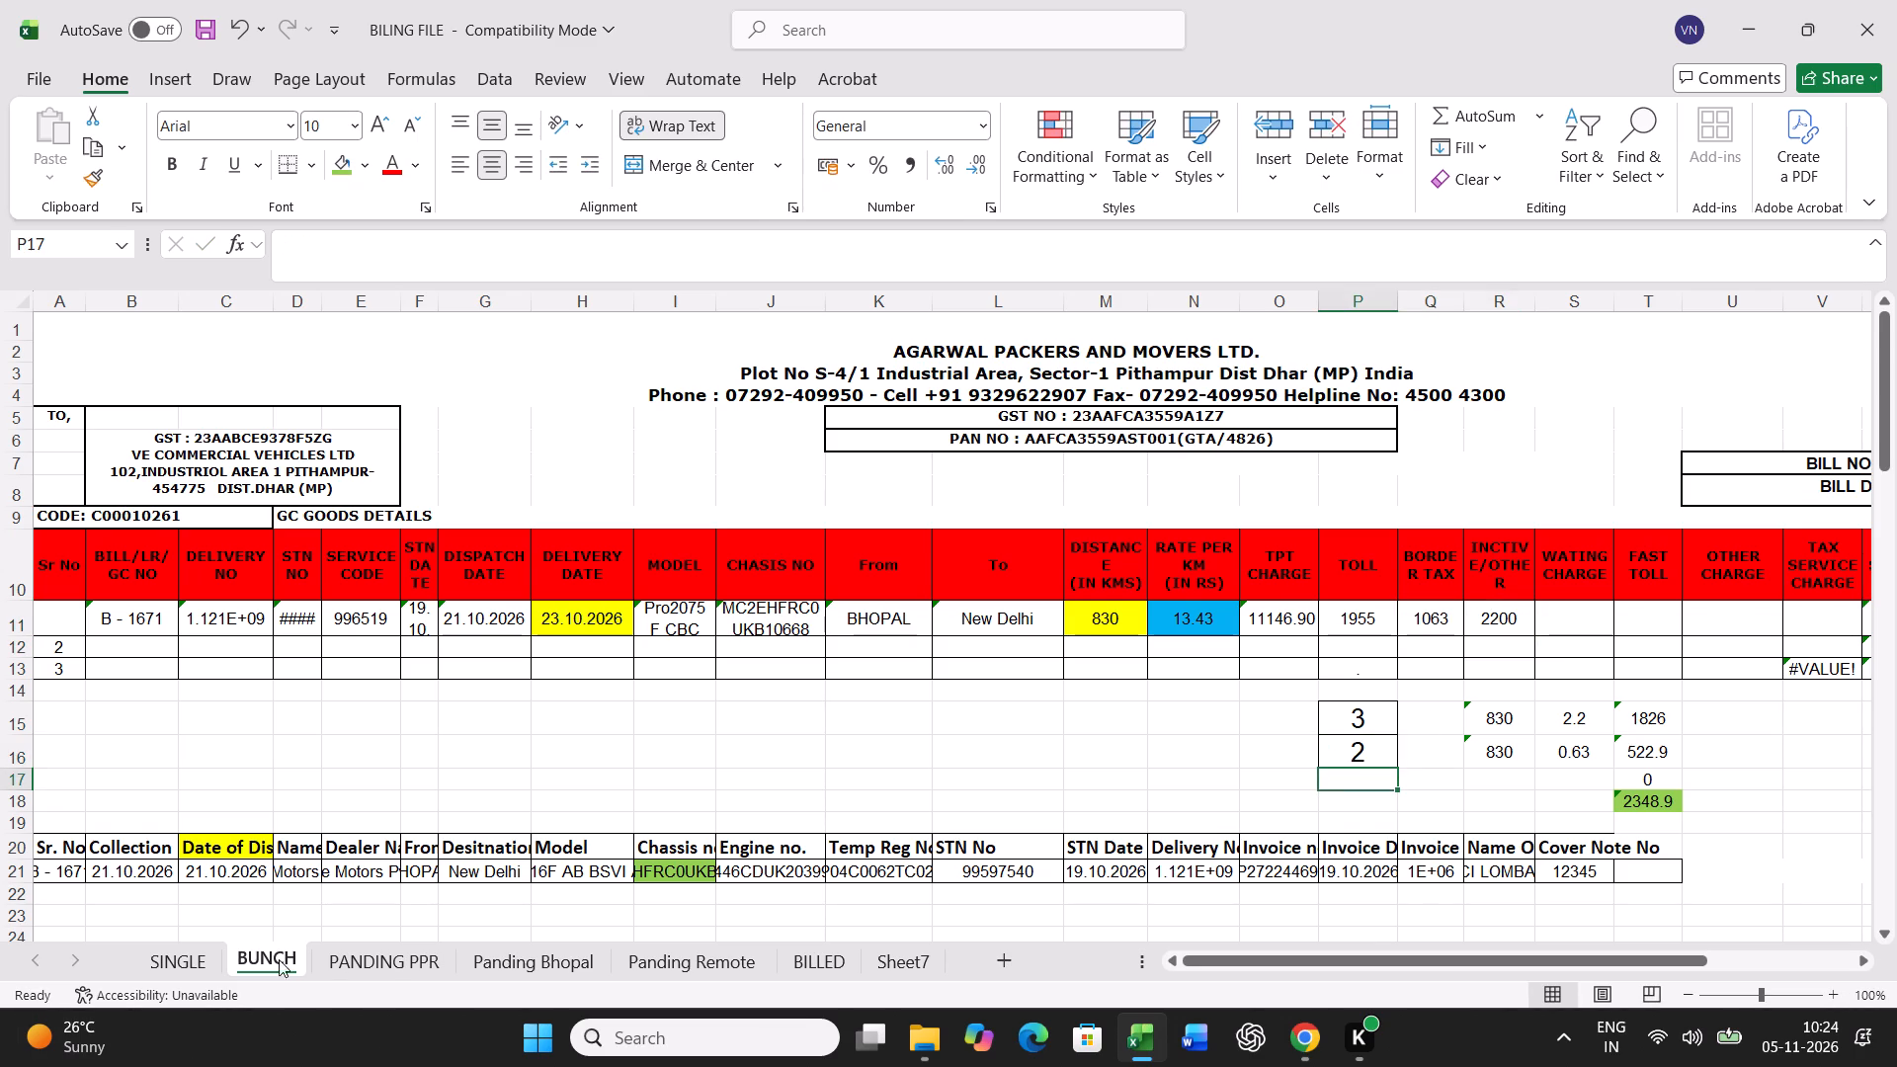
Print the B - 1671 freight bill from the SINGLE sheet.
click(197, 955)
key(ctrl+p)
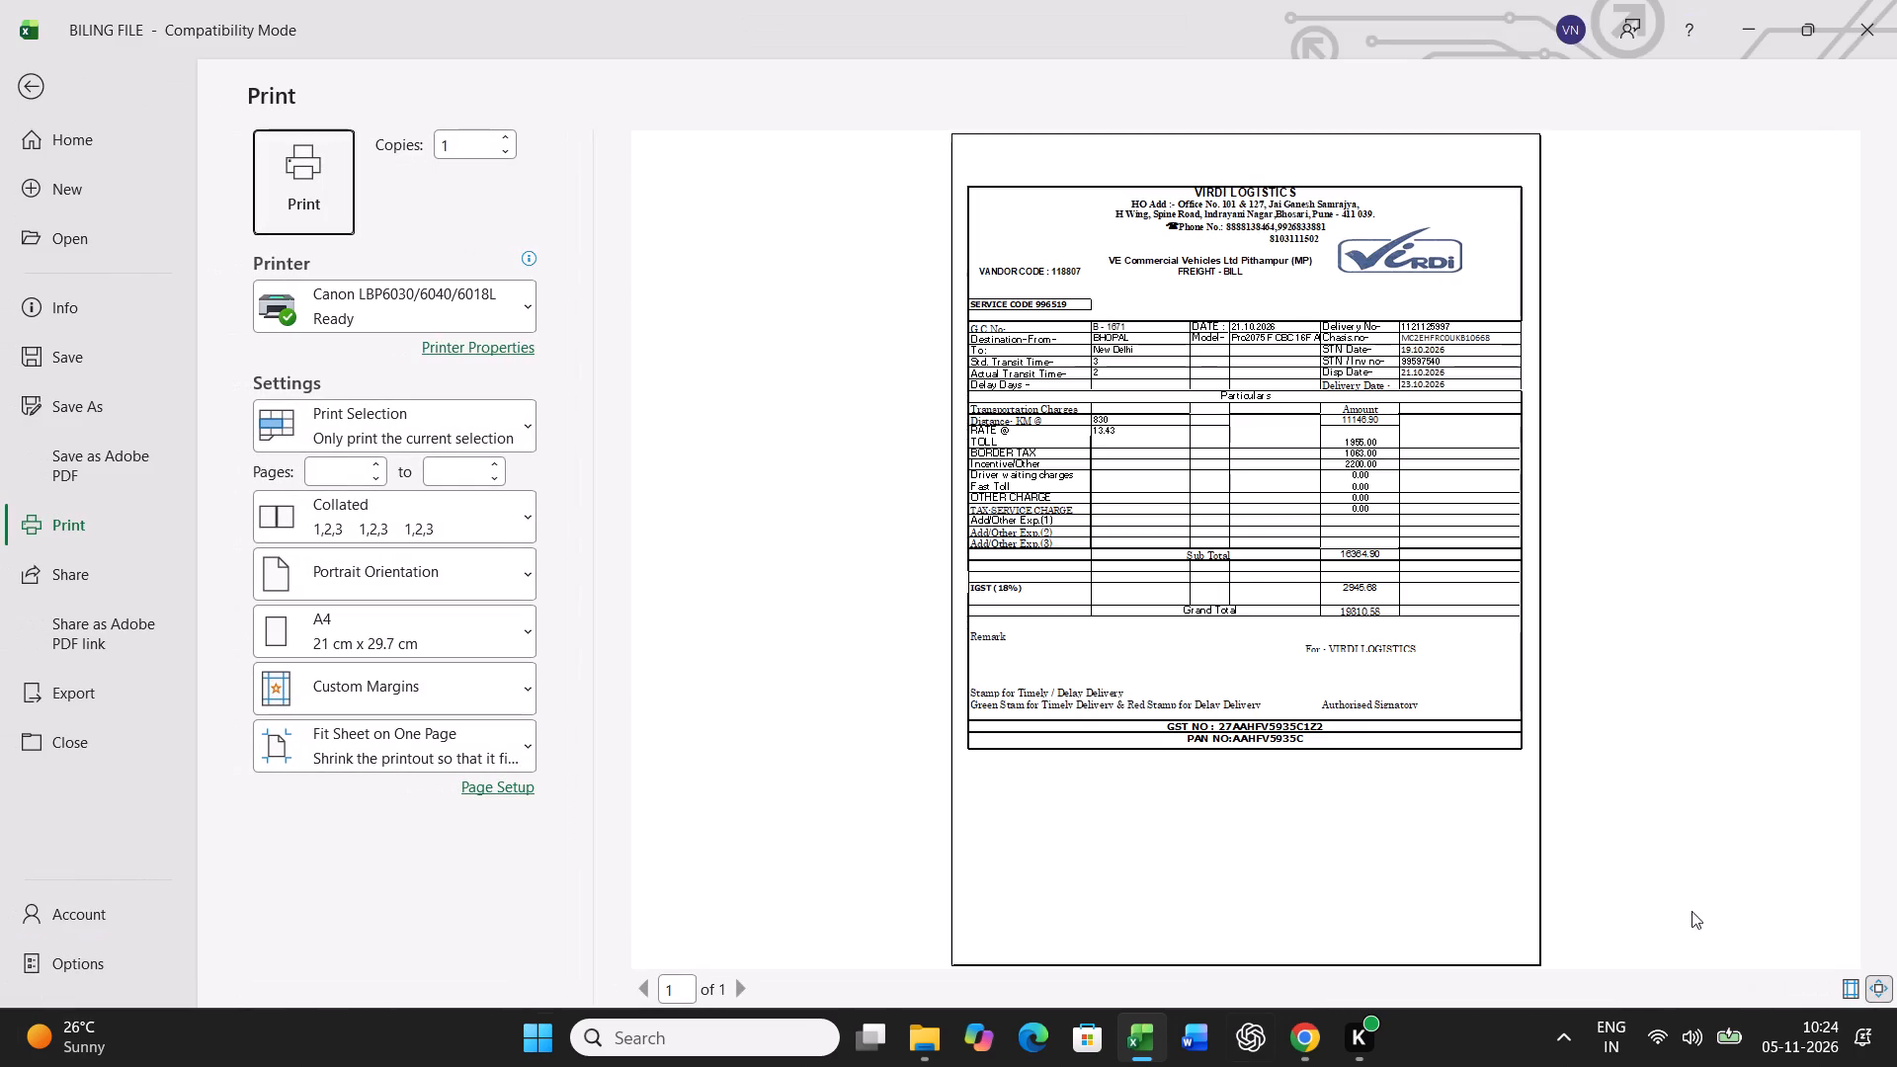
click(316, 188)
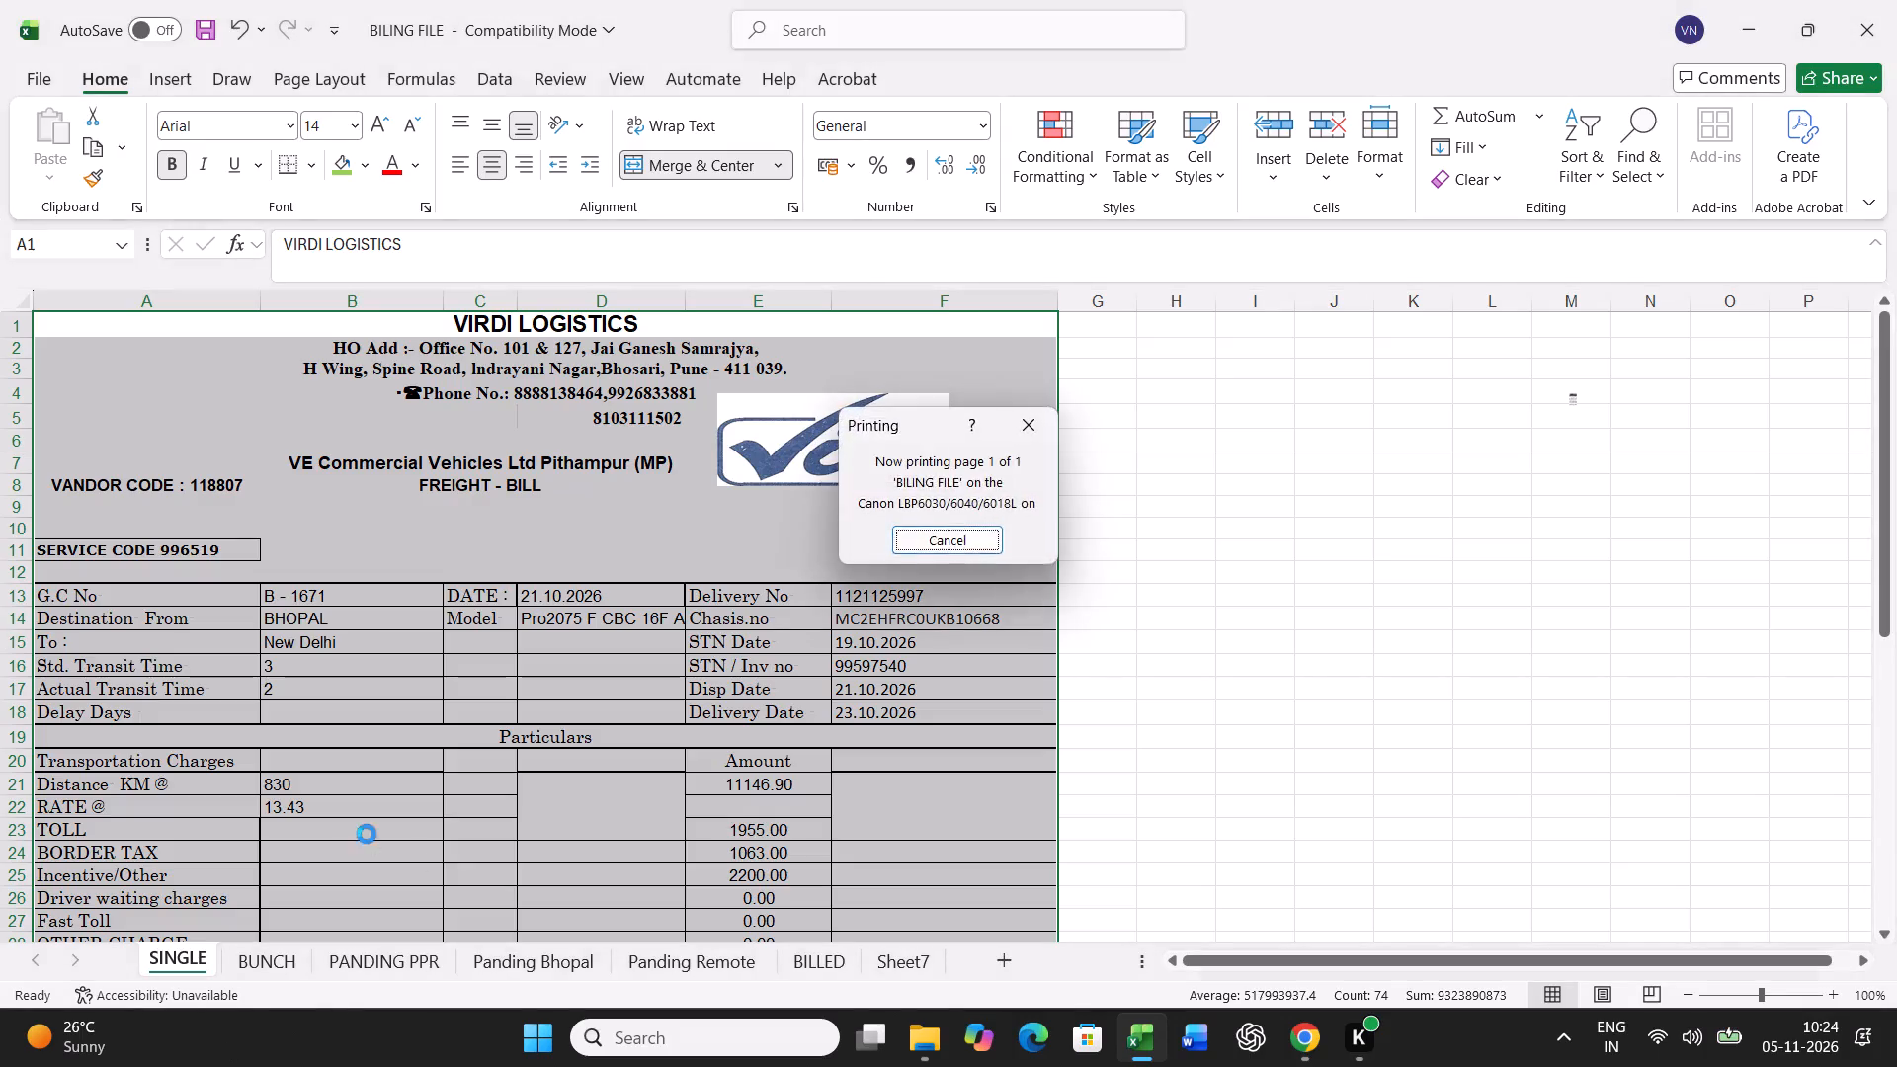
Copy the B - 1671 bill from BUNCH row 11 and paste it as values into row 57.
click(268, 951)
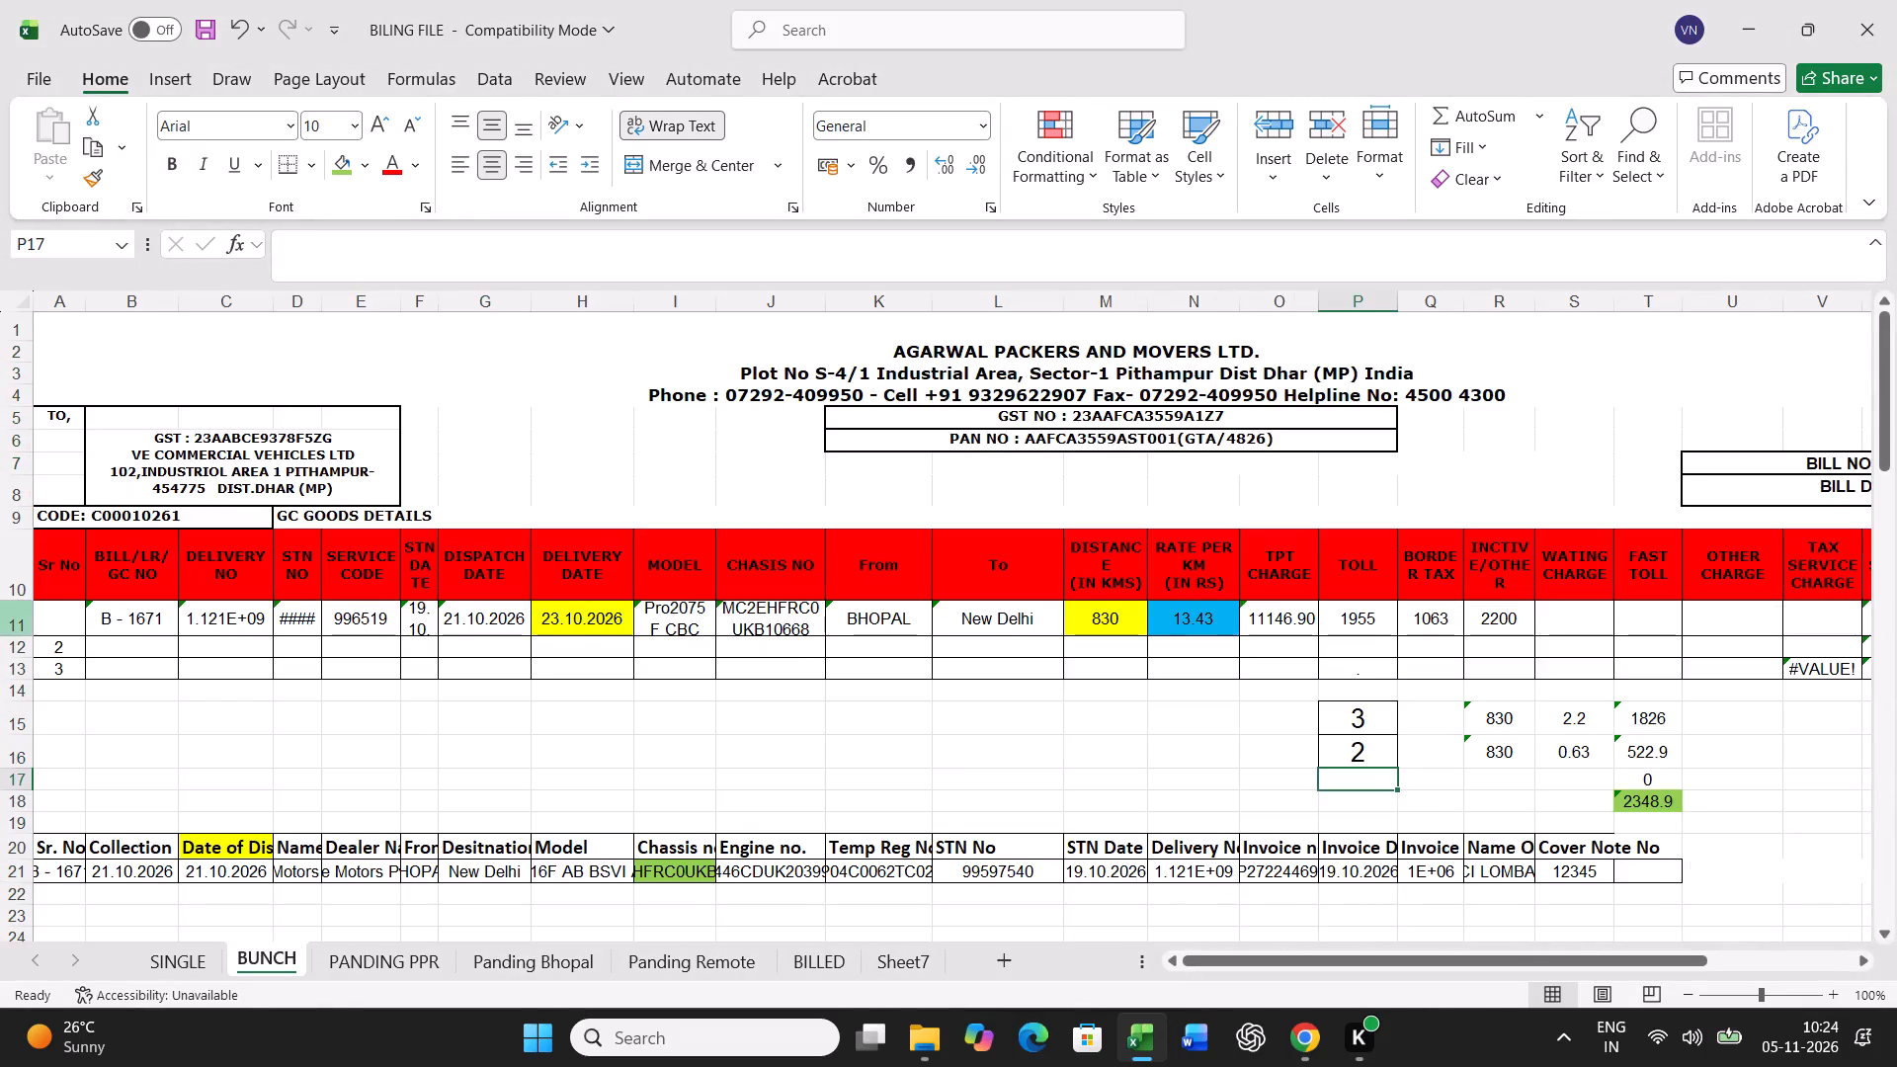
click(11, 617)
key(ctrl+c)
scroll(945, 724, down, 20)
scroll(945, 724, down, 3)
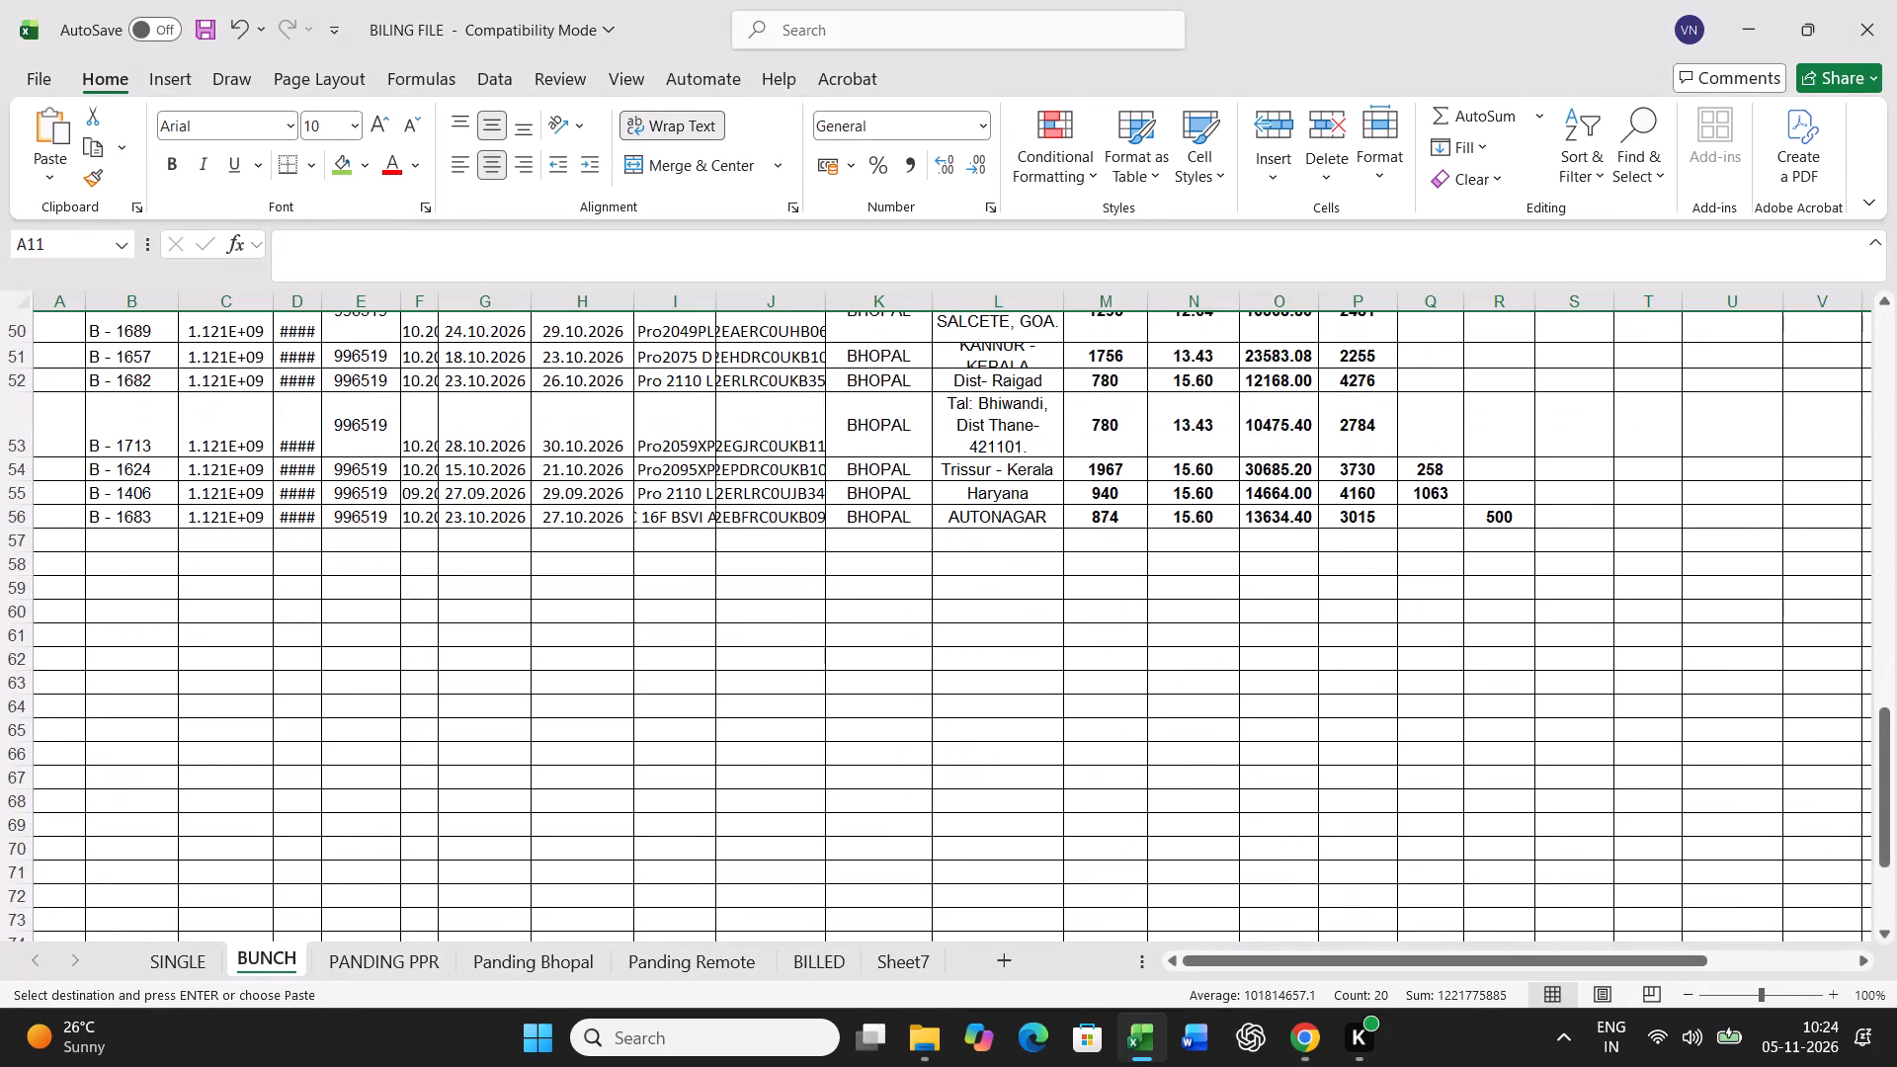
right_click(43, 537)
click(156, 468)
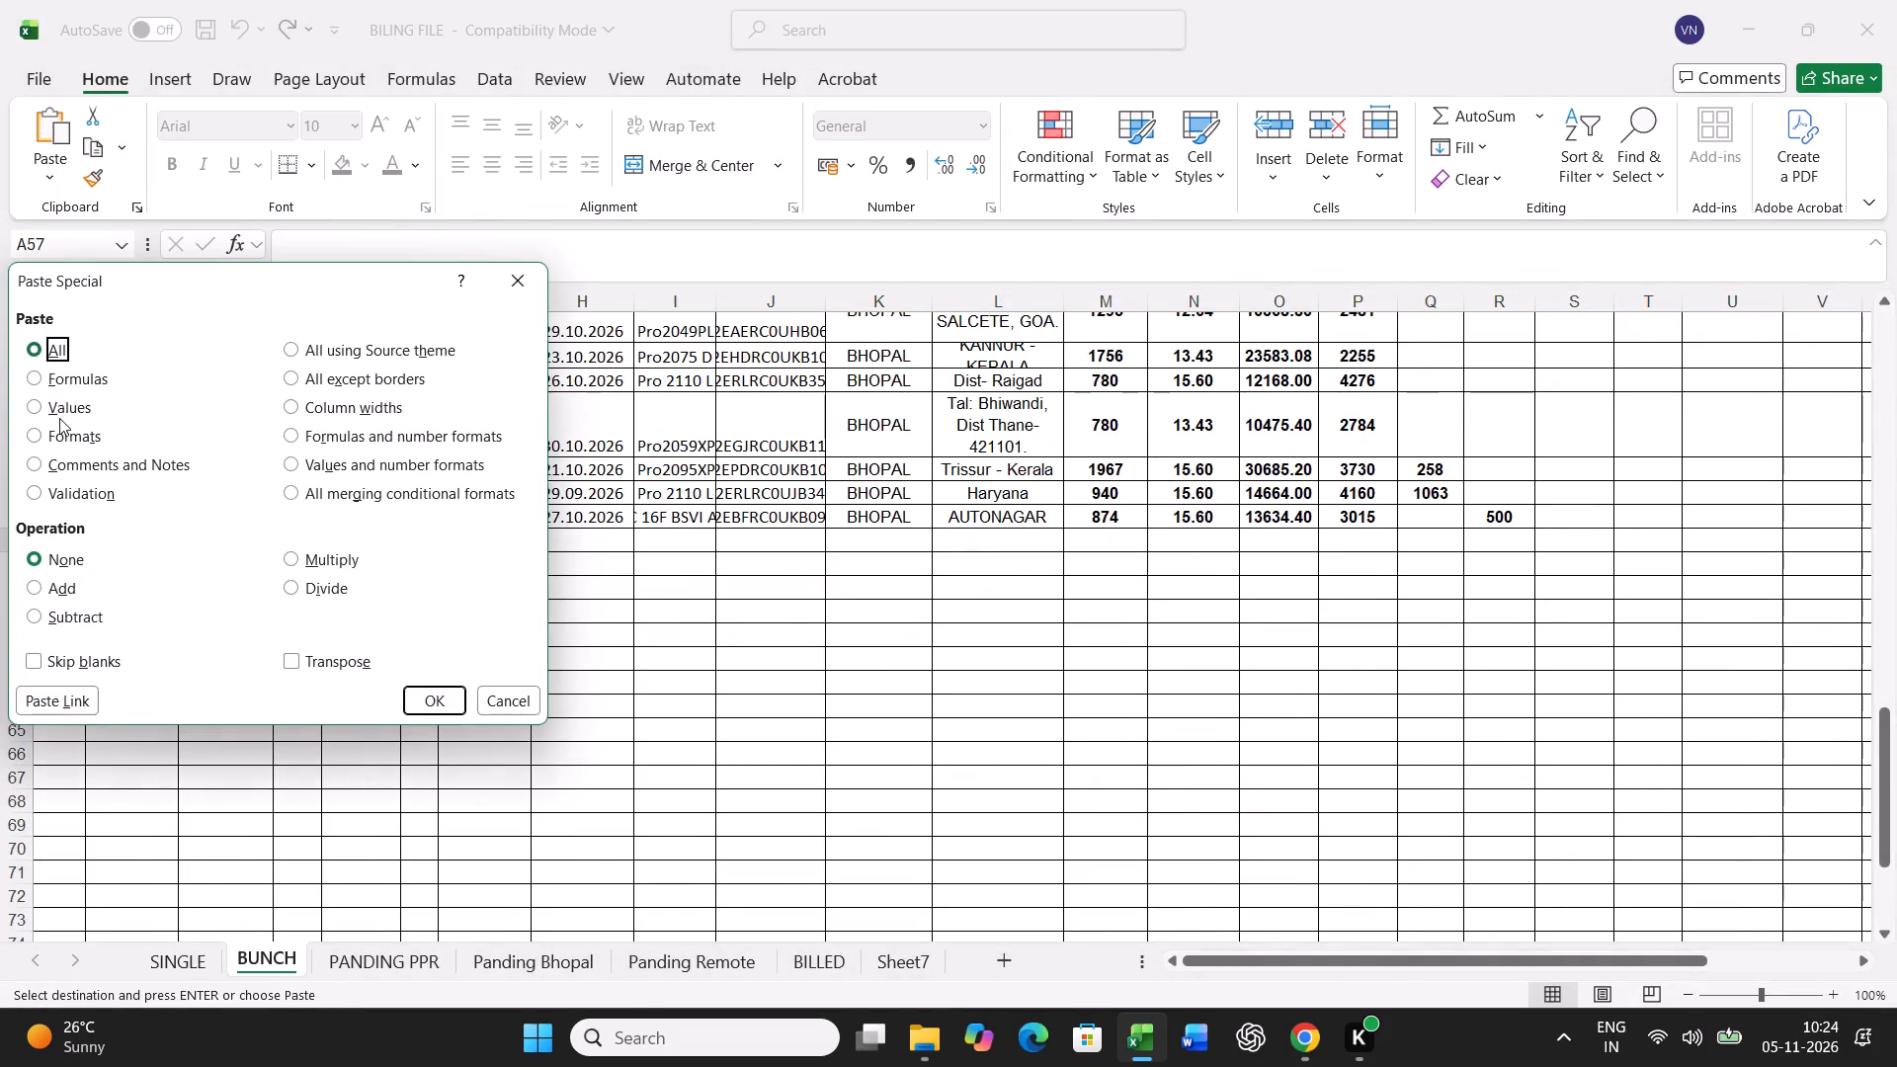
click(58, 409)
click(456, 708)
Select the logged bill numbers B38:B57 in BUNCH to check their count.
scroll(605, 731, up, 4)
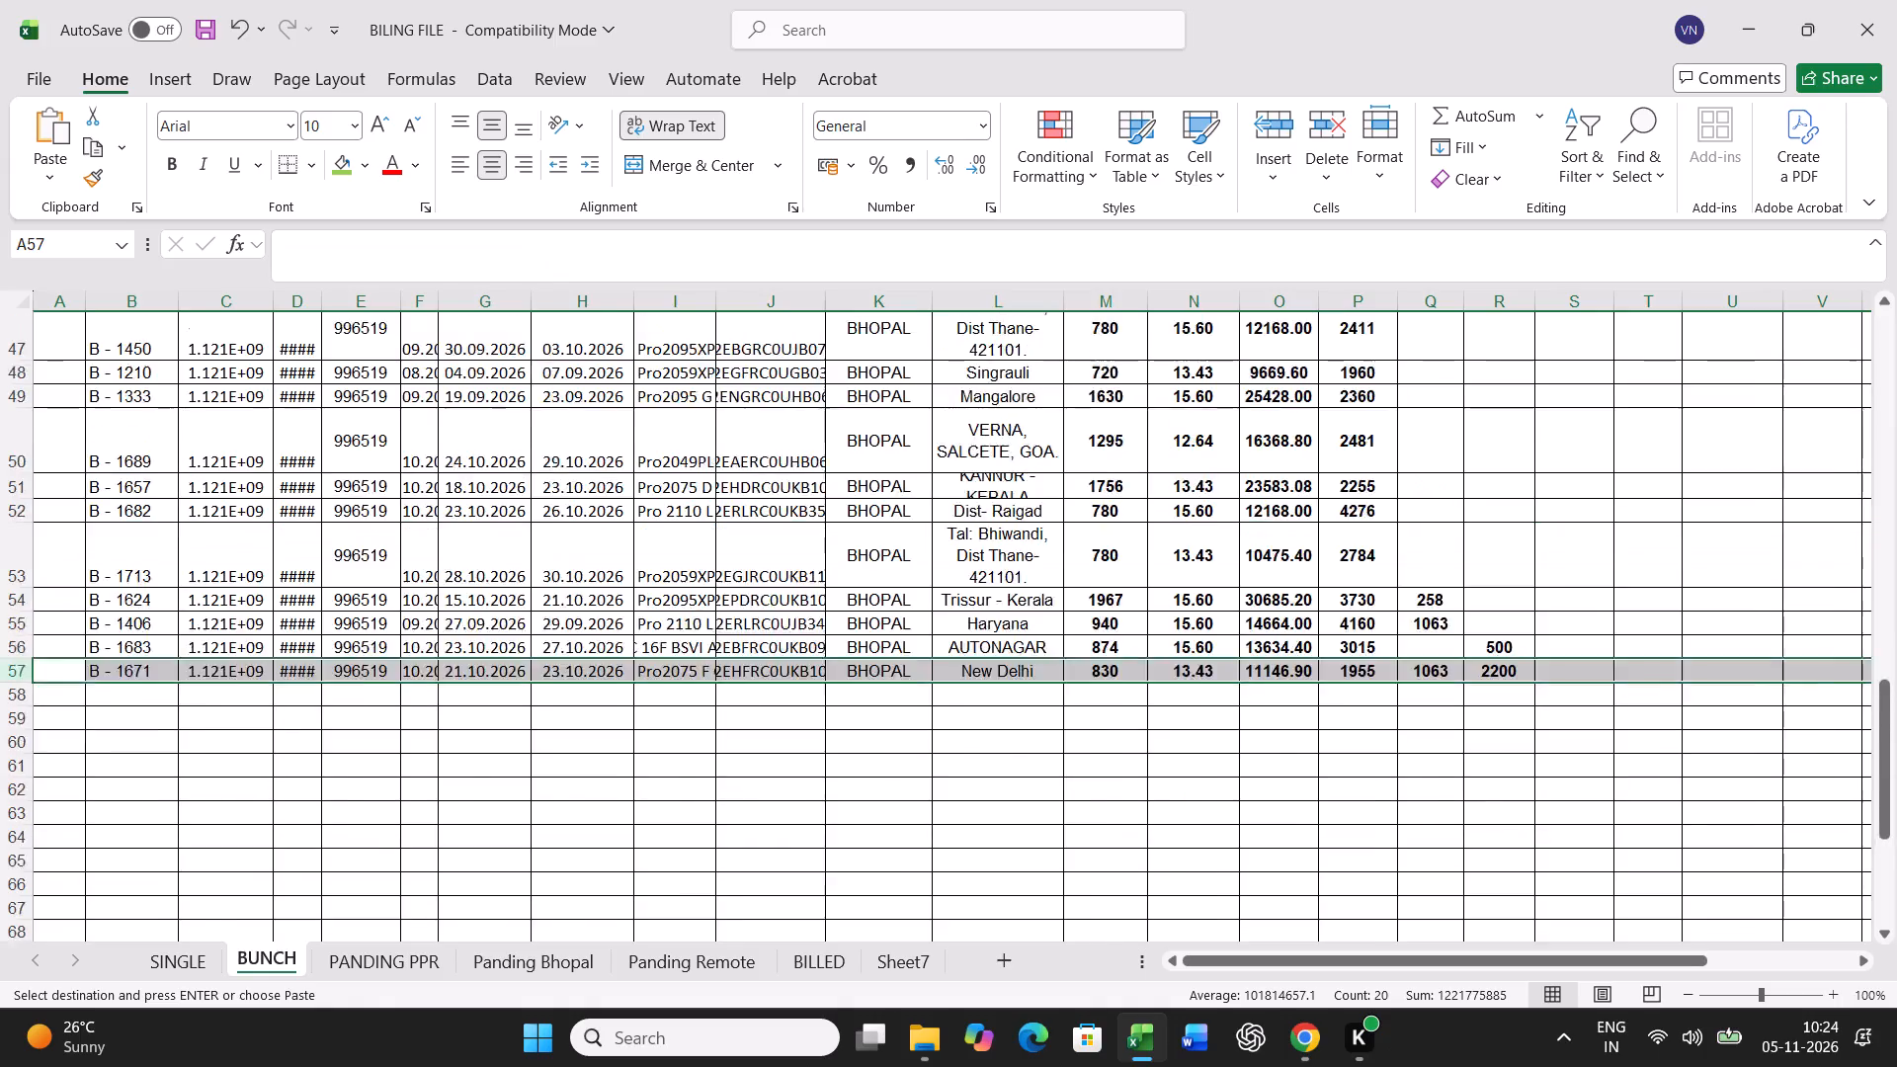
scroll(605, 731, up, 5)
drag(140, 400, 140, 429)
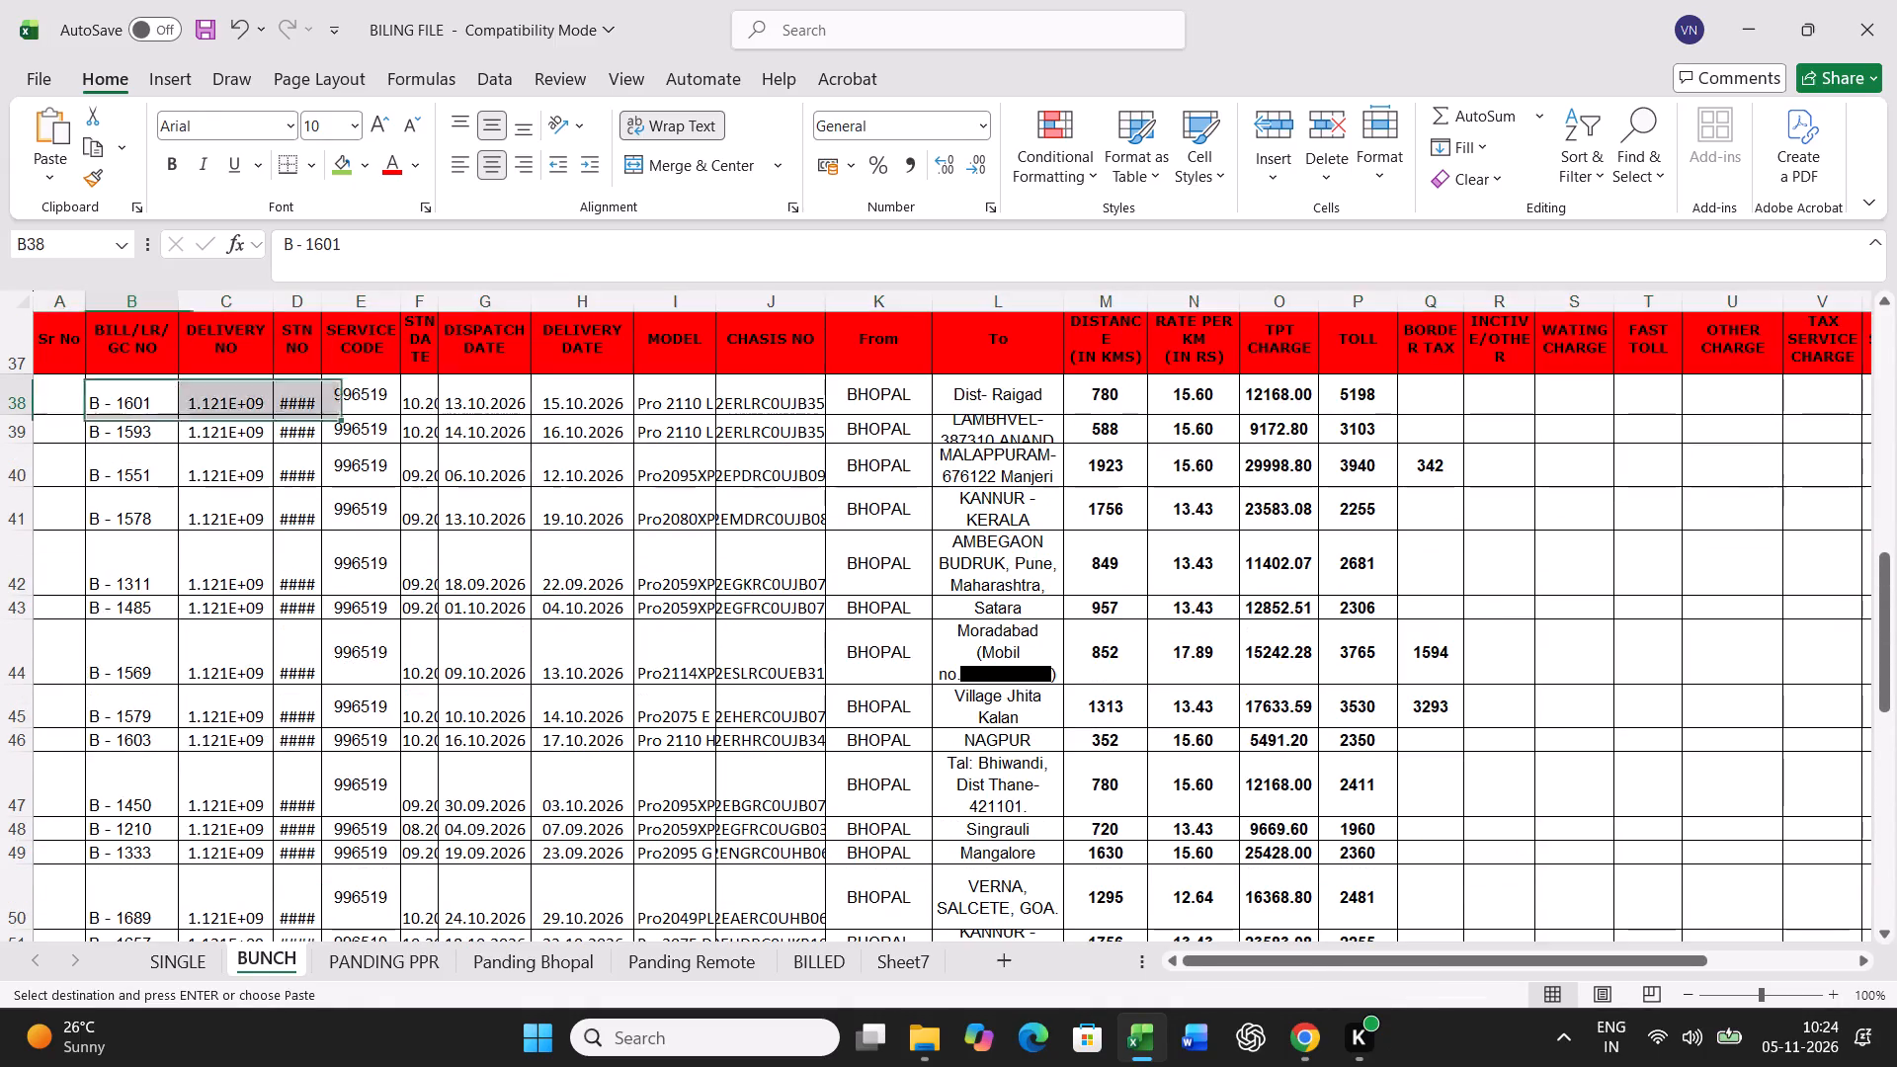
drag(140, 429, 138, 956)
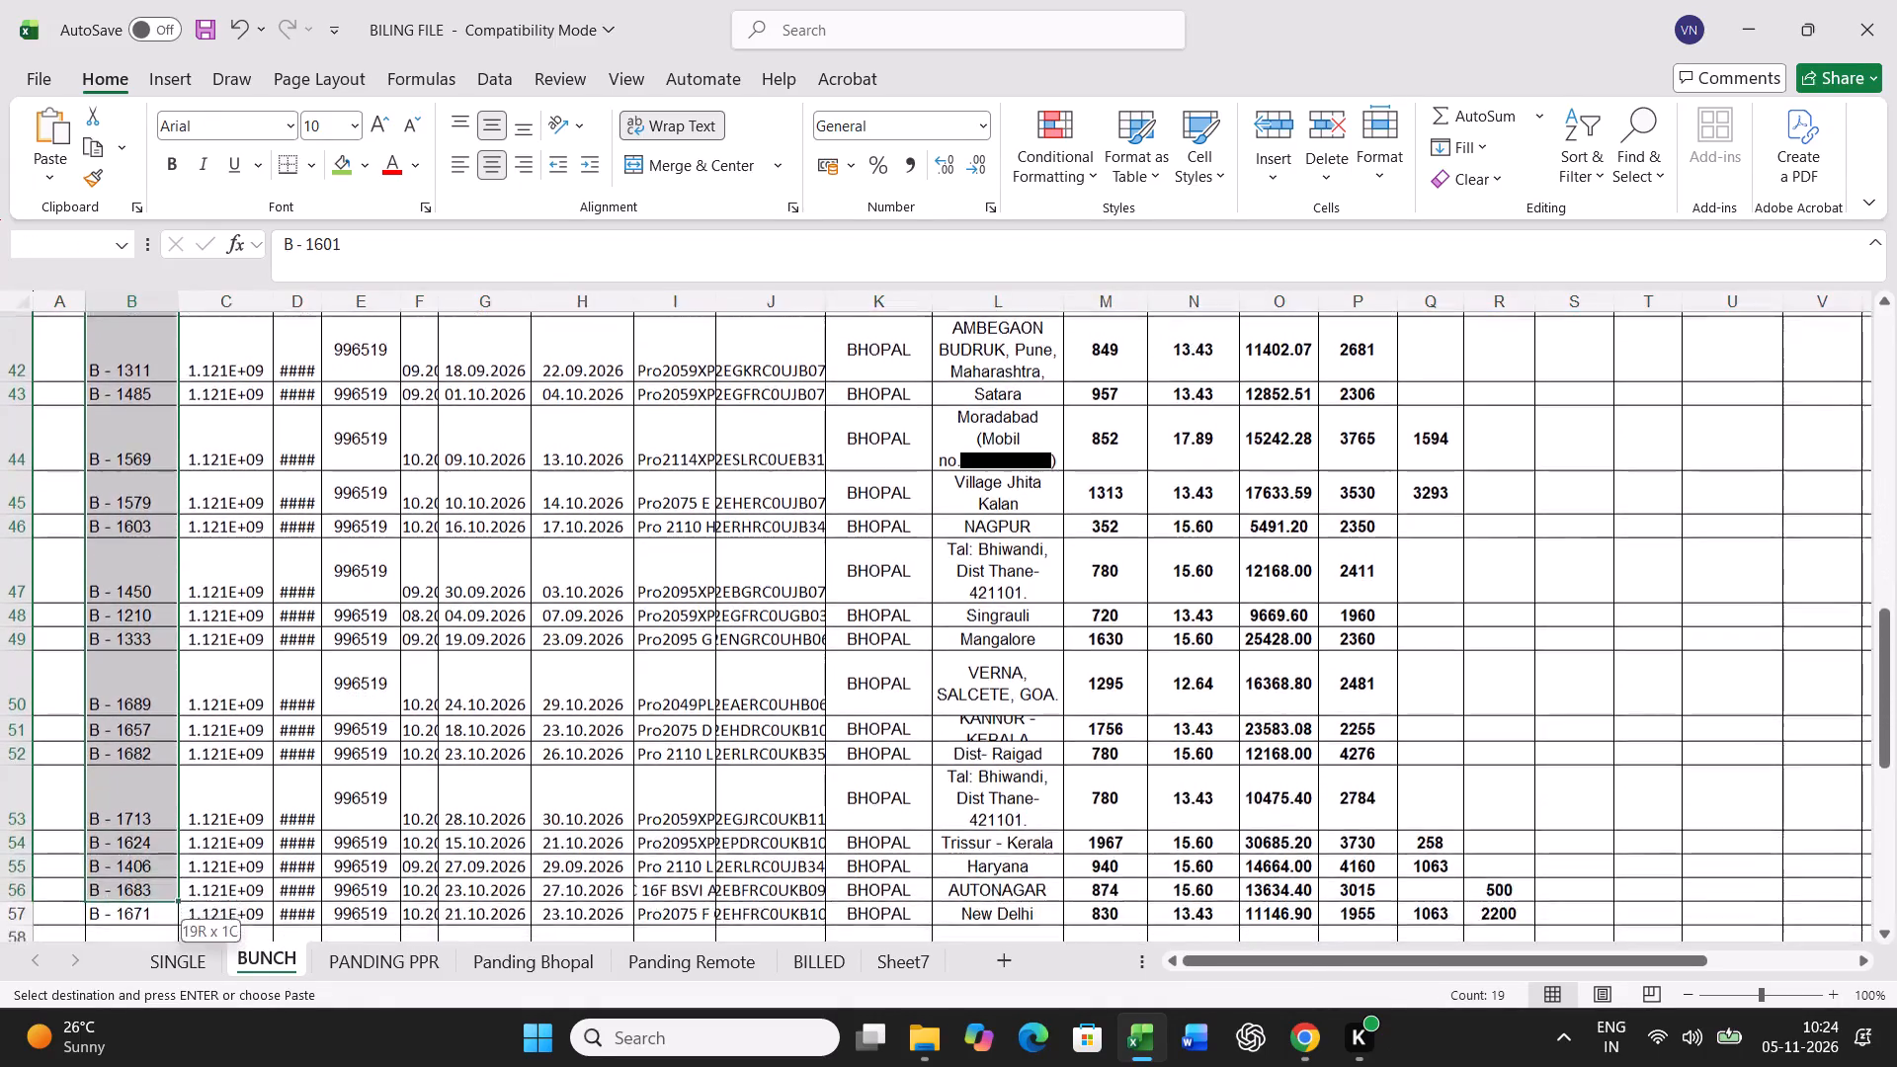
drag(138, 956, 139, 848)
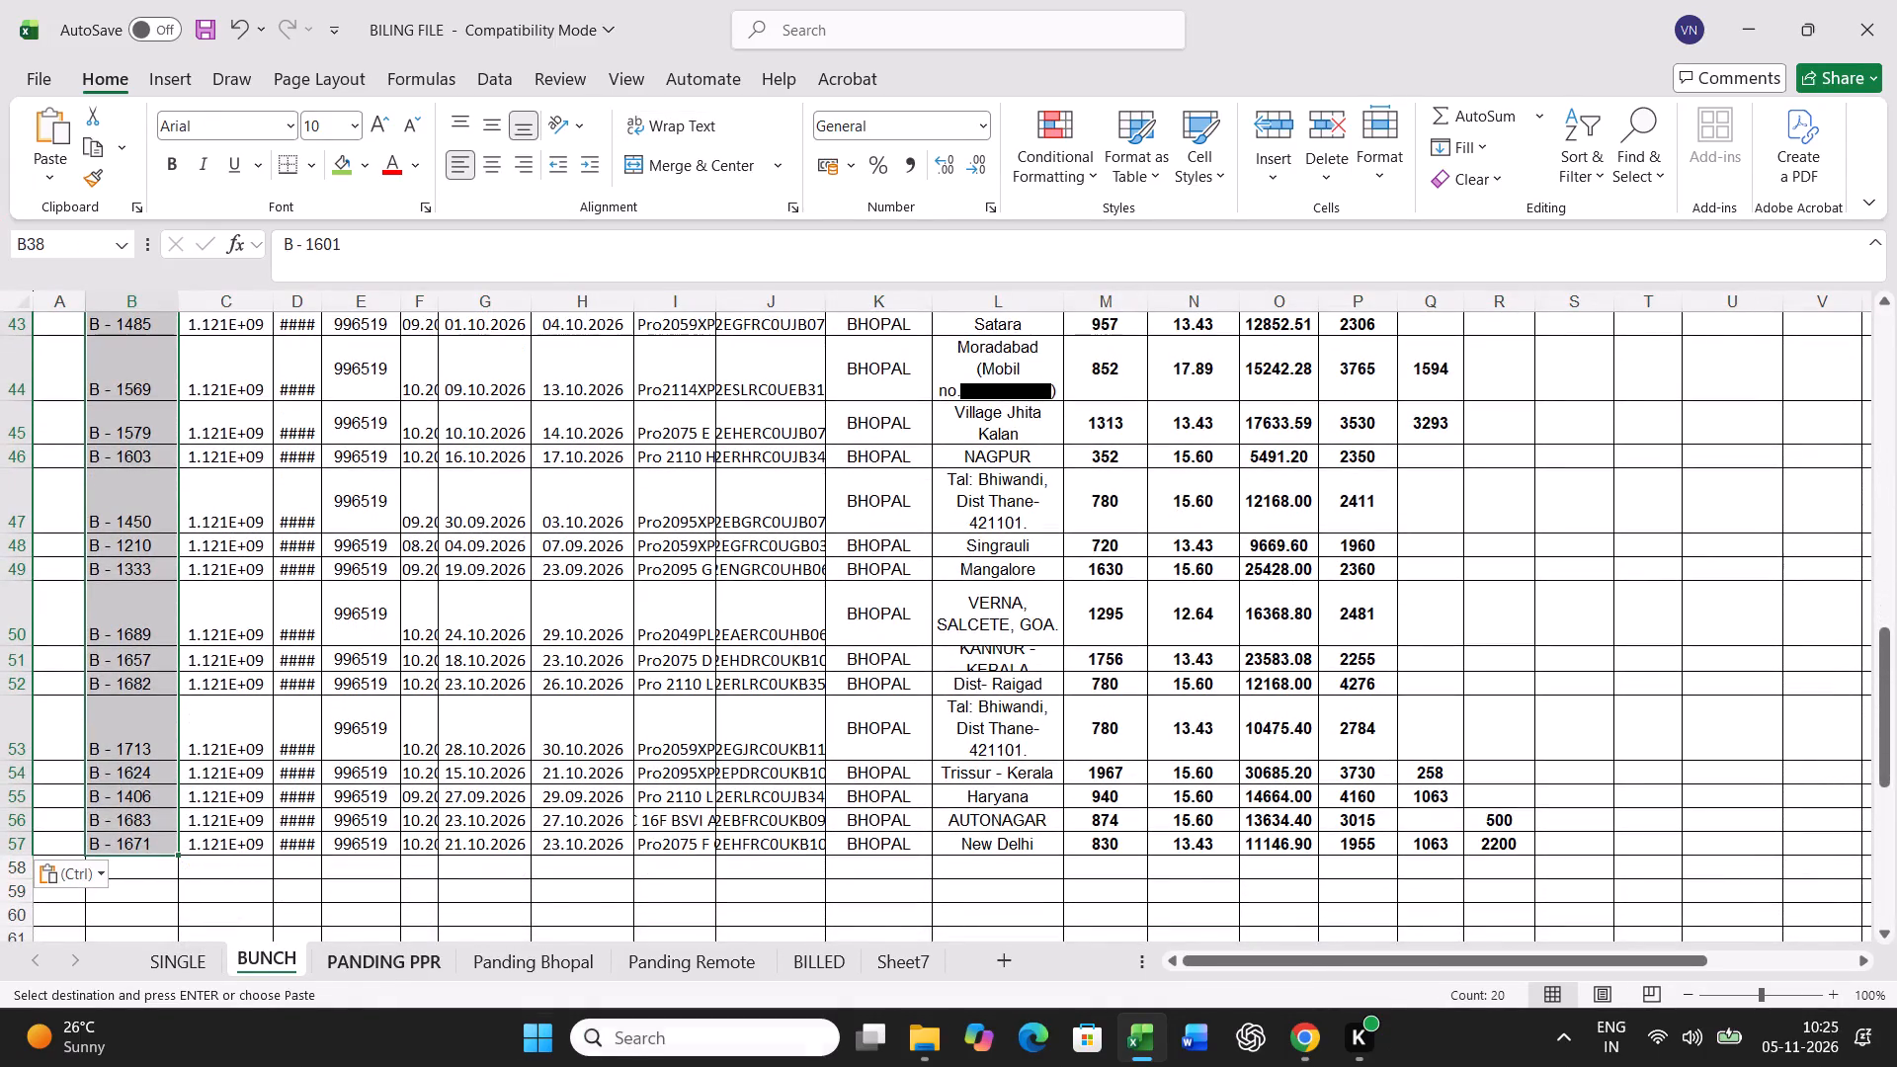
Sort Panding Bhopal by the green chassis cell colour and select the green chassis cells I2:I21 to count them.
click(568, 963)
drag(1608, 954, 1478, 953)
click(767, 489)
click(755, 325)
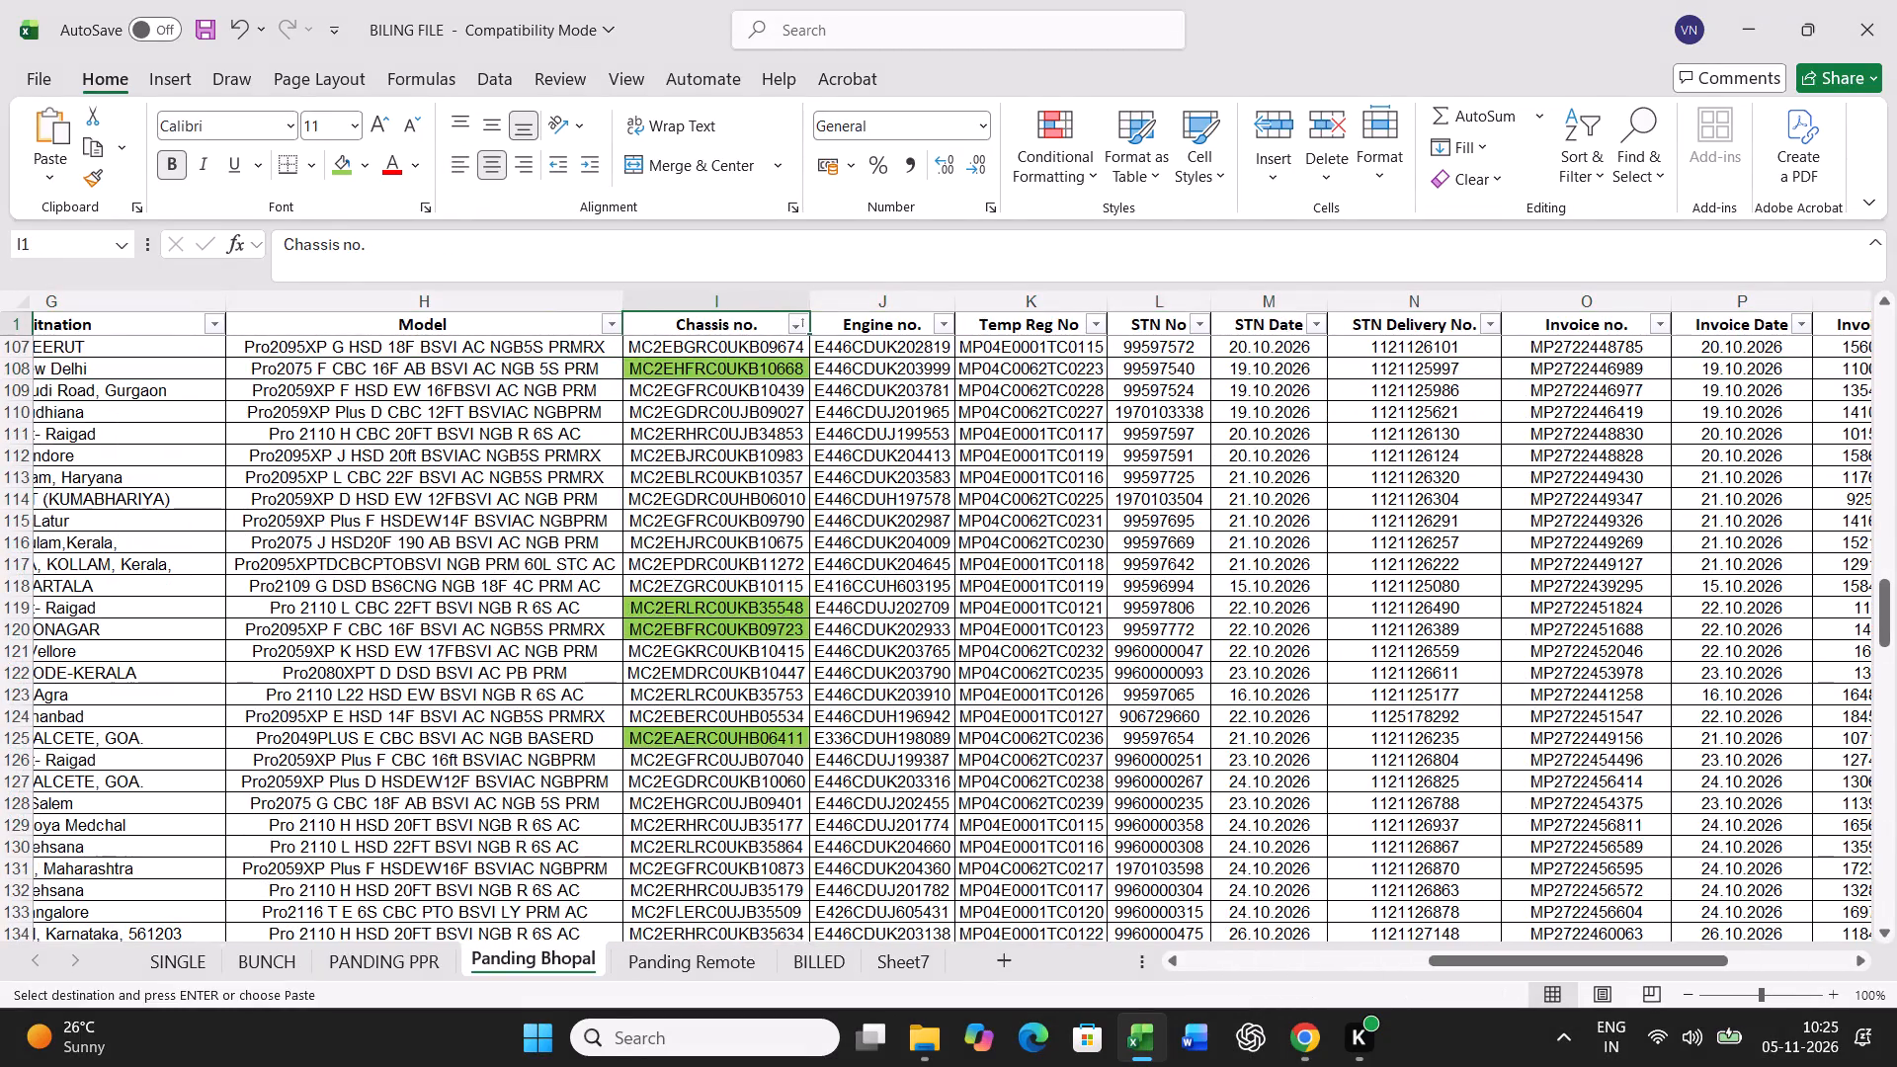
click(795, 328)
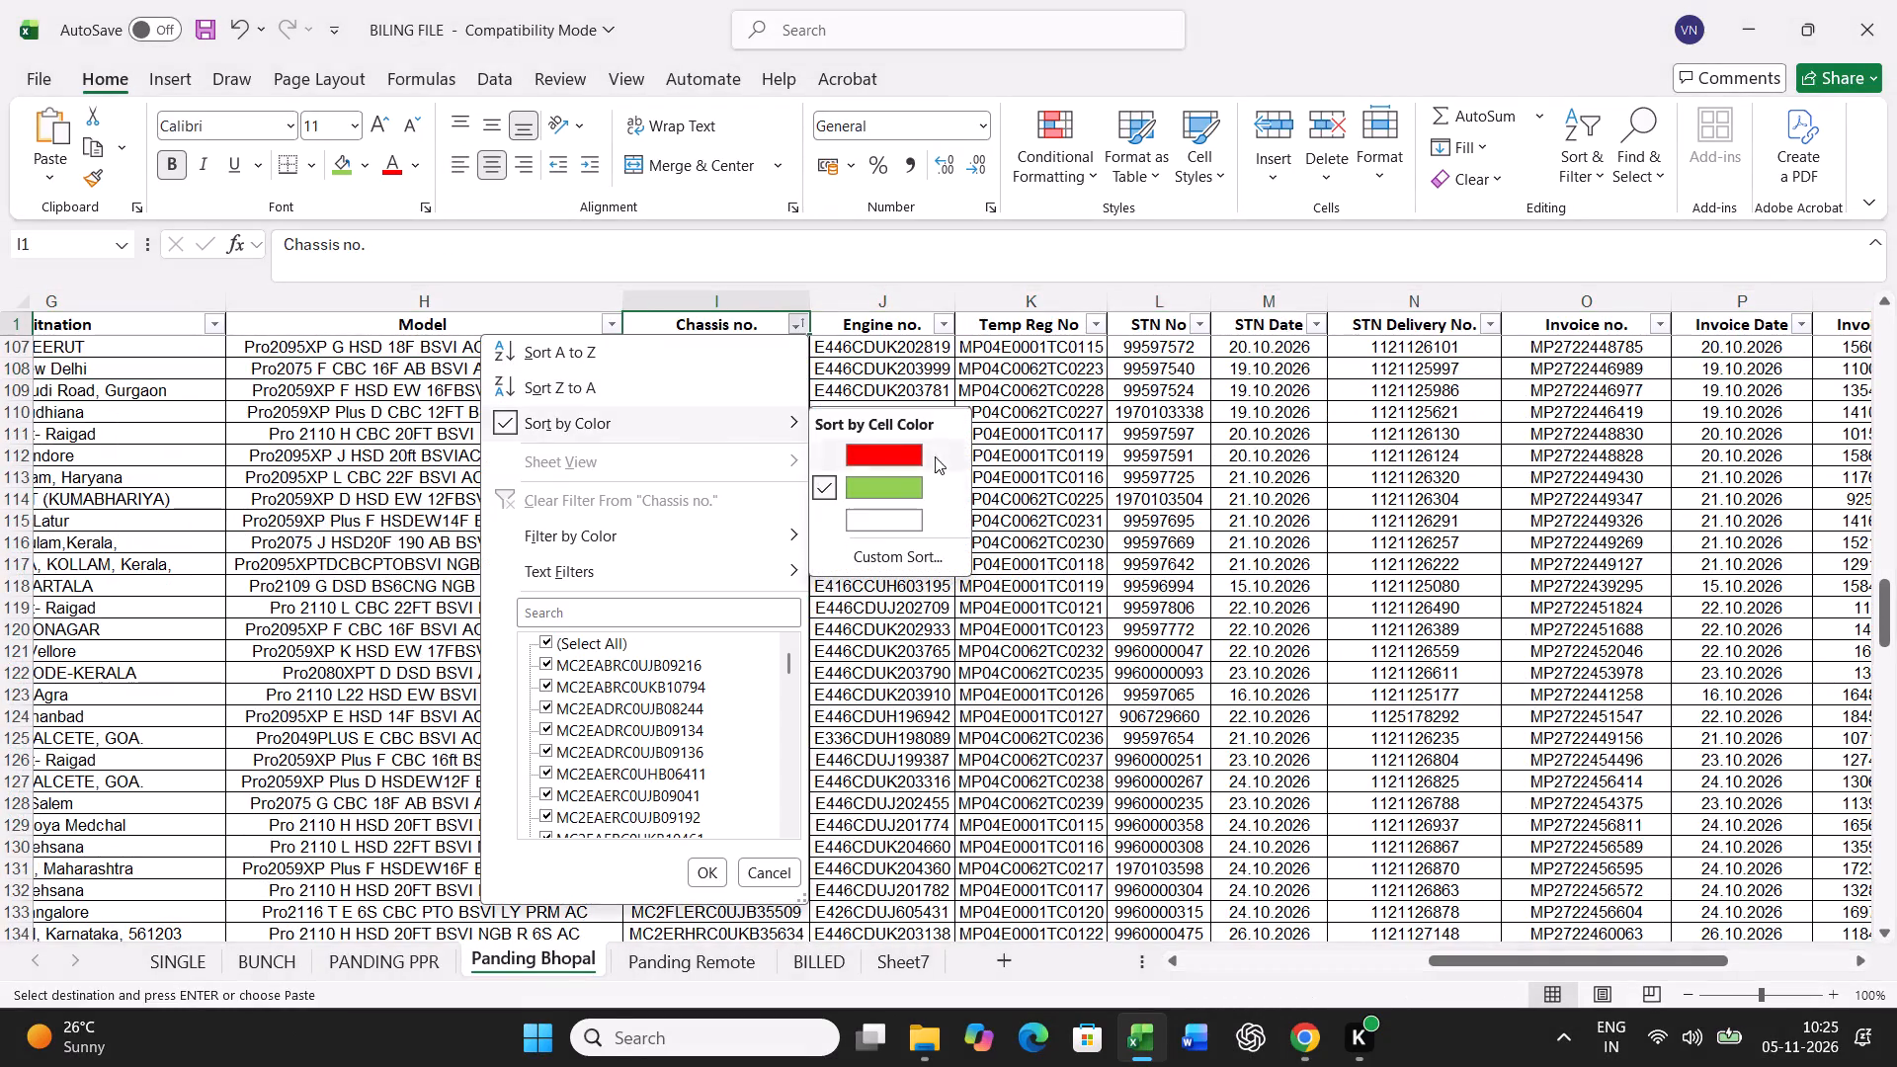
click(868, 492)
drag(791, 349, 772, 710)
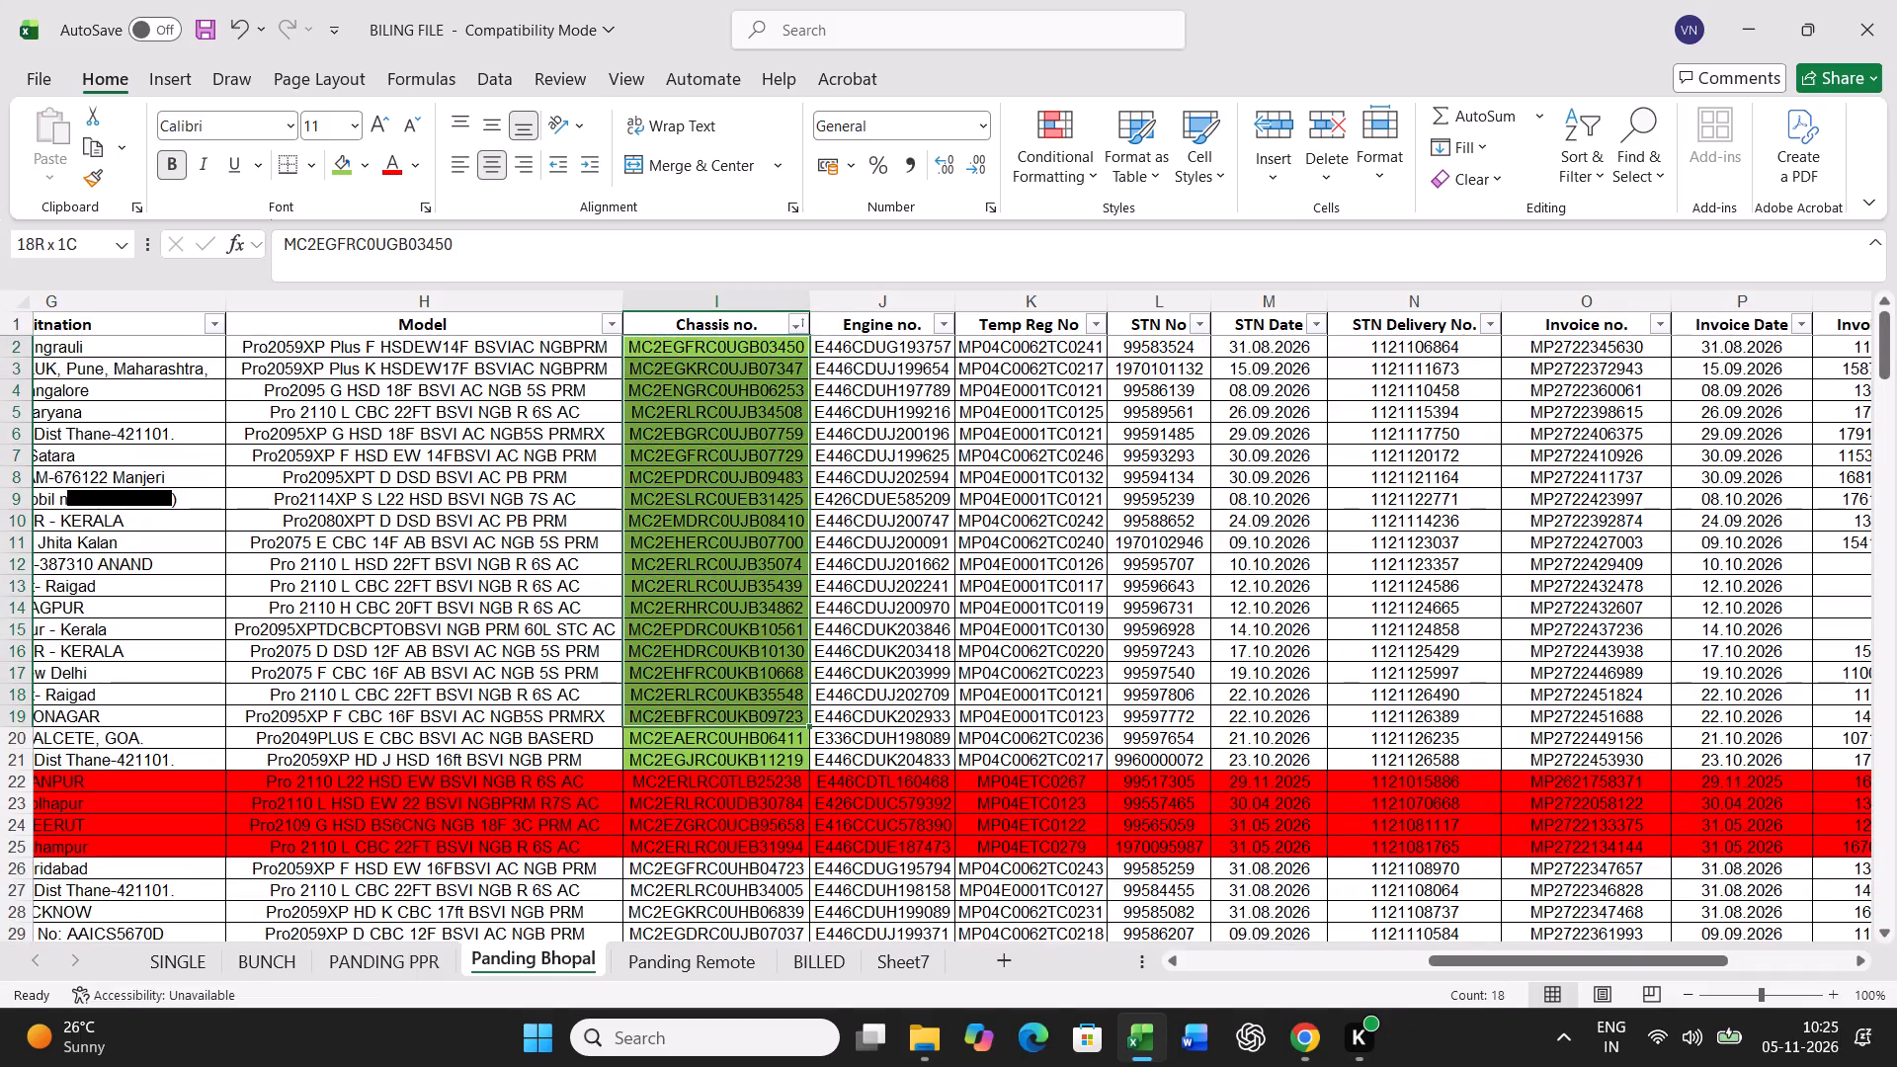
drag(772, 710, 764, 752)
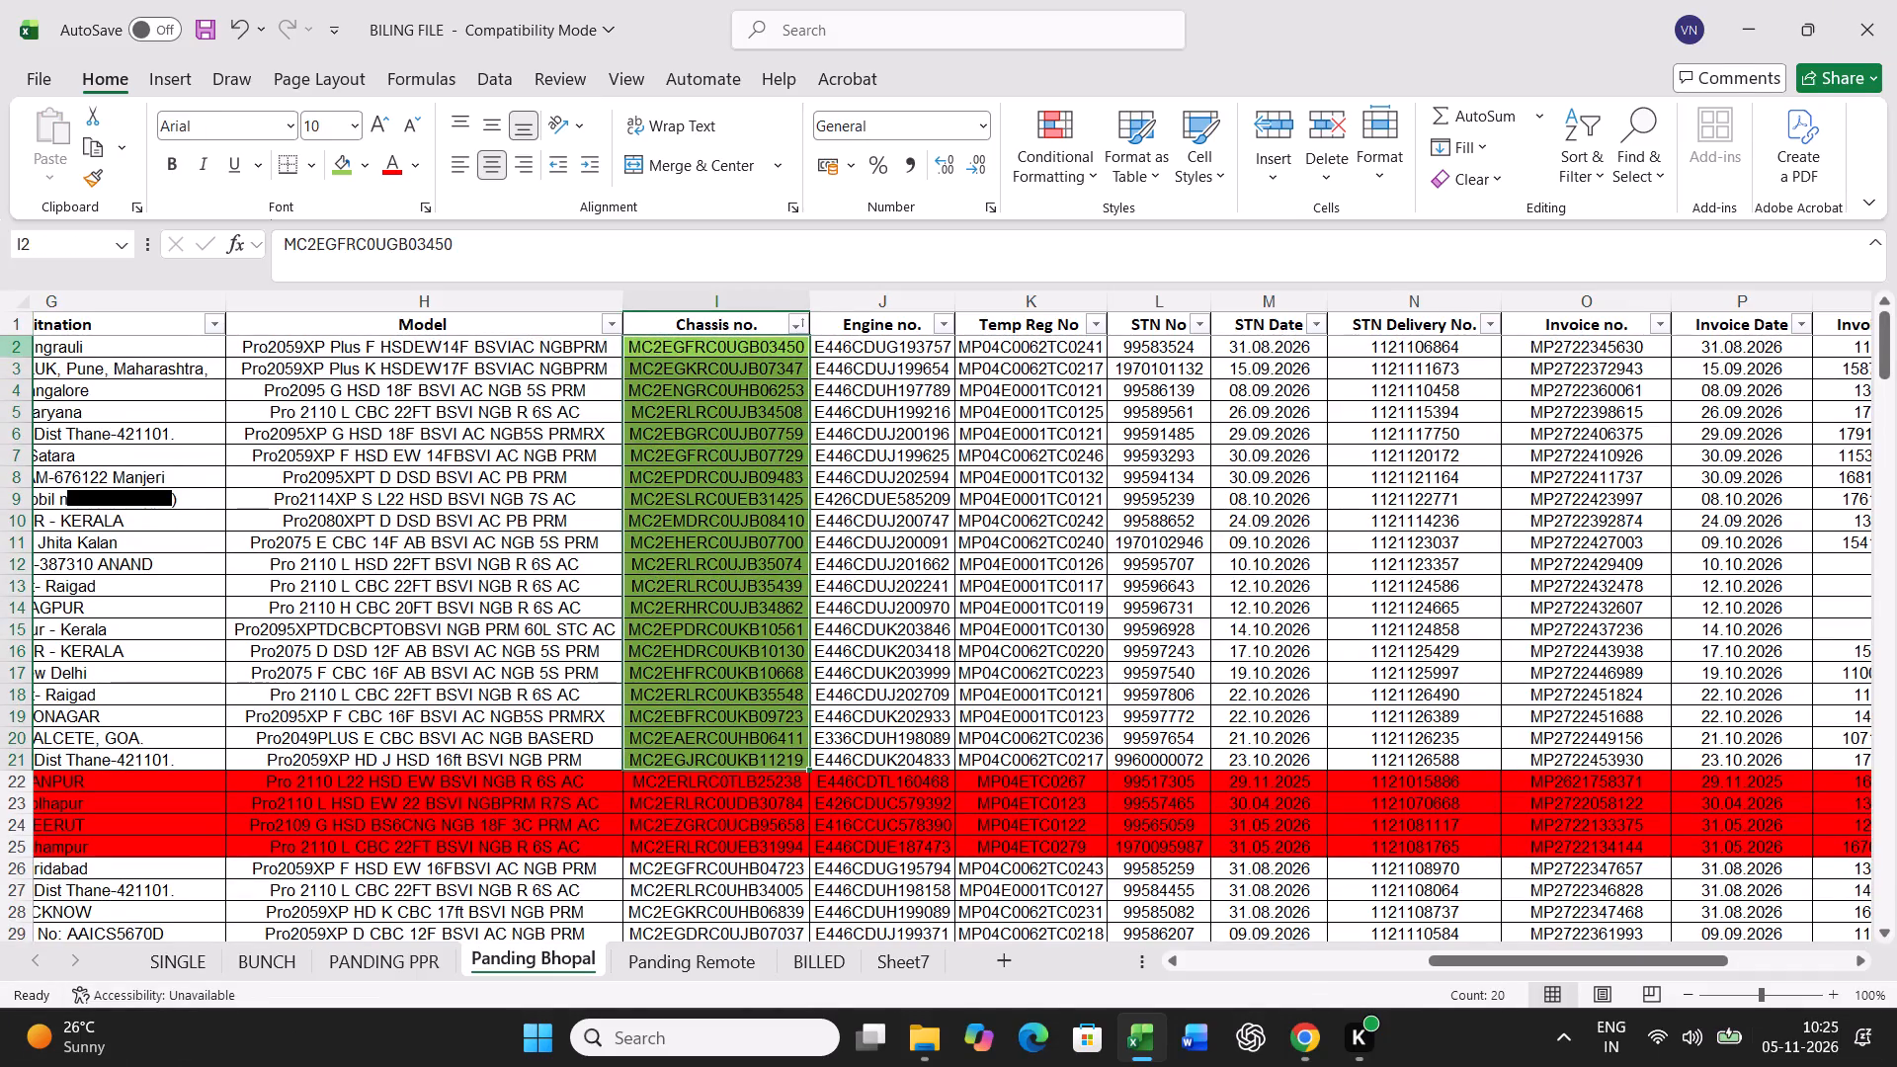
Move Panding Bhopal rows 2 to 21 into the BILLED sheet, starting at row 3683.
drag(18, 346, 0, 756)
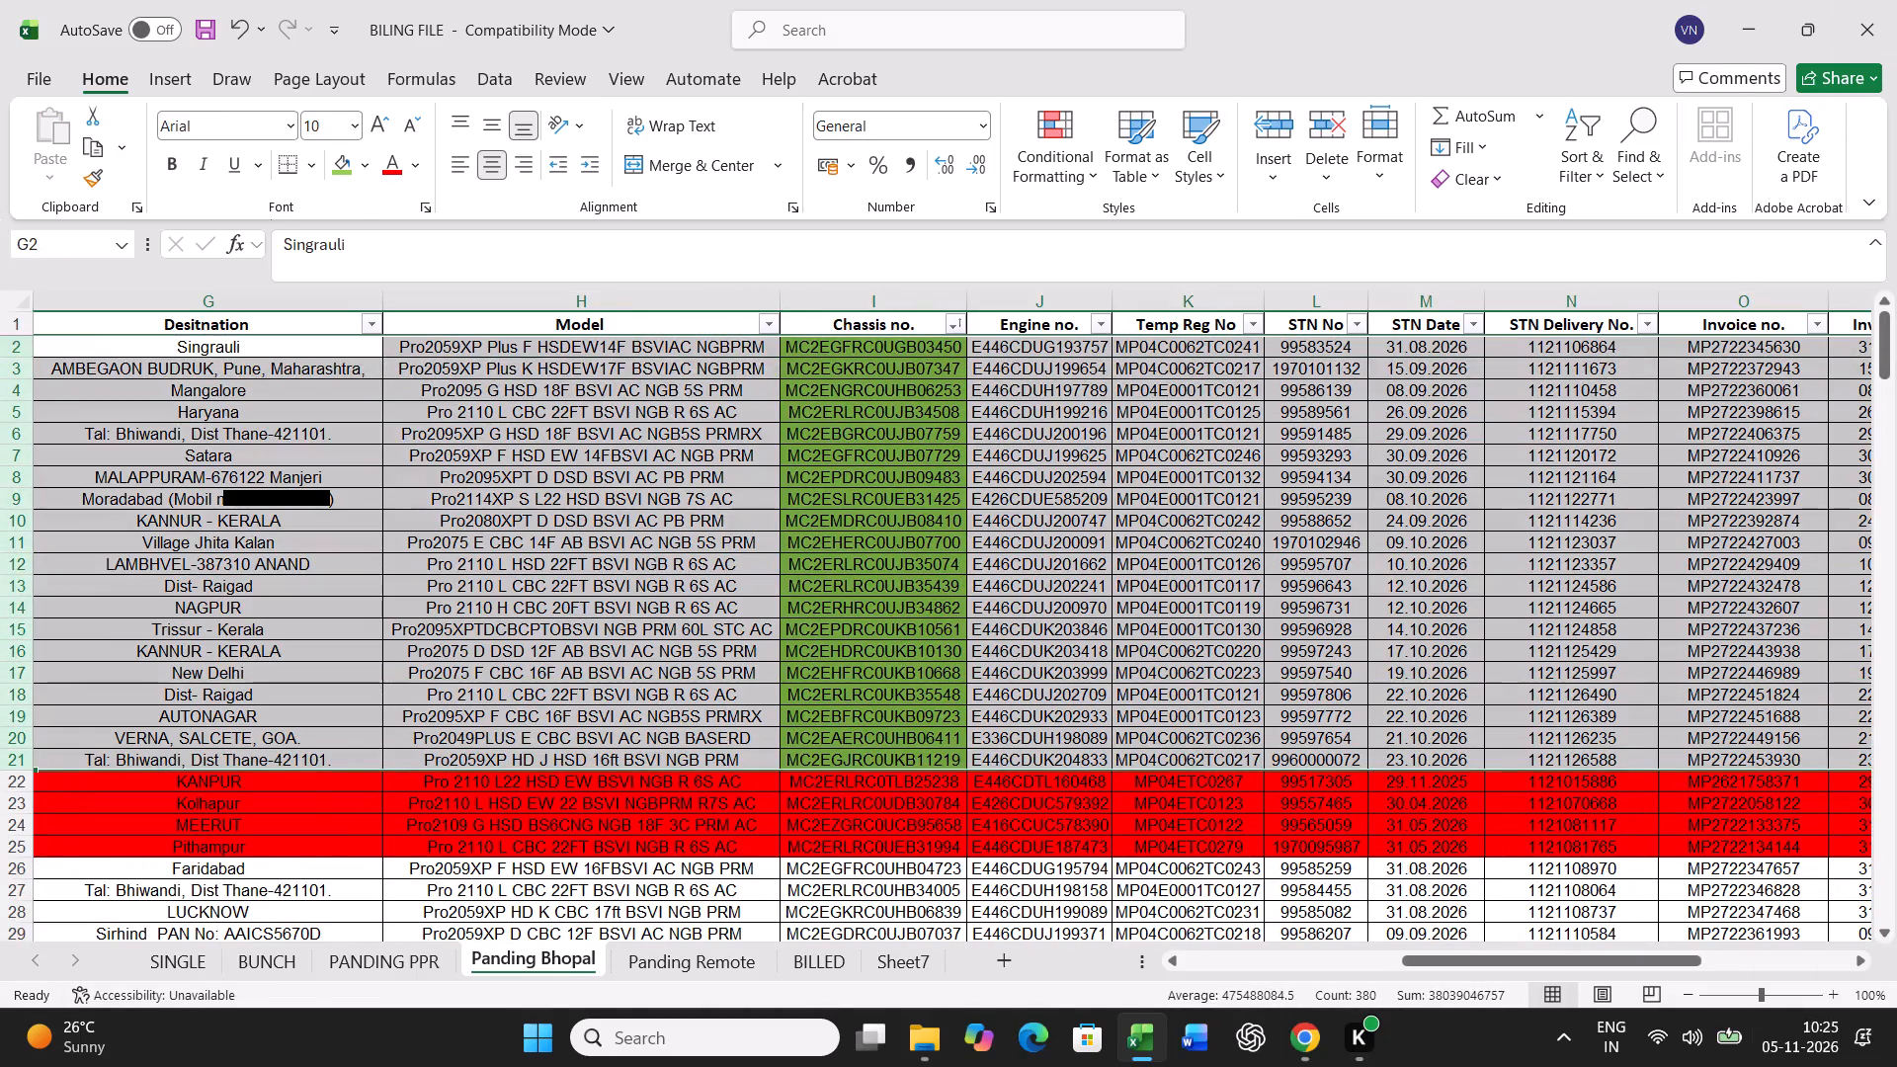
key(ctrl+x)
click(847, 957)
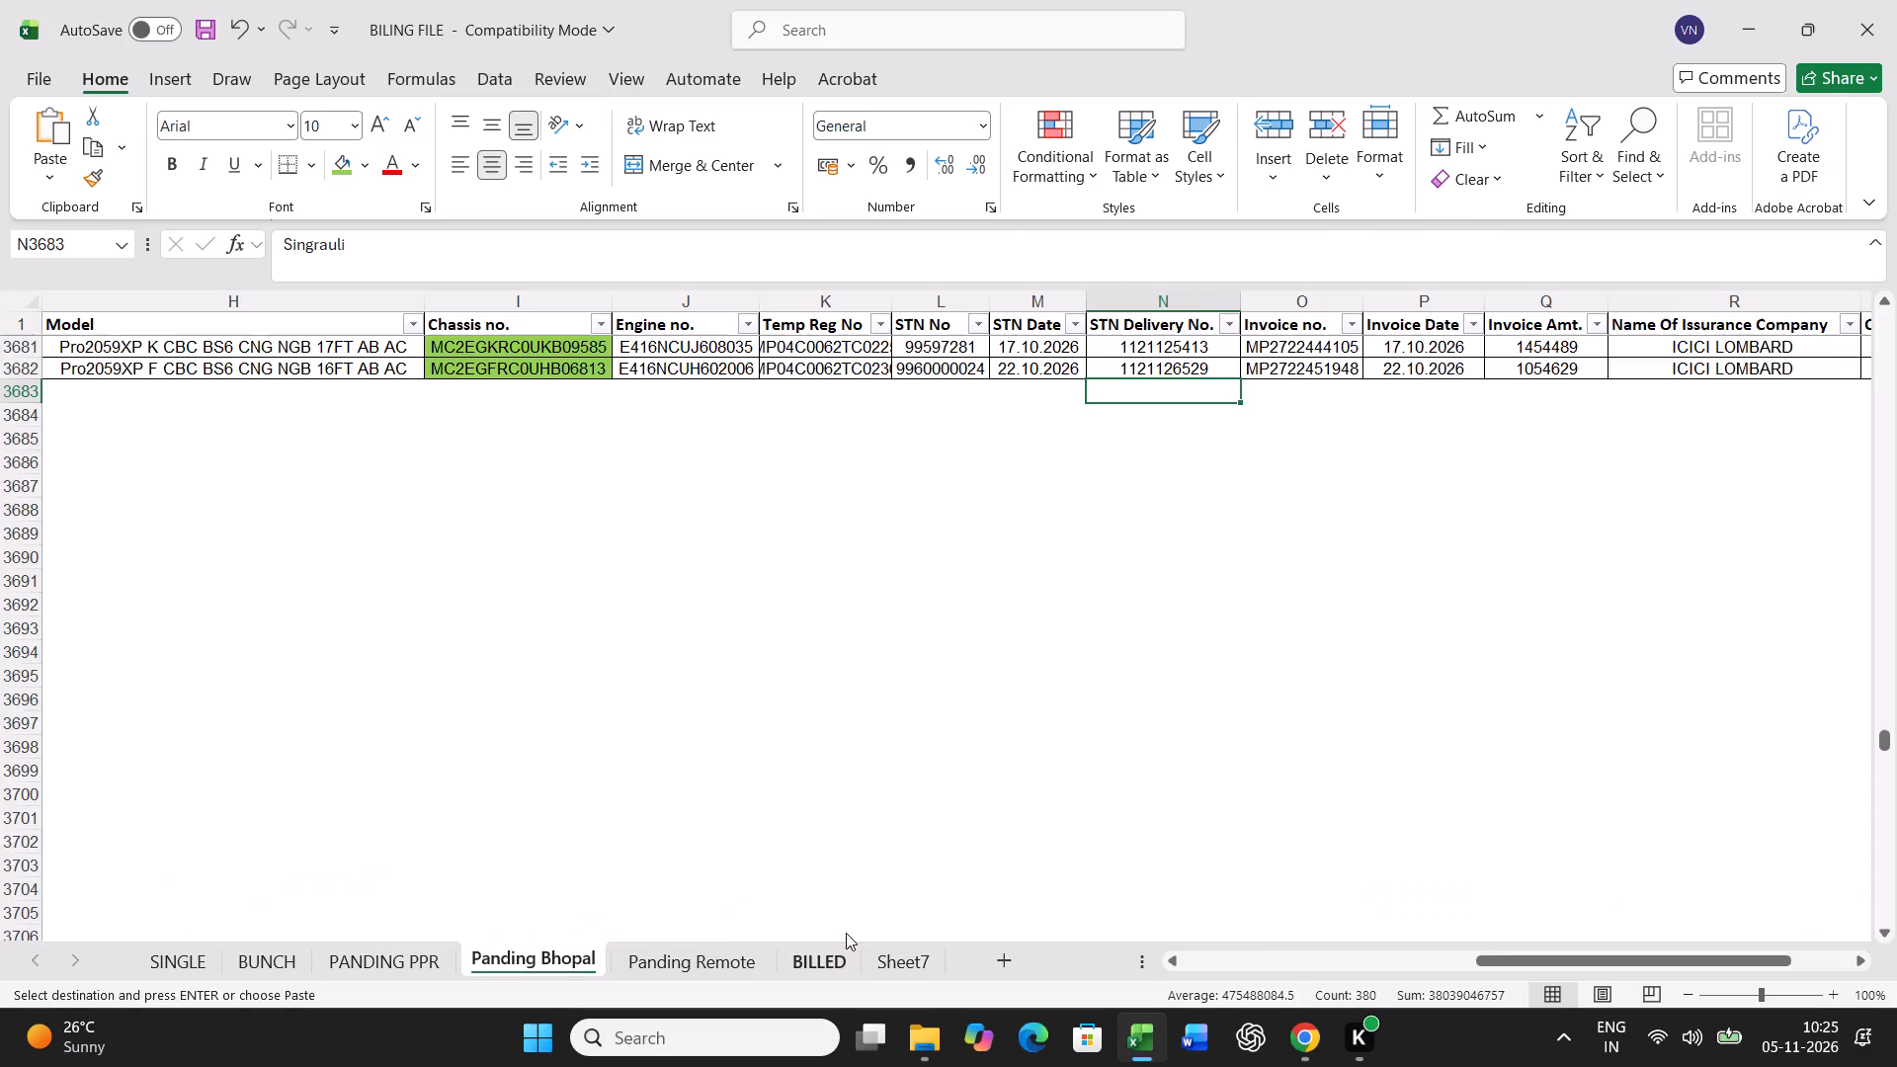
click(14, 395)
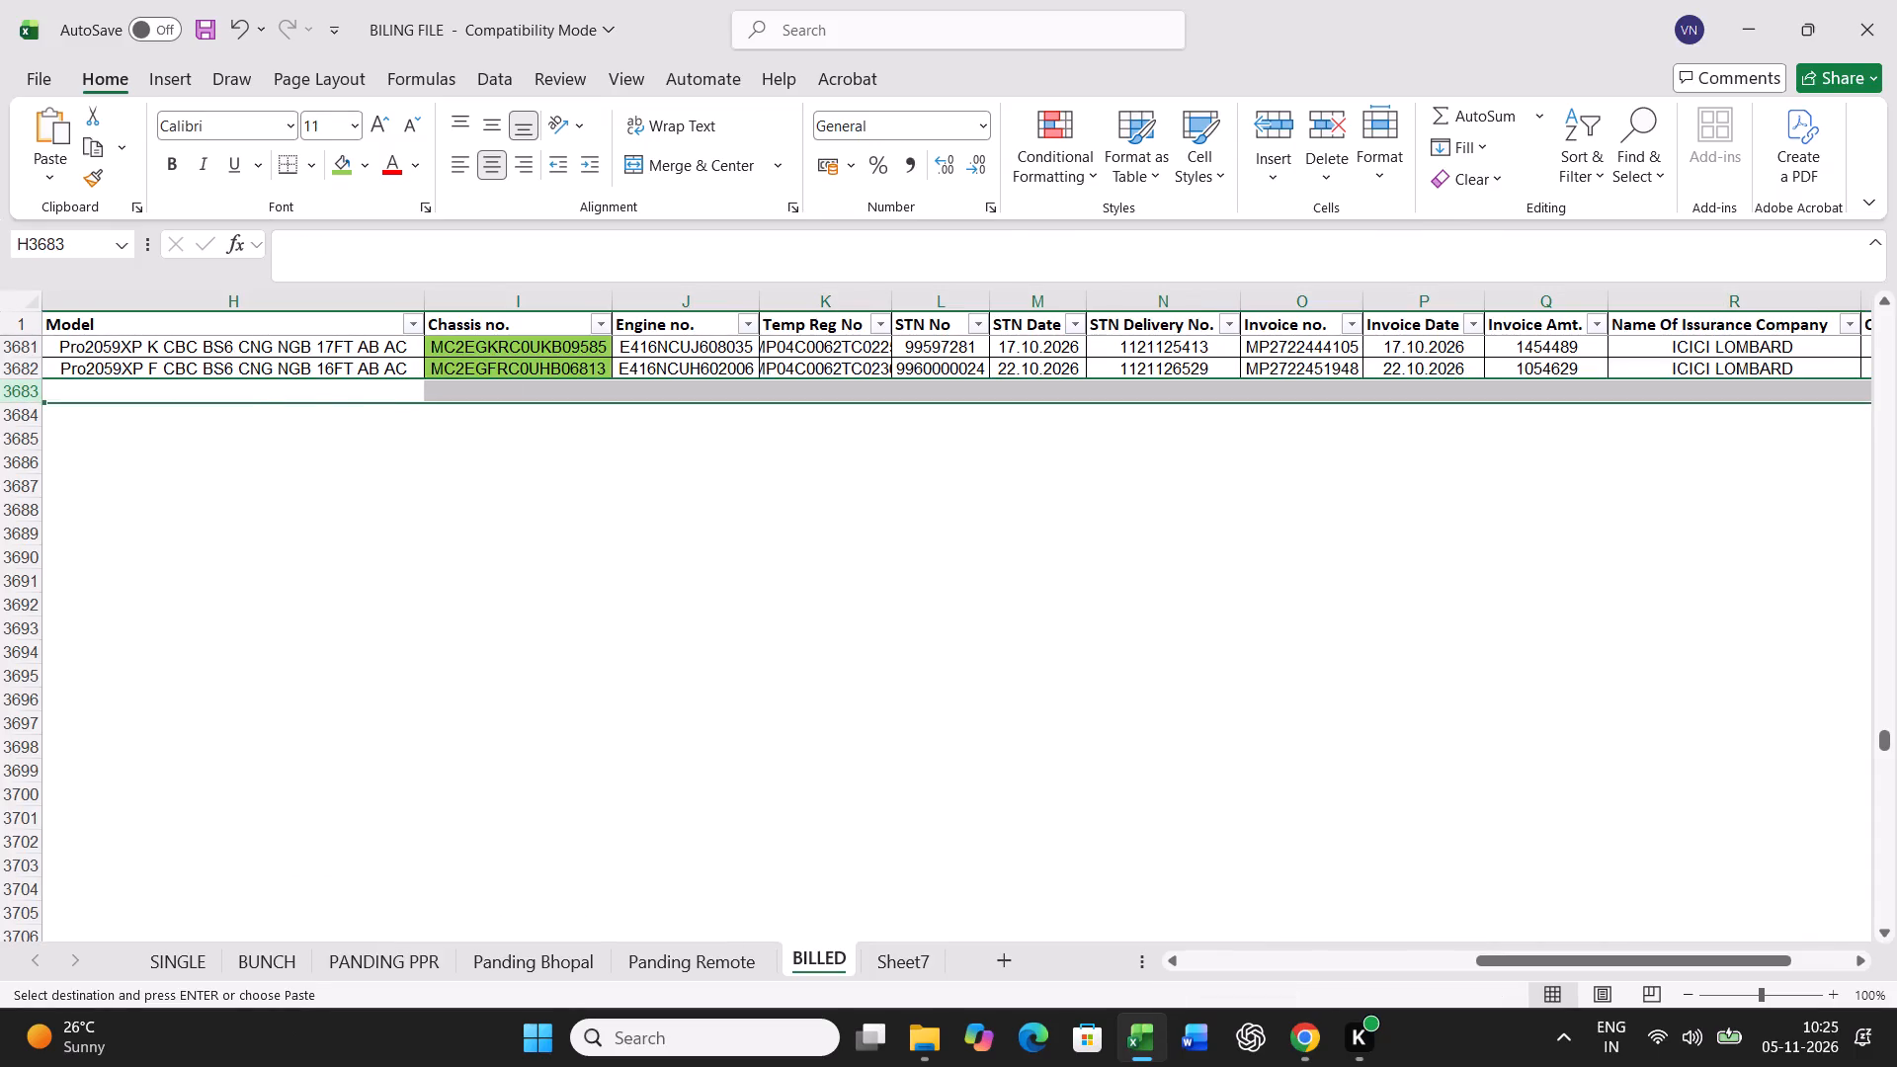
key(ctrl+v)
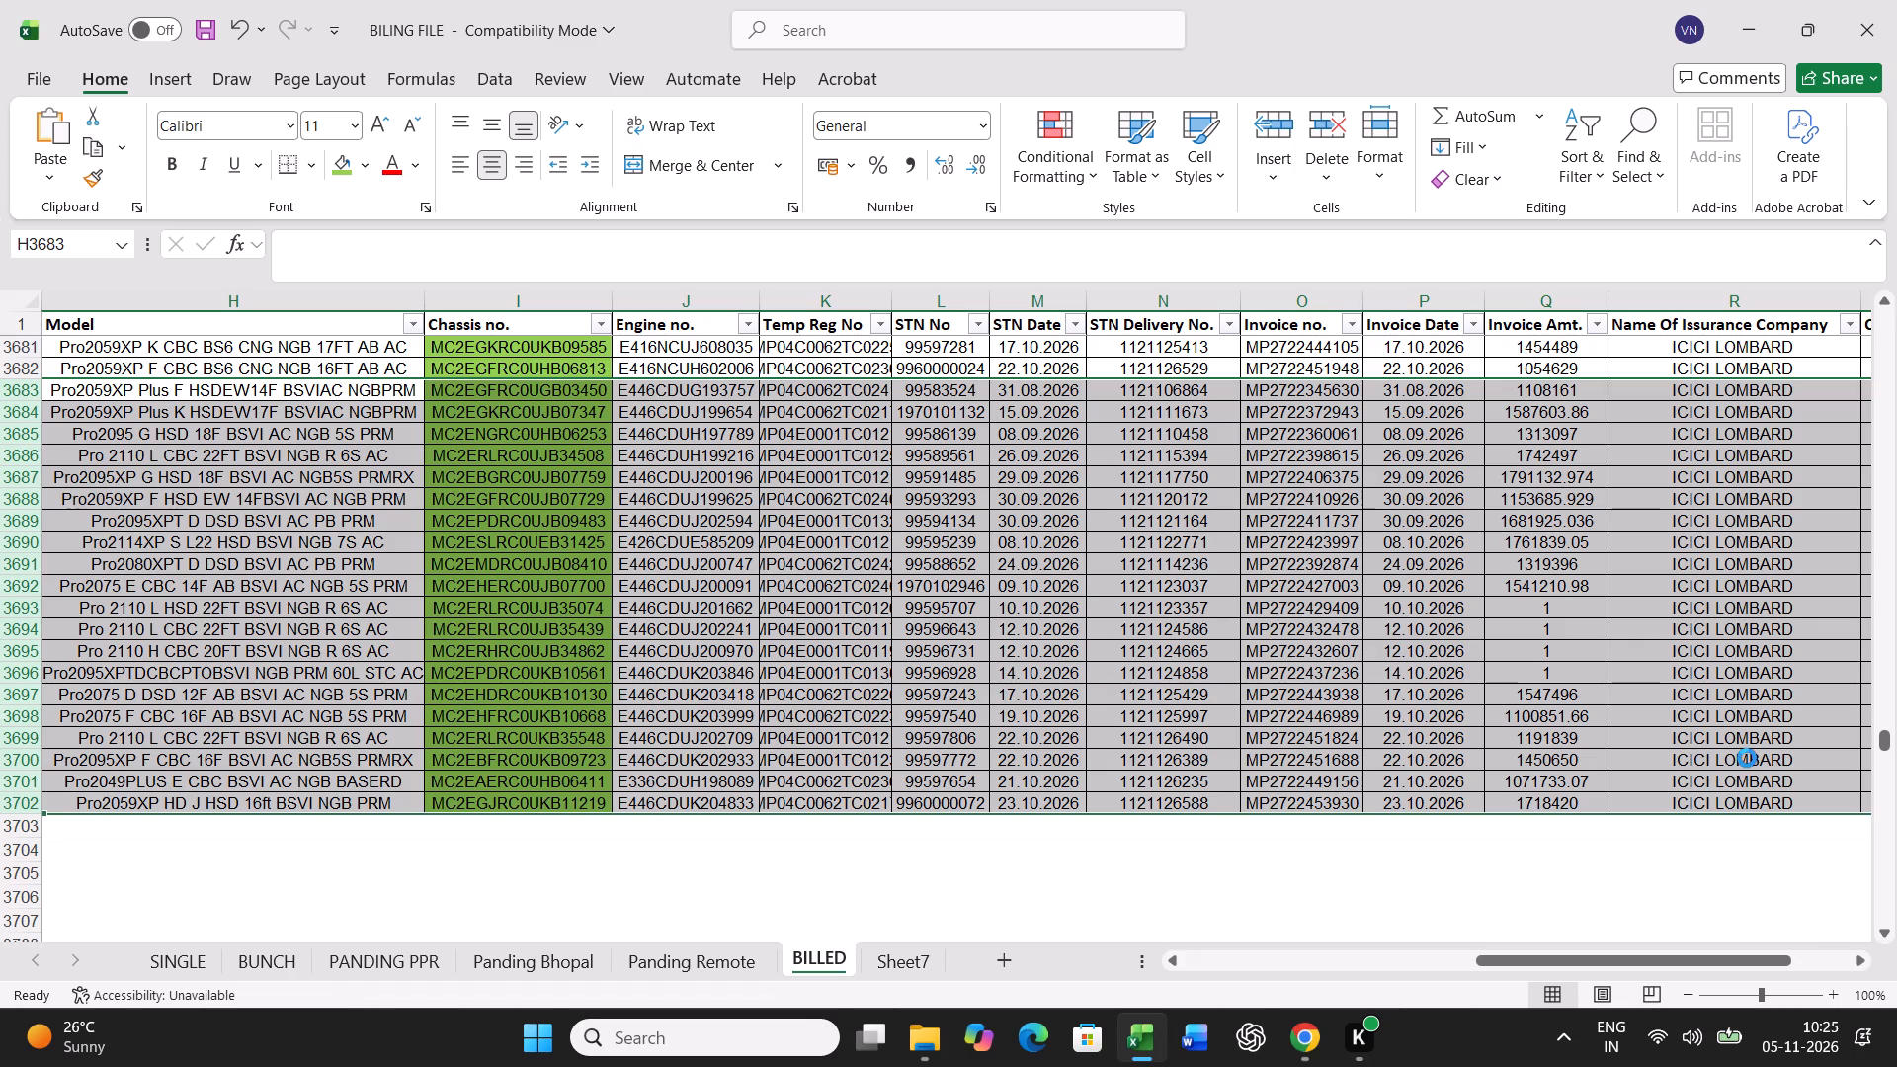
Check the STN Delivery No. column in BILLED for duplicate values with the highlight rule, down to the last pasted rows.
click(1185, 296)
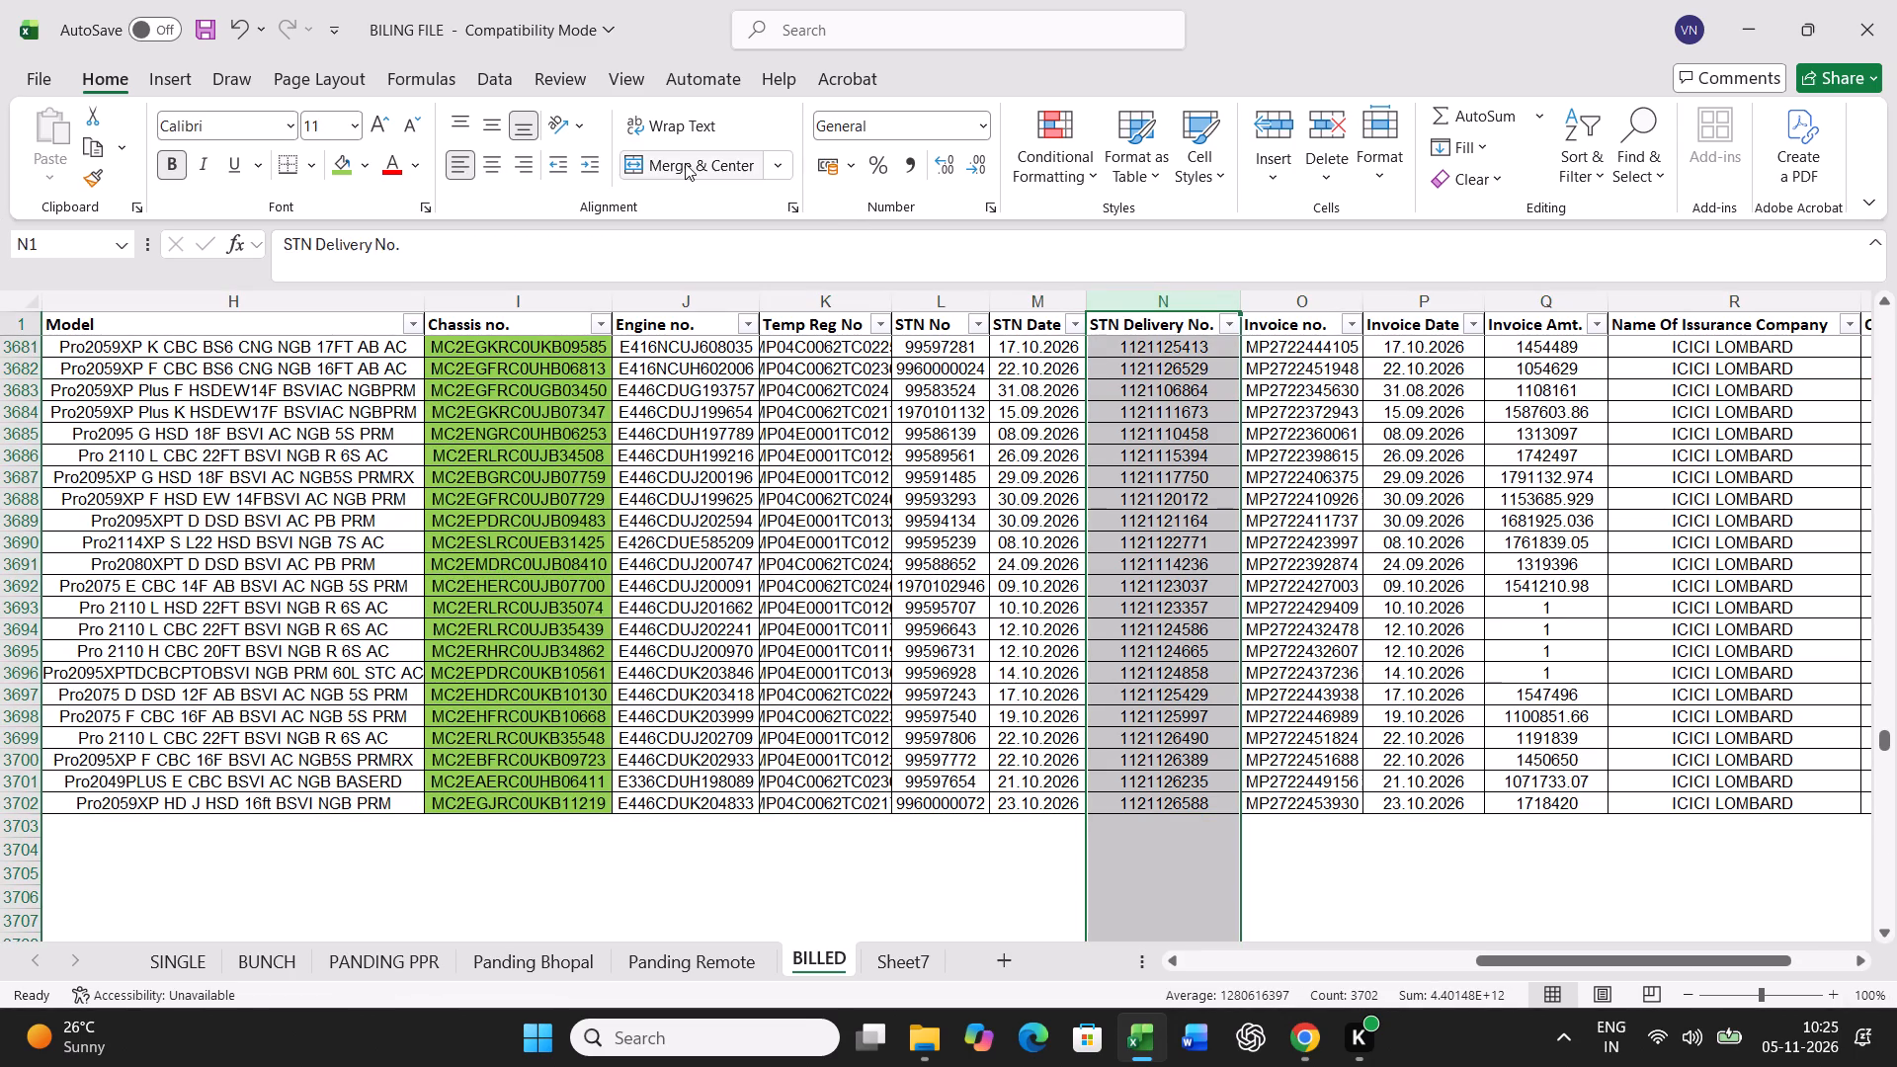
click(1068, 162)
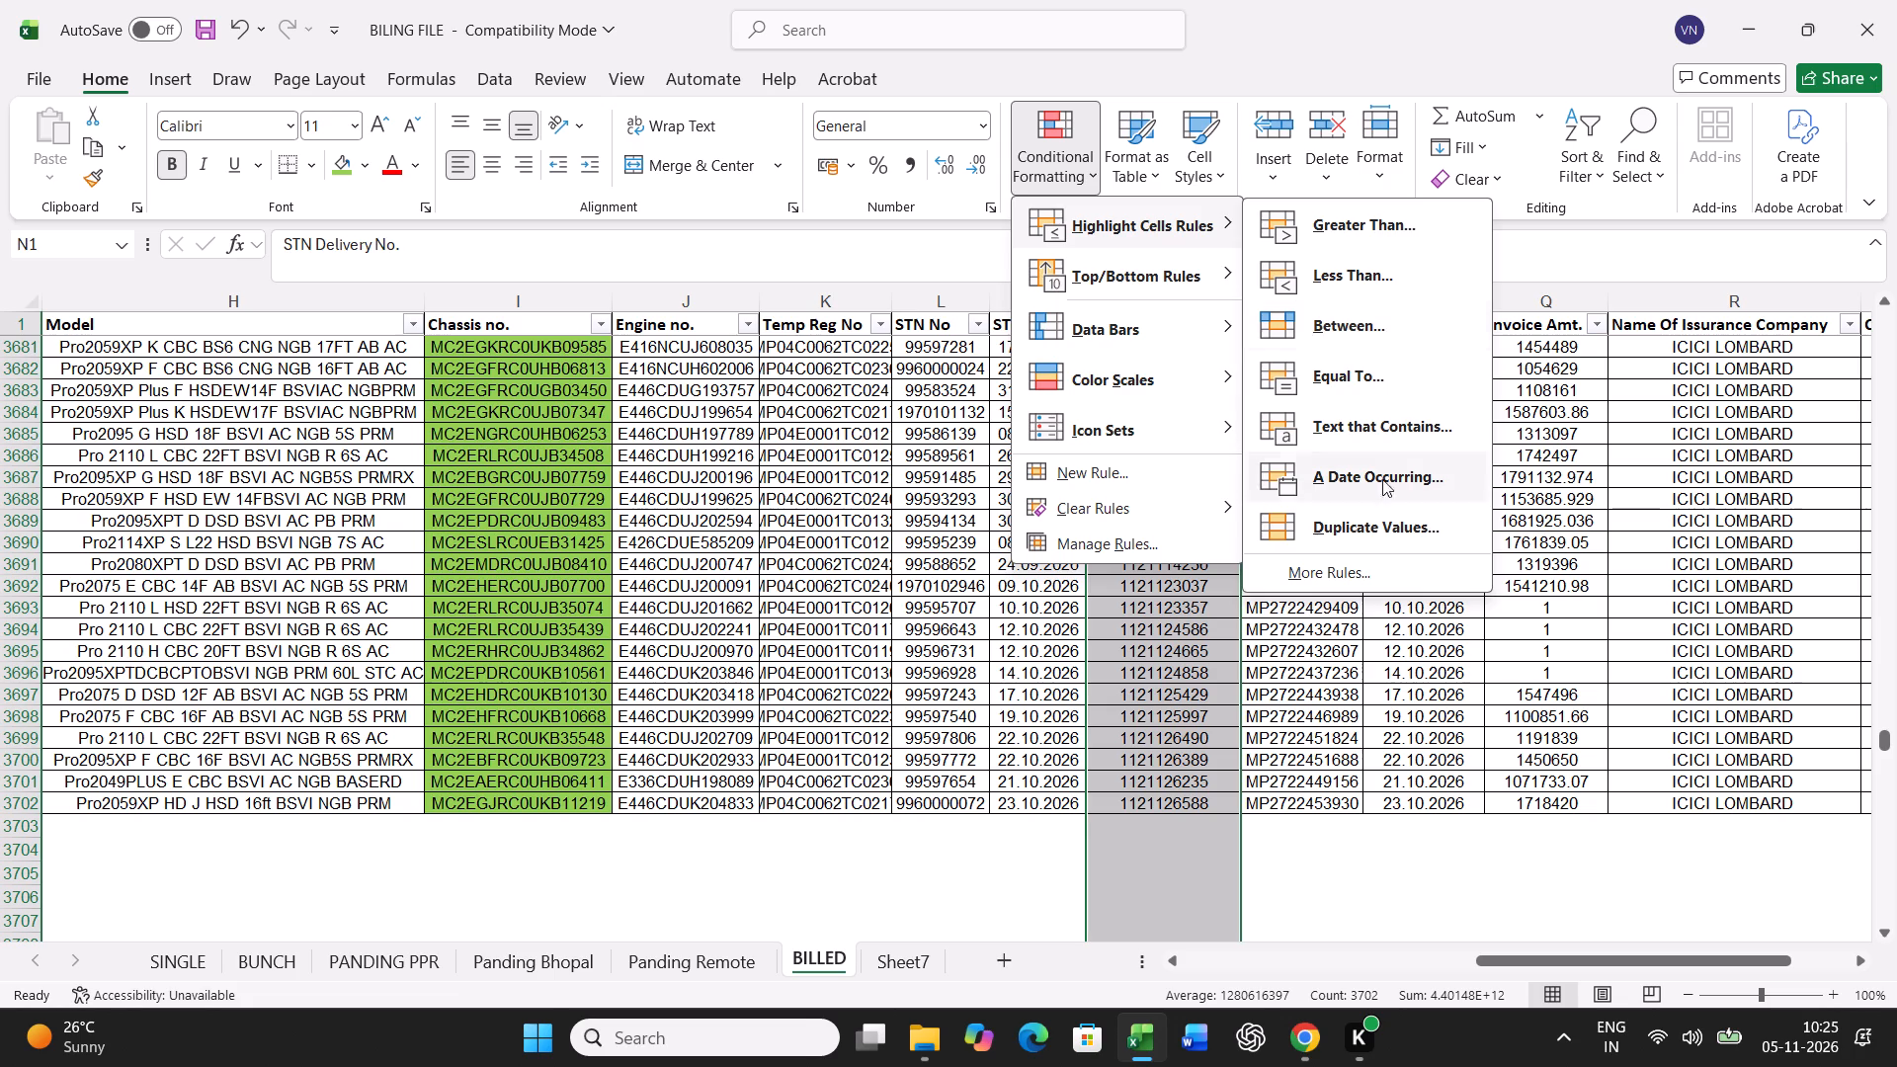
click(1378, 530)
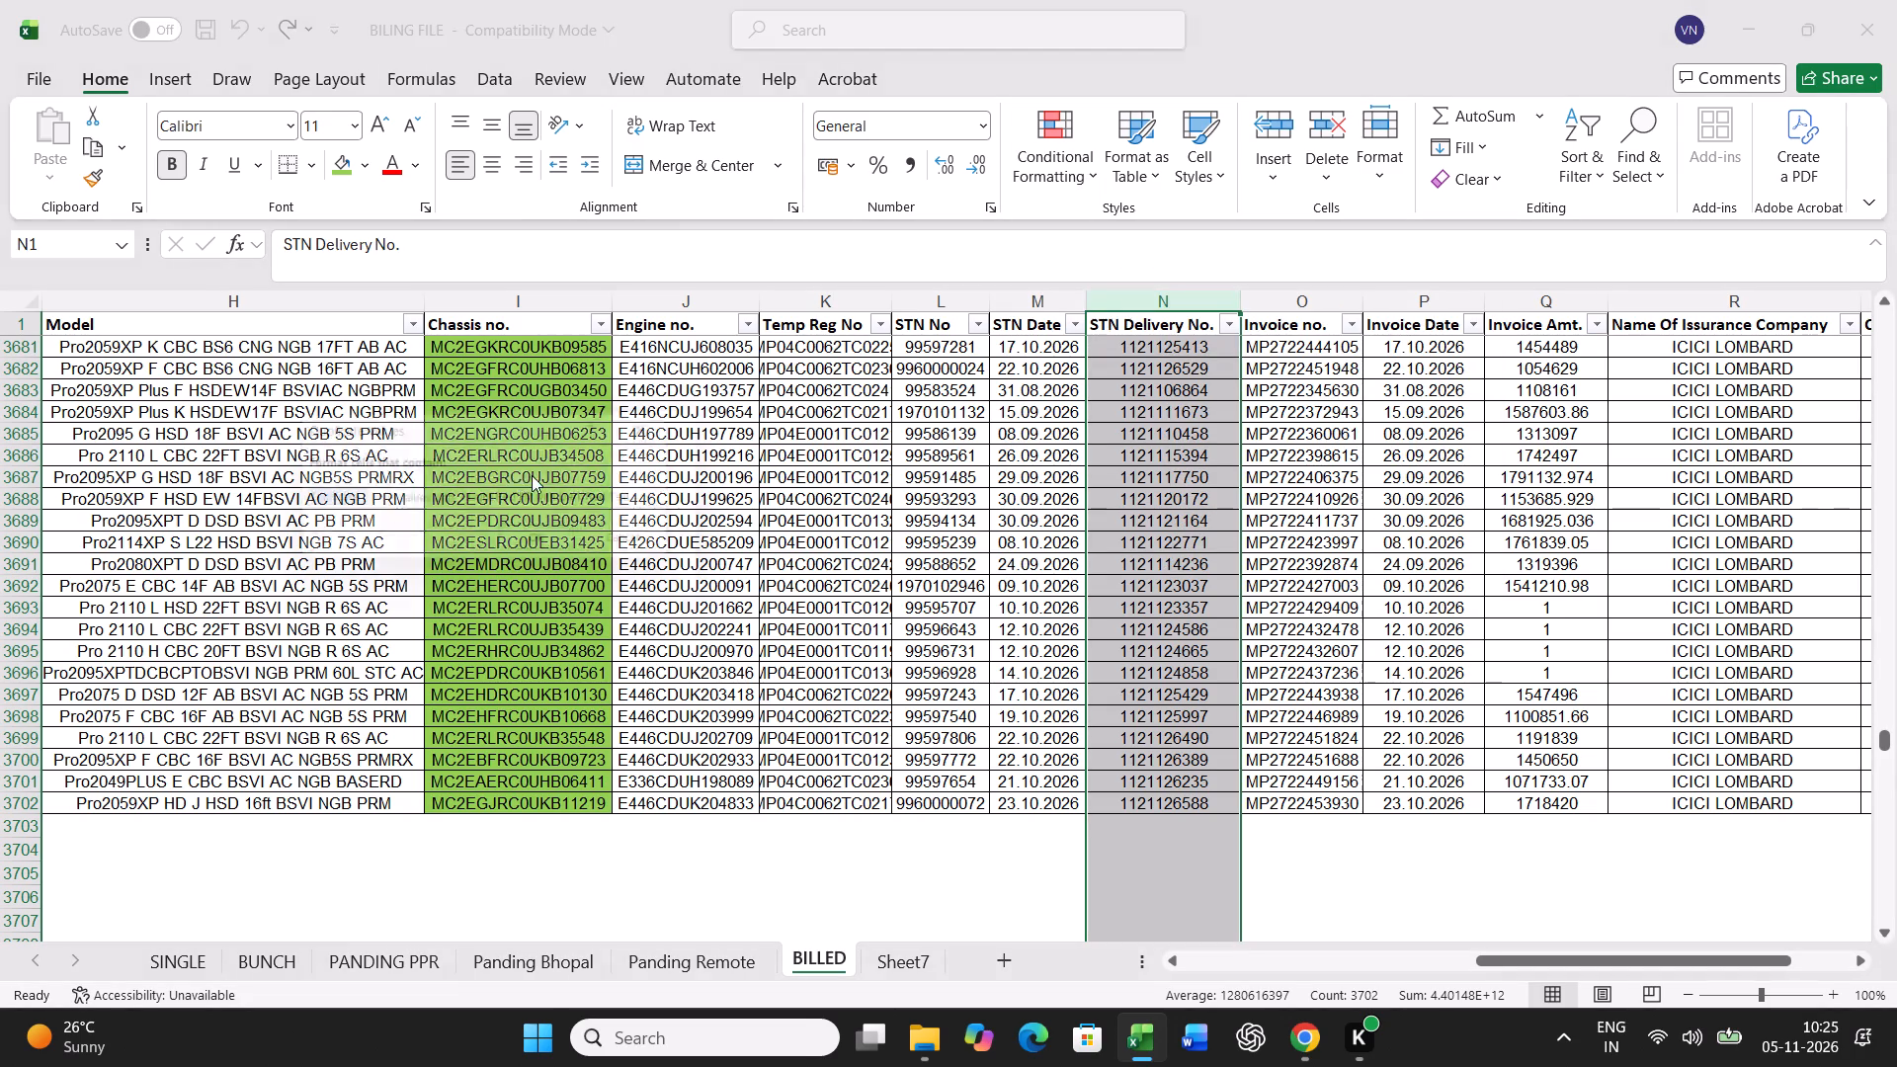
click(553, 547)
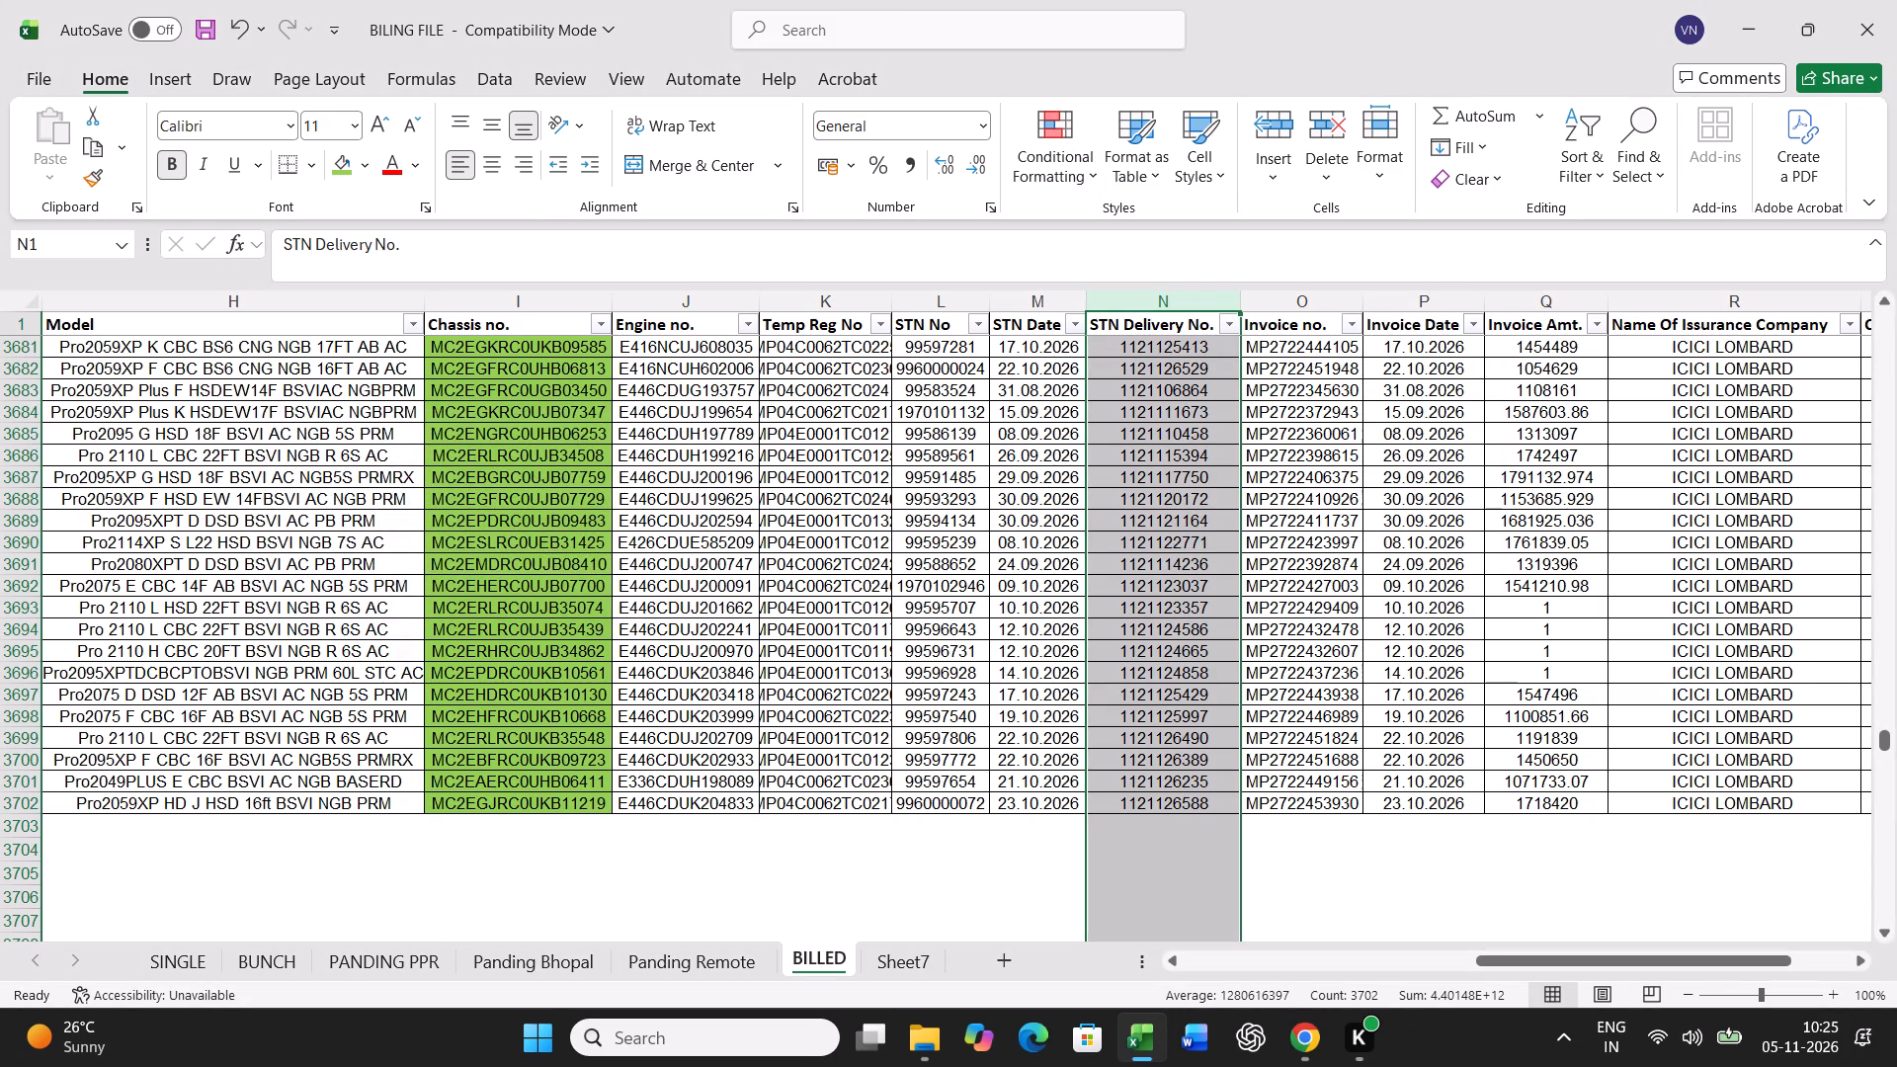
scroll(1155, 827, down, 4)
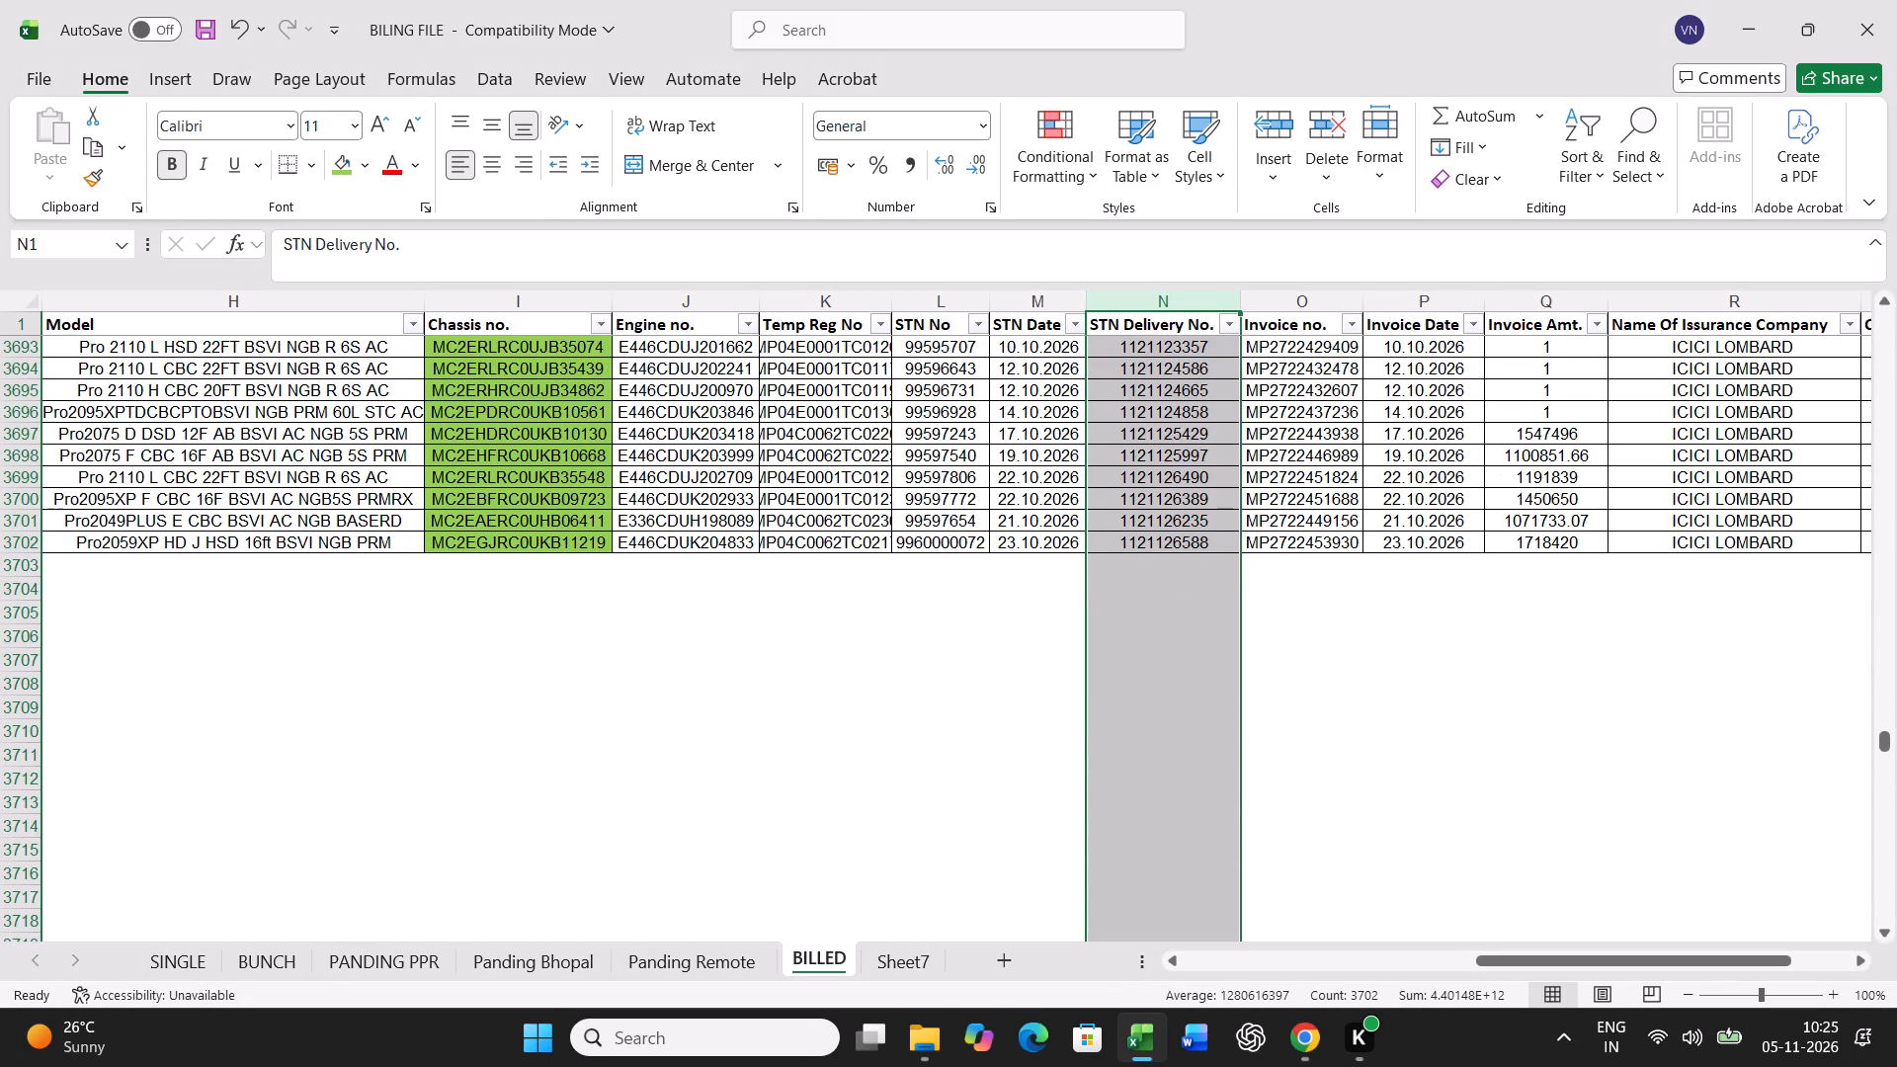
click(1154, 567)
scroll(1253, 684, down, 2)
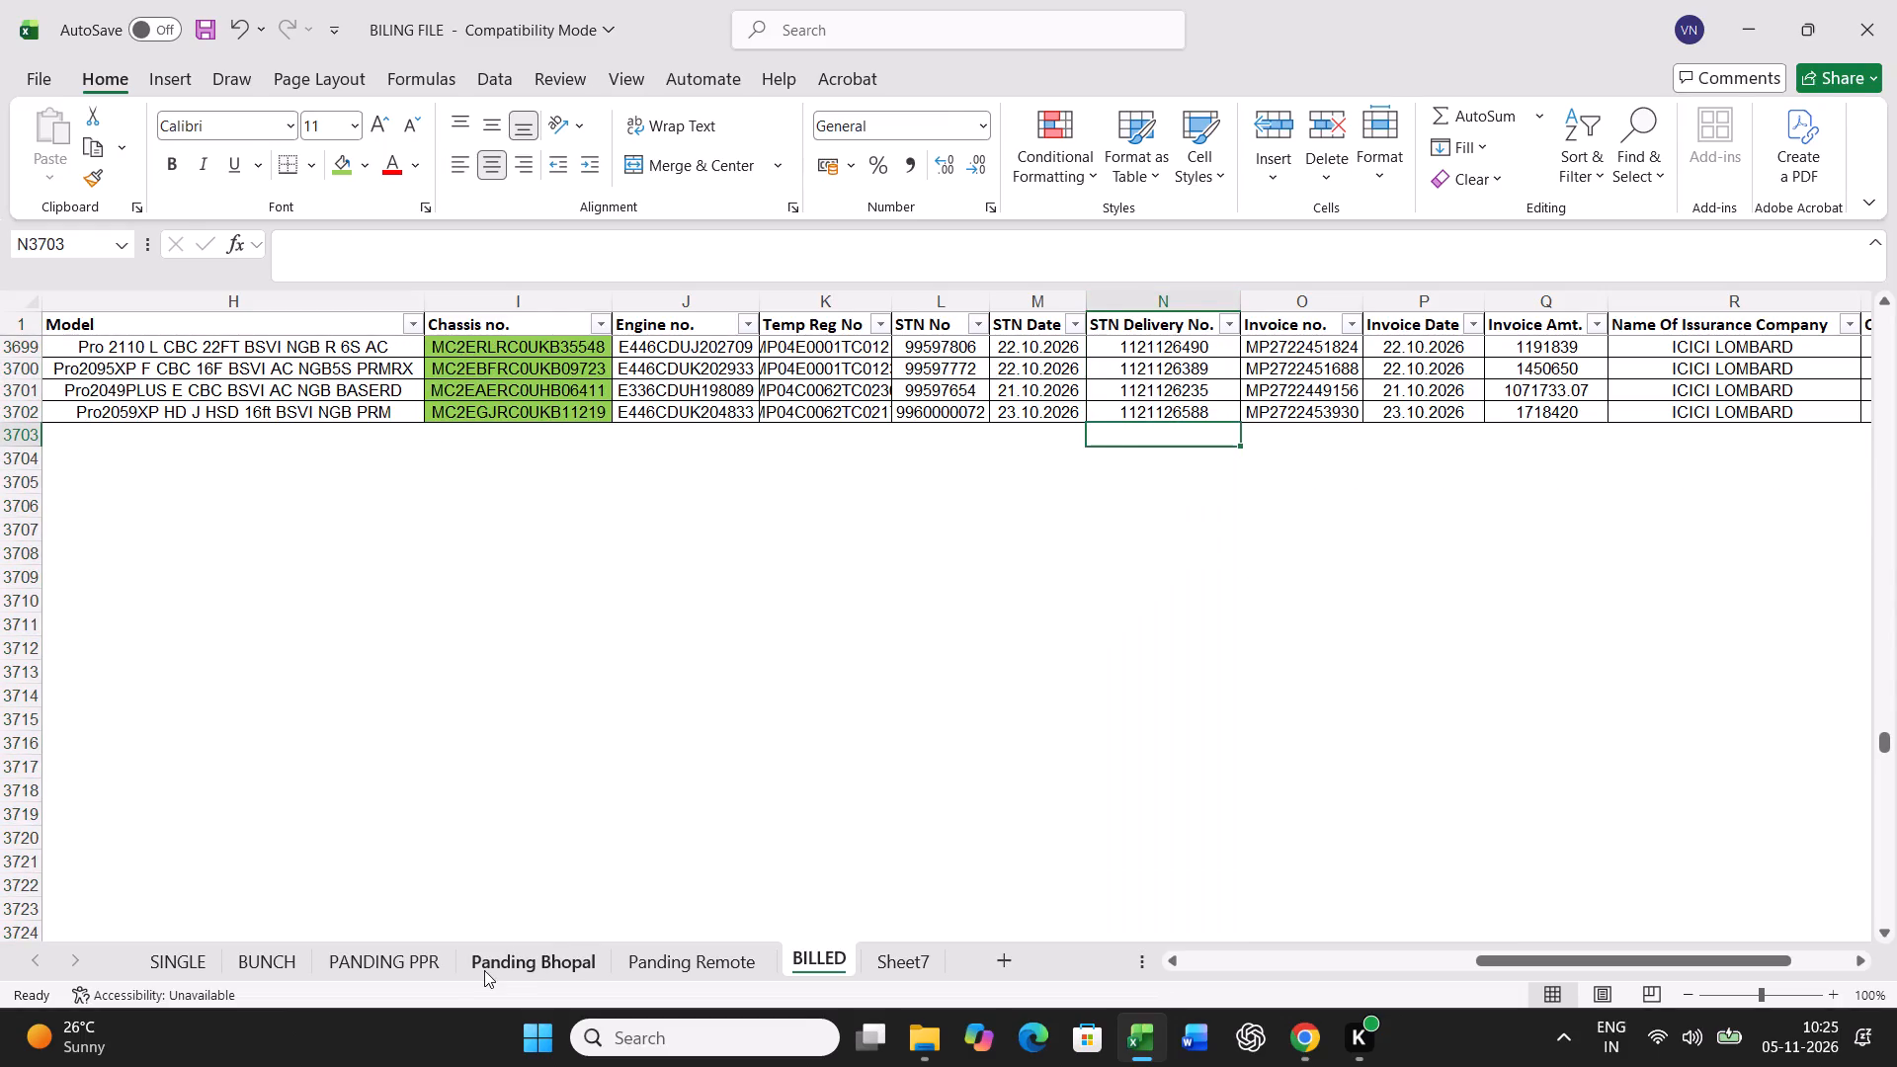
Delete the emptied rows 2 to 21 from the Panding Bhopal sheet.
click(476, 957)
right_click(723, 520)
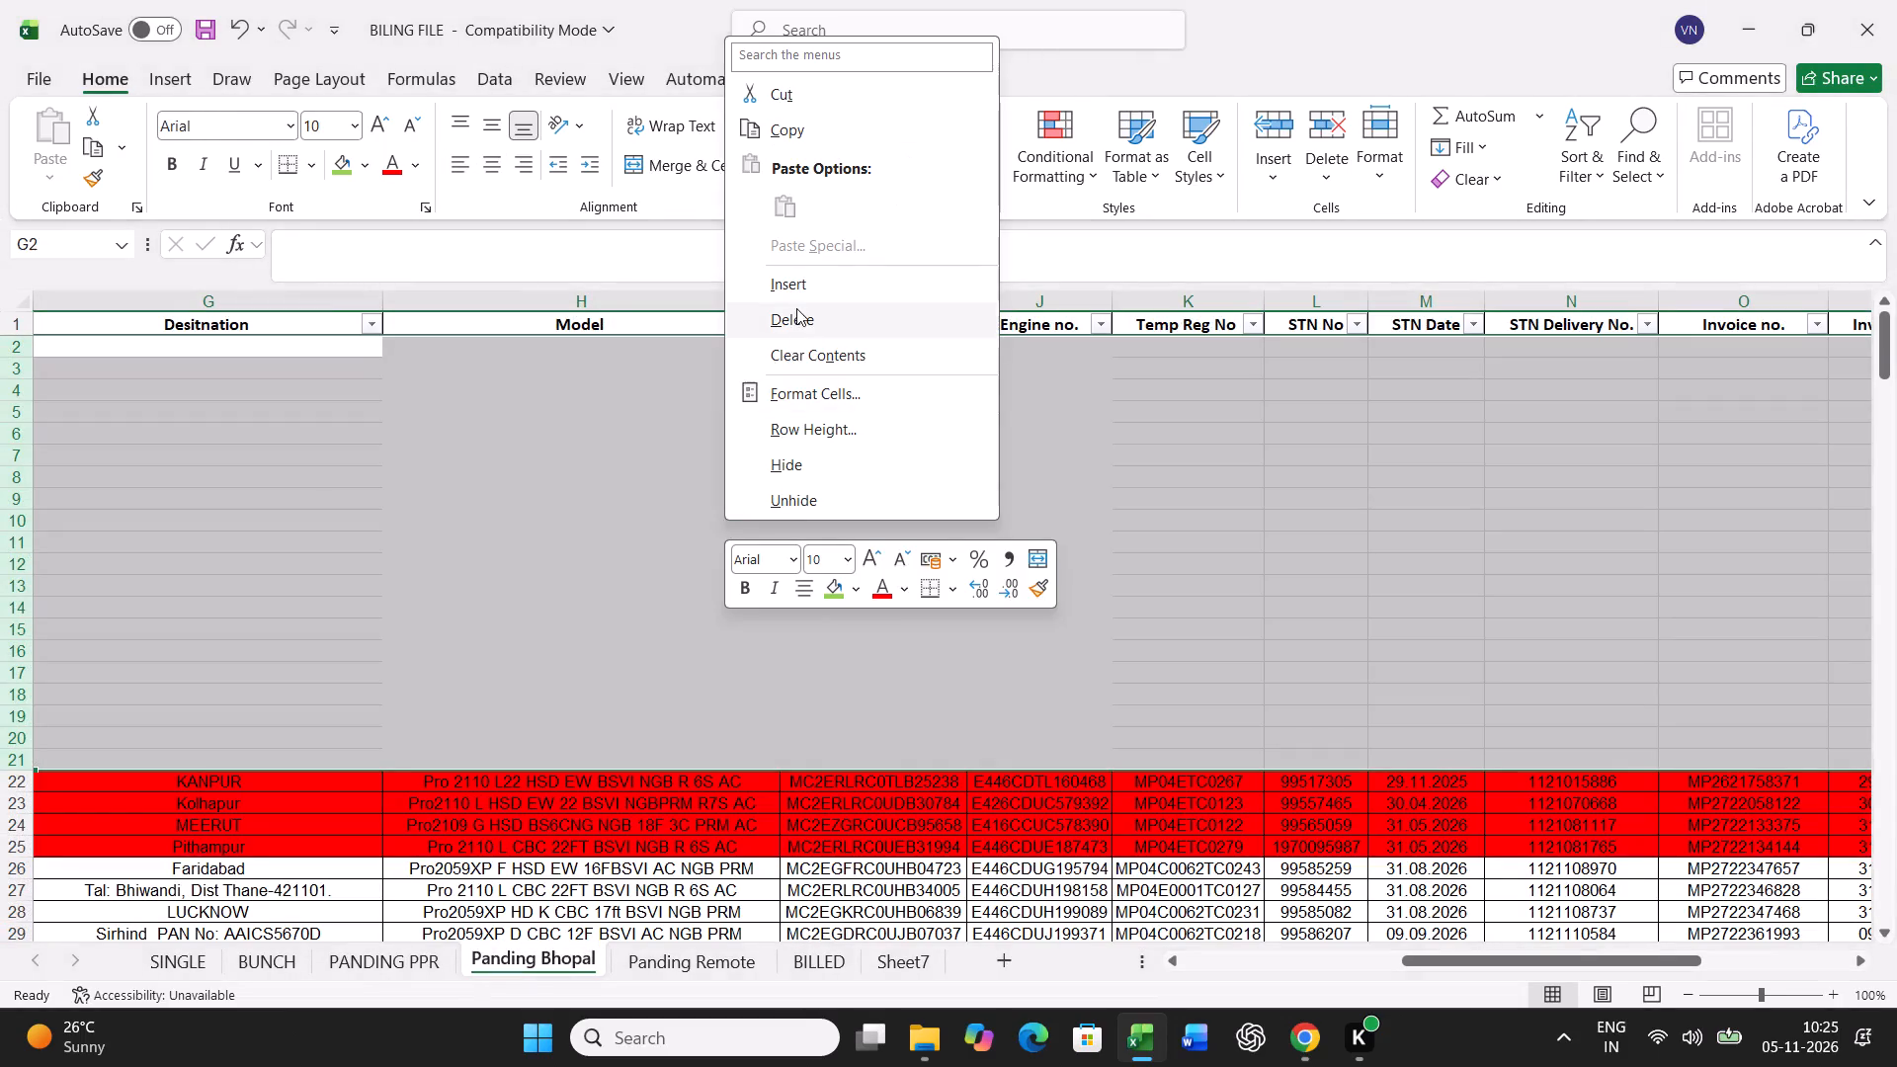
click(801, 316)
click(1285, 964)
click(825, 622)
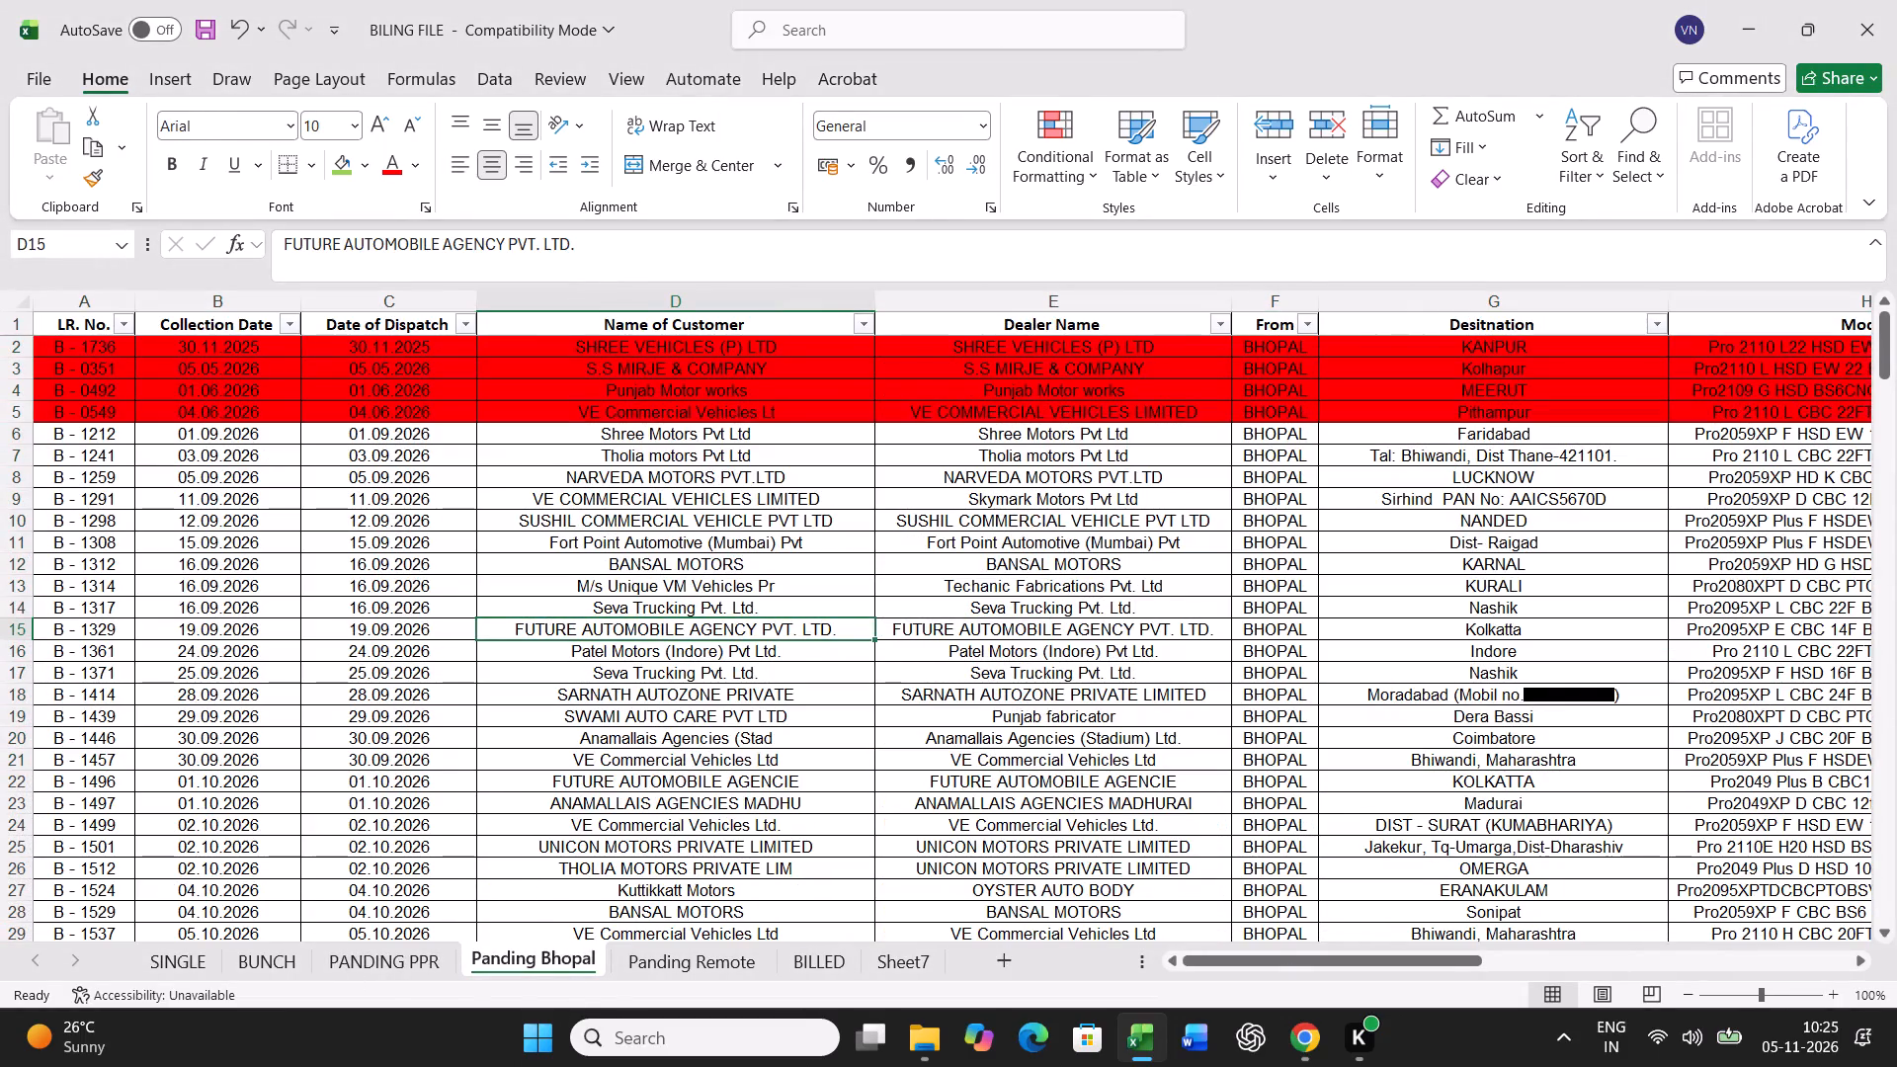
Change the B - 1601 destination in BUNCH cell L38 to BHIWANDI.
click(274, 951)
scroll(1012, 773, up, 7)
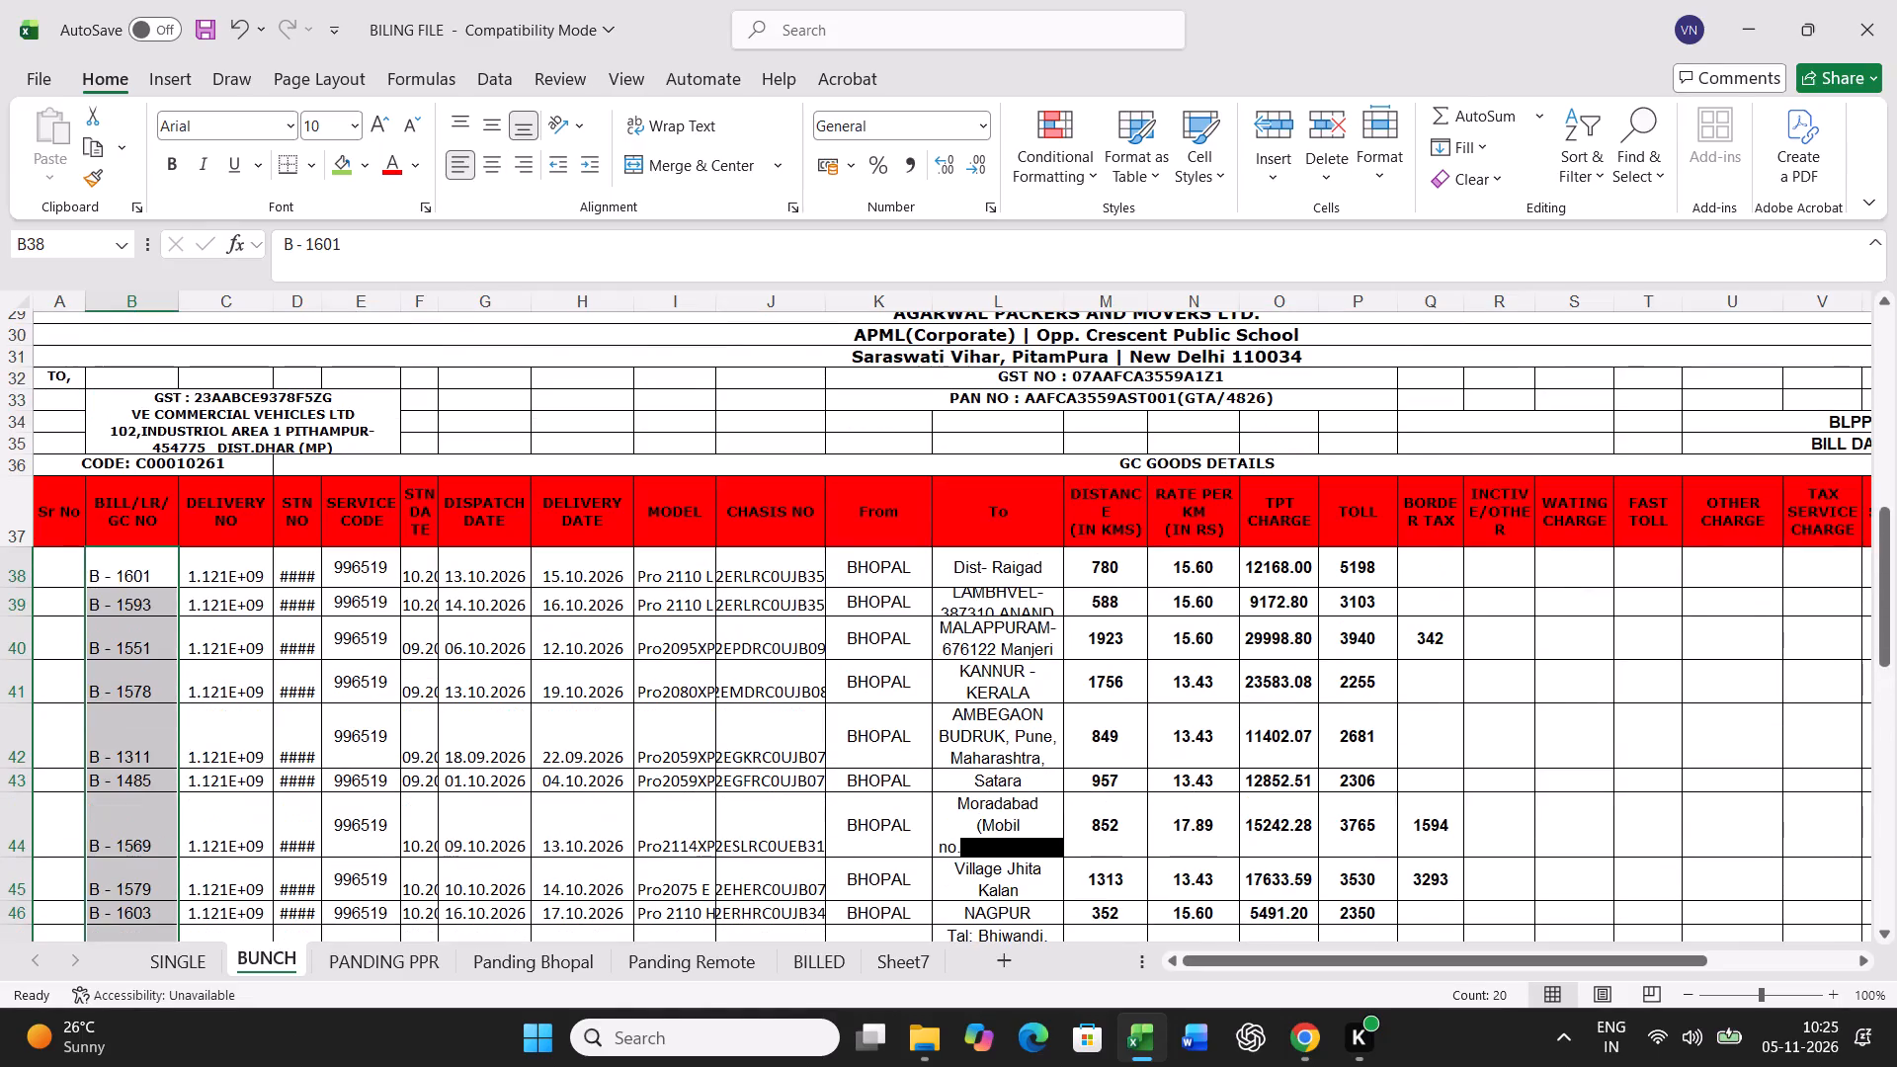
click(1016, 565)
text(BHIWANDI)
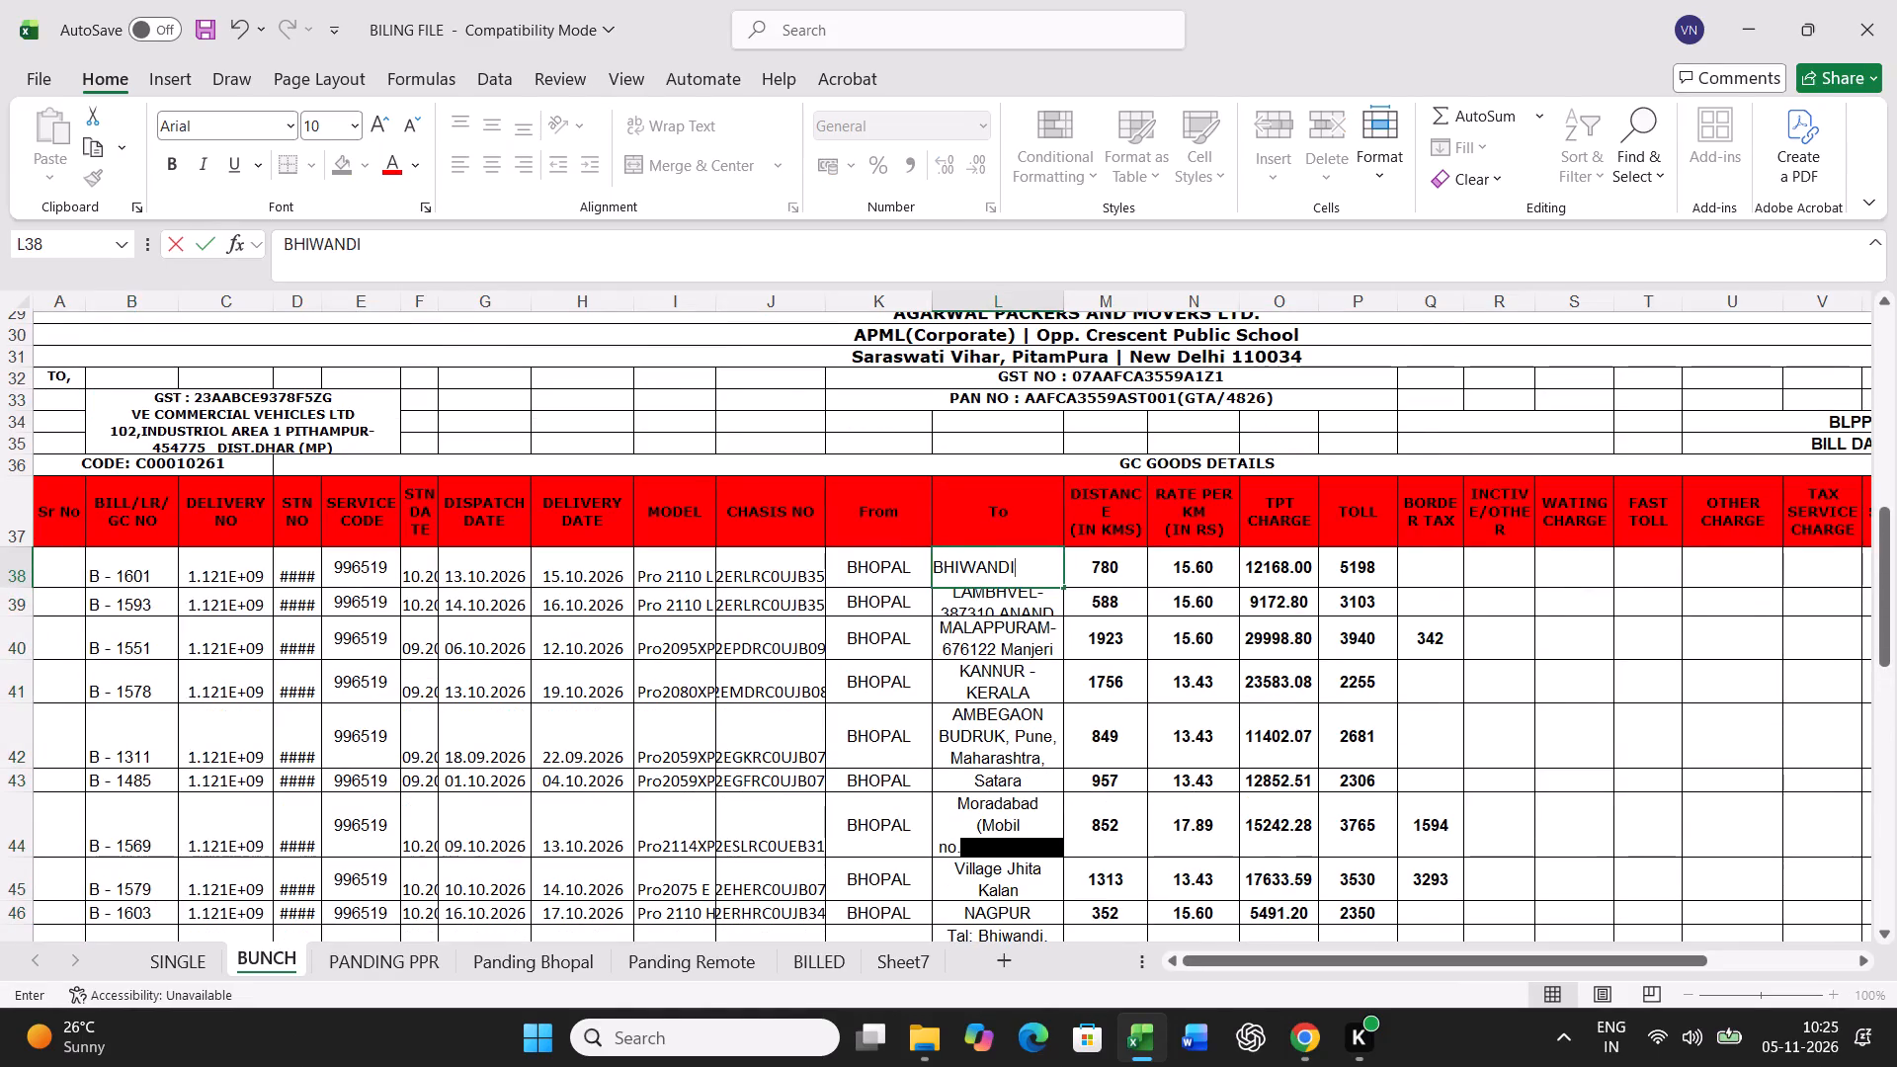
key(Return)
Shorten the B - 1593 destination in BUNCH cell L39 to ANAND.
key(F2)
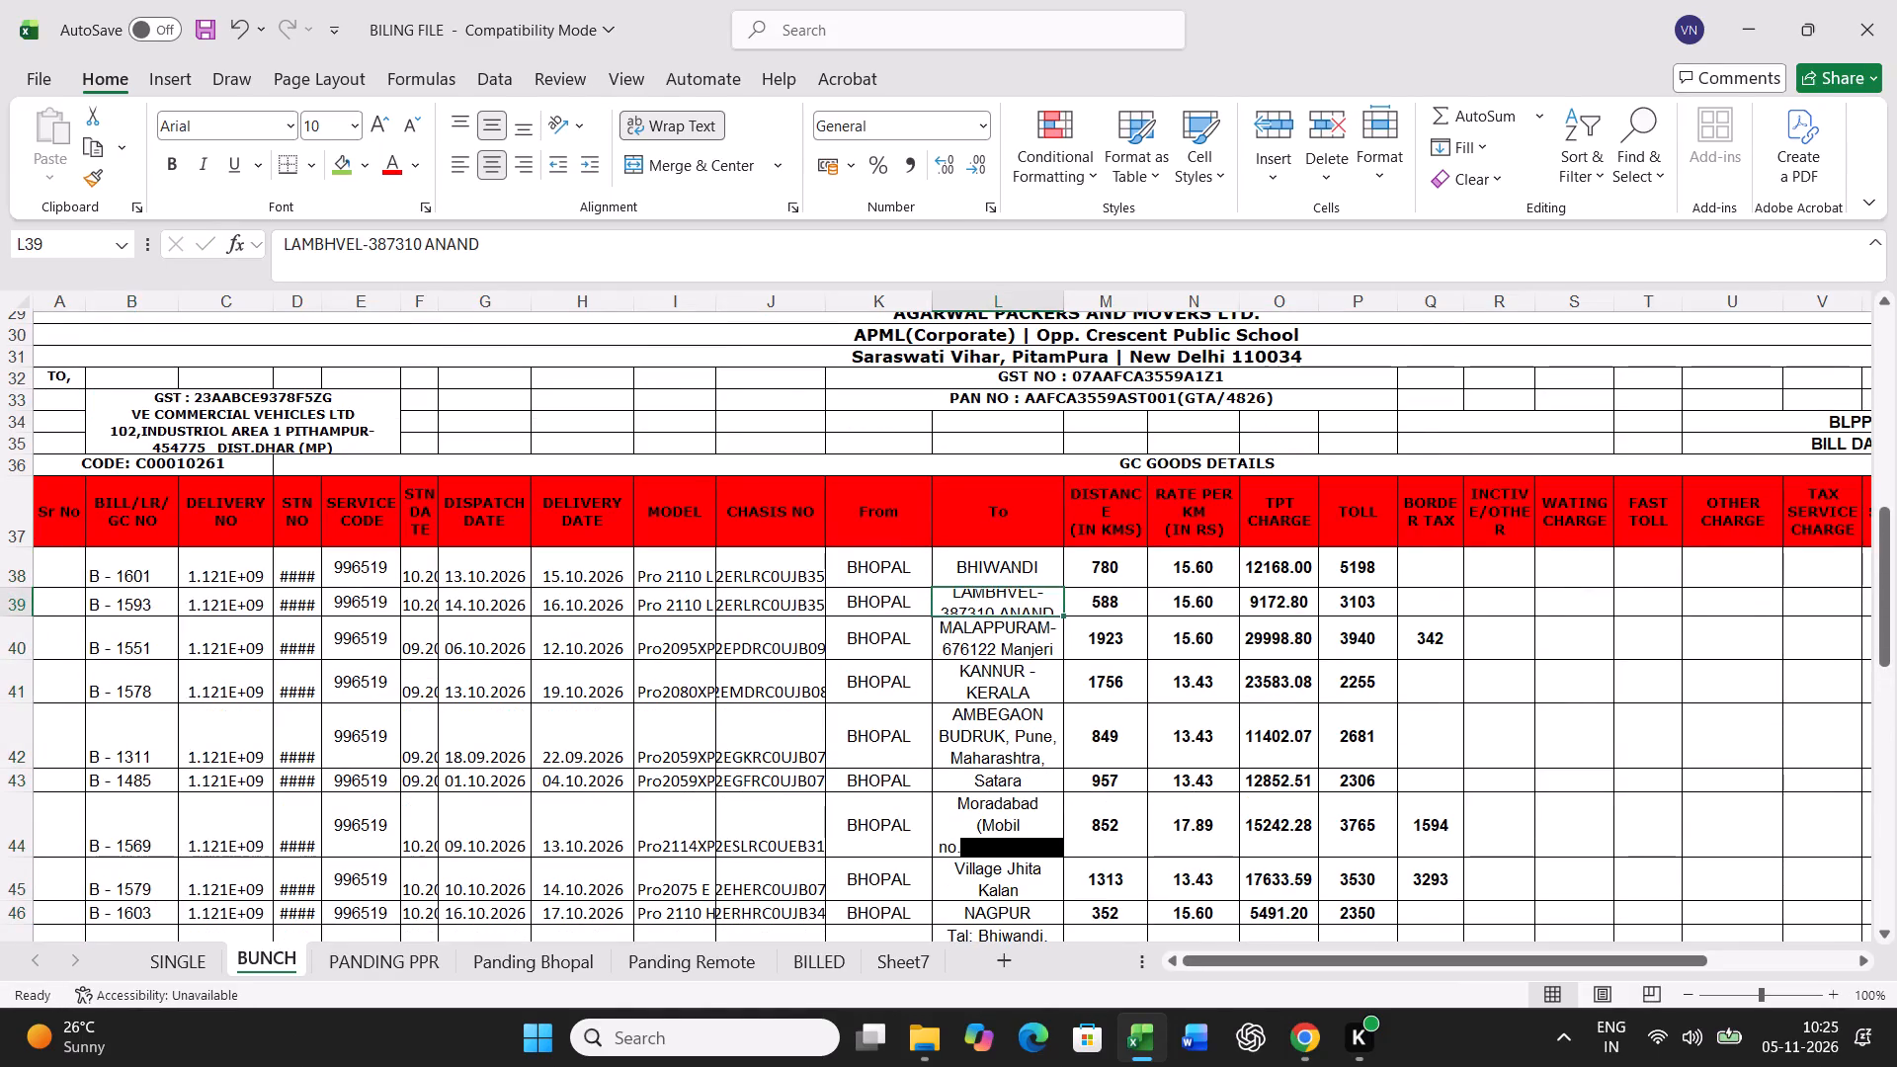
key(Left)
key(Left)
key(Left)
key(Left)
key(Left)
key(BackSpace)
key(BackSpace)
key(BackSpace)
key(BackSpace)
key(BackSpace)
key(BackSpace)
key(BackSpace)
key(BackSpace)
key(BackSpace)
key(BackSpace)
key(BackSpace)
key(BackSpace)
key(BackSpace)
key(BackSpace)
key(BackSpace)
key(BackSpace)
key(BackSpace)
key(BackSpace)
key(BackSpace)
key(BackSpace)
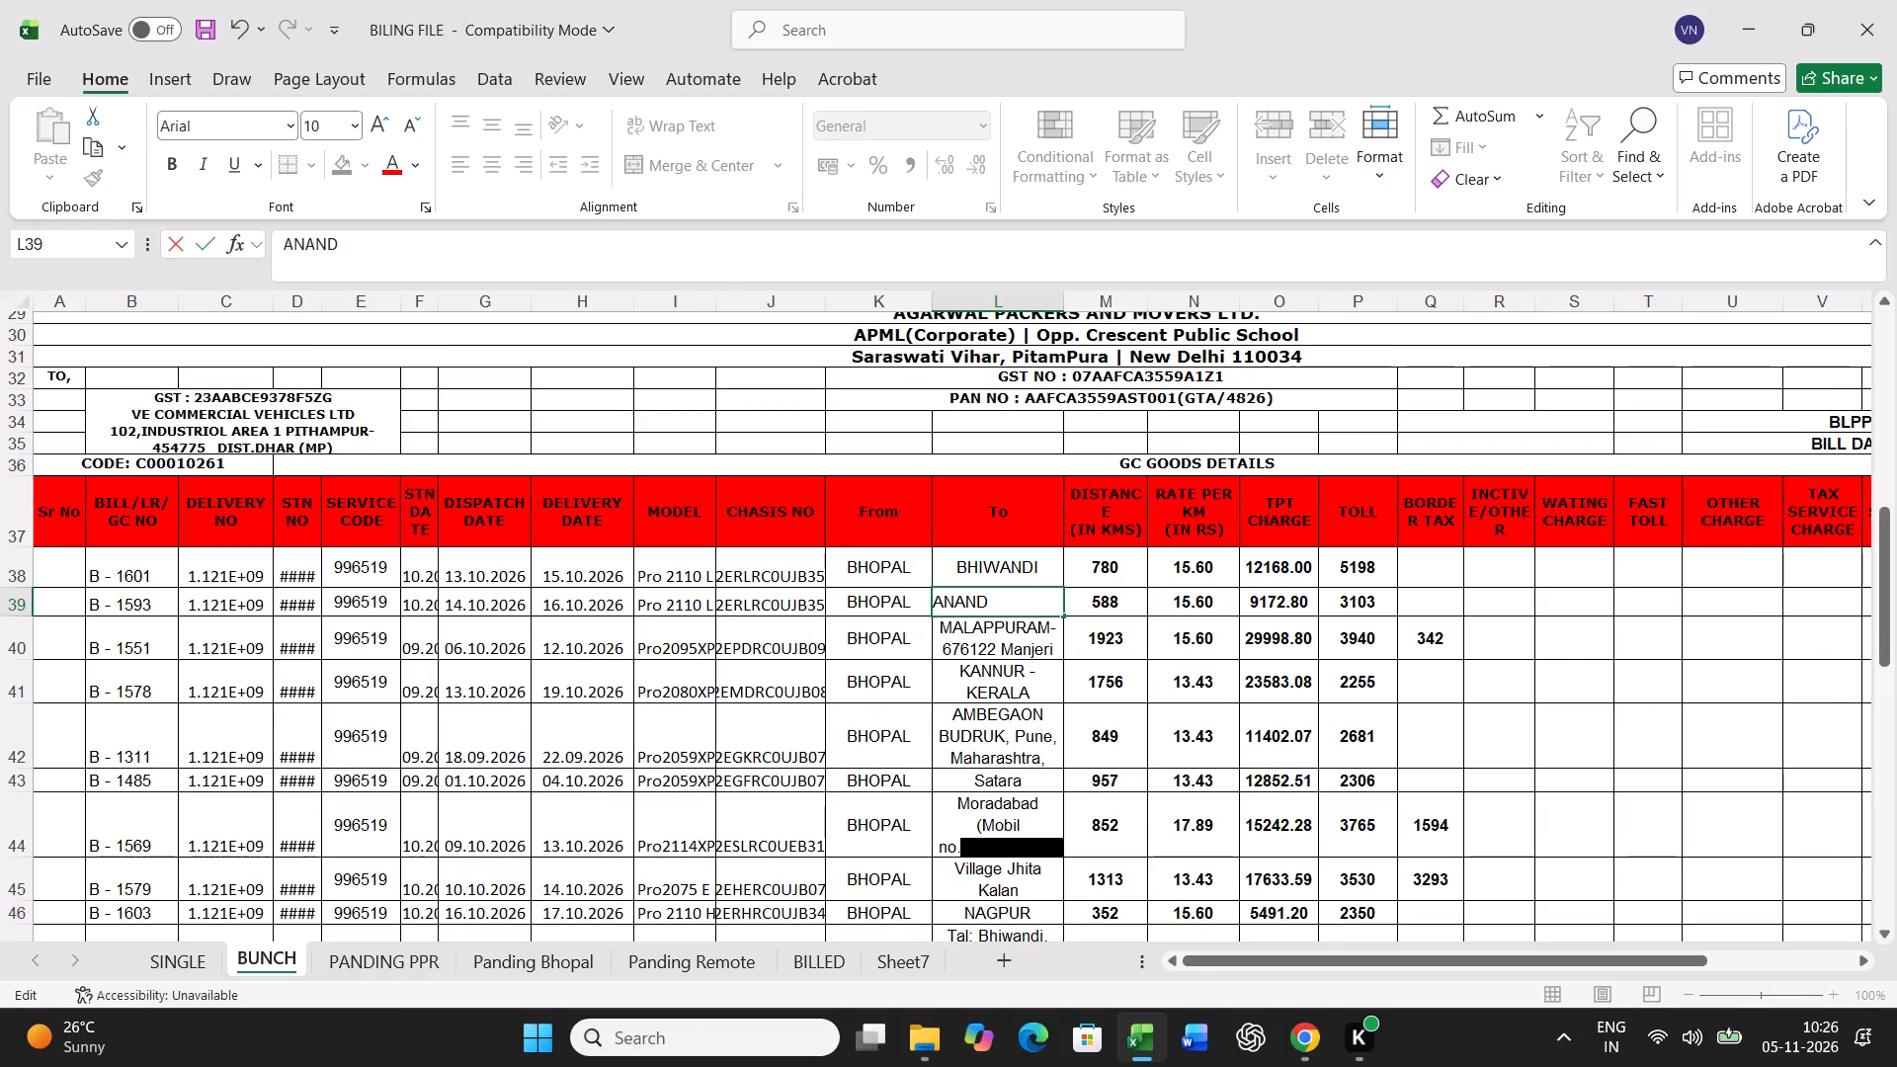
key(Return)
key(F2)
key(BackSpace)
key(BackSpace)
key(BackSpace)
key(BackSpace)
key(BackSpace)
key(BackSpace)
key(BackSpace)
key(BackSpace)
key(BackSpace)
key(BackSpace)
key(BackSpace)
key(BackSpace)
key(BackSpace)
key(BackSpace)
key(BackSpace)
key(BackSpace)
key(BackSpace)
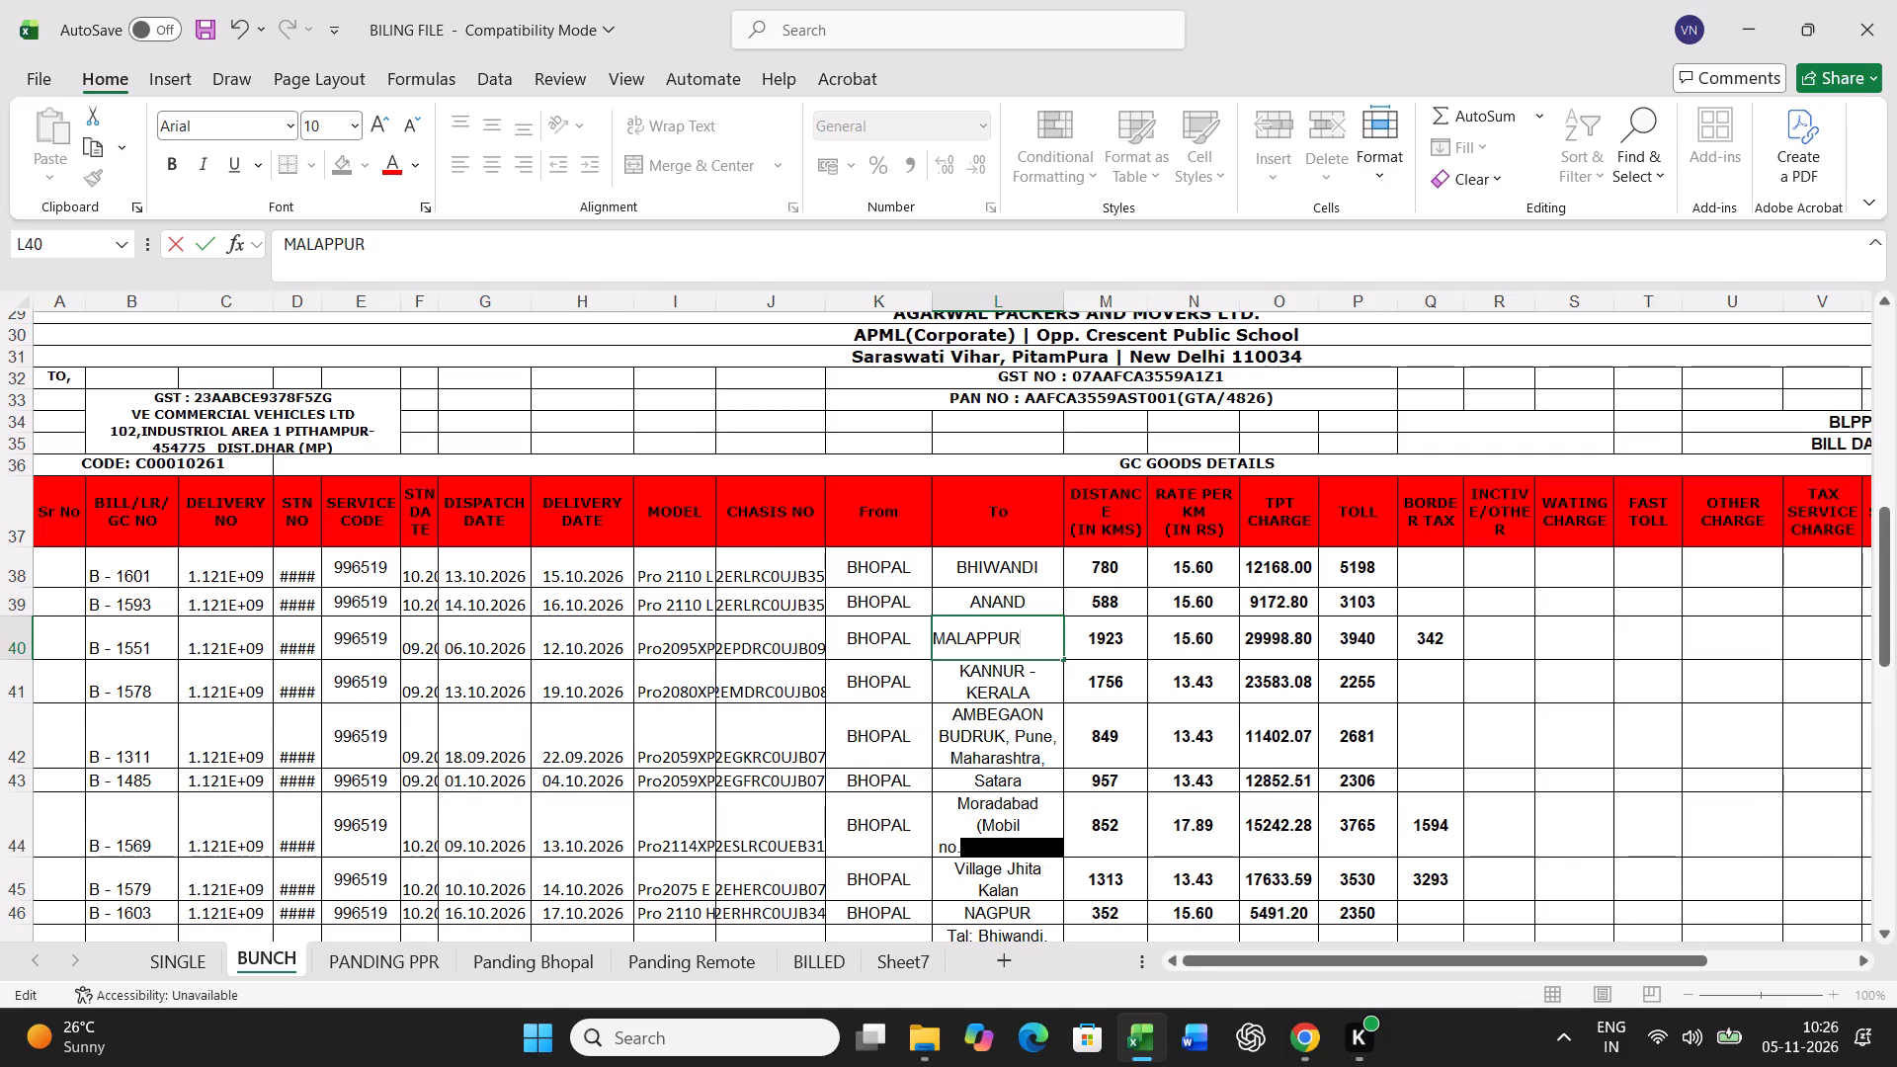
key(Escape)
Shorten the B - 1551 destination in BUNCH cell L40 to MALAPPURAM.
key(F2)
key(BackSpace)
key(BackSpace)
key(BackSpace)
key(BackSpace)
key(BackSpace)
key(BackSpace)
key(BackSpace)
key(BackSpace)
key(BackSpace)
key(BackSpace)
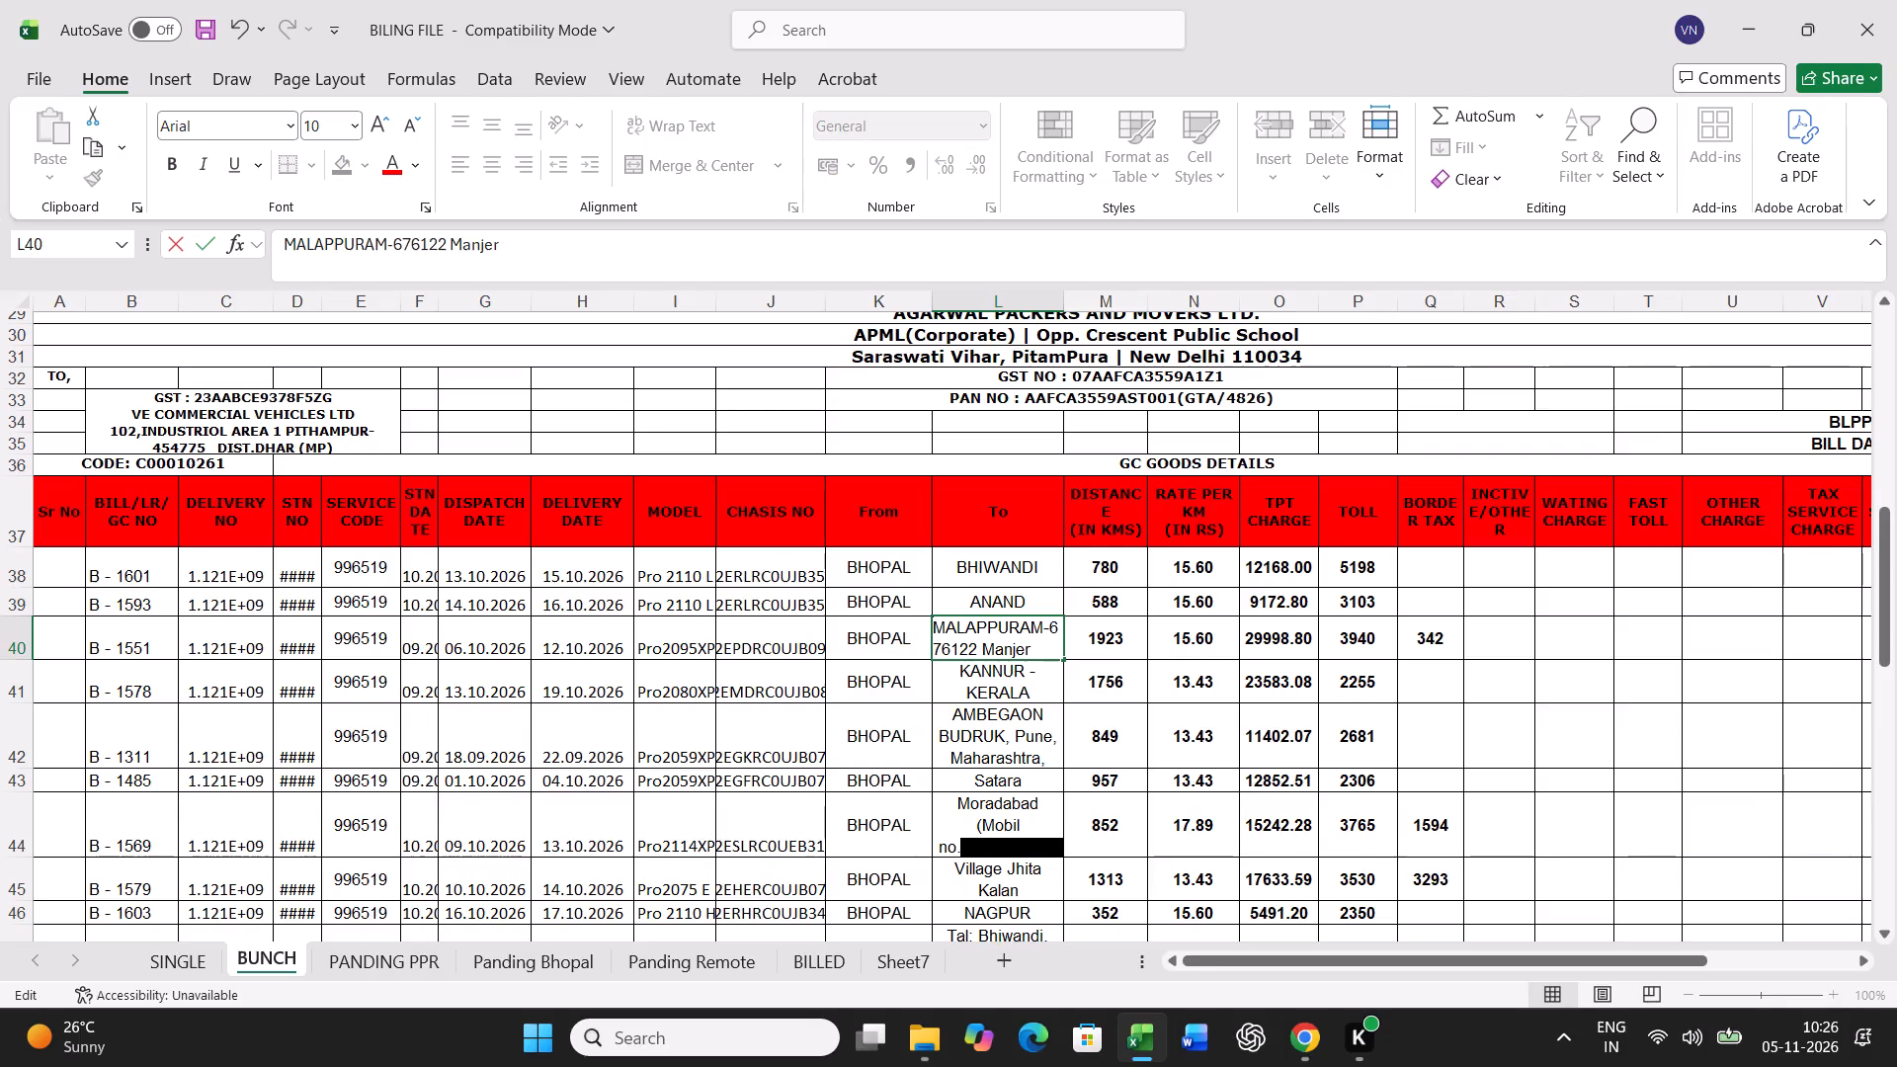
key(BackSpace)
key(BackSpace)
key(BackSpace)
key(BackSpace)
key(BackSpace)
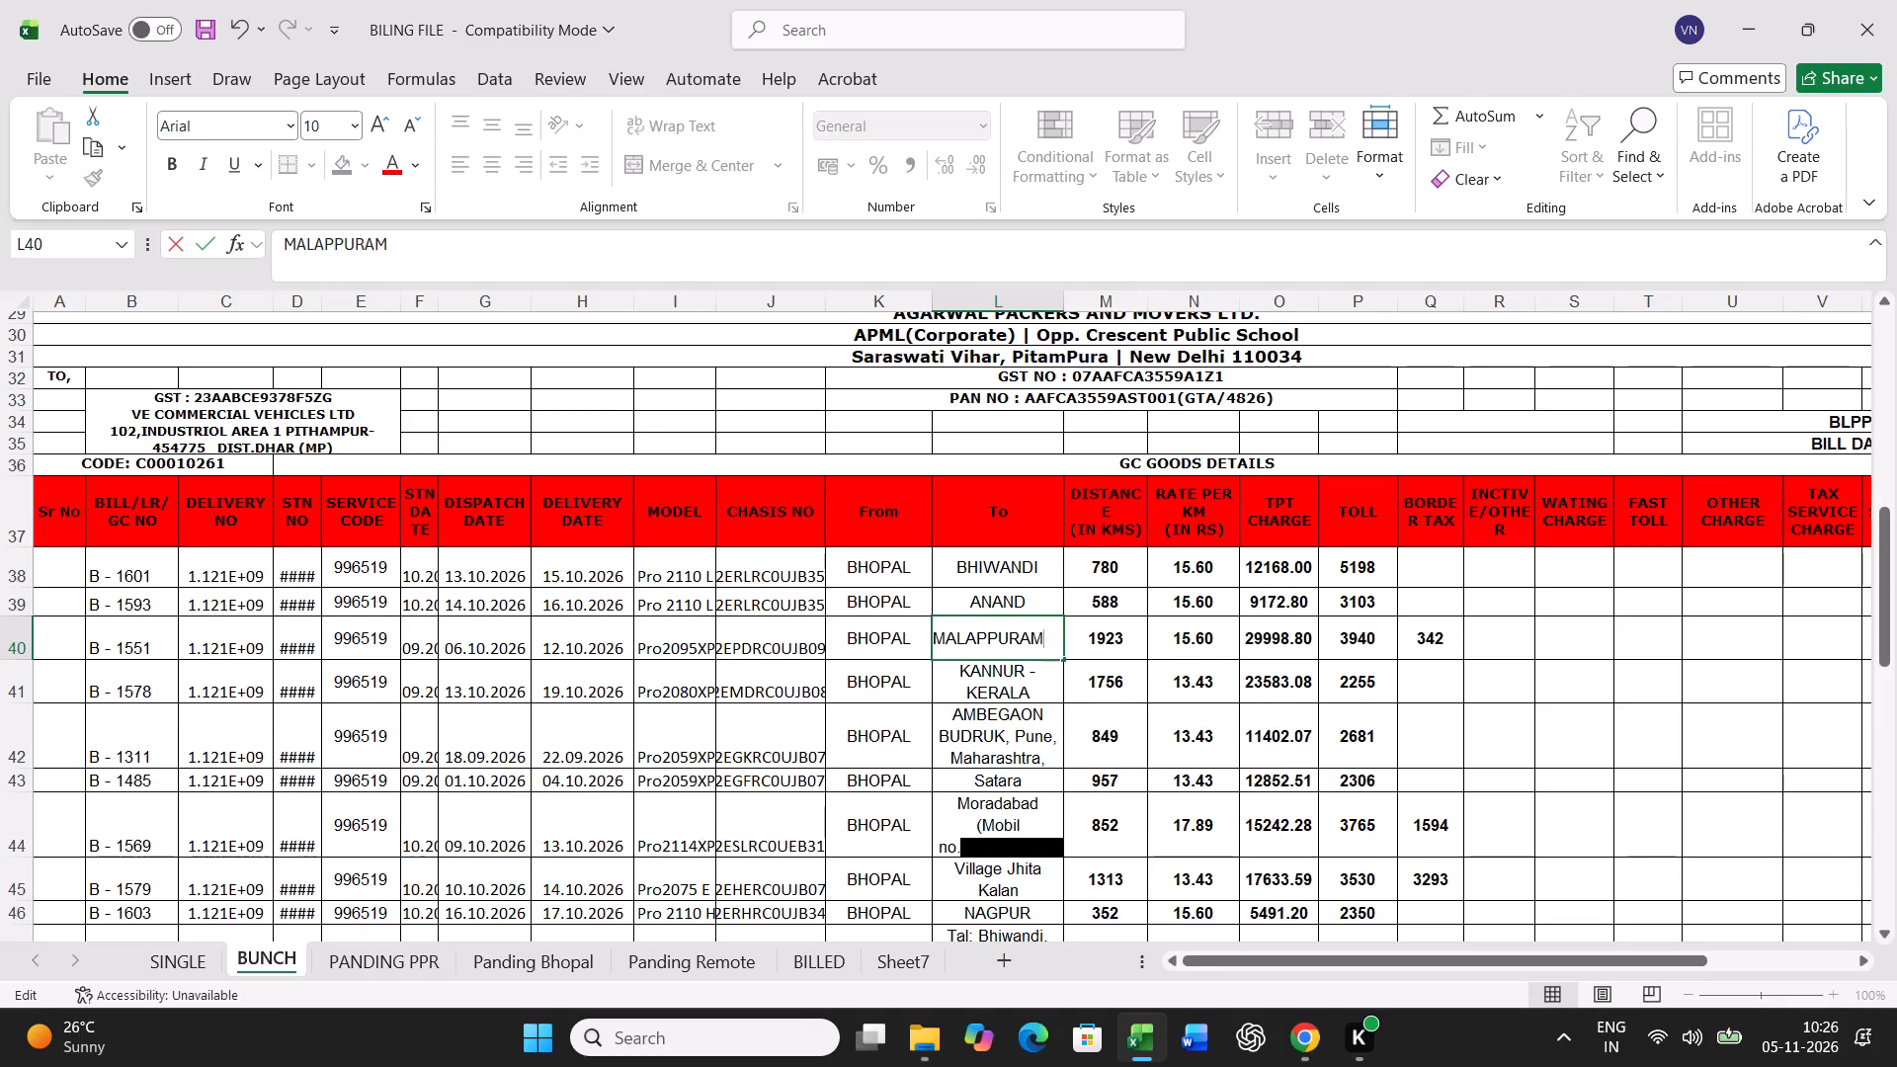
key(Return)
Shorten the B - 1578 destination in L41 to KANNUR and set the B - 1311 destination in L42 to PUNE.
key(F2)
key(BackSpace)
key(BackSpace)
key(BackSpace)
key(BackSpace)
key(BackSpace)
key(BackSpace)
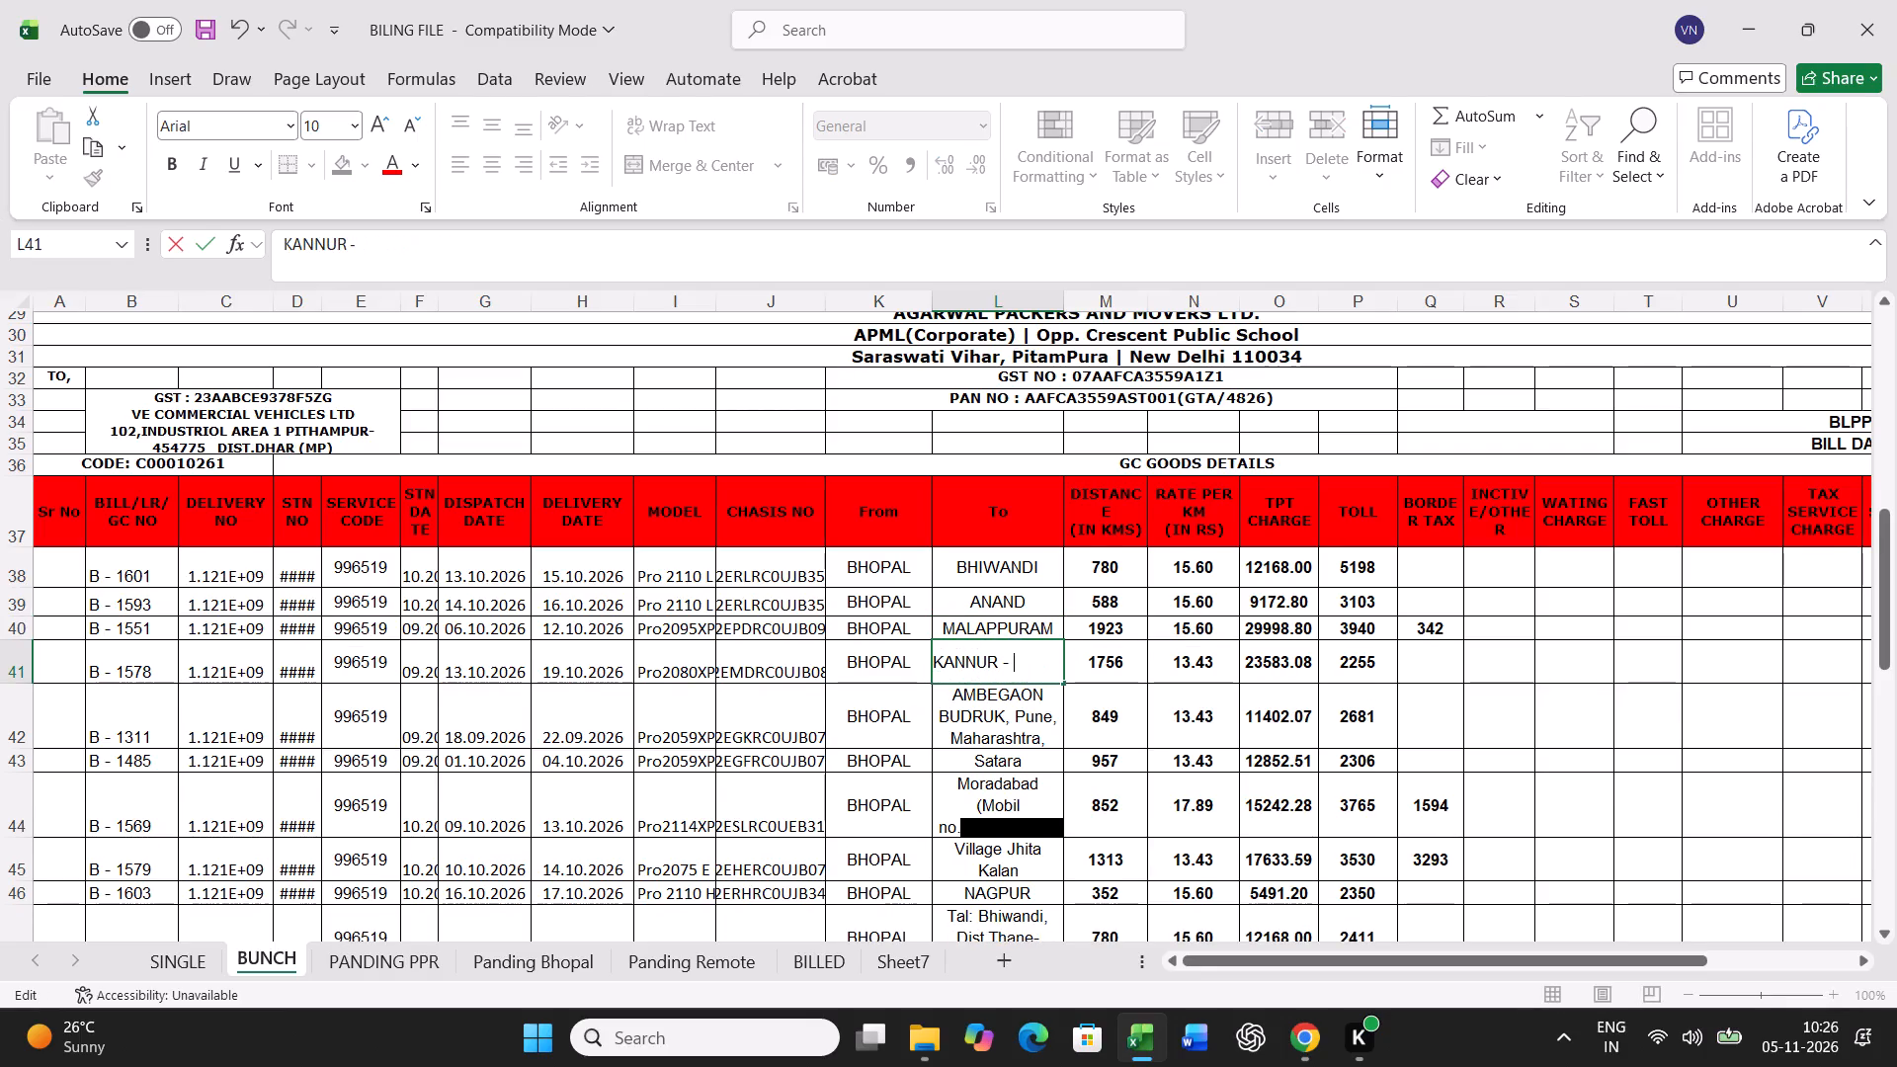
key(BackSpace)
key(BackSpace)
key(Return)
text(PUNE)
key(Return)
key(Return)
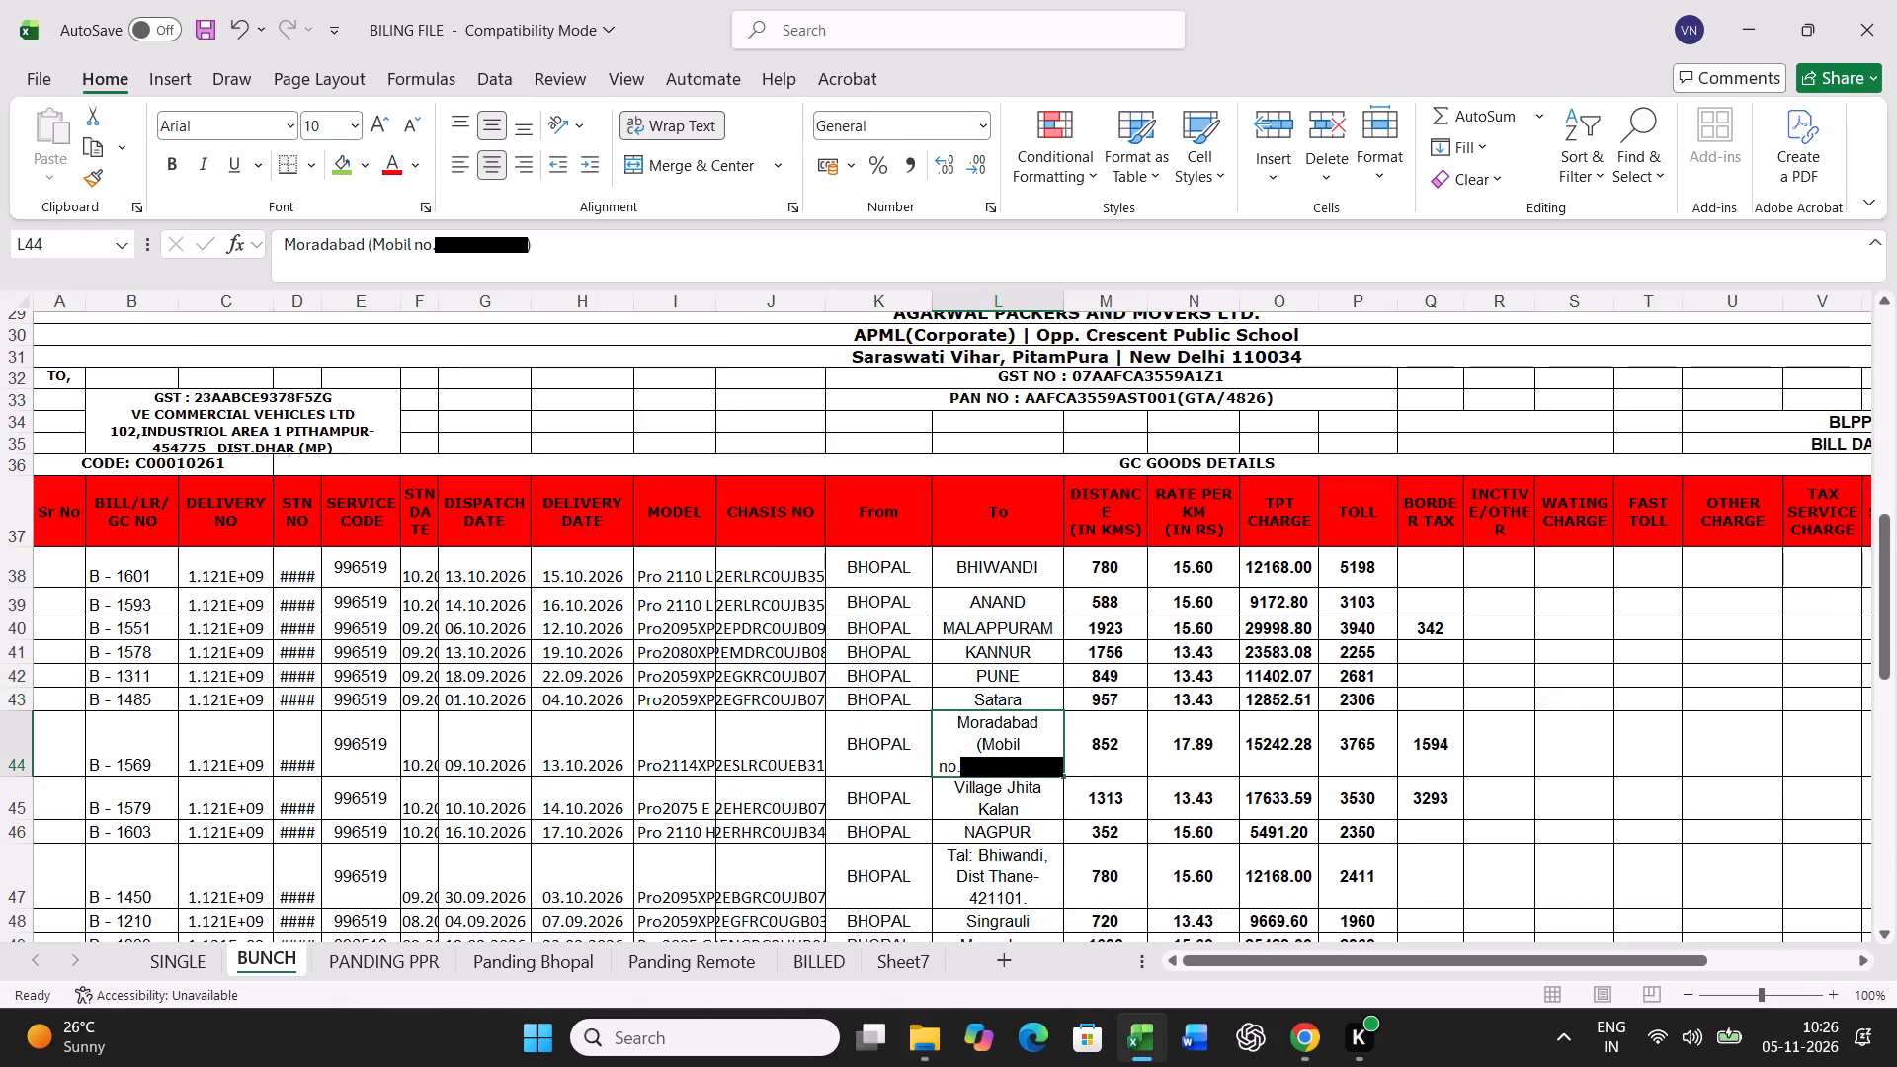
Shorten the B - 1569 destination in BUNCH cell L44 to Moradabad.
key(F2)
key(BackSpace)
key(BackSpace)
key(BackSpace)
key(BackSpace)
key(BackSpace)
key(BackSpace)
key(BackSpace)
key(BackSpace)
key(BackSpace)
key(BackSpace)
key(BackSpace)
key(BackSpace)
key(BackSpace)
key(BackSpace)
key(BackSpace)
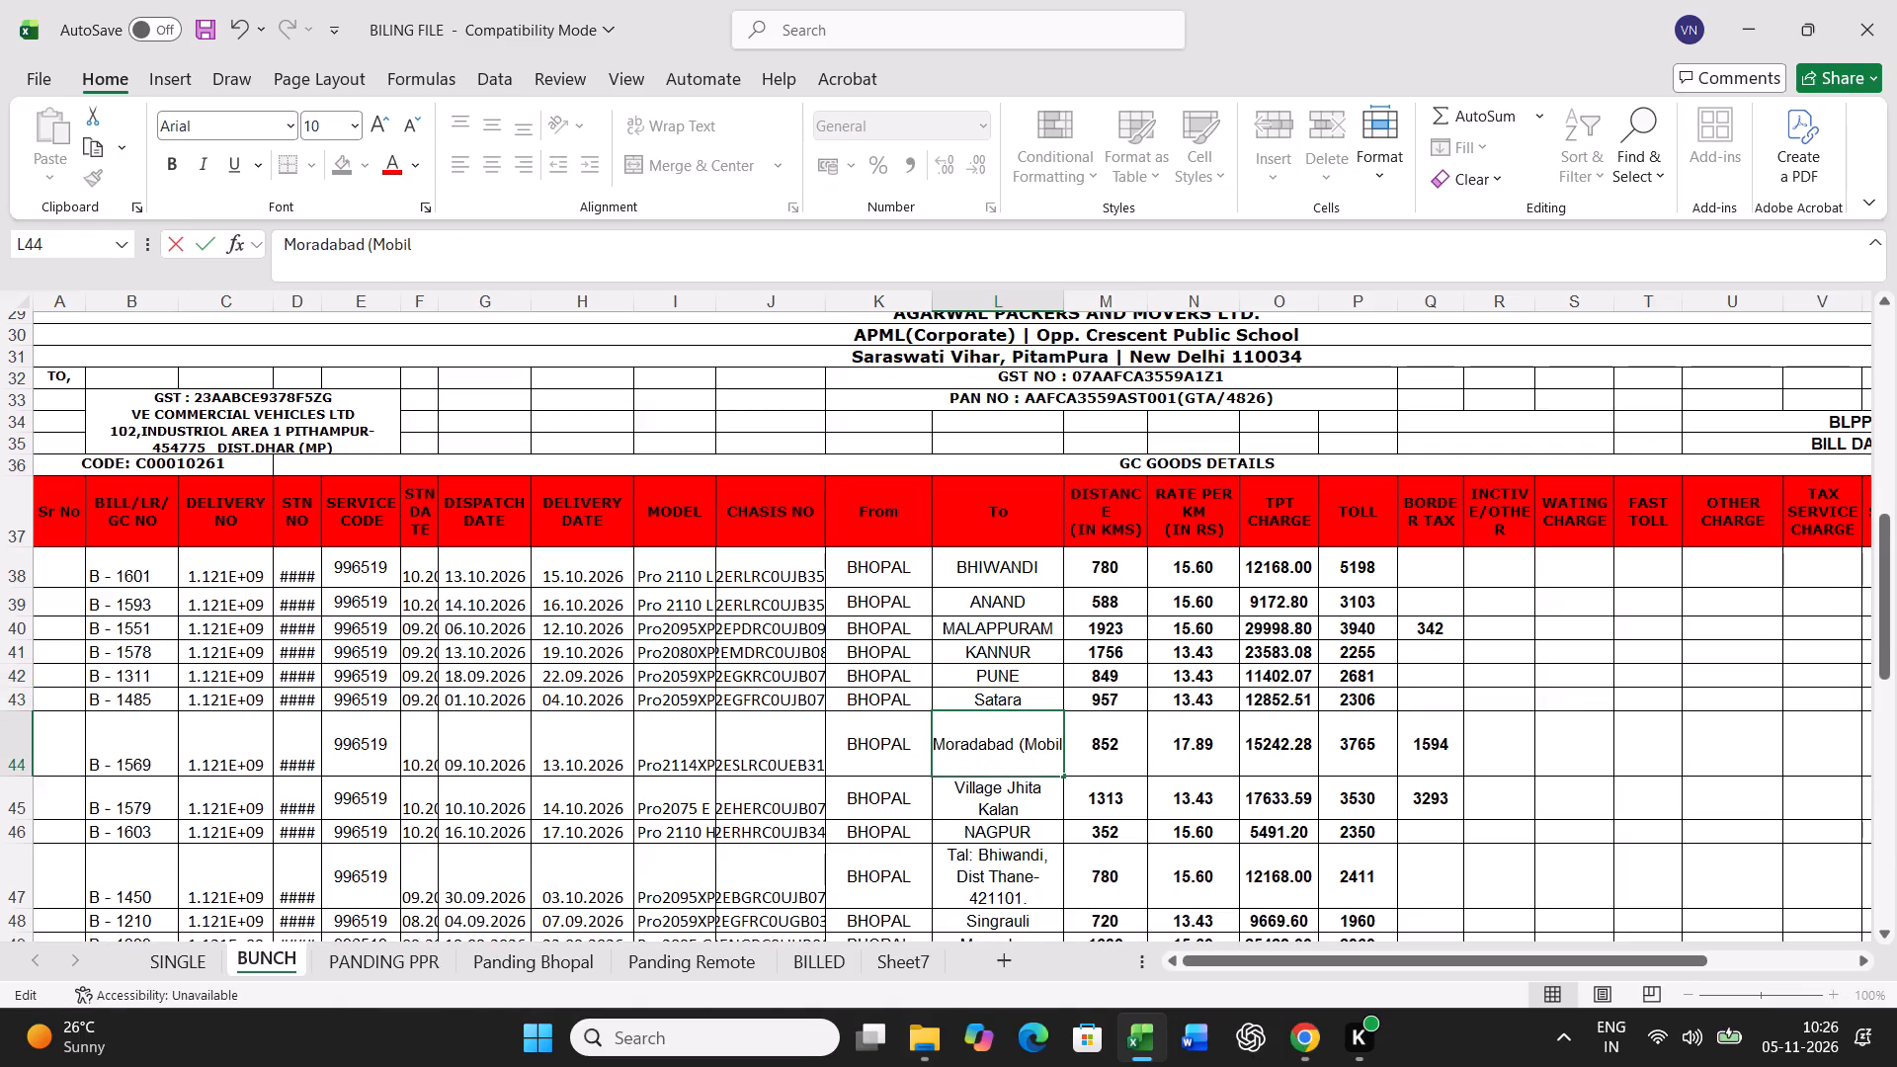
key(BackSpace)
key(BackSpace)
key(BackSpace)
key(BackSpace)
key(BackSpace)
key(BackSpace)
key(BackSpace)
key(Return)
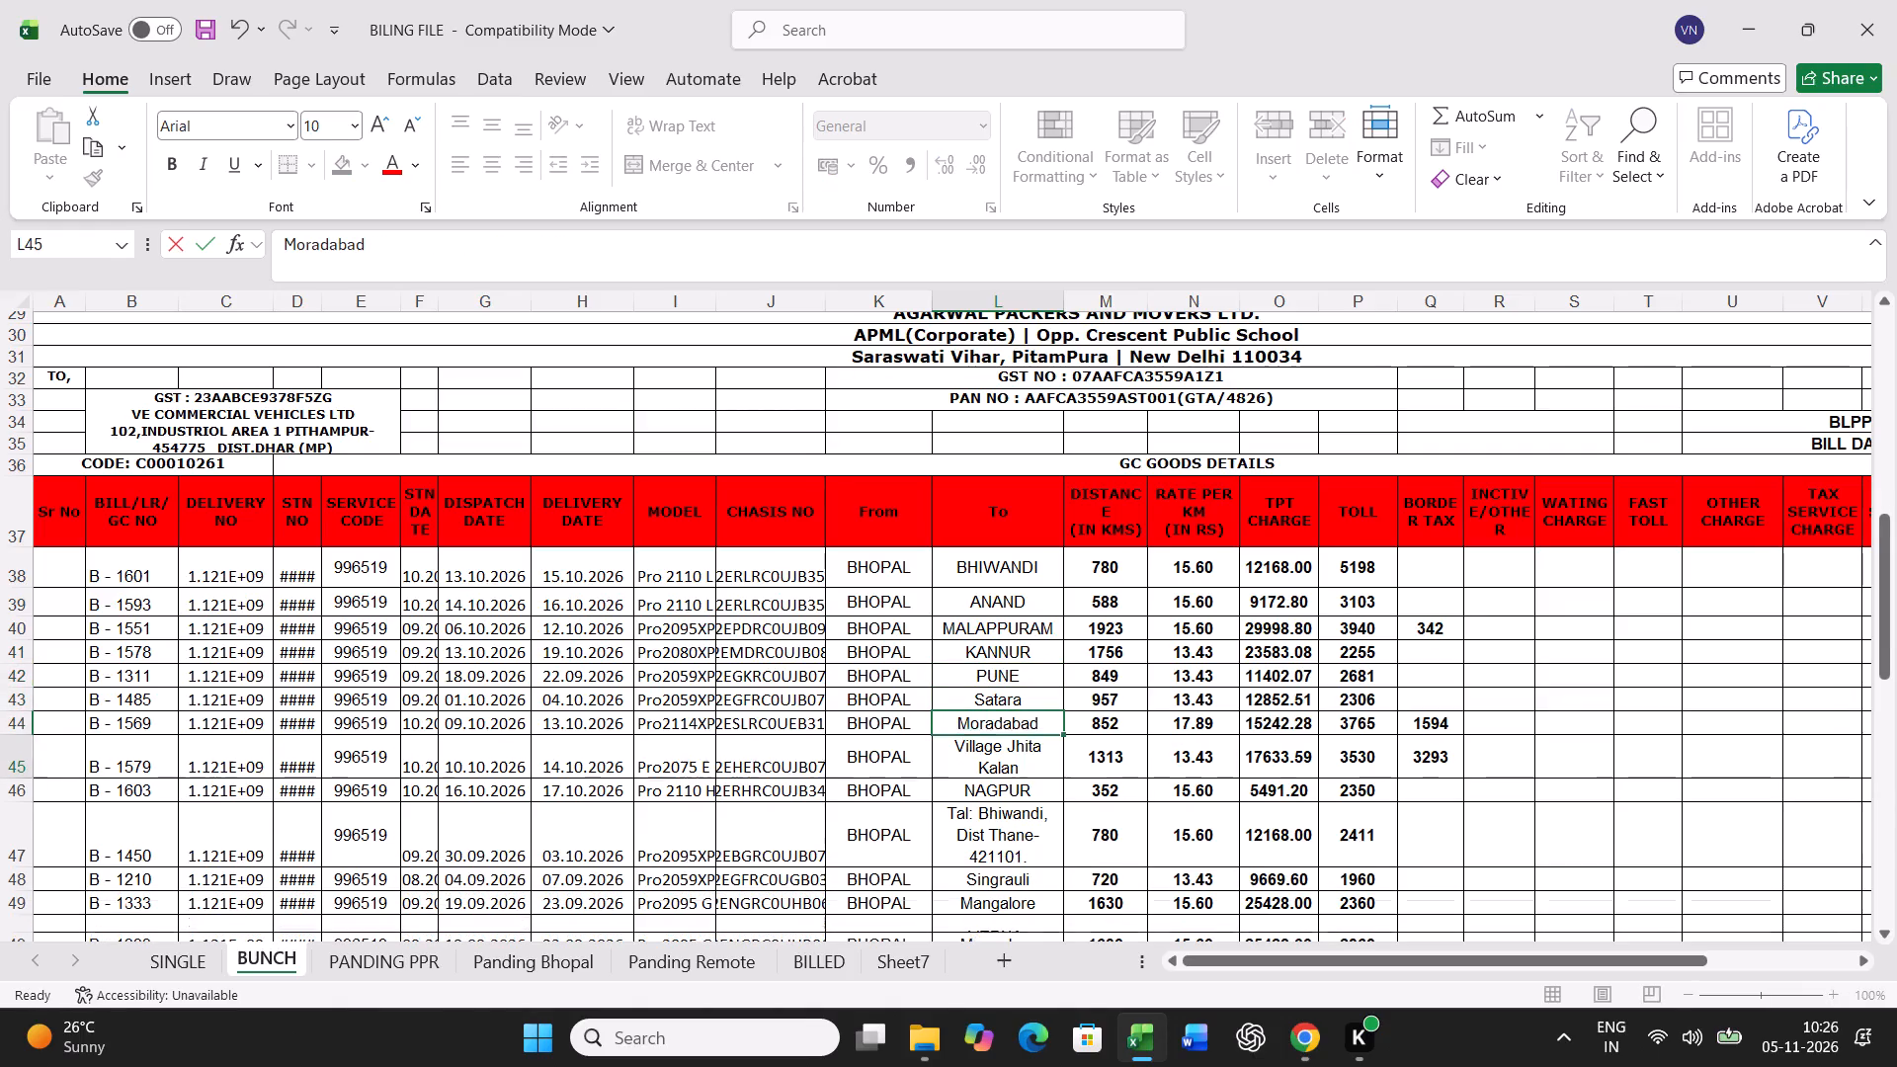
Shorten the B - 1579 destination in BUNCH cell L45 to Jhita Kalan.
key(F2)
key(Up)
key(Right)
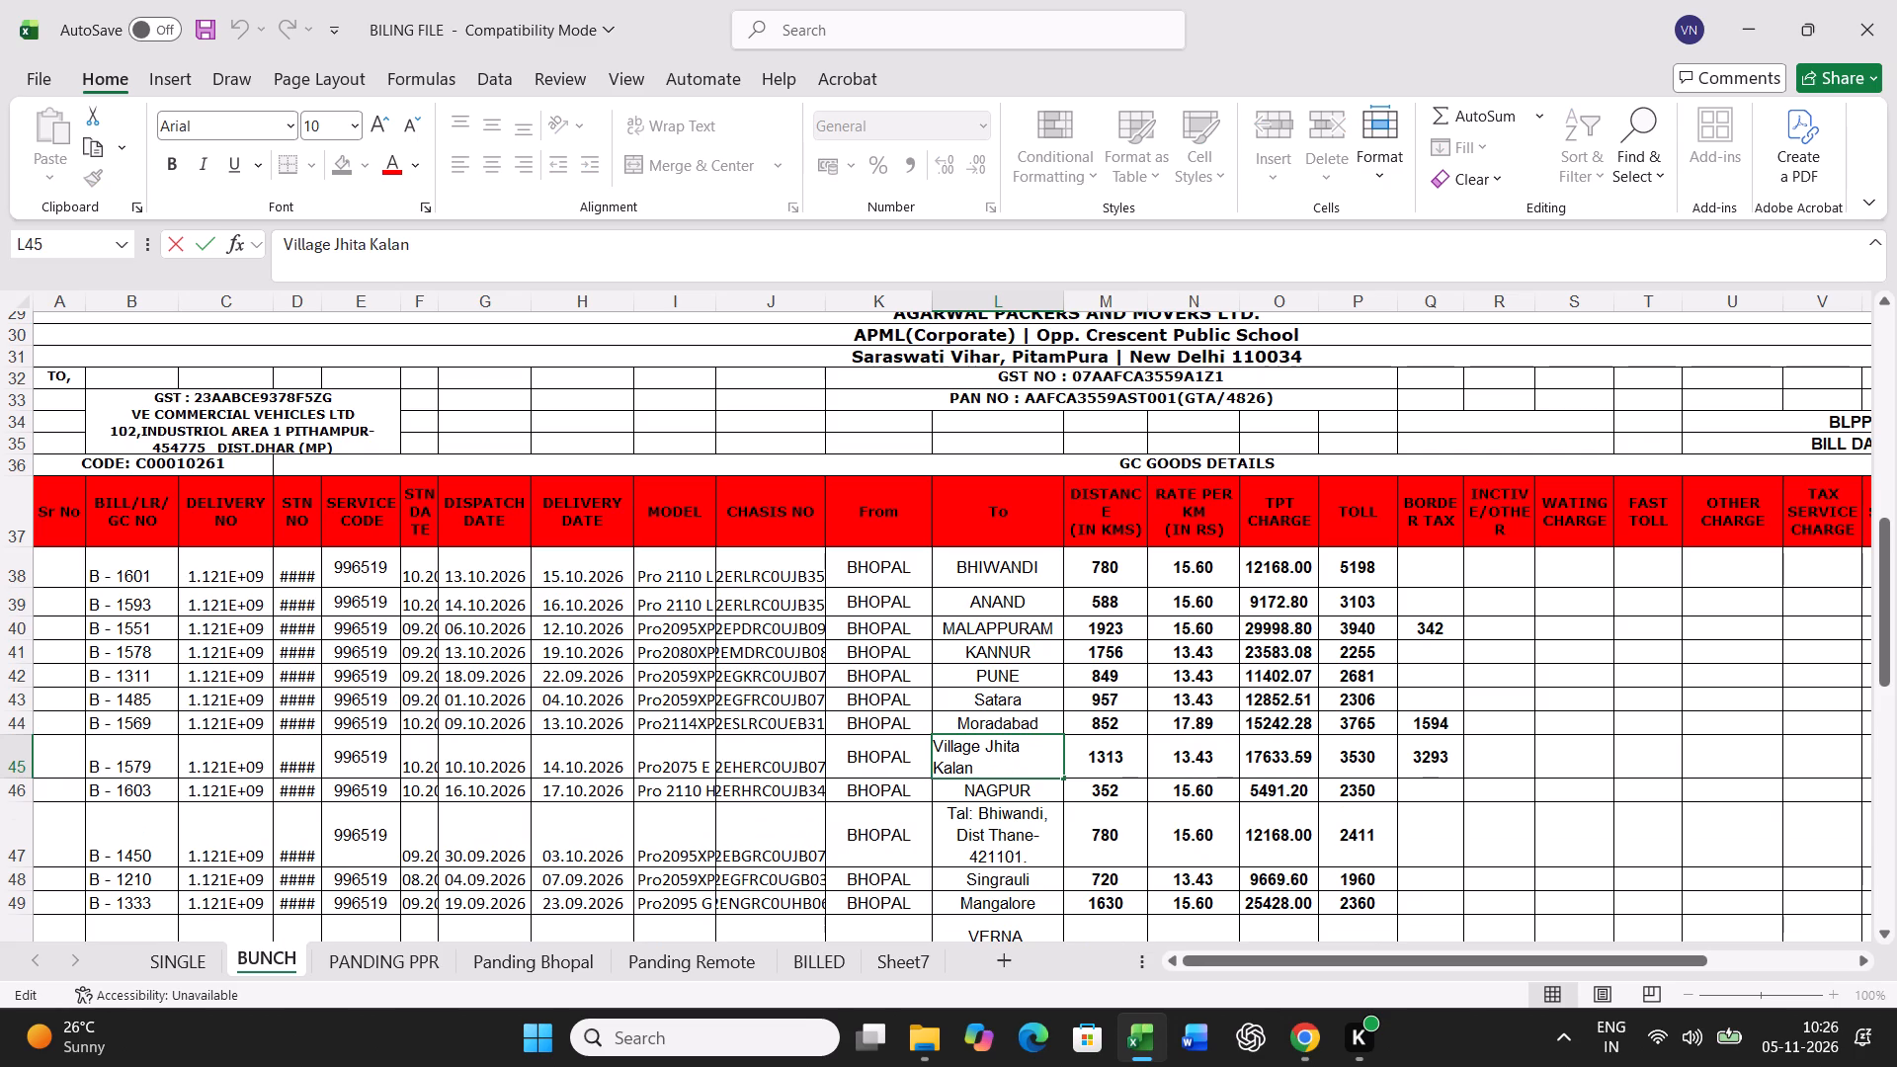
key(Right)
key(BackSpace)
key(BackSpace)
key(BackSpace)
key(BackSpace)
key(BackSpace)
key(BackSpace)
key(BackSpace)
key(BackSpace)
key(BackSpace)
key(BackSpace)
key(BackSpace)
key(BackSpace)
key(BackSpace)
key(BackSpace)
key(BackSpace)
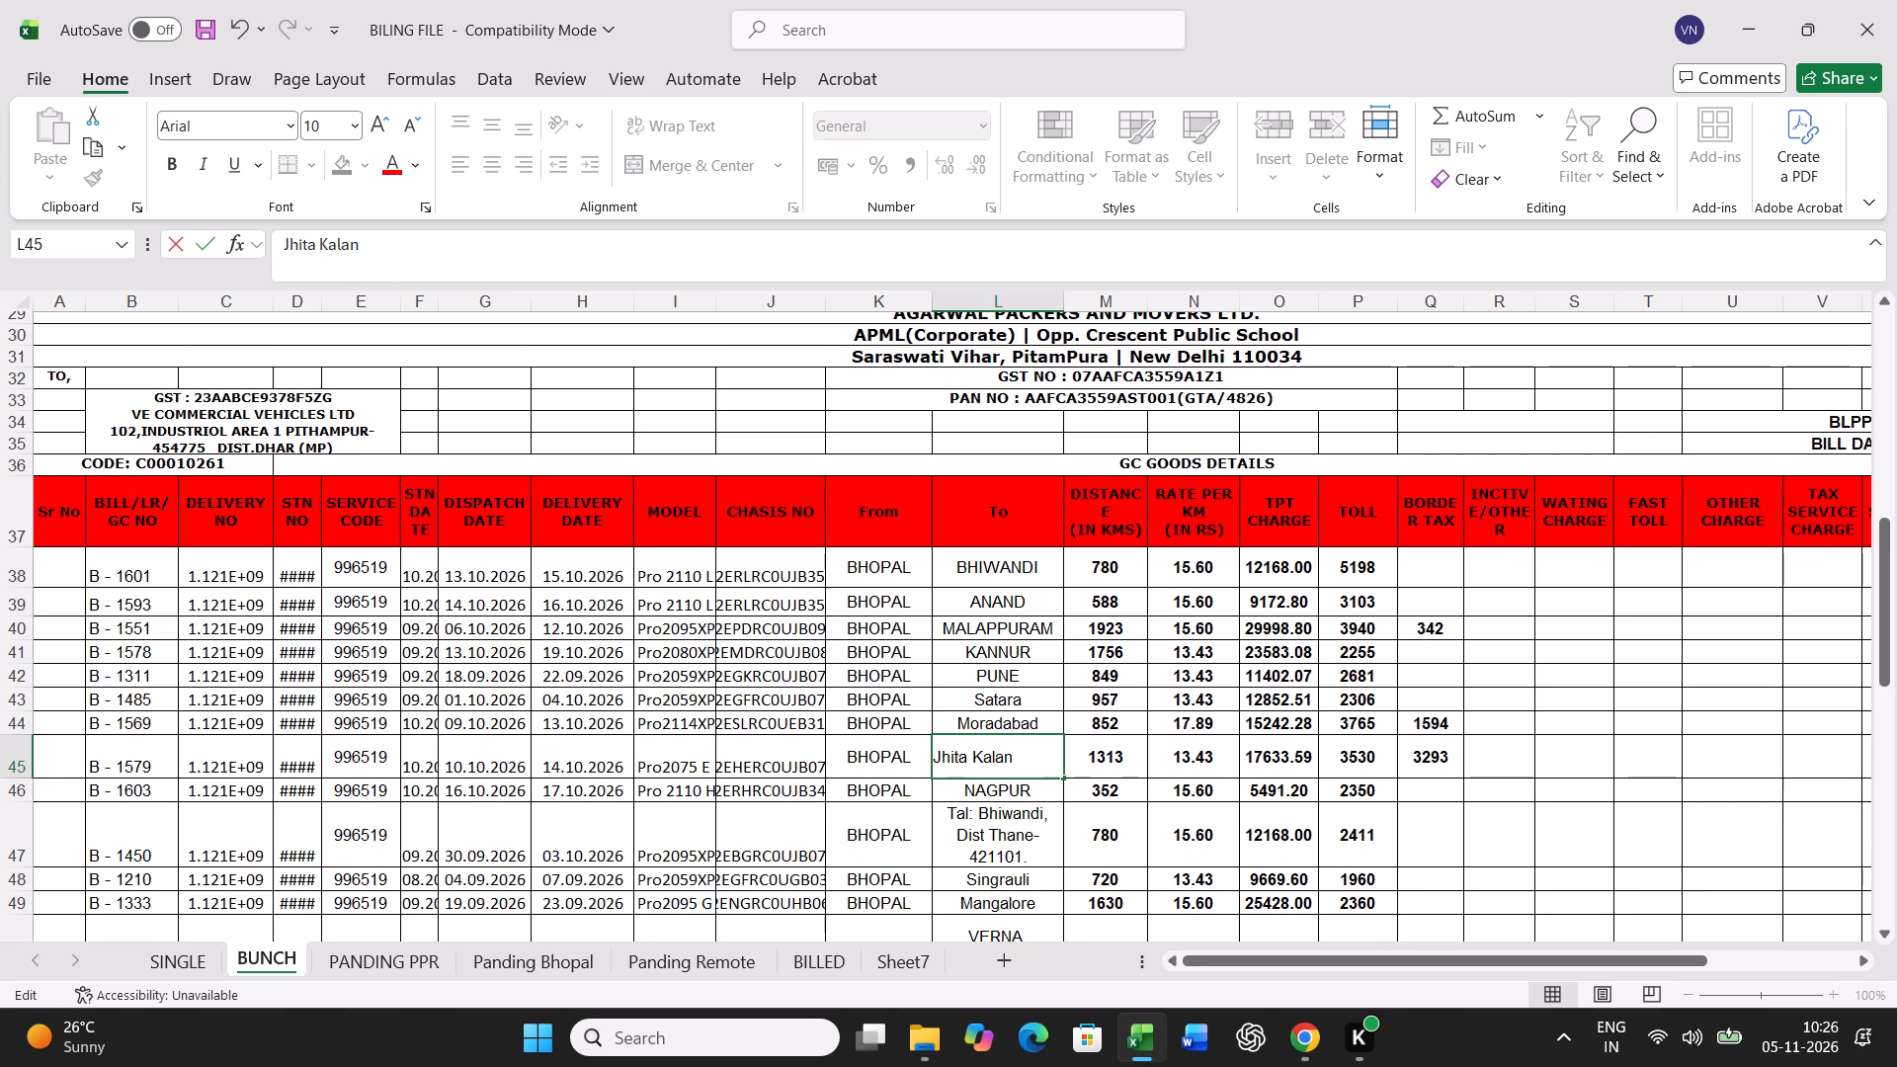
key(Return)
Set the B - 1450 destination in L47 to BHIWANDI and the B - 1689 destination in L50 to GOA.
key(Return)
text(BH)
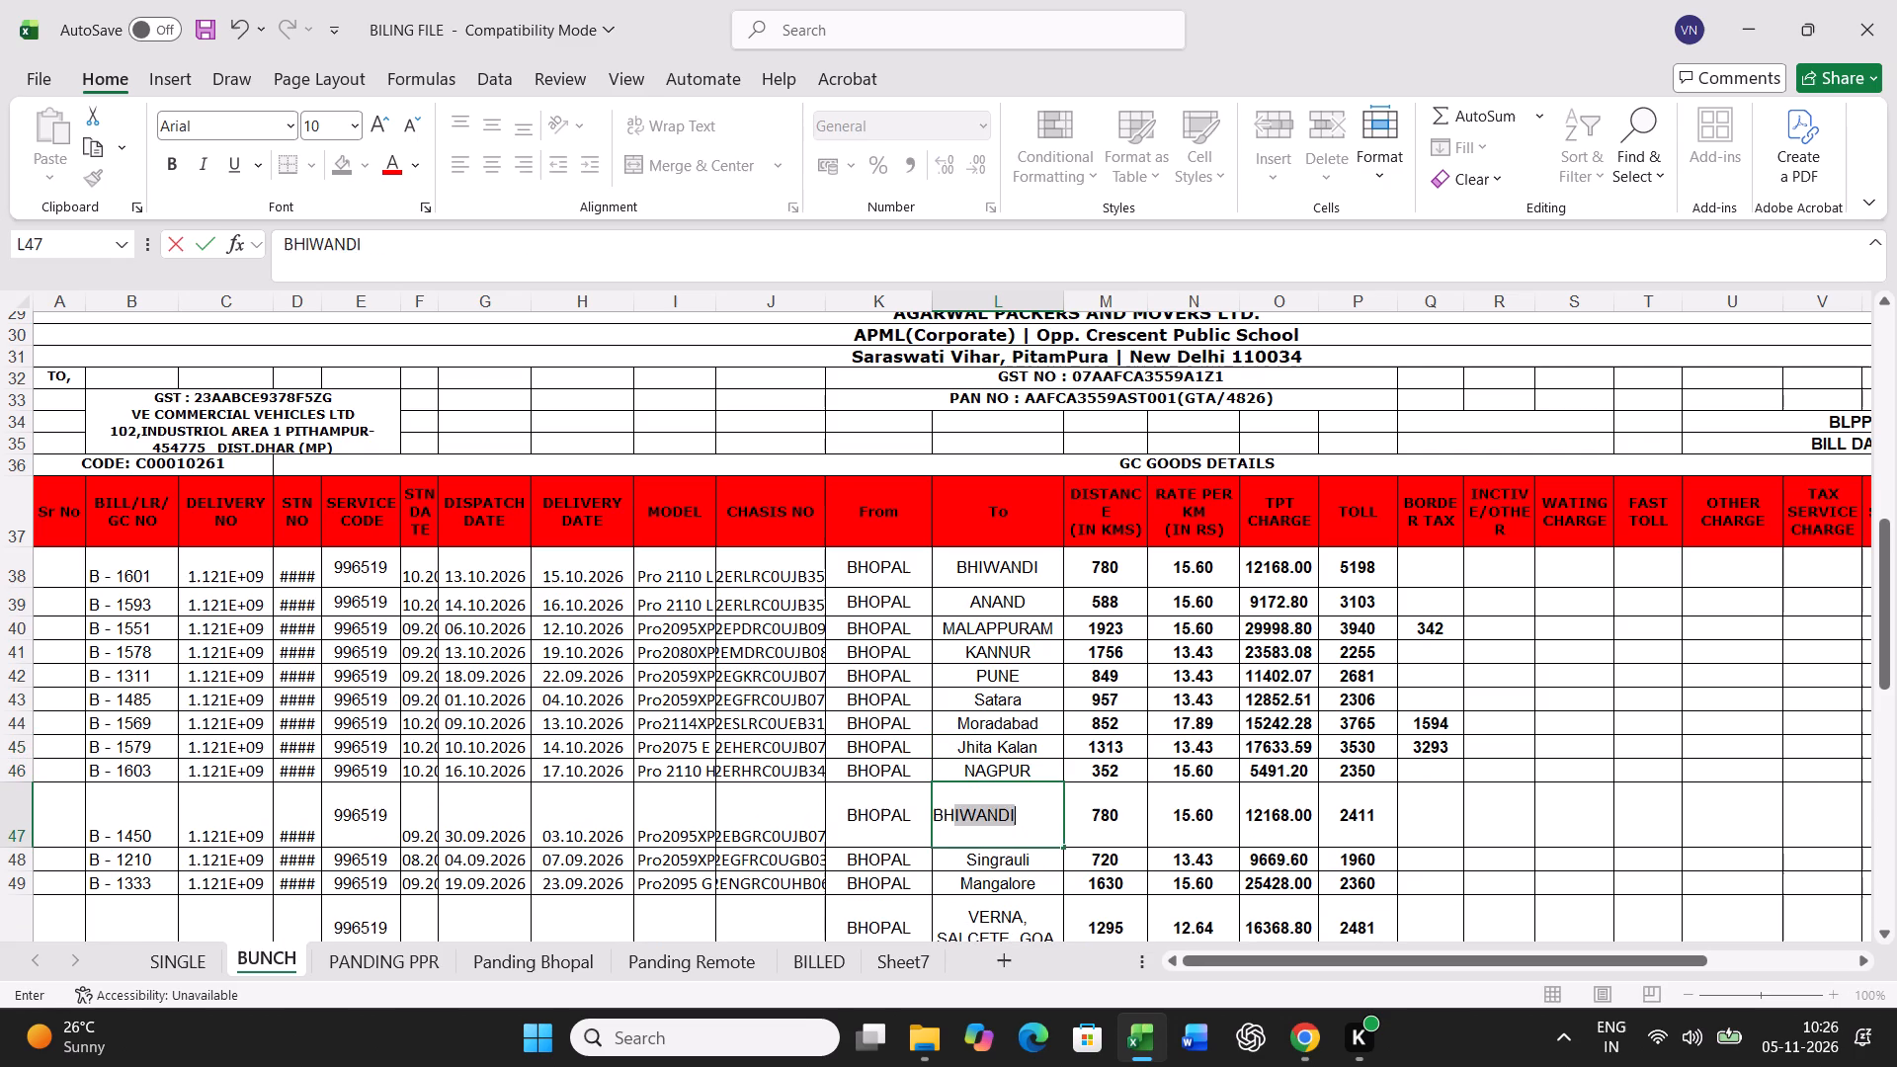
key(Return)
key(Return)
key(Return)
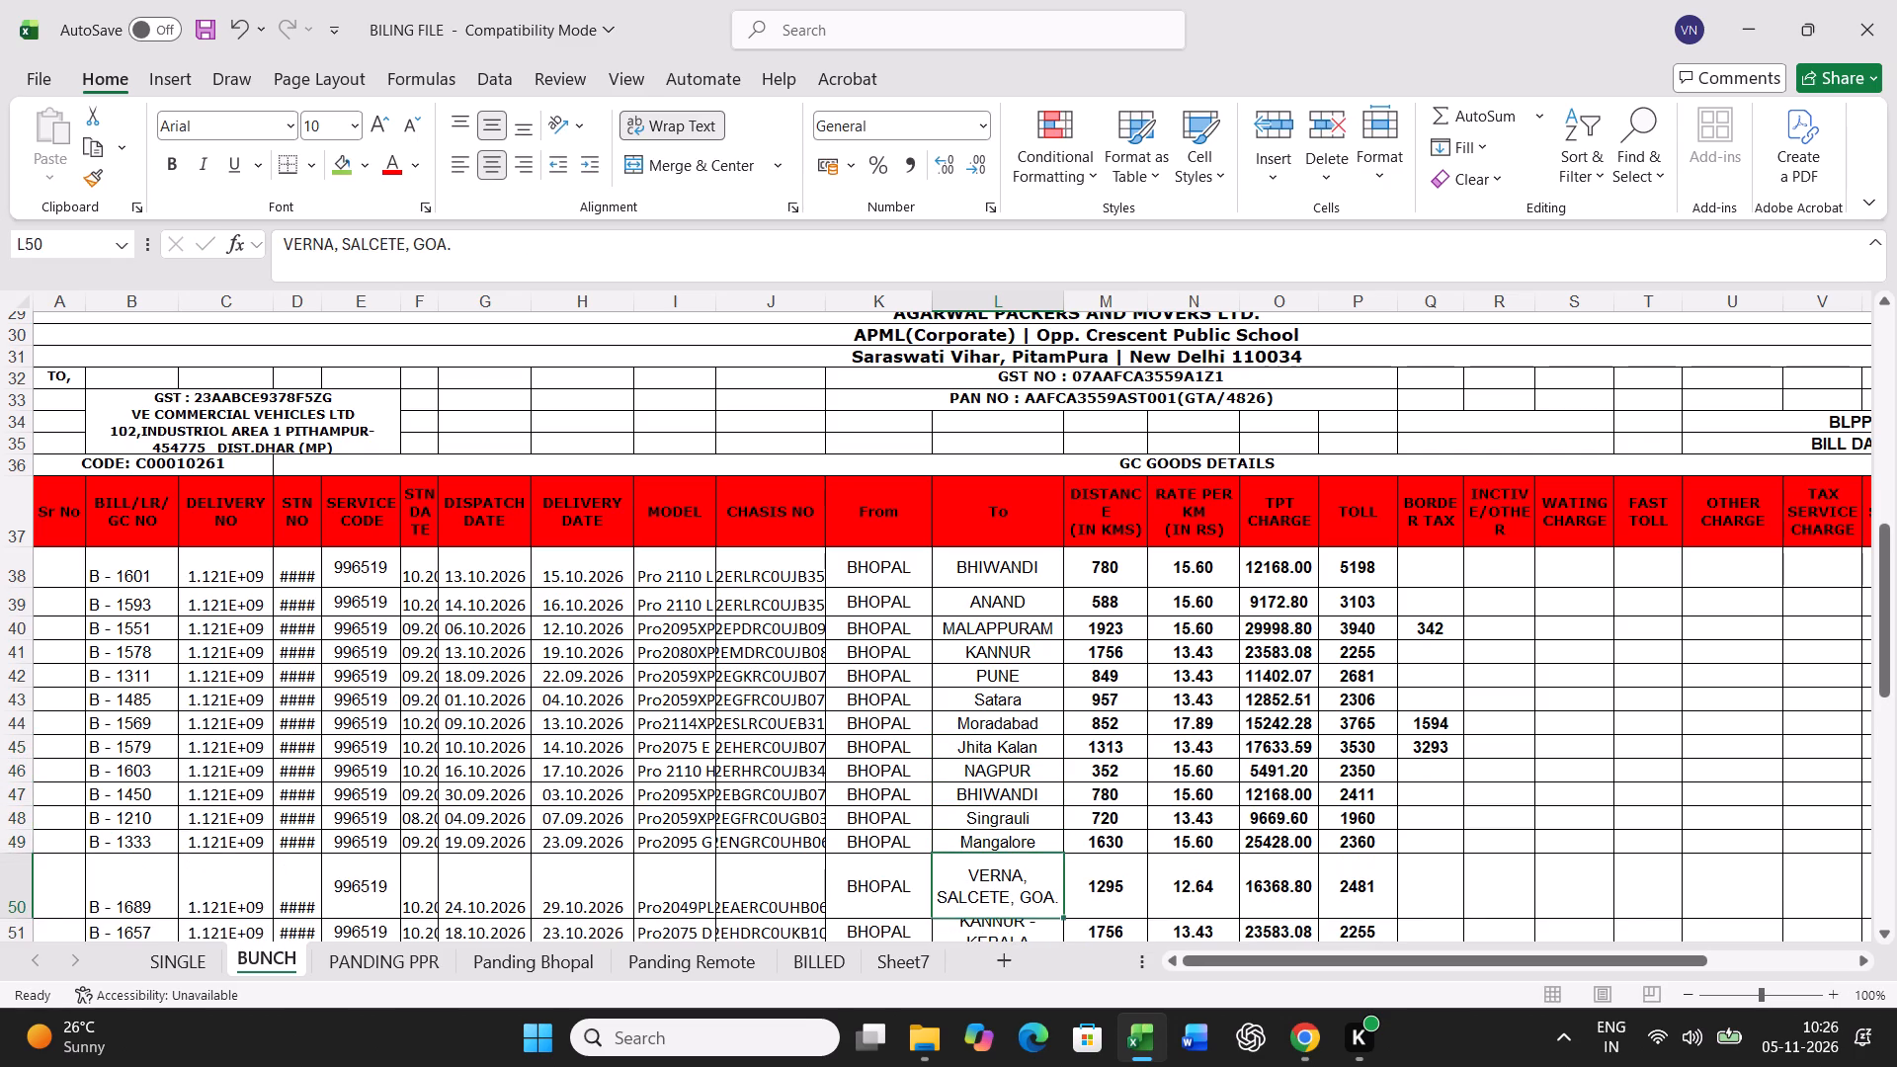
text(GOA)
key(Return)
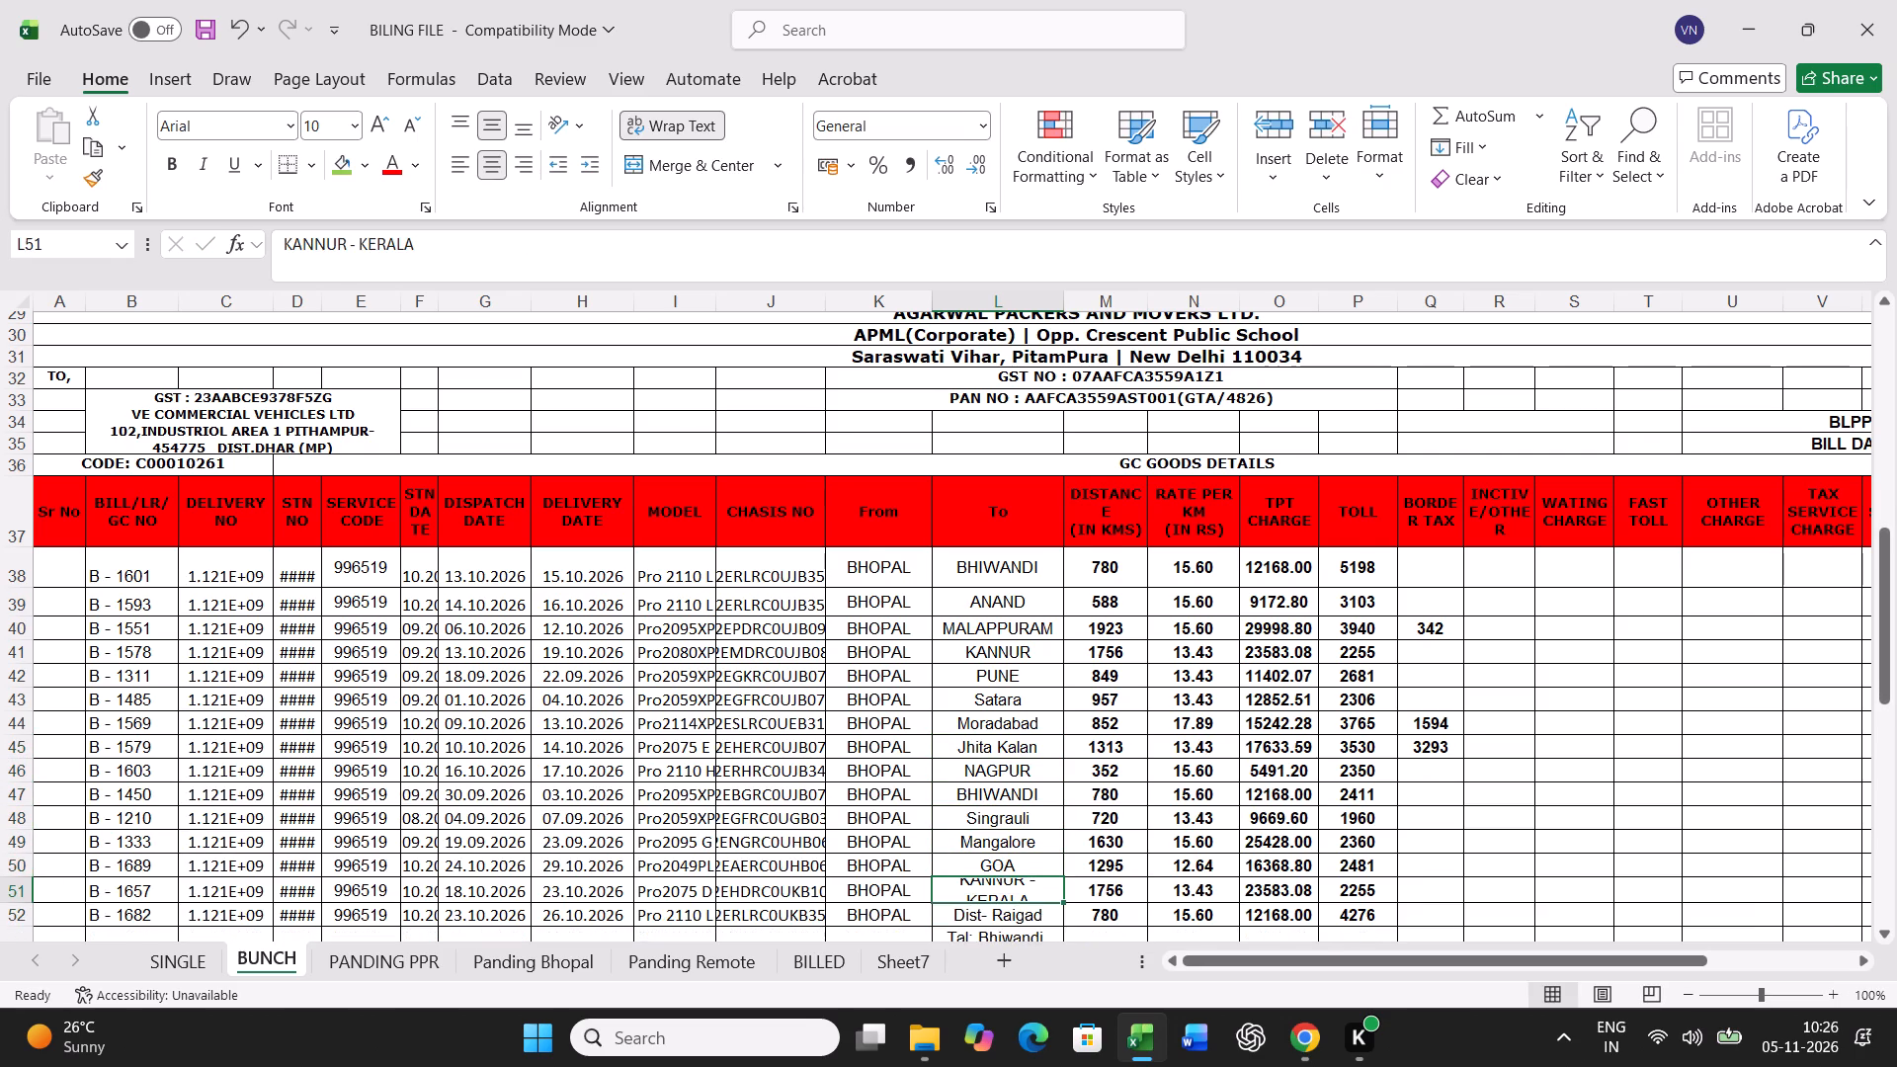
Shorten the B - 1657 destination in BUNCH cell L51 to KANNUR.
scroll(1578, 863, down, 5)
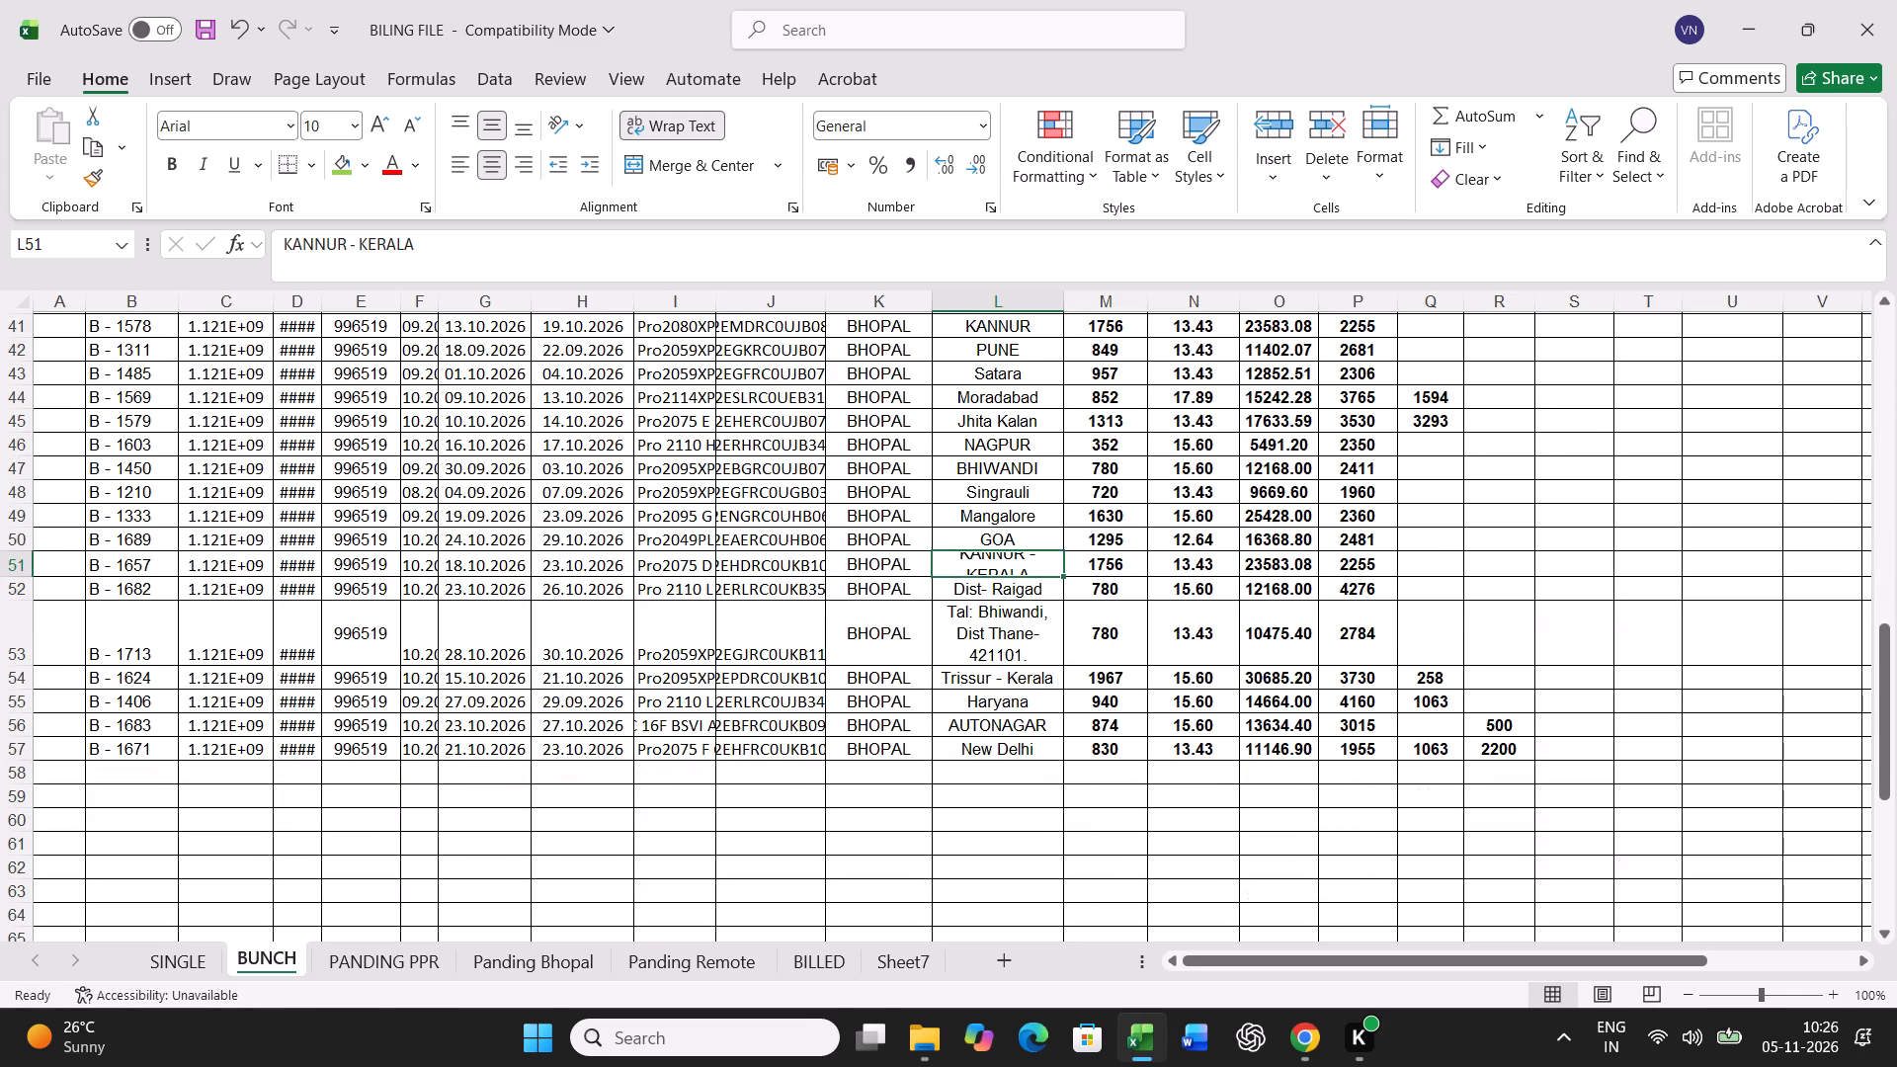
key(F2)
key(BackSpace)
key(BackSpace)
key(BackSpace)
key(BackSpace)
key(BackSpace)
key(BackSpace)
key(BackSpace)
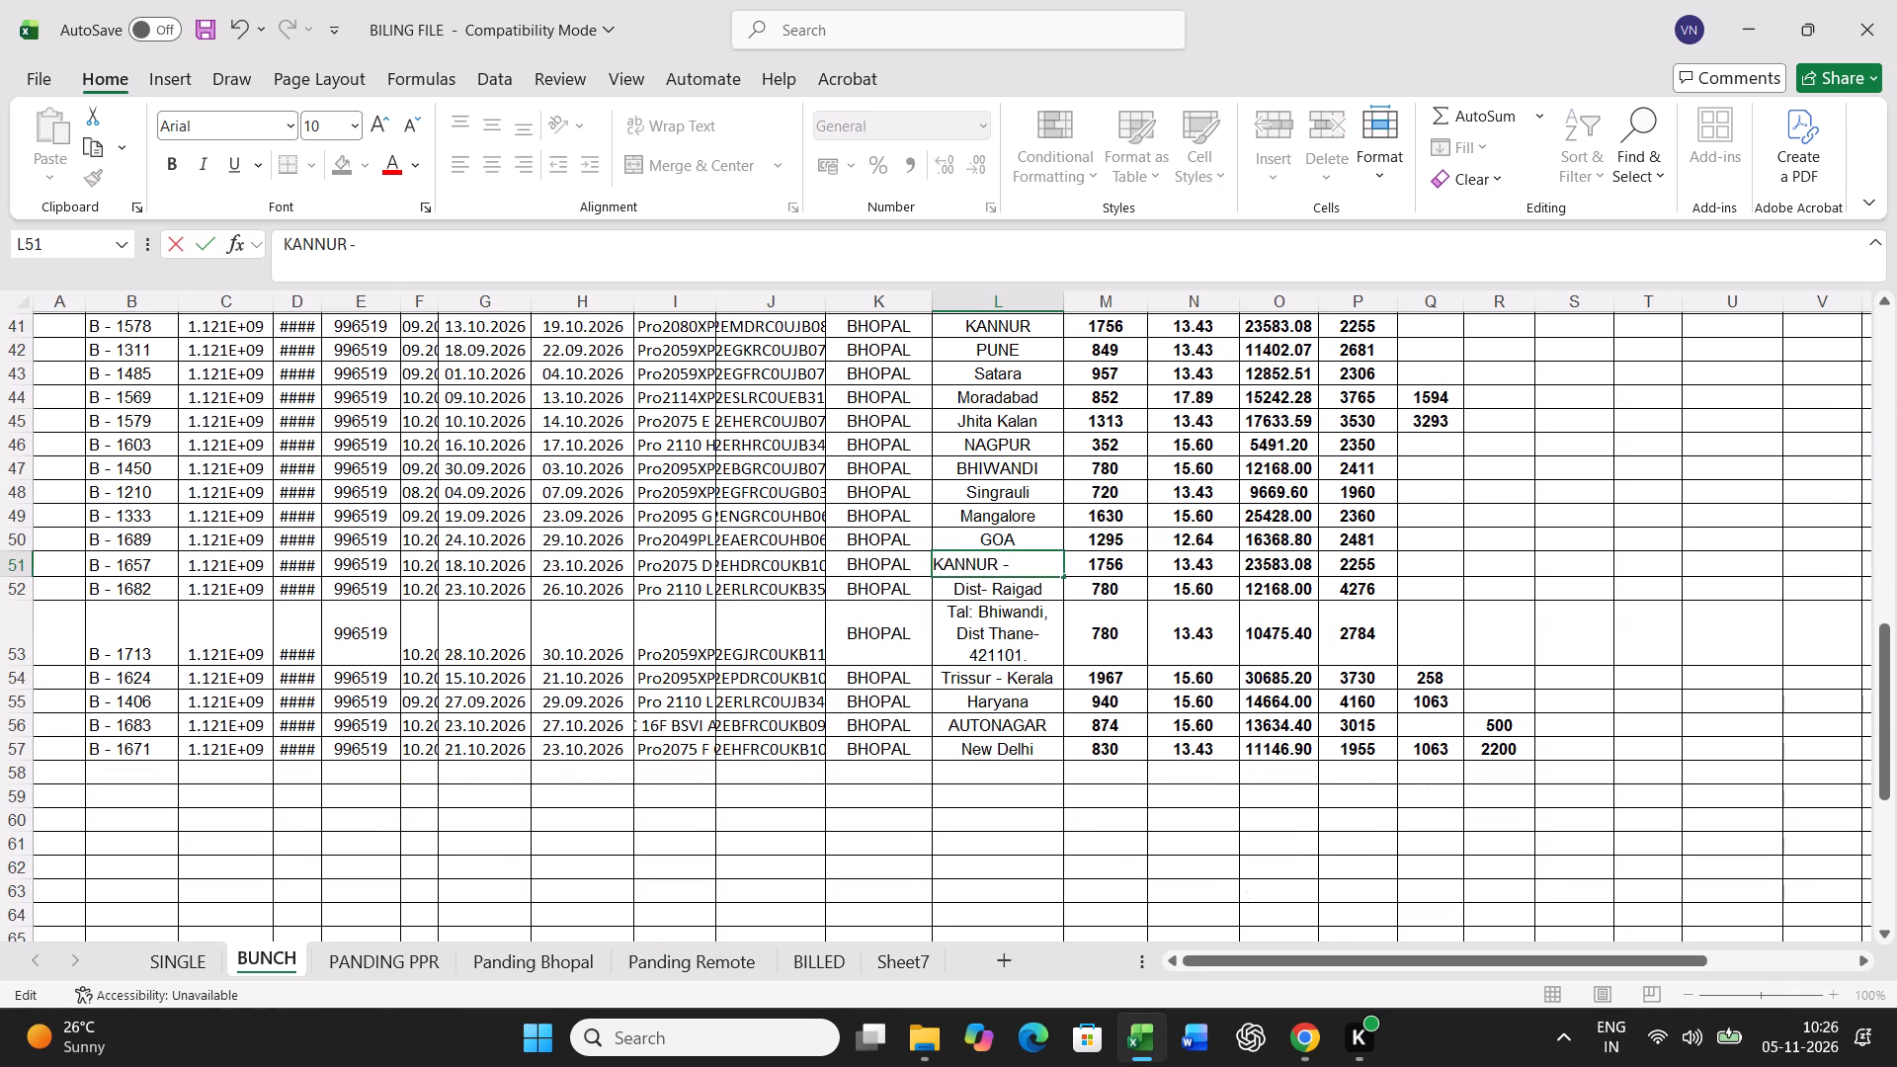
key(BackSpace)
key(Return)
Set the B - 1682 and B - 1713 destinations in L52 and L53 to BHIWANDI.
text(BH)
key(Return)
key(ctrl+d)
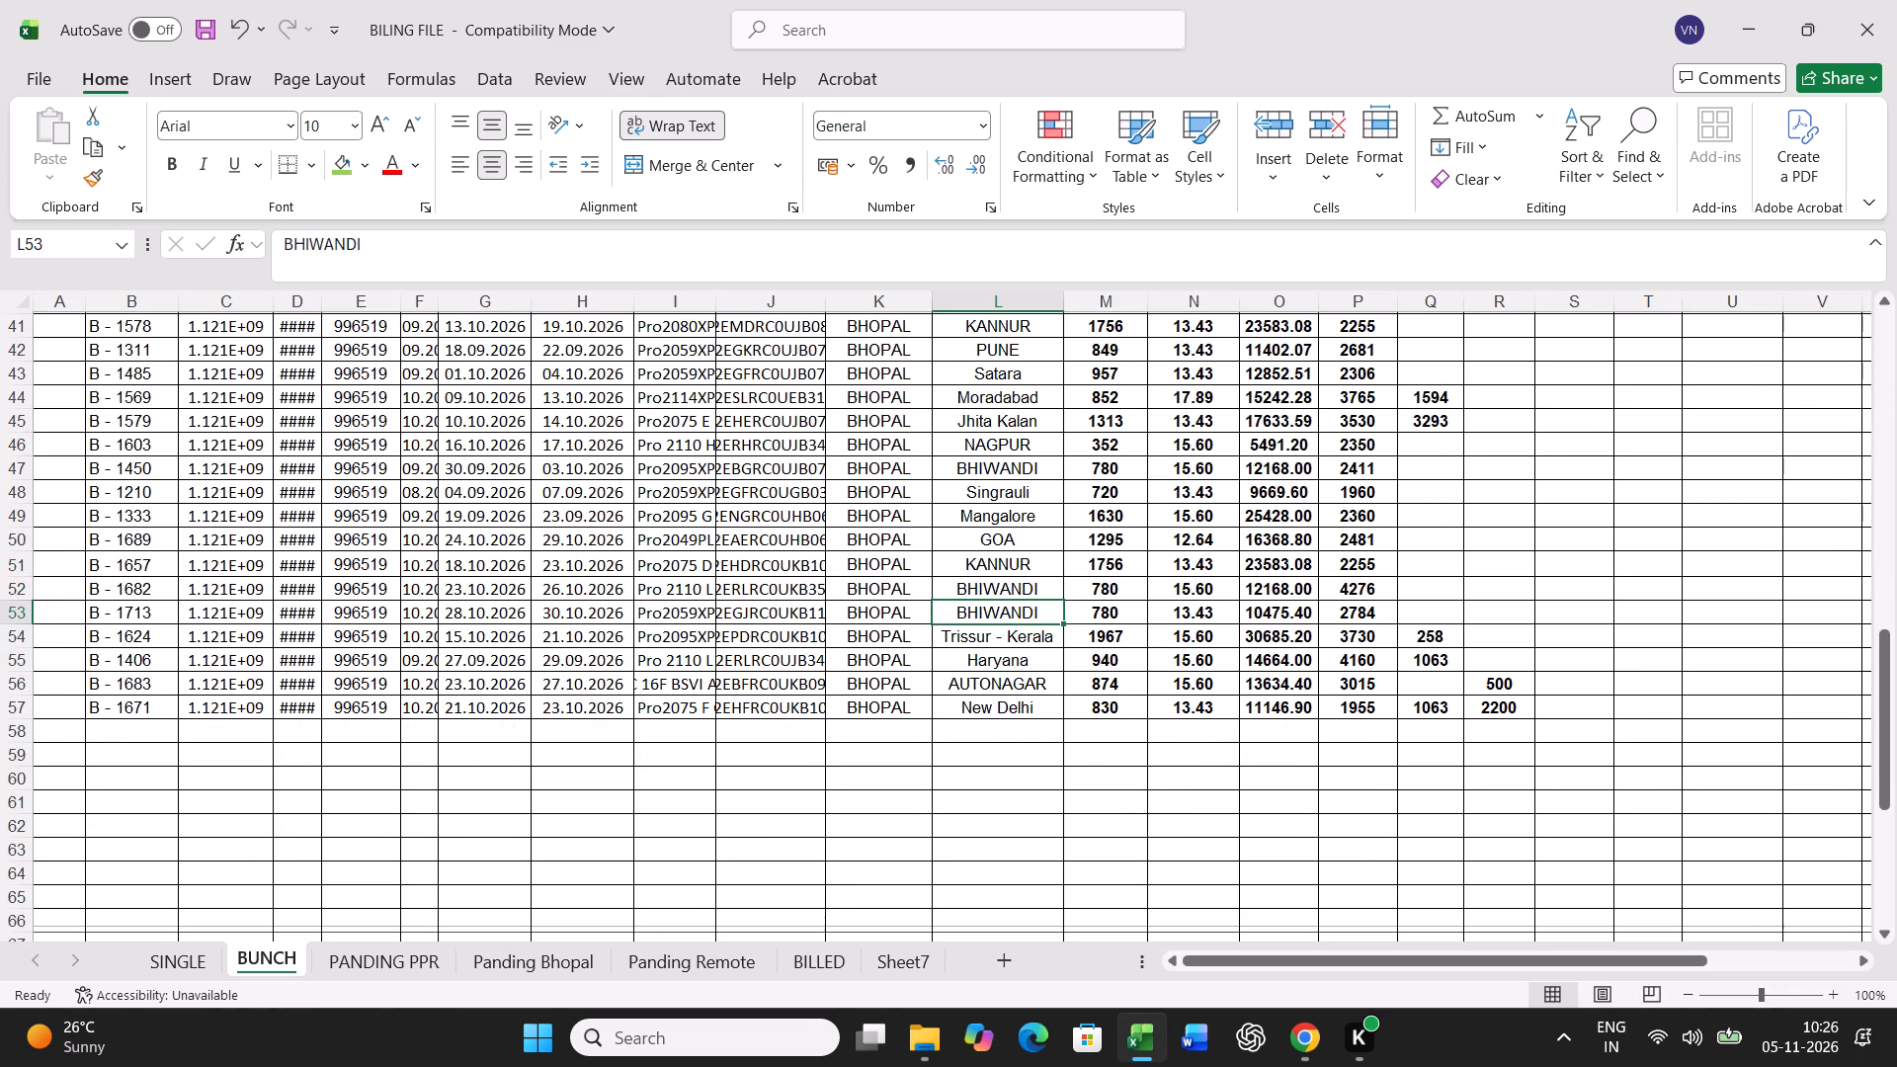
Shorten the B - 1624 destination in BUNCH cell L54 to Trissur.
key(Return)
key(F2)
key(BackSpace)
key(BackSpace)
key(BackSpace)
key(BackSpace)
key(BackSpace)
key(BackSpace)
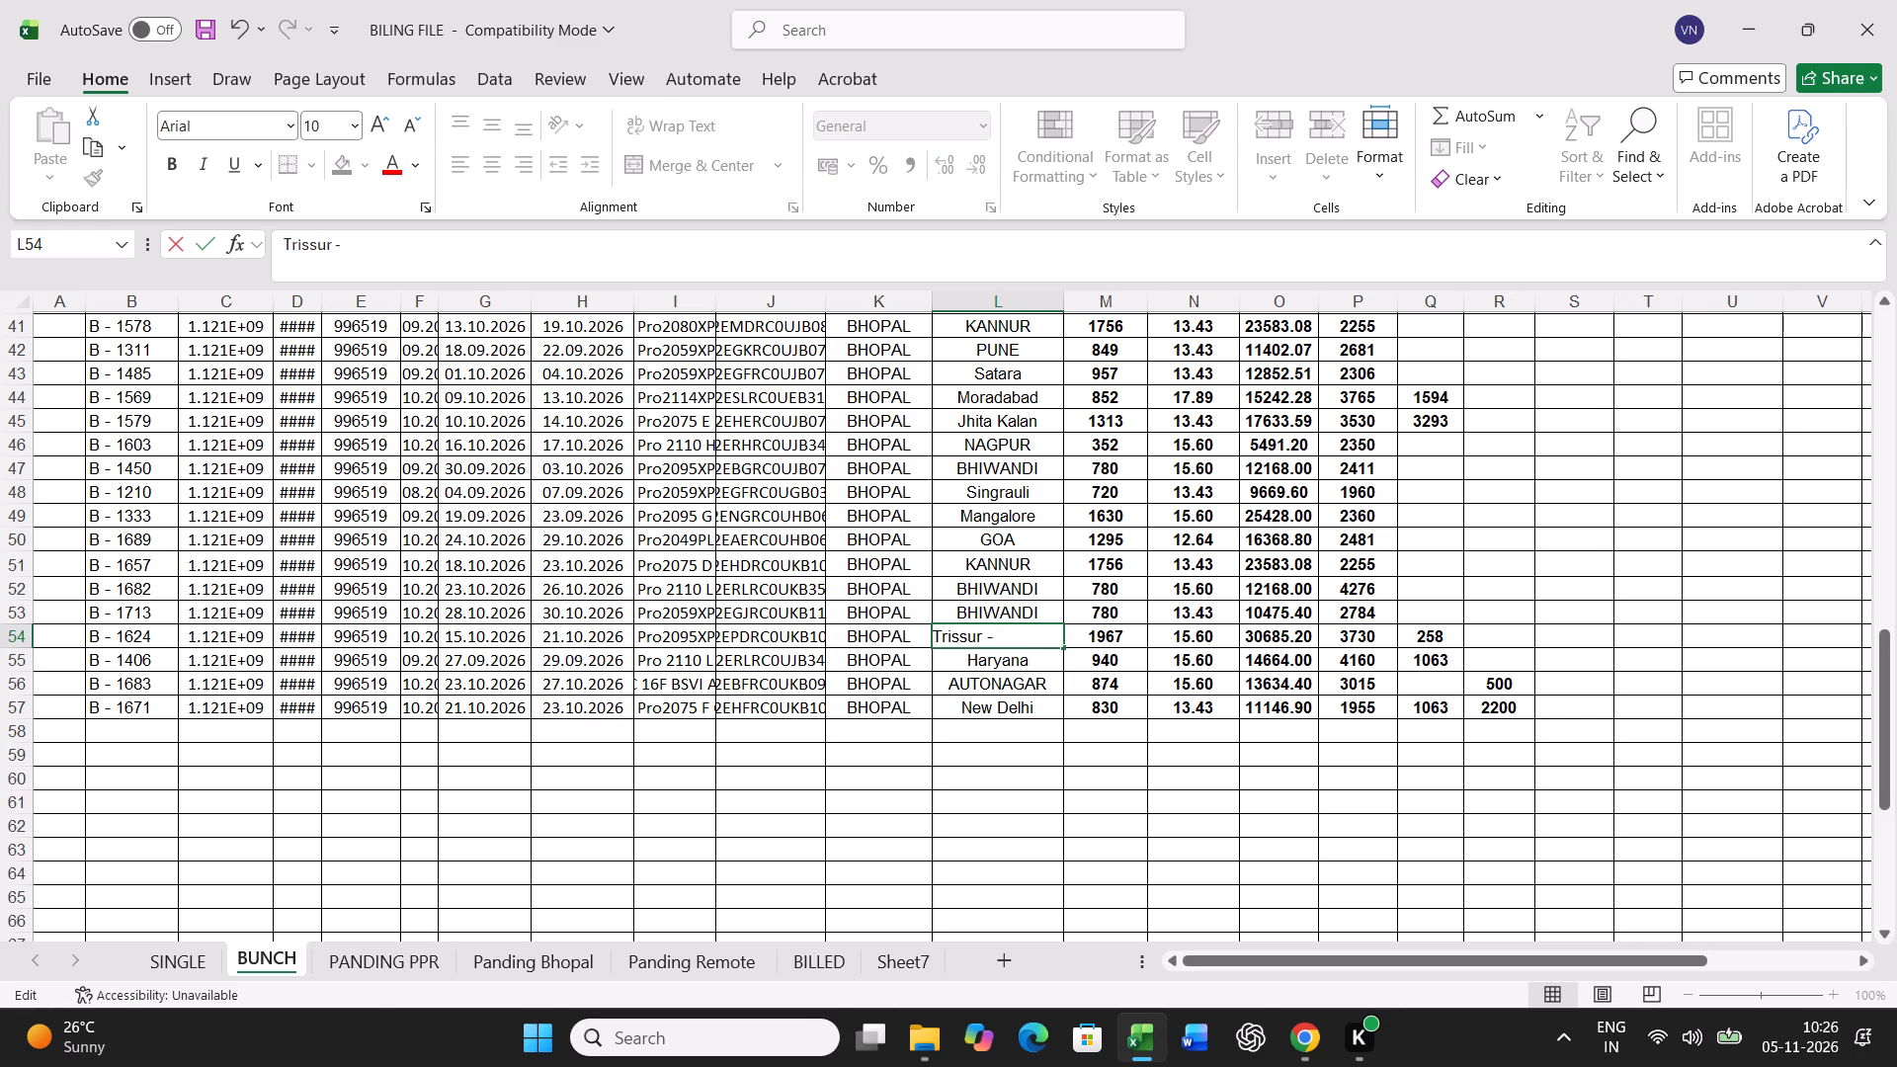
key(BackSpace)
key(BackSpace)
key(BackSpace)
key(Return)
Set the B - 1406 destination in L55 to BAHADURGARH and save the BILING FILE workbook.
text(BAHADURGARH)
key(Return)
key(Return)
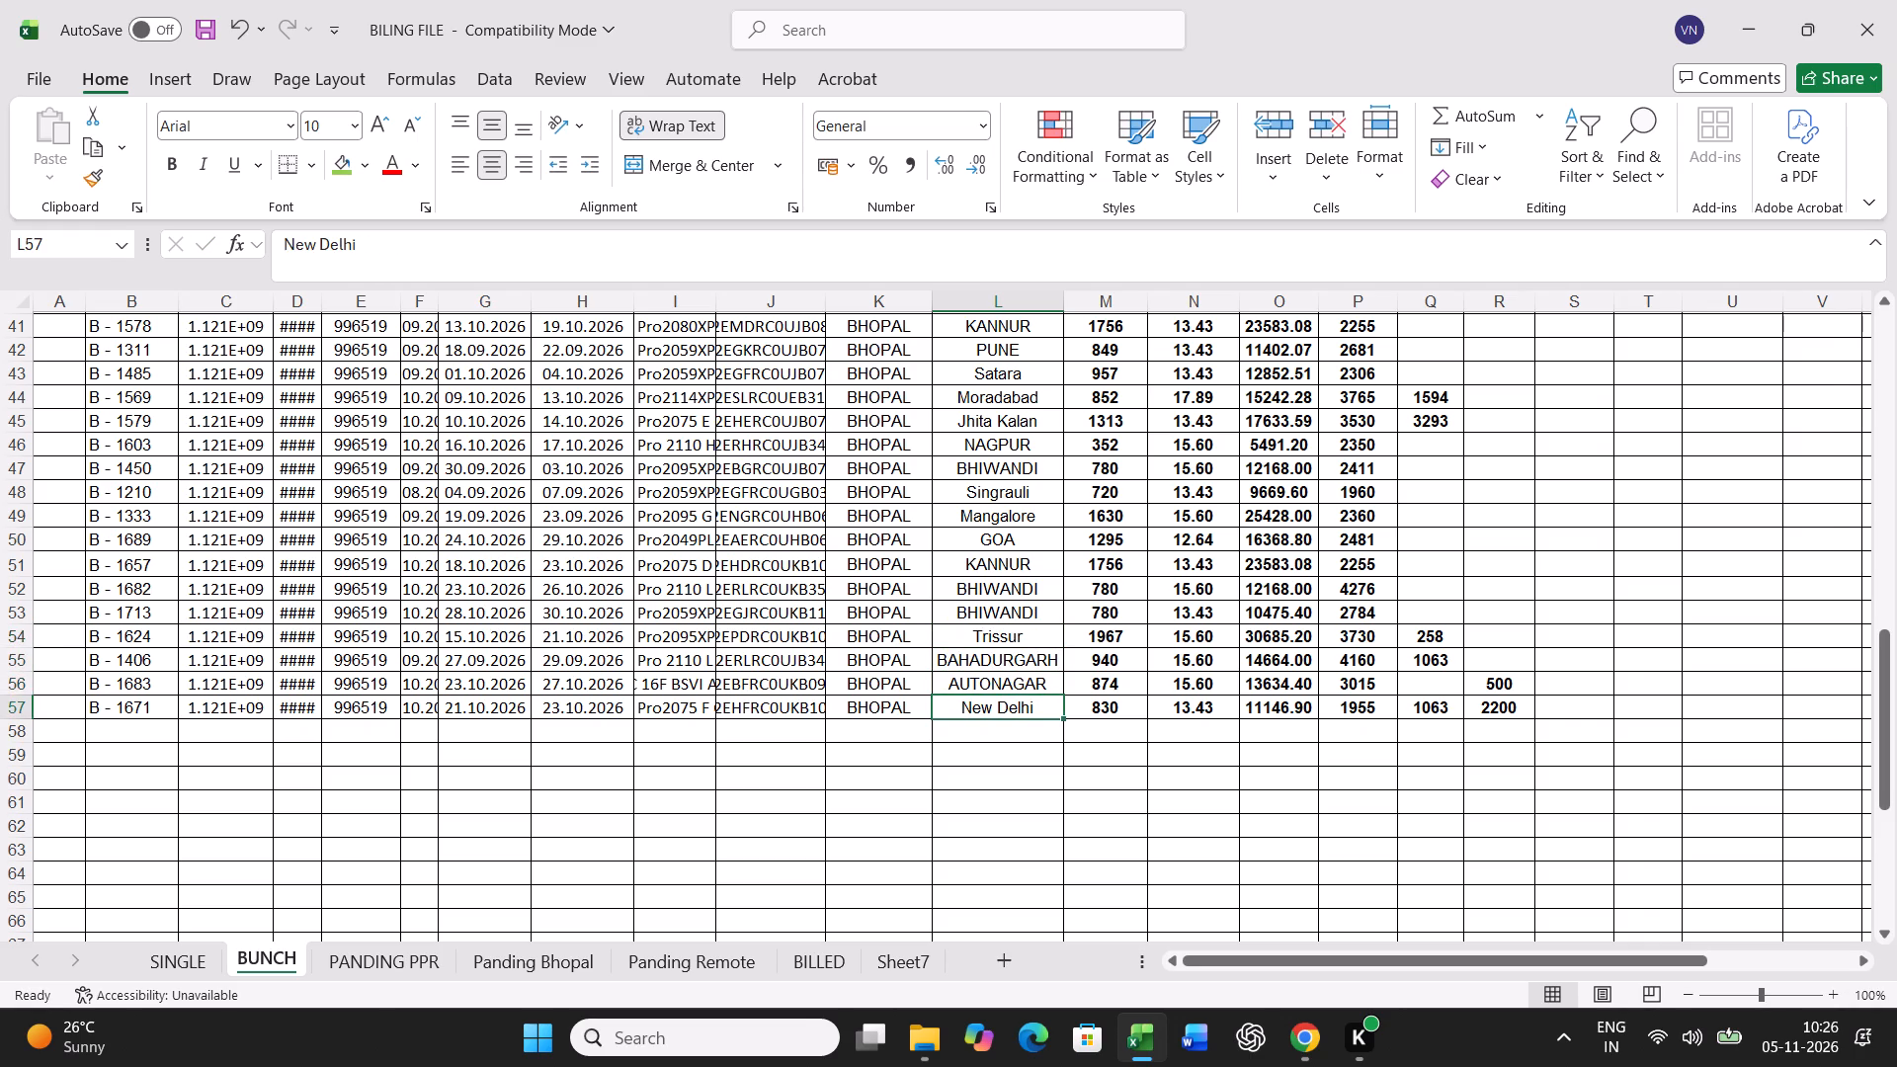
key(ctrl+s)
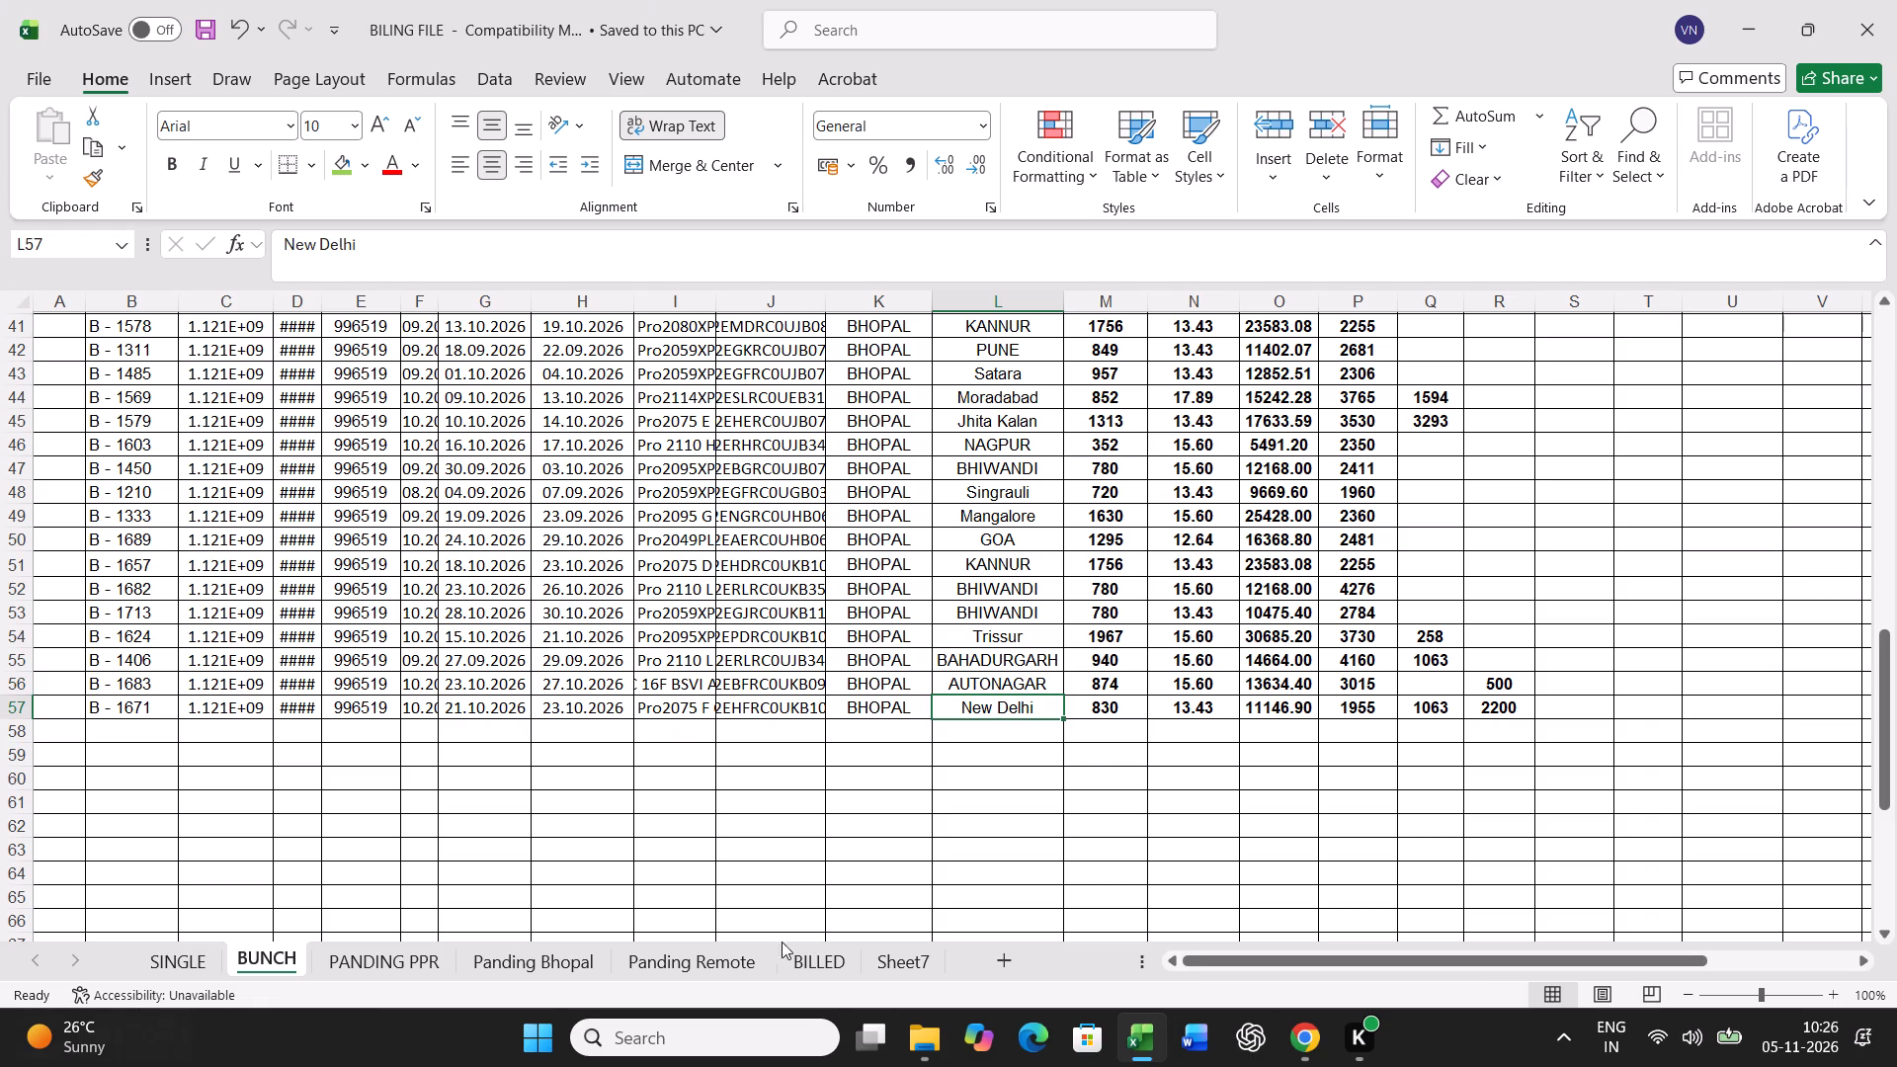
Switch to File Explorer and check the latest bill PDFs in the 201 TO 300 folder of BILL-PDF-2627.
click(930, 1028)
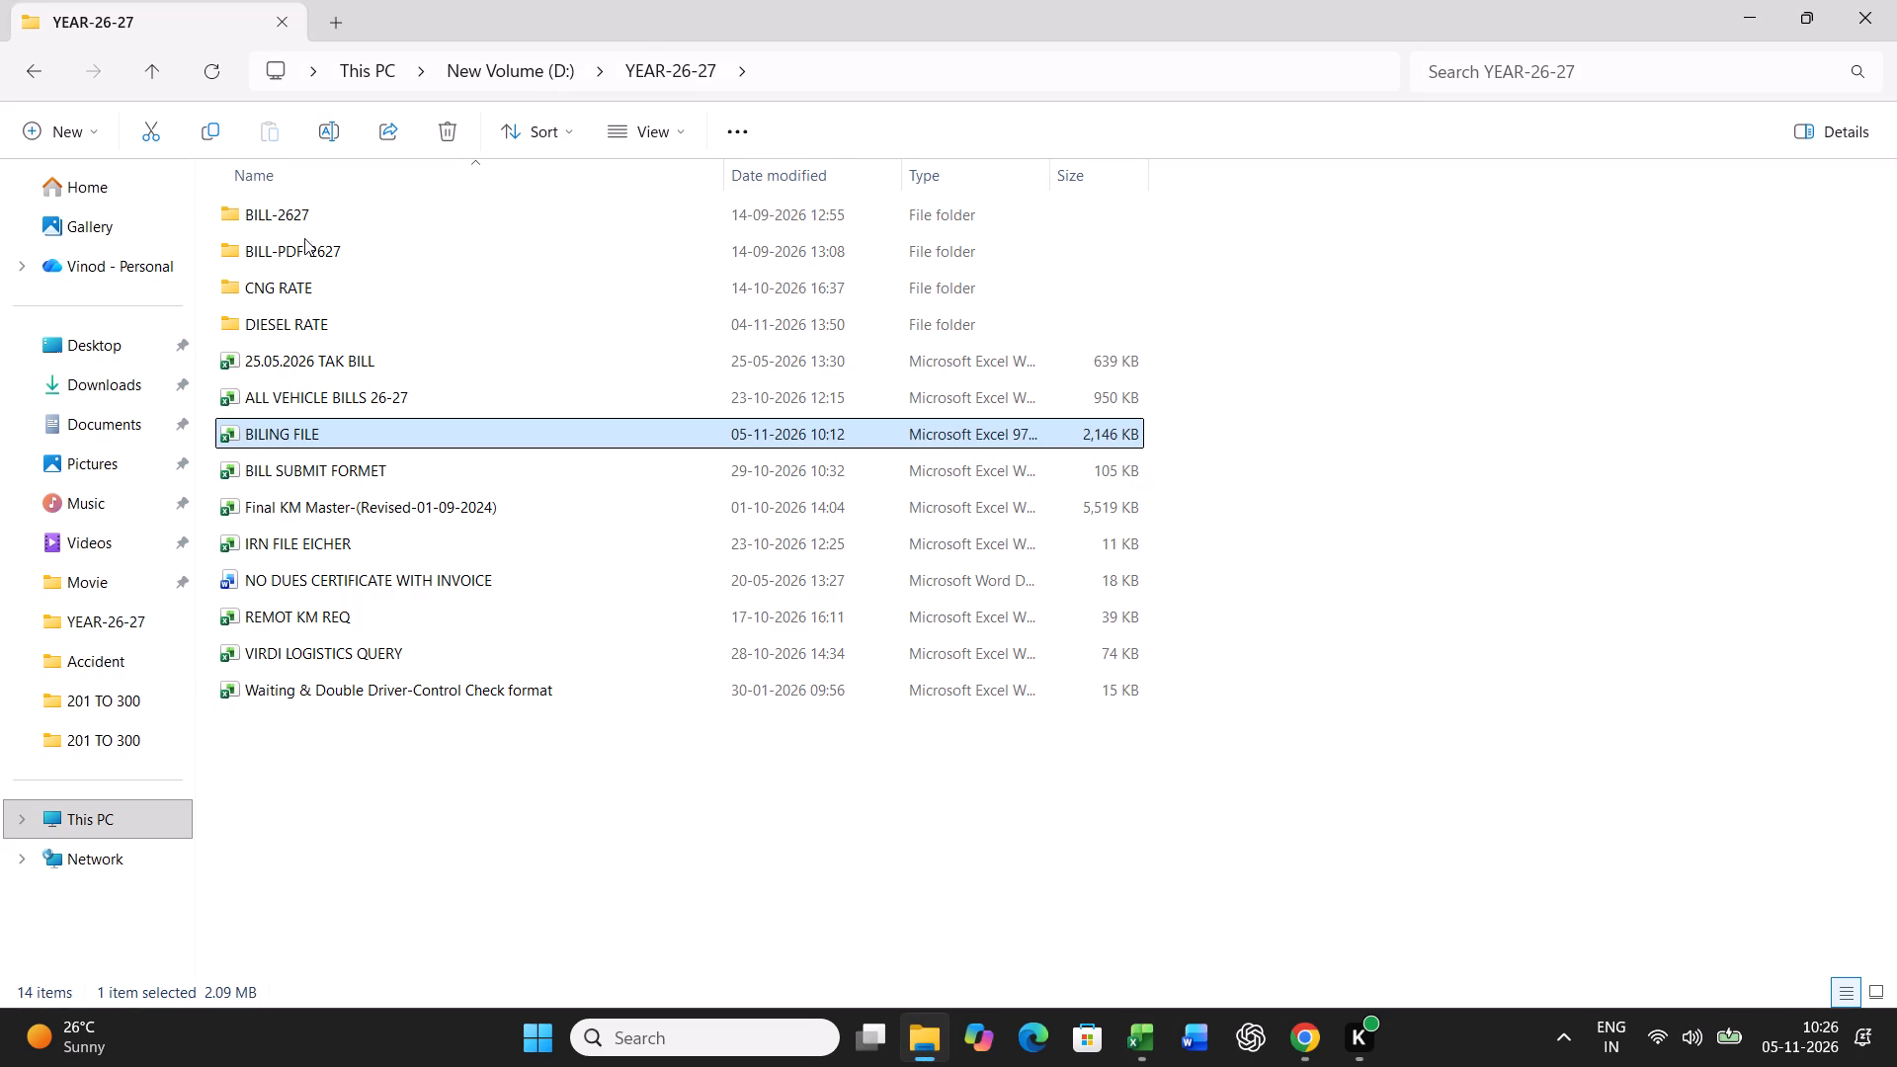
double_click(307, 258)
double_click(307, 299)
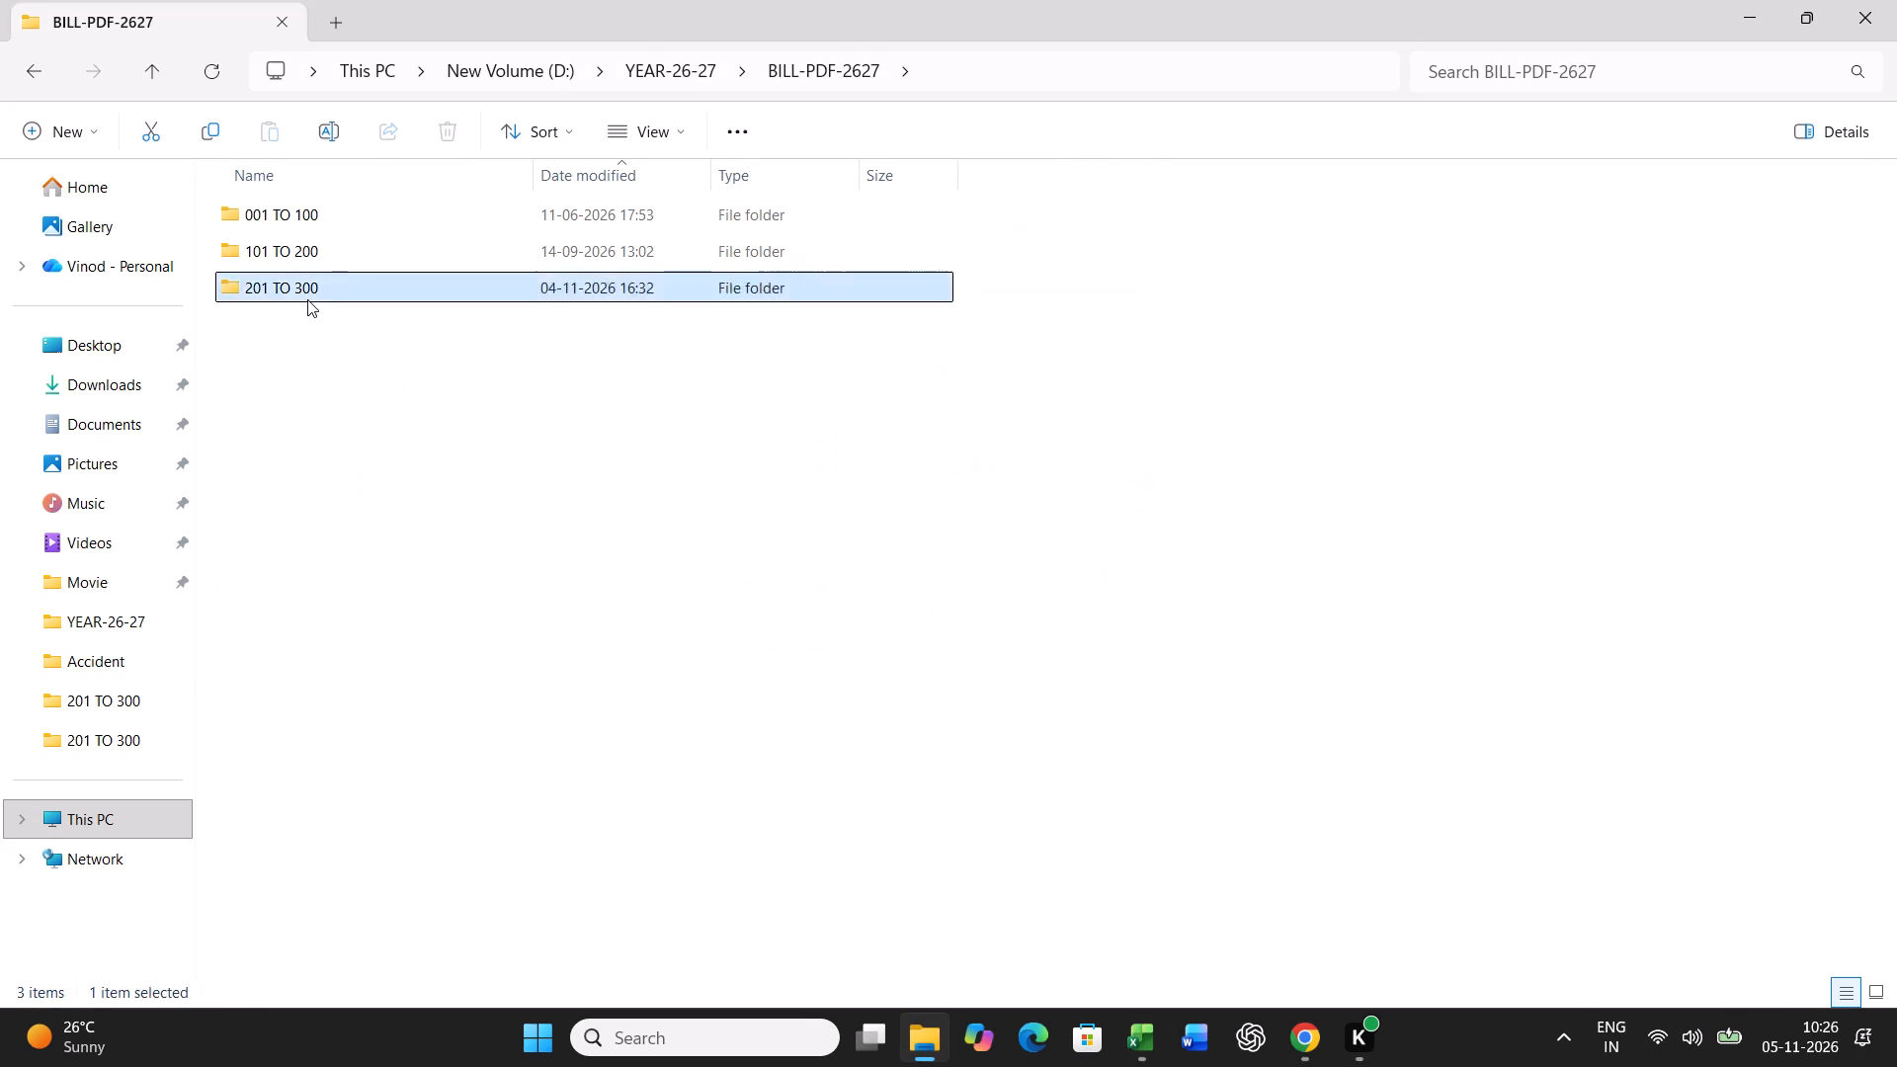
scroll(536, 690, down, 20)
scroll(536, 690, down, 13)
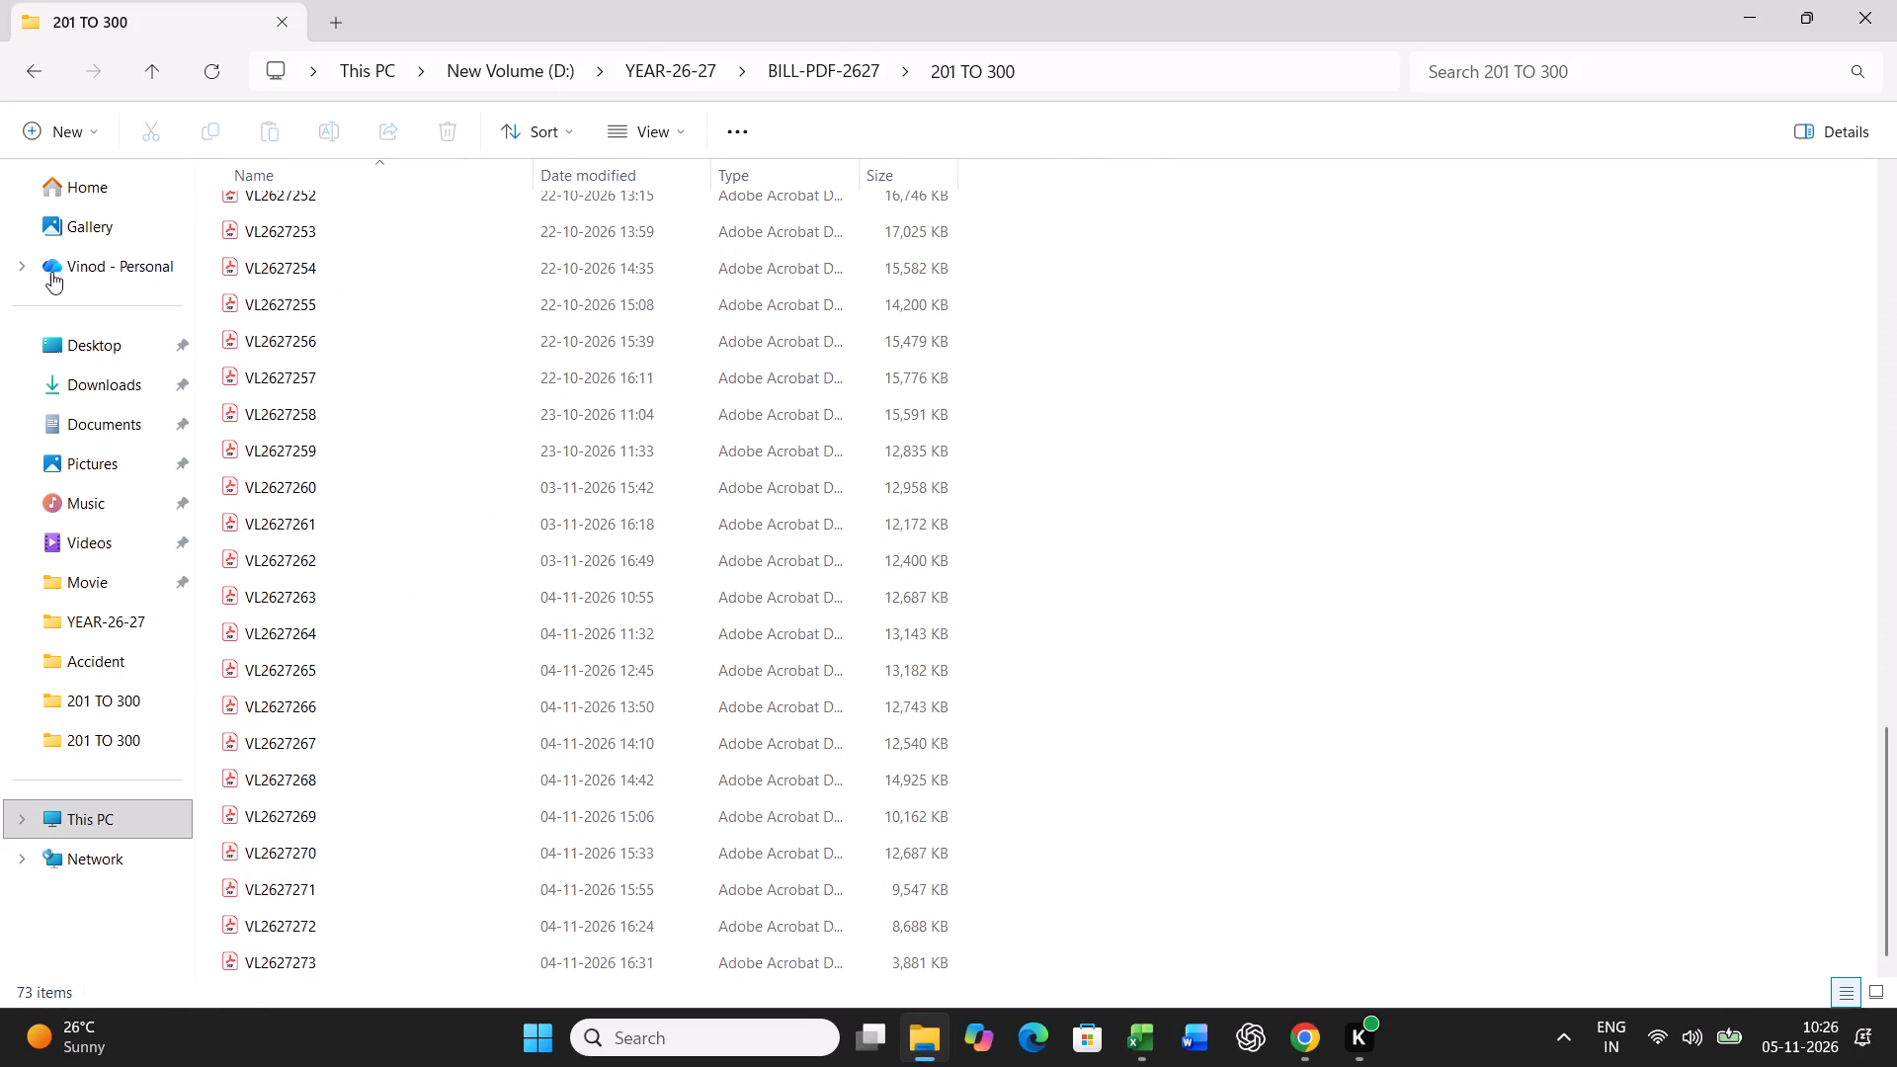
click(24, 60)
click(27, 68)
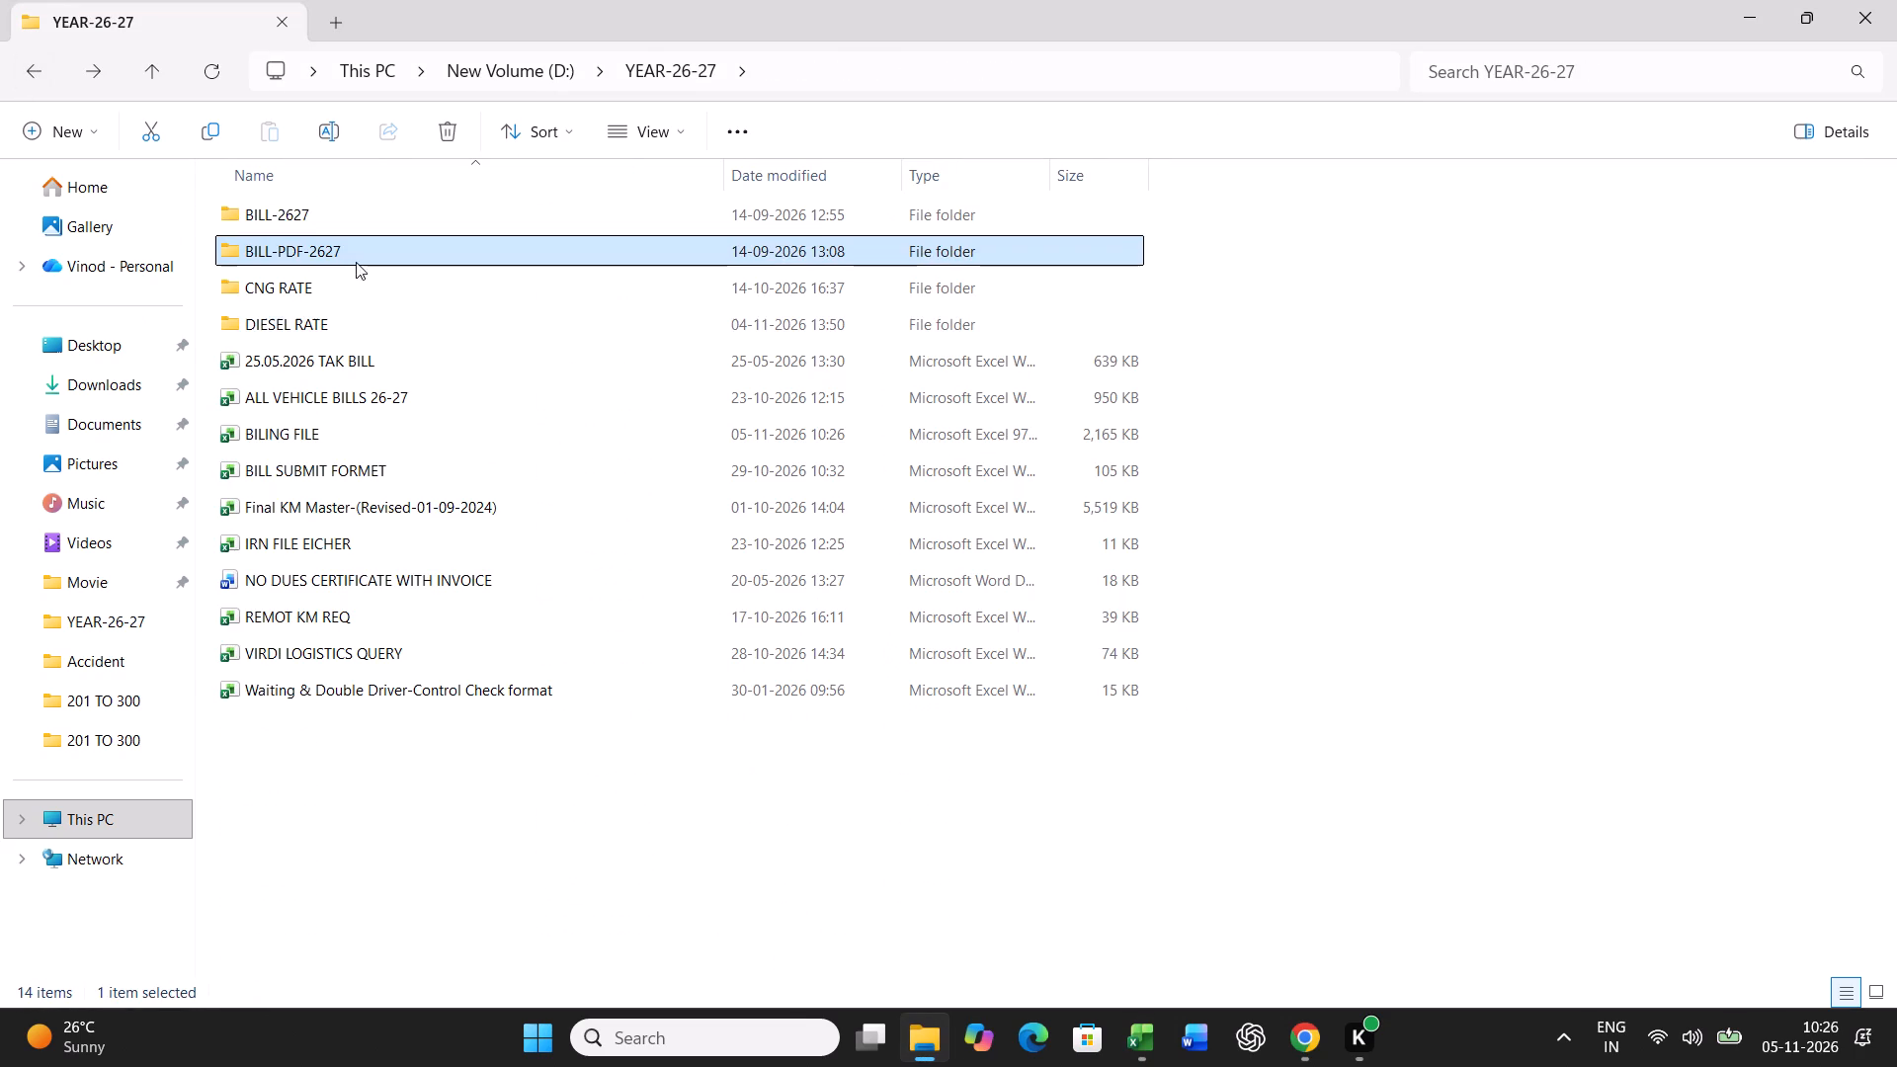
Duplicate the VL2627273 bill workbook within the 201 TO 300 folder of BILL-2627.
double_click(255, 214)
double_click(285, 297)
scroll(478, 637, down, 3)
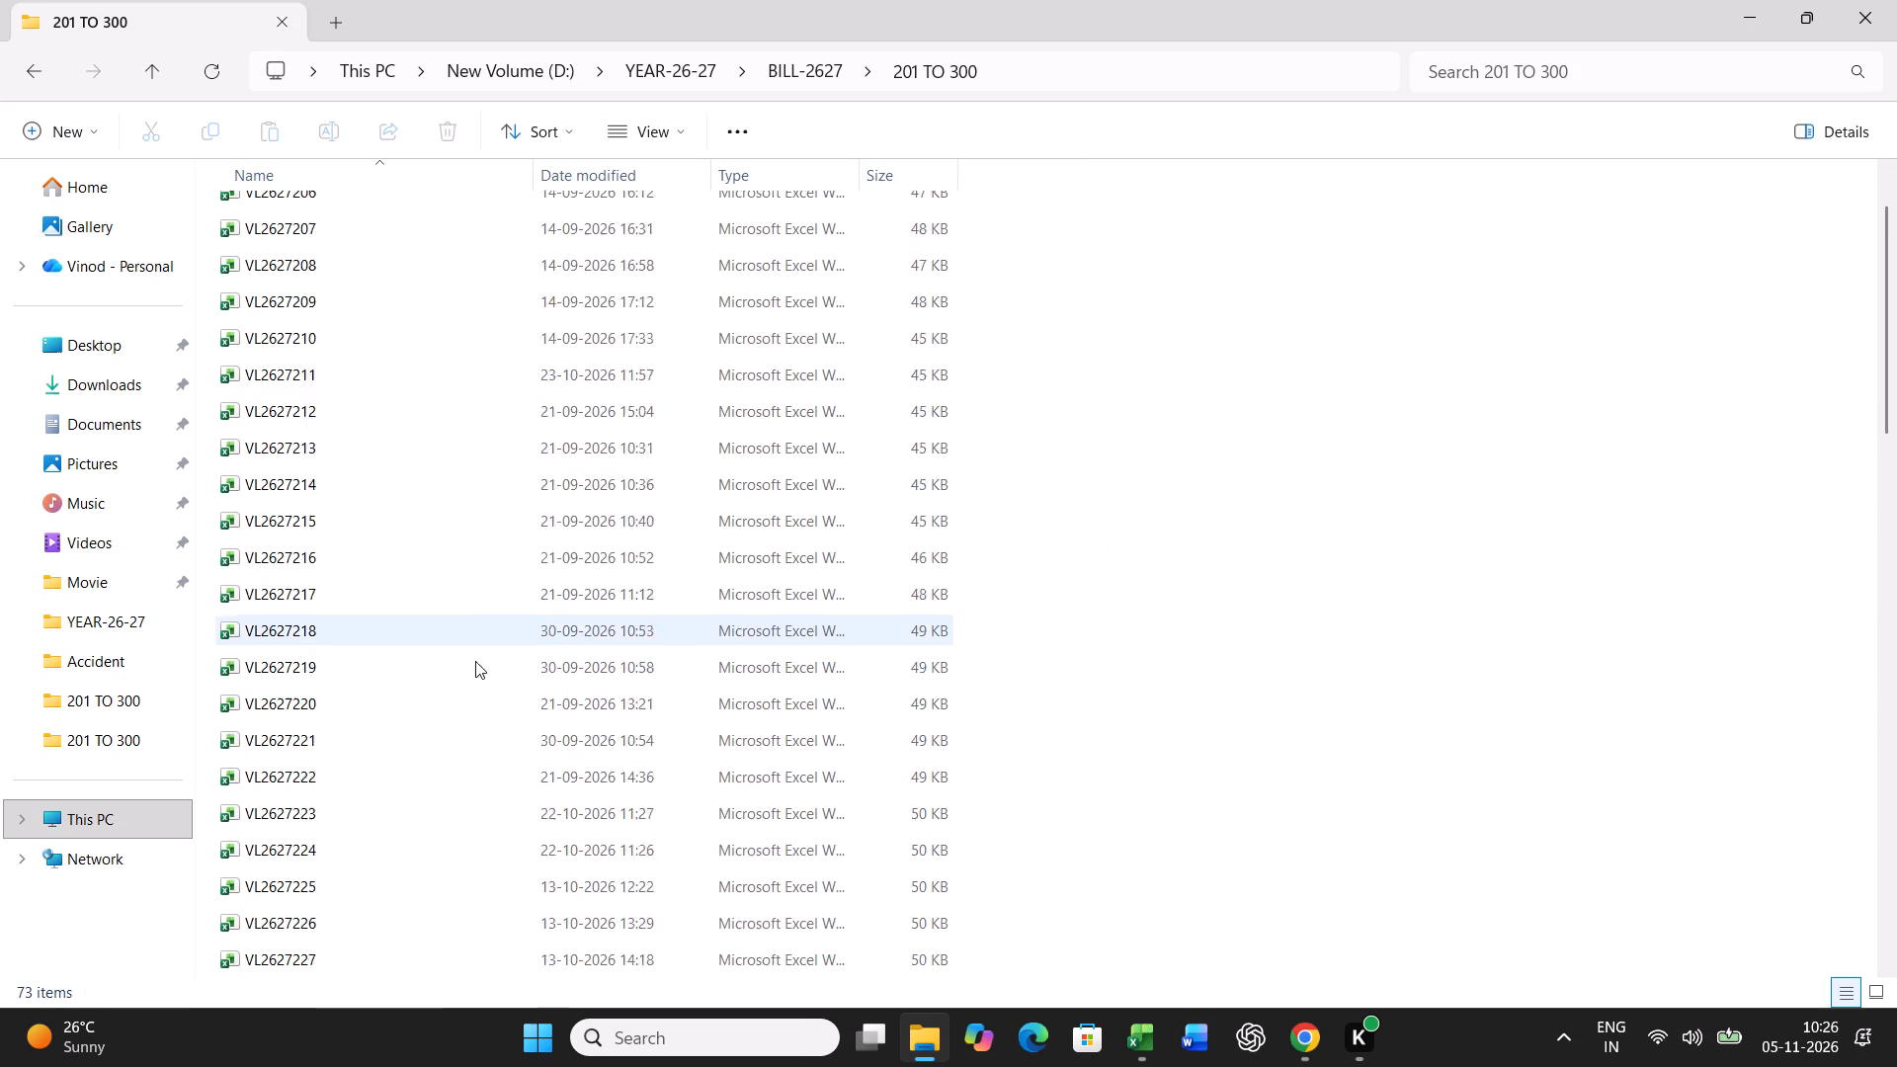
scroll(475, 661, down, 20)
scroll(475, 661, down, 11)
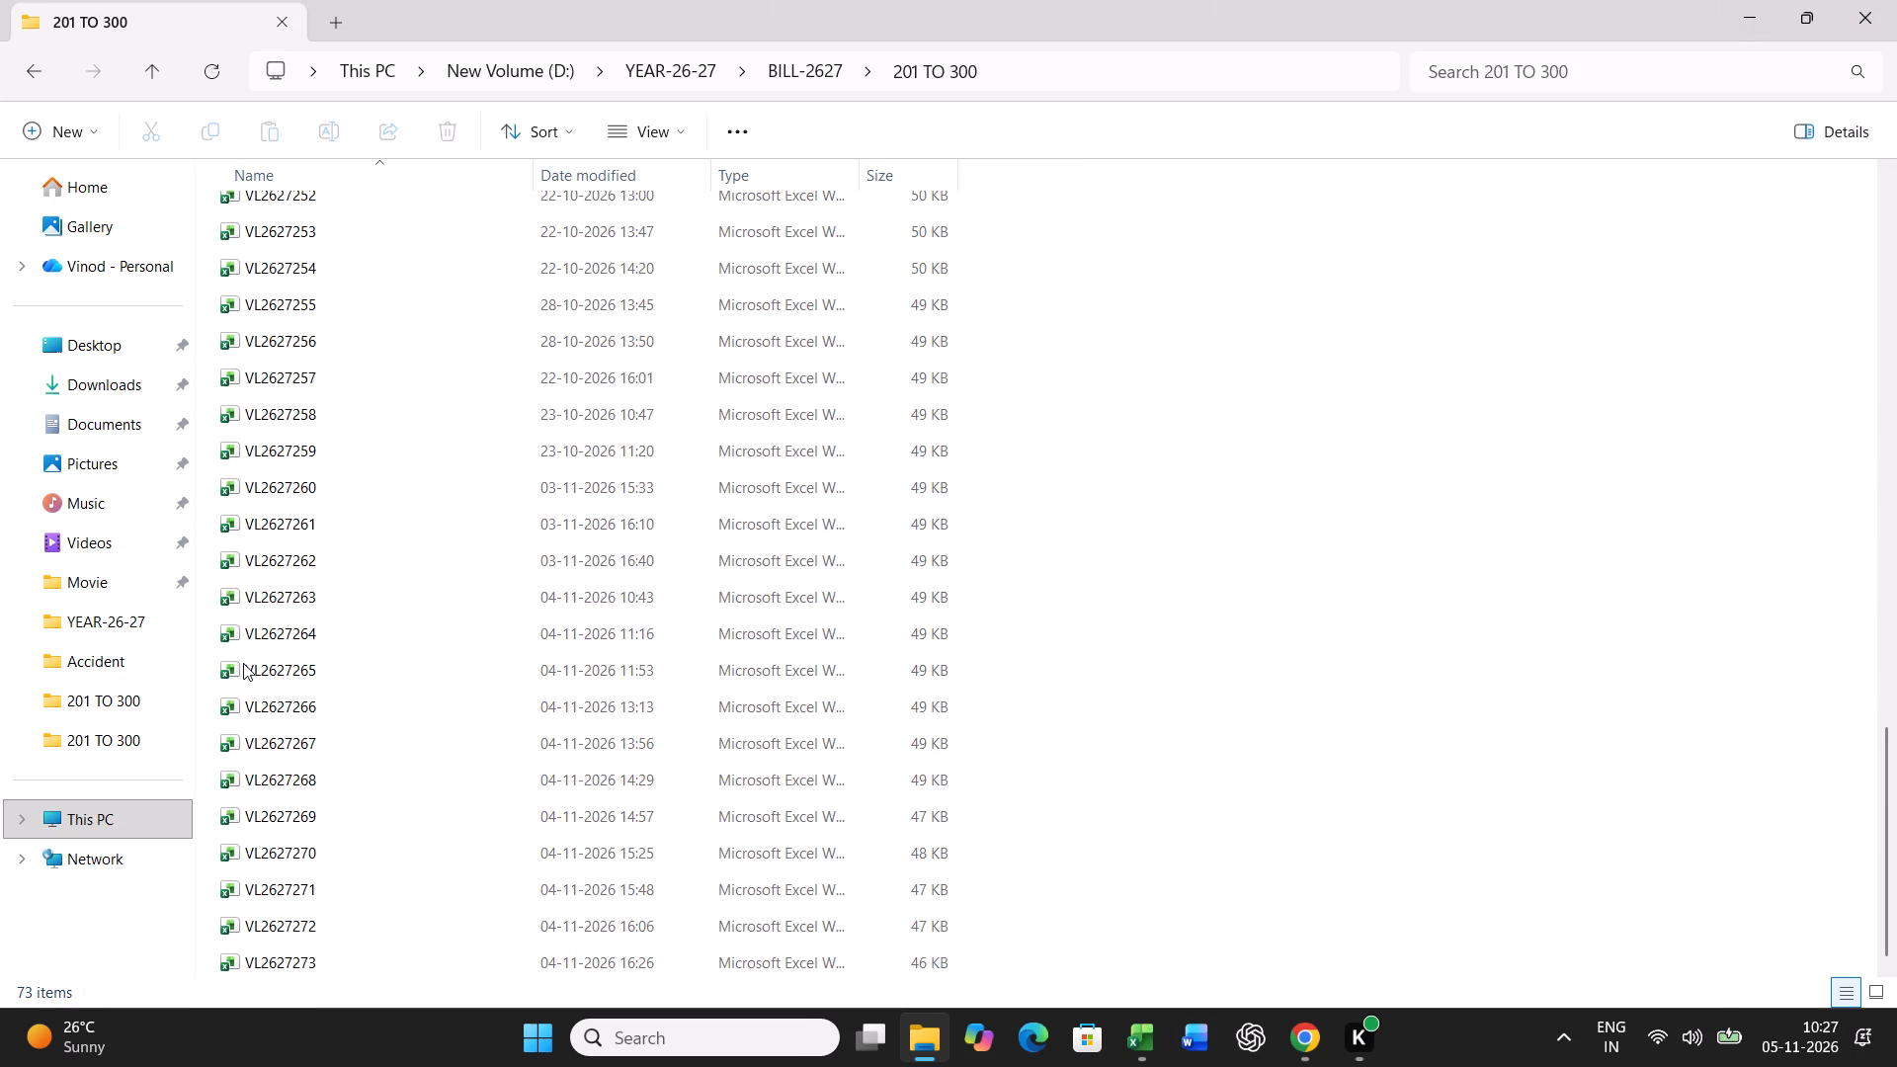
right_click(306, 966)
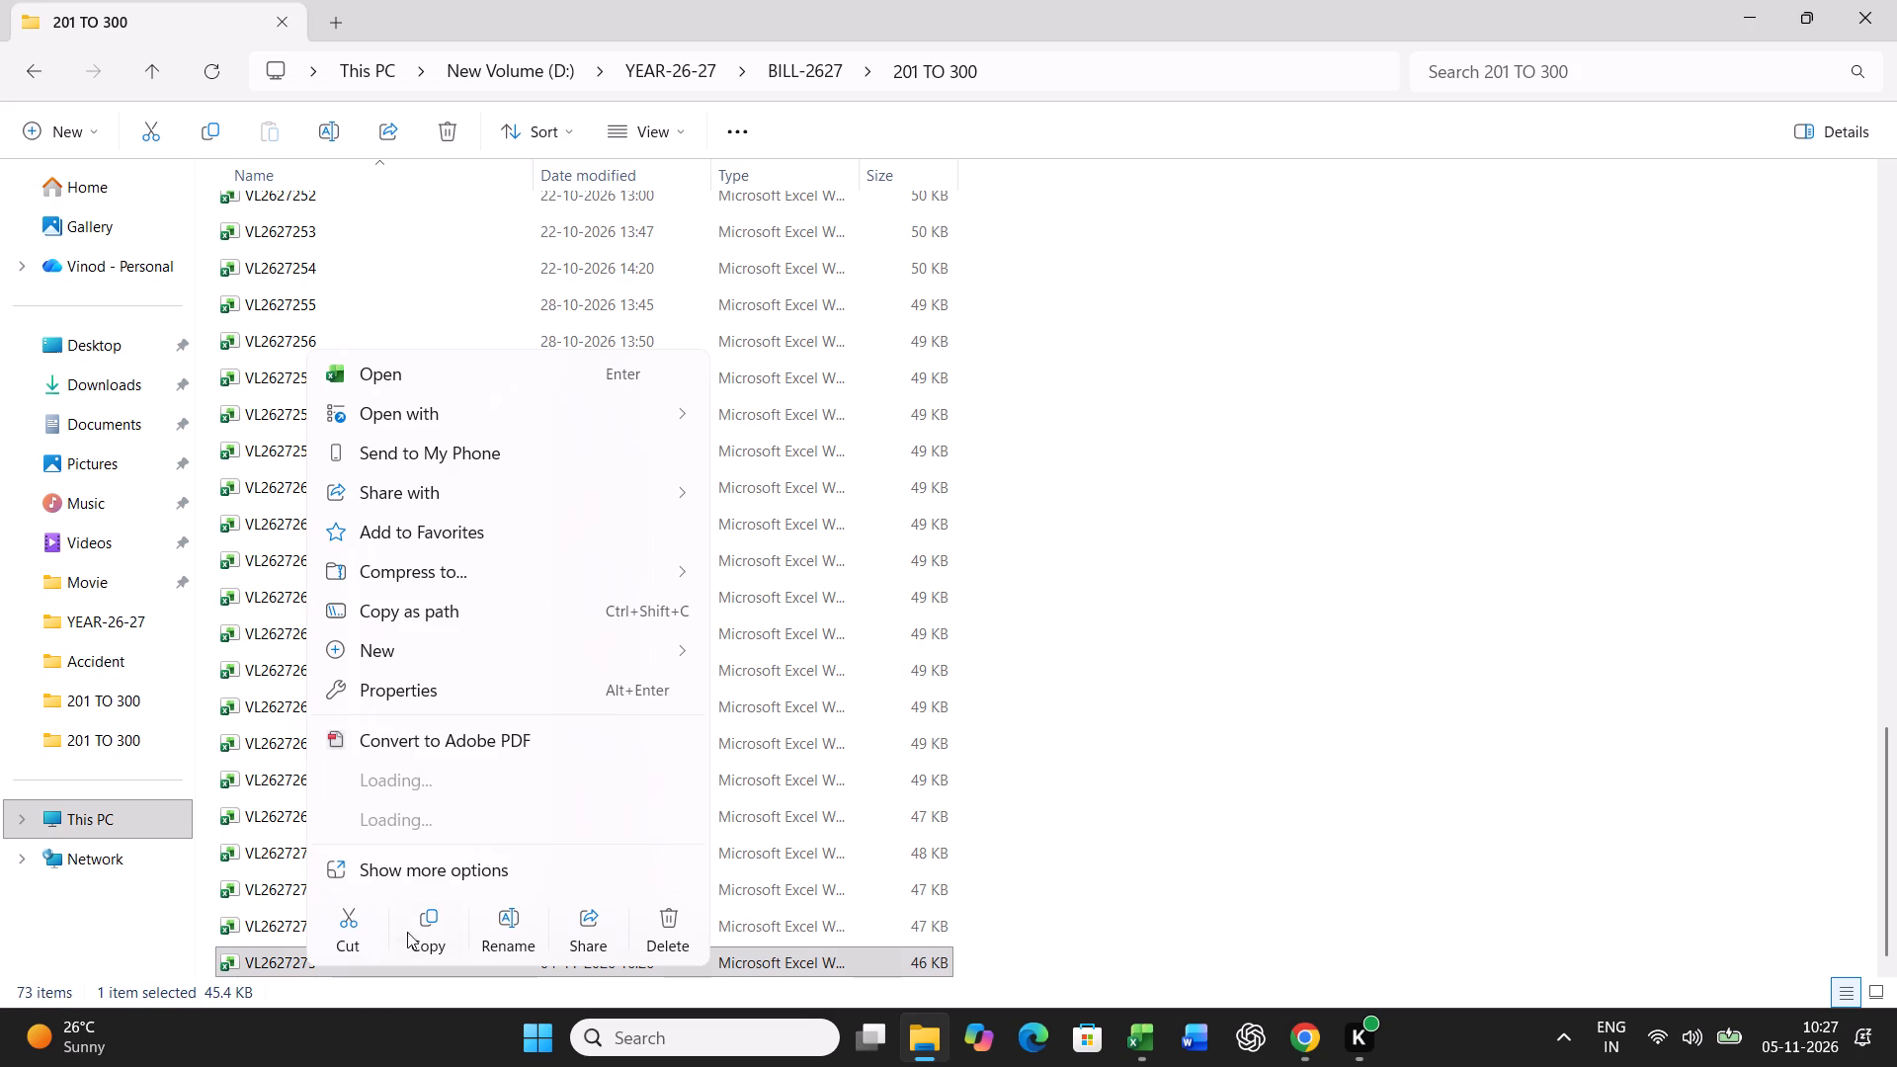
click(429, 924)
right_click(1317, 356)
click(1352, 384)
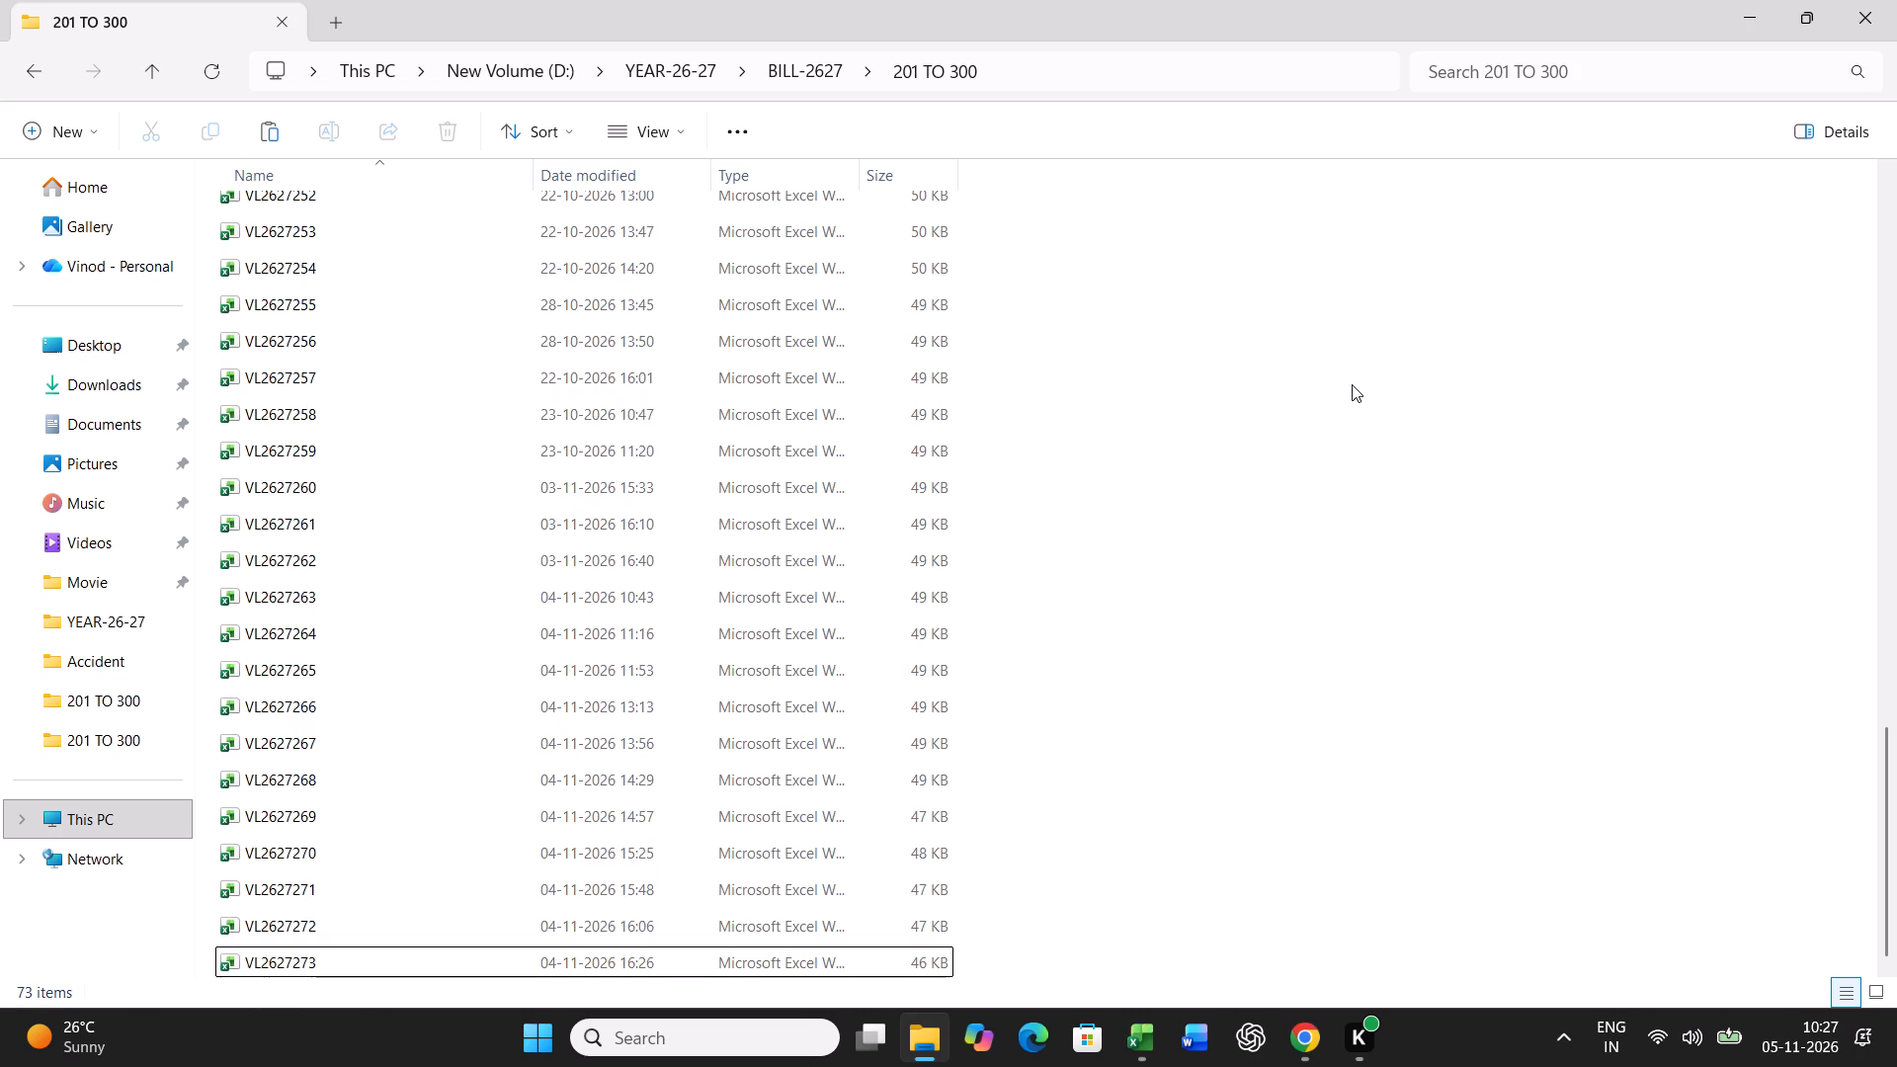
Rename the duplicated bill workbook as VL2627274.
key(F2)
key(Right)
key(BackSpace)
key(BackSpace)
key(BackSpace)
key(BackSpace)
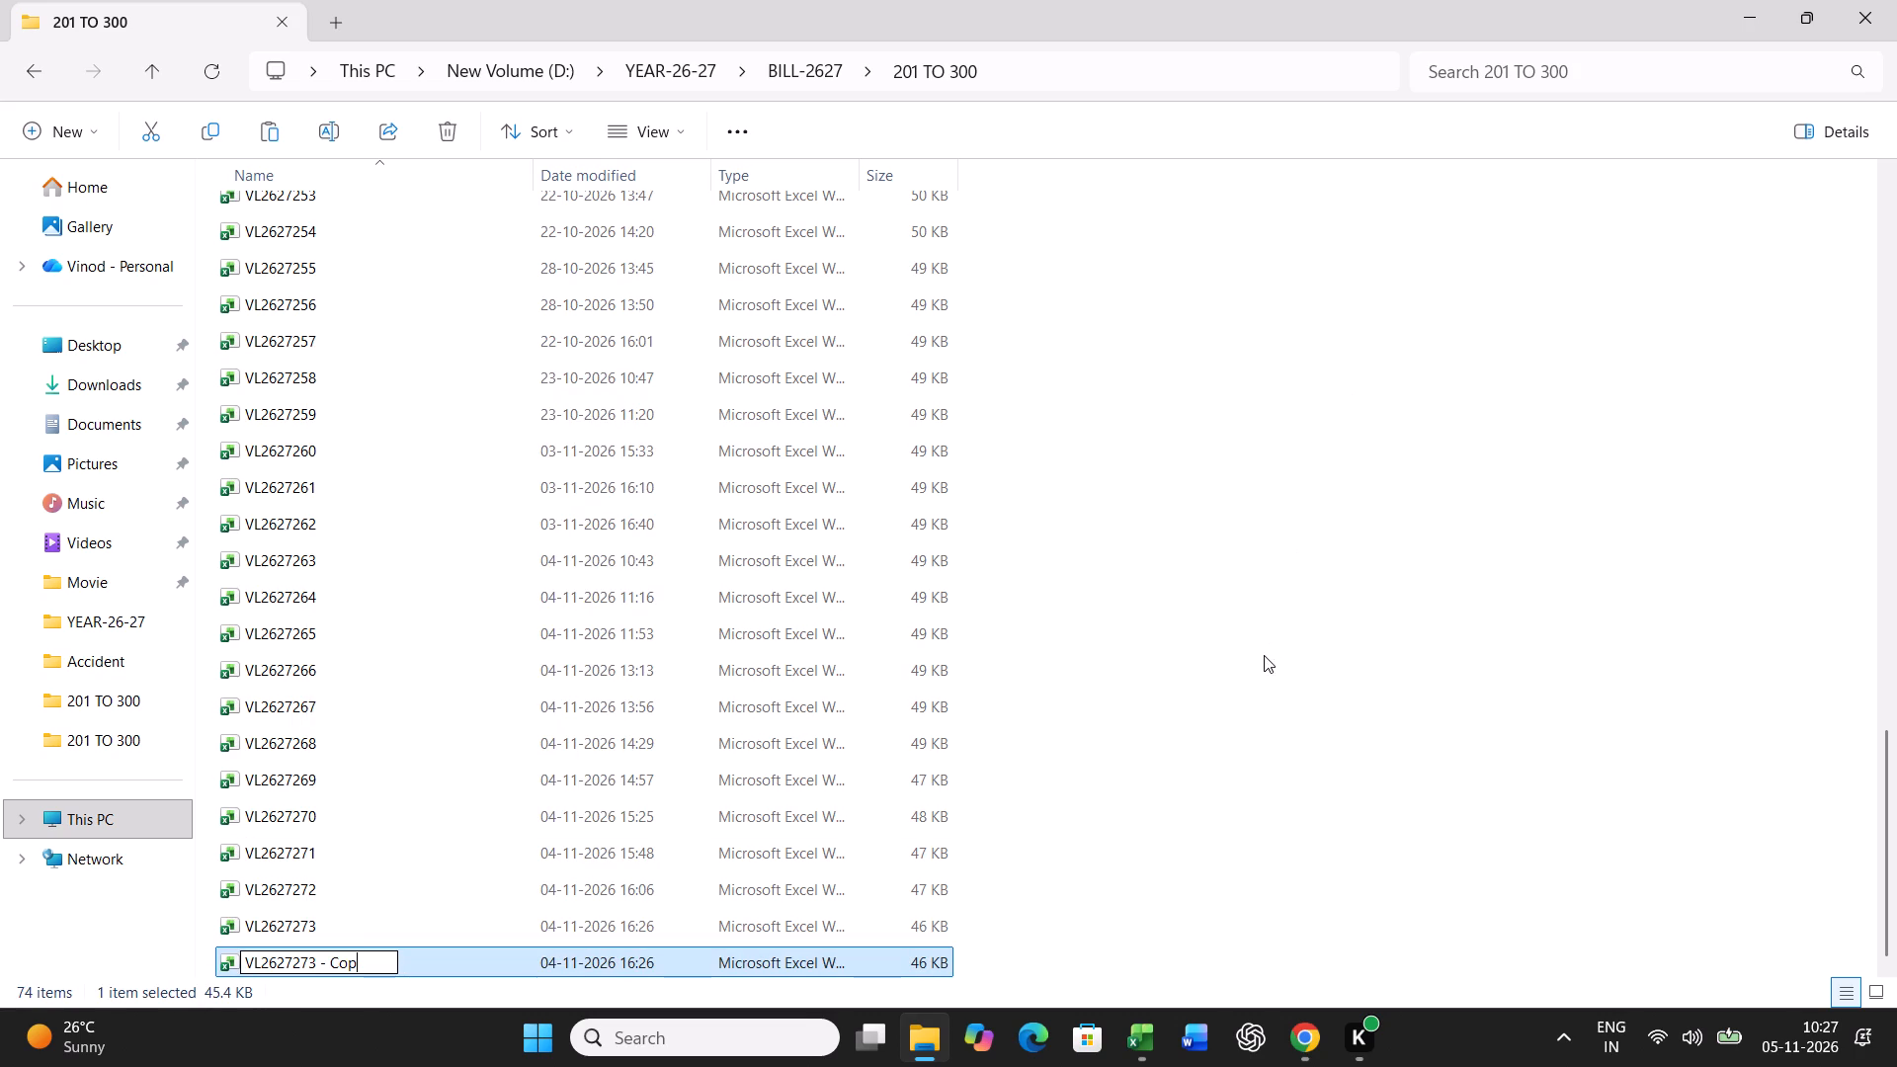
key(BackSpace)
key(BackSpace)
key(BackSpace)
key(BackSpace)
key(4)
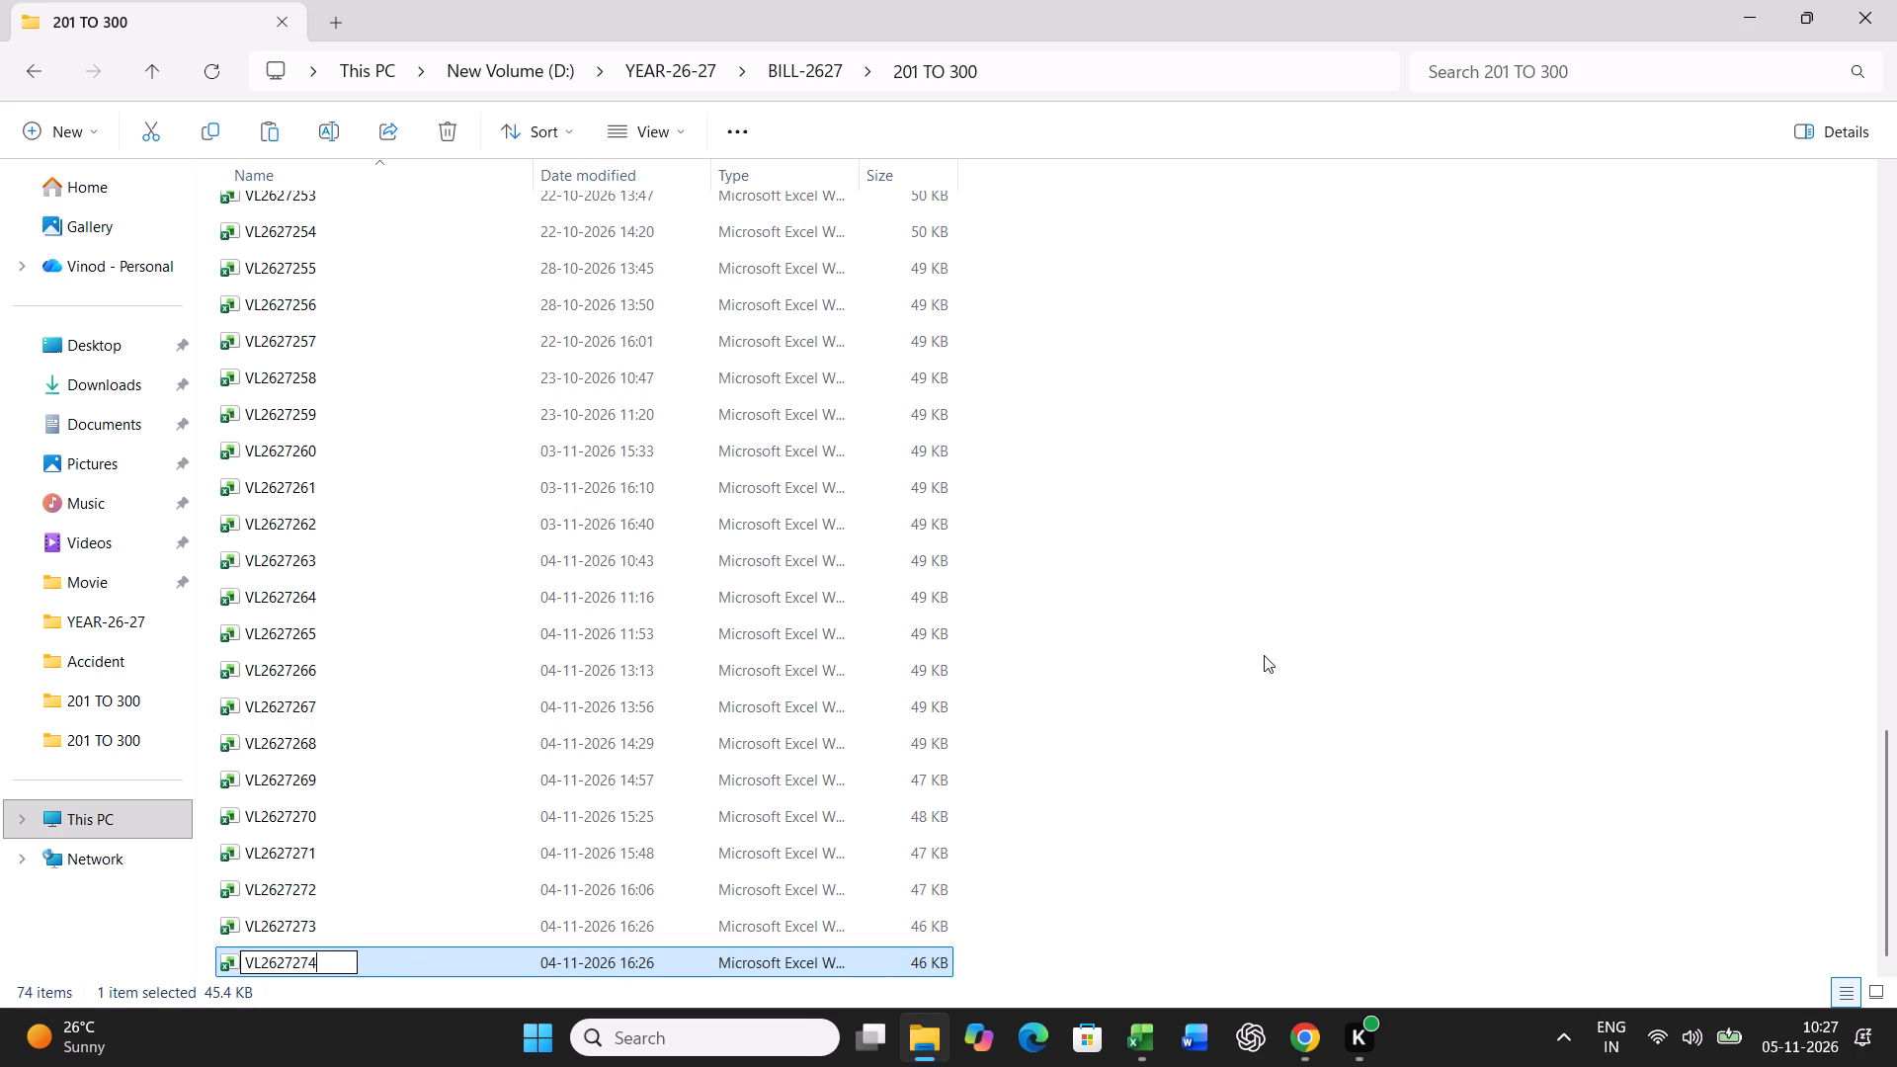
key(Return)
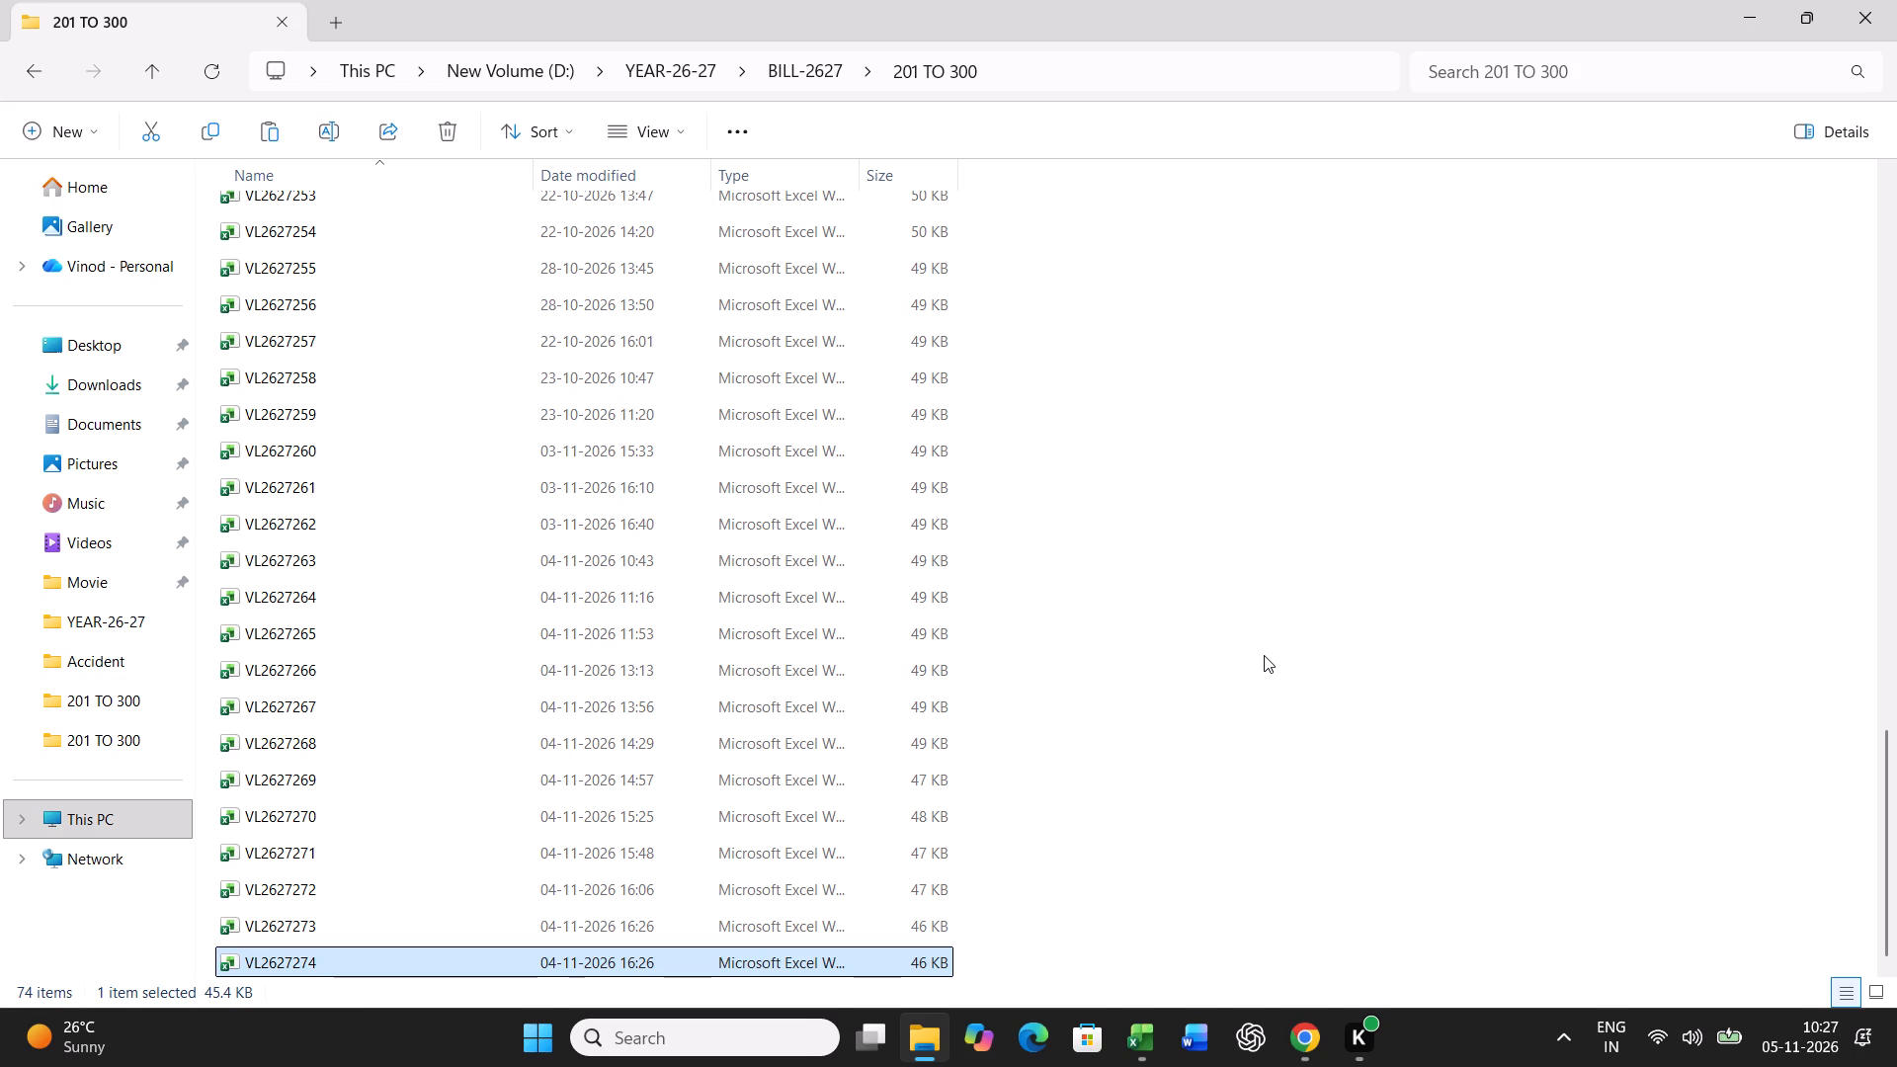
Open the VL2627274 workbook in Excel and enable editing.
key(Return)
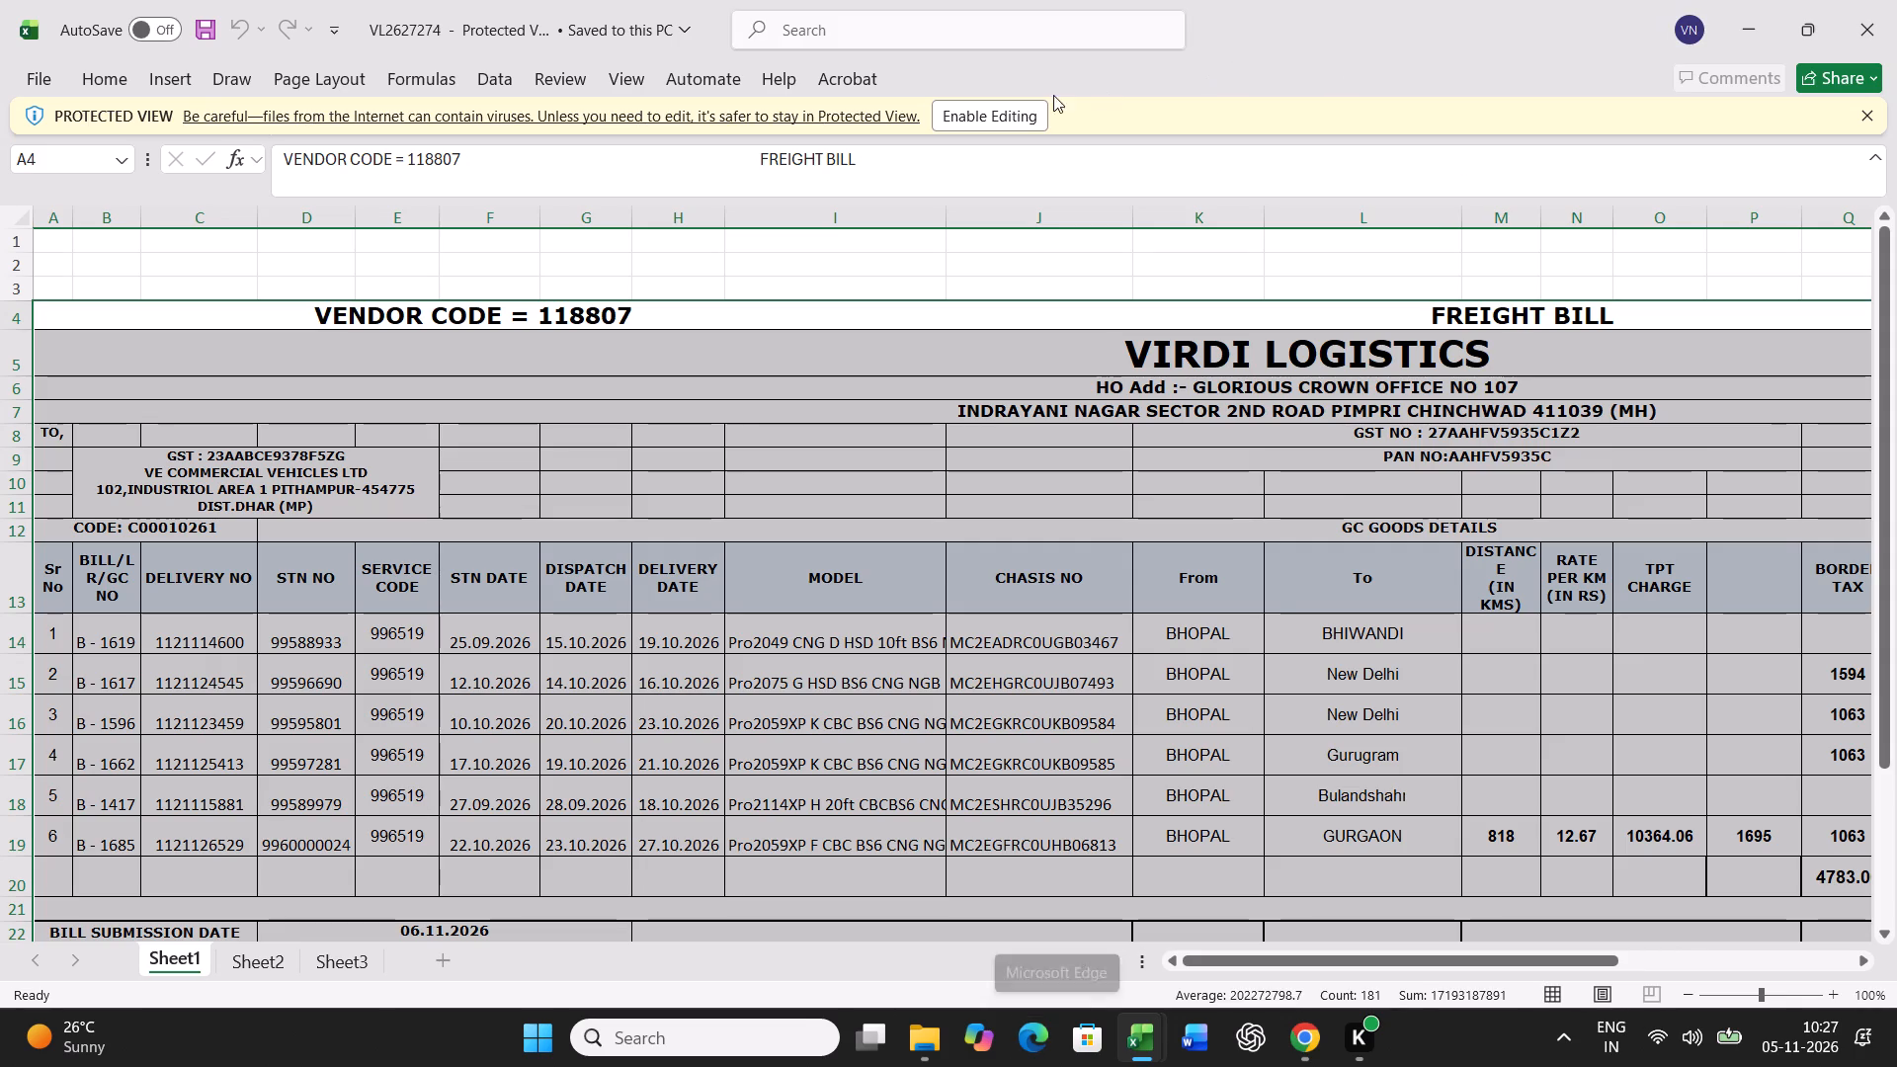
click(988, 116)
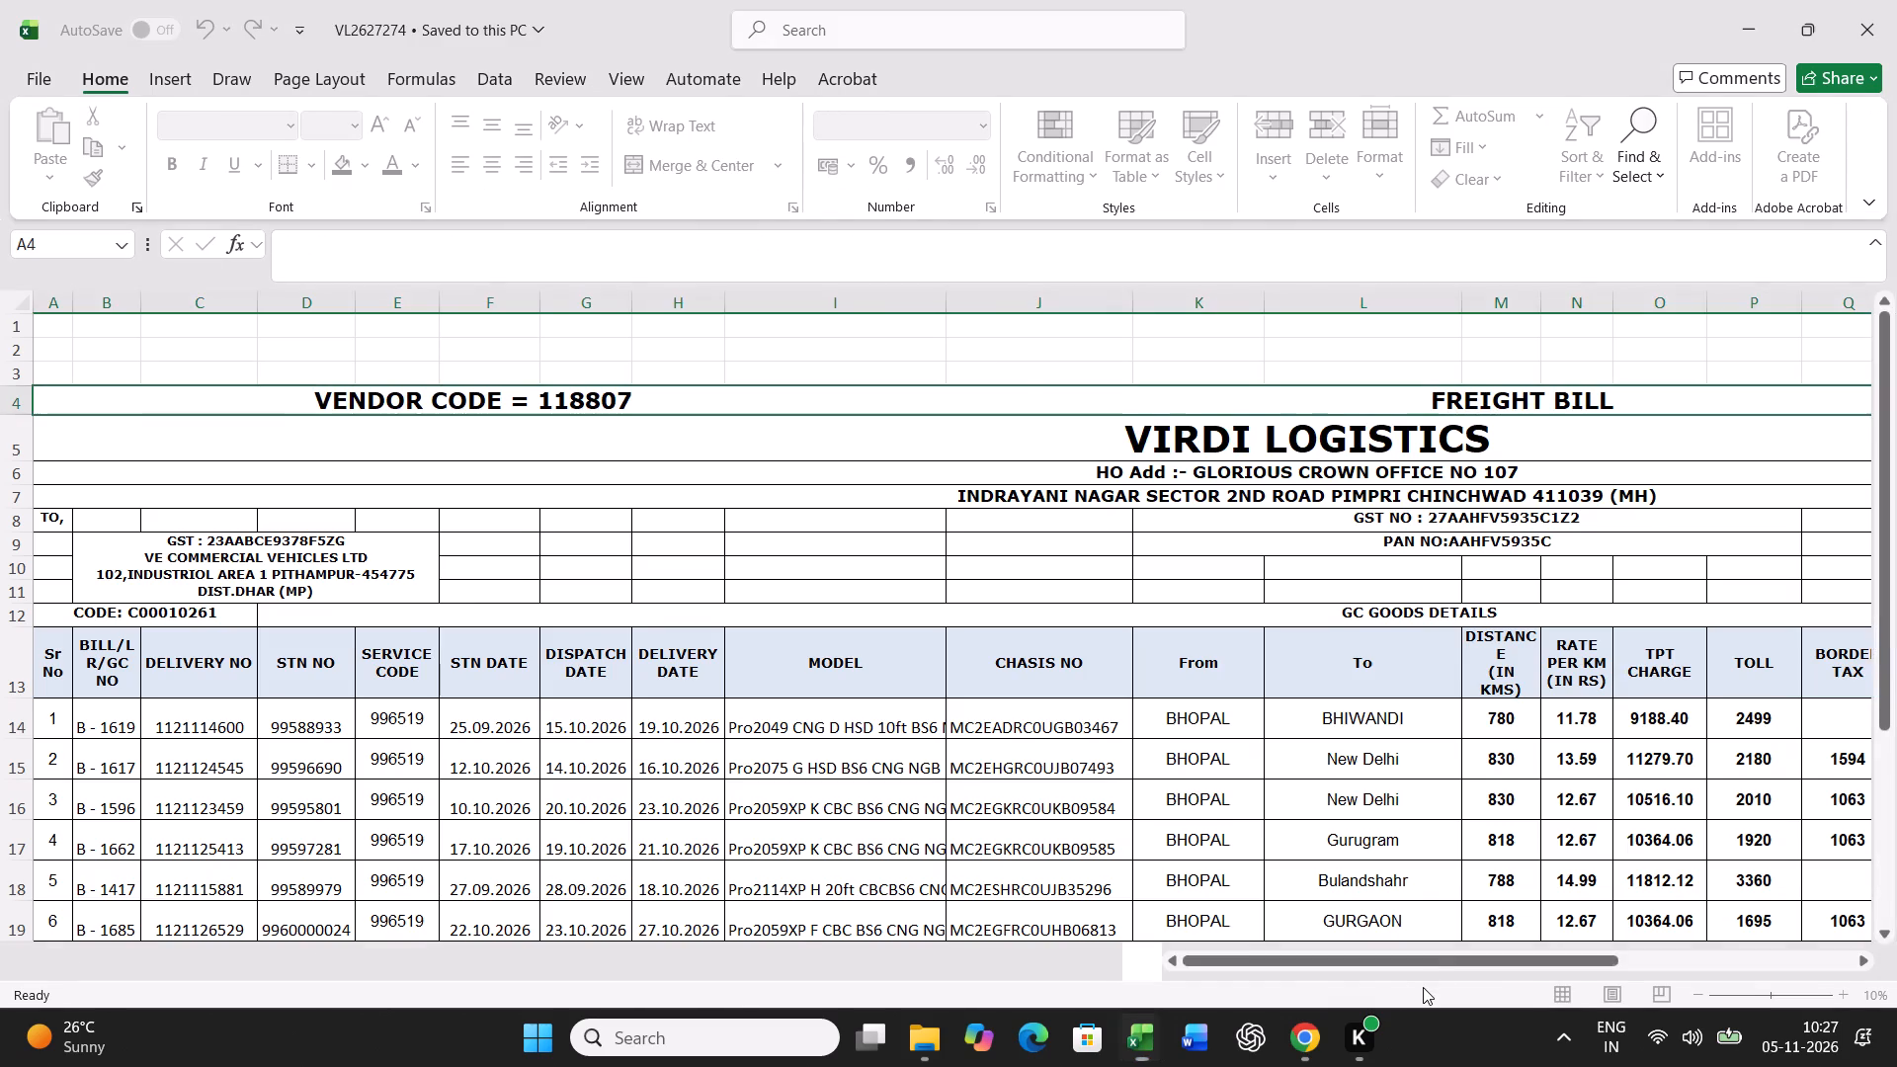
Change the freight bill's BILL NO in cell U10 to VL2627274.
drag(1446, 962, 1662, 991)
click(1632, 561)
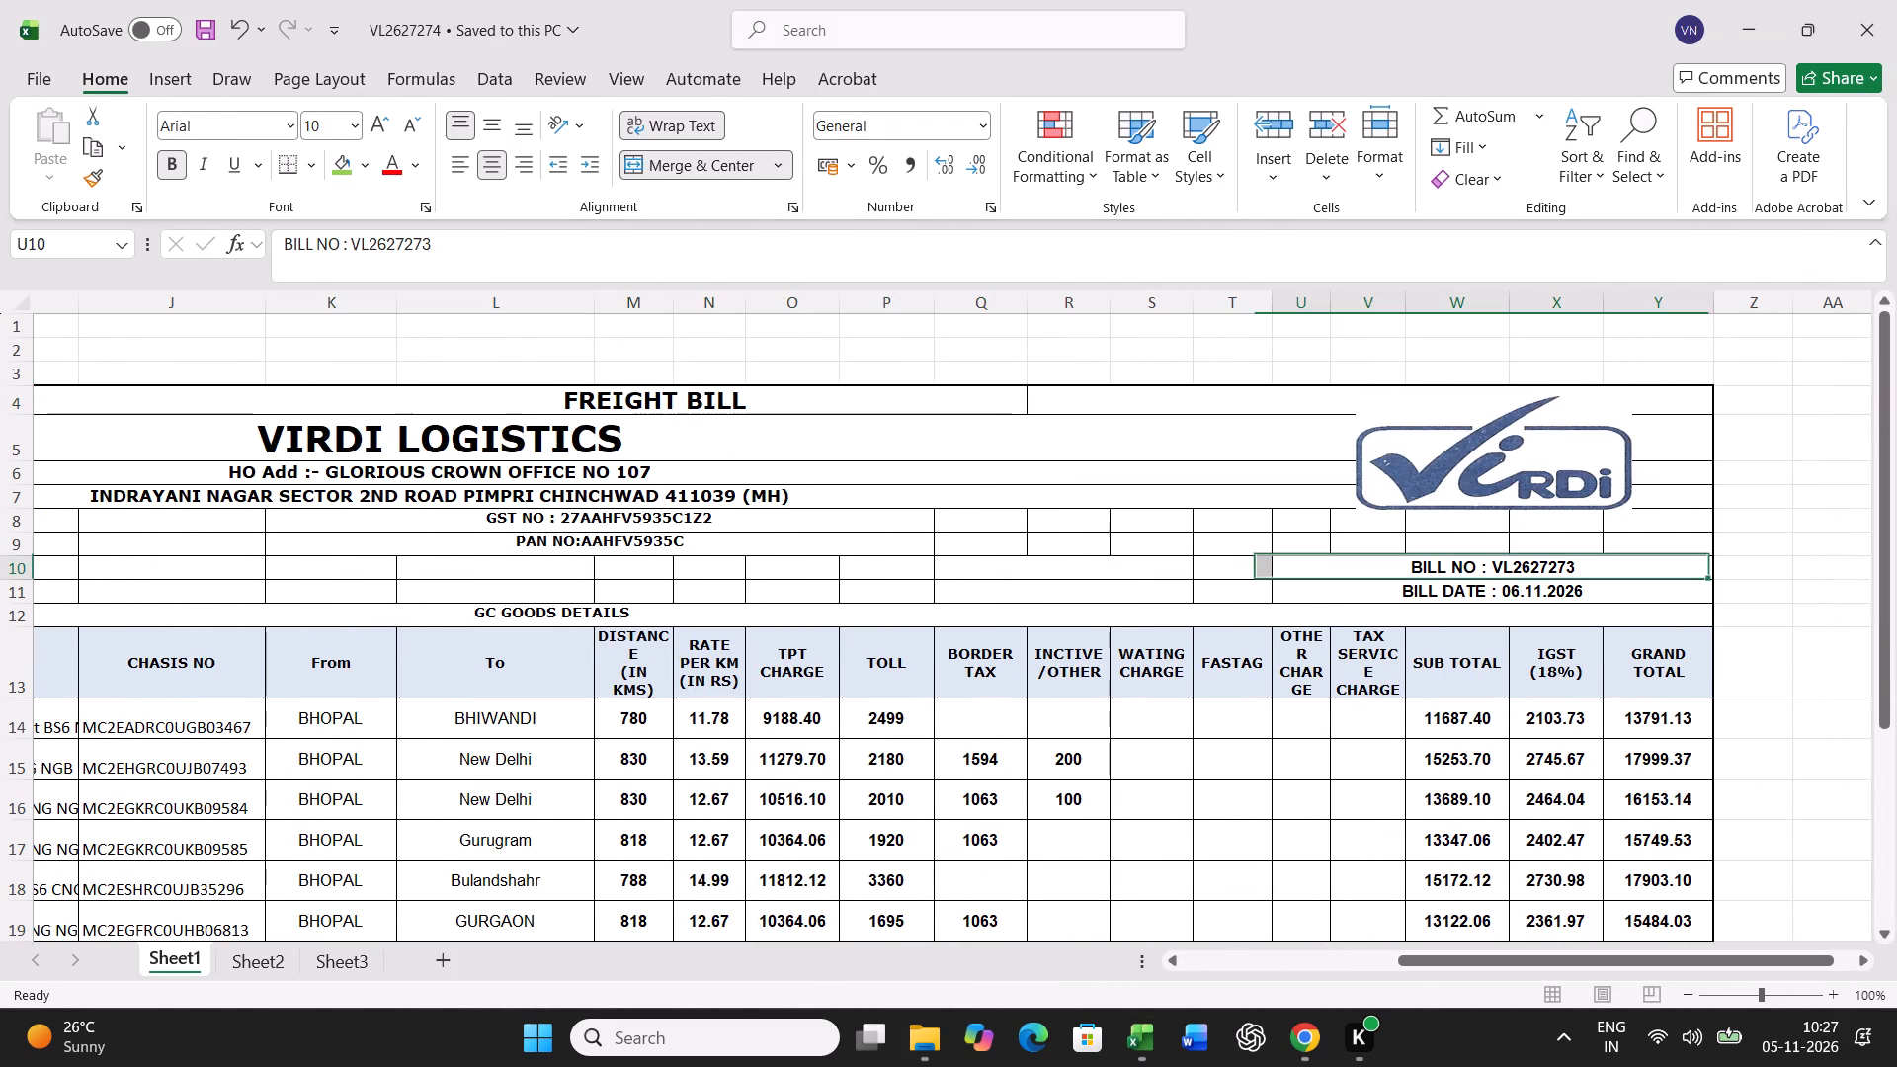
key(F2)
key(BackSpace)
key(4)
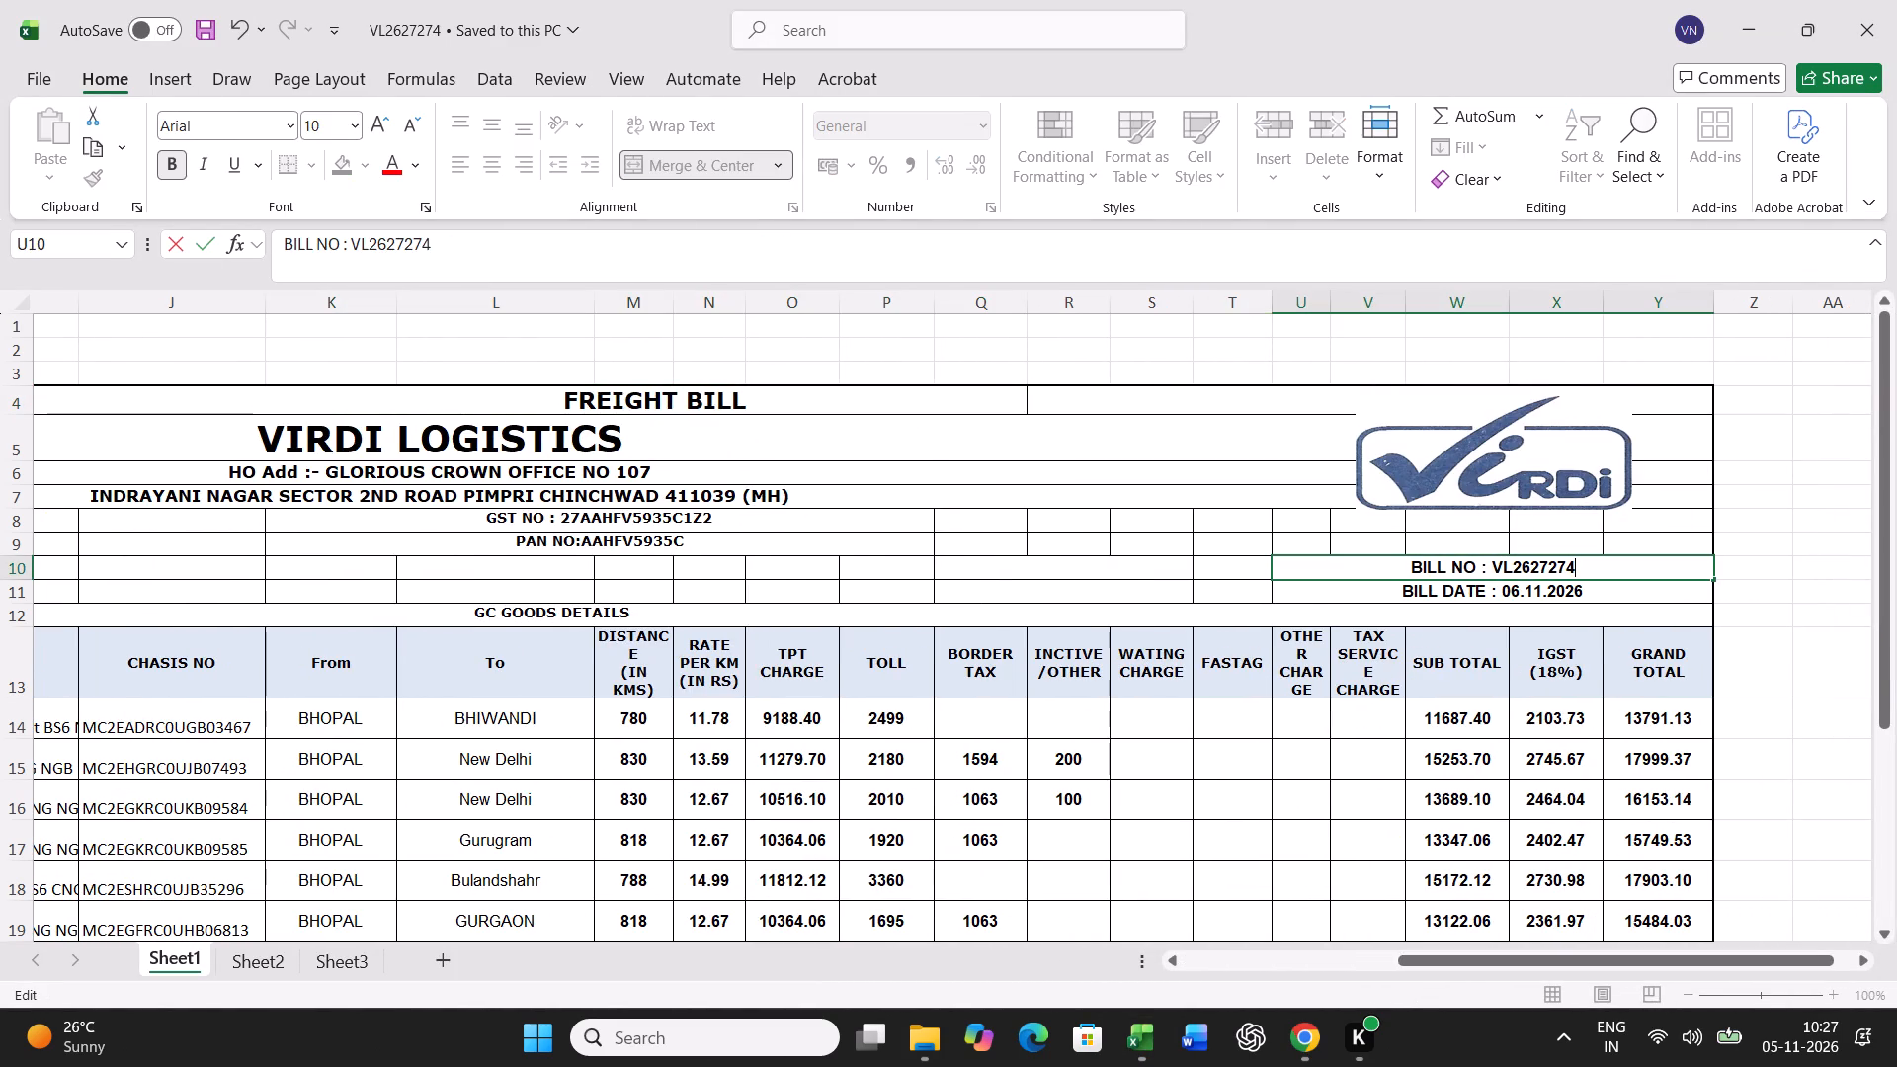
key(Return)
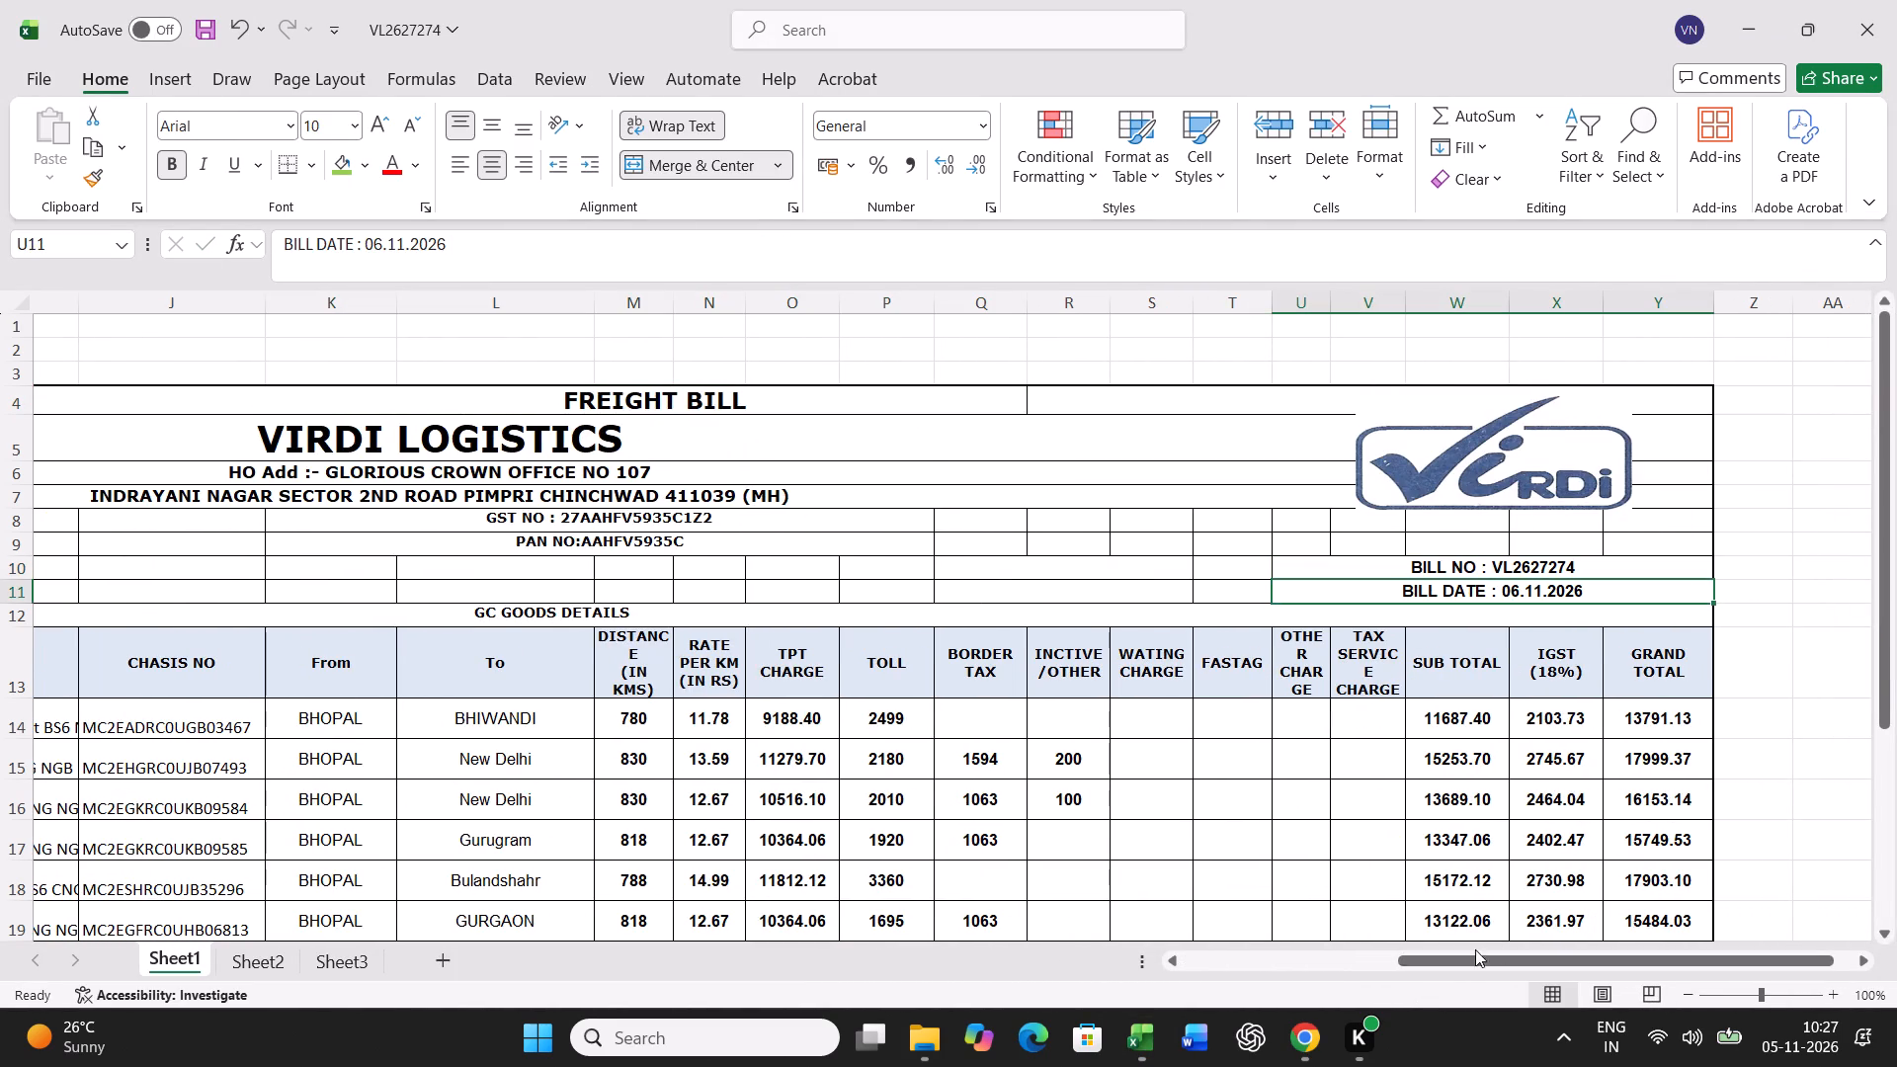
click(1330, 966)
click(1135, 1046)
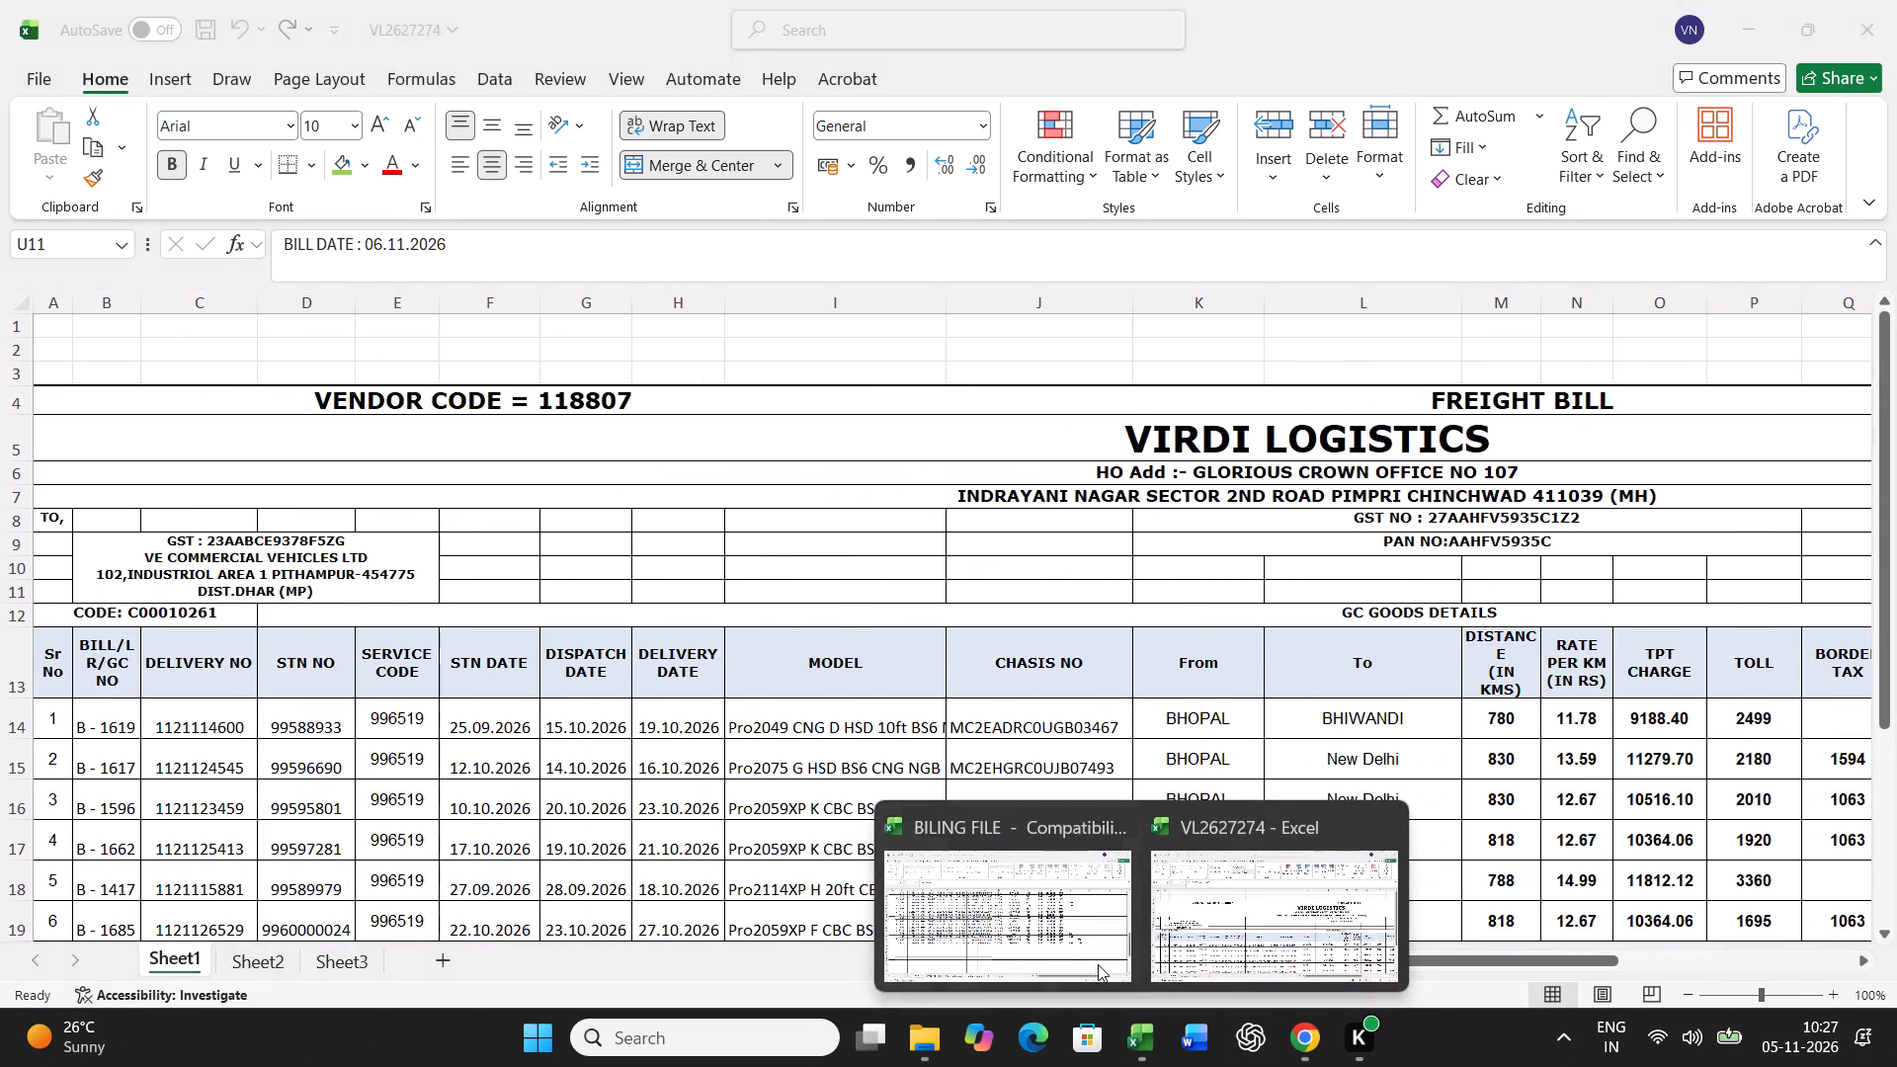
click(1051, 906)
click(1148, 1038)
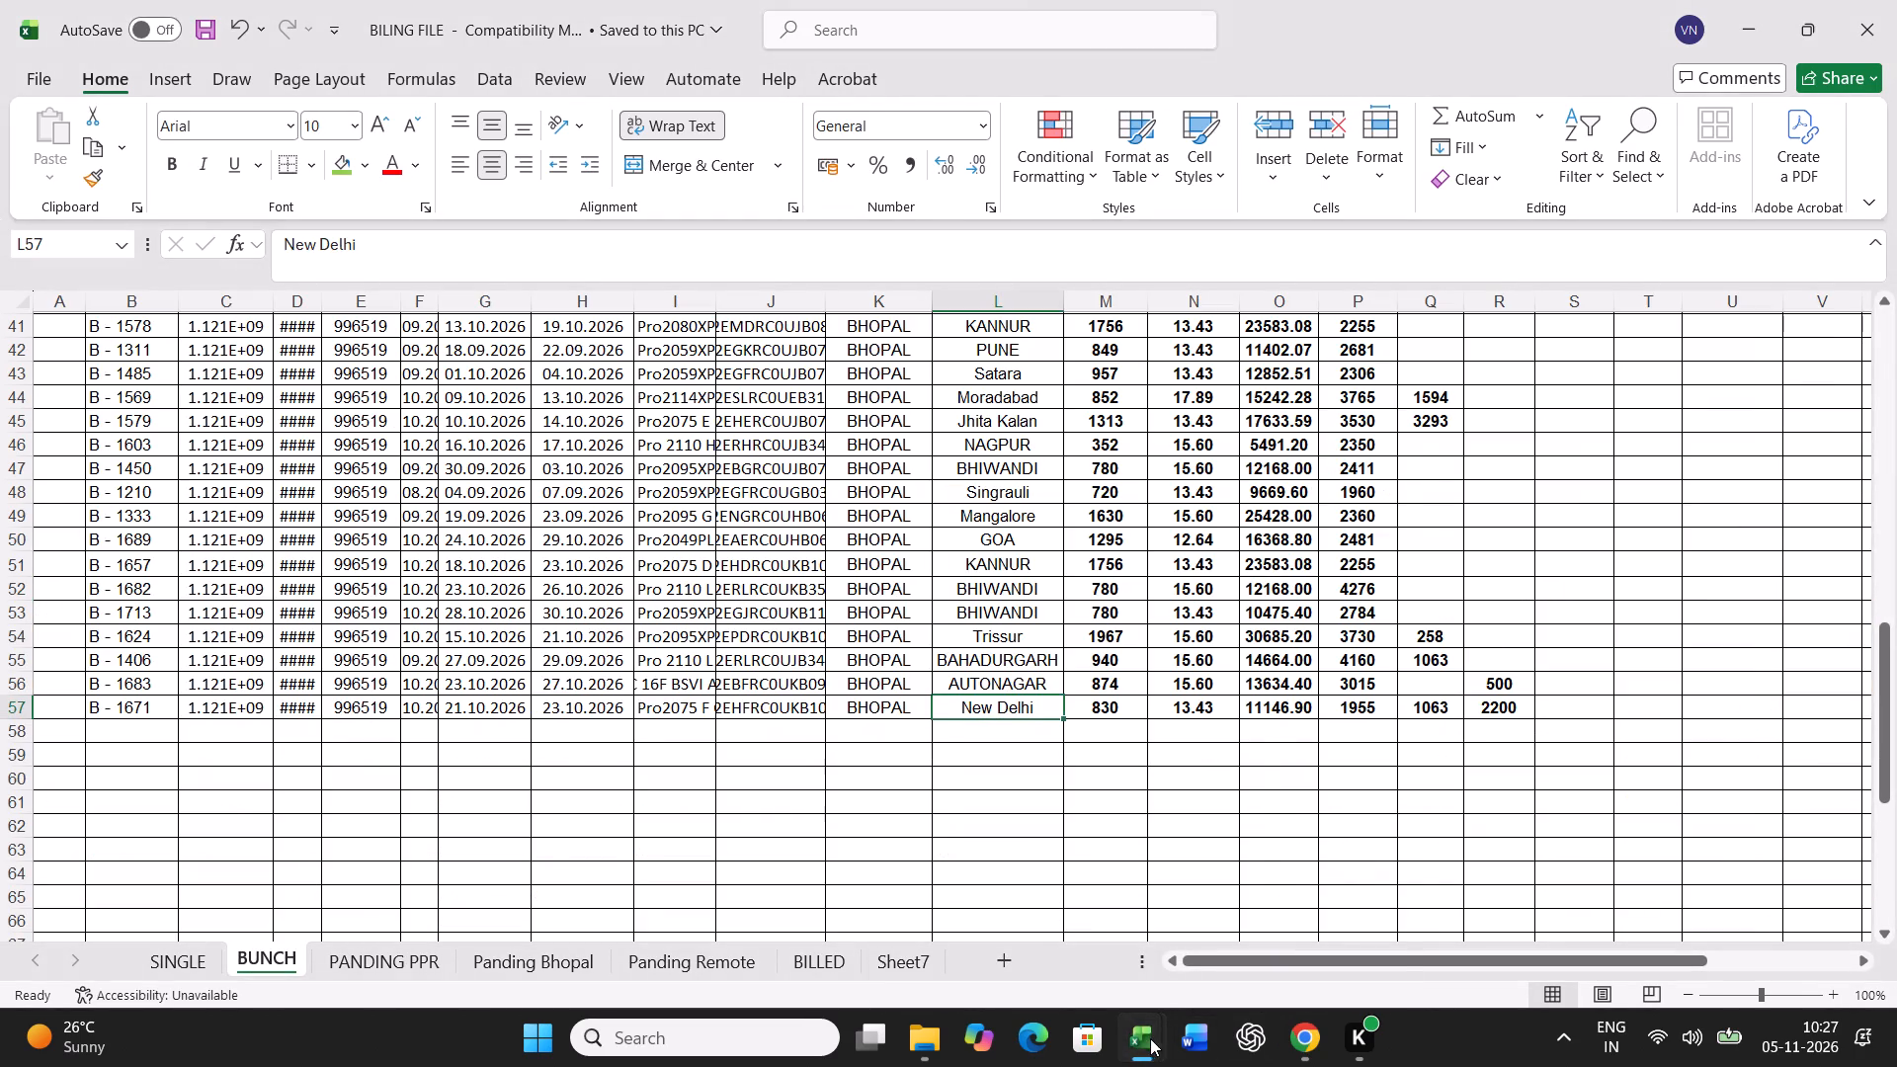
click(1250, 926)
Insert blank rows at rows 15 to 33 of the VL2627274 bill, directly below the B - 1619 entry.
scroll(1034, 779, down, 5)
scroll(1034, 779, up, 2)
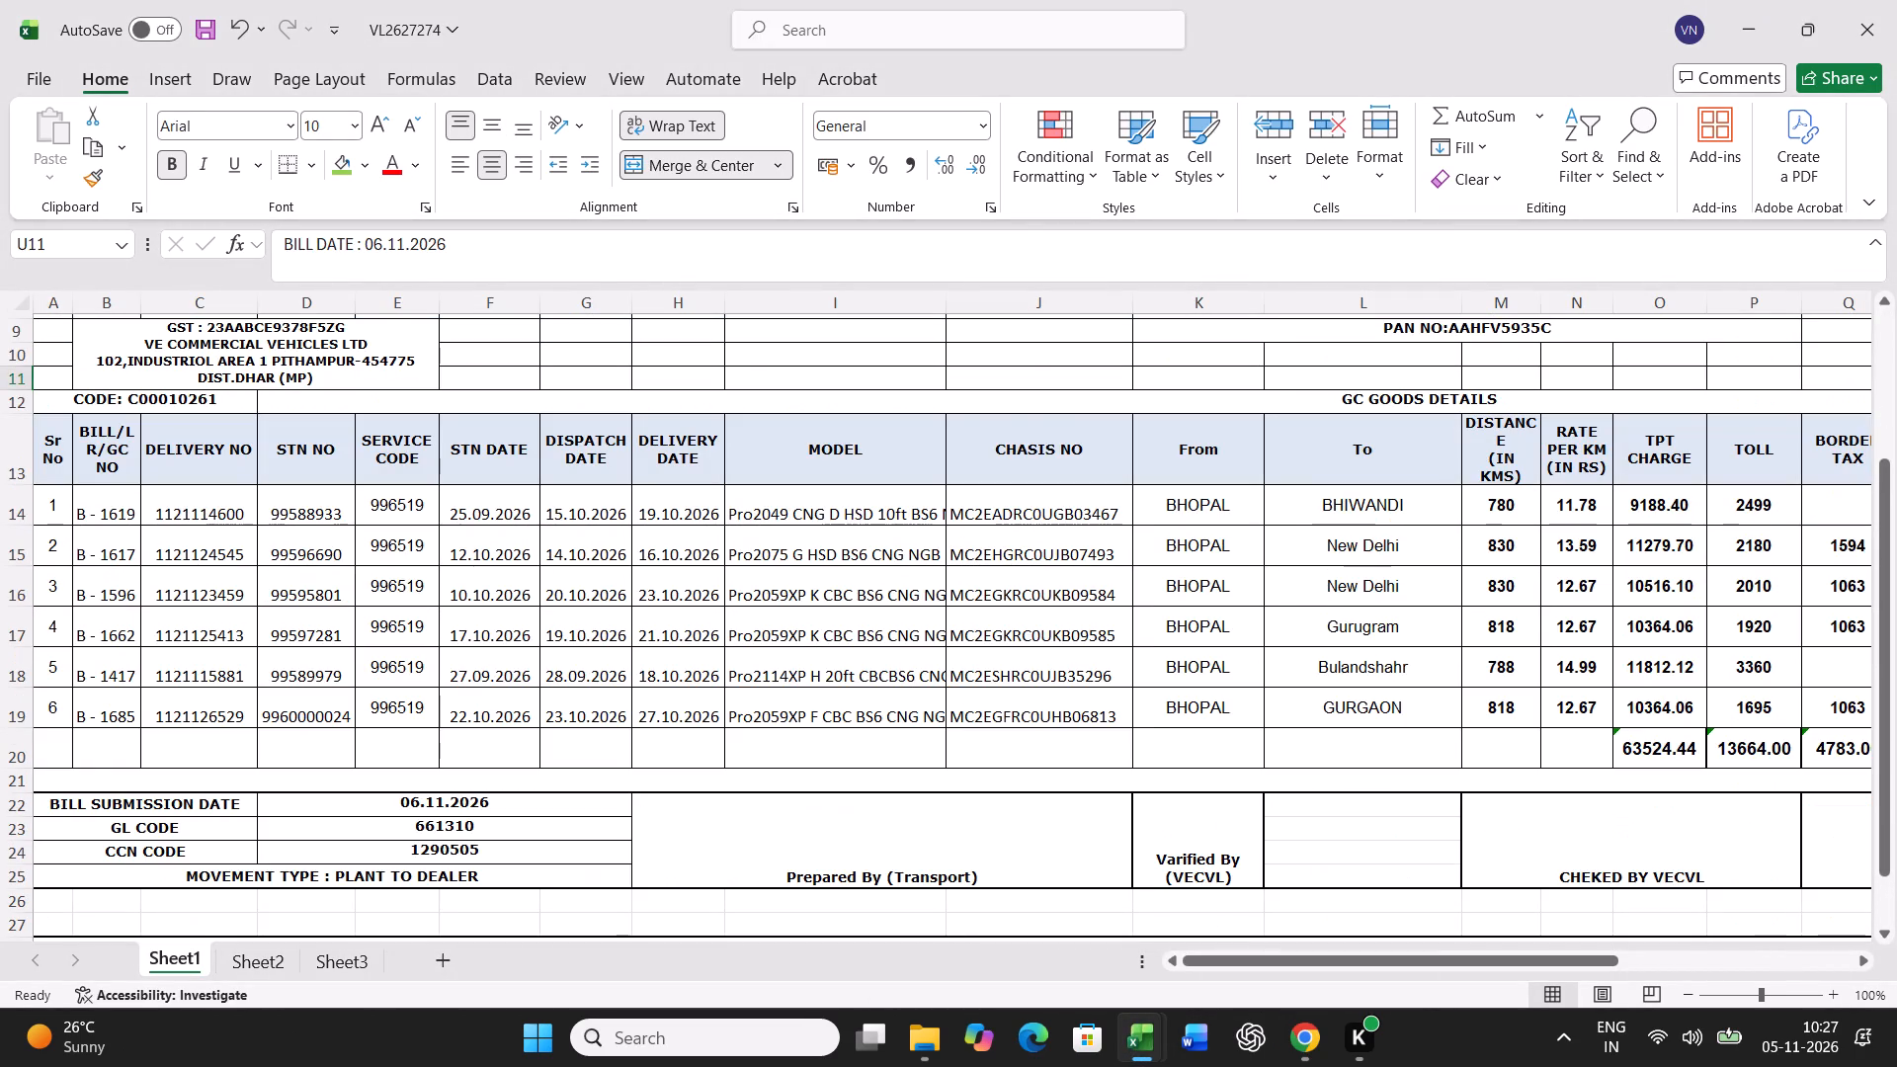
drag(871, 560, 824, 949)
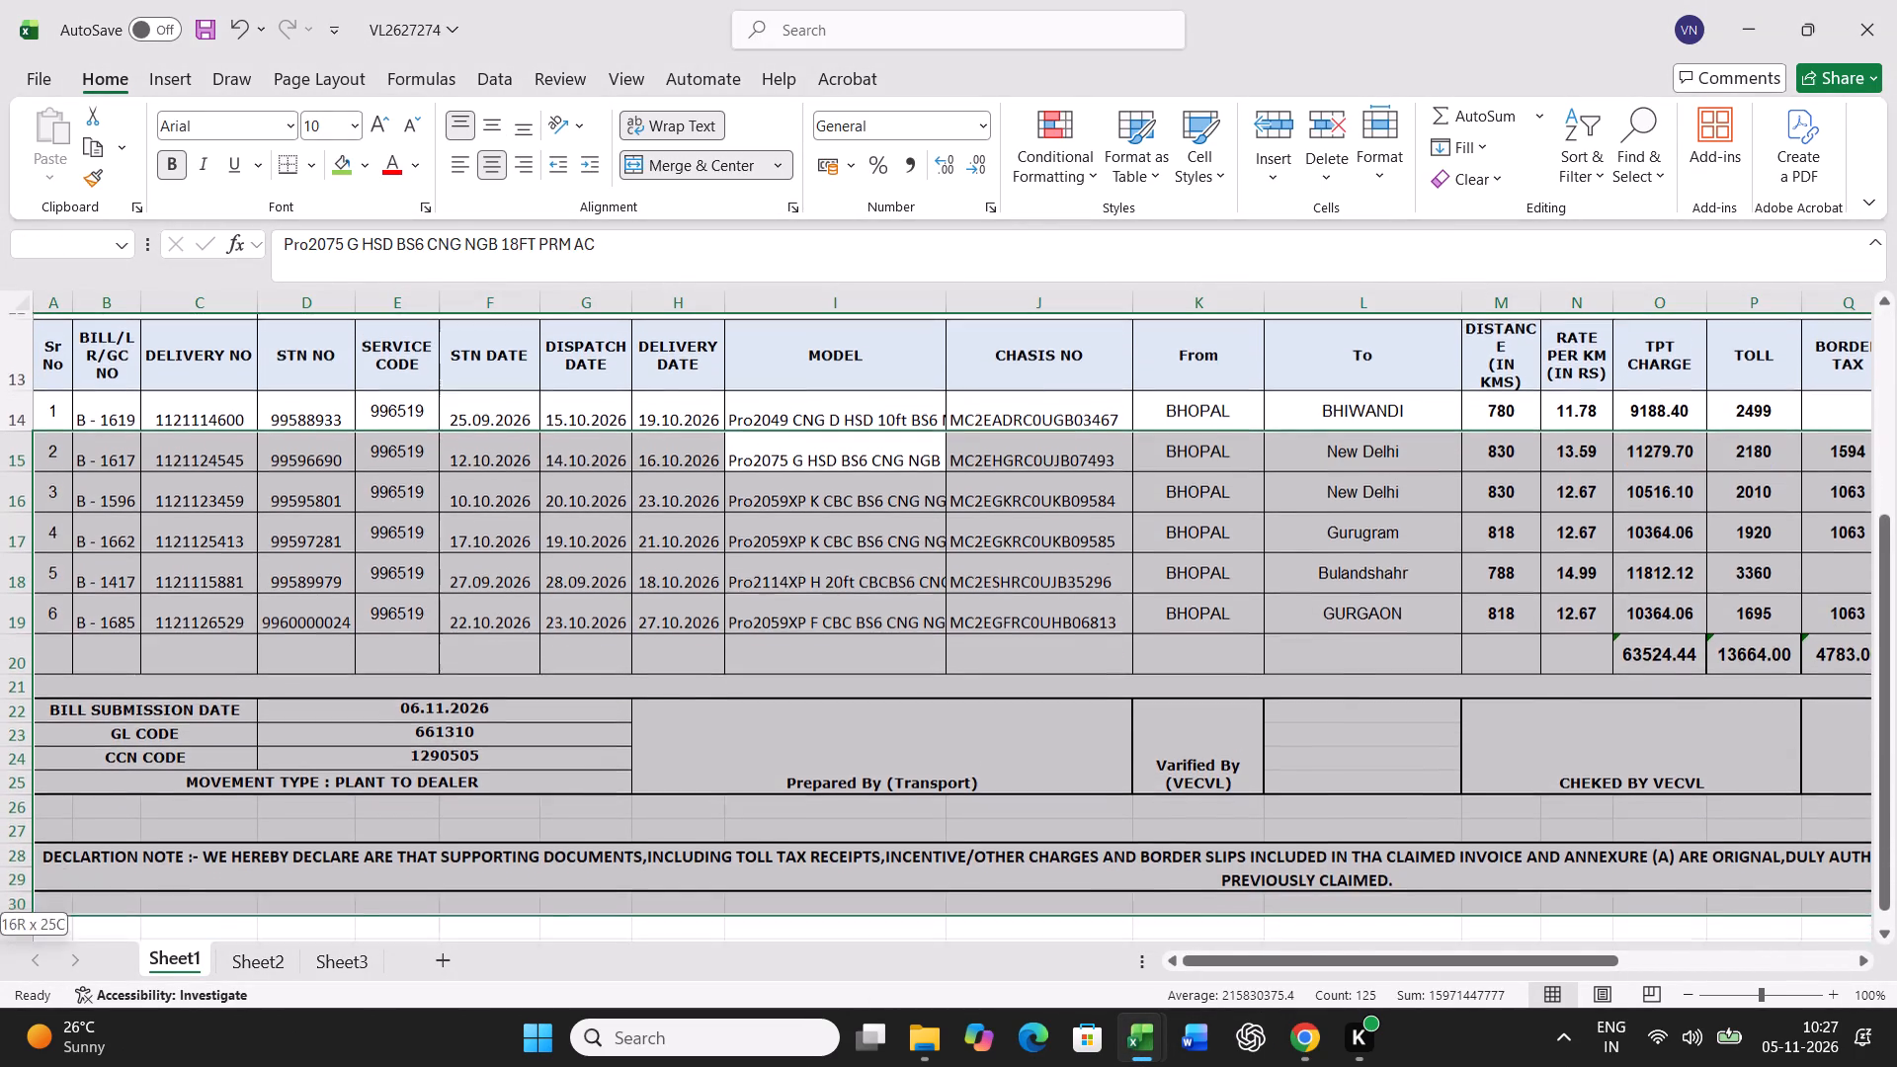
drag(824, 949, 817, 897)
right_click(840, 836)
click(944, 271)
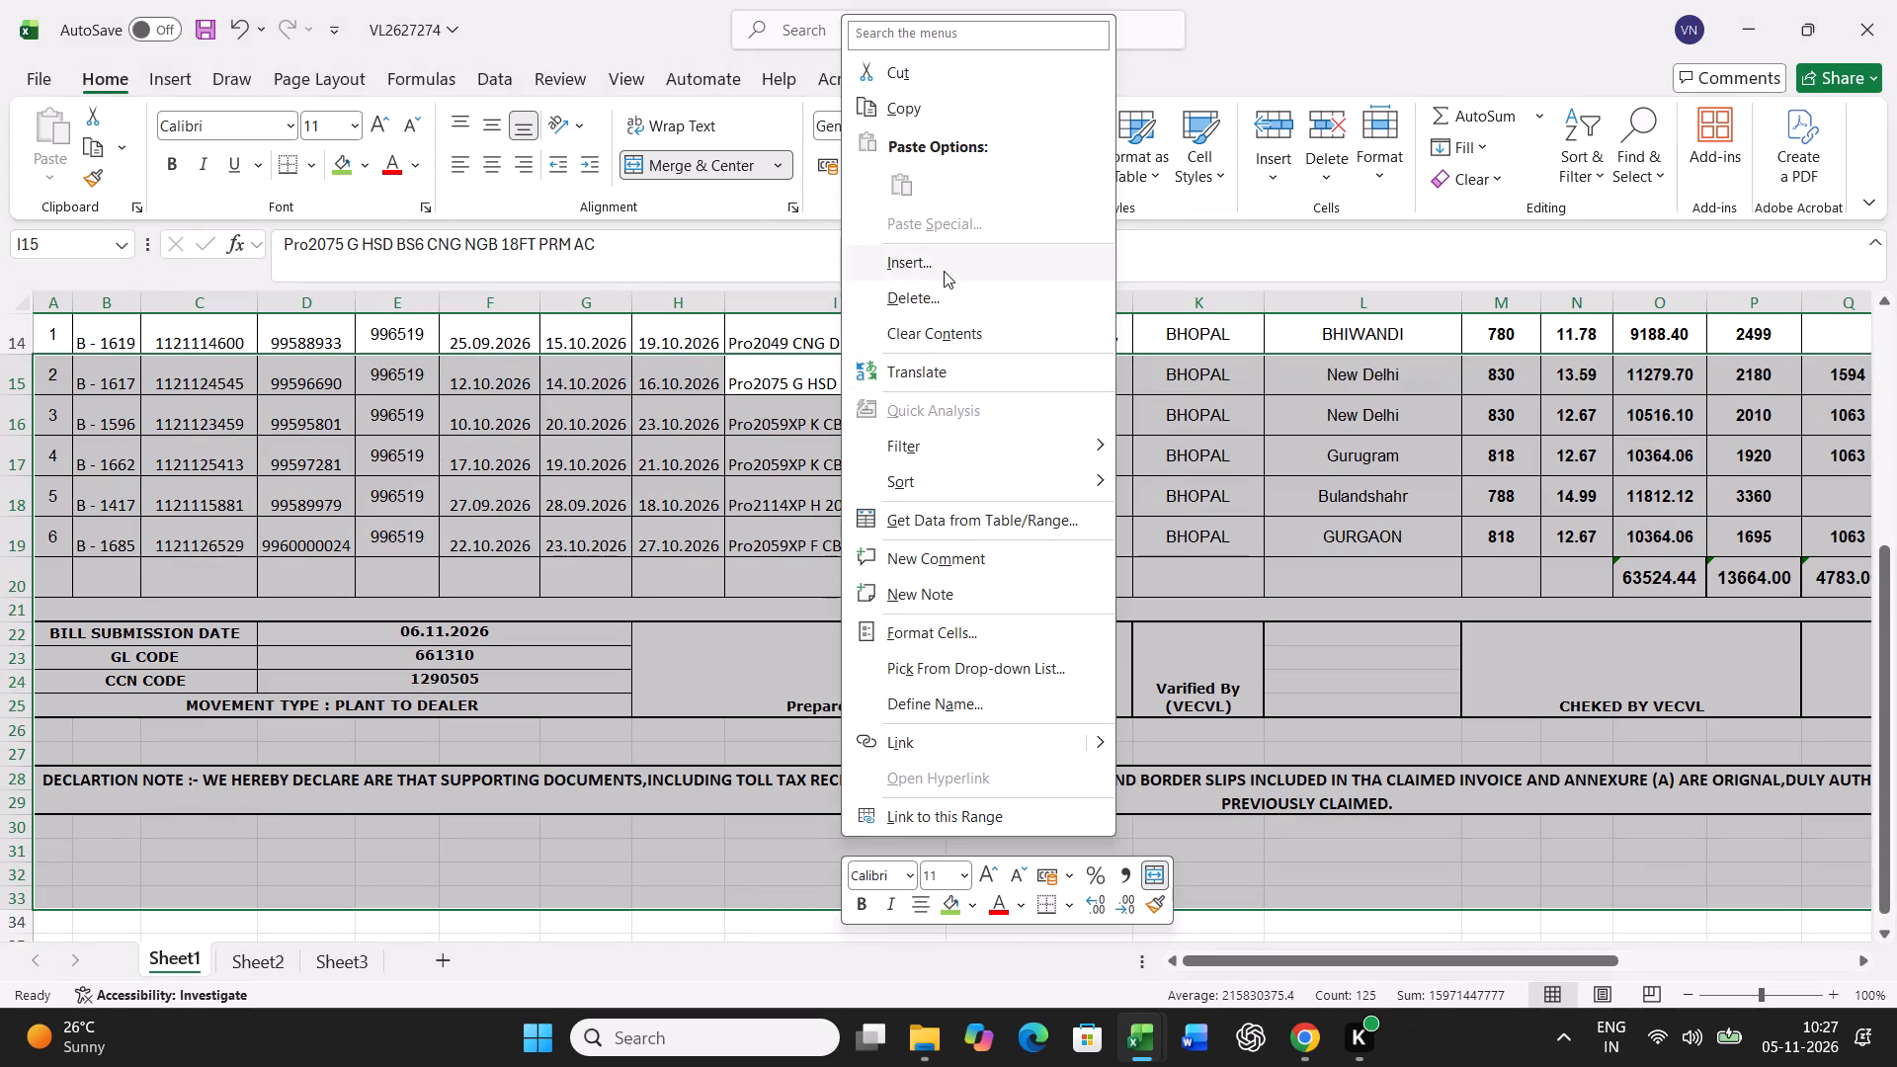
click(903, 325)
click(883, 383)
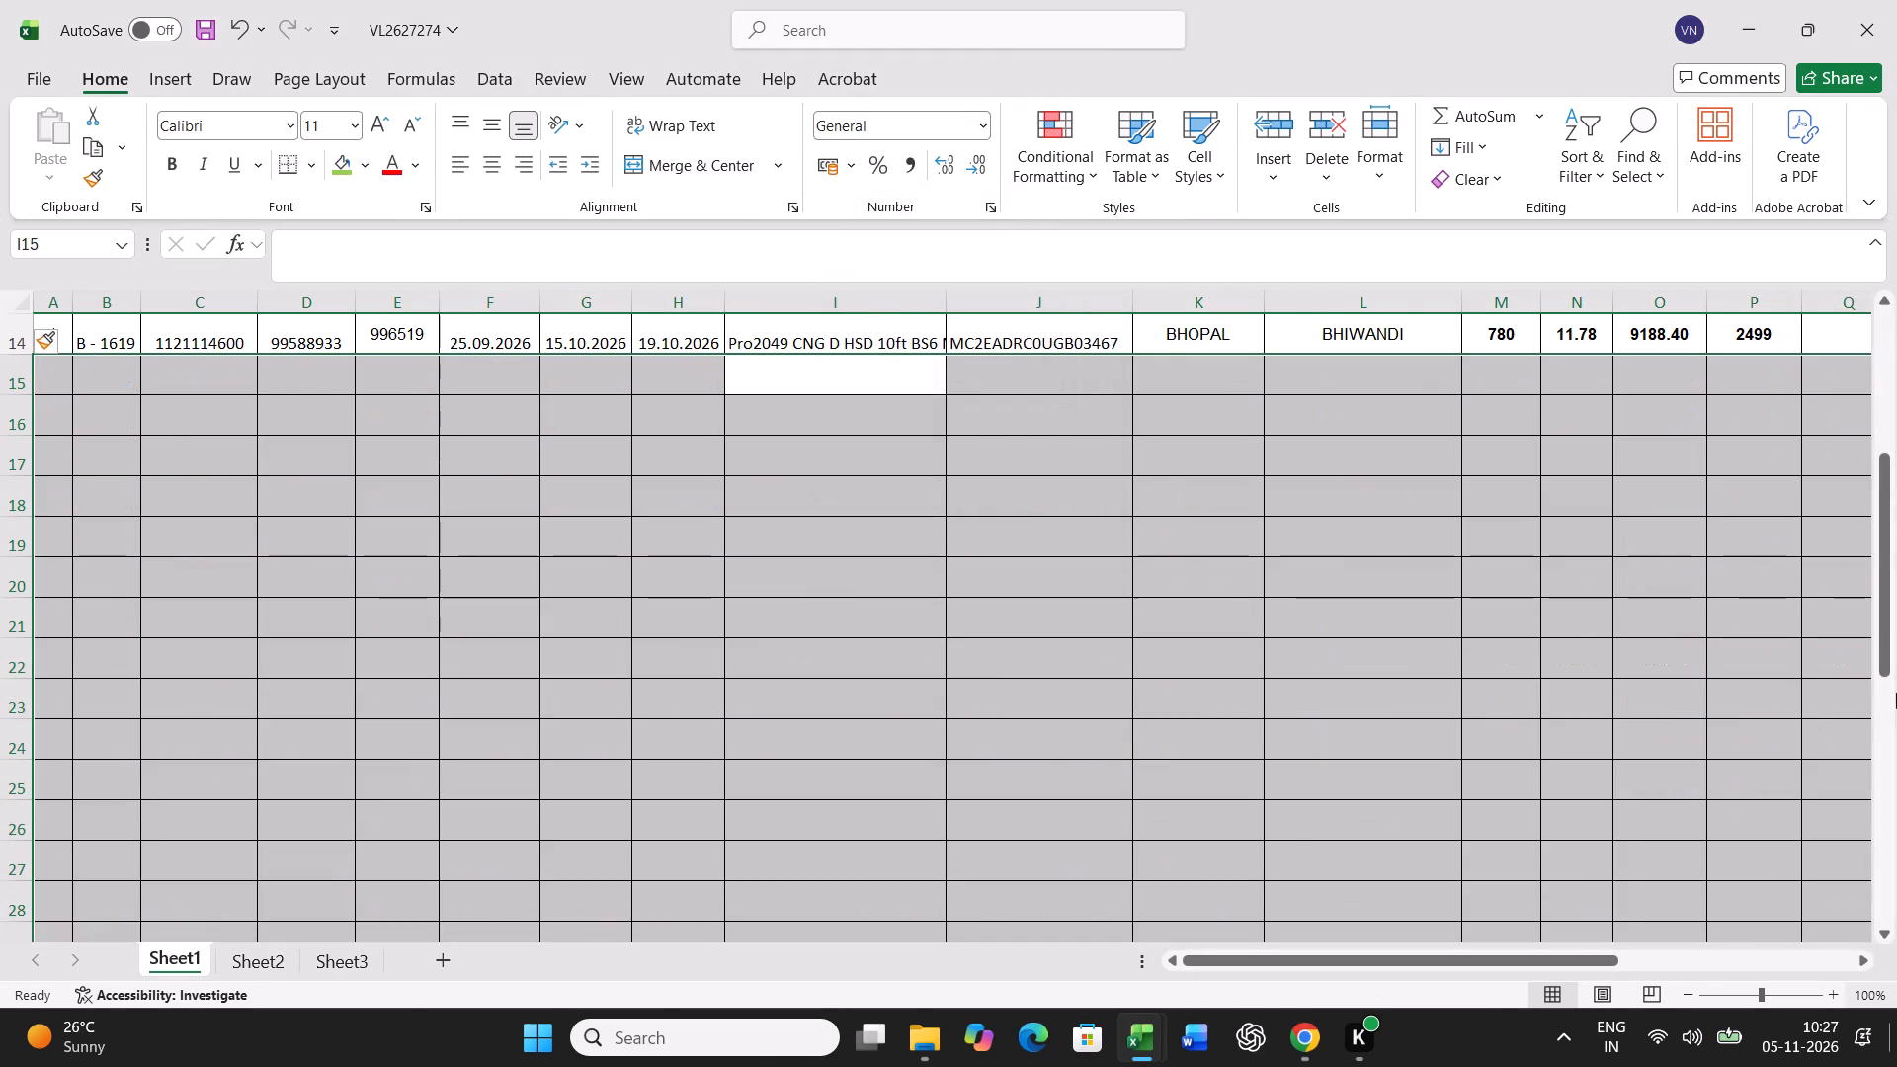
Clear the contents of rows 14 to 38 in the VL2627274 bill, removing the previous bill's entries.
scroll(2, 402, up, 3)
drag(10, 539, 0, 1063)
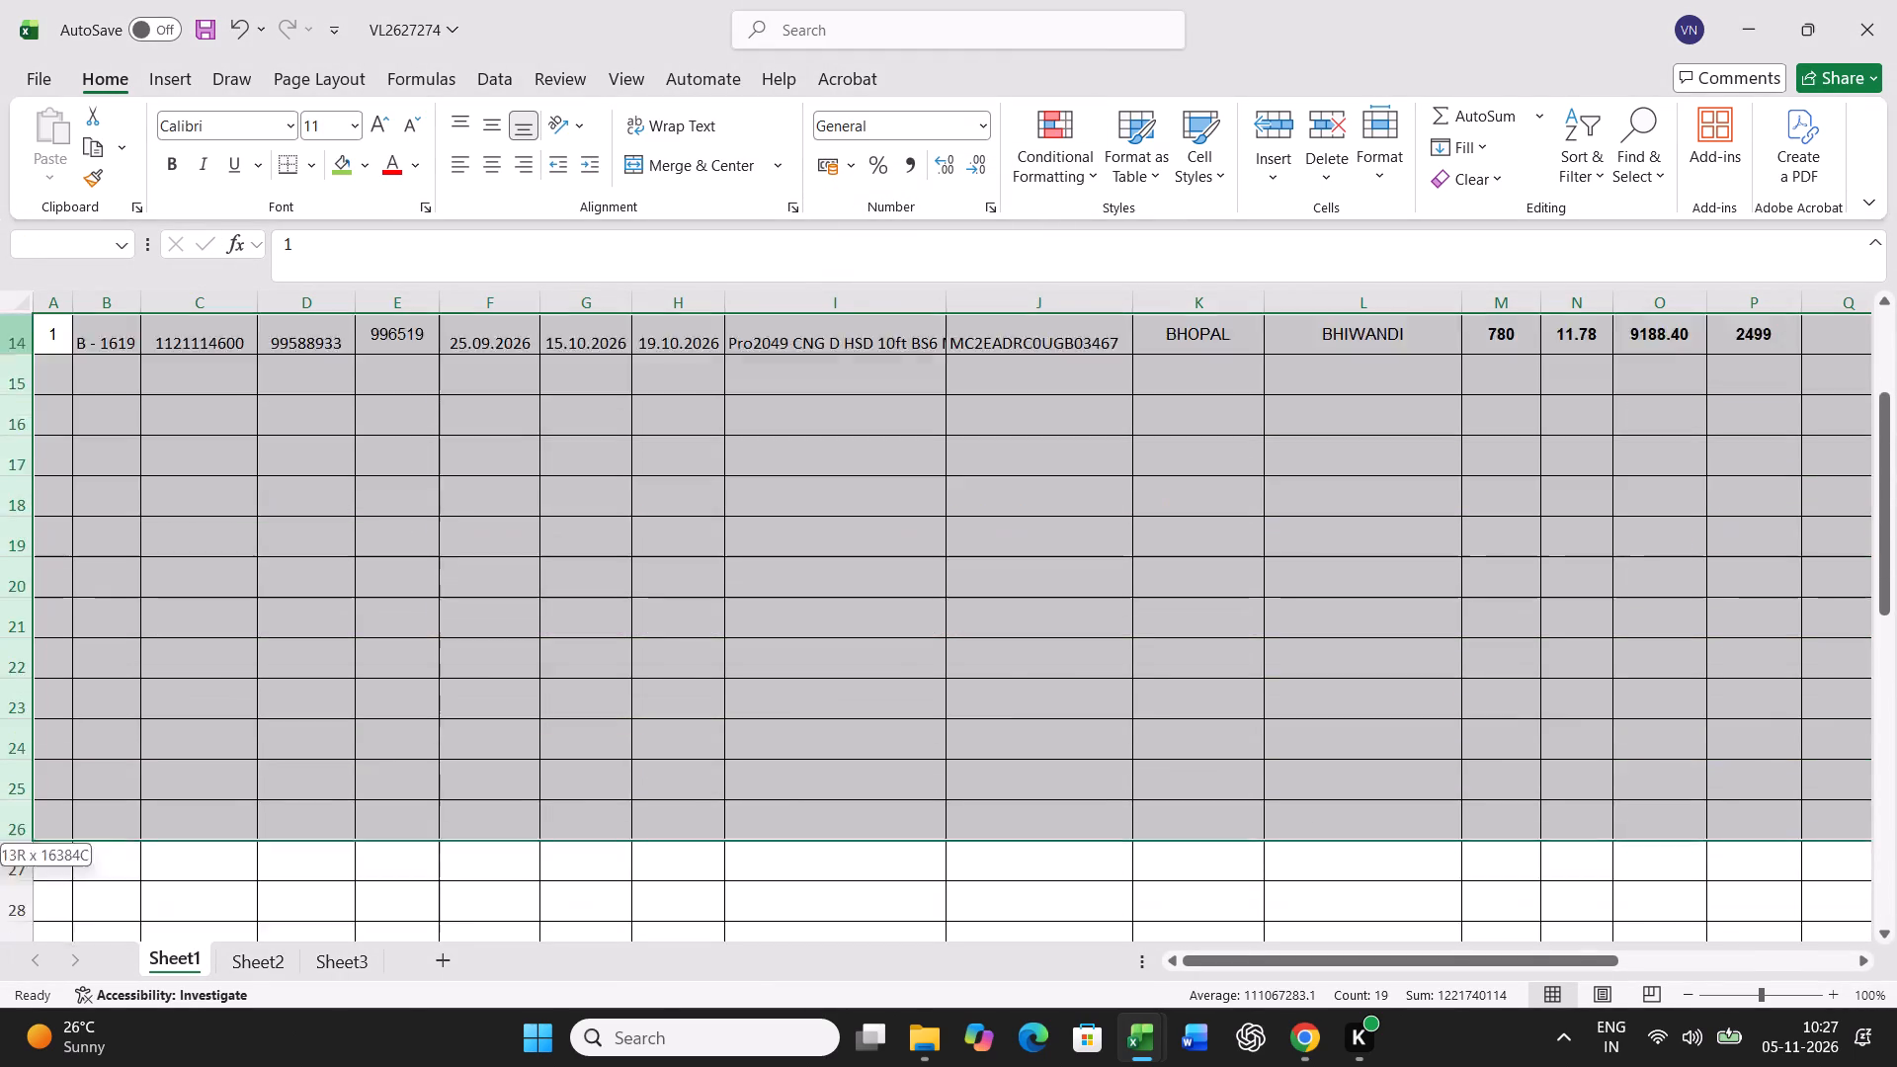
drag(0, 1063, 45, 750)
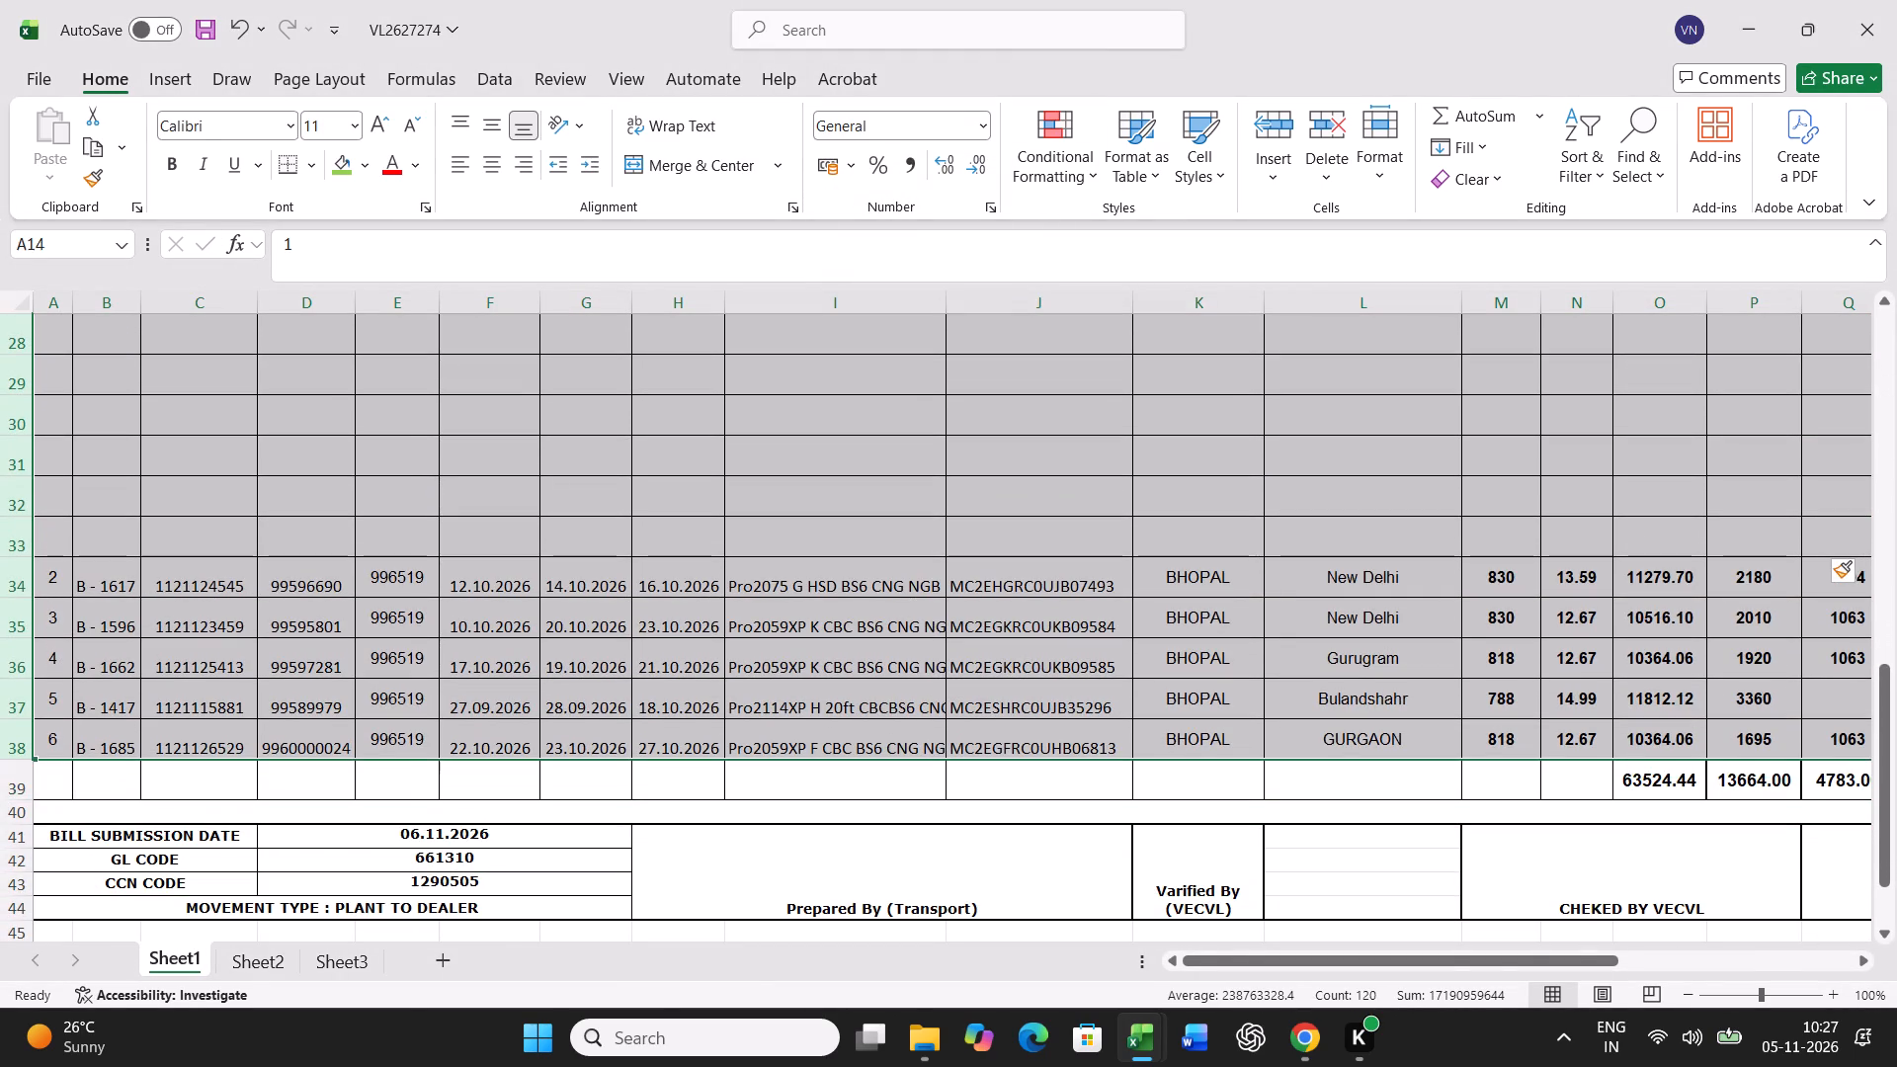
key(Delete)
Copy rows 38 to 57 from the BUNCH sheet of BILING FILE and paste them as values at A14 of the VL2627274 bill.
click(1148, 1038)
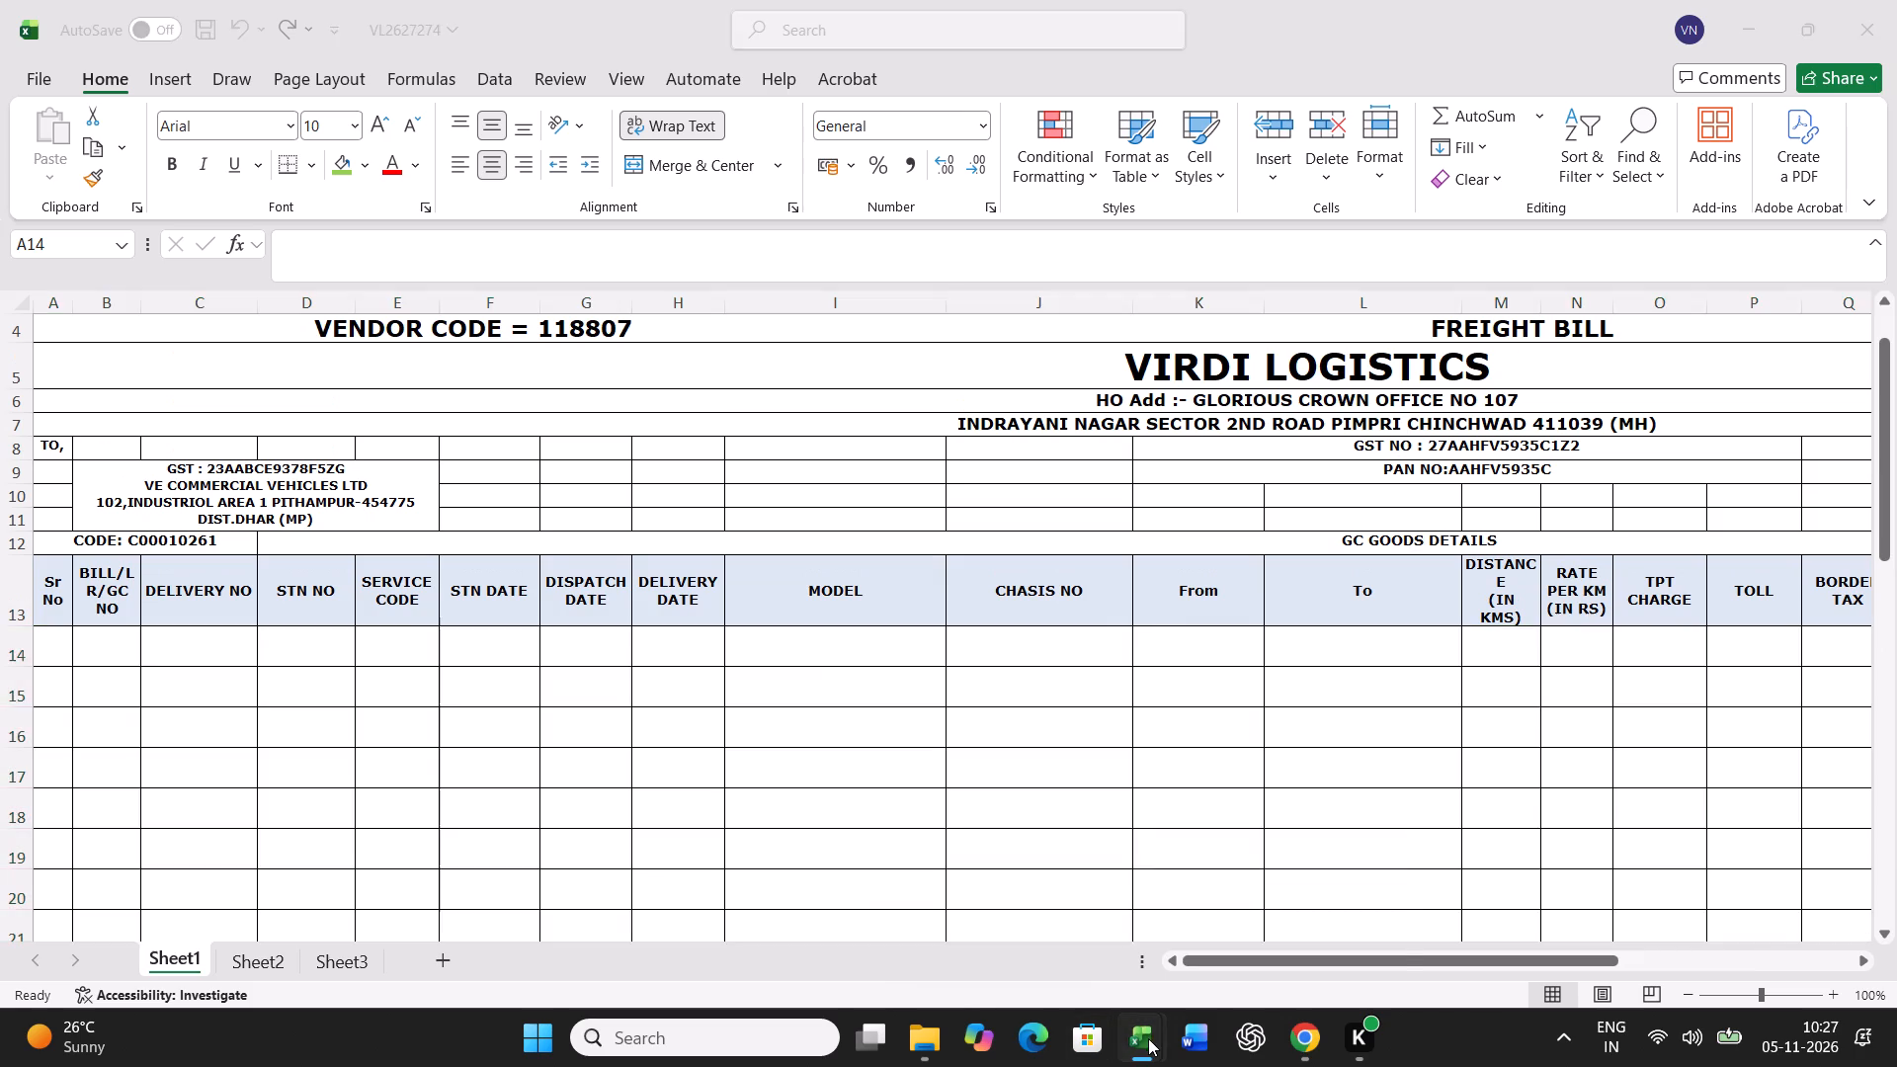
click(1072, 939)
scroll(389, 656, up, 4)
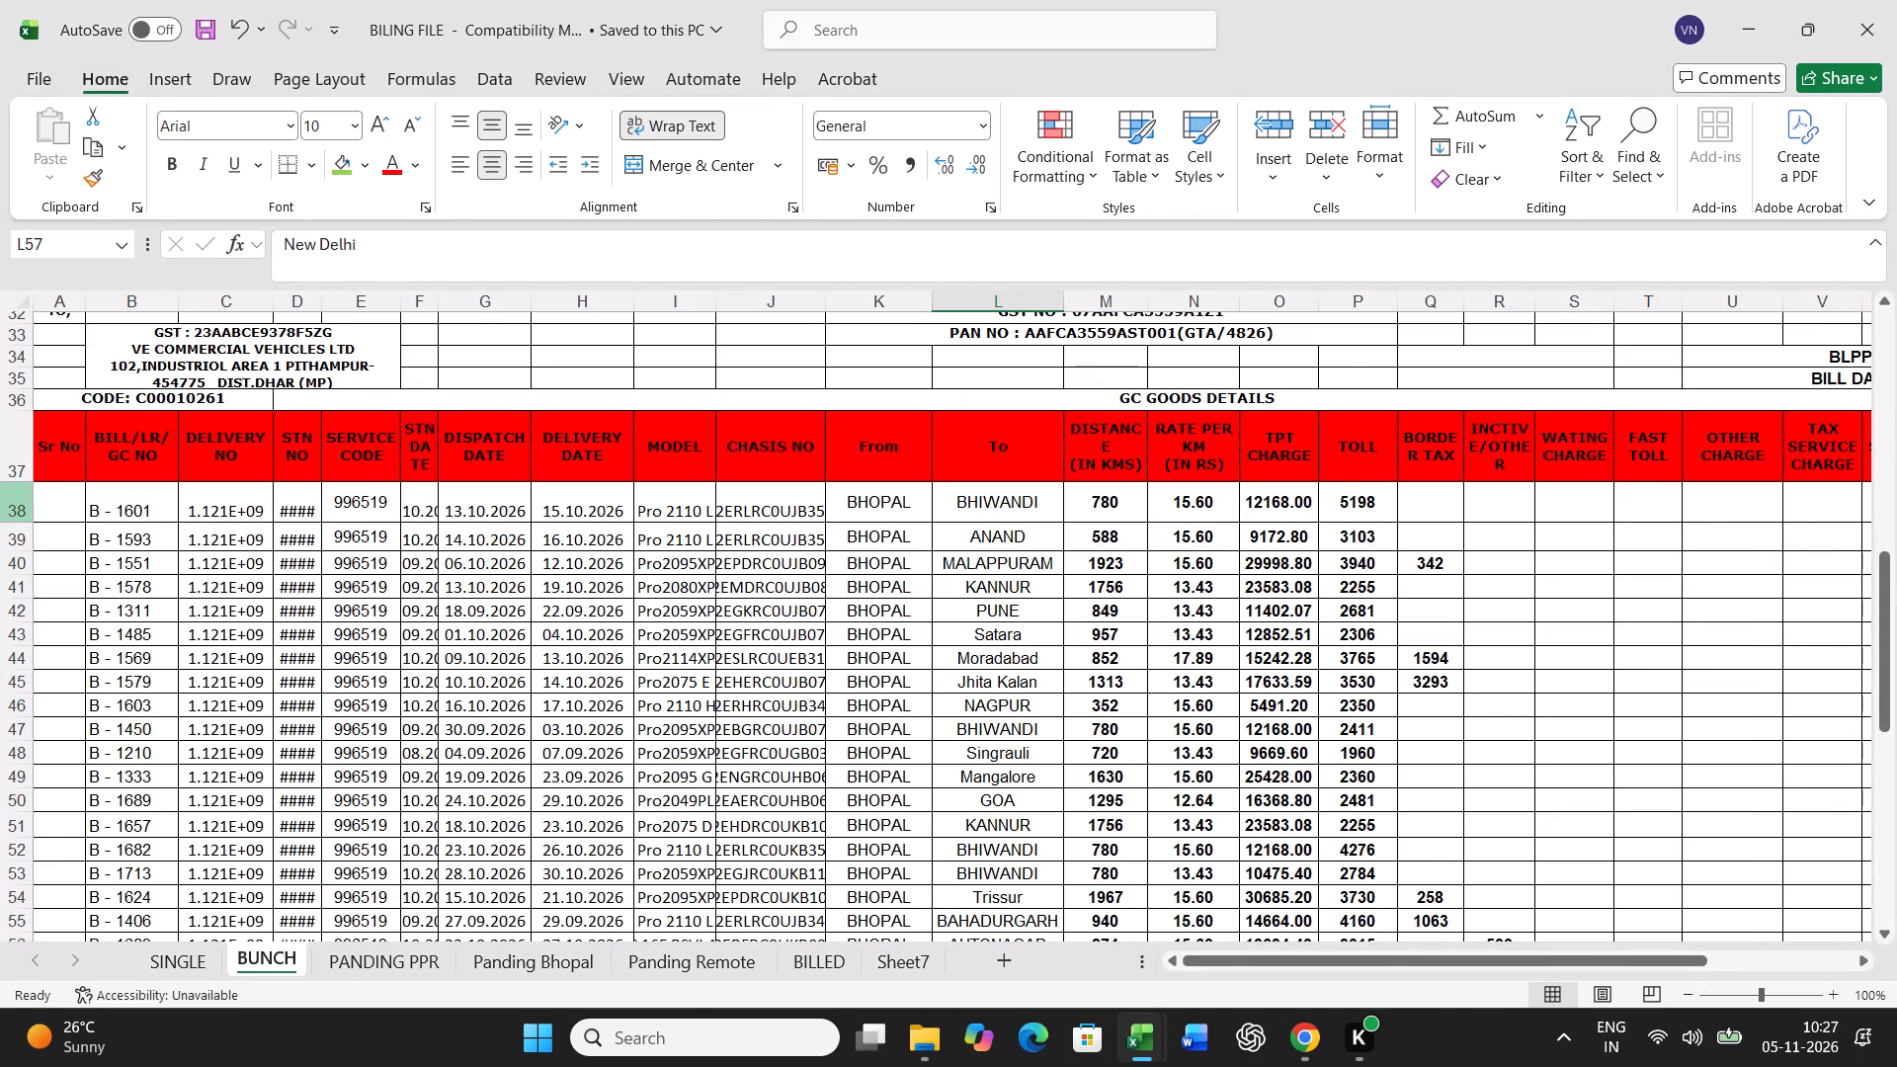
drag(10, 502, 16, 852)
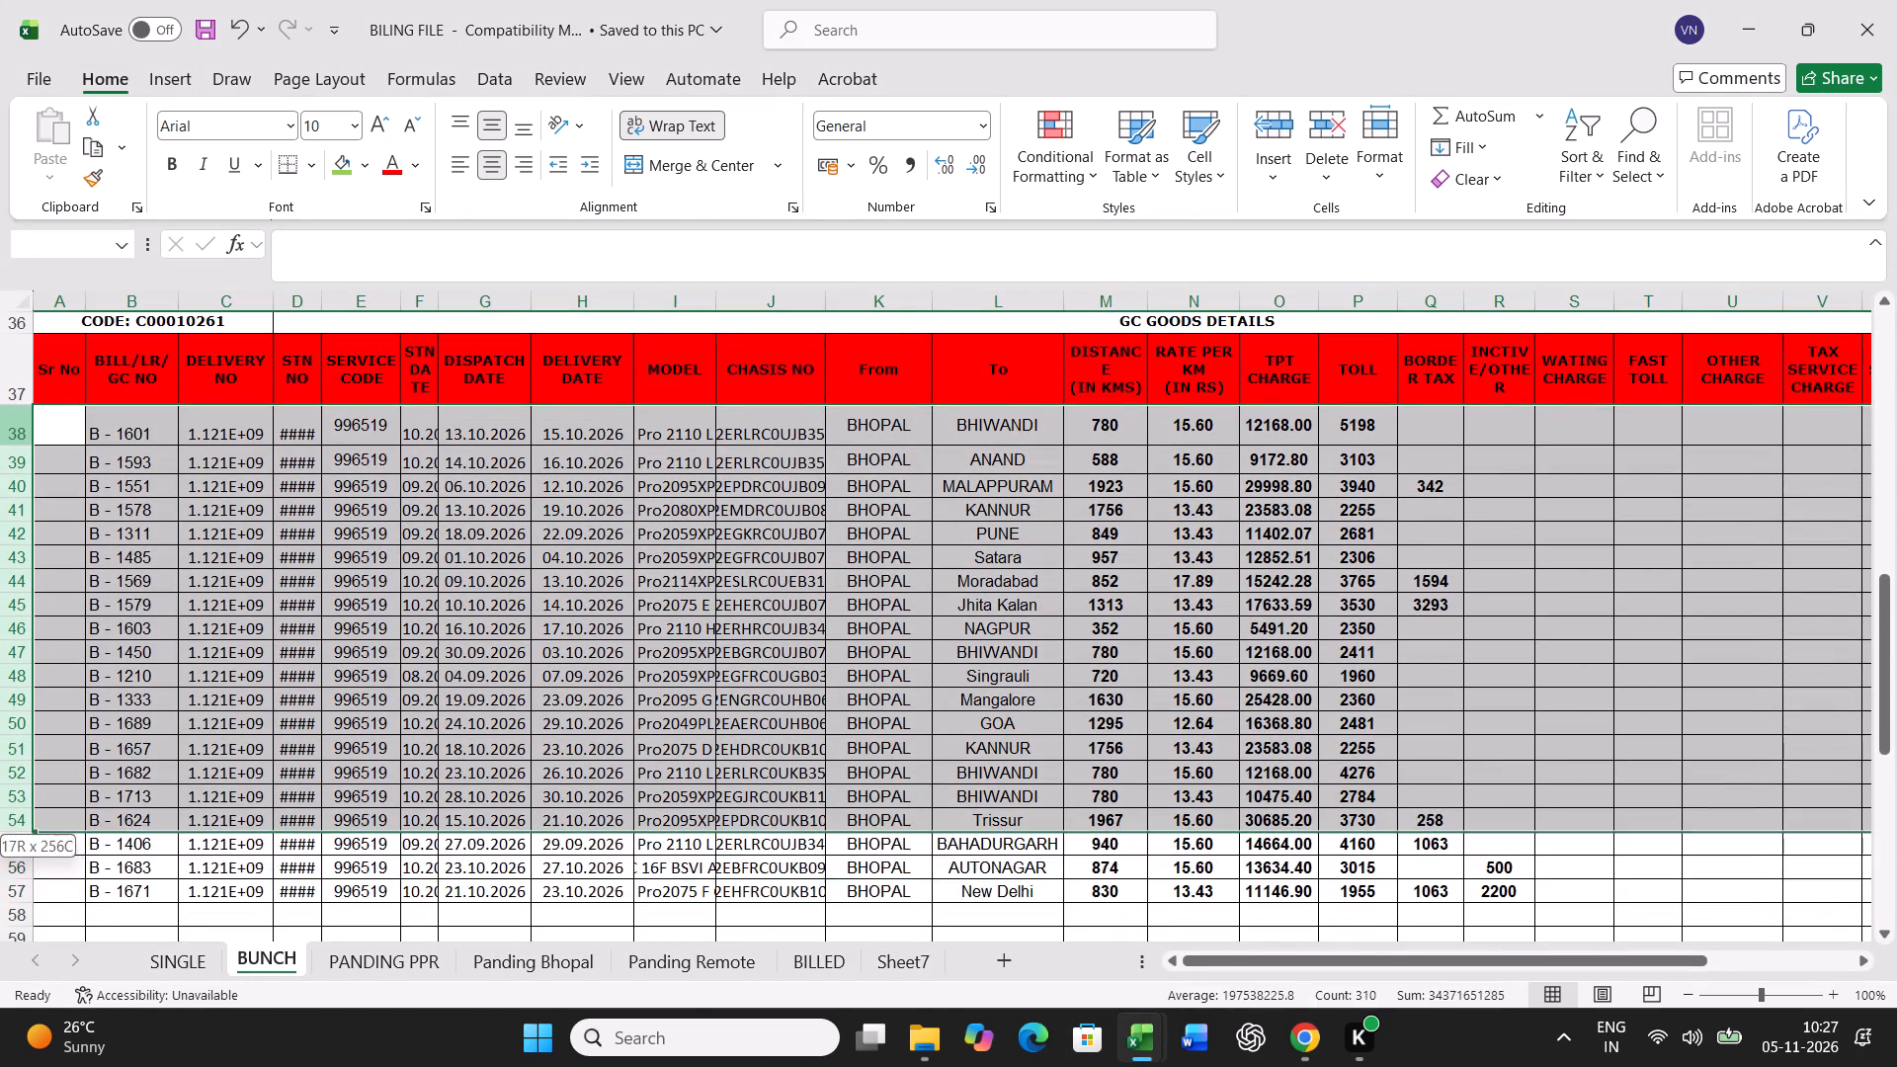
drag(16, 852, 10, 897)
key(ctrl+c)
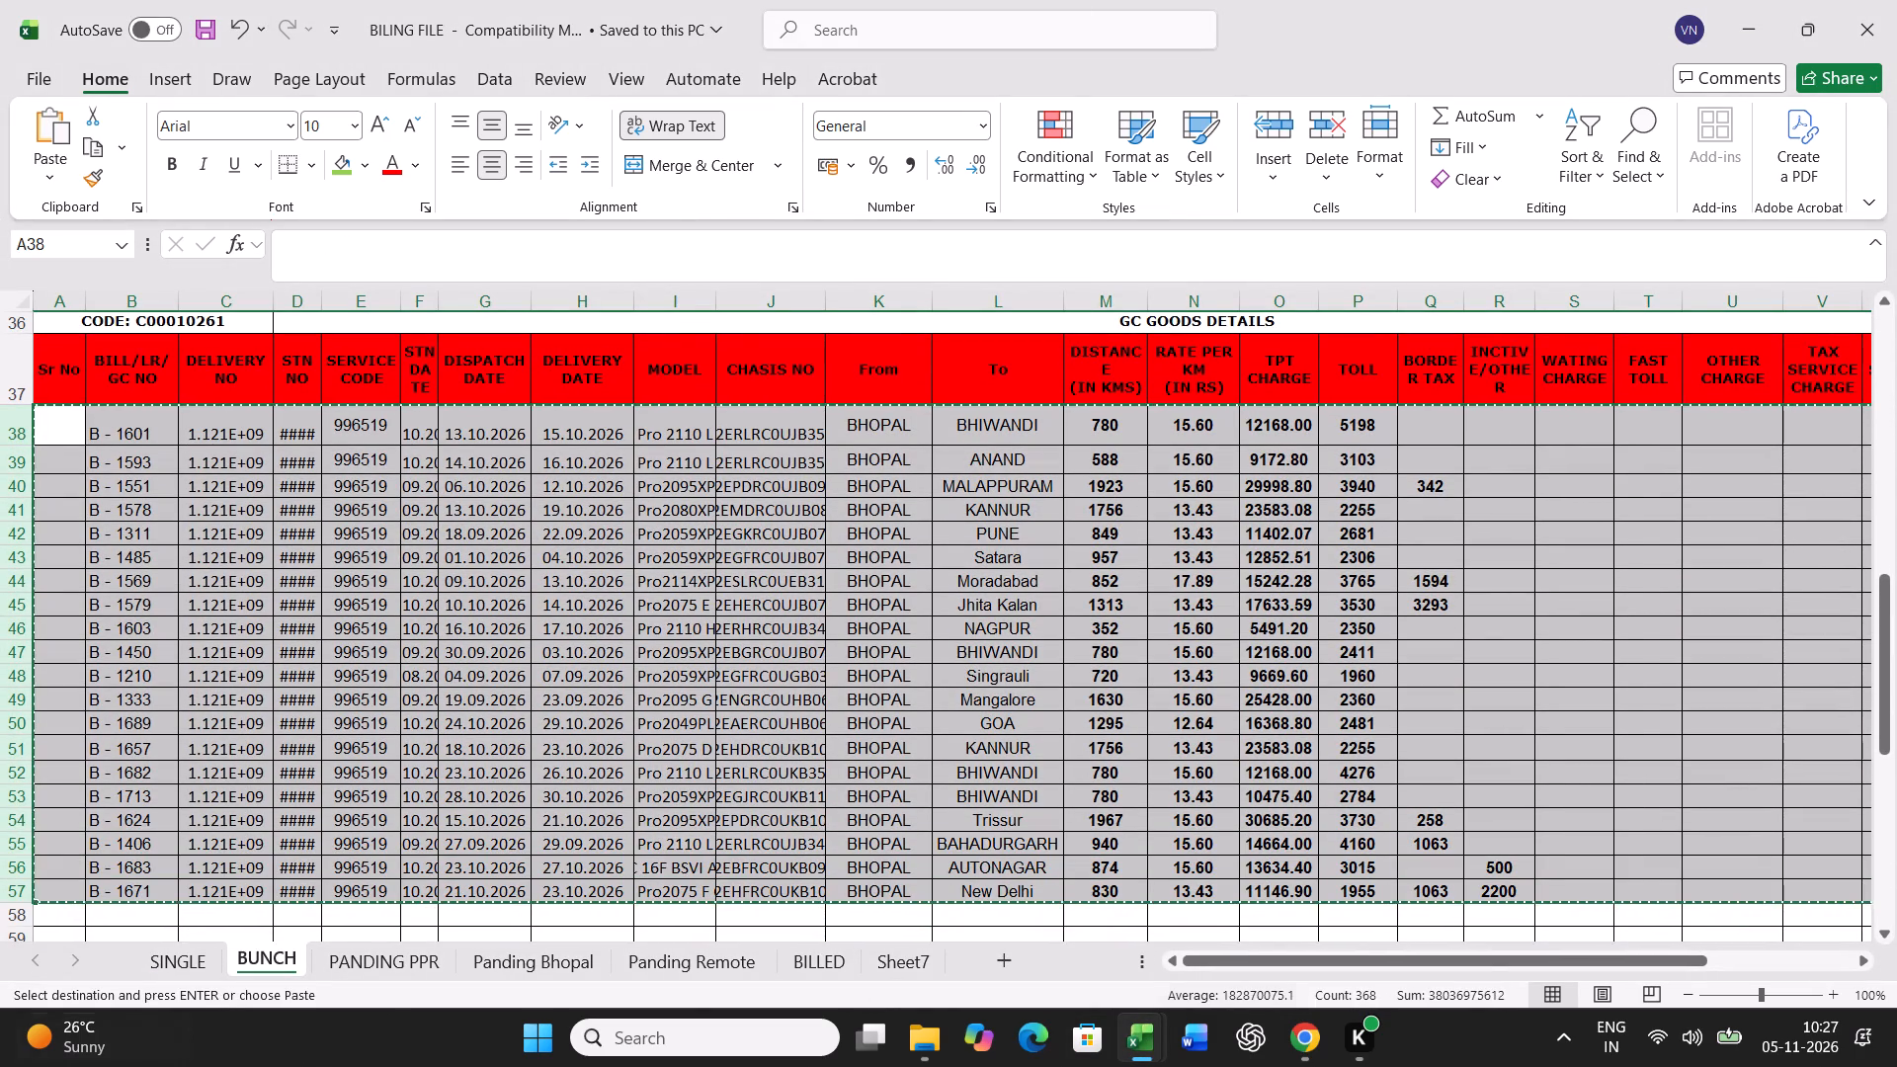
click(1141, 1039)
click(1278, 860)
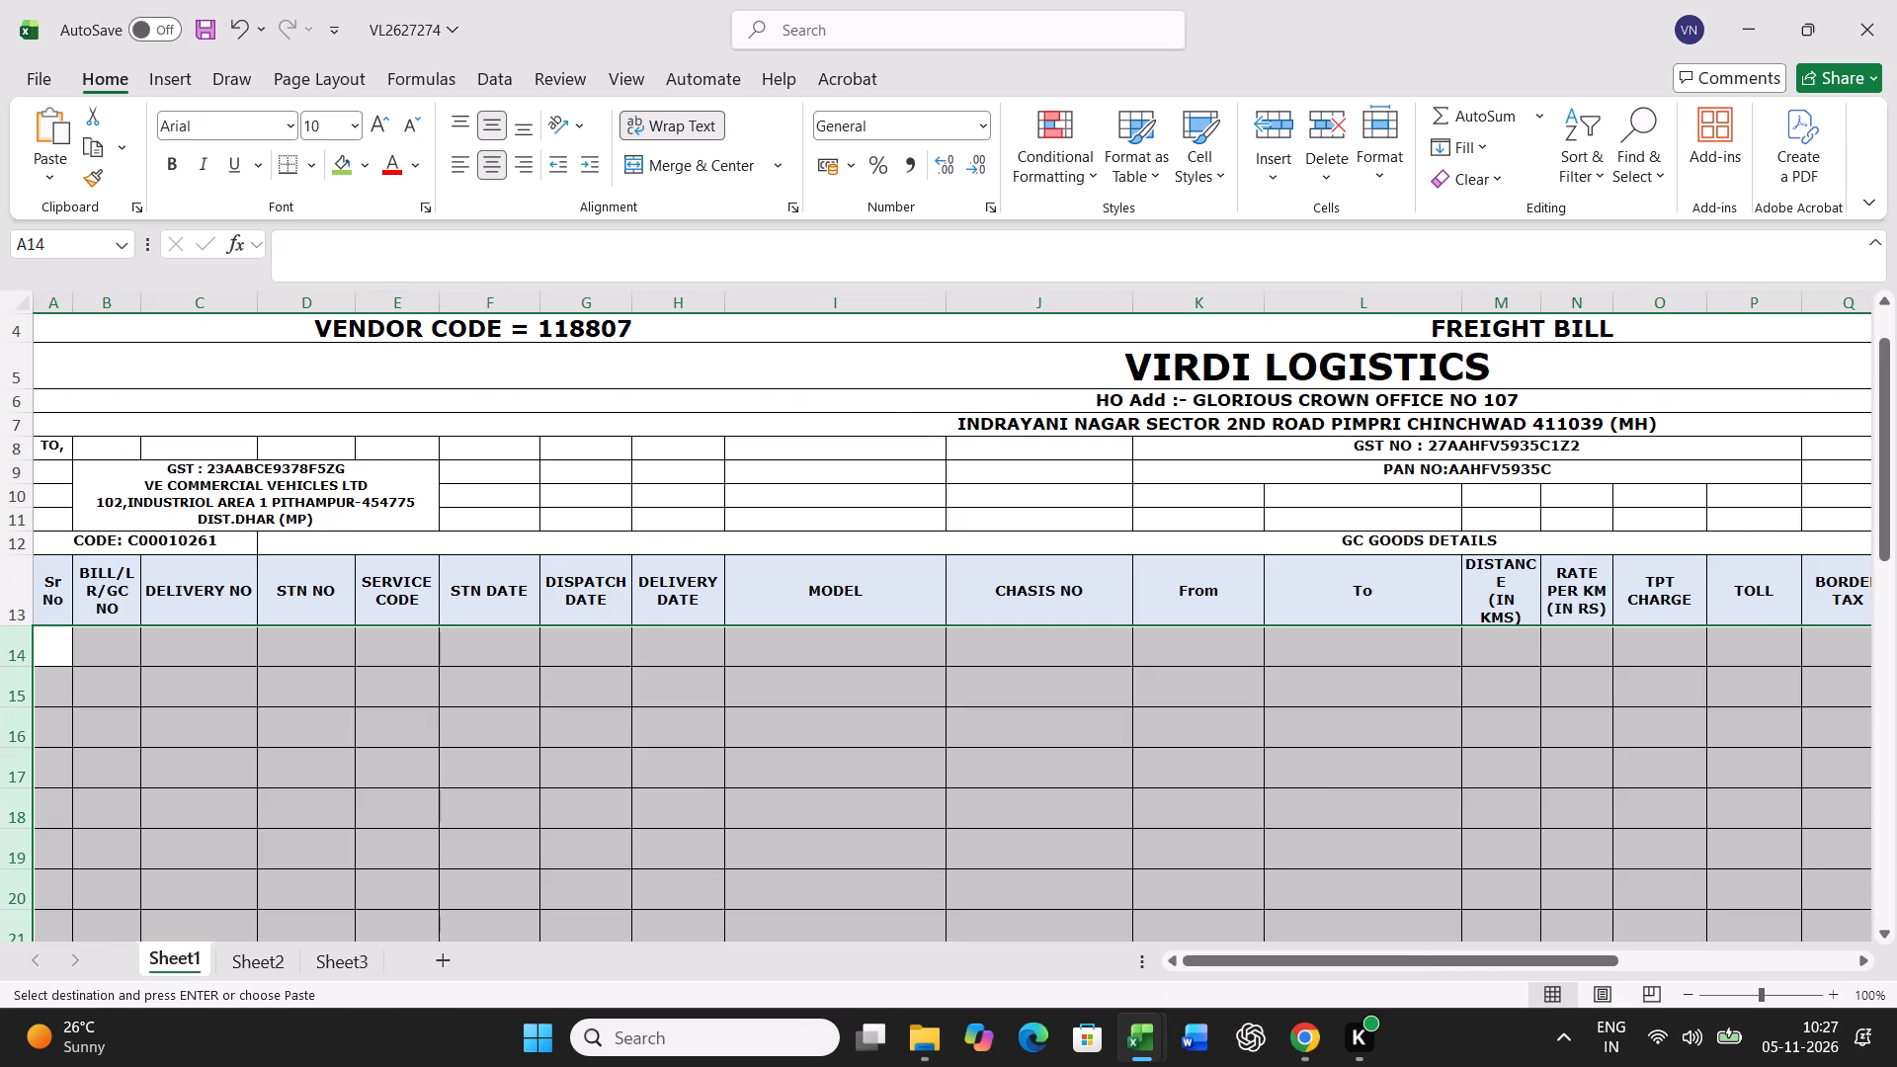
click(51, 661)
right_click(51, 656)
click(167, 422)
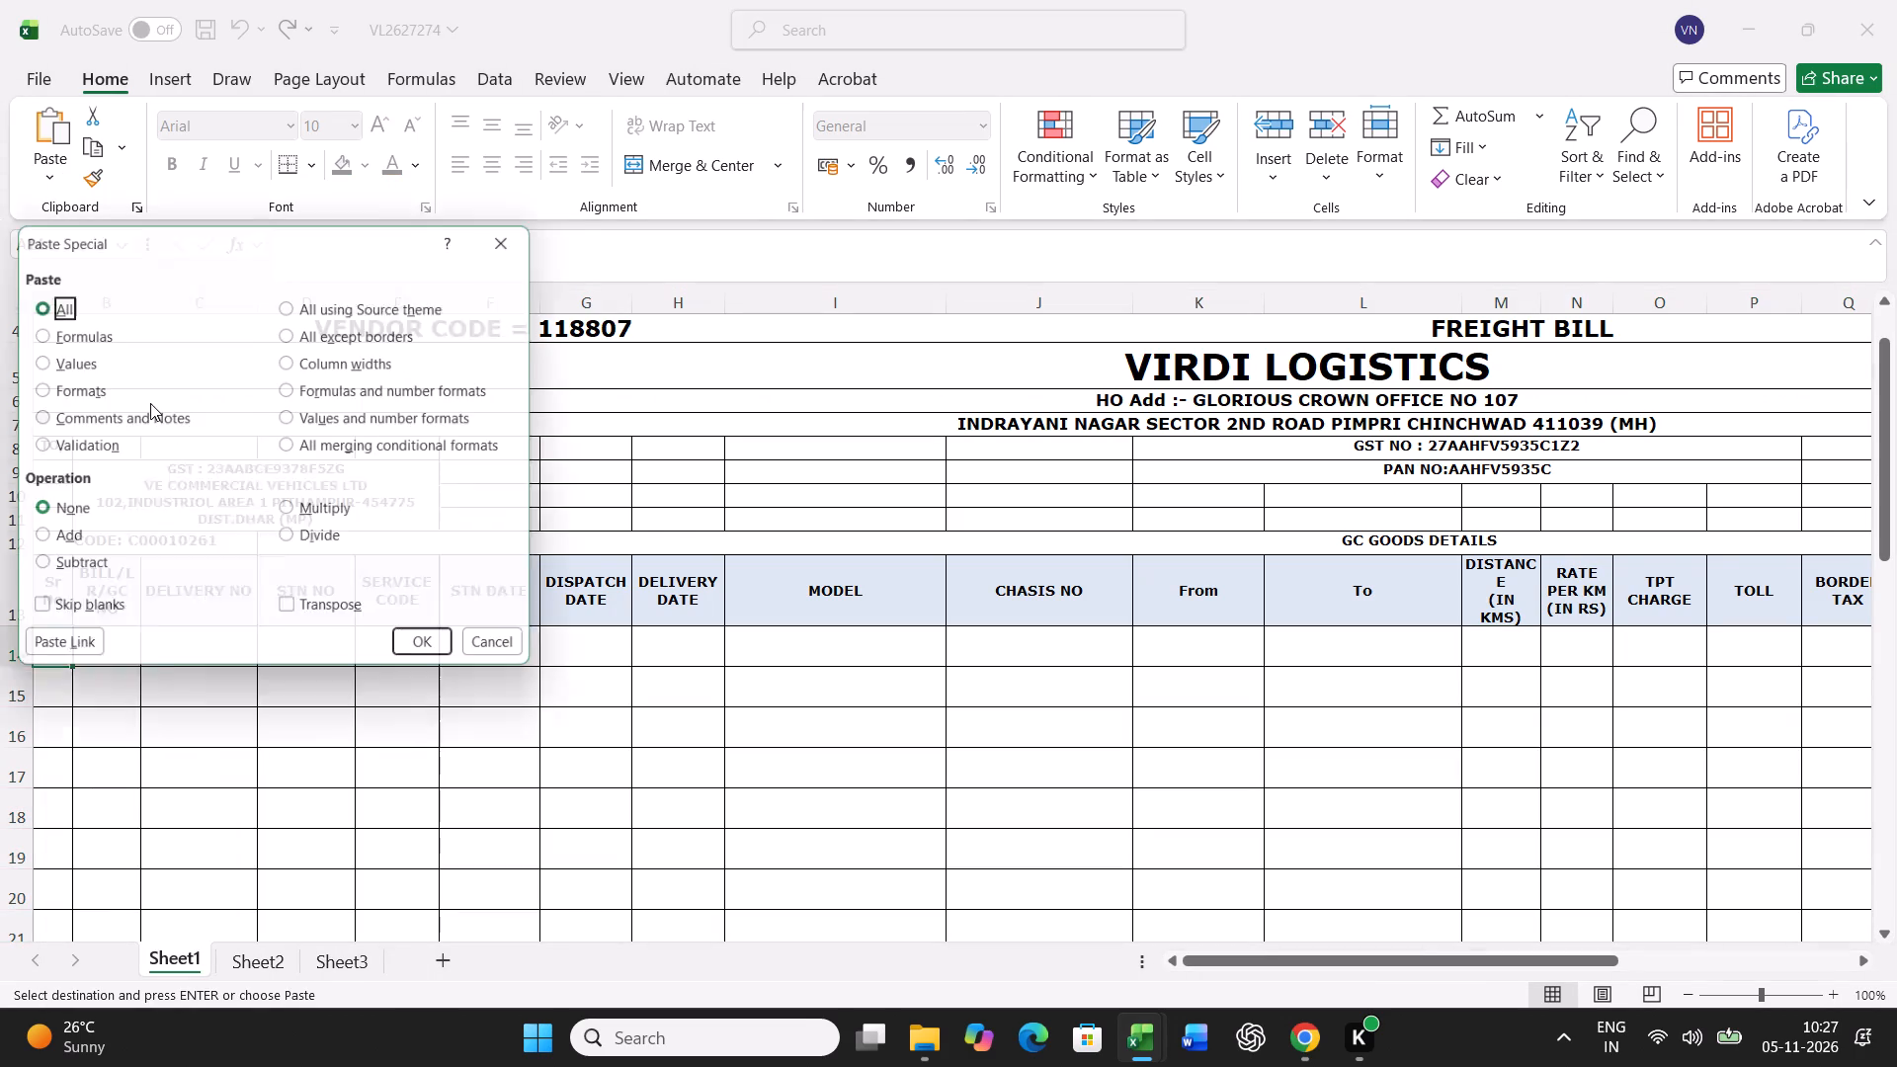
click(77, 359)
click(428, 646)
Number the bill entries in the Sr No column from 1 to 20, starting at A14.
scroll(1101, 665, down, 3)
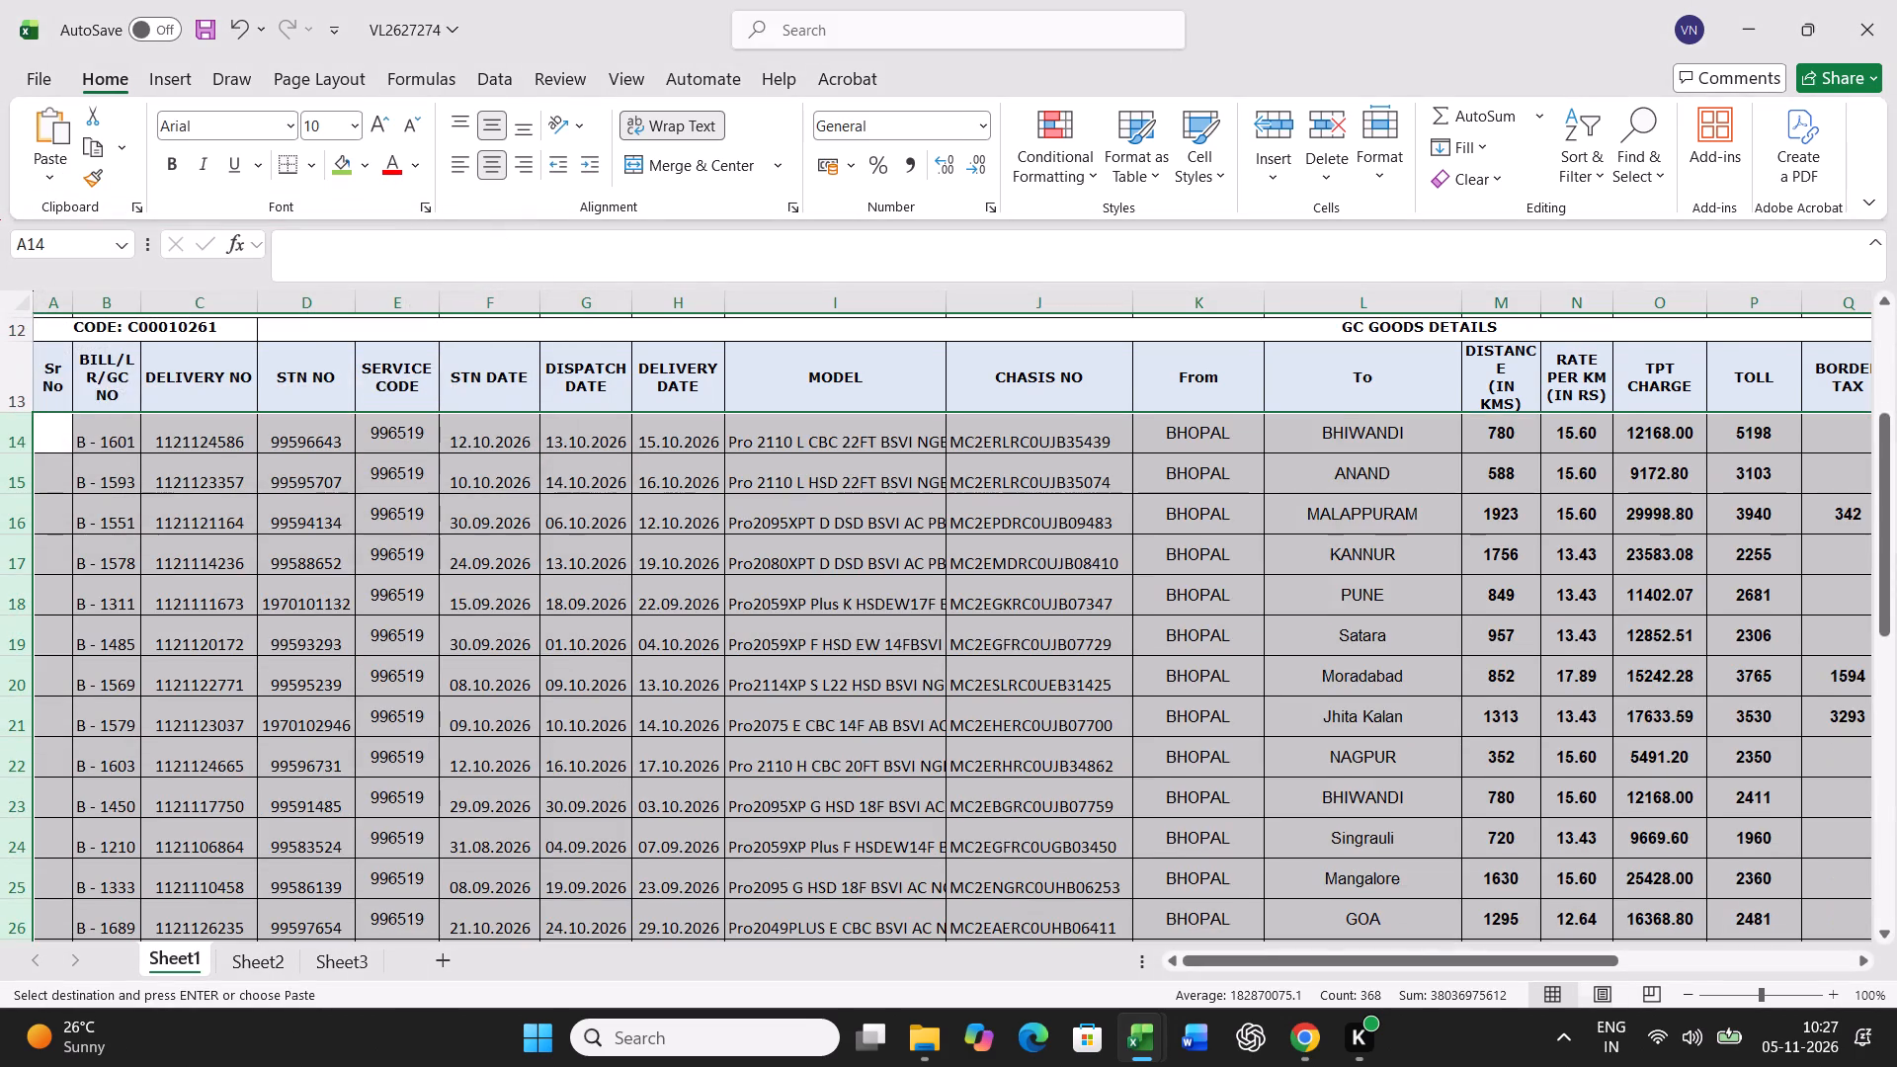
click(53, 433)
key(1)
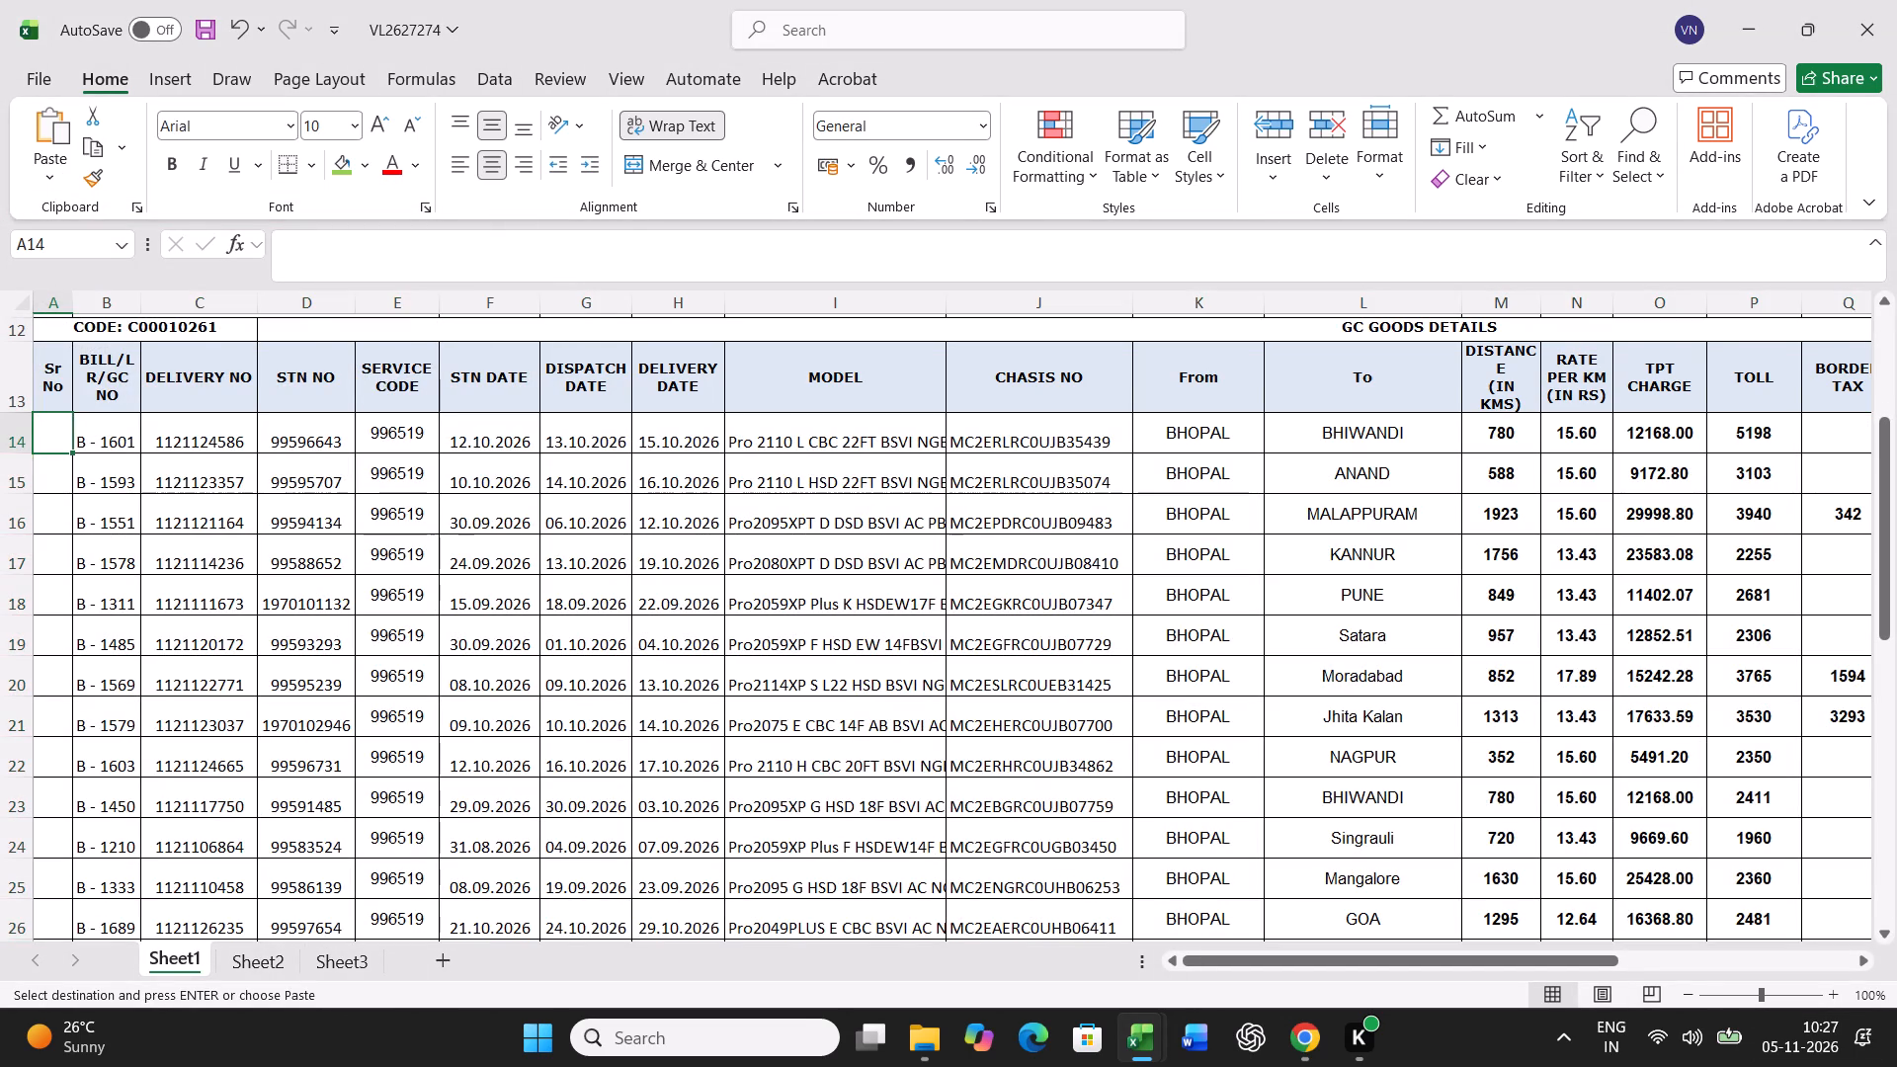
key(Return)
key(2)
key(Return)
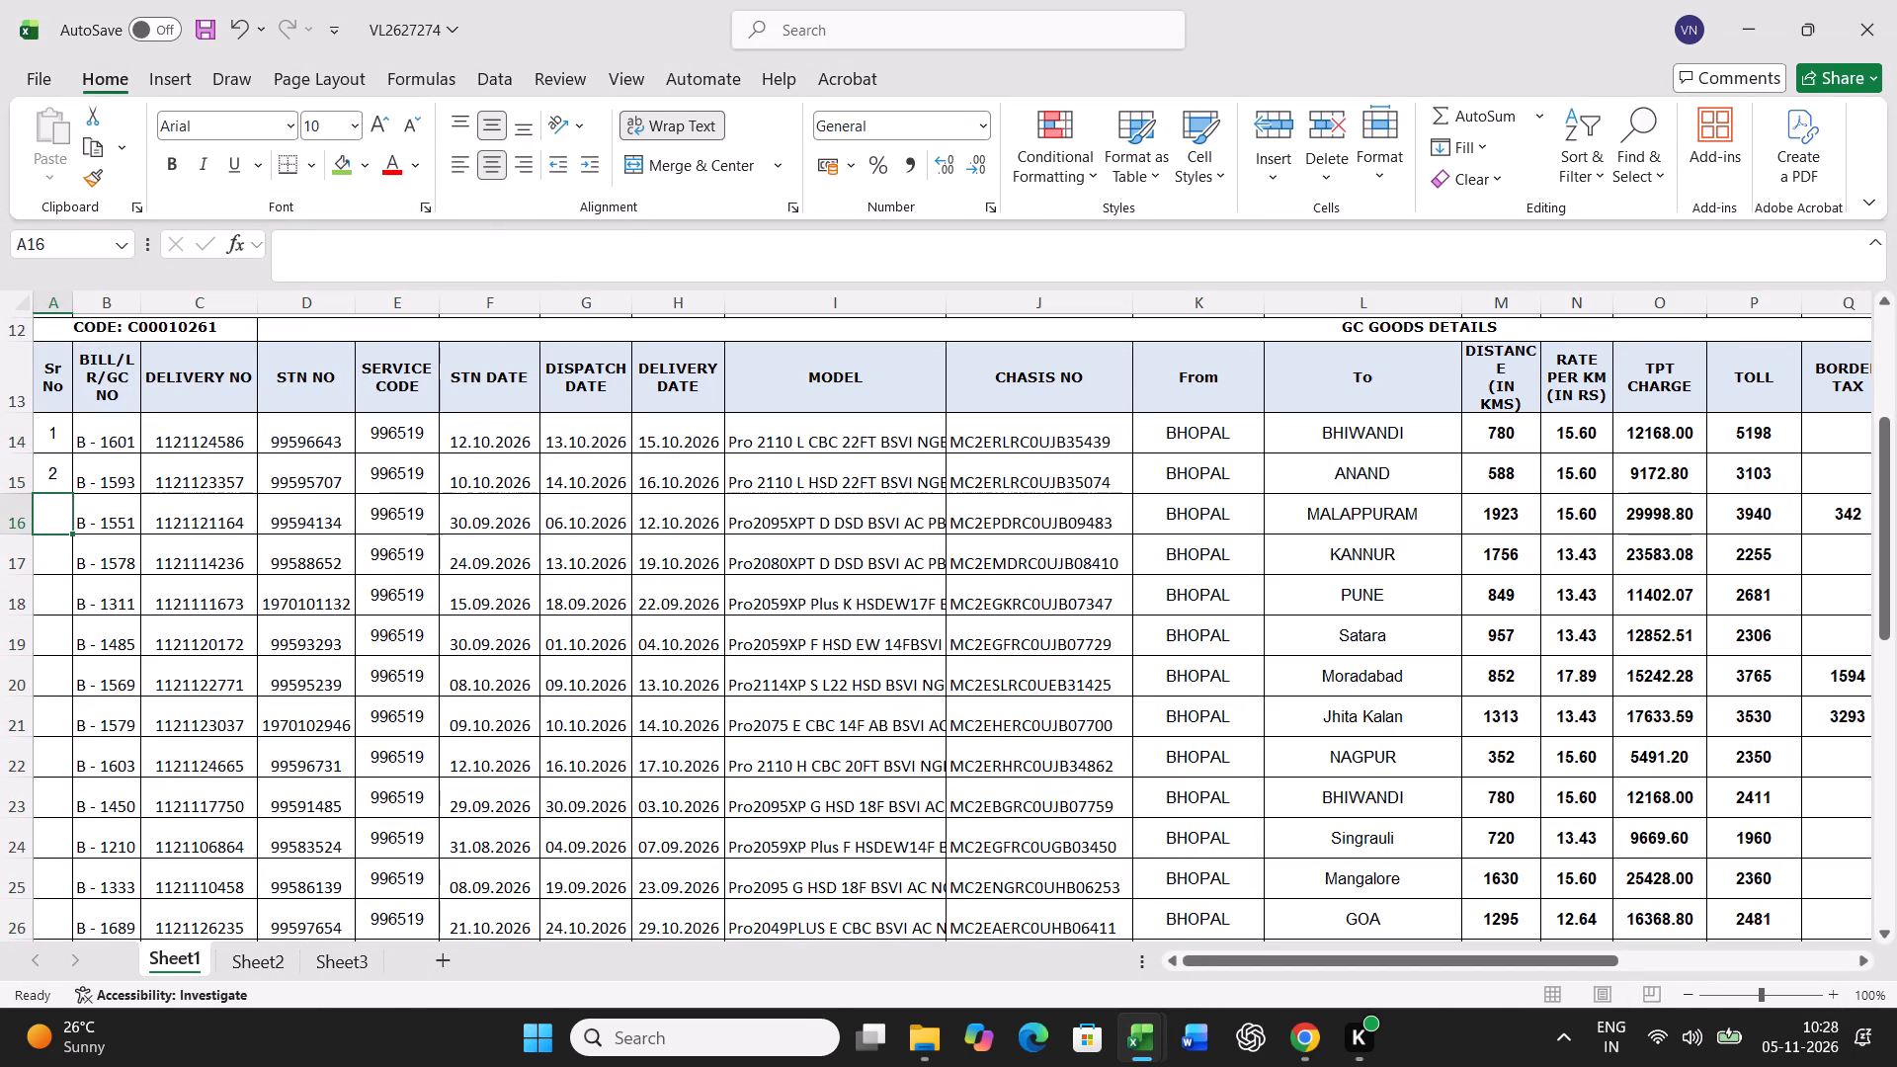
drag(55, 440, 53, 456)
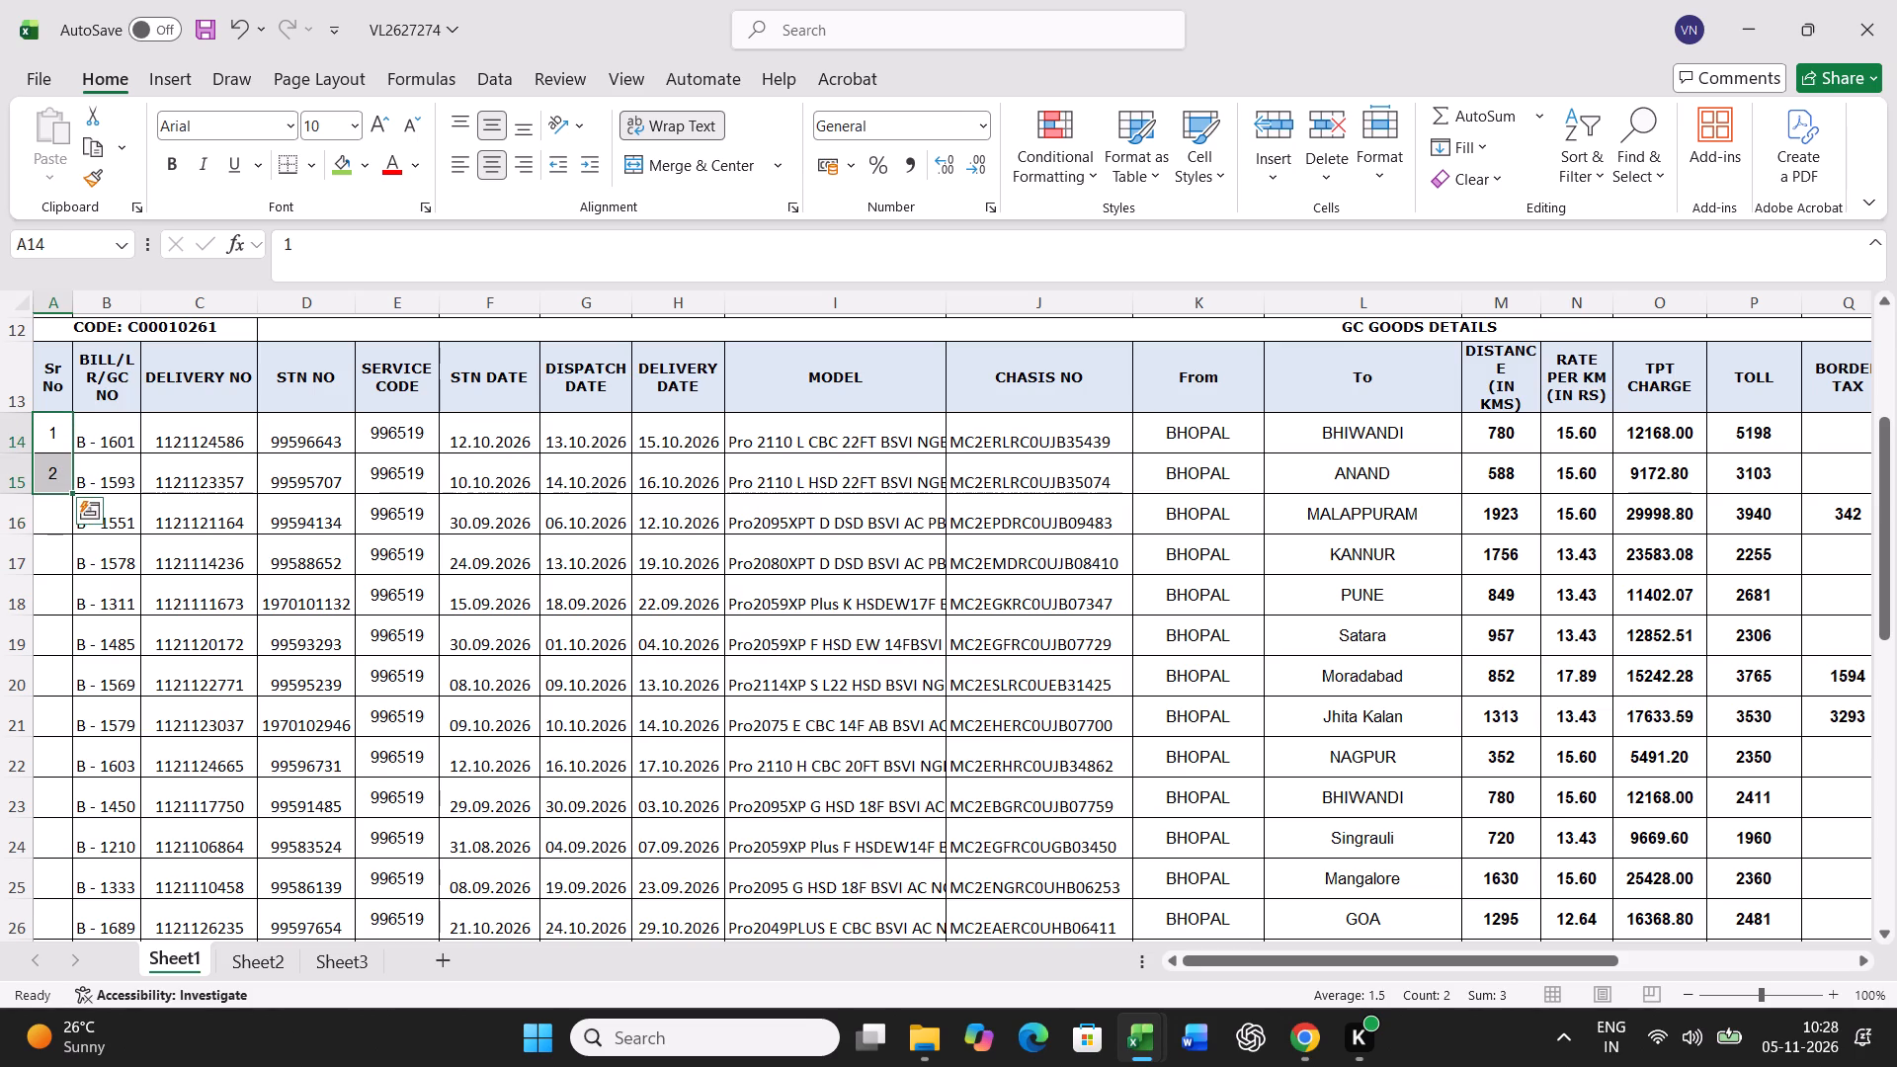
double_click(75, 494)
Delete the entire blank rows 34 to 38 between the last entry and the totals row.
scroll(935, 563, down, 10)
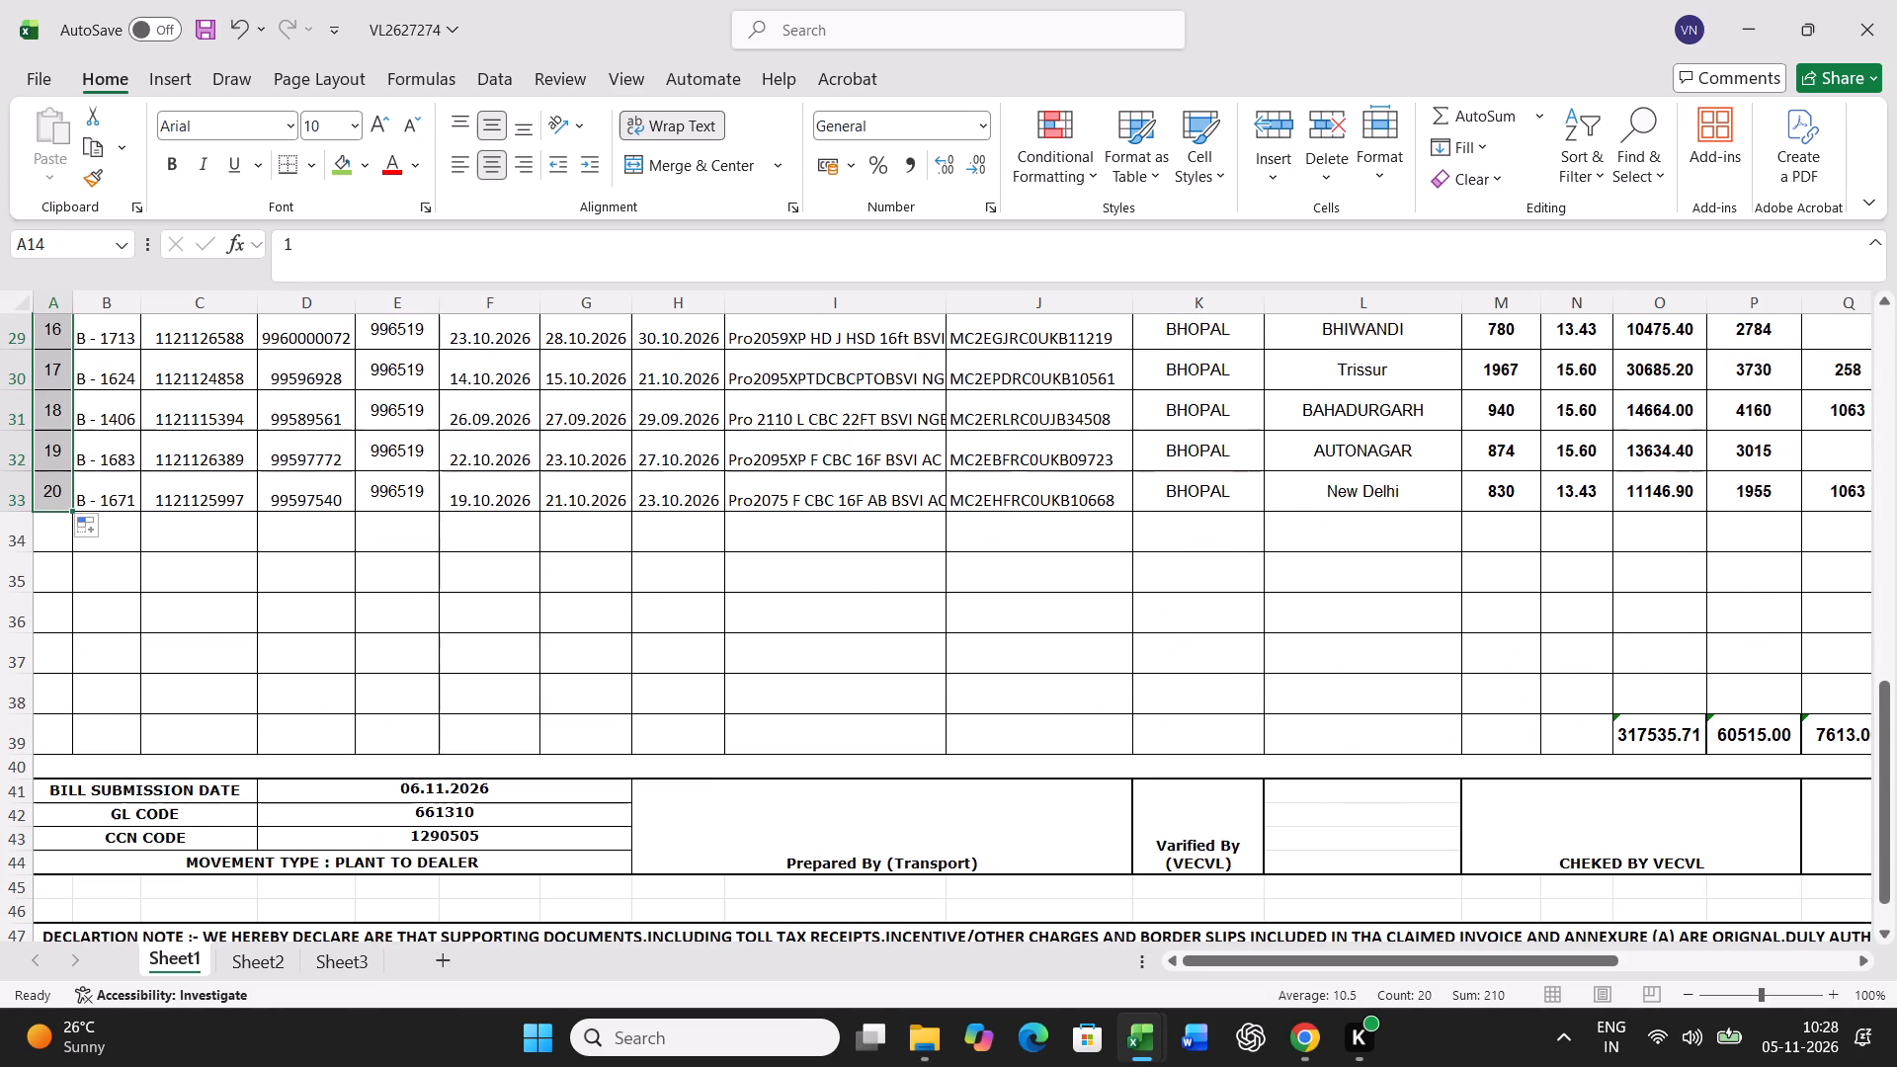
click(1661, 512)
drag(1659, 530, 1655, 686)
right_click(1655, 686)
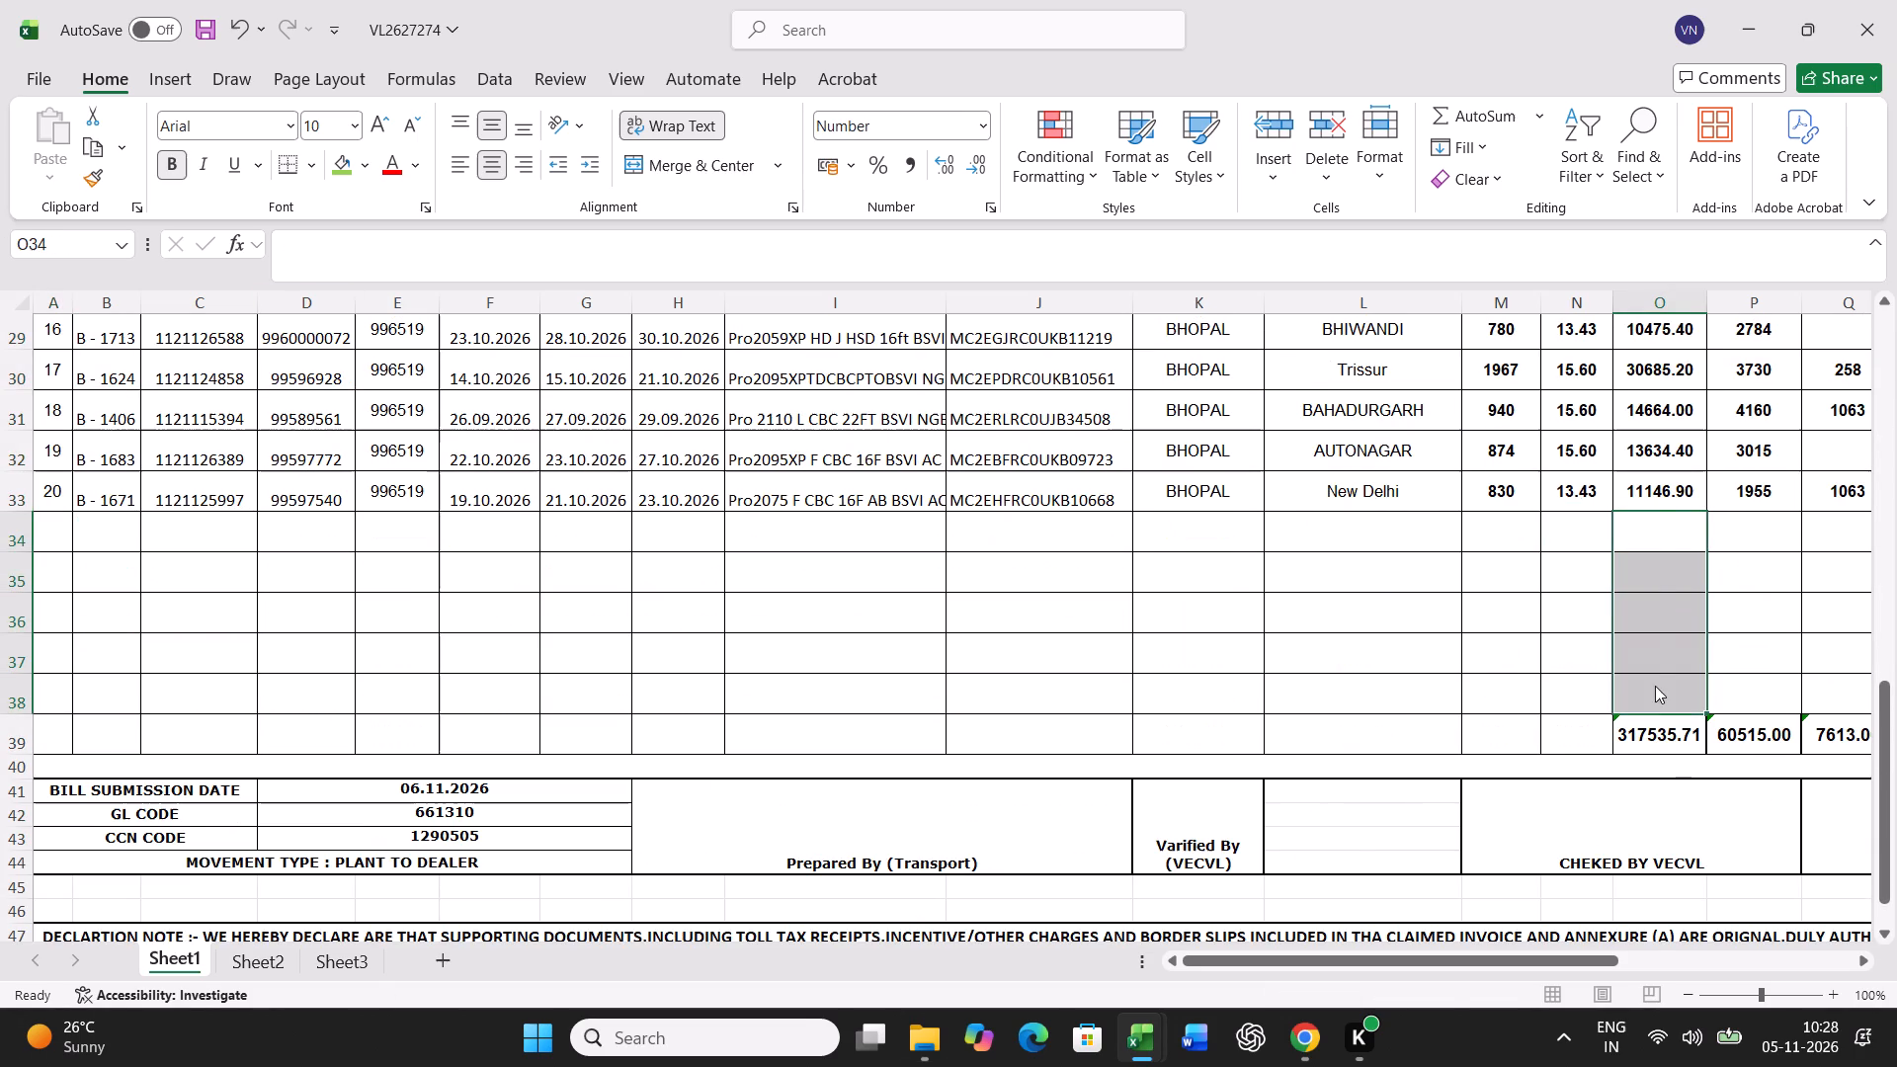
click(1492, 503)
click(1455, 554)
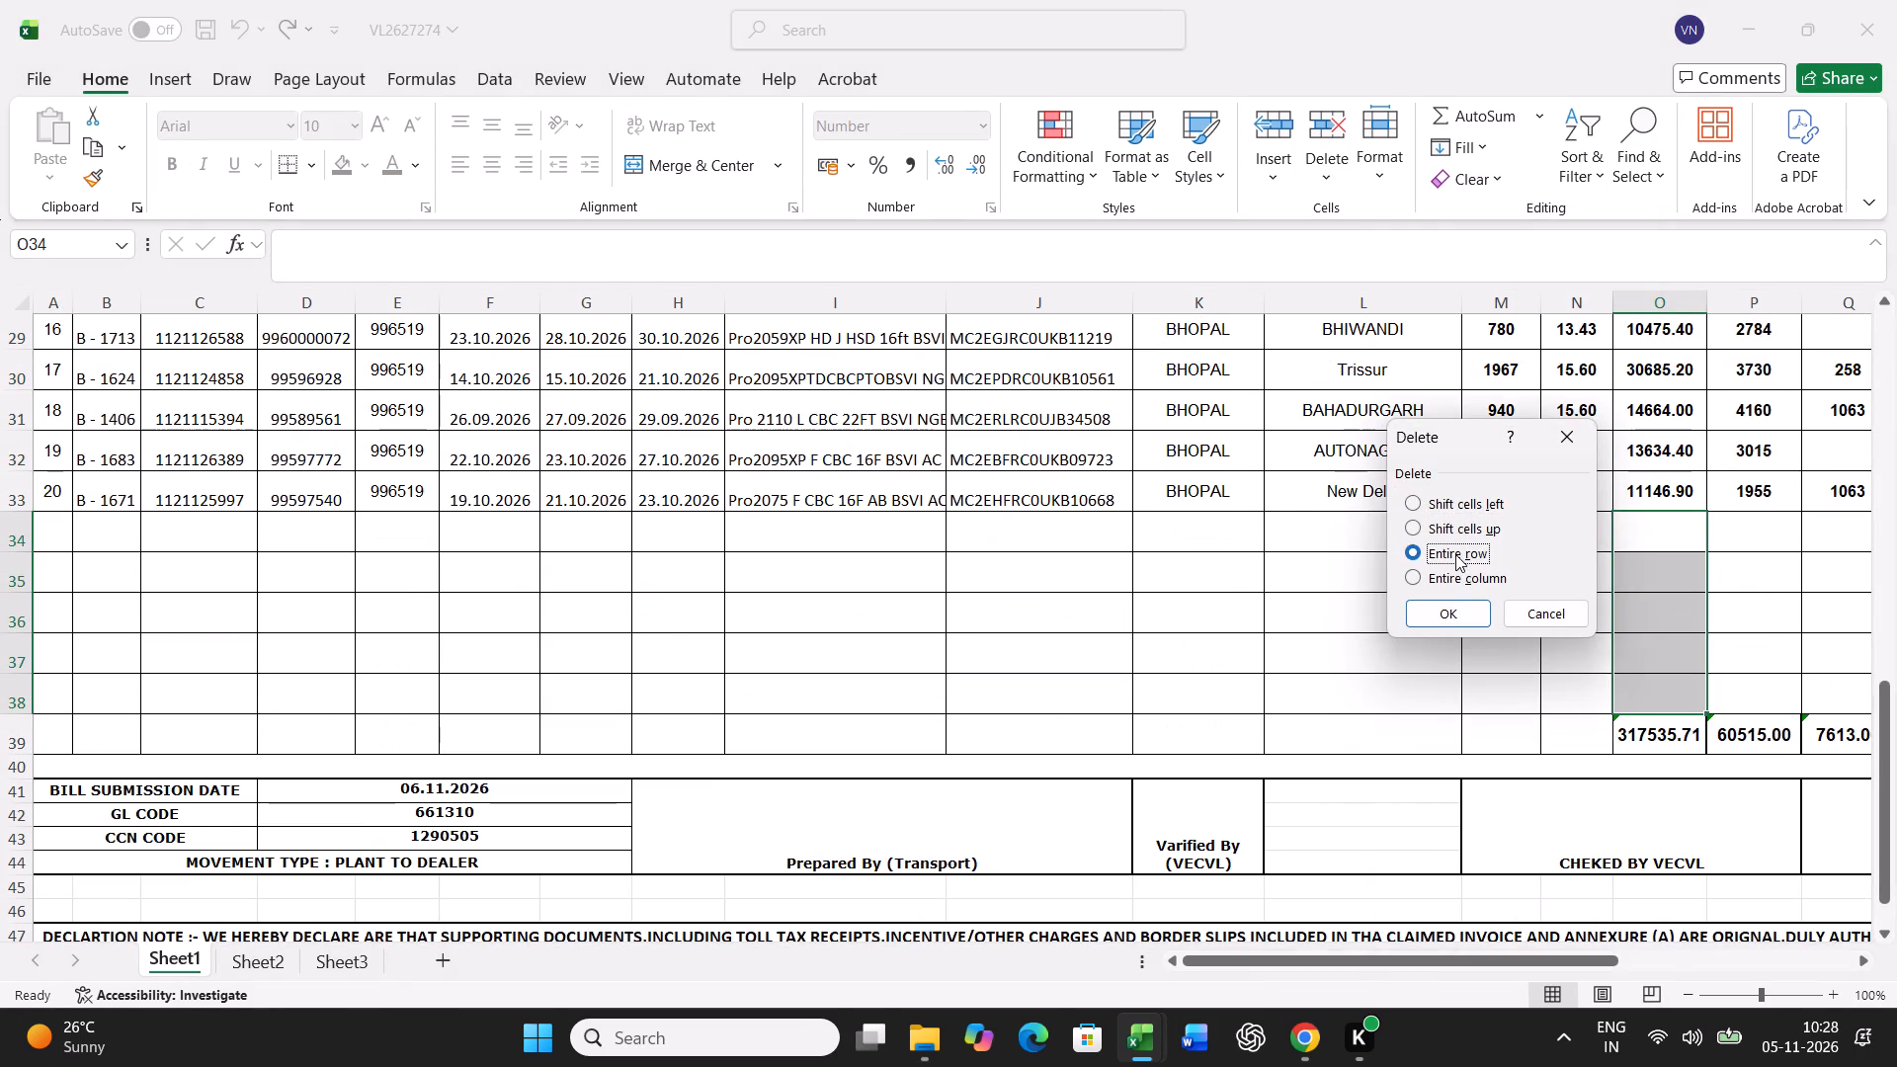
click(1460, 616)
Re-sum the grand total in Y34 over Y14:Y33 and copy that formula across the totals row O34 to Y34.
drag(1561, 955, 1878, 967)
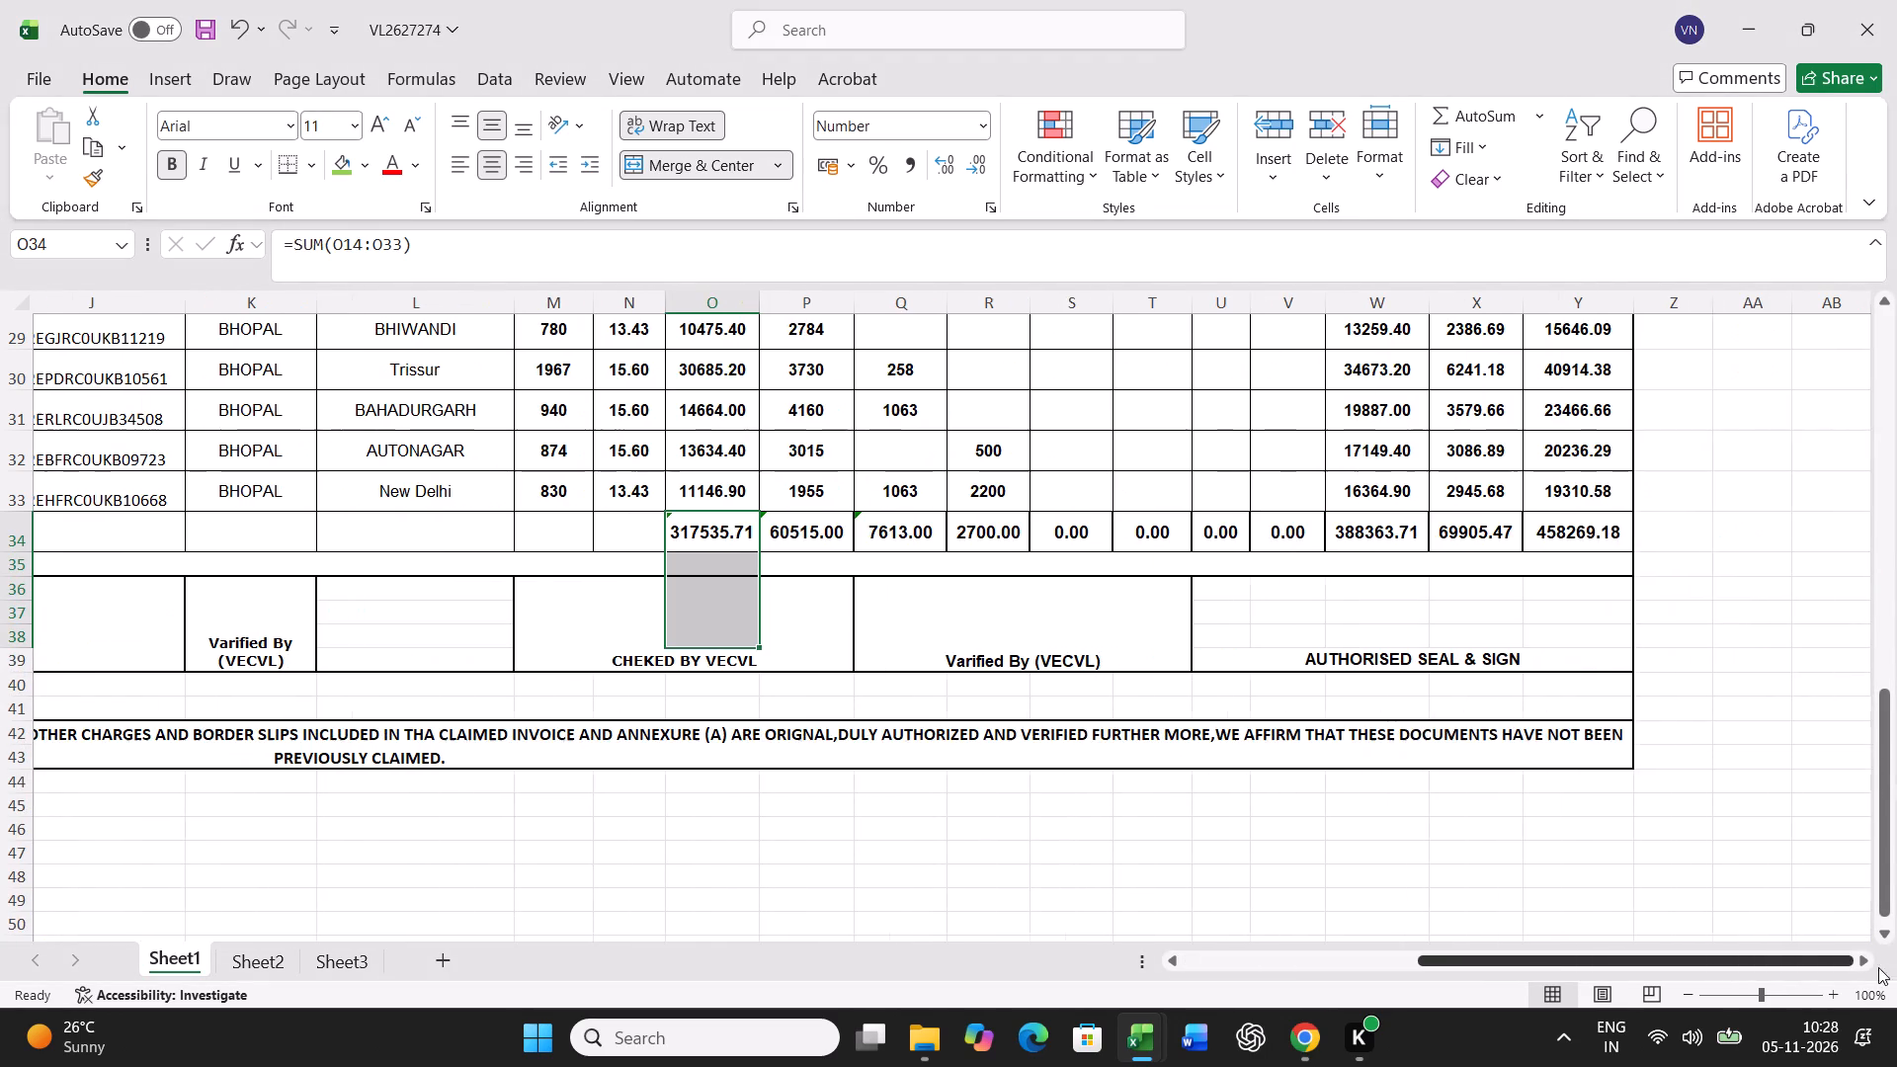
drag(1878, 967, 1882, 967)
click(1590, 538)
click(1494, 121)
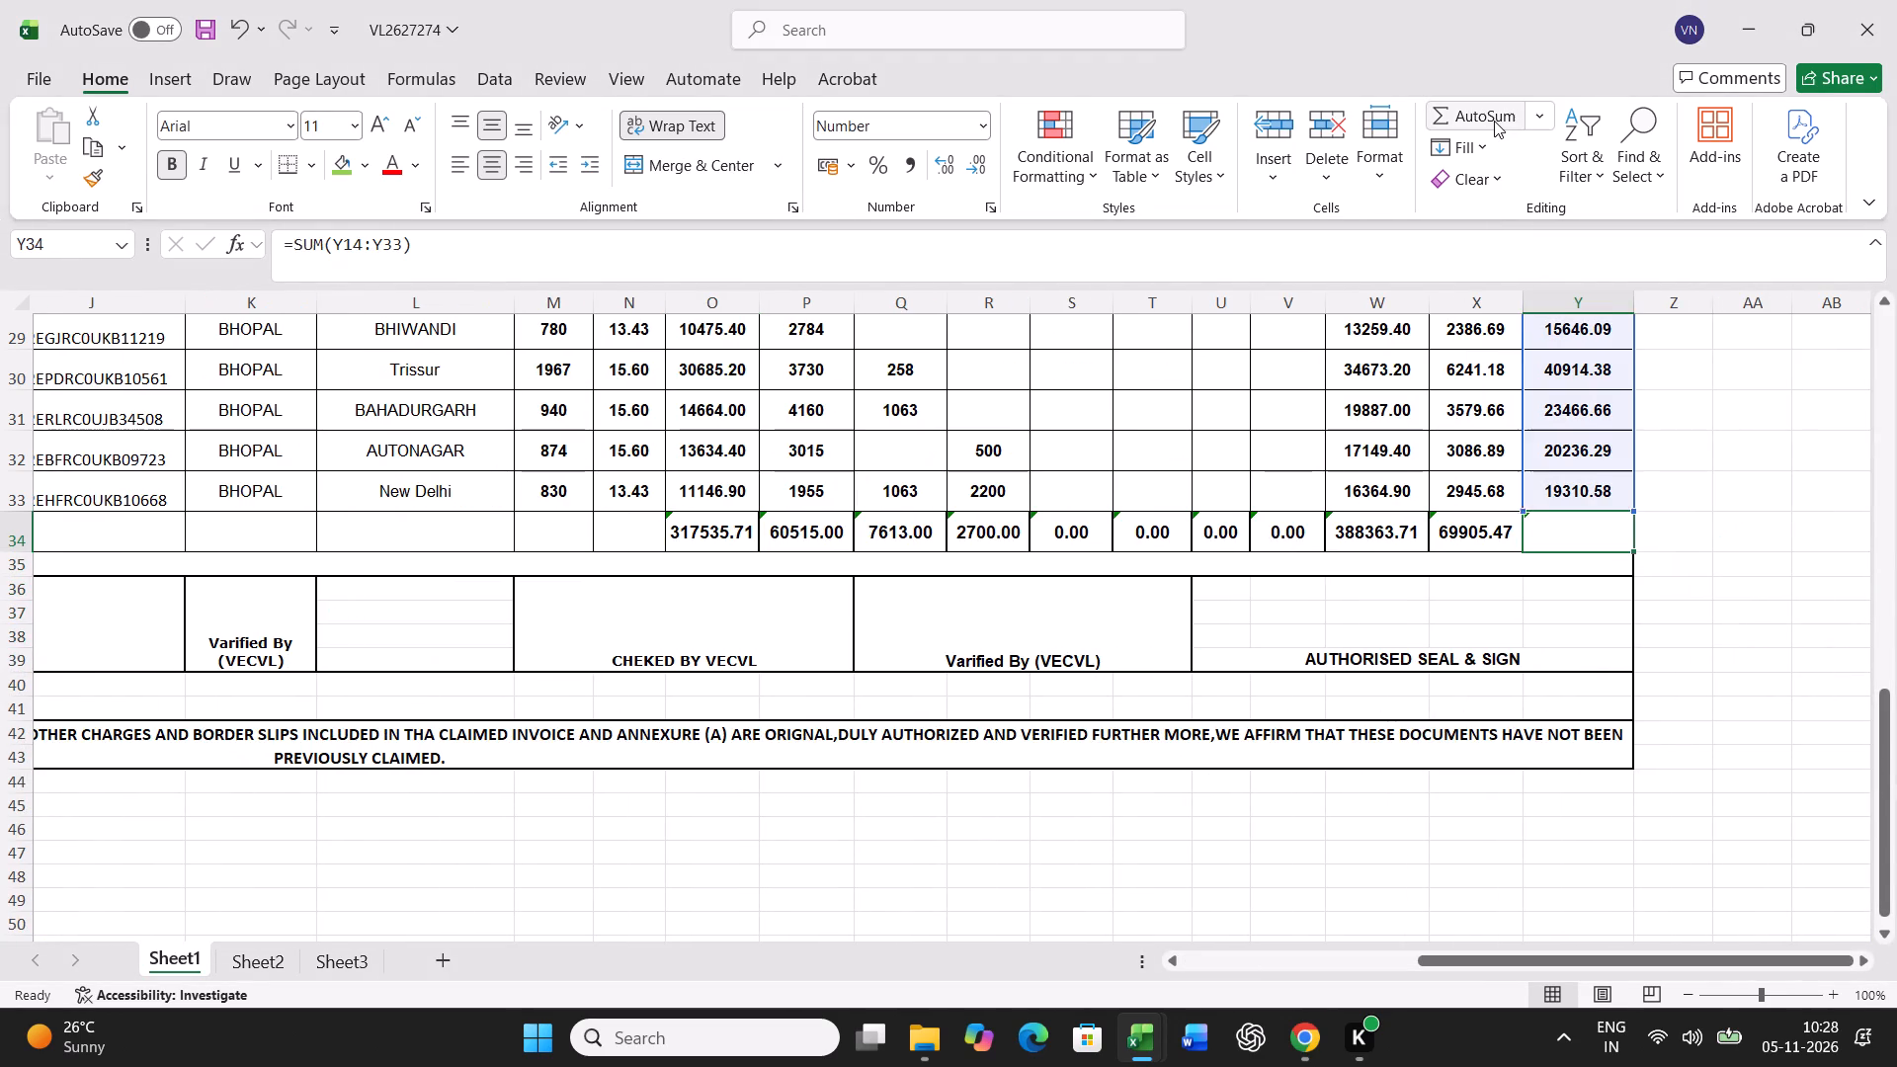
key(Return)
key(Up)
key(ctrl+c)
key(shift+Left)
key(shift+Left)
key(shift+Left)
key(shift+Left)
key(shift+Left)
key(shift+Left)
key(shift+Left)
key(shift+Left)
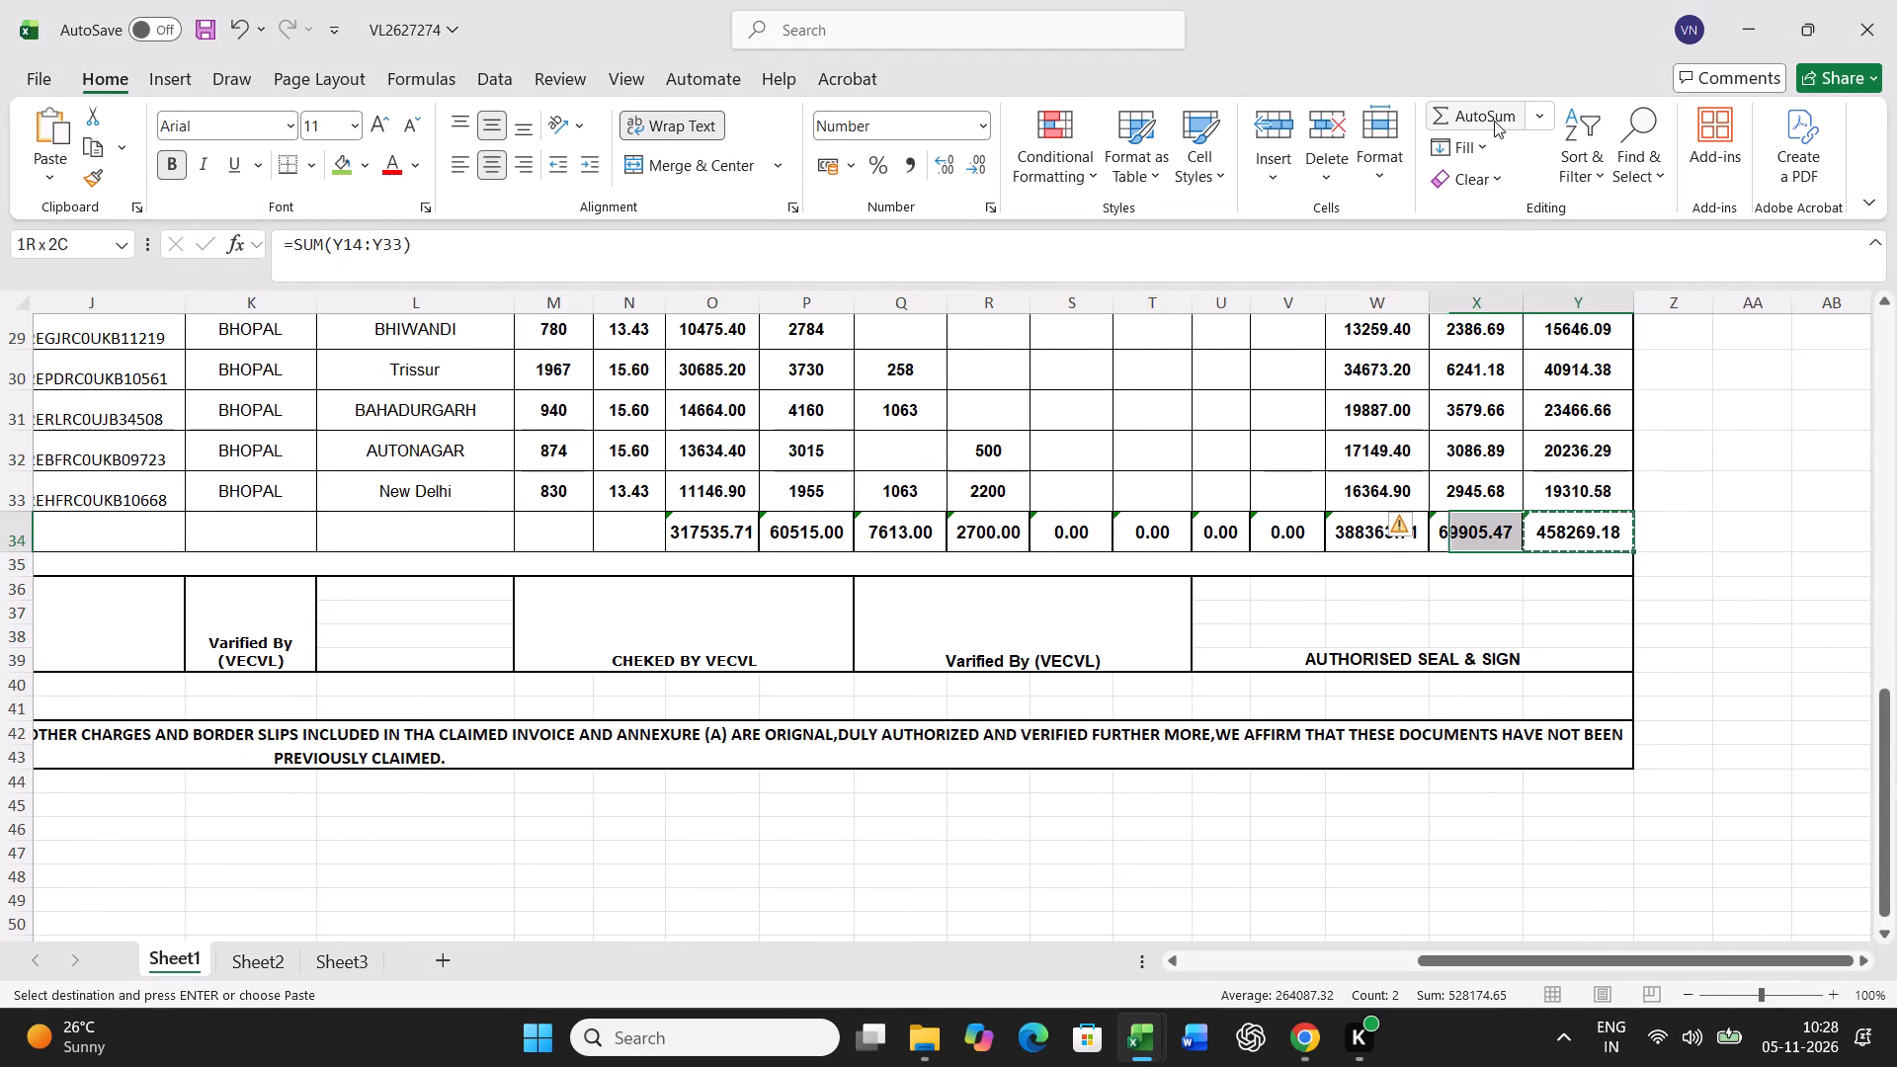
key(shift+Left)
key(shift+Left)
key(Return)
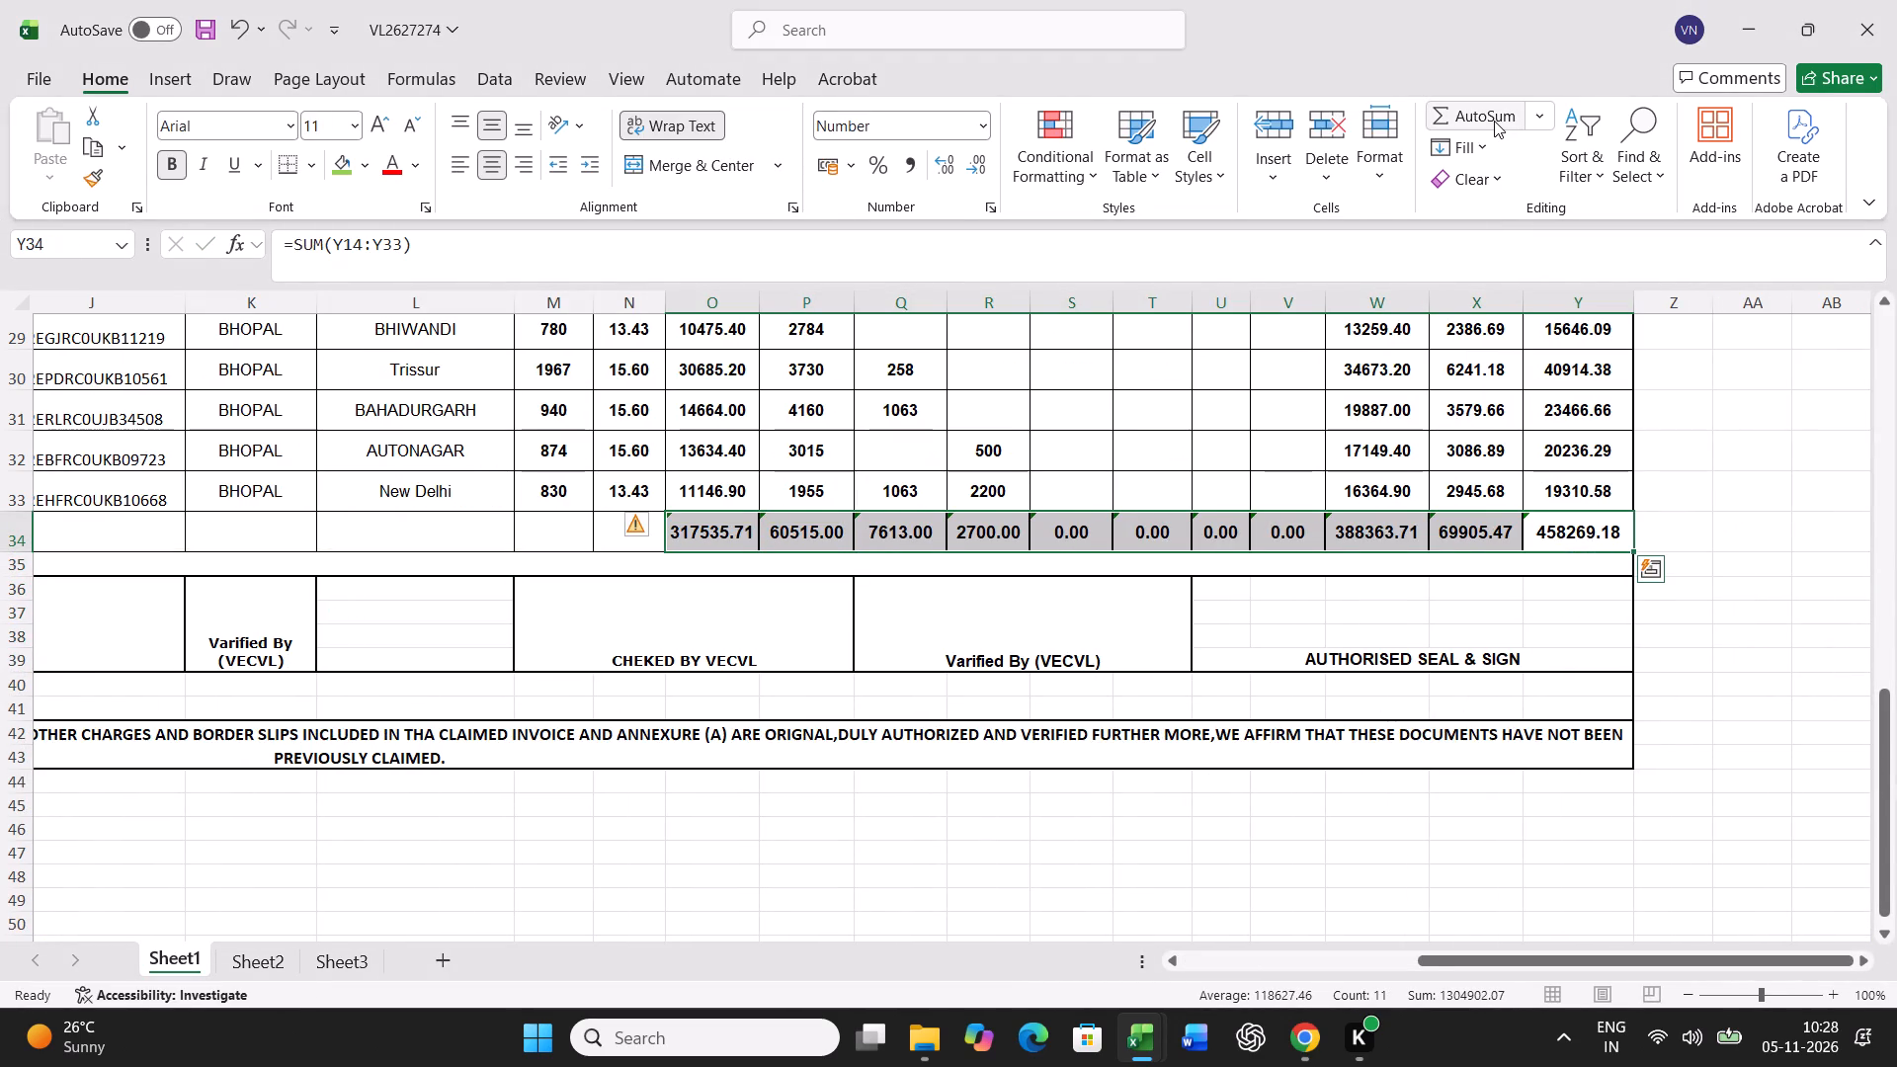
Save the VL2627274 workbook and print only the freight bill selection, from the VENDOR CODE row through the declaration note.
click(1223, 966)
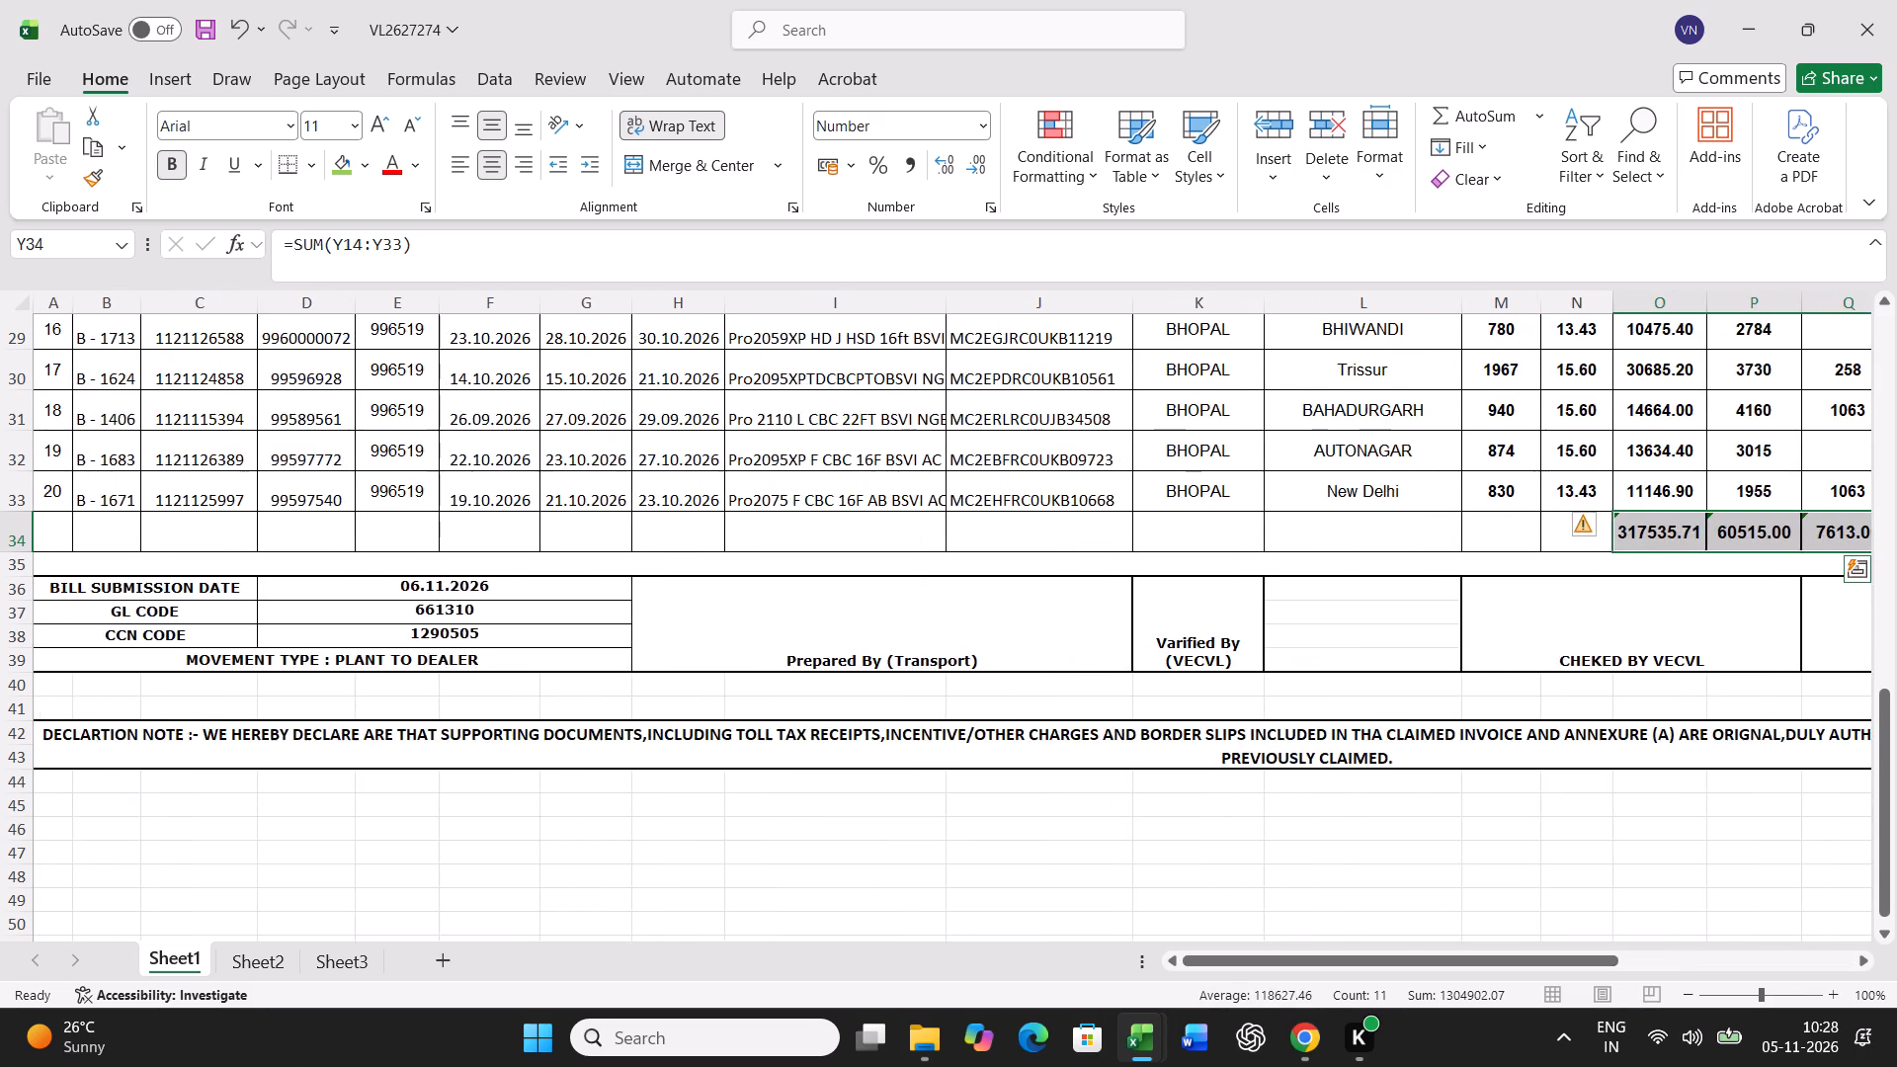
scroll(359, 665, up, 17)
drag(136, 397, 118, 1016)
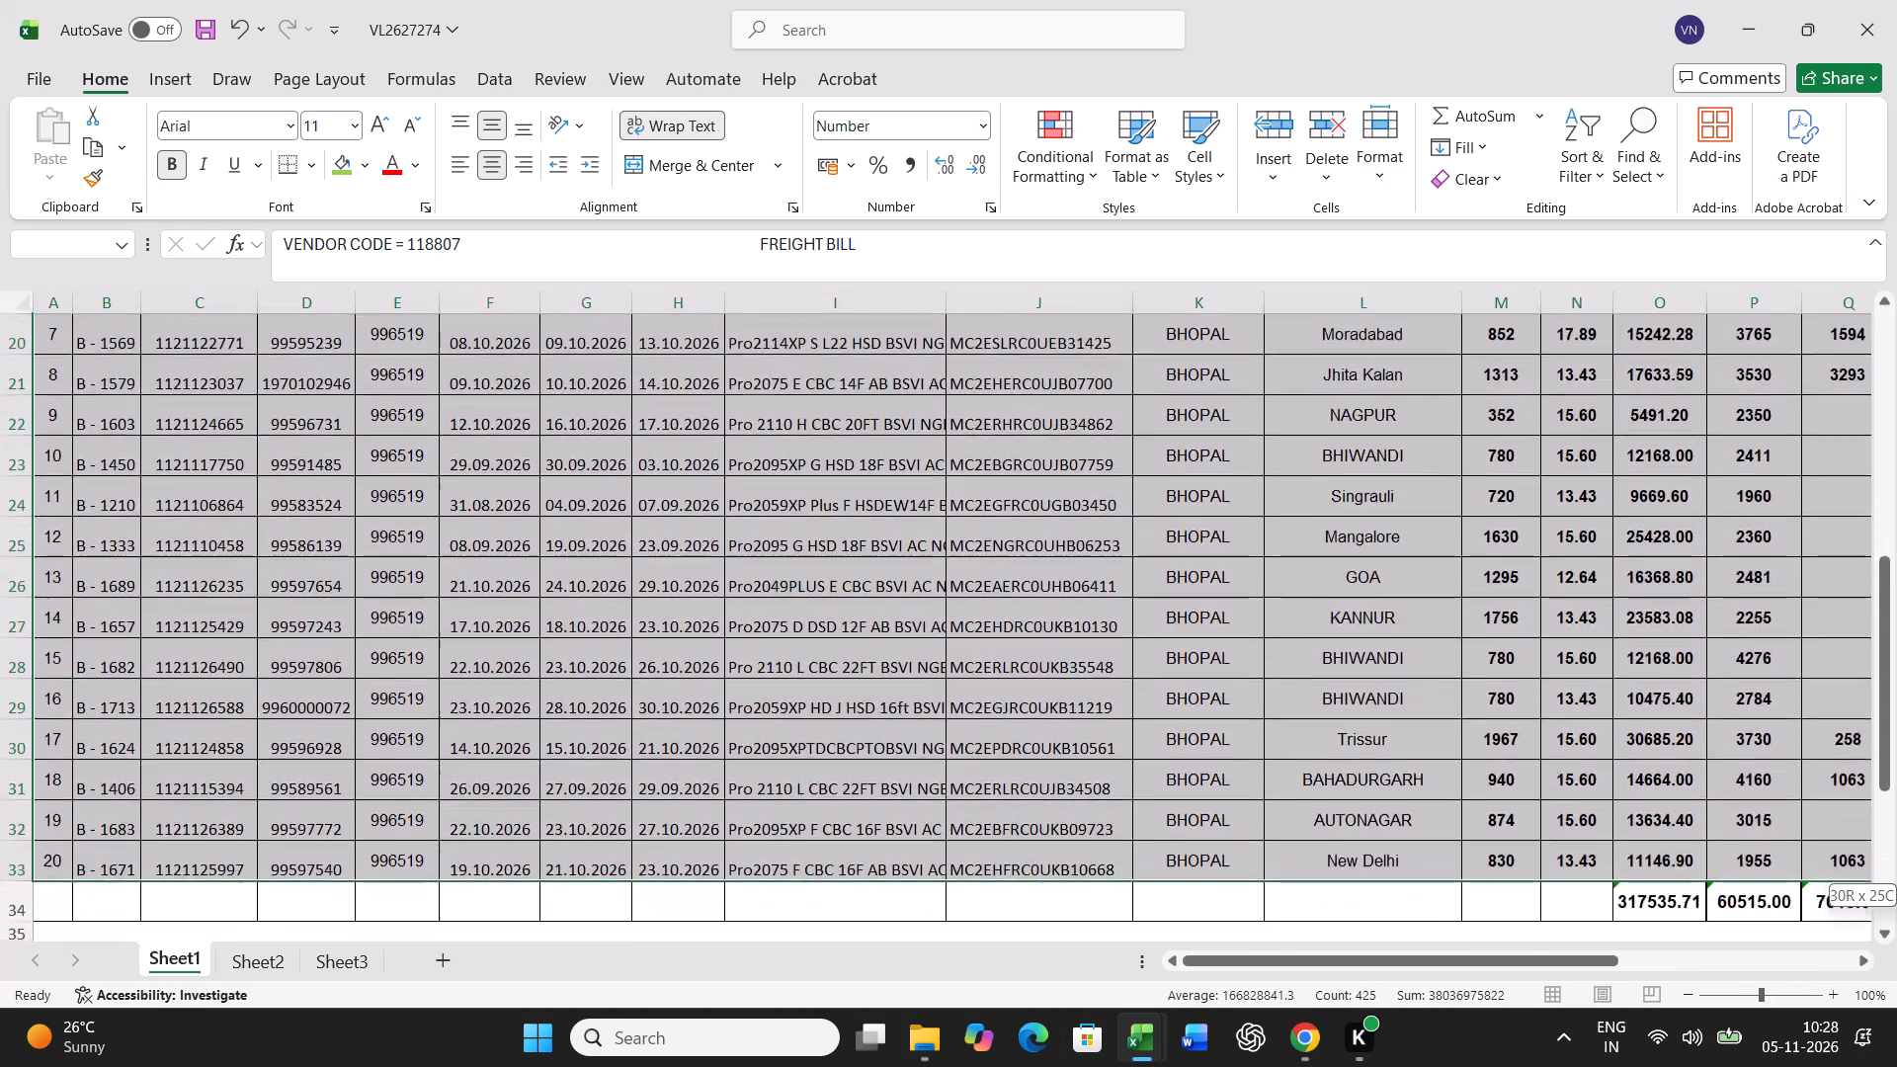
drag(118, 1016, 155, 825)
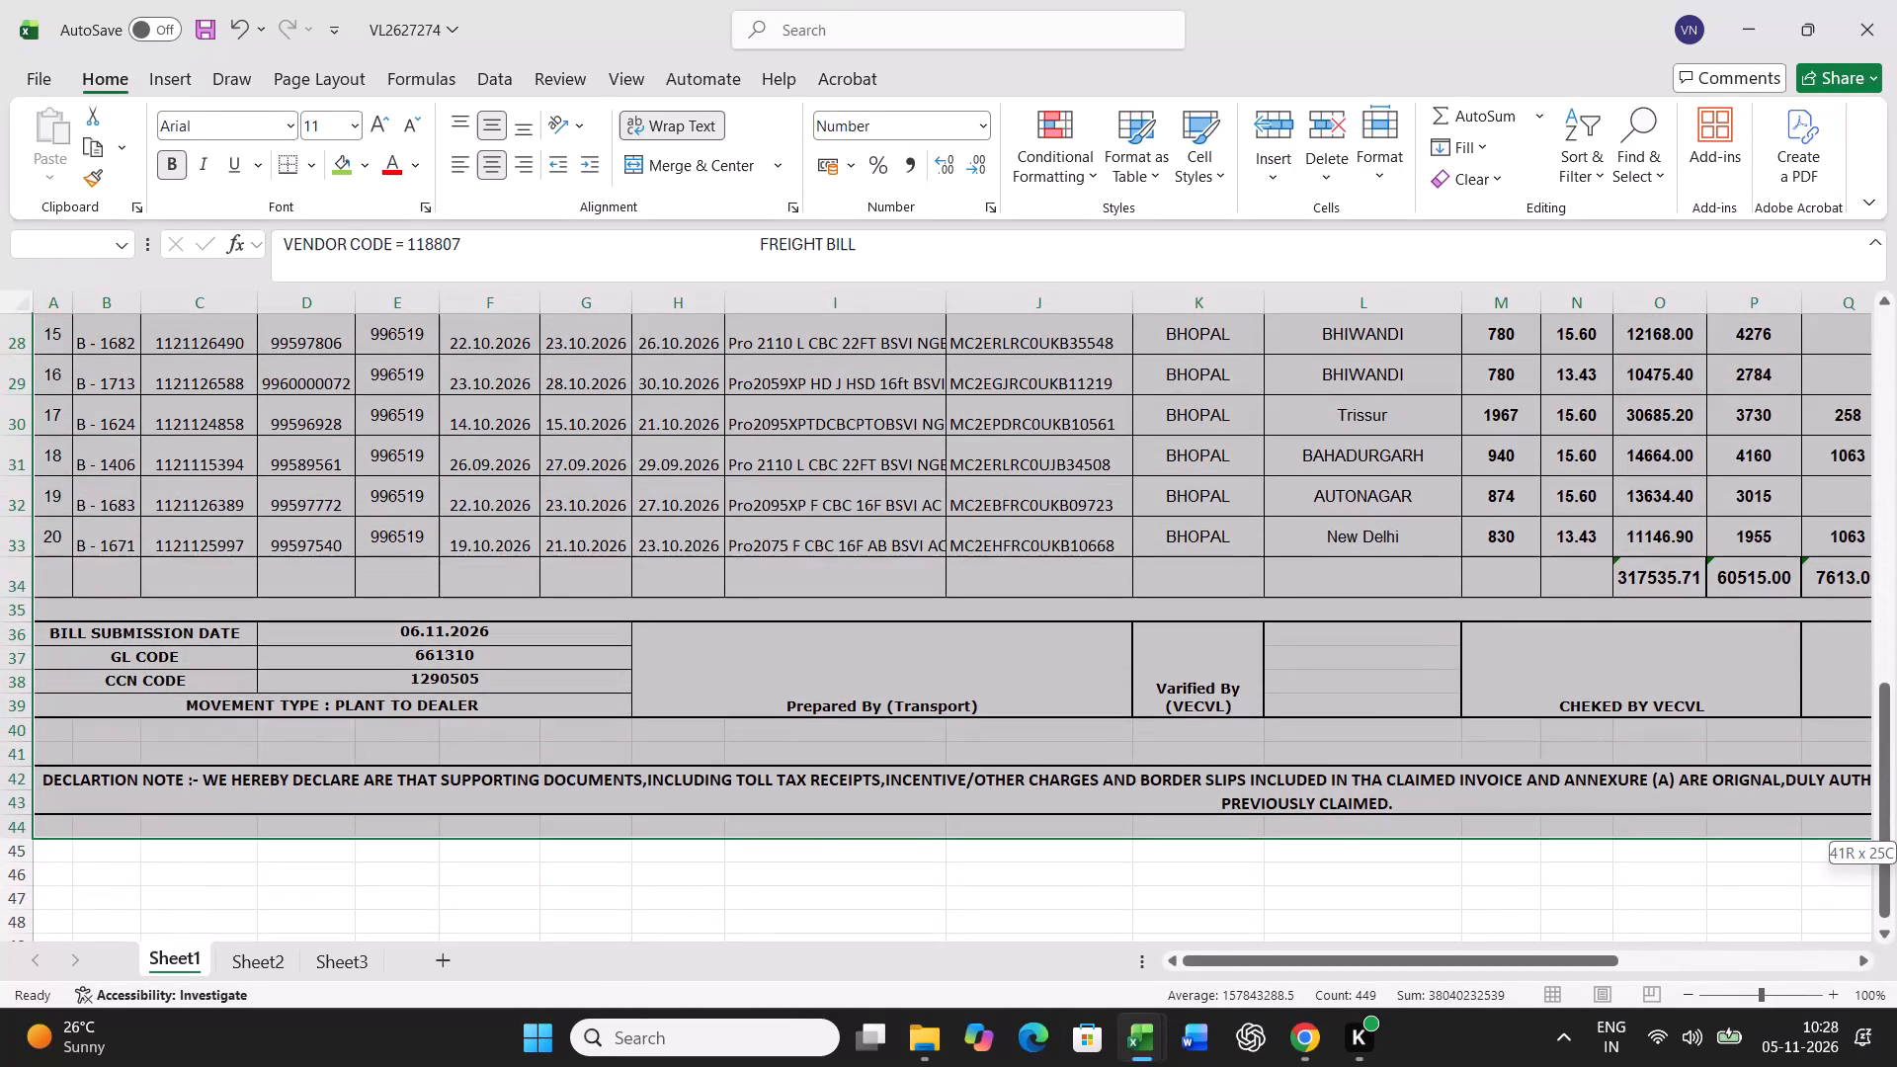
drag(155, 825, 158, 807)
scroll(882, 689, up, 14)
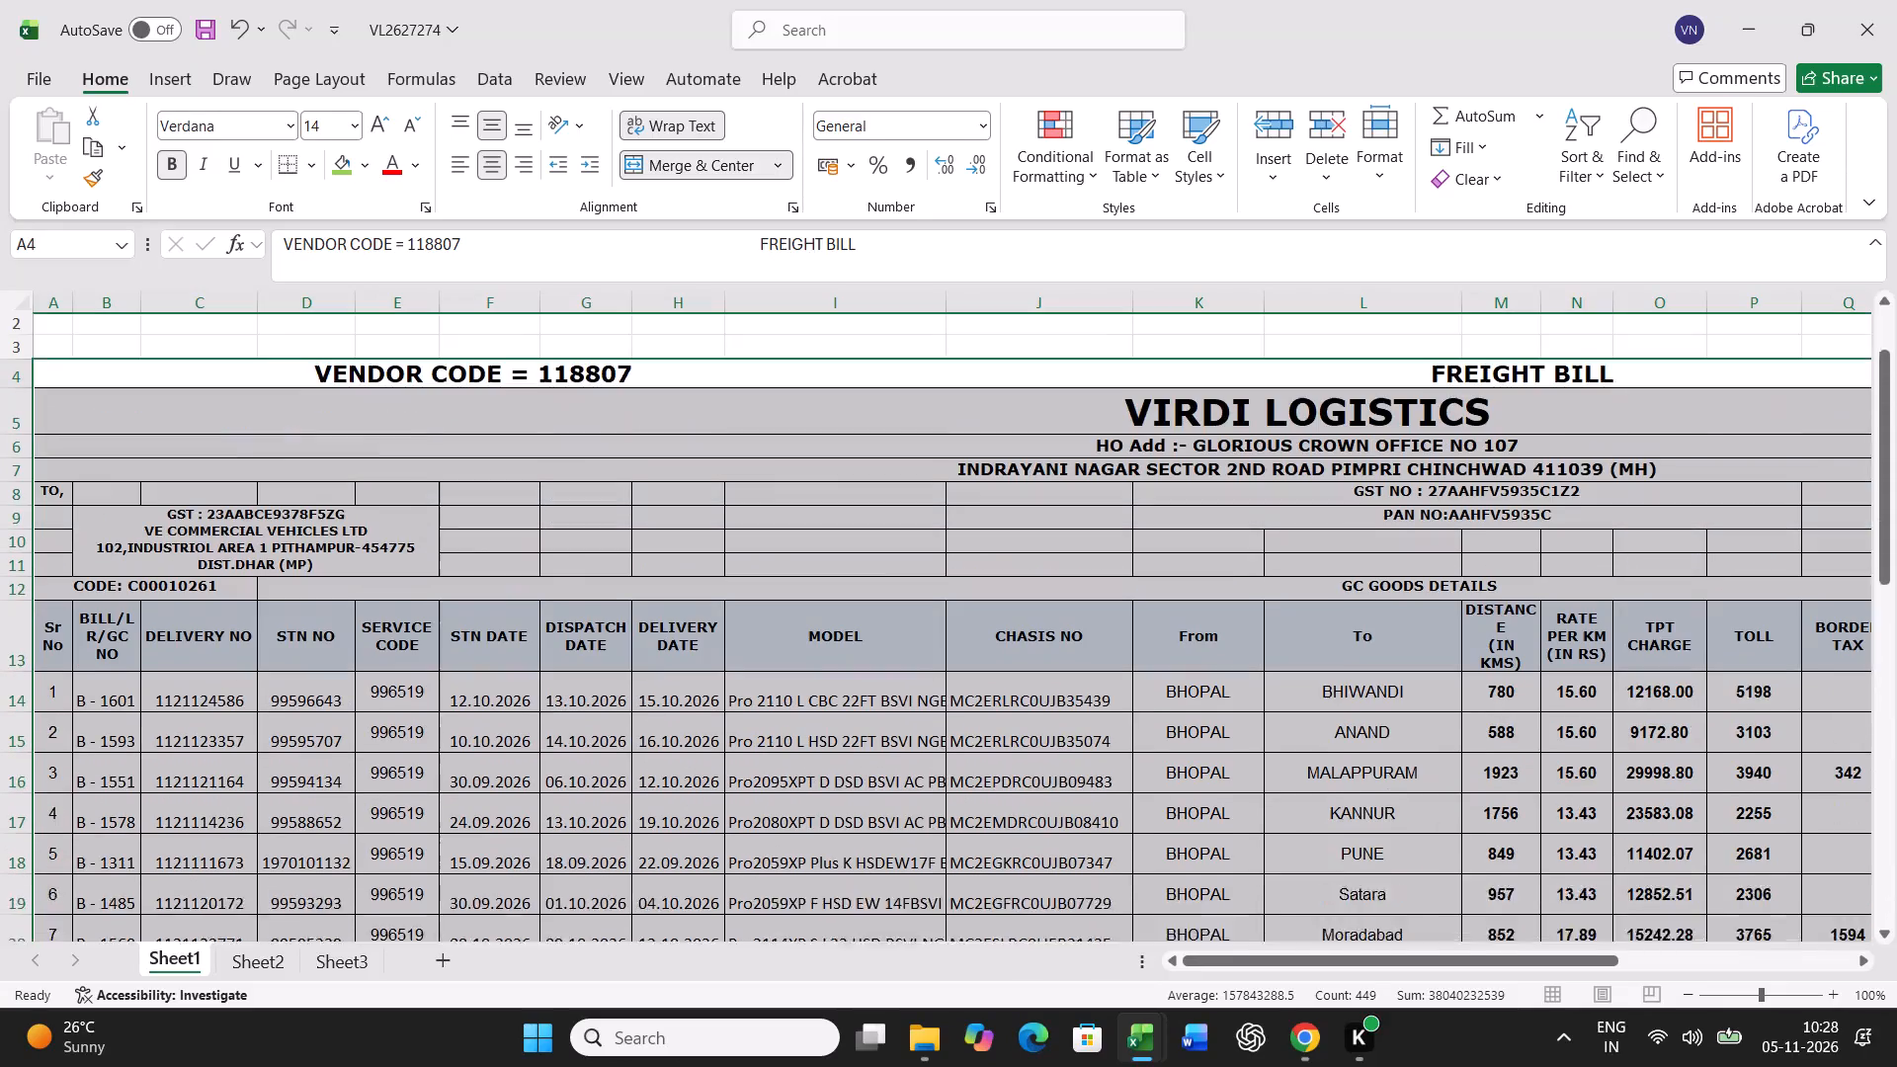
scroll(882, 689, up, 8)
key(ctrl+s)
key(ctrl+p)
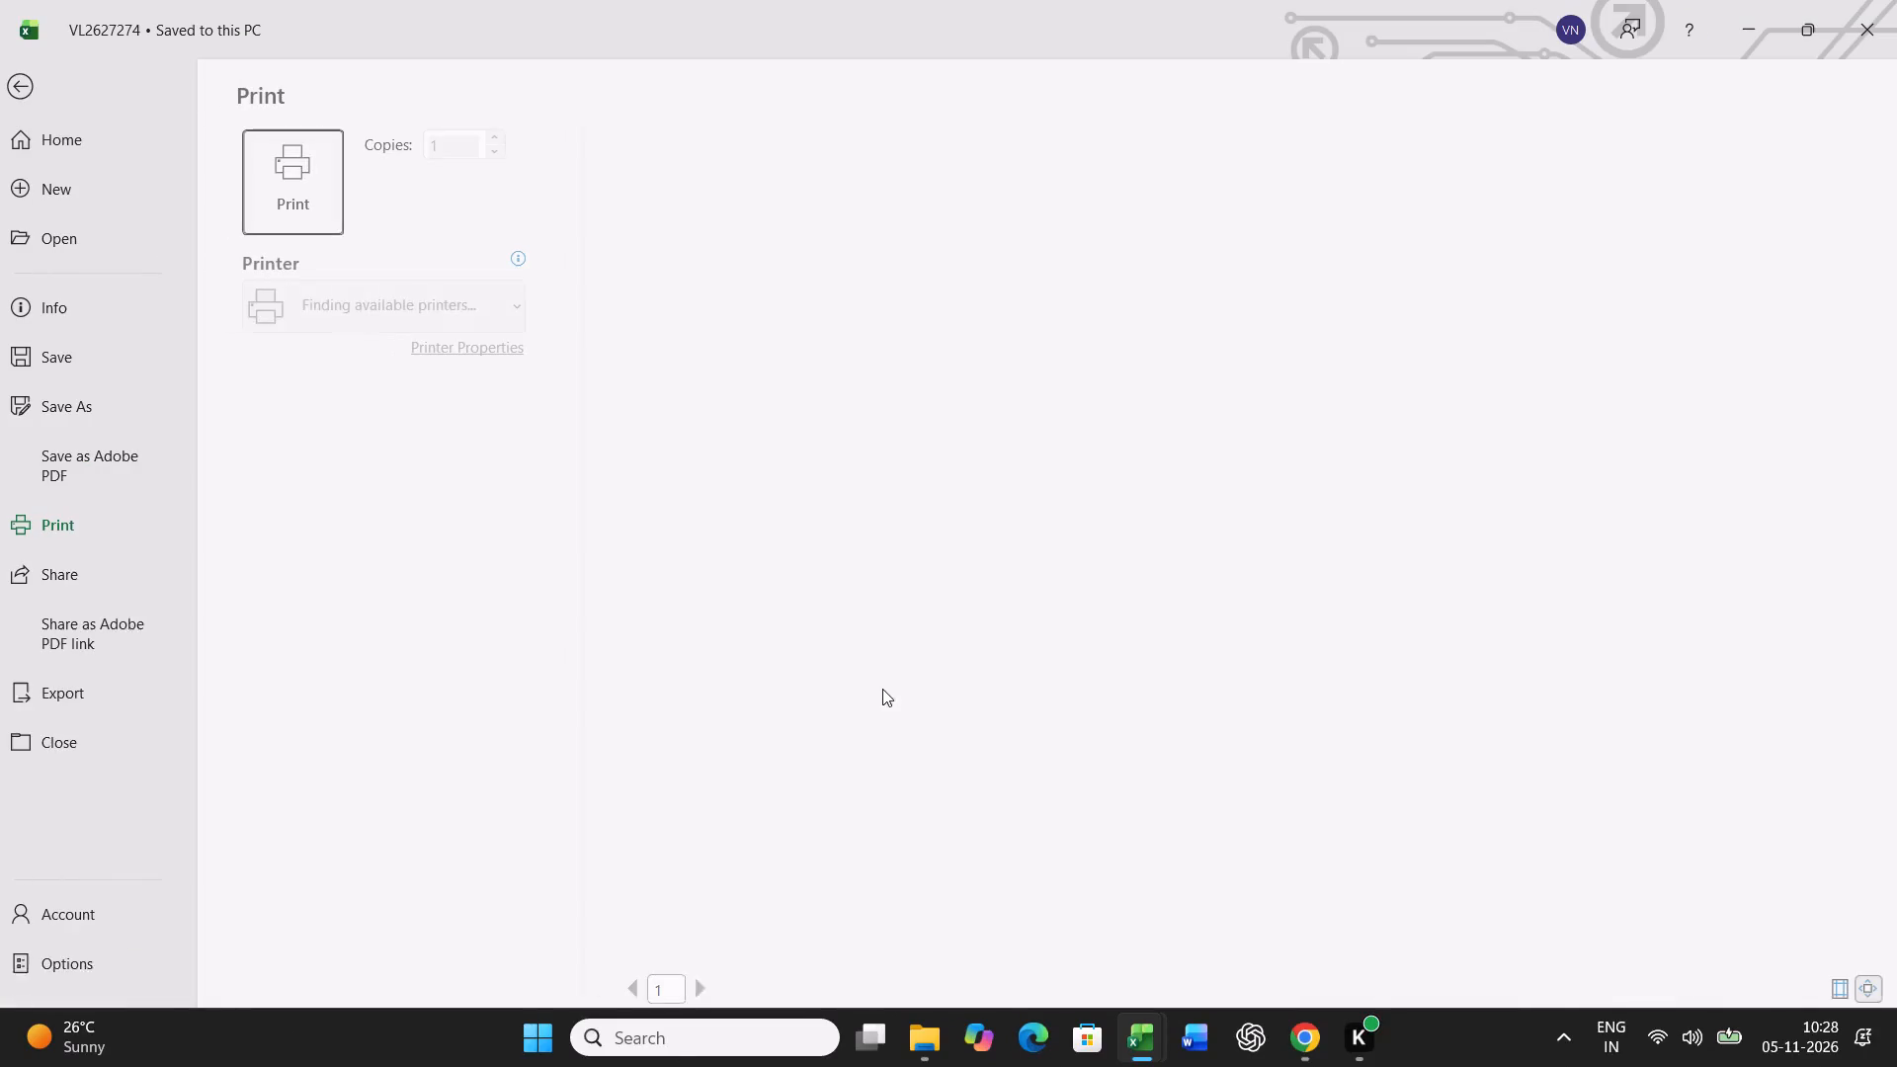
click(485, 426)
click(437, 589)
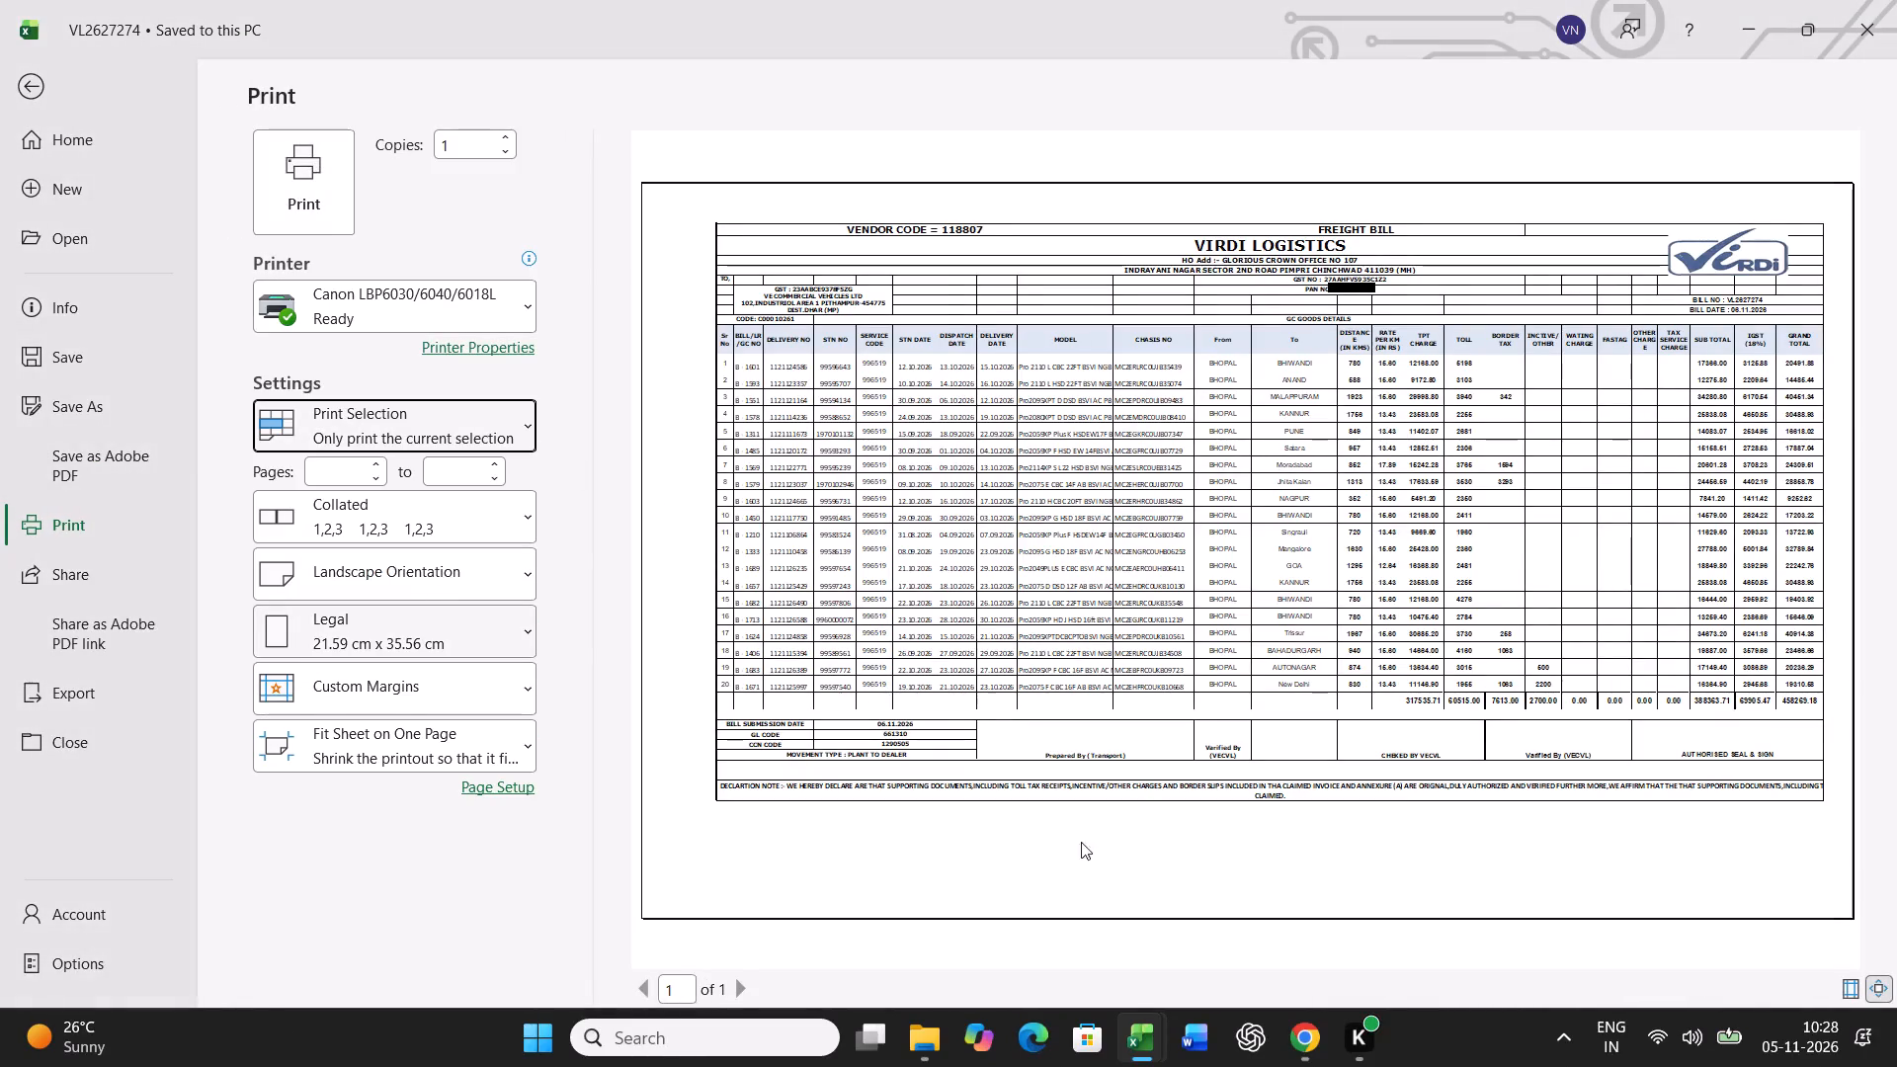
scroll(1216, 879, down, 3)
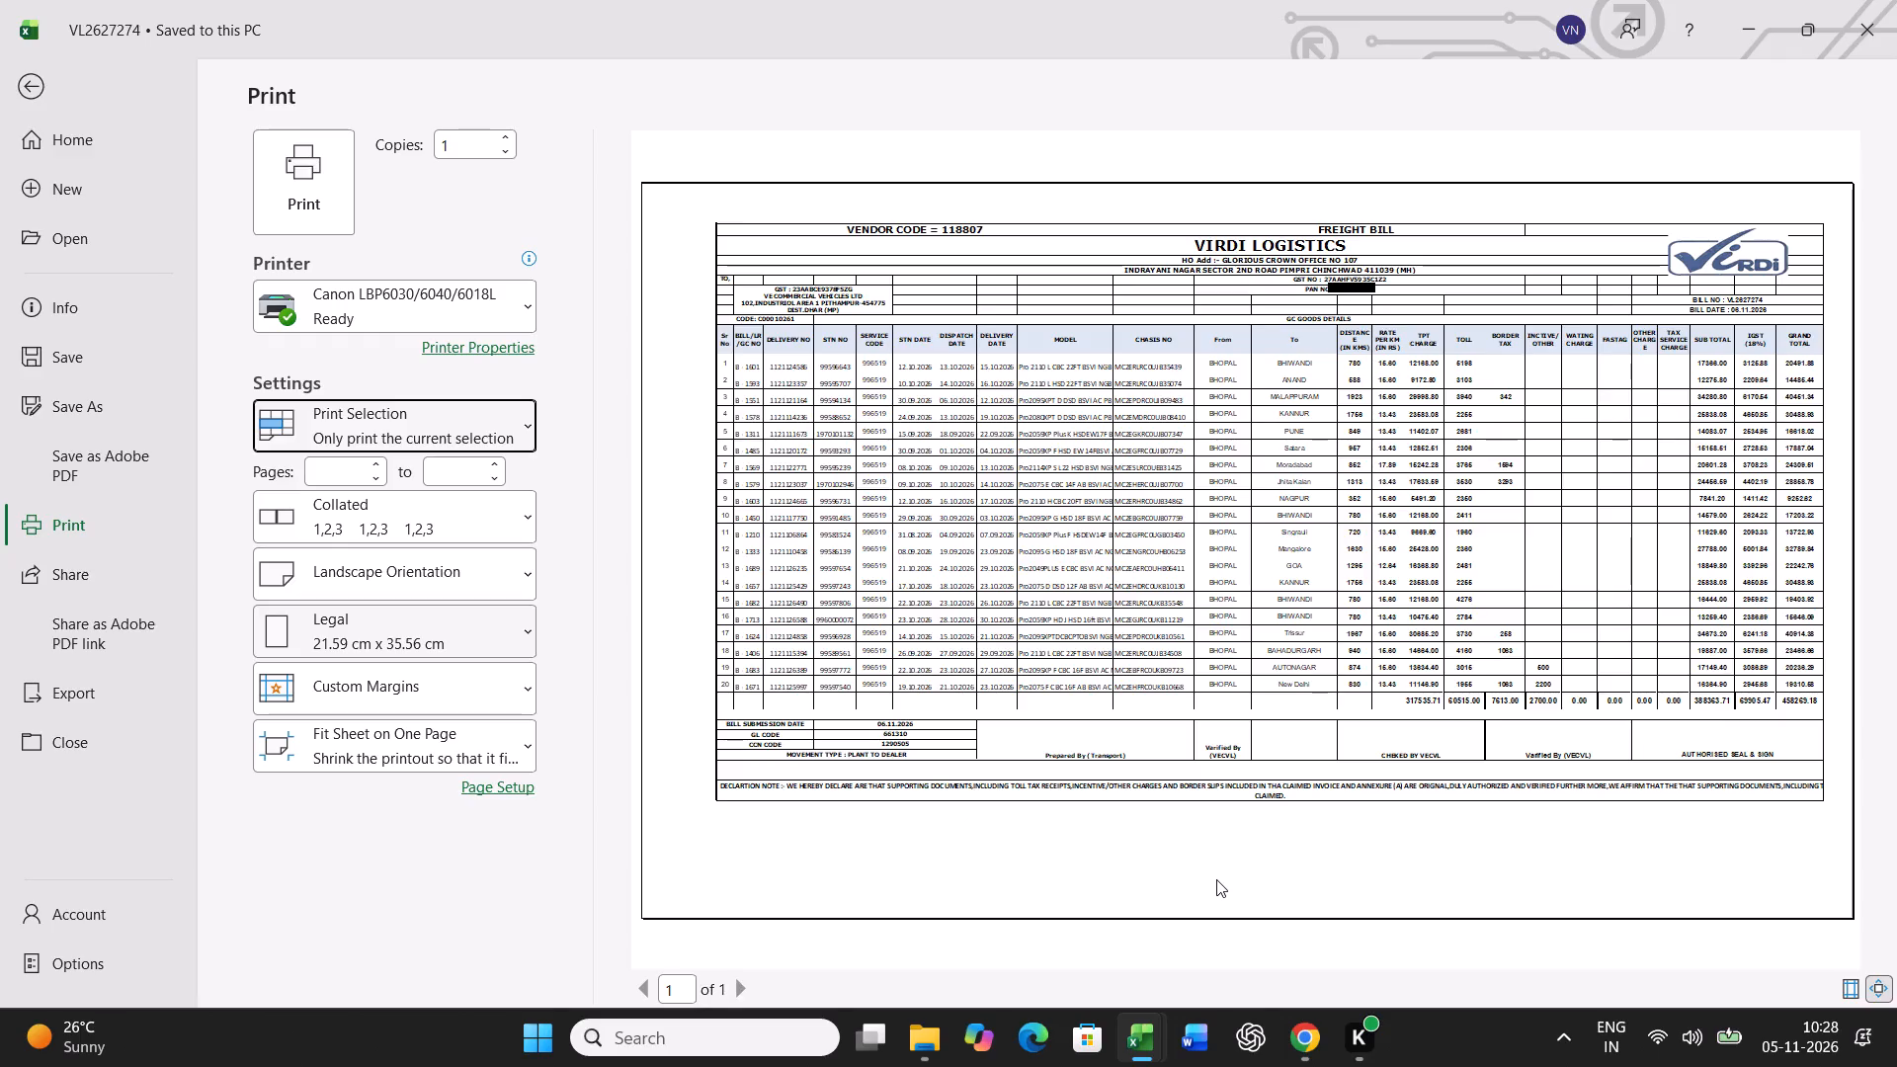
click(325, 213)
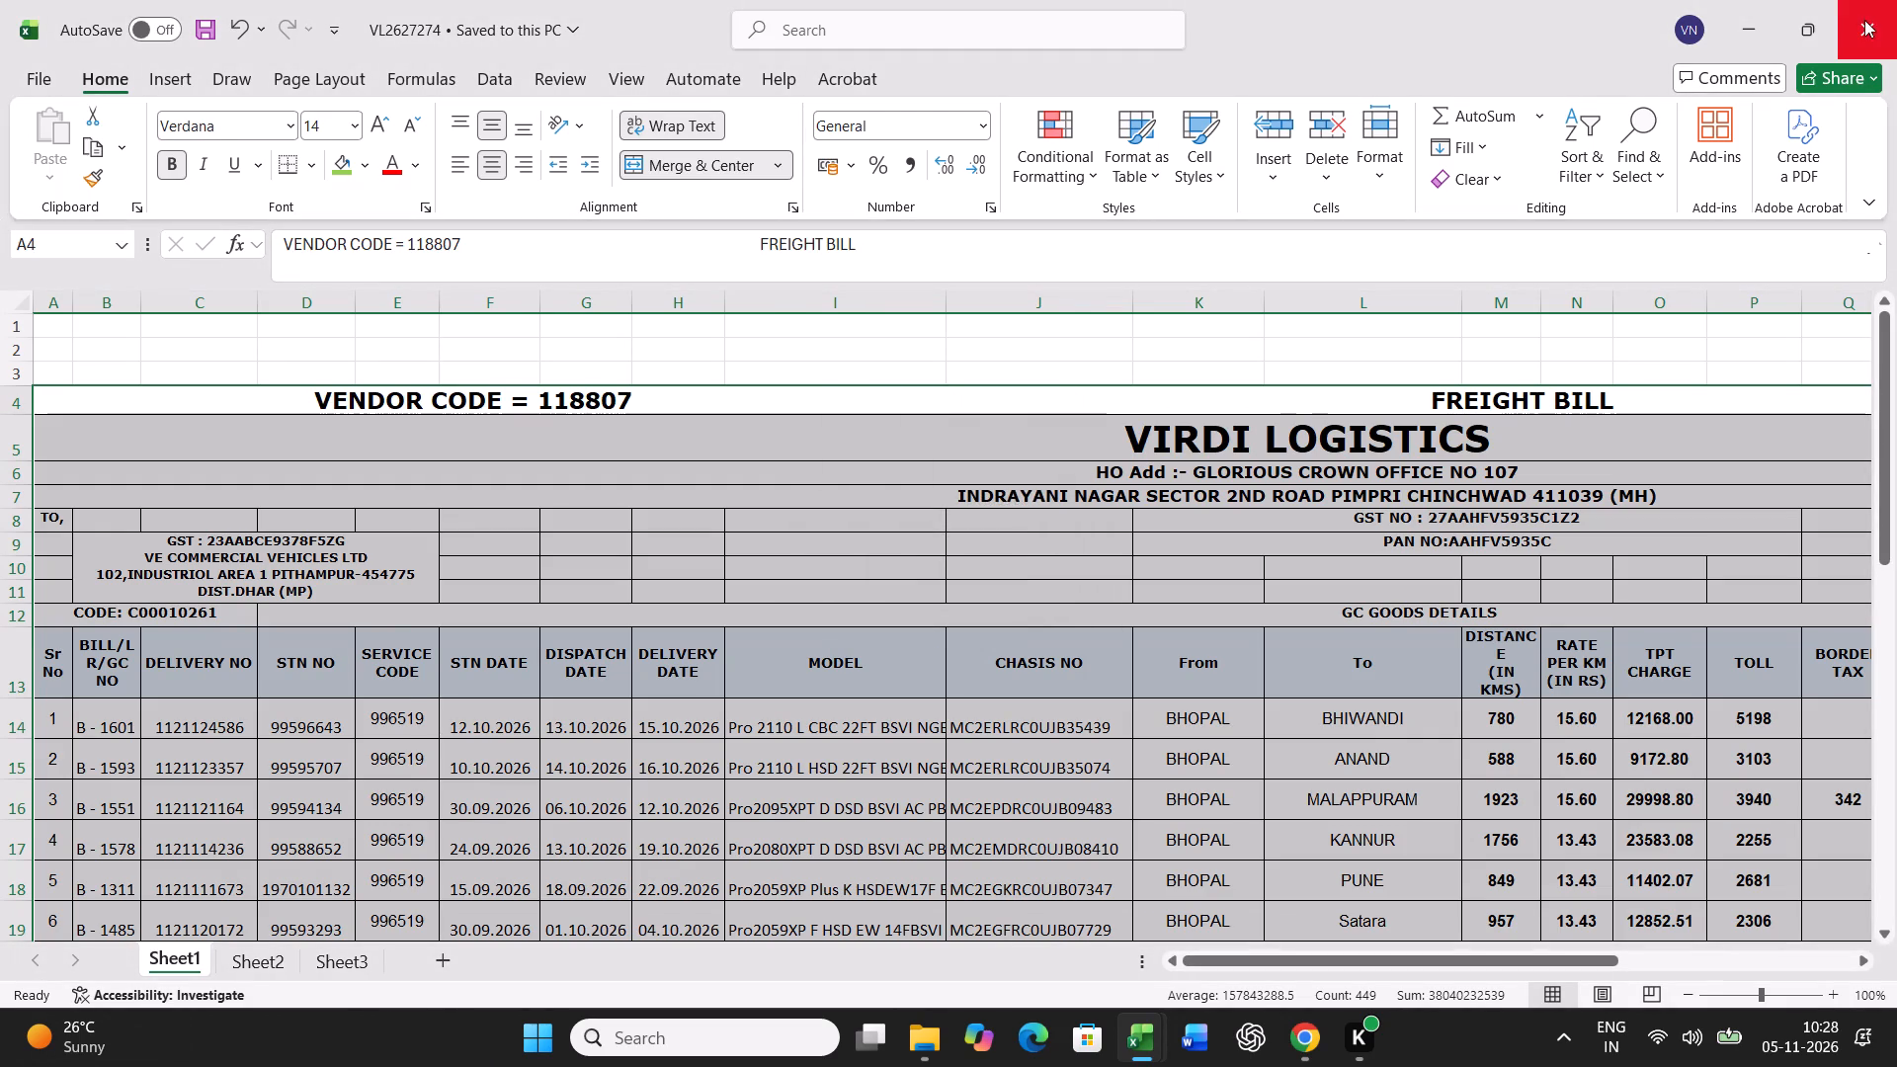
Close the VL2627274 workbook and clear the billed entries in rows 38 to 57 of the BUNCH sheet.
click(1868, 20)
key(Delete)
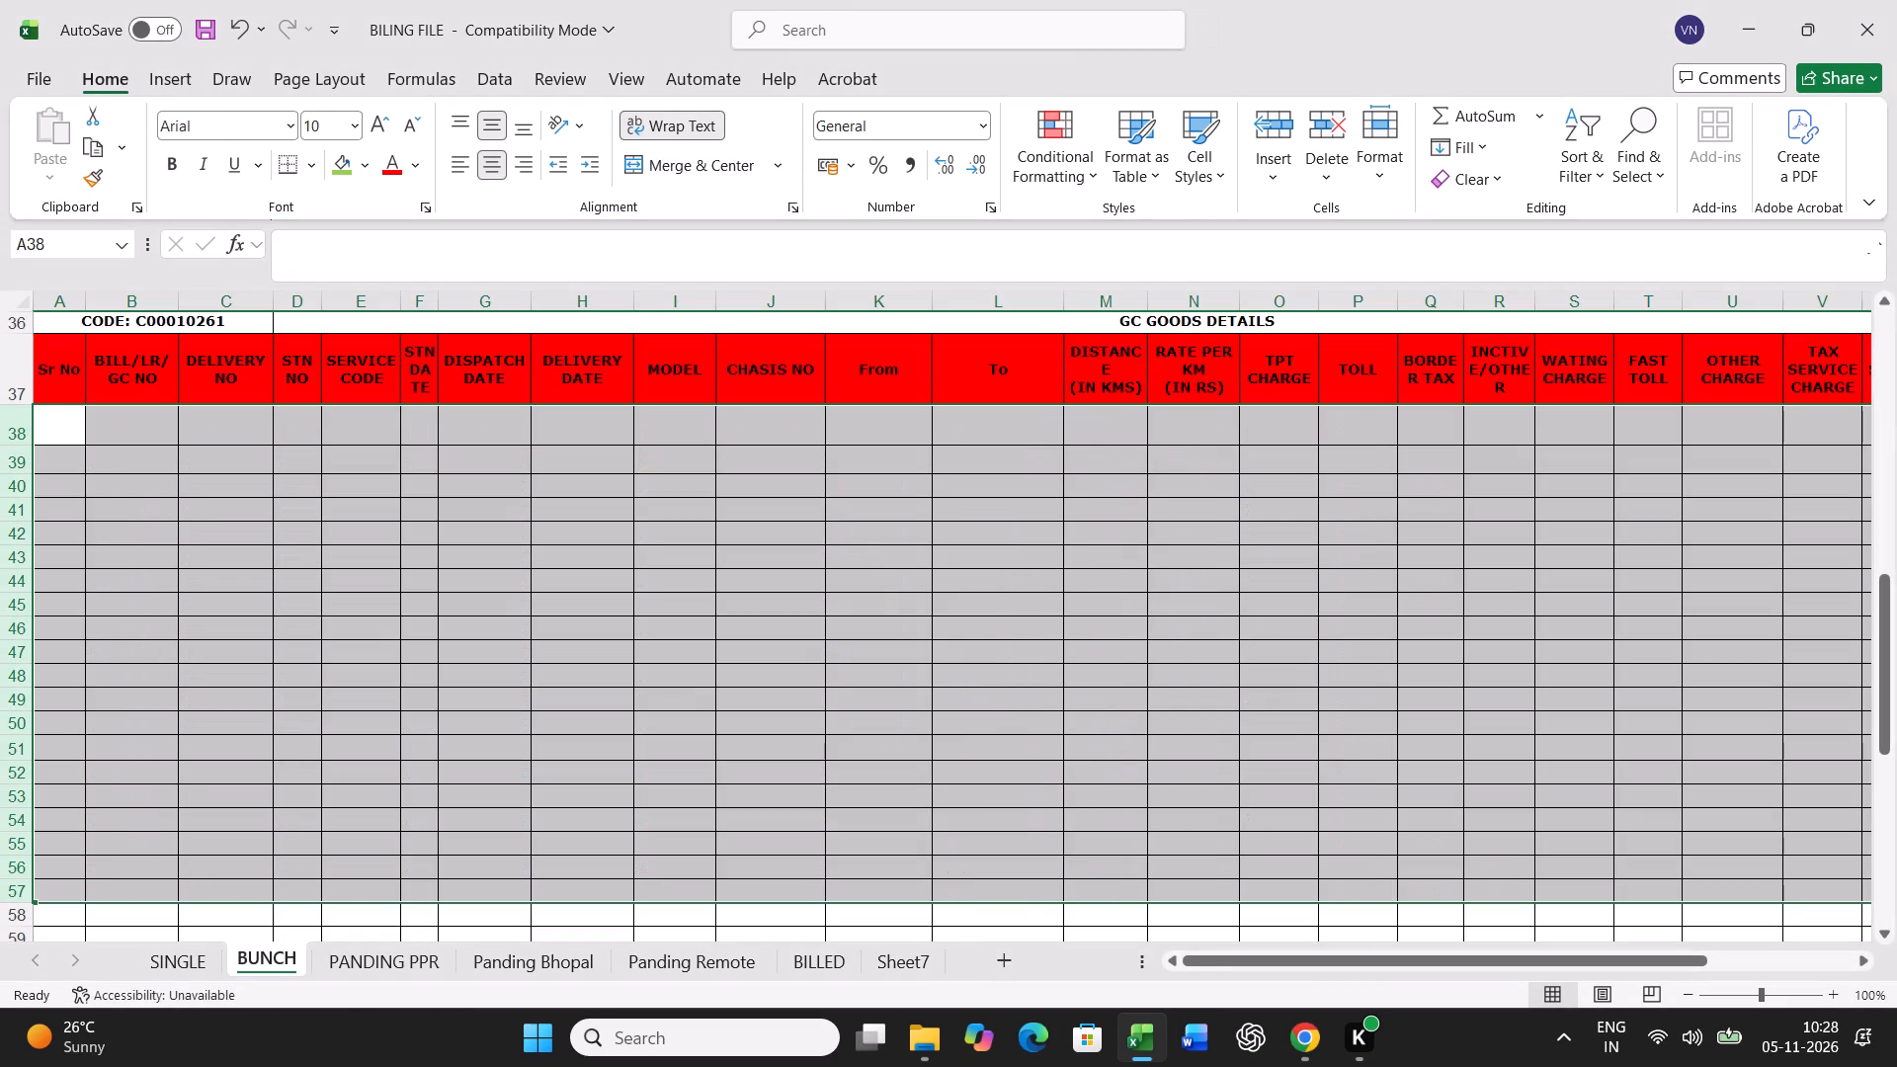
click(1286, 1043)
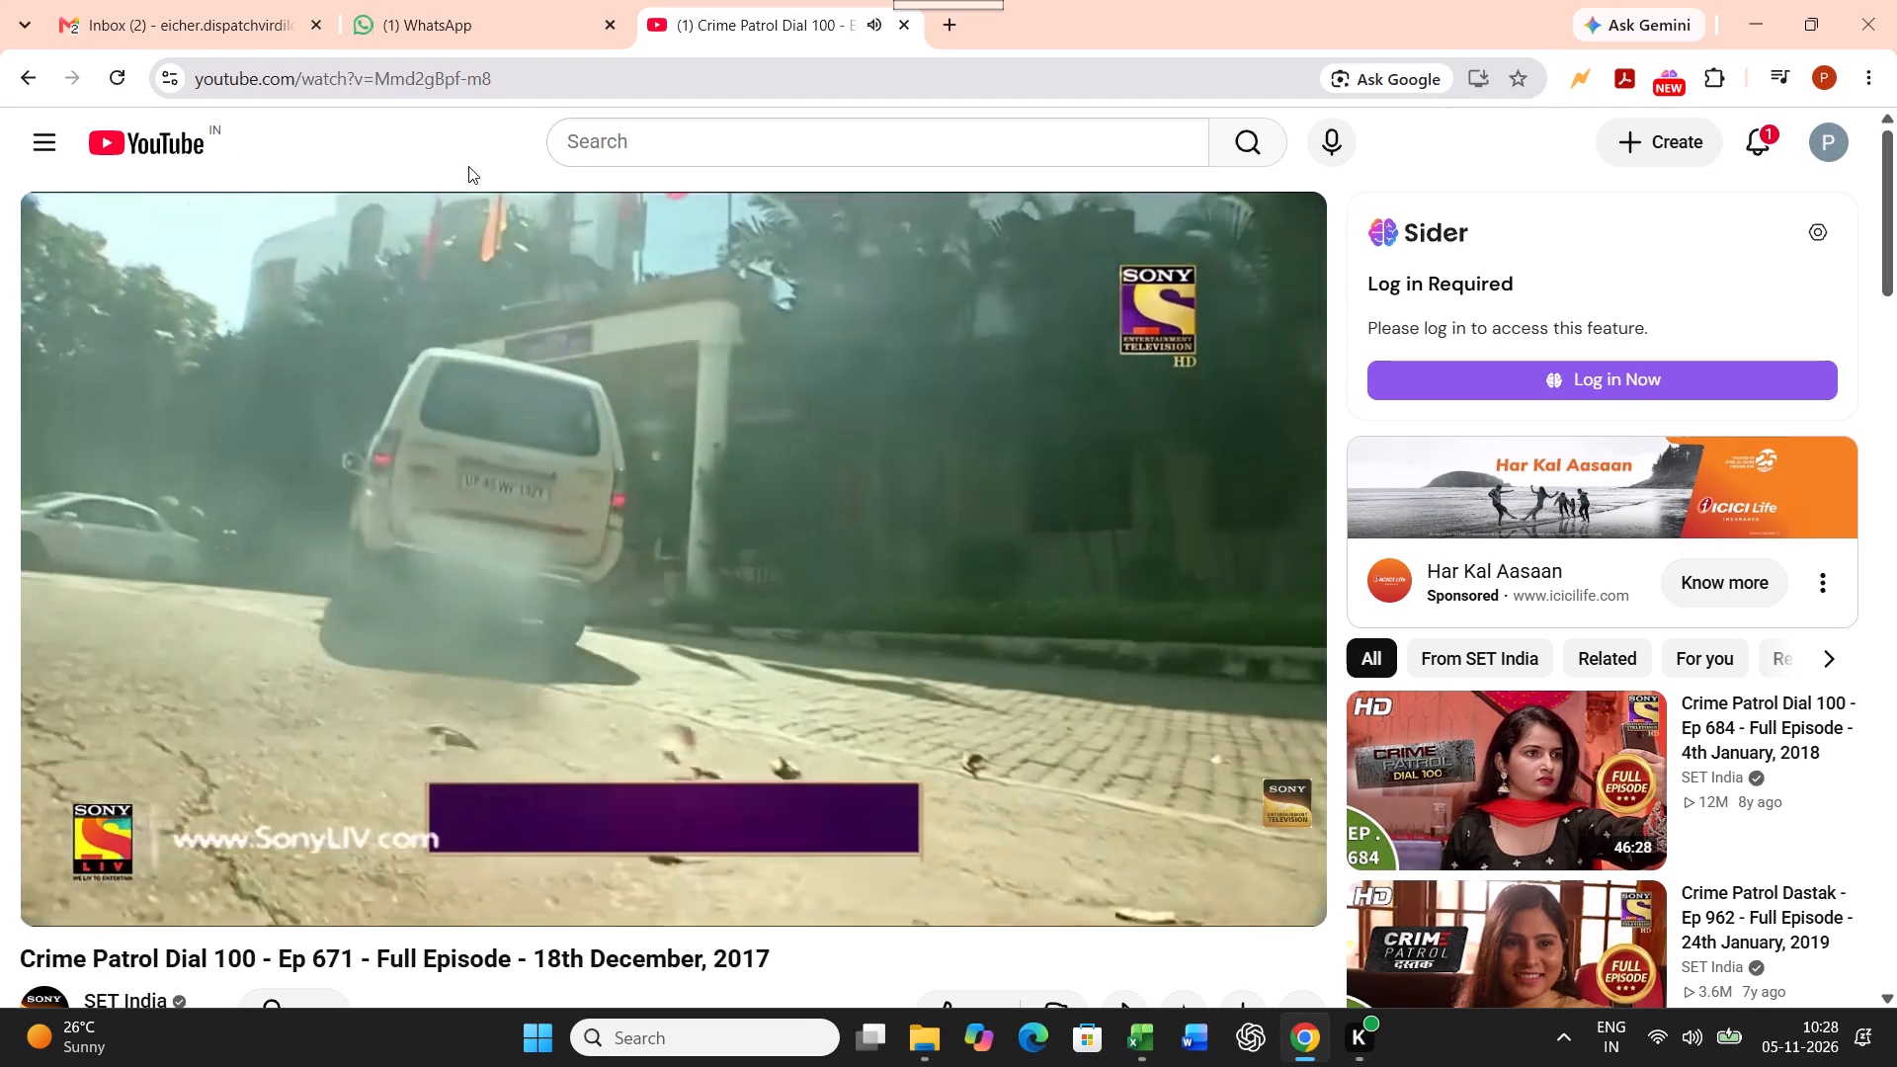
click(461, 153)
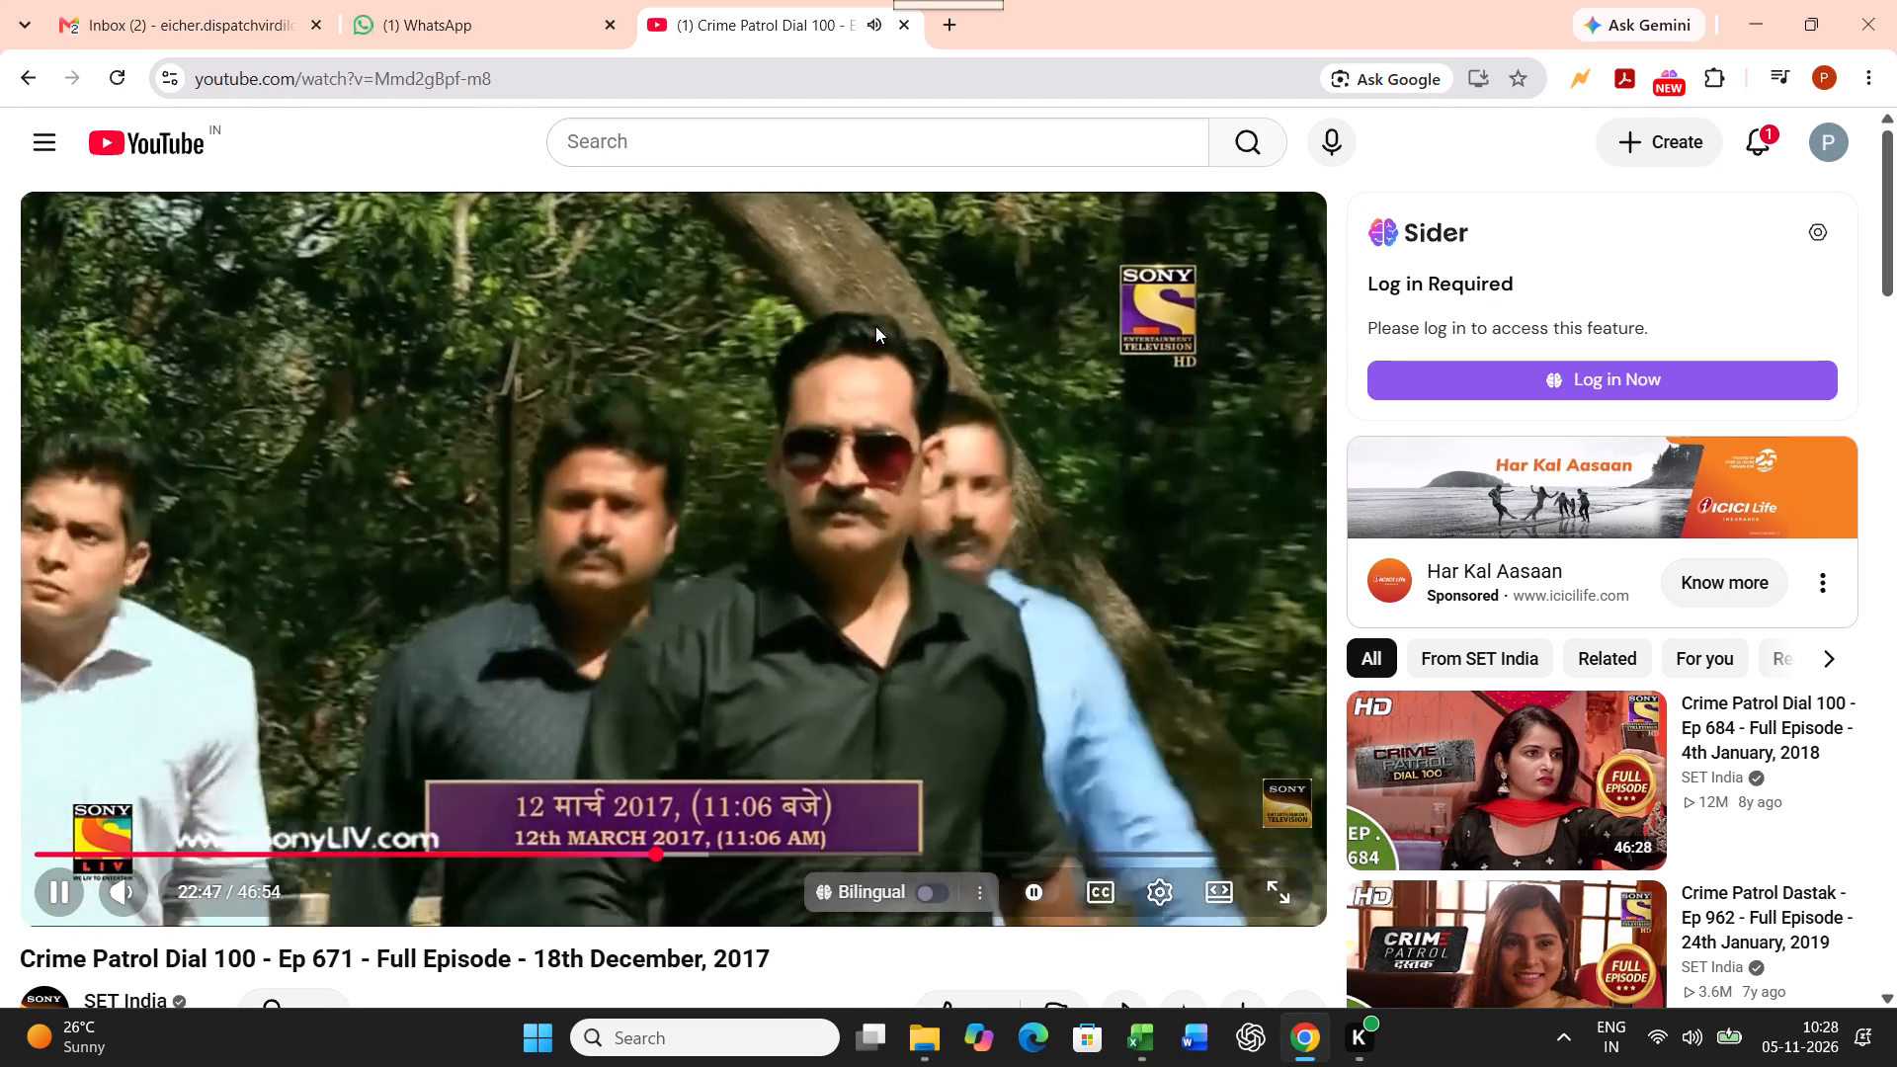
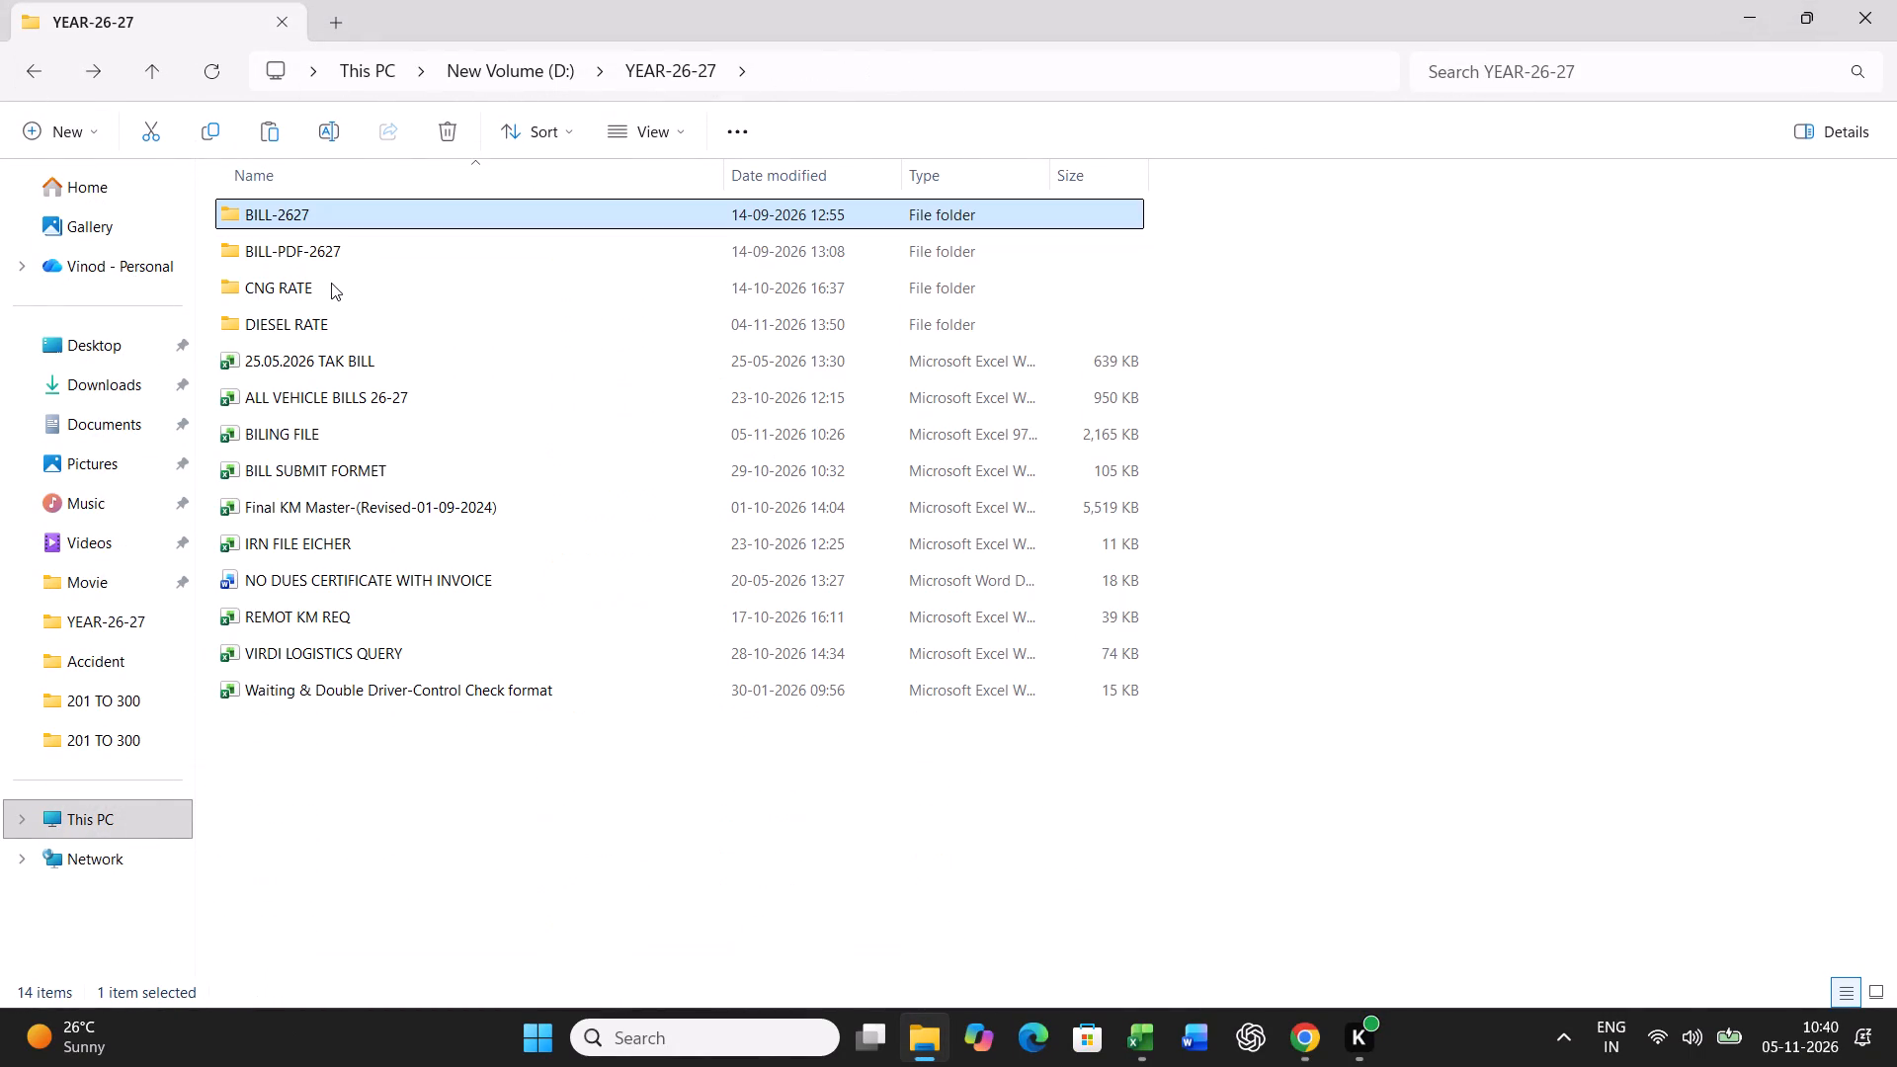
Paste the copied scan PDF New Doc 11-05-2026 10.35 into the 201 TO 300 folder inside BILL-PDF-2627.
double_click(309, 254)
double_click(304, 295)
scroll(489, 703, down, 20)
scroll(489, 703, down, 6)
key(ctrl+v)
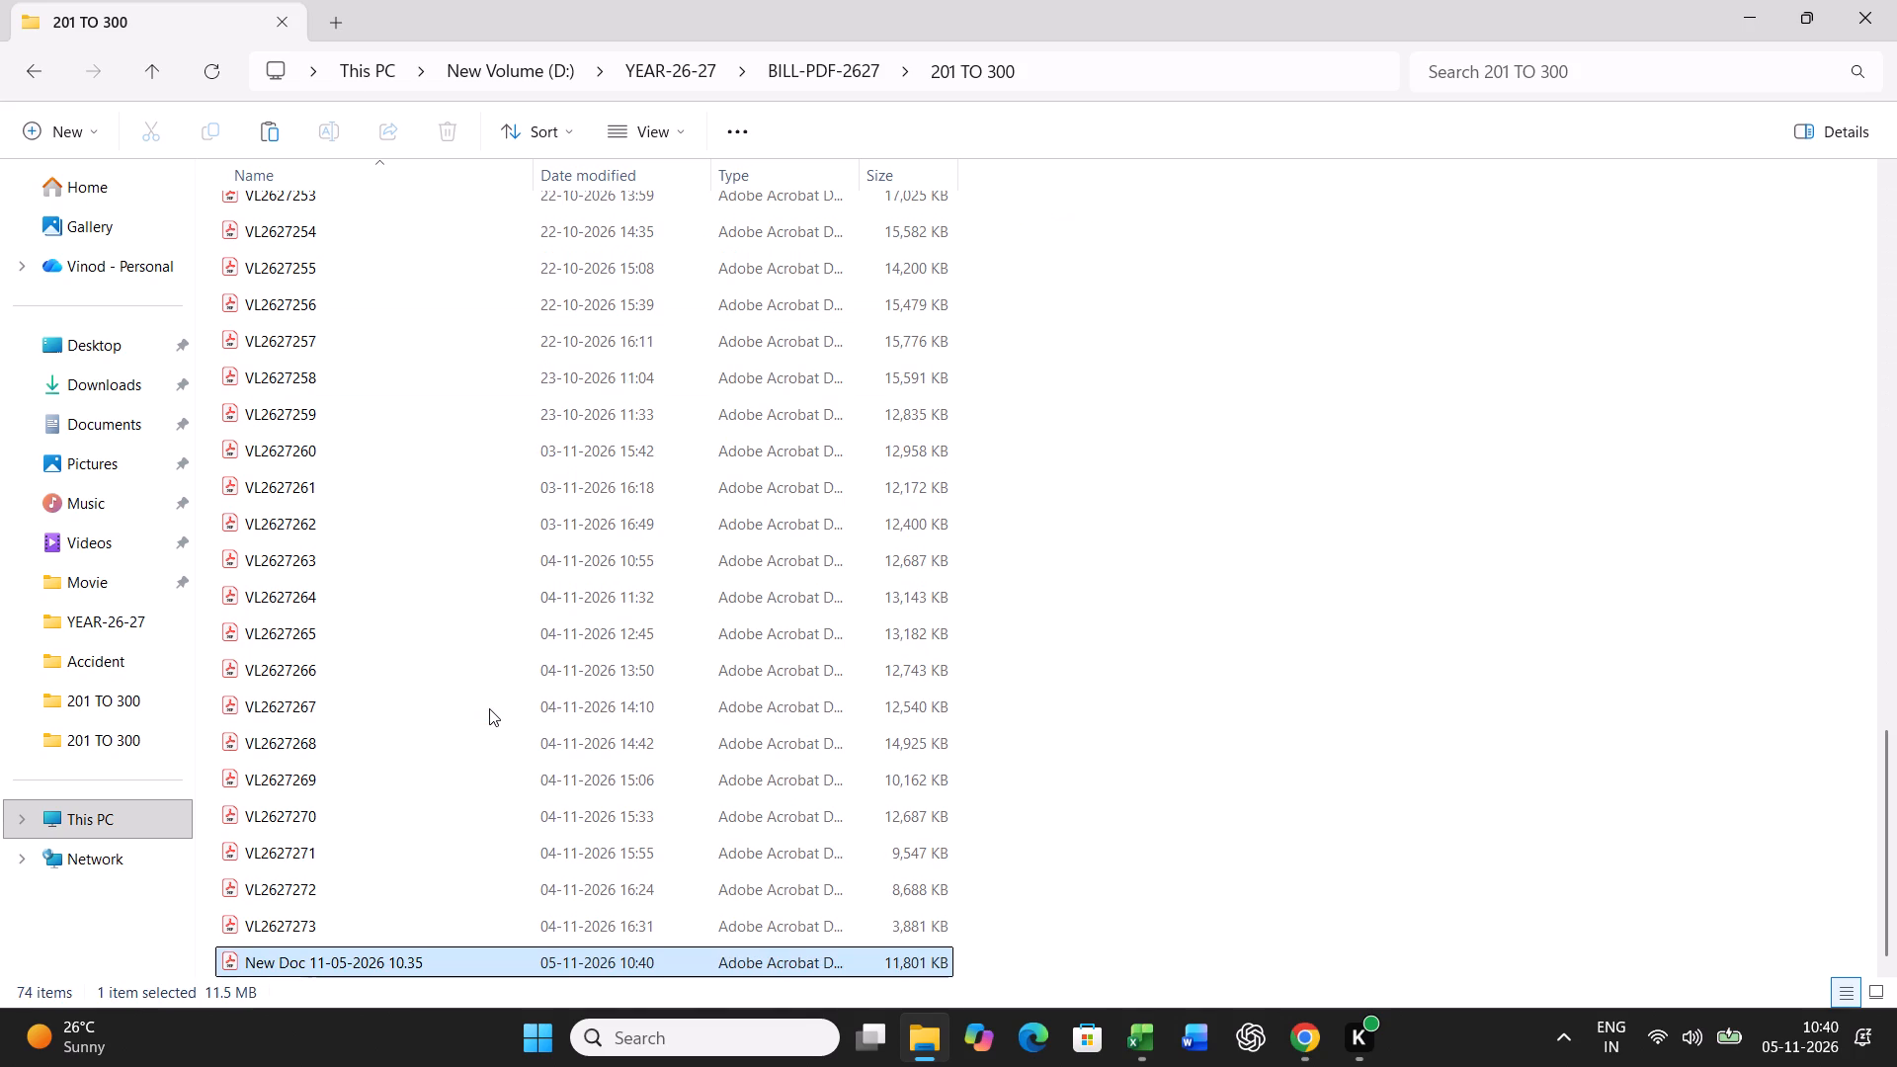
Rename the pasted New Doc 11-05-2026 10.35 PDF as VL2627274.
key(F2)
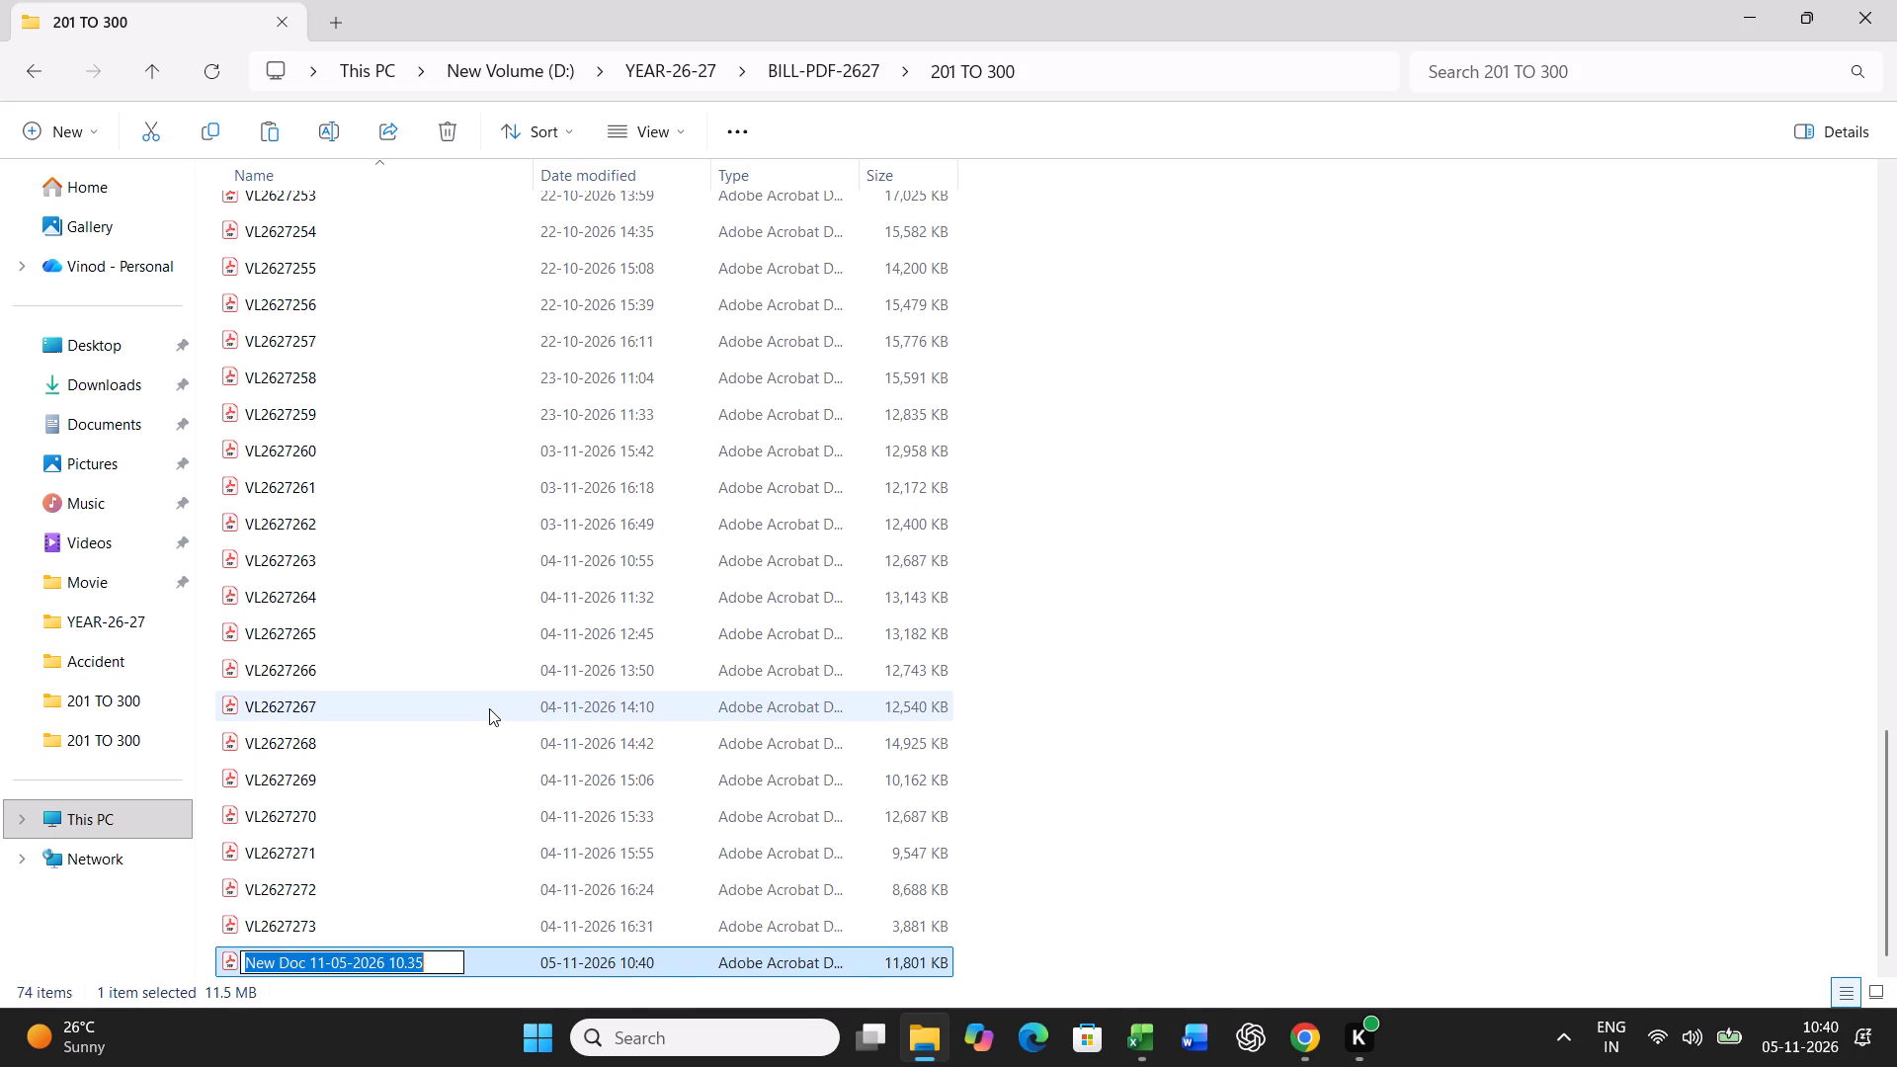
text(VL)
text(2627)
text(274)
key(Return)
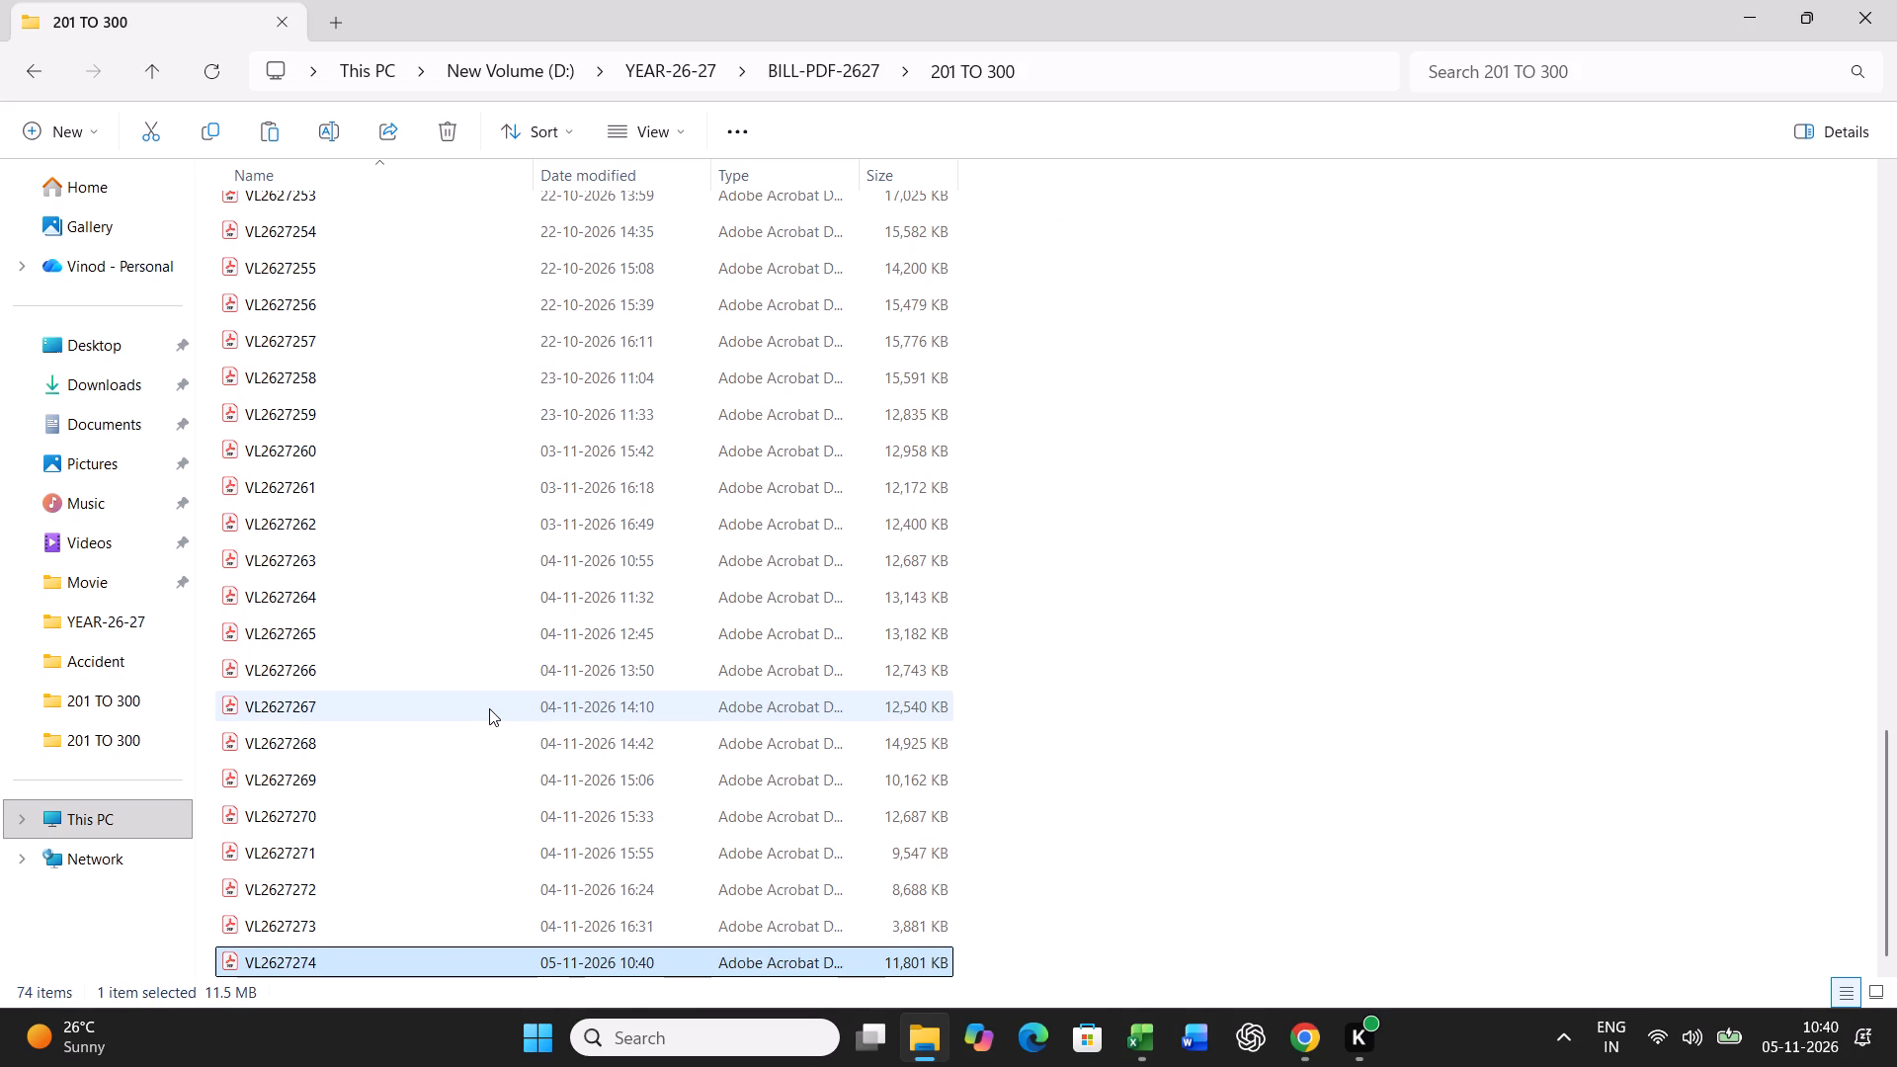
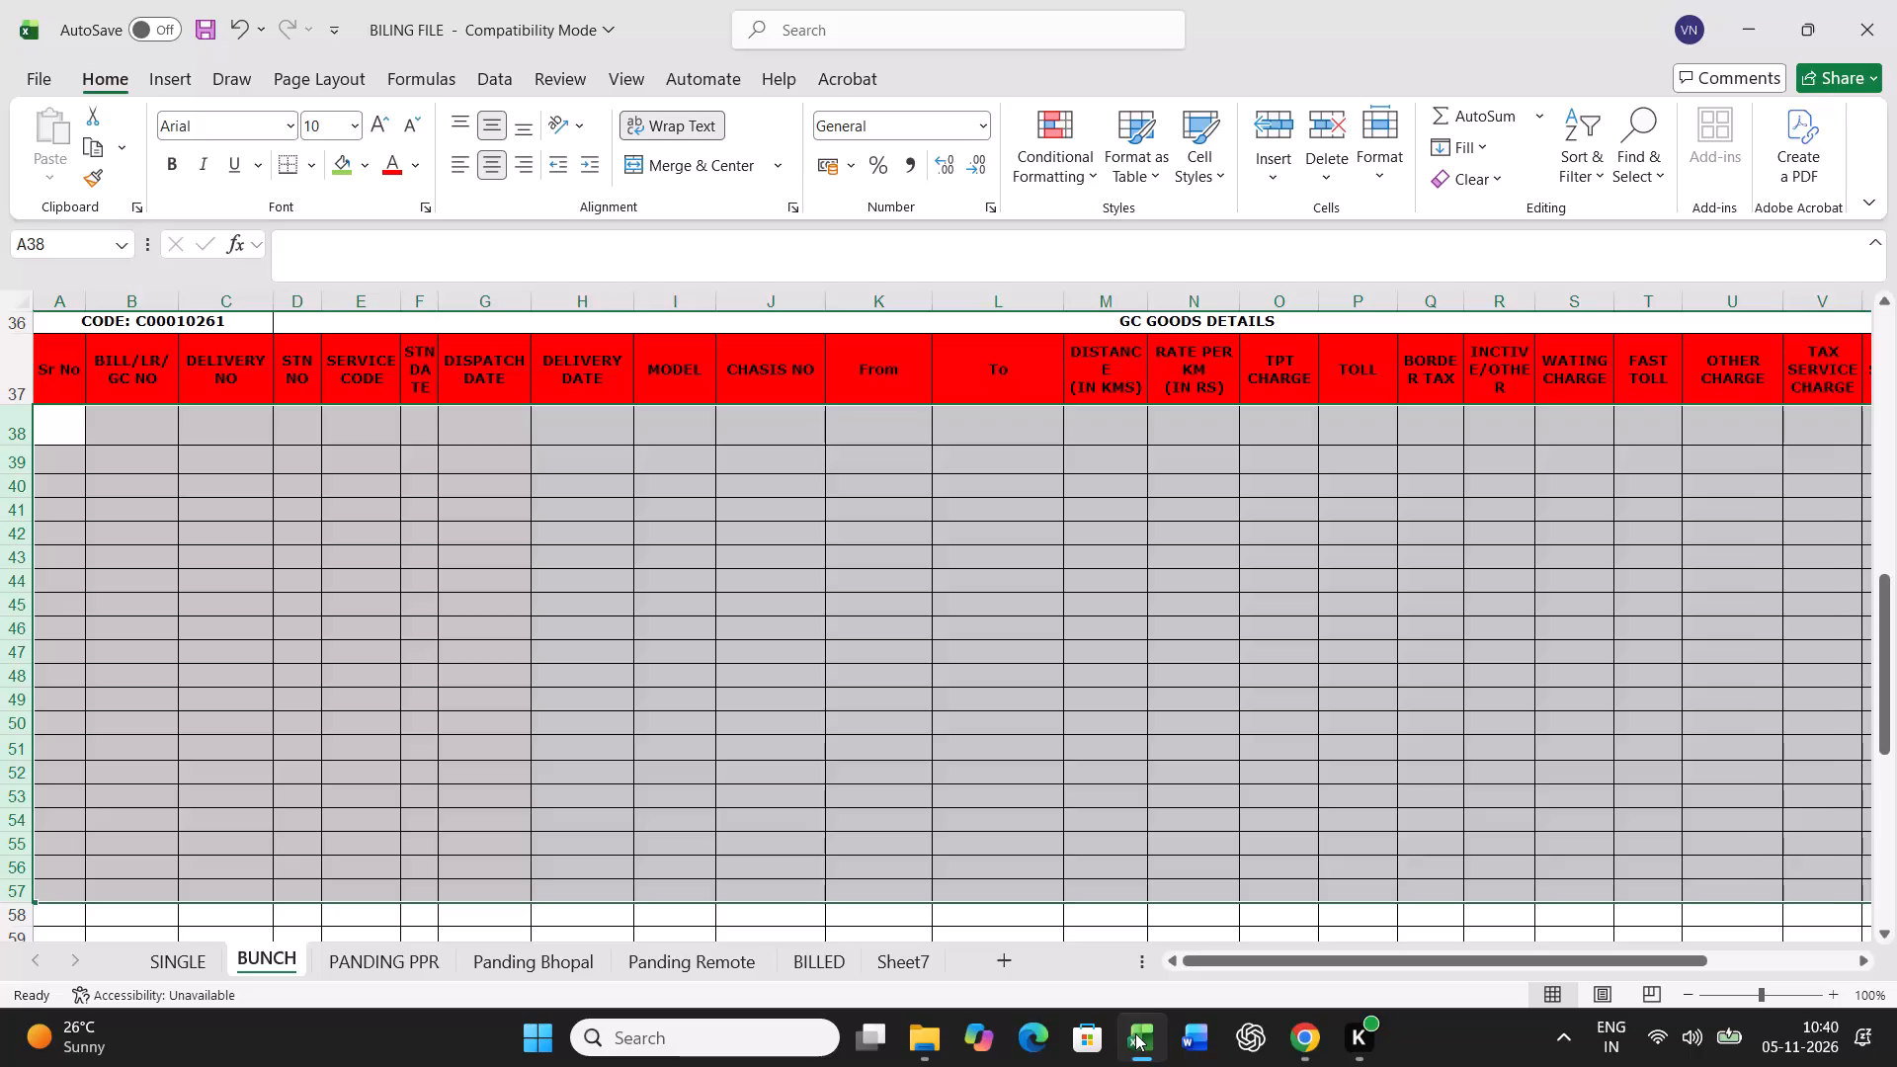
Find the chassis number ending B34946 in the Panding Bhopal sheet and highlight its cell green.
click(629, 568)
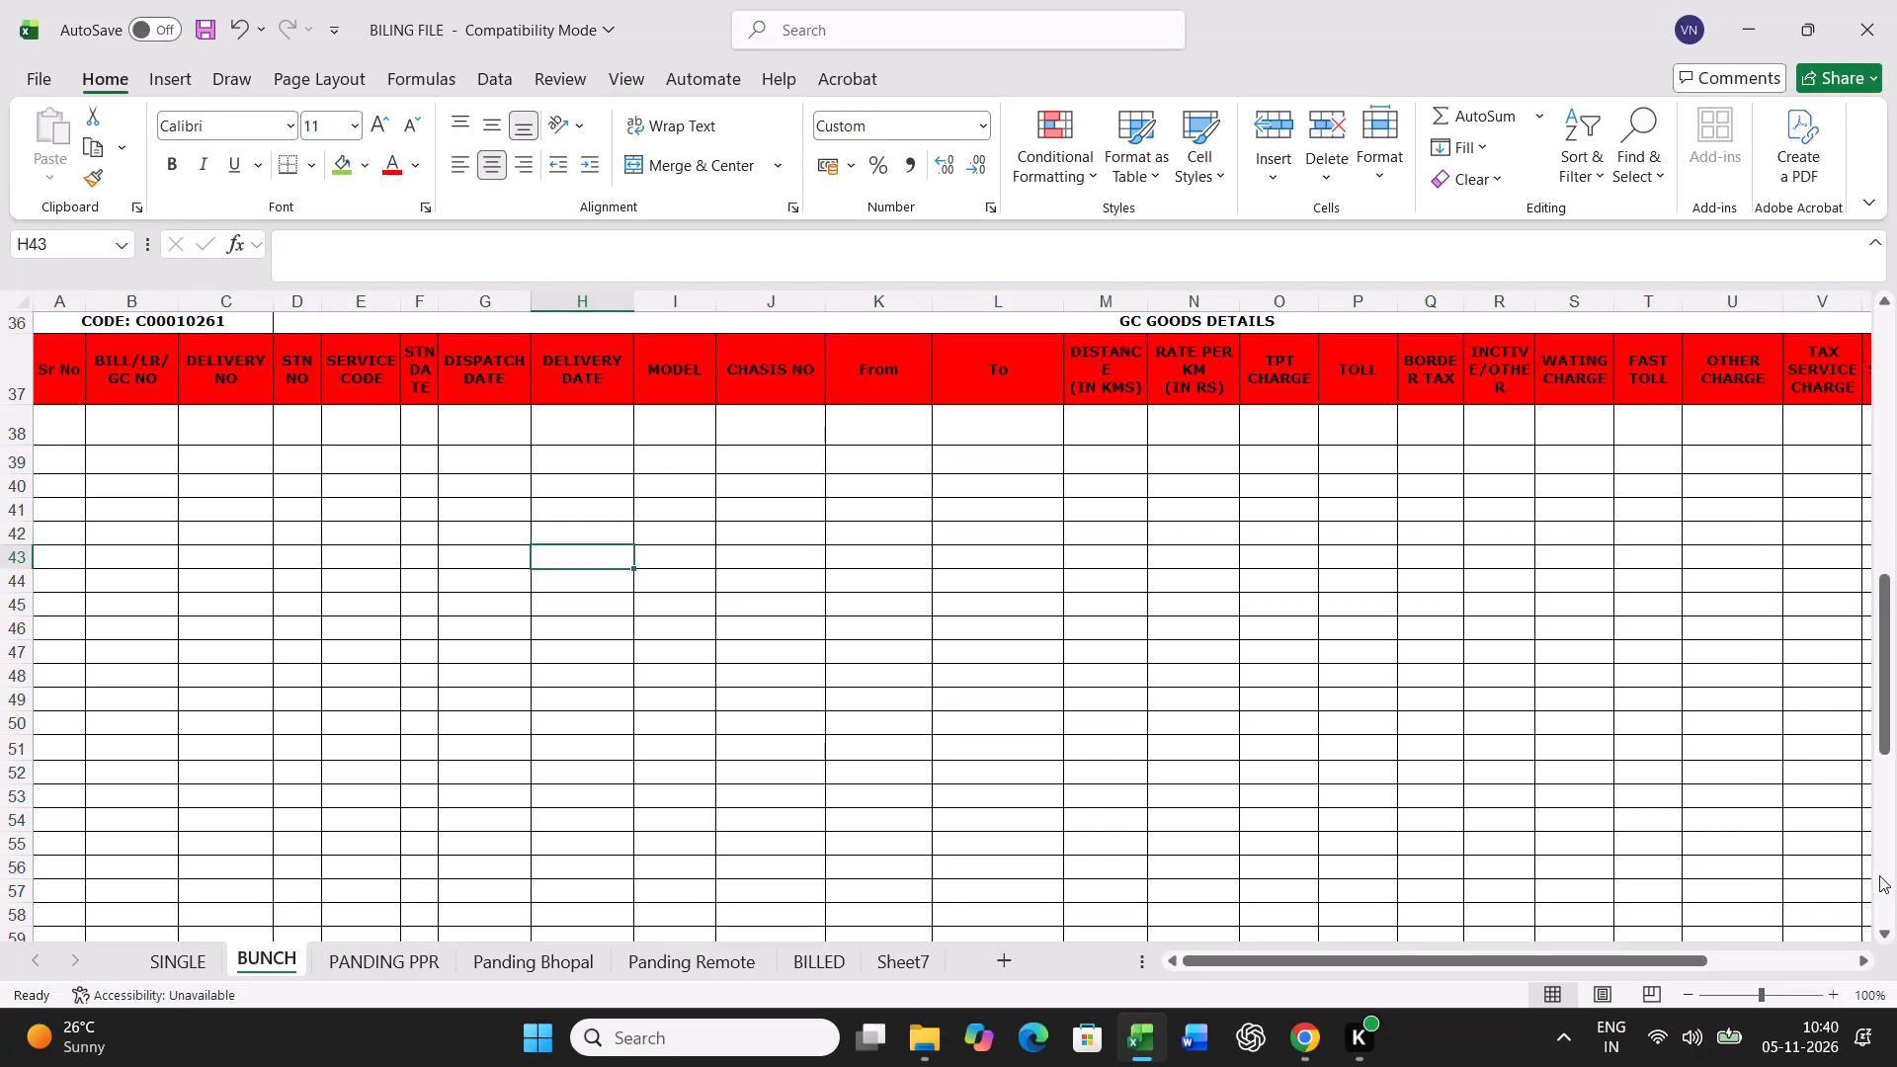
click(533, 967)
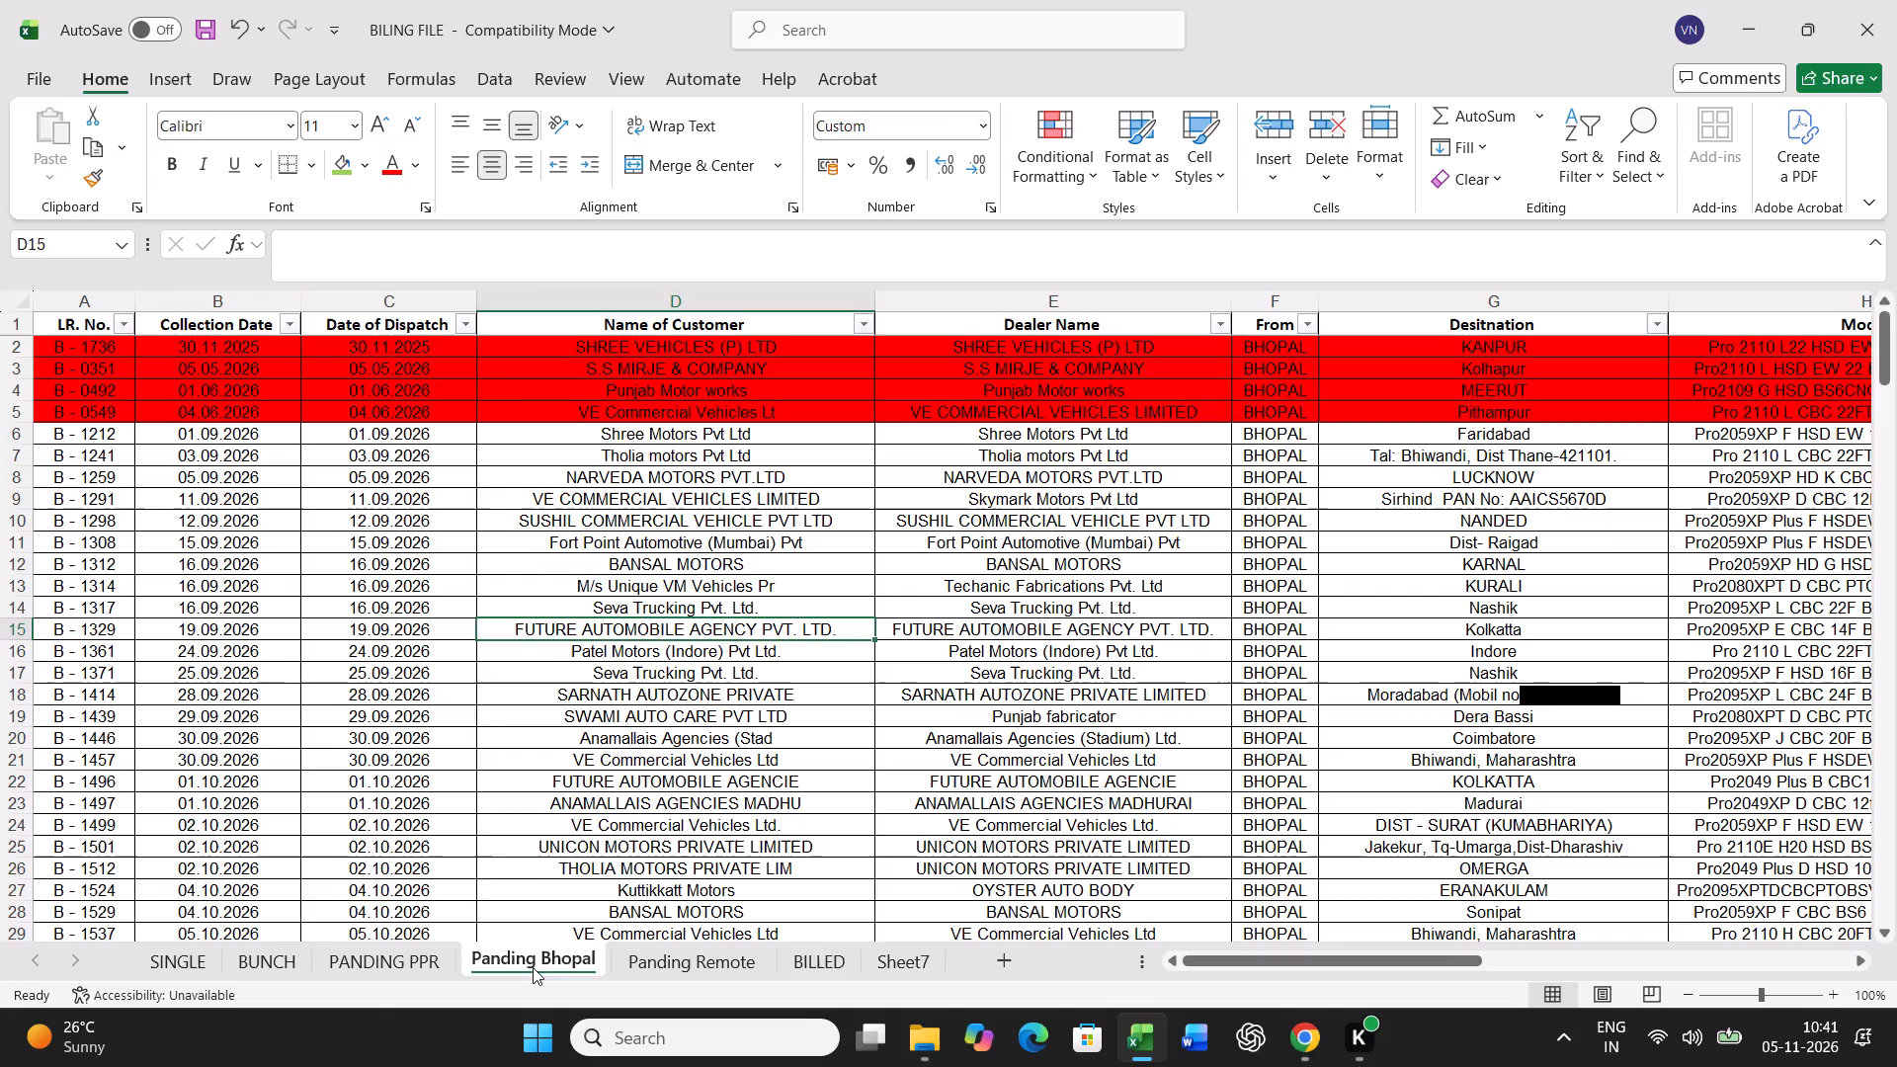
click(960, 679)
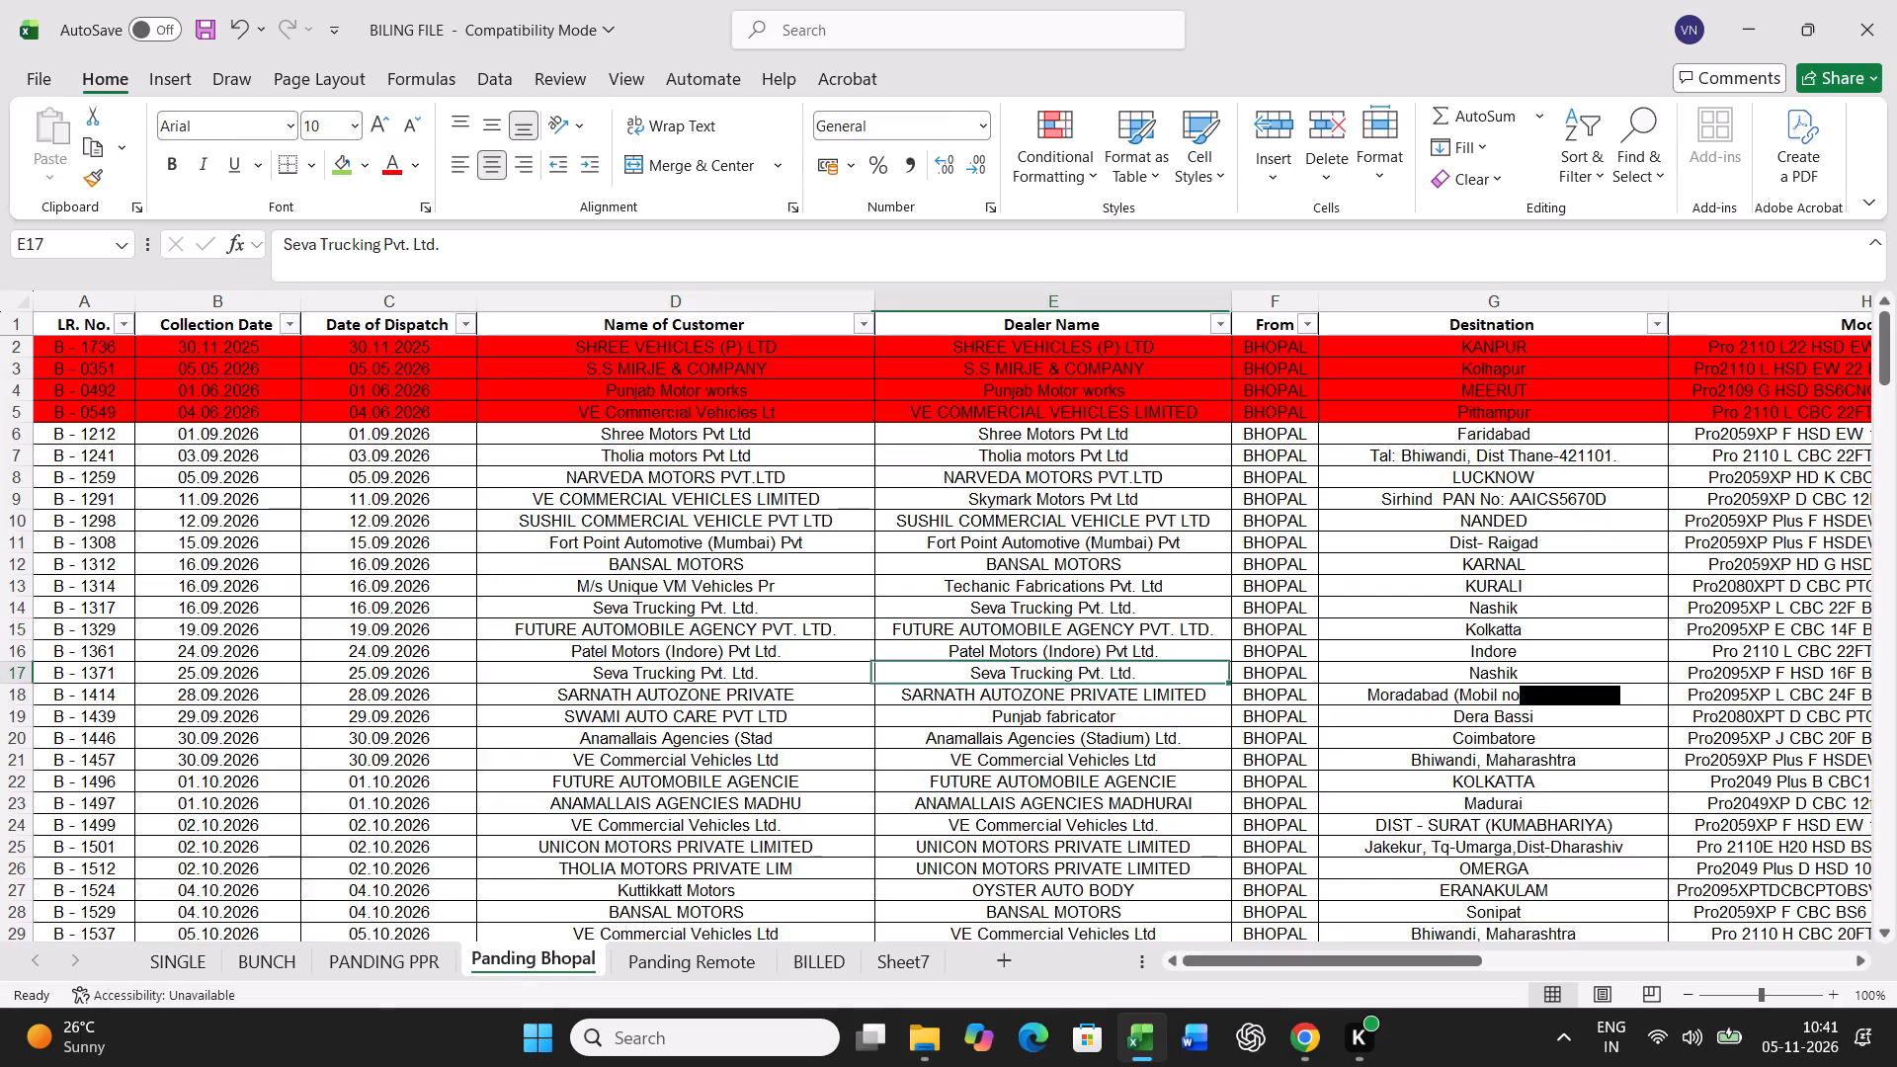
scroll(834, 712, down, 3)
key(ctrl+f)
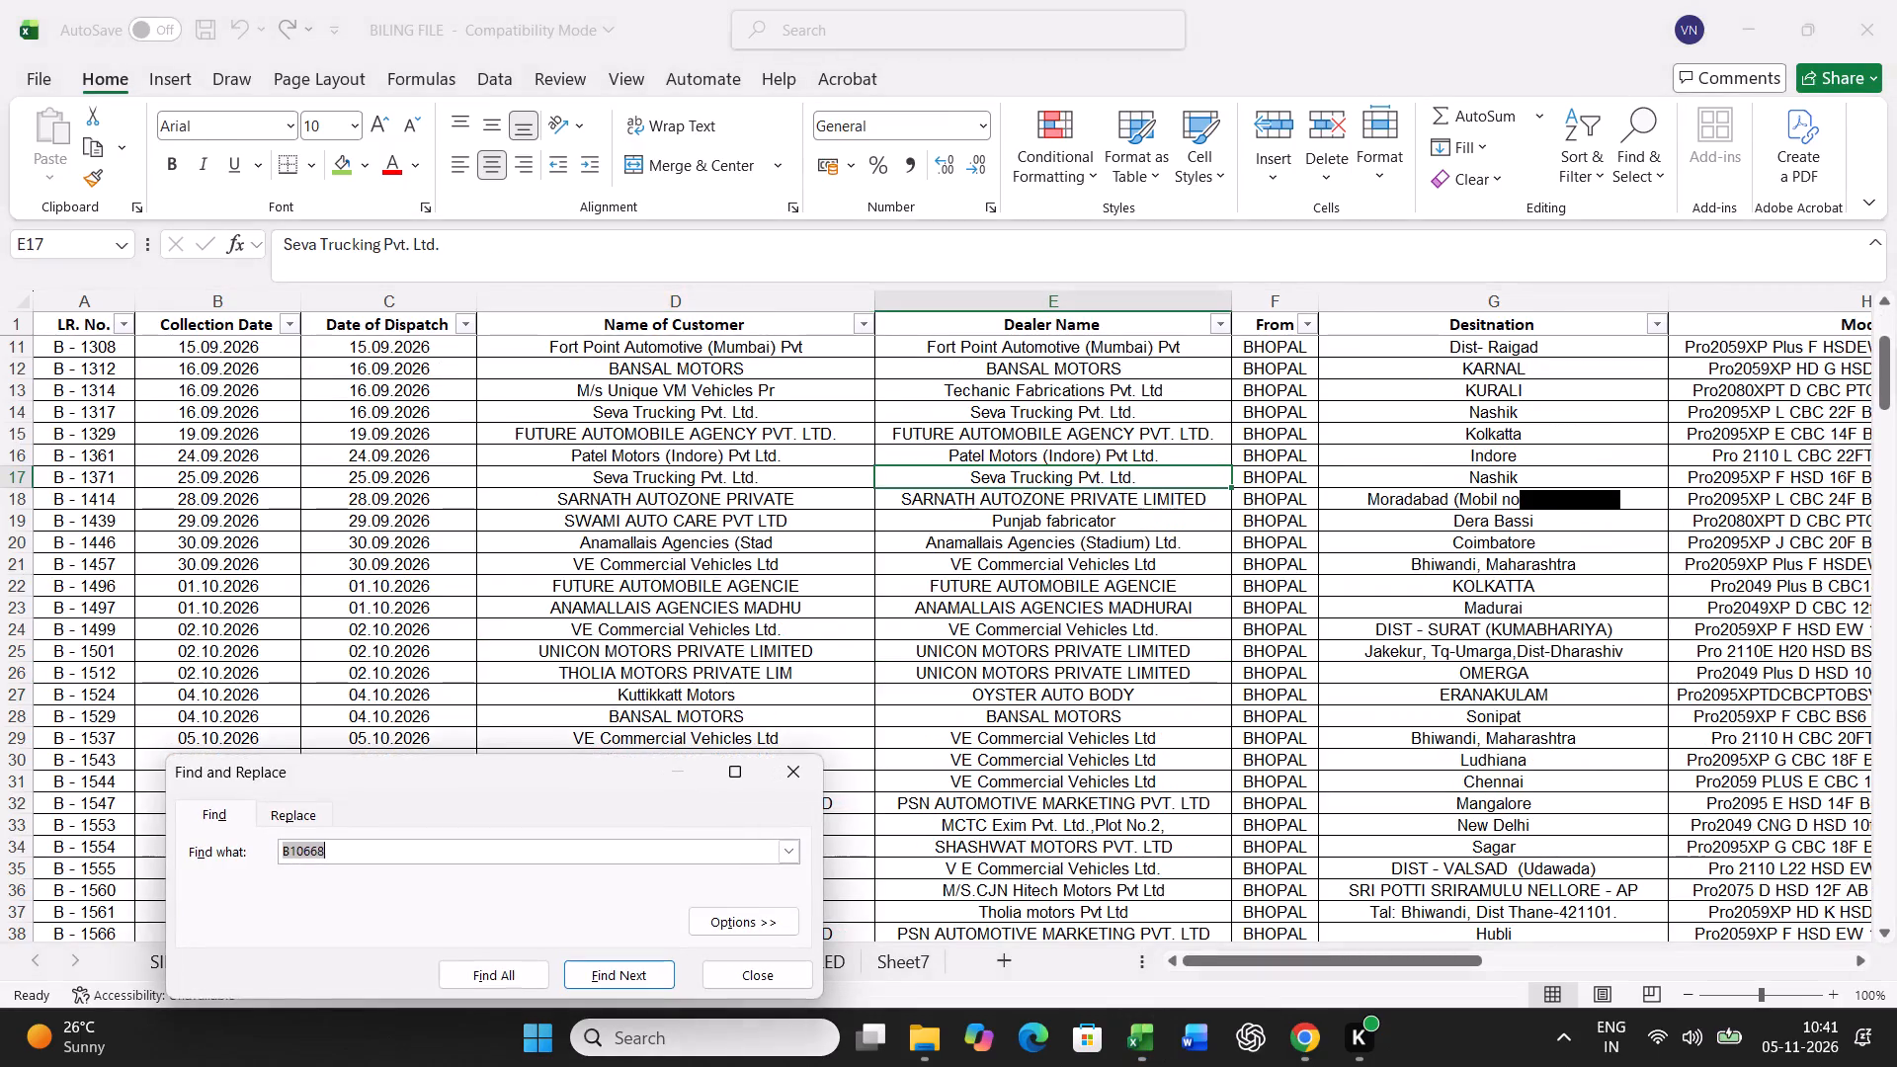
key(b)
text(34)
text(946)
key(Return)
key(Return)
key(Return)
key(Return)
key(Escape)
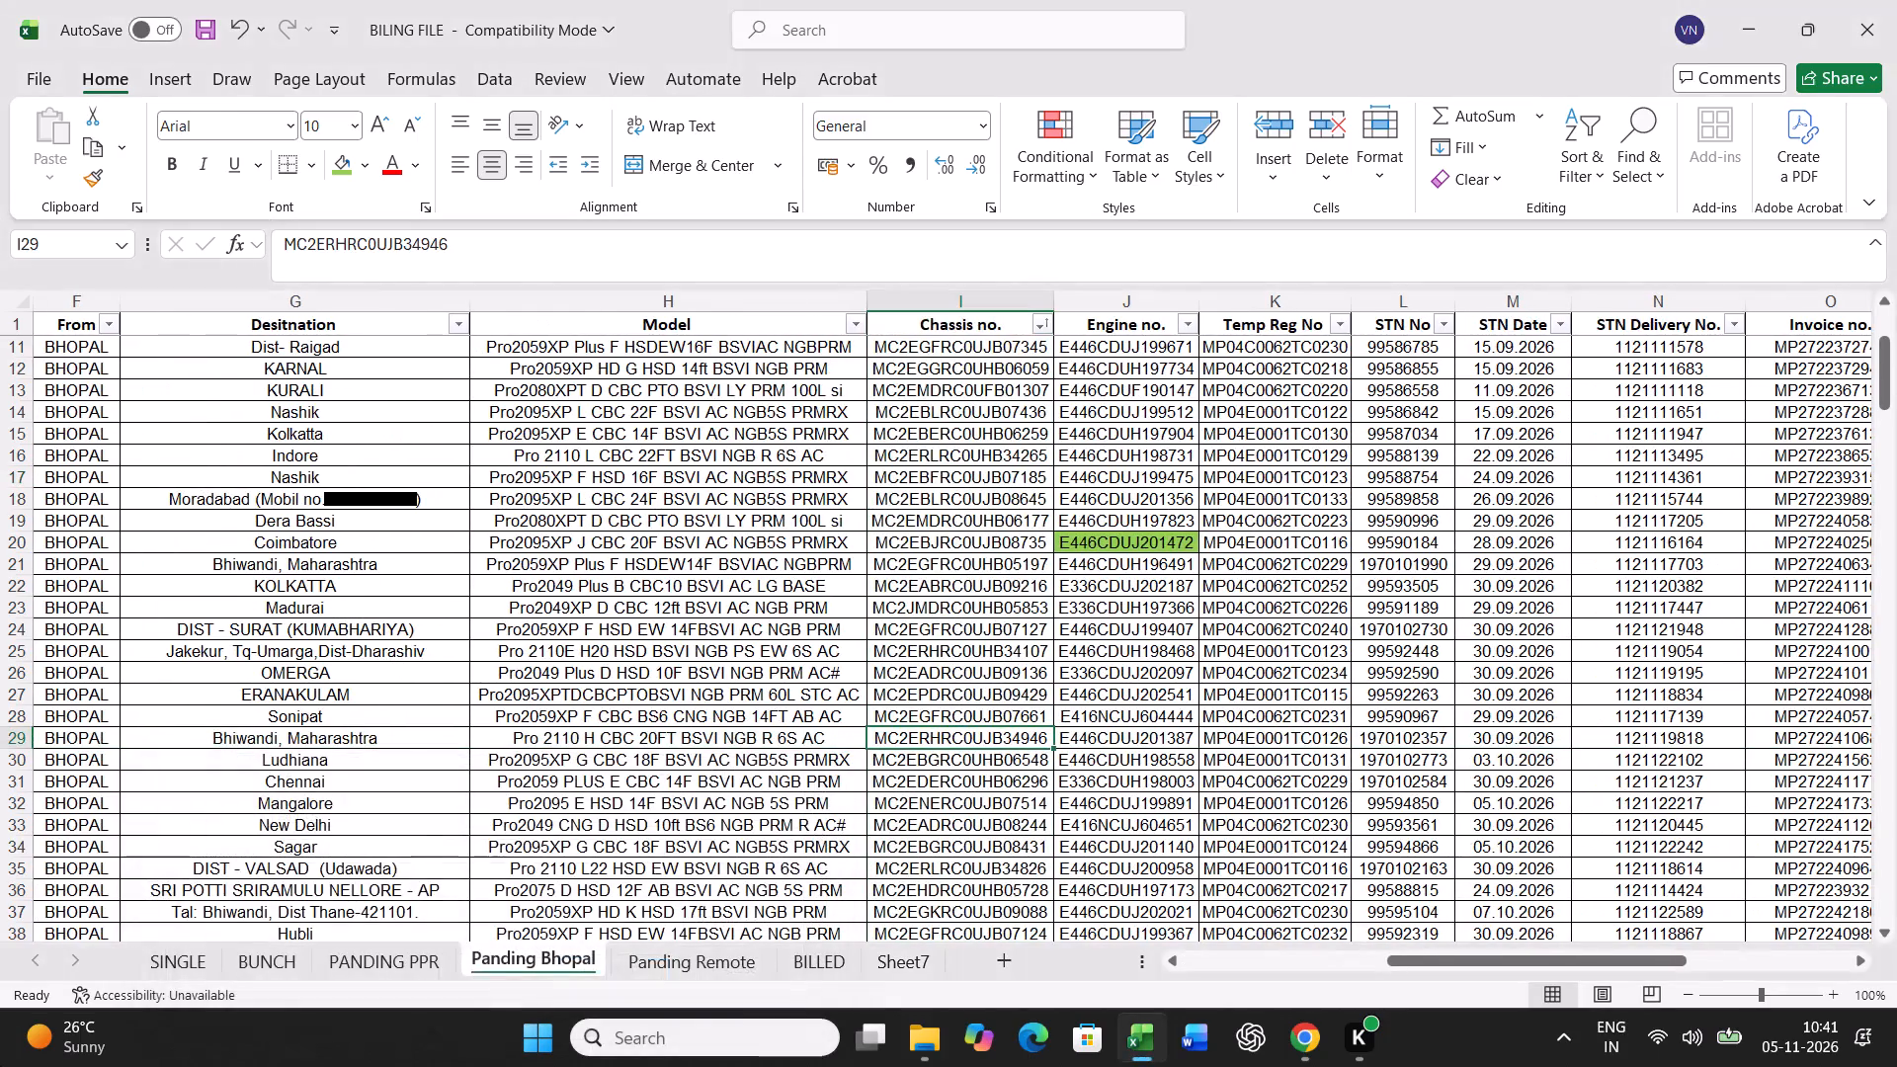
click(342, 161)
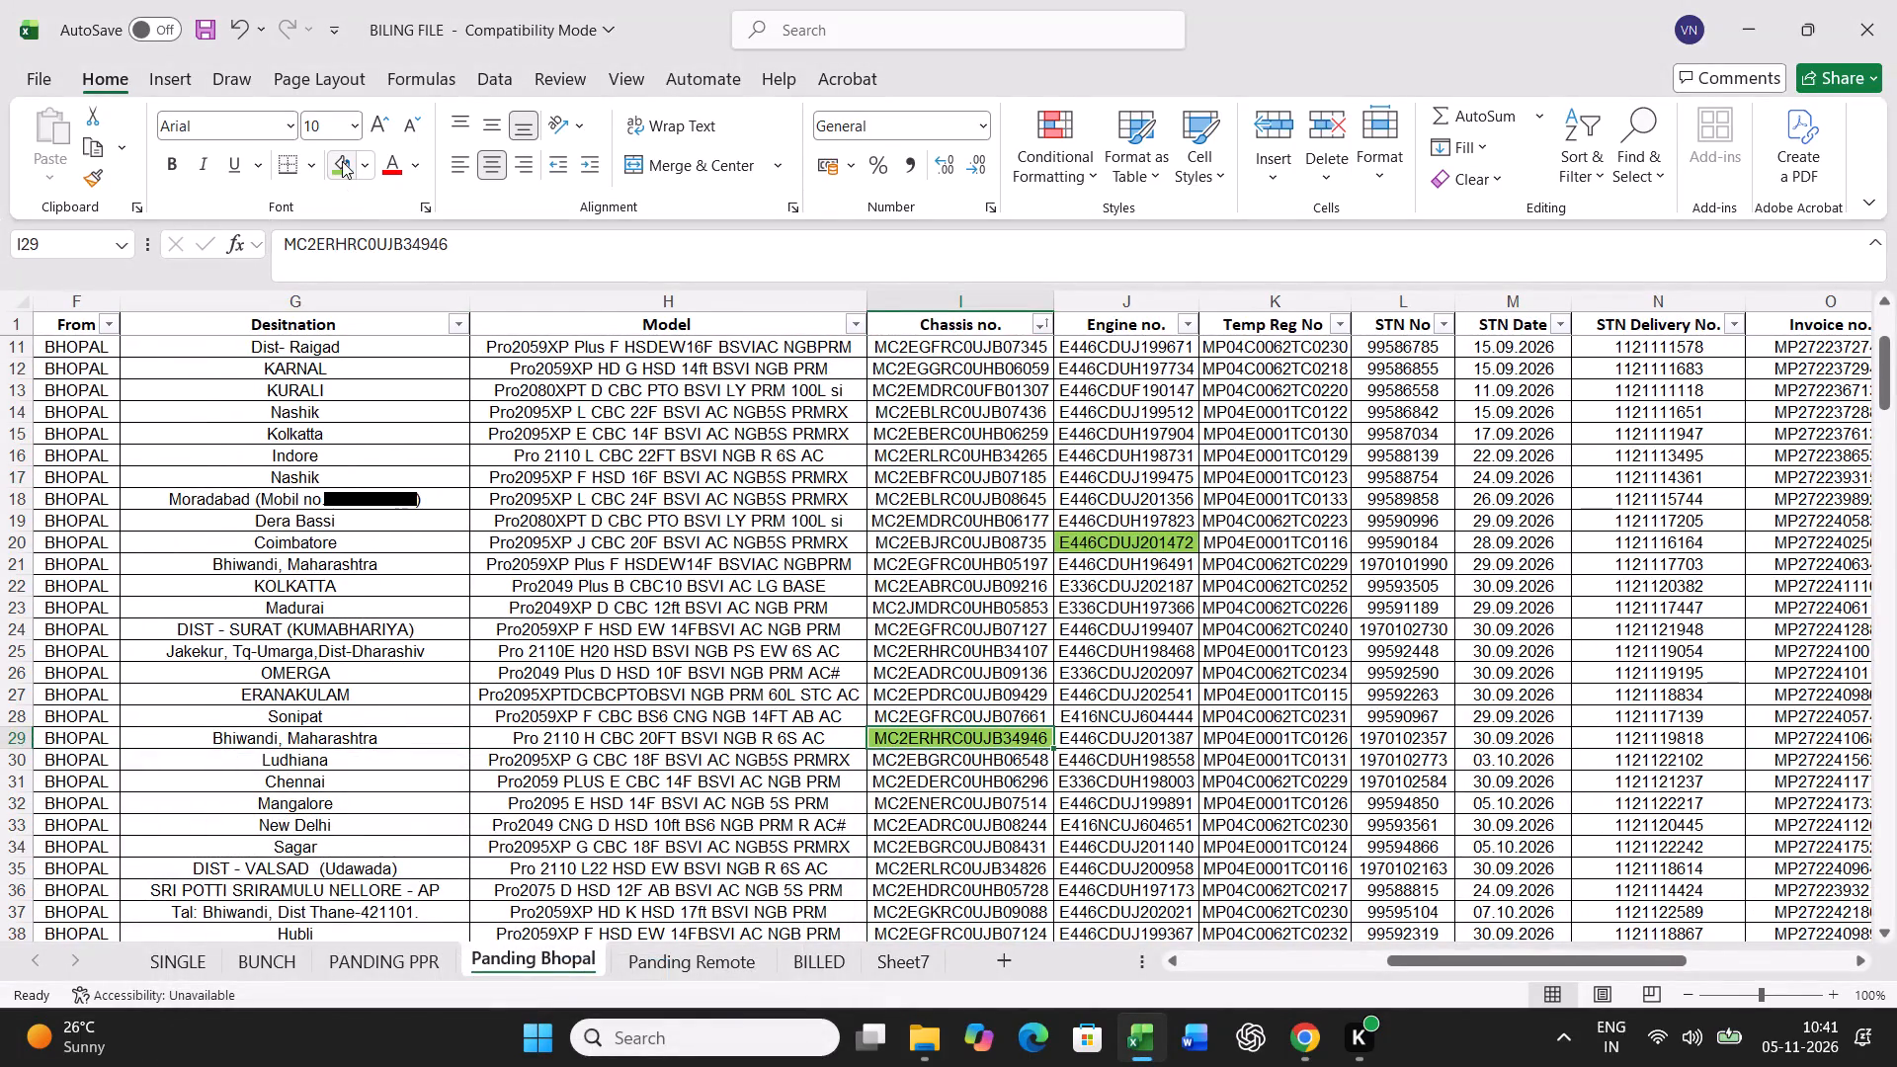
key(Left)
key(Left)
key(Left)
key(Left)
key(Left)
key(Left)
key(Left)
key(Left)
key(Left)
key(Left)
key(Left)
key(Left)
key(Left)
key(Left)
key(Left)
key(Left)
key(Left)
key(Left)
key(Left)
key(Left)
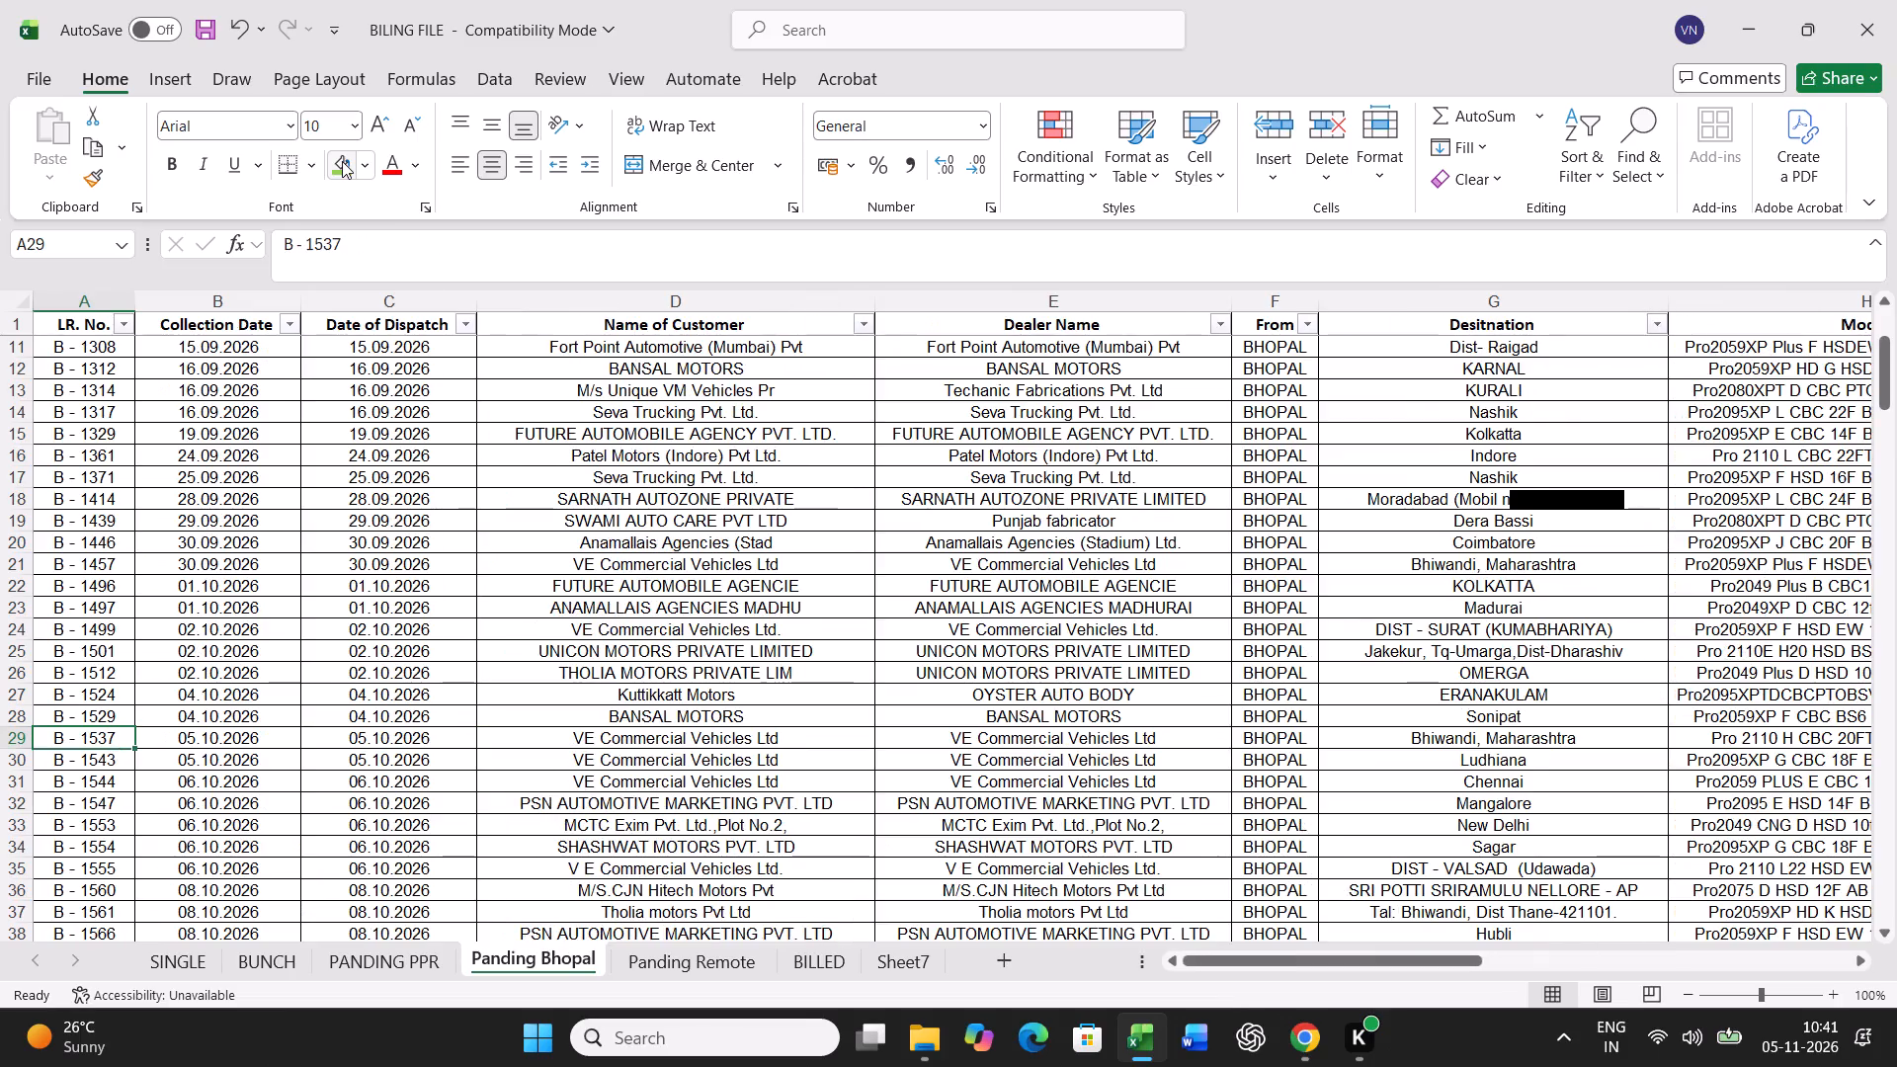
key(ctrl+shift+Right)
key(ctrl+c)
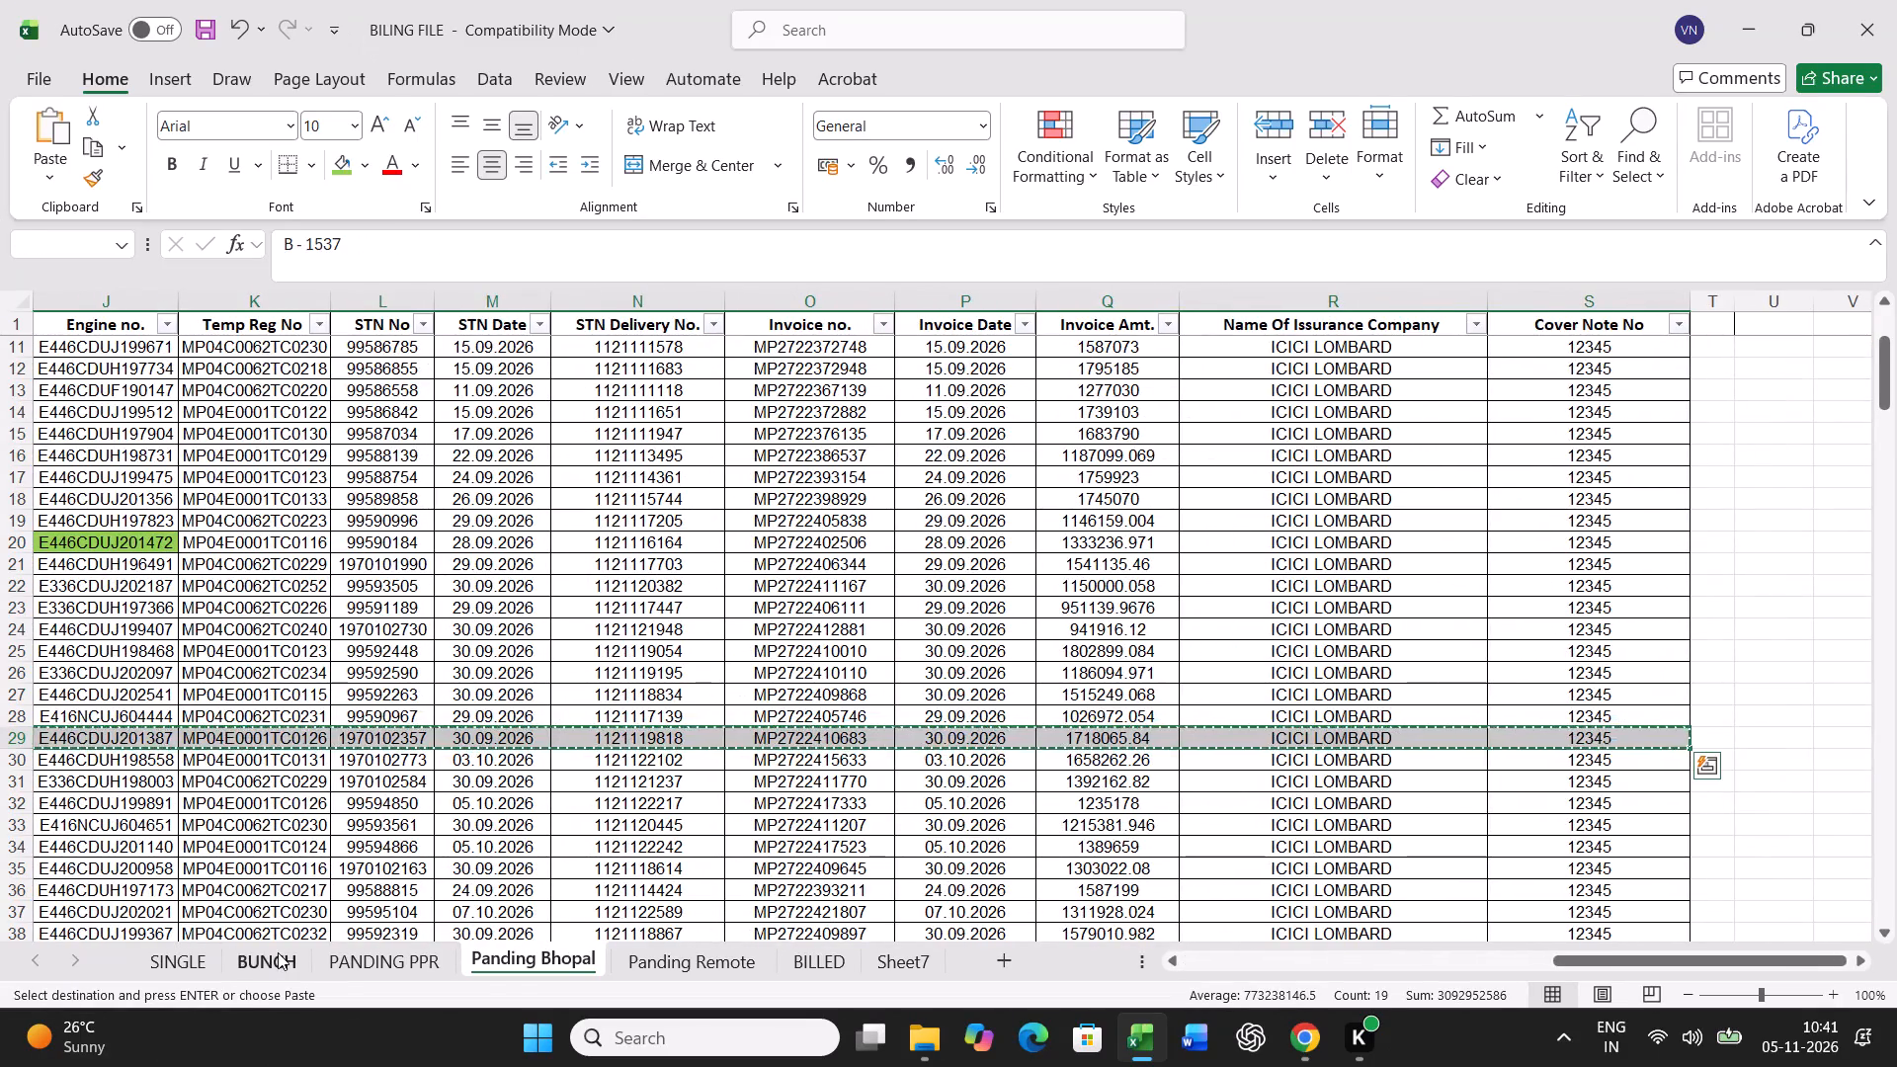
click(278, 952)
scroll(415, 841, up, 15)
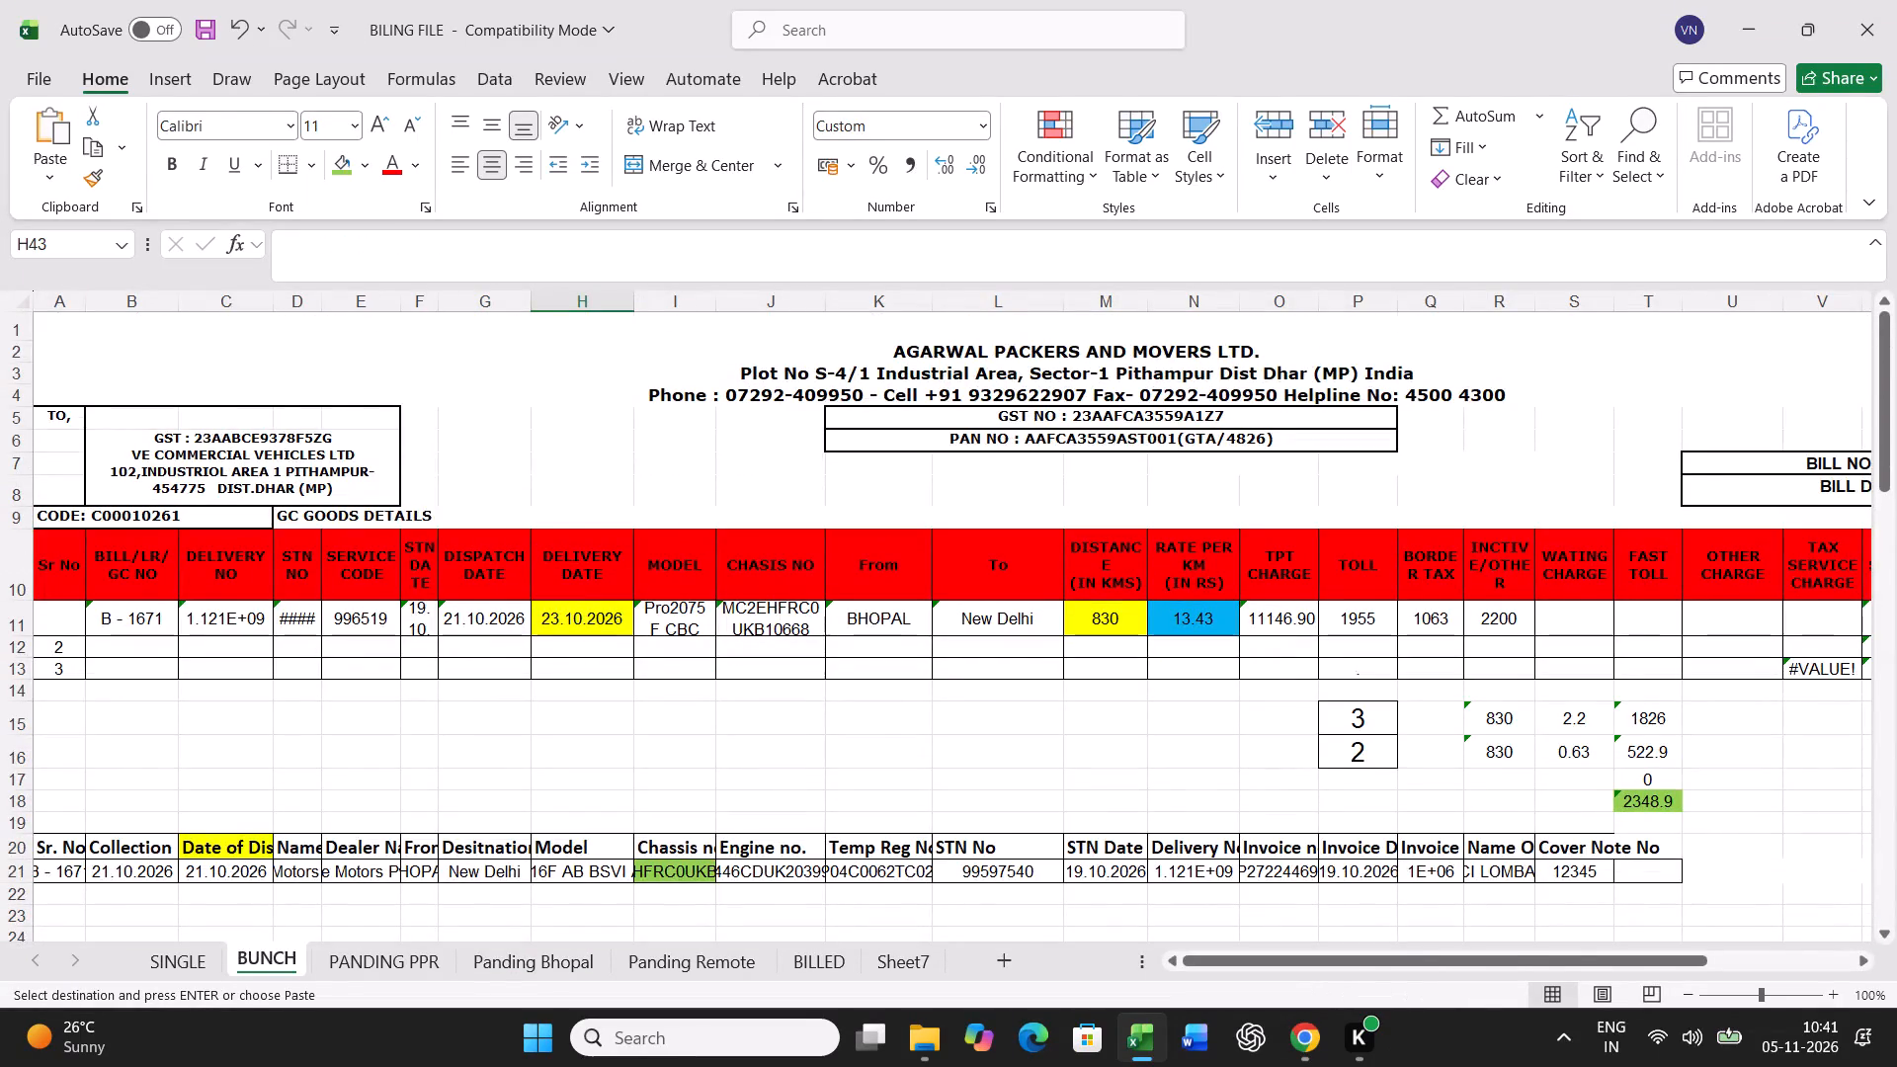
click(59, 878)
key(ctrl+v)
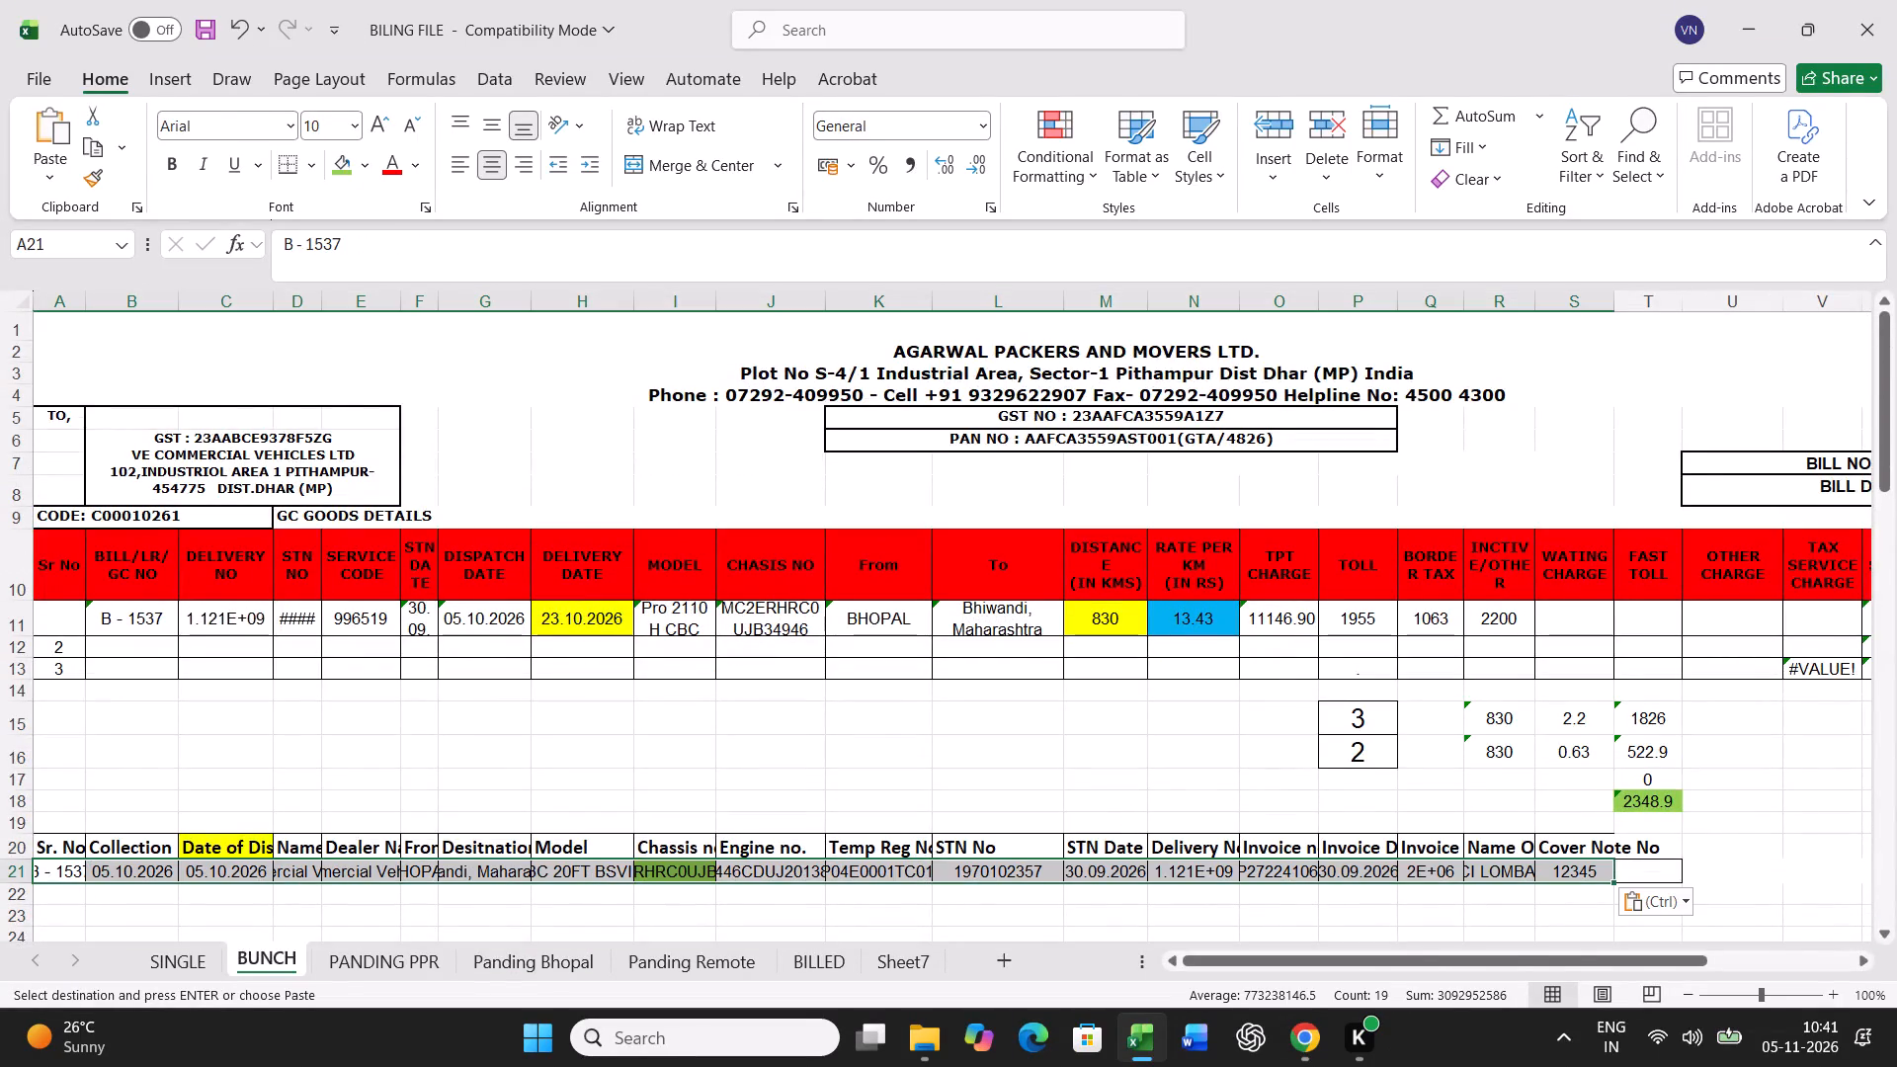
Set row 11's delivery date to 07.10.2026, distance to =546+260 and rate per km to 15.60 for B - 1537.
click(592, 616)
text(07.10.2026)
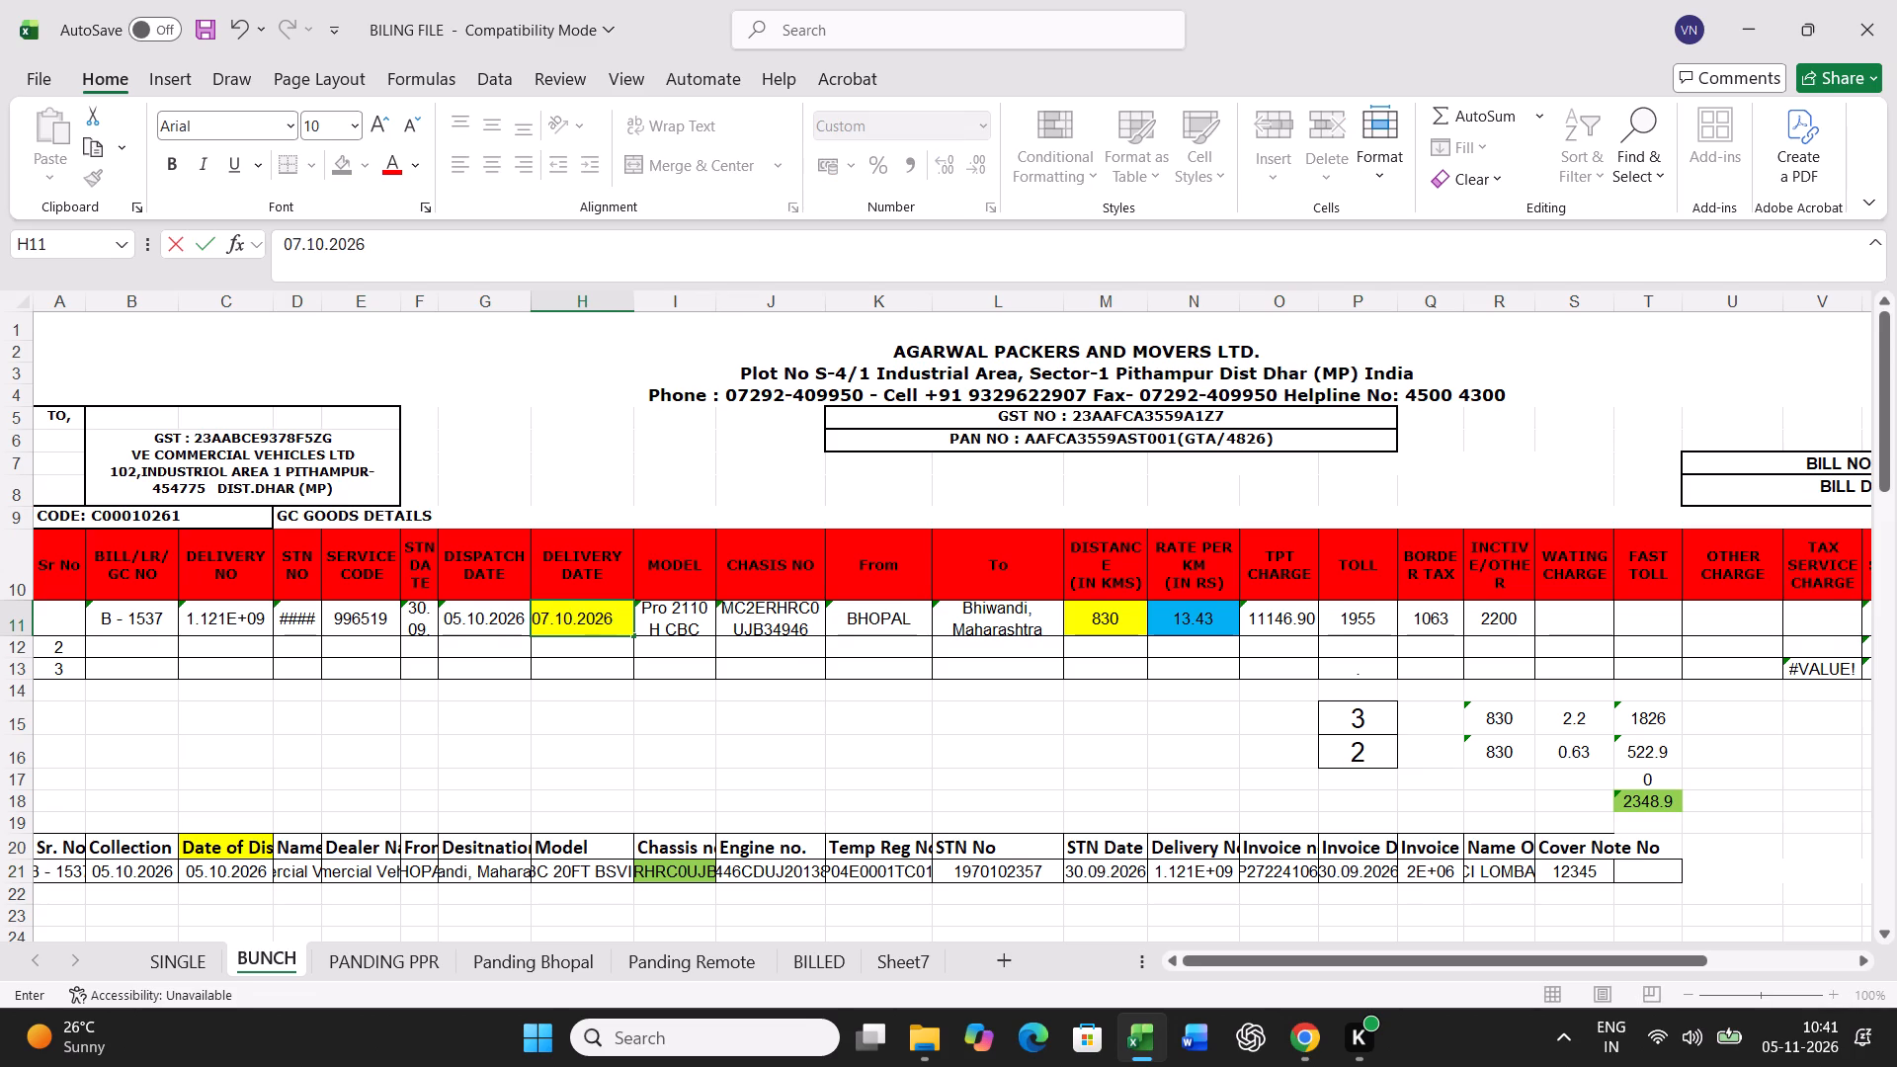
key(Right)
key(Right)
key(Right)
key(Right)
key(Right)
text(=546+260)
key(Return)
key(Up)
key(Right)
text(15.60)
key(Right)
Set the toll for B - 1537 to 4642 and clear its border tax and incentive/other amounts.
key(Right)
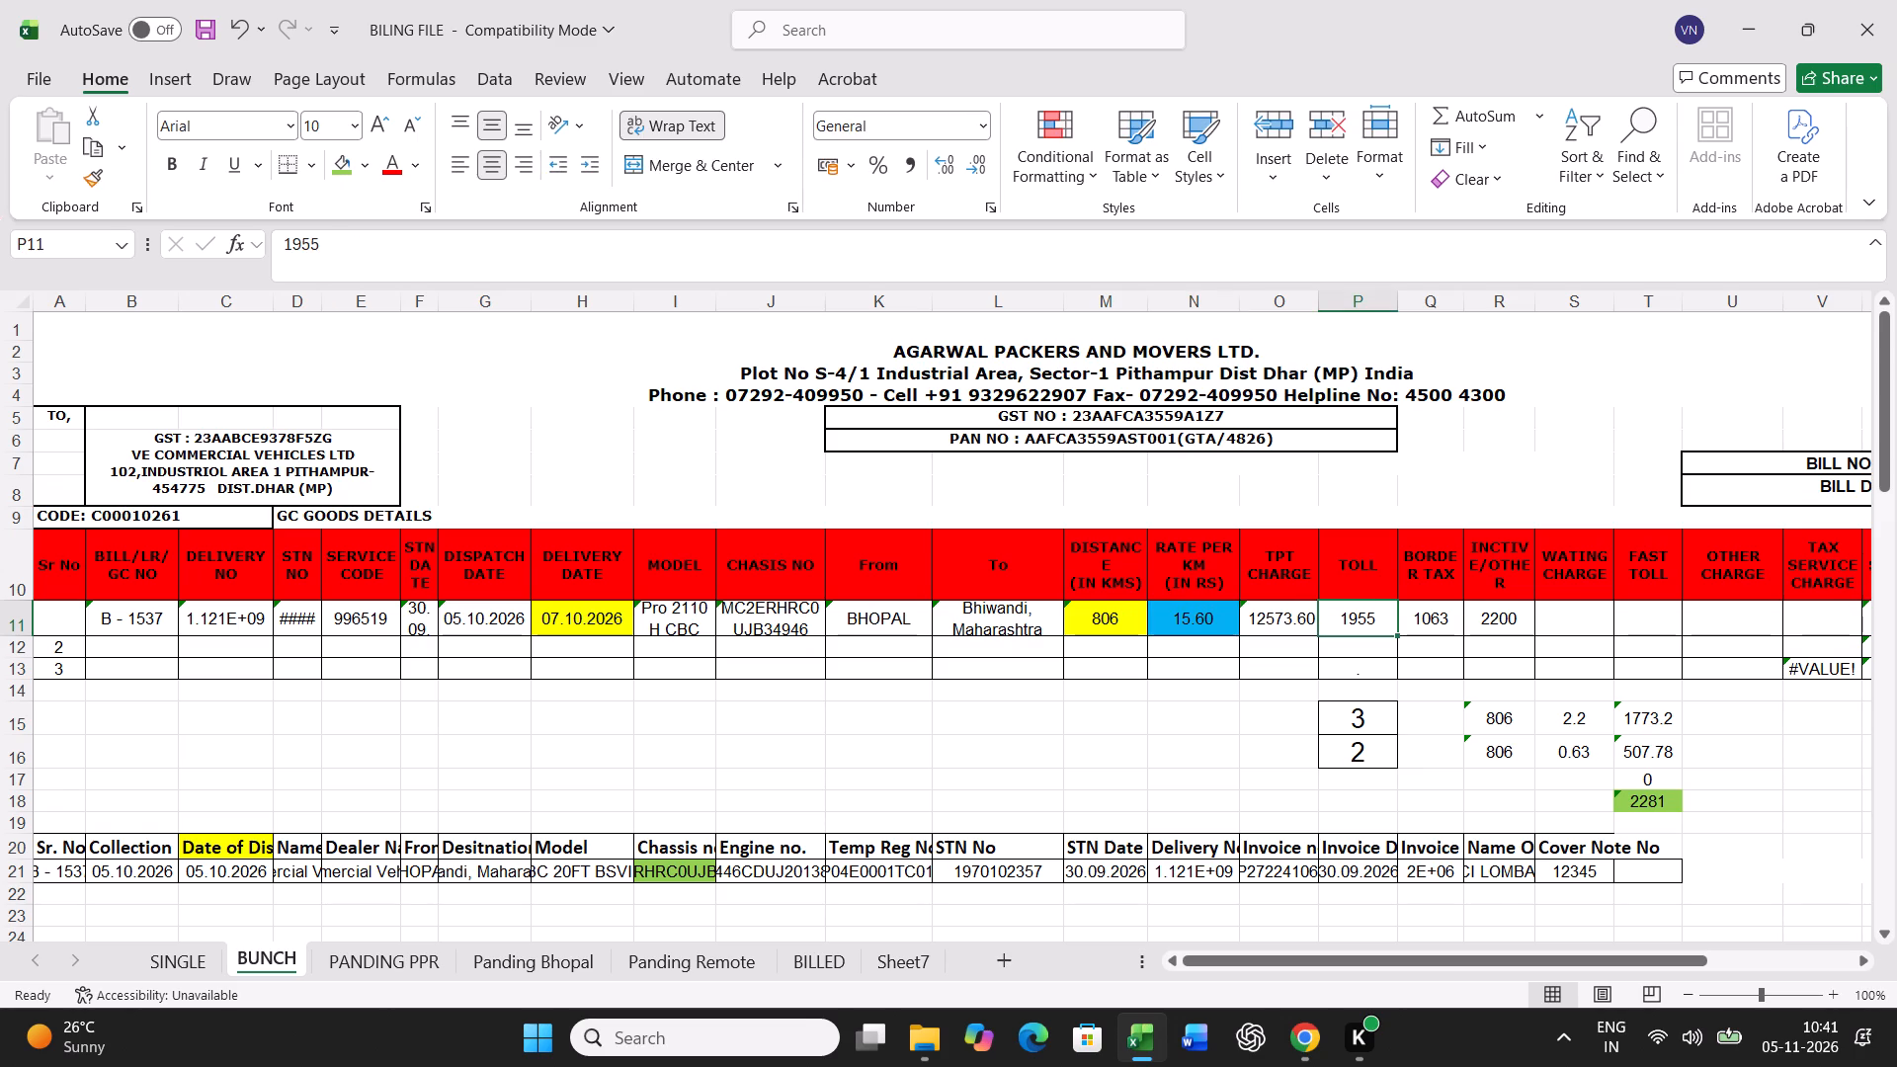
text(4642)
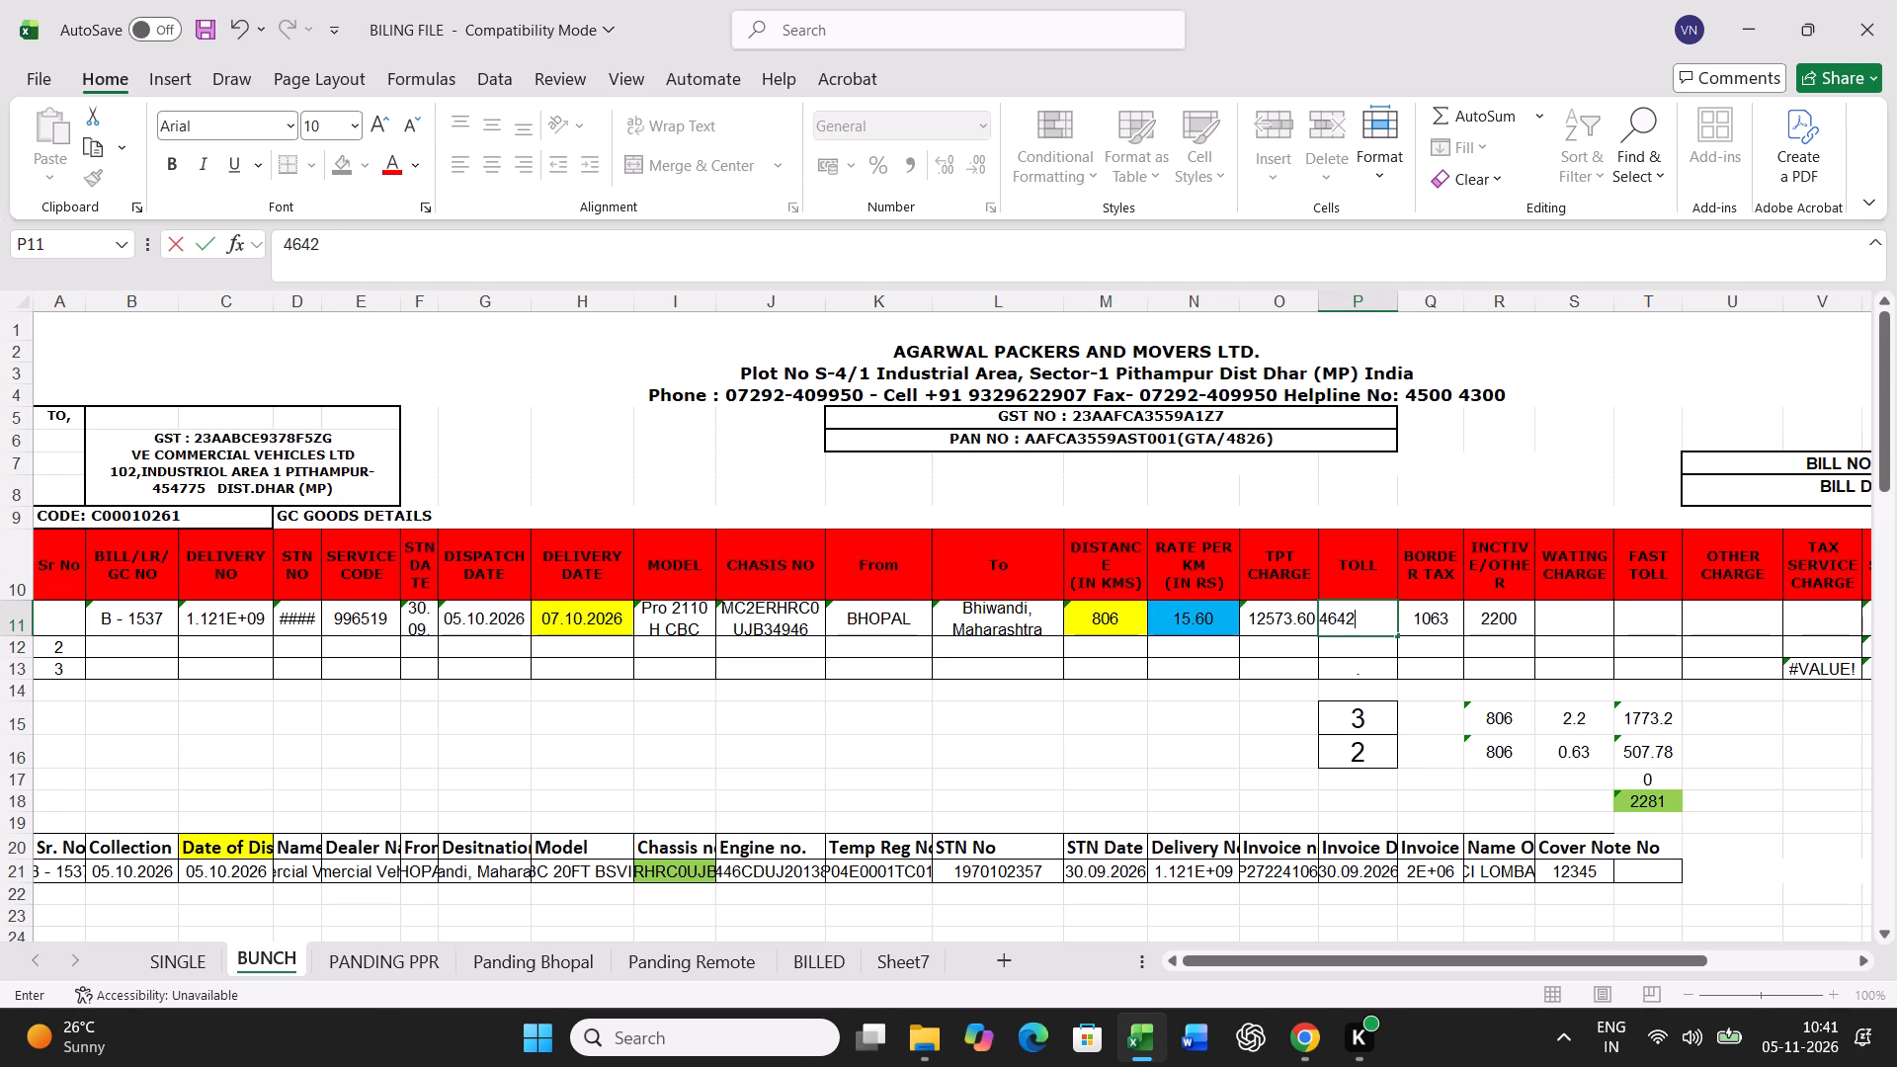
key(Right)
key(Delete)
key(Right)
key(Delete)
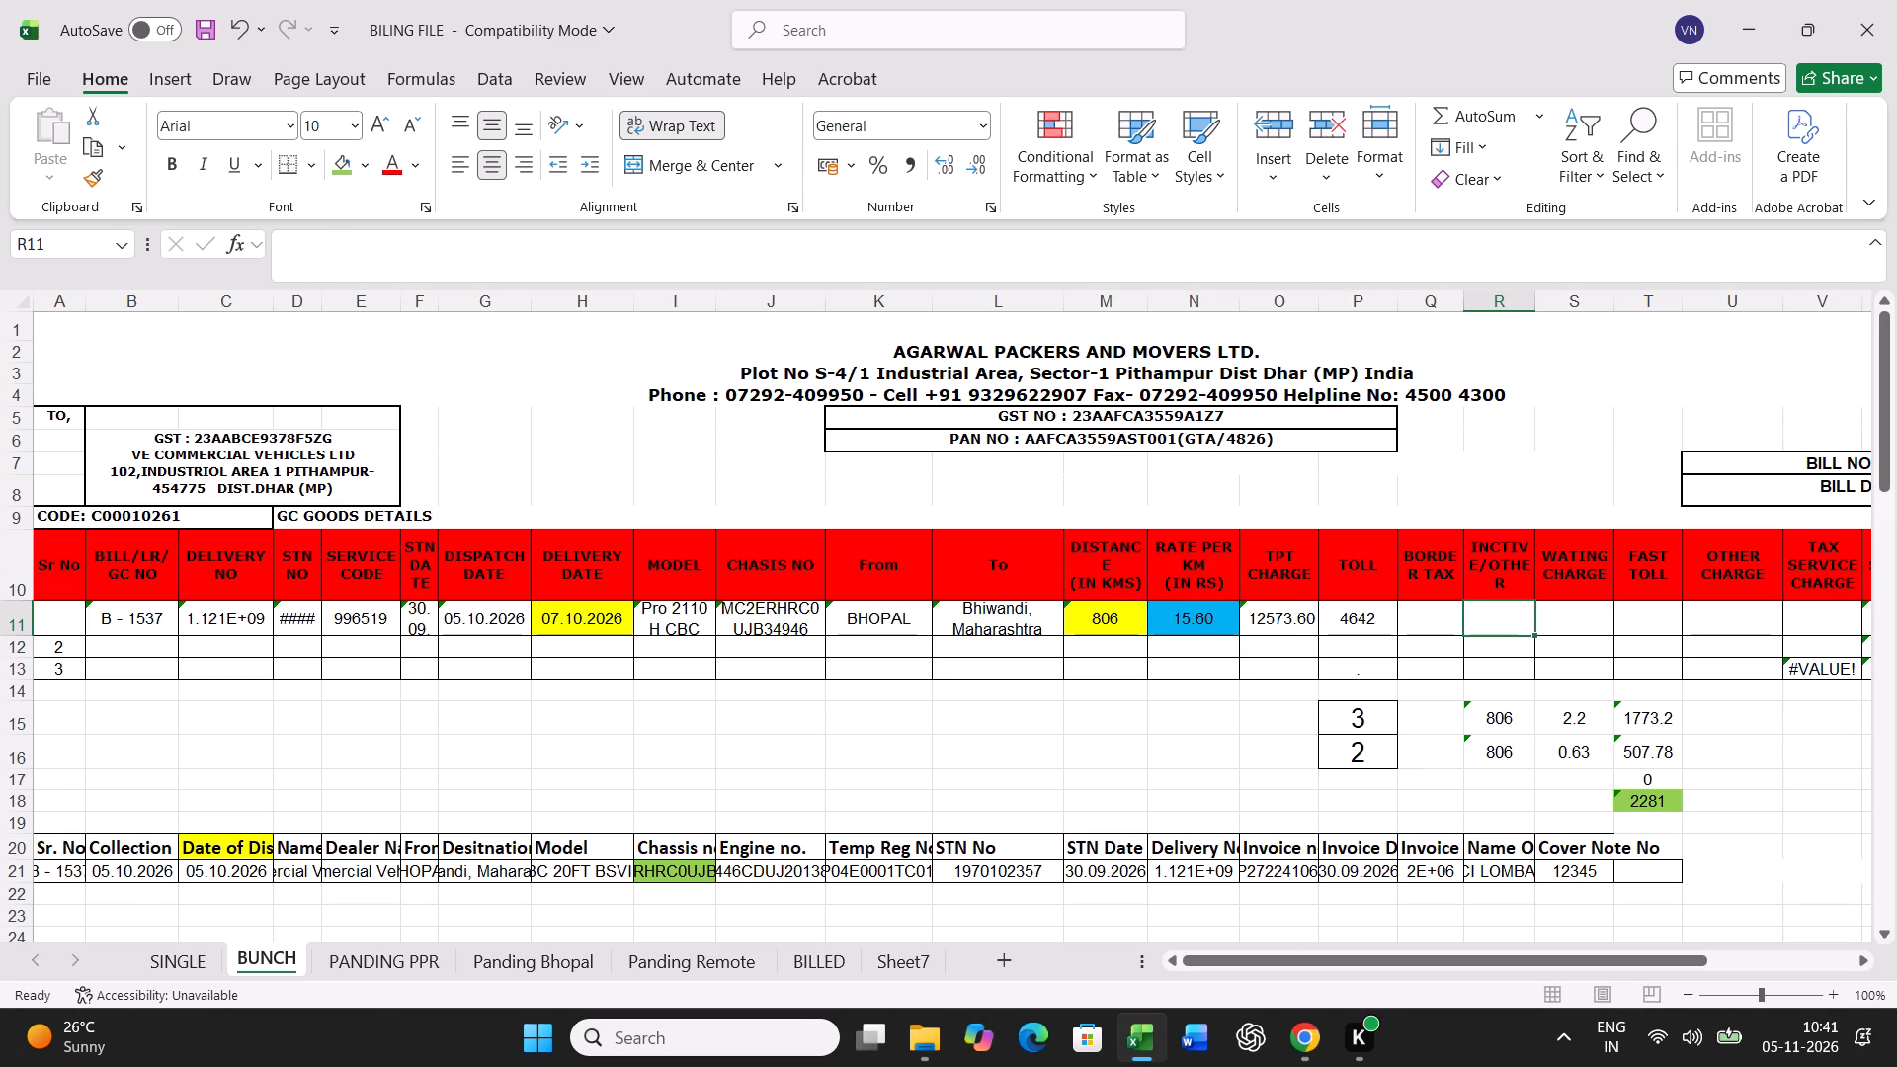
Print the B - 1537 freight bill from the SINGLE sheet.
click(206, 959)
key(ctrl+p)
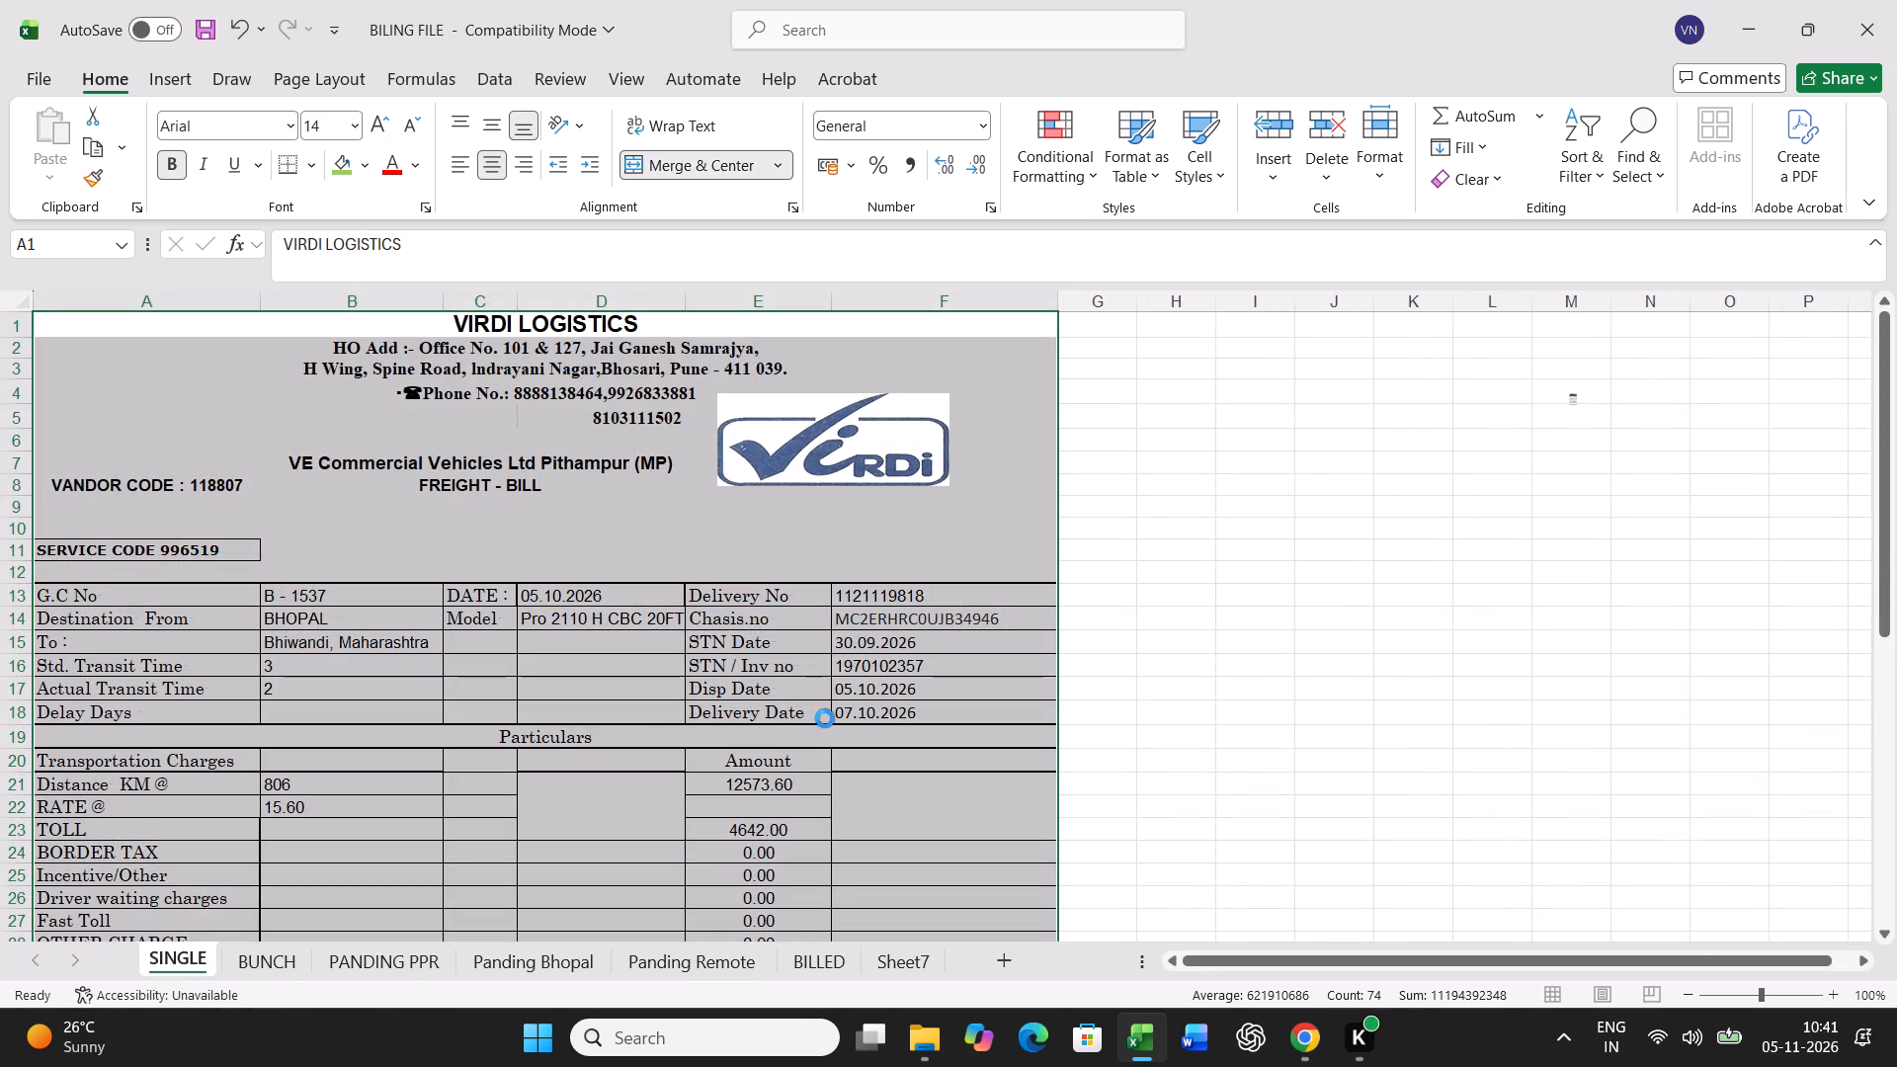
click(289, 162)
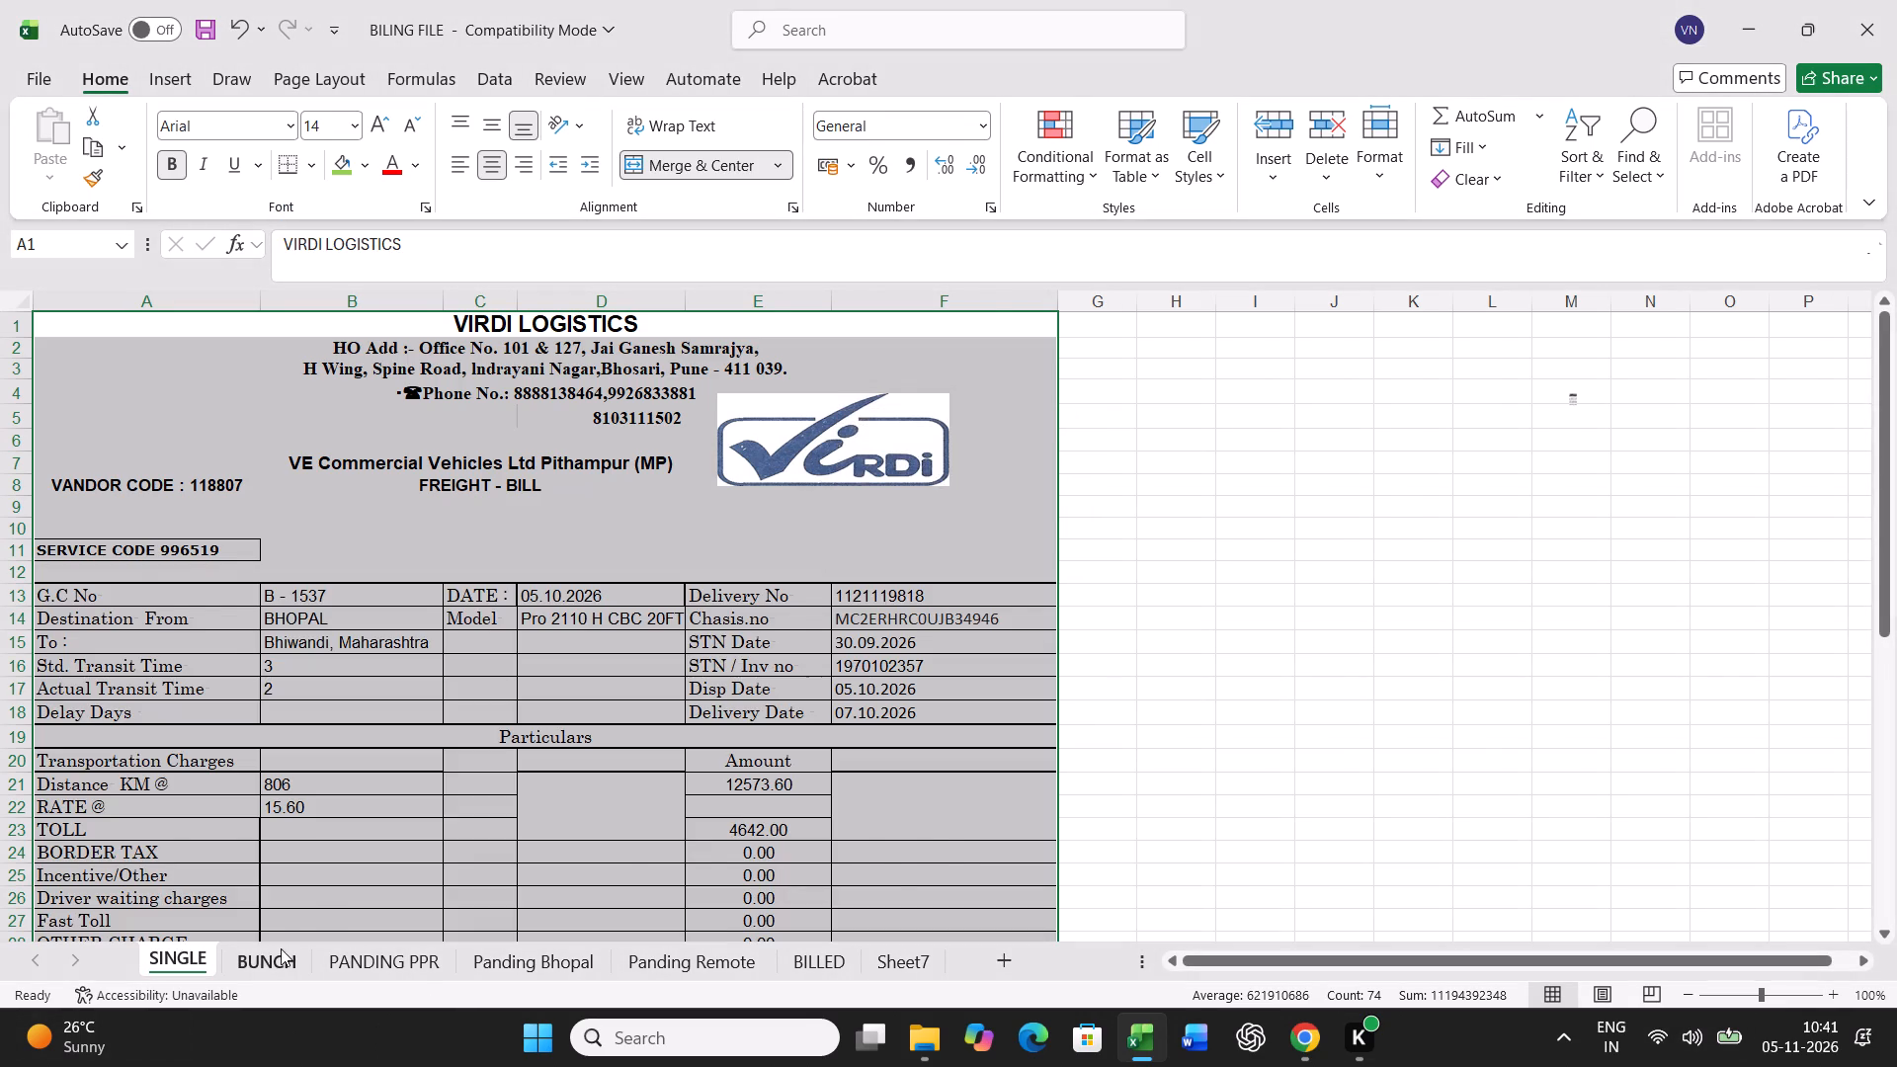
Copy the B - 1537 entry in row 11 of the BUNCH sheet and paste it as values into row 38.
click(281, 948)
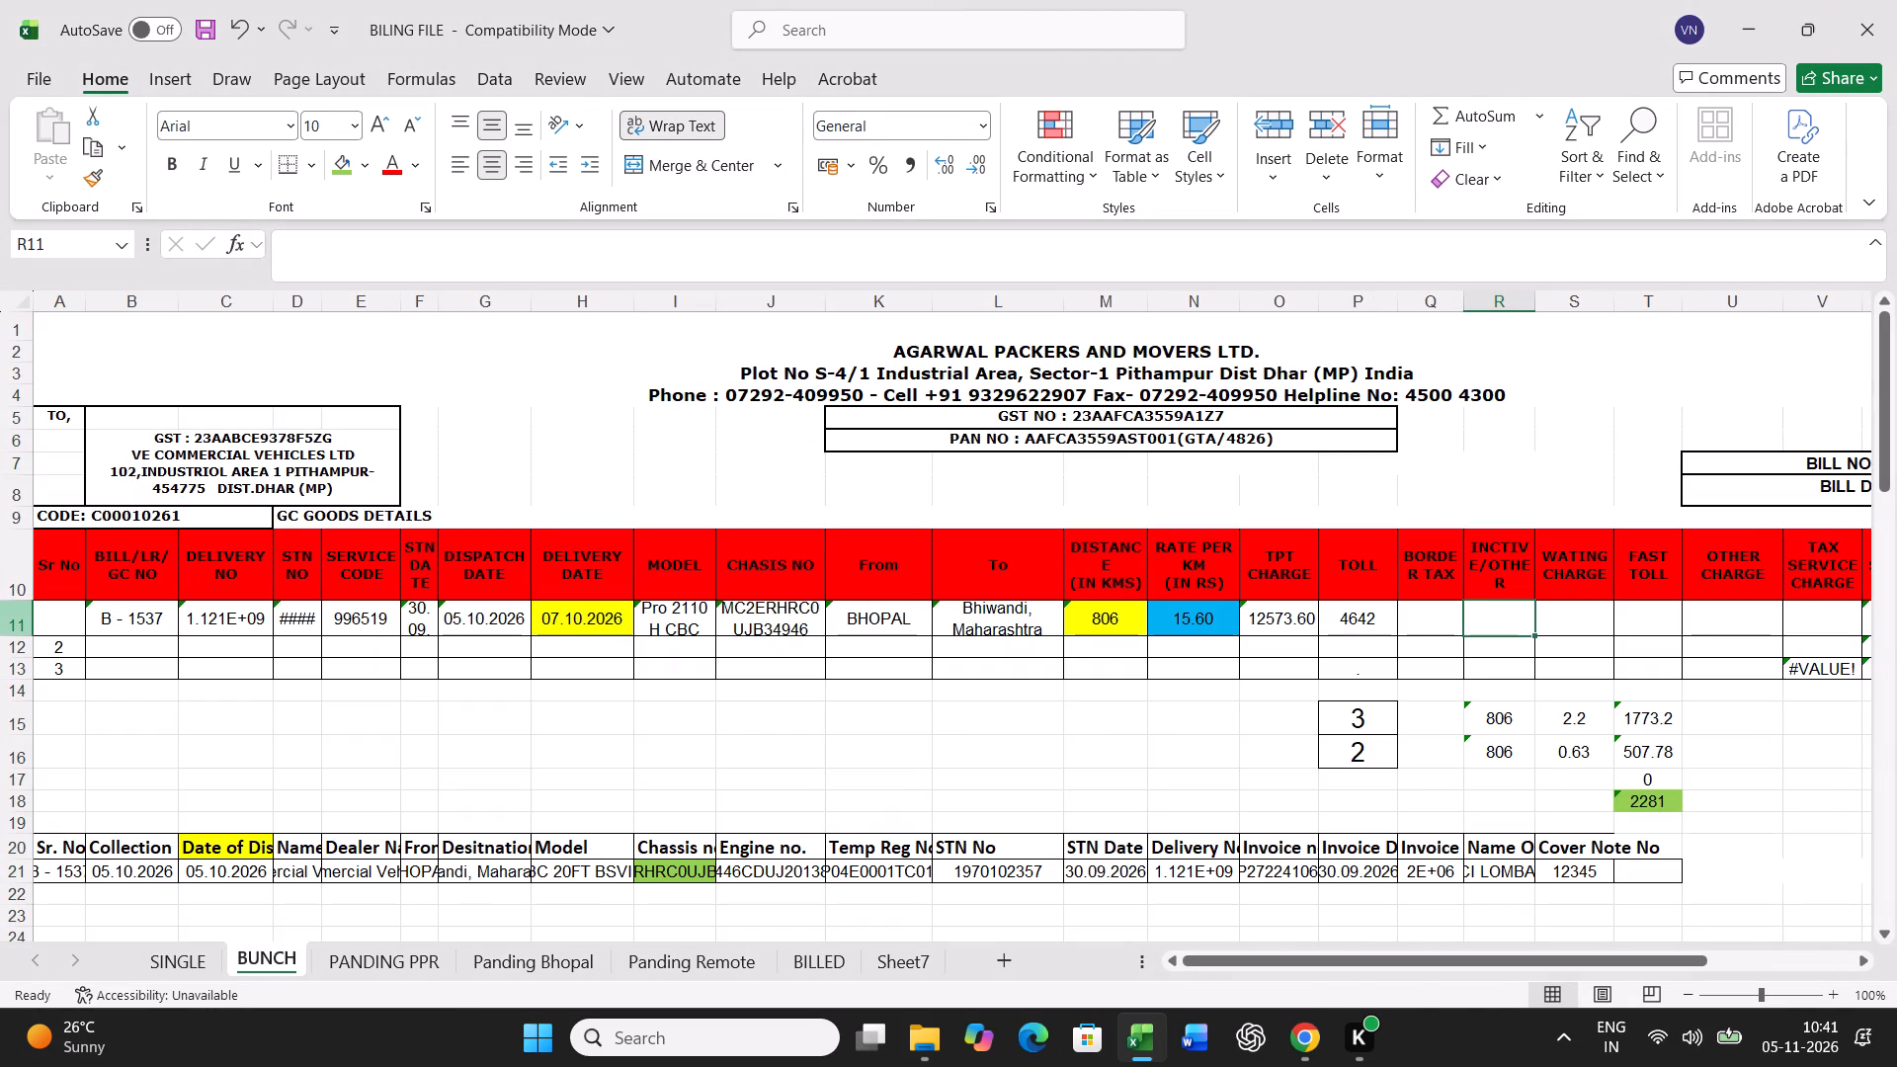
click(20, 616)
key(ctrl+c)
scroll(1014, 669, down, 12)
right_click(44, 533)
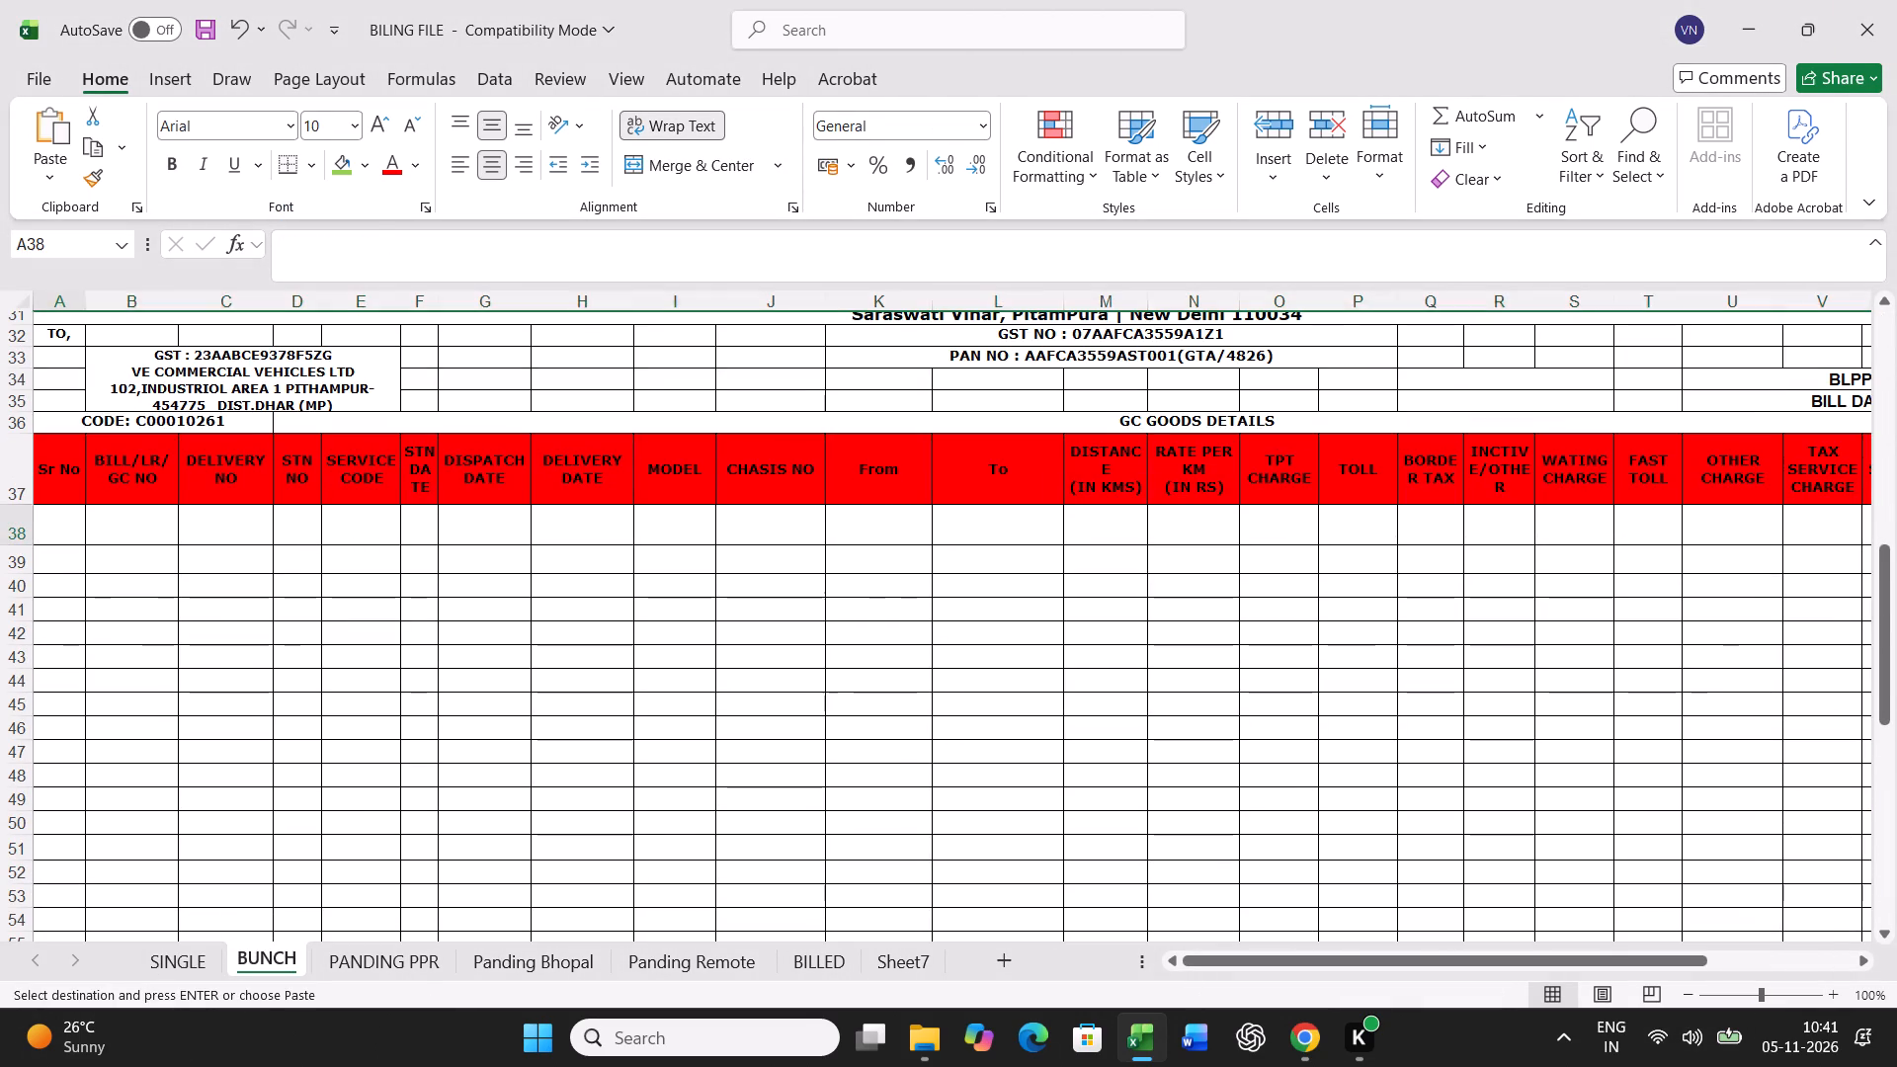
click(128, 464)
click(54, 402)
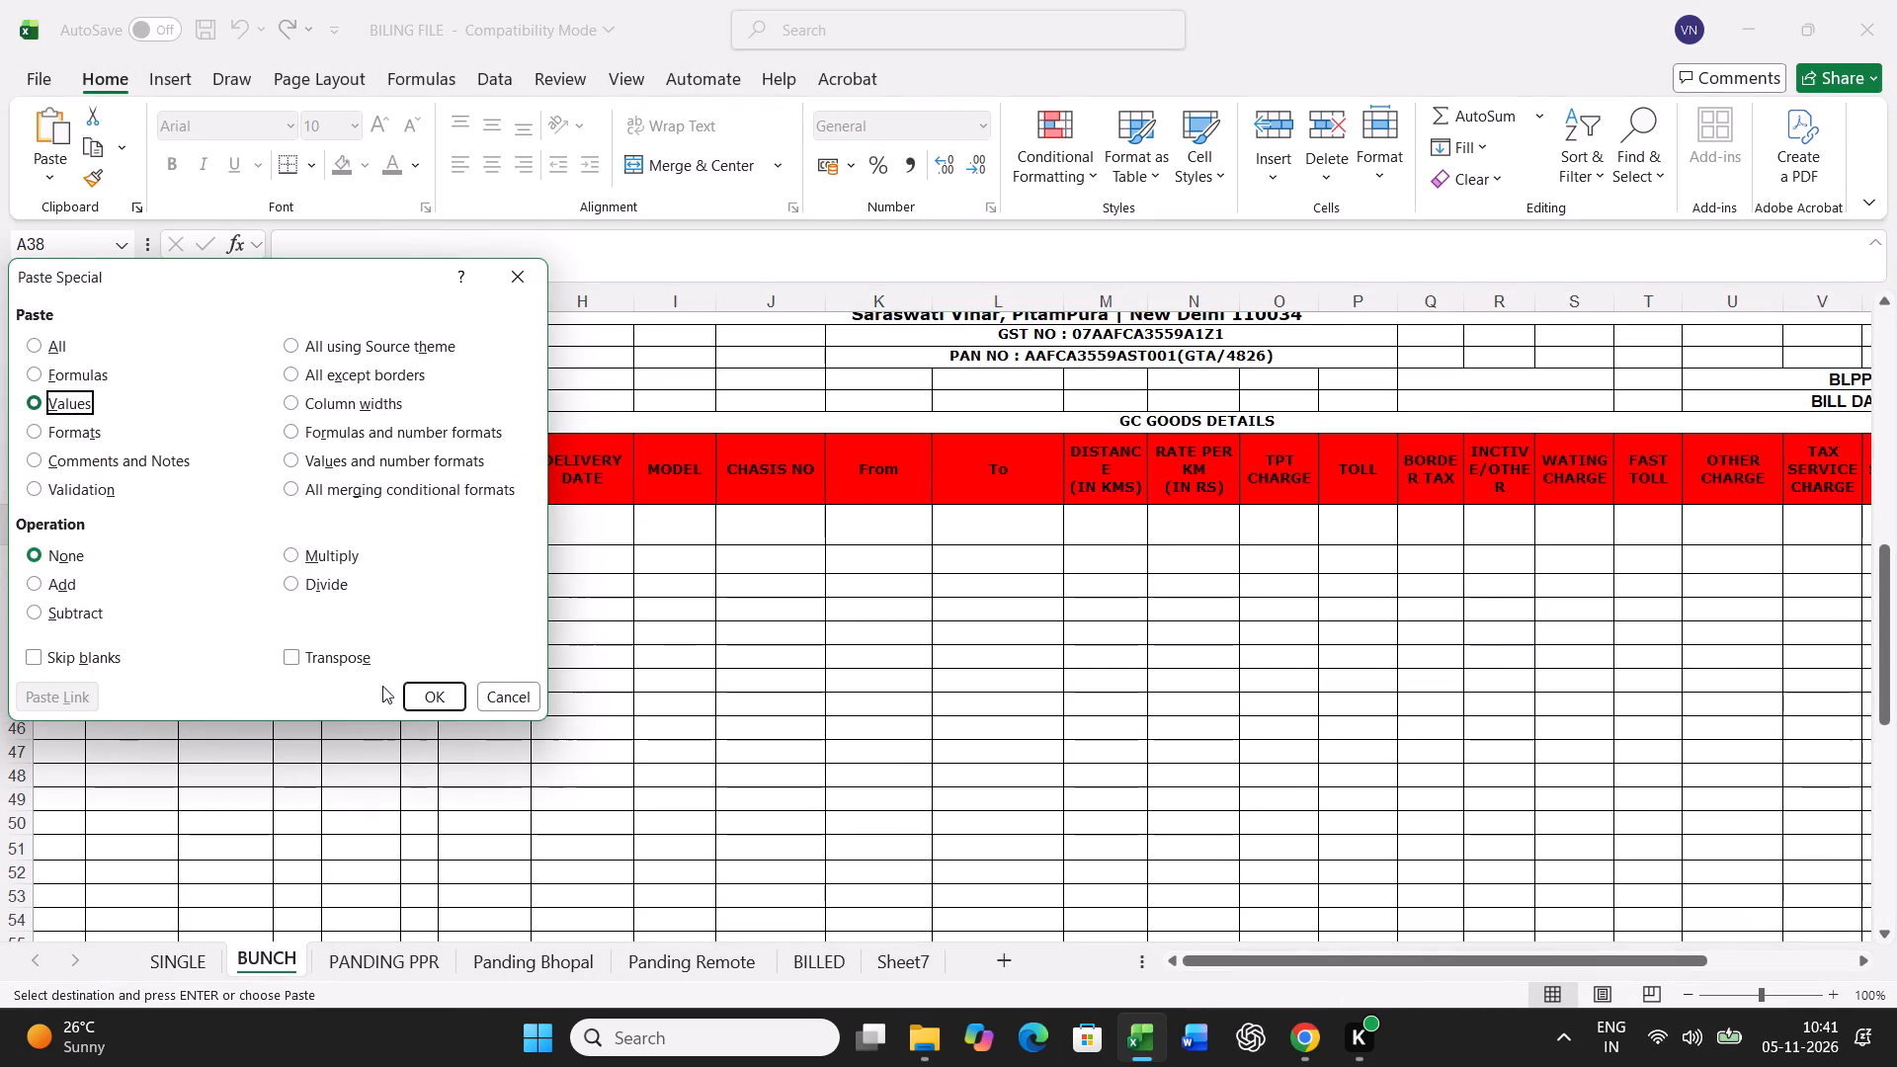
click(416, 694)
Find the chassis number ending B09828 in the Panding Bhopal sheet and highlight its cell green.
click(519, 976)
click(860, 680)
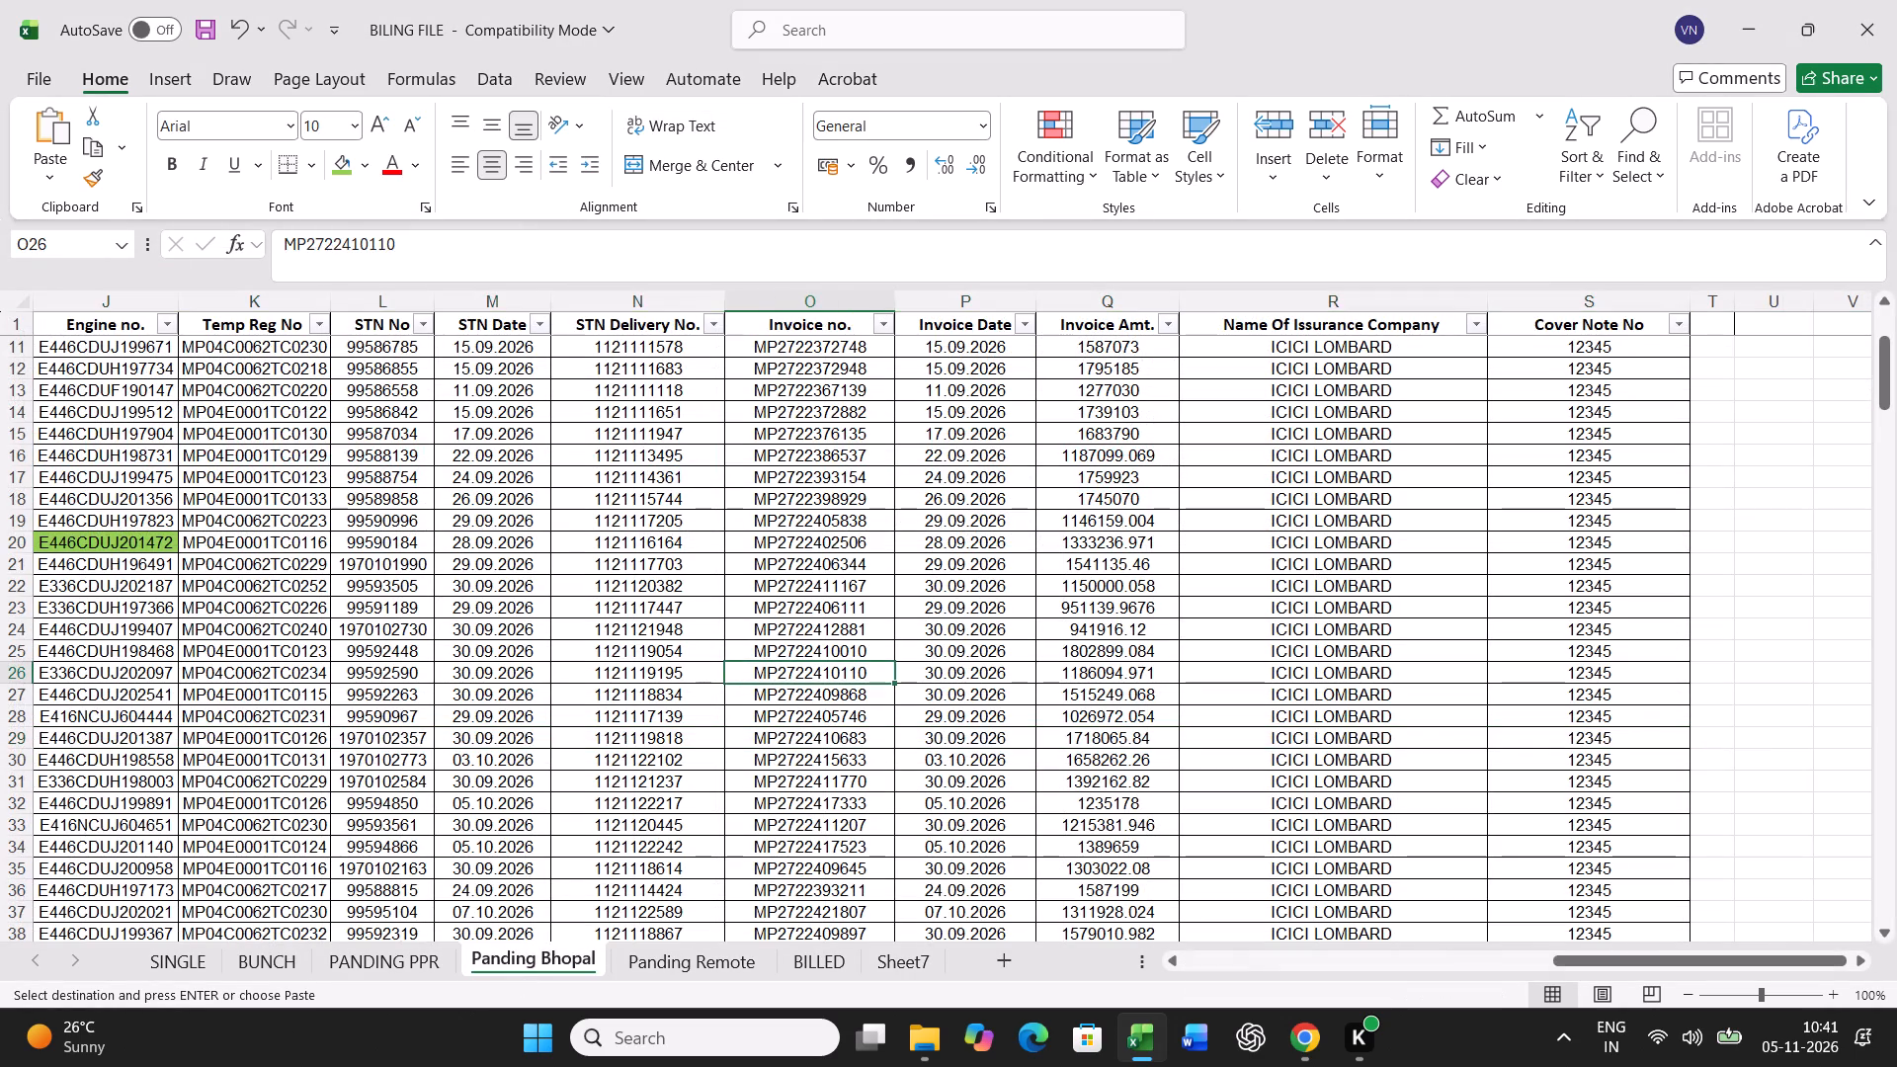
key(ctrl+f)
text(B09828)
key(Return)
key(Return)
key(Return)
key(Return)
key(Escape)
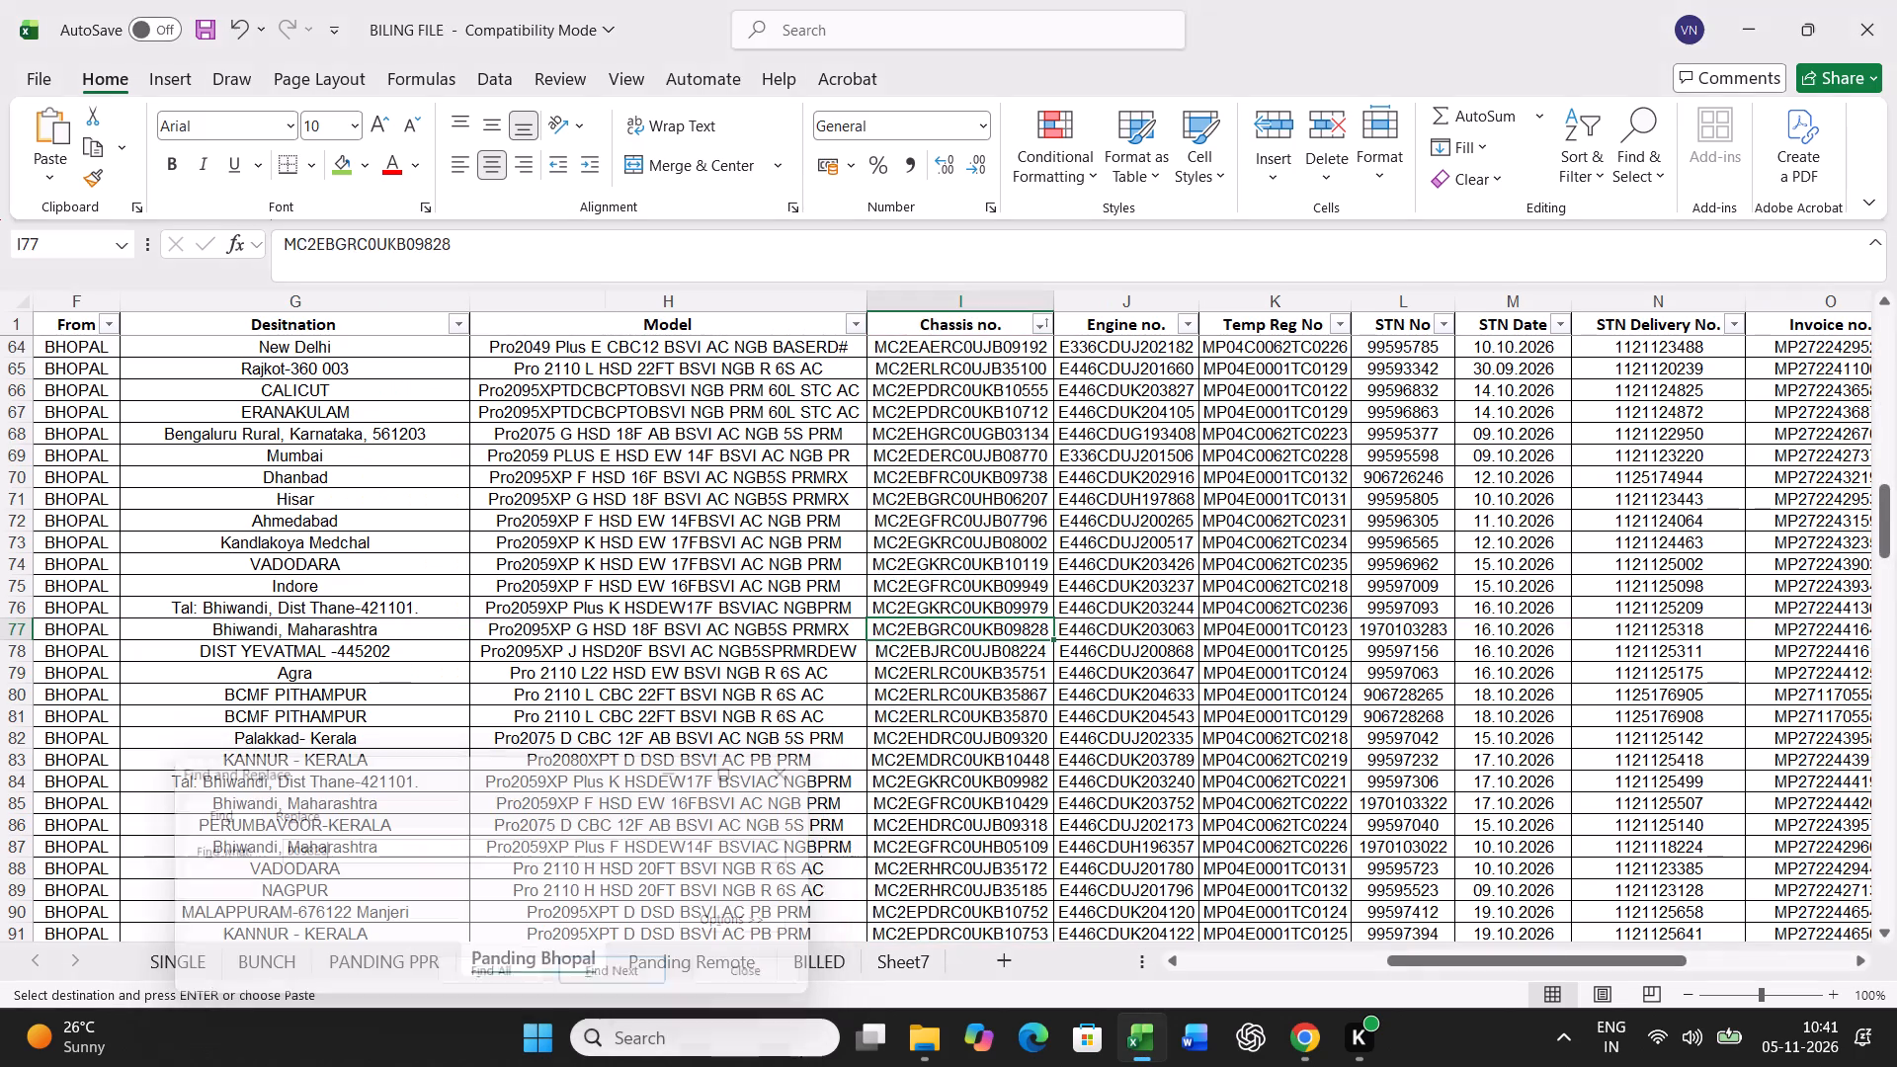
click(341, 172)
Copy the full B - 1635 record from Panding Bhopal over the record in row 21 of the BUNCH sheet.
key(Left)
key(Left)
key(Left)
key(Left)
key(Left)
key(Left)
key(Left)
key(Left)
key(Left)
key(Left)
key(Left)
key(Left)
key(Left)
key(Left)
key(Left)
key(Left)
key(Left)
key(Left)
key(Left)
key(Left)
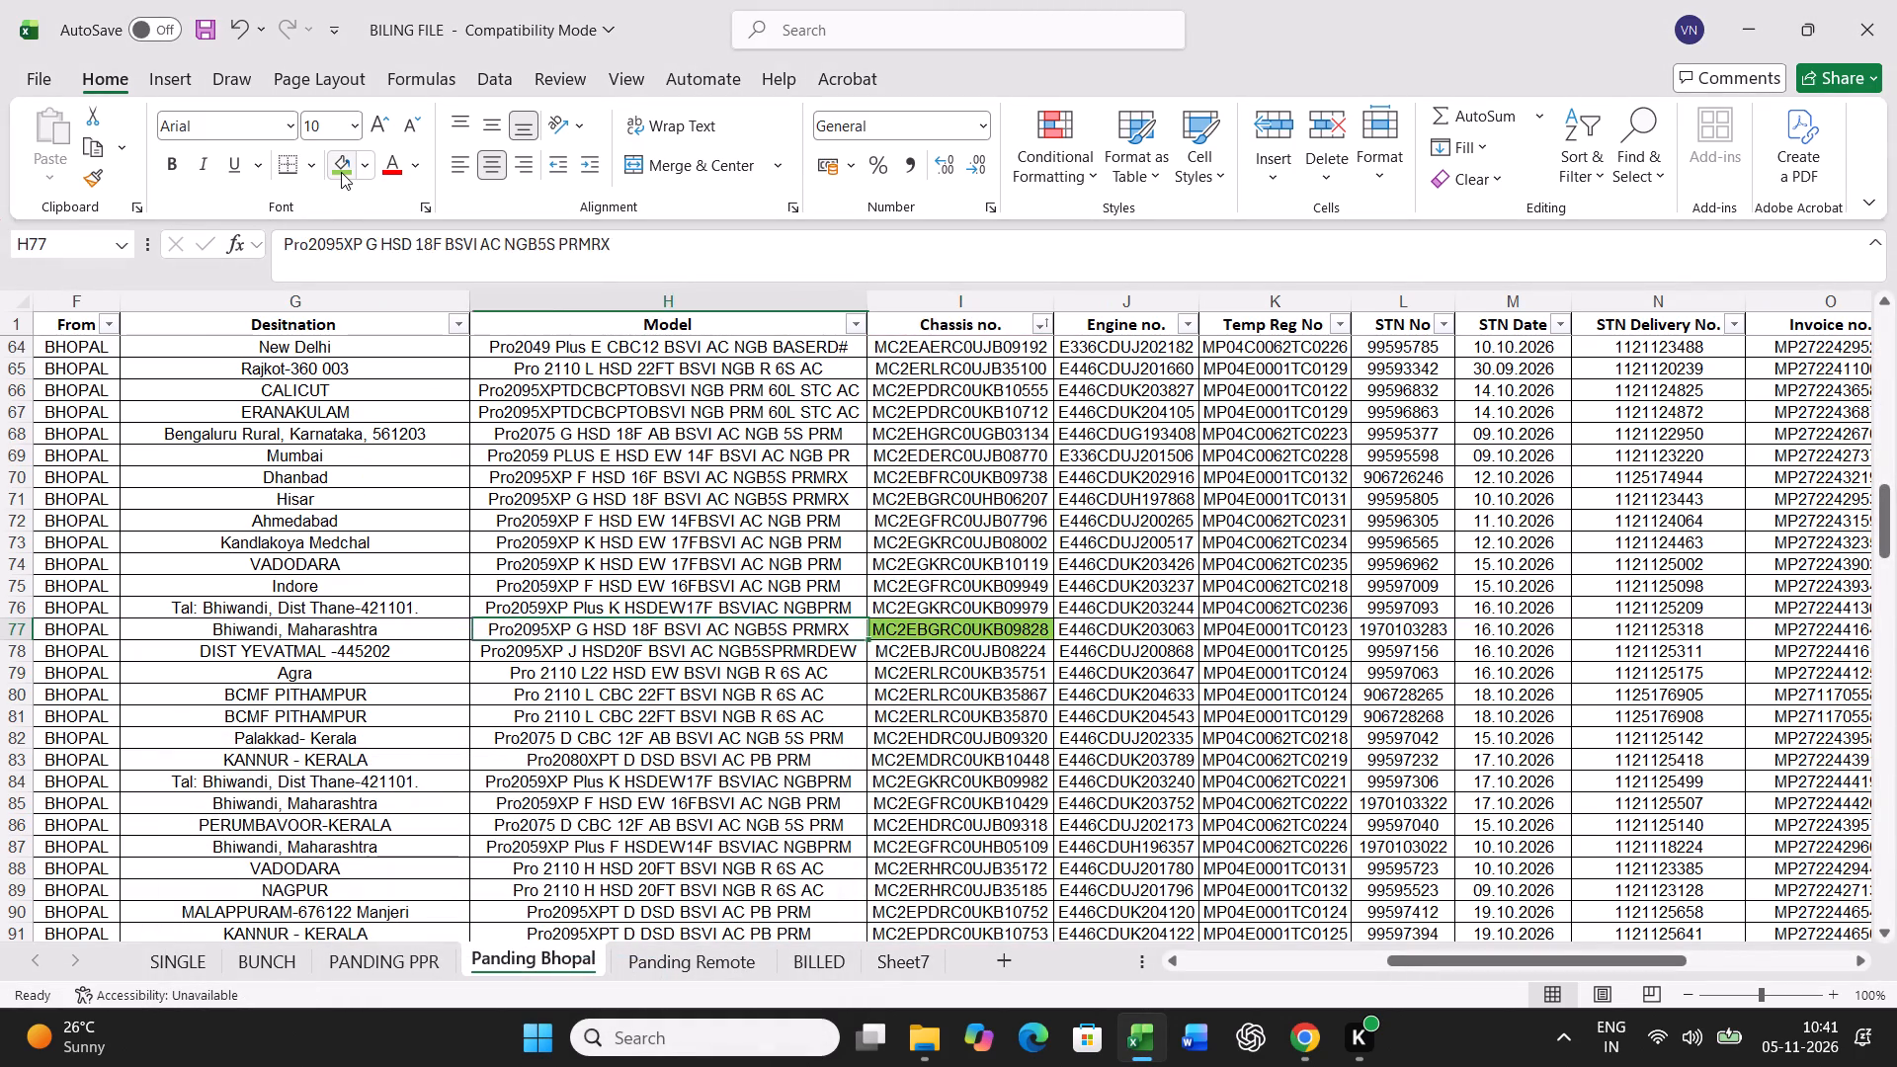
key(ctrl+shift+Right)
key(ctrl+c)
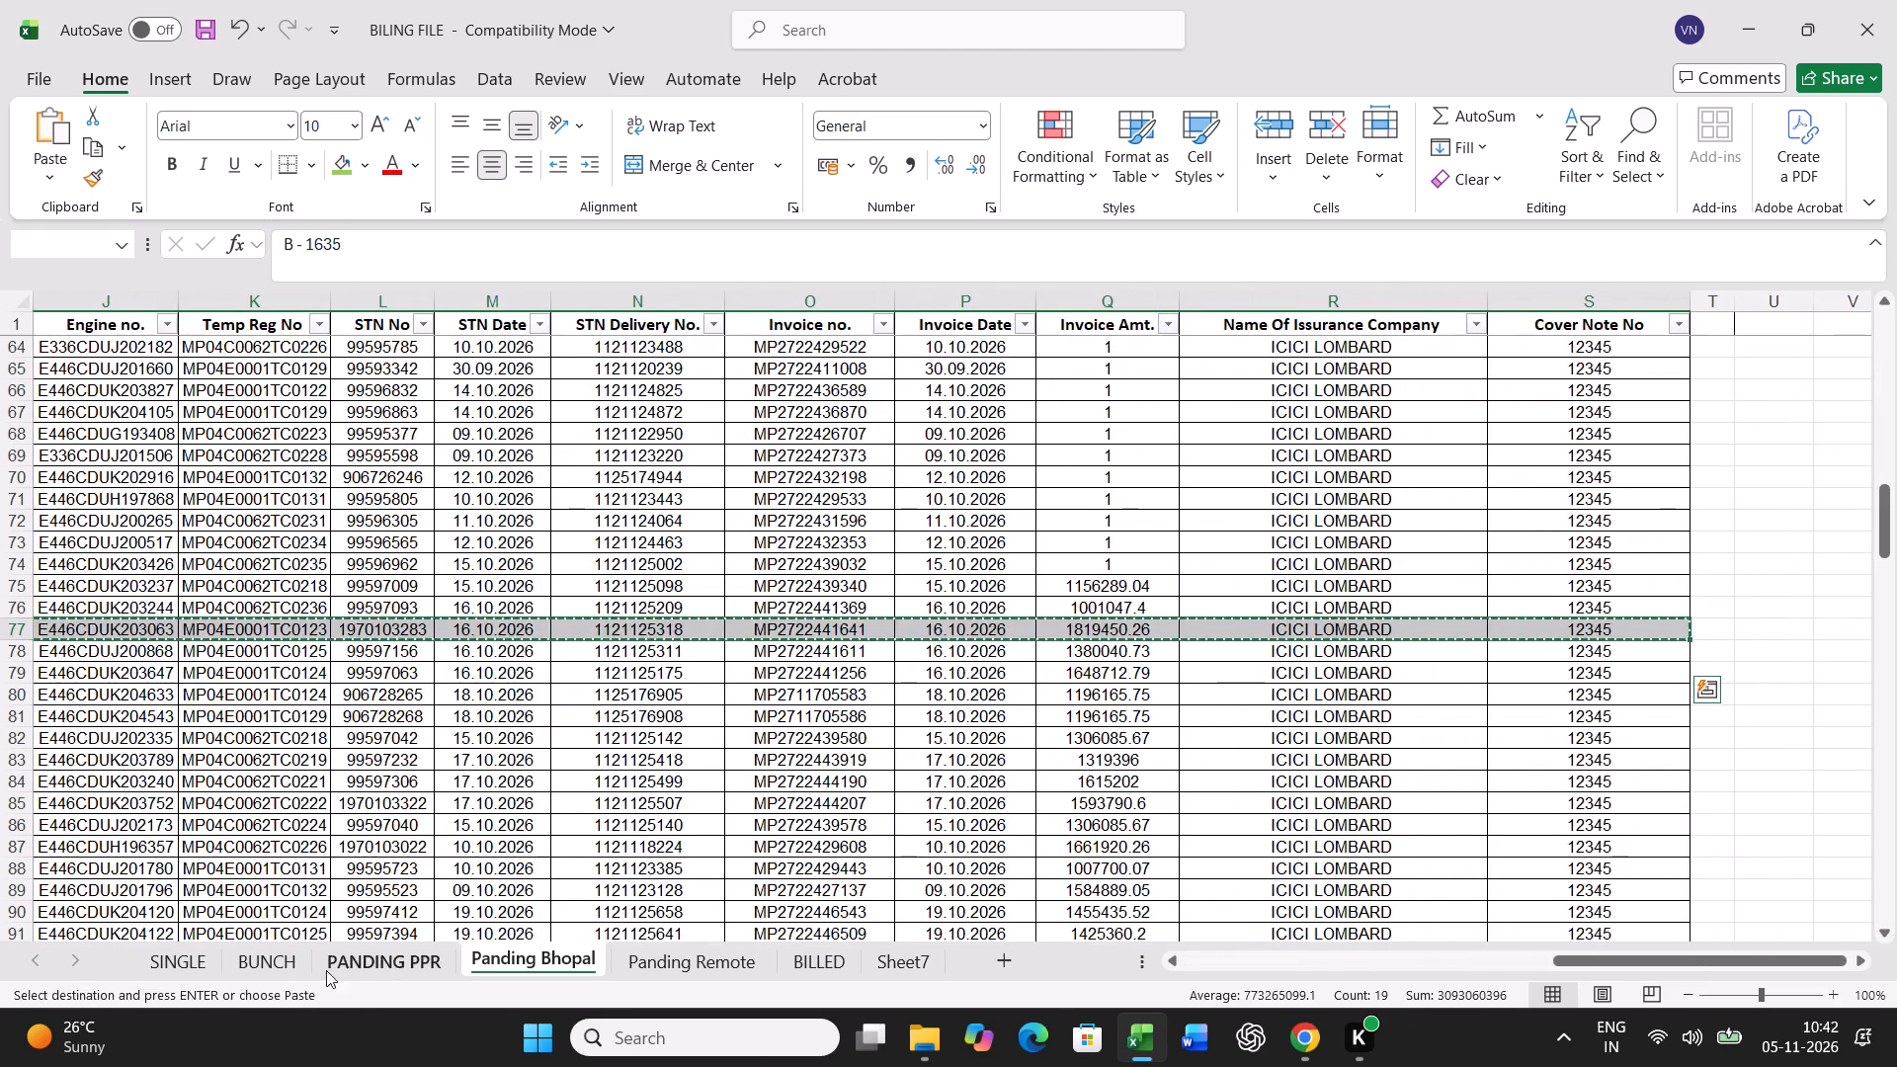
click(278, 962)
scroll(341, 831, up, 13)
click(57, 868)
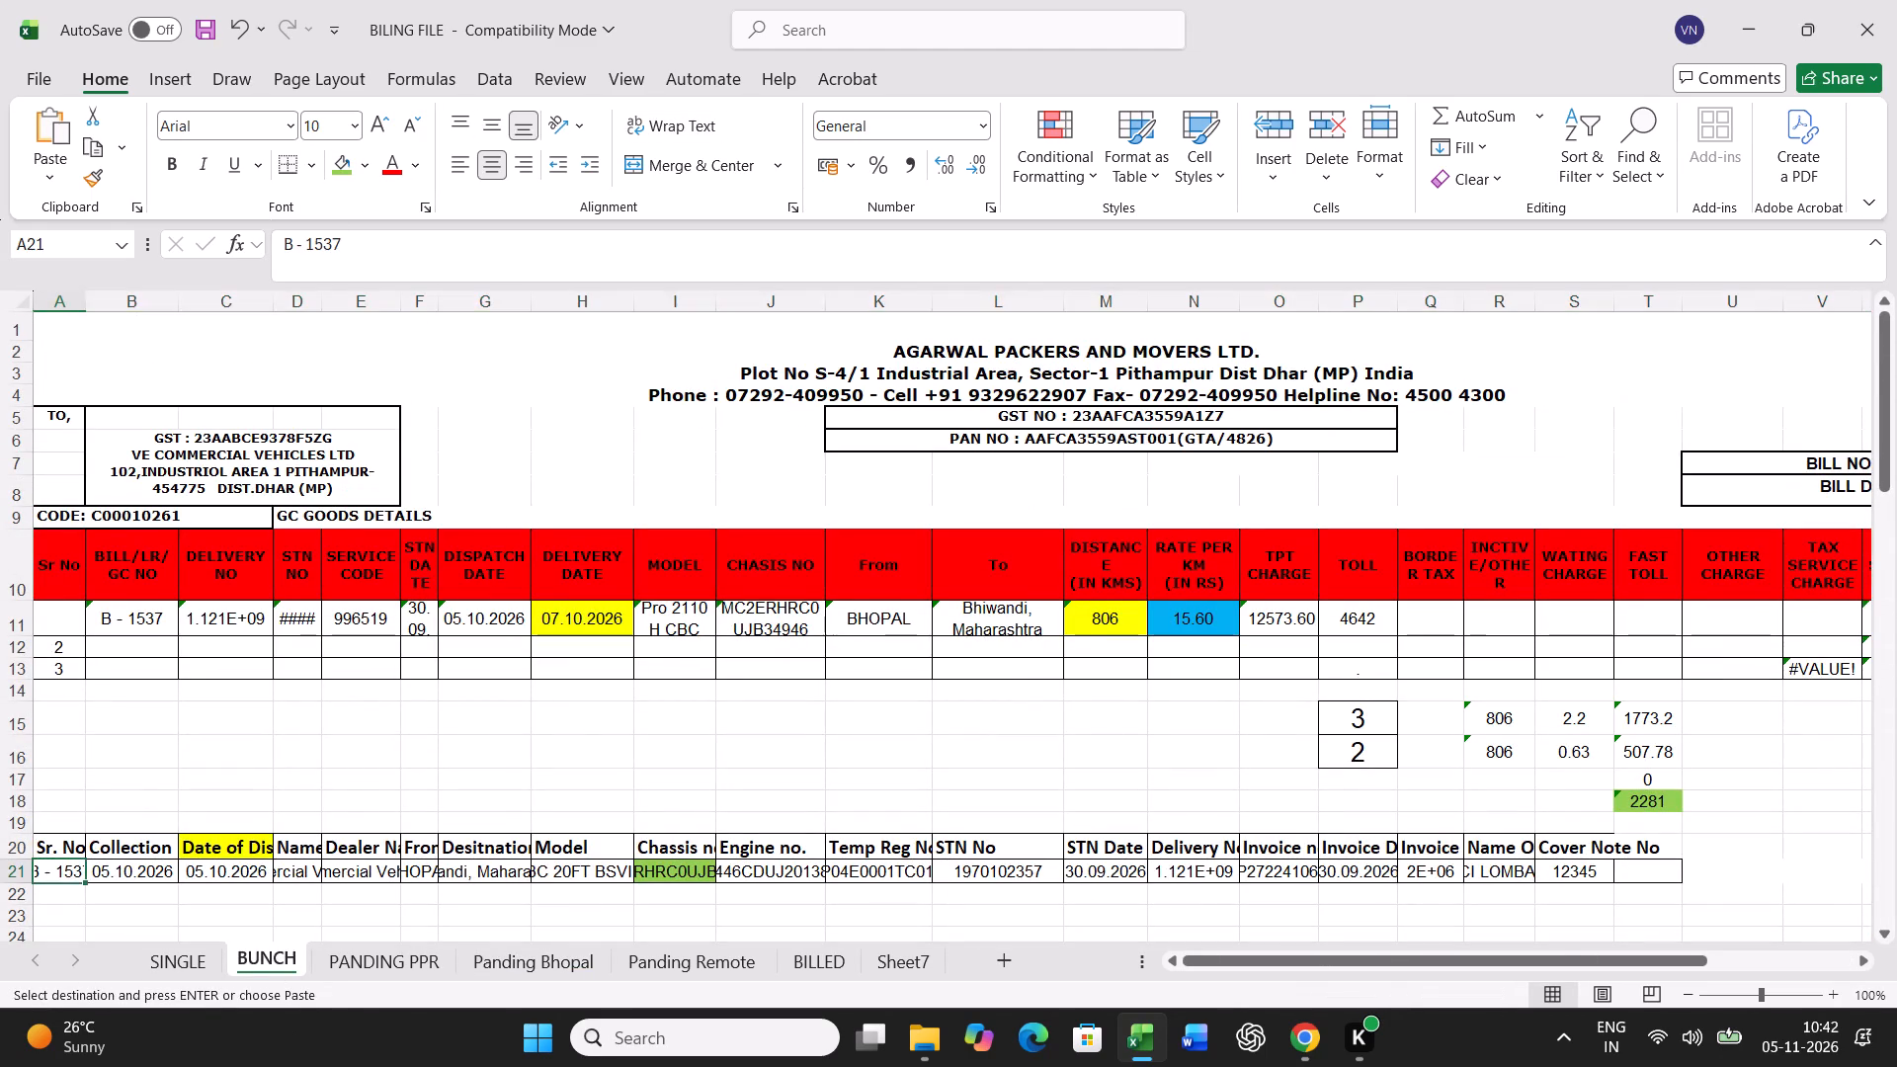
key(ctrl+v)
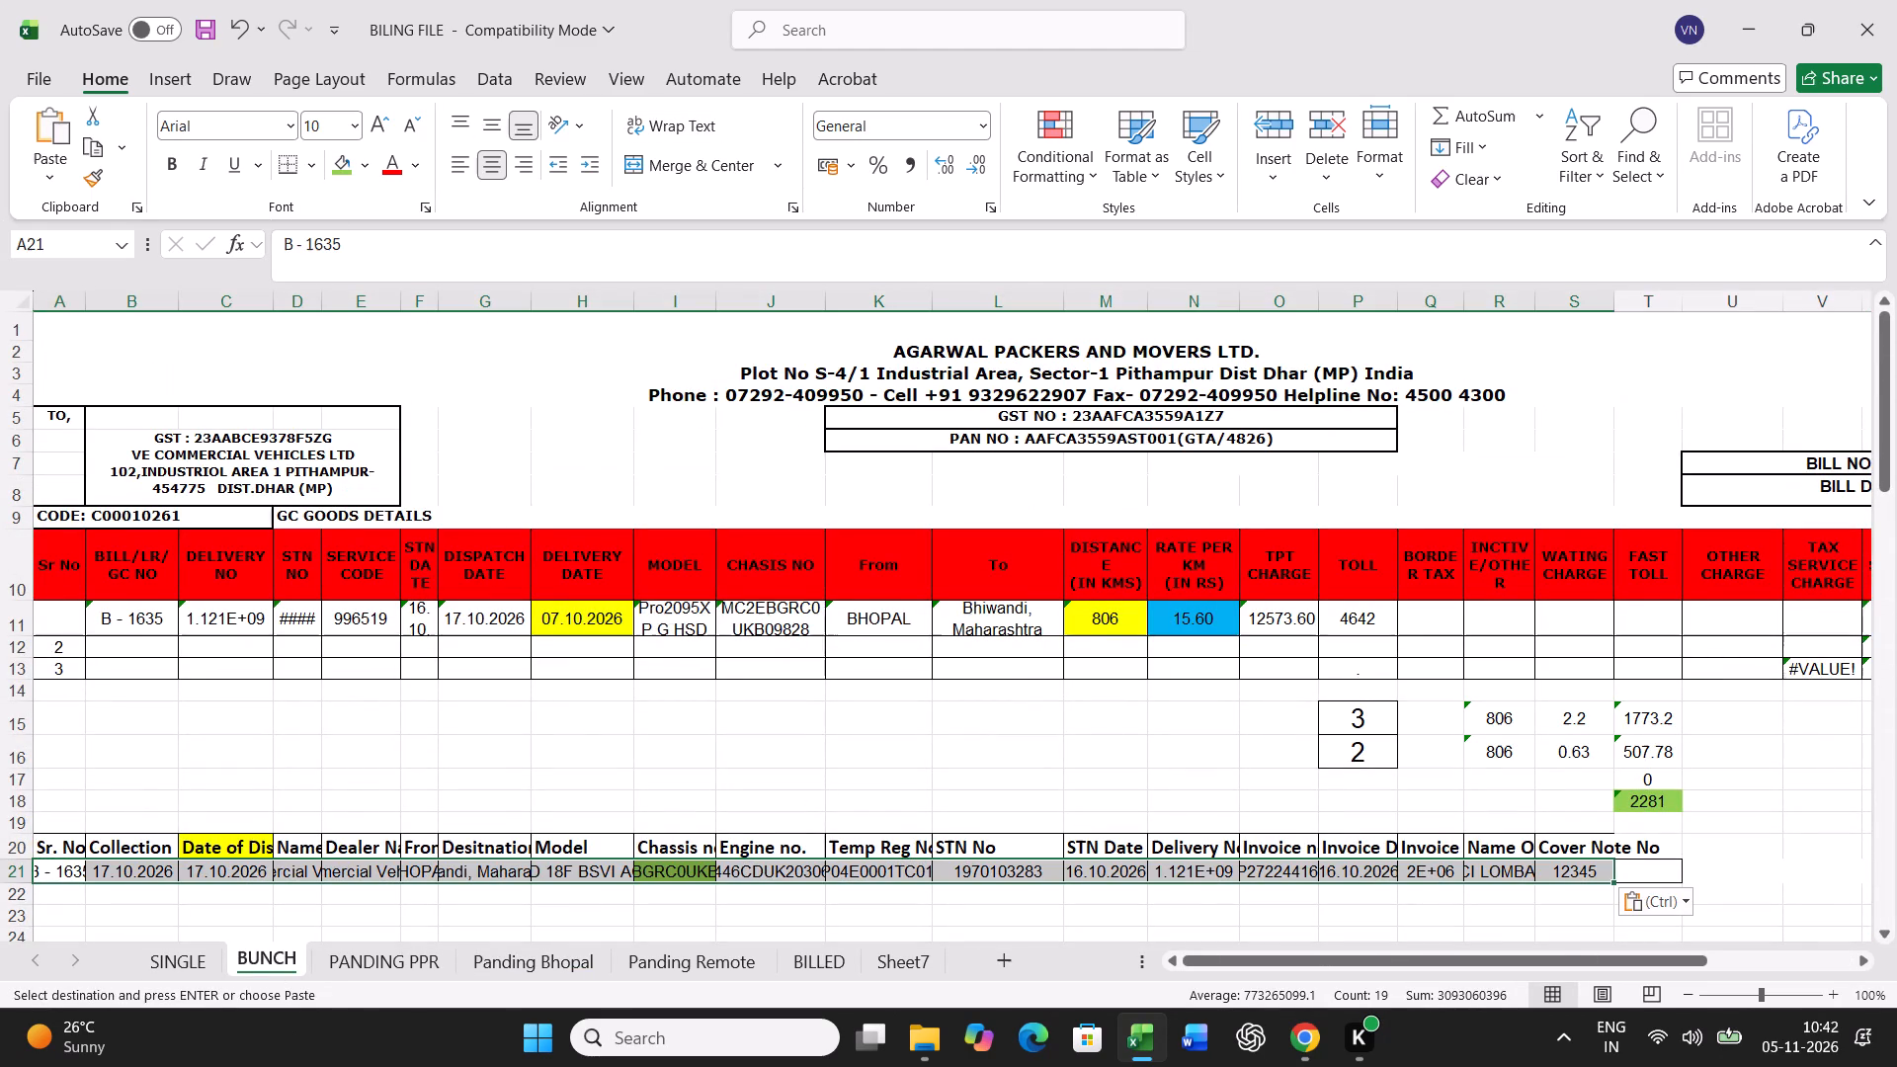
Set row 11's delivery date to 19.10.2026, distance to =546+260 and toll to 2629 for B - 1635.
click(570, 618)
text(19.10.2026)
key(Right)
key(Right)
key(Right)
key(Right)
key(Right)
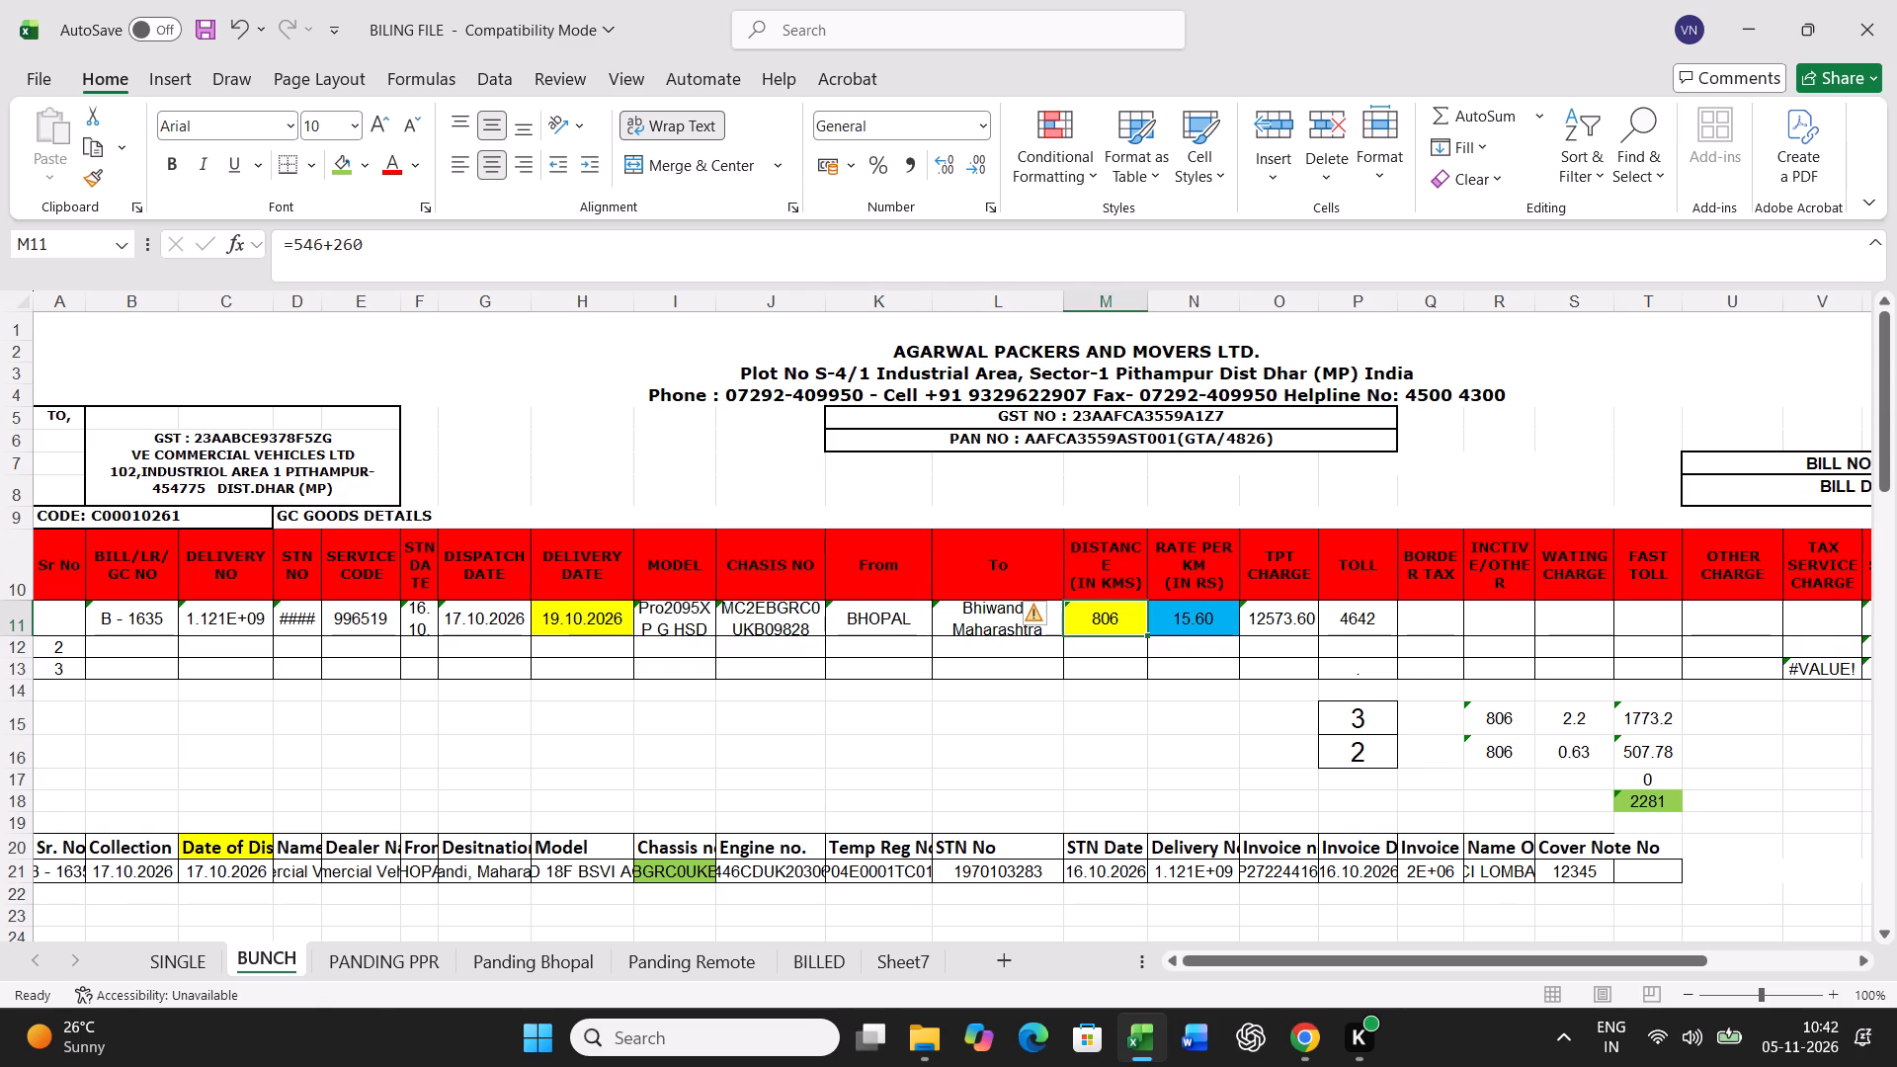
key(equal)
text(546+260)
key(Return)
key(Up)
key(Right)
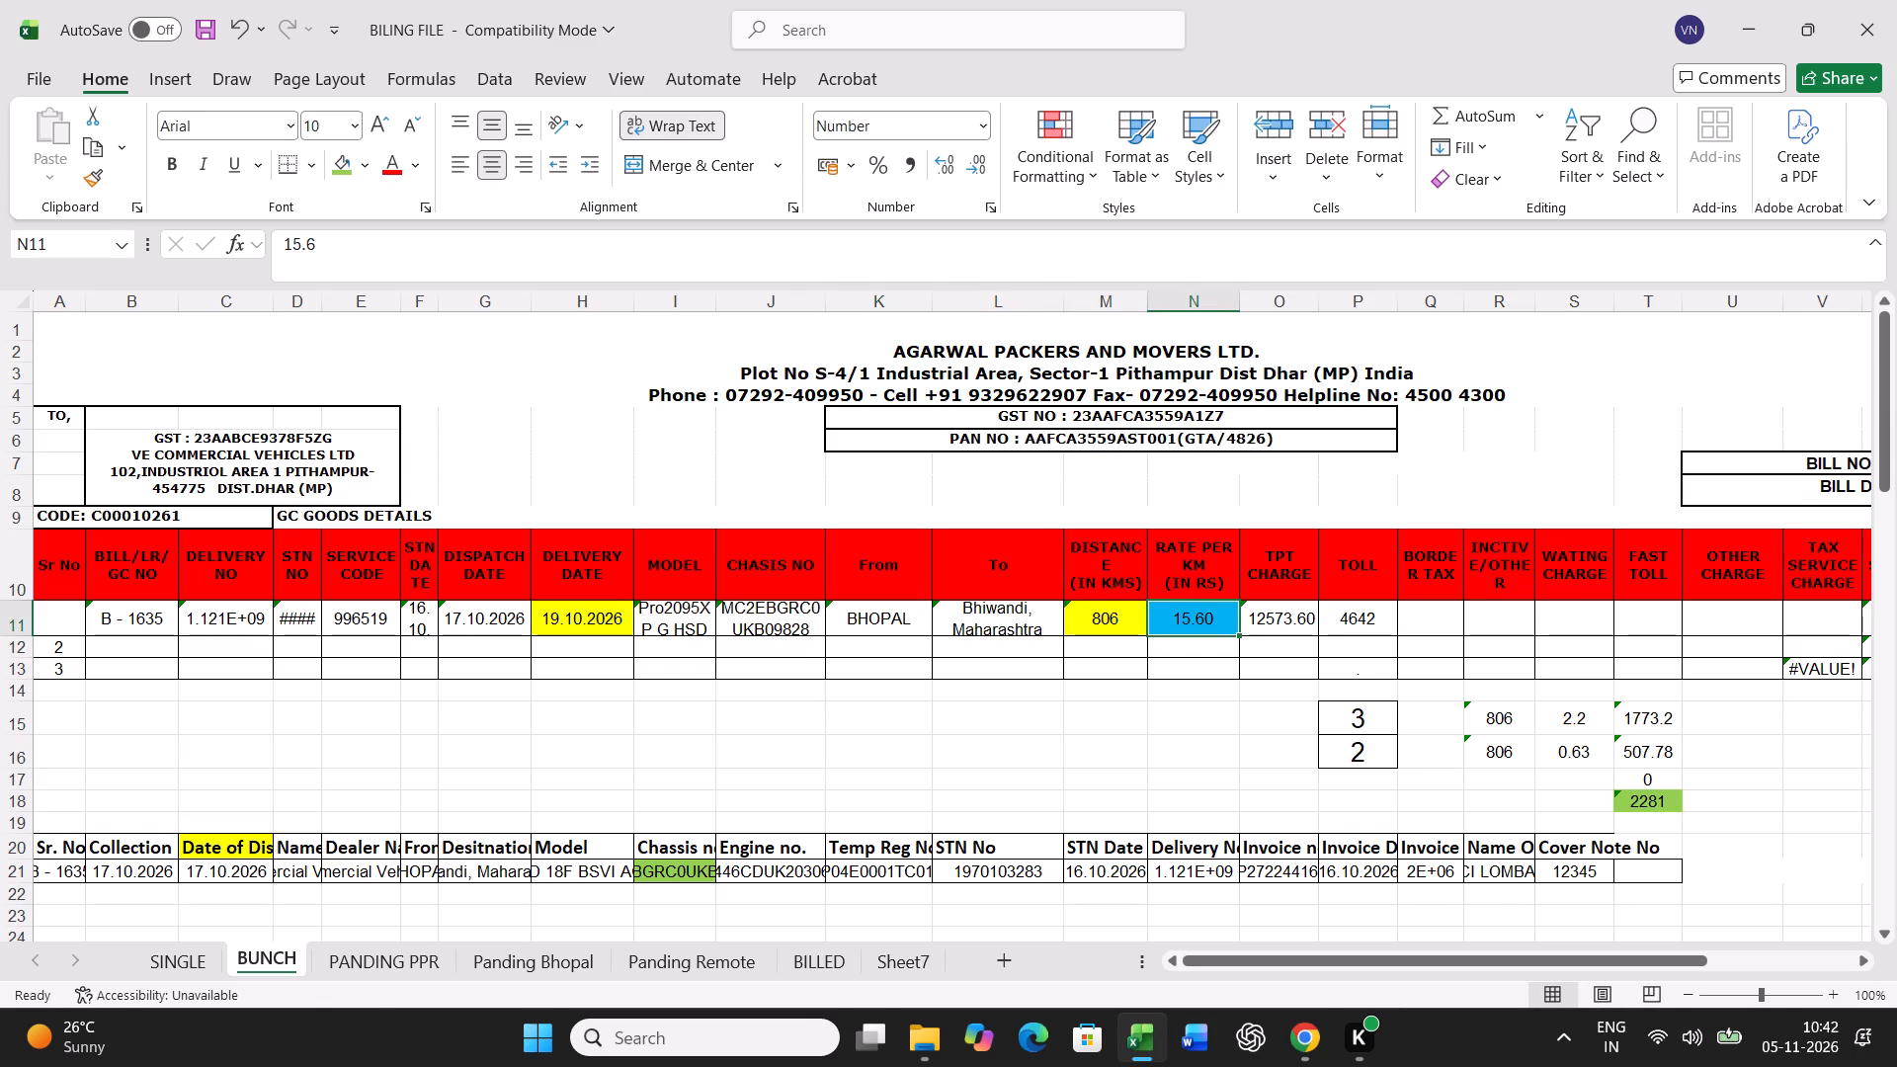
key(Right)
key(Right)
text(2629)
key(Return)
key(Return)
key(Return)
key(Return)
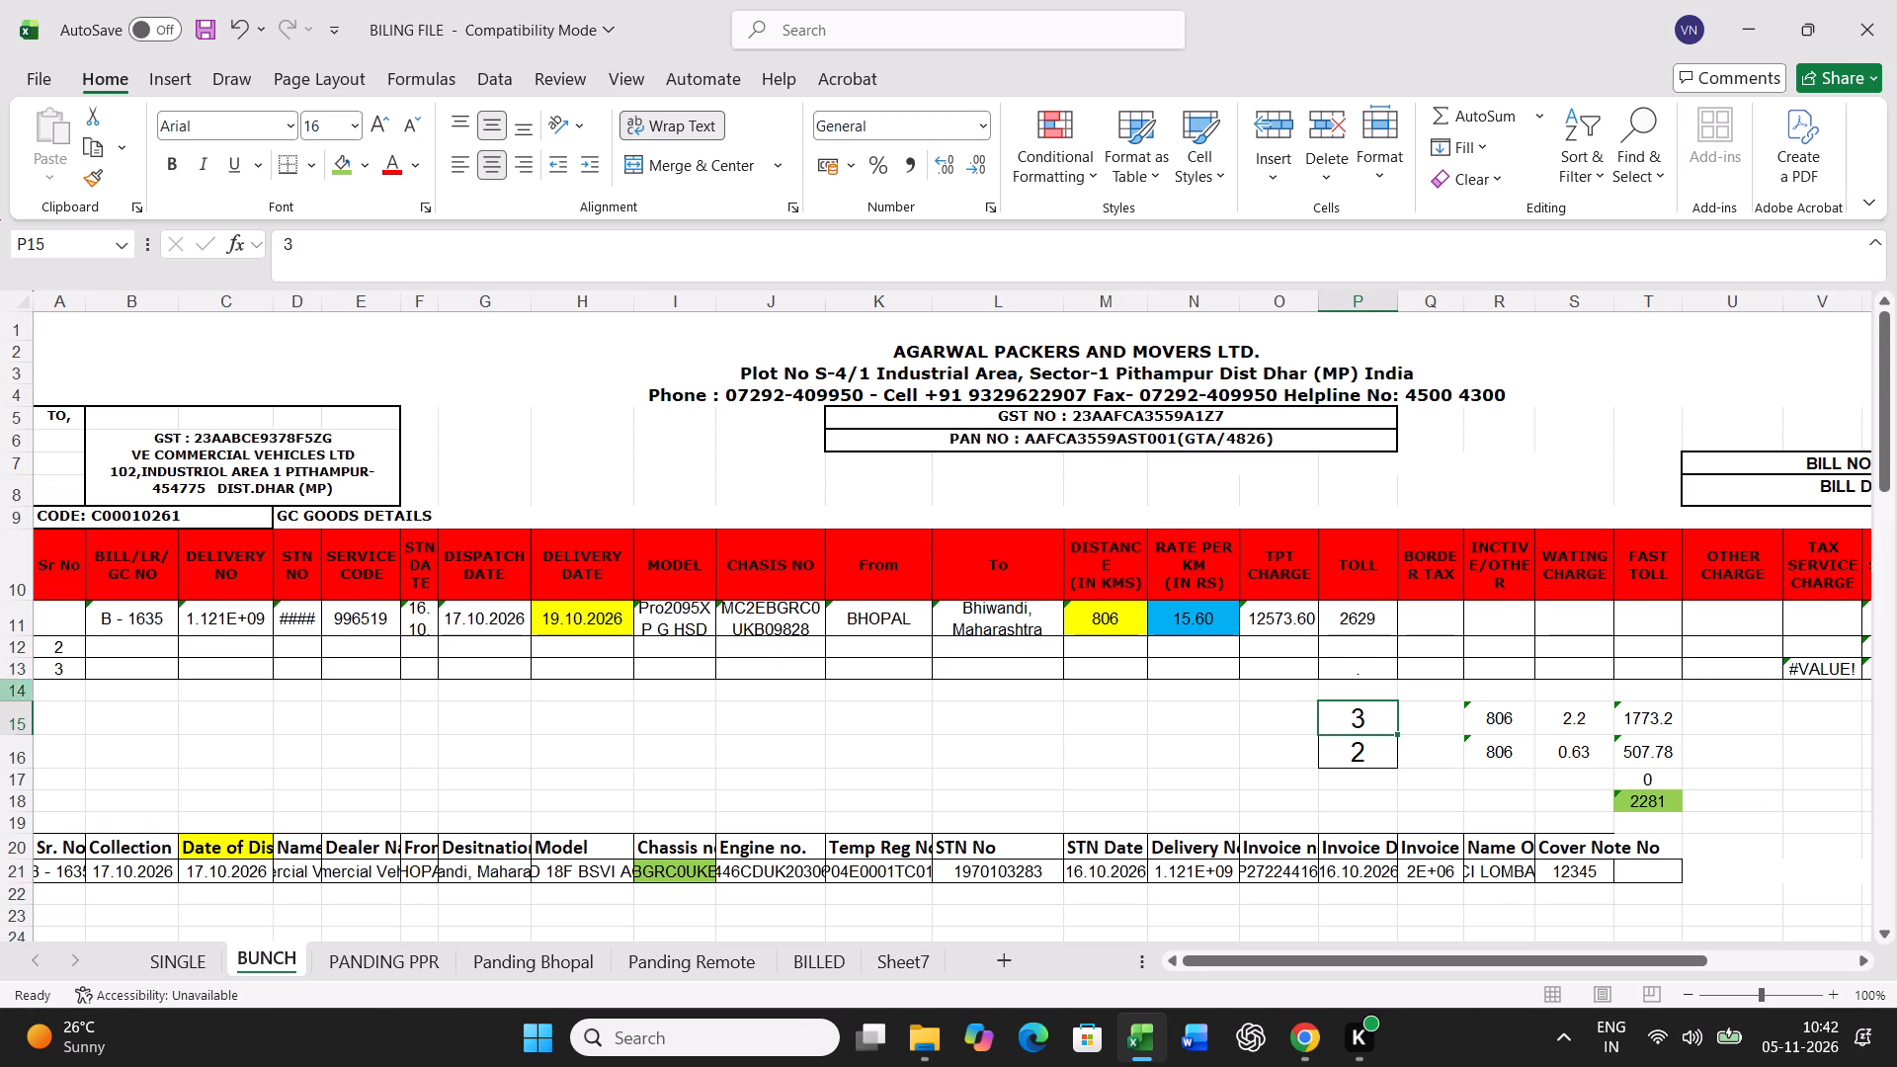
Print the B - 1635 freight bill from the SINGLE sheet.
click(175, 967)
key(ctrl+p)
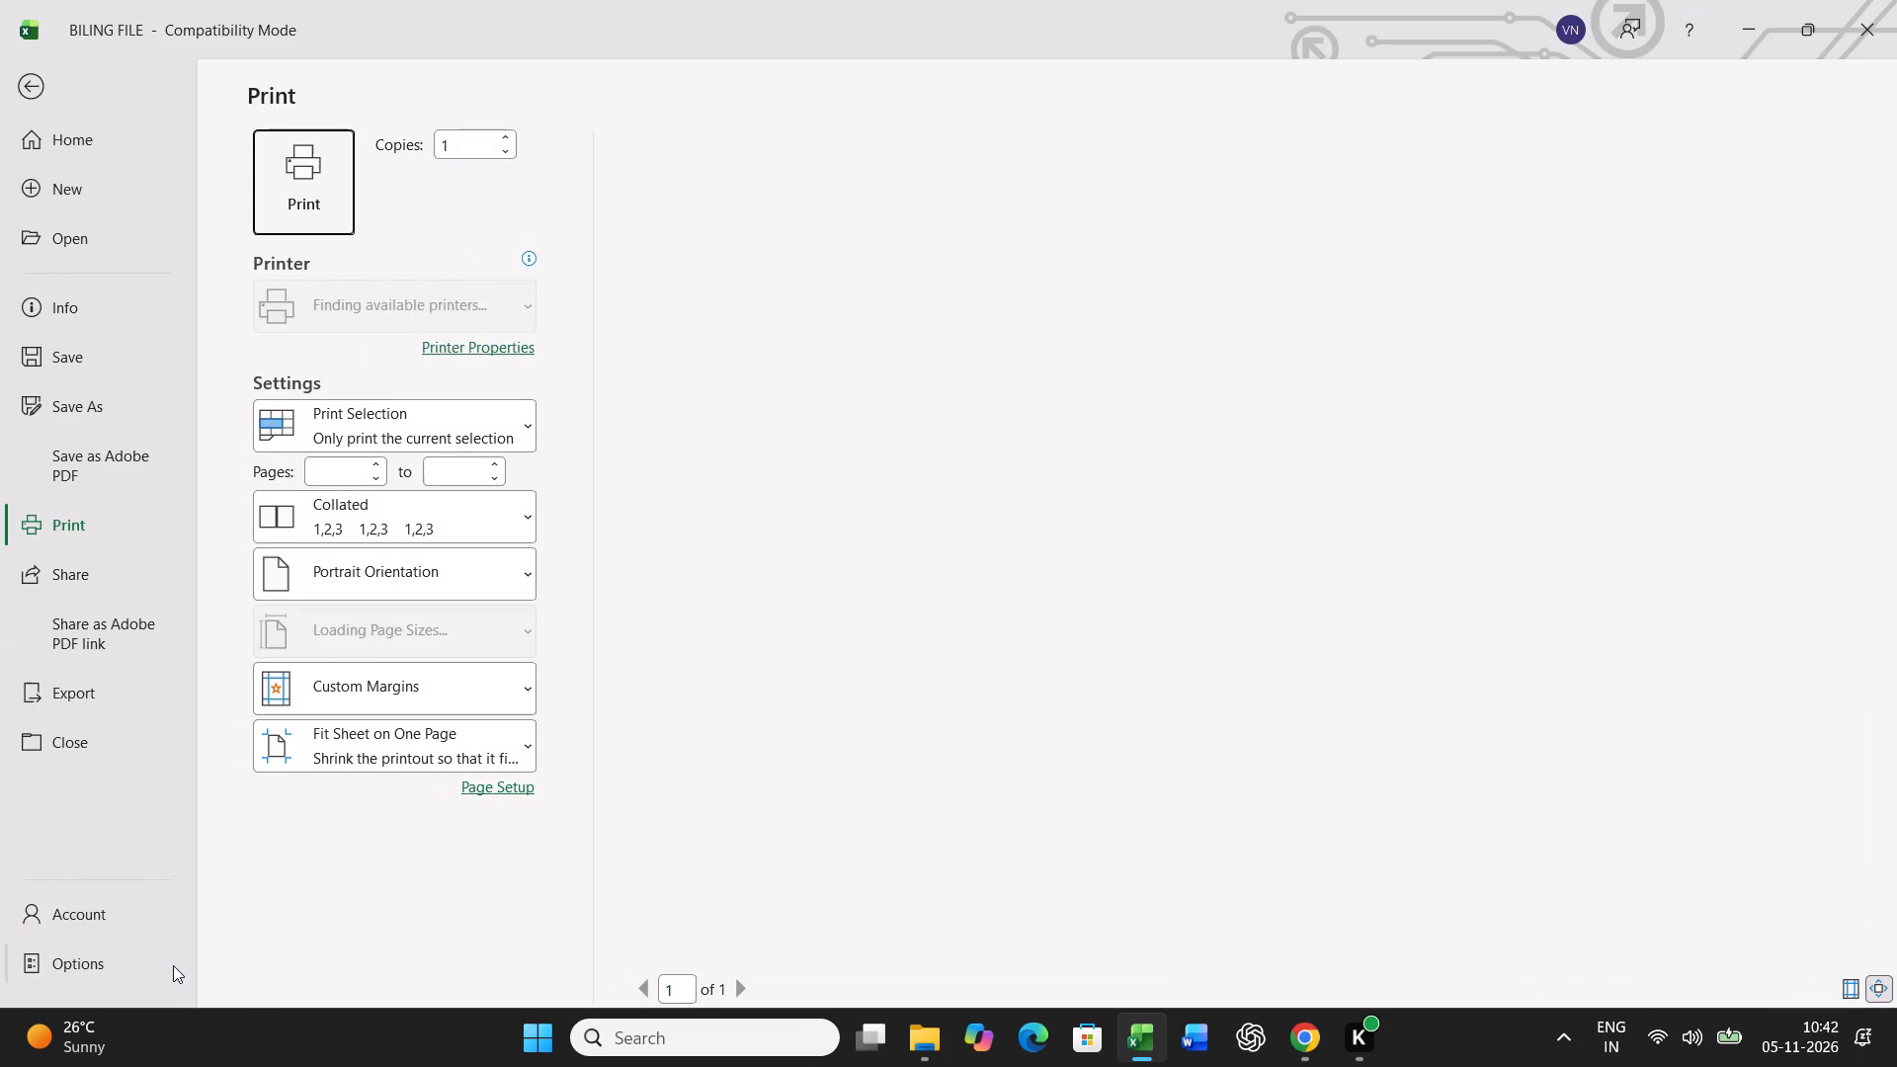
click(329, 178)
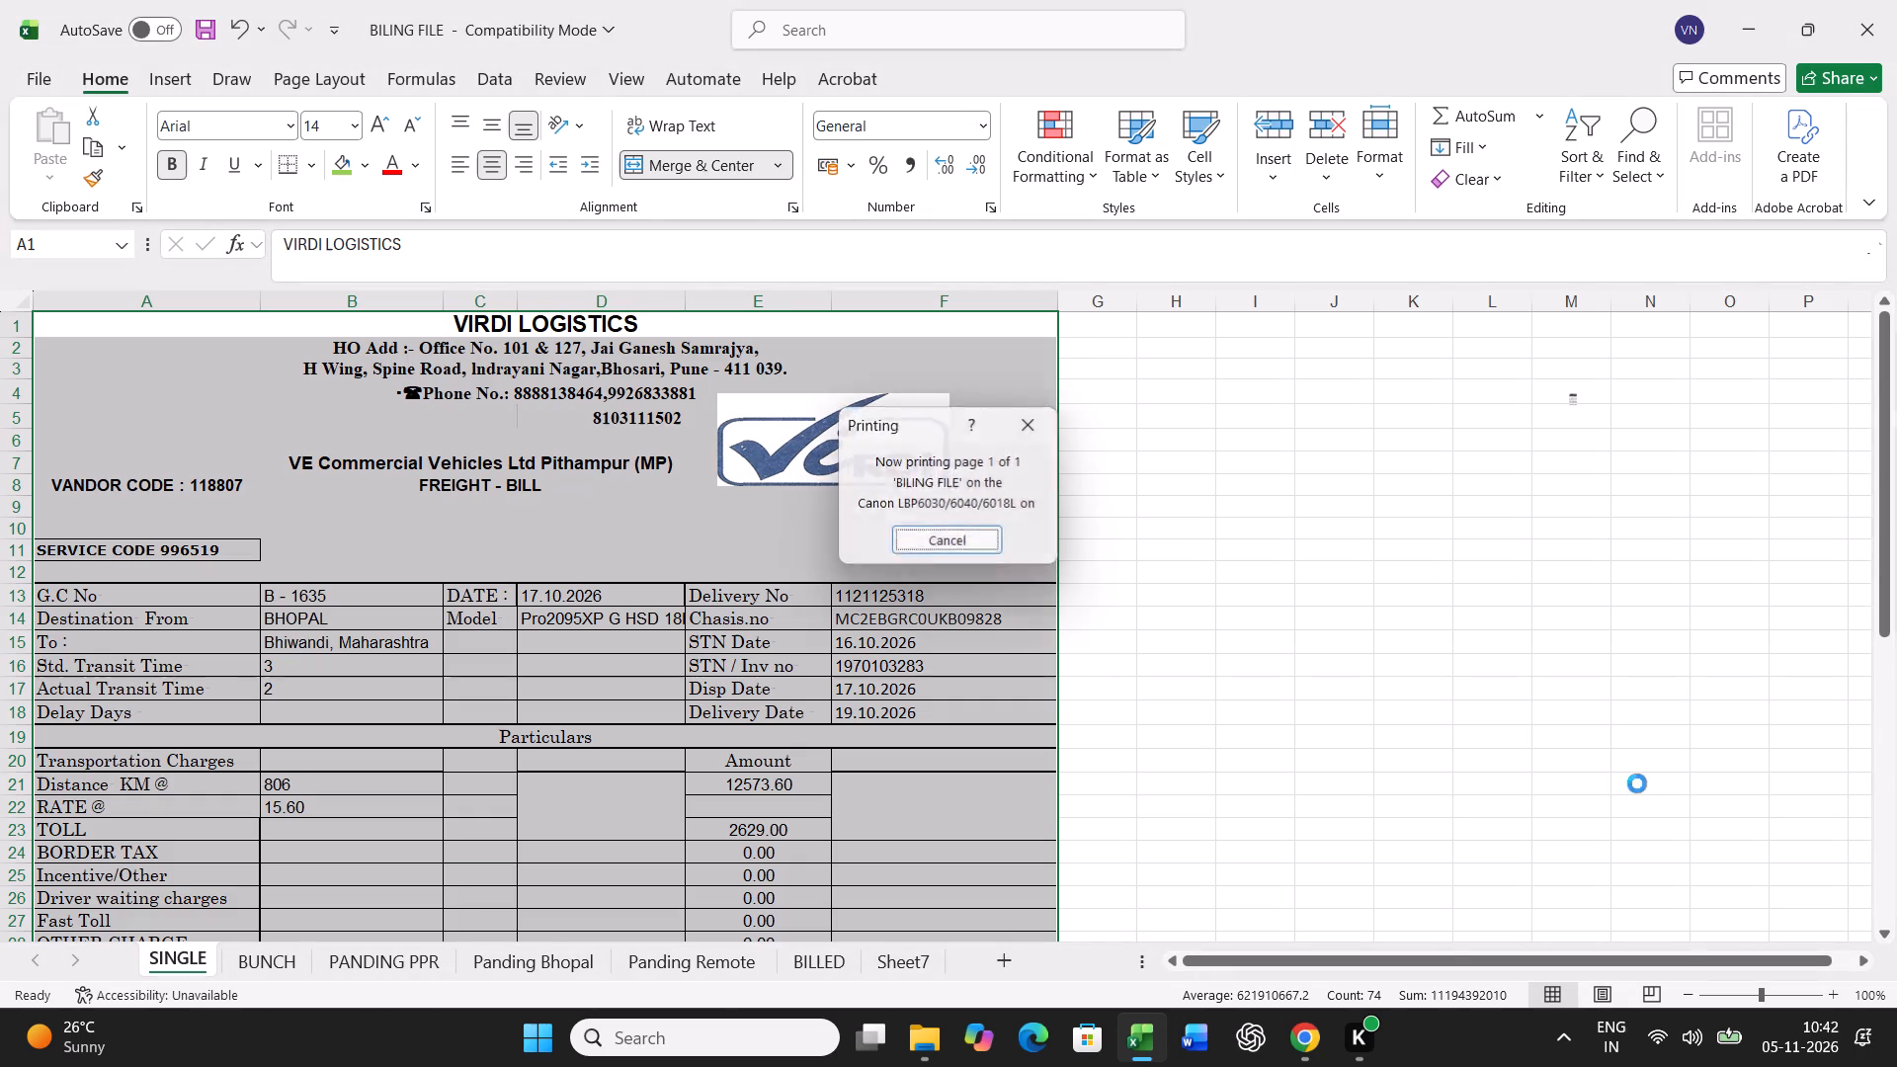
Copy the B - 1635 entry from row 11 of the BUNCH sheet and paste it as values into row 39.
click(284, 956)
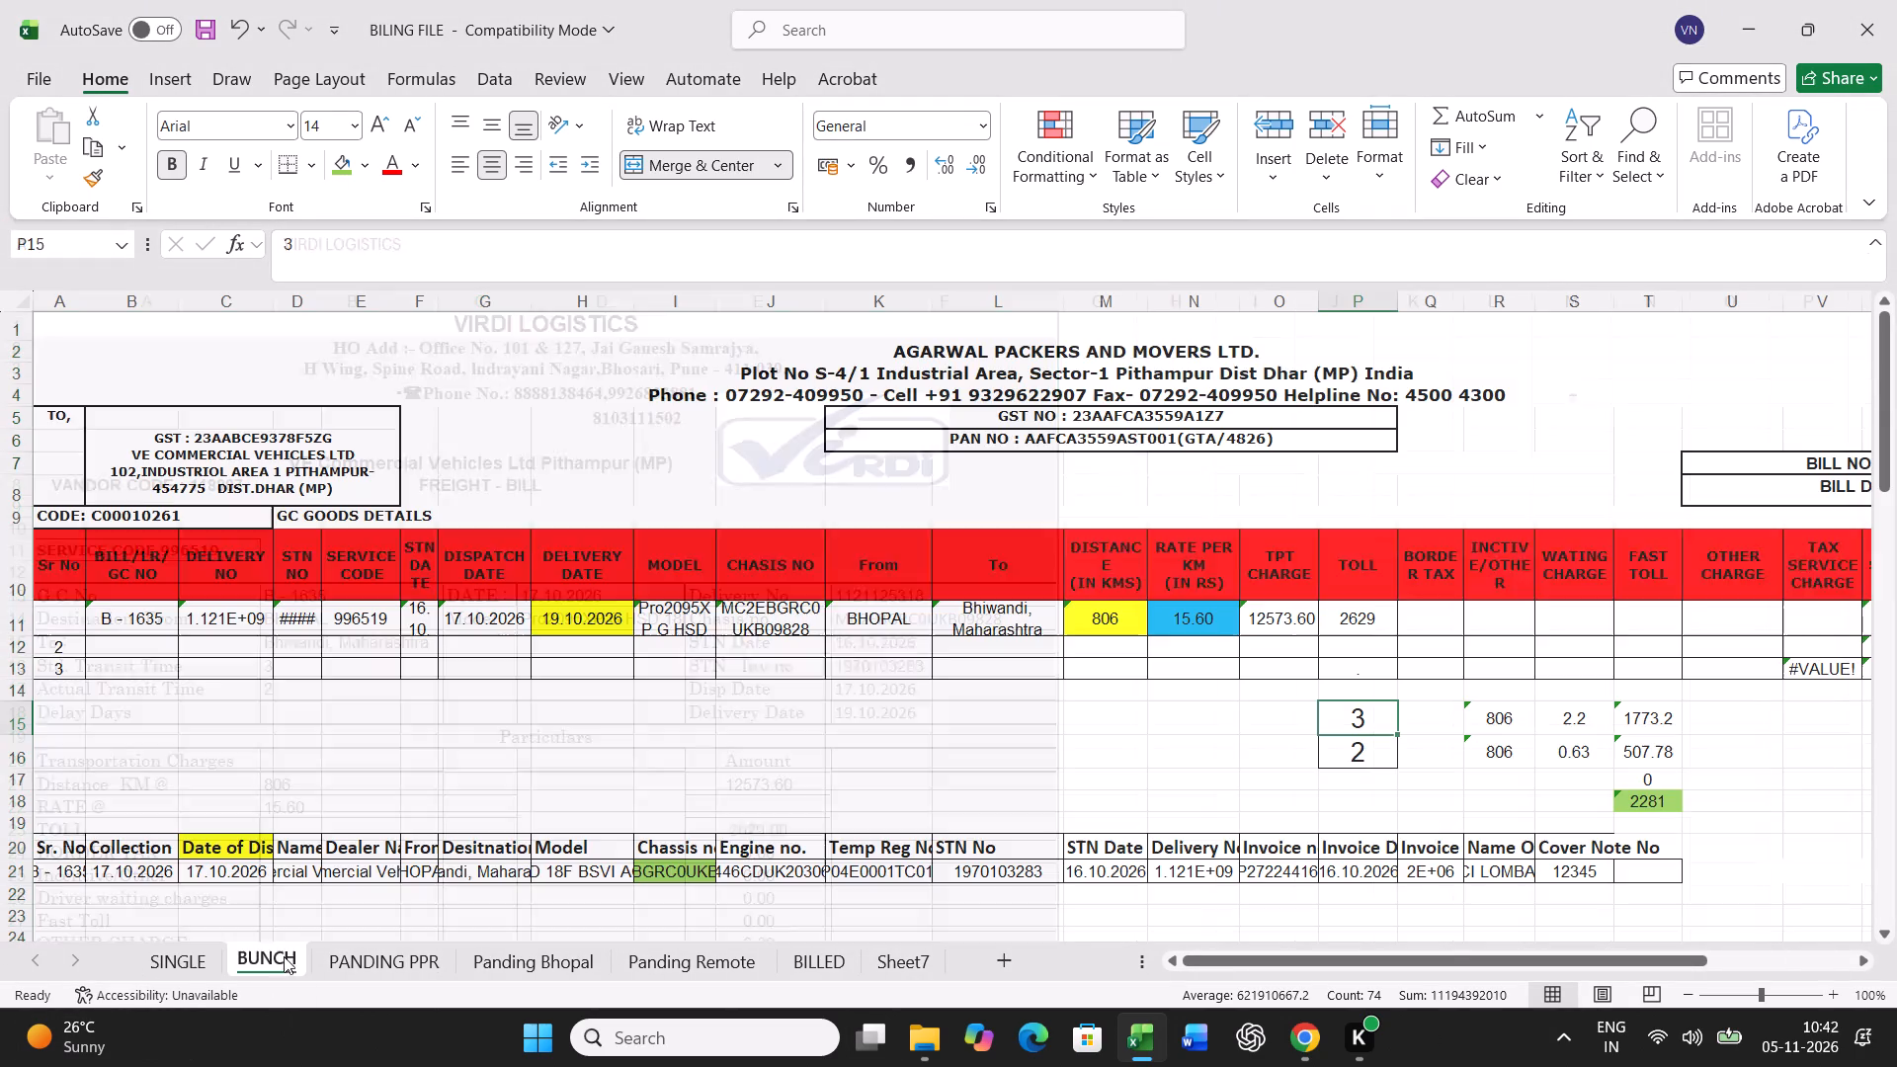
click(13, 621)
key(ctrl+c)
scroll(1038, 829, down, 11)
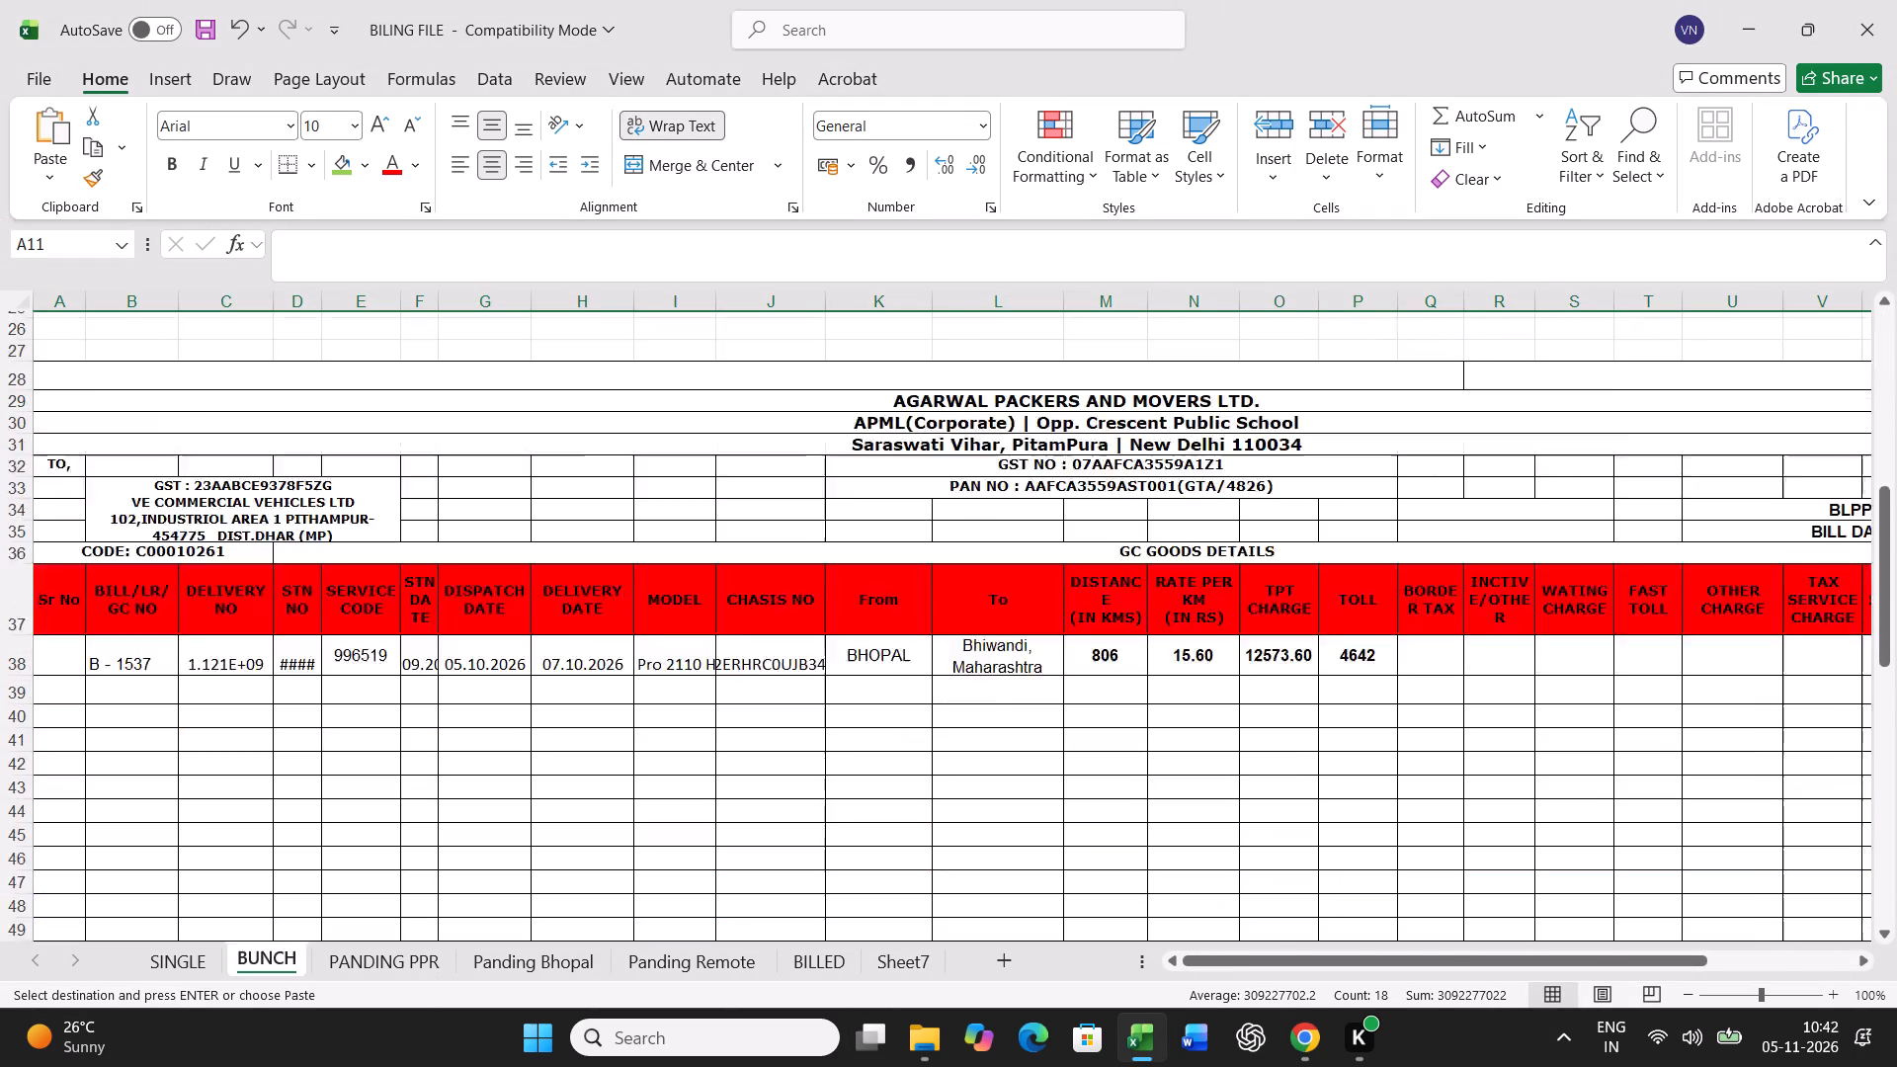
scroll(1038, 829, down, 1)
right_click(59, 560)
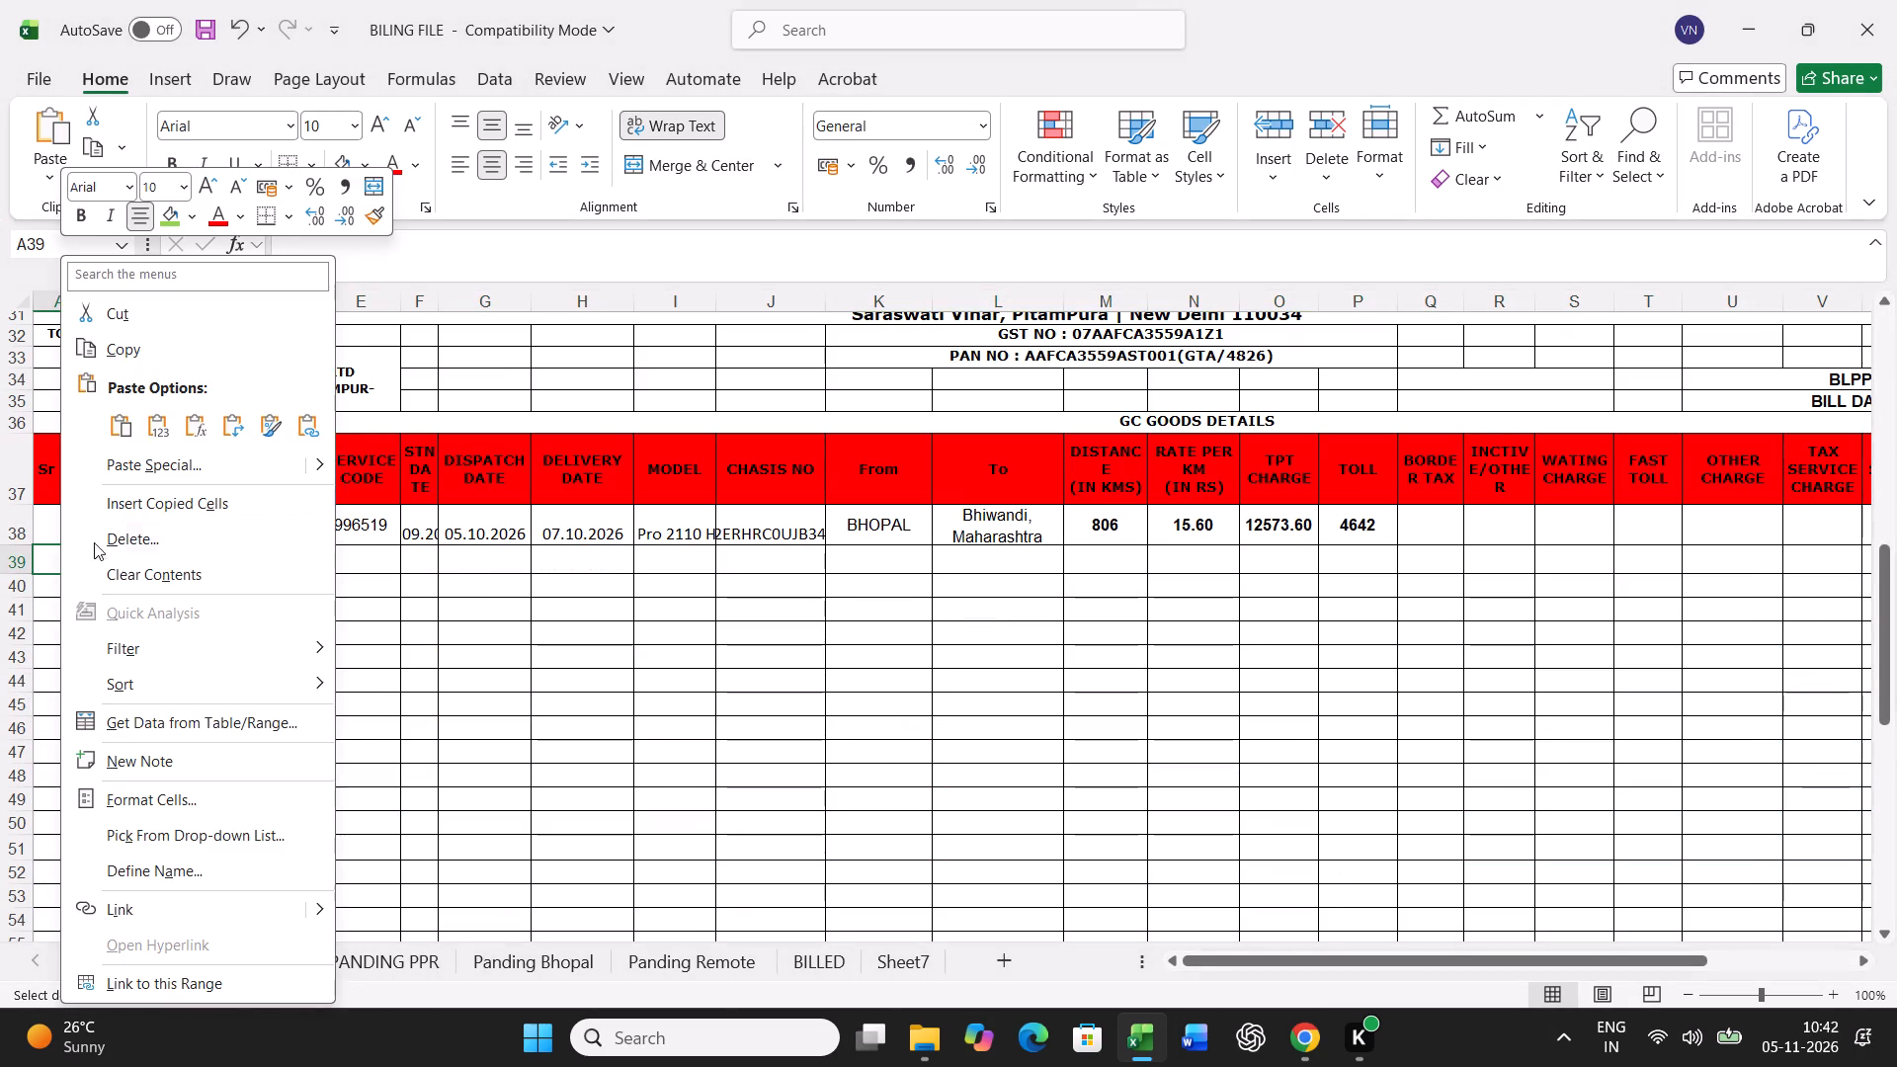
click(154, 478)
click(93, 423)
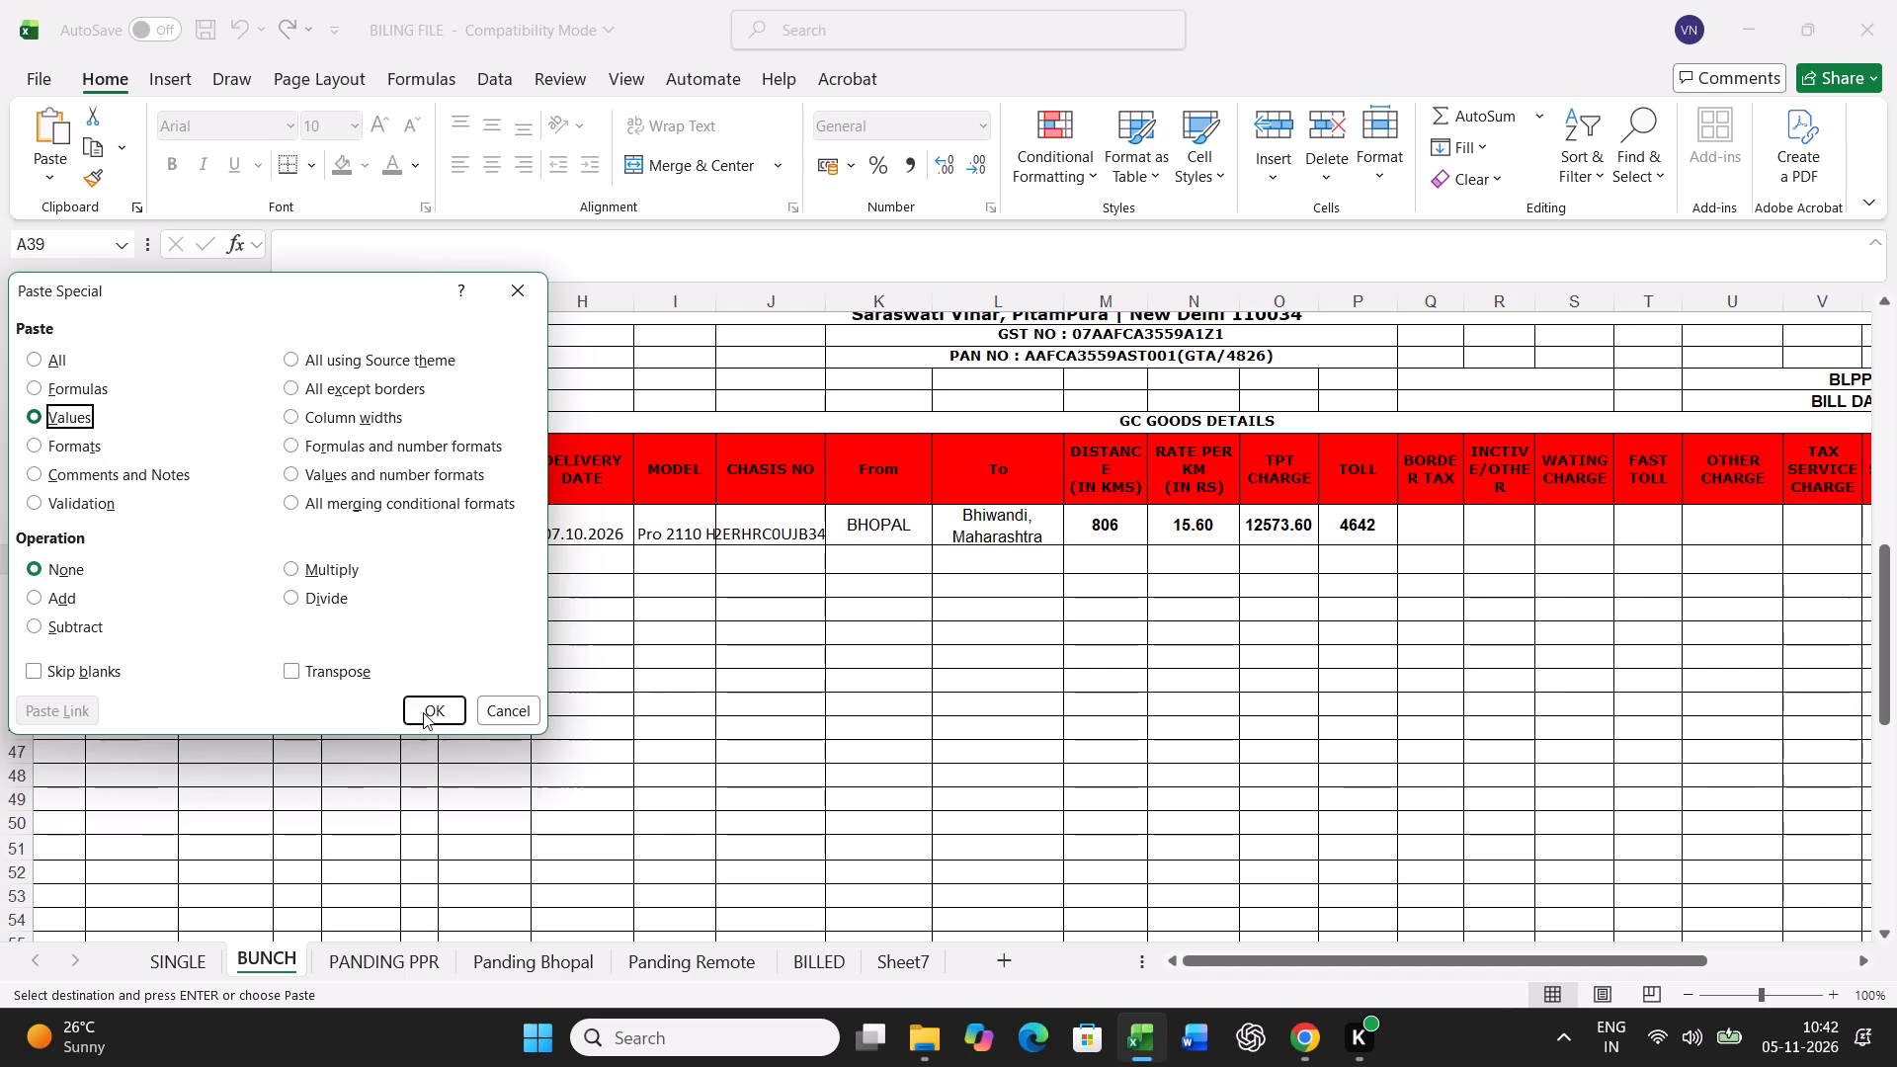
click(423, 712)
click(401, 951)
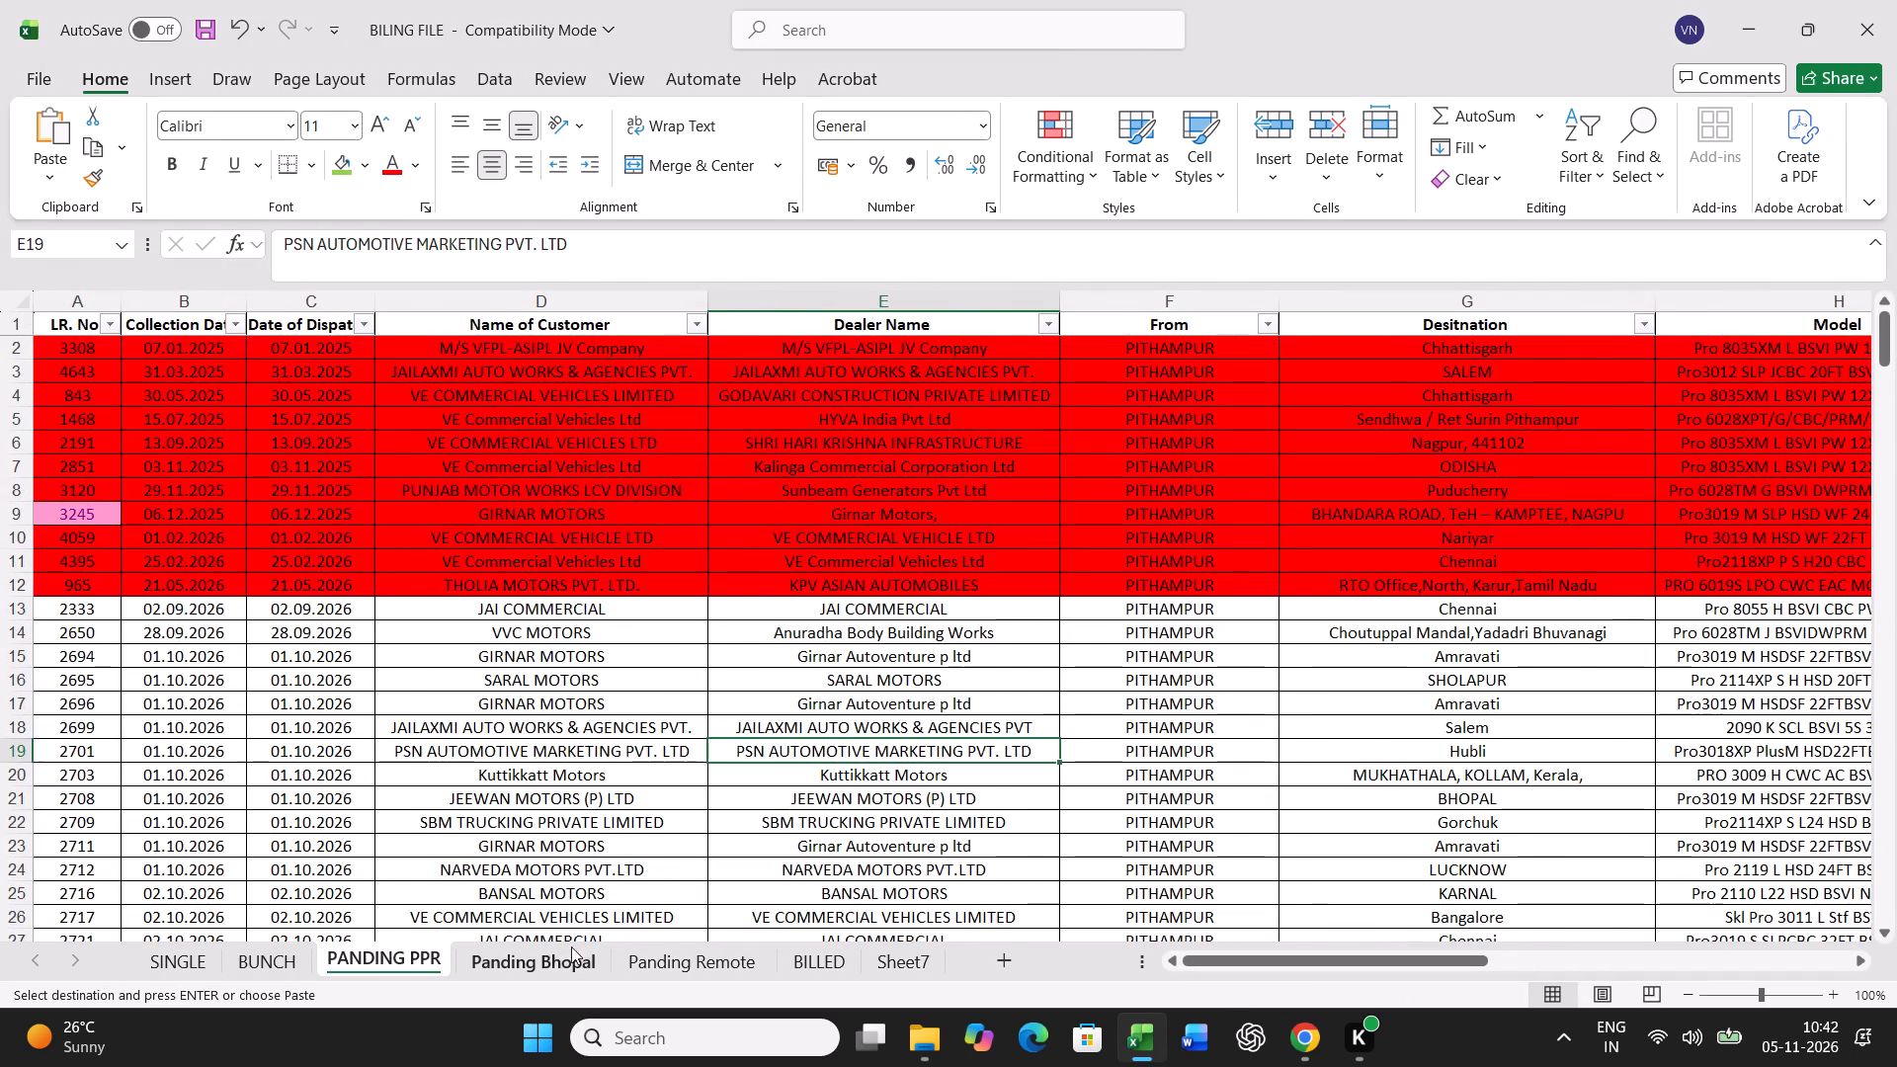
click(558, 953)
click(957, 701)
key(ctrl+f)
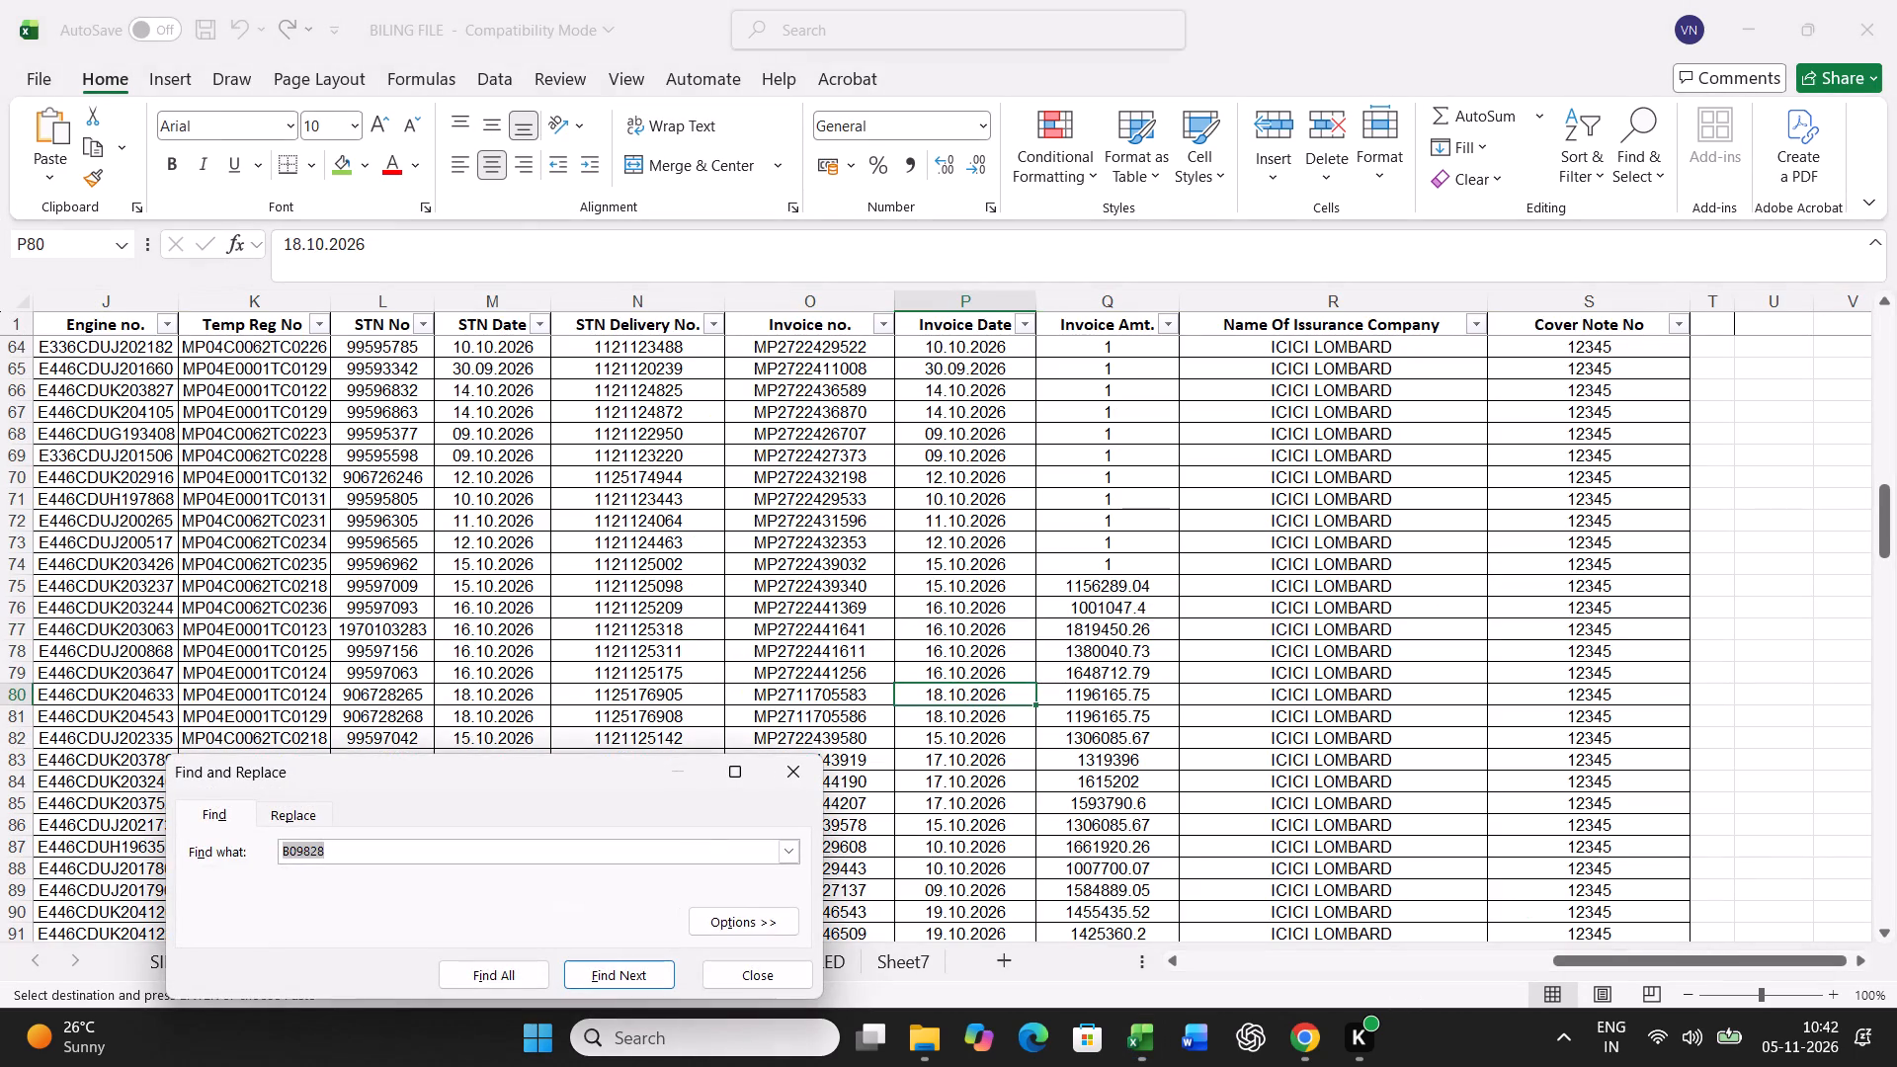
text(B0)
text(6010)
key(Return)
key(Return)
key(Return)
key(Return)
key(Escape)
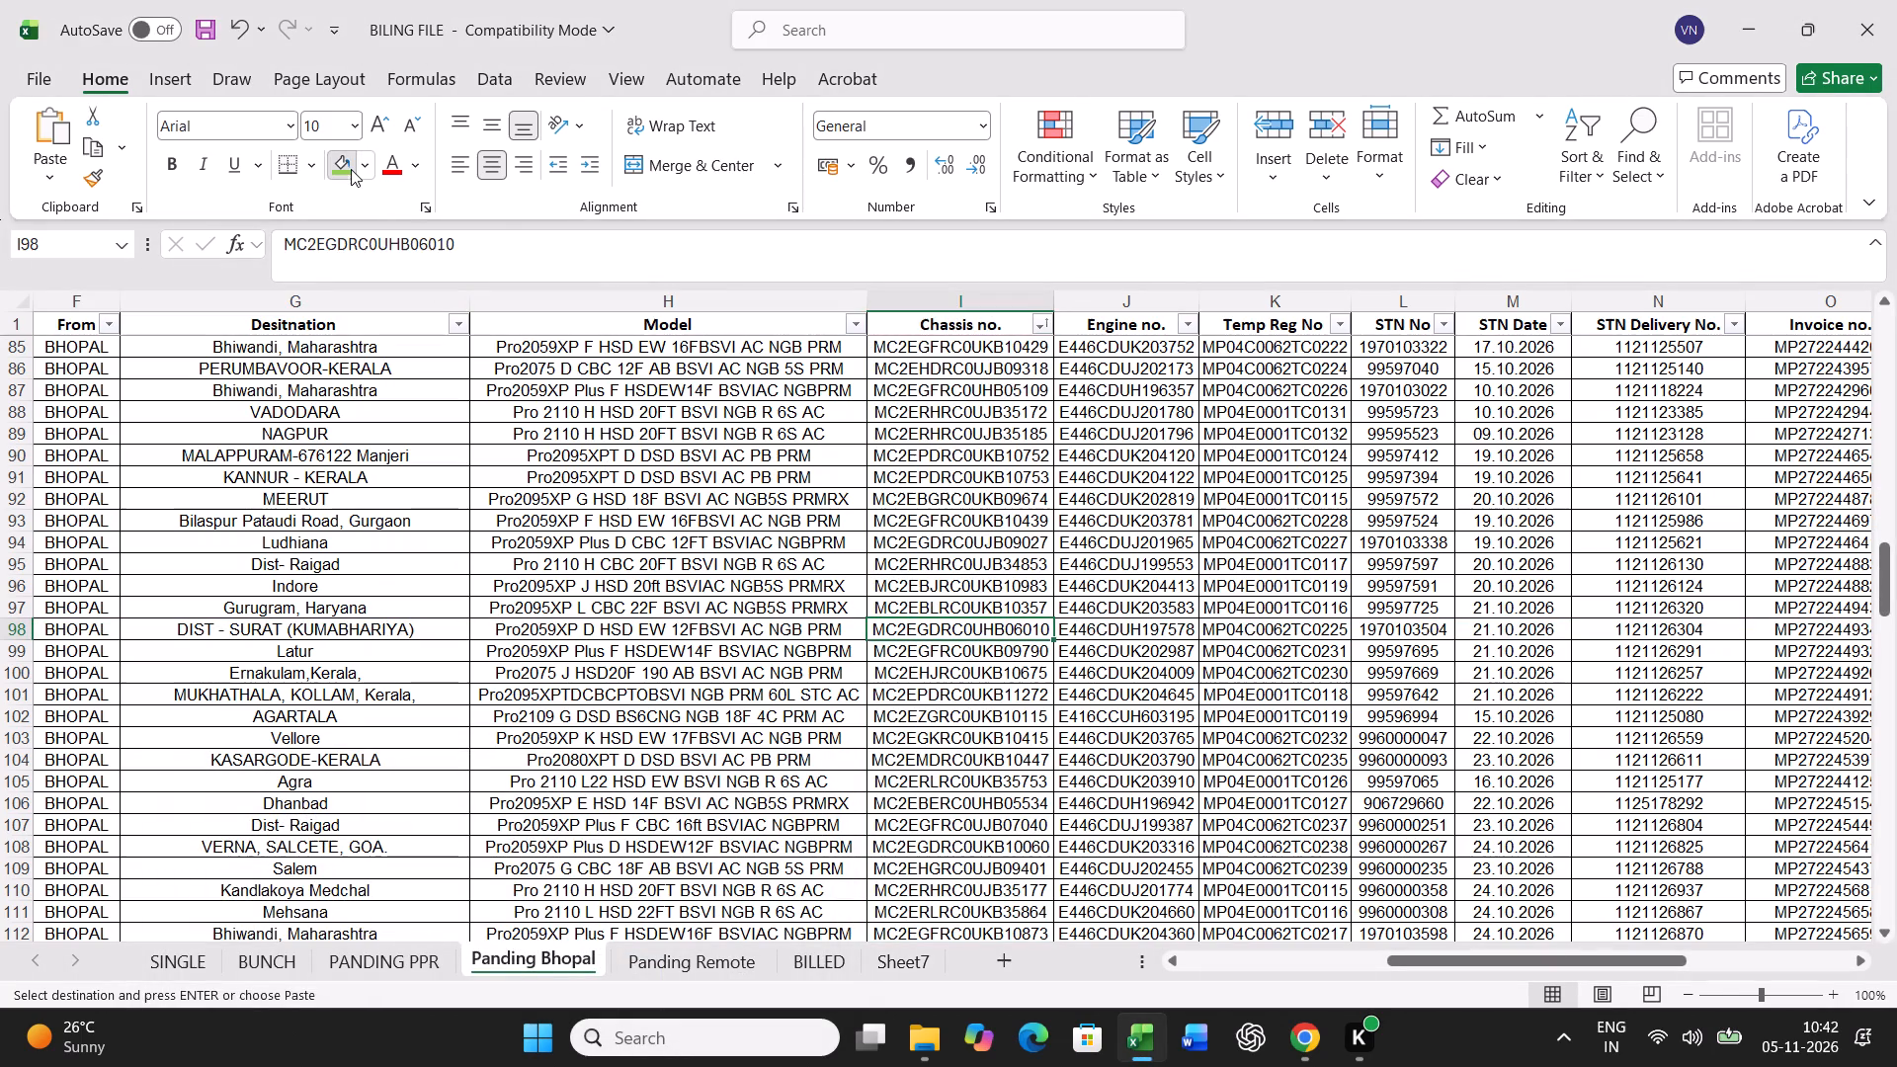
click(351, 169)
Copy the full B - 1677 record from Panding Bhopal over the record in row 21 of the BUNCH sheet.
key(Left)
key(Left)
key(Left)
key(Left)
key(Left)
key(Left)
key(Left)
key(Left)
key(Left)
key(Left)
key(Left)
key(Left)
key(Left)
key(Left)
key(Left)
key(Left)
key(Left)
key(Left)
key(Left)
key(Left)
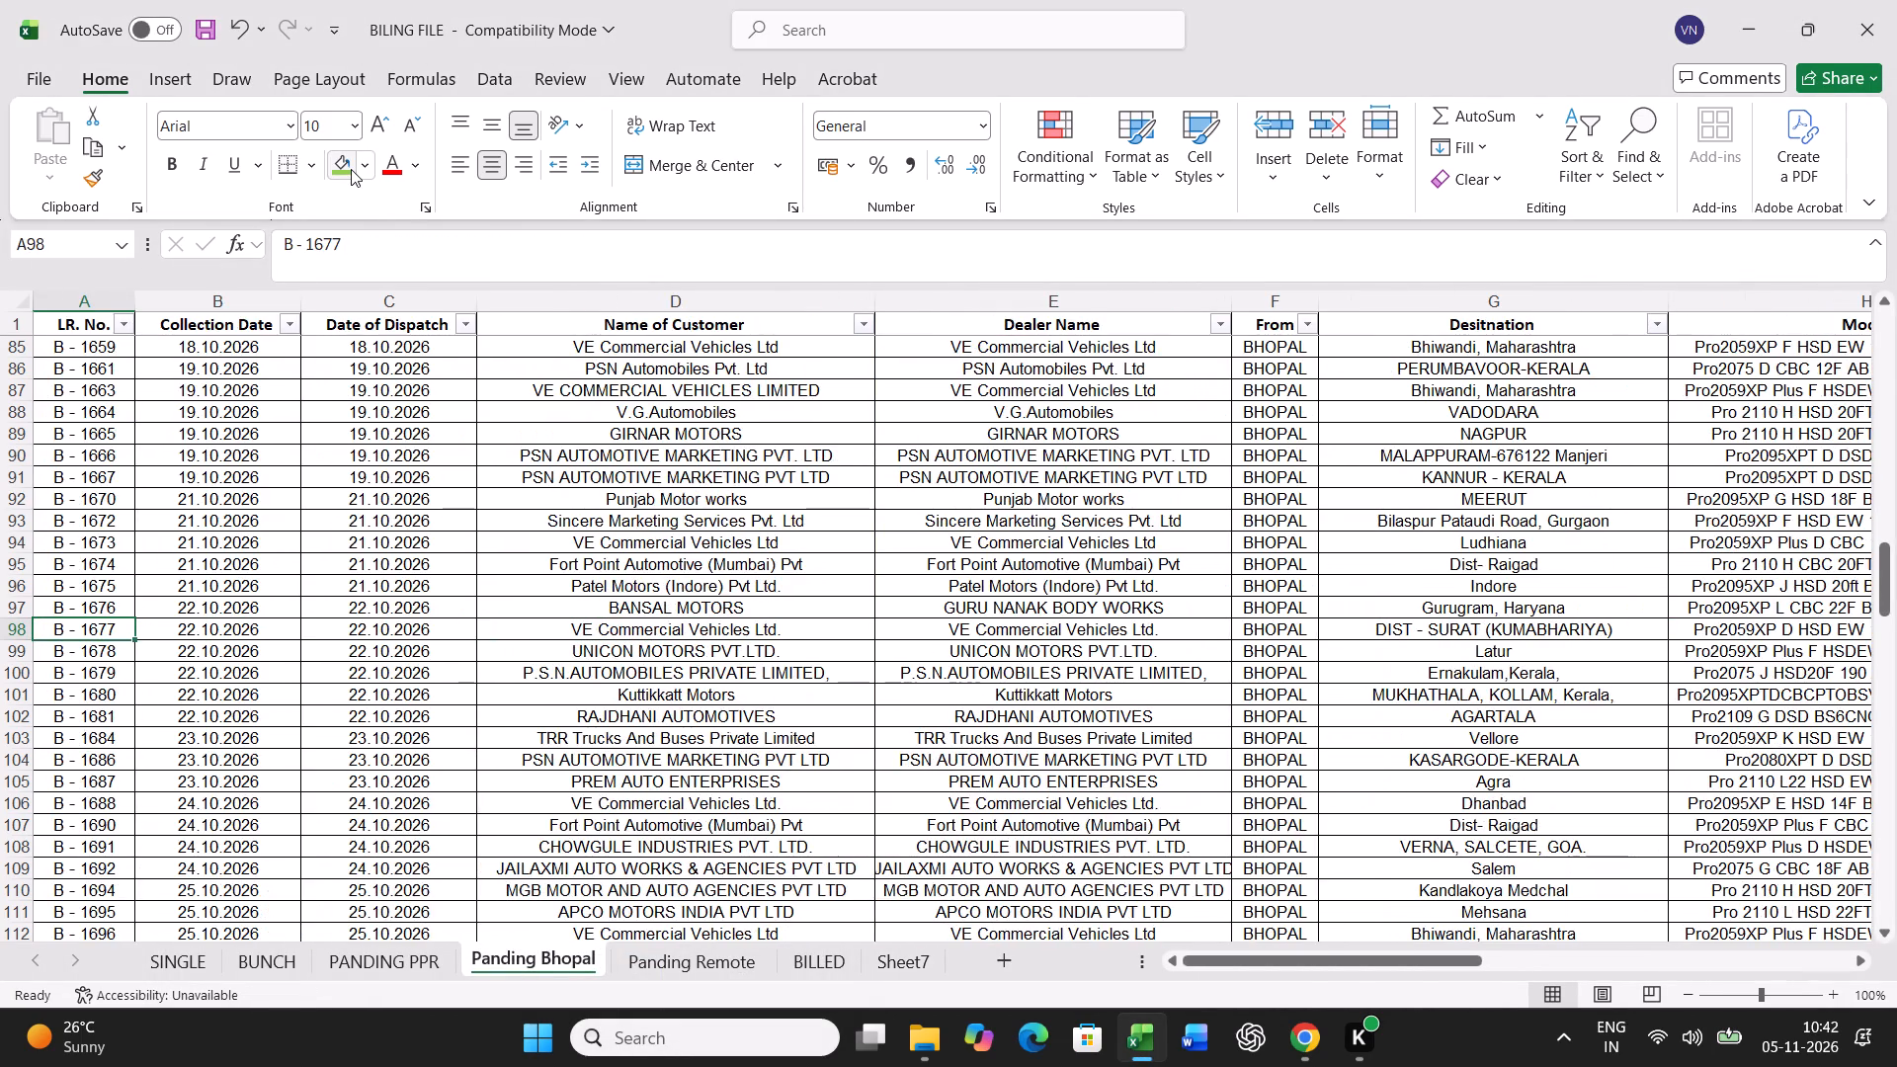
key(ctrl+shift+Right)
key(ctrl+c)
click(273, 971)
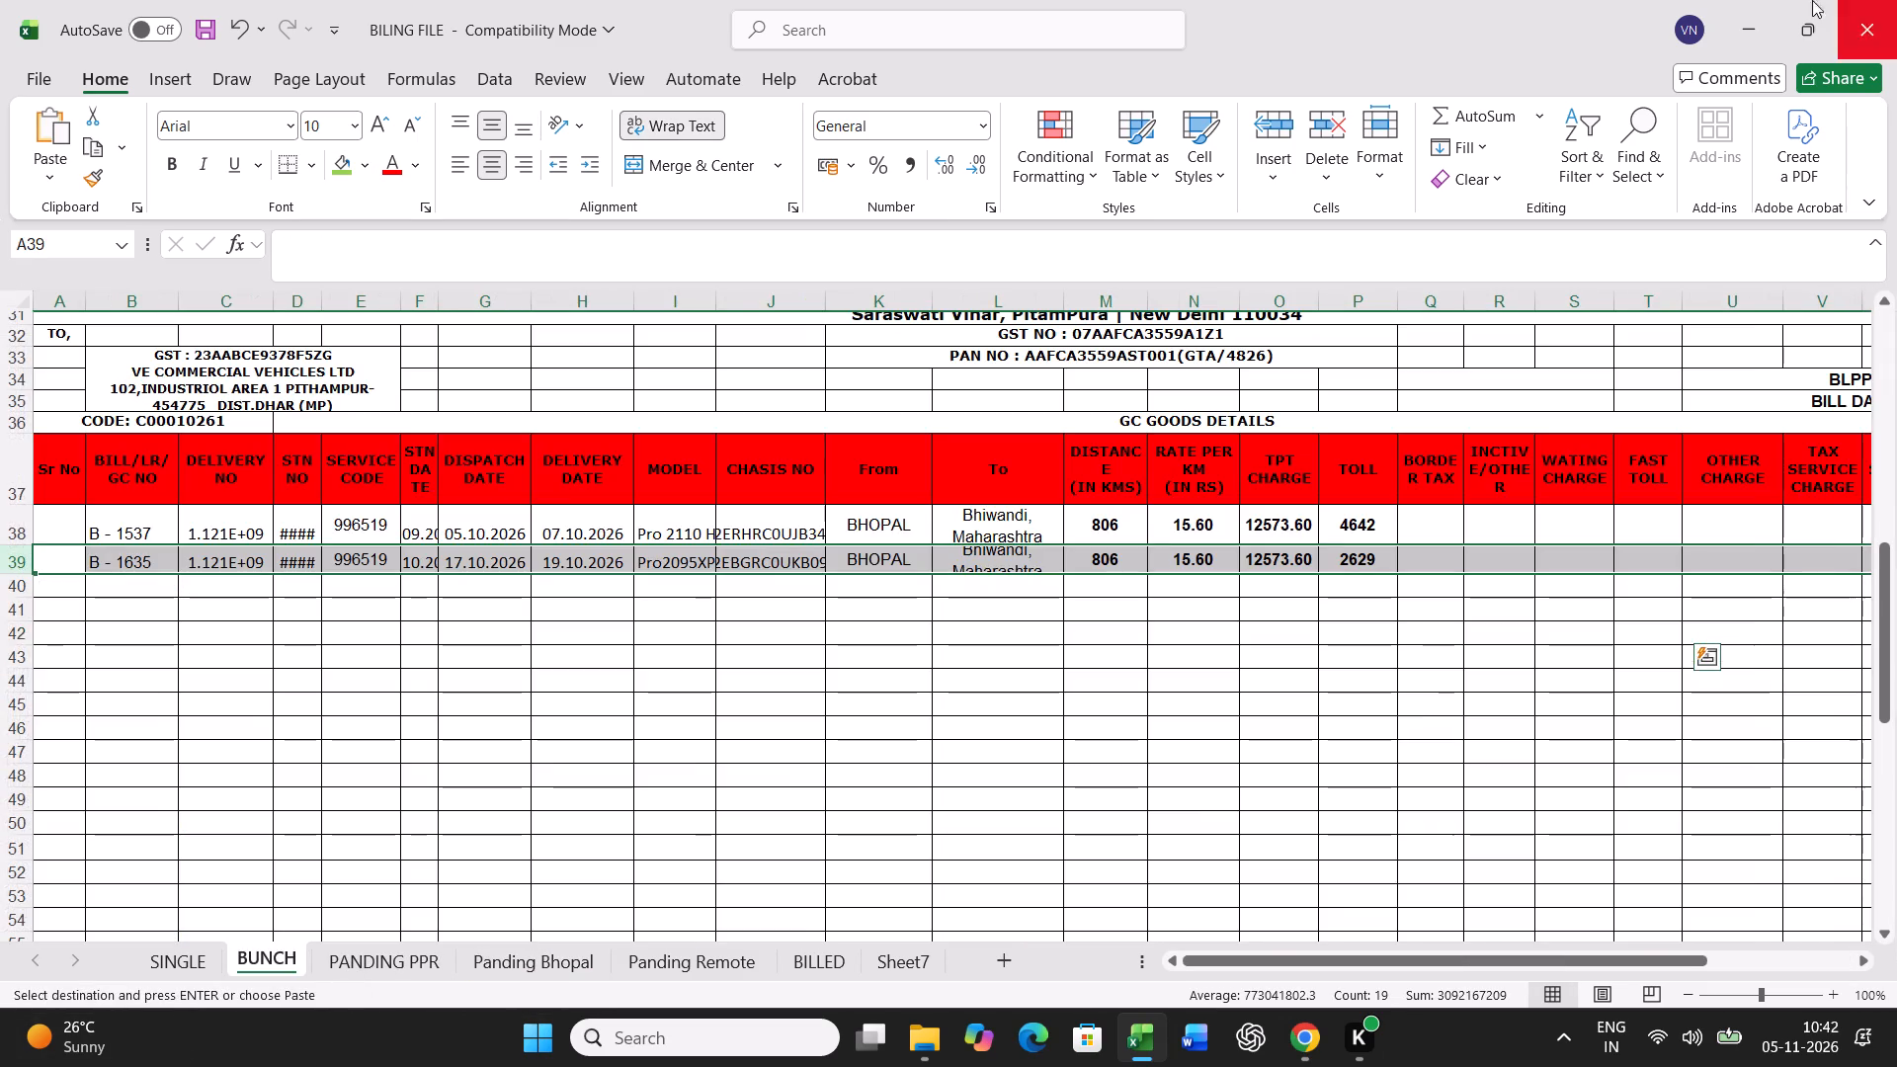
scroll(991, 808, up, 11)
click(73, 804)
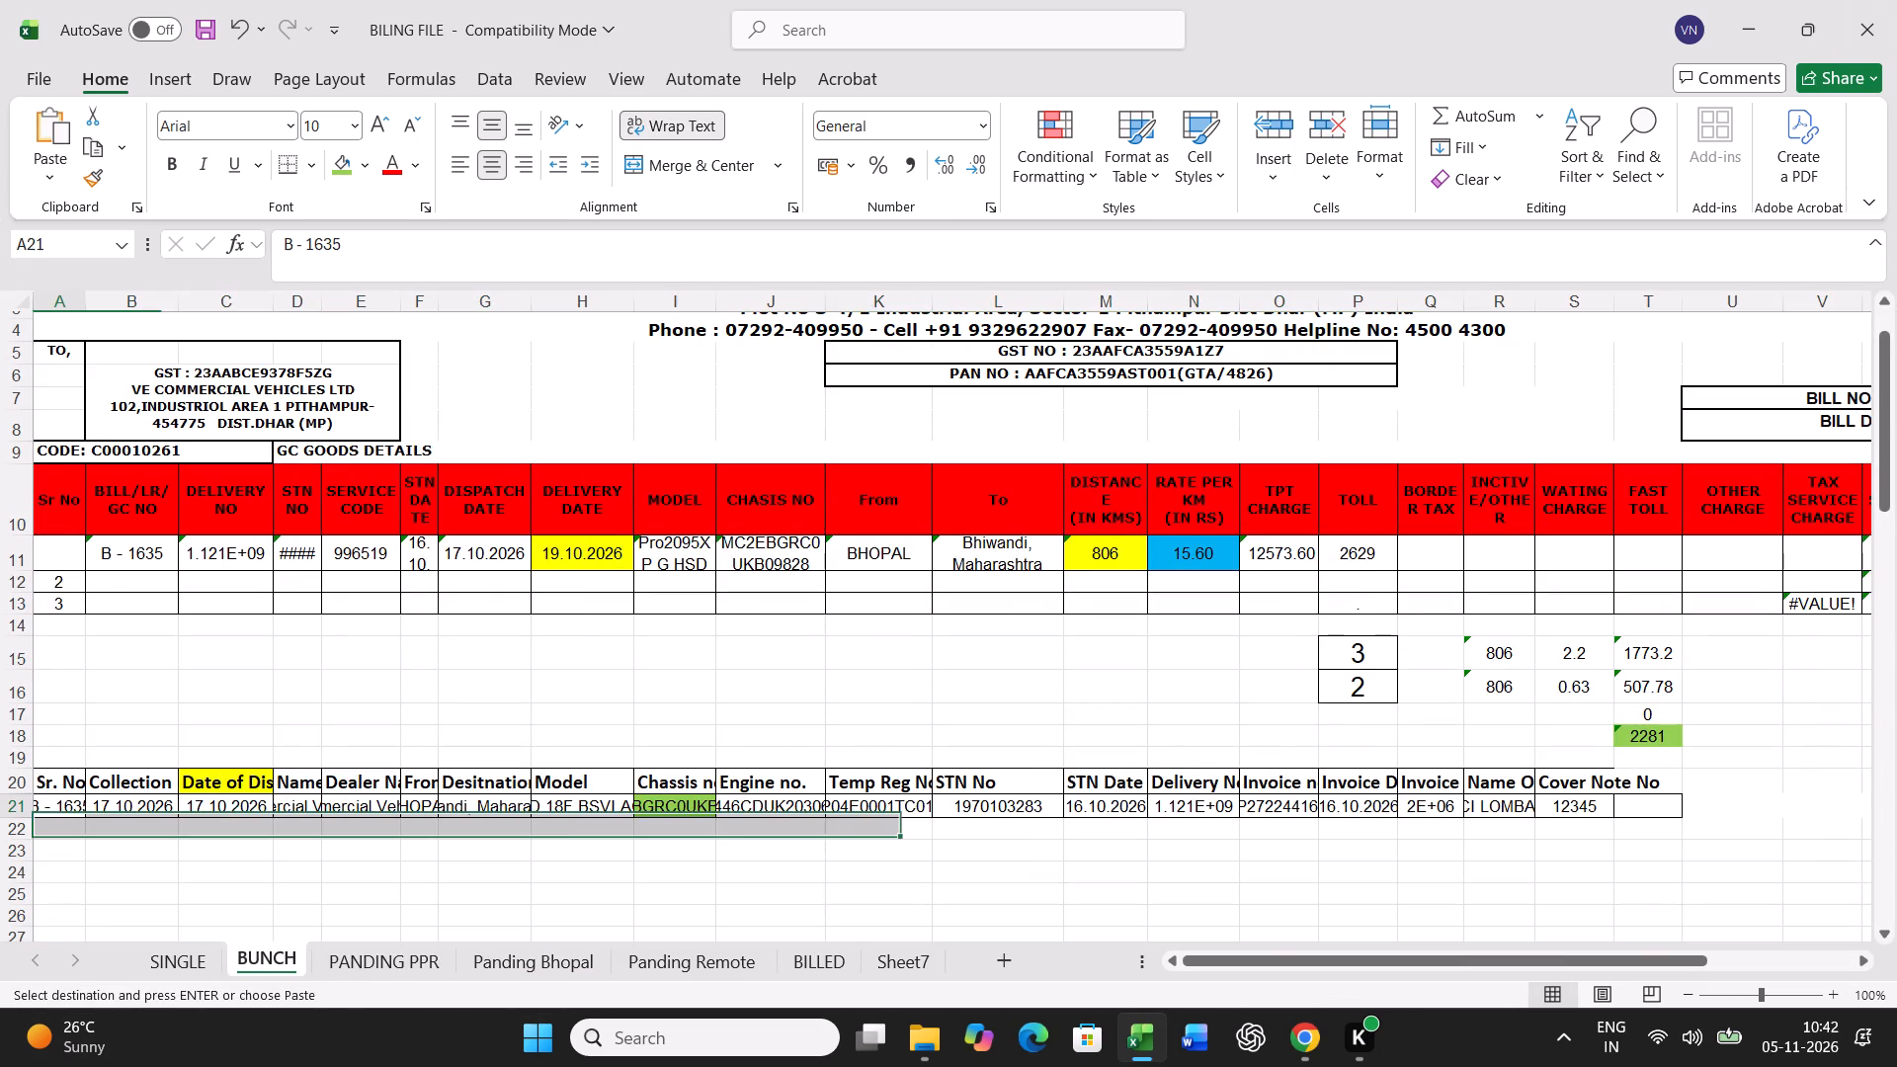
key(ctrl+v)
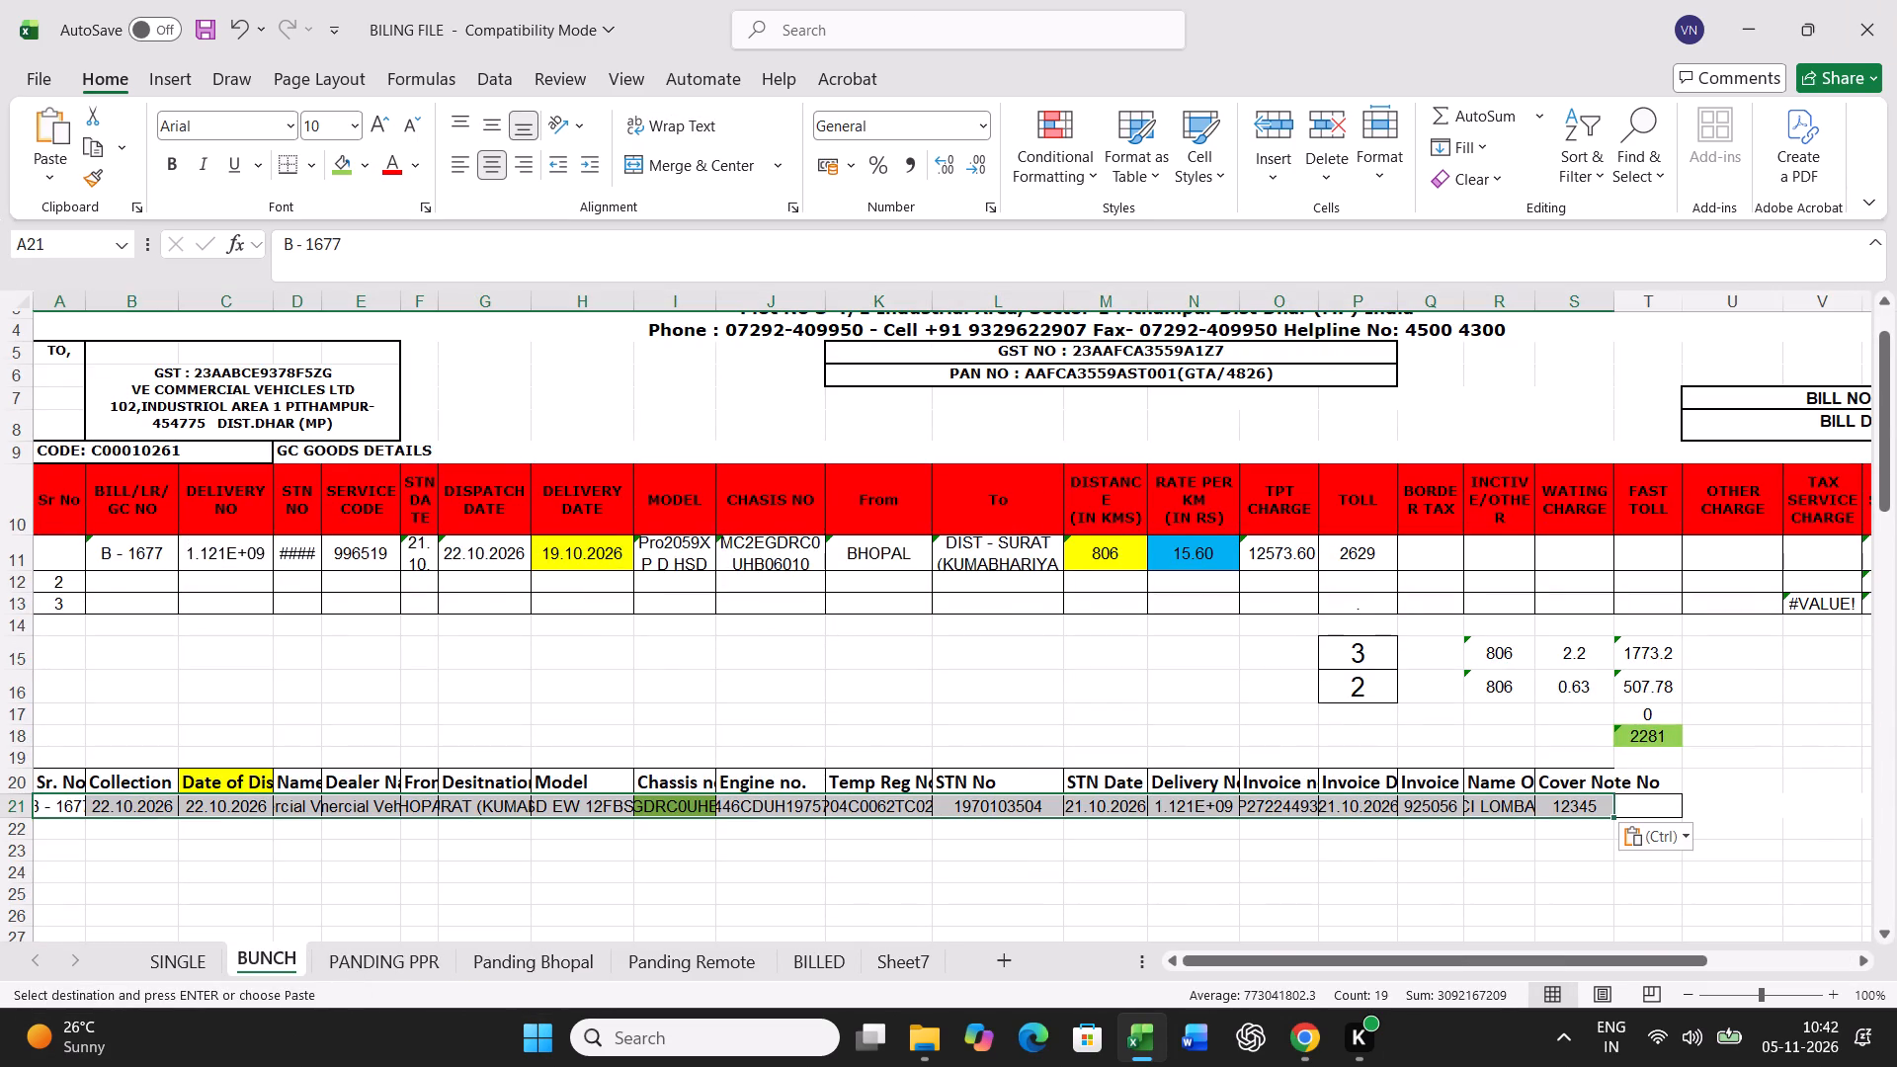
Set row 11's delivery date to 24.10.2026, distance to =475+260, rate per km to 13.43 and toll to 1949 for B - 1677.
click(608, 558)
text(24.10.2026)
key(Right)
key(Right)
key(Right)
key(Right)
key(Right)
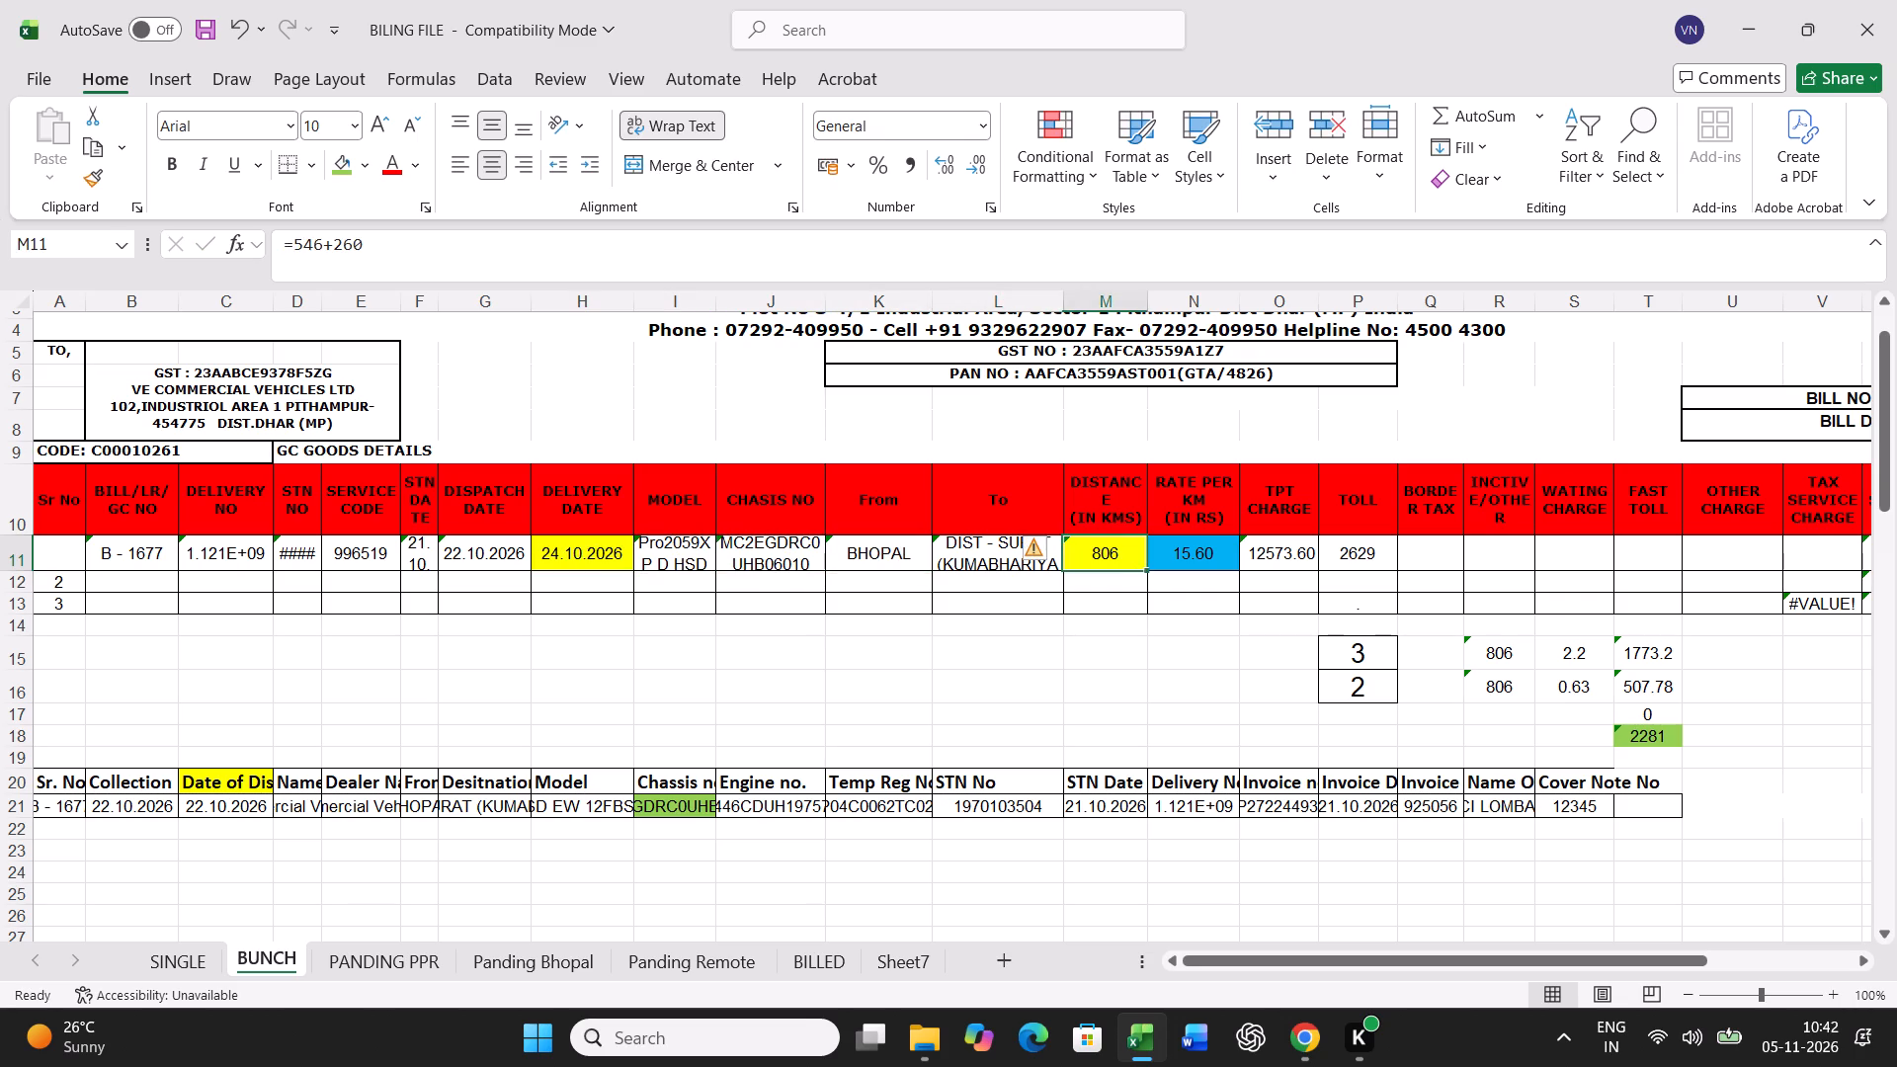
key(equal)
text(475+)
text(260)
key(Return)
key(Up)
key(Right)
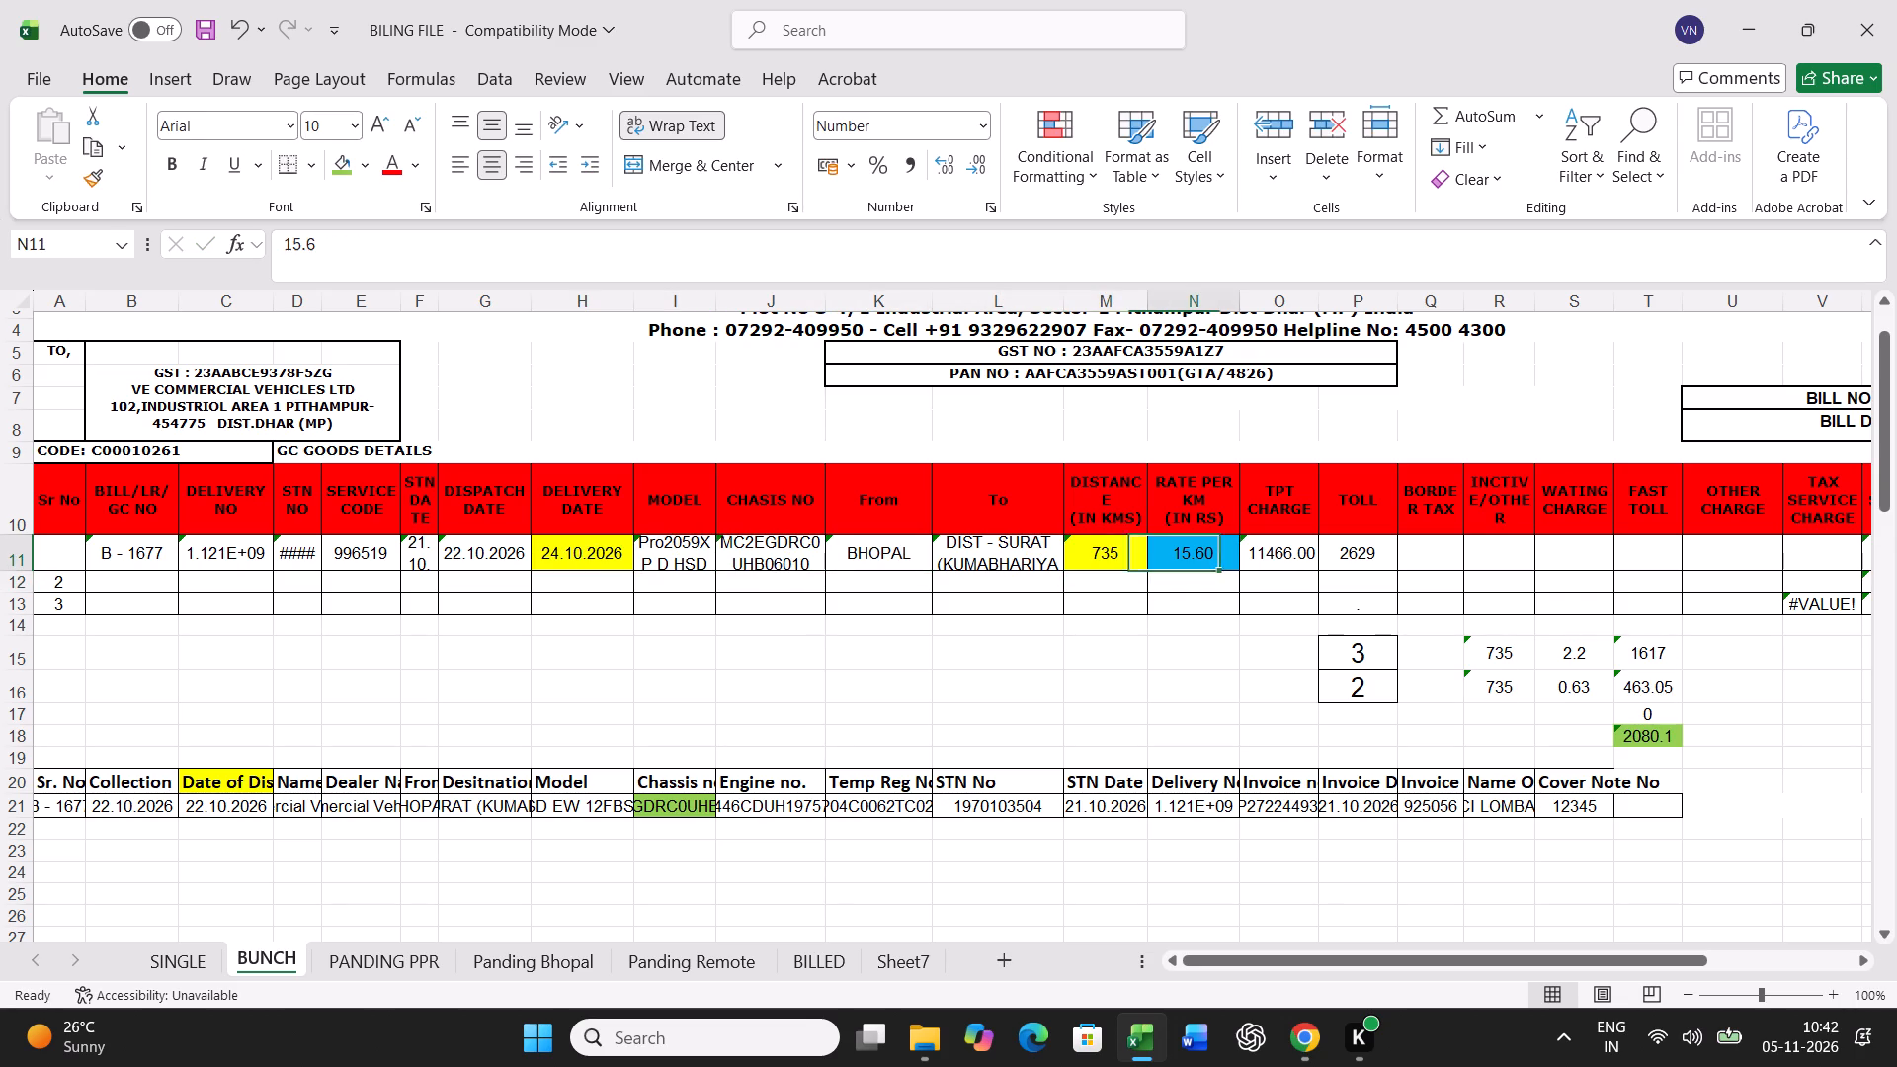
text(13.43)
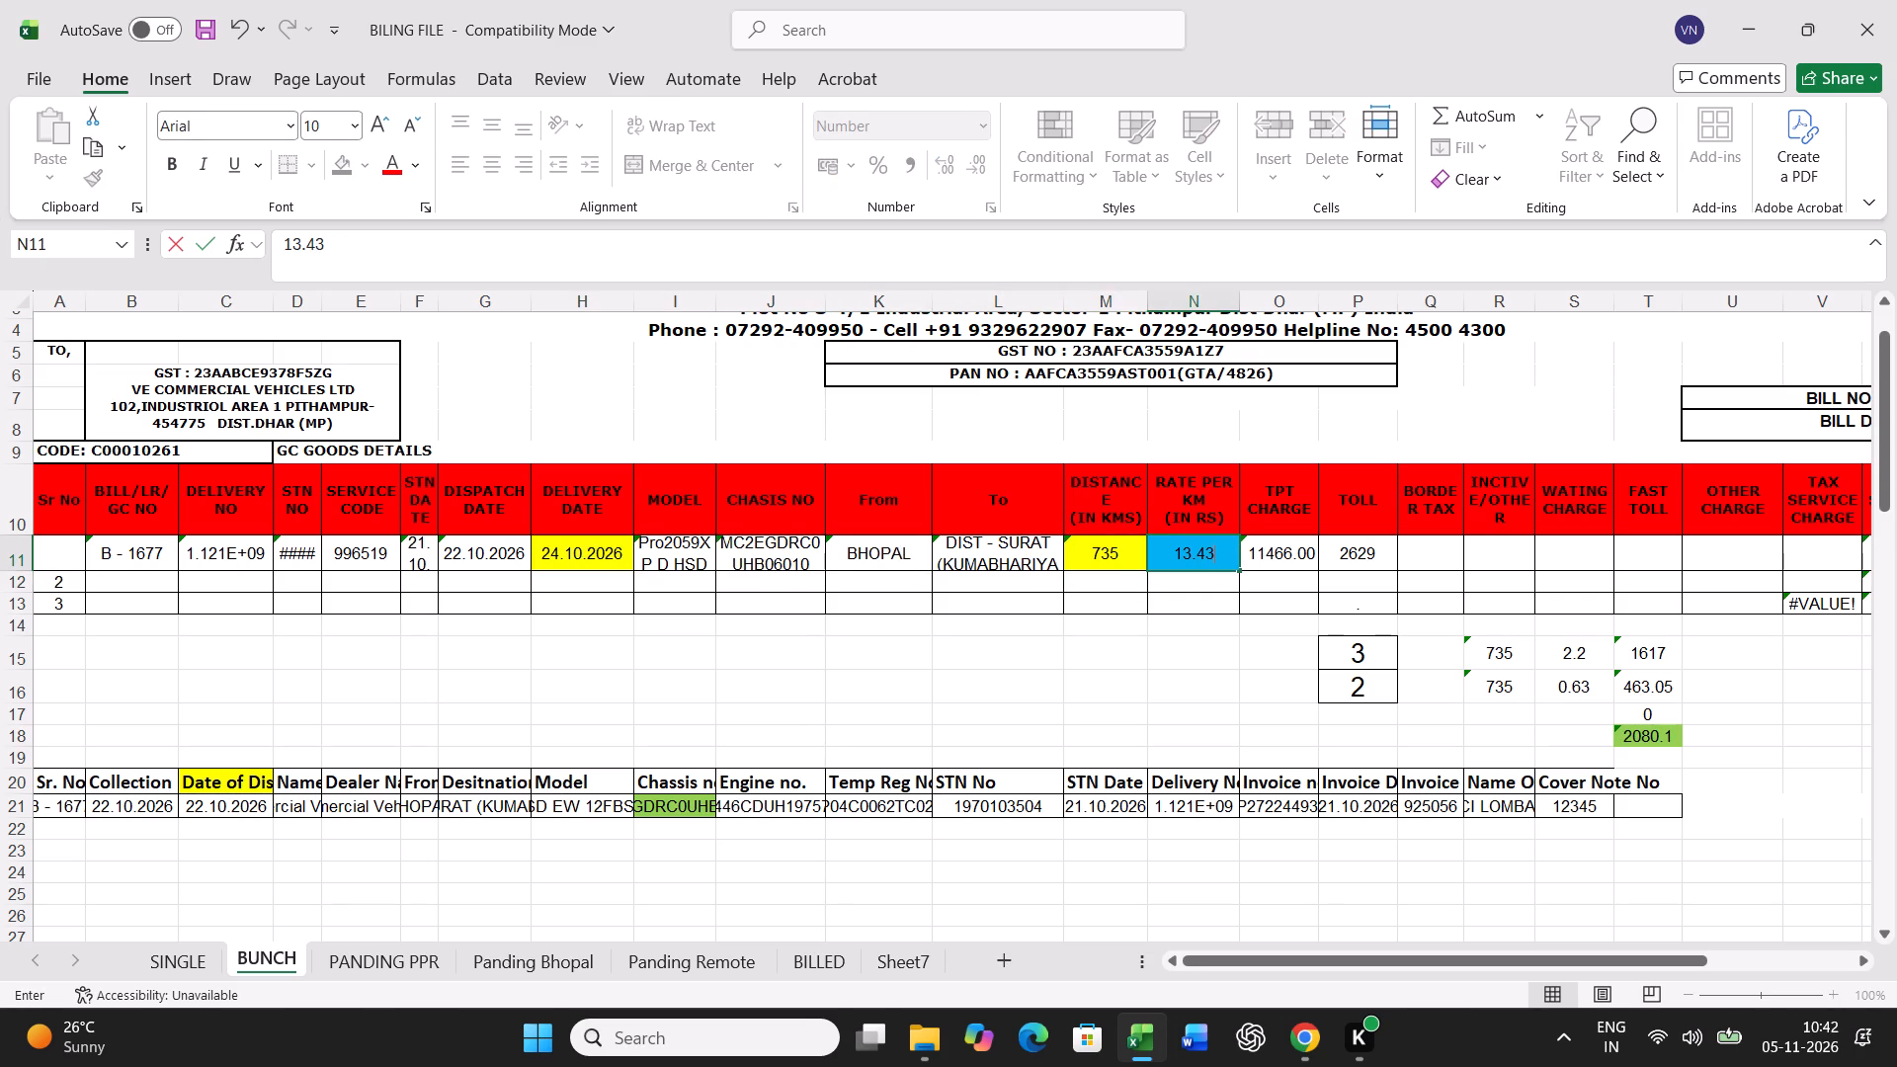
key(Right)
key(Right)
text(1949)
key(Return)
Set the standard transit time in cell P15 to 2 for B - 1677.
key(Return)
key(Return)
key(Return)
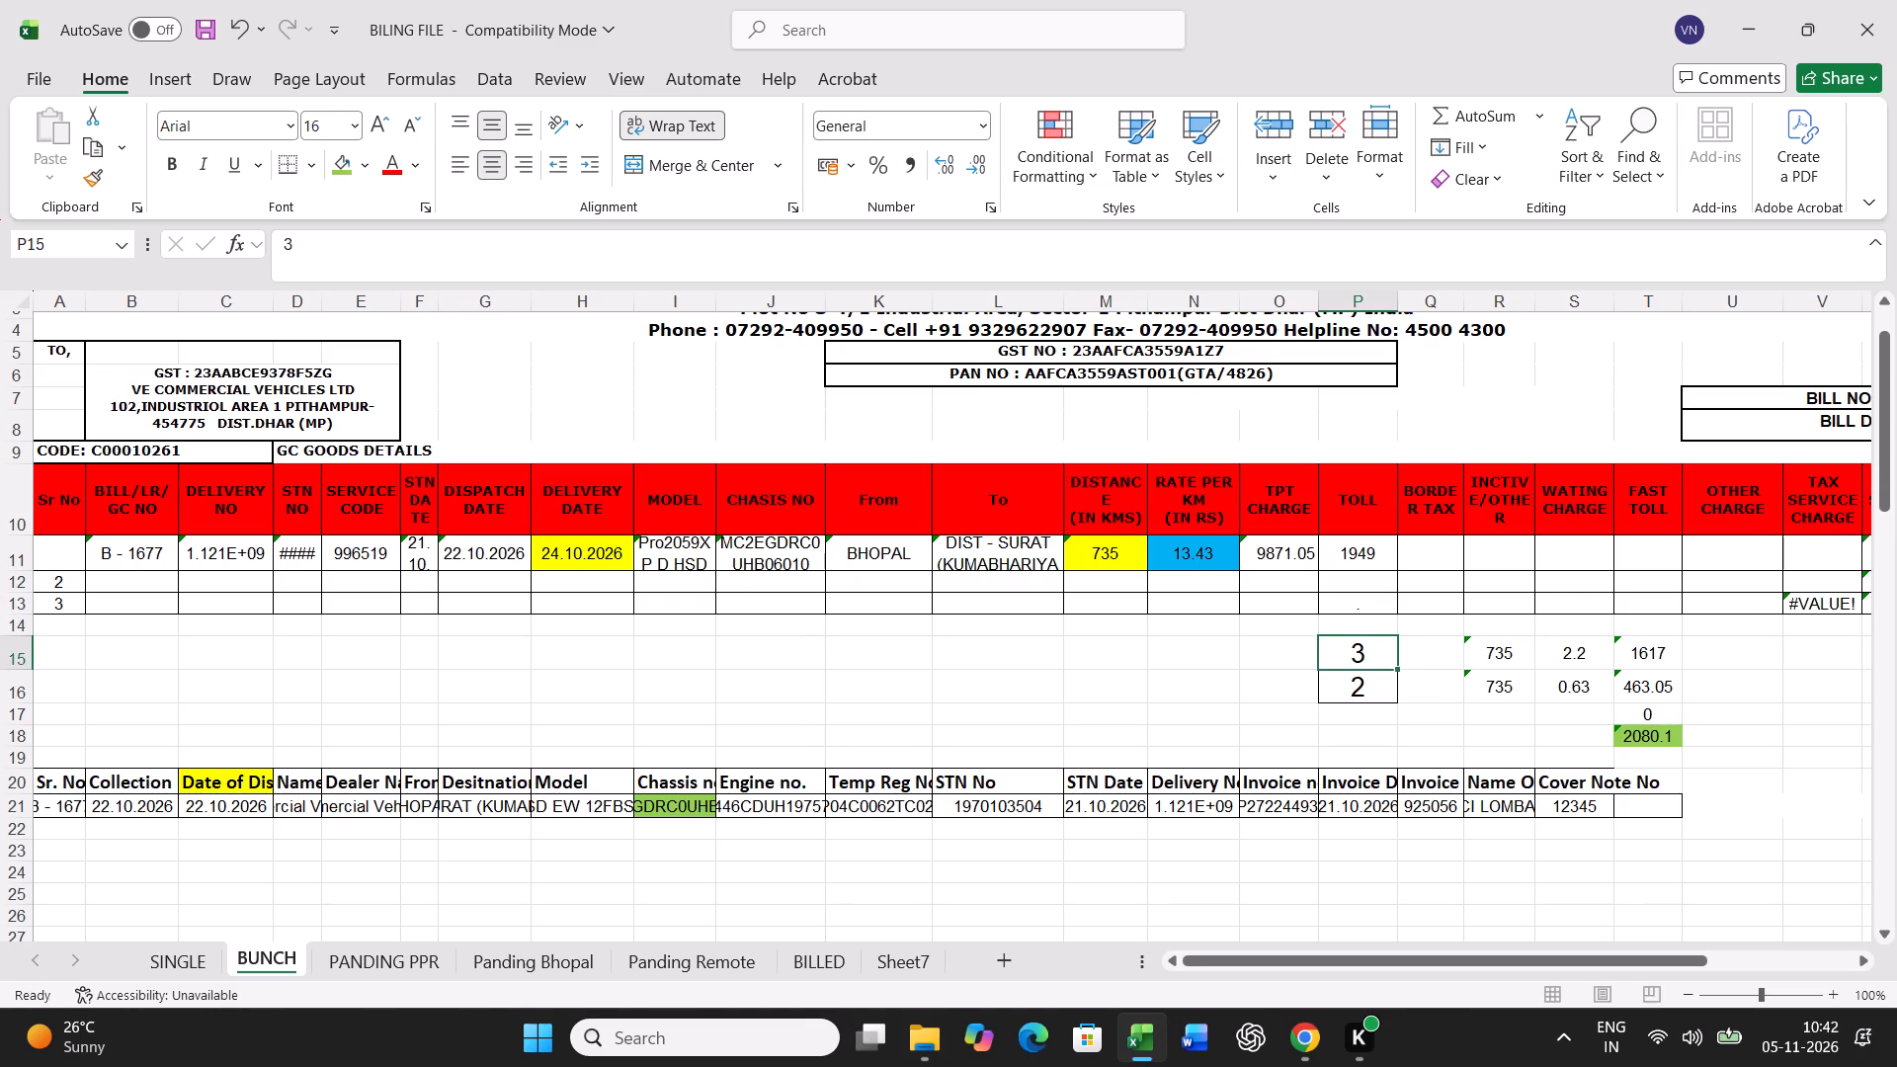
key(2)
key(Return)
Print the B - 1677 freight bill from the SINGLE sheet.
click(202, 954)
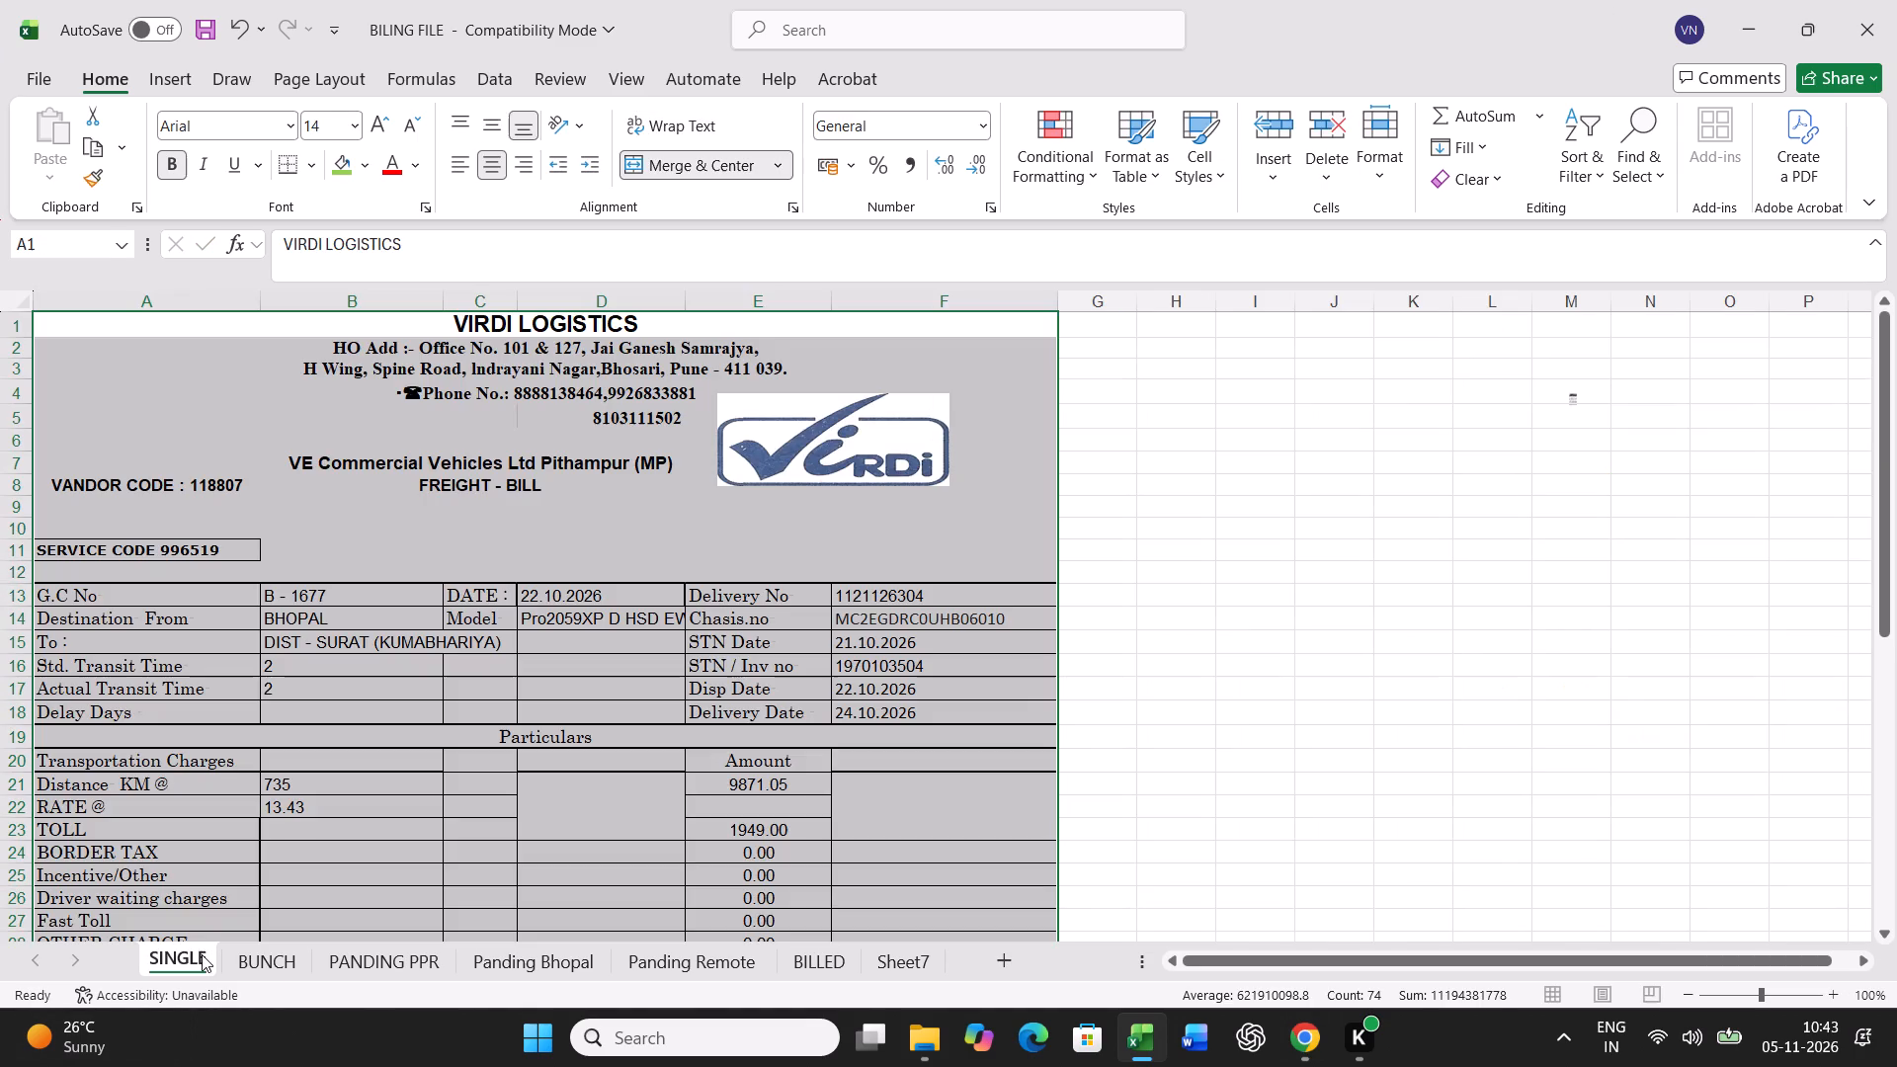
key(ctrl+p)
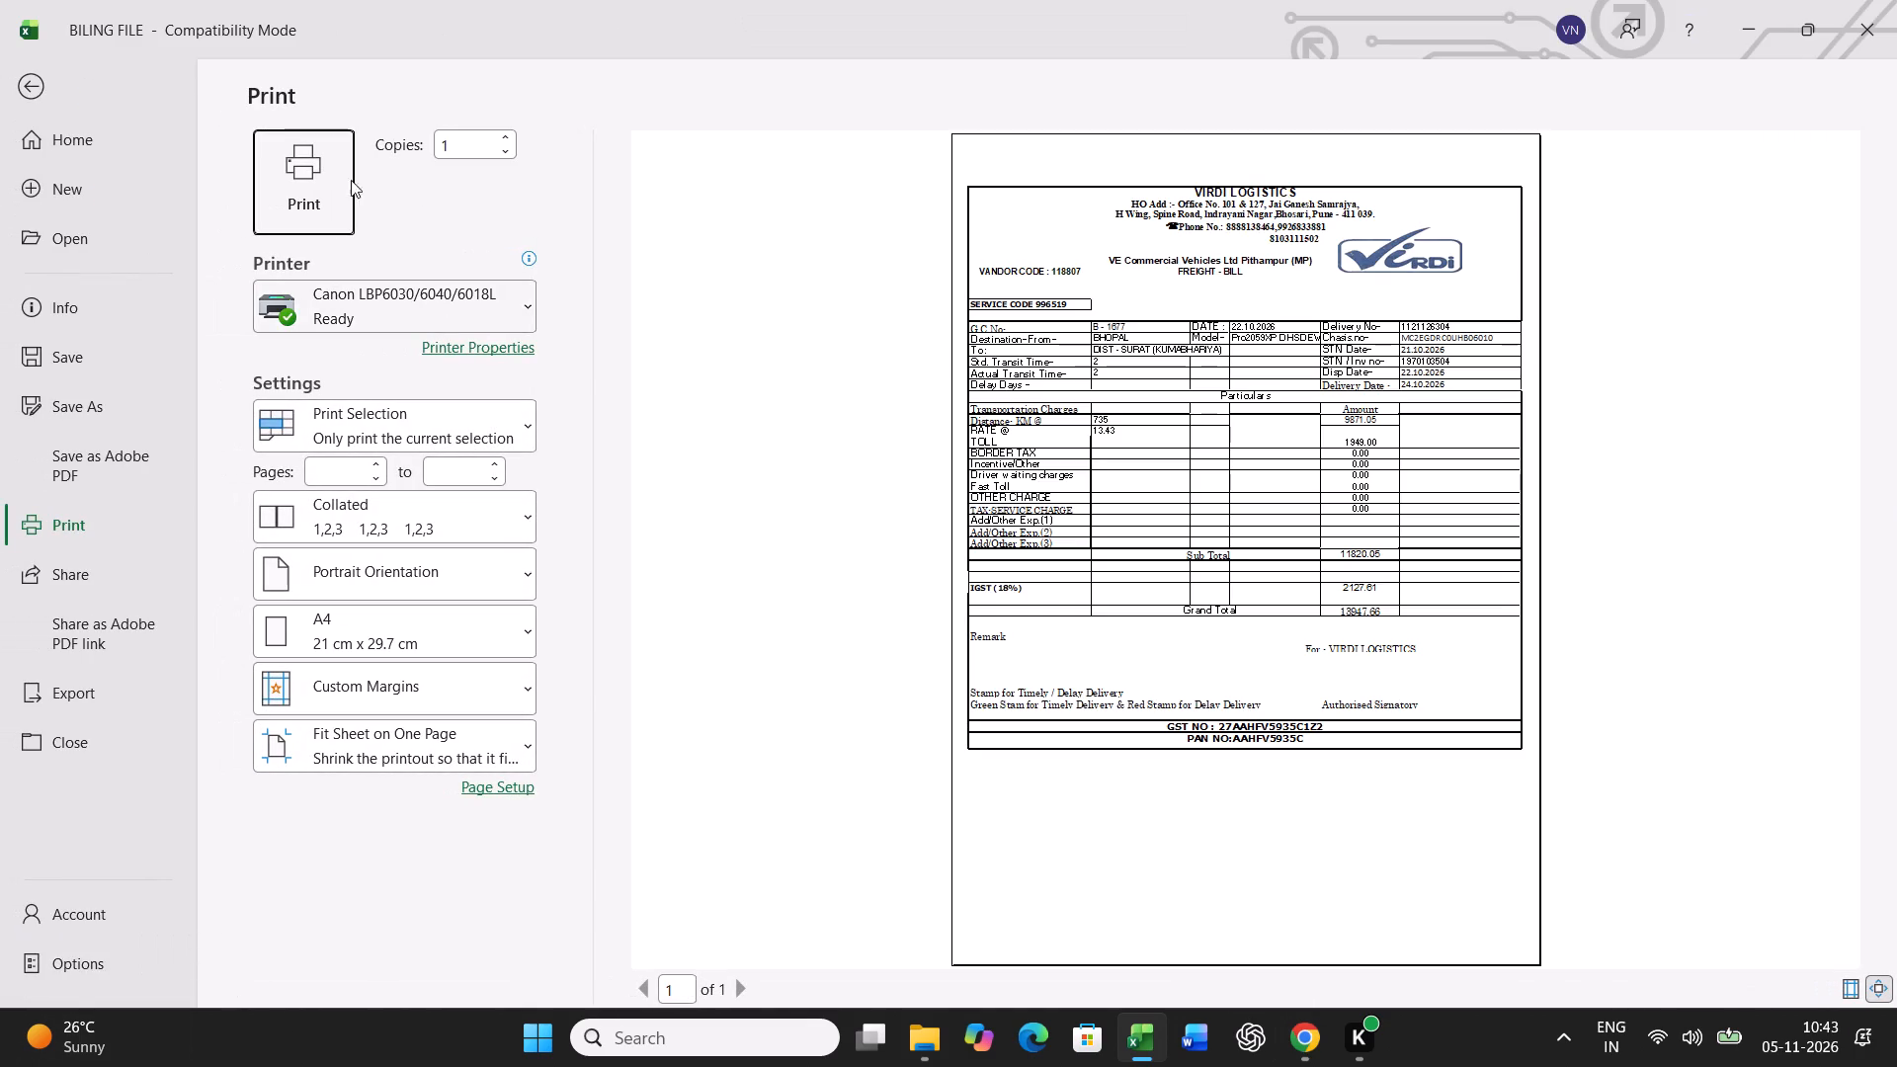
click(321, 165)
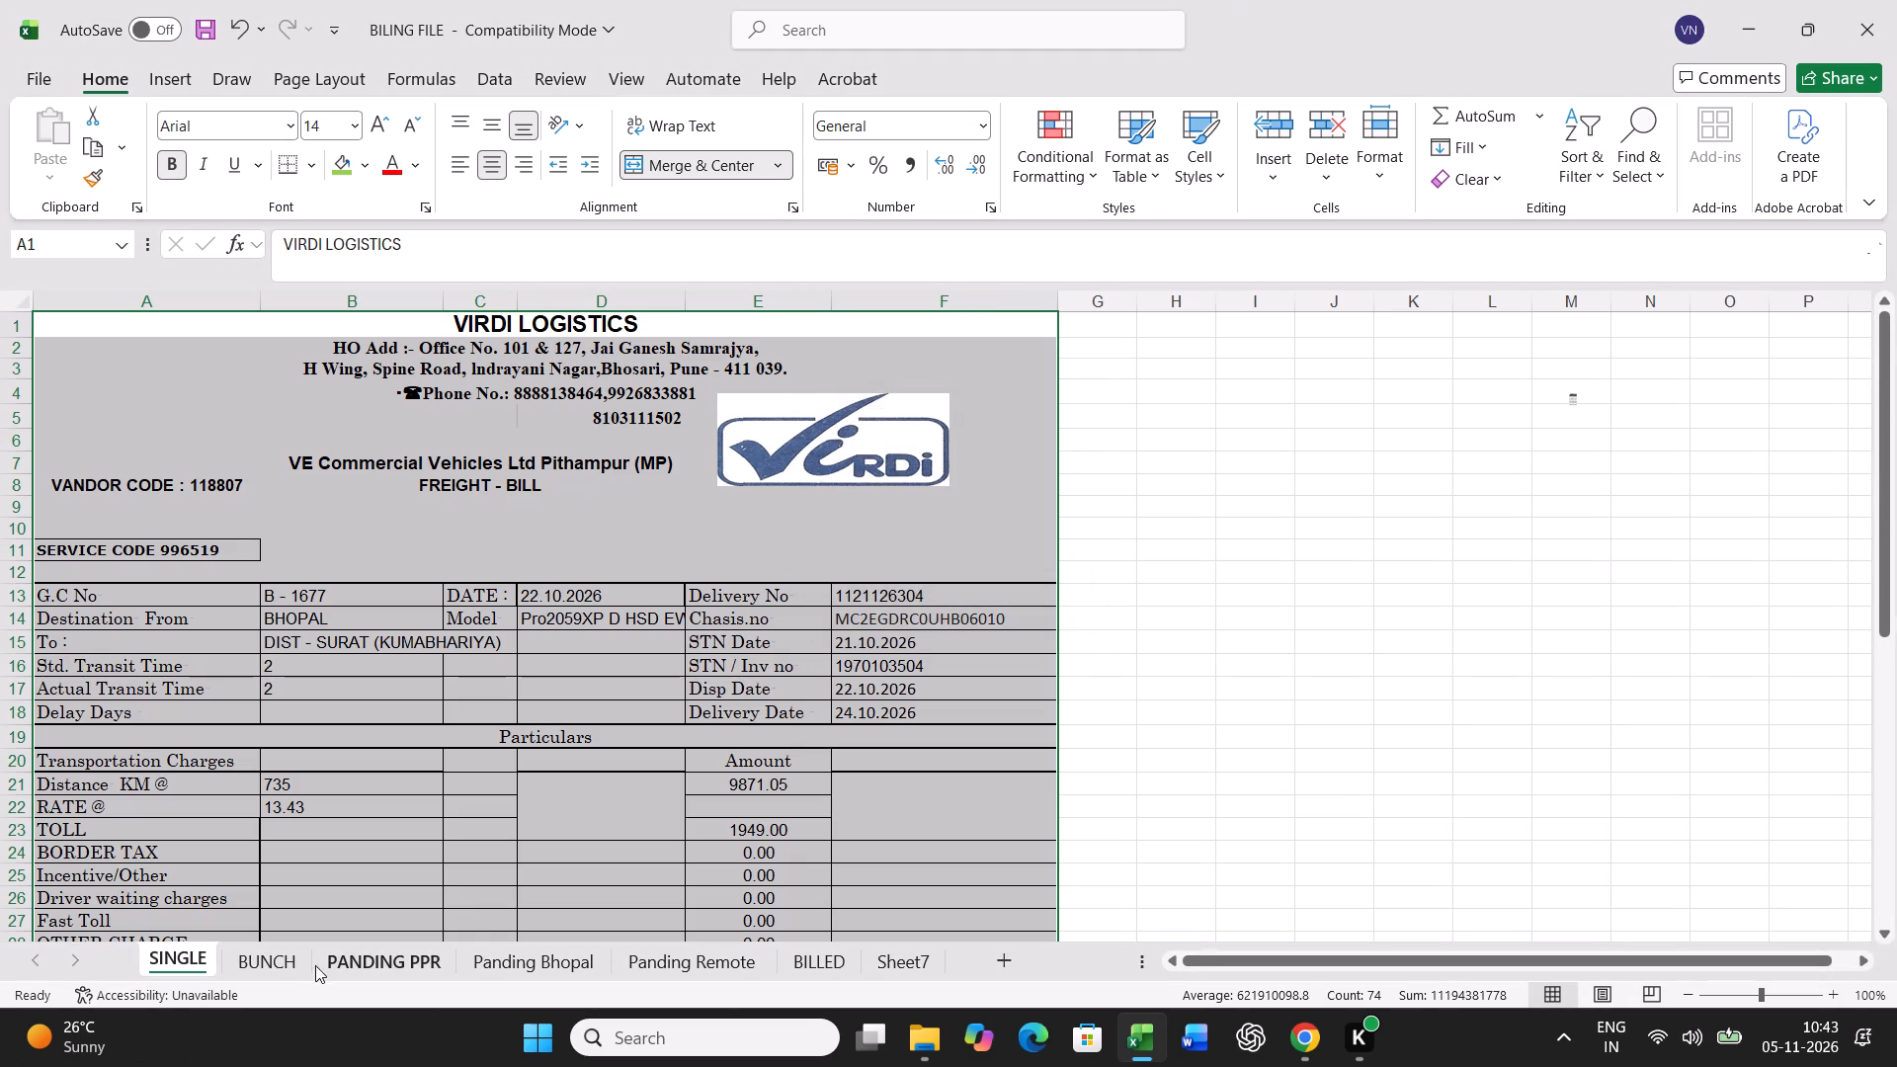
Copy the B - 1677 entry from row 11 of the BUNCH sheet and paste it as values into row 40.
click(265, 969)
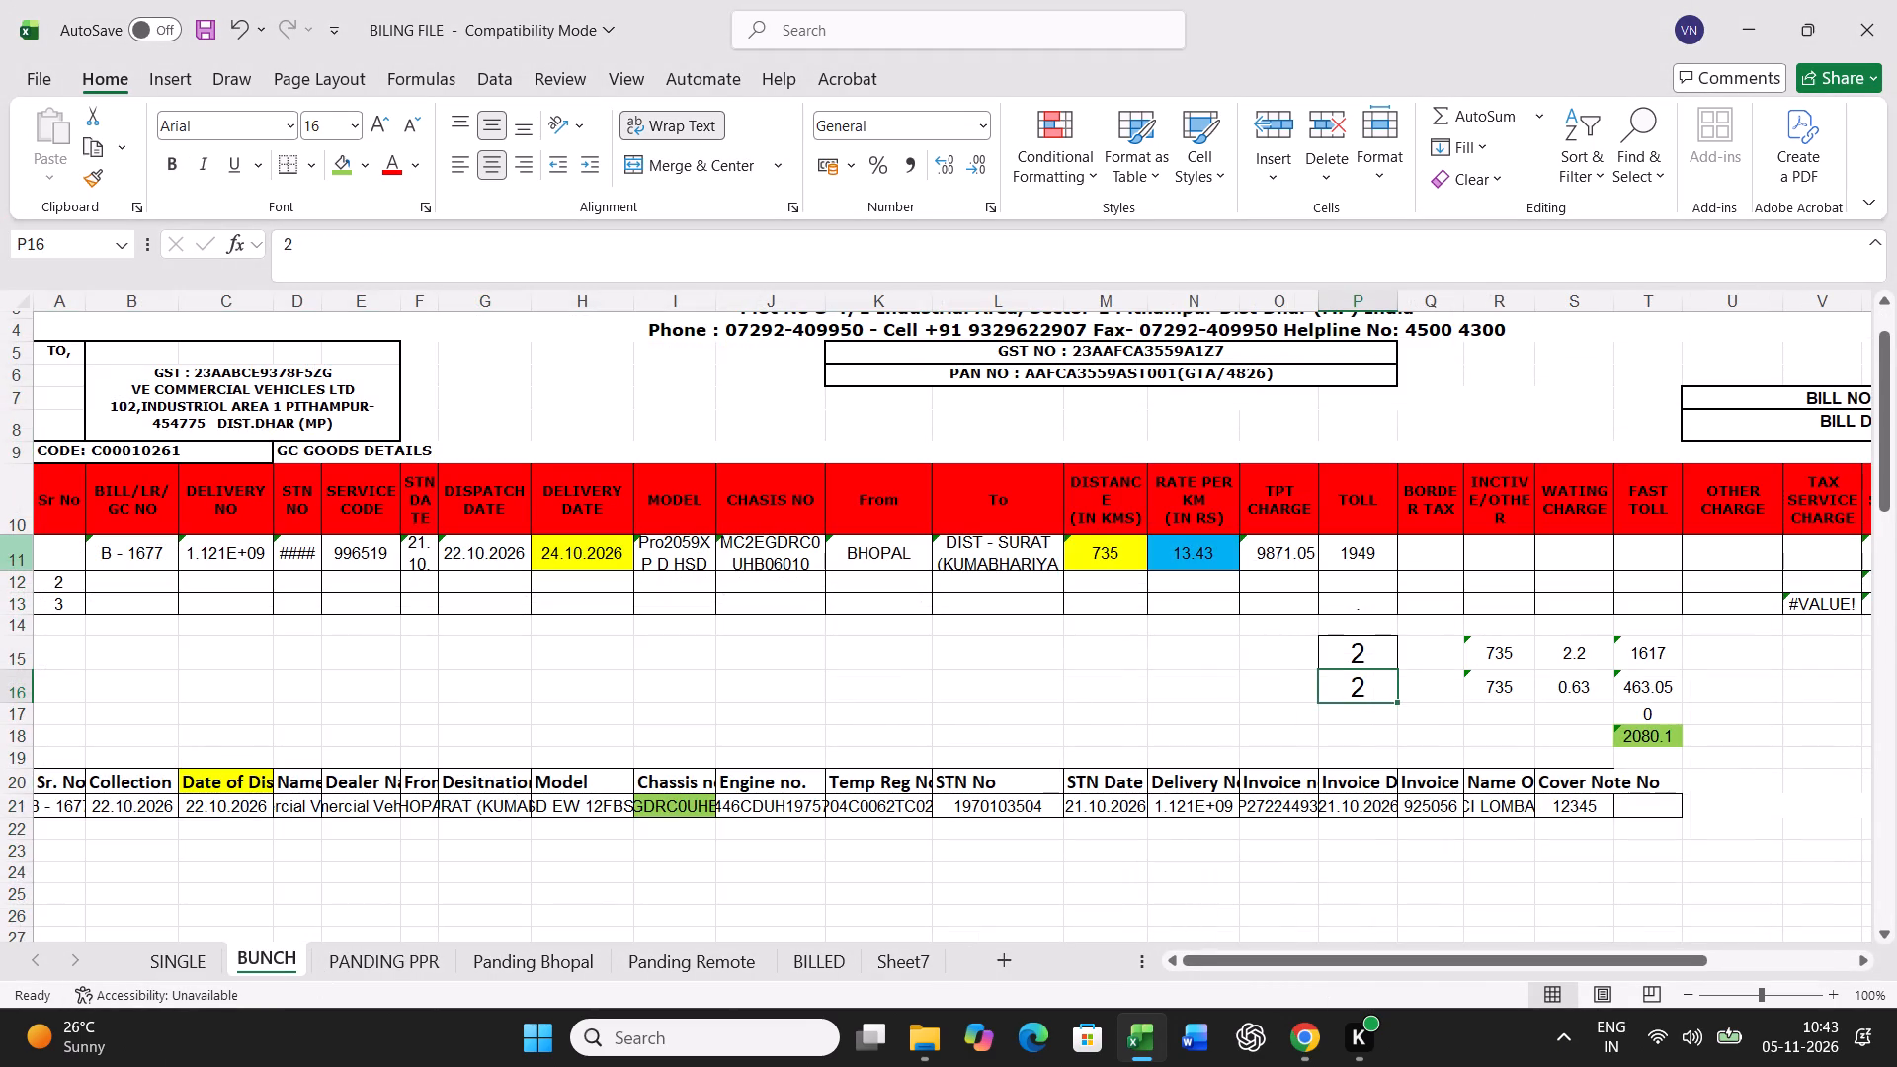
click(12, 554)
key(ctrl+c)
scroll(1030, 670, down, 12)
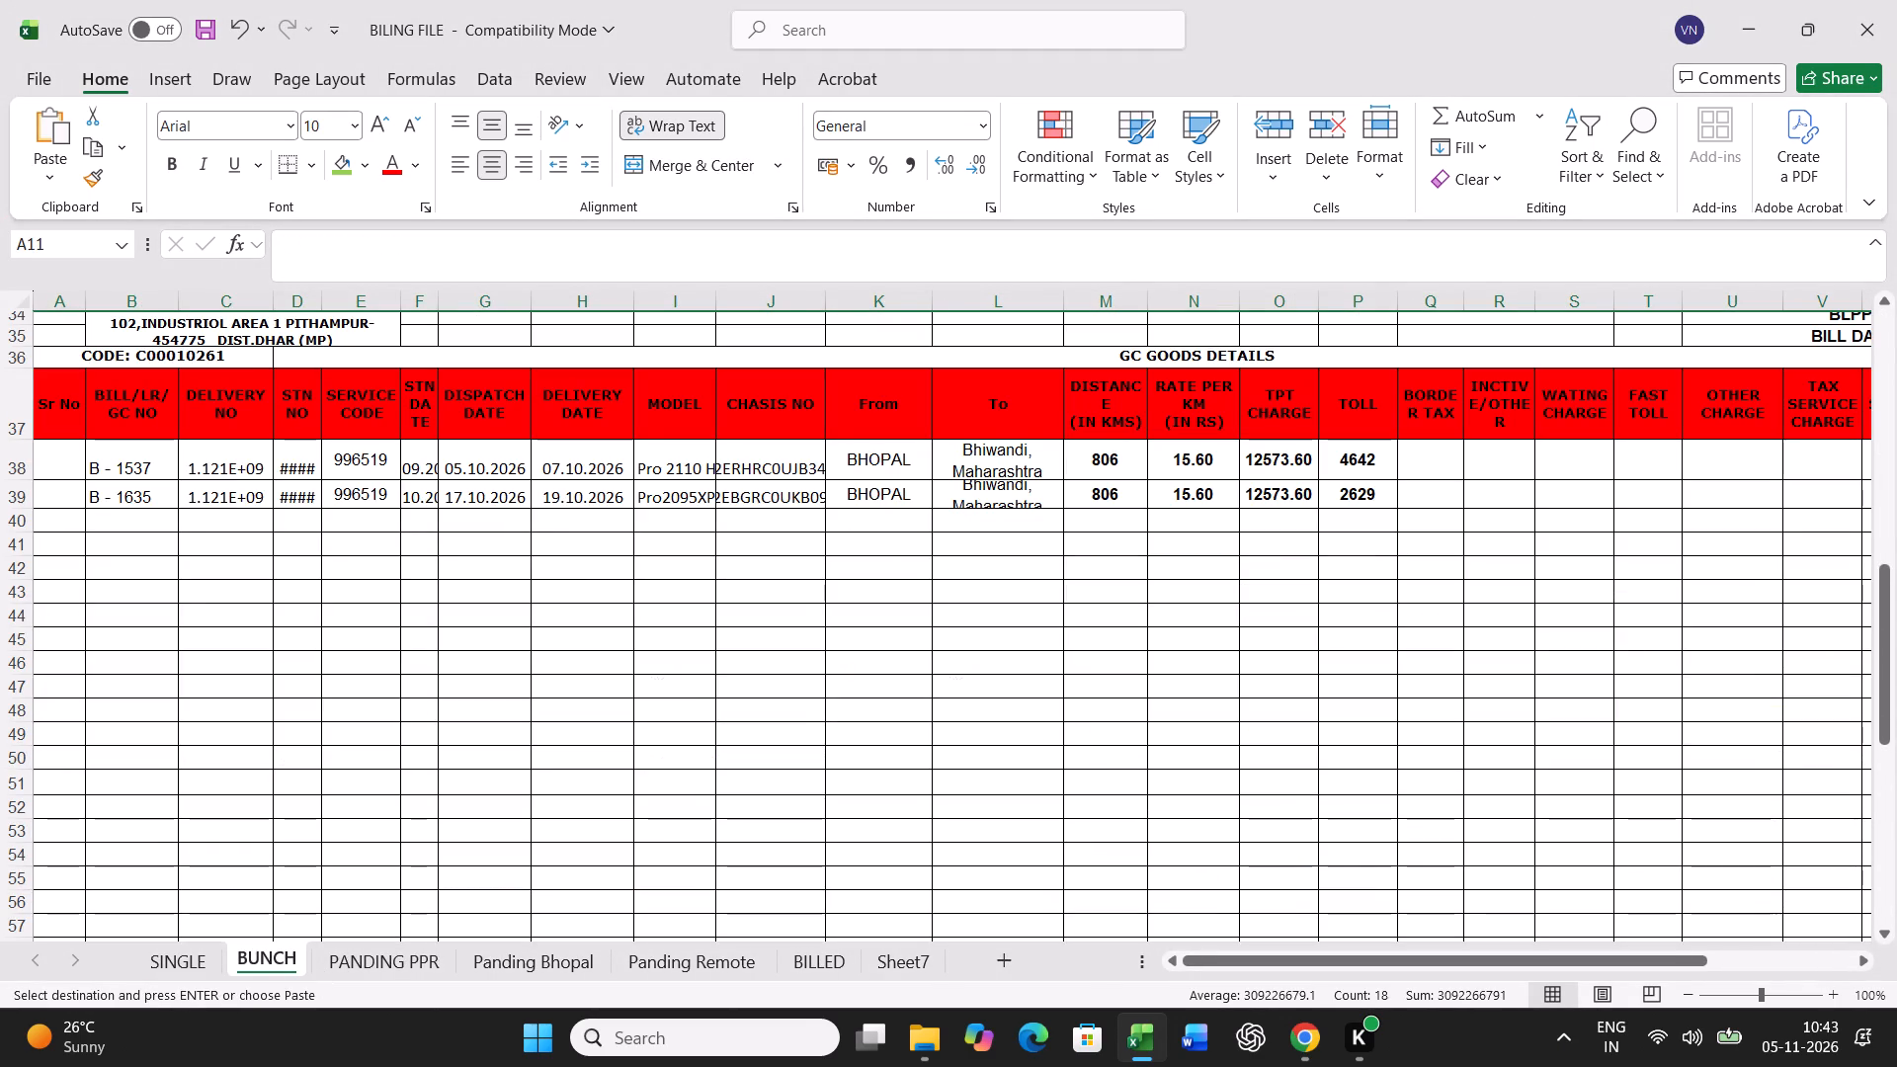
right_click(46, 518)
click(179, 463)
click(51, 414)
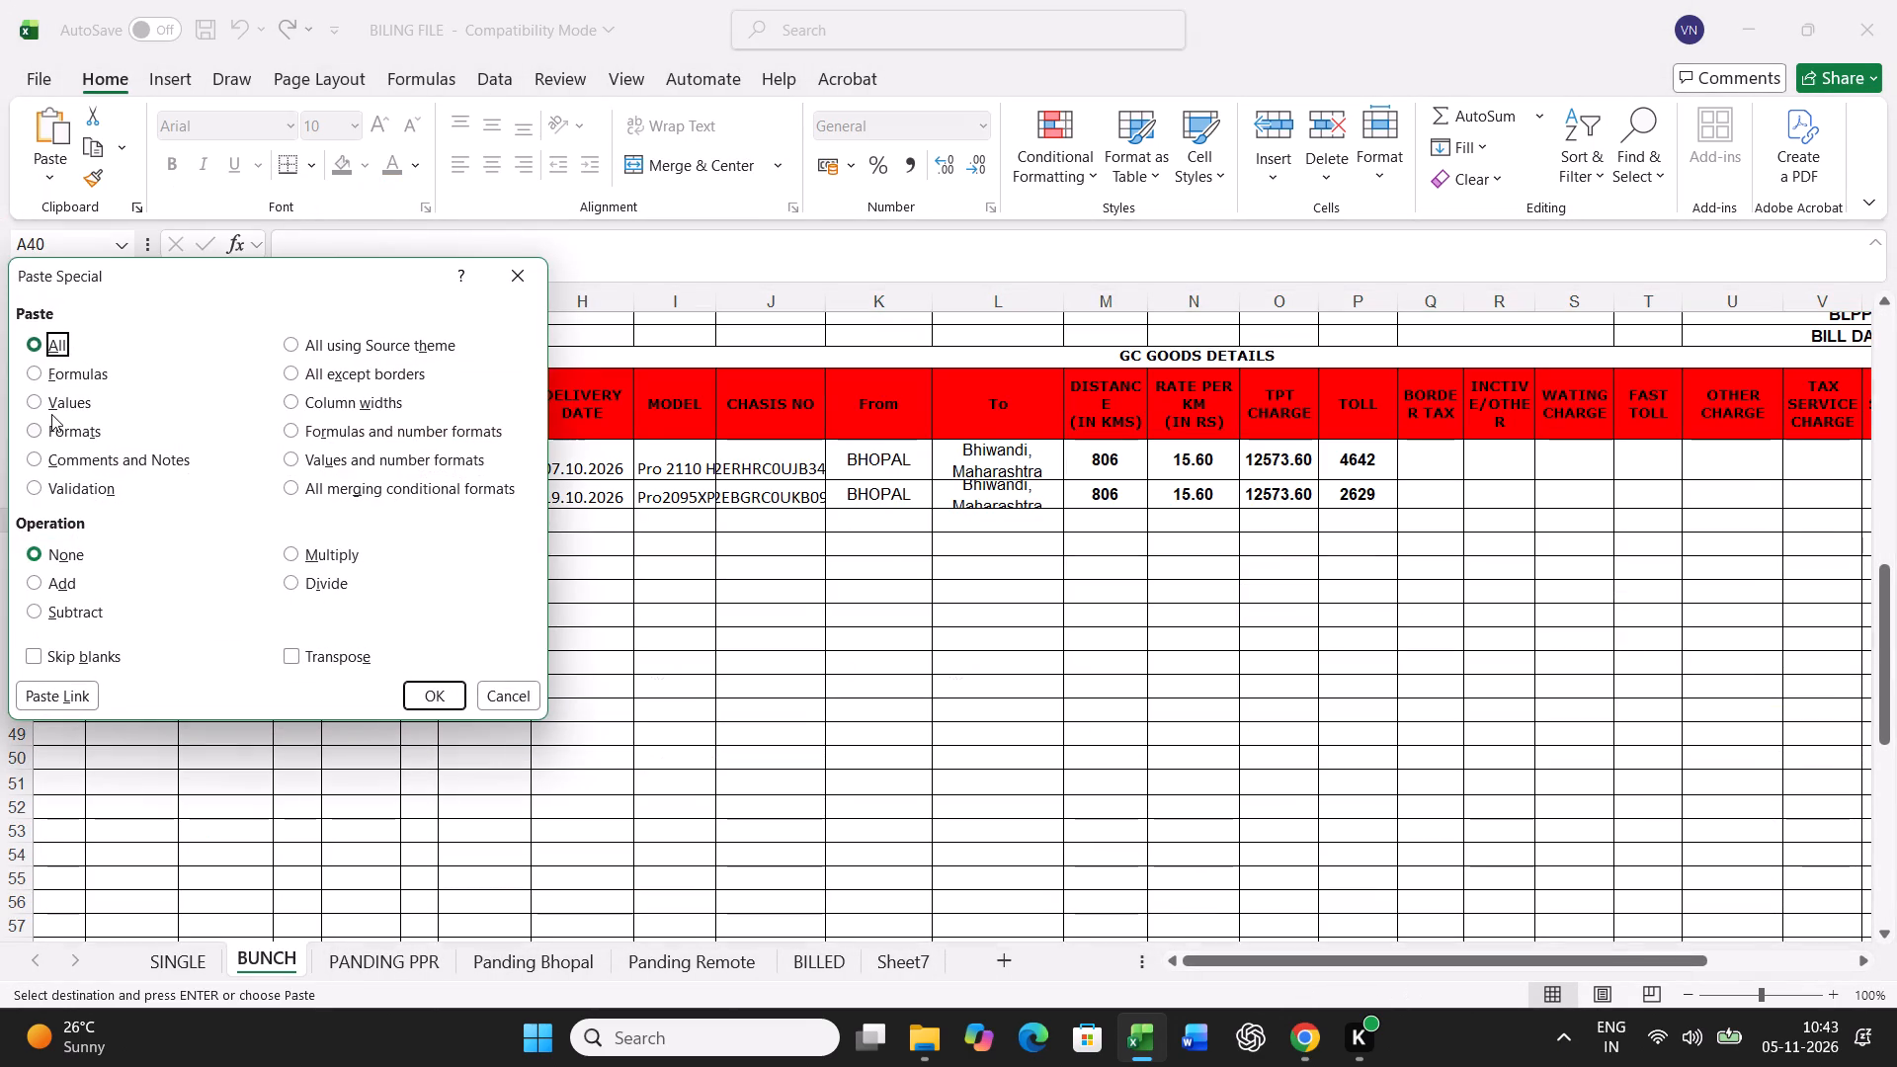
click(53, 402)
click(414, 696)
click(502, 955)
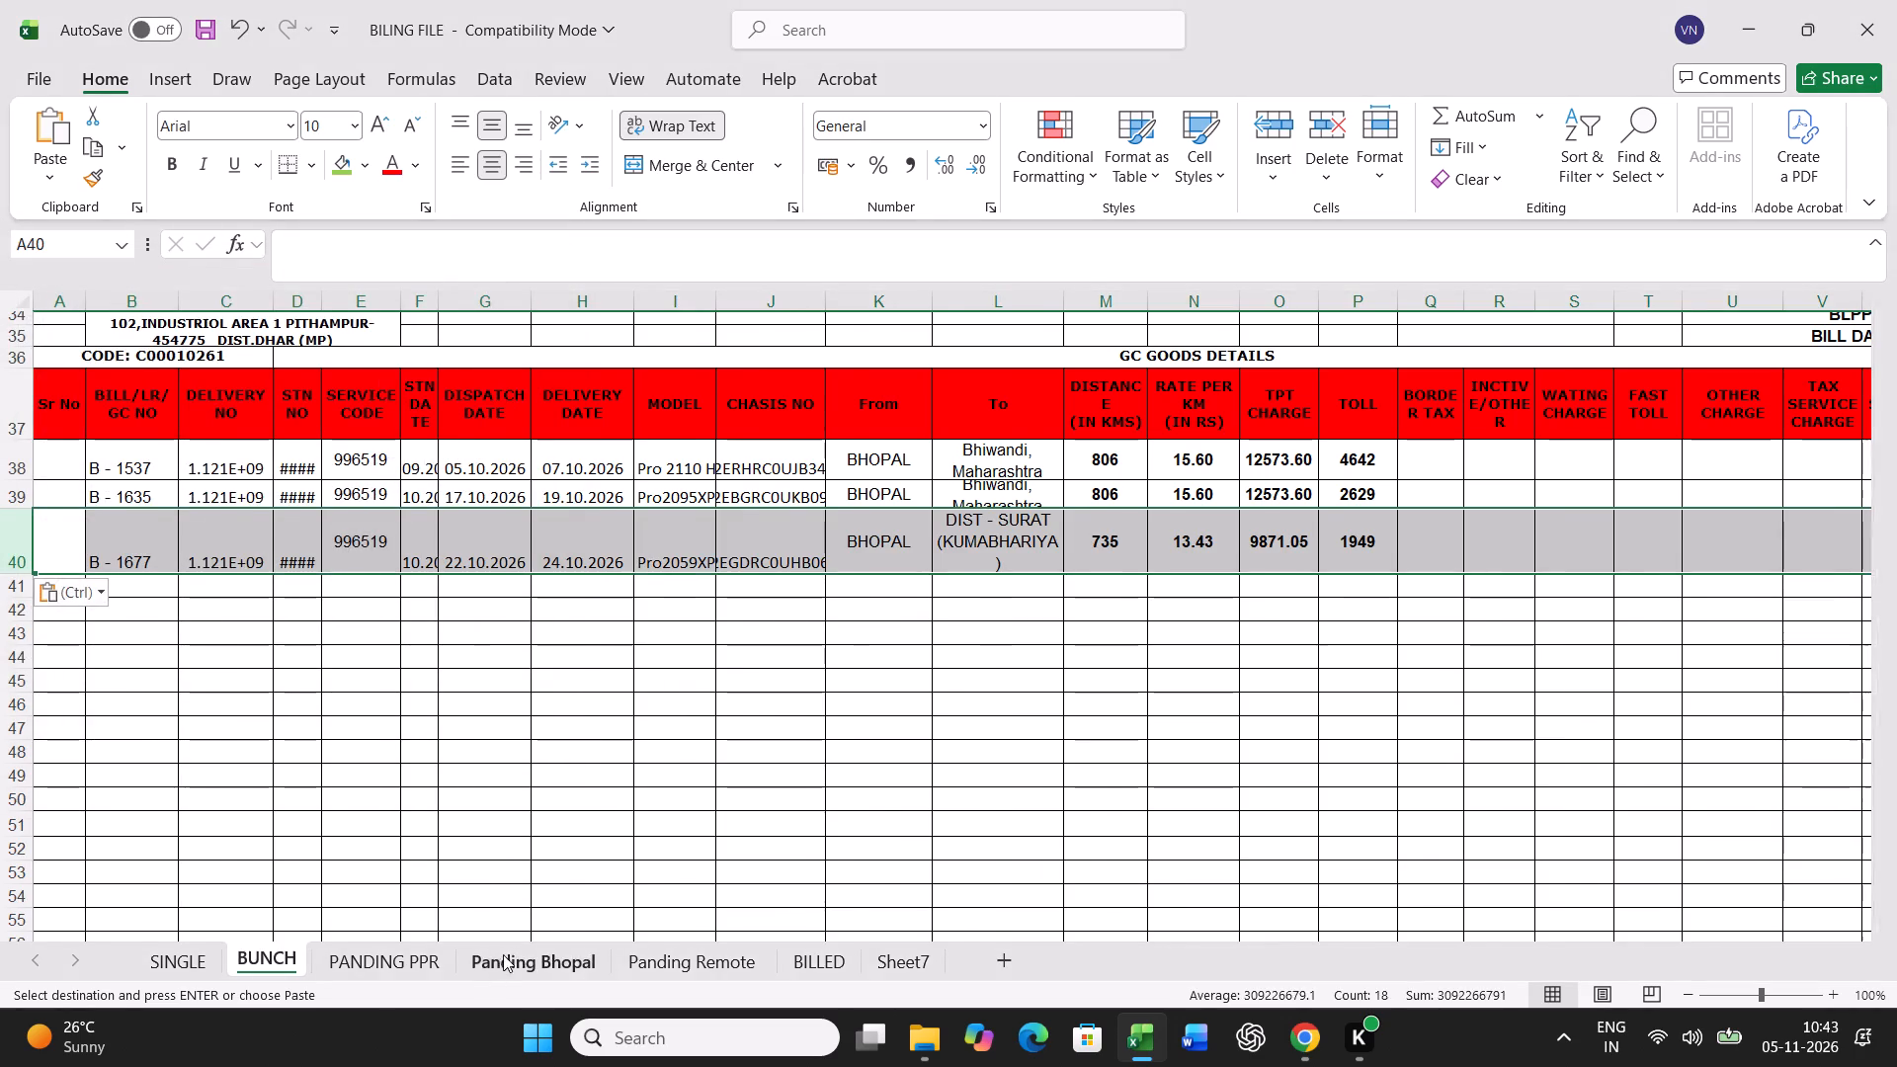
click(788, 727)
key(ctrl+f)
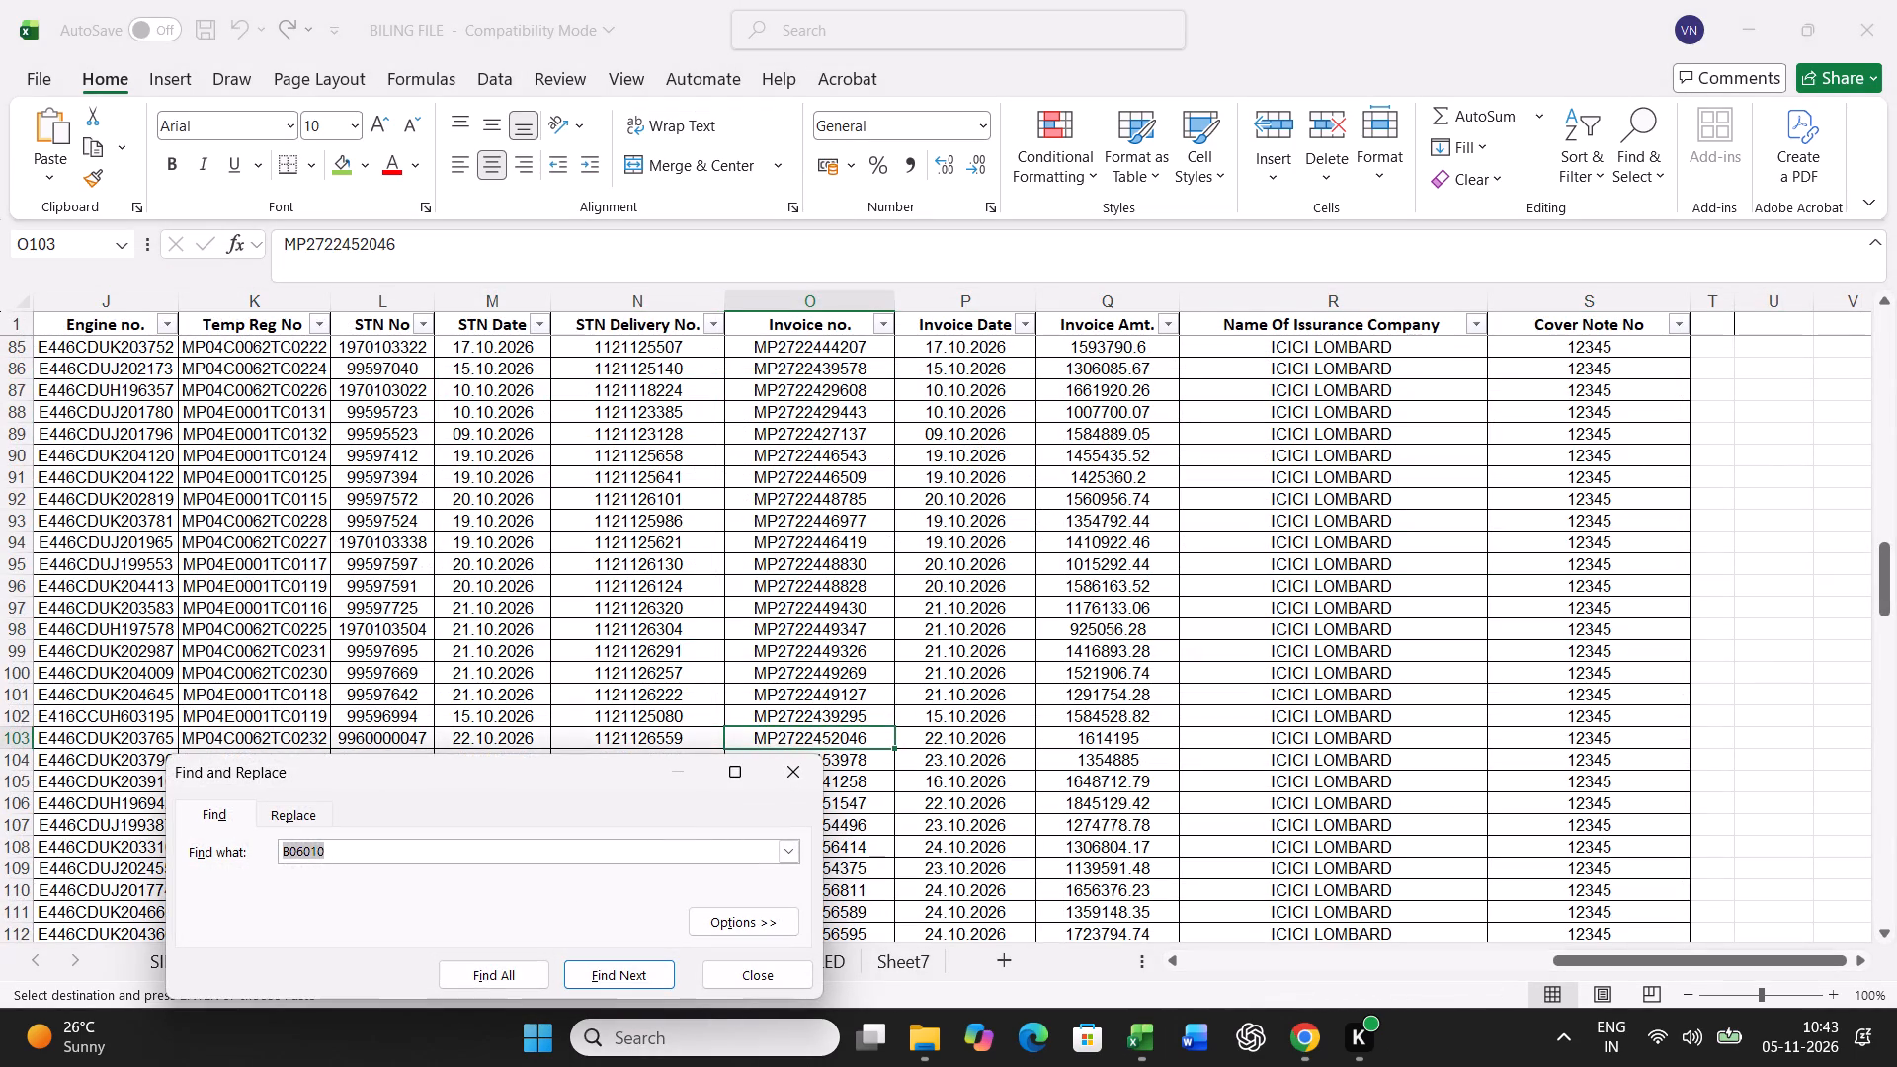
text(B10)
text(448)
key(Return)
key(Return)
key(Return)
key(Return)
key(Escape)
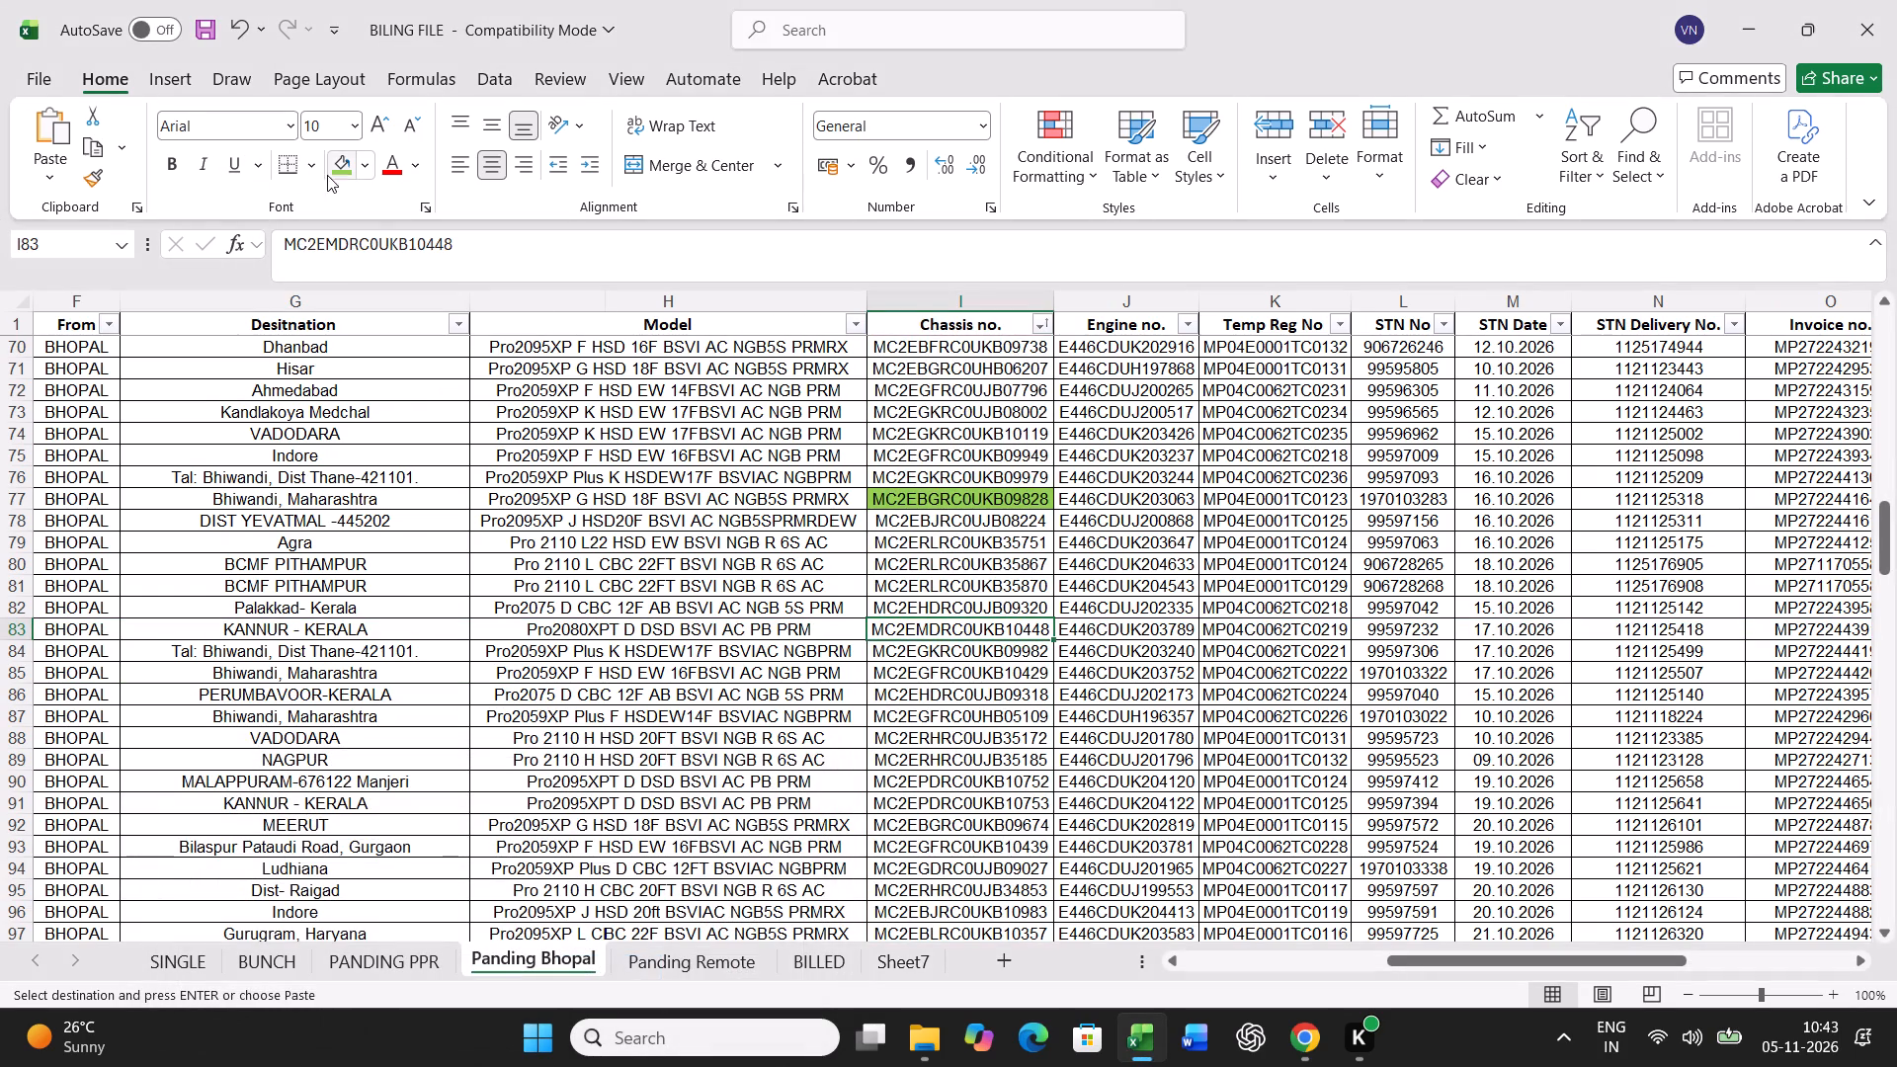
click(348, 173)
Copy the full B - 1656 record from Panding Bhopal over the record in row 21 of the BUNCH sheet.
key(Left)
key(Left)
key(Left)
key(Left)
key(Left)
key(Left)
key(Left)
key(Left)
key(Left)
key(Left)
key(Left)
key(Left)
key(Left)
key(Left)
key(Left)
key(Left)
key(Left)
key(Left)
key(Left)
key(Left)
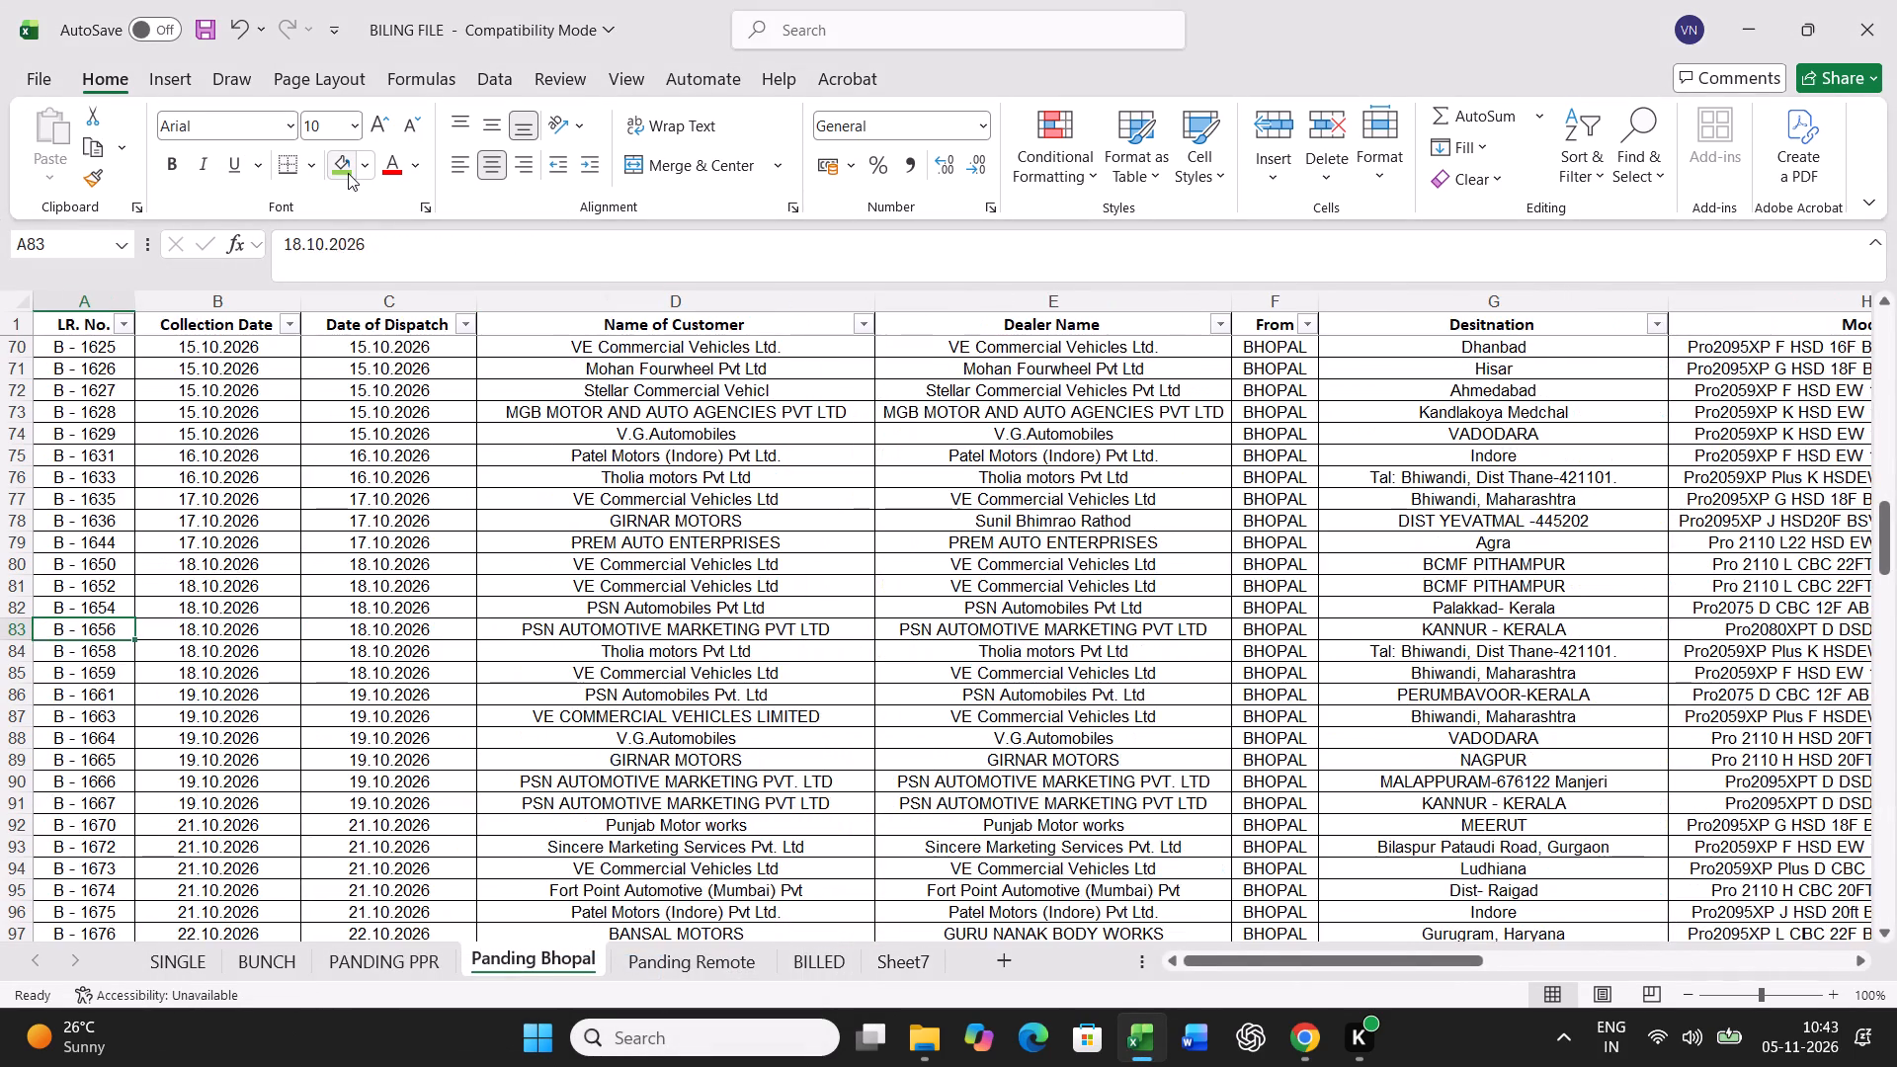
key(ctrl+shift+Right)
key(ctrl+c)
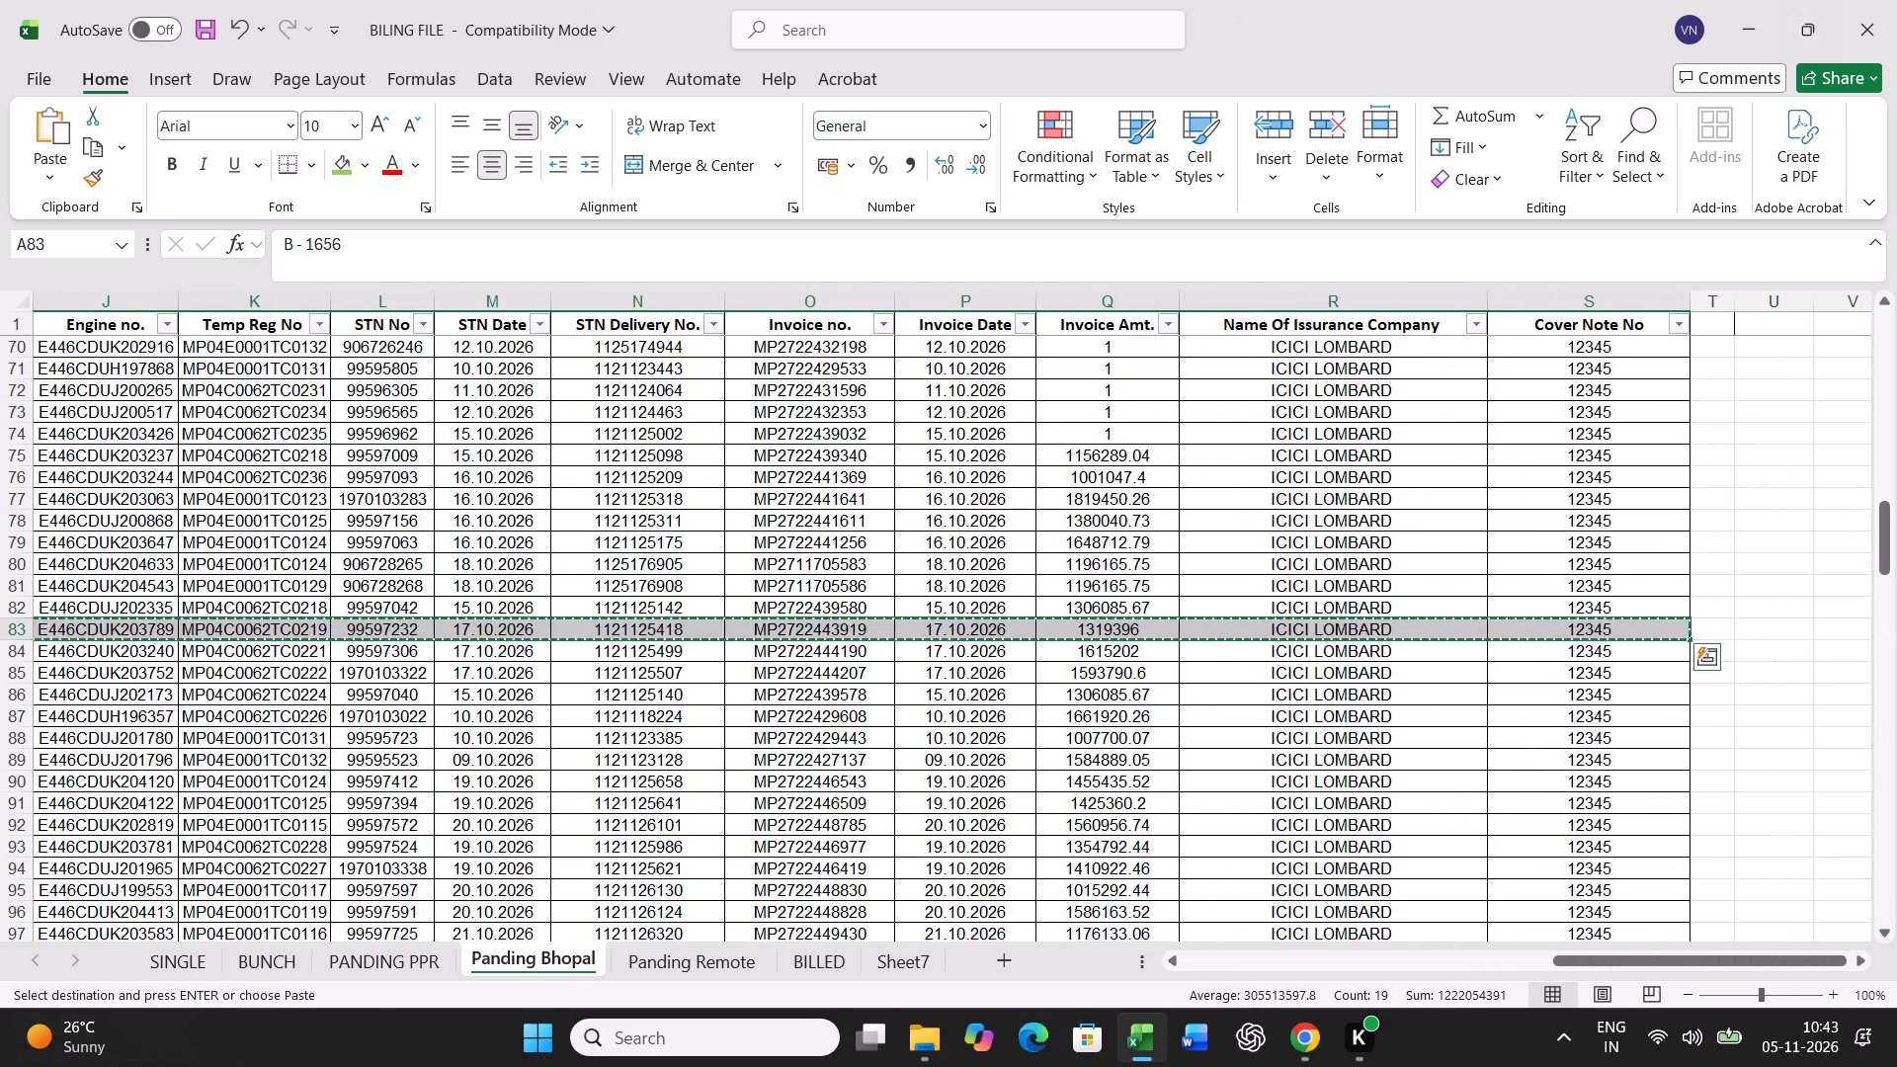
click(281, 972)
scroll(422, 811, up, 13)
click(59, 867)
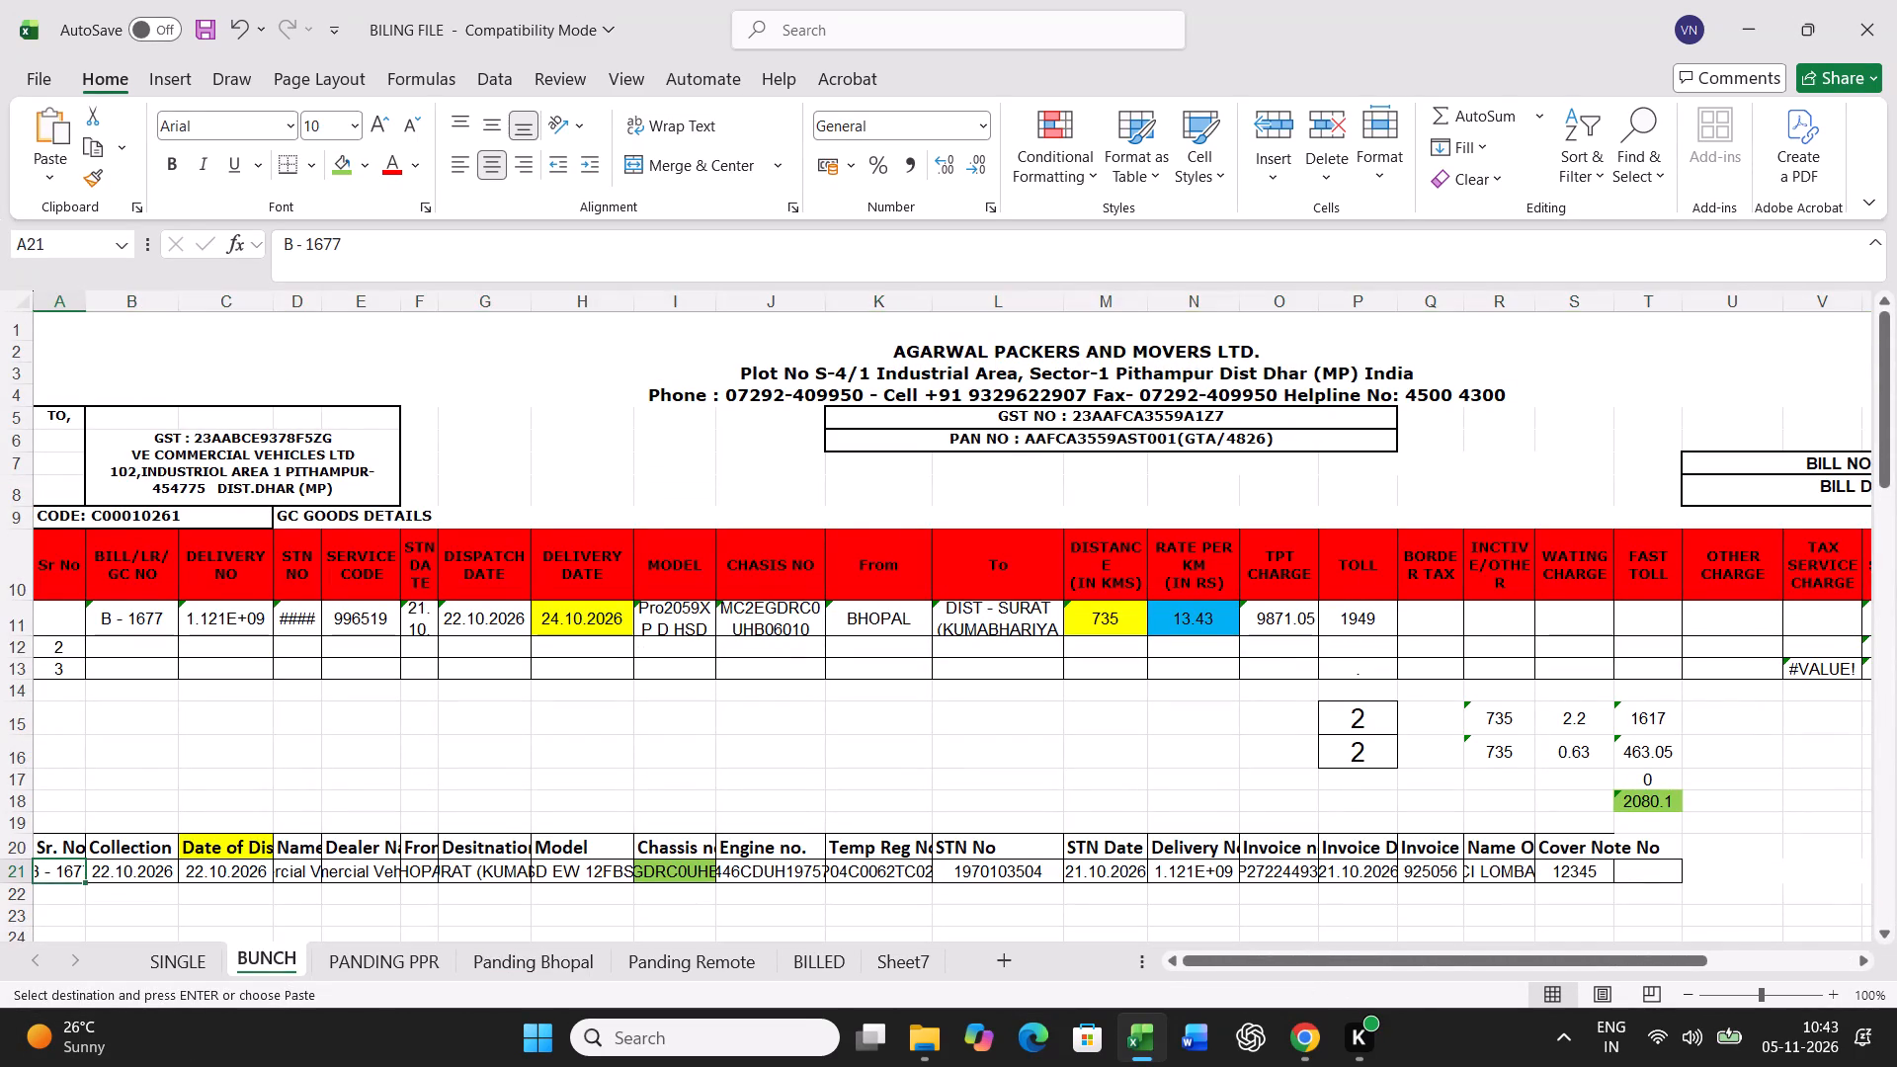
key(ctrl+v)
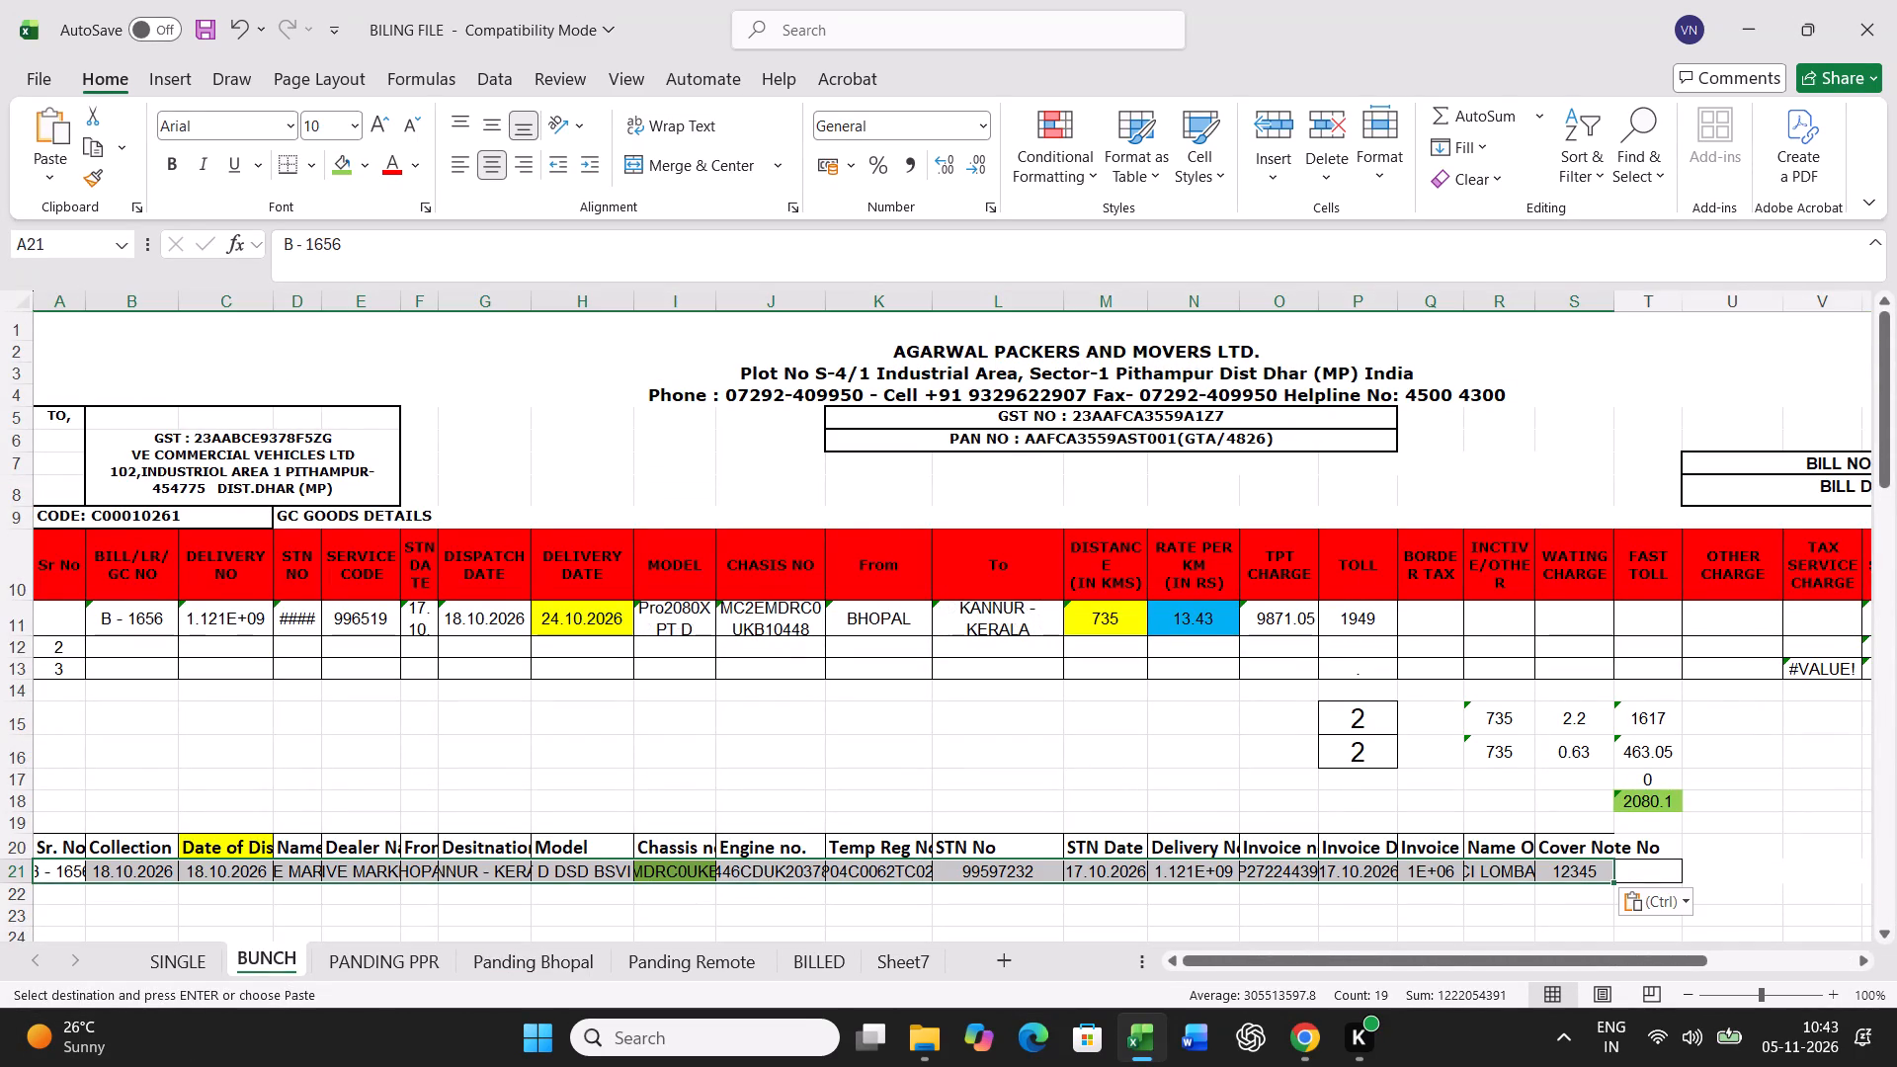
For the B - 1656 entry in row 11, set the delivery date to 23.10.2026 and the distance to the sum 1496+260.
click(597, 626)
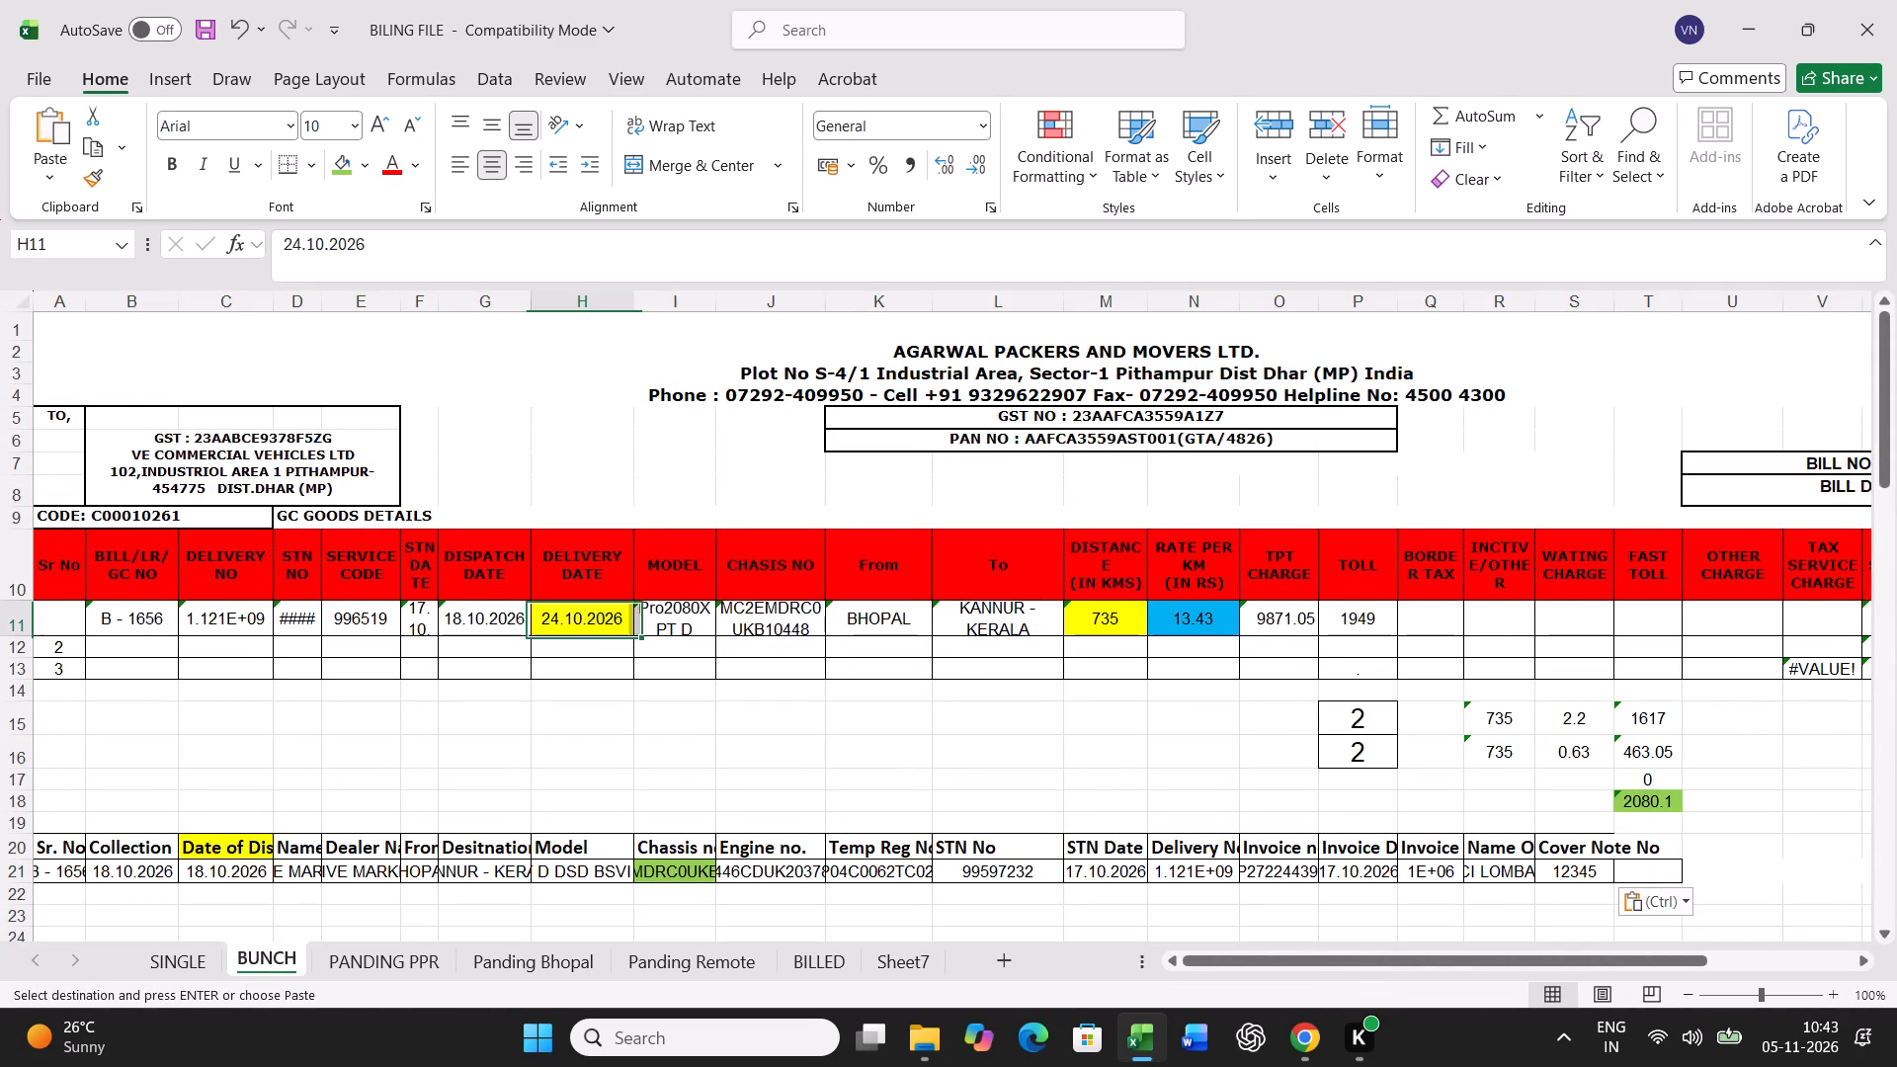
text(23.10.2026)
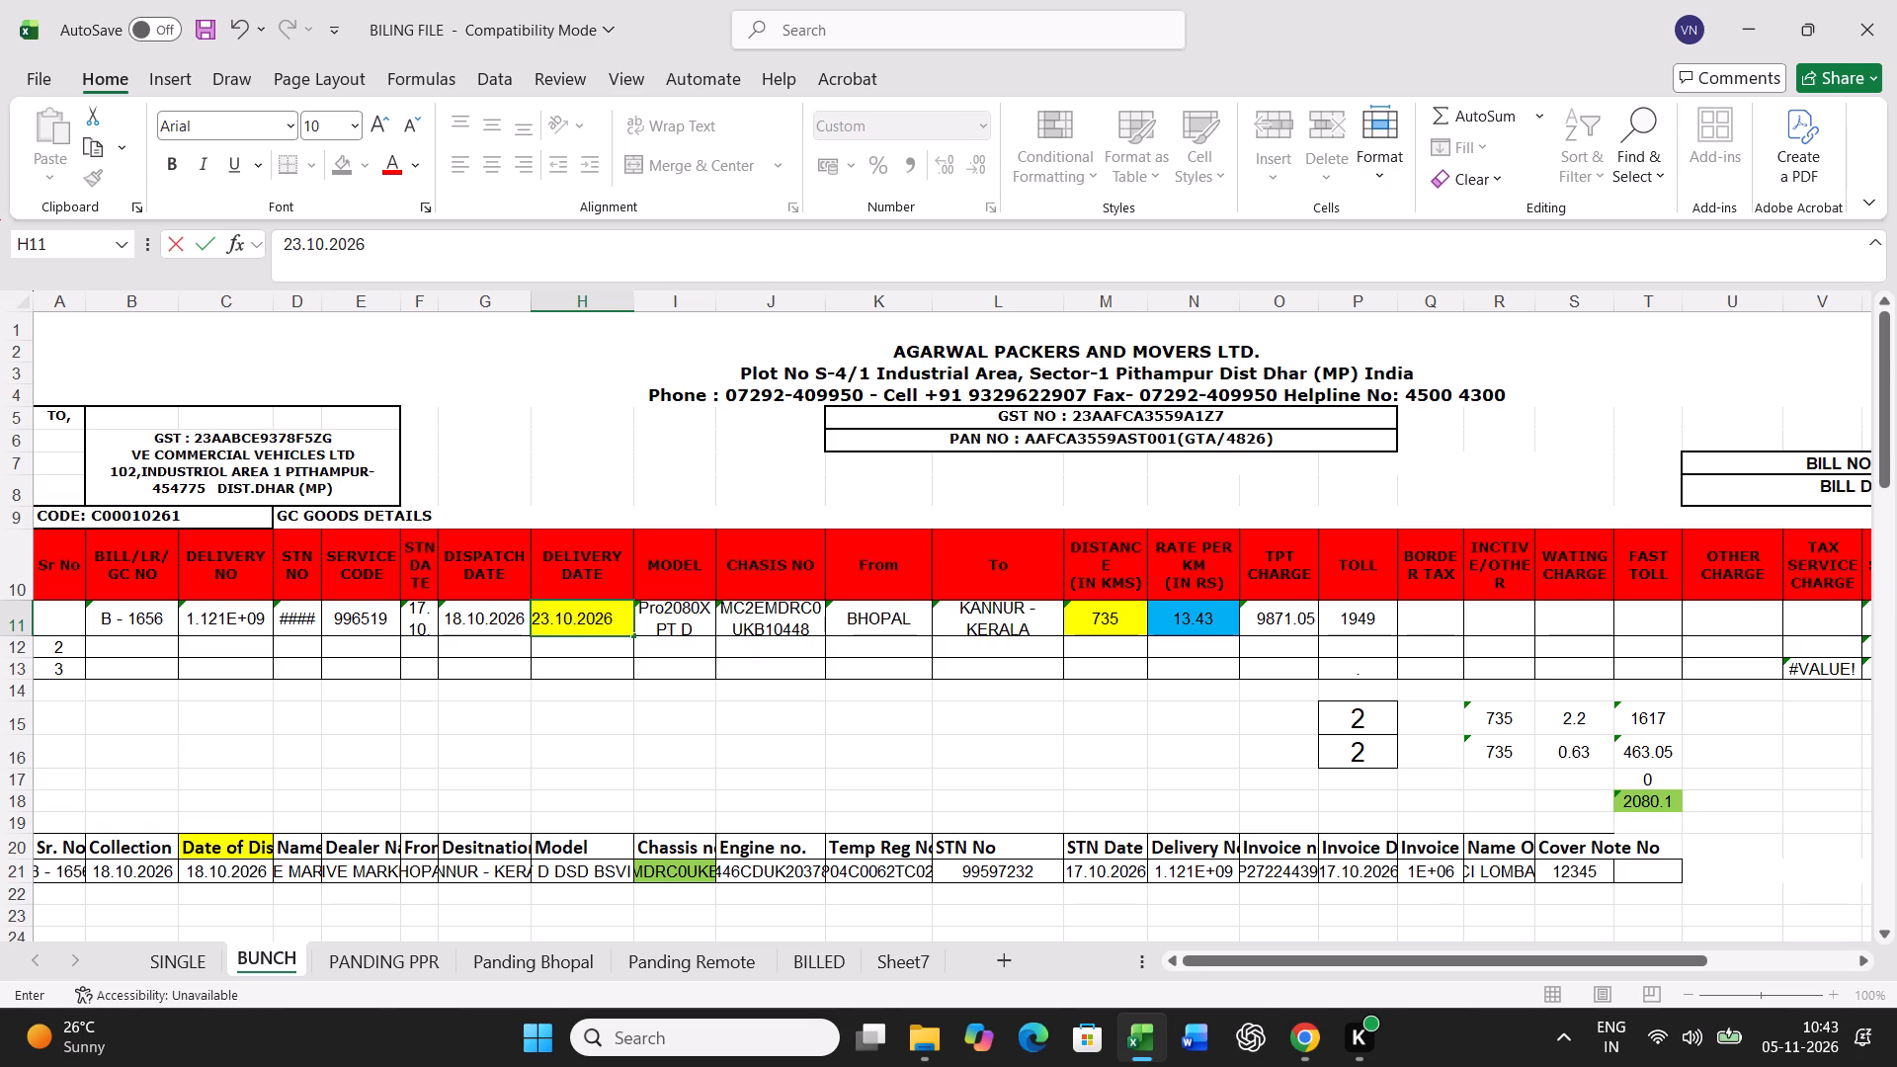
key(Right)
key(Right)
key(Right)
key(Right)
key(Right)
key(equal)
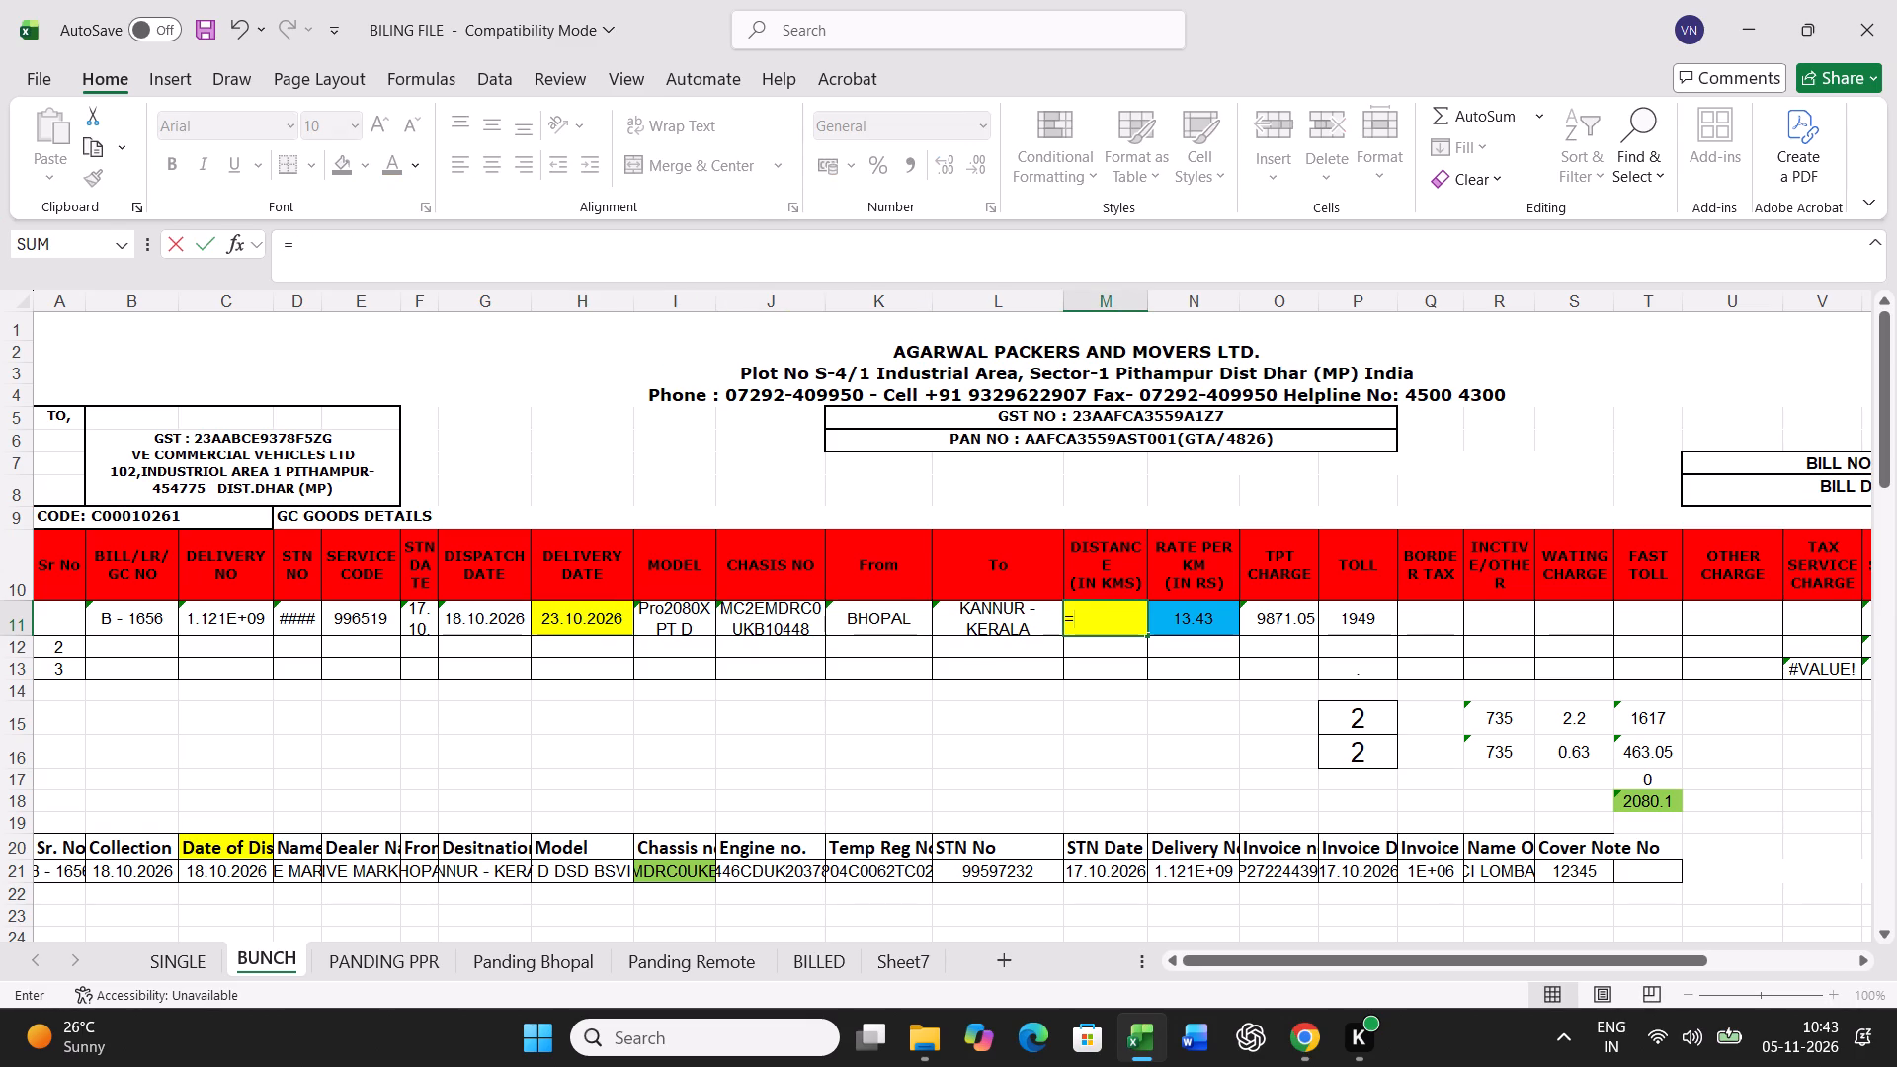
text(1496+)
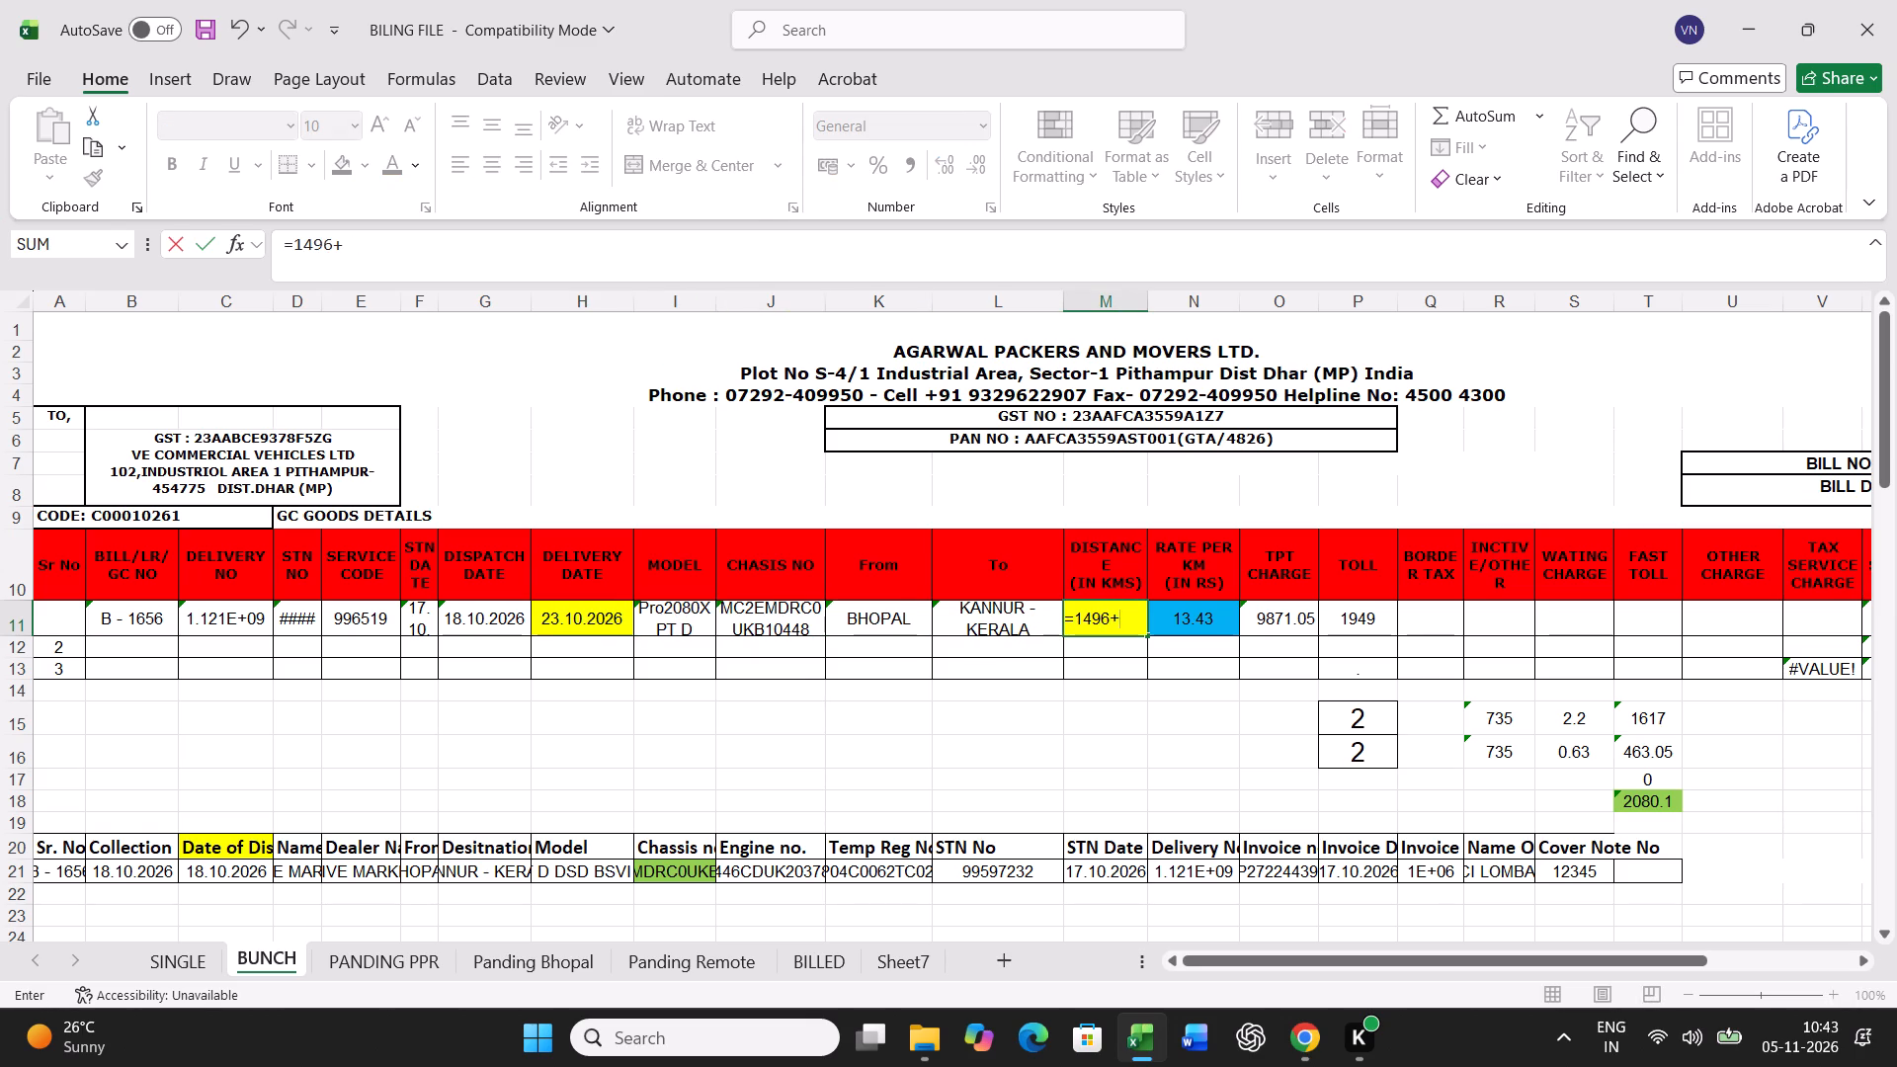
text(260)
key(Return)
Set the B - 1656 toll to 2255 and its standard and actual transit days to 6 and 5.
key(Up)
key(Right)
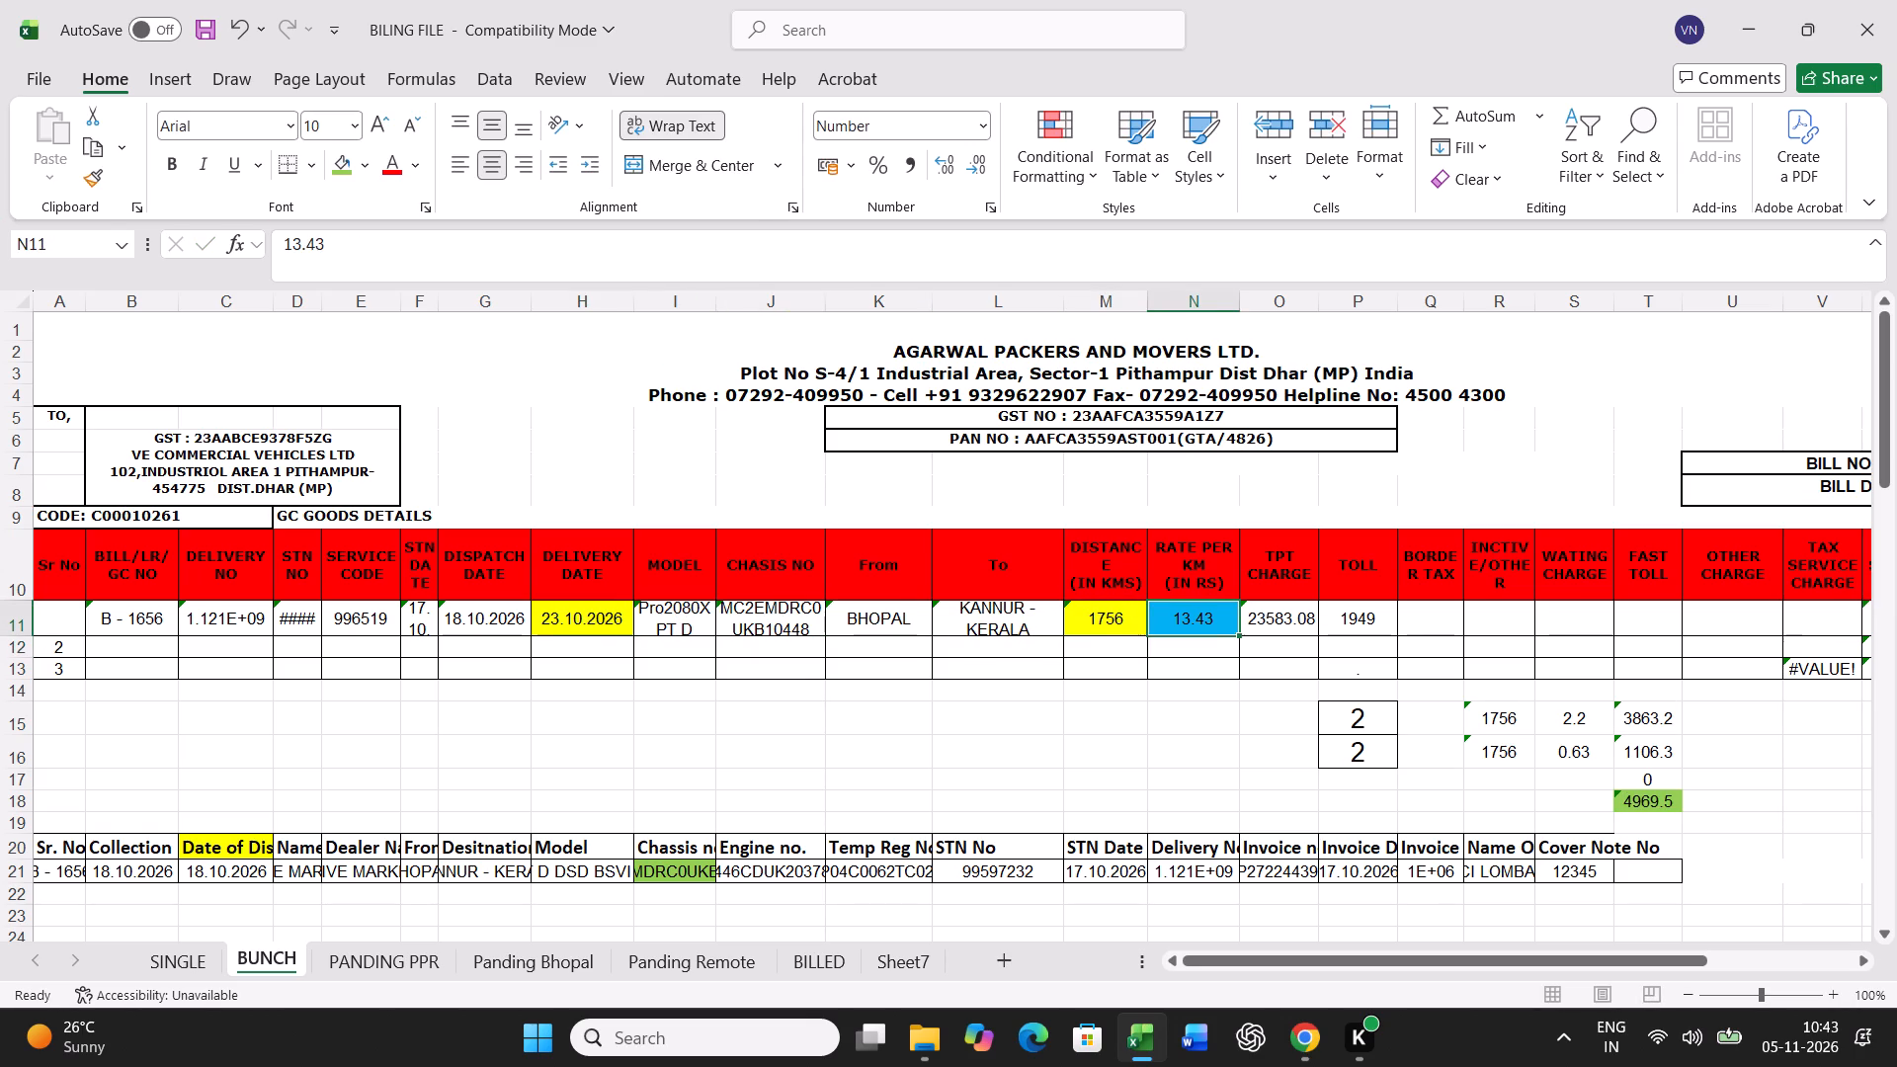
key(Right)
key(Right)
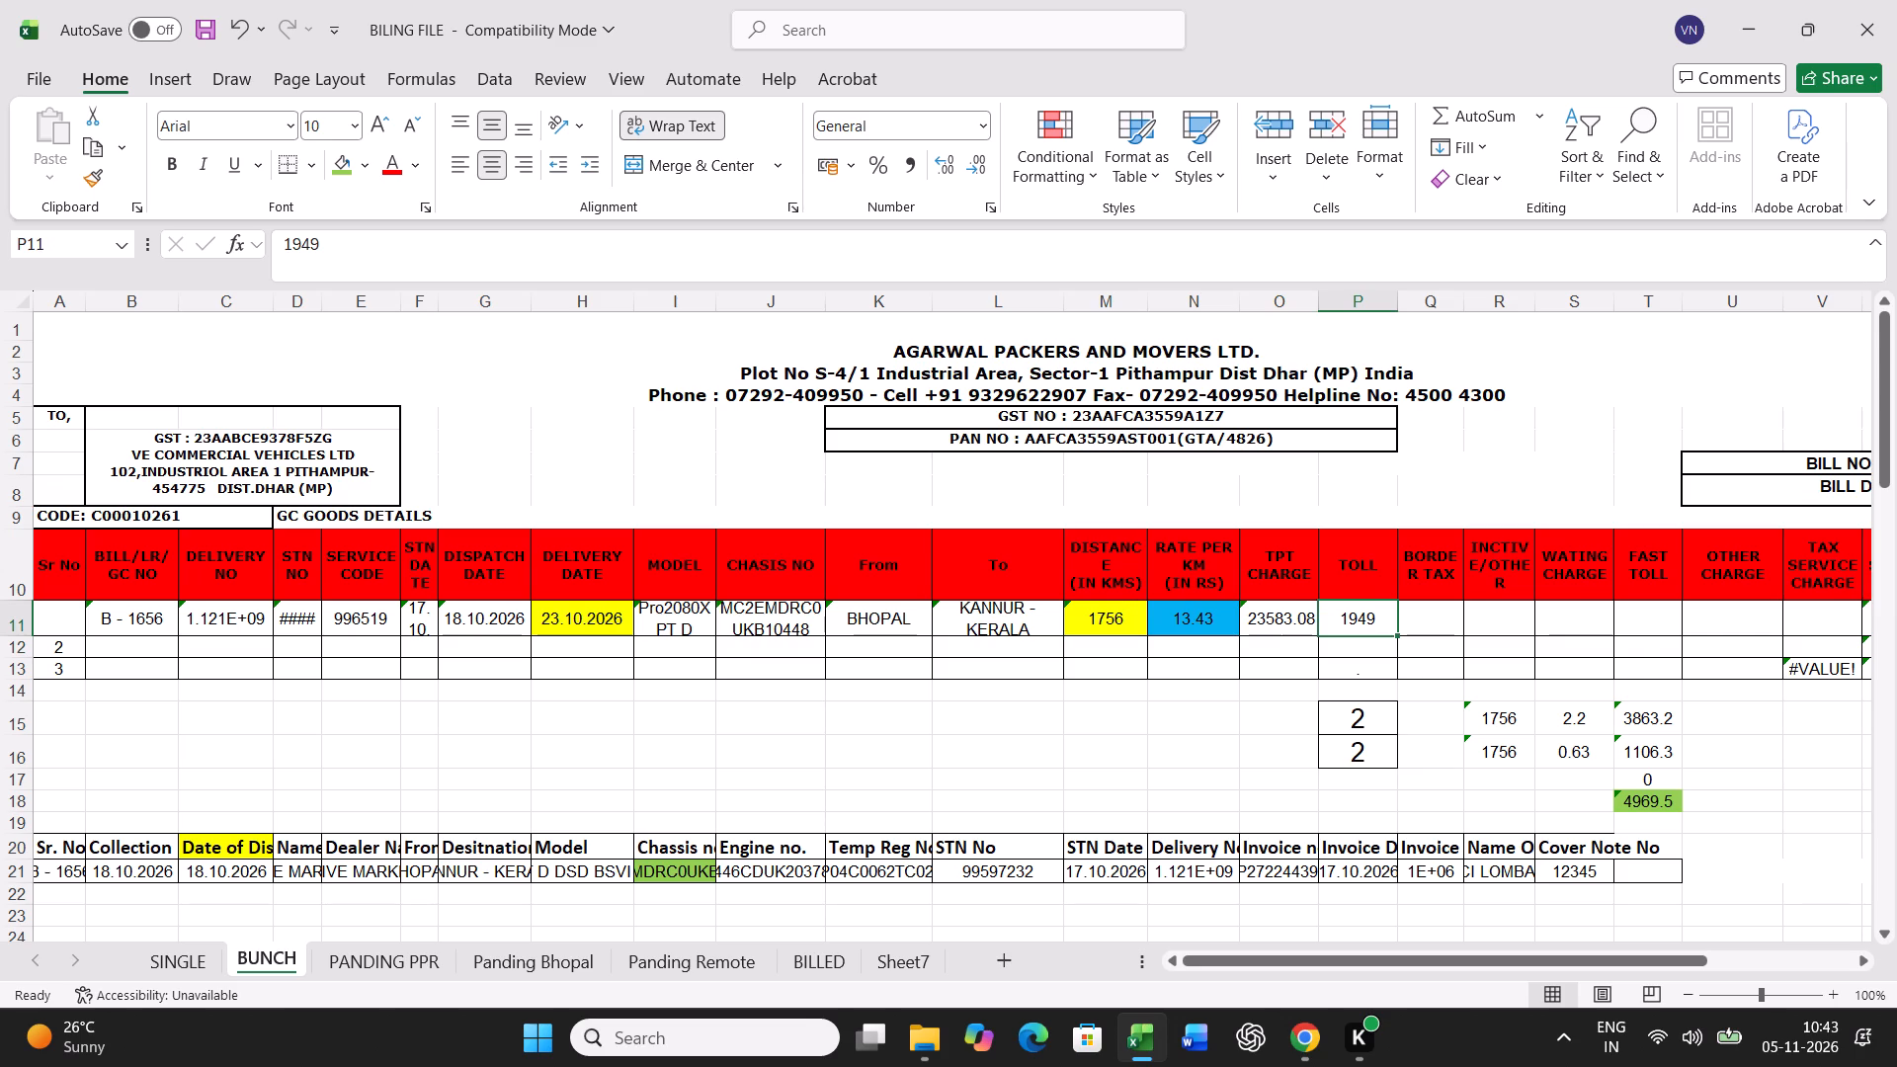
text(2255)
key(Return)
key(Return)
key(Return)
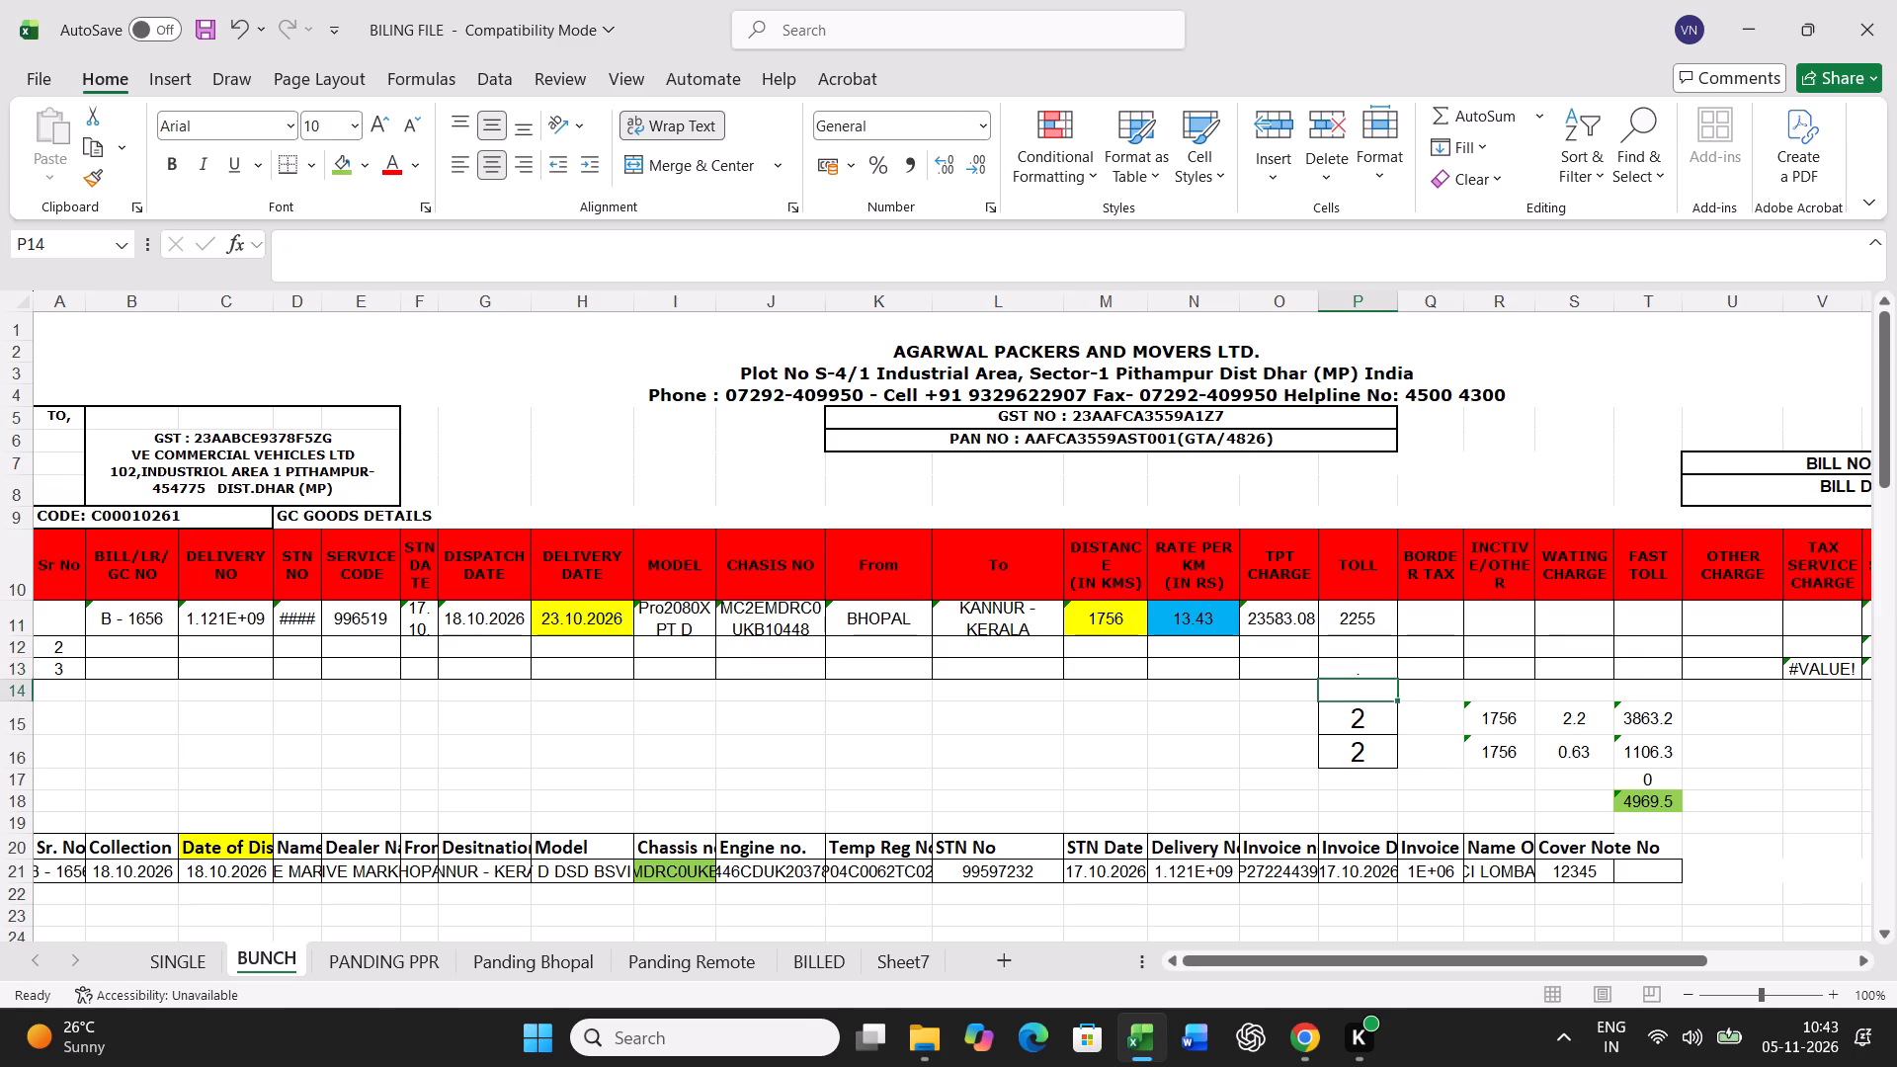
key(Return)
key(6)
key(Return)
key(5)
key(Return)
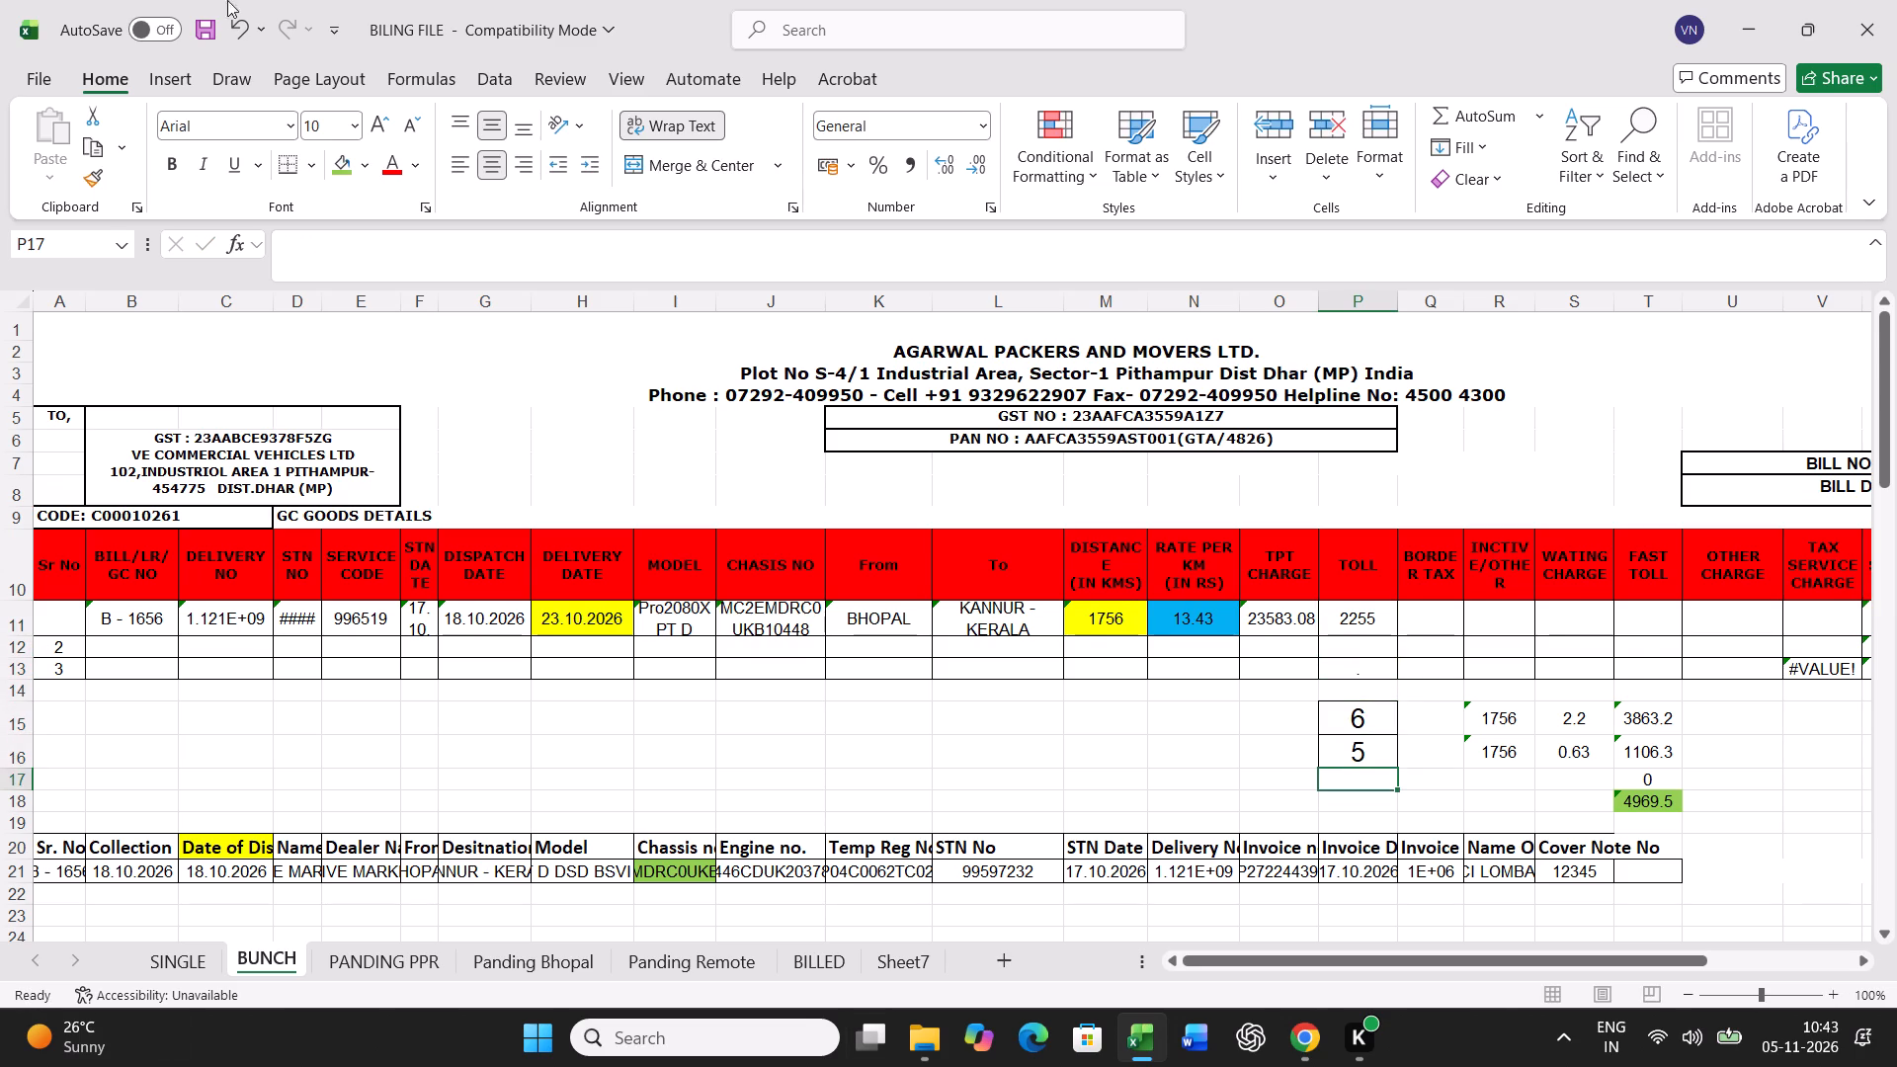
Print the B - 1656 freight bill from the SINGLE sheet.
click(199, 952)
key(ctrl+p)
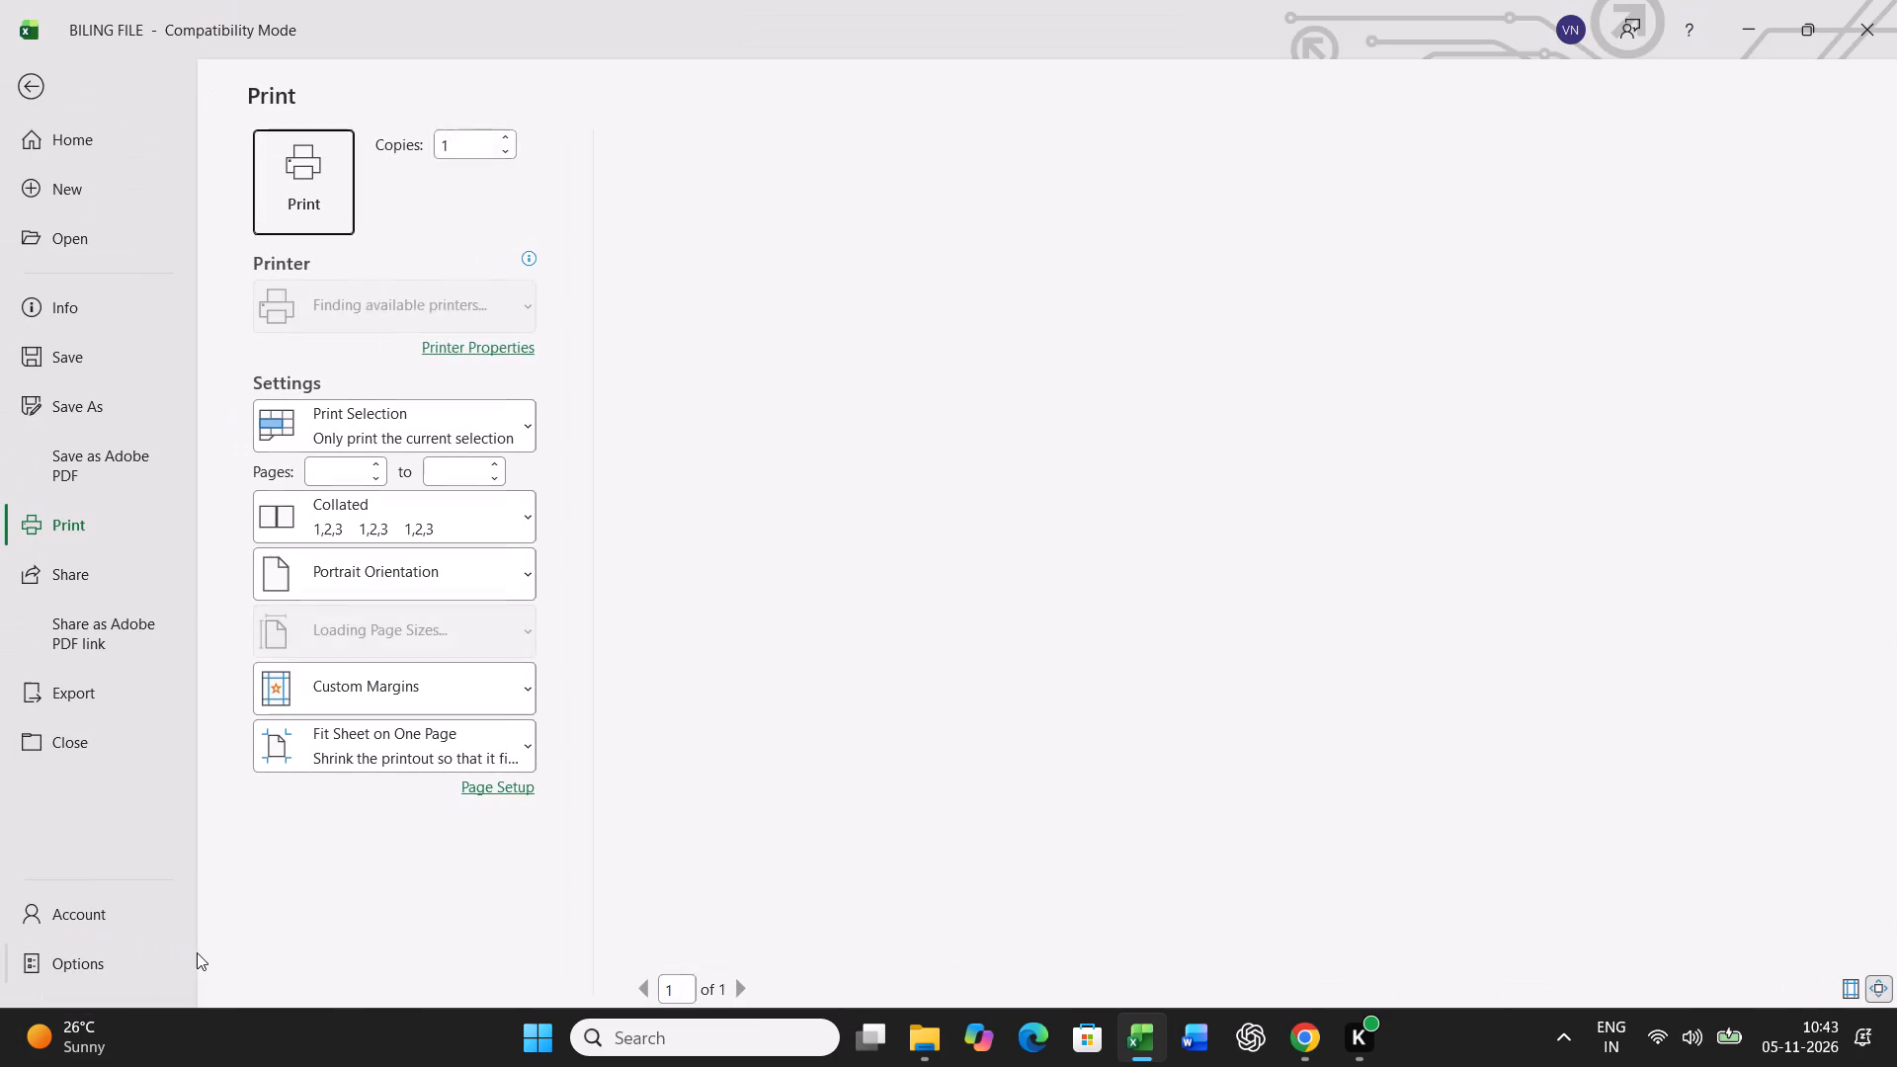
click(289, 170)
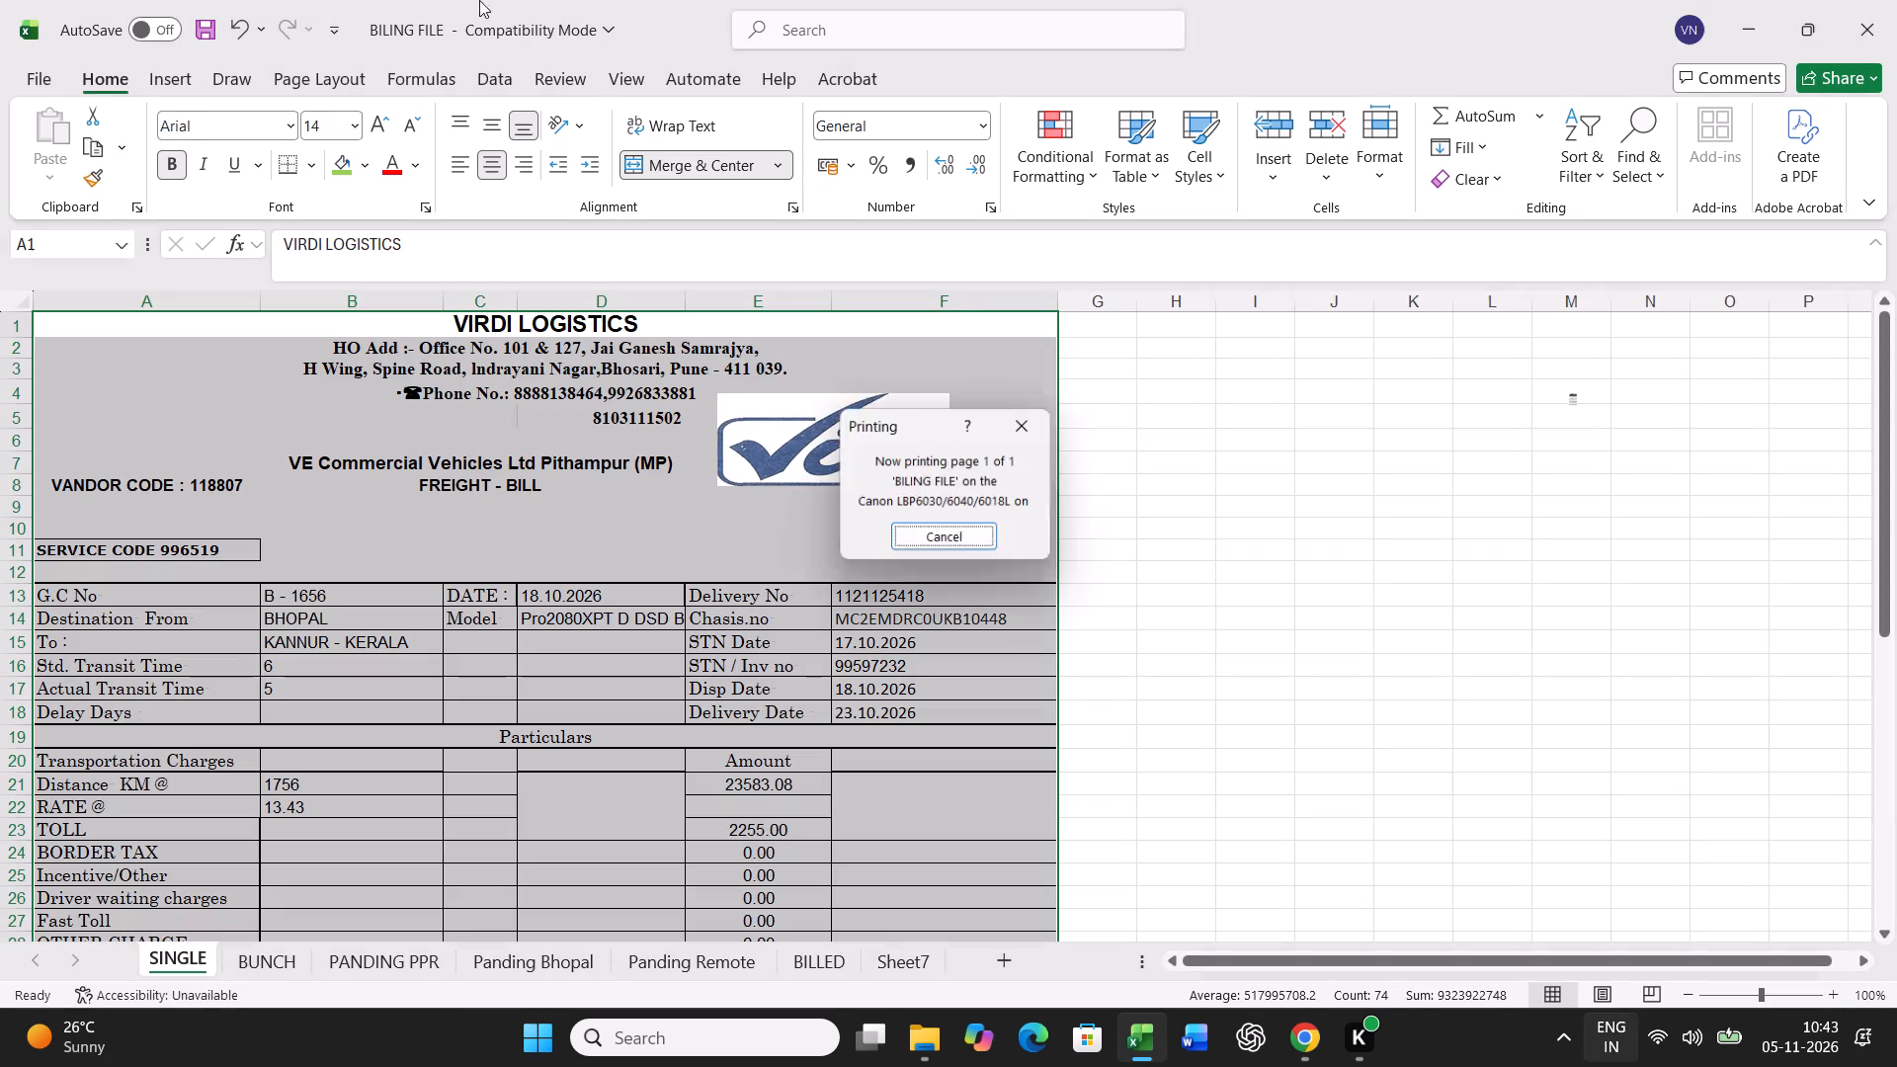
Copy the B - 1656 entry from row 11 of the BUNCH sheet and paste it as values into row 41.
click(291, 962)
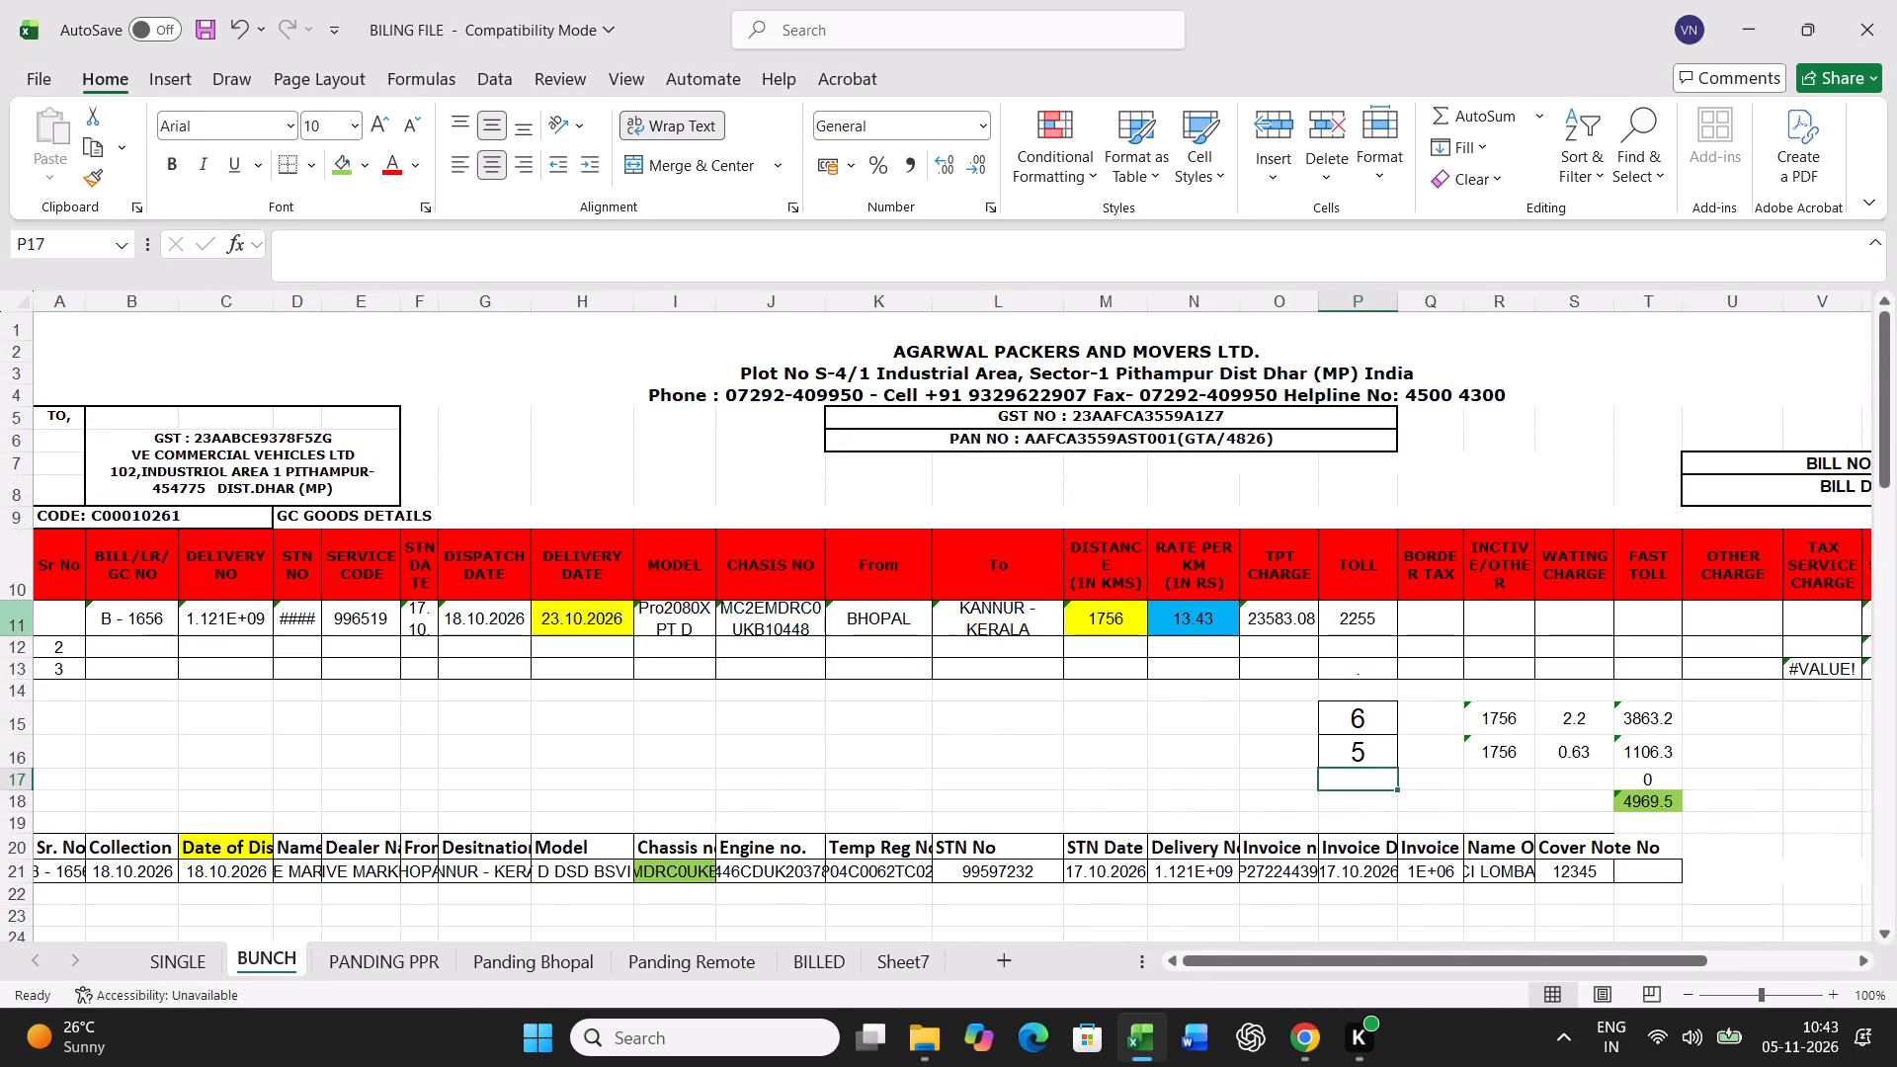
click(10, 619)
key(ctrl+c)
scroll(870, 742, down, 12)
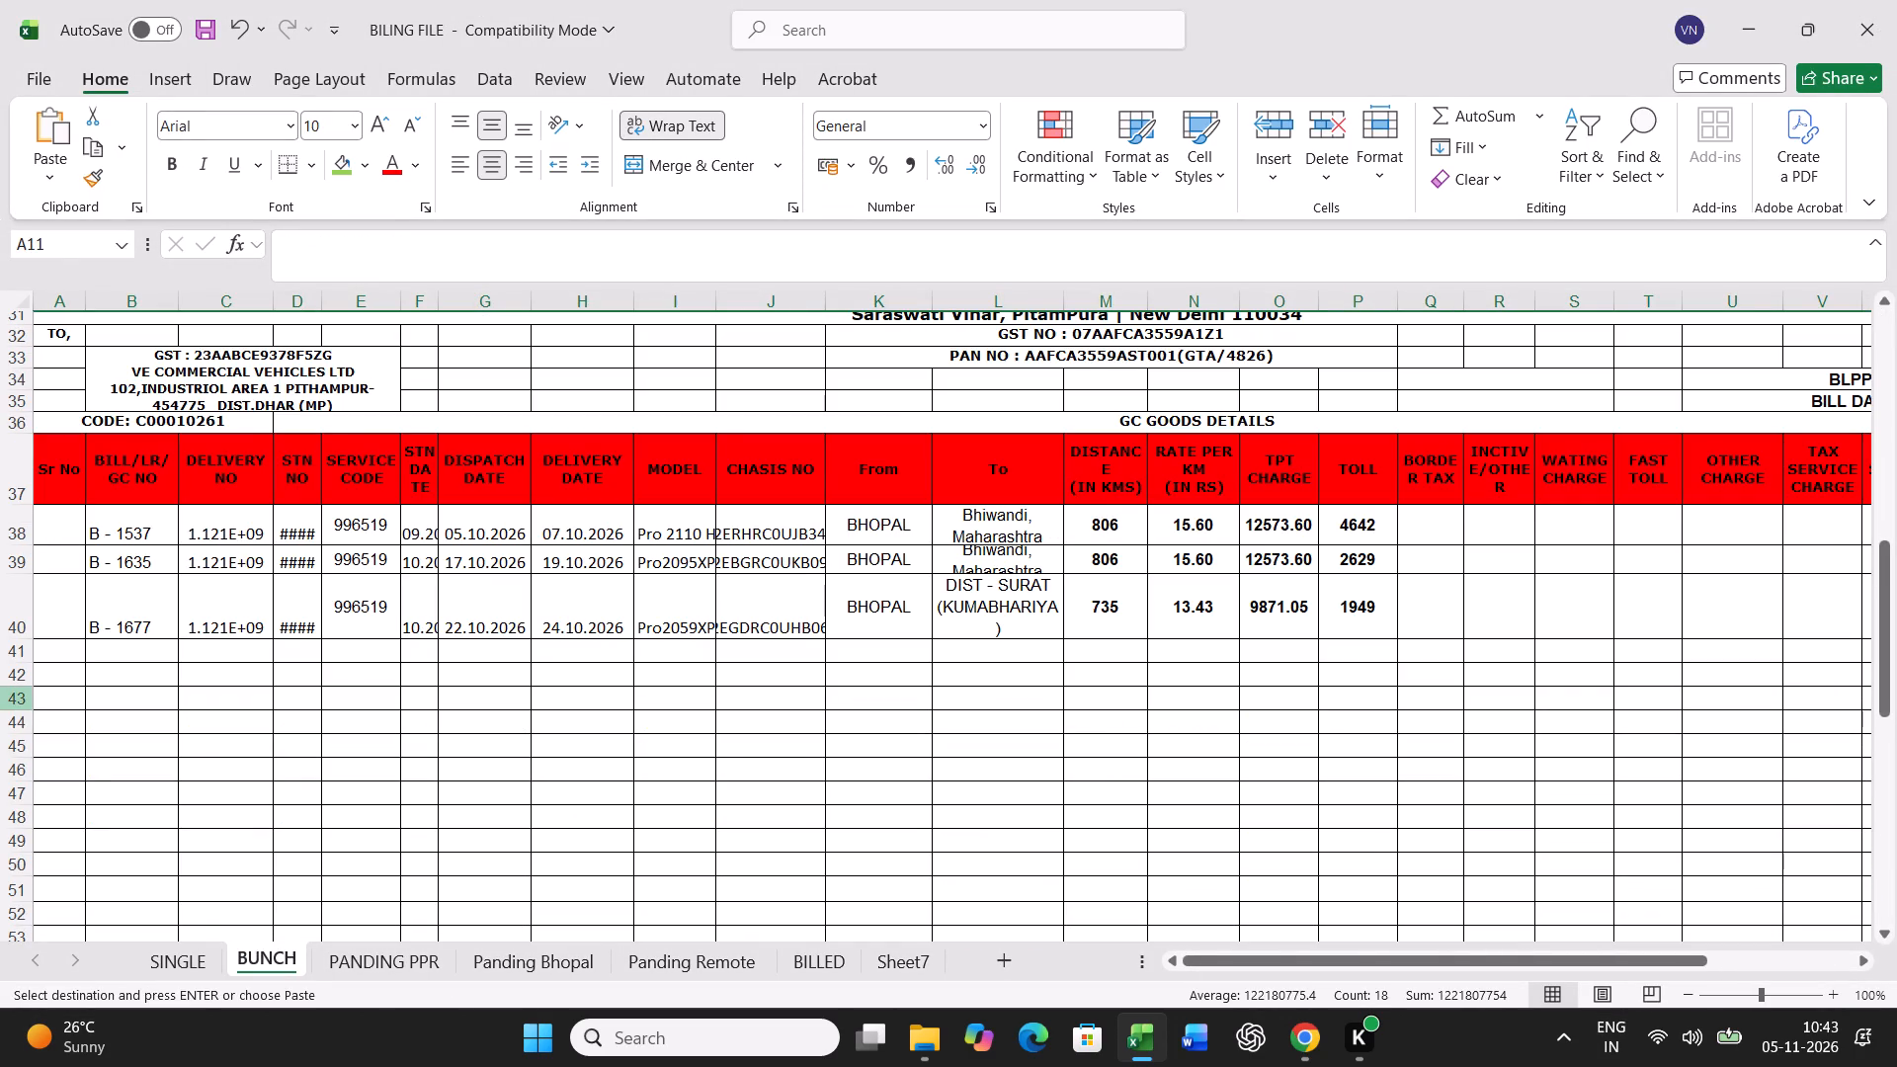
right_click(61, 653)
click(164, 461)
click(72, 403)
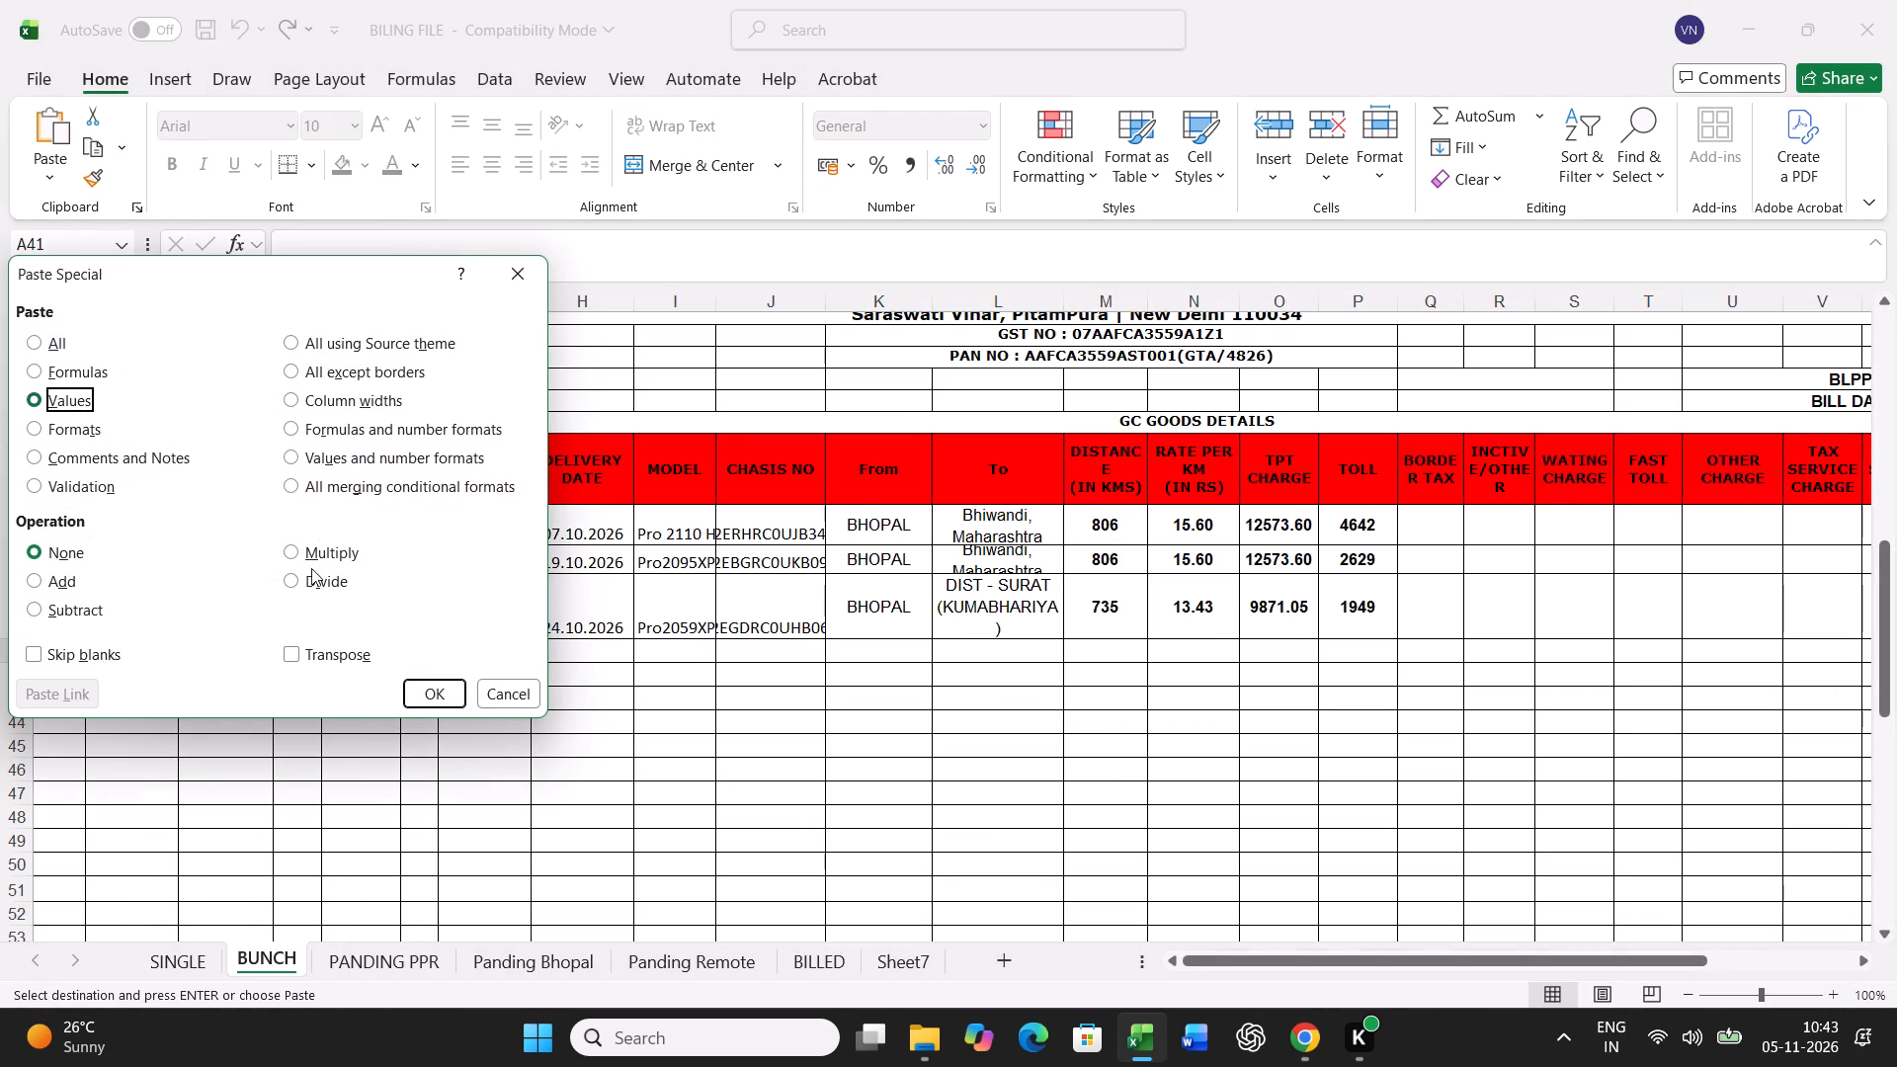
click(423, 696)
Find the chassis number ending B07657 in the Panding Bhopal sheet and highlight its cell green.
click(500, 954)
click(801, 736)
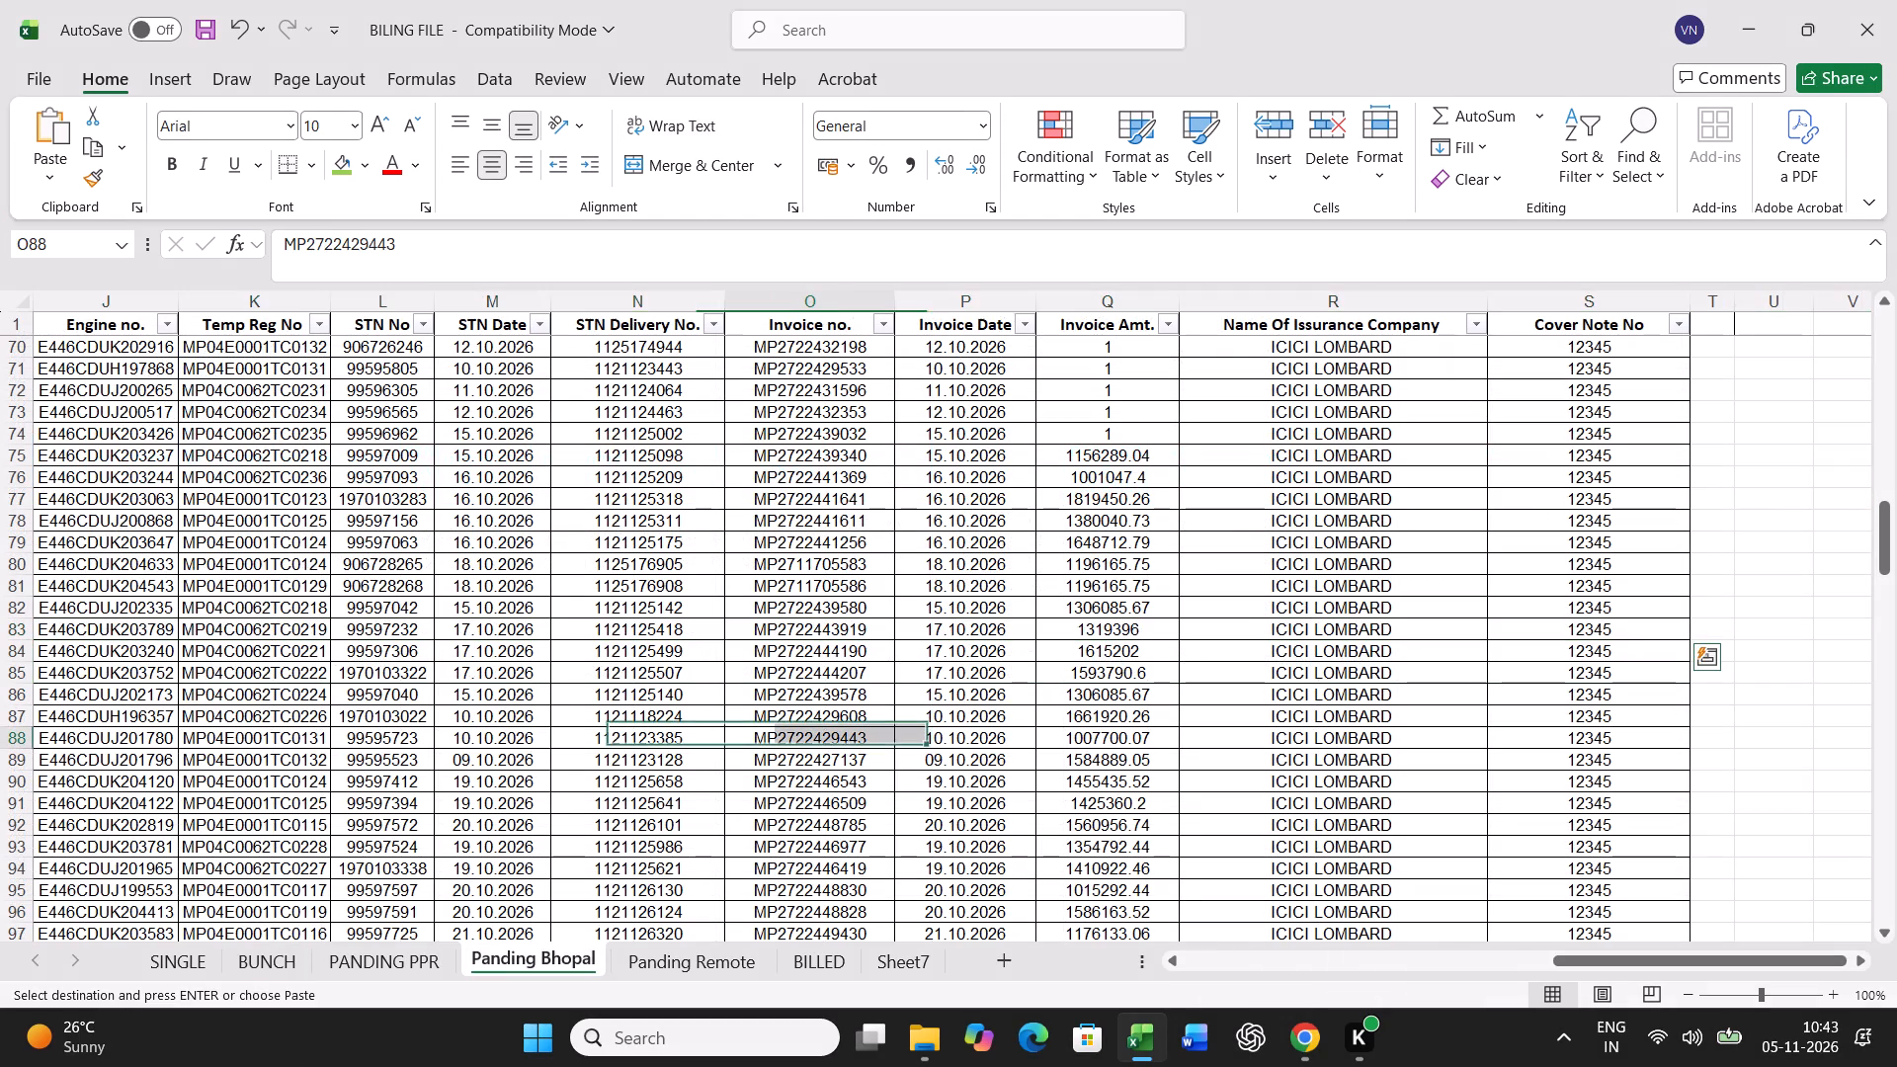
key(ctrl+f)
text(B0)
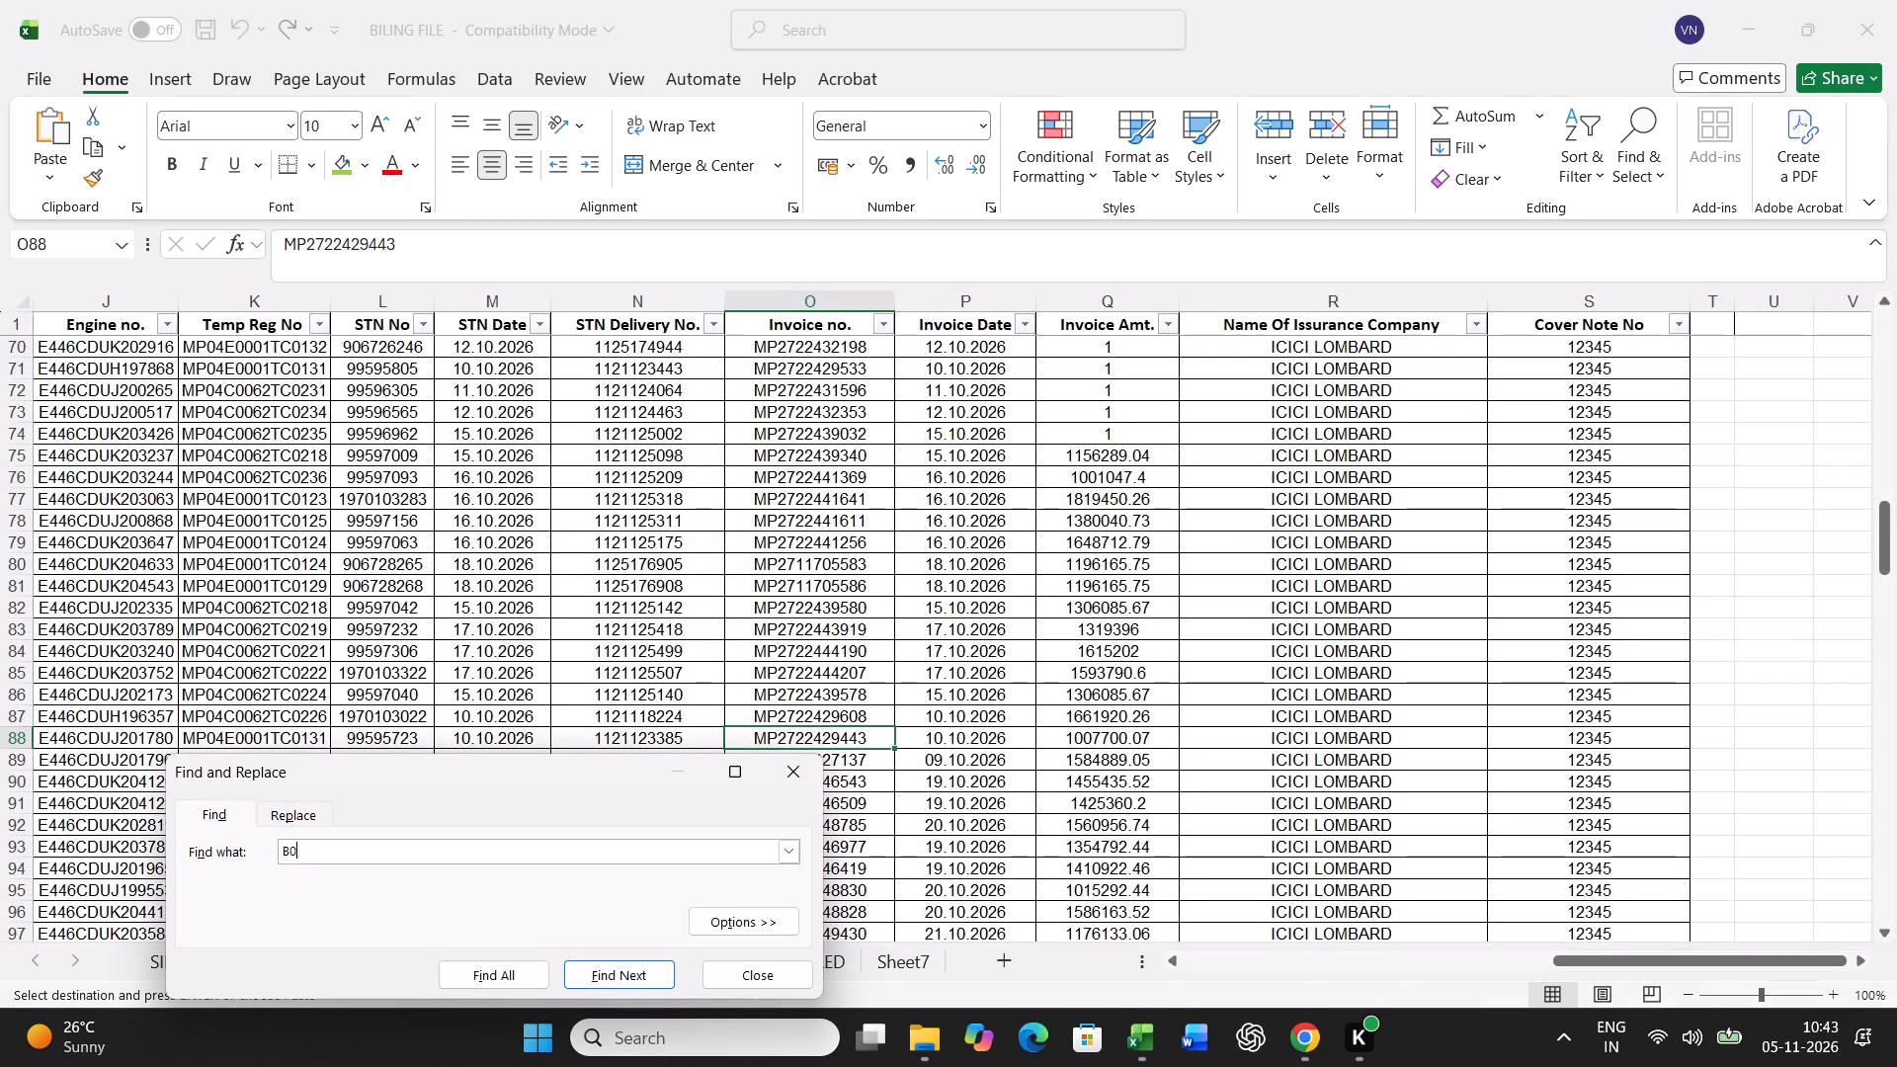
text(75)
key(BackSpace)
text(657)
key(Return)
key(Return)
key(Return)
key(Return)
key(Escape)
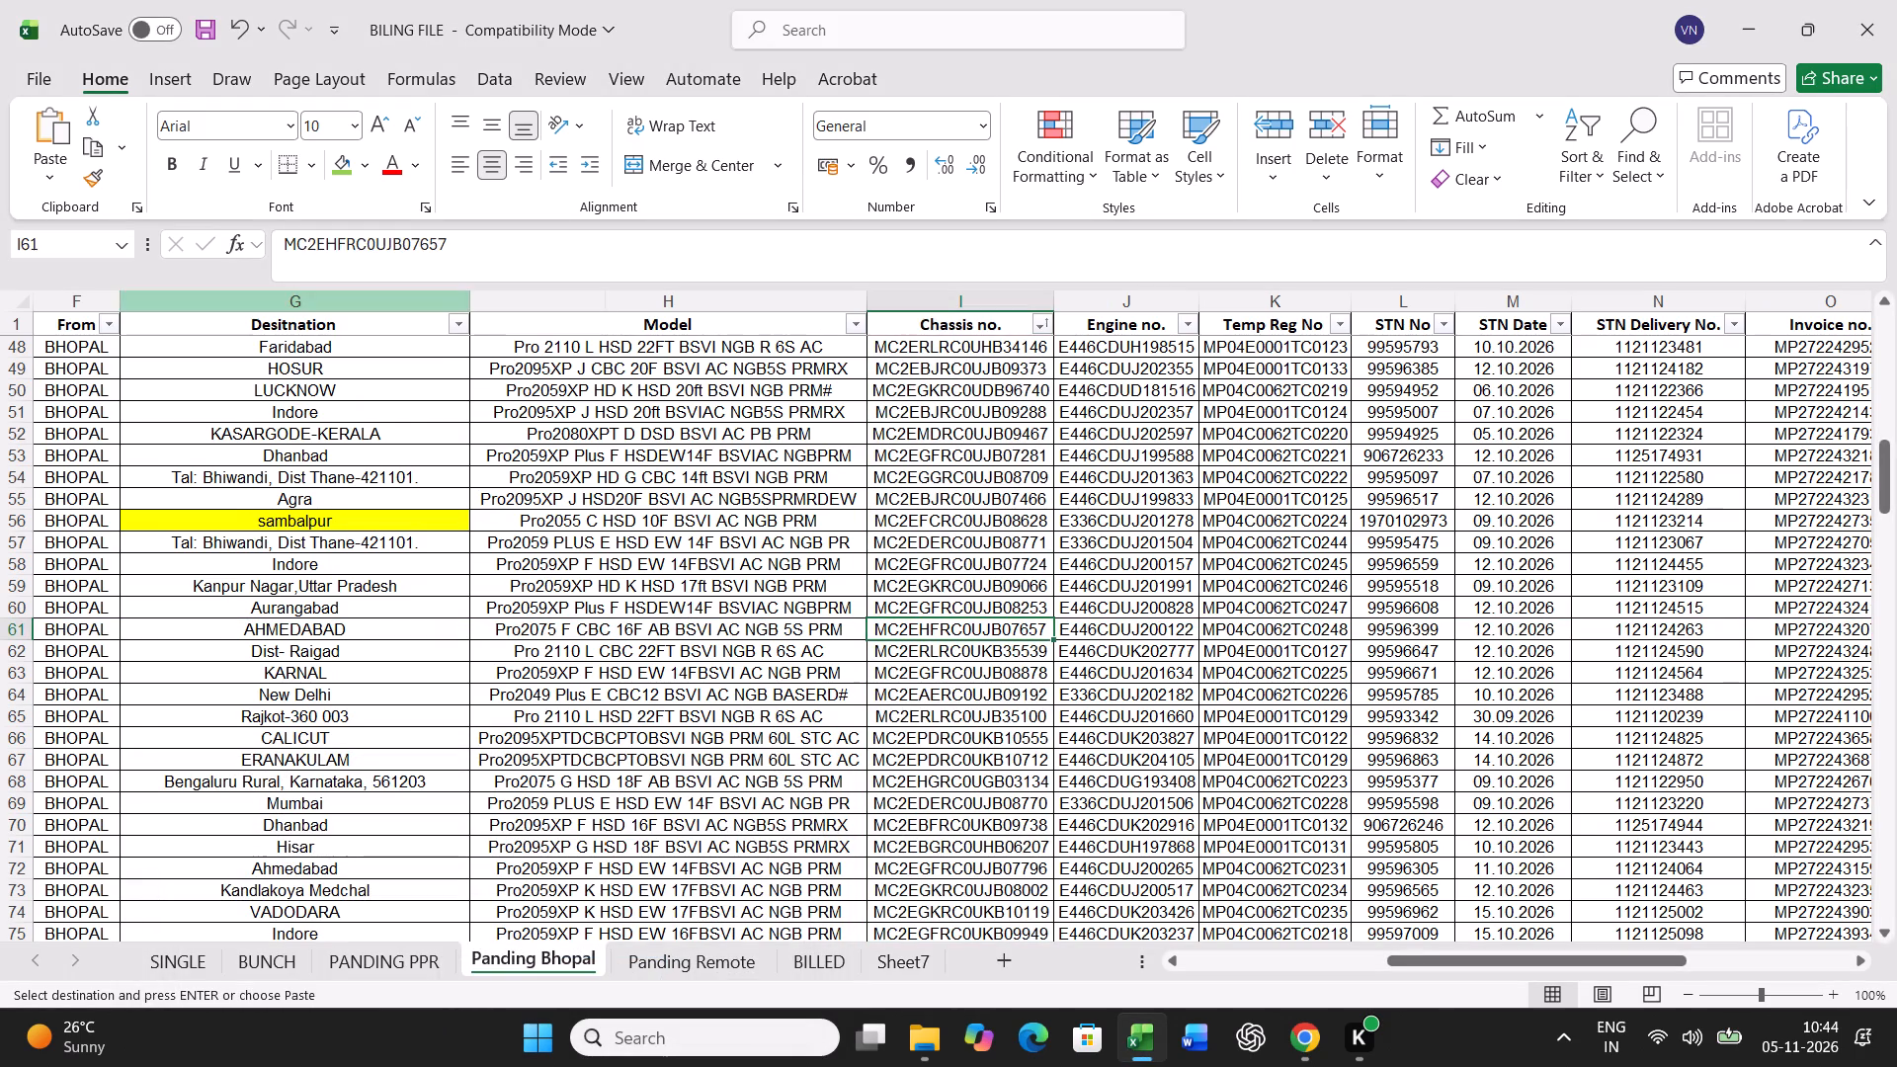
click(348, 159)
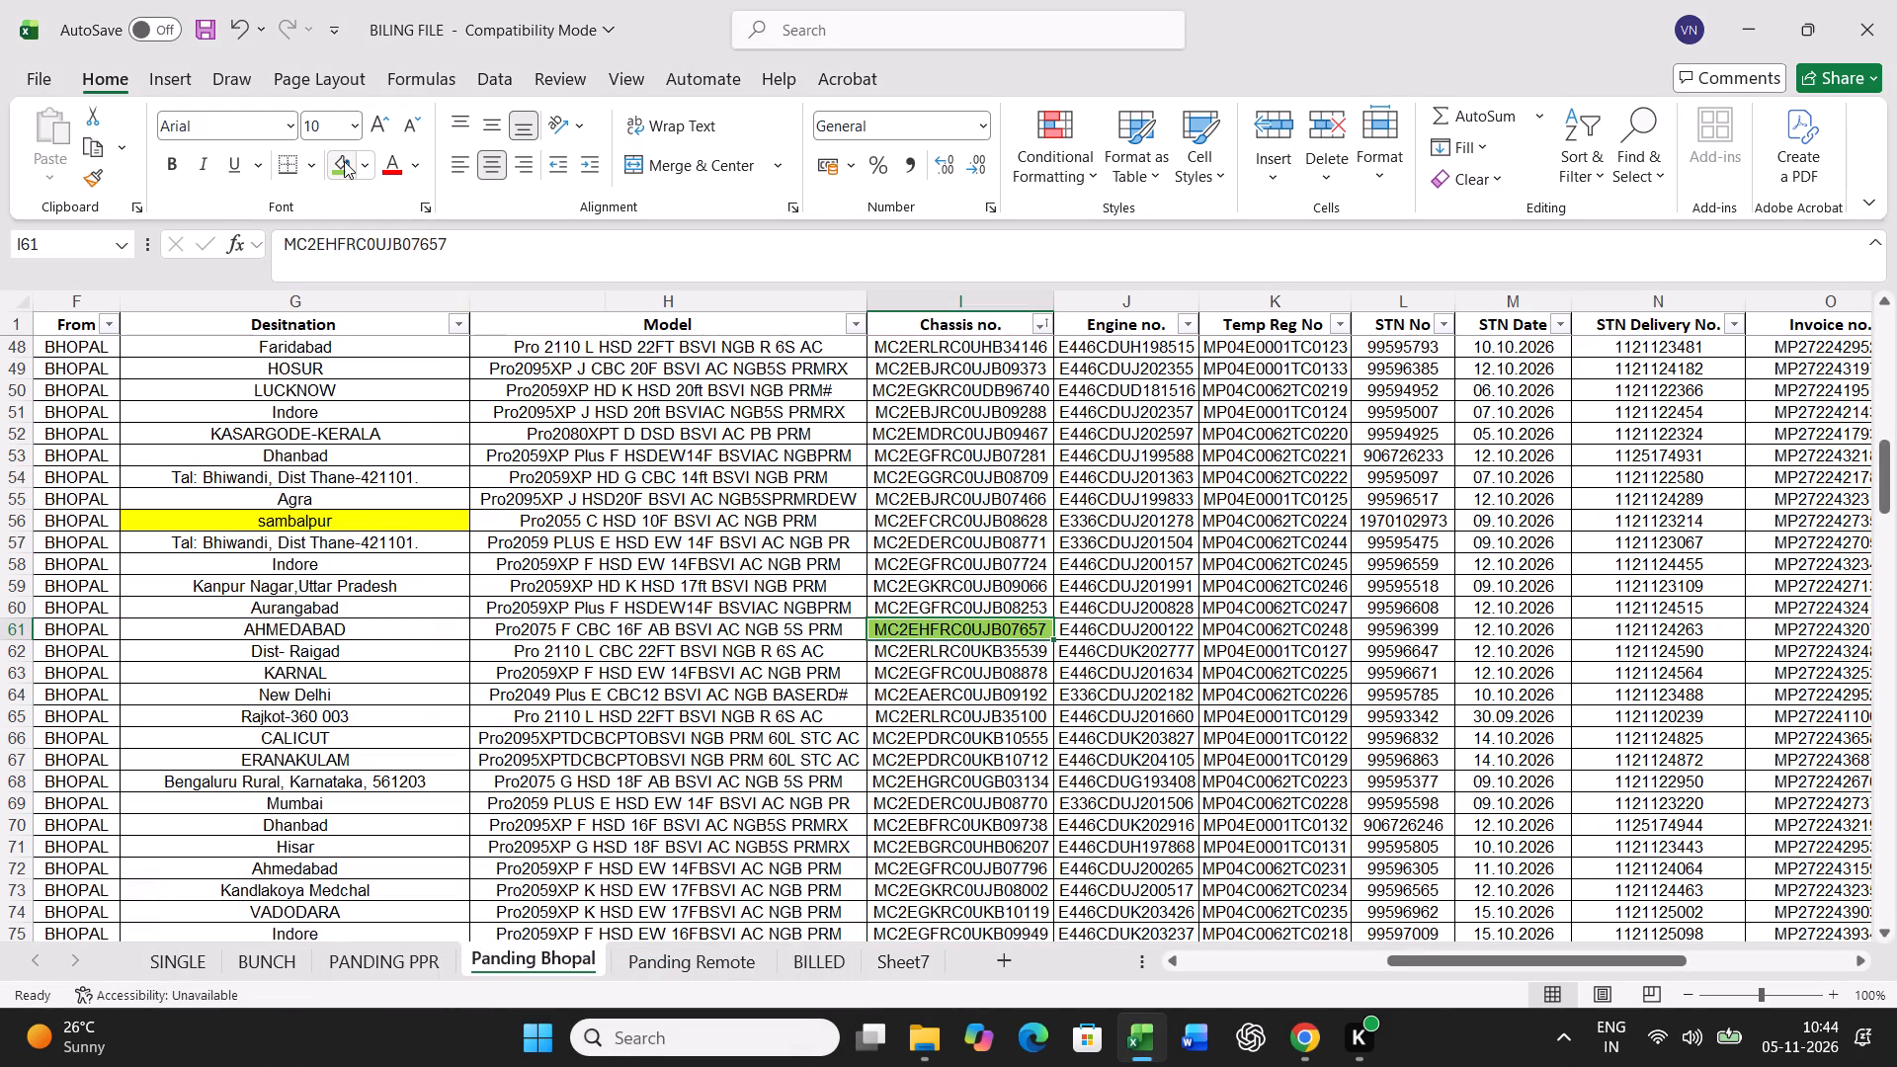
Copy the full B - 1610 record from Panding Bhopal over the record in row 21 of the BUNCH sheet.
key(Left)
key(Left)
key(Left)
key(Left)
key(Left)
key(Left)
key(Left)
key(Left)
key(Left)
key(Left)
key(Left)
key(Left)
key(Left)
key(Left)
key(Left)
key(Left)
key(Left)
key(Left)
key(Left)
key(Left)
key(ctrl+shift+Right)
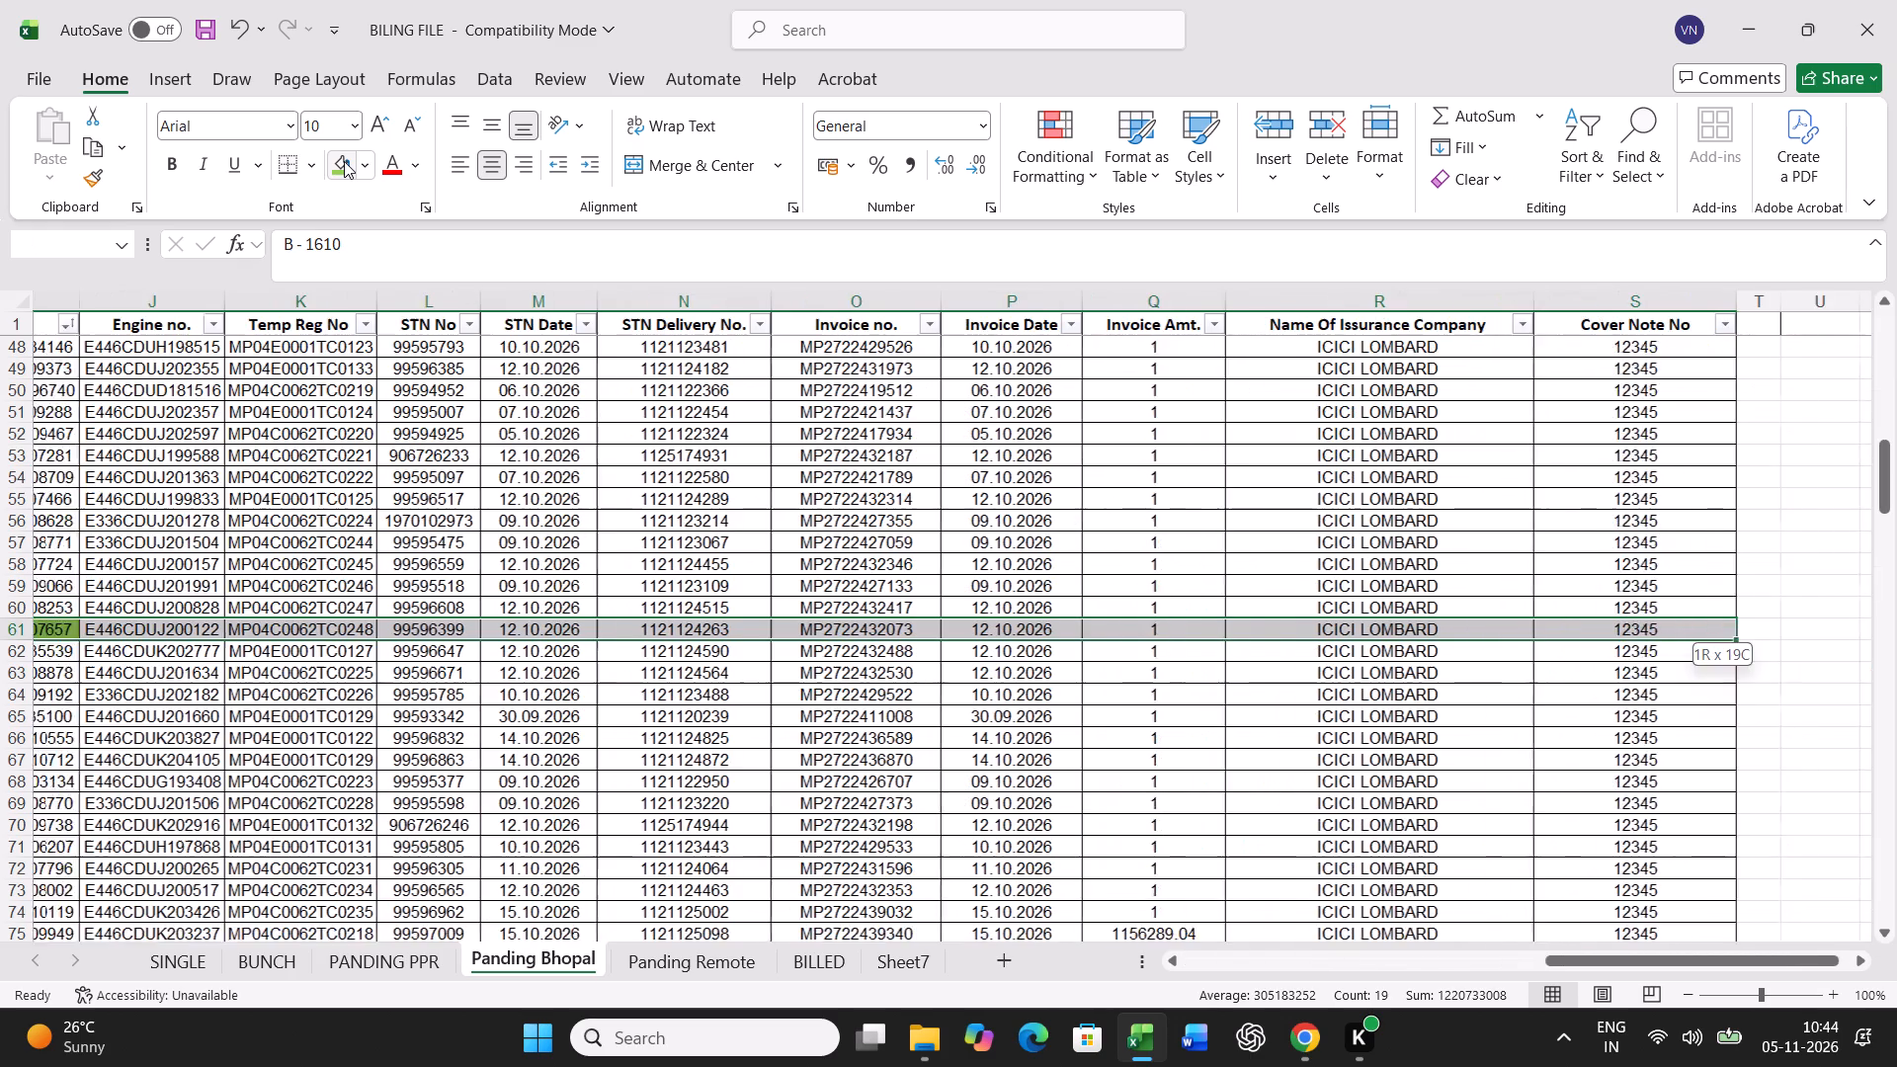
key(ctrl+c)
click(251, 955)
scroll(380, 772, up, 12)
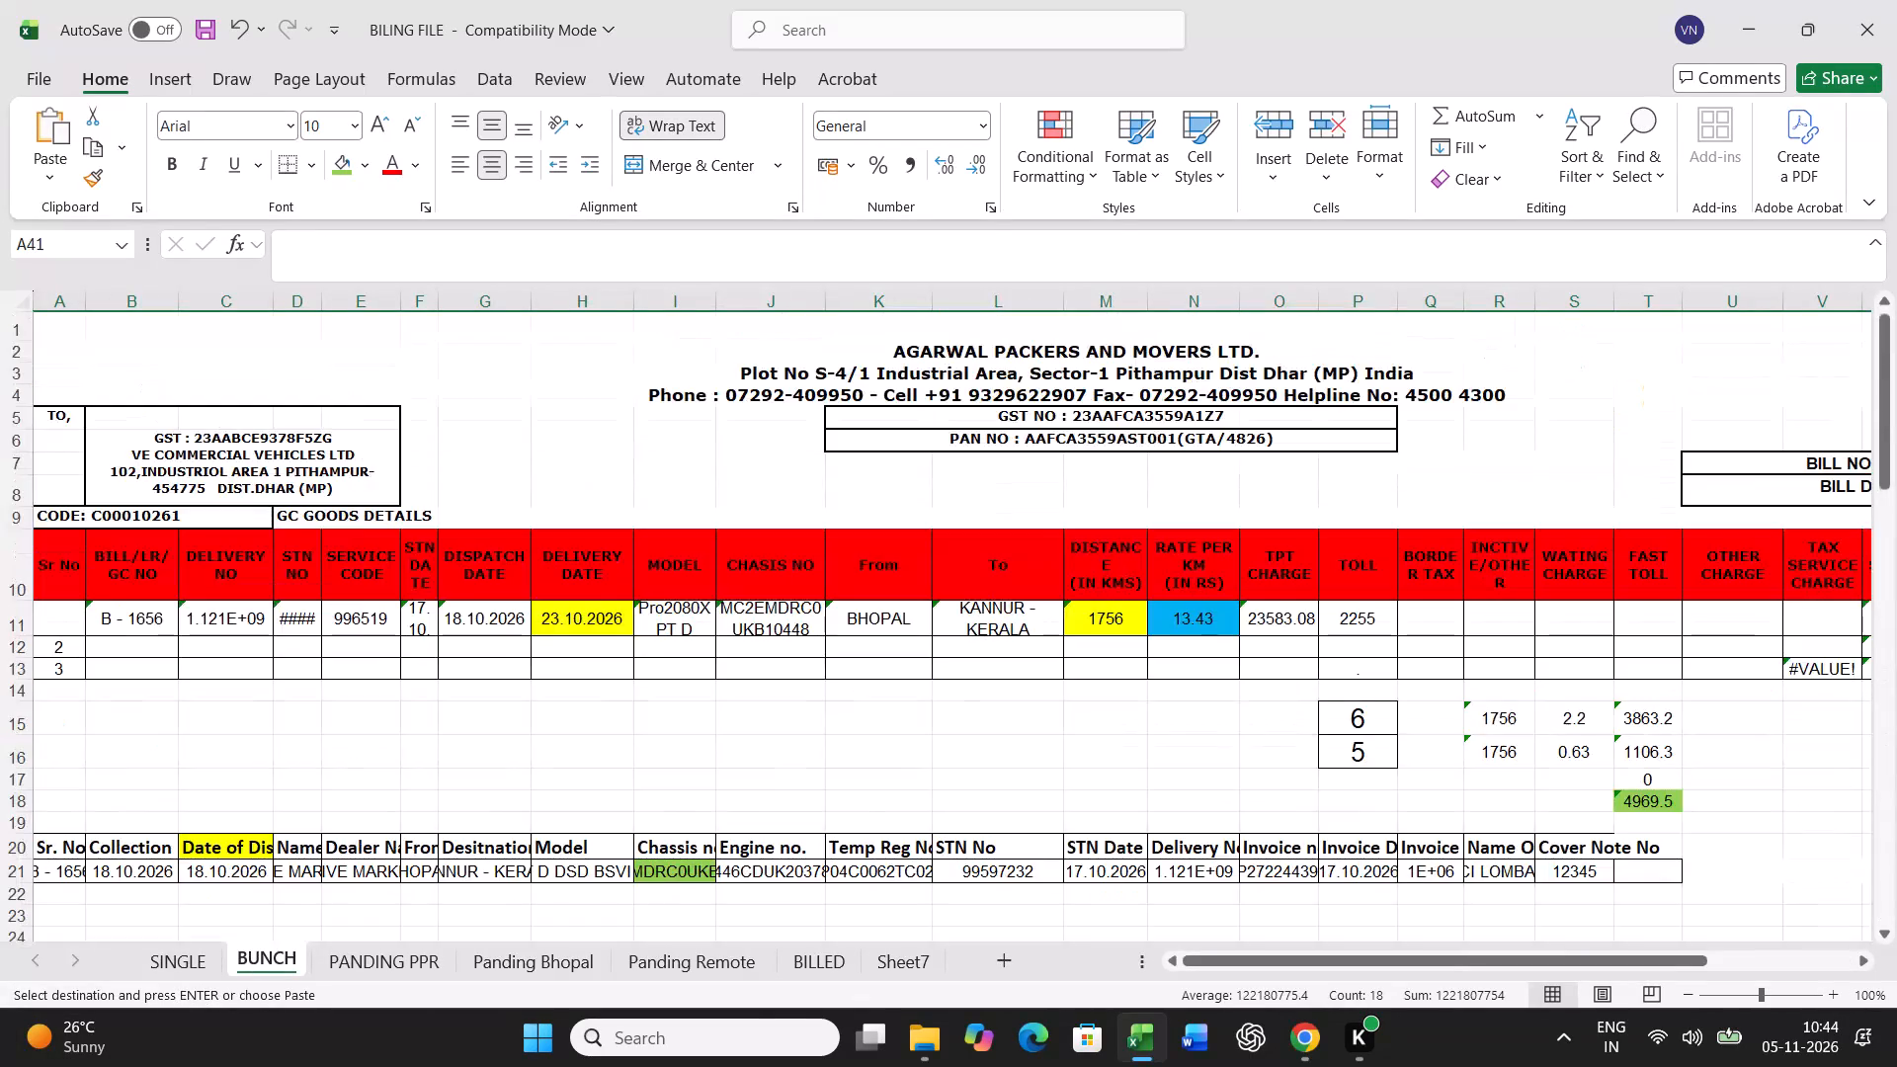
click(62, 877)
key(ctrl+v)
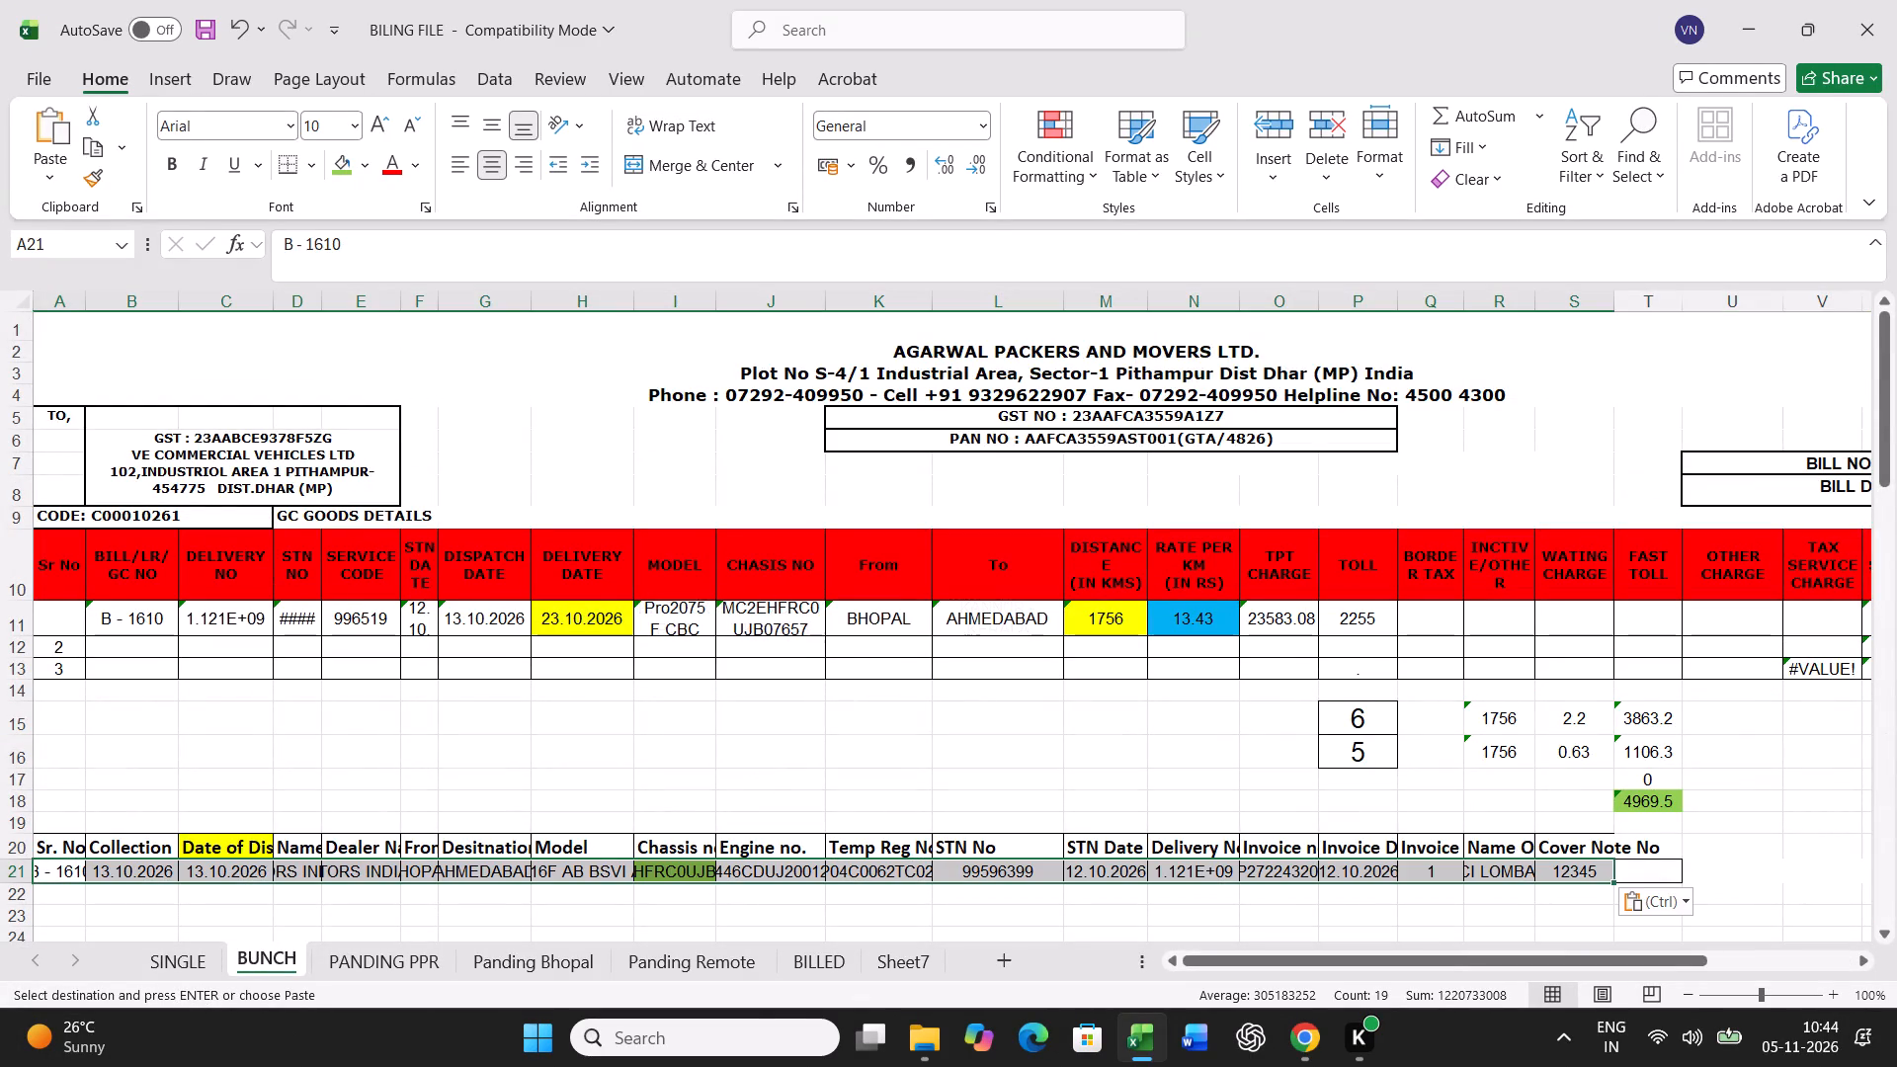
Change the B - 1610 dispatch date in row 21 to 14.10.2026.
click(233, 875)
text(14.10.2026)
key(Return)
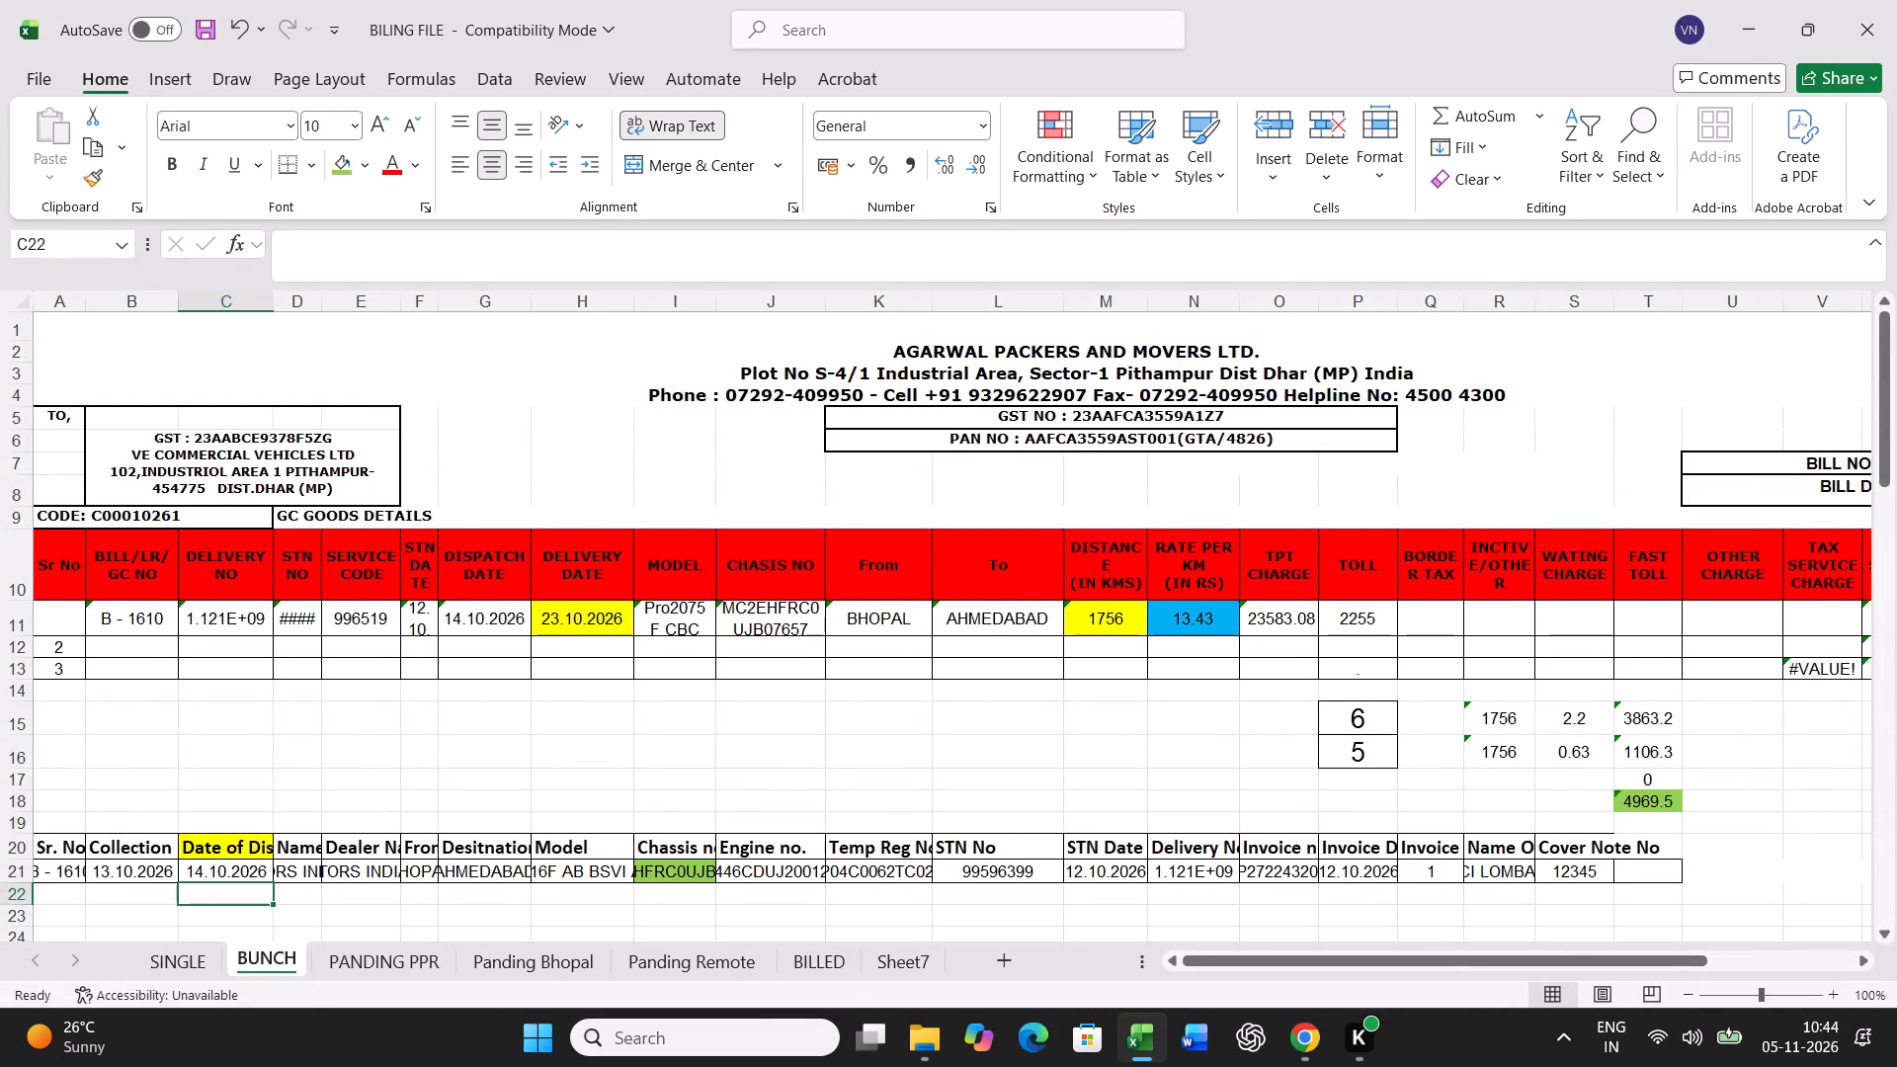
For the B - 1610 entry in row 11, set the delivery date to 16.10.2026 and the distance to the sum 378+260.
click(586, 619)
text(16.10.2026)
key(Right)
key(Right)
key(Right)
key(Right)
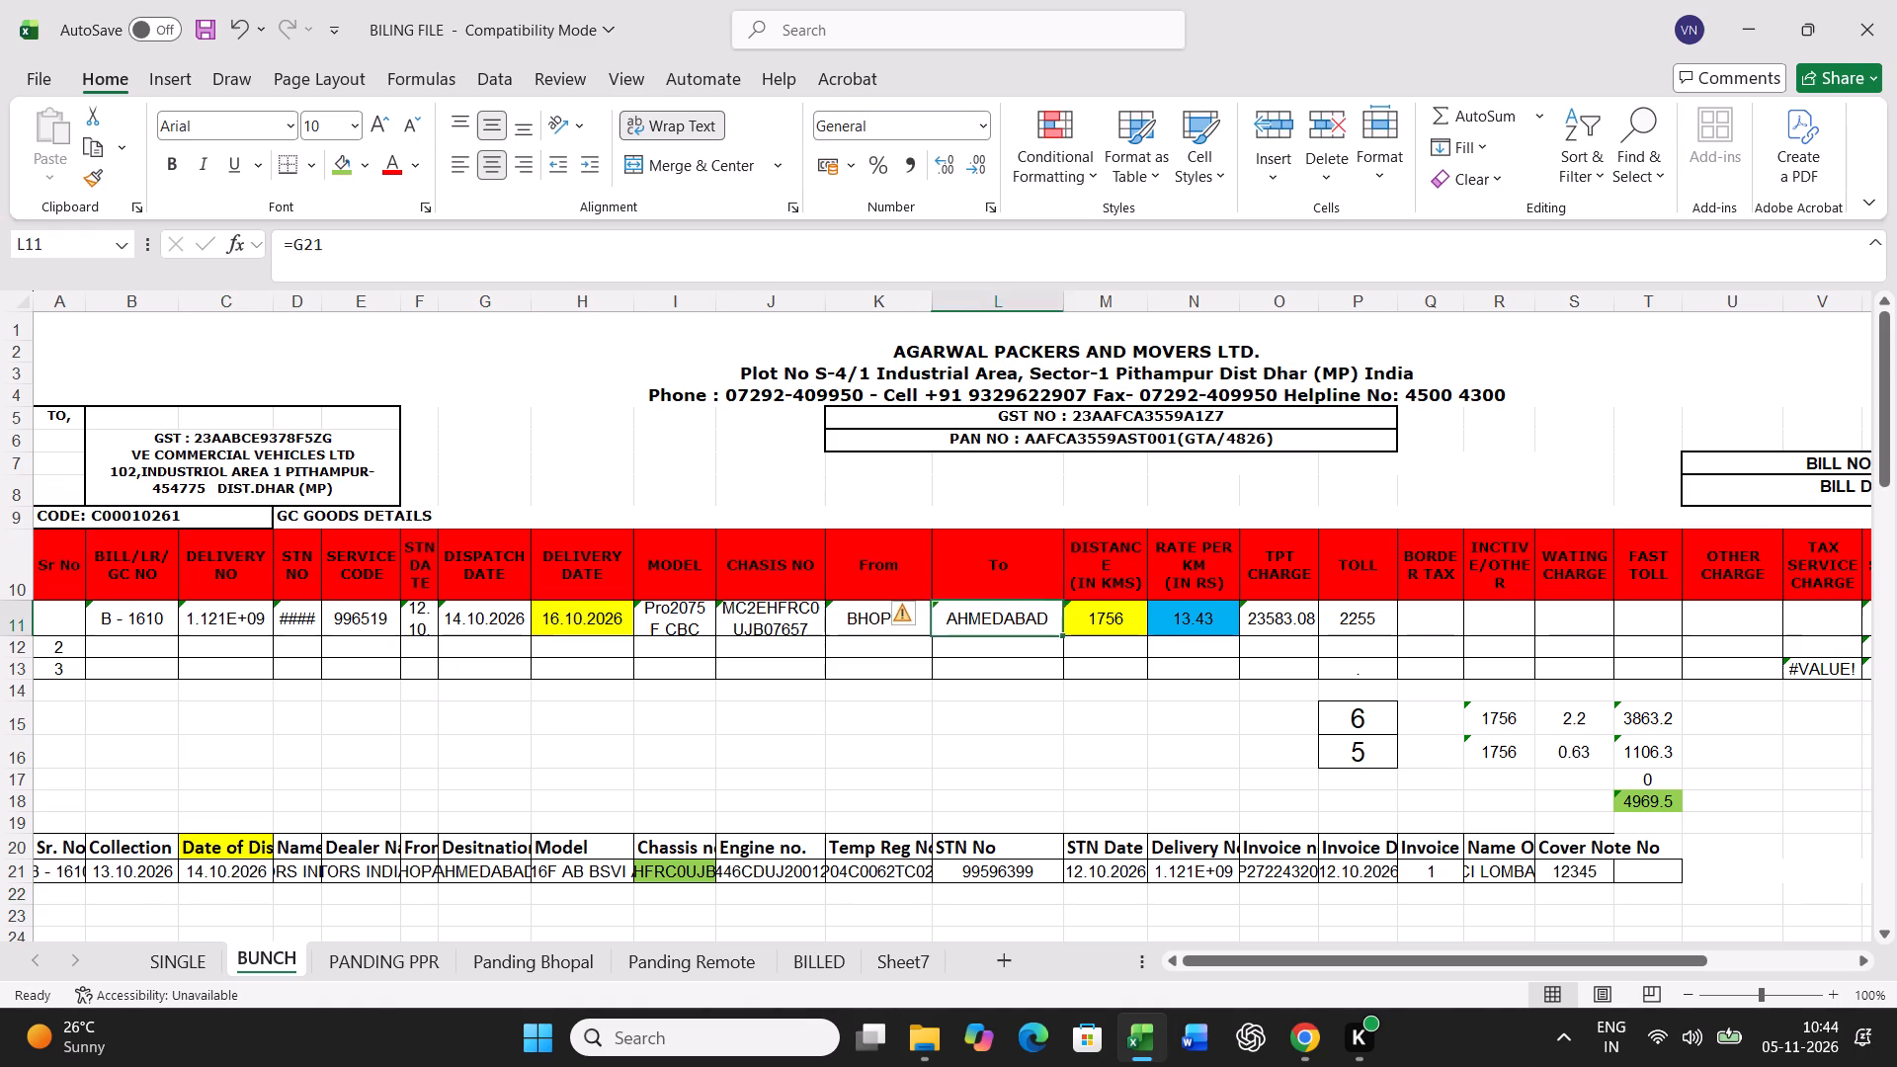
key(Right)
key(equal)
text(378+260)
key(Return)
Set the B - 1610 toll to 1659 and both its standard and actual transit days to 2.
key(Up)
key(Right)
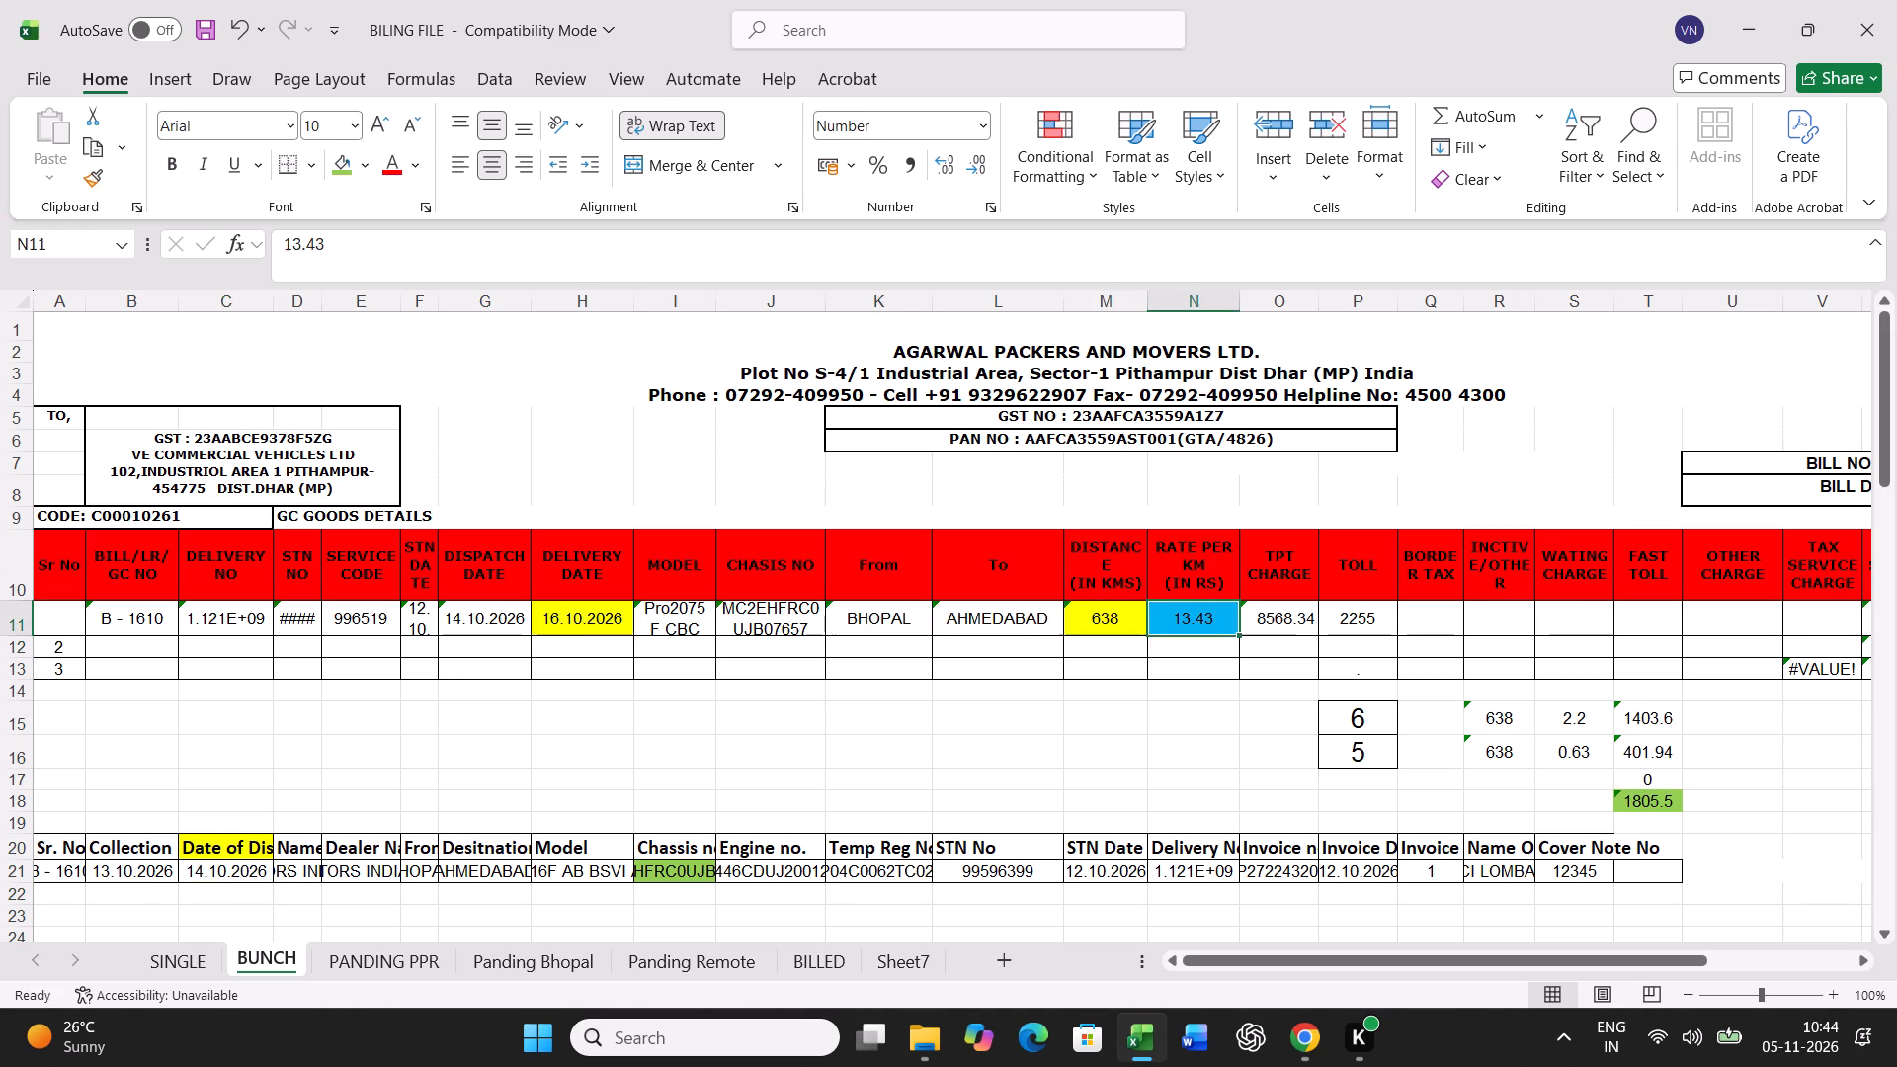
key(Right)
key(Right)
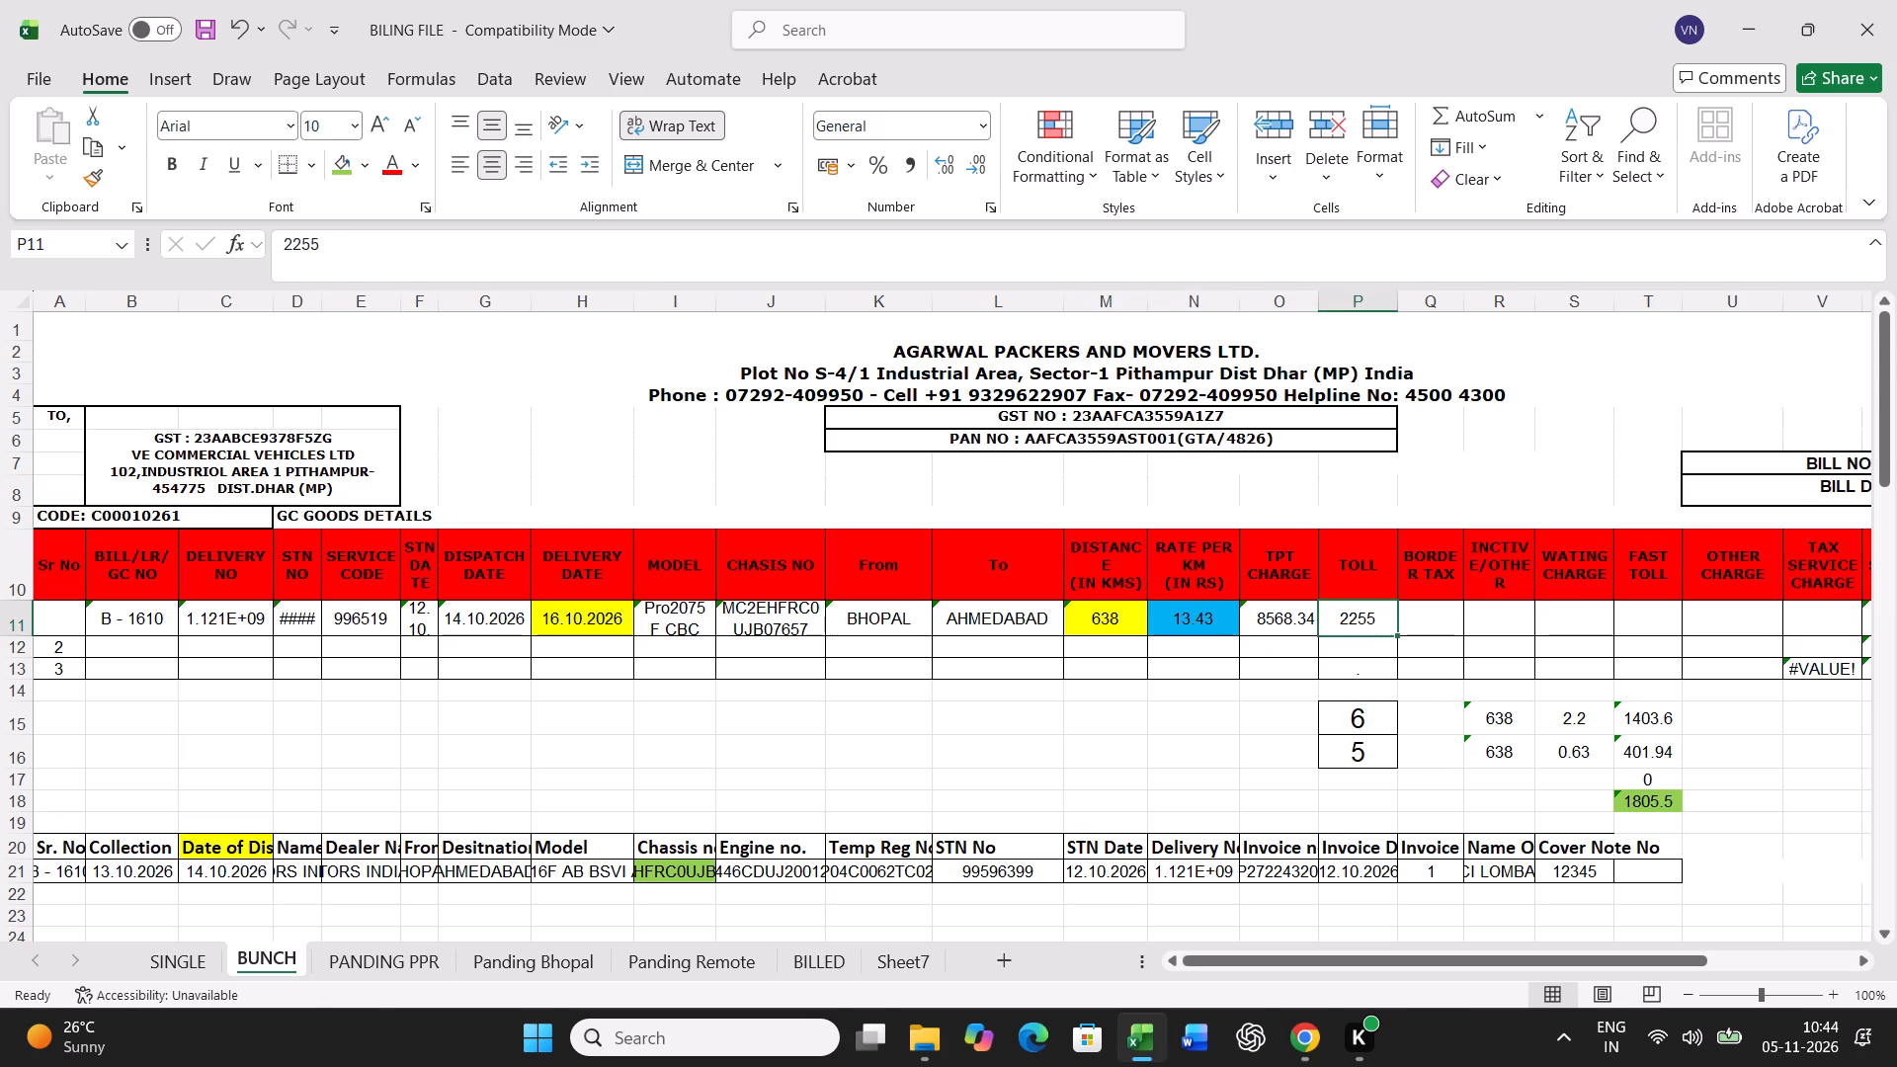
text(1659)
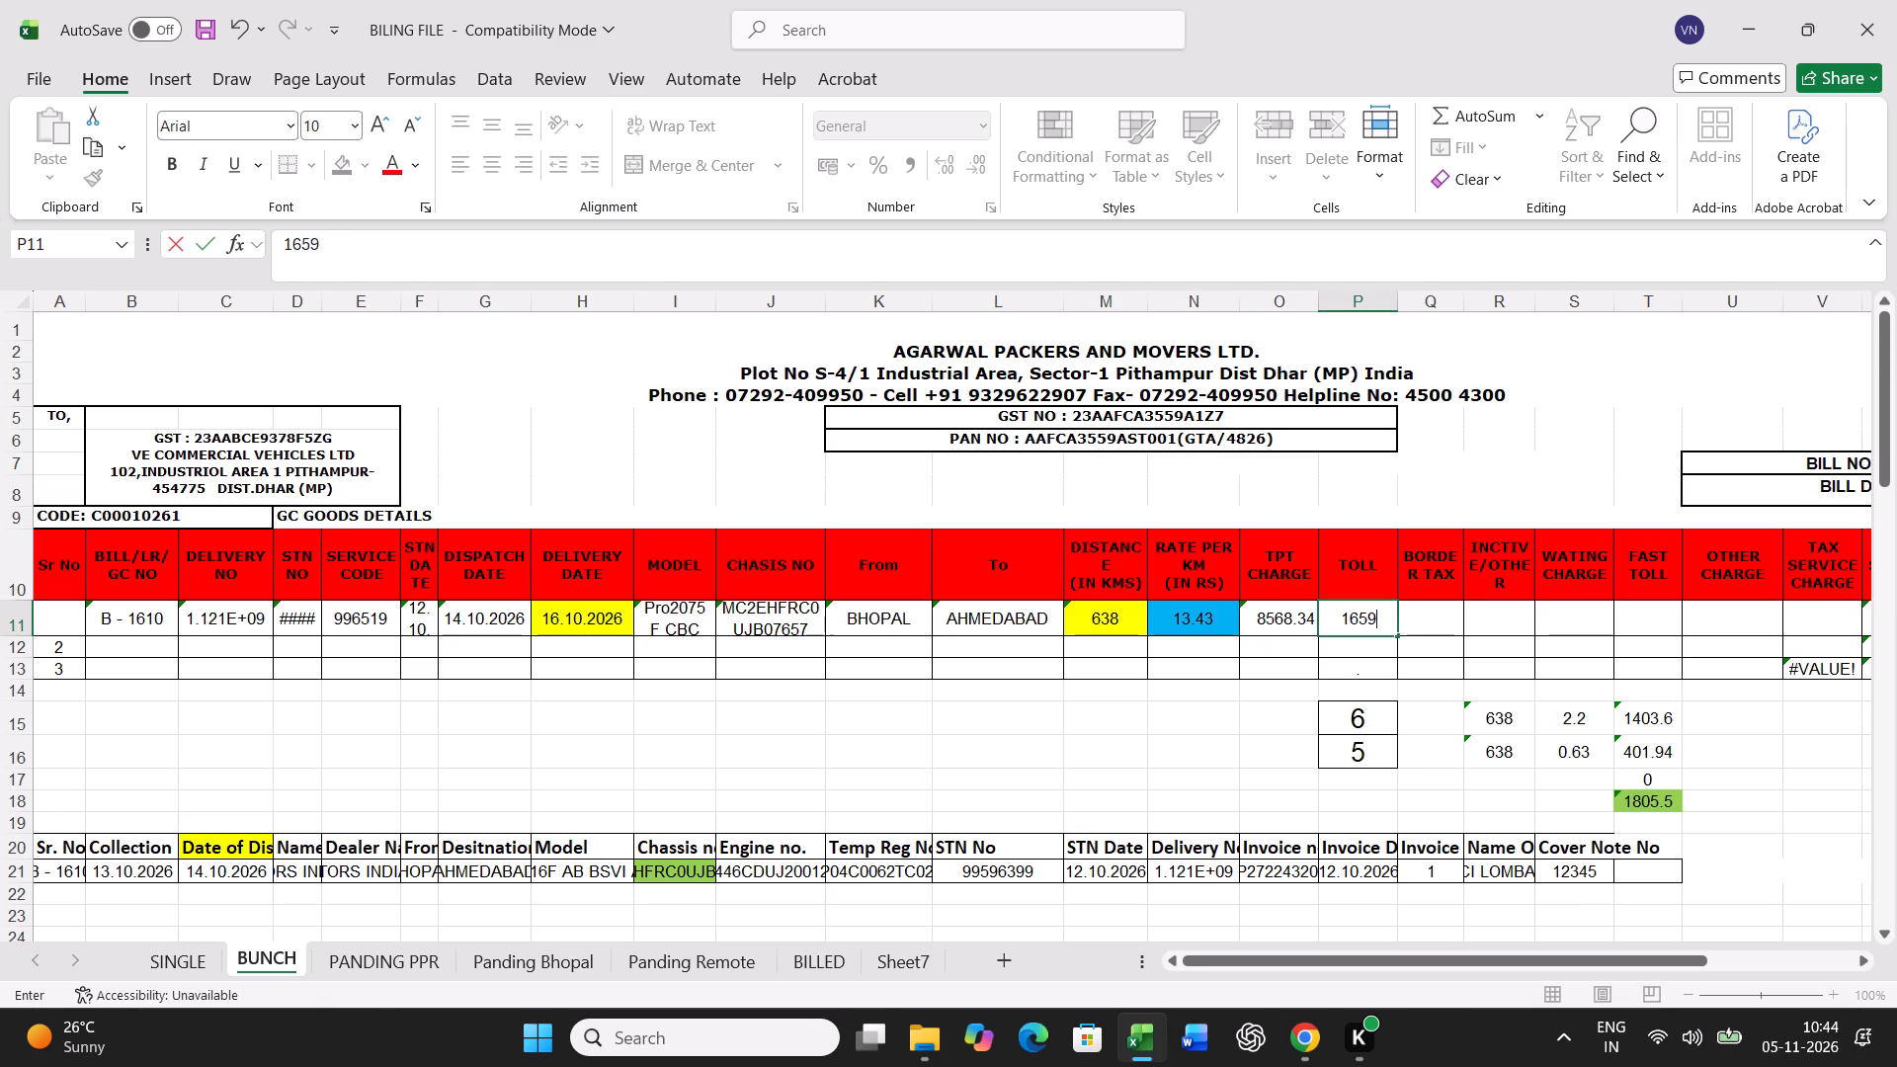
key(Return)
key(Return)
key(Return)
key(Return)
key(2)
key(Return)
key(2)
key(Return)
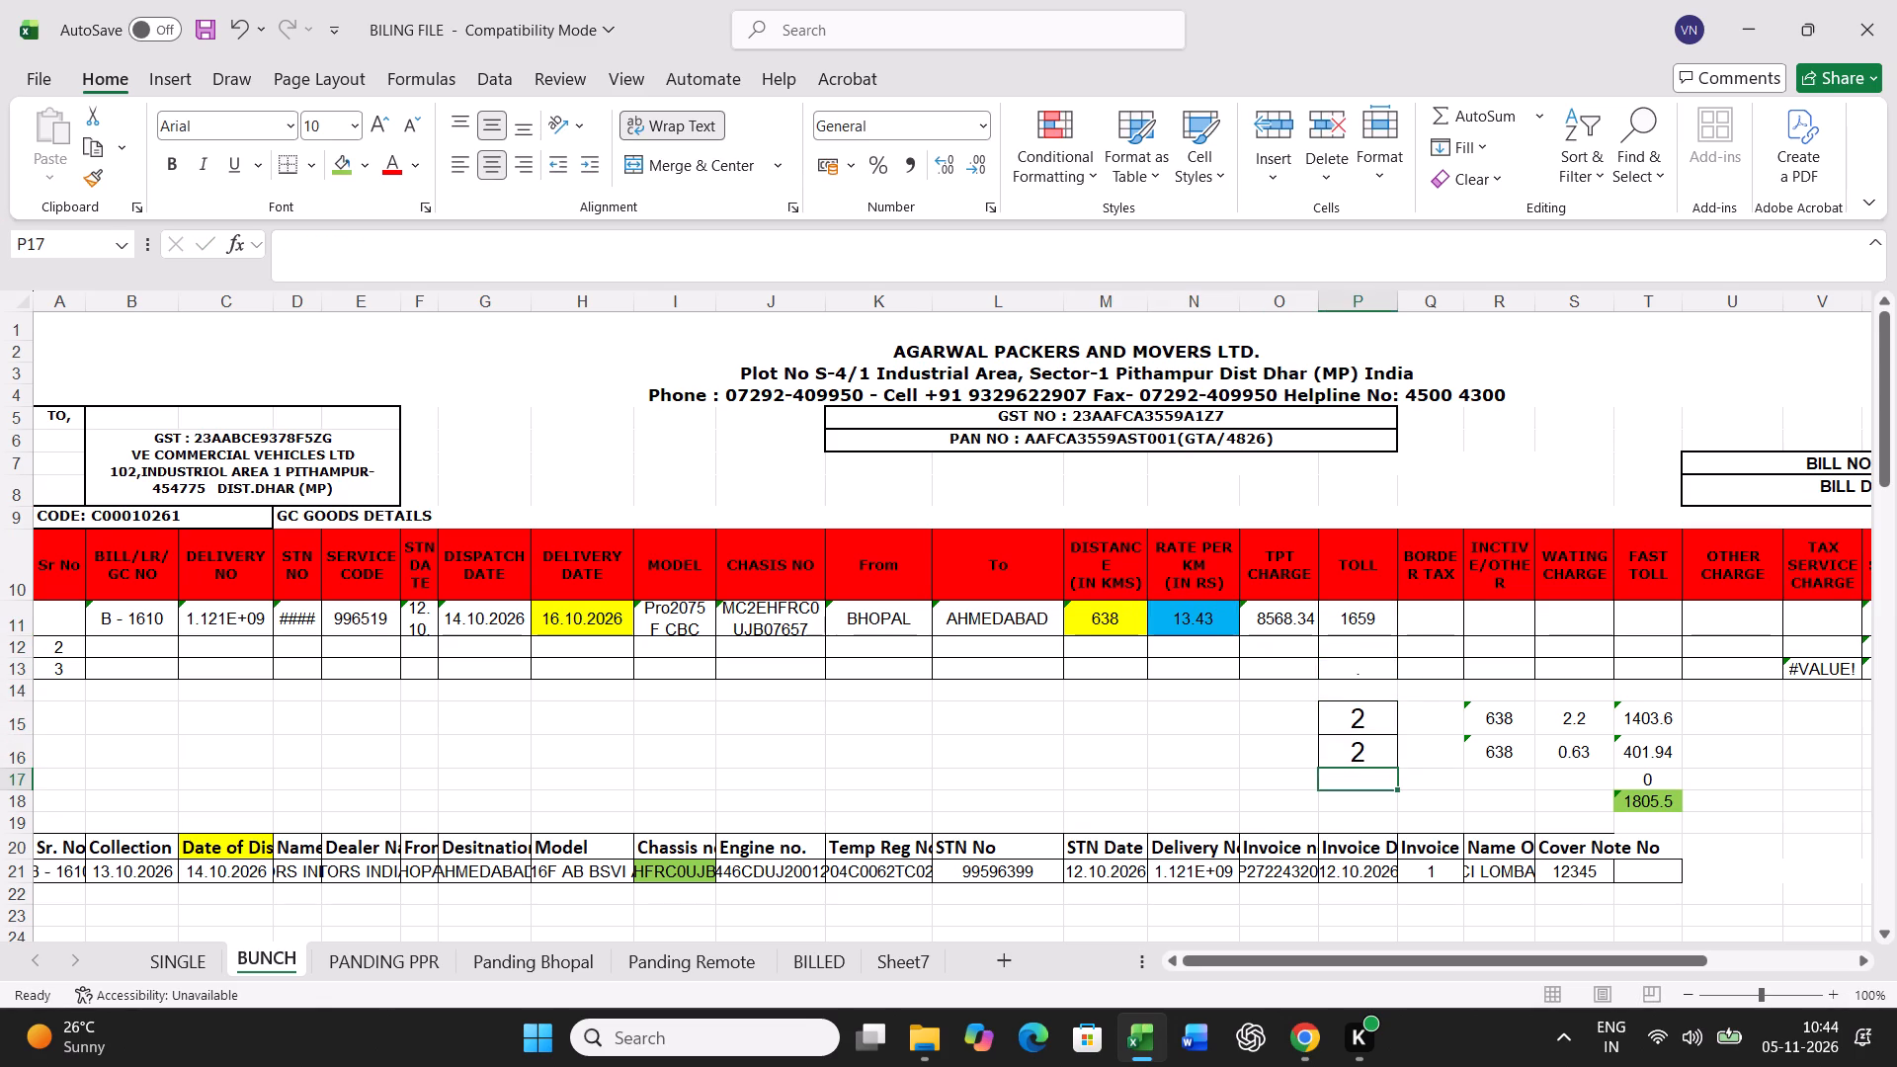
Print the B - 1610 freight bill from the SINGLE sheet.
click(191, 956)
key(ctrl+p)
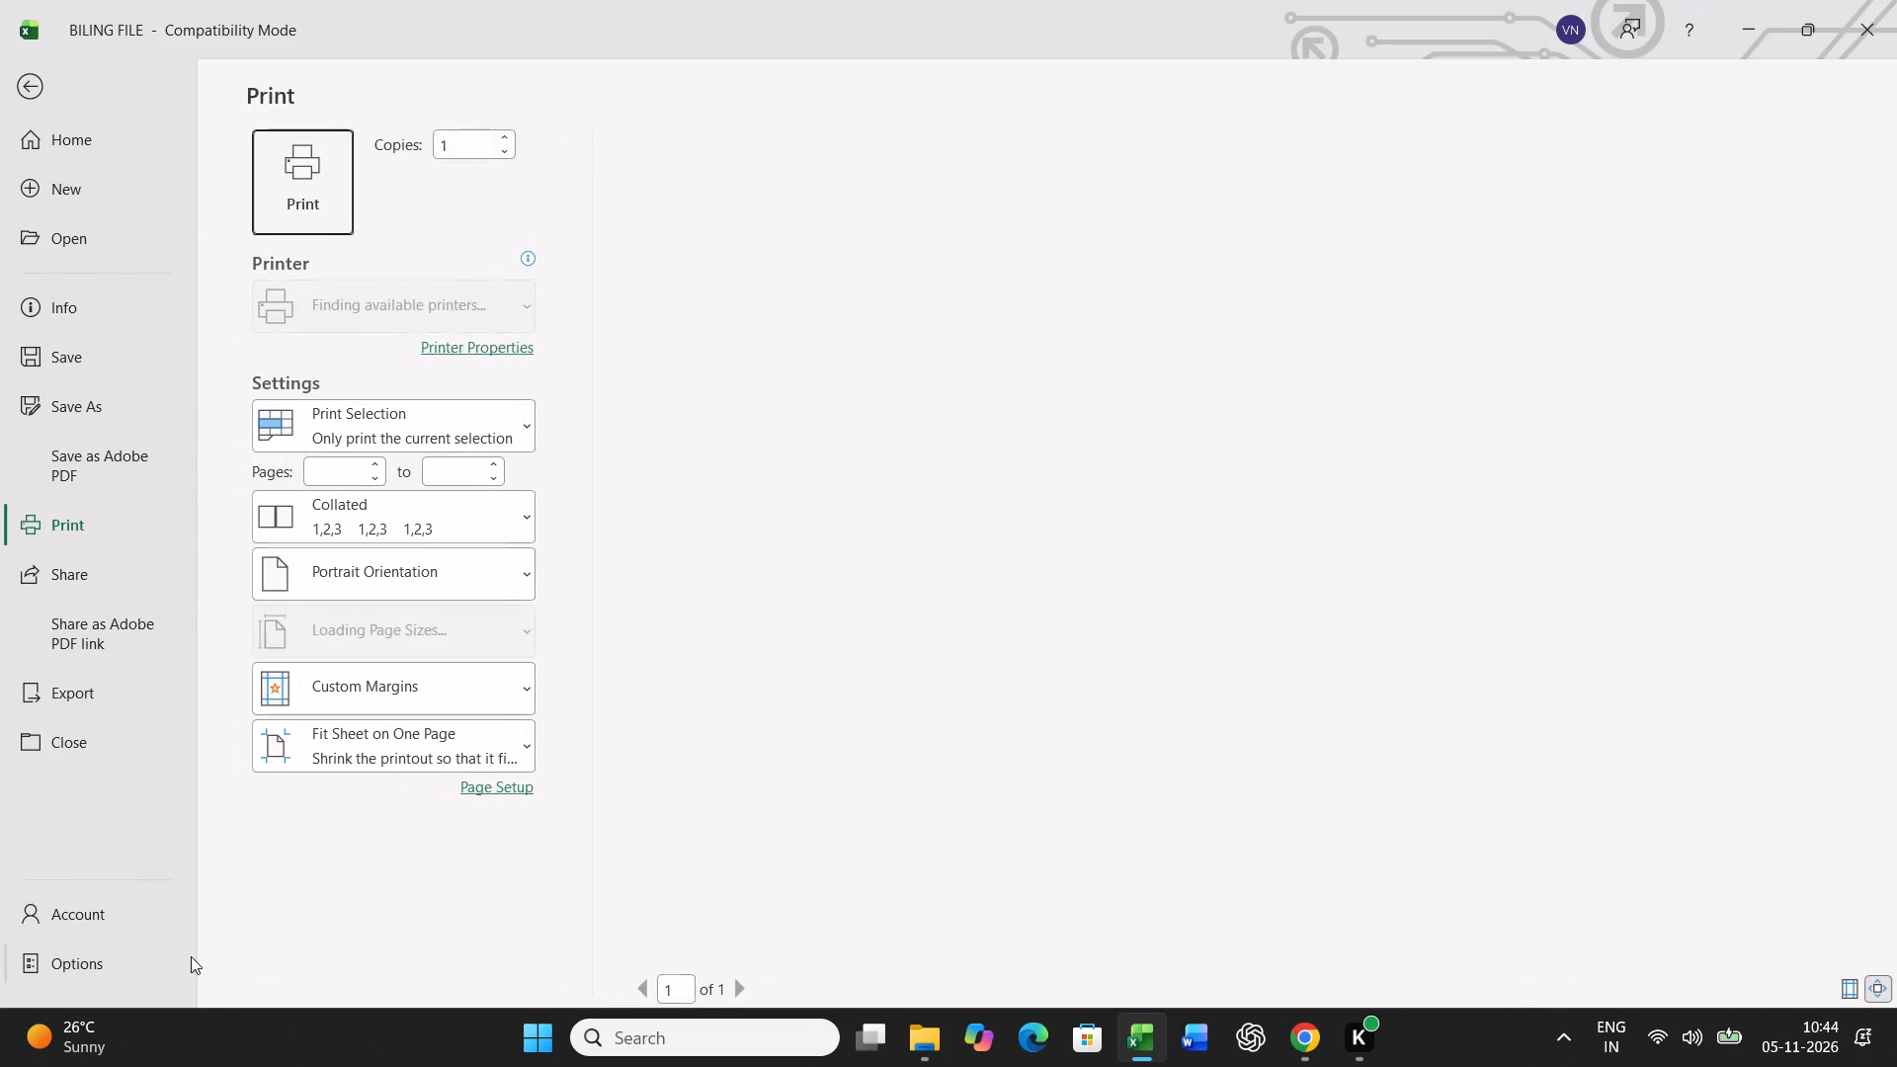
click(330, 182)
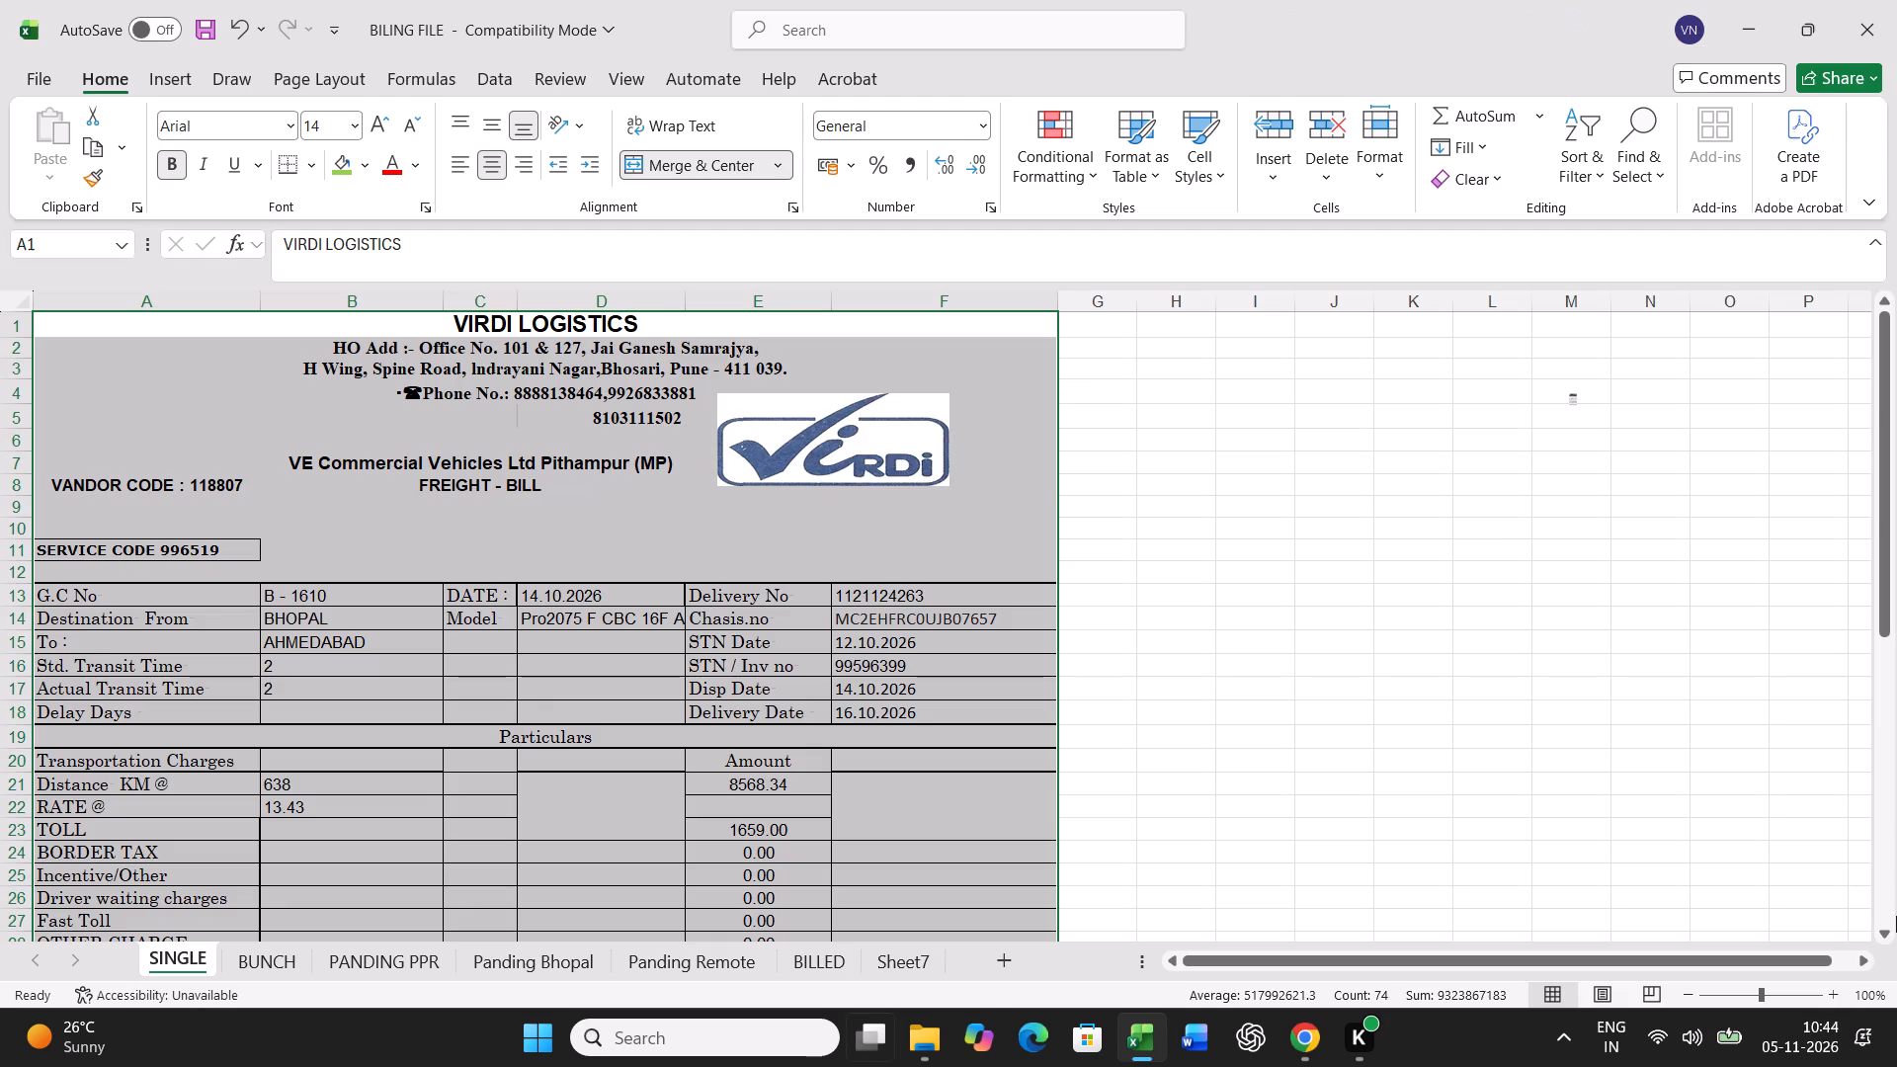
Copy the B - 1610 entry from row 11 of the BUNCH sheet and paste it as values into row 42.
click(276, 966)
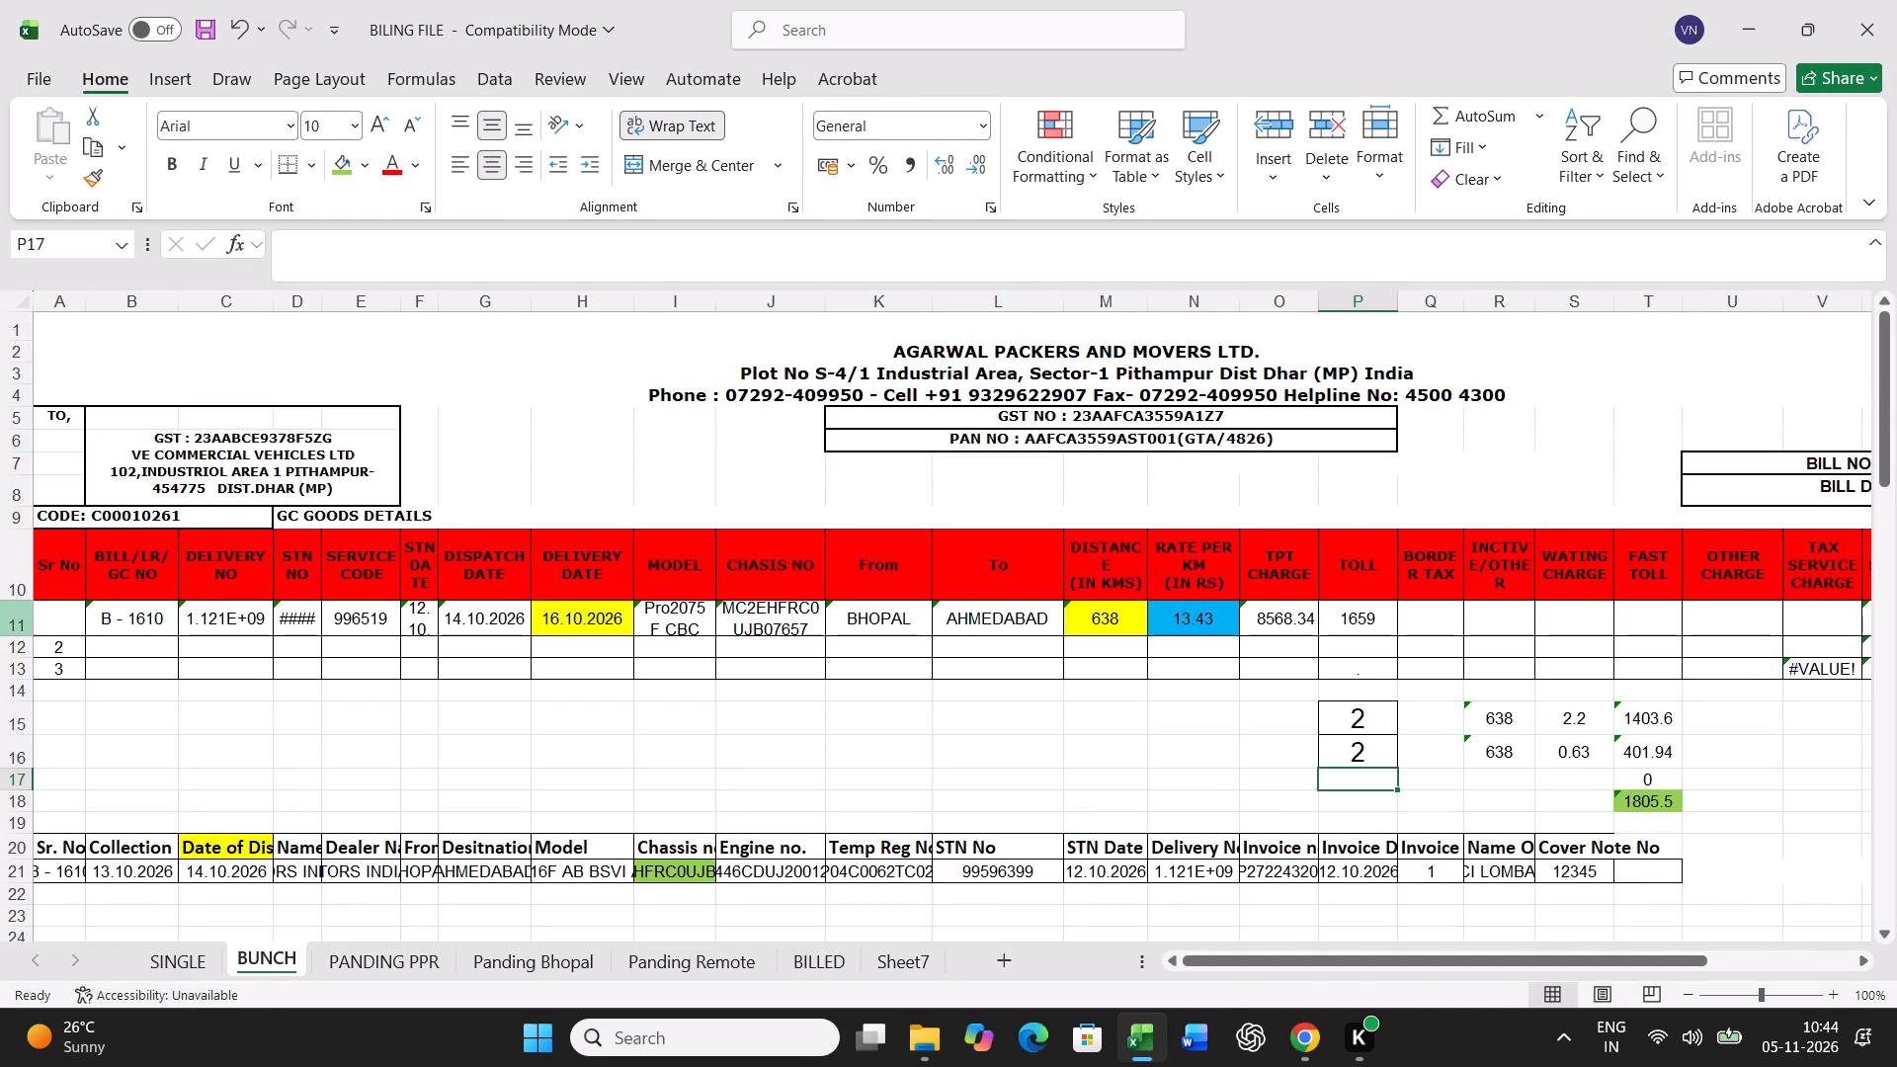
click(8, 628)
key(ctrl+c)
scroll(520, 709, down, 14)
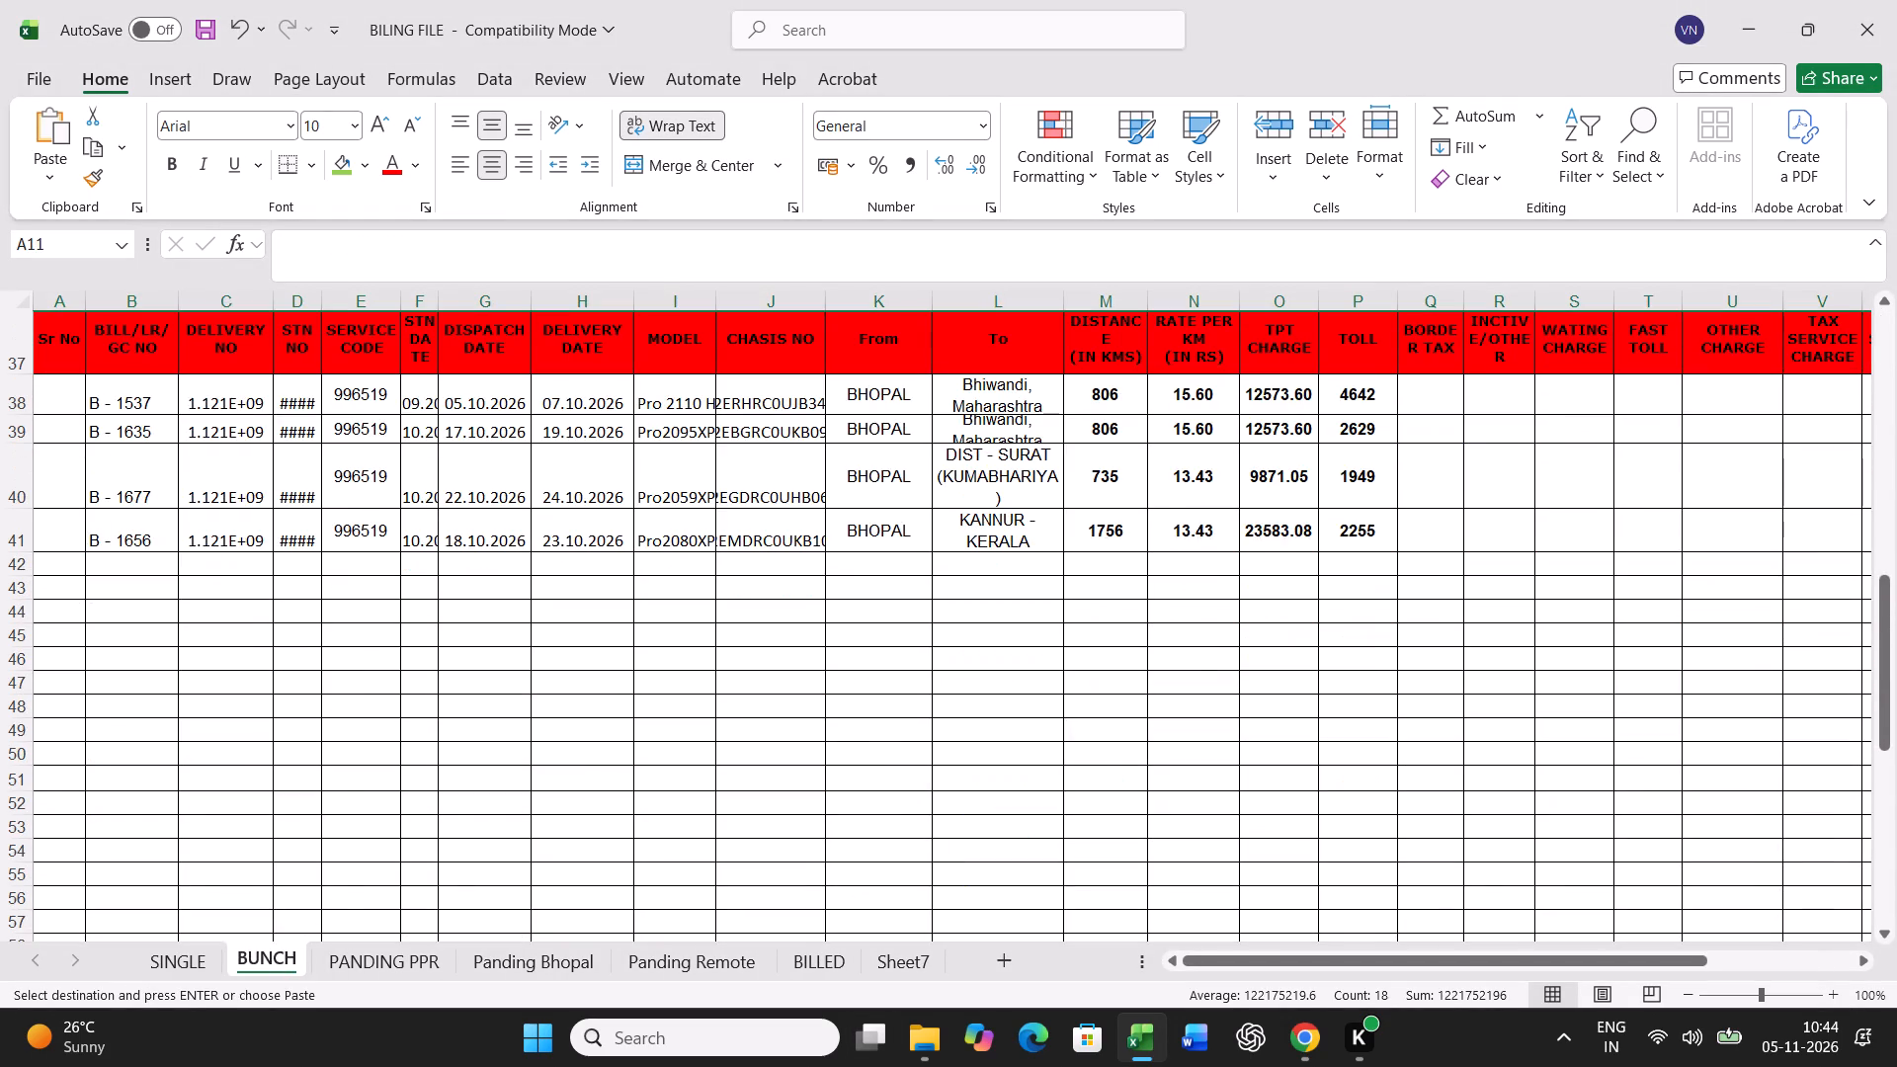
right_click(68, 561)
click(171, 470)
click(71, 410)
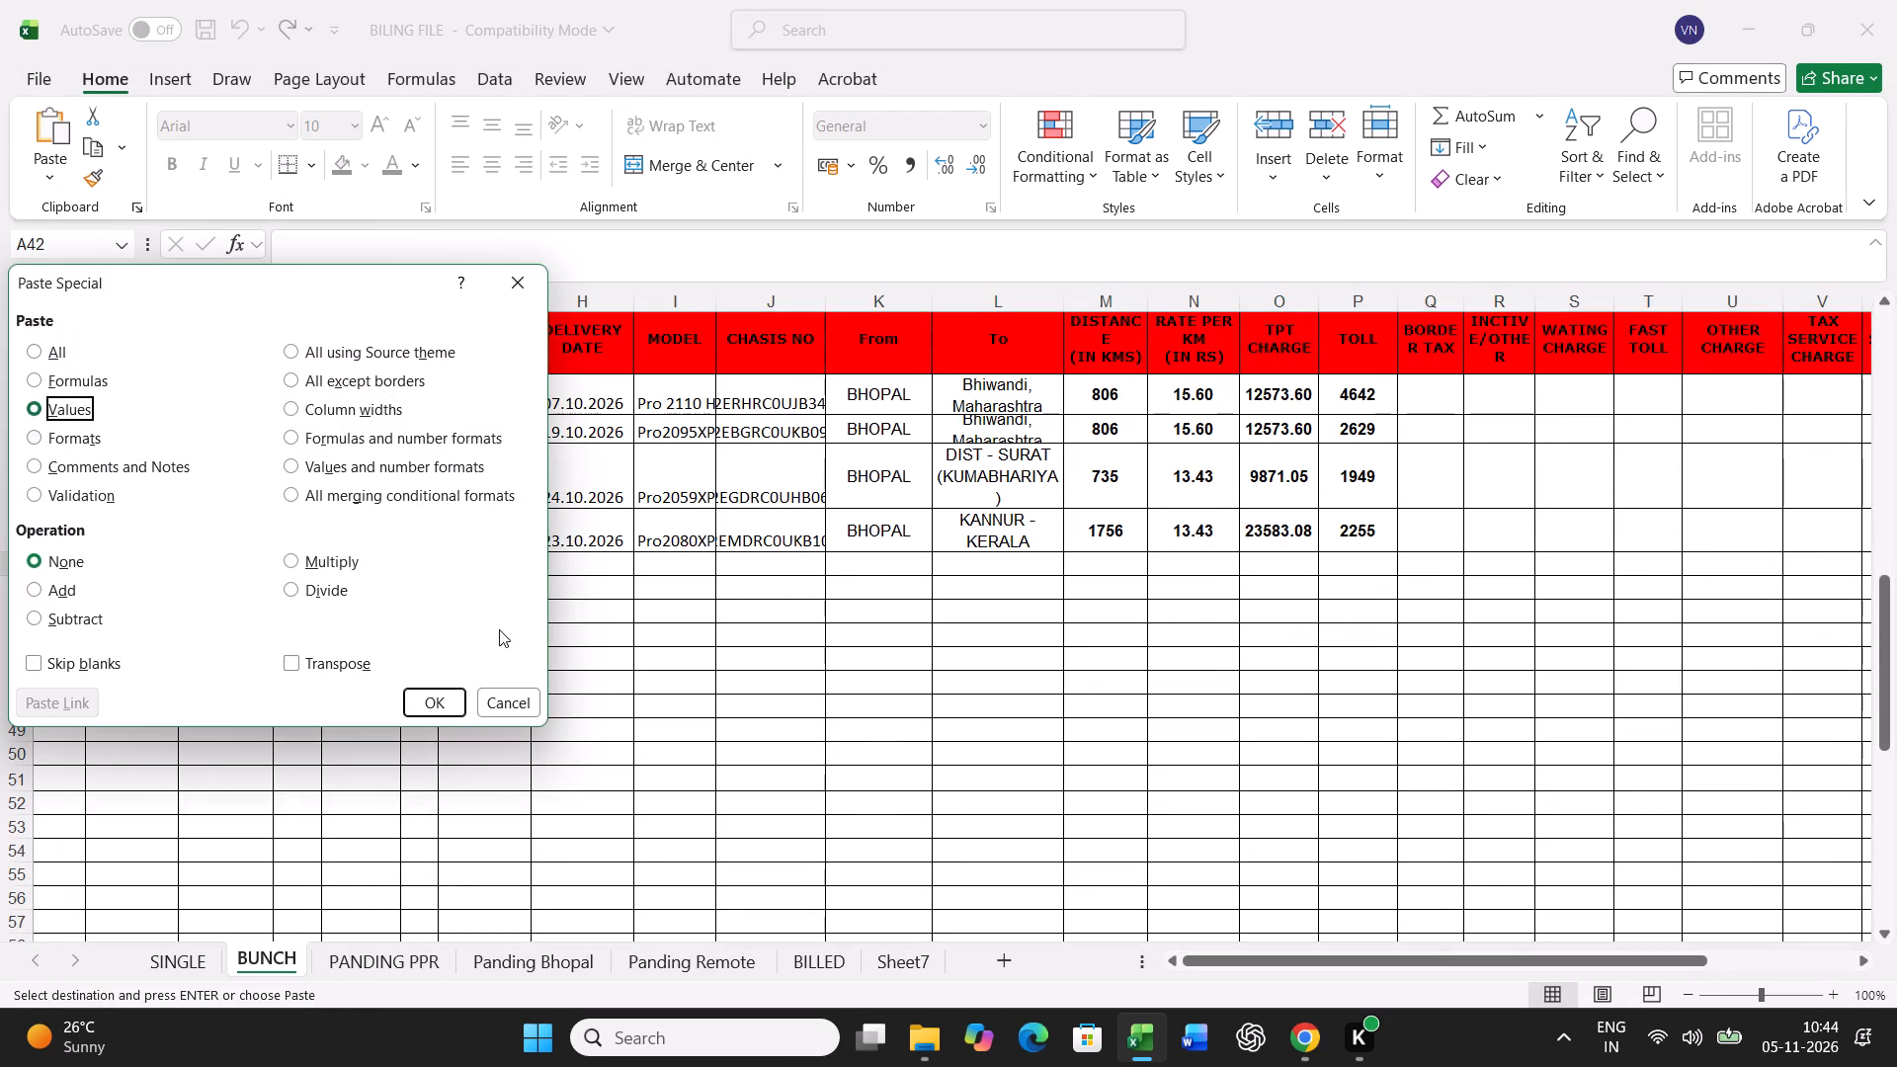
click(445, 694)
Find chassis B07185 in the Panding Bhopal sheet and highlight its chassis number cell in green.
click(518, 964)
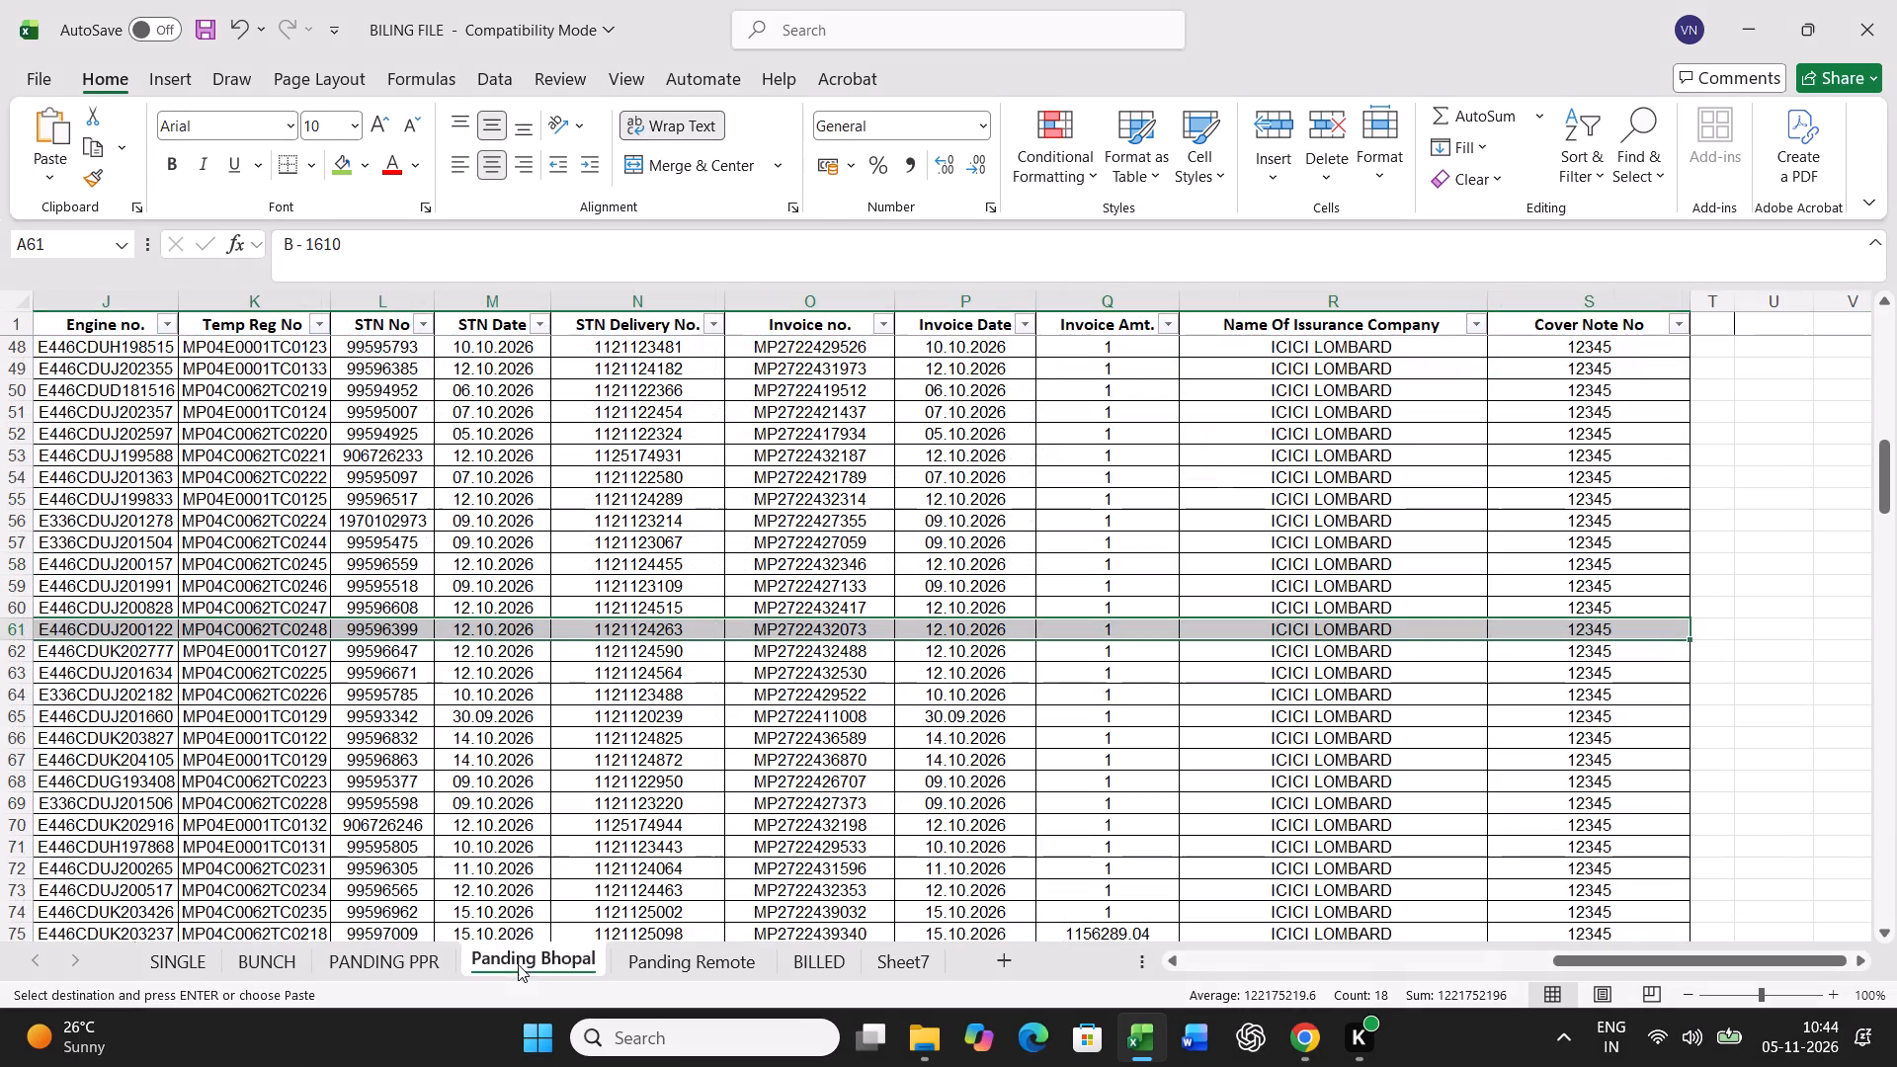
click(858, 744)
key(ctrl+f)
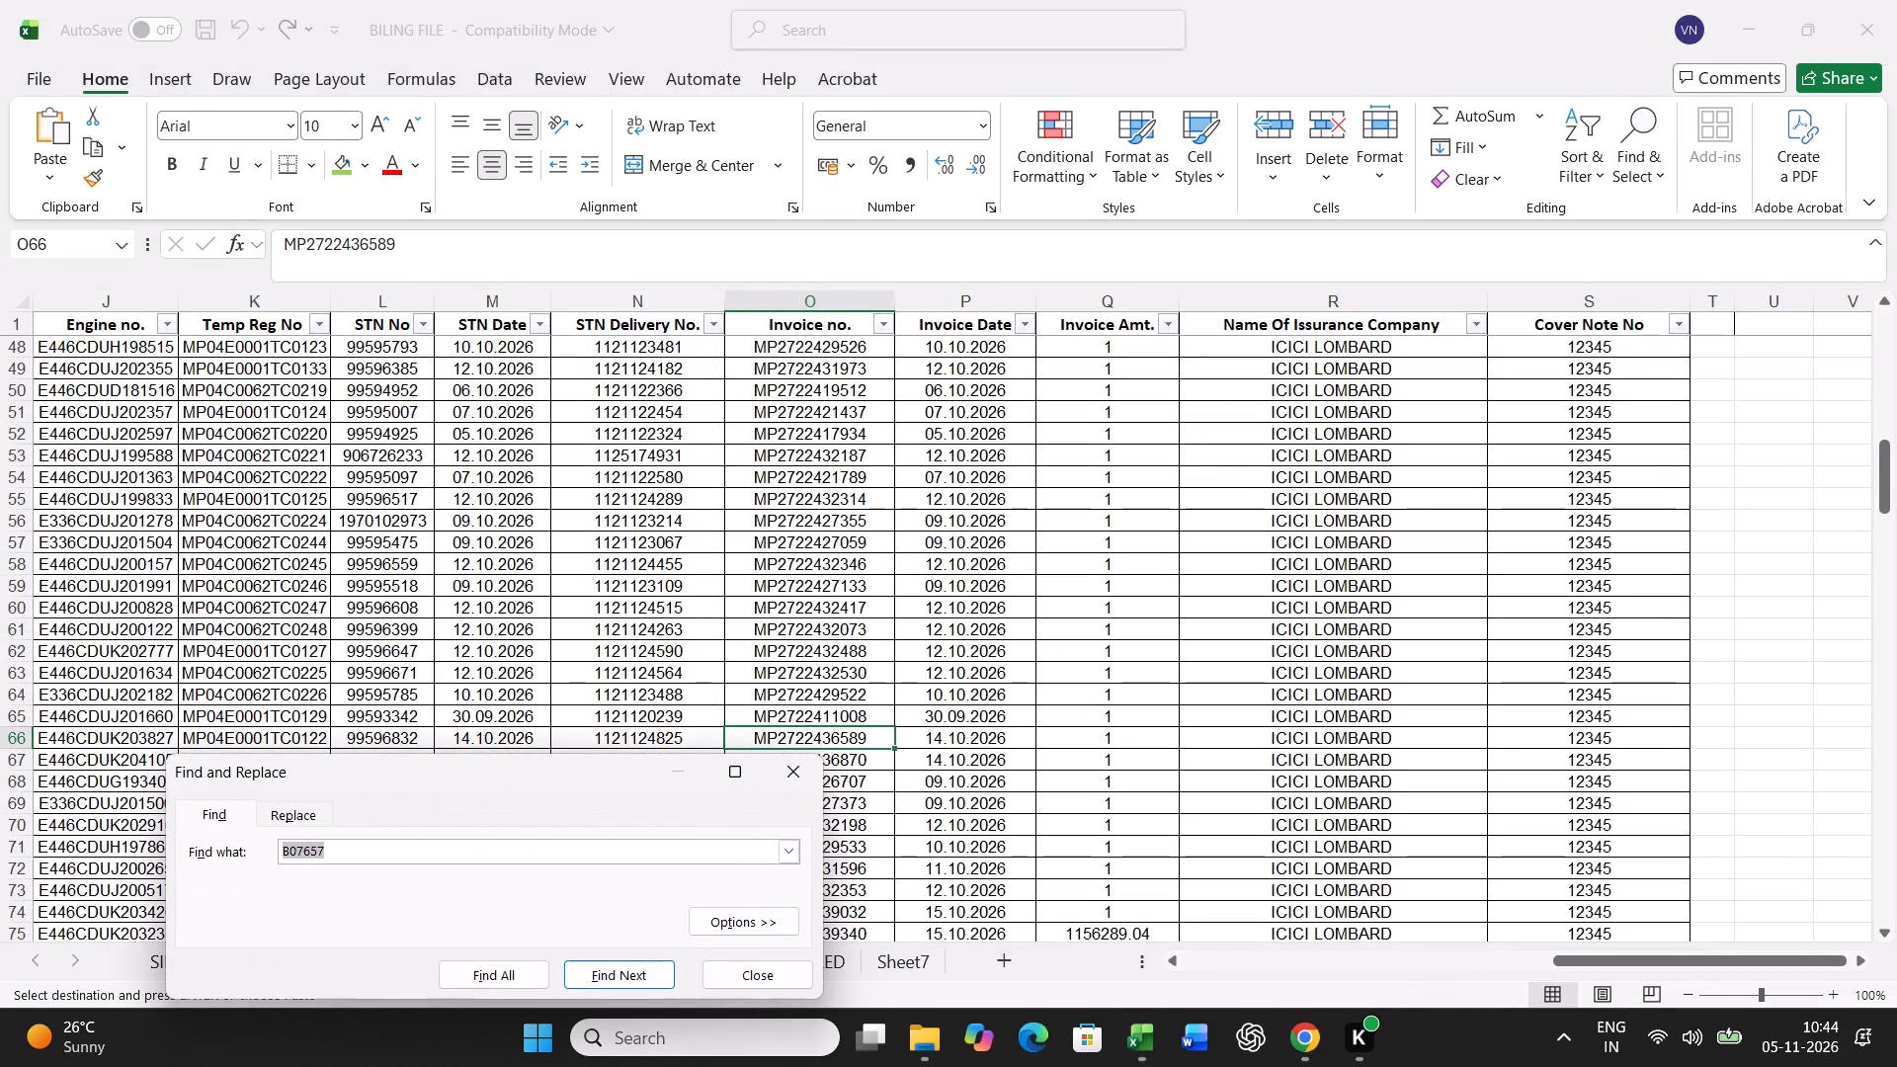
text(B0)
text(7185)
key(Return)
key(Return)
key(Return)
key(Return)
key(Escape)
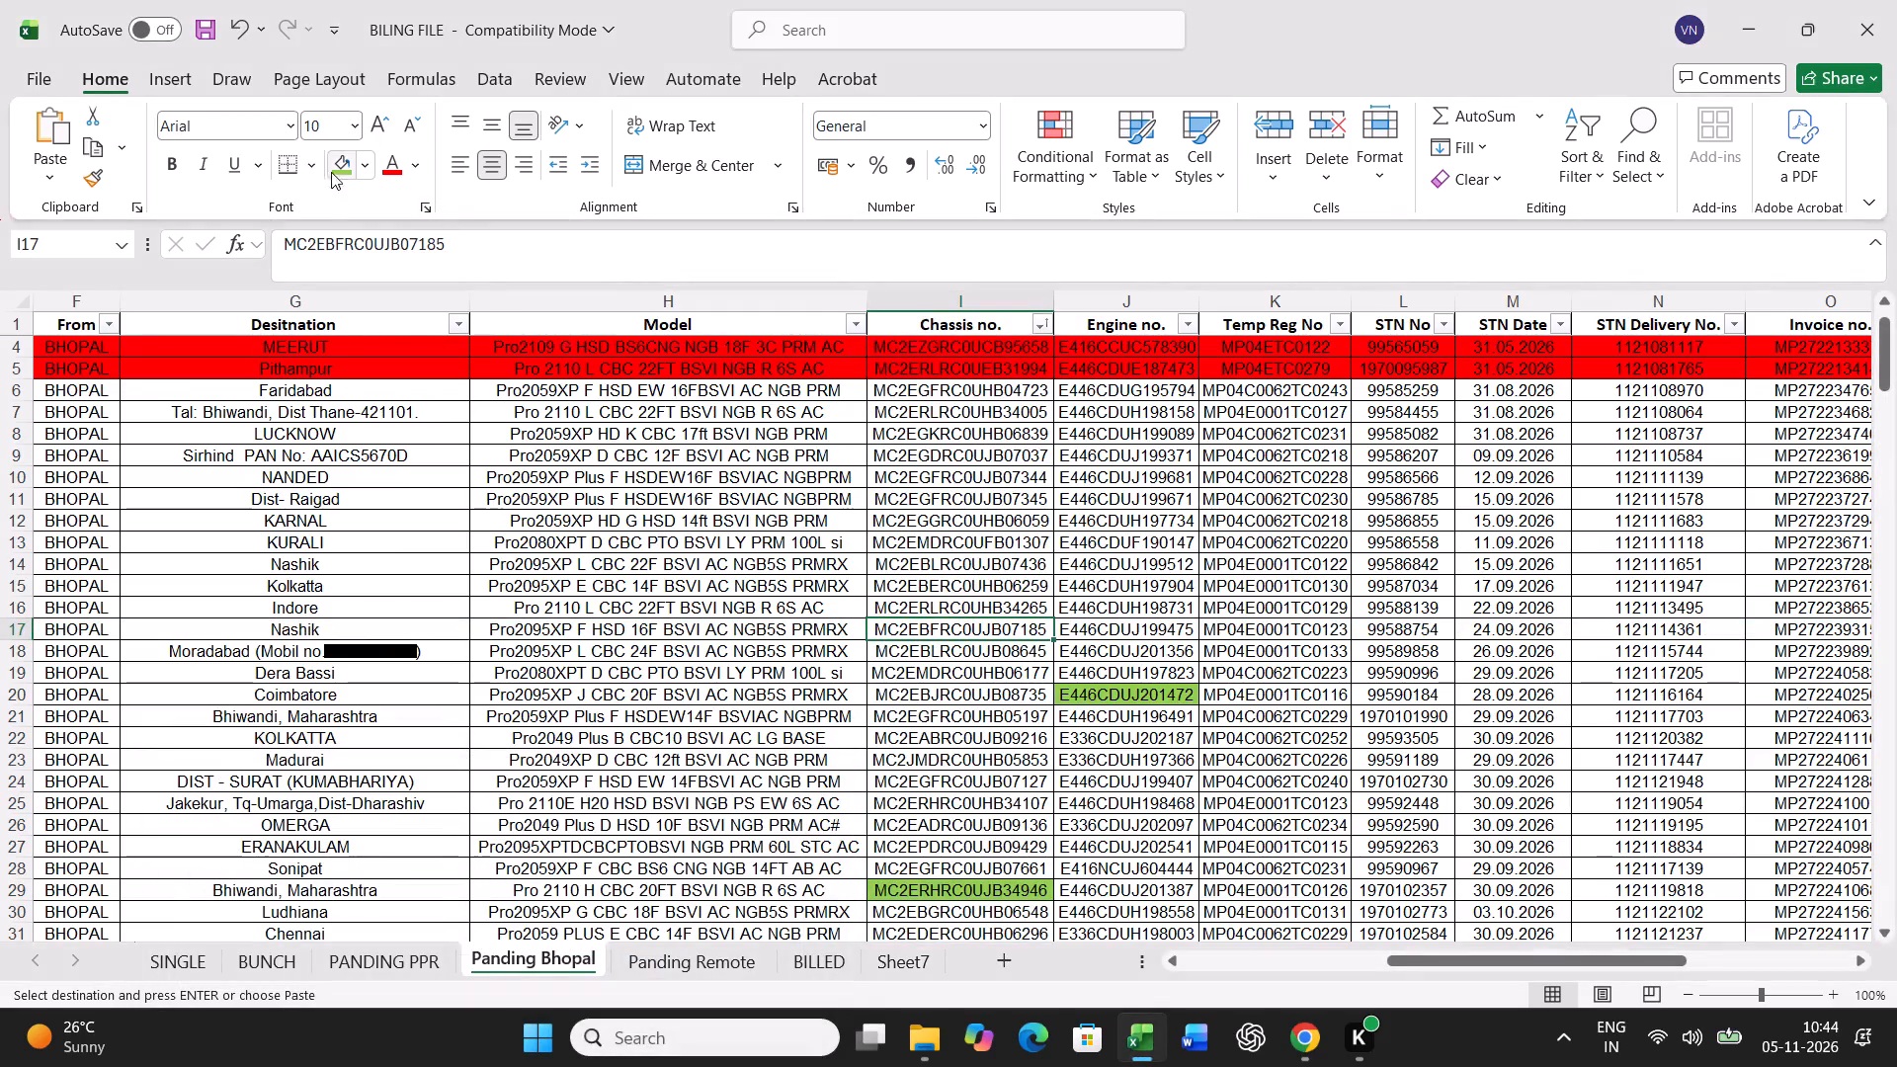
click(336, 167)
Copy the full B - 1371 record from Panding Bhopal and paste it into row 21 of the BUNCH sheet.
key(Left)
key(Left)
key(Left)
key(Left)
key(Left)
key(Left)
key(Left)
key(Left)
key(Left)
key(Left)
key(Left)
key(Left)
key(Left)
key(Left)
key(Left)
key(Left)
key(Left)
key(Left)
key(Left)
key(Left)
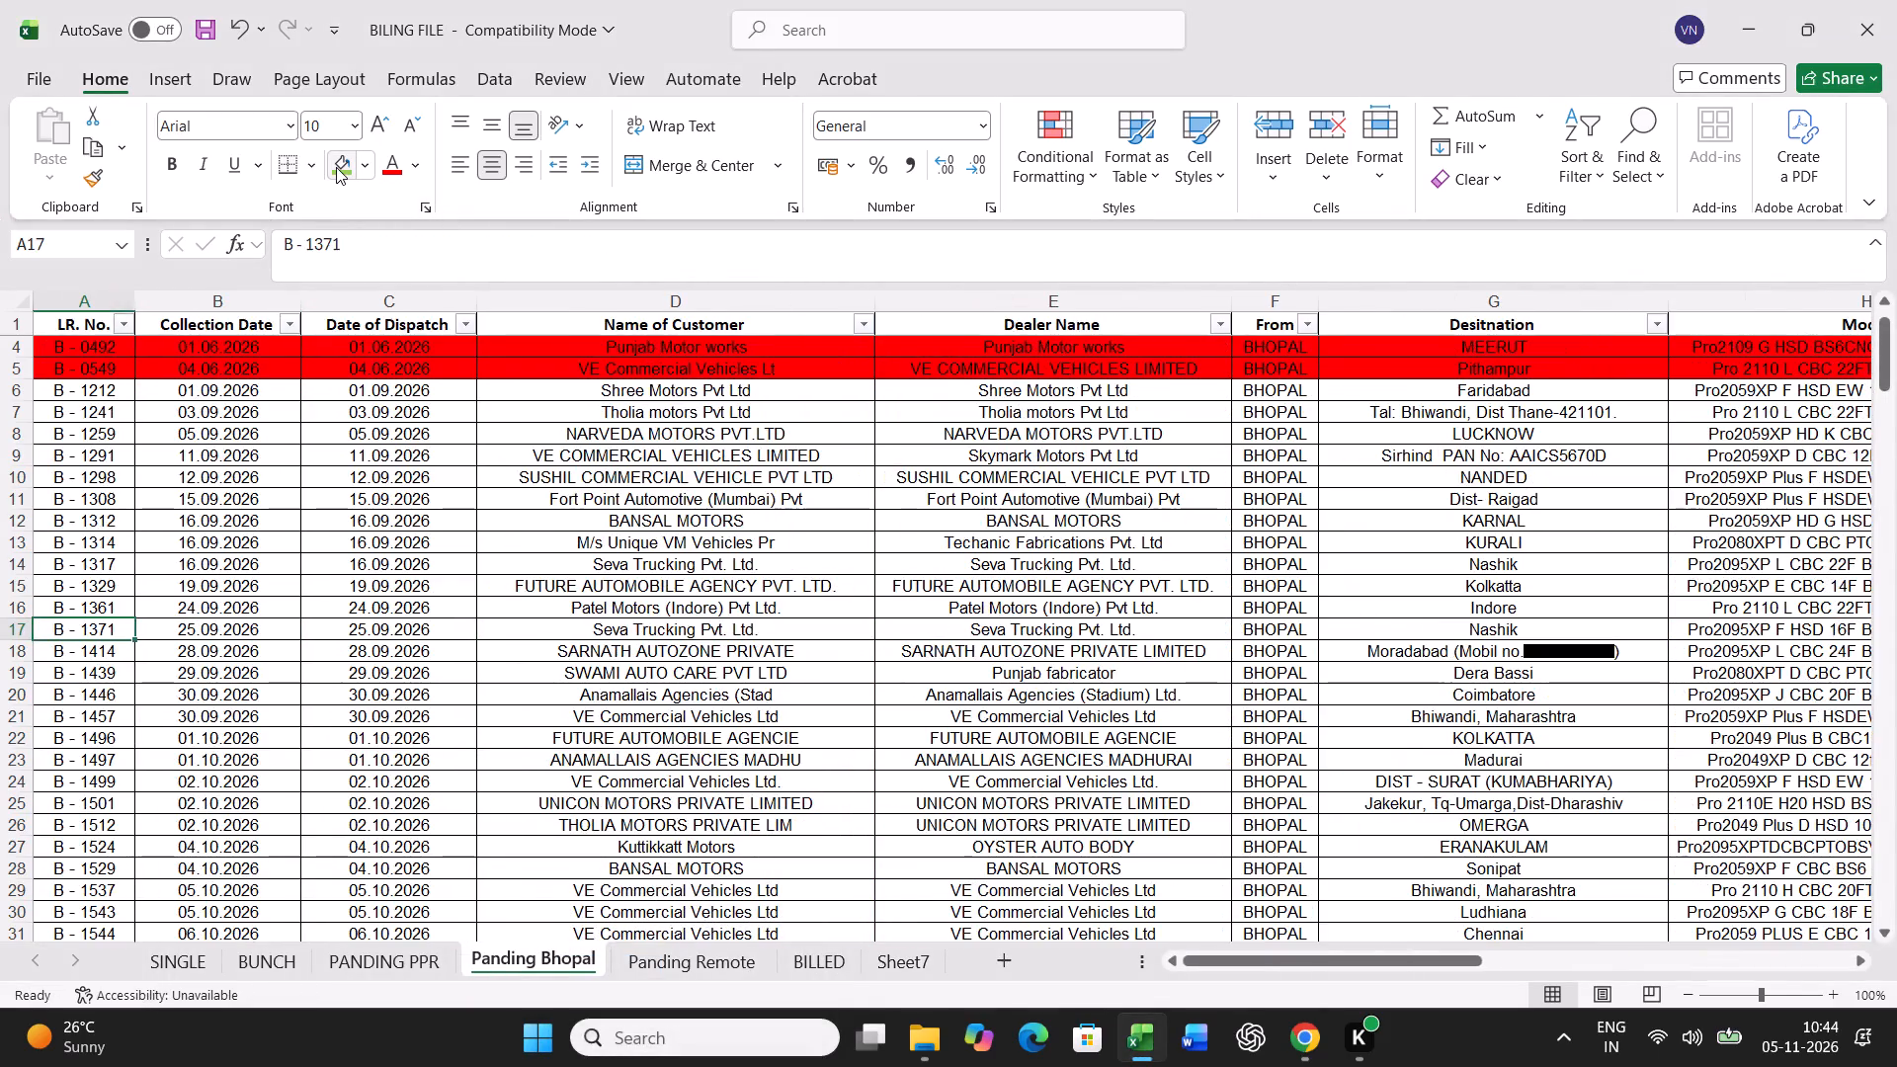
key(ctrl+shift+Right)
key(ctrl+c)
click(287, 951)
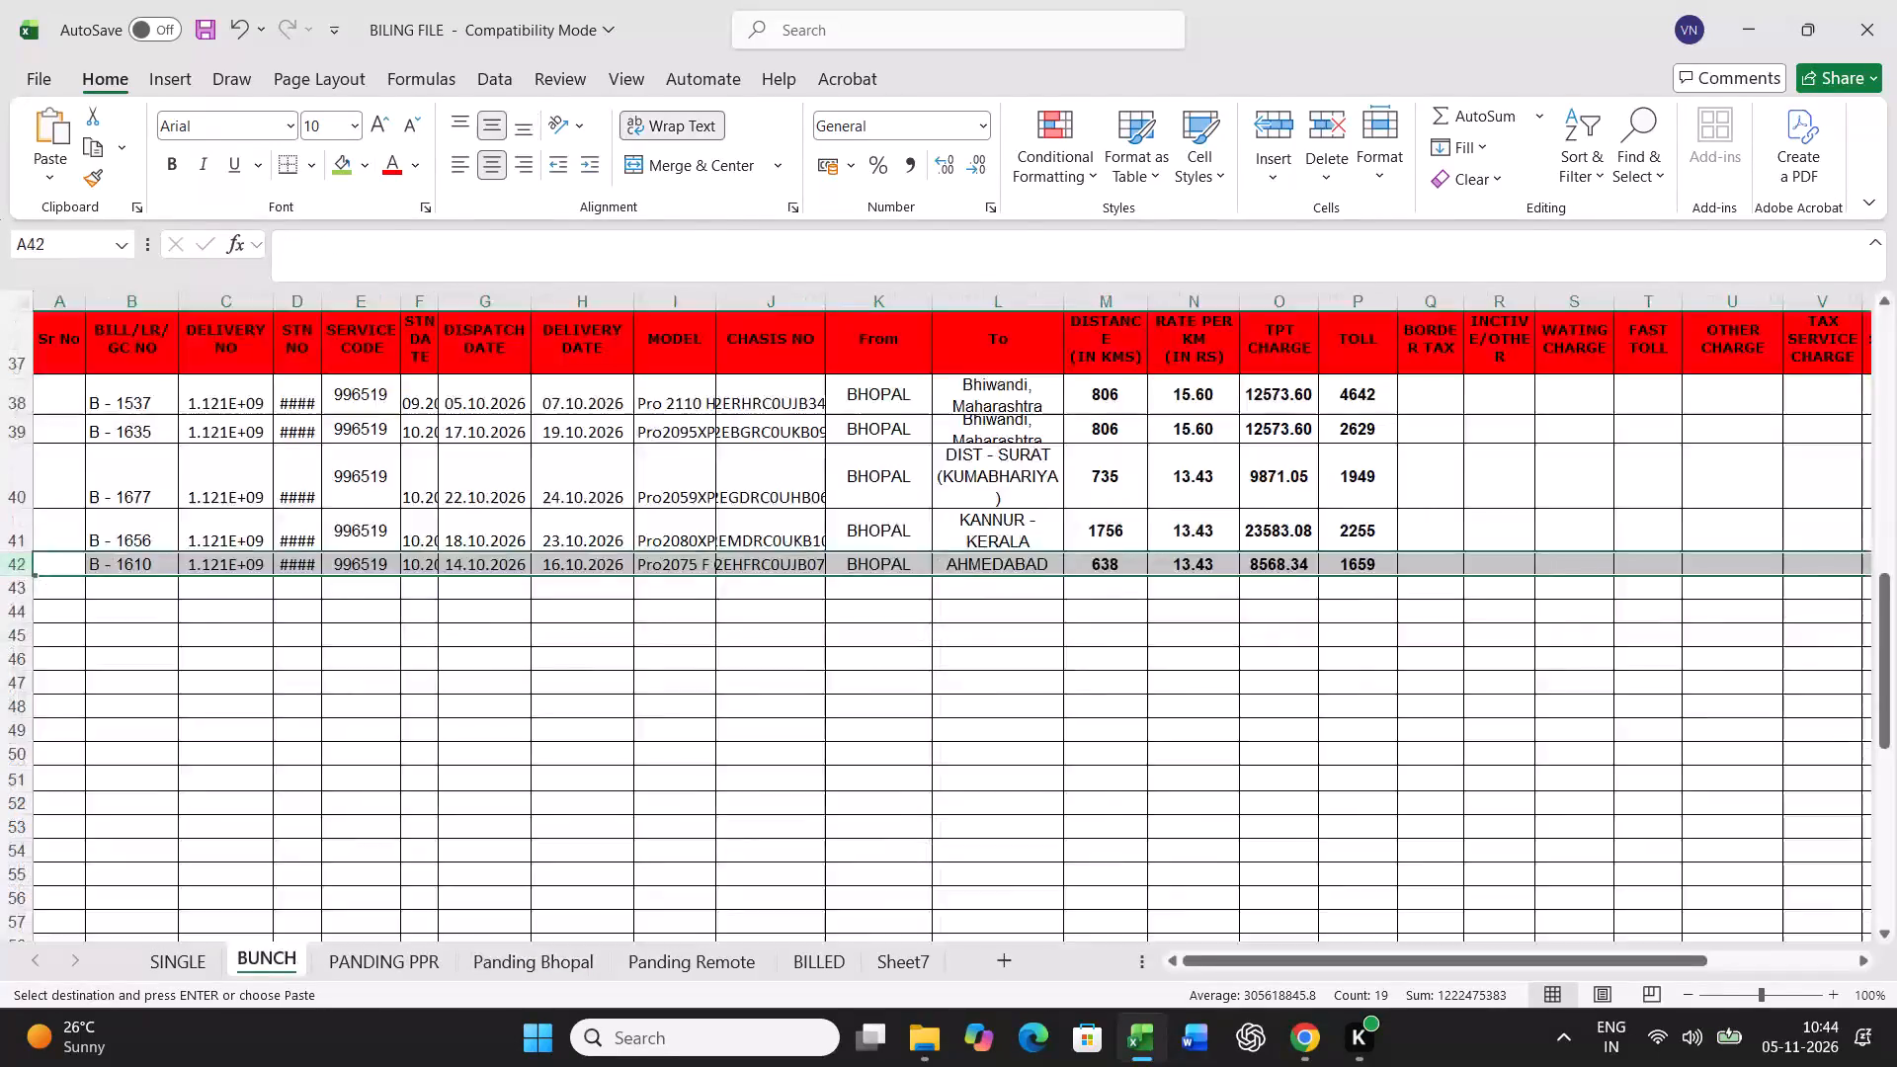
scroll(357, 792, up, 12)
click(65, 746)
key(ctrl+v)
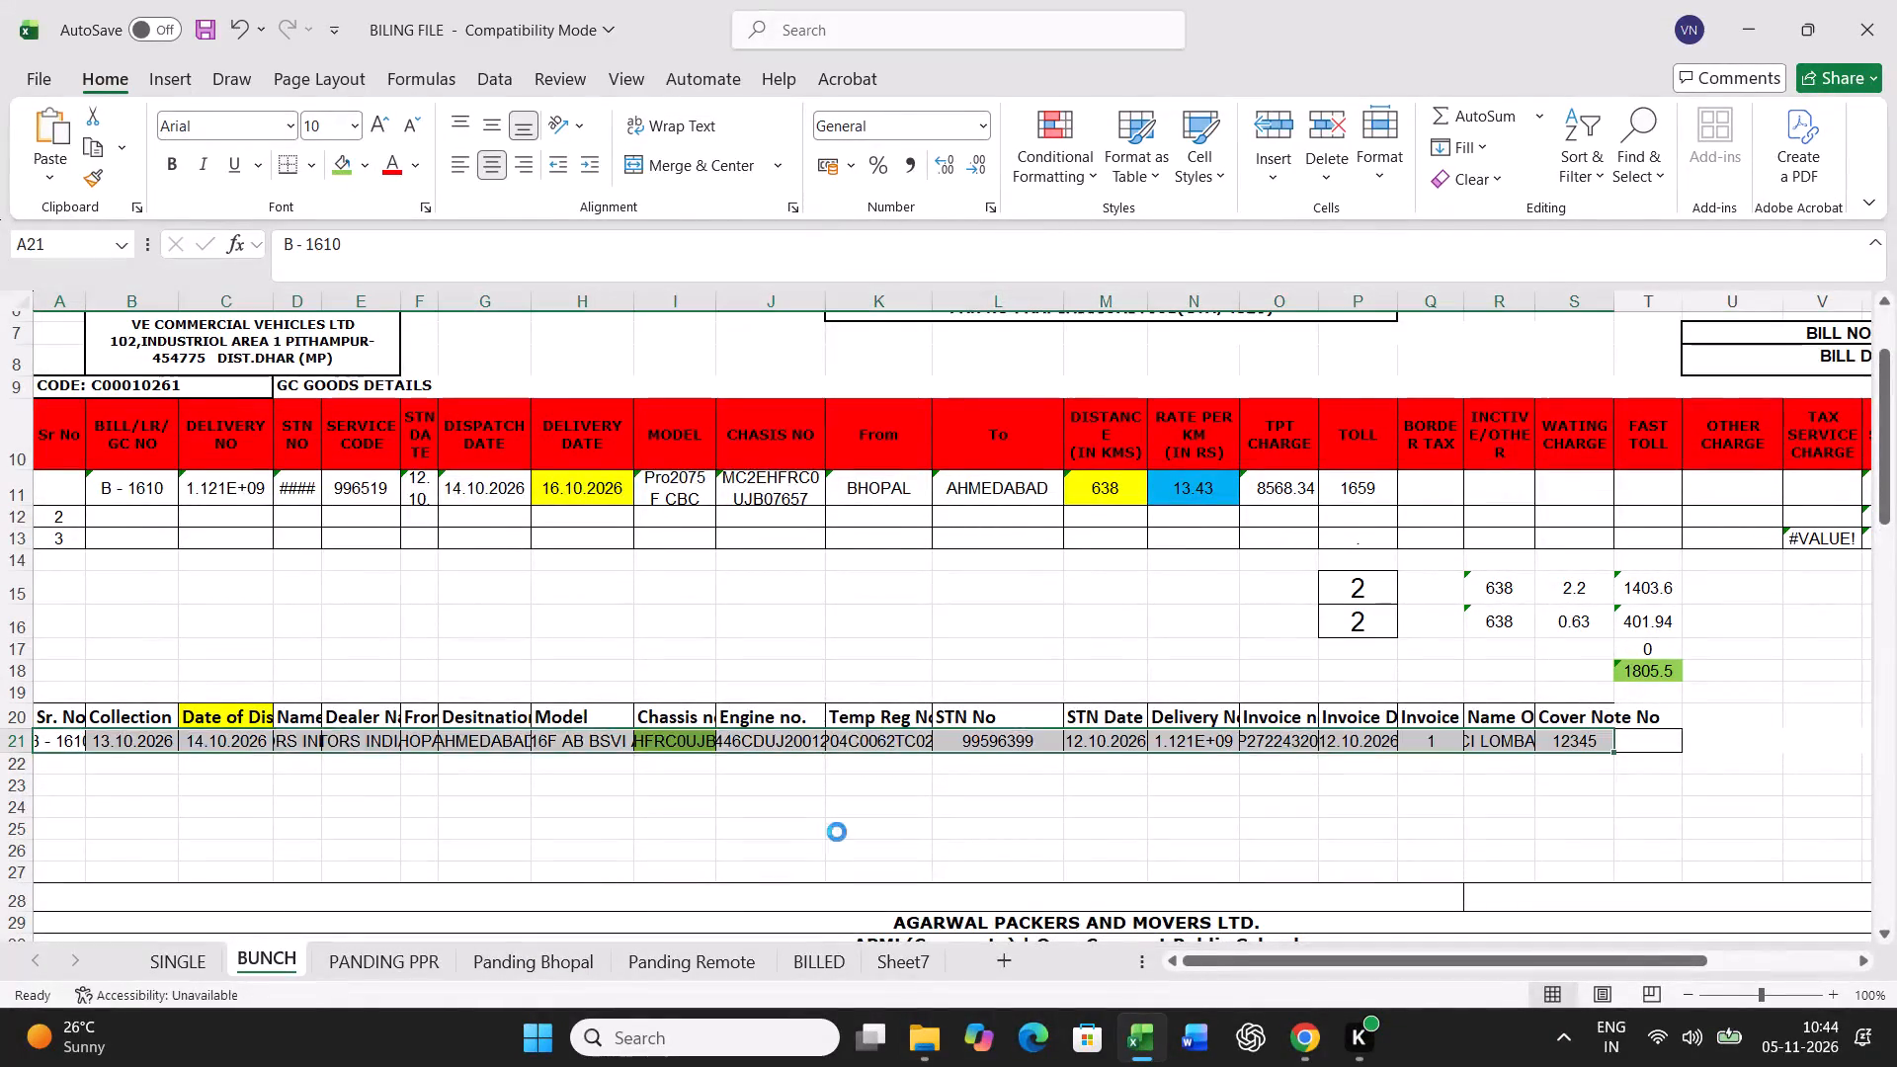
Set the B - 1371 date of dispatch in row 21 to 26.09.2026 and its delivery date in row 11 to 28.09.2026.
click(233, 745)
text(26.09.2026)
key(Return)
click(570, 499)
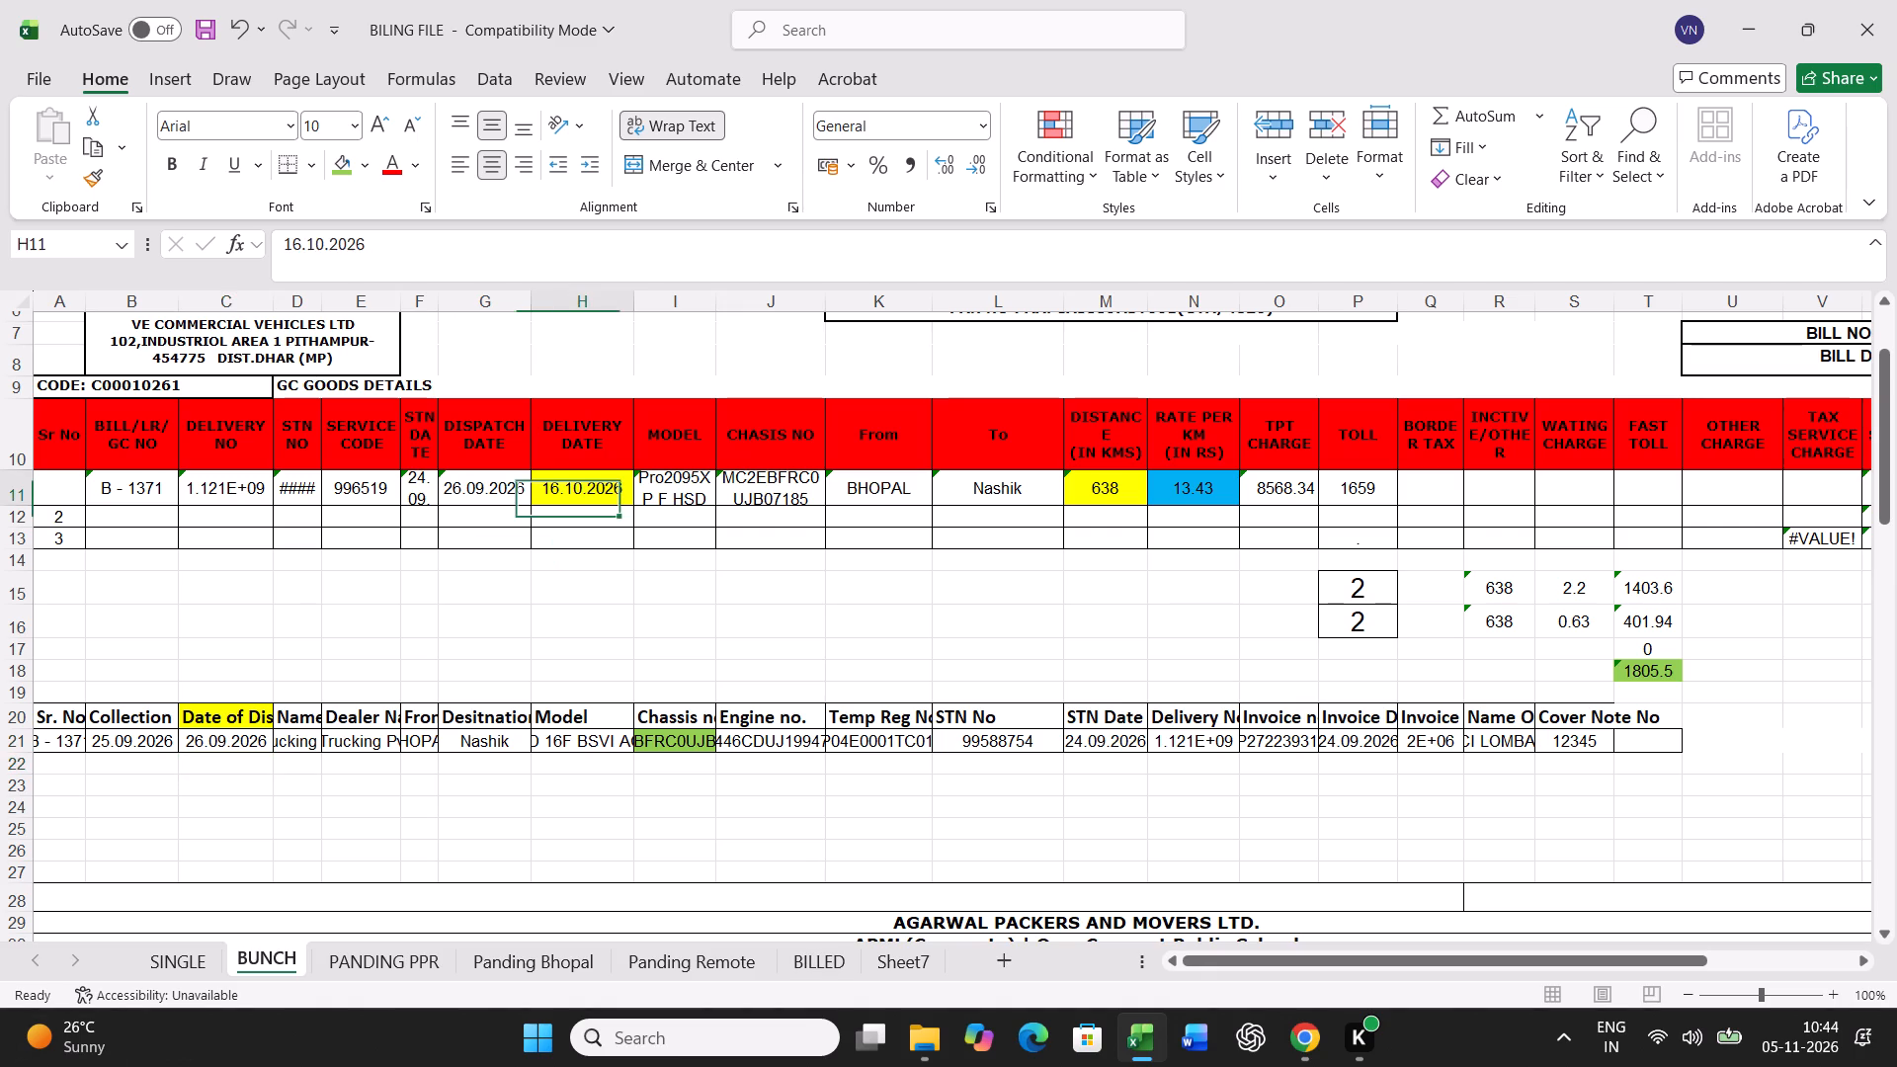
text(28.09.2026)
Set the B - 1371 distance in row 11 to the sum 402+260 and the rate per km to 15.60.
key(Right)
key(Right)
key(Right)
key(Right)
key(Right)
key(equal)
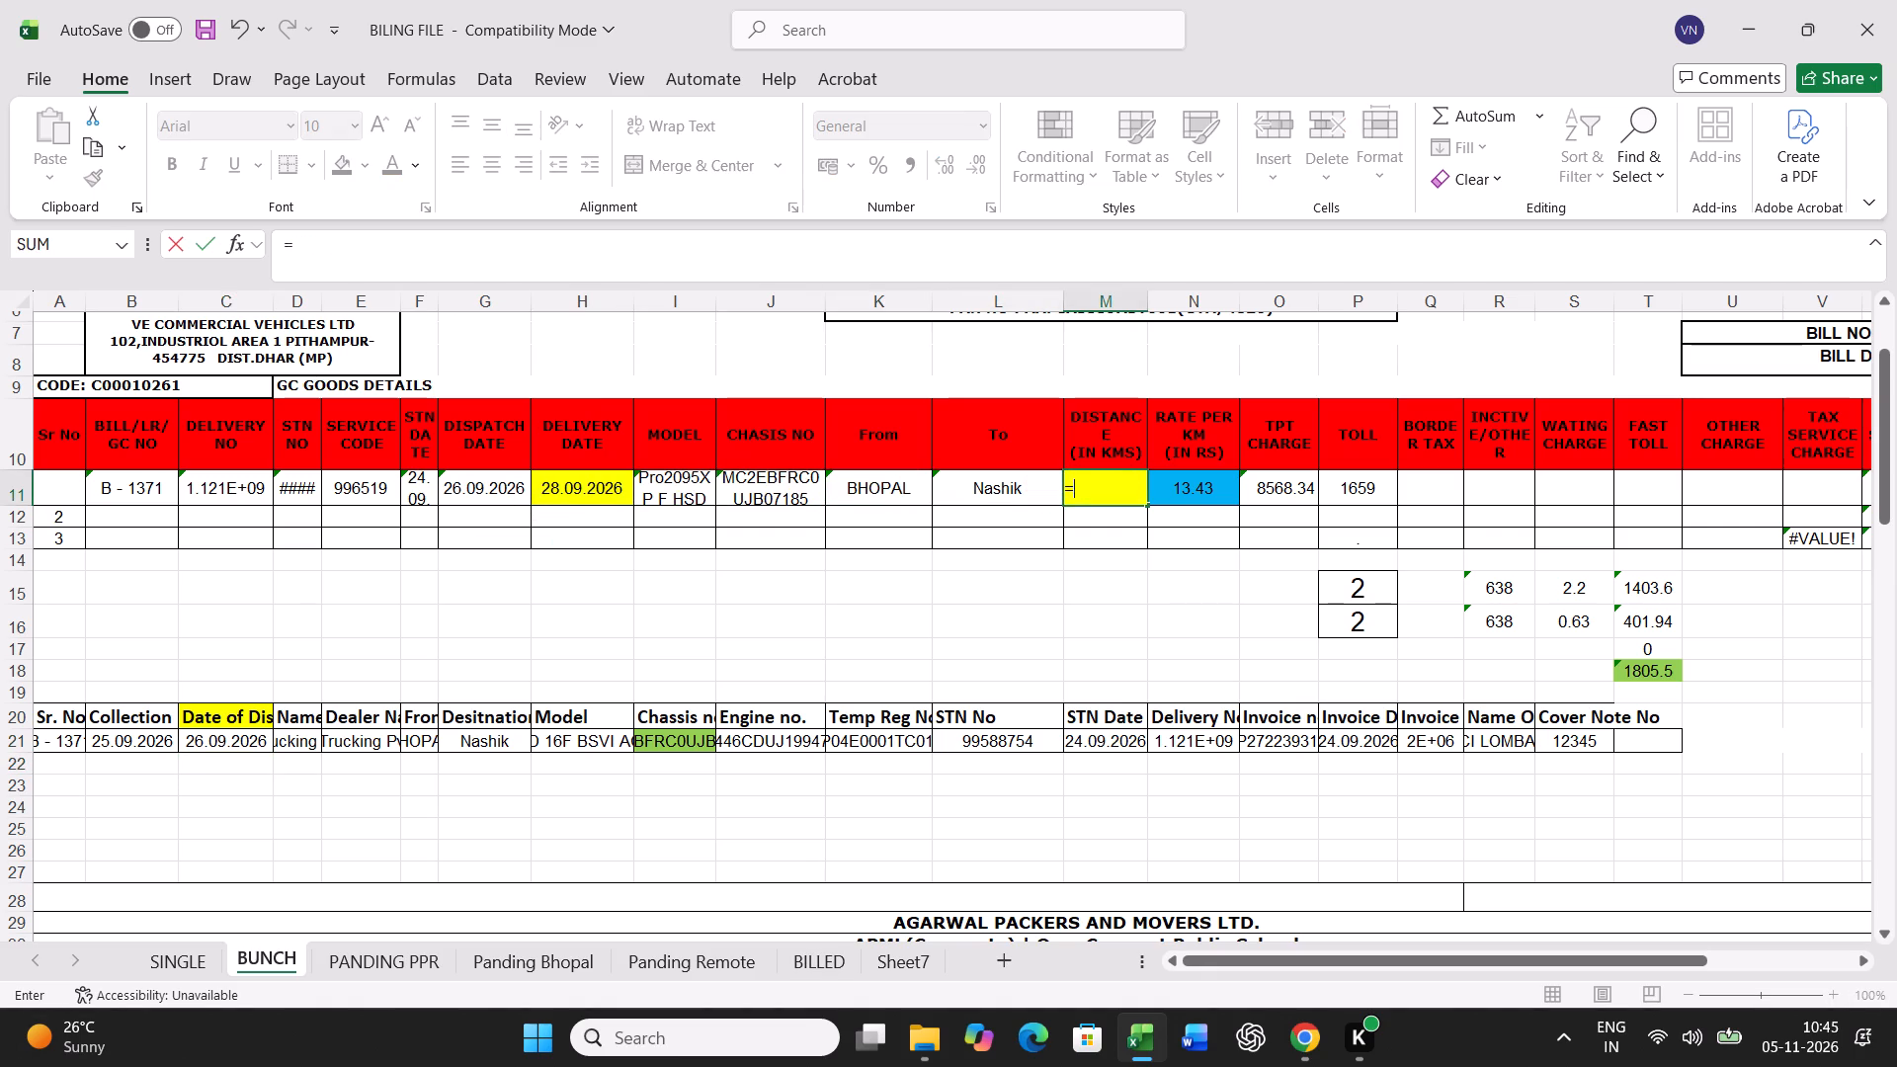
text(402+260)
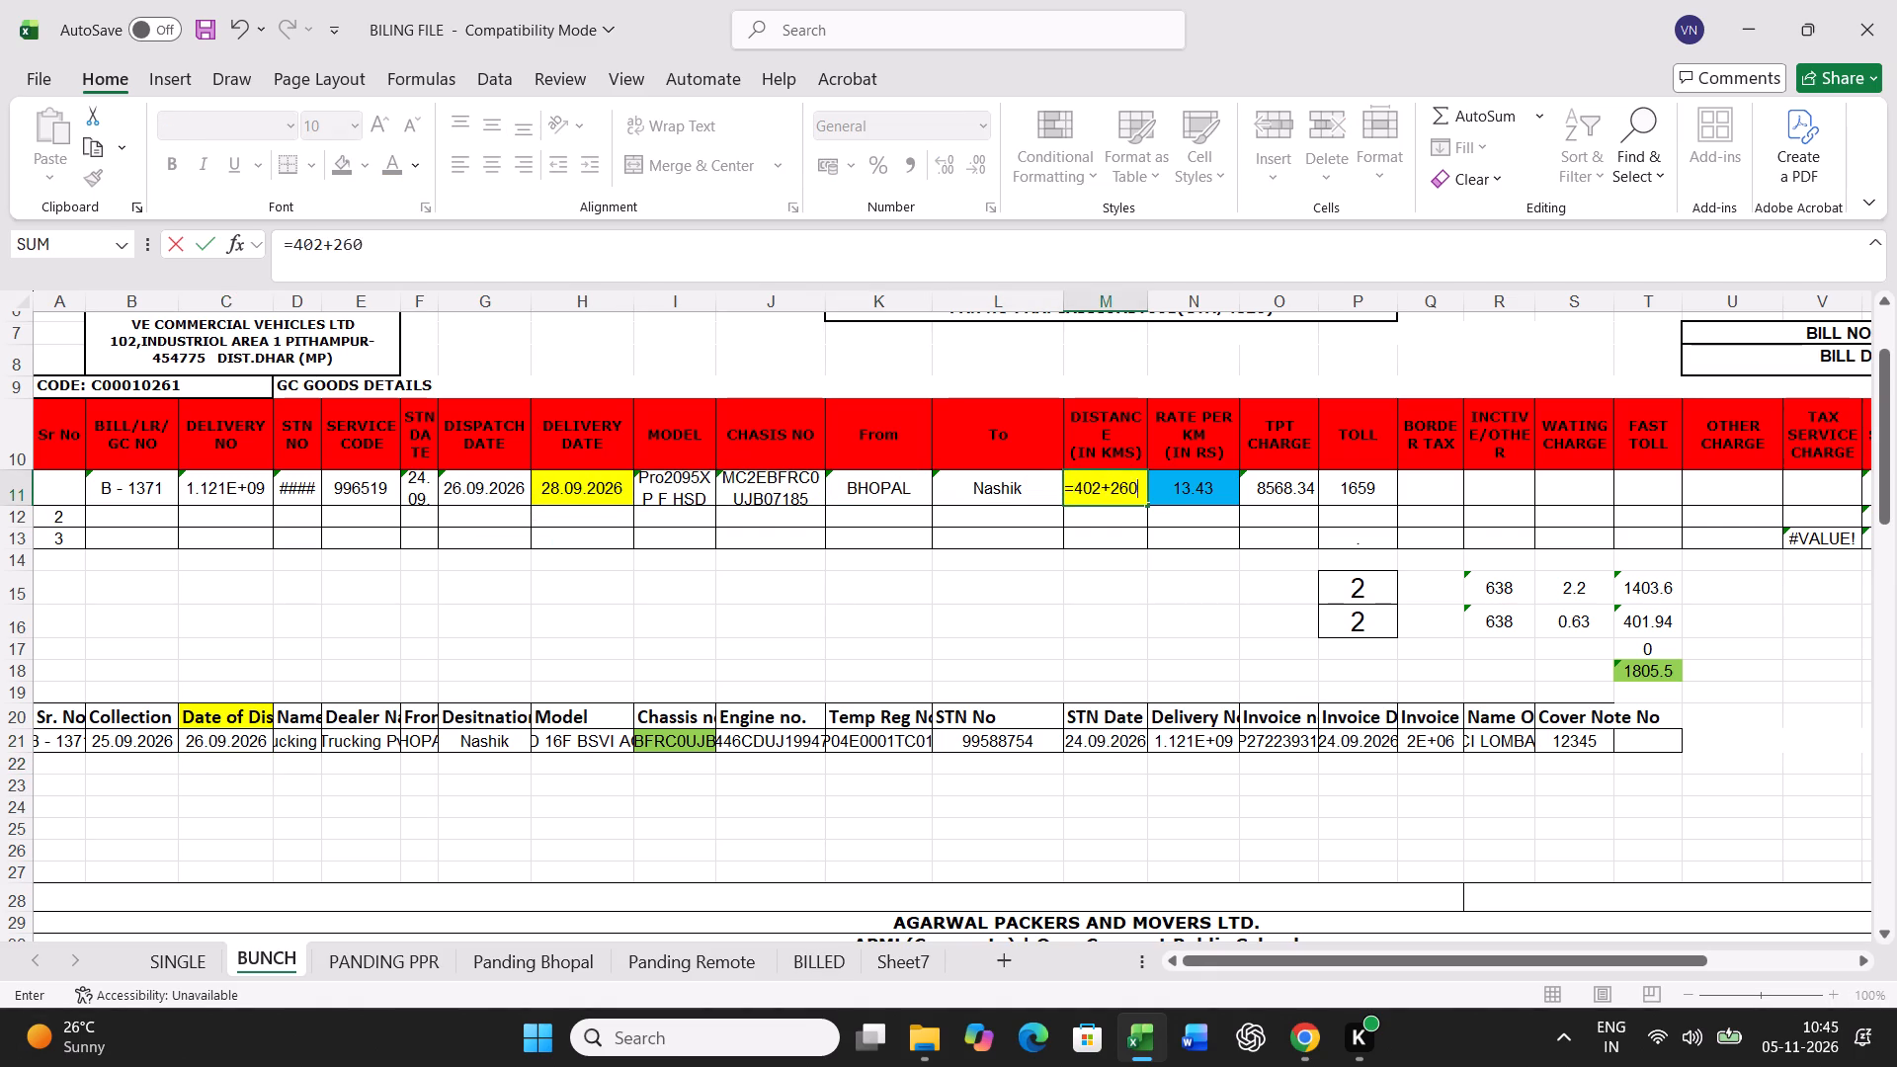
key(Return)
key(Up)
key(Right)
text(15.60)
Set the B - 1371 toll in row 11 to 2196.
key(Right)
key(Right)
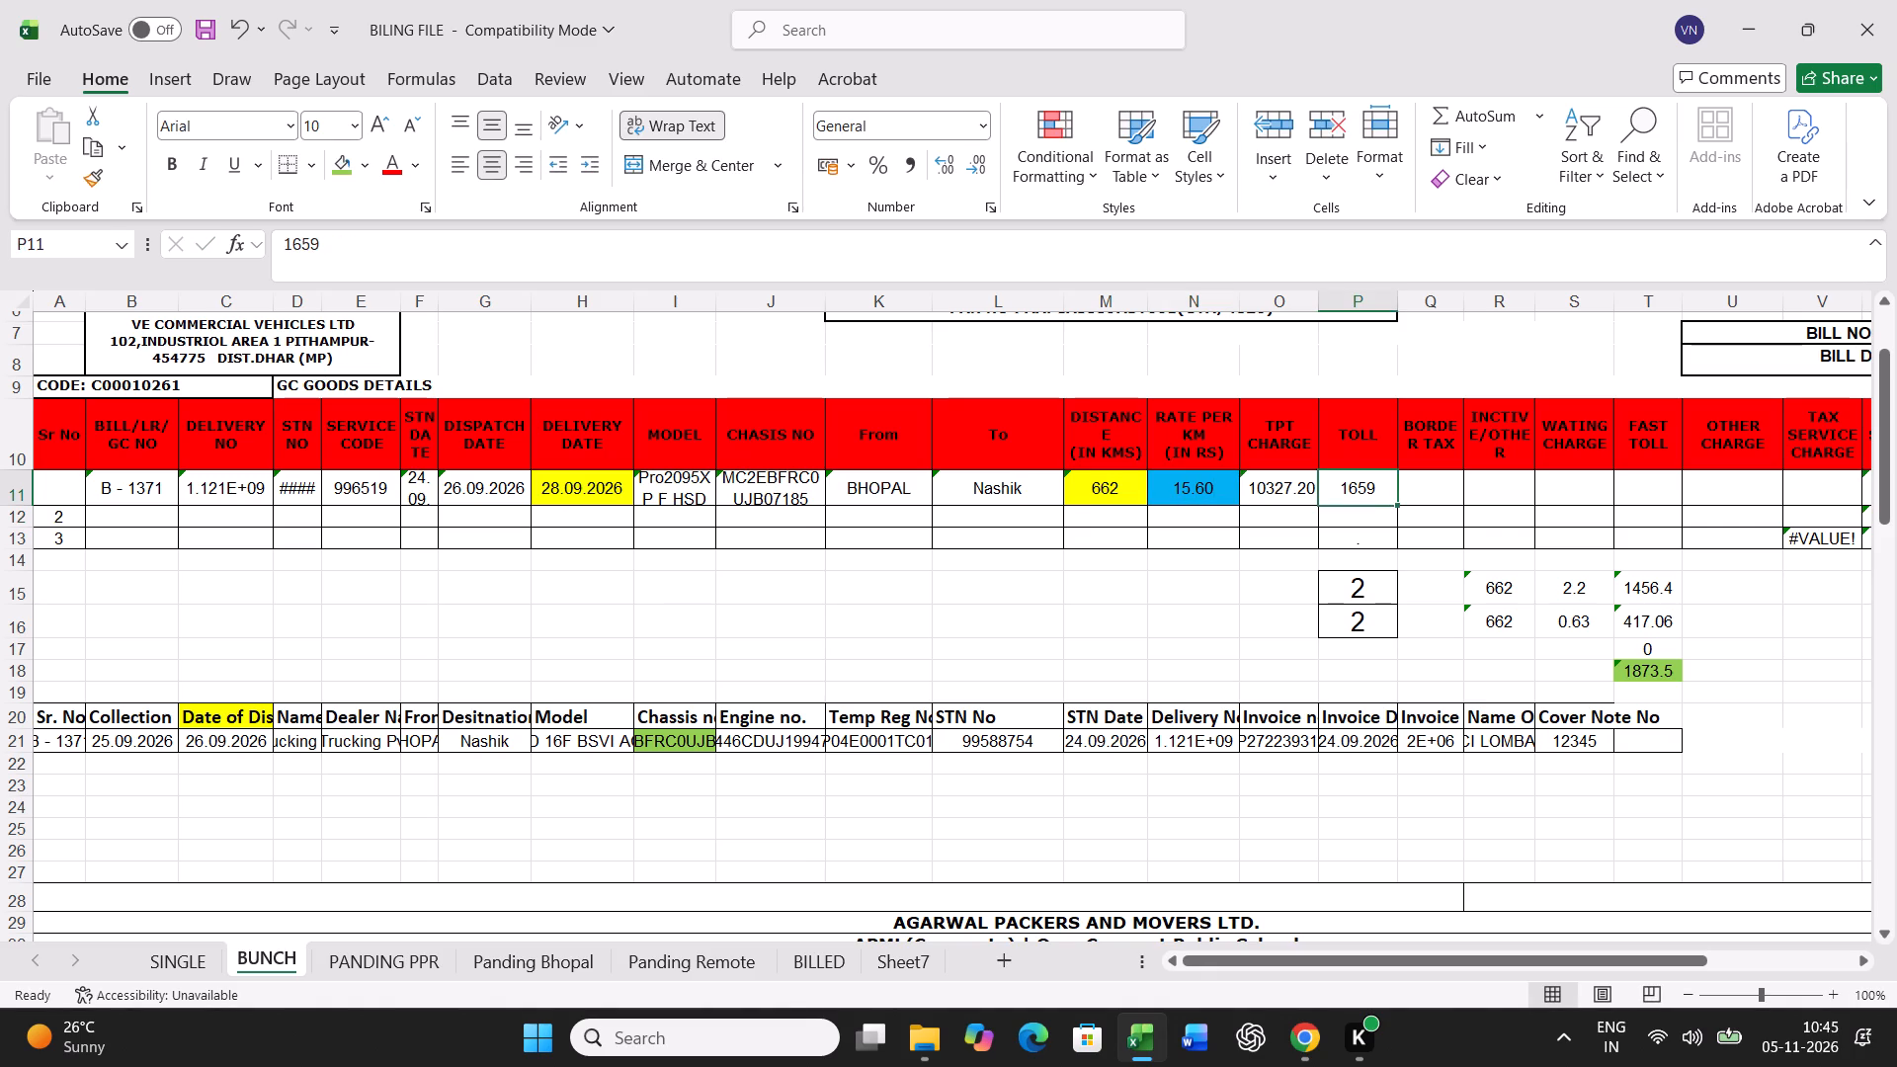
text(2196)
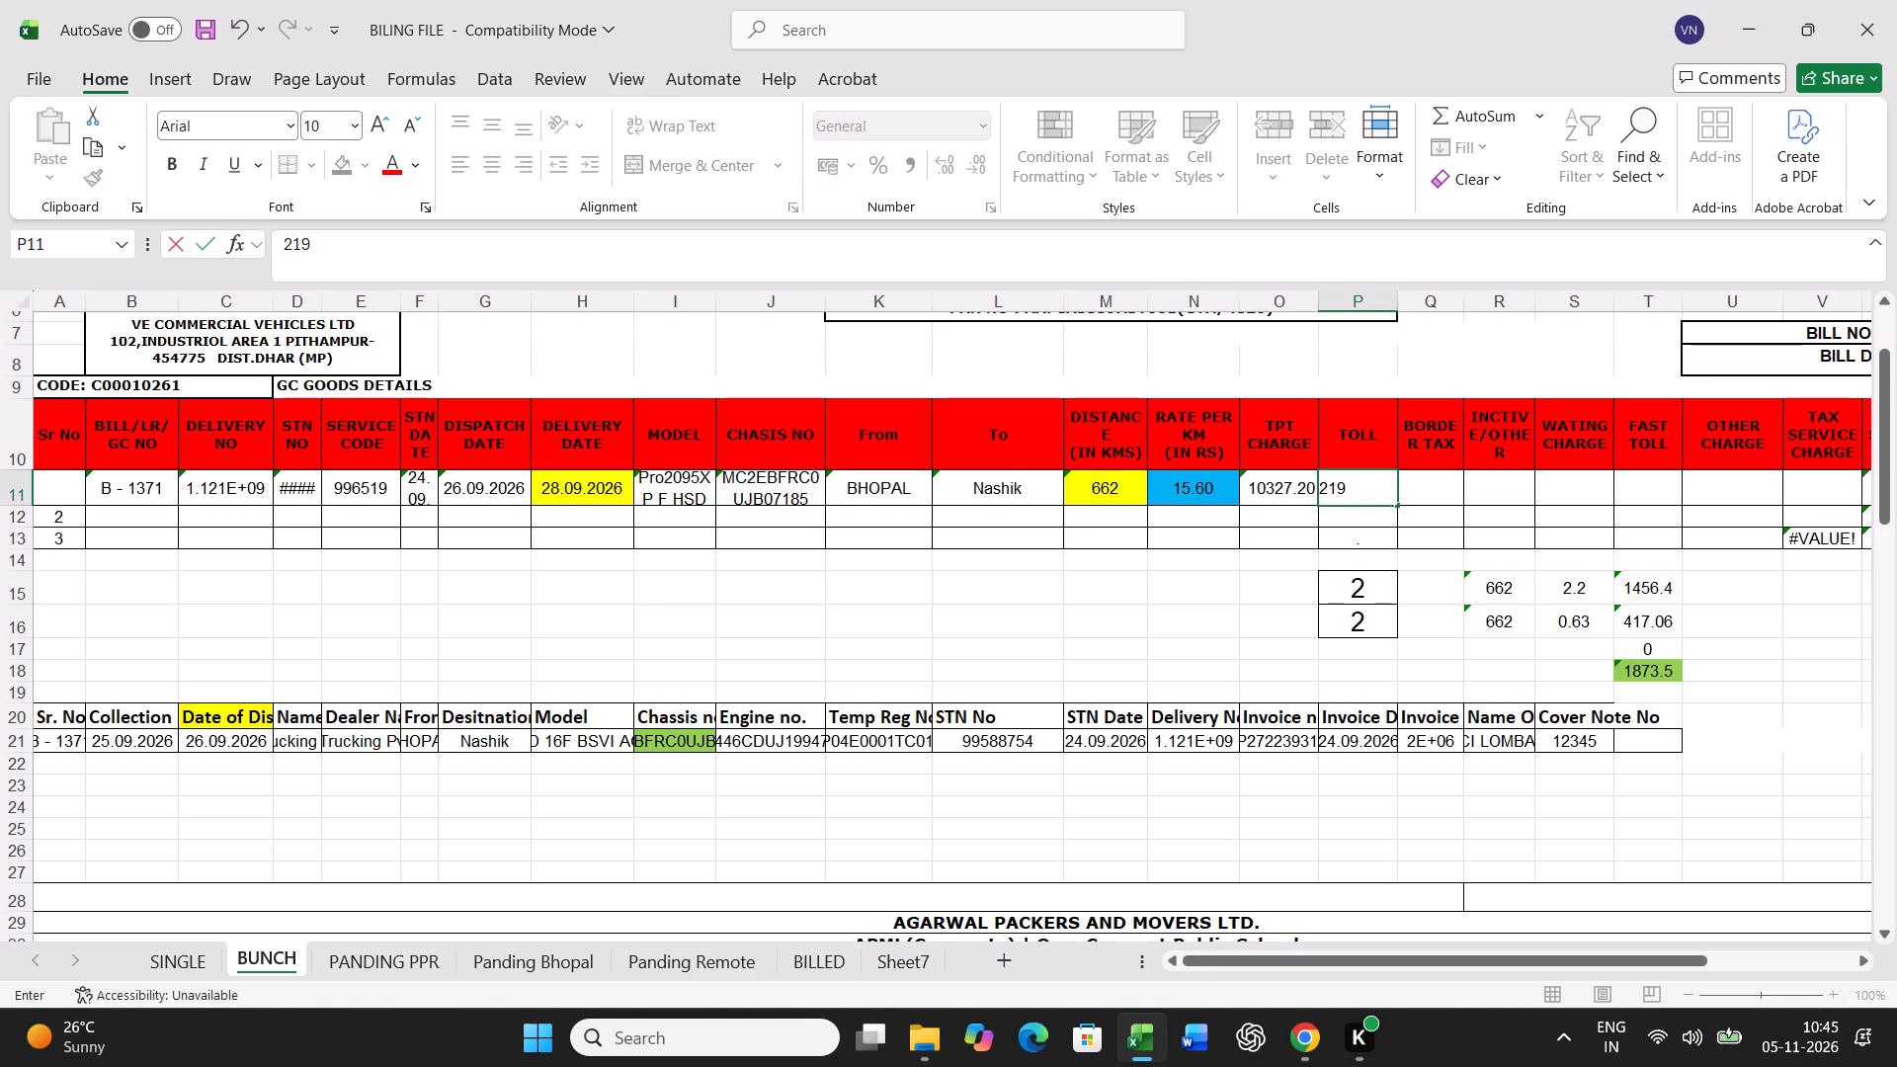
key(Return)
key(Return)
key(Return)
key(Return)
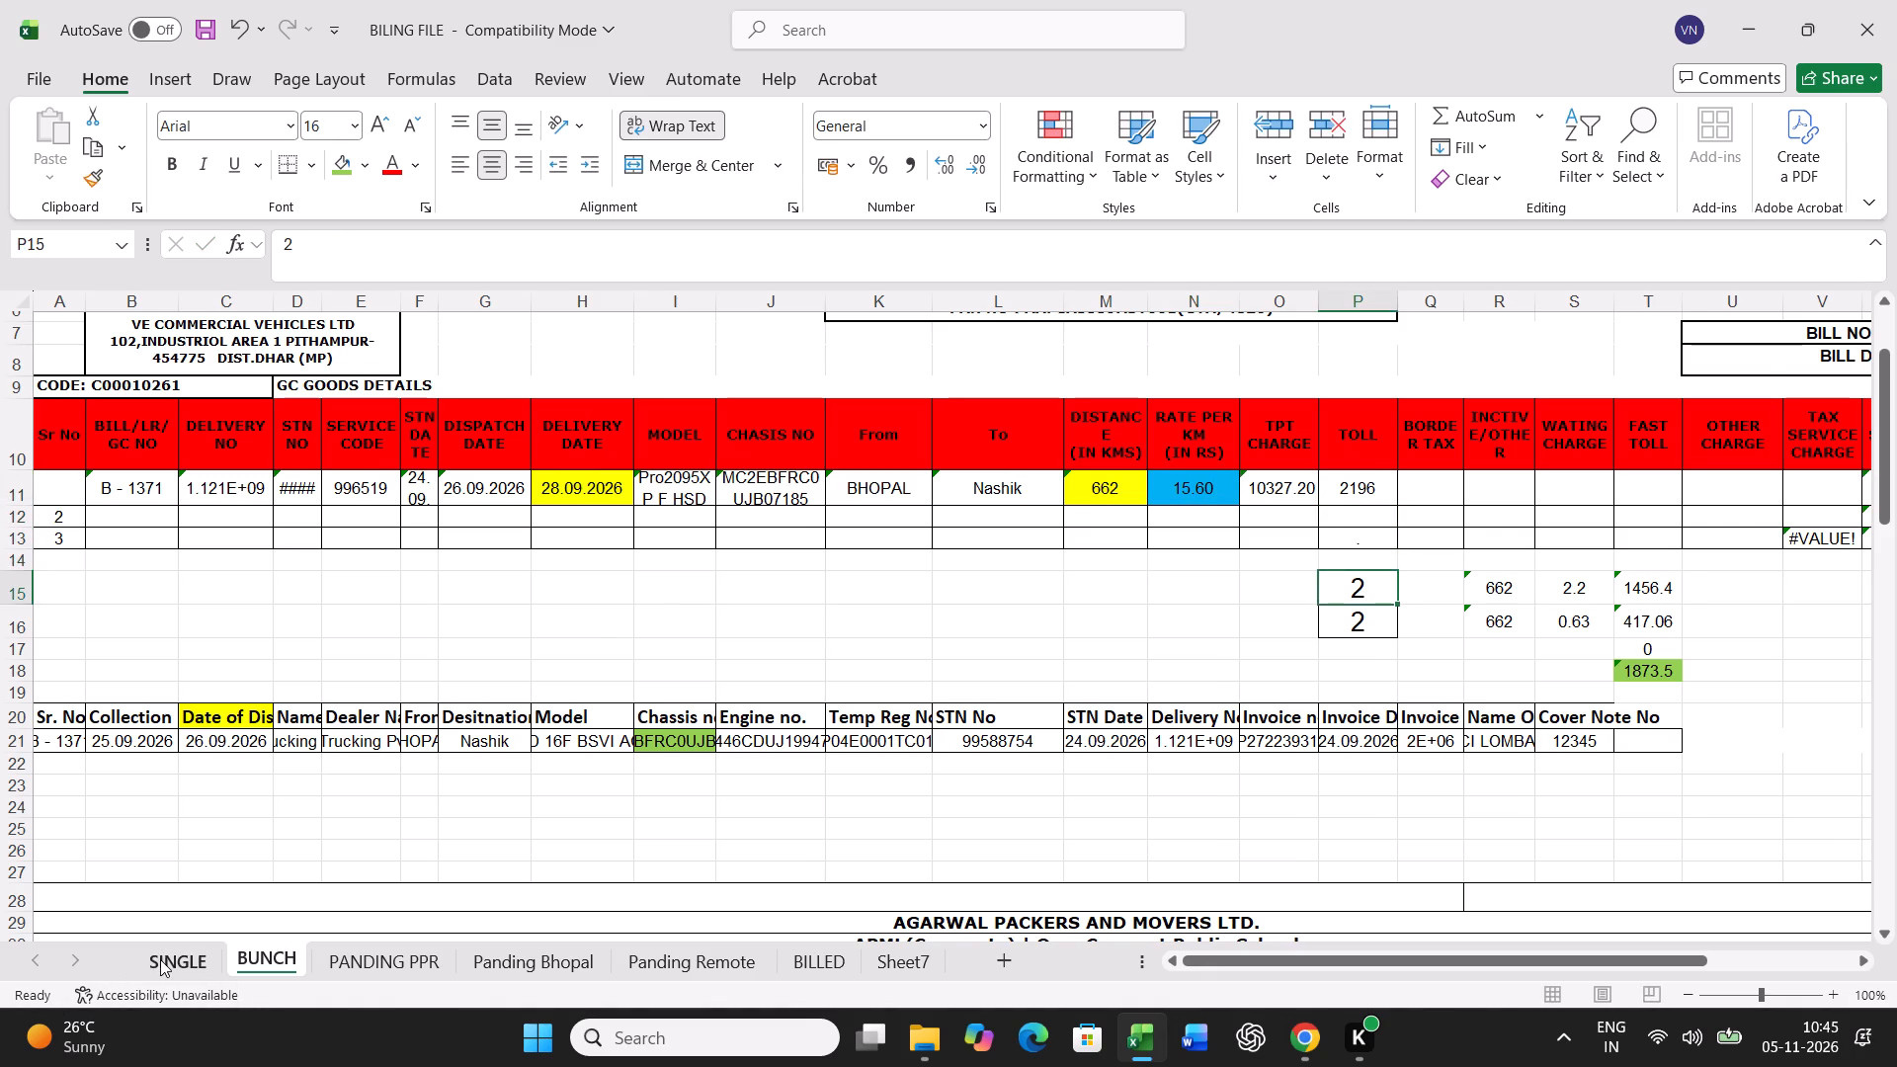
Print the B - 1371 freight bill from the SINGLE sheet.
click(160, 959)
key(ctrl+p)
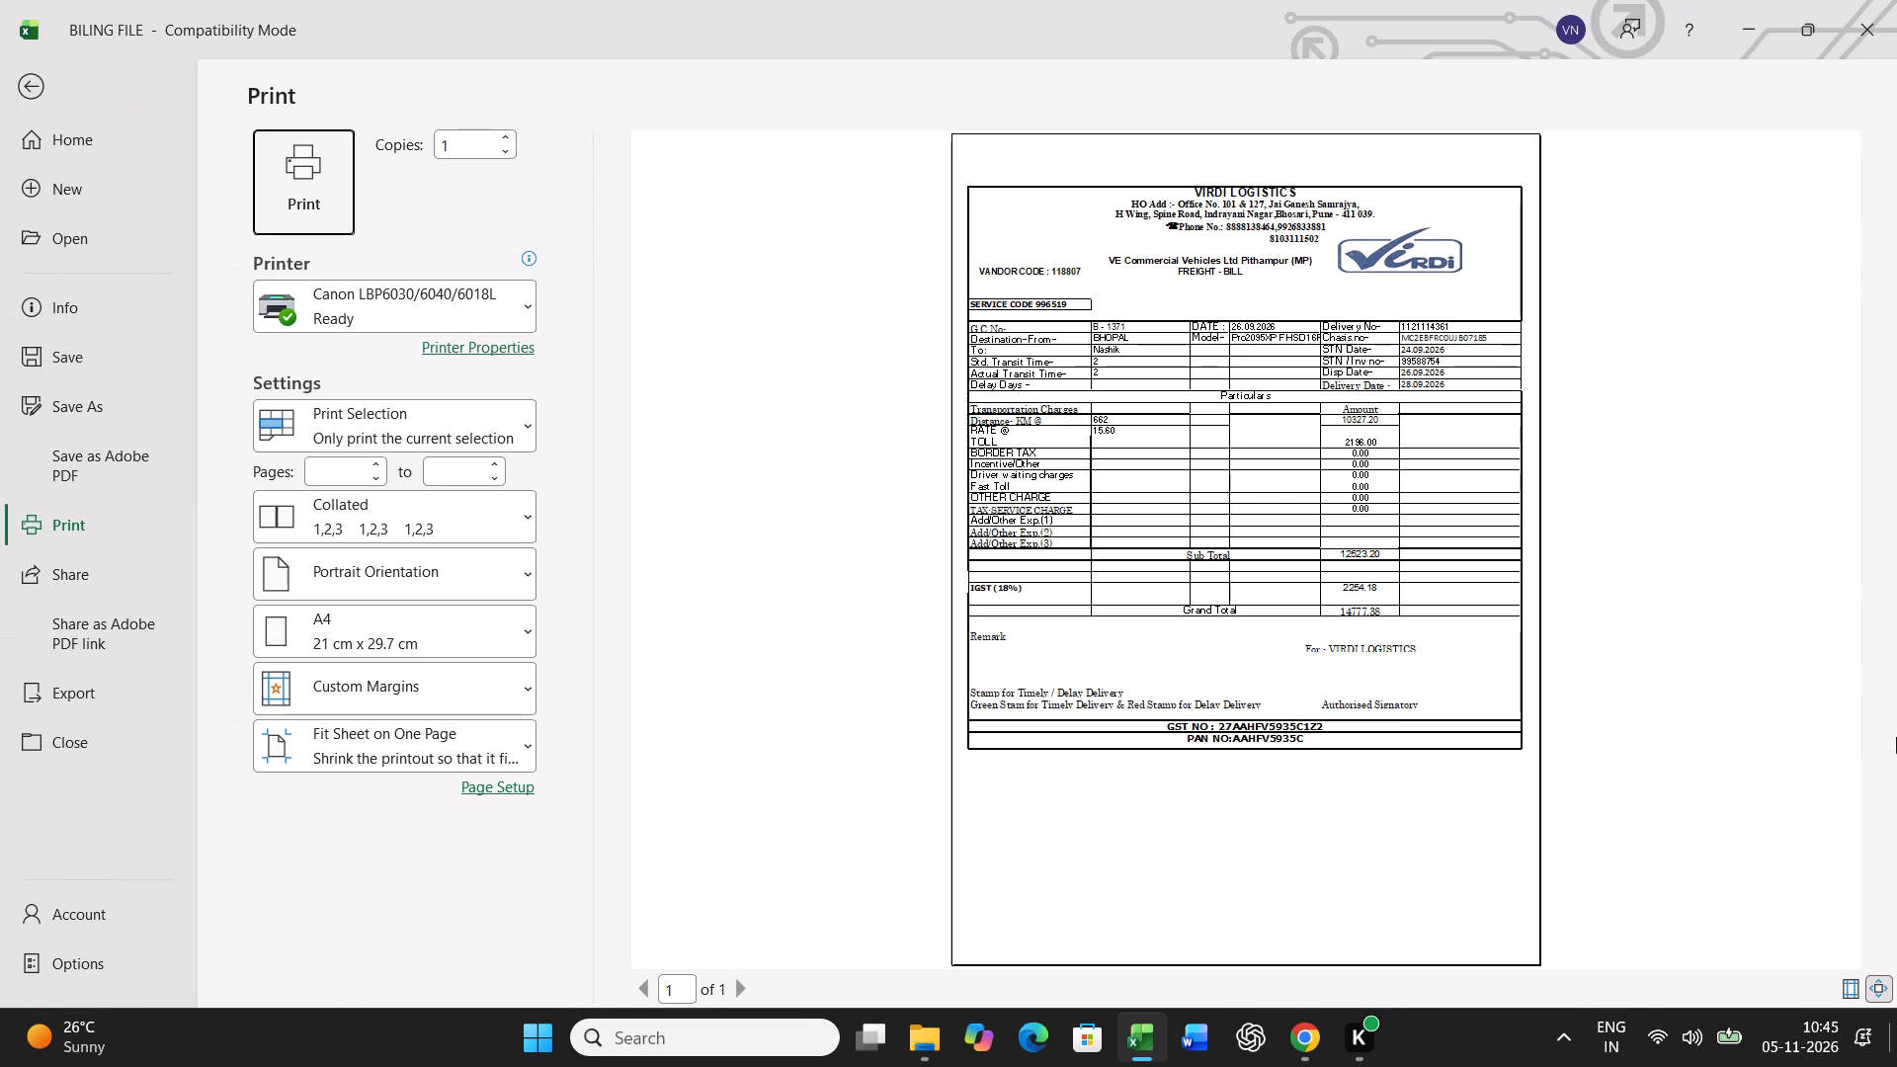
click(289, 196)
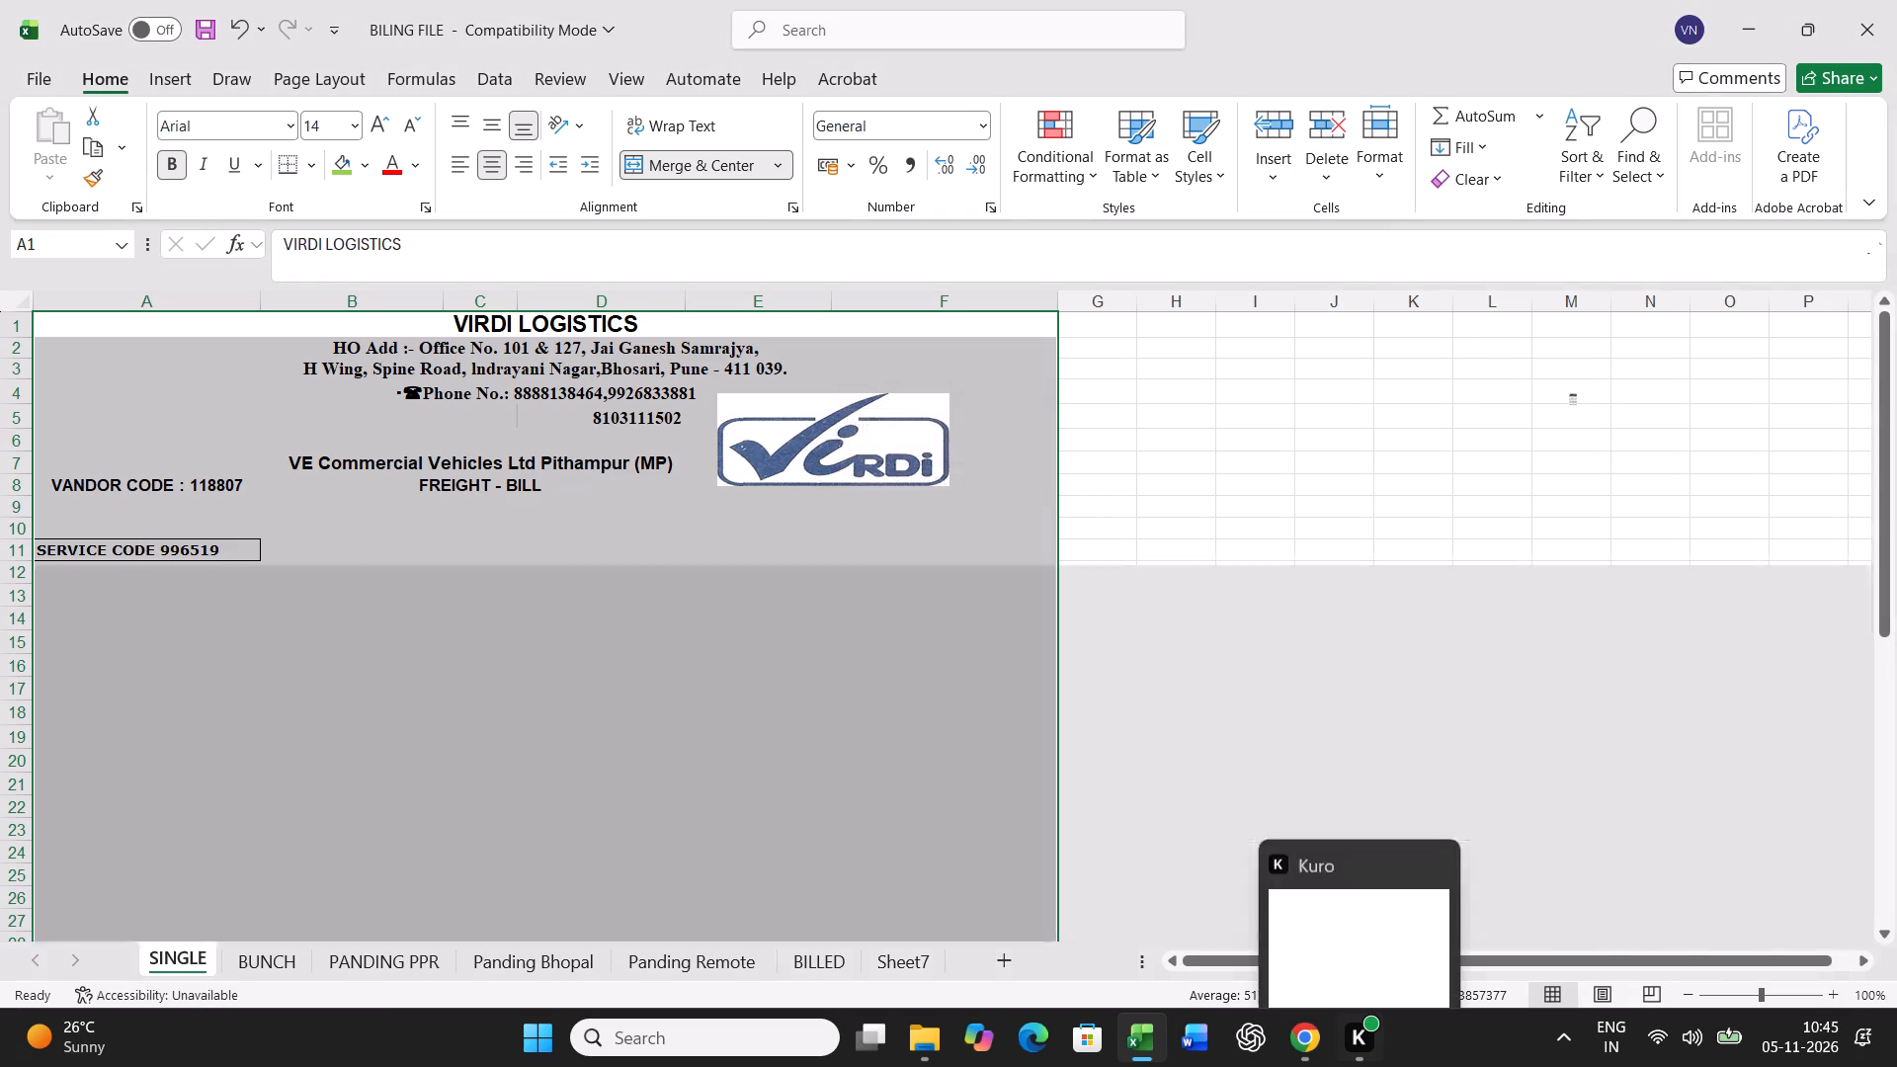
Copy the B - 1371 entry from row 11 of the BUNCH sheet and paste it as values into row 43.
click(281, 954)
scroll(65, 734, up, 4)
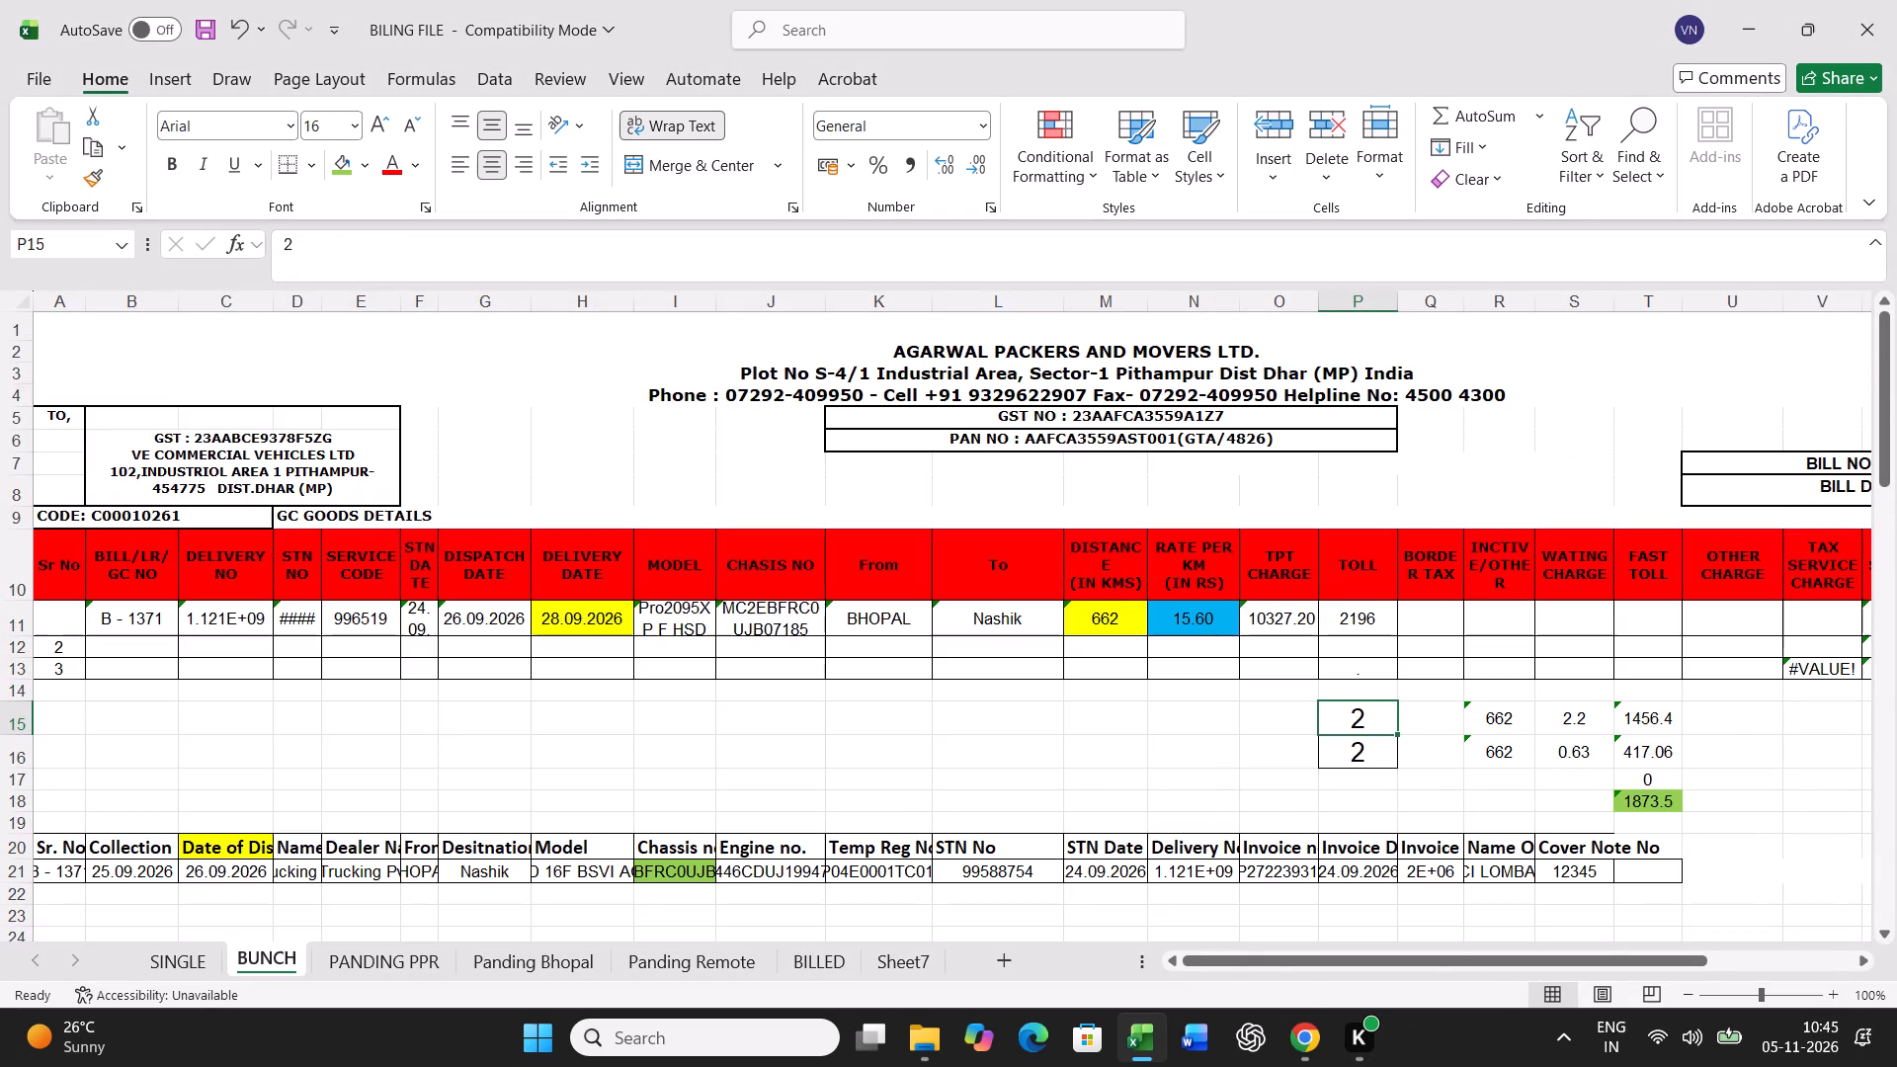
click(13, 617)
key(ctrl+c)
scroll(978, 753, down, 16)
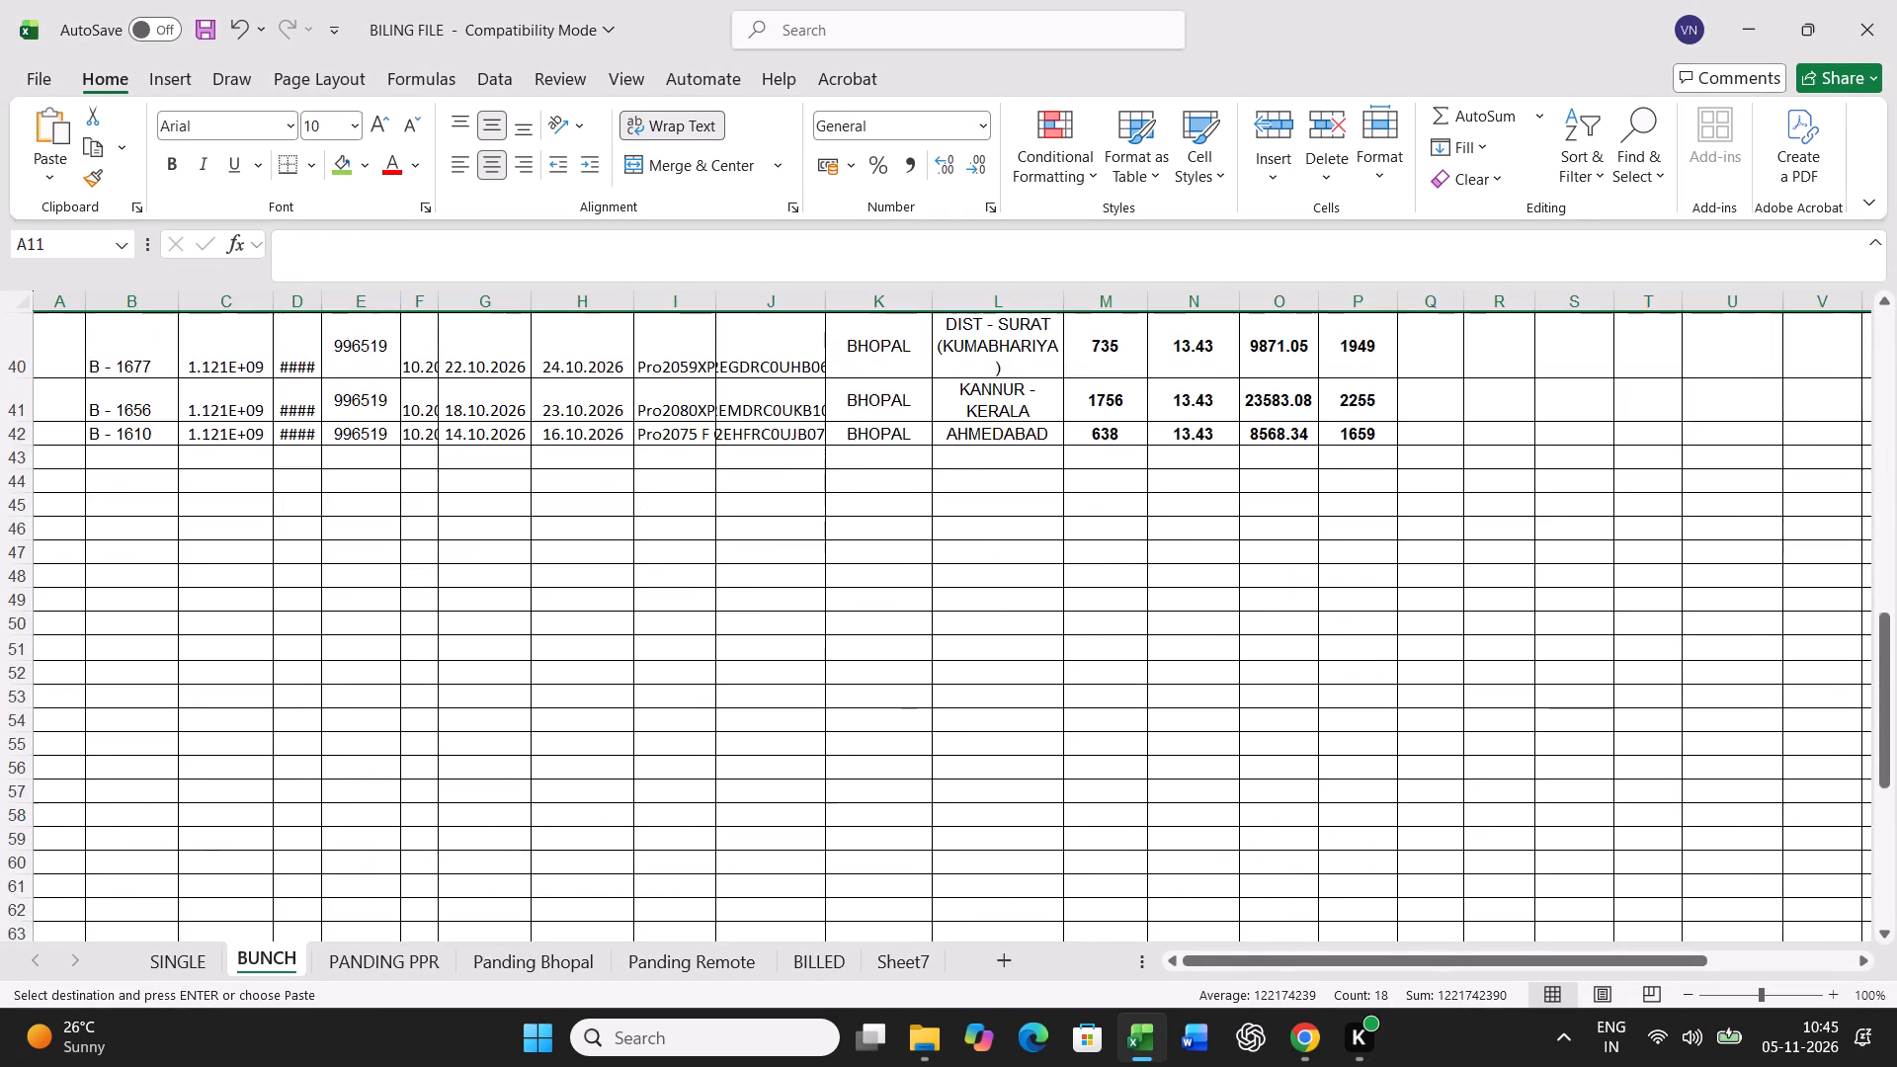
scroll(662, 769, up, 3)
right_click(69, 650)
click(178, 463)
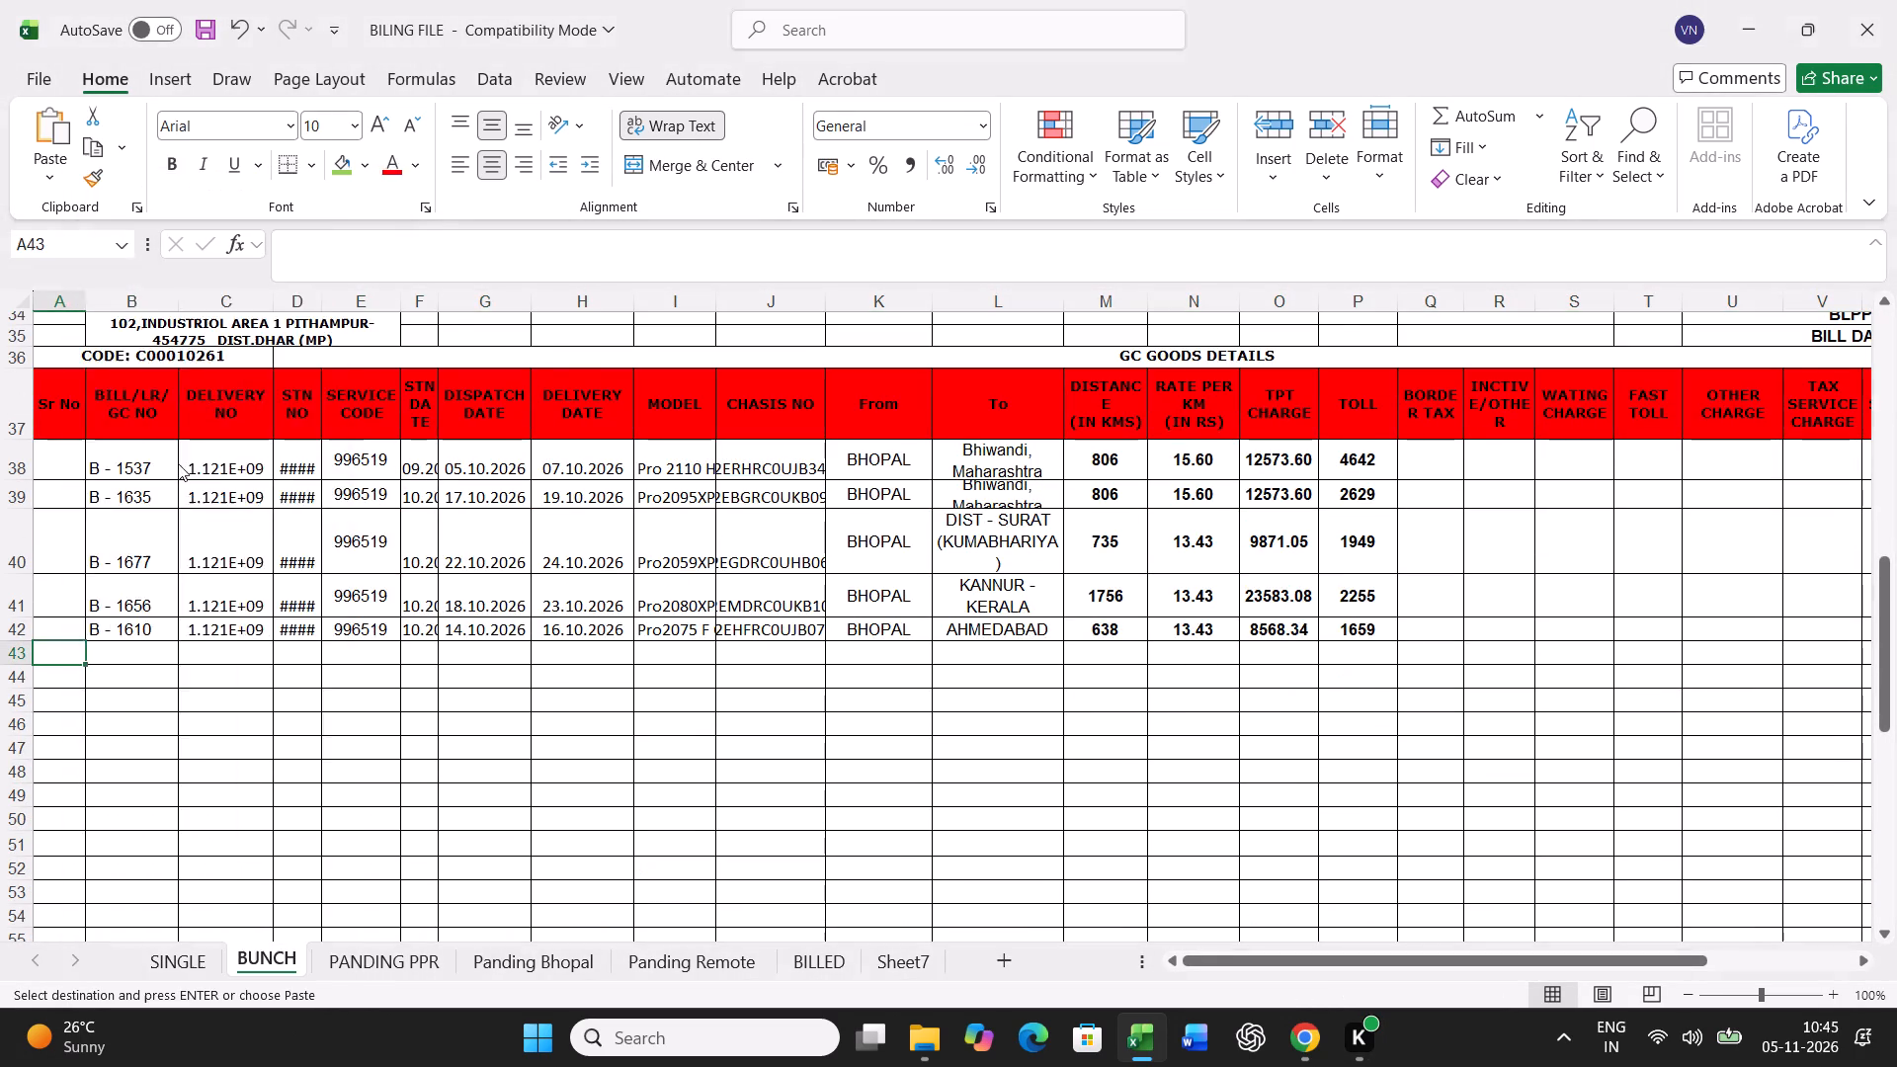
click(74, 397)
click(426, 697)
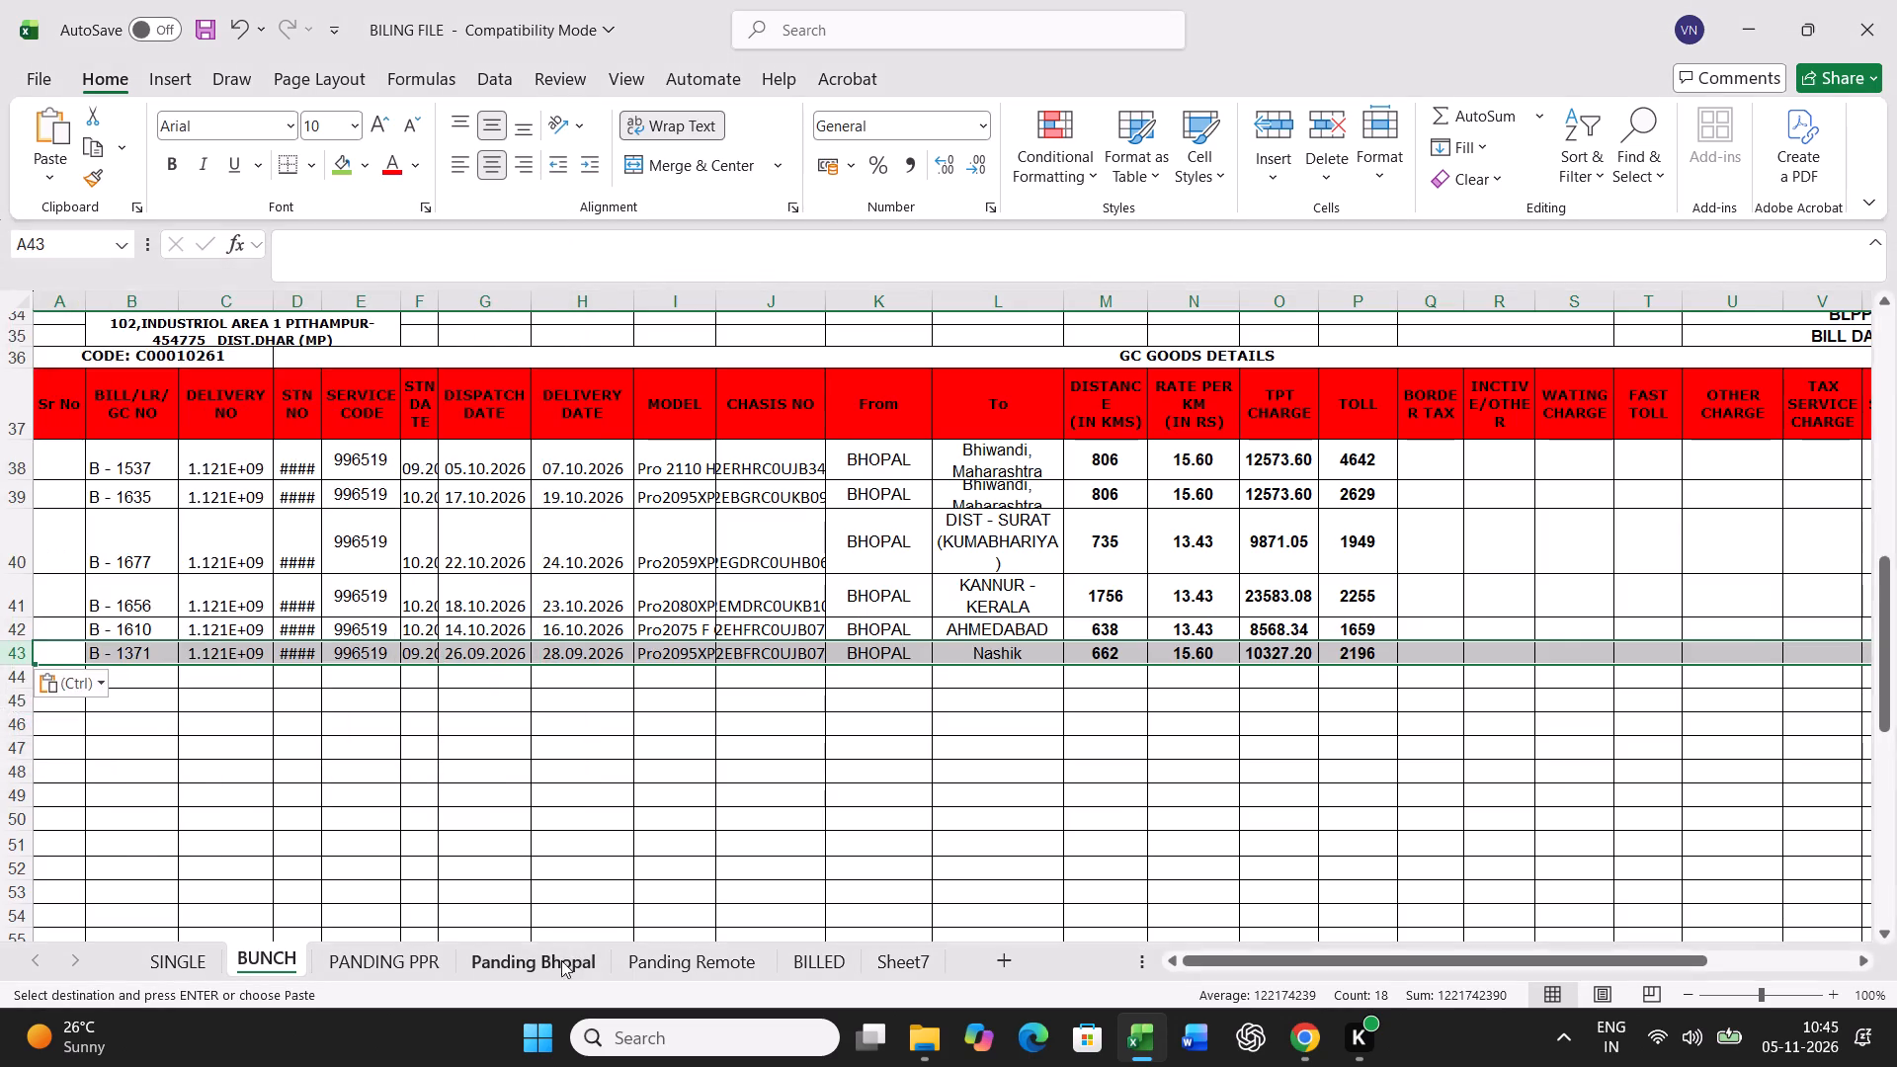
Find chassis B35751 in the Panding Bhopal sheet and highlight its chassis number cell in green.
click(551, 961)
click(850, 742)
key(ctrl+f)
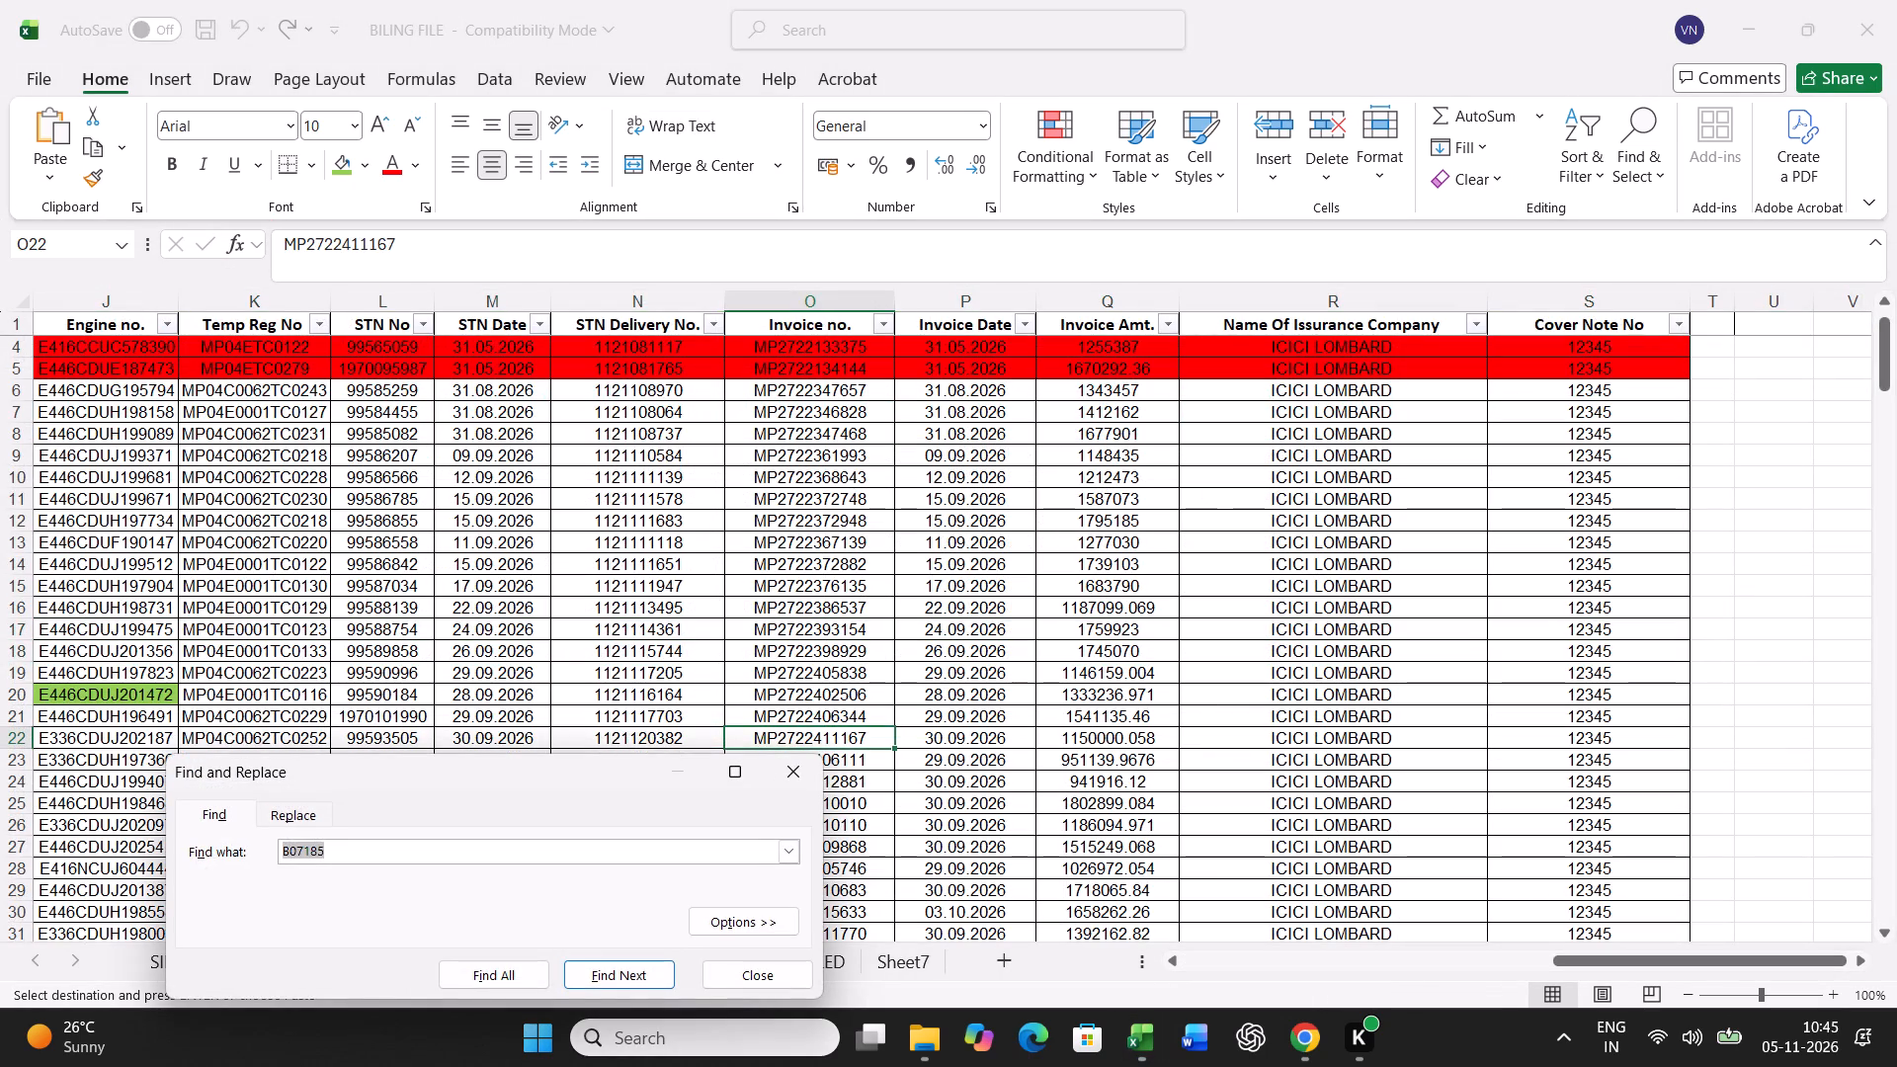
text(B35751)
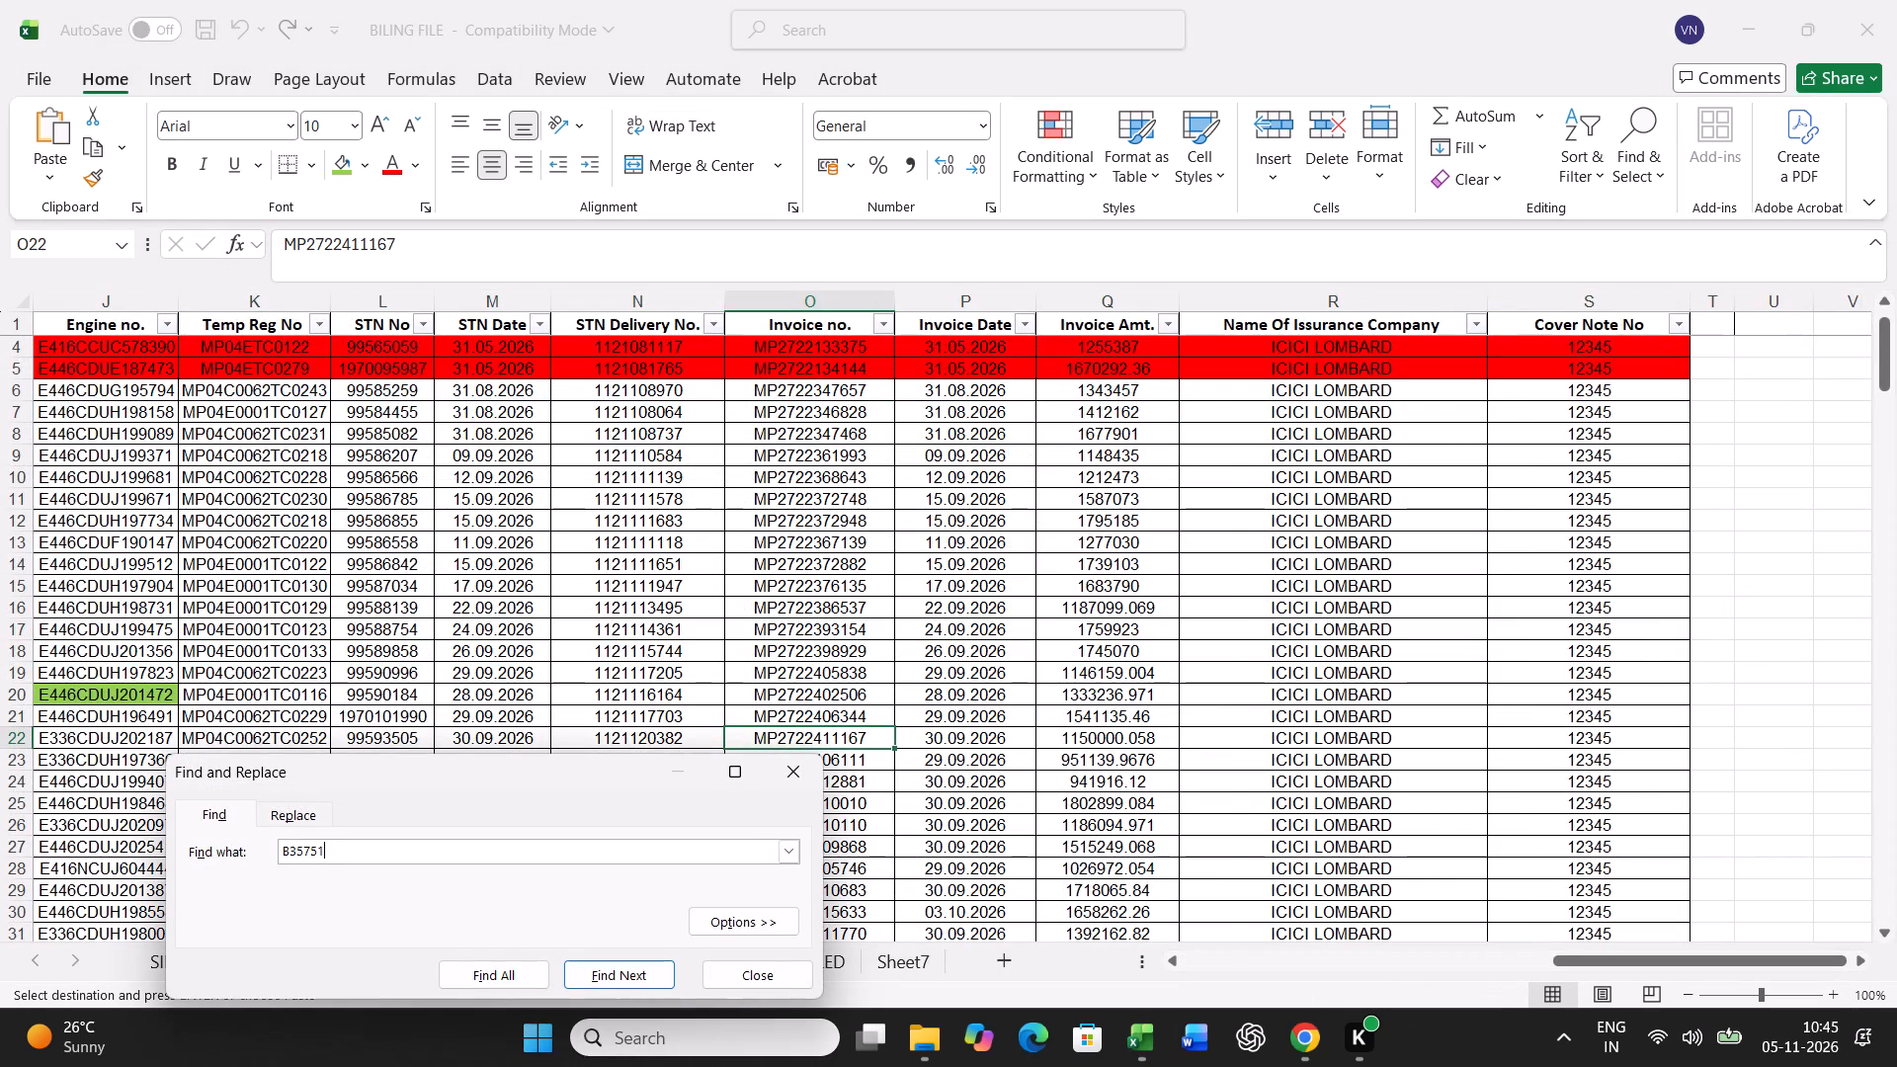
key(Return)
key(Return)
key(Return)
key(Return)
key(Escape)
click(350, 162)
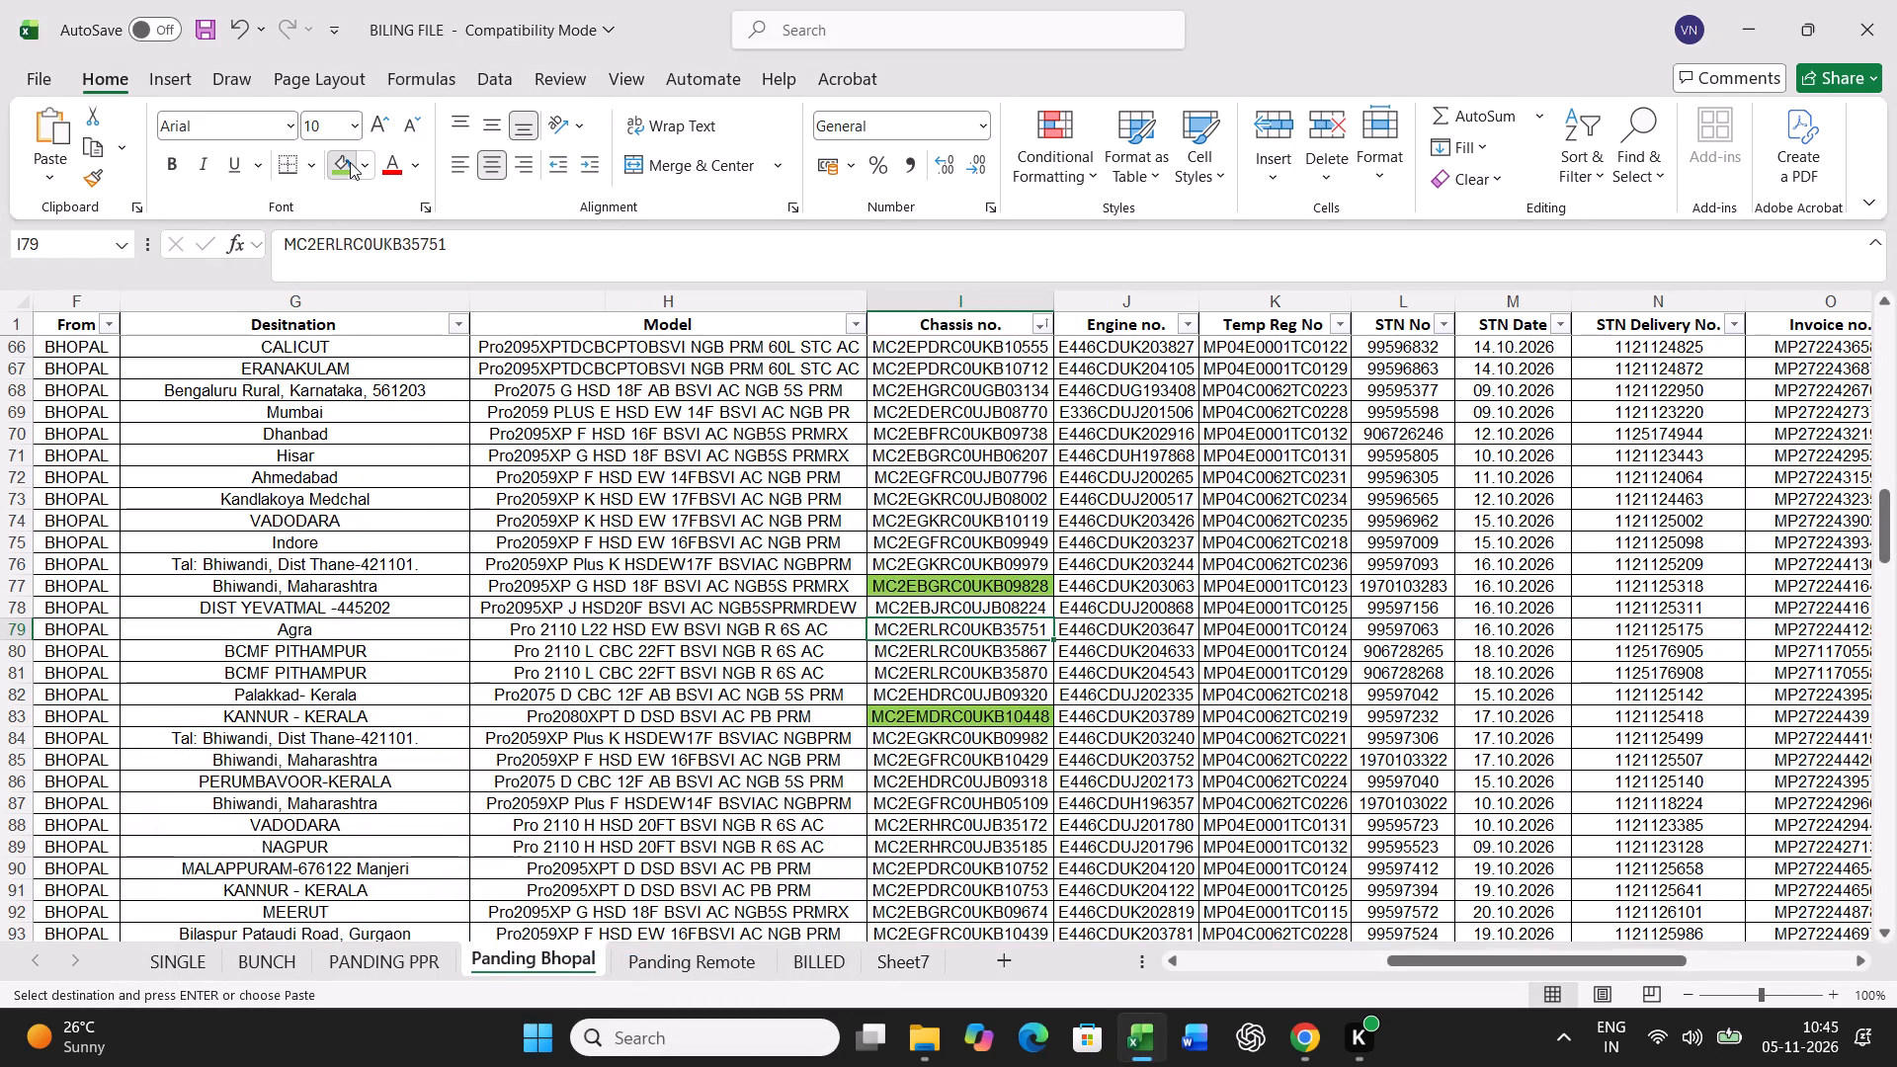
Copy the full B - 1644 record from Panding Bhopal and paste it over row 21 of the BUNCH sheet.
key(Left)
key(Left)
key(Left)
key(Left)
key(Left)
key(Left)
key(Left)
key(Left)
key(Left)
key(Left)
key(Left)
key(Left)
key(Left)
key(Left)
key(Left)
key(Left)
key(Left)
key(Left)
key(Left)
key(Left)
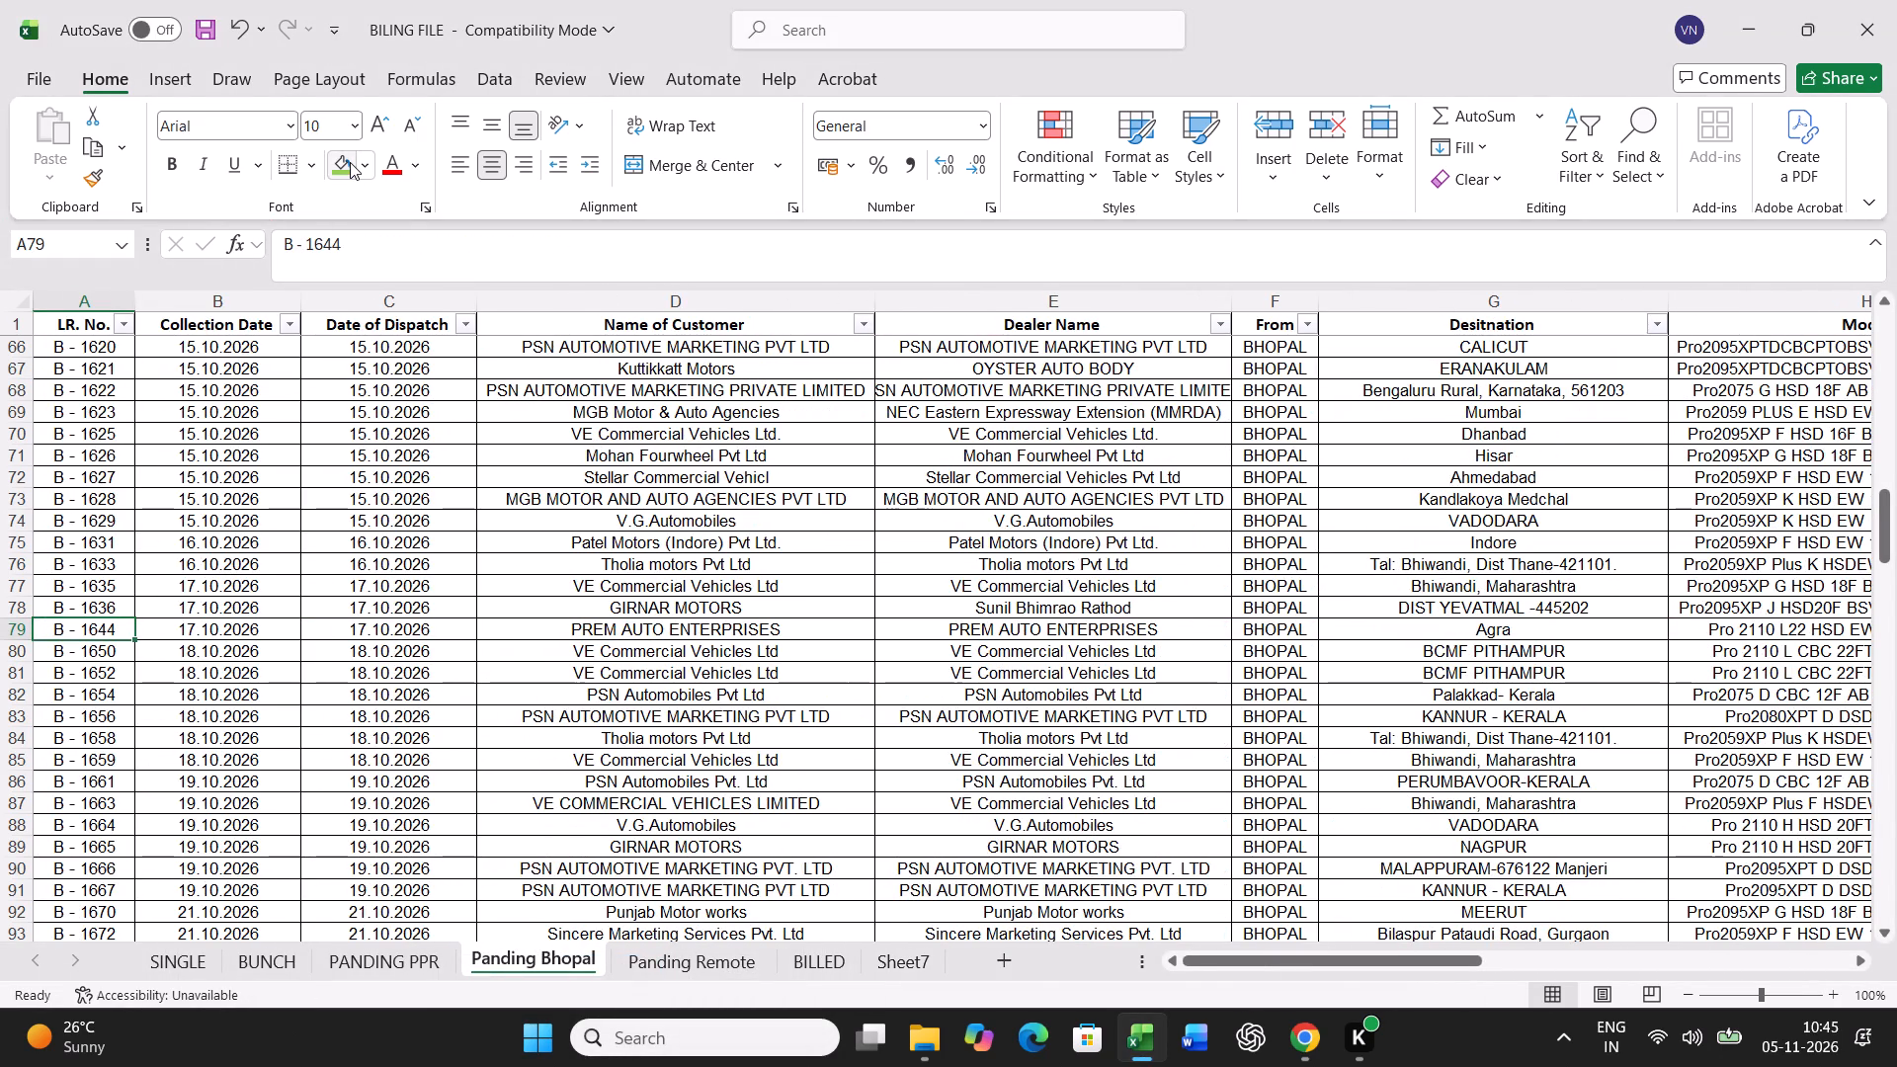
key(ctrl+shift+Right)
key(ctrl+c)
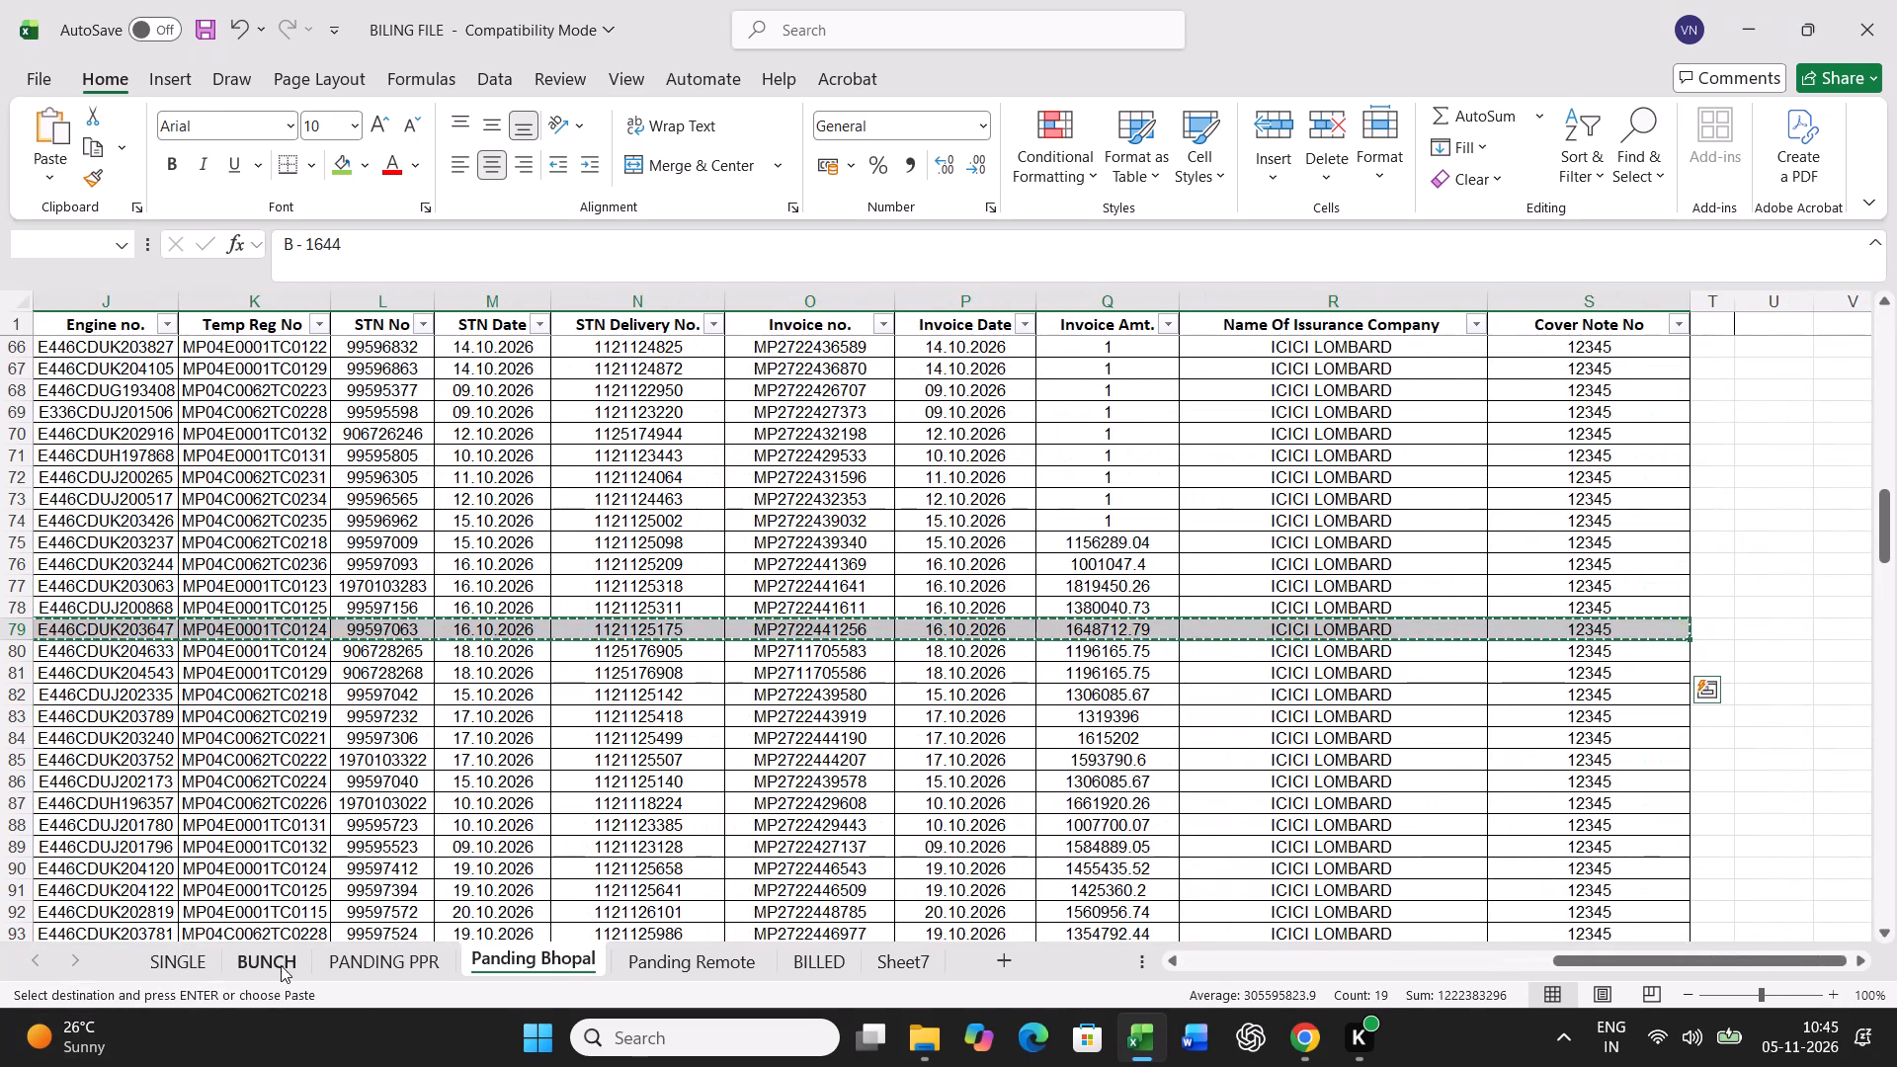
click(281, 965)
scroll(463, 692, up, 12)
click(54, 810)
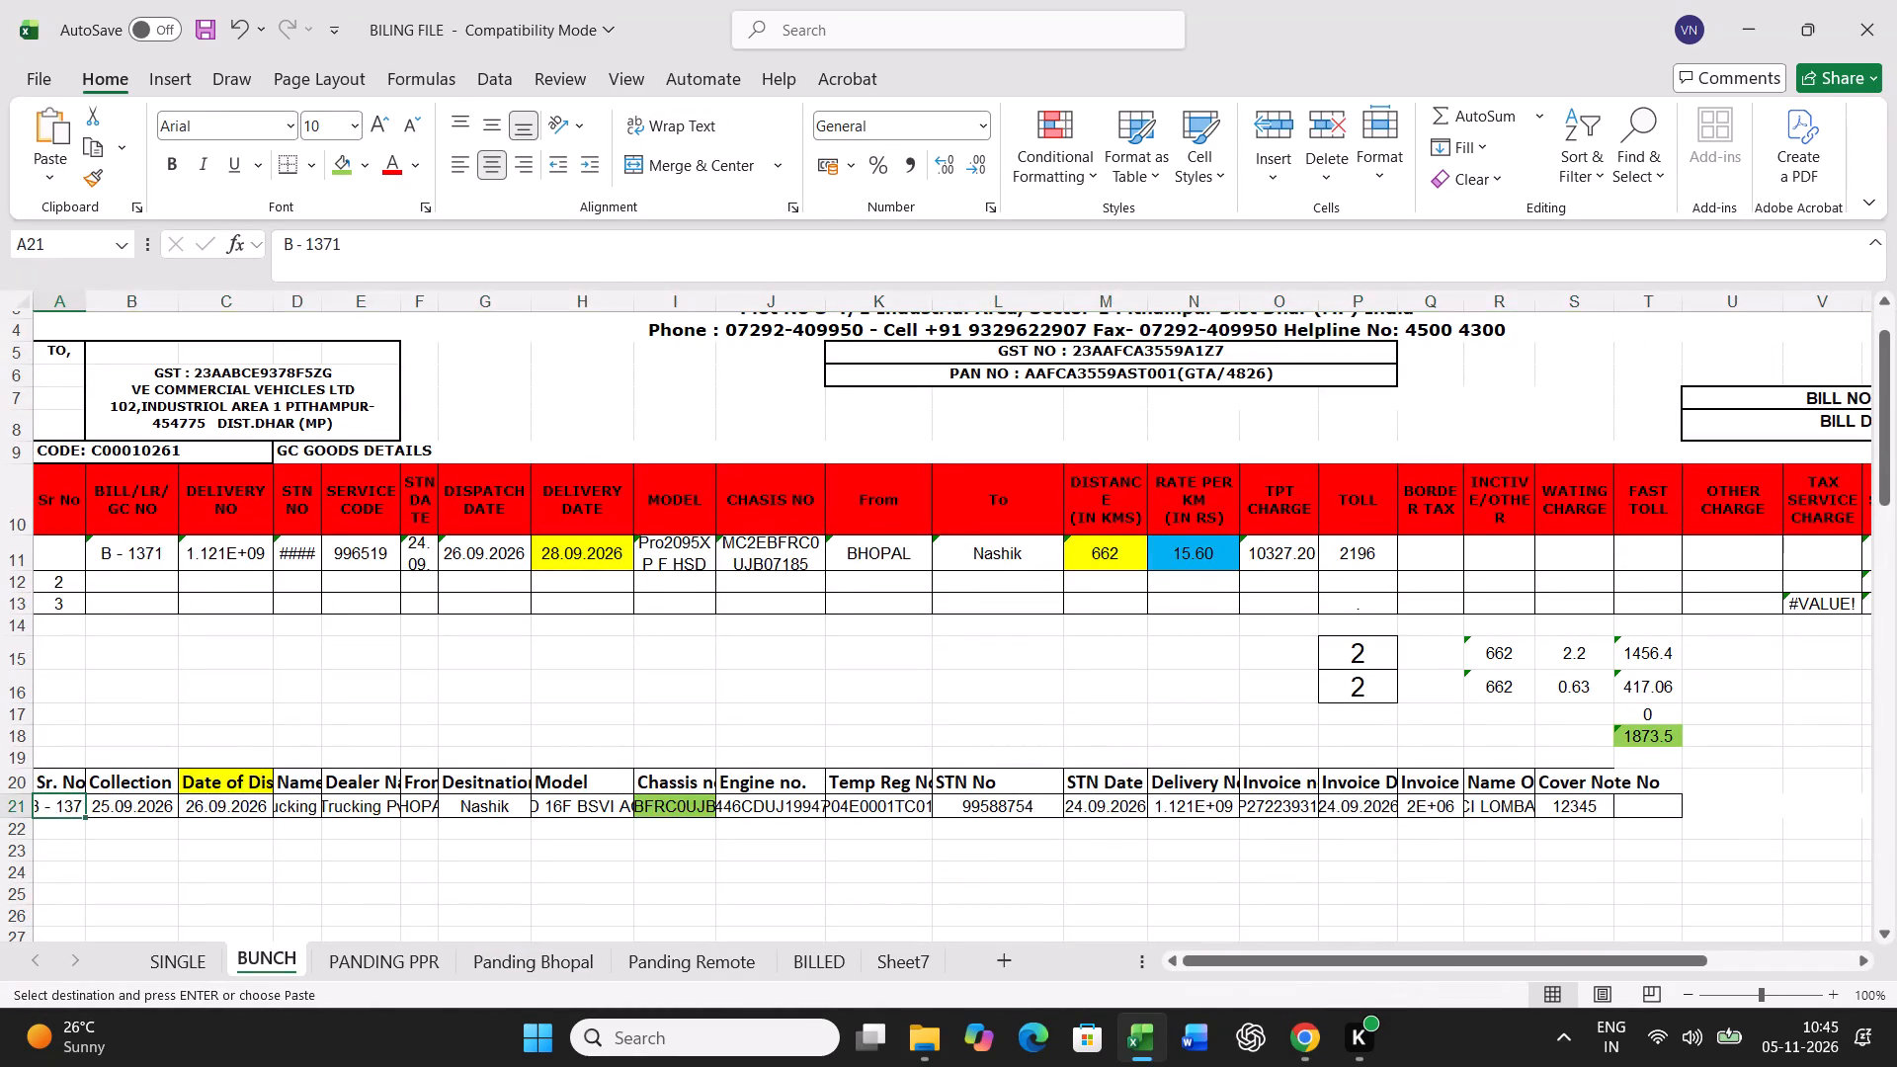
key(ctrl+v)
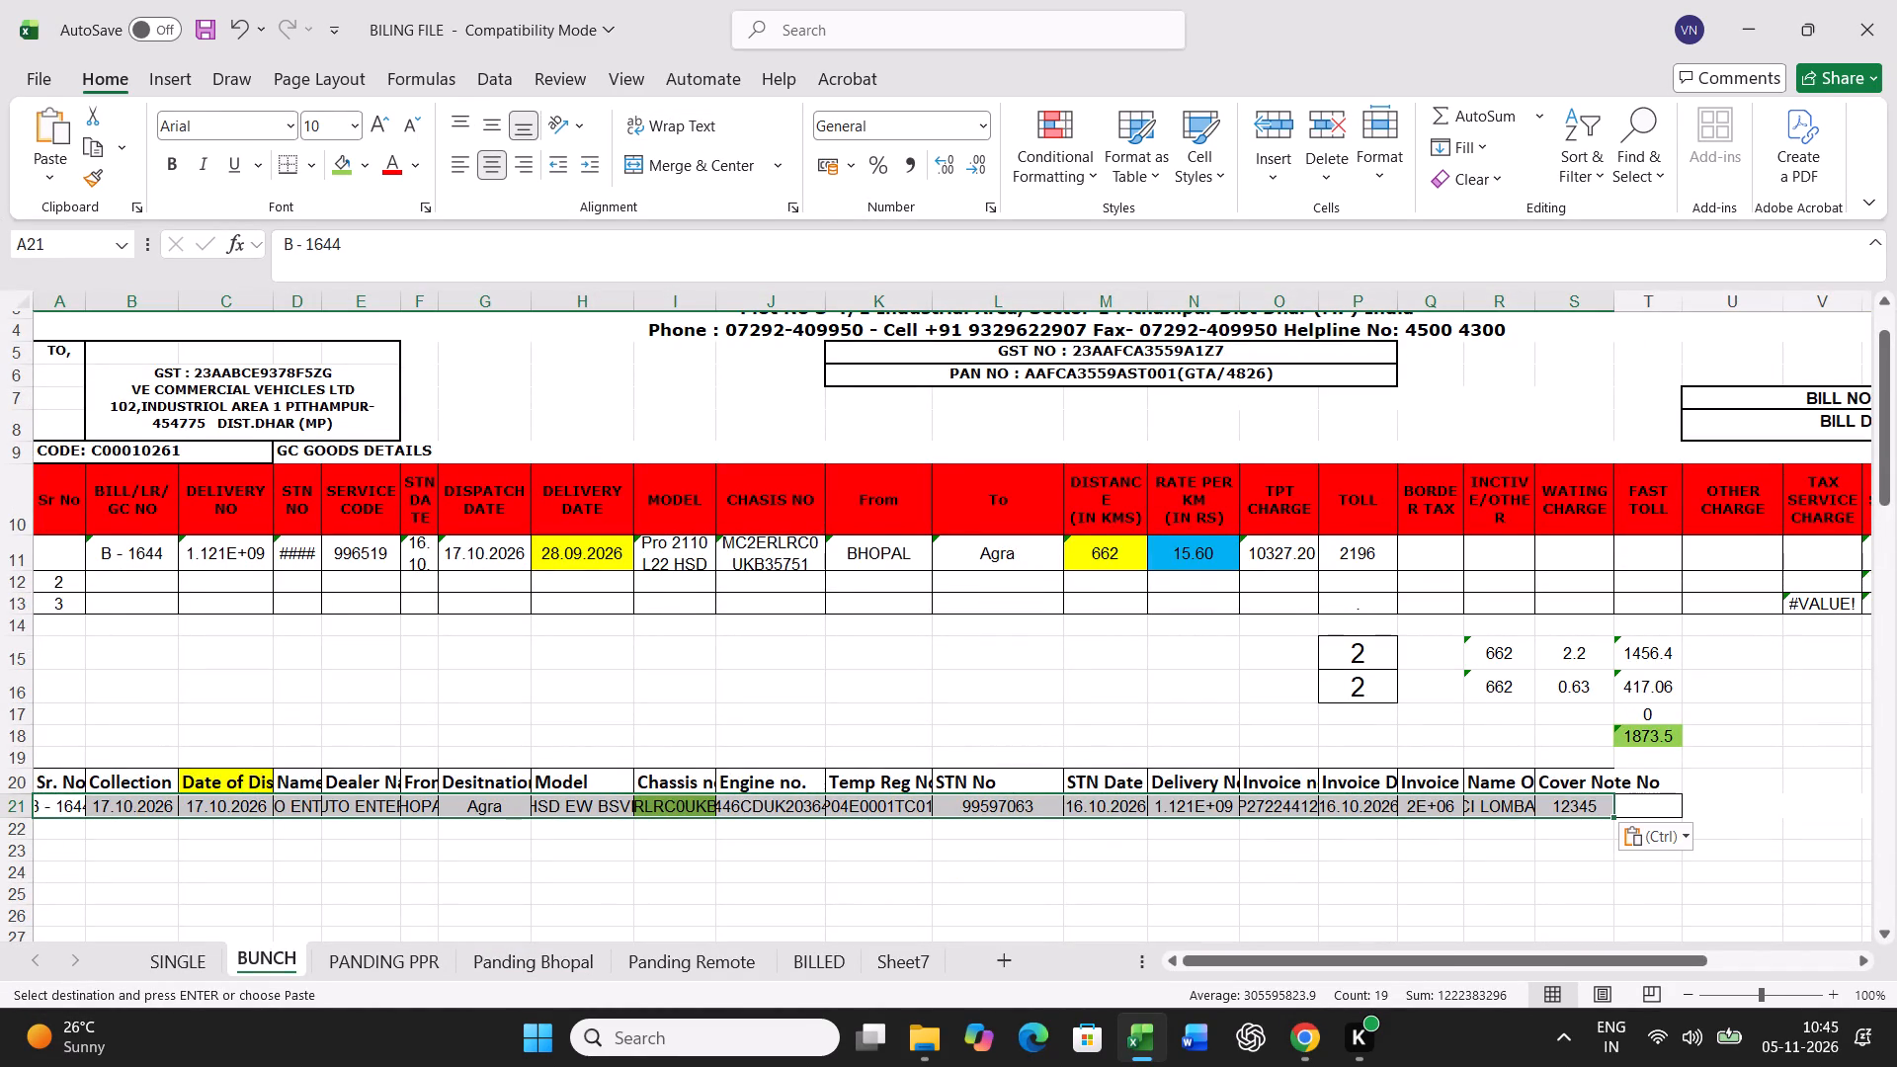
Set the B - 1644 date of dispatch in row 21 to 18.10.2026 and its delivery date in row 11 to 20.10.2026.
click(225, 809)
text(18.10.2026)
key(Return)
click(595, 543)
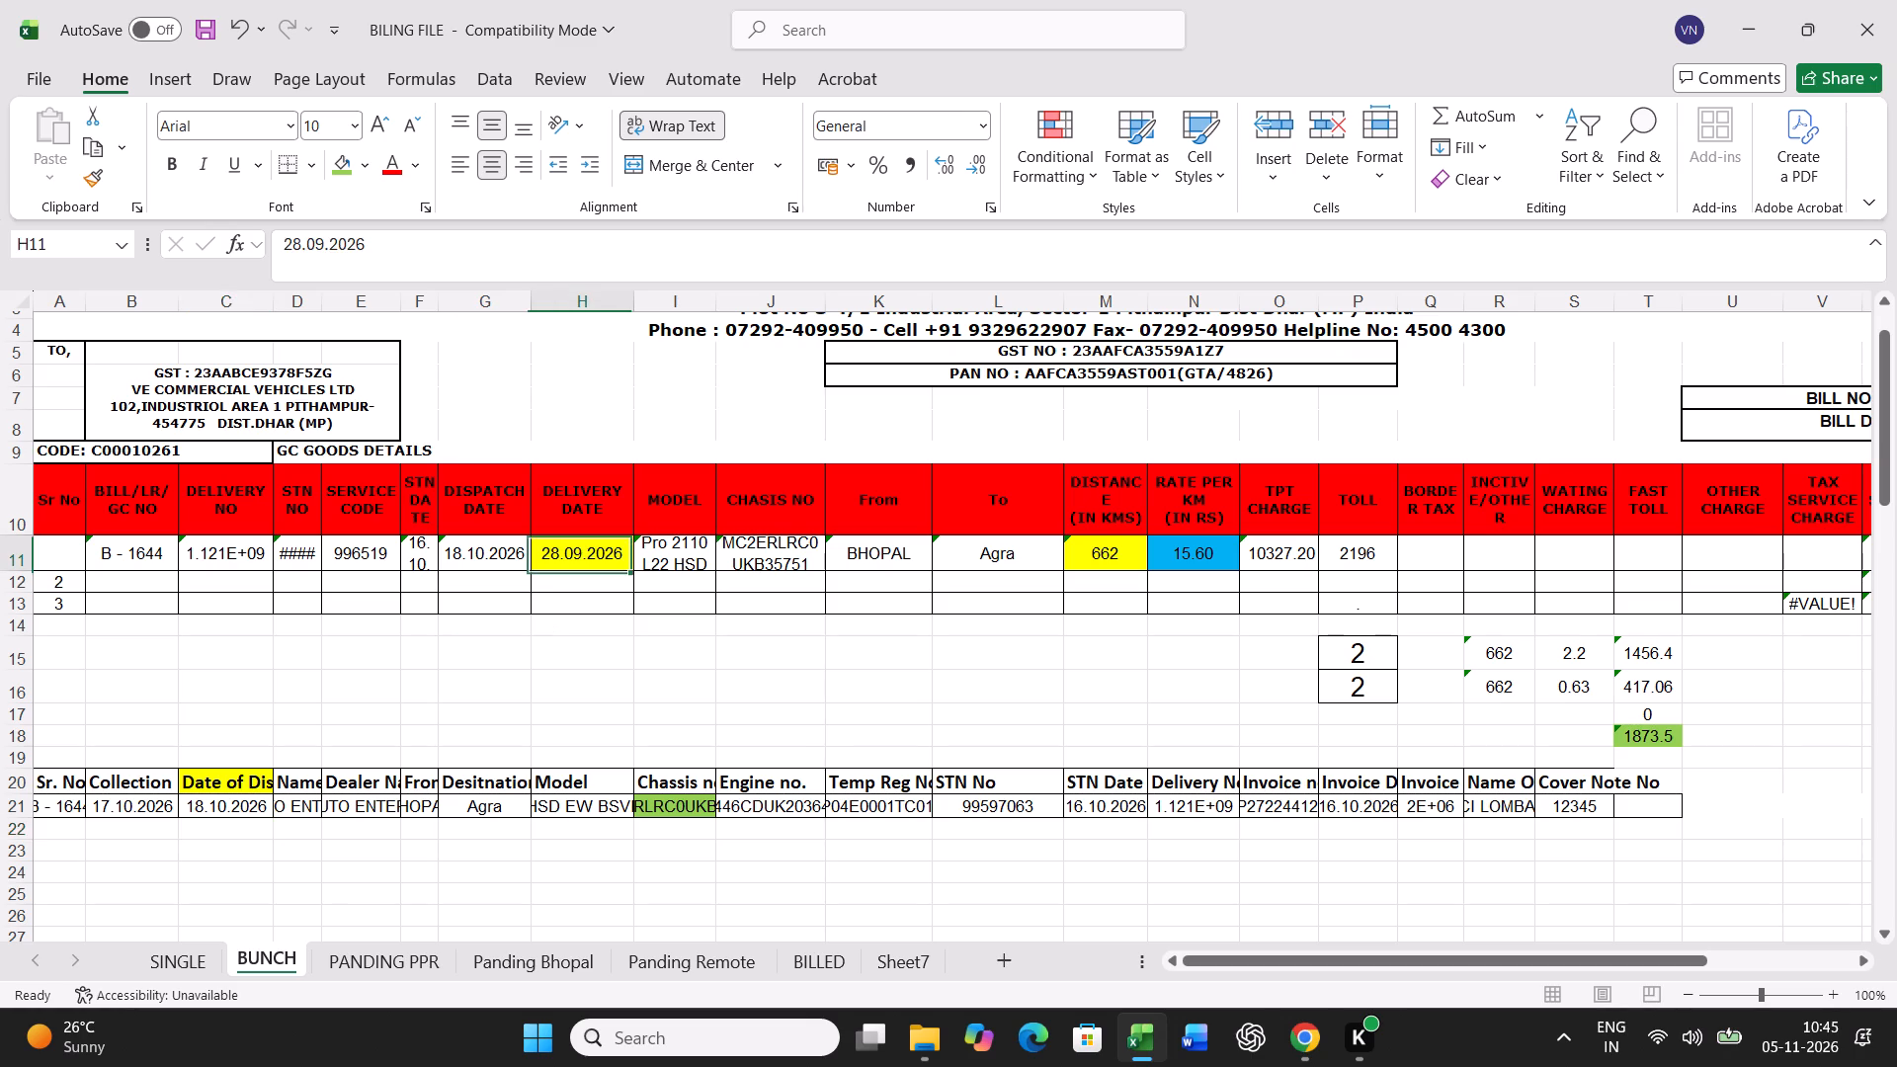
text(20.10.2026)
Set the B - 1644 distance in row 11 to 629 km.
key(Right)
key(Right)
key(Right)
key(Right)
key(Right)
key(equal)
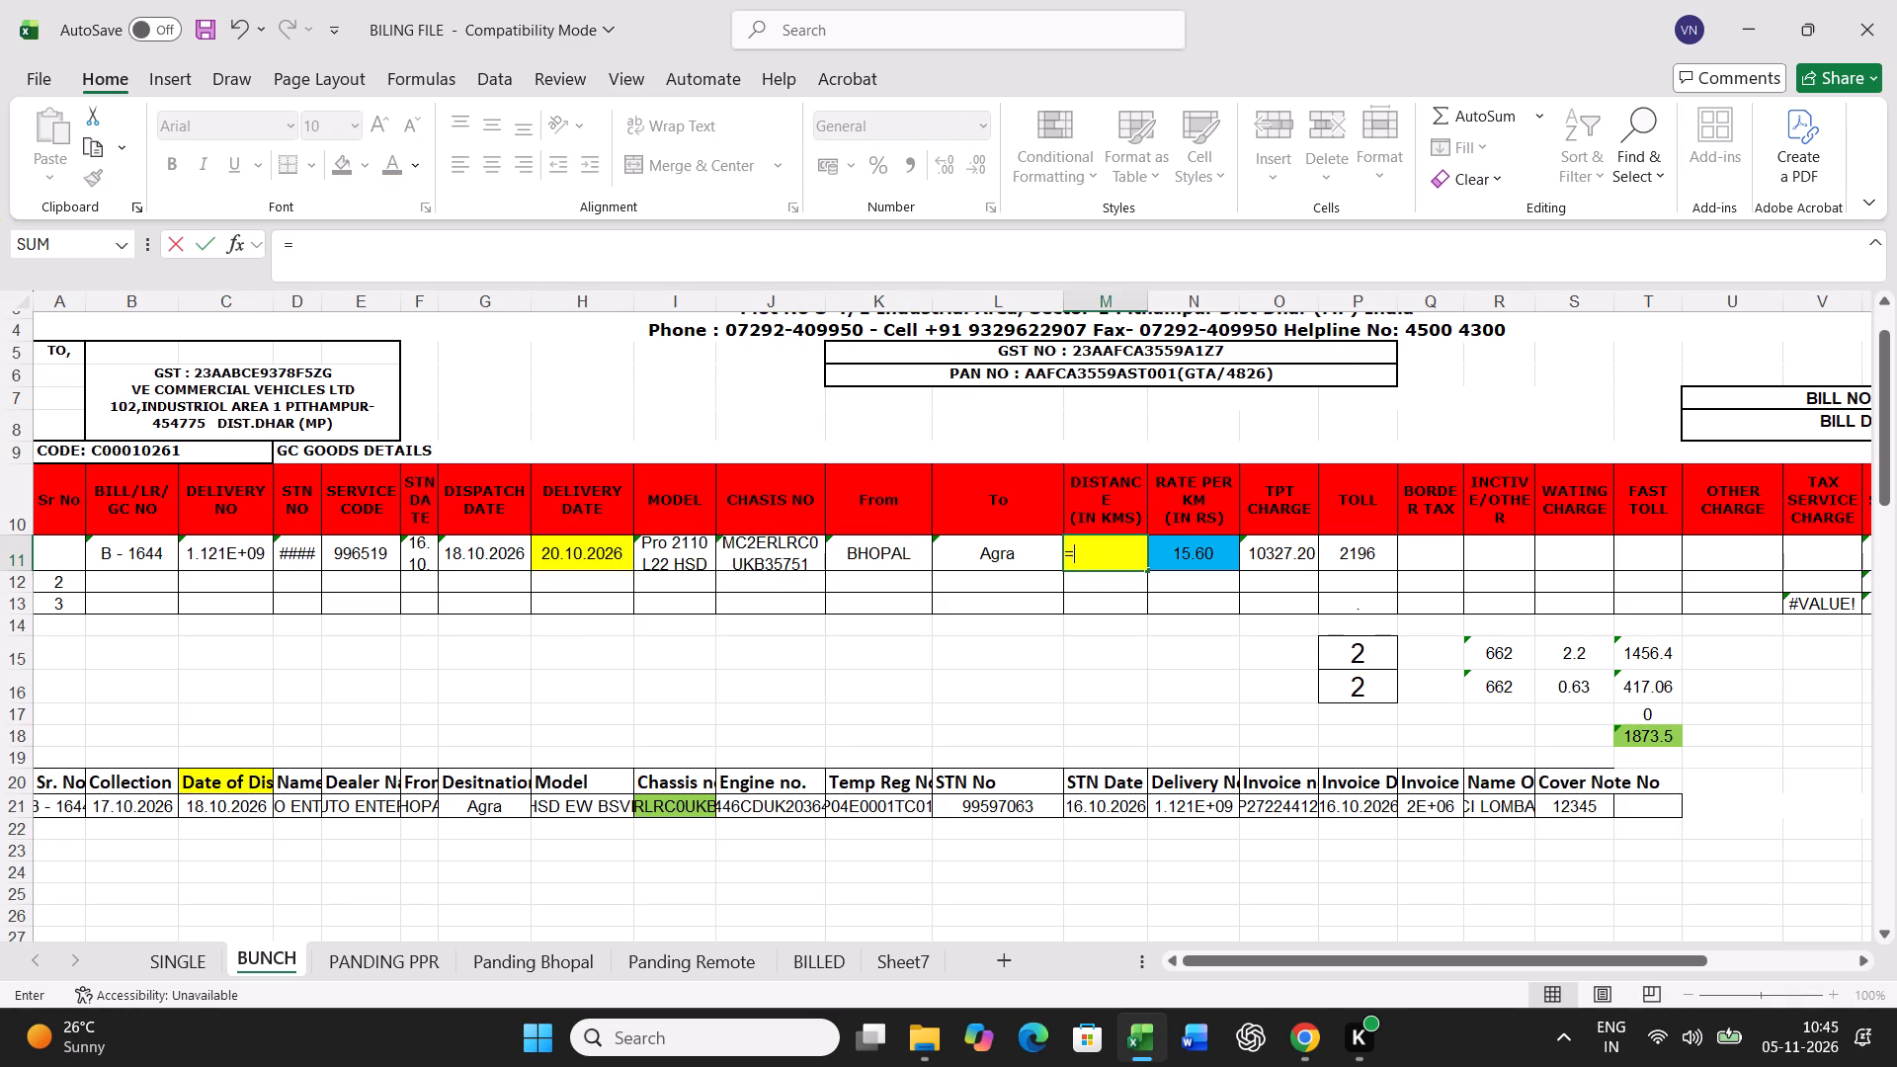
key(Escape)
text(629)
key(Return)
Enter a toll of 3400 and a border tax of 1594 for B - 1644 in row 11.
key(Up)
key(Right)
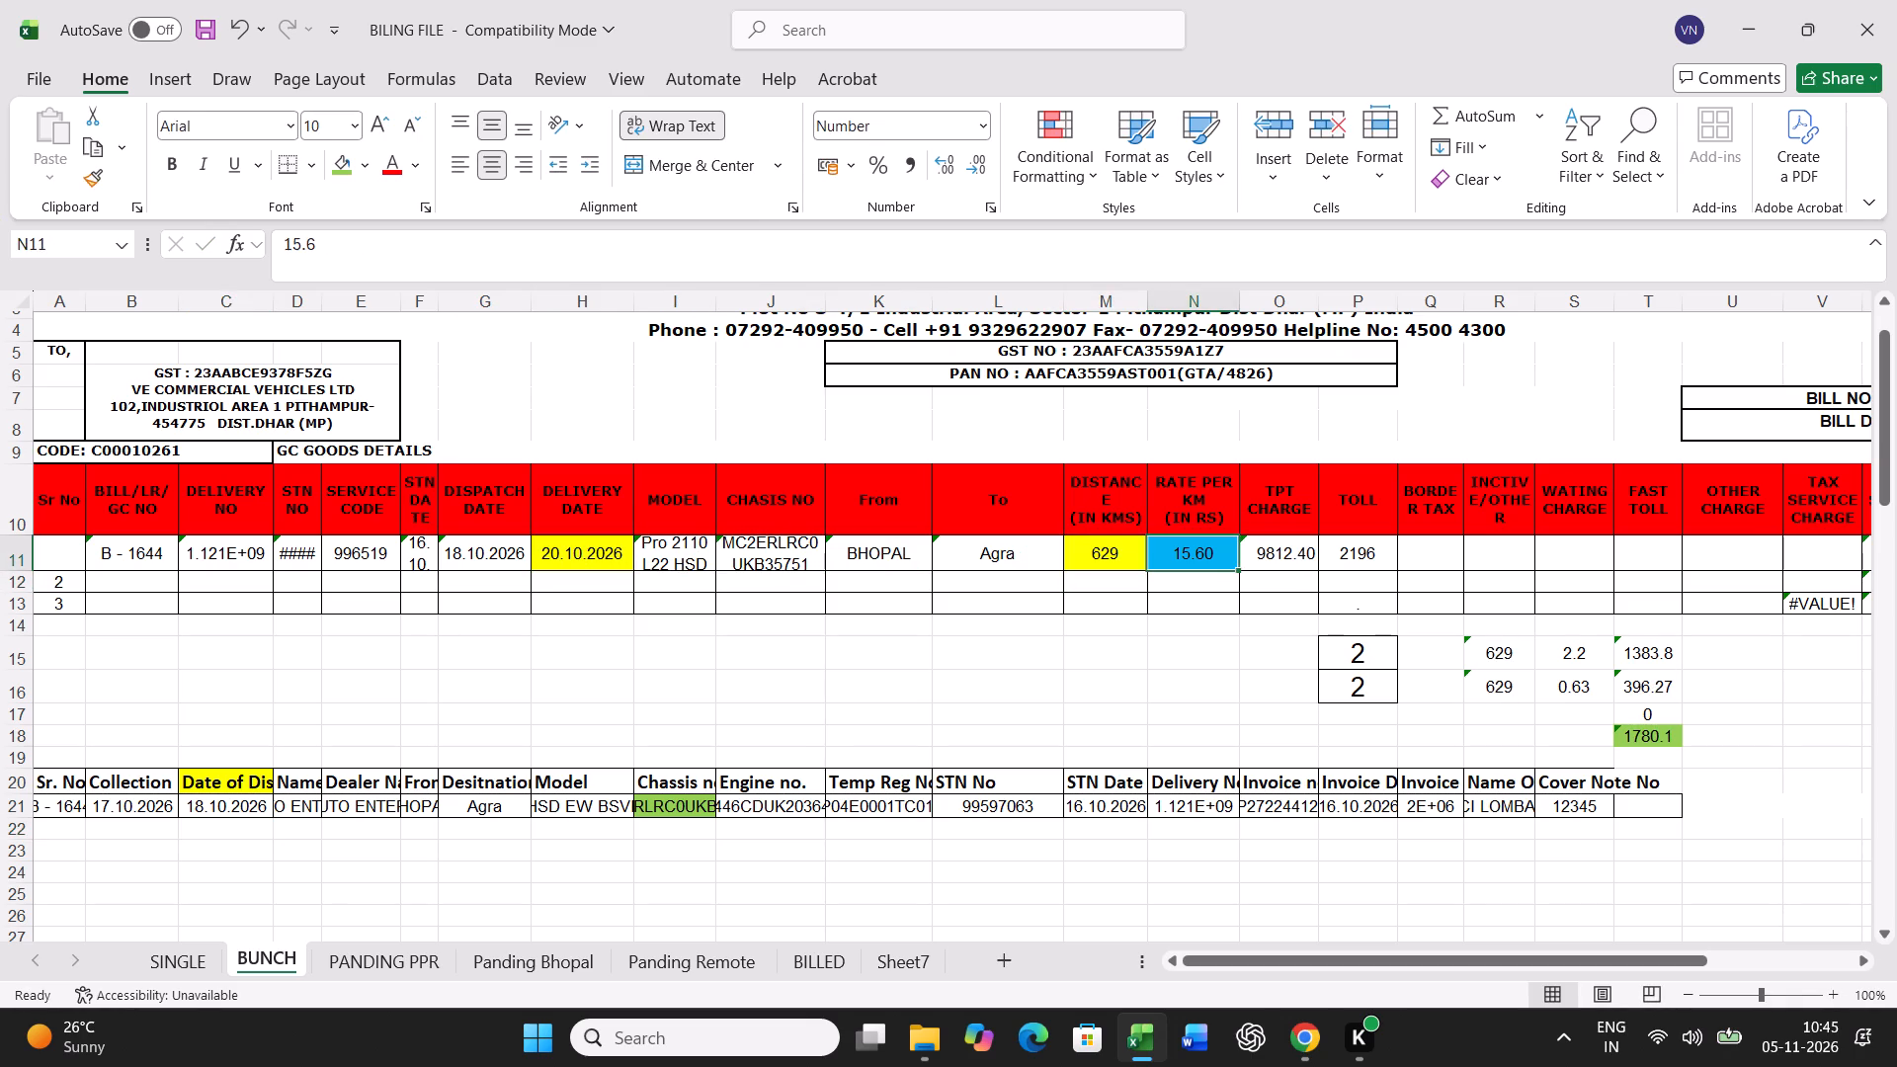
key(Right)
key(Right)
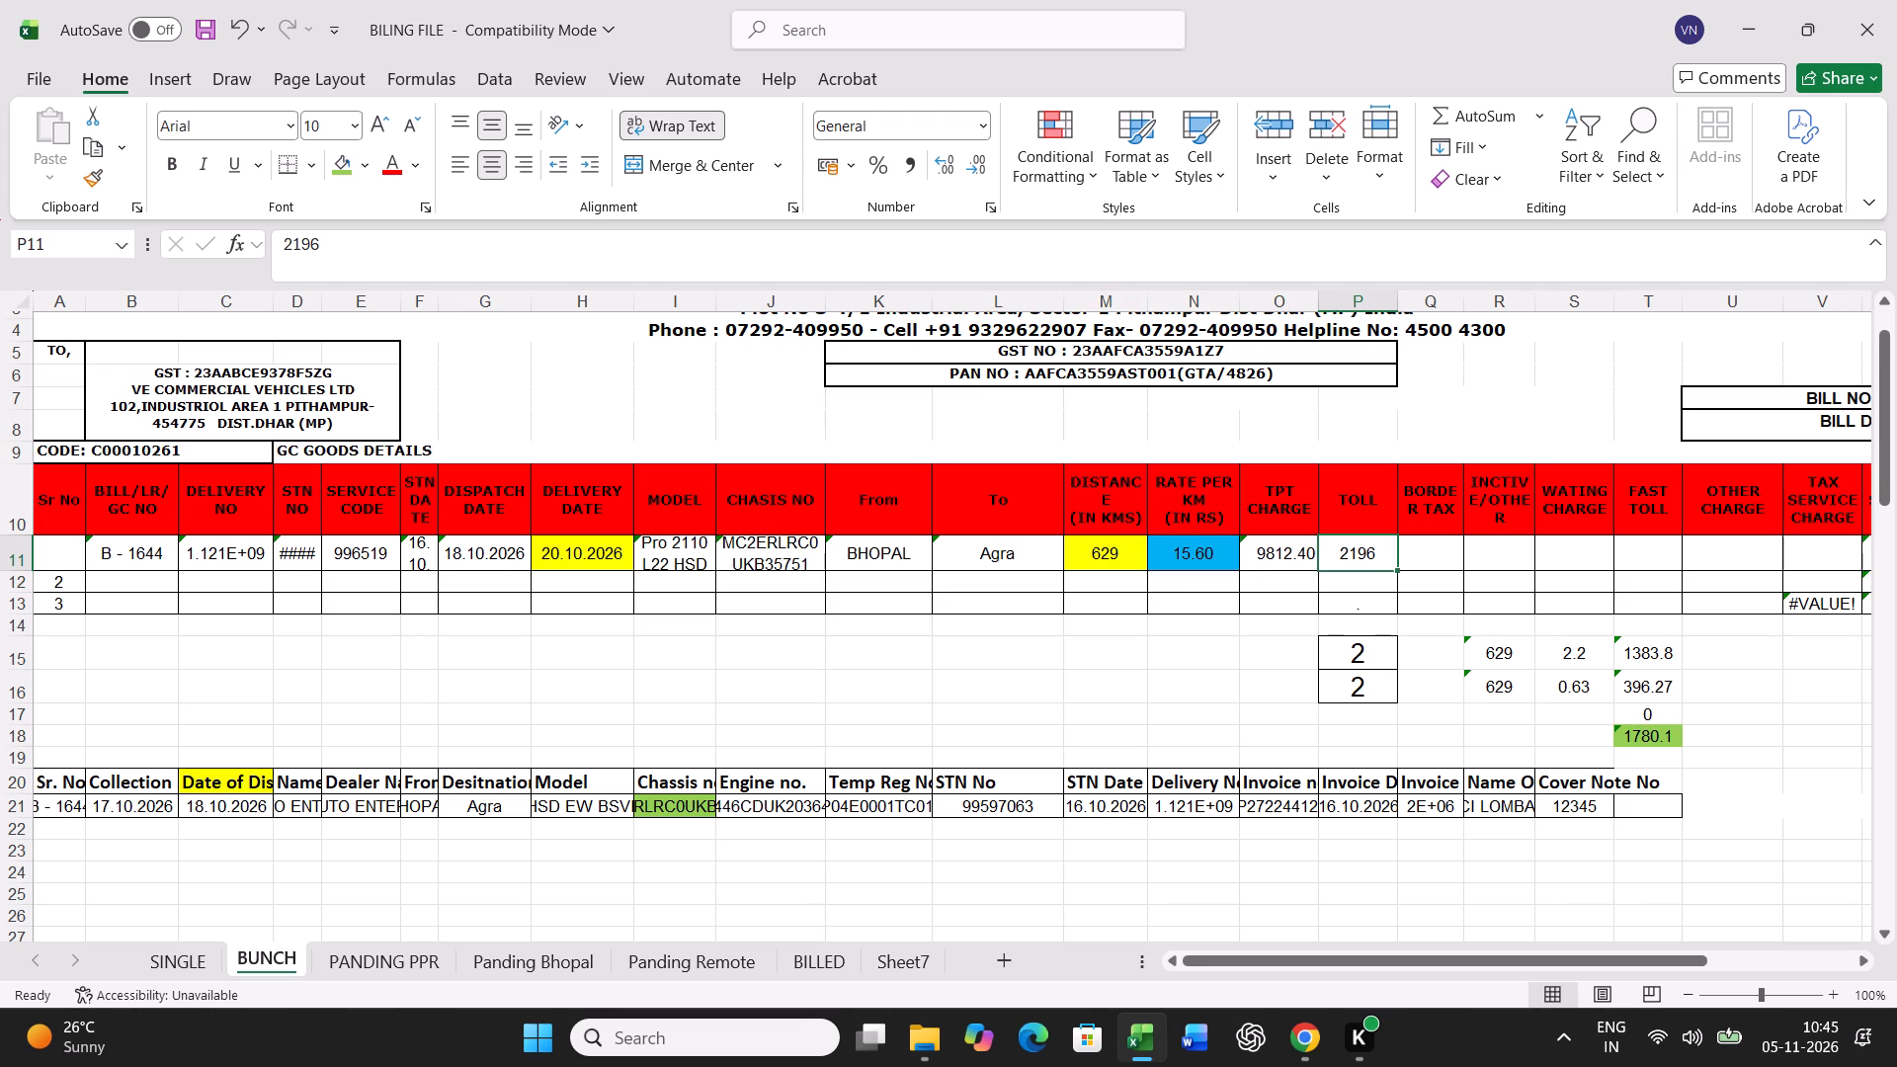
text(3400)
key(Right)
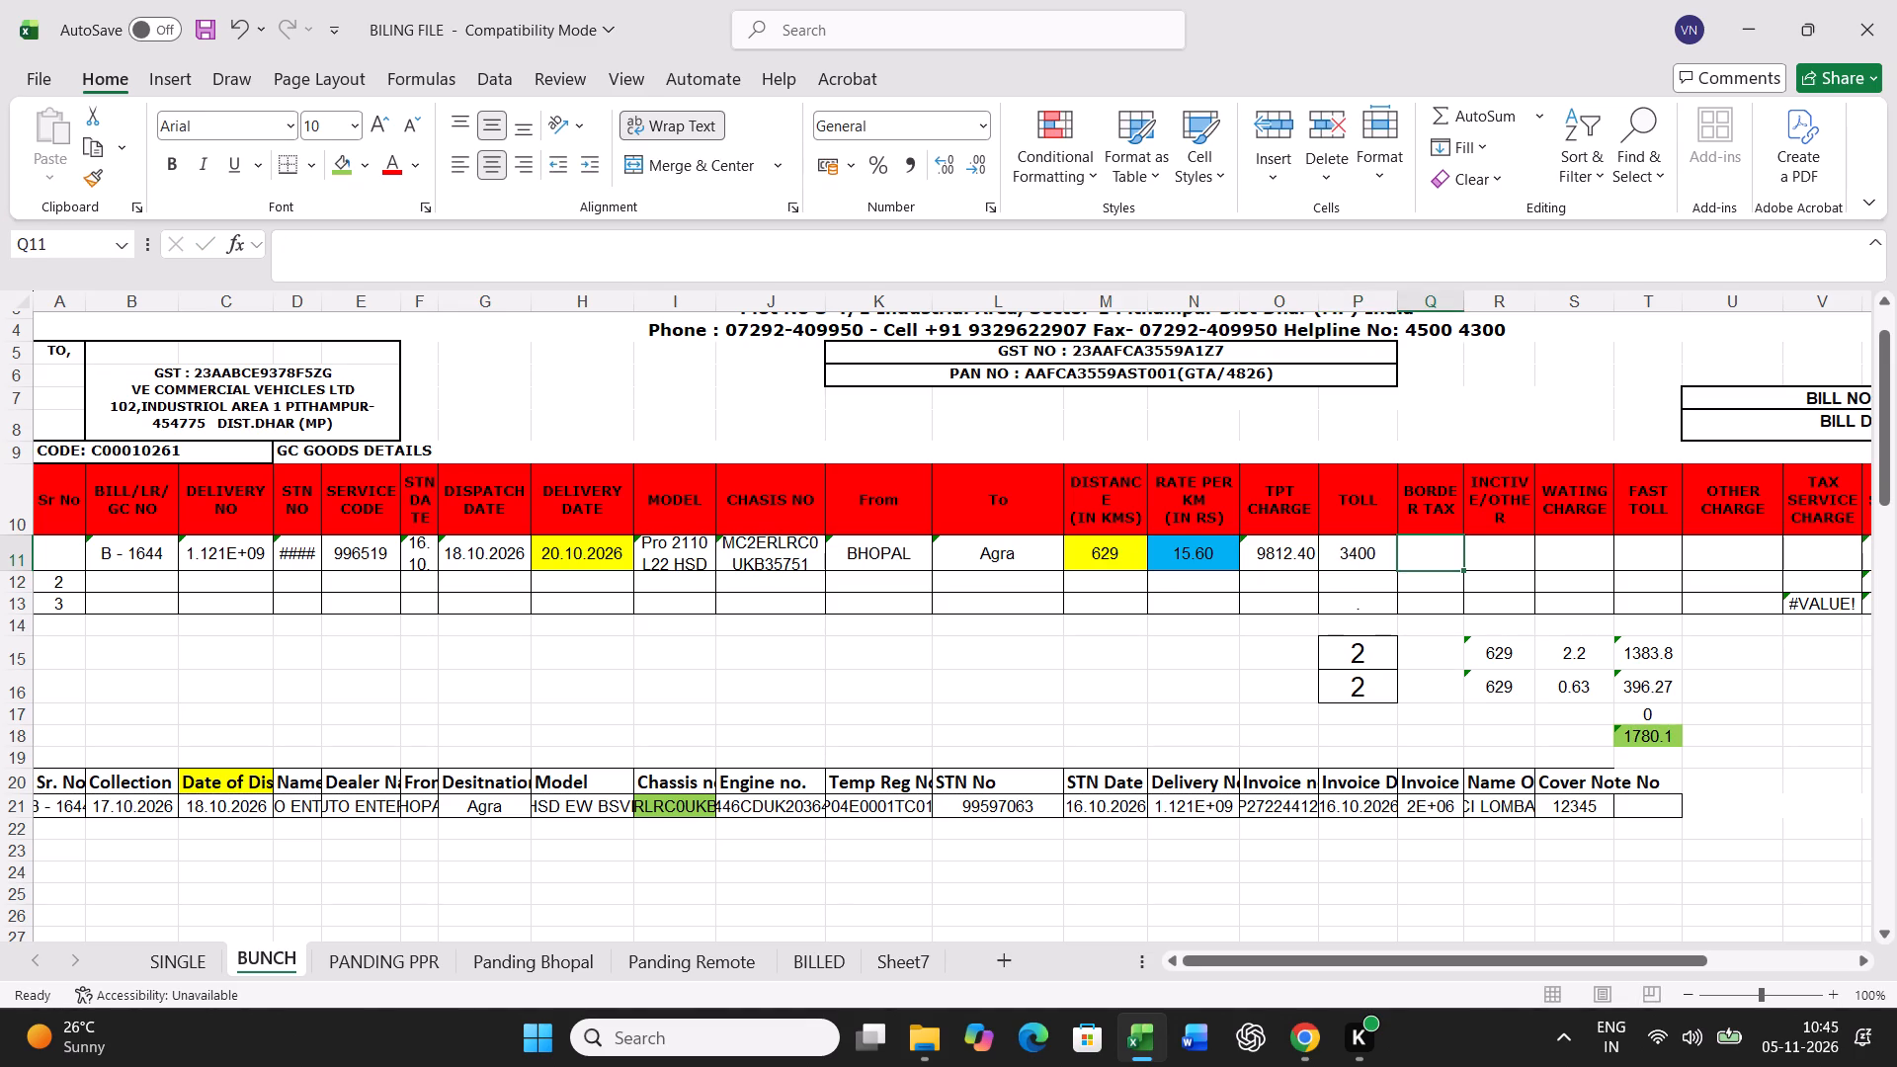
text(1594)
key(Return)
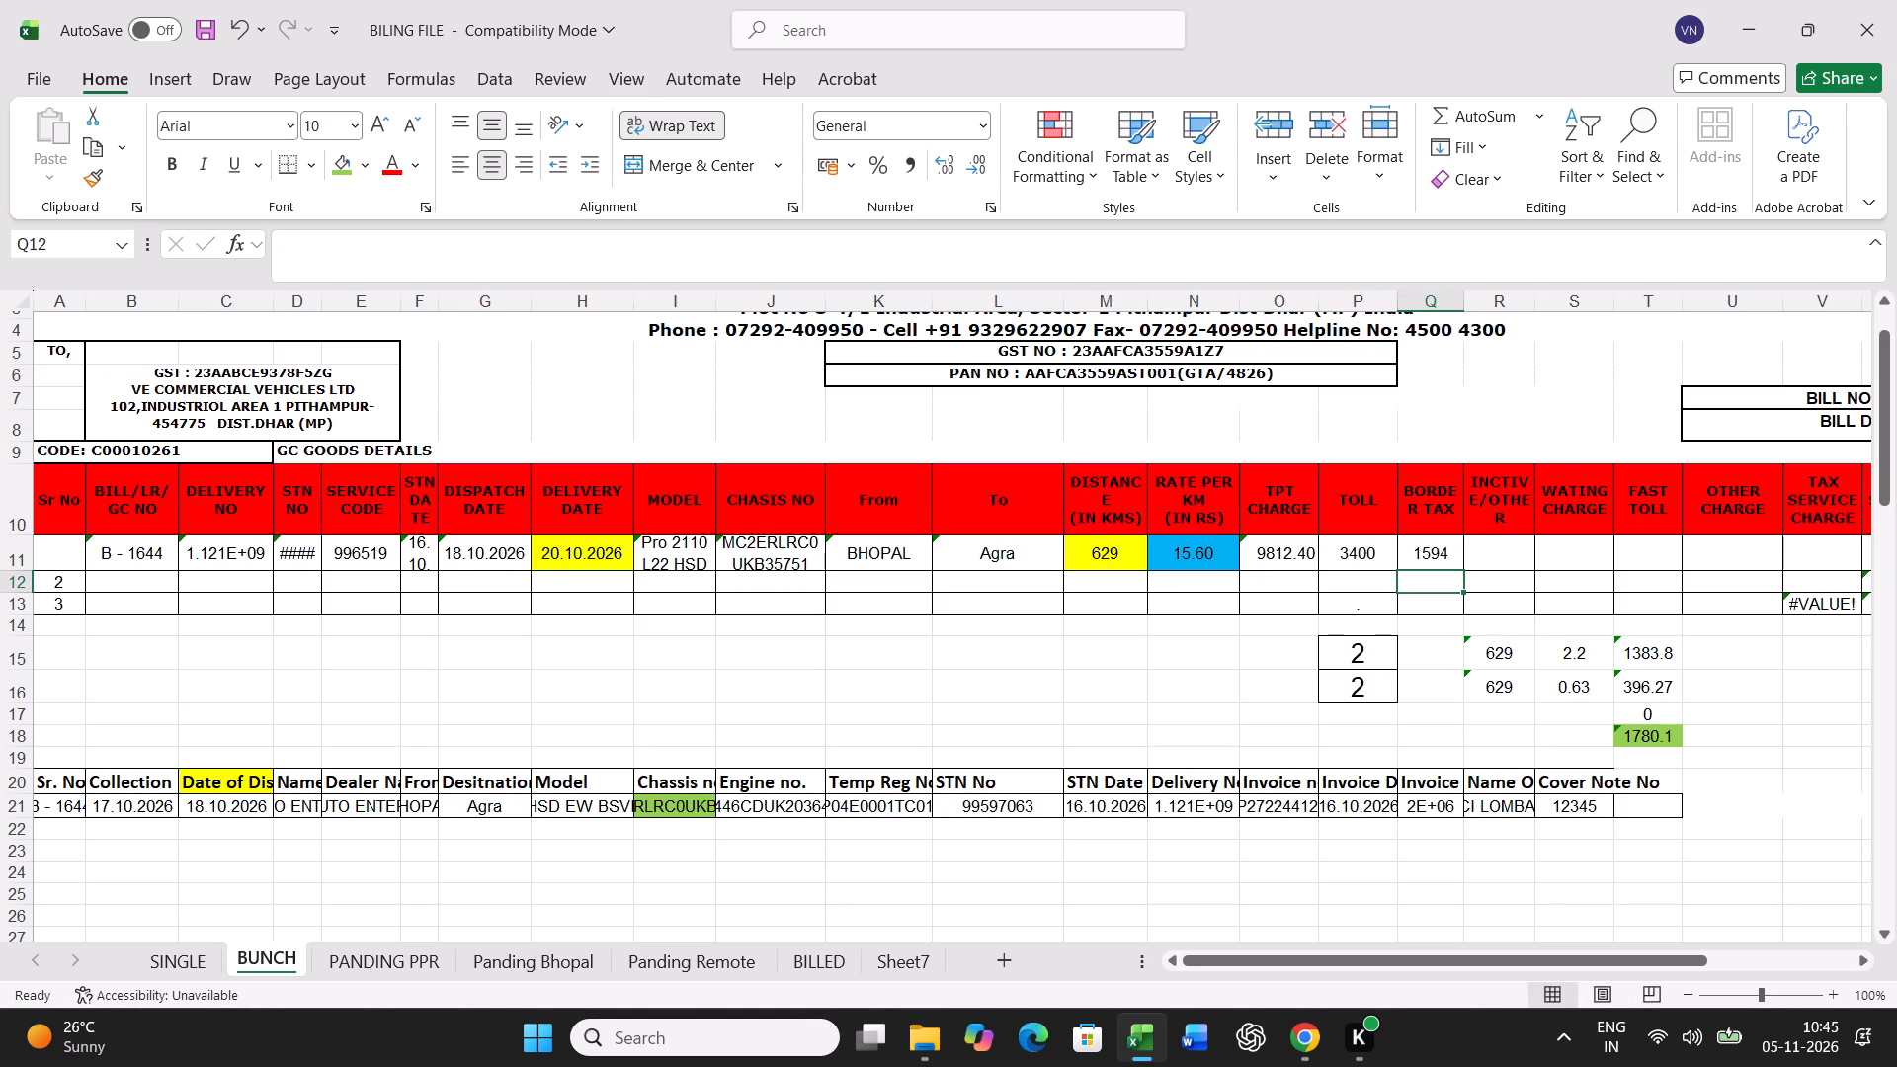
Print the B - 1644 freight bill from the SINGLE sheet.
click(197, 954)
key(ctrl+p)
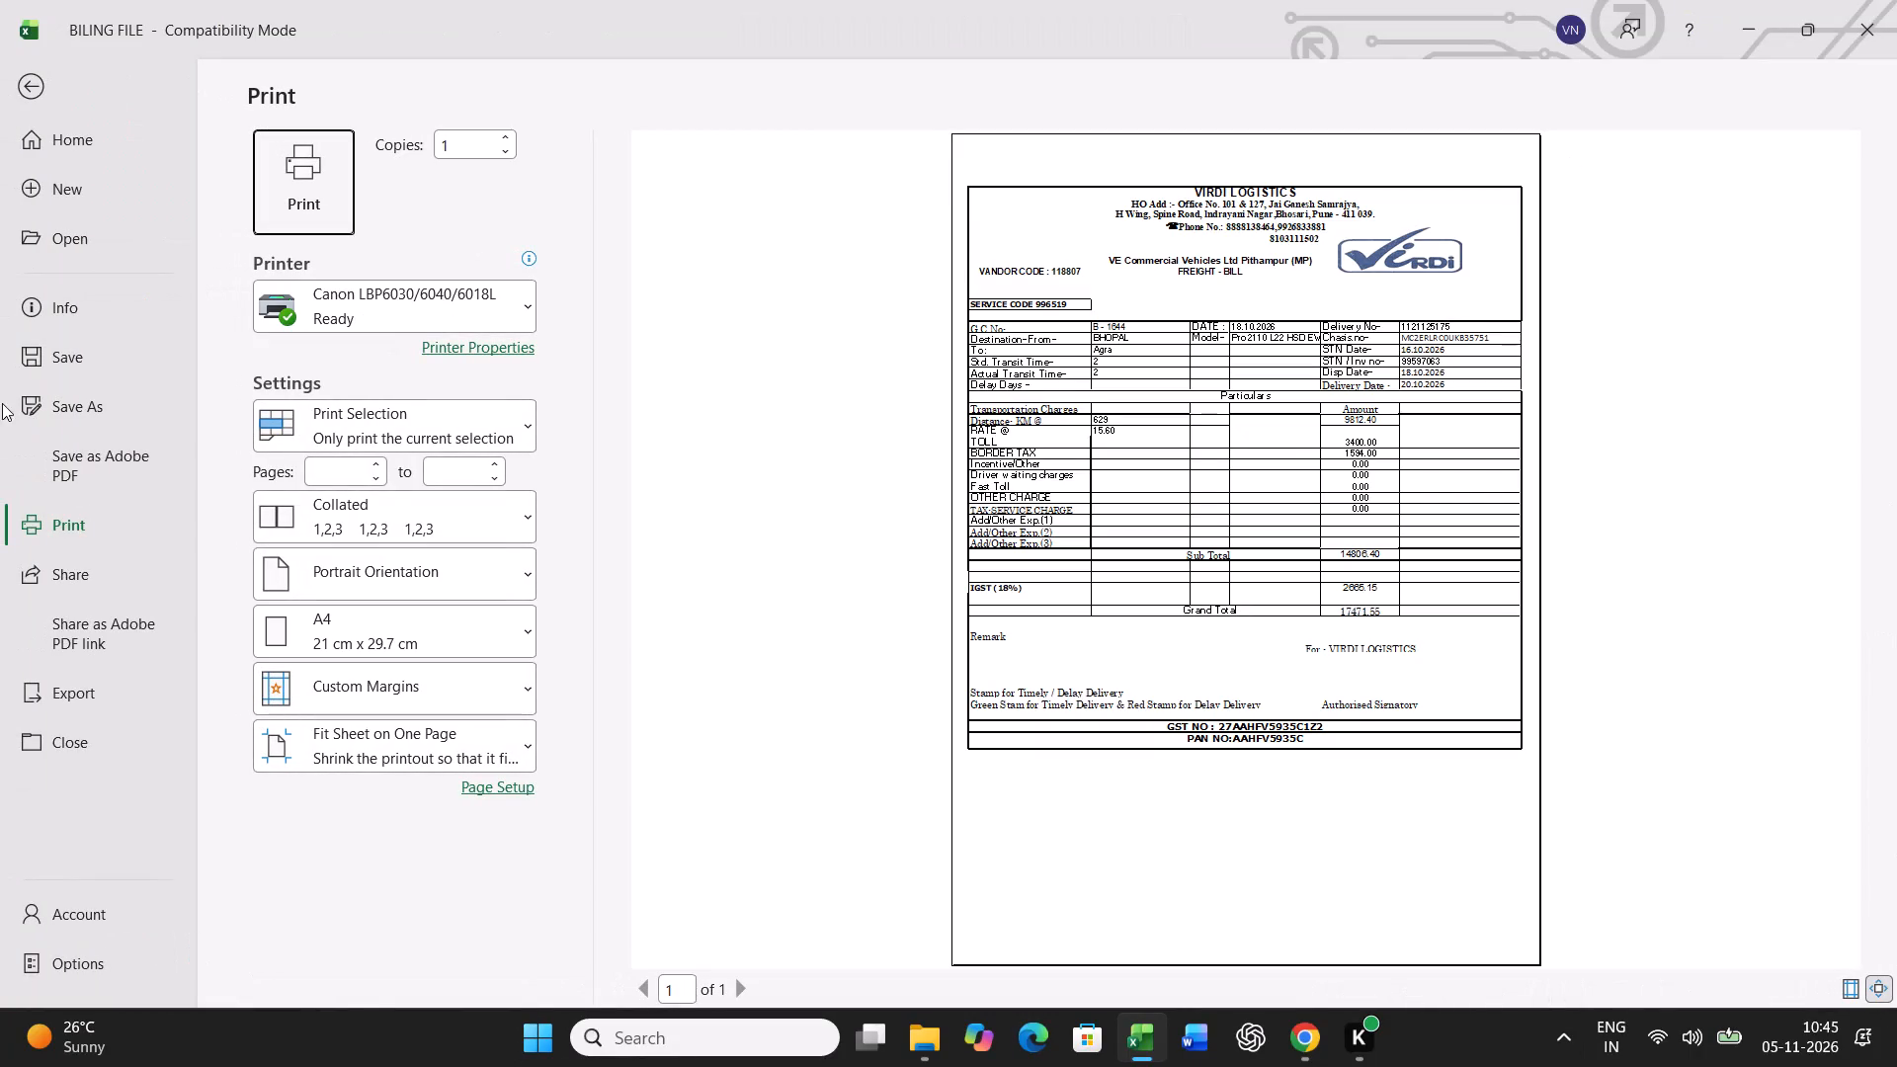
click(301, 193)
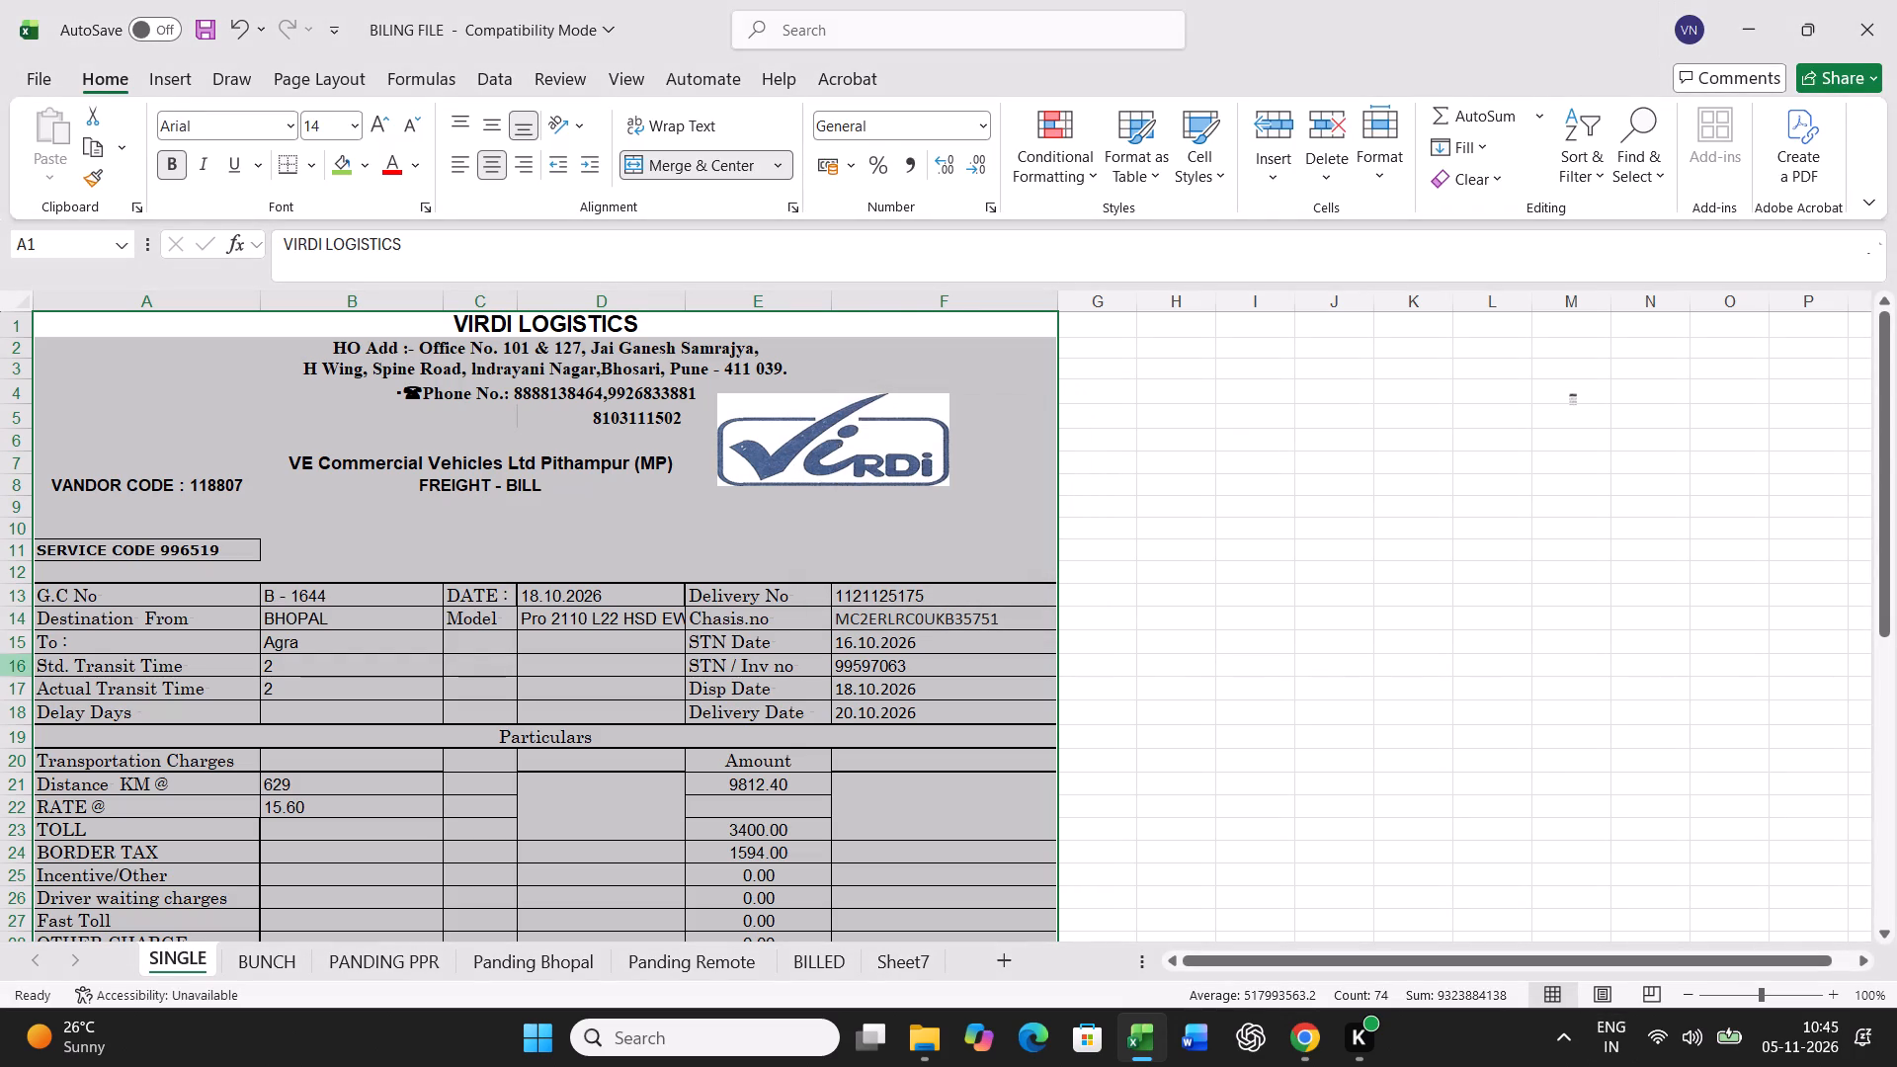
Copy the B - 1644 entry from row 11 of the BUNCH sheet and paste it as values into row 44.
click(275, 954)
click(16, 549)
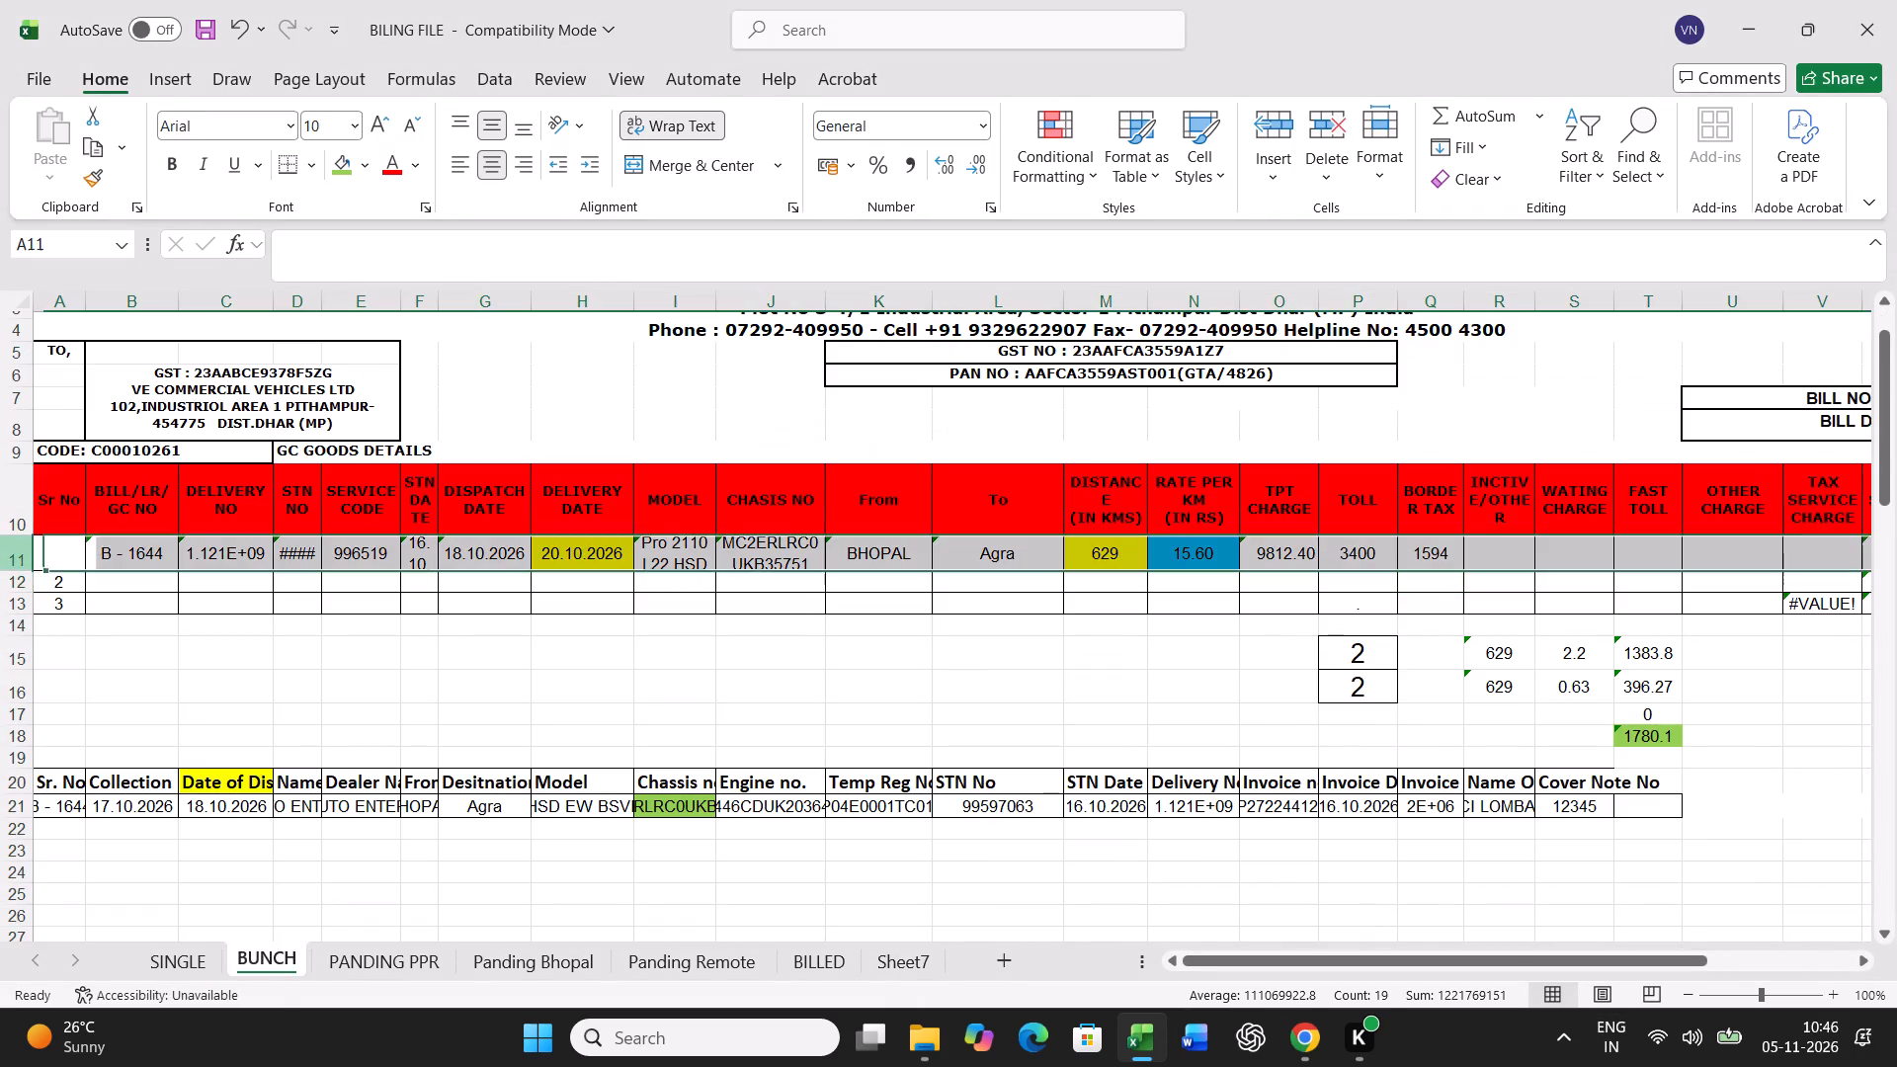
key(ctrl+c)
scroll(361, 559, down, 13)
right_click(69, 610)
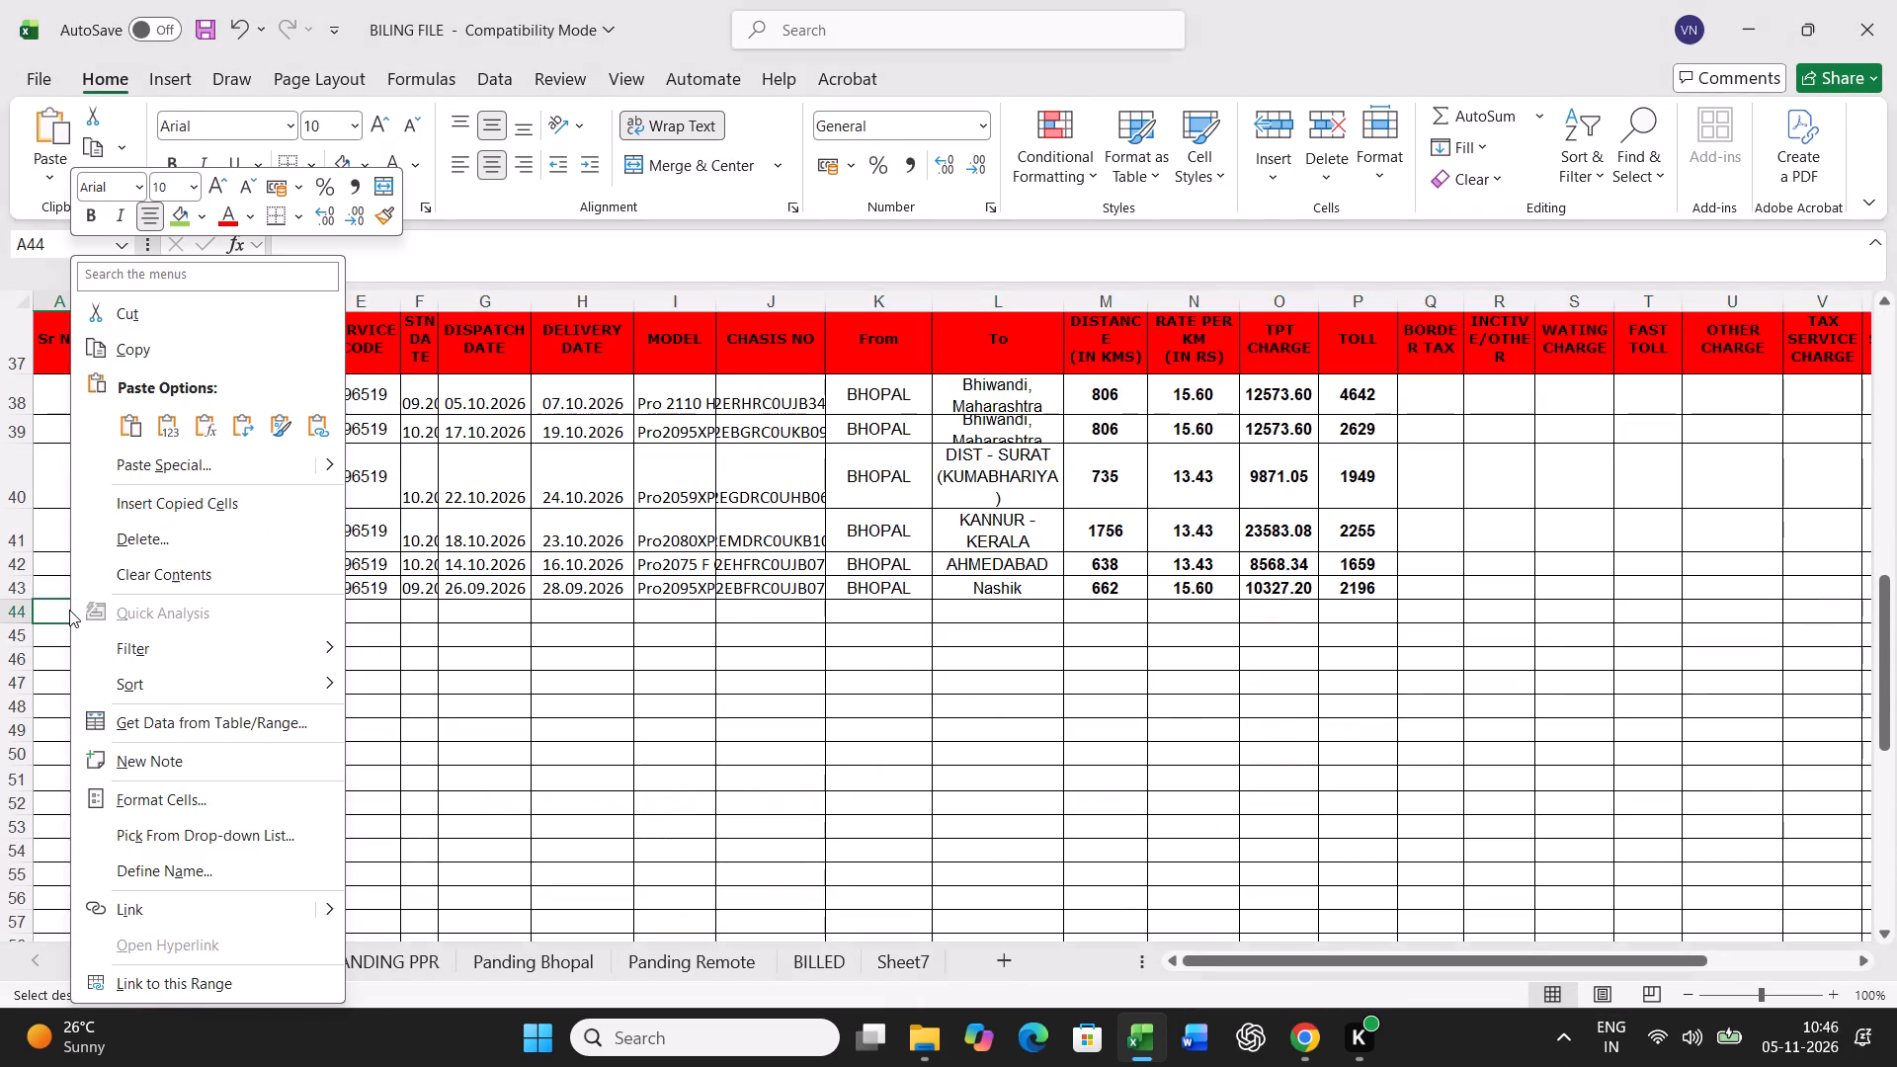
click(169, 464)
click(83, 399)
click(418, 705)
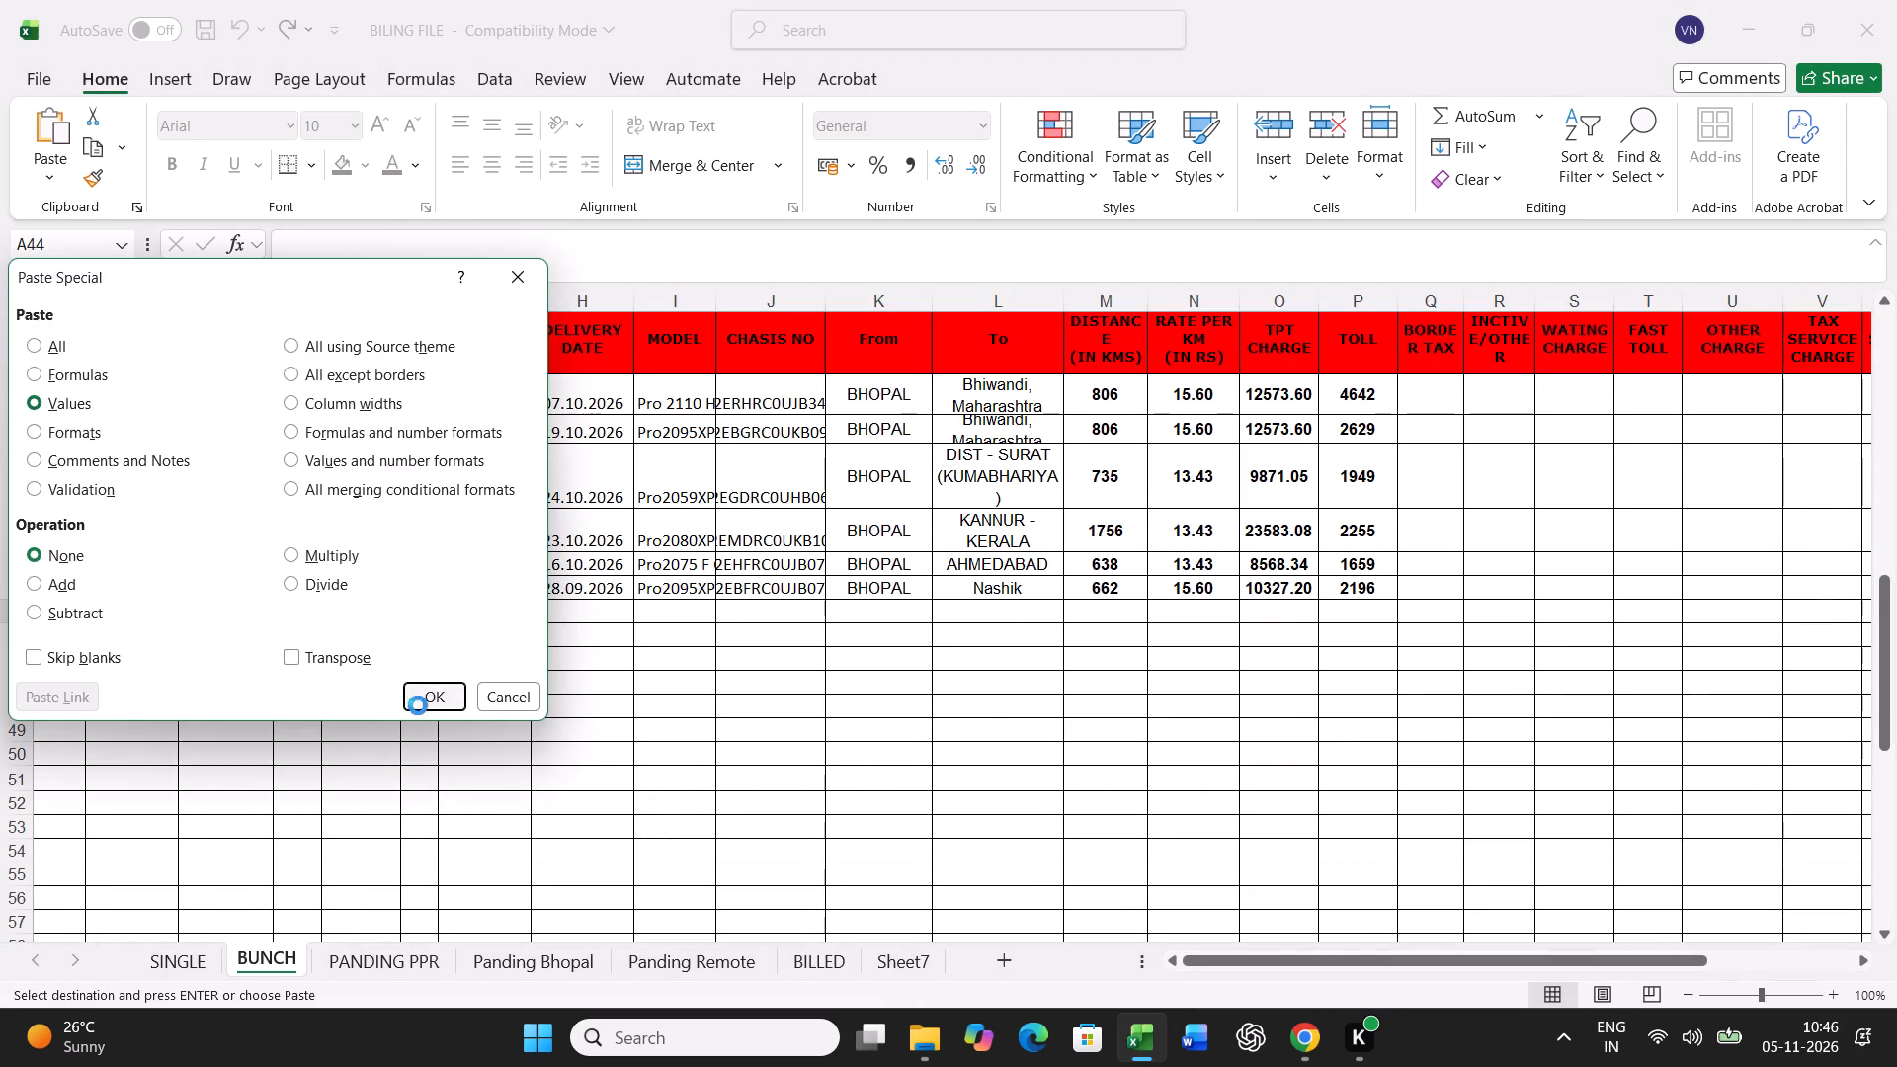
Save the billing workbook.
key(ctrl+s)
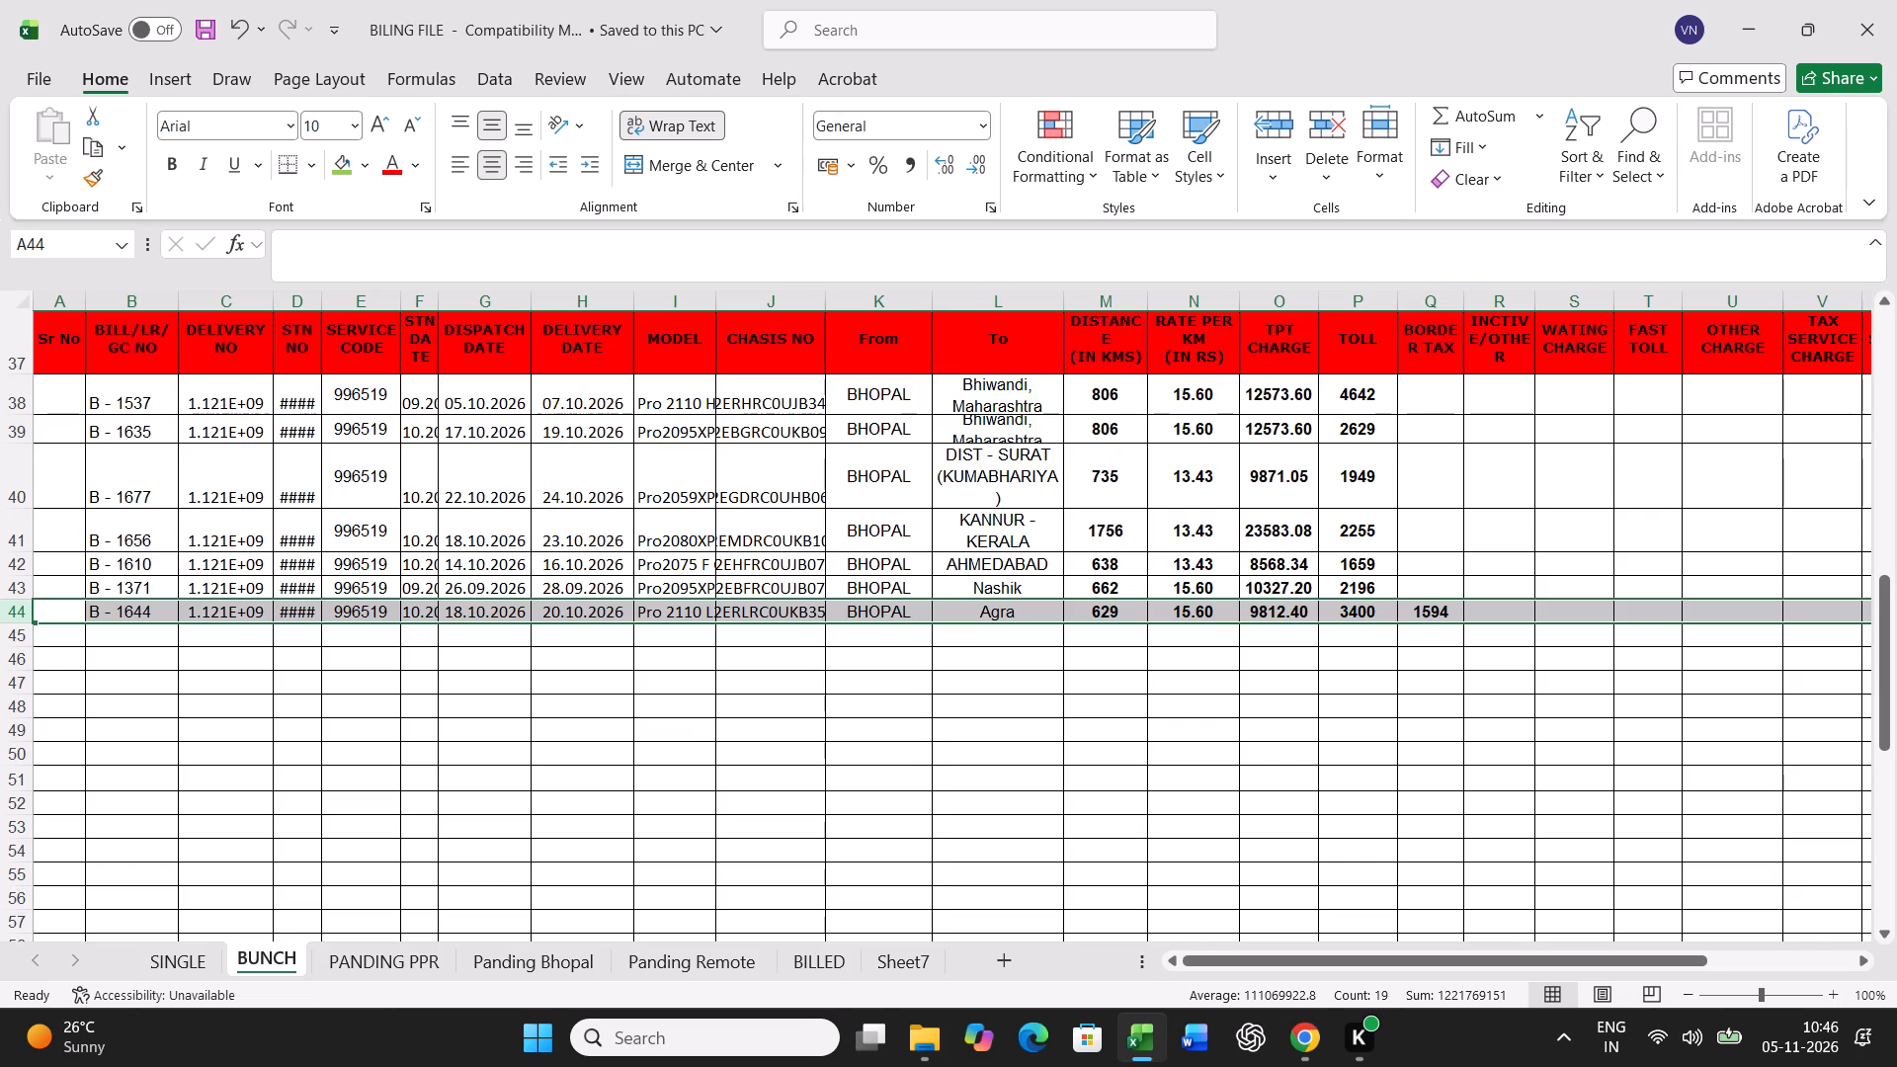
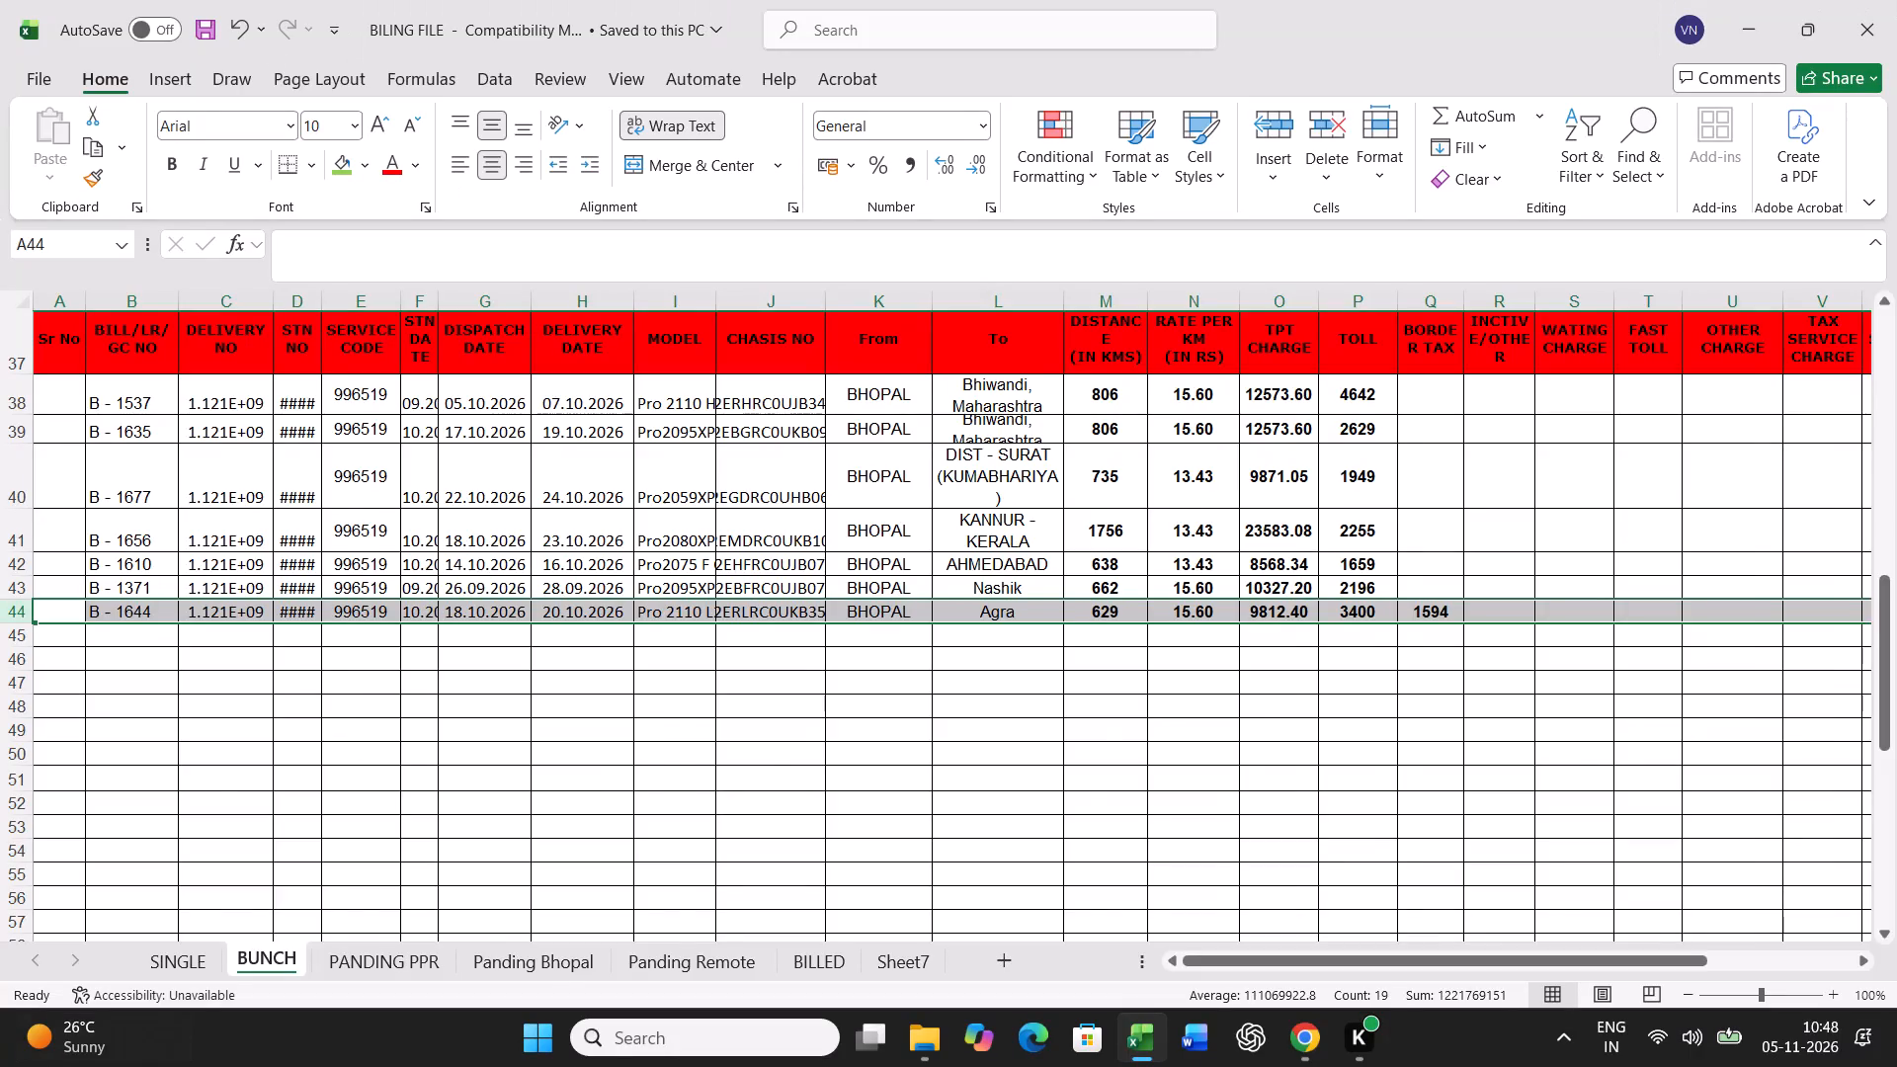
Find chassis number B09027 in the Panding Bhopal sheet and fill its cell green.
click(557, 966)
click(869, 774)
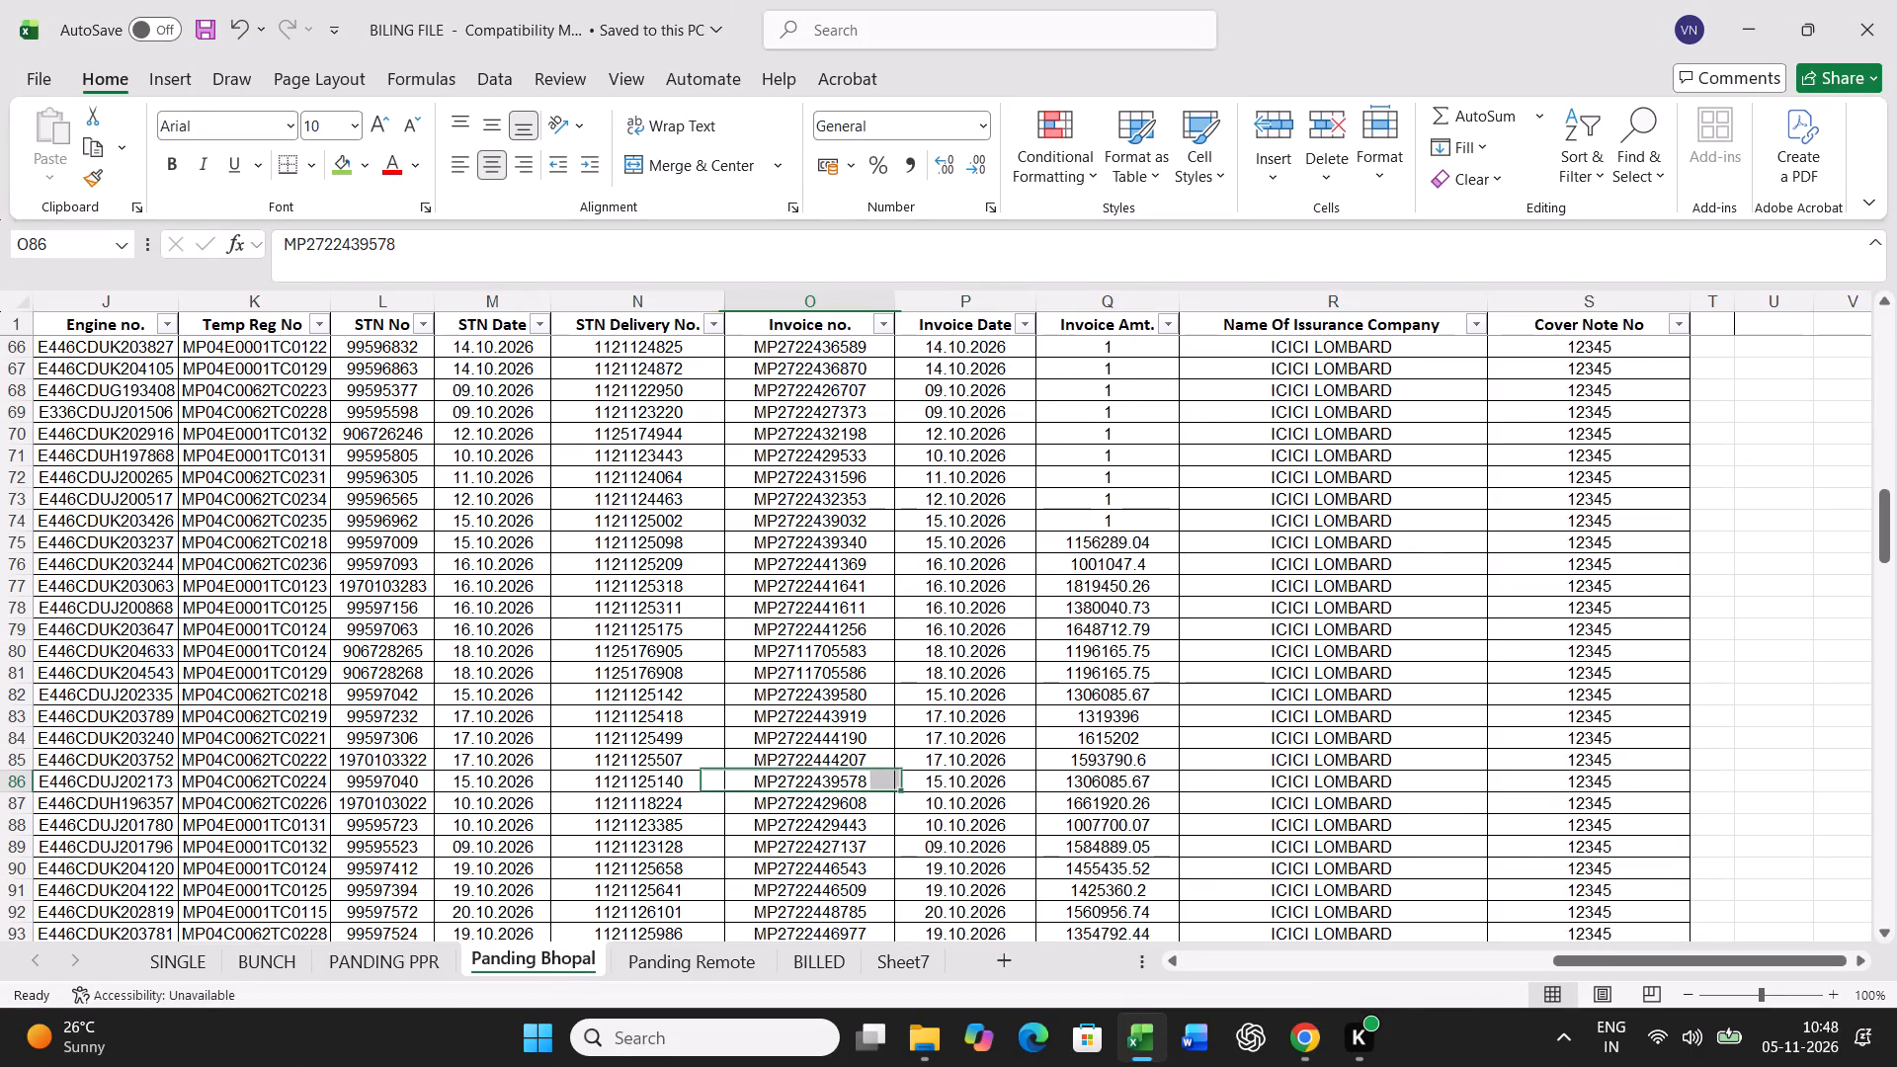
key(ctrl+f)
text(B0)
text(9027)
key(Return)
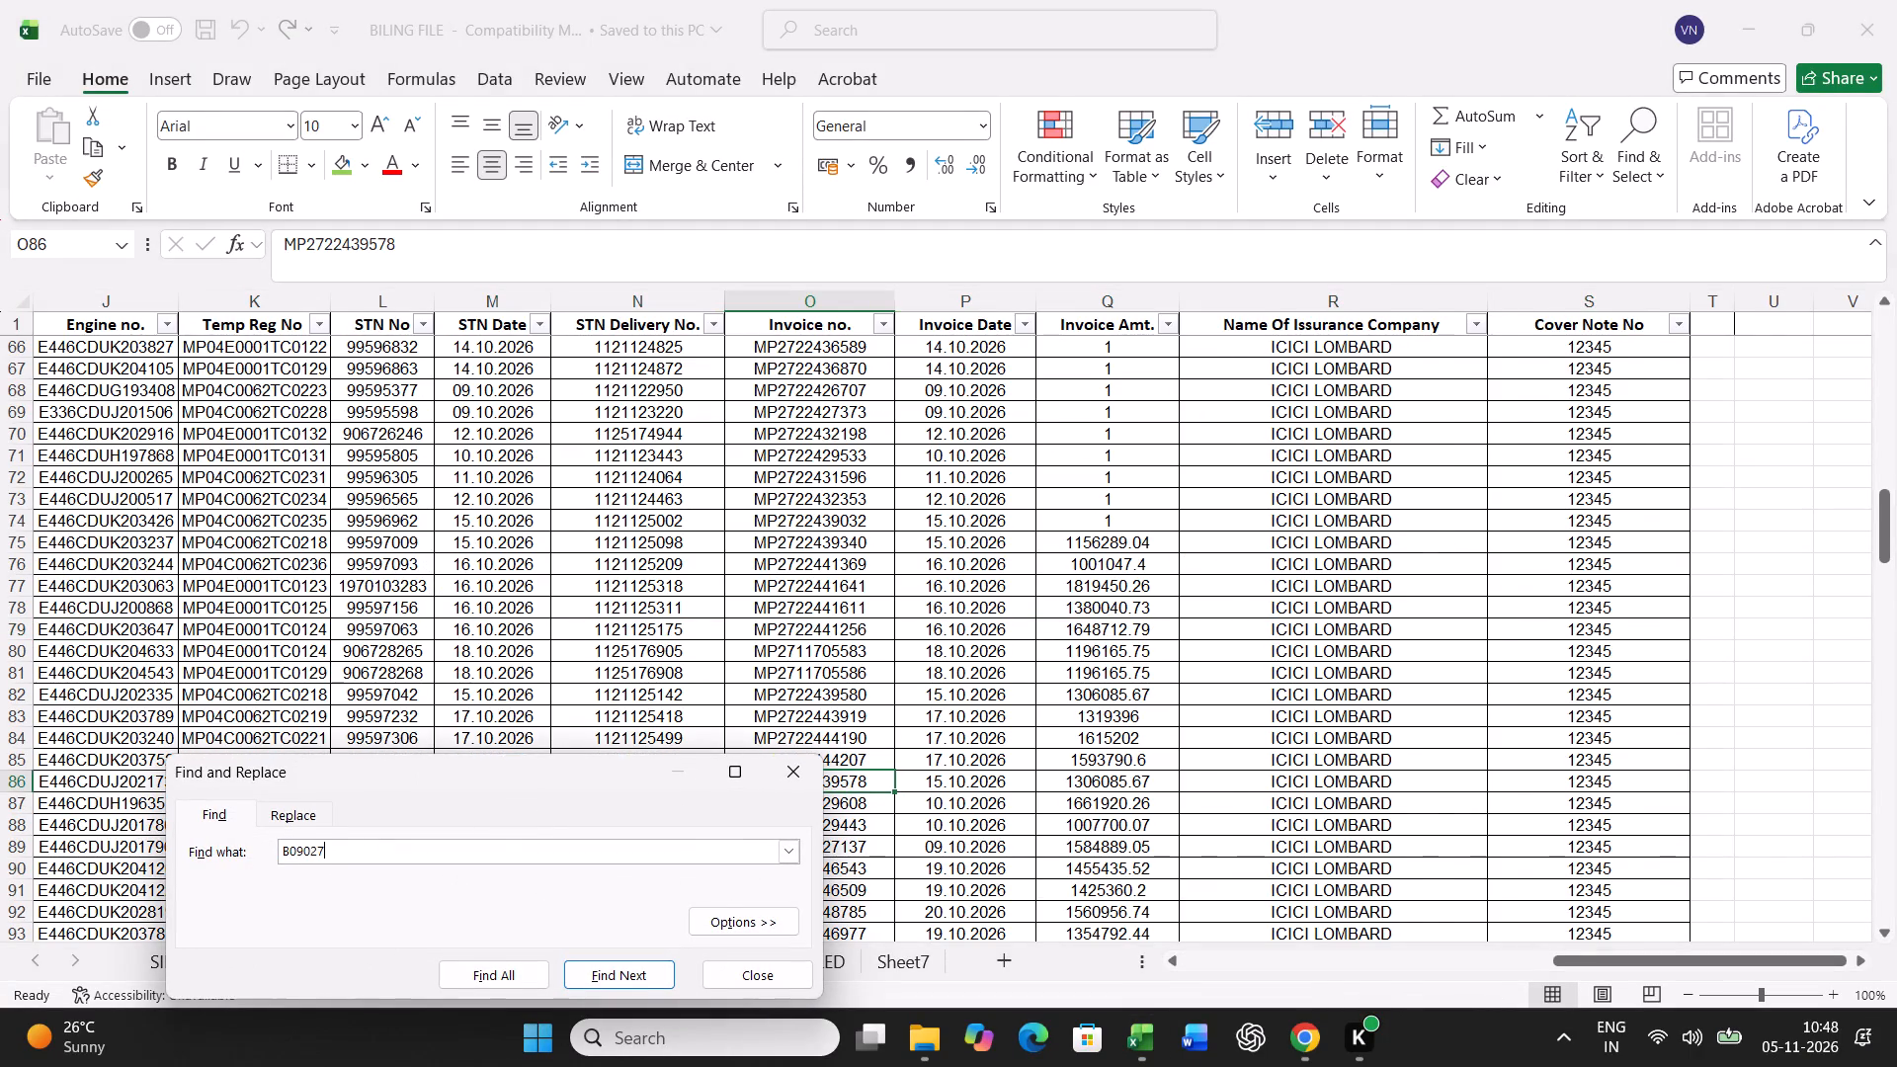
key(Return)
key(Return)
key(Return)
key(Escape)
click(341, 173)
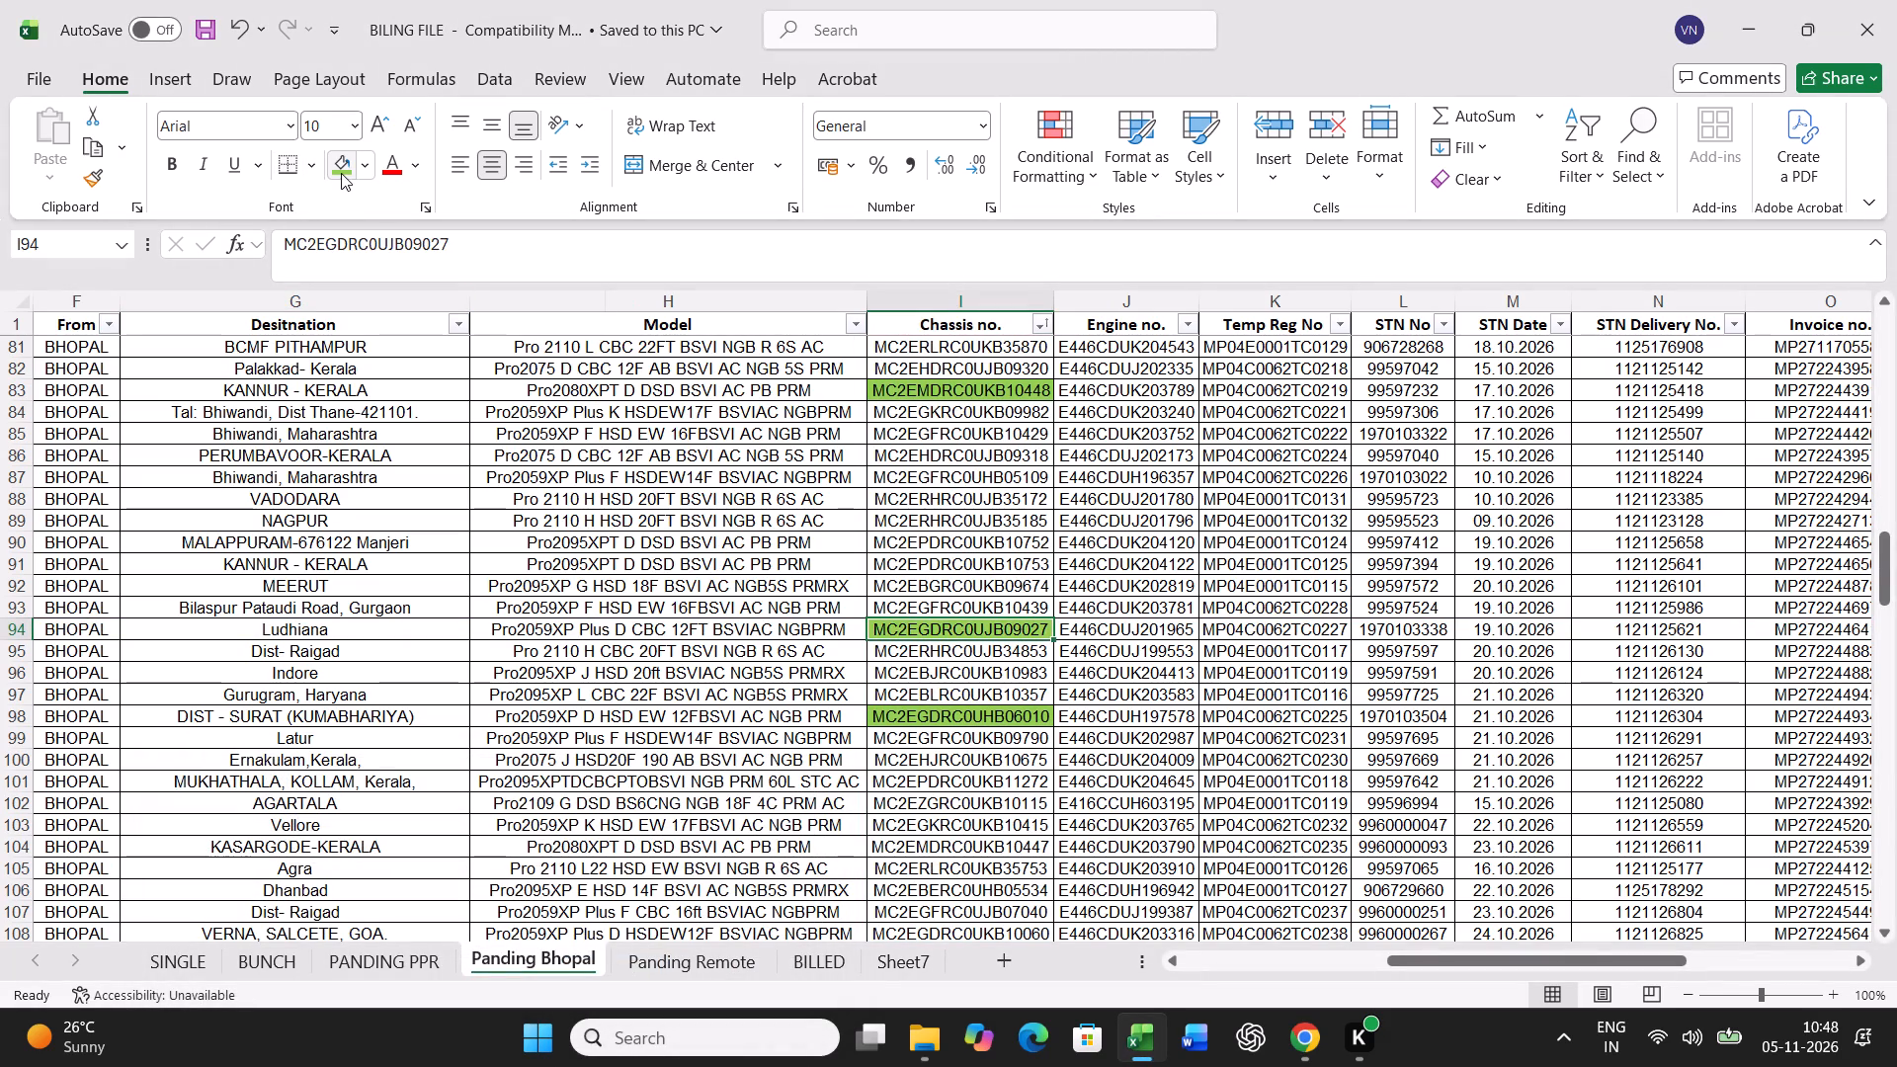
Copy the full B - 1673 record from the Panding Bhopal sheet and paste it into row 21 of the BUNCH sheet.
key(Left)
key(Left)
key(Left)
key(Left)
key(Left)
key(Left)
key(Left)
key(Left)
key(Left)
key(Left)
key(Left)
key(Left)
key(Left)
key(Left)
key(Left)
key(Left)
key(Left)
key(Left)
key(Left)
key(Left)
key(ctrl+shift+Right)
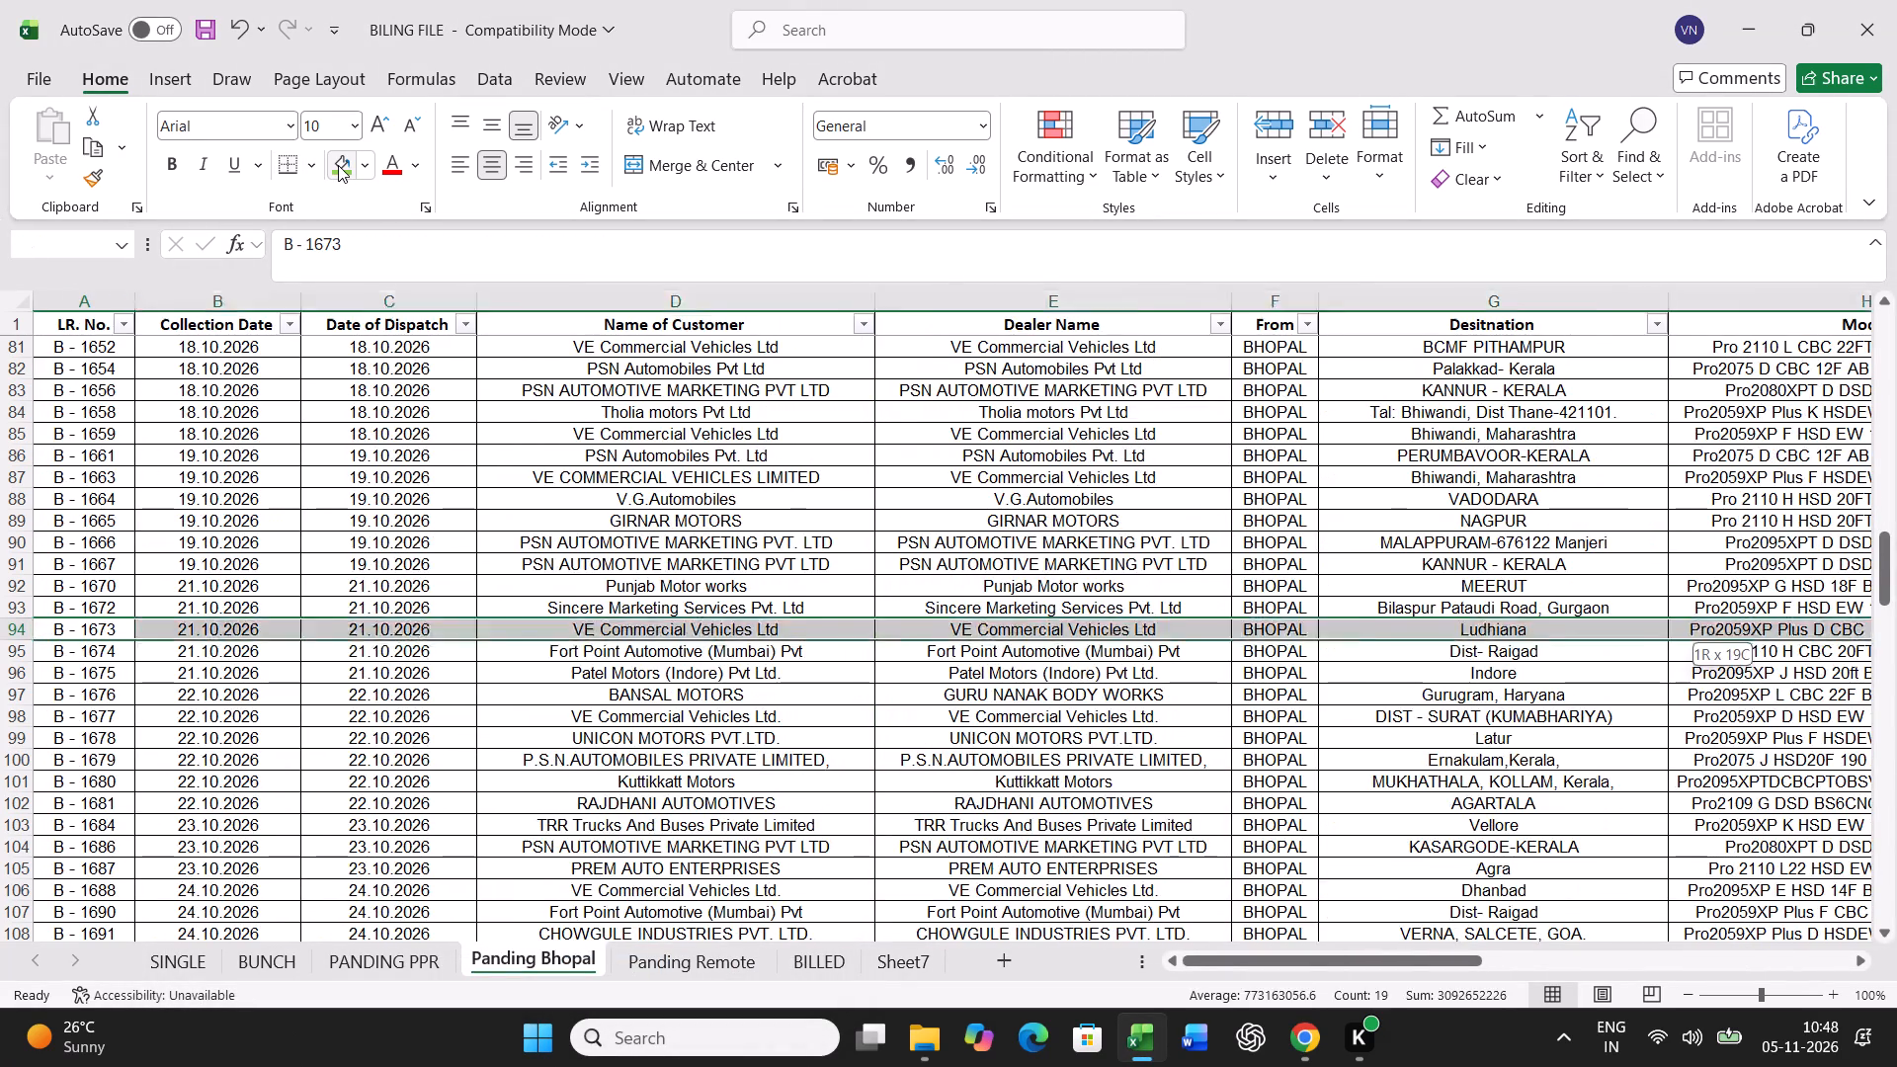
key(ctrl+c)
click(268, 969)
scroll(414, 699, up, 9)
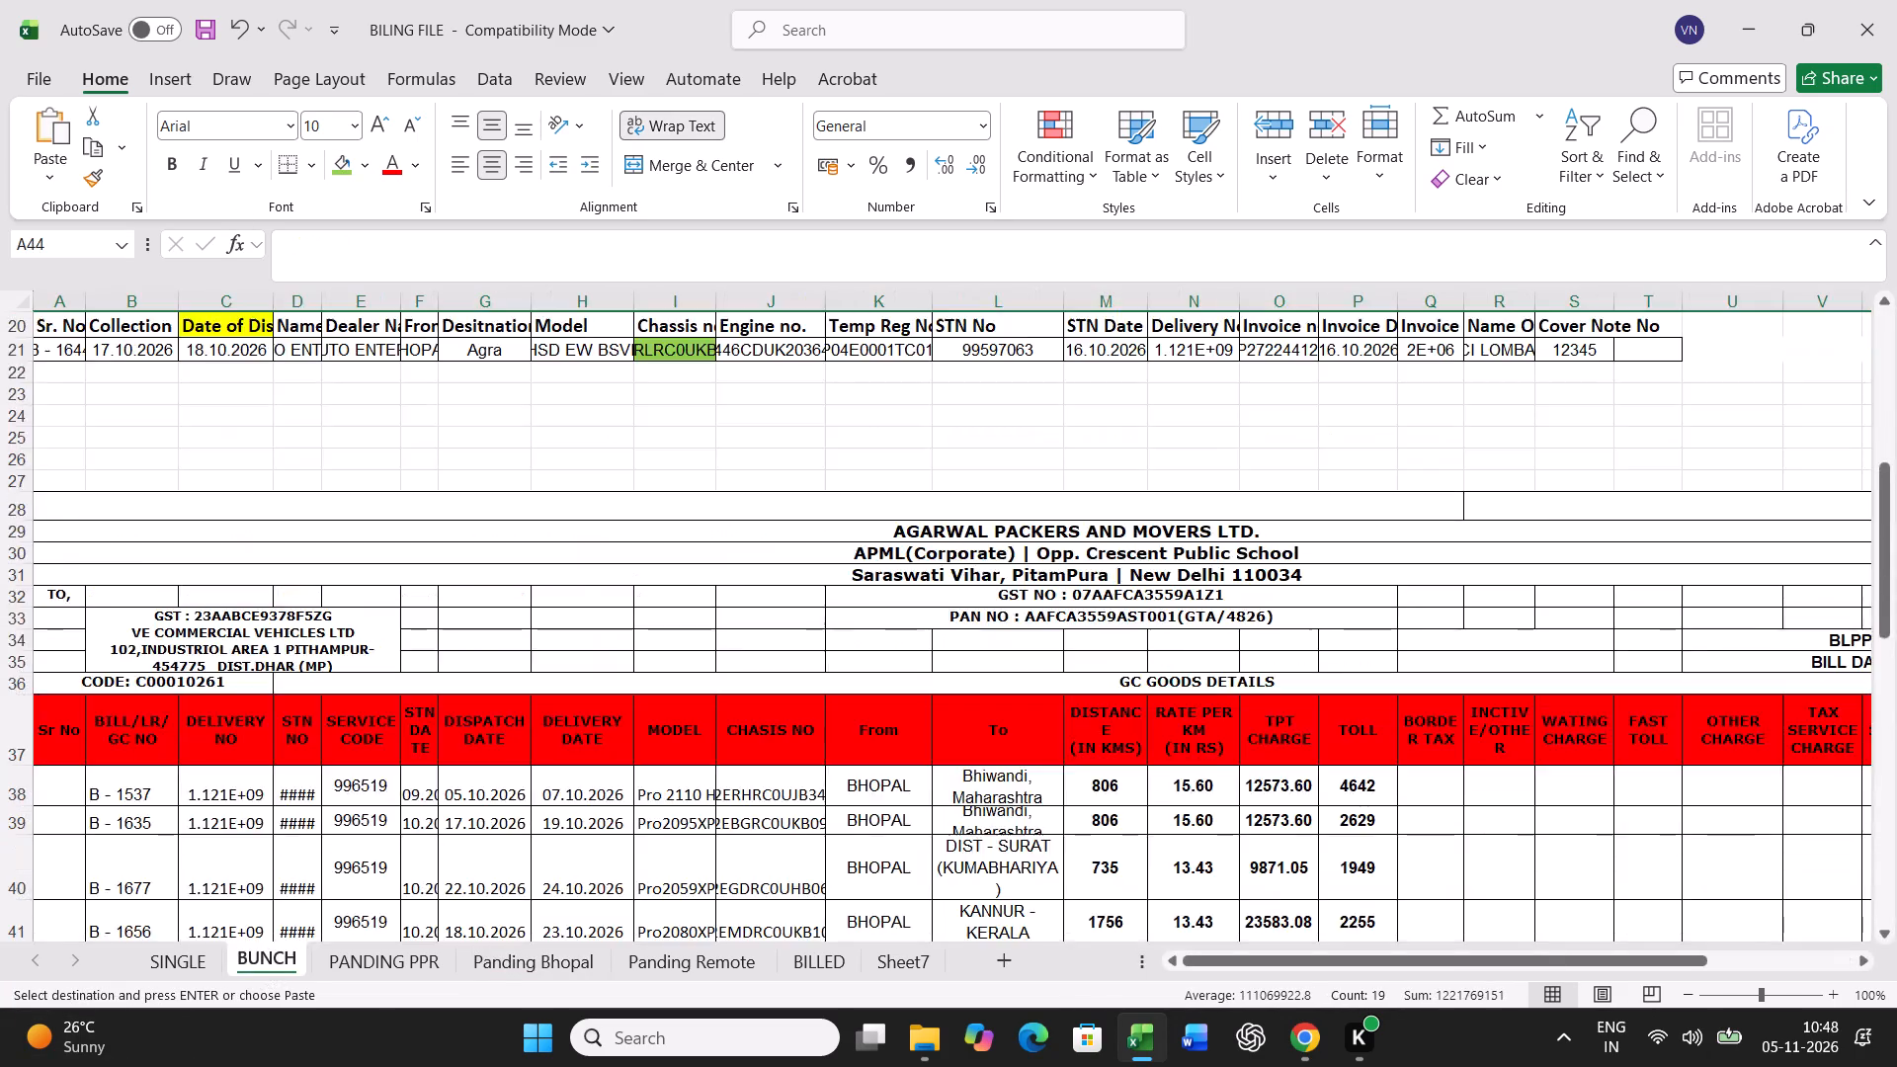
scroll(414, 699, up, 4)
click(64, 806)
key(ctrl+v)
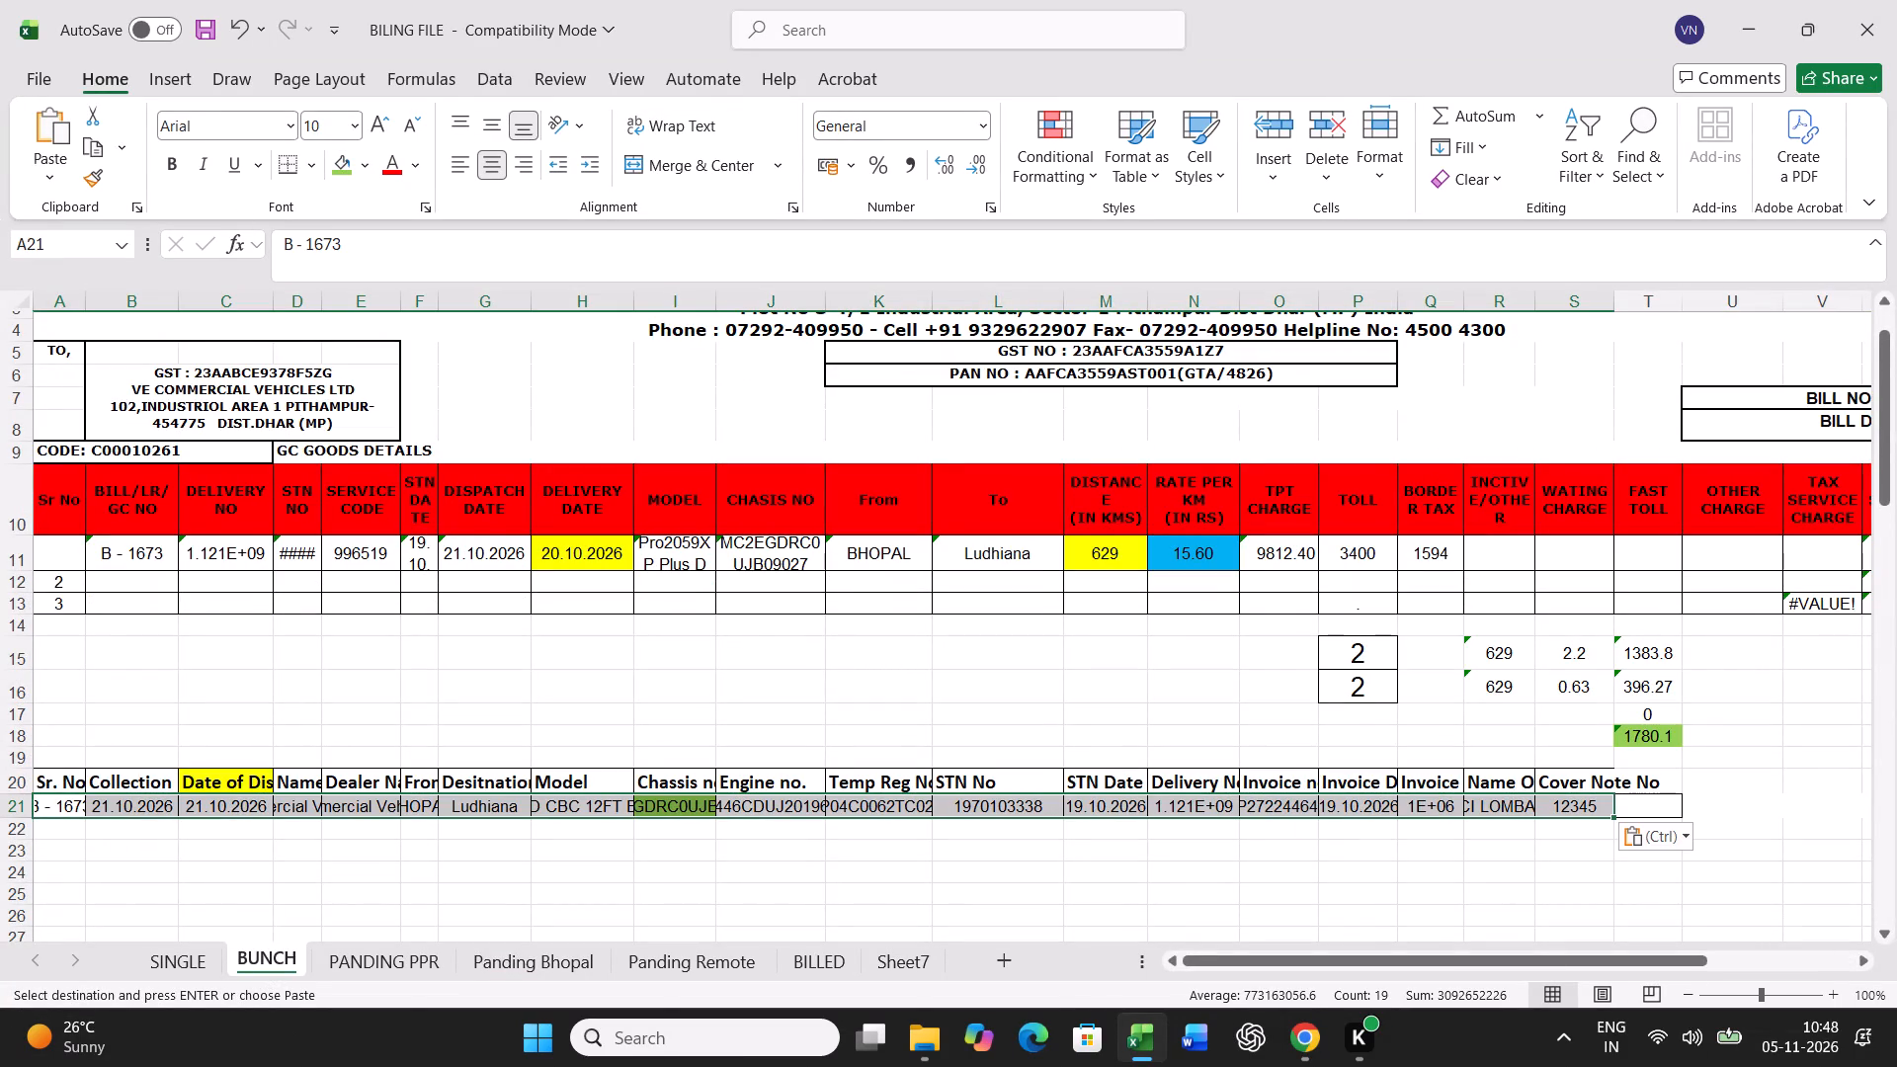
For B - 1673 in row 11, enter delivery date 24.10.2026, distance 1183 km and rate 13.43.
click(594, 561)
text(24.10.2026)
key(Right)
key(Right)
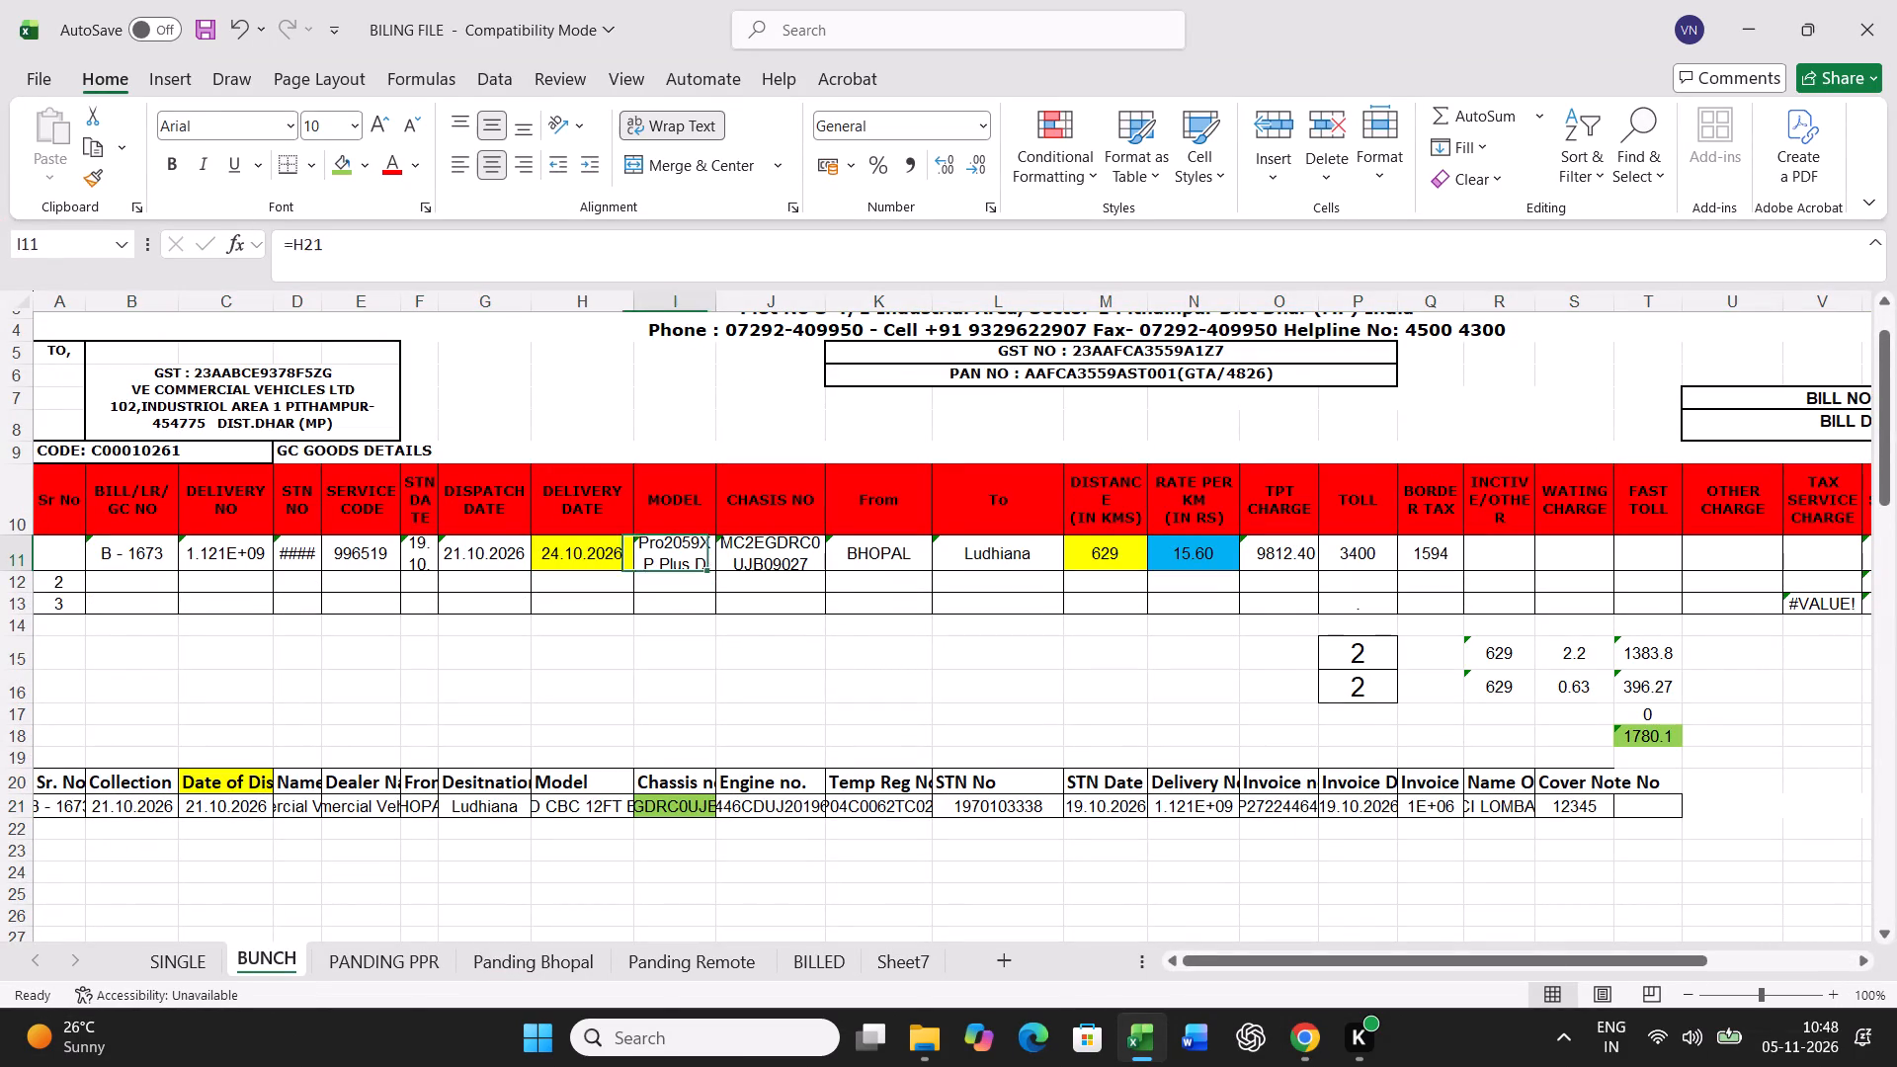
key(Right)
key(Right)
key(Right)
text(1183)
key(Right)
text(13.43)
key(Right)
key(Right)
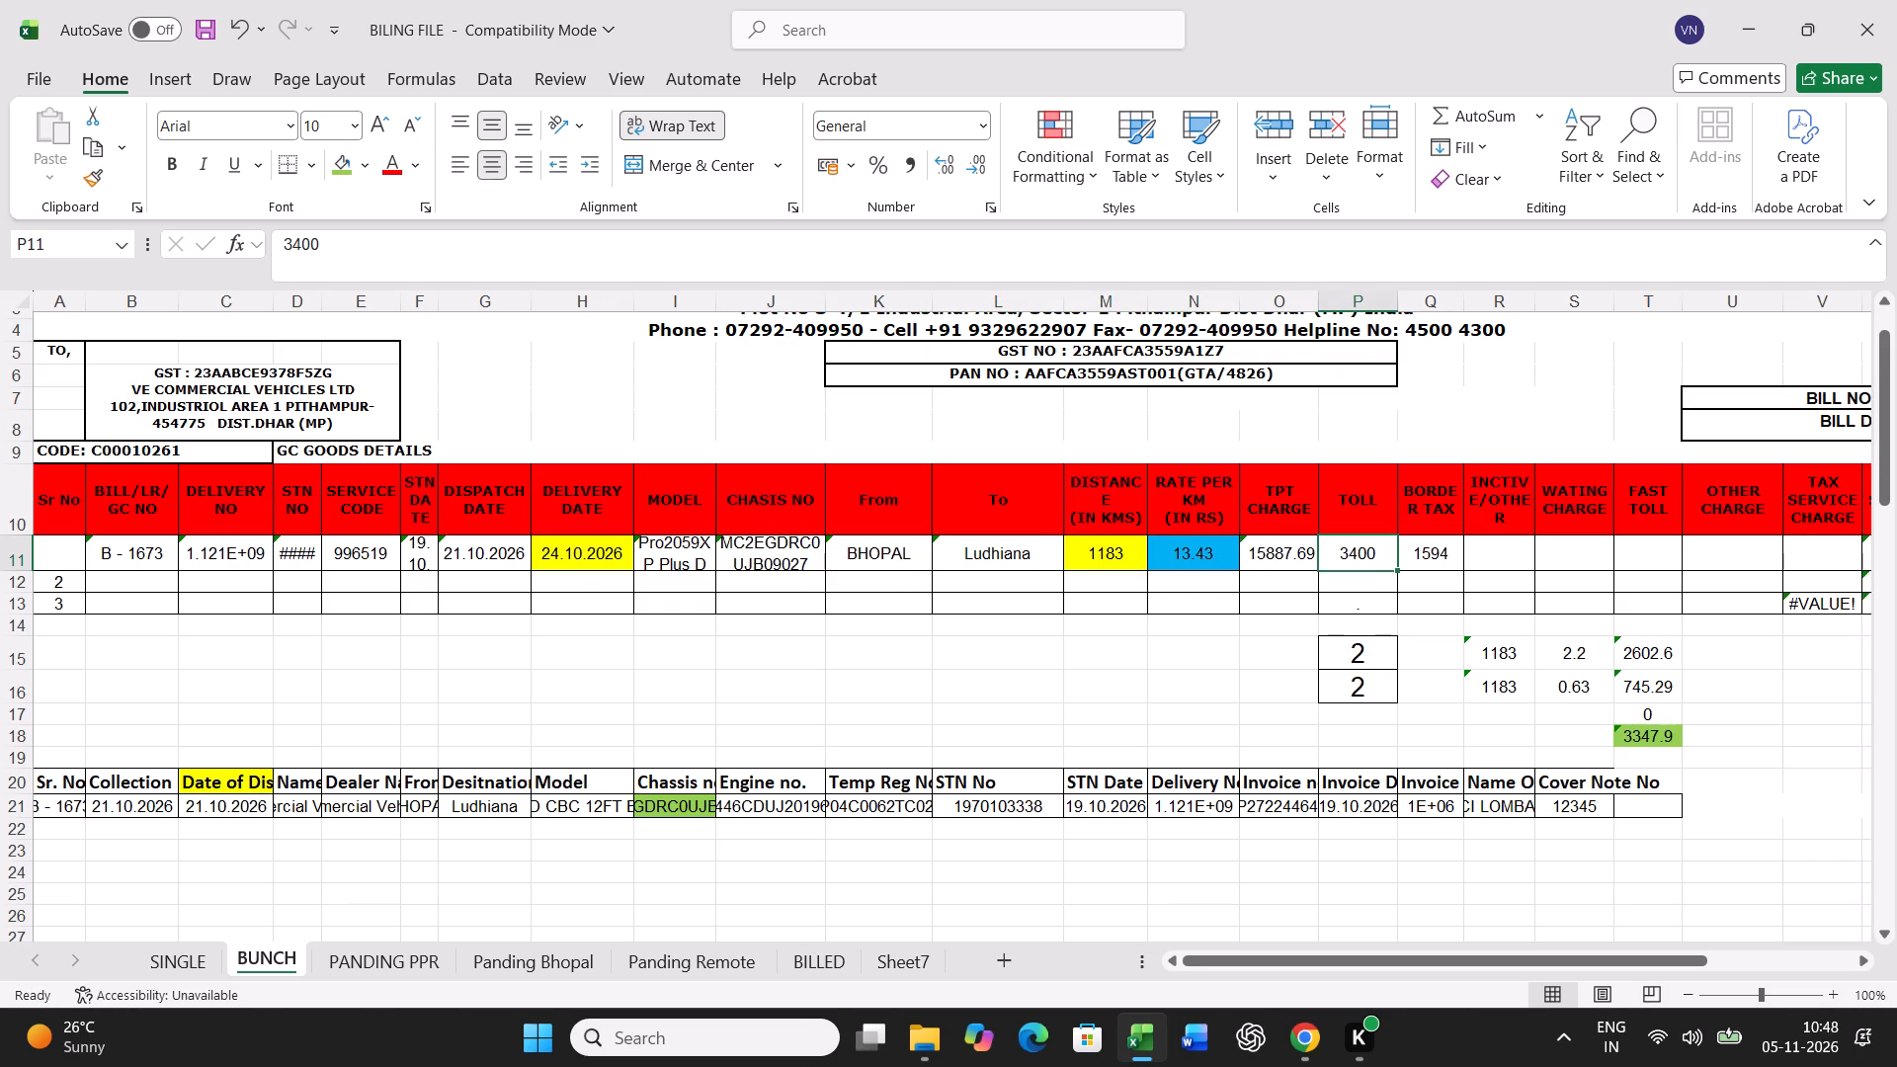
text(280)
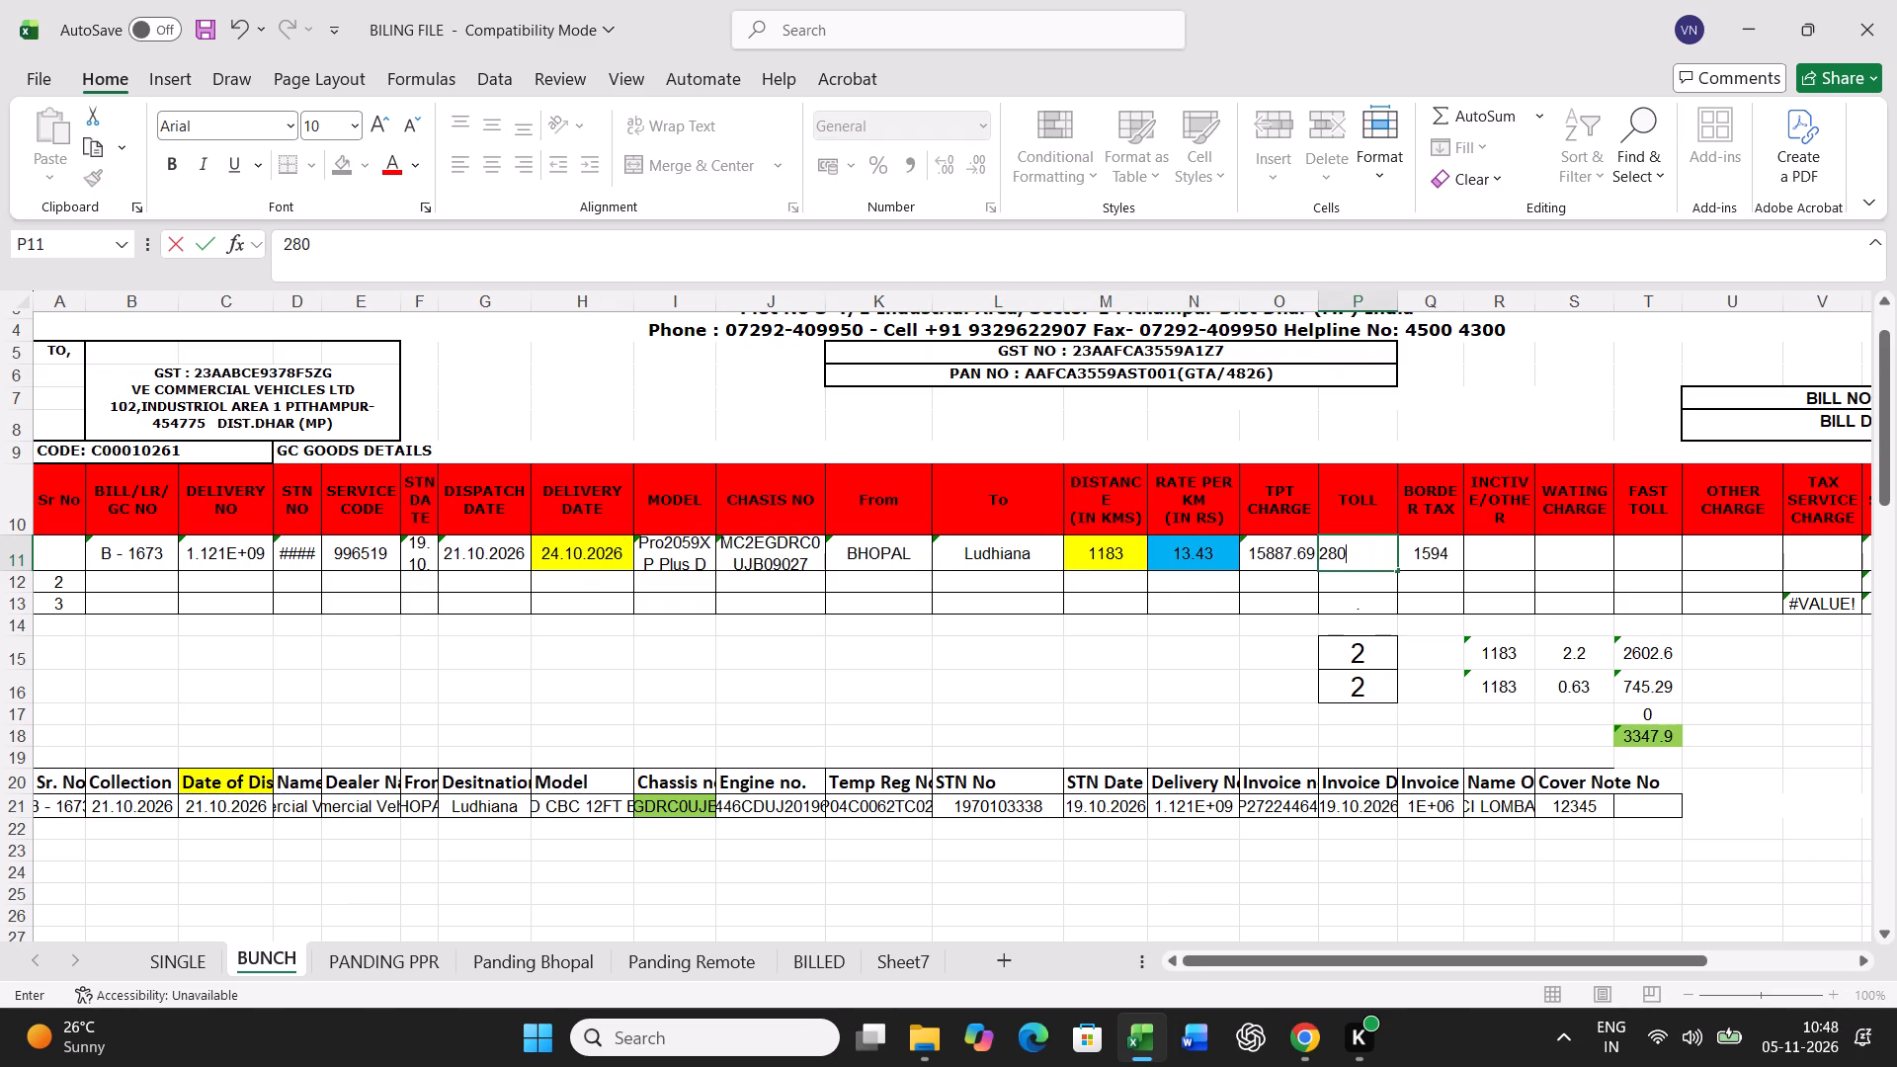
key(BackSpace)
text(25)
key(Right)
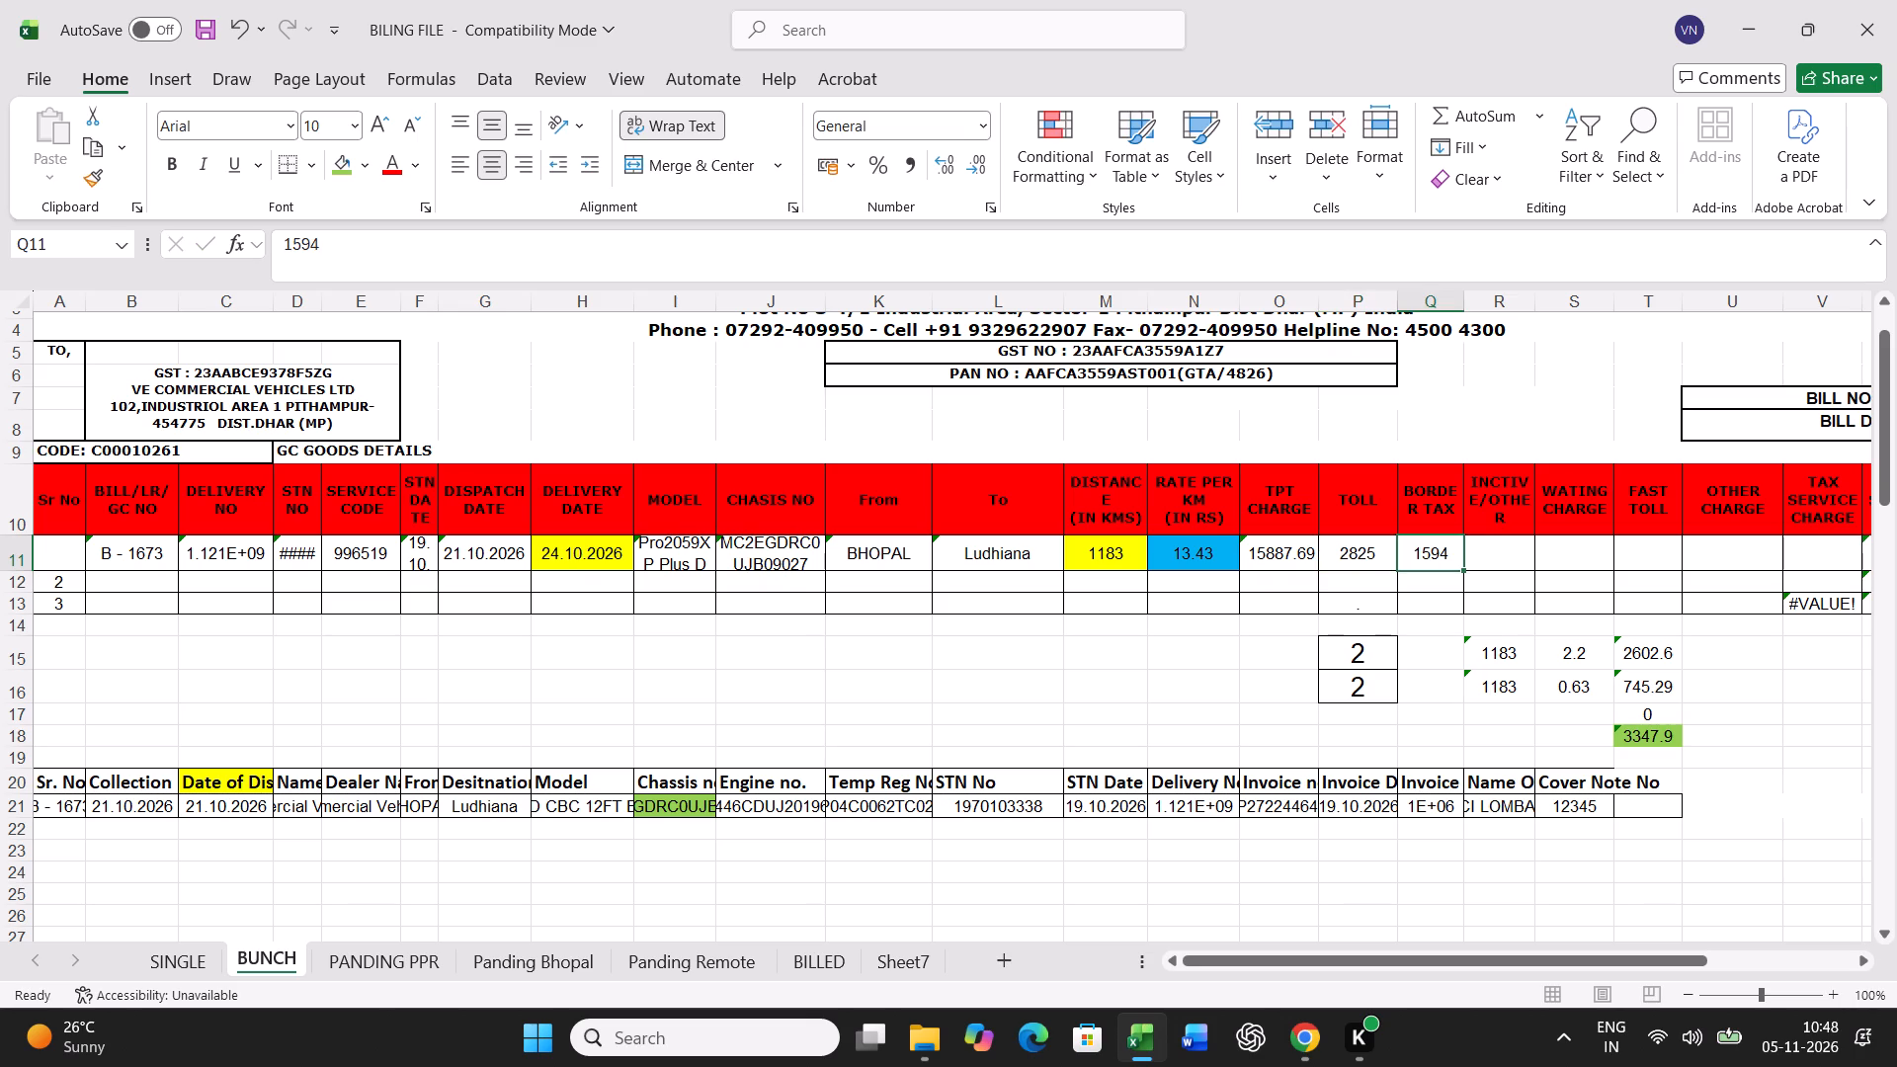
text(3293)
key(Return)
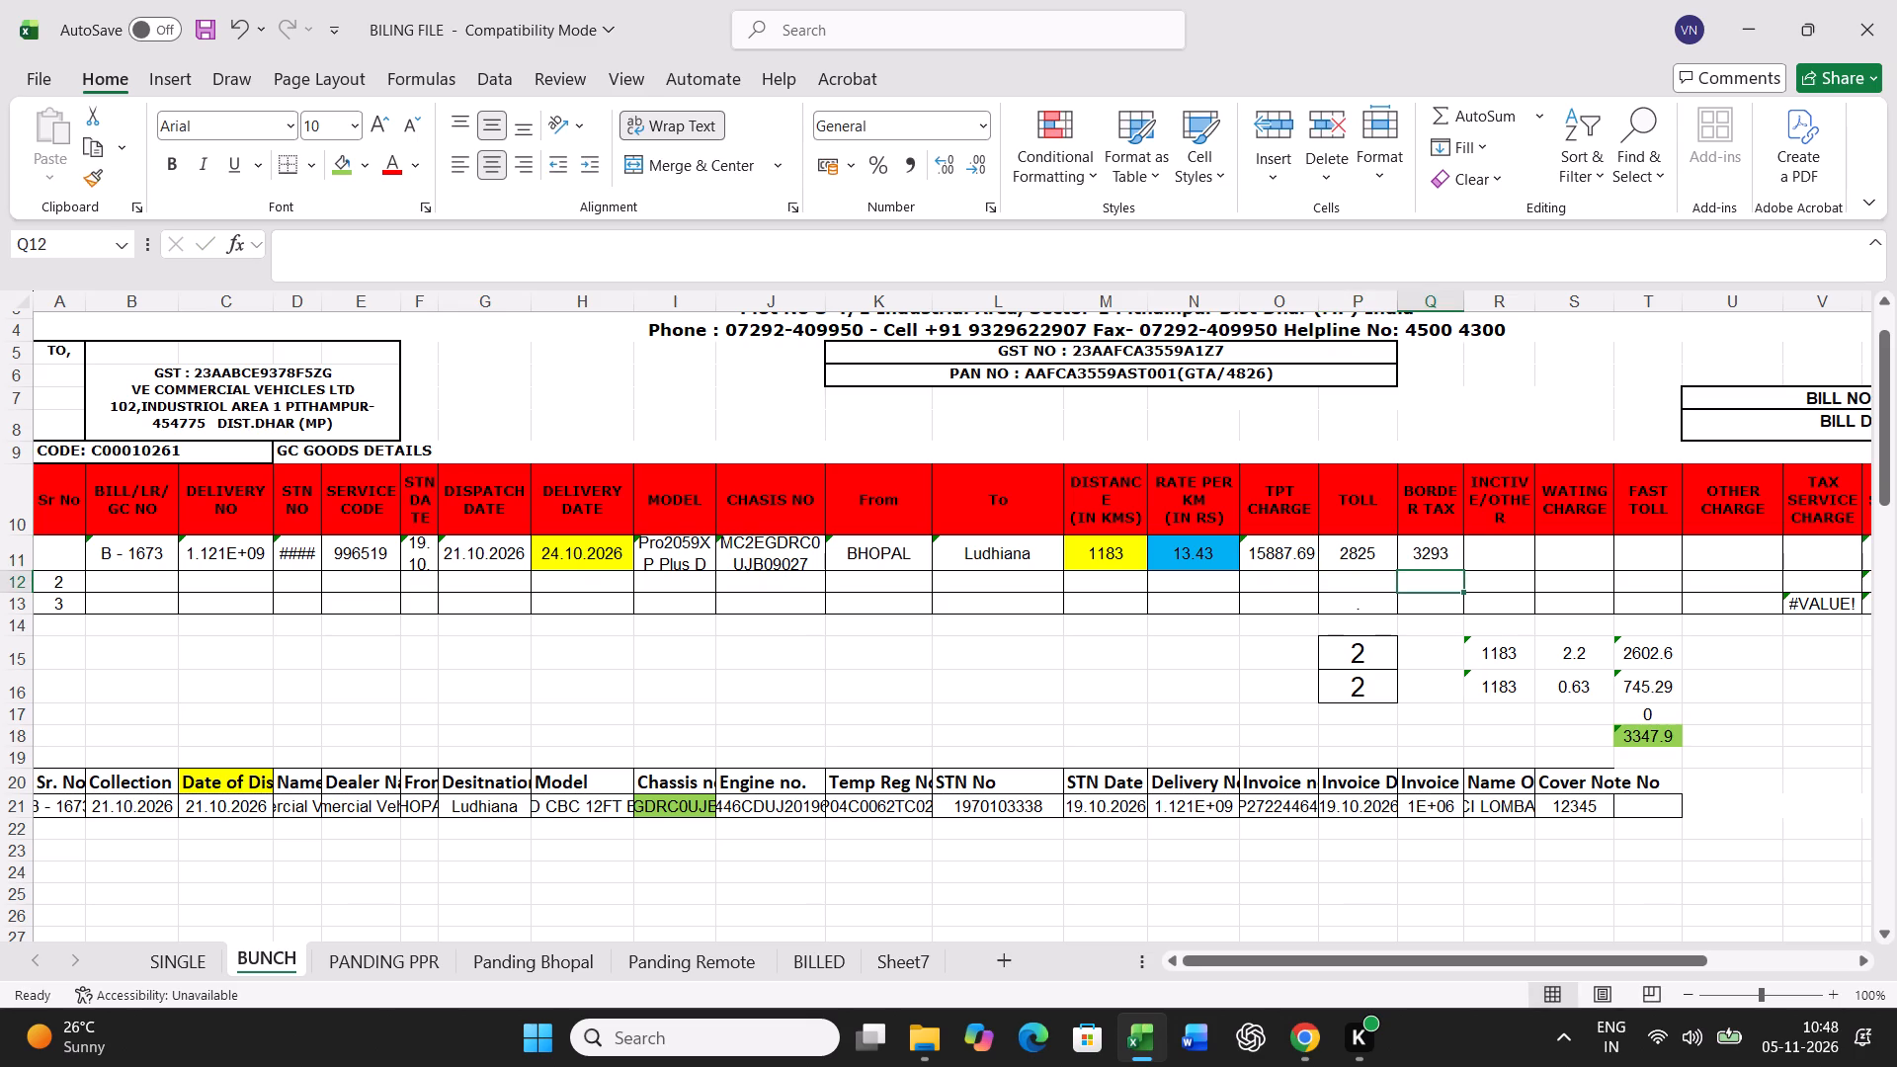
Set the standard transit time in P15 to 4 and the actual transit time in P16 to 3.
click(1385, 646)
key(4)
key(Return)
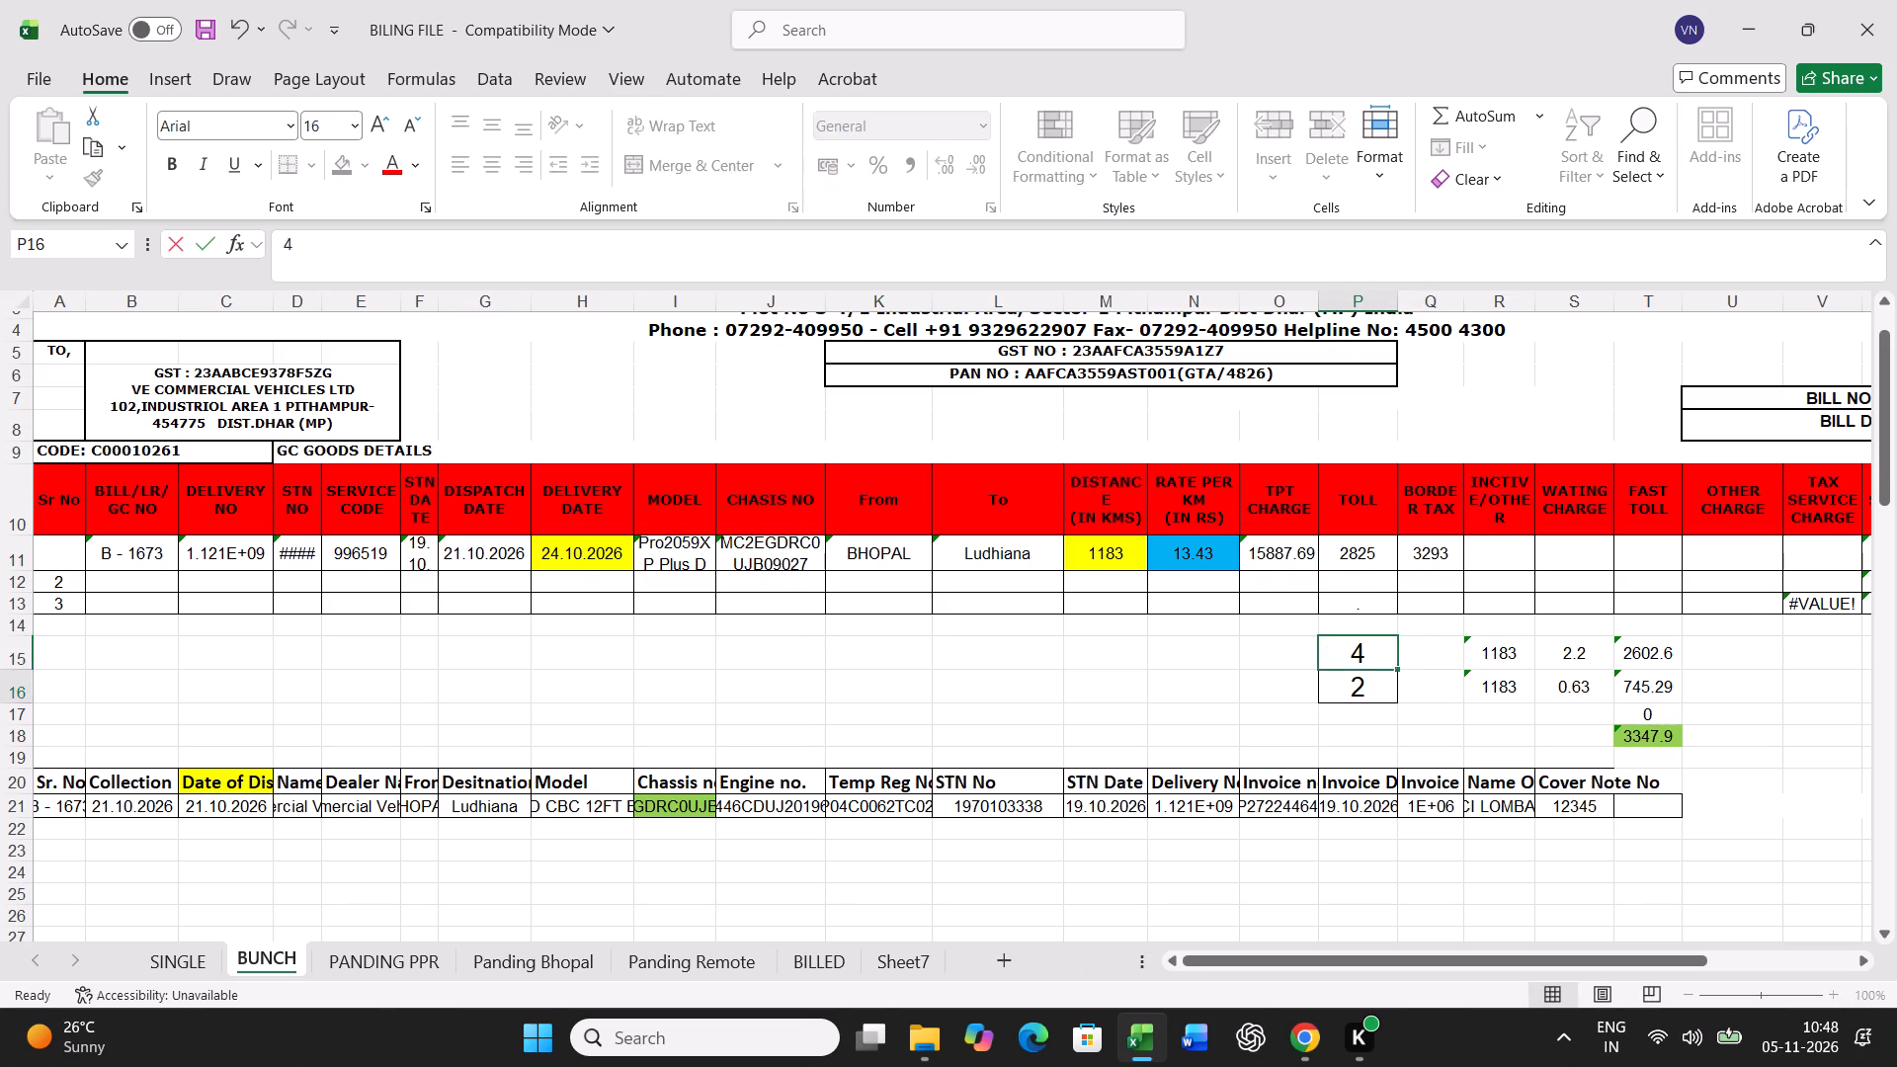
key(3)
key(Return)
Print the B - 1673 freight bill from the SINGLE sheet.
click(182, 957)
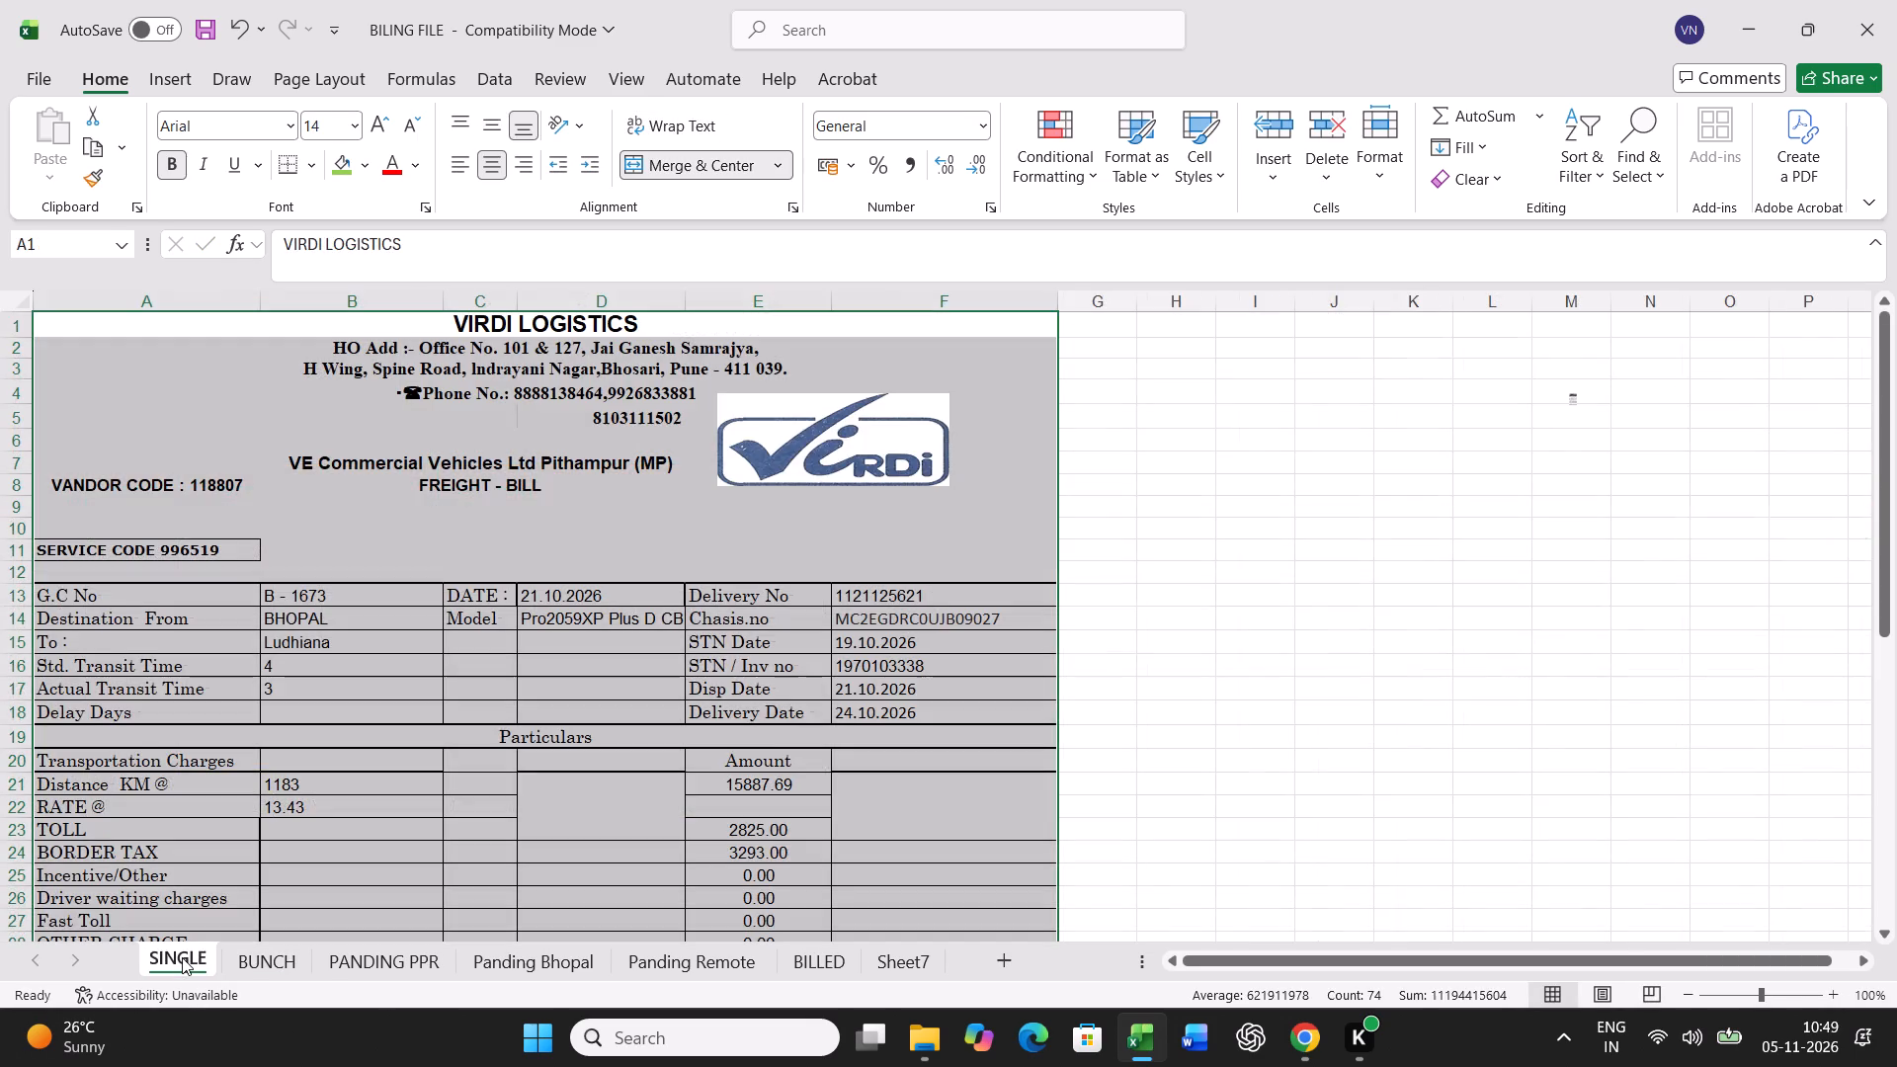
key(ctrl+p)
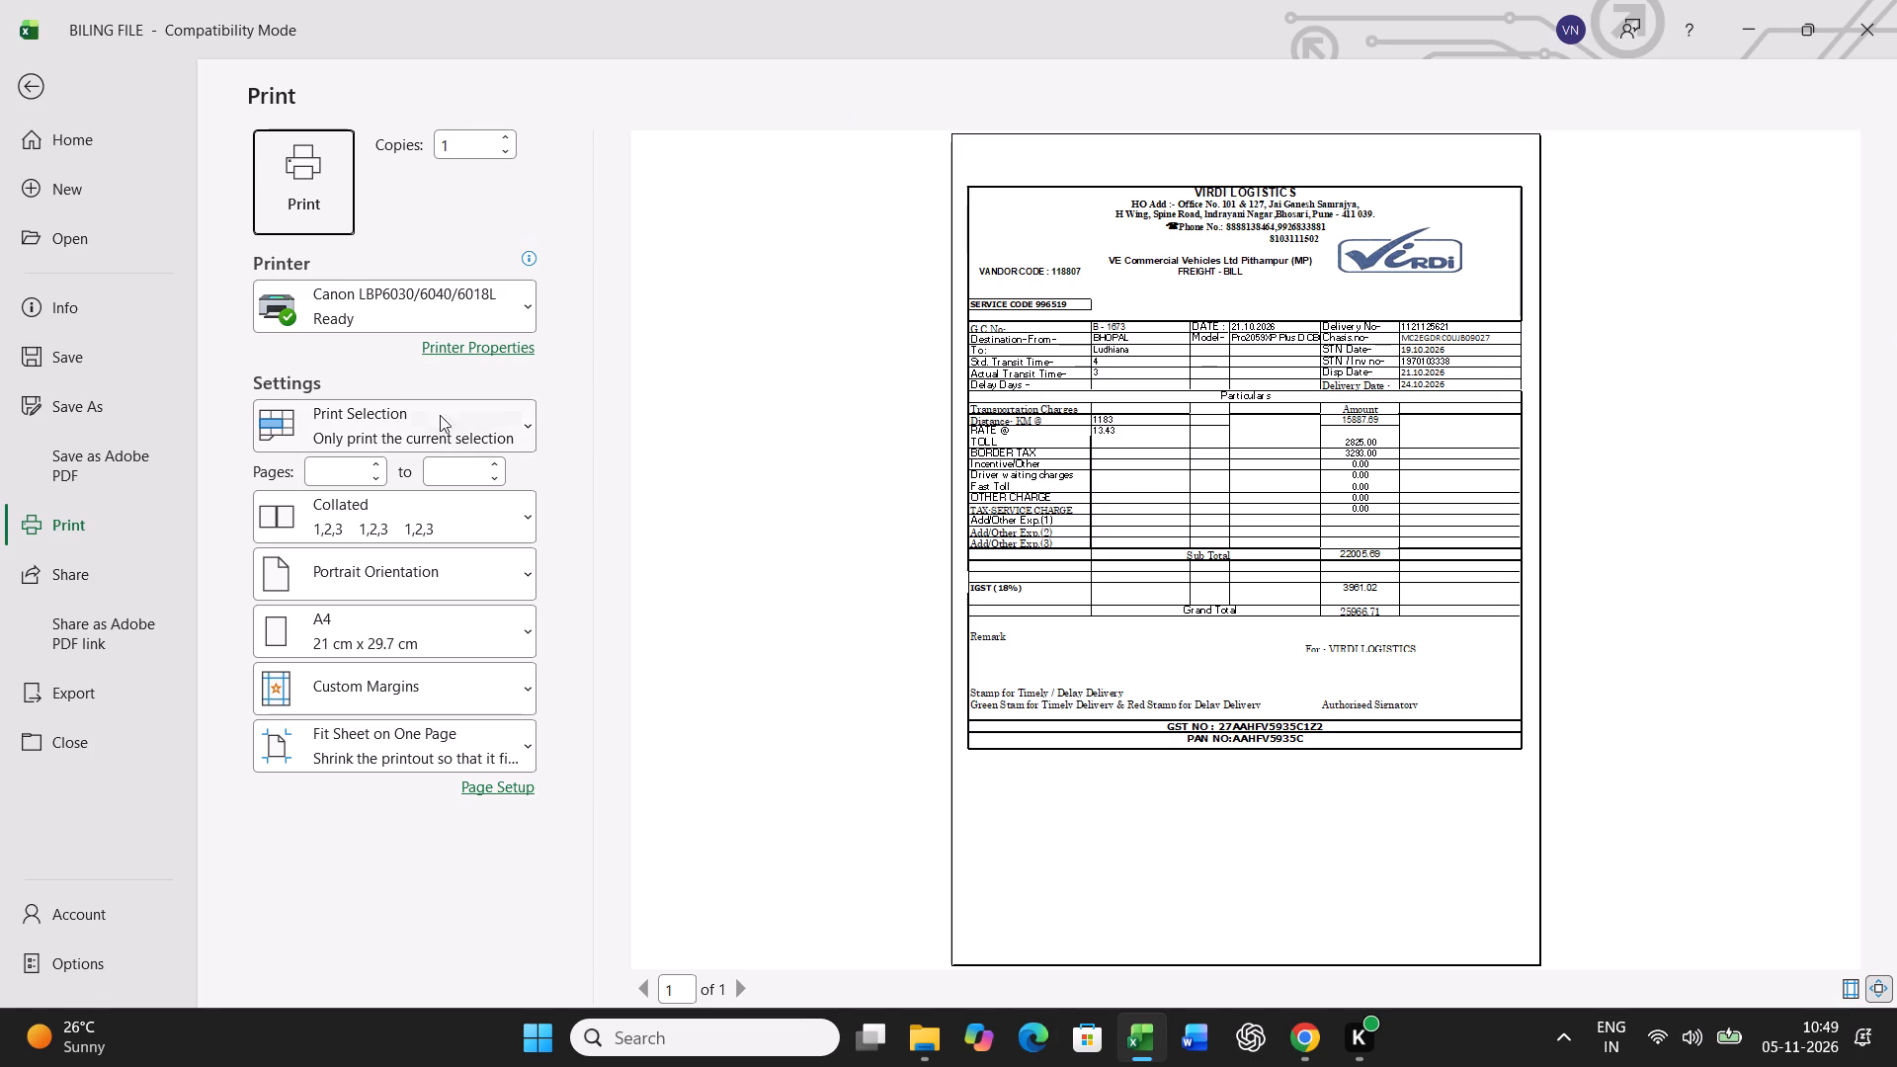
click(293, 169)
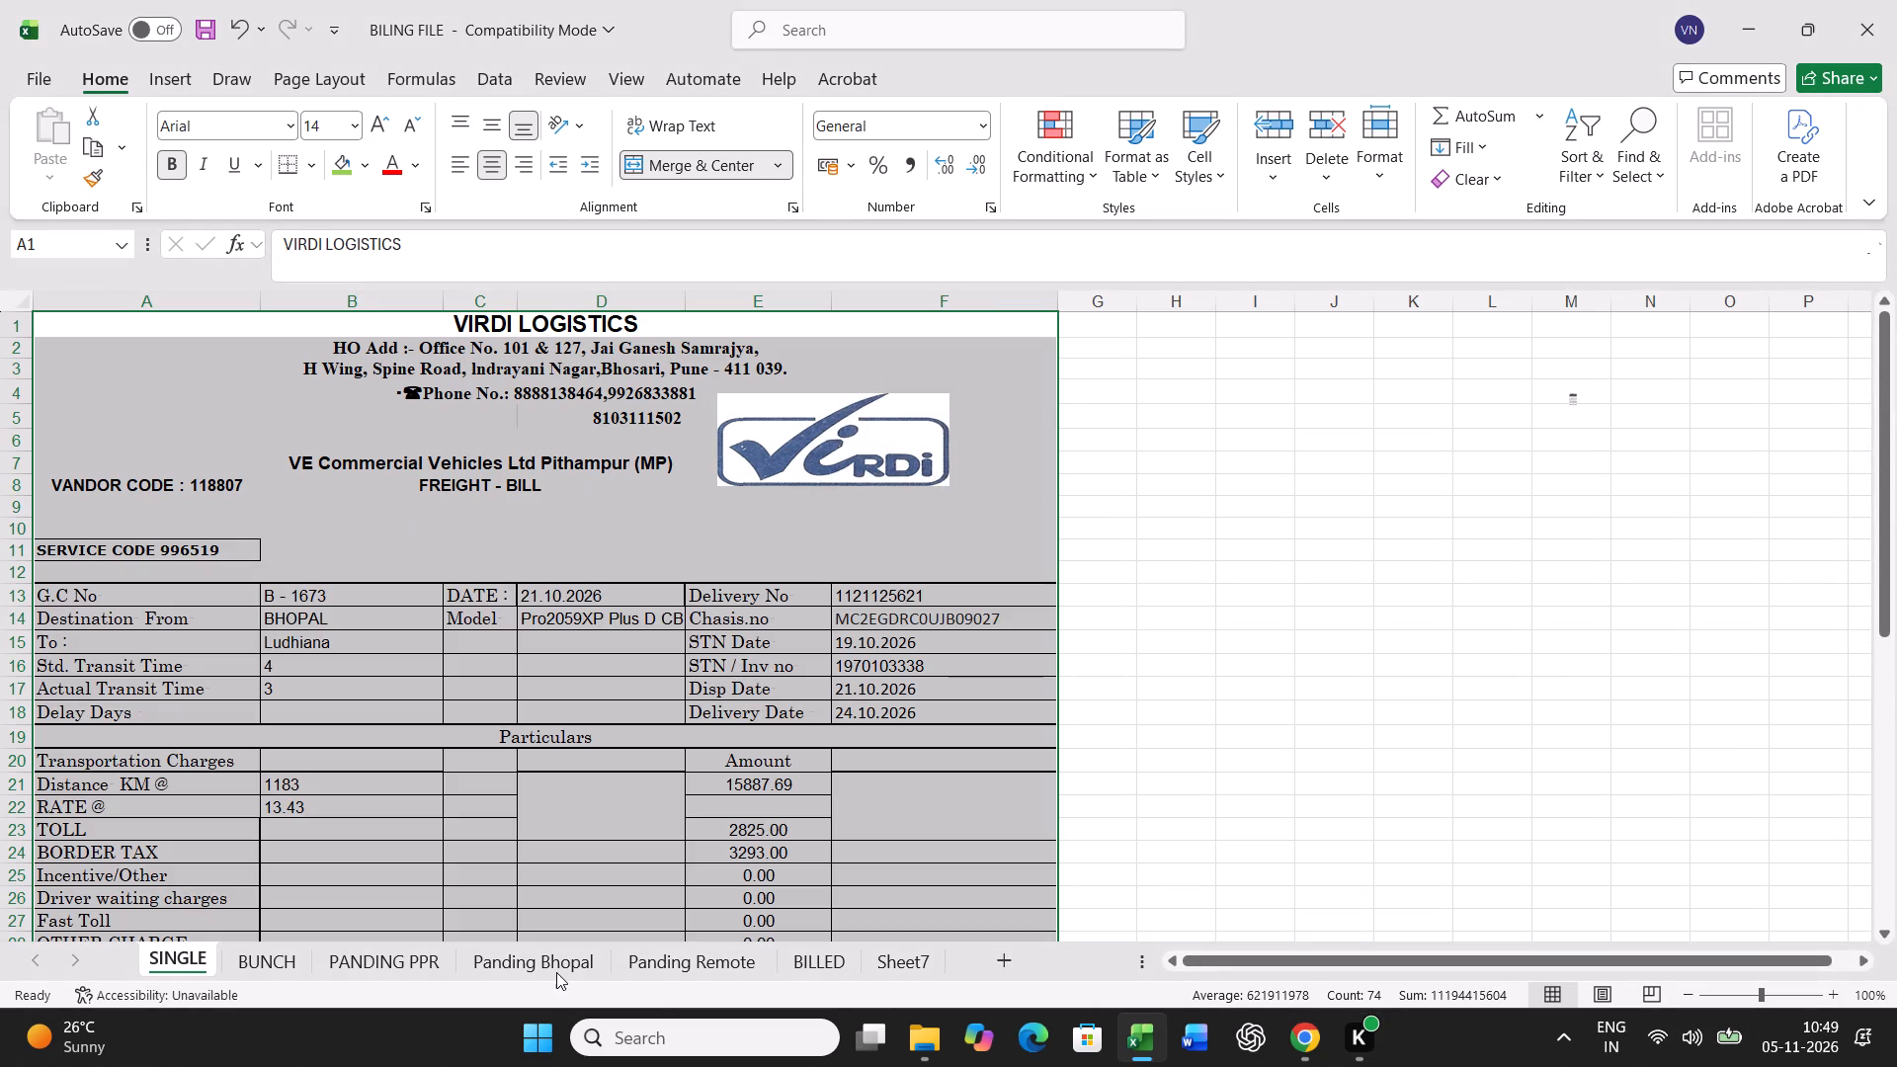
Copy the B - 1673 entry from row 11 of the BUNCH sheet and paste it as values into row 45.
click(275, 958)
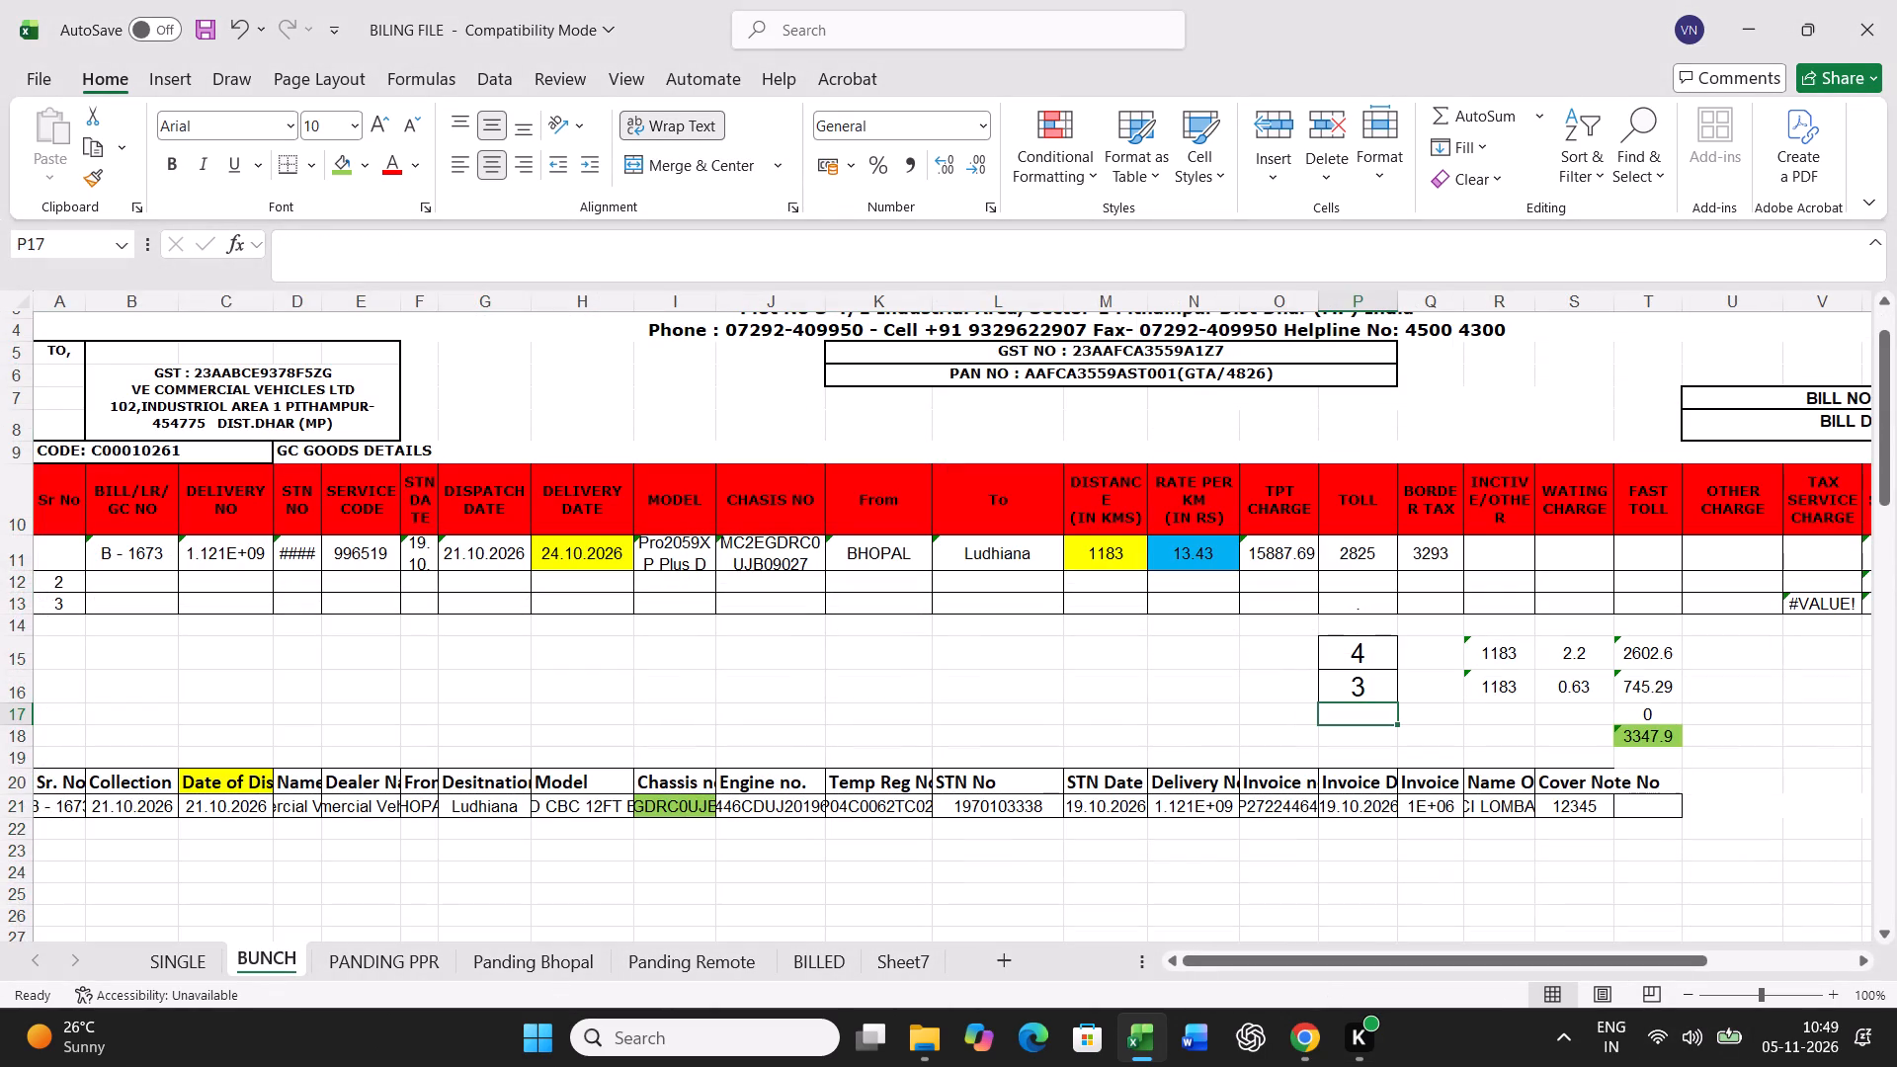
click(4, 543)
key(ctrl+c)
scroll(807, 680, down, 7)
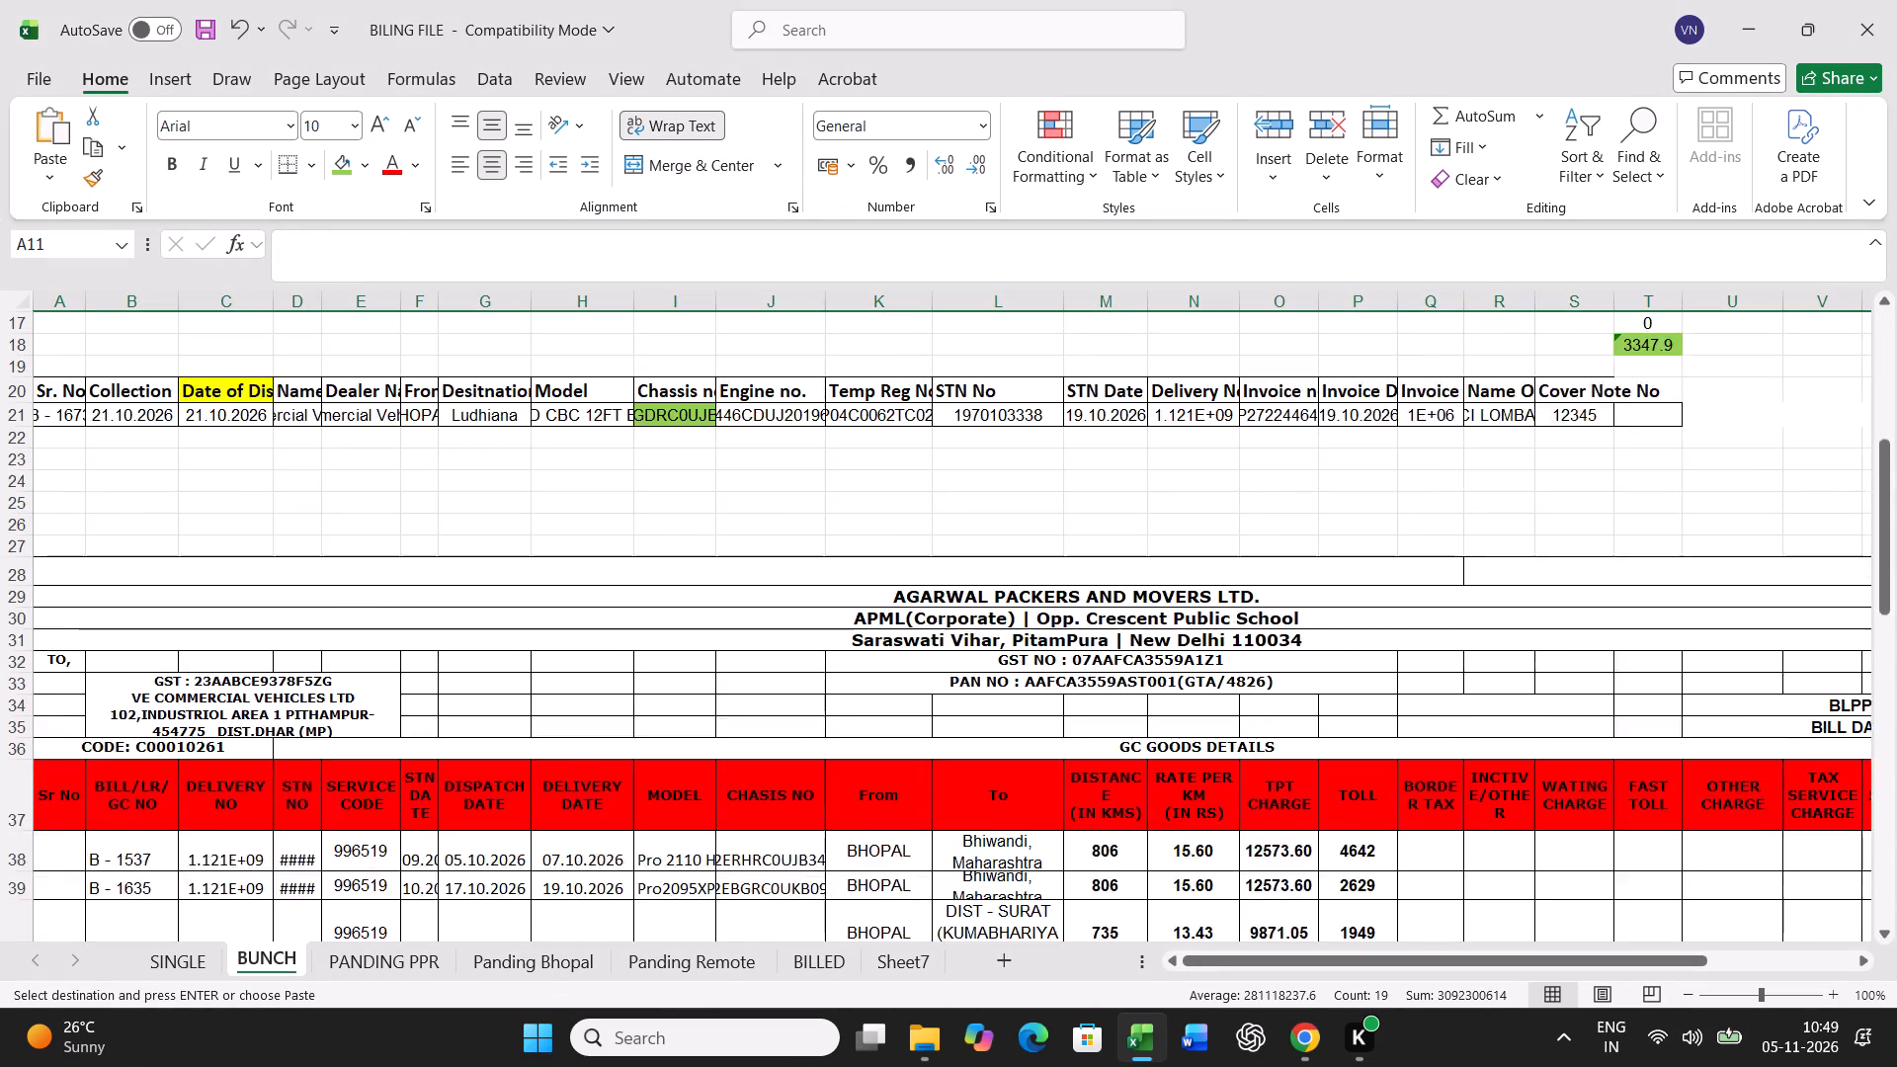
scroll(807, 680, down, 5)
right_click(57, 702)
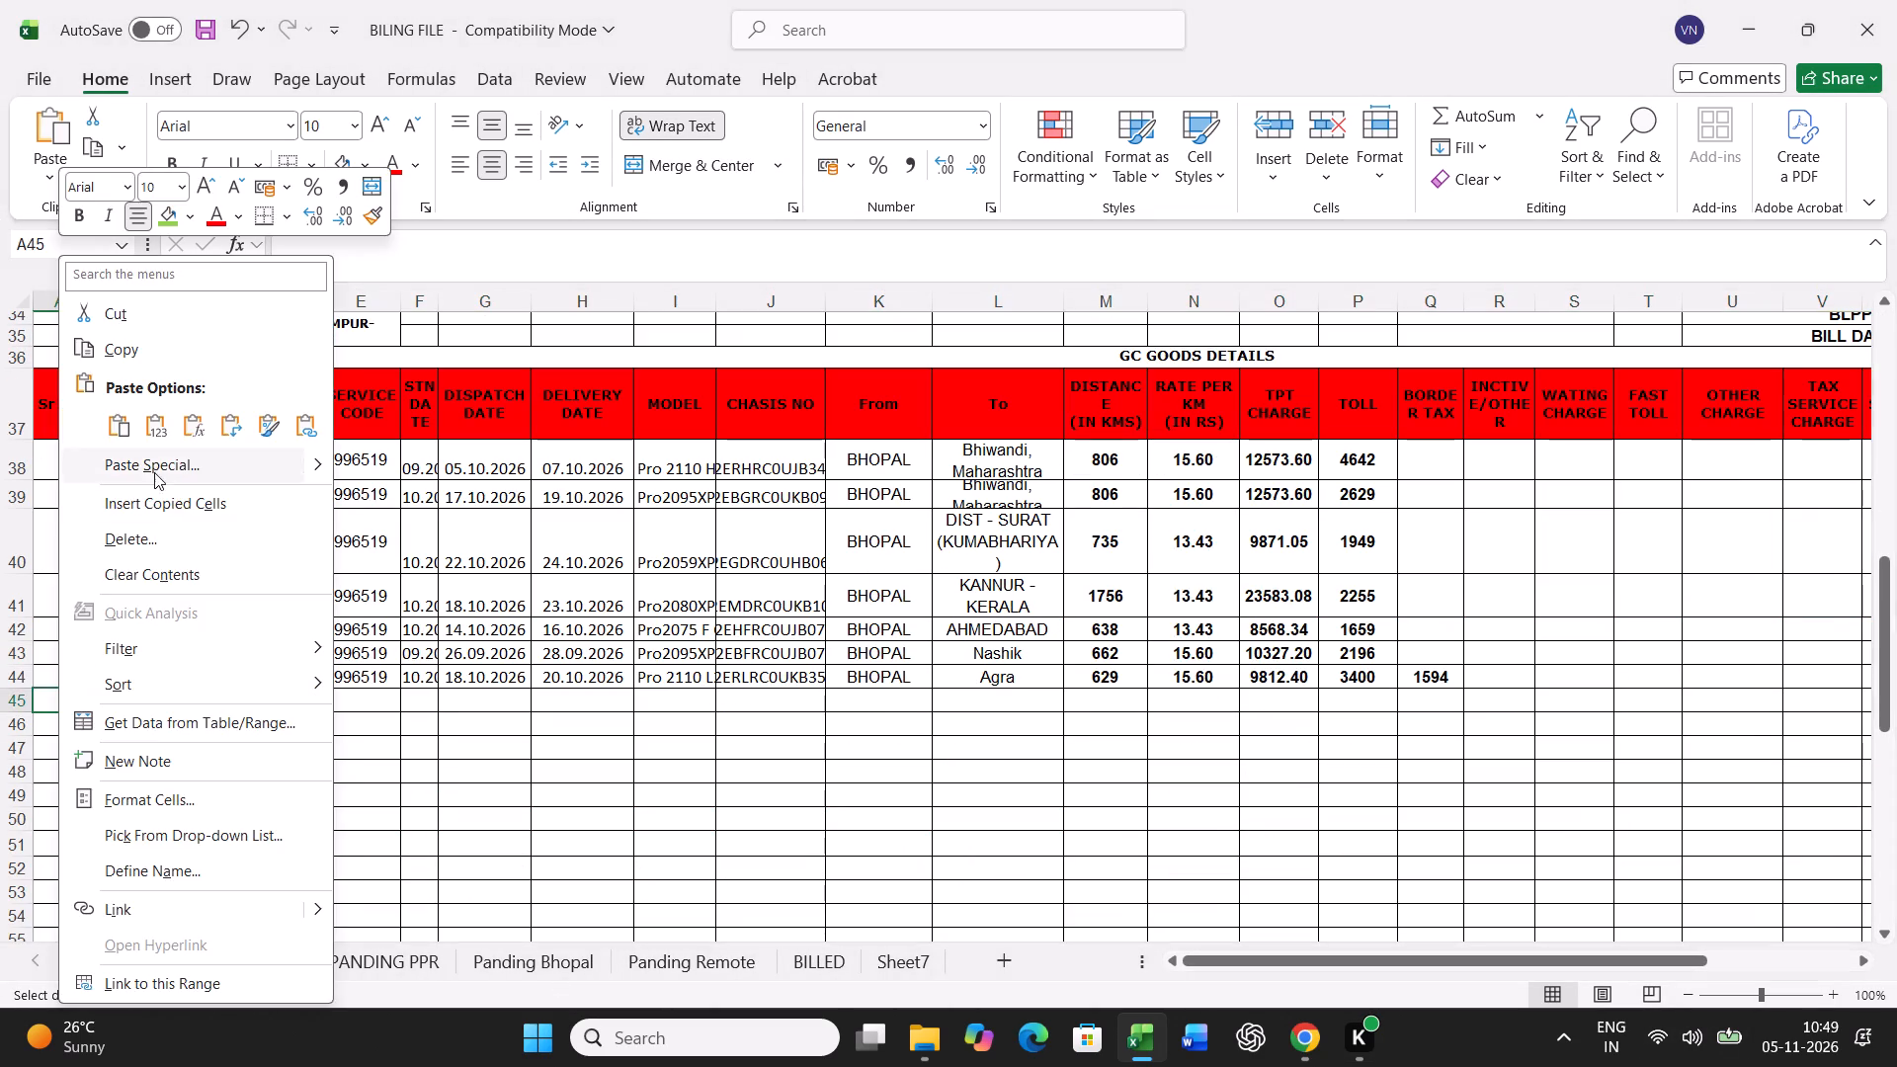
click(160, 464)
click(74, 408)
click(429, 698)
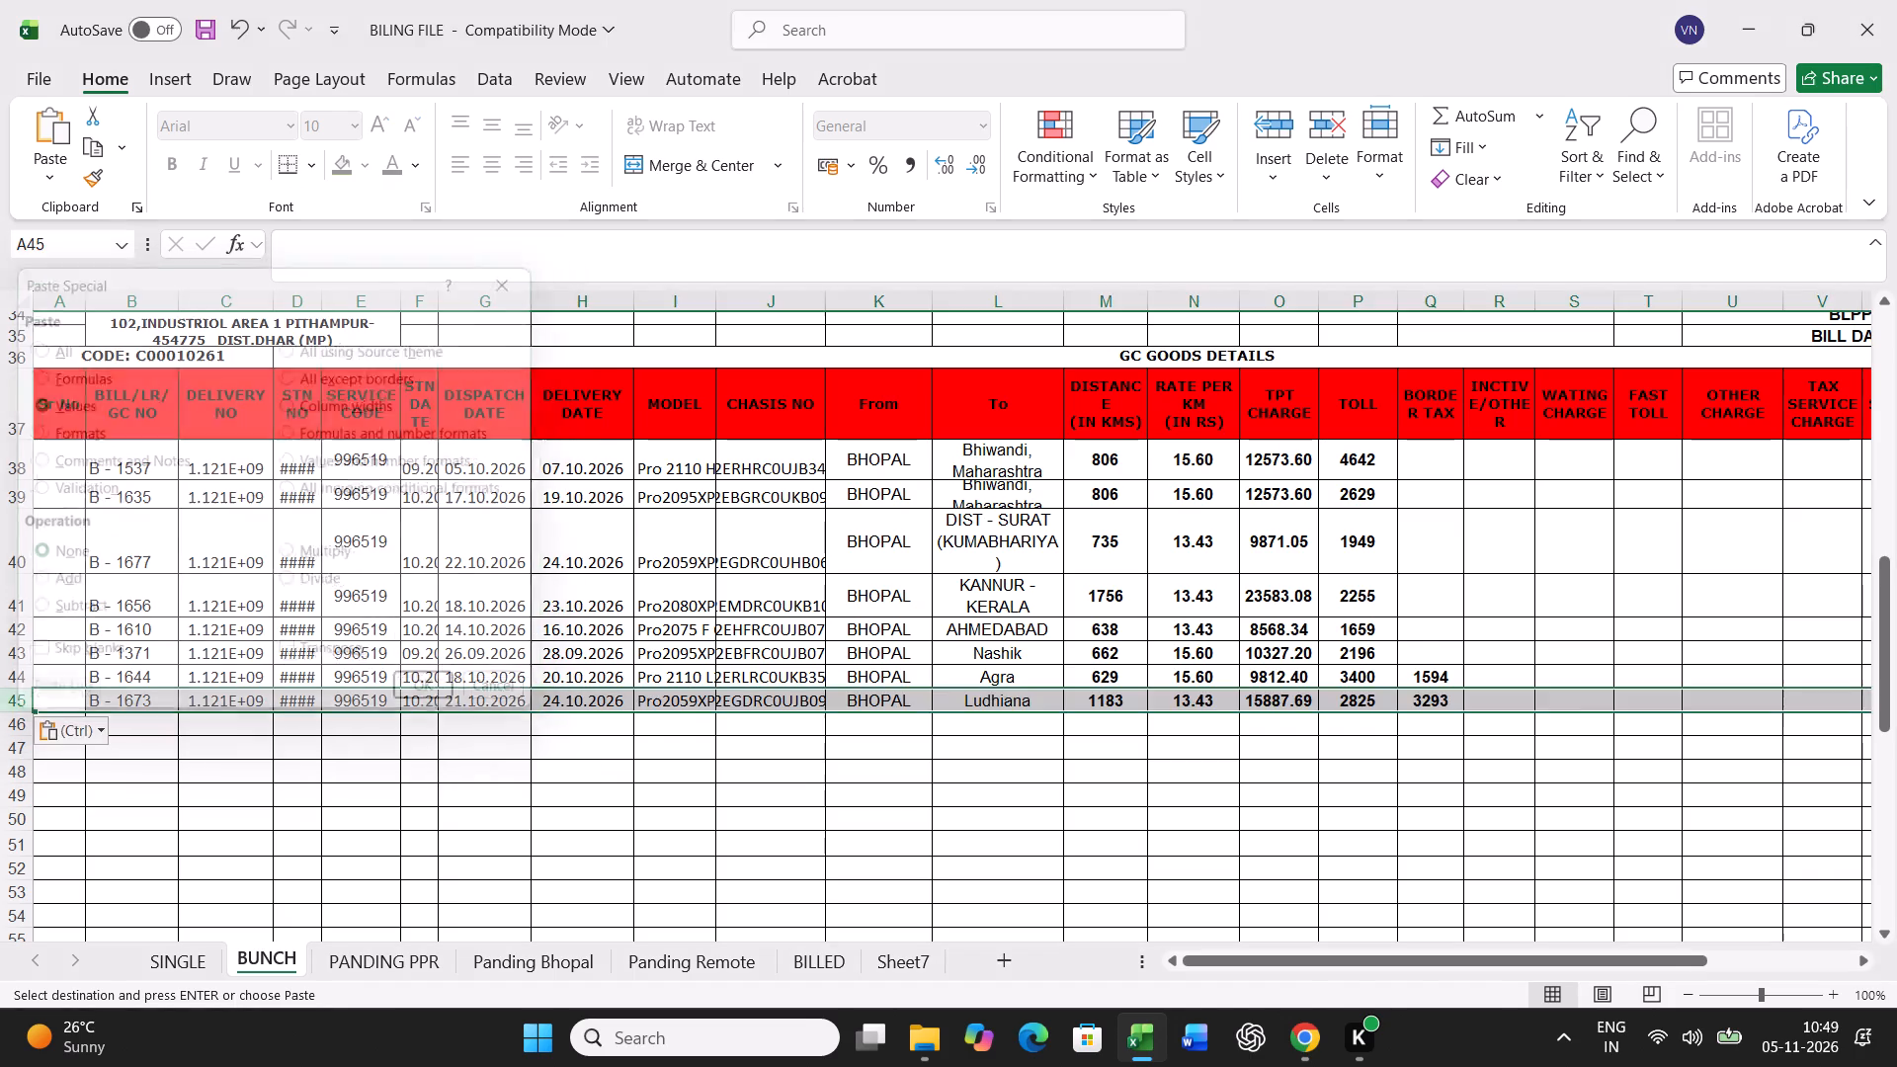
click(508, 972)
click(880, 820)
key(ctrl+f)
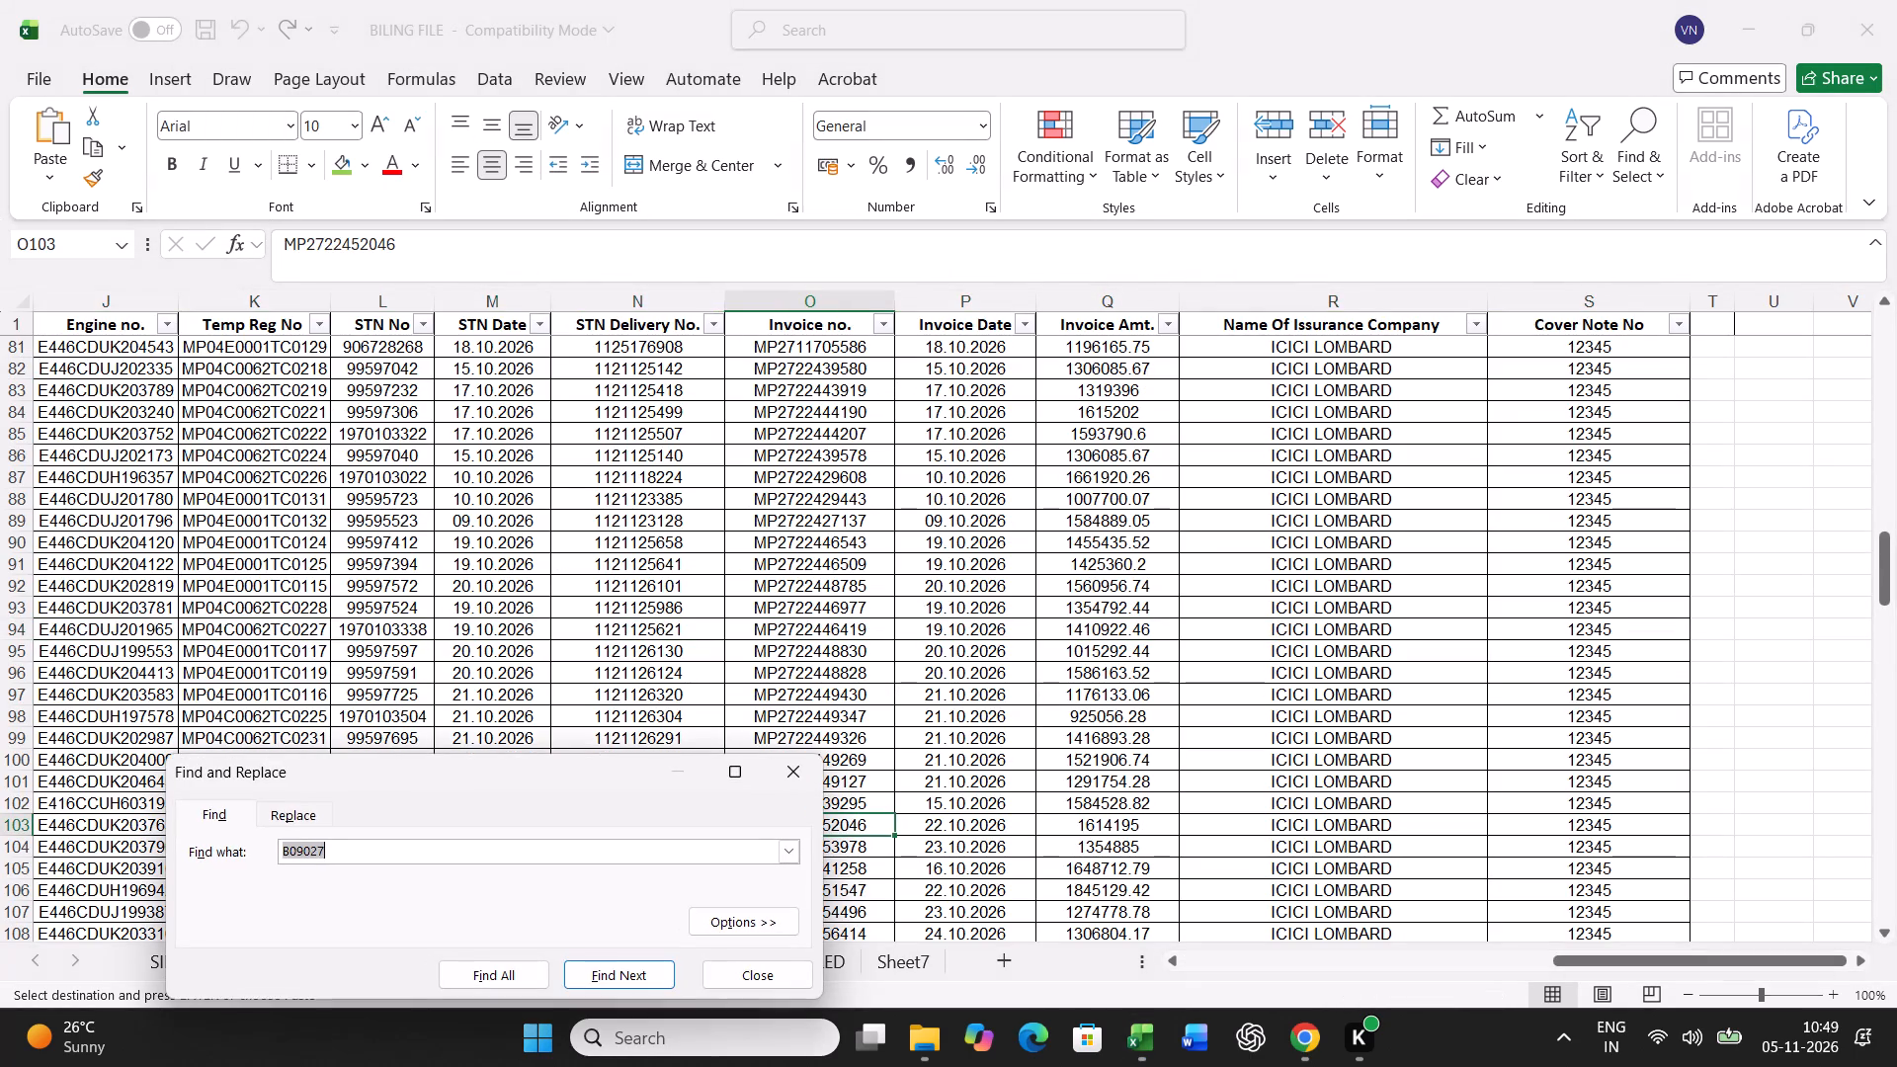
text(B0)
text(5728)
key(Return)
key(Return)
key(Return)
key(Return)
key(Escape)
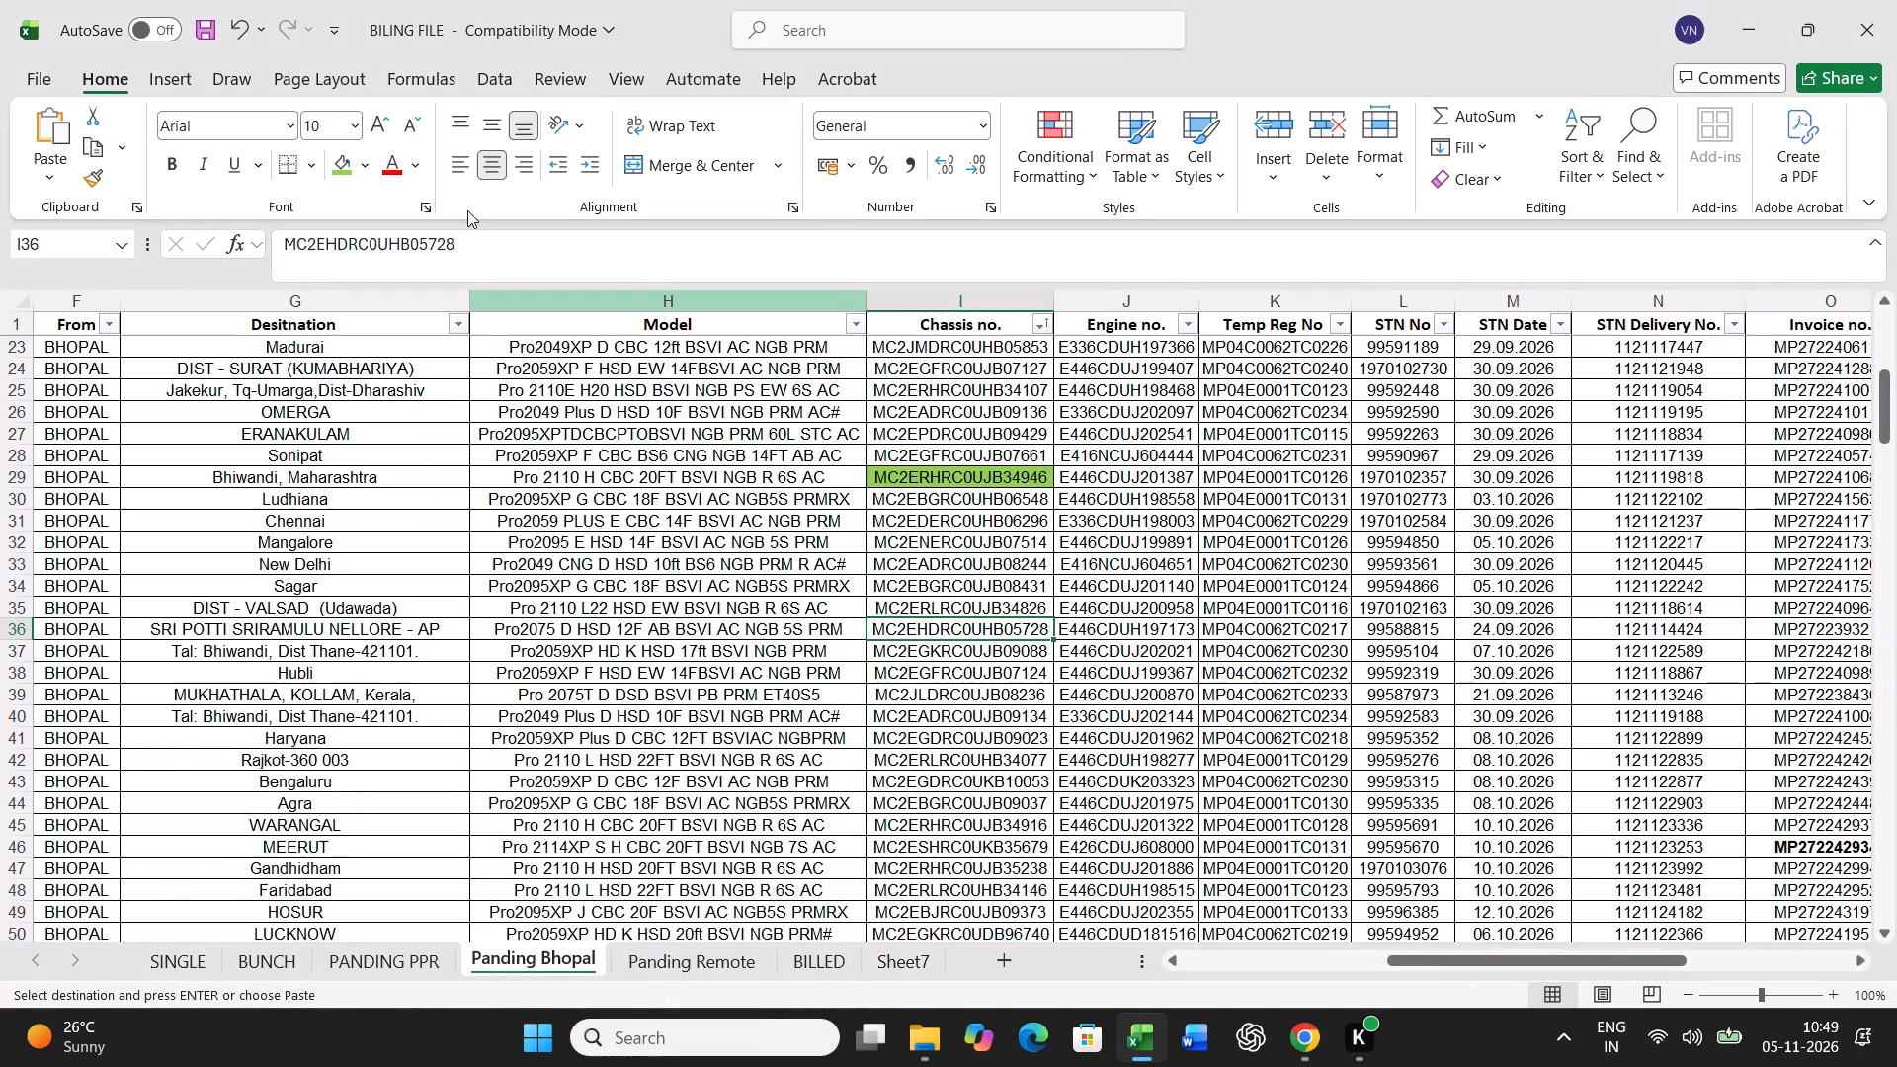
click(340, 160)
Copy the full B - 1560 record from the Panding Bhopal sheet and paste it into row 21 of the BUNCH sheet.
key(Left)
key(Left)
key(Left)
key(Left)
key(Left)
key(Left)
key(Left)
key(Left)
key(Left)
key(Left)
key(Left)
key(Left)
key(Left)
key(Left)
key(Left)
key(Left)
key(Left)
key(Left)
key(Left)
key(Left)
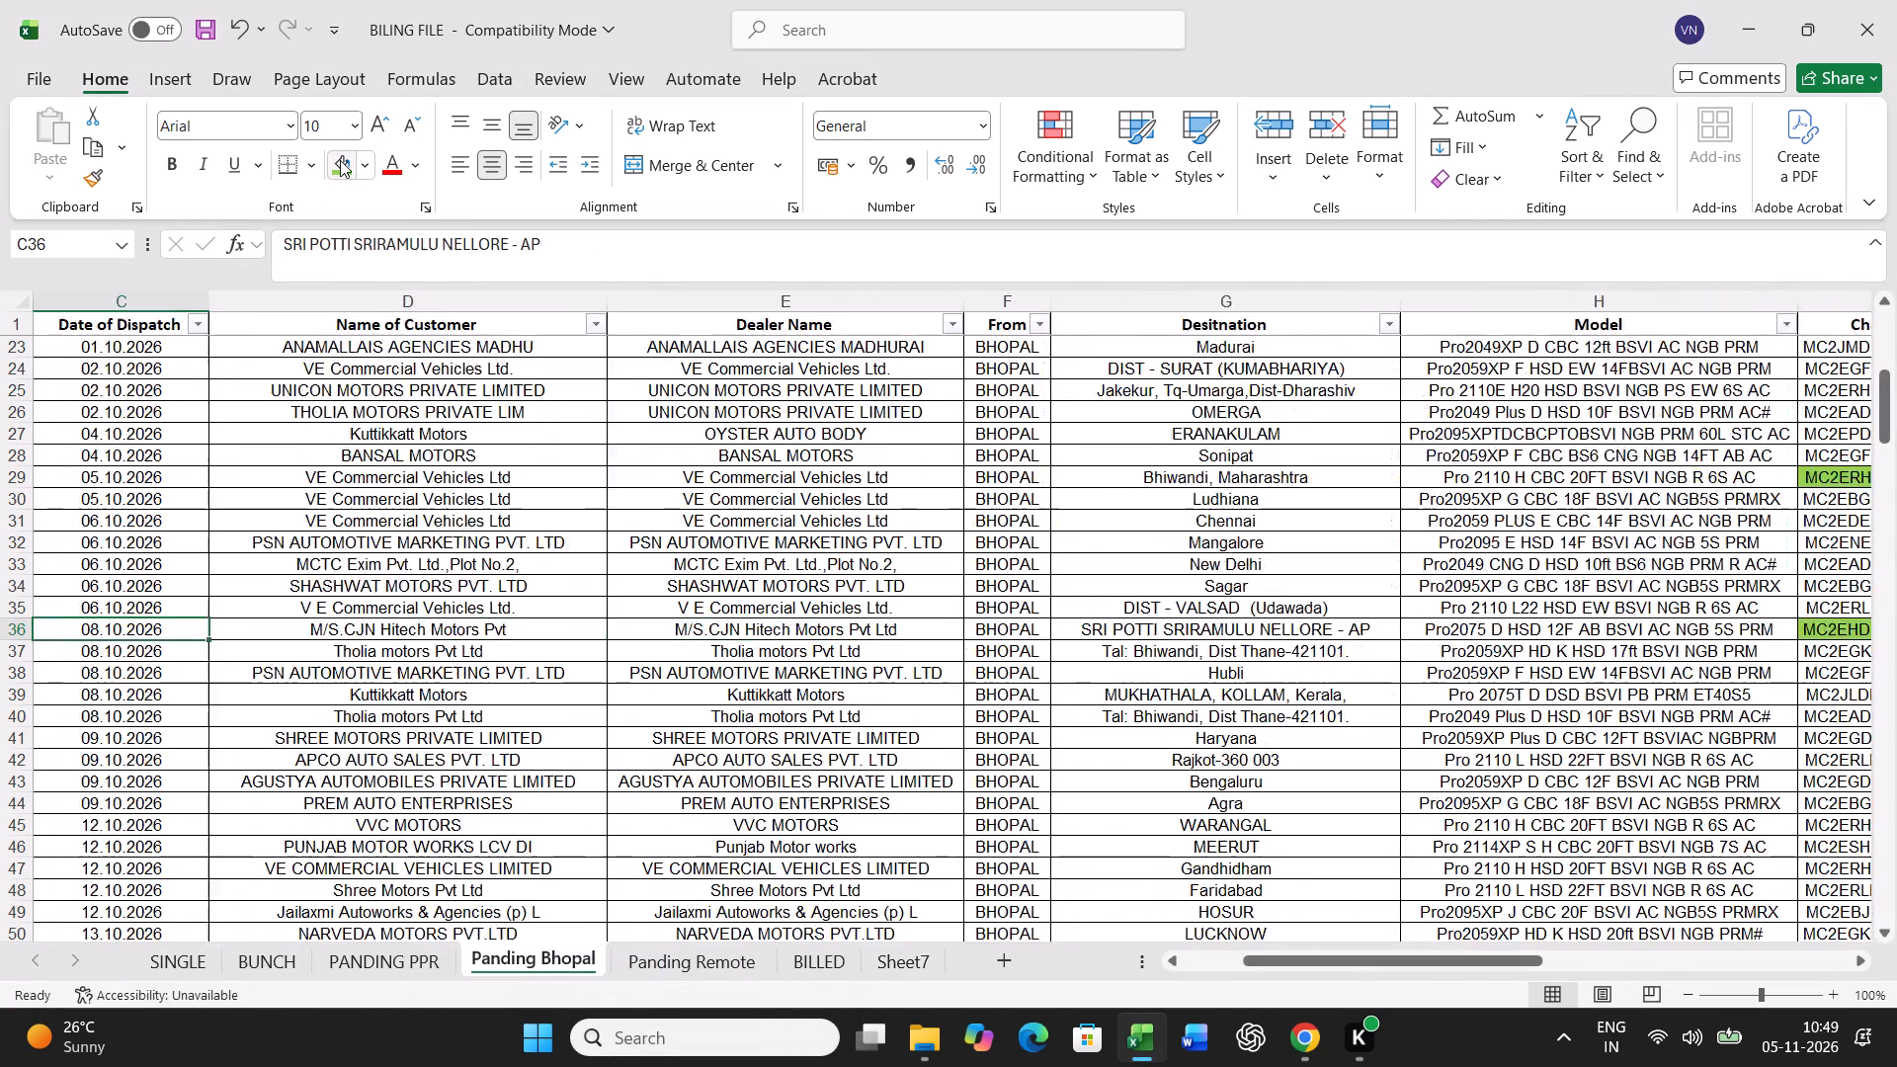
key(ctrl+shift+Right)
key(ctrl+c)
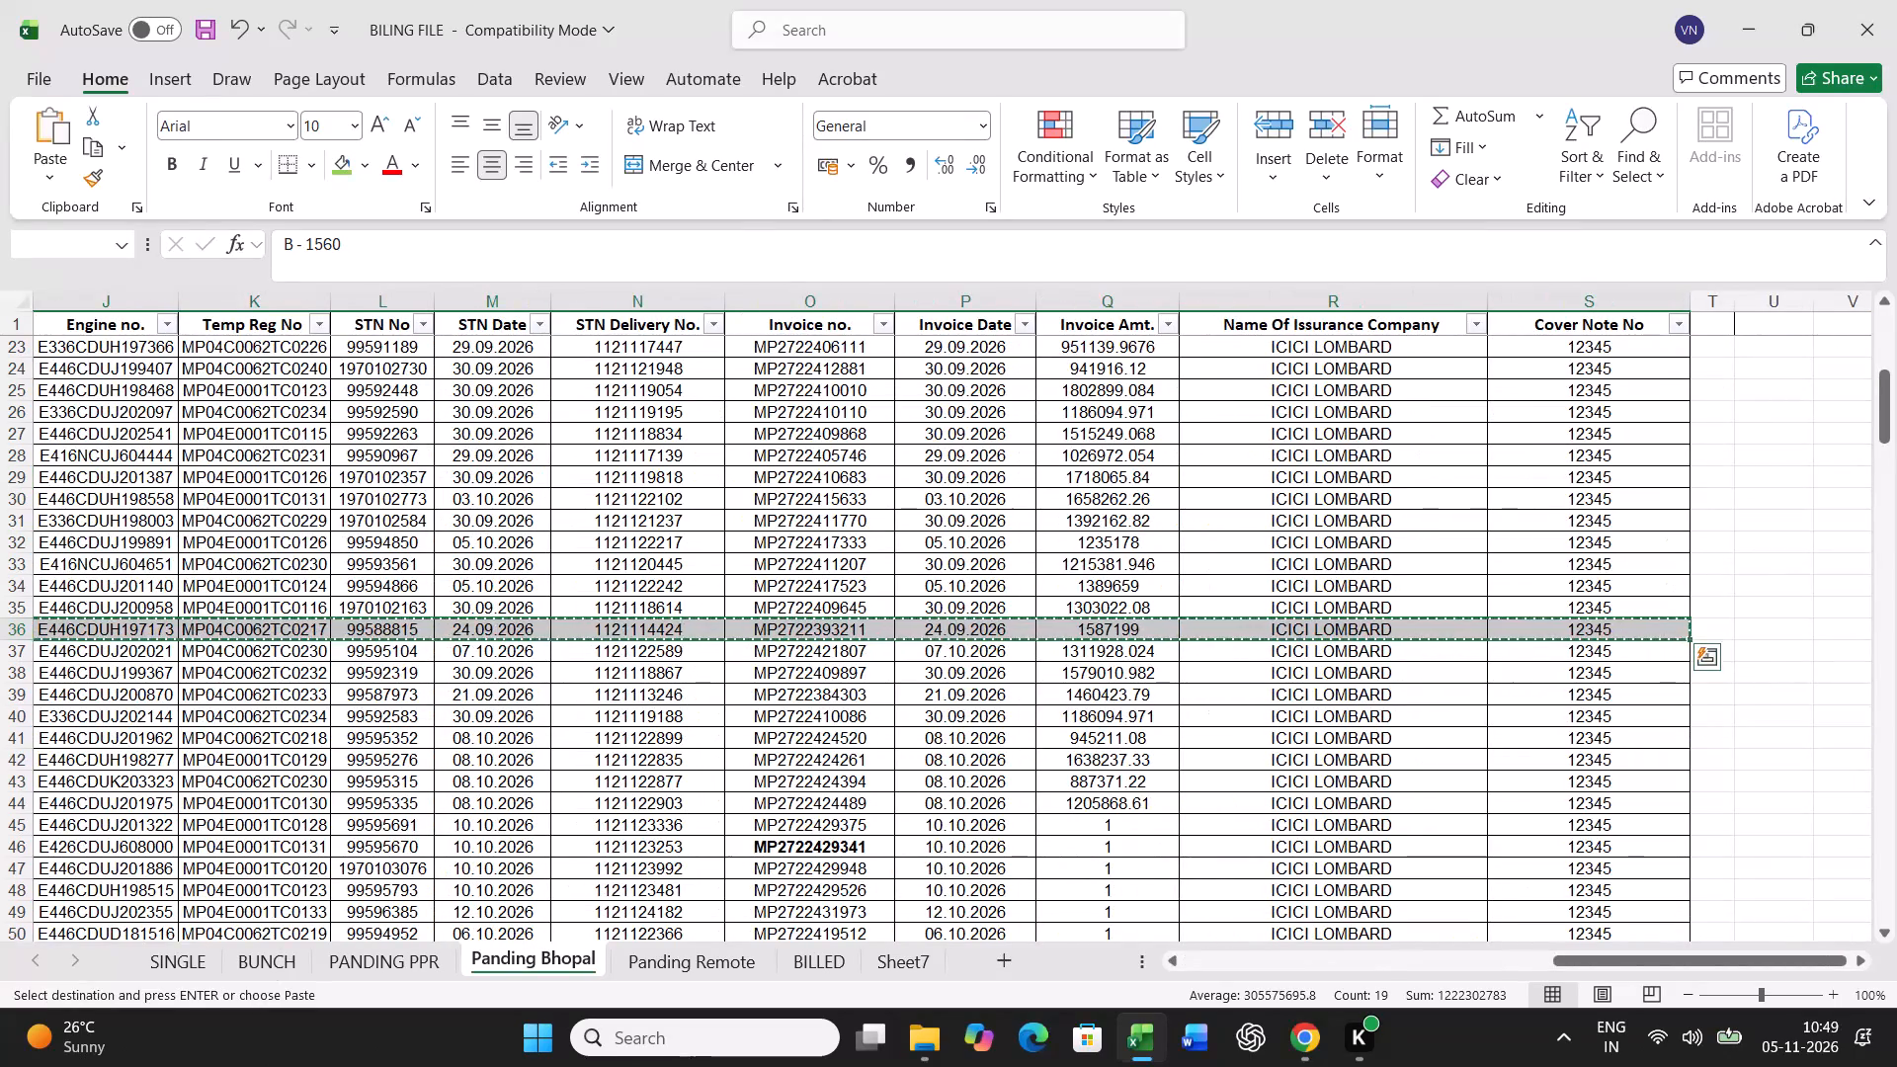
click(285, 936)
click(283, 963)
scroll(354, 770, up, 12)
click(53, 800)
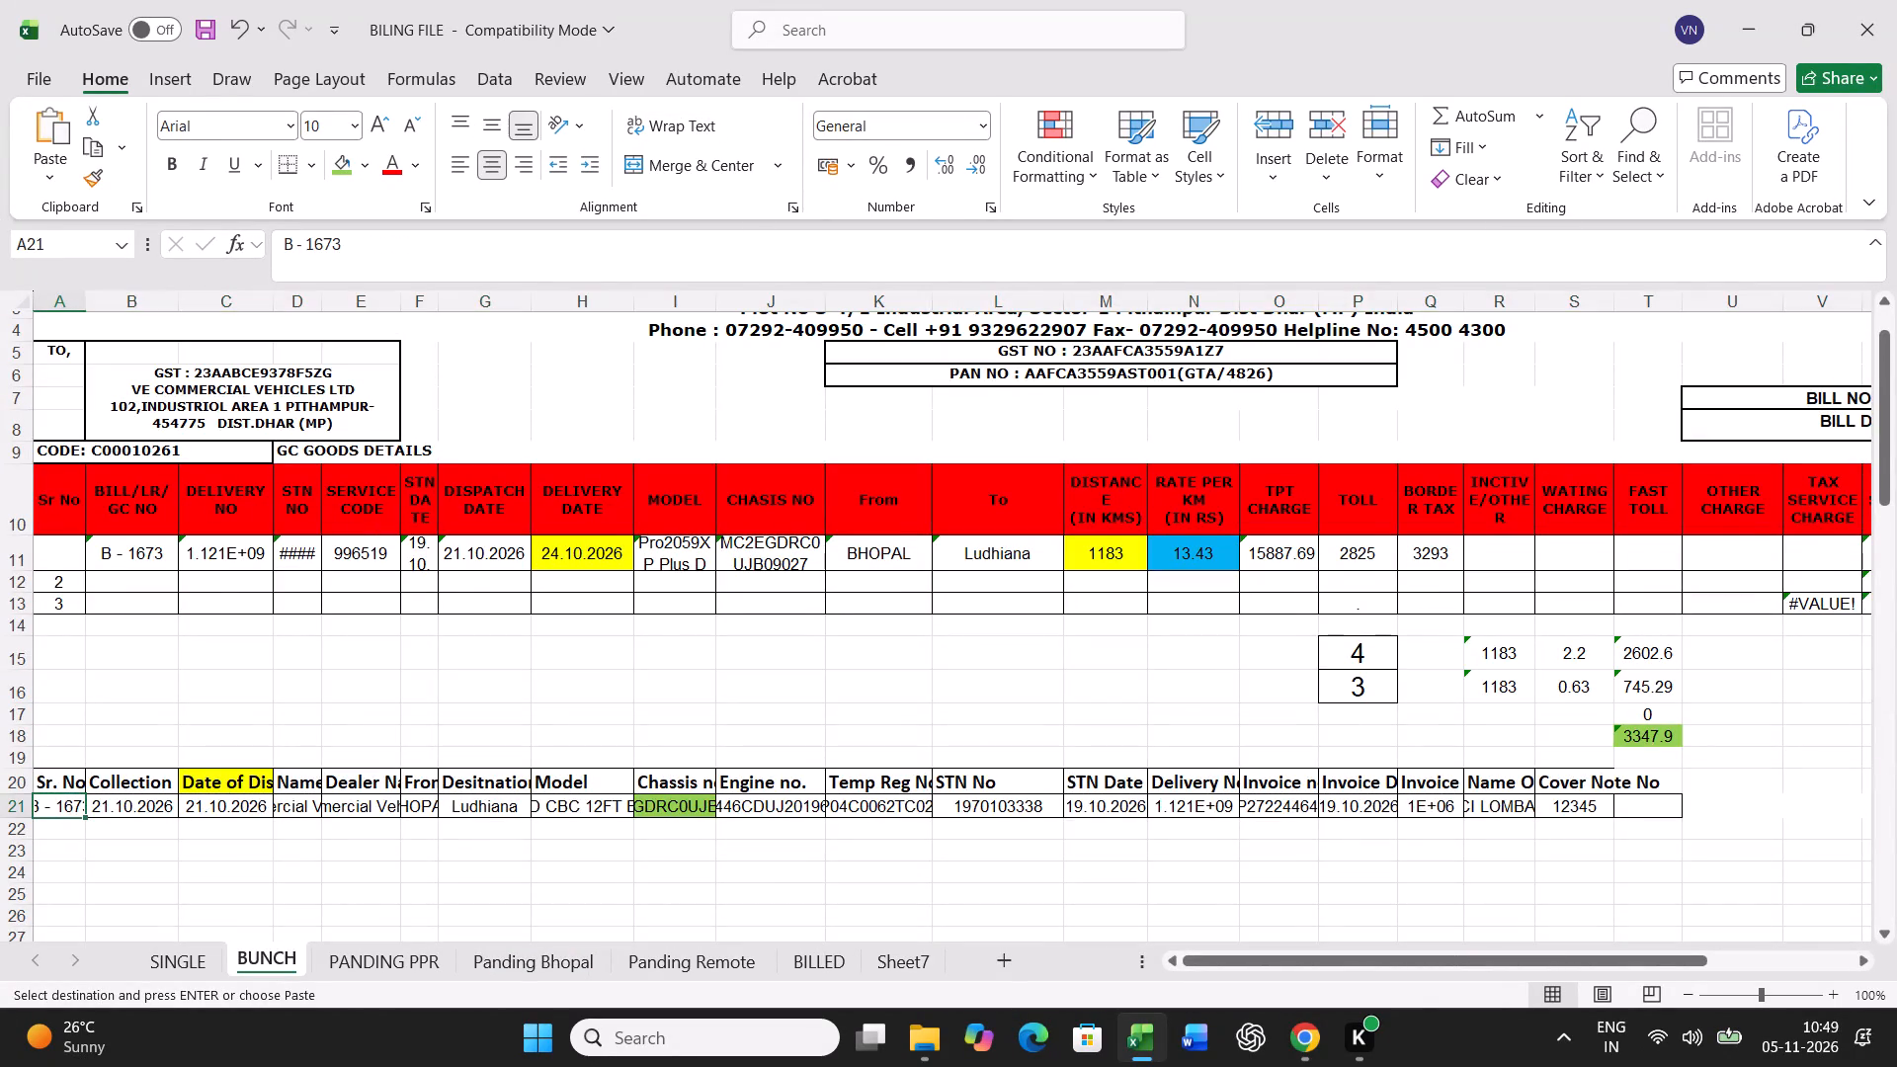
key(ctrl+v)
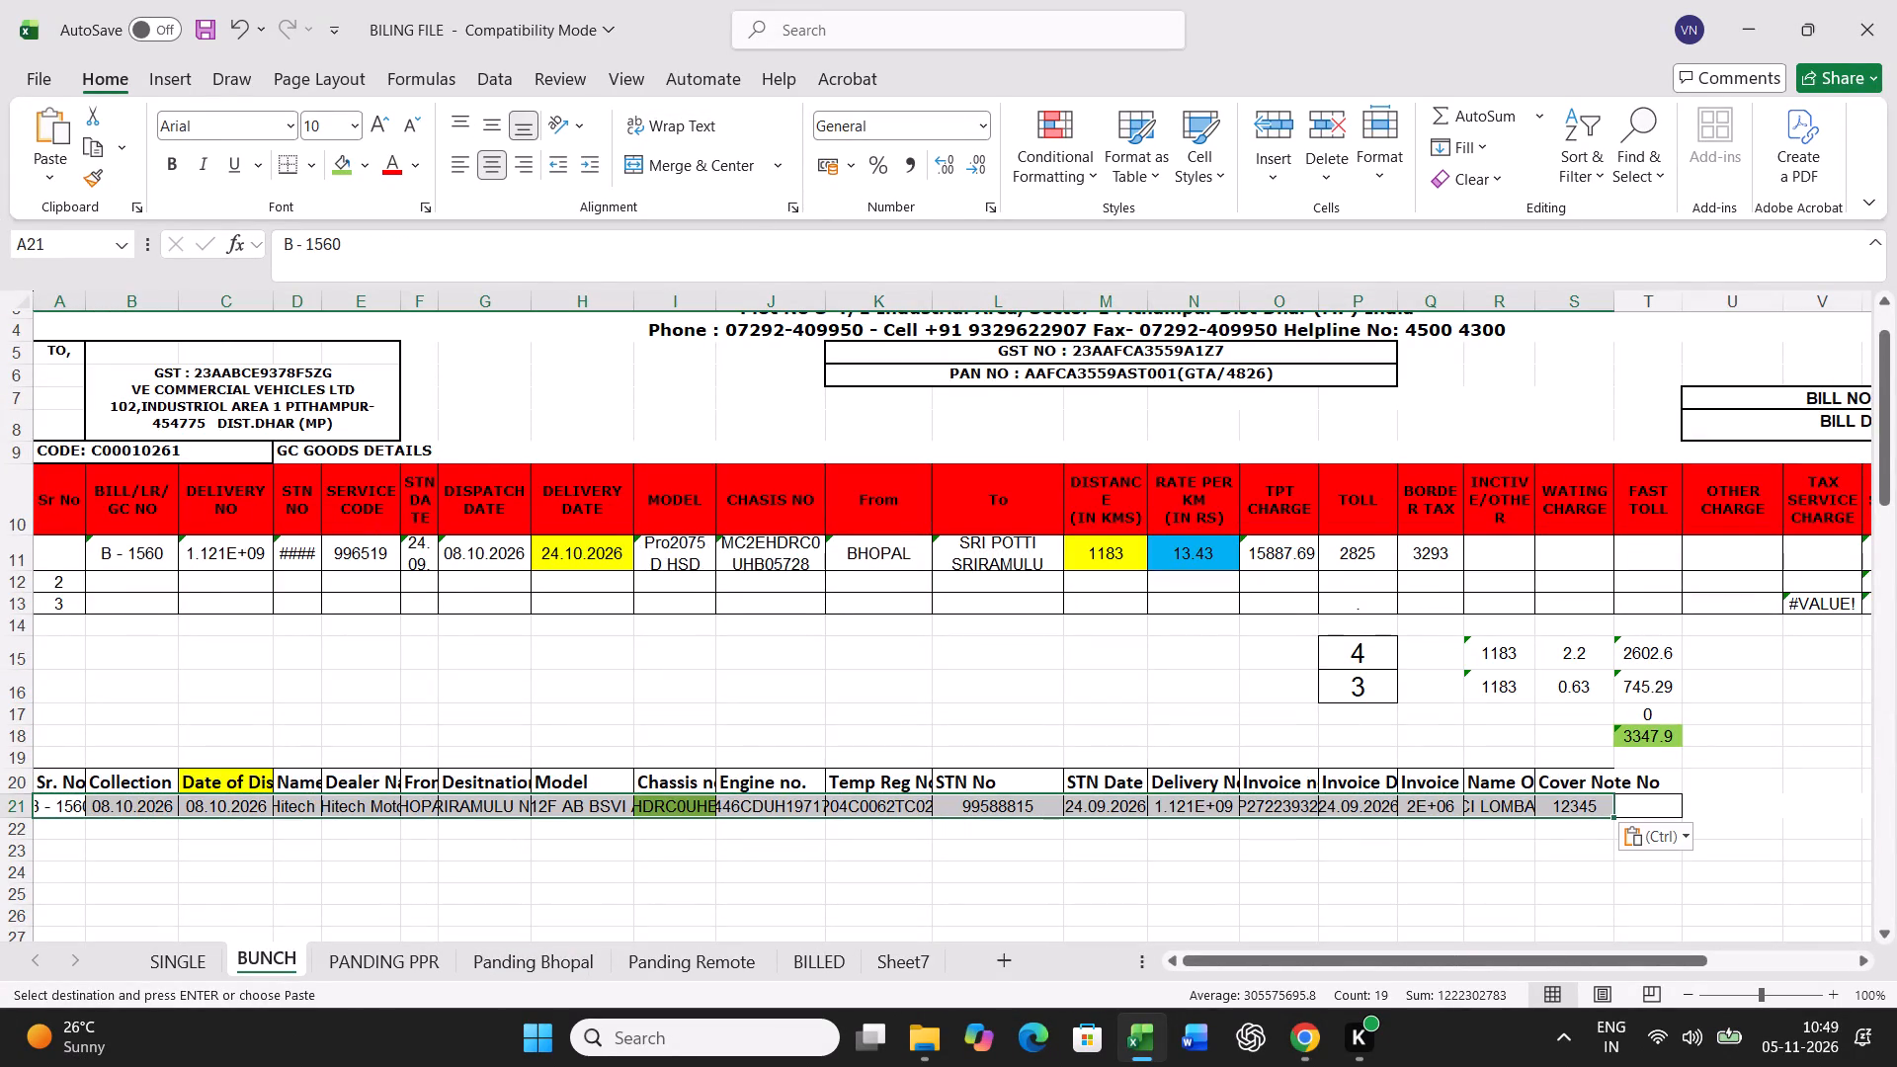
For B - 1560 in row 11, enter delivery date 12.10.2026 and distance 1319 km.
click(598, 557)
text(12.10.2026)
key(Right)
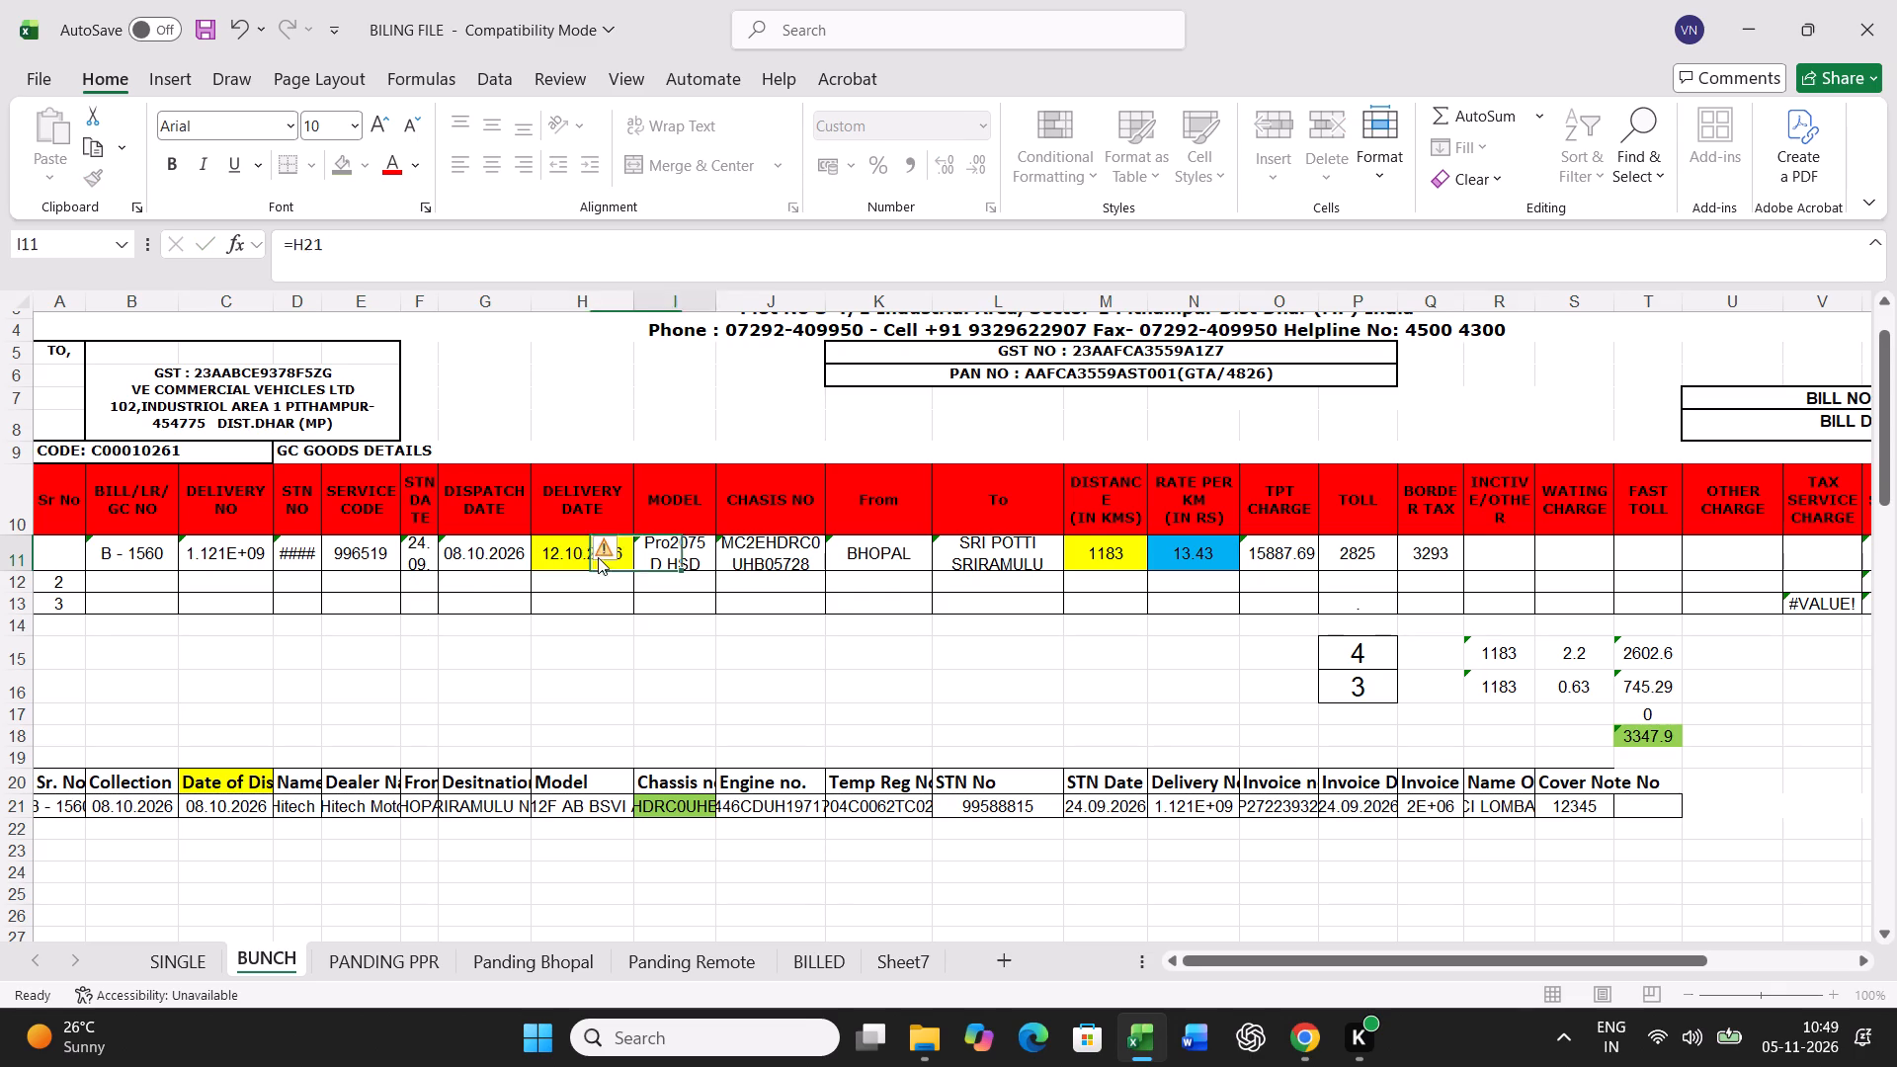
key(Right)
key(Right)
key(Right)
key(Right)
text(1319)
key(Right)
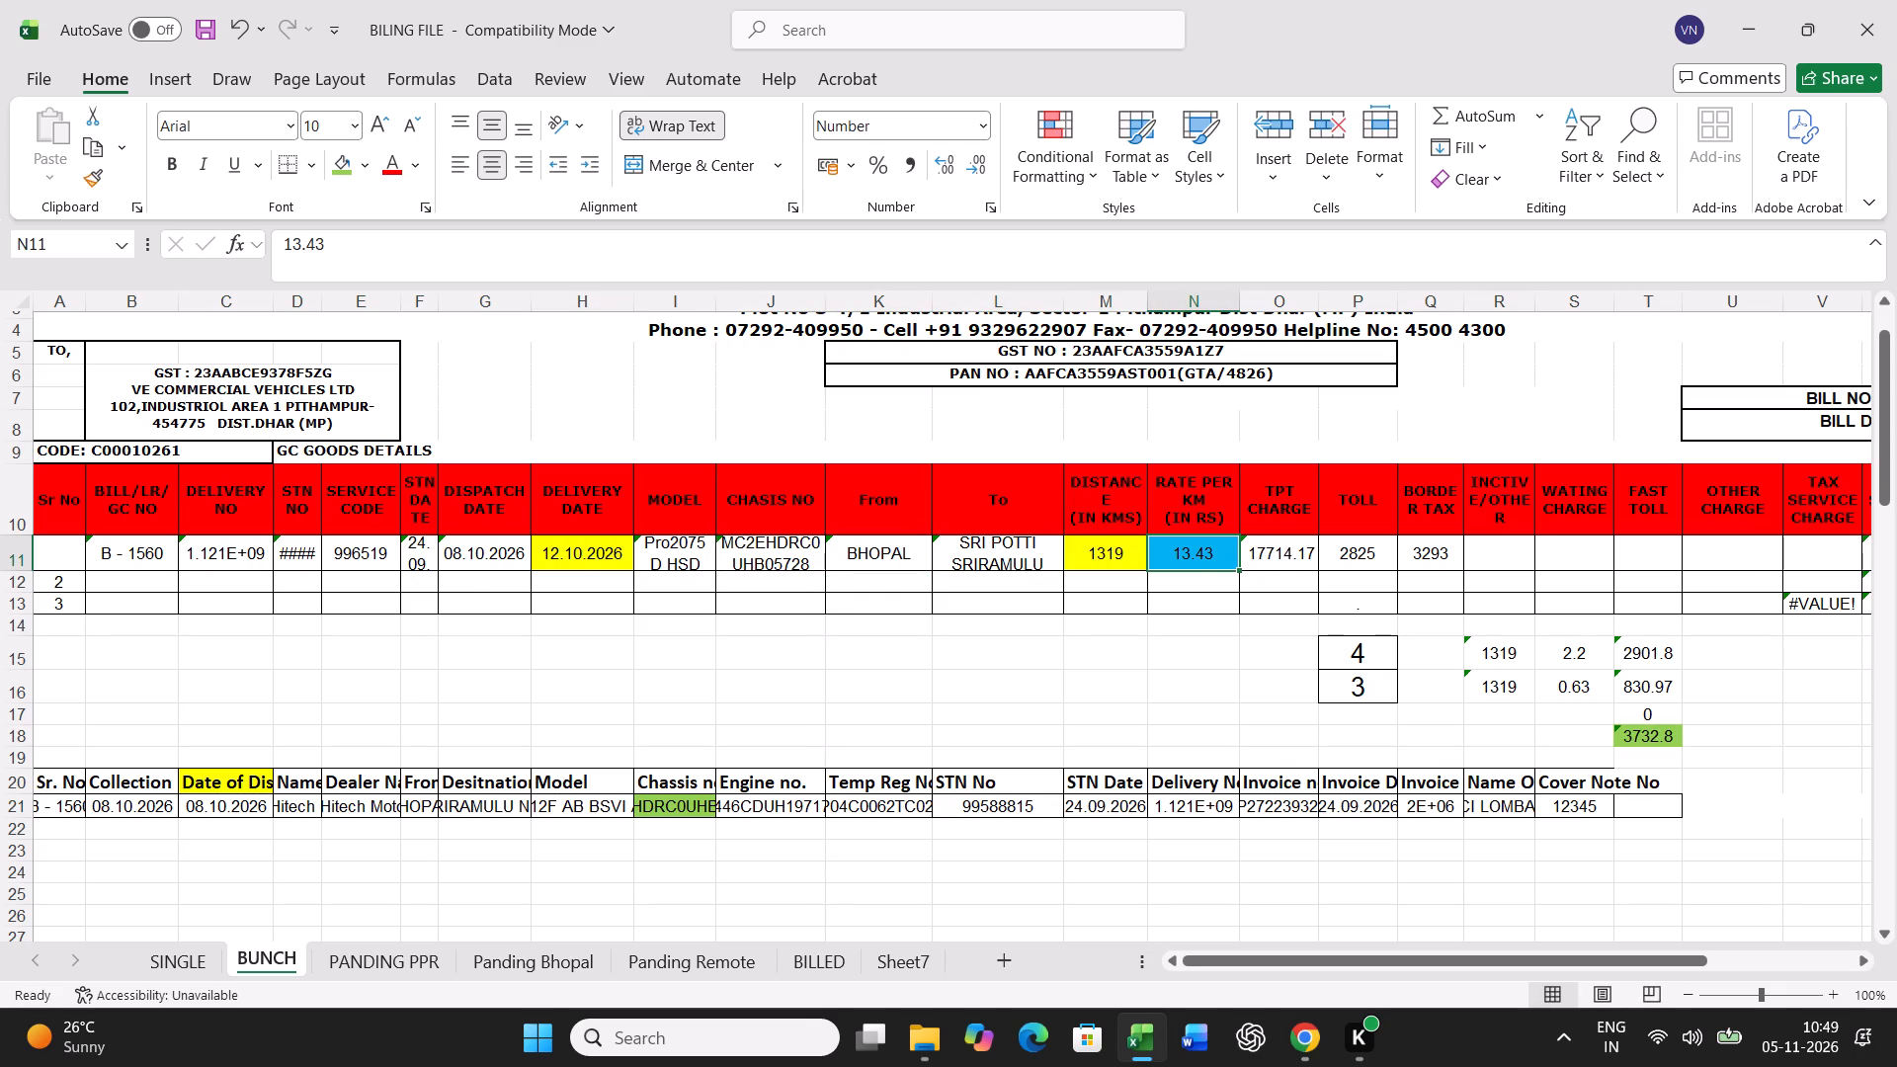
Enter a toll of 3552 for B - 1560 in row 11 and clear its border tax.
key(Right)
key(Right)
text(3552)
key(Right)
key(Delete)
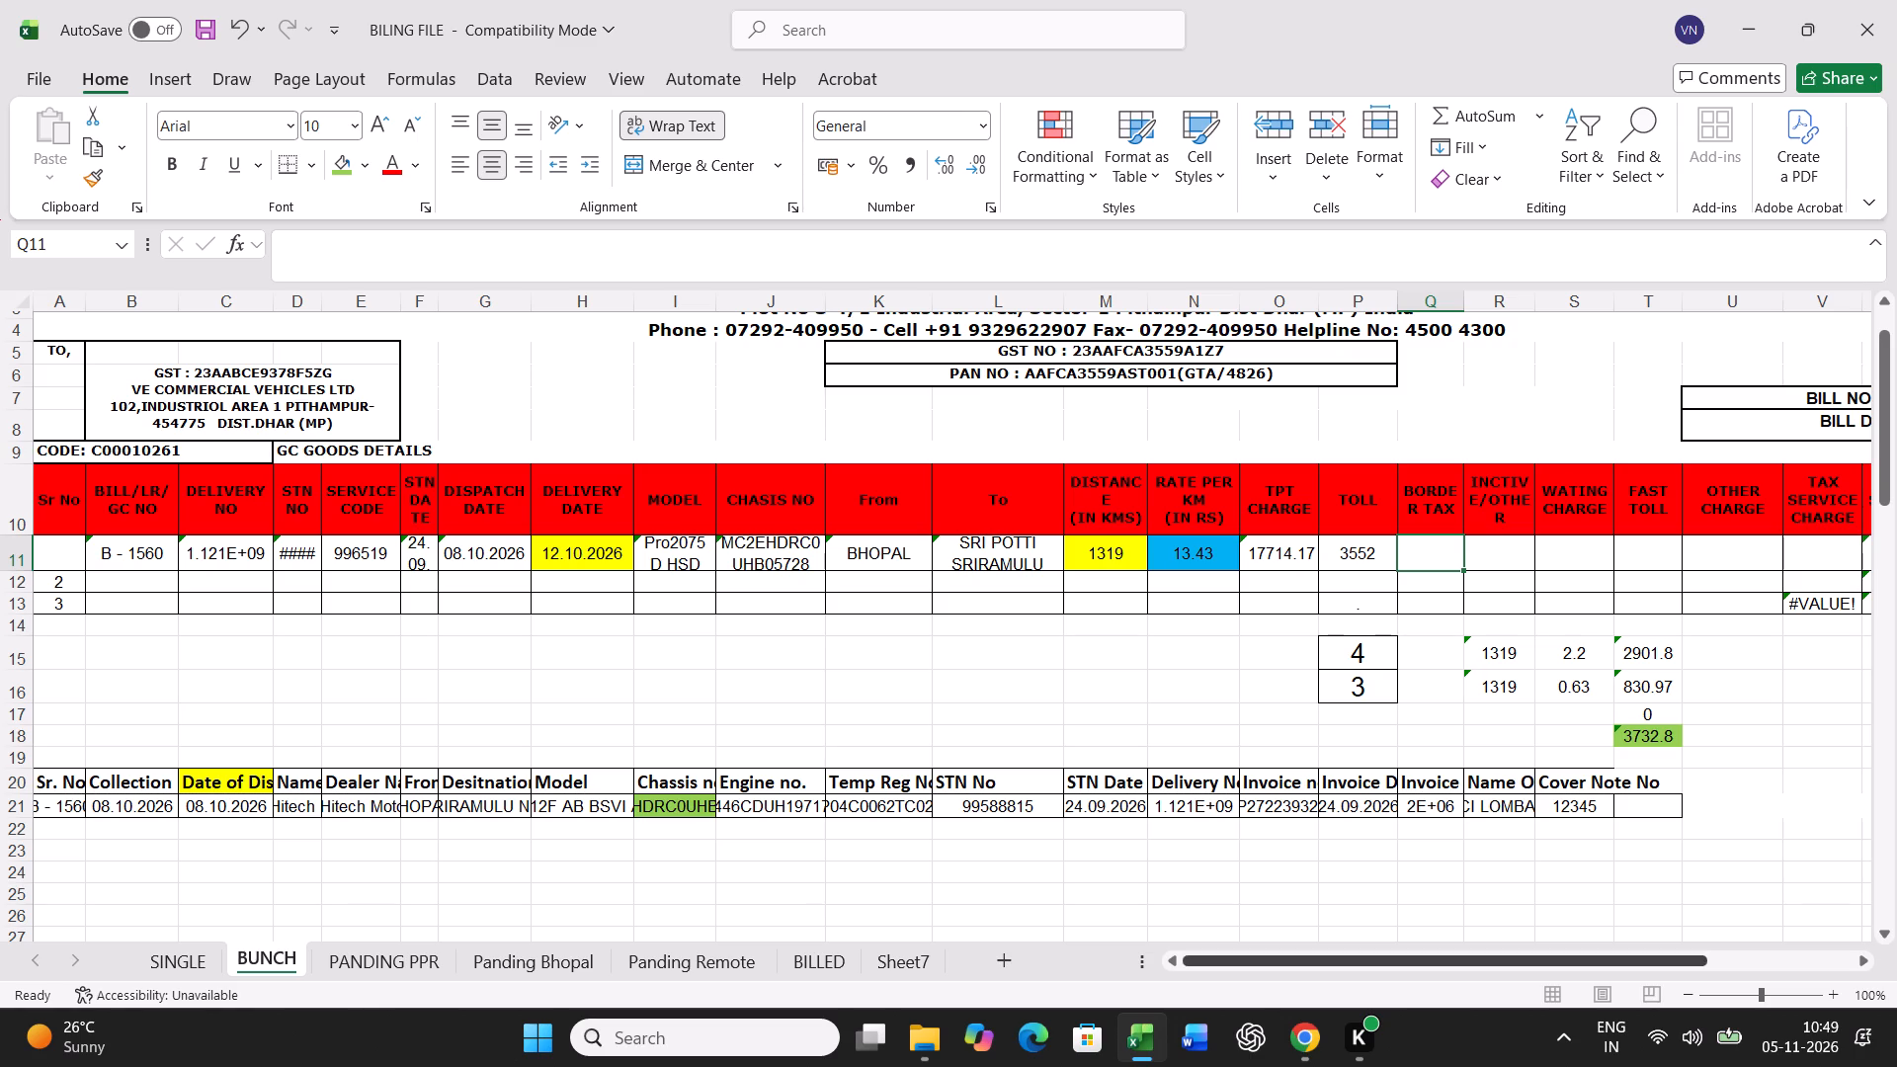
Set the actual transit time in P16 to 4.
click(1361, 695)
key(4)
key(Return)
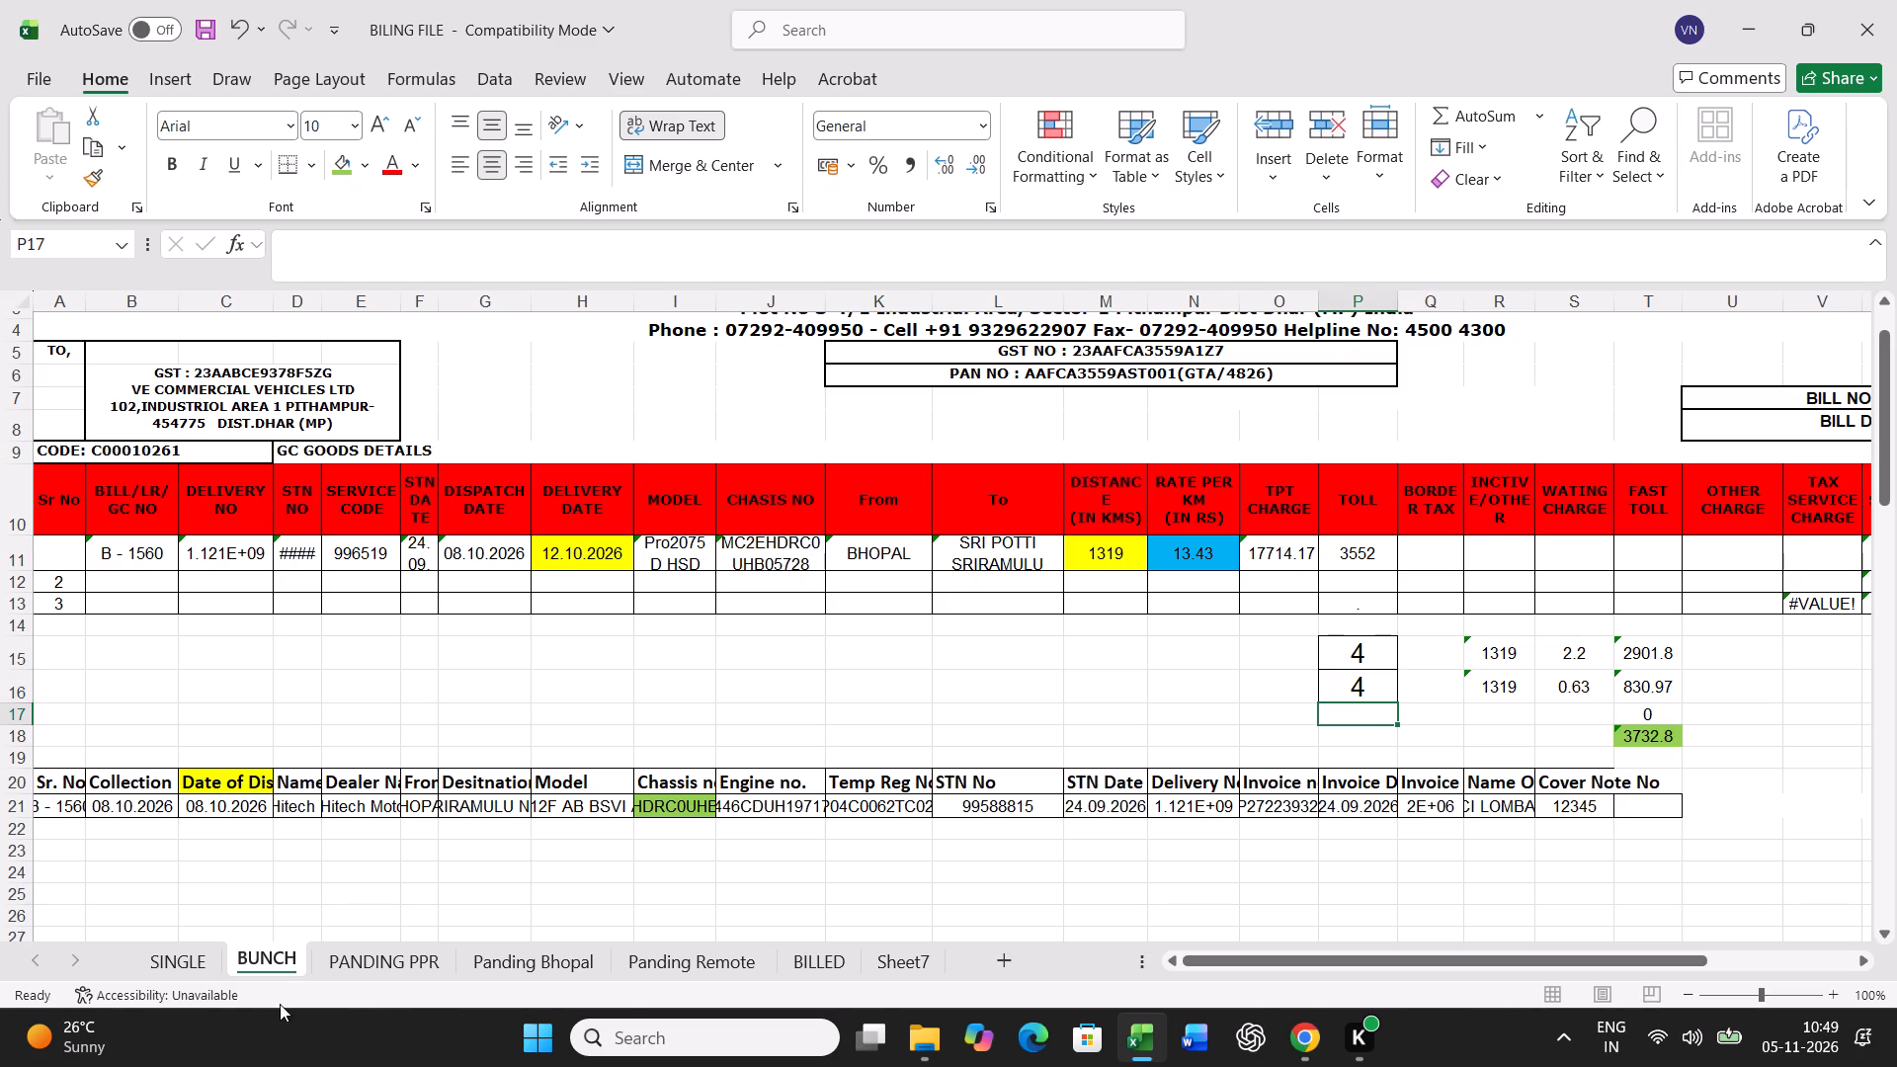
Print the B - 1560 freight bill from the SINGLE sheet.
click(183, 962)
key(ctrl+p)
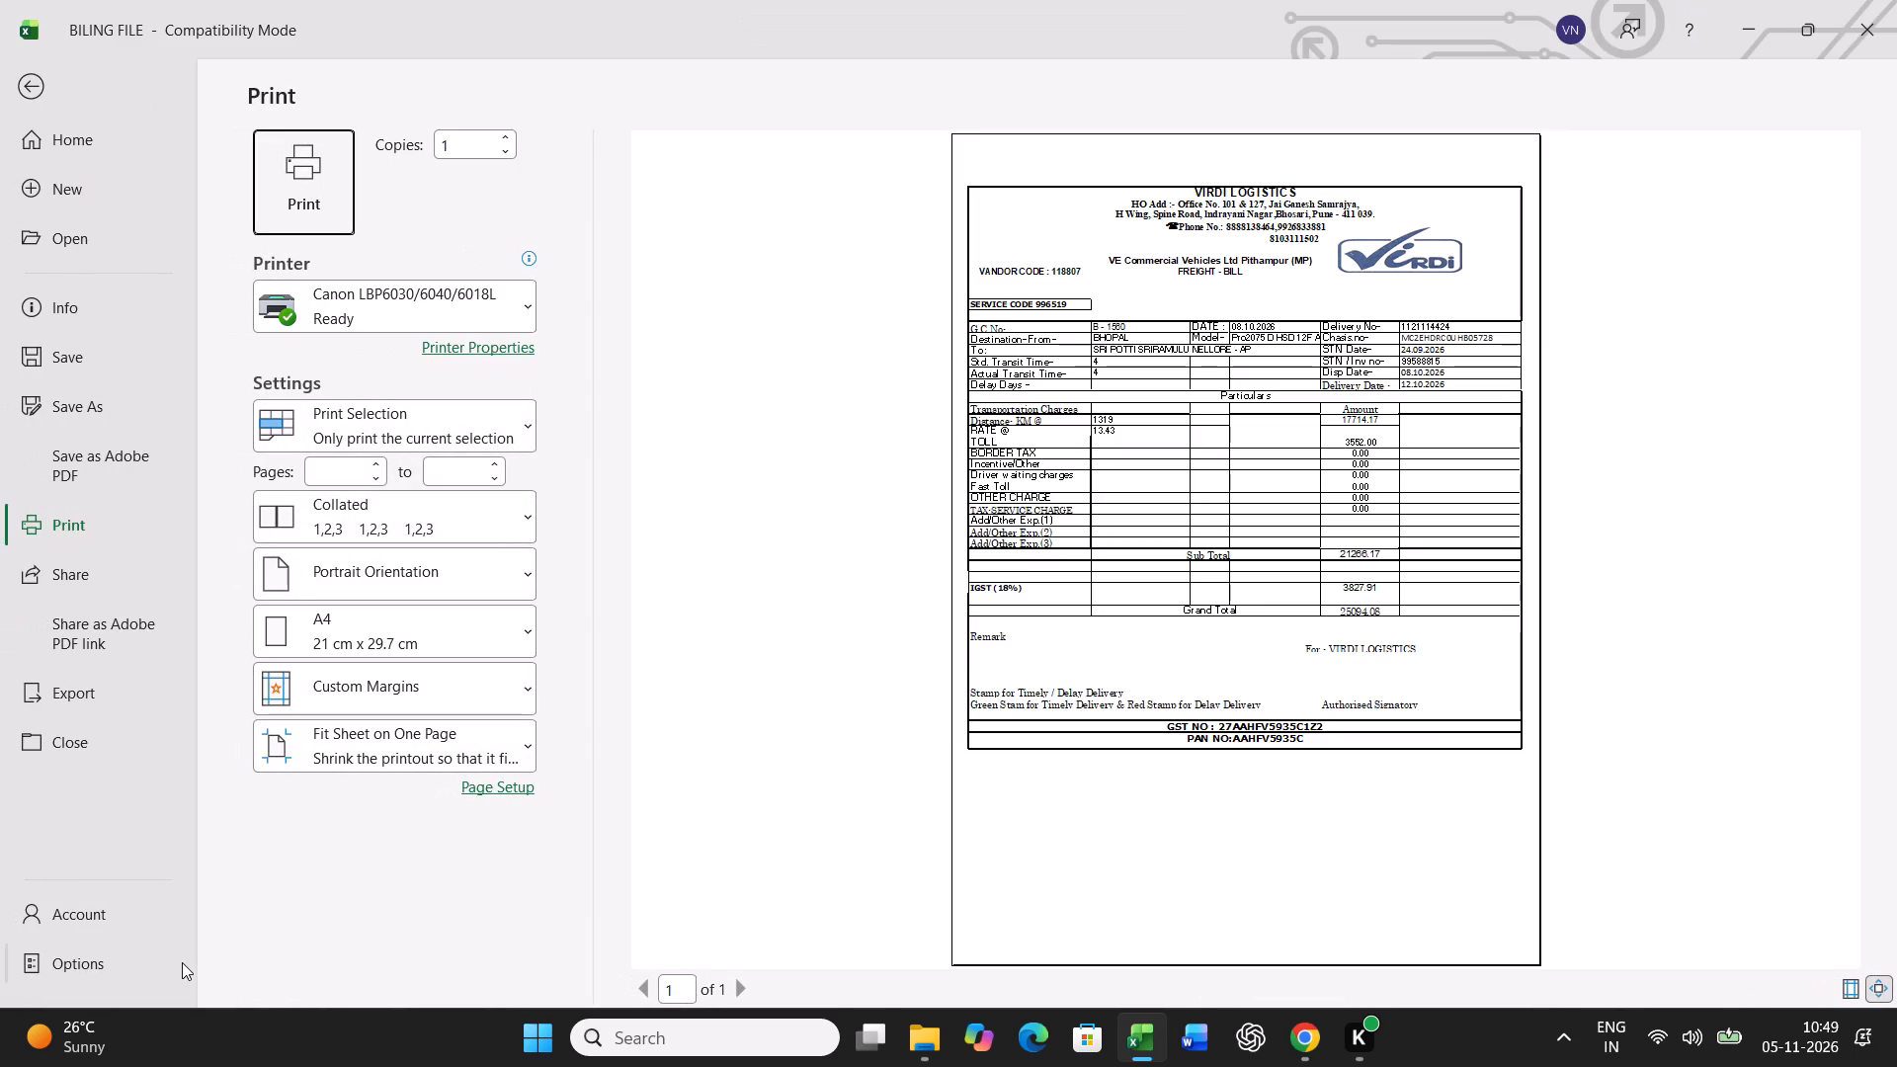
click(280, 183)
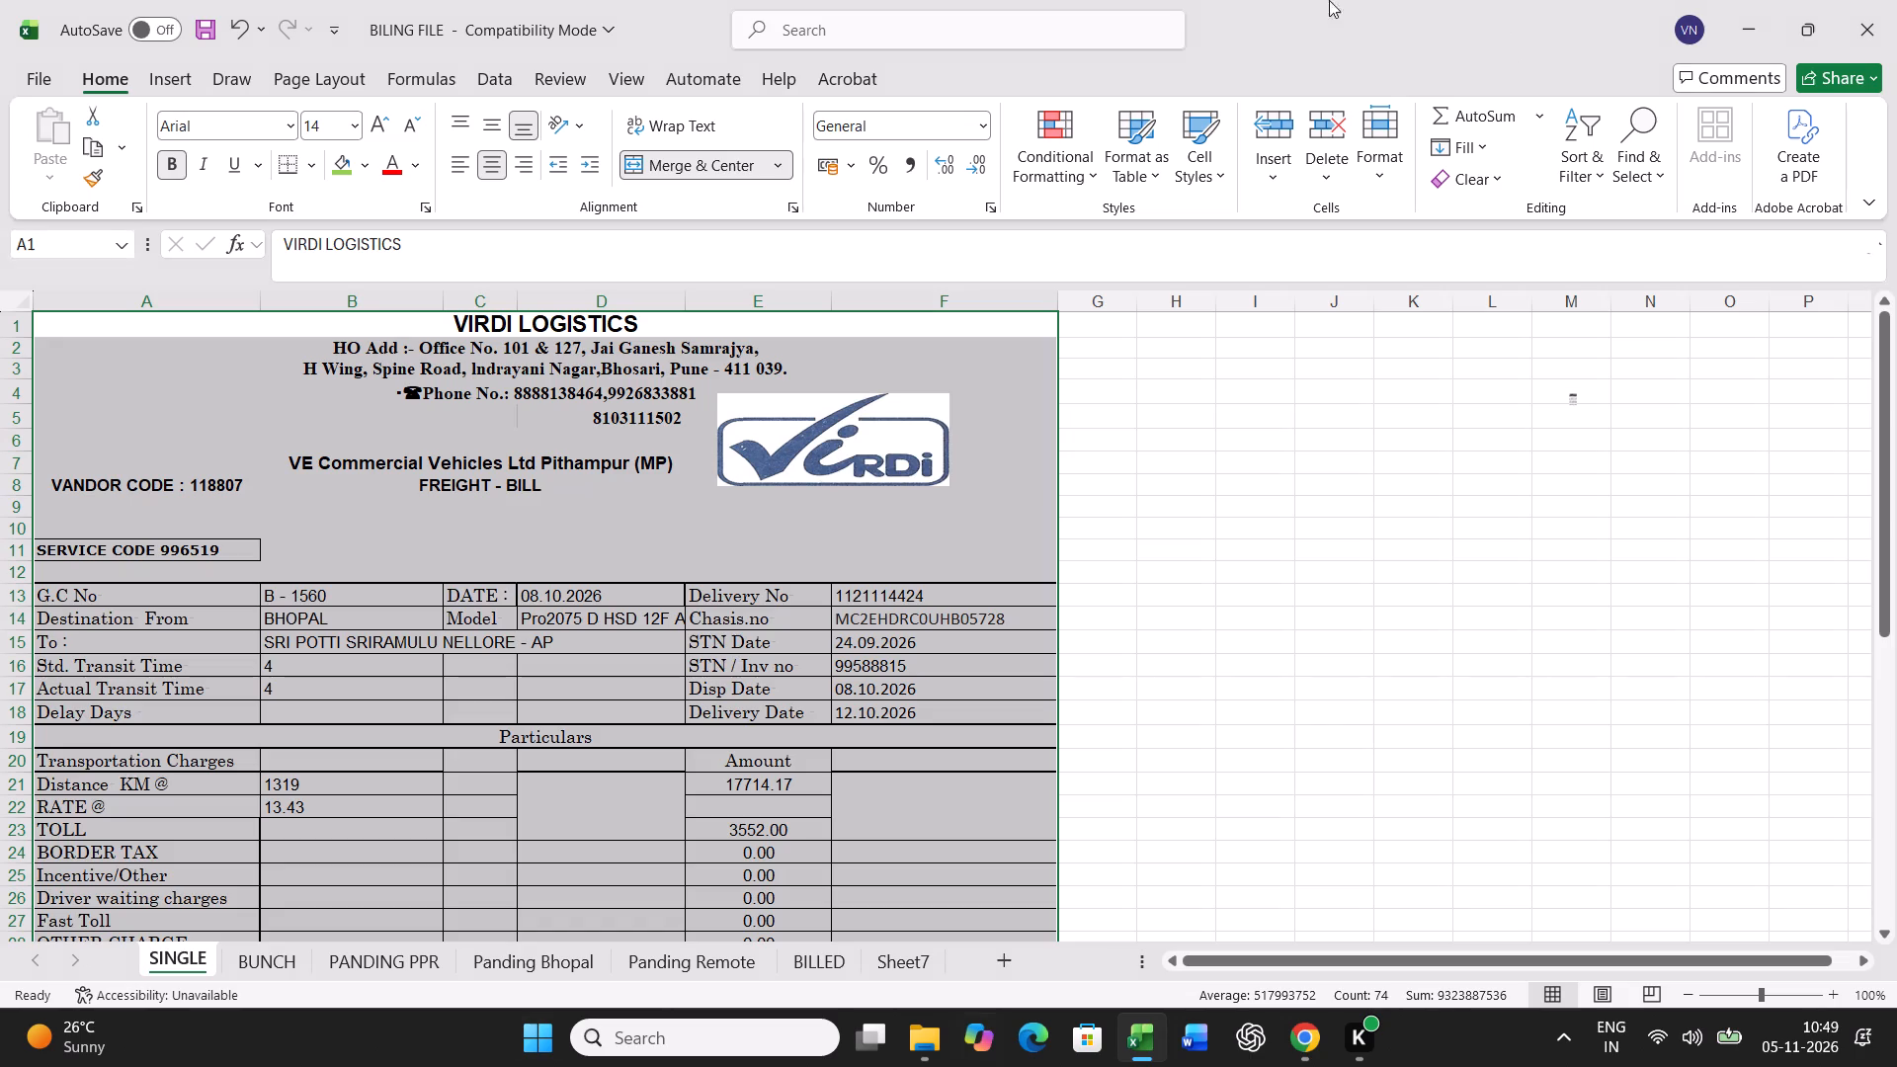
Copy the B - 1560 entry from row 11 of the BUNCH sheet and paste it as values into row 46.
click(261, 962)
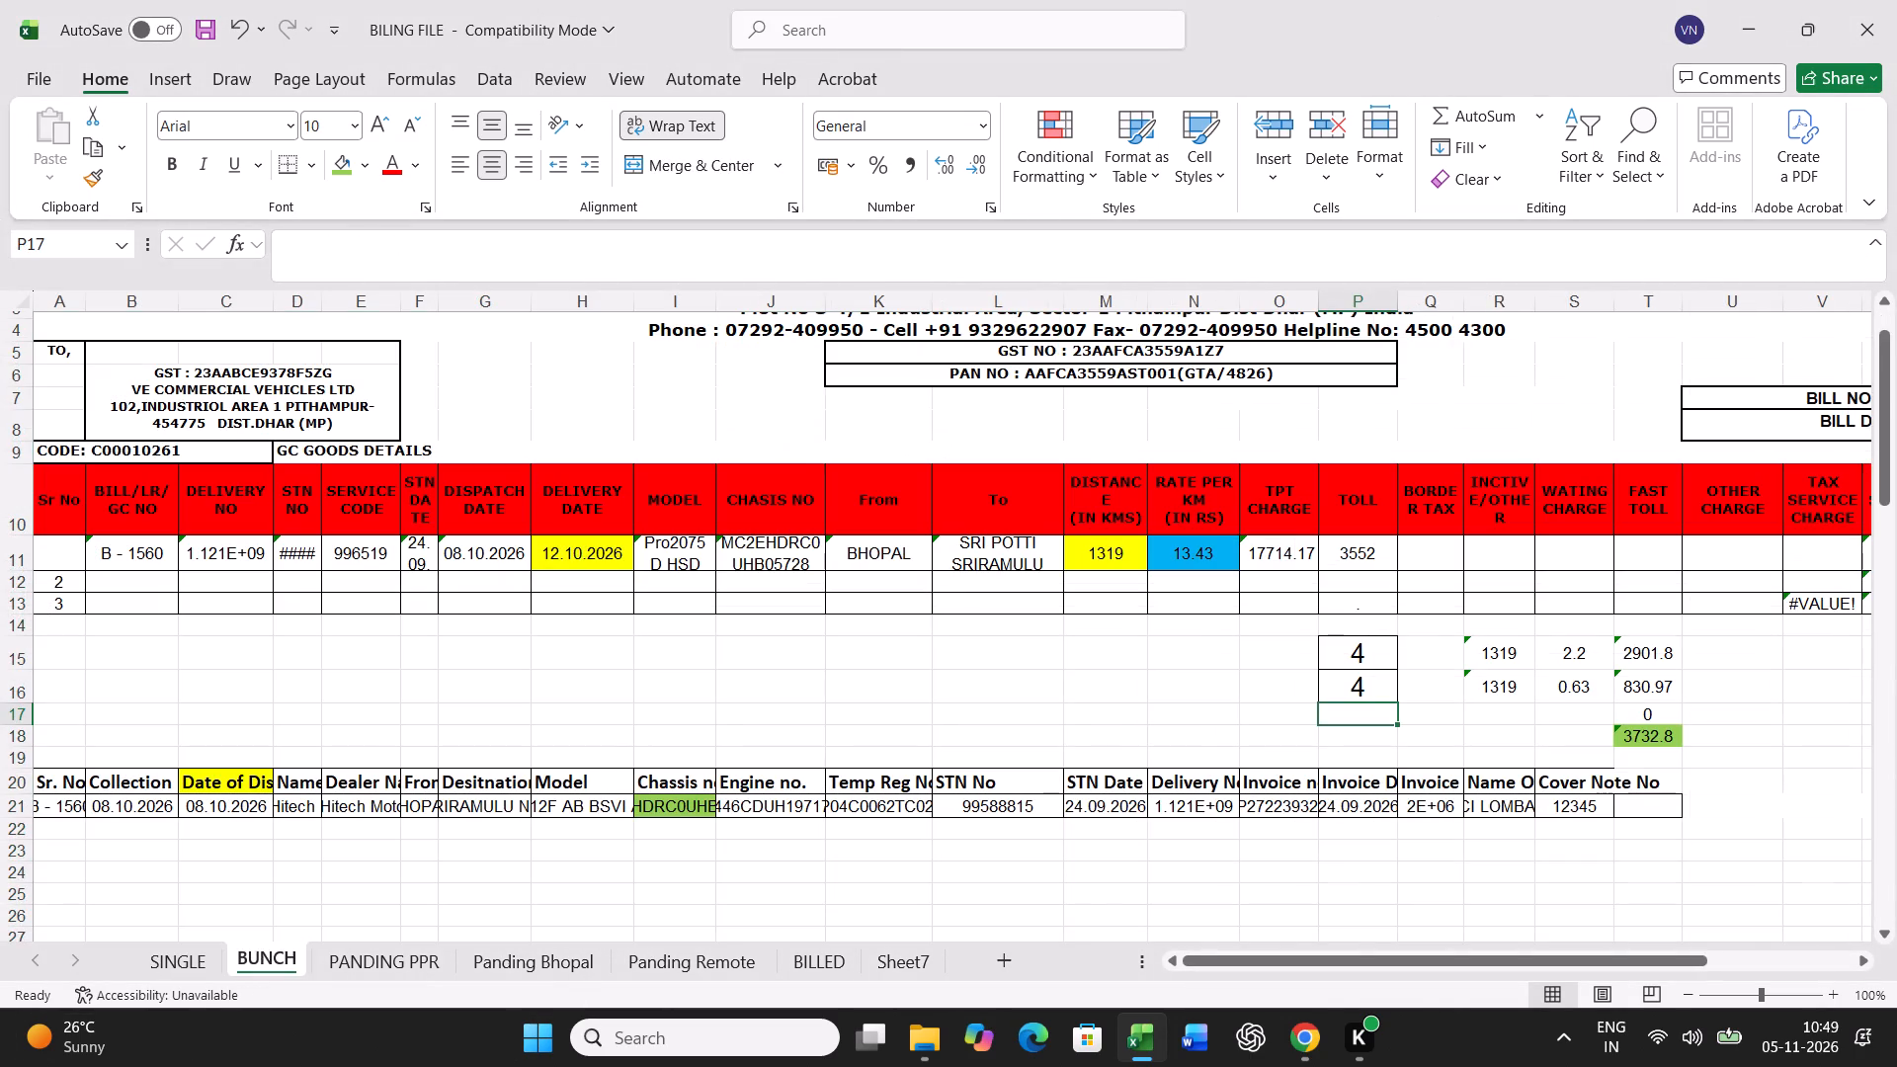
click(17, 558)
key(ctrl+c)
scroll(777, 672, down, 12)
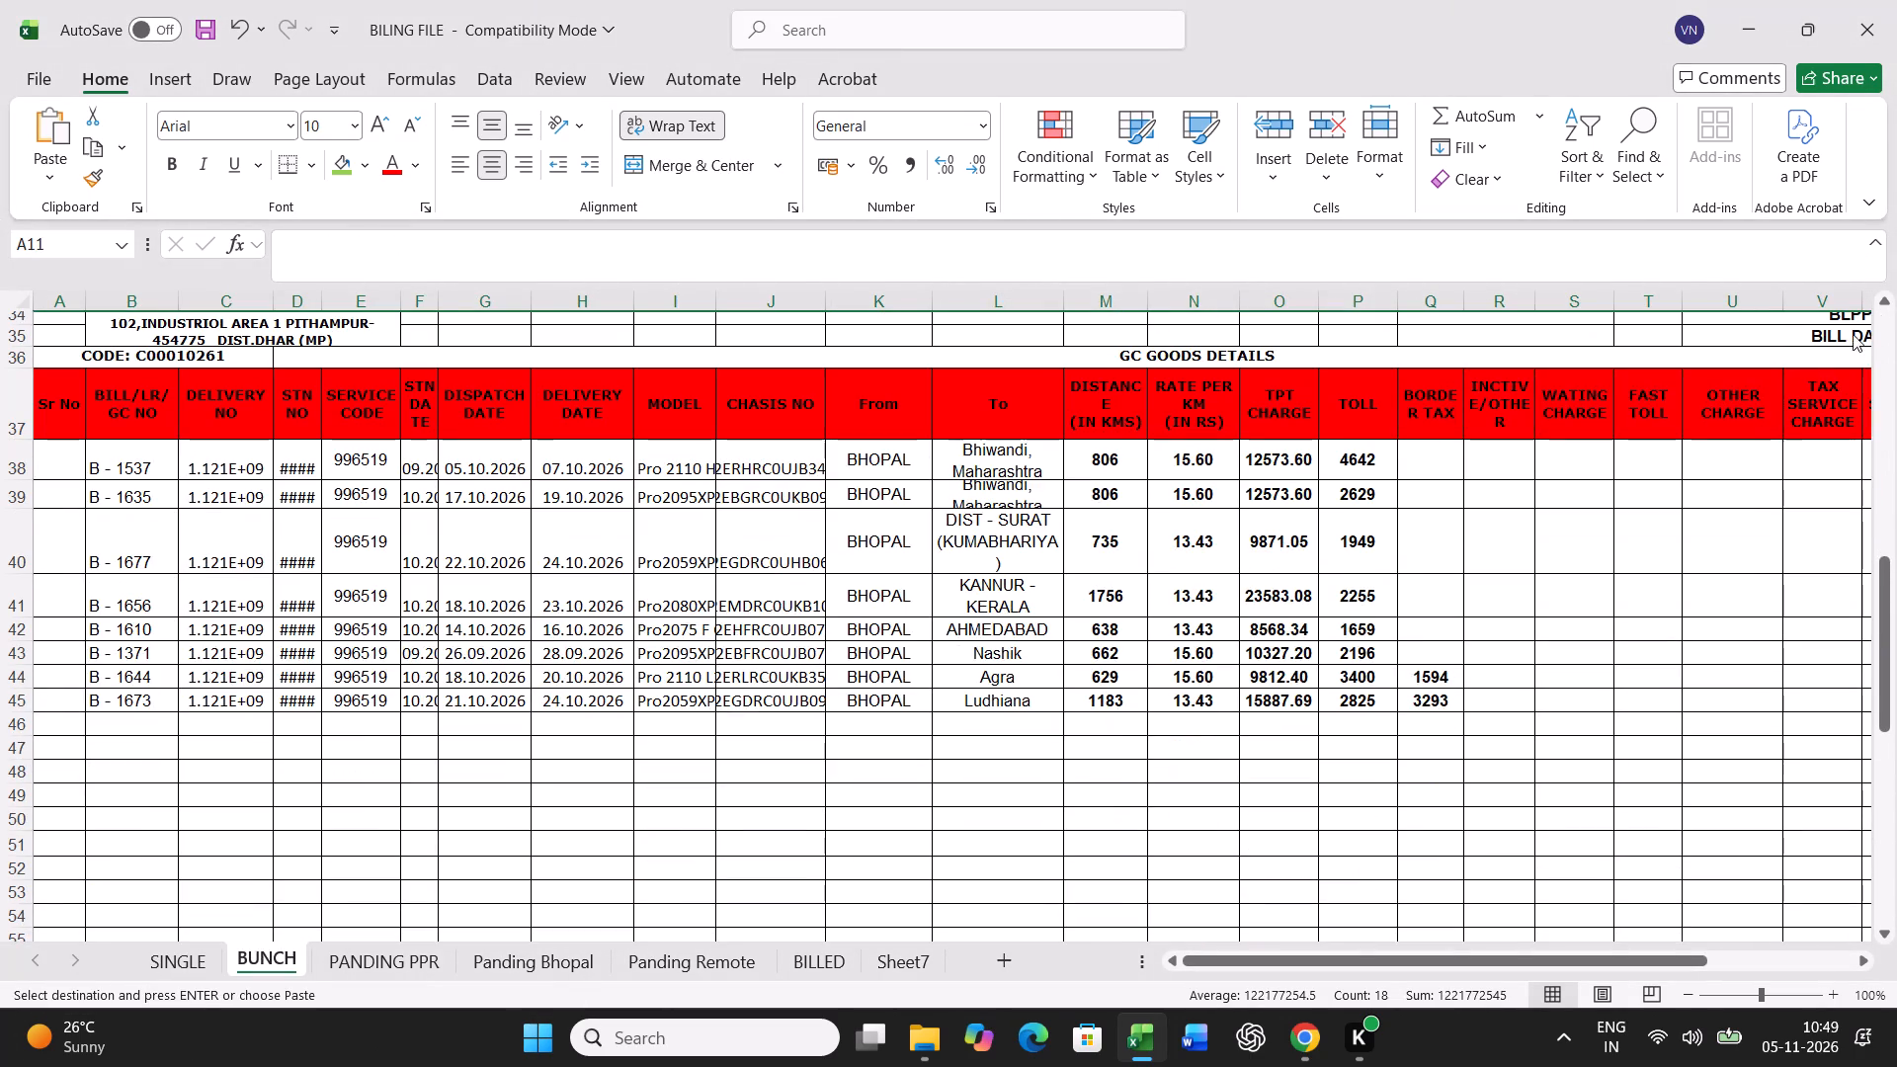
right_click(61, 723)
click(164, 479)
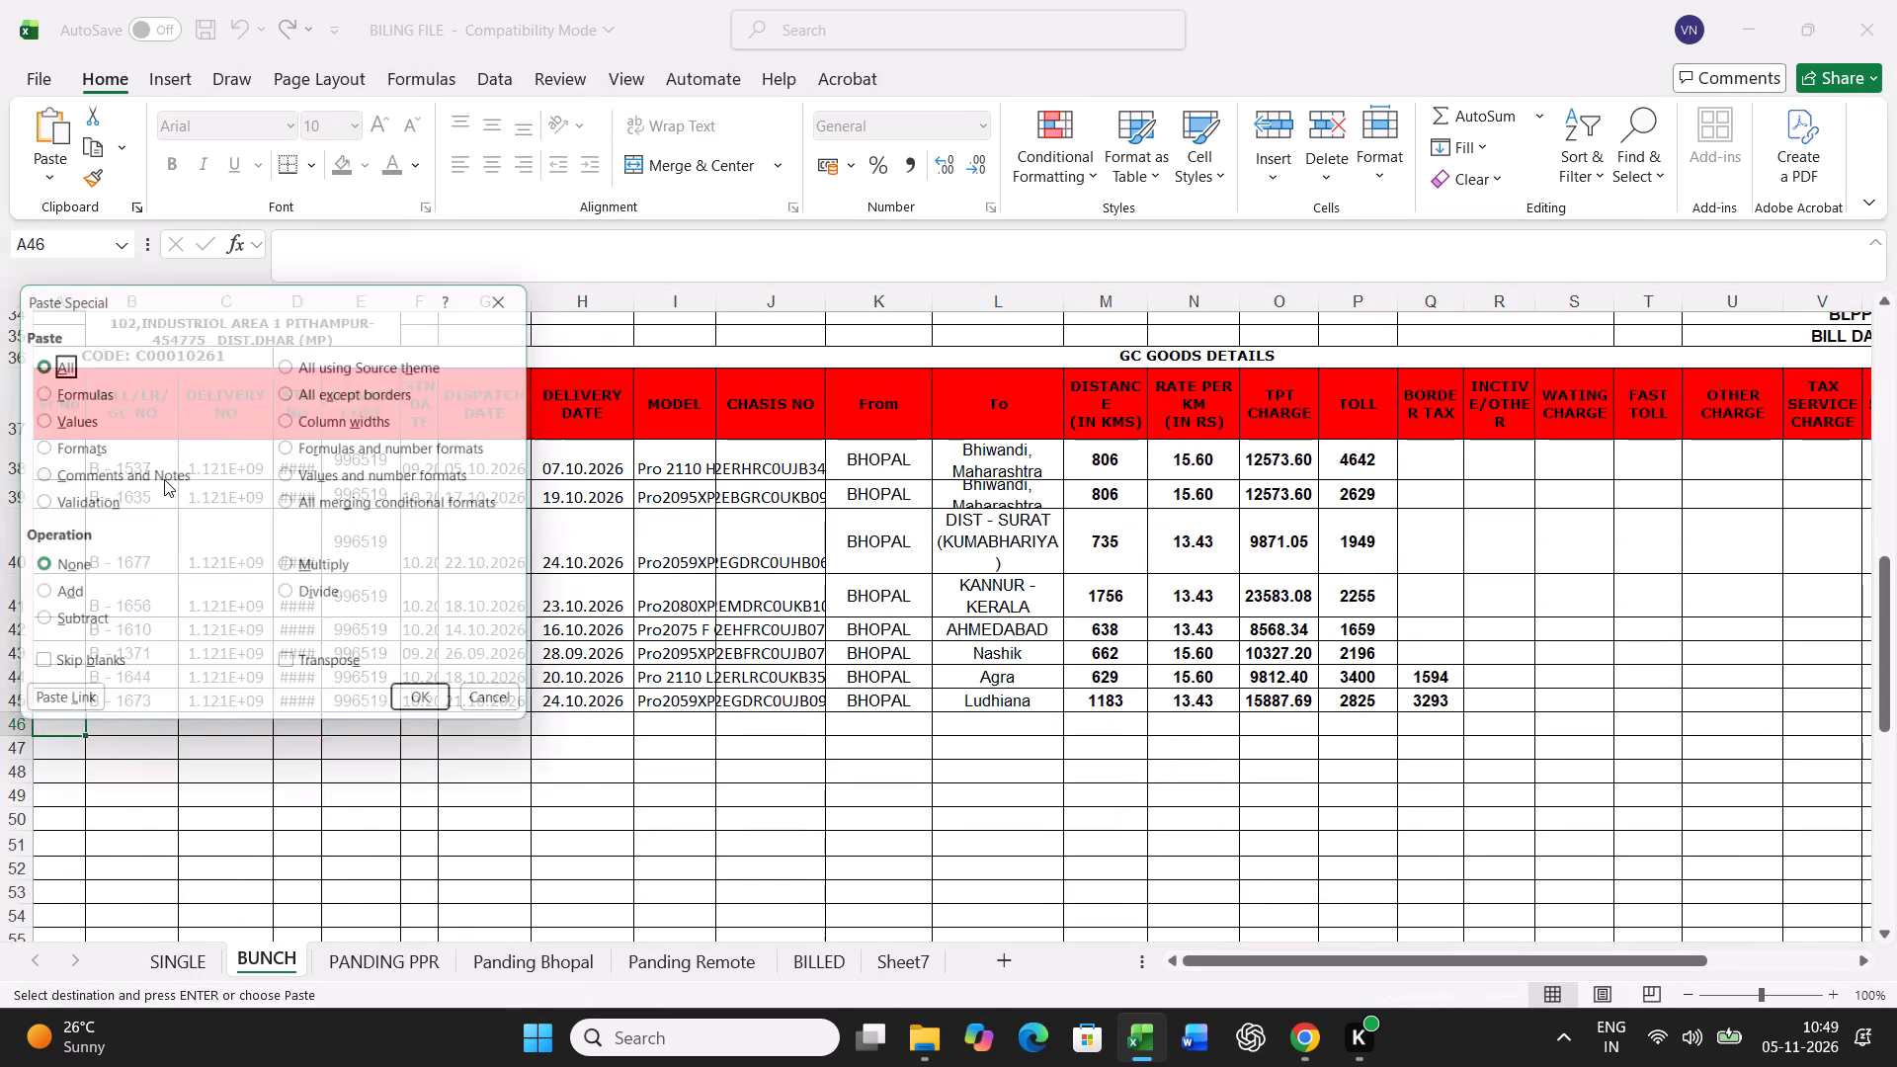
click(68, 414)
click(427, 712)
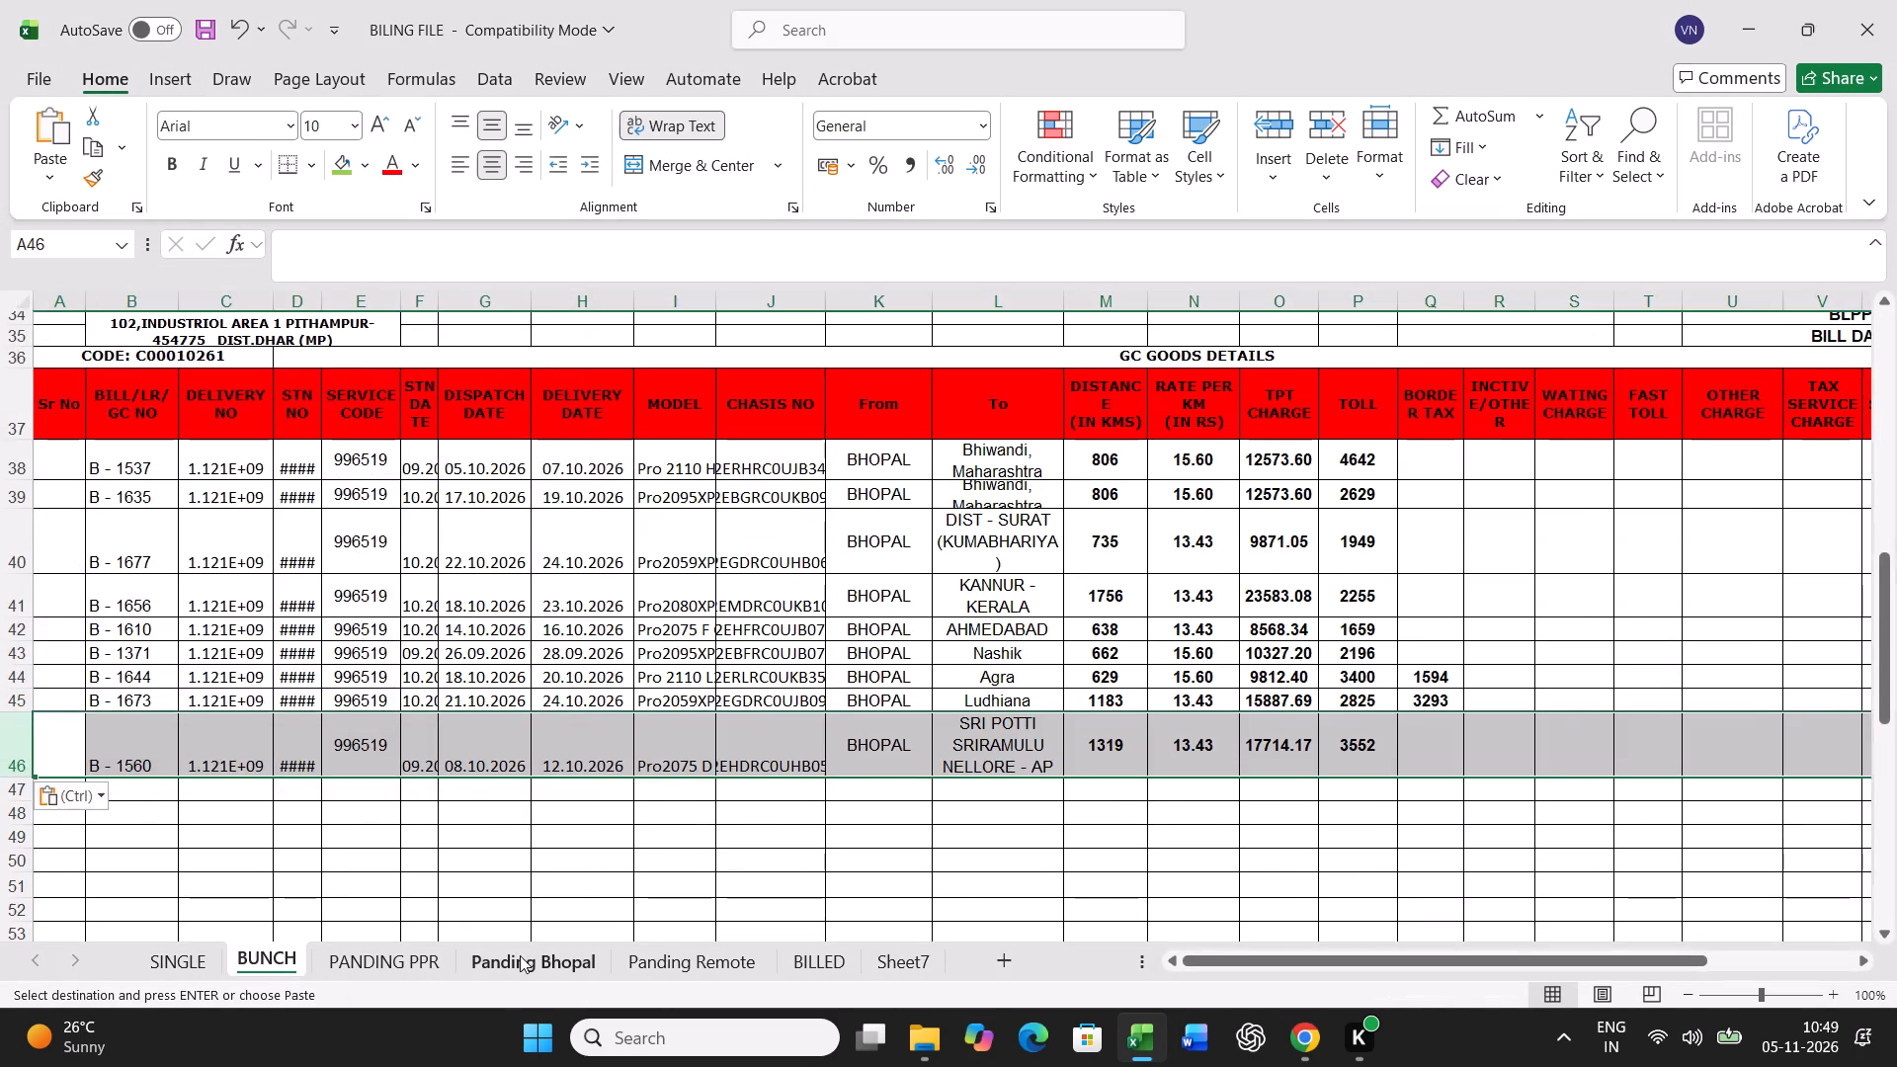
Find chassis B35185 on the Panding Bhopal sheet and fill its chassis cell green.
click(520, 956)
click(838, 756)
key(ctrl+f)
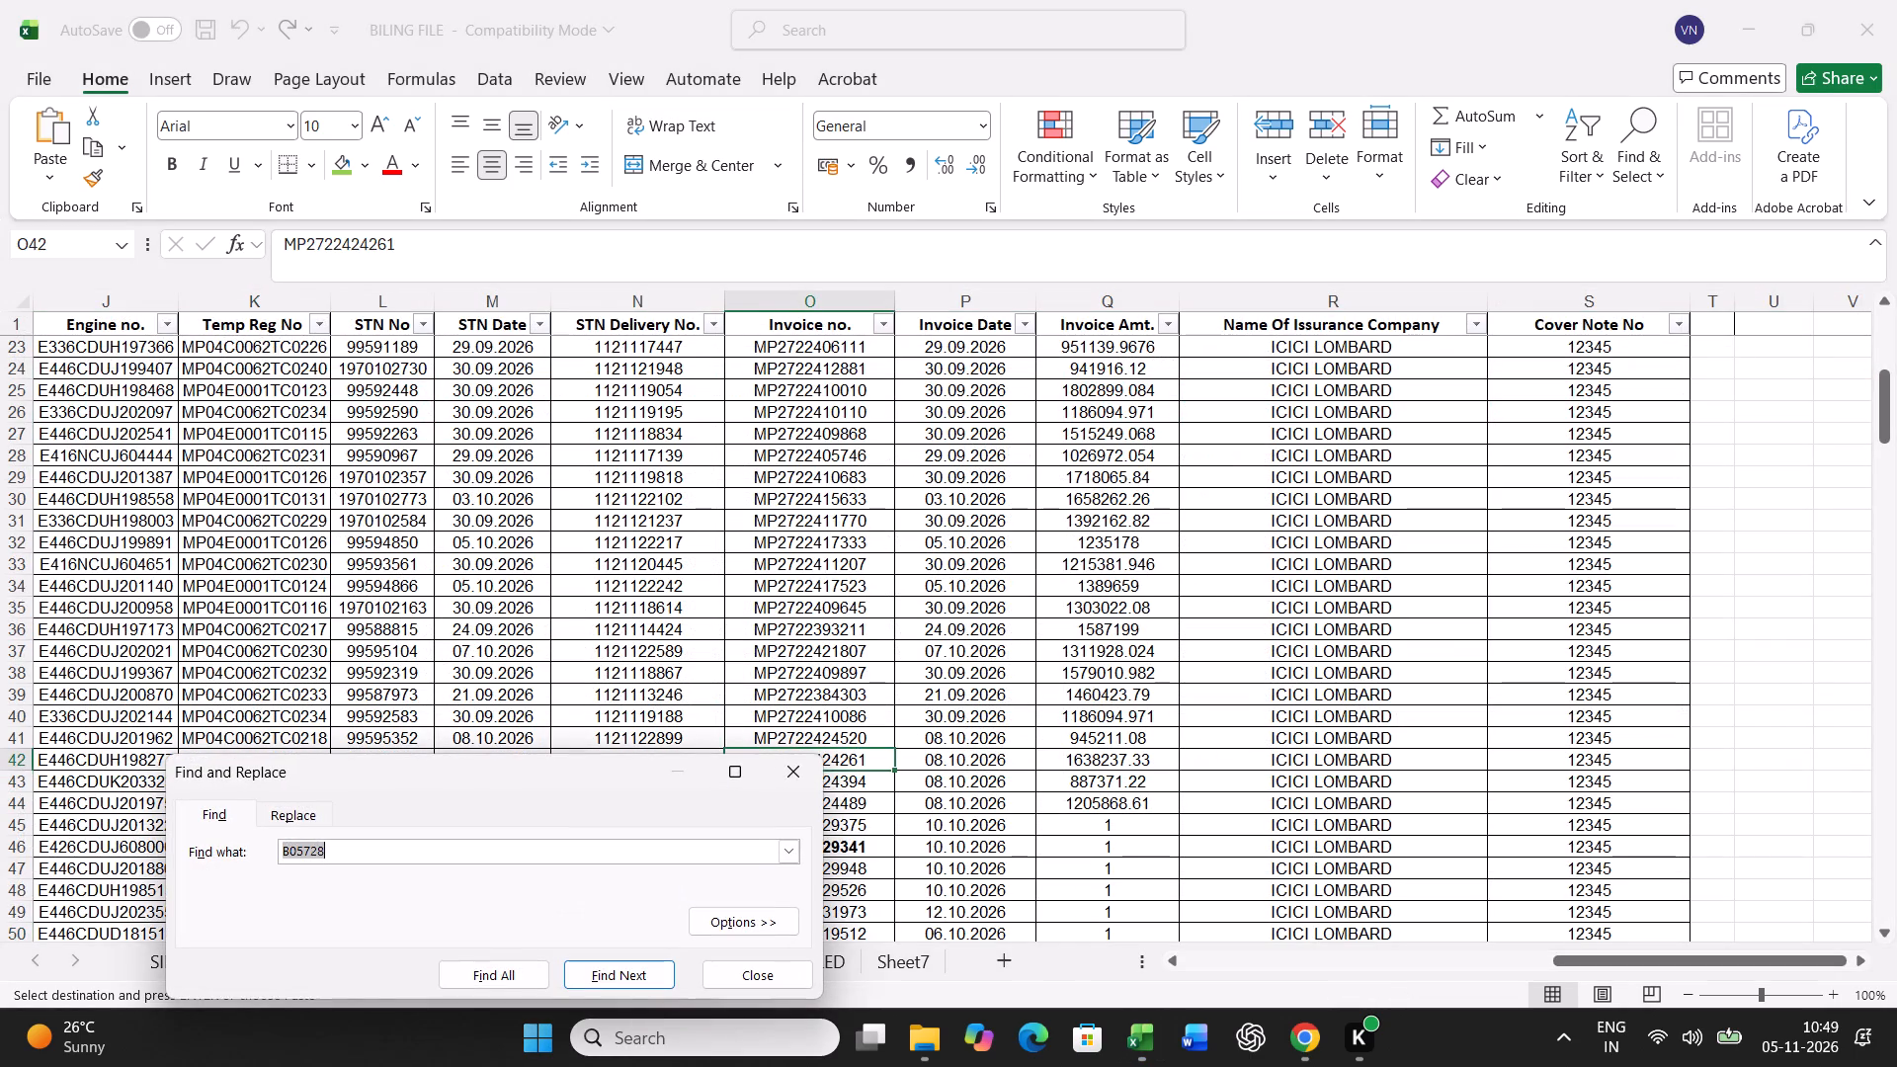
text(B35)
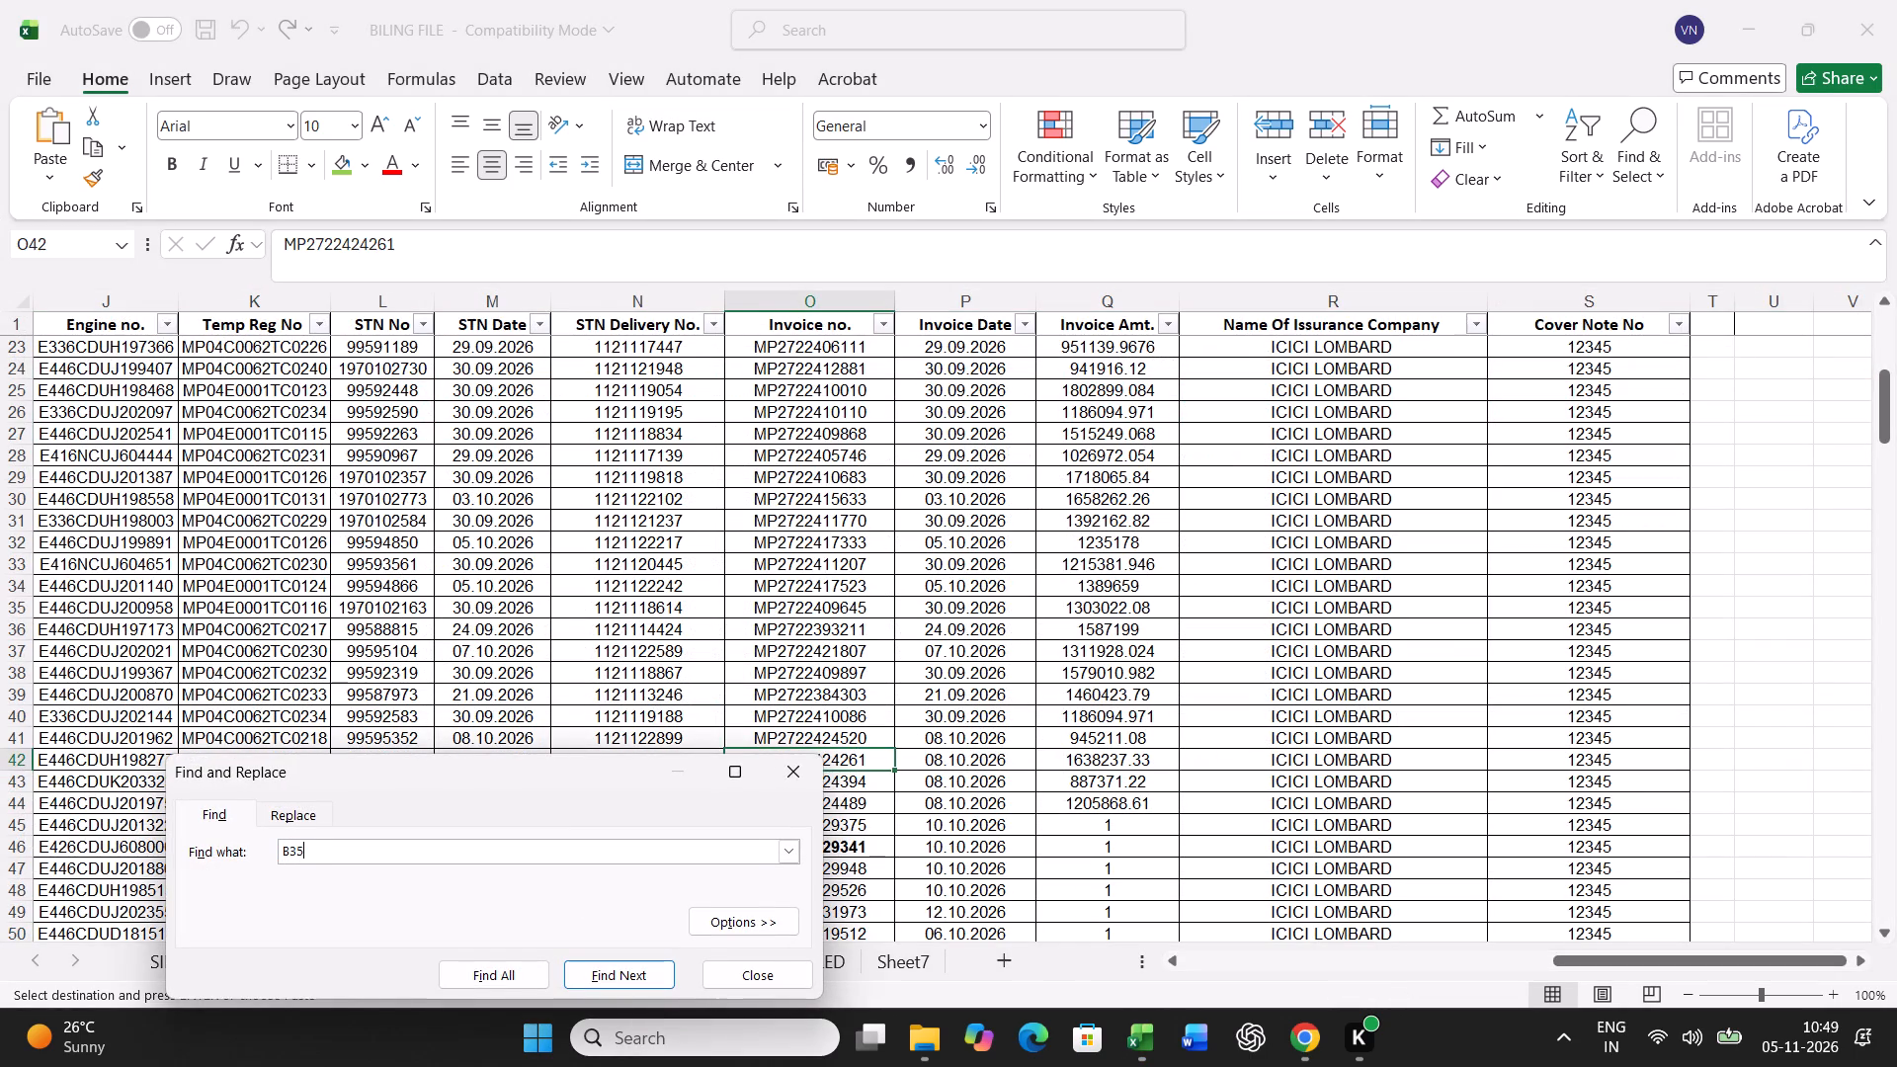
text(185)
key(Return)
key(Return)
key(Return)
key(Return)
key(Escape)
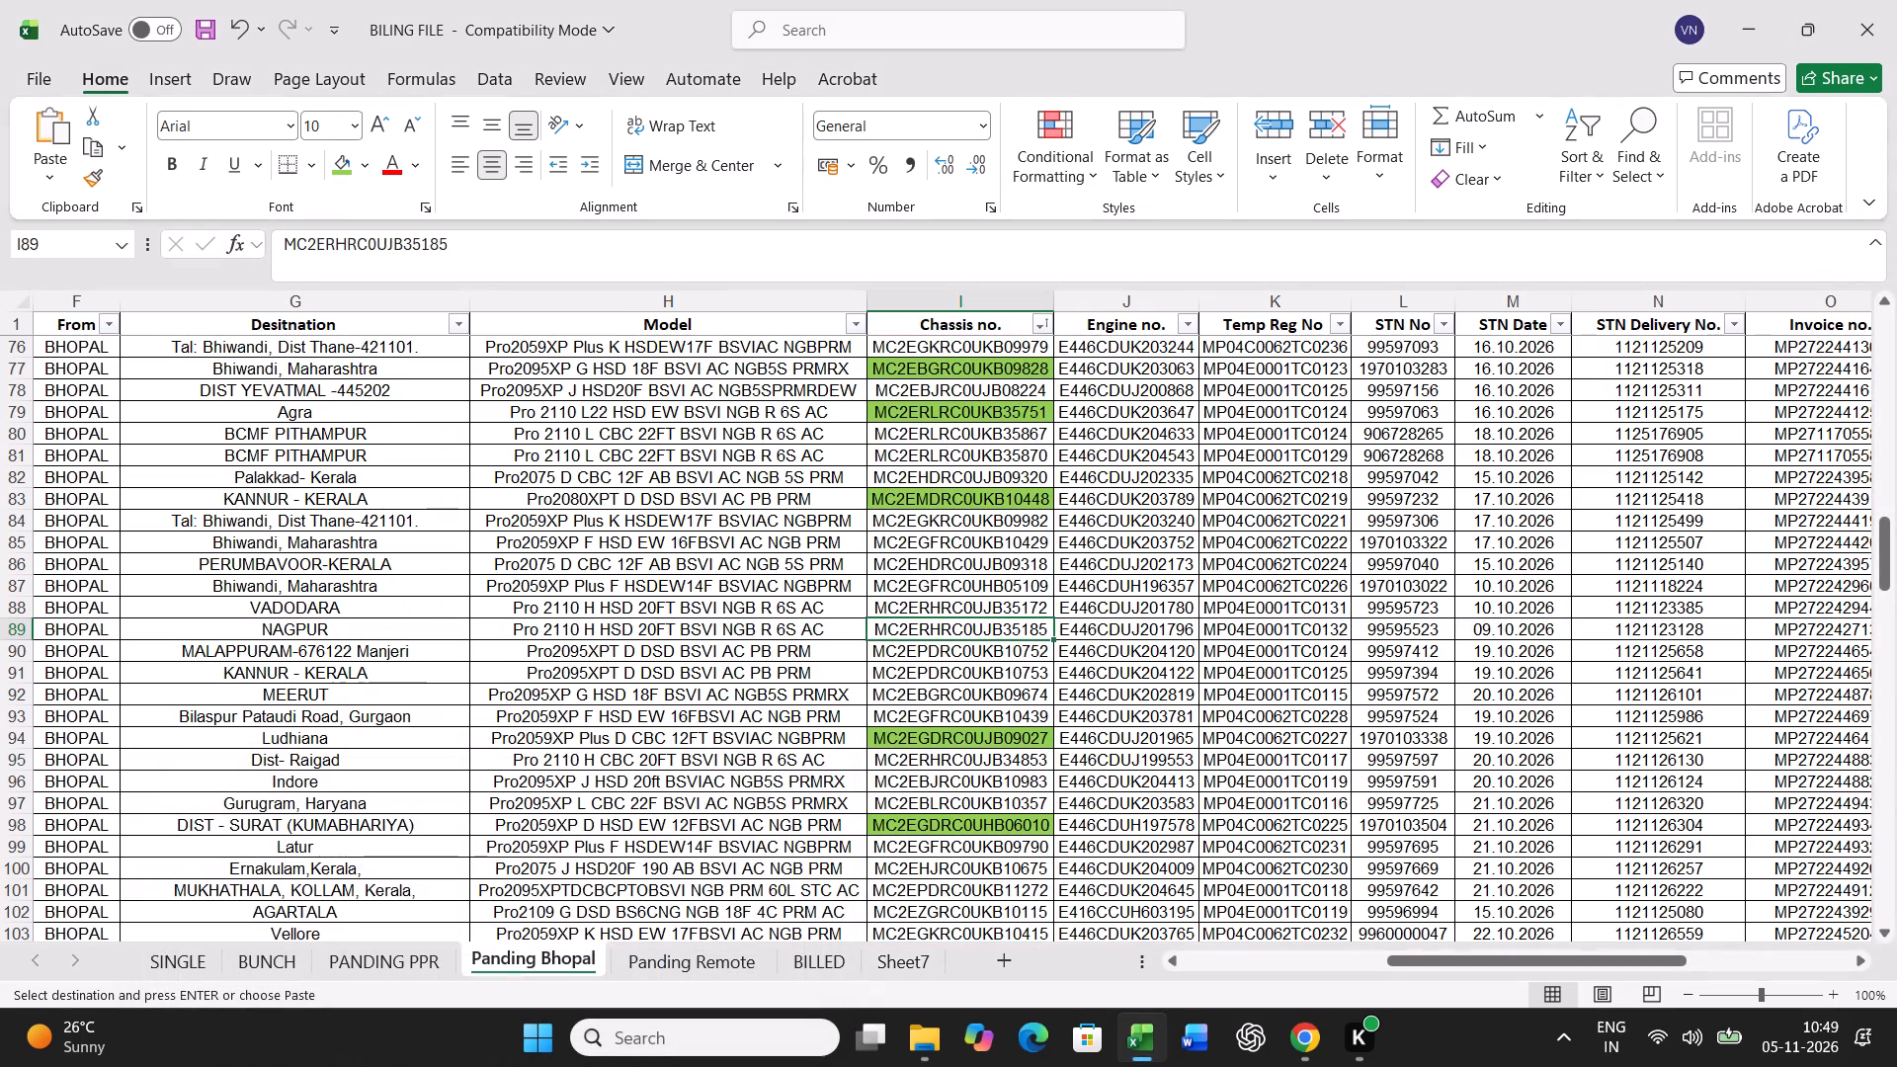
click(347, 163)
Copy the full B - 1665 record from row 89 of Panding Bhopal and paste it at A21 of the BUNCH sheet.
key(Left)
key(Left)
key(Left)
key(Left)
key(Left)
key(Left)
key(Left)
key(Left)
key(Left)
key(Left)
key(Left)
key(Left)
key(Left)
key(Left)
key(Left)
key(Left)
key(Left)
key(Left)
key(Left)
key(Left)
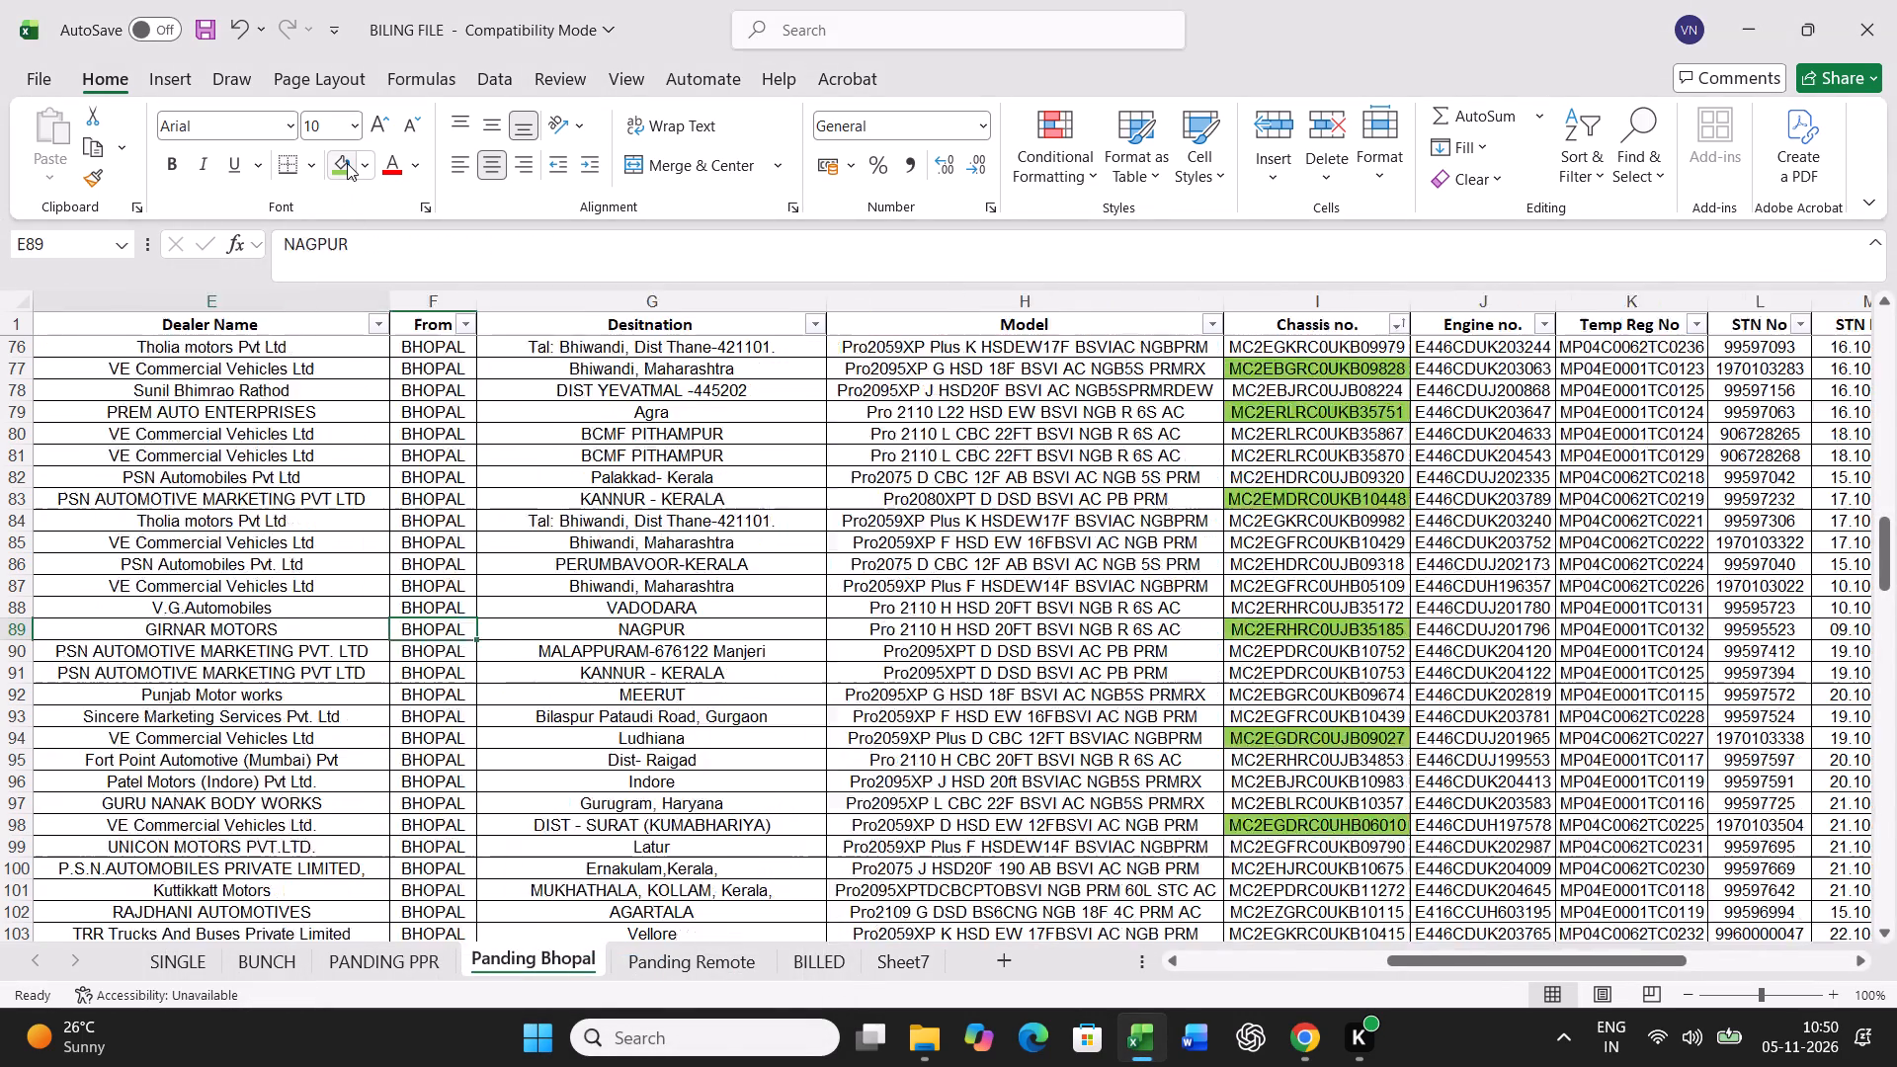
key(ctrl+shift+Right)
key(ctrl+c)
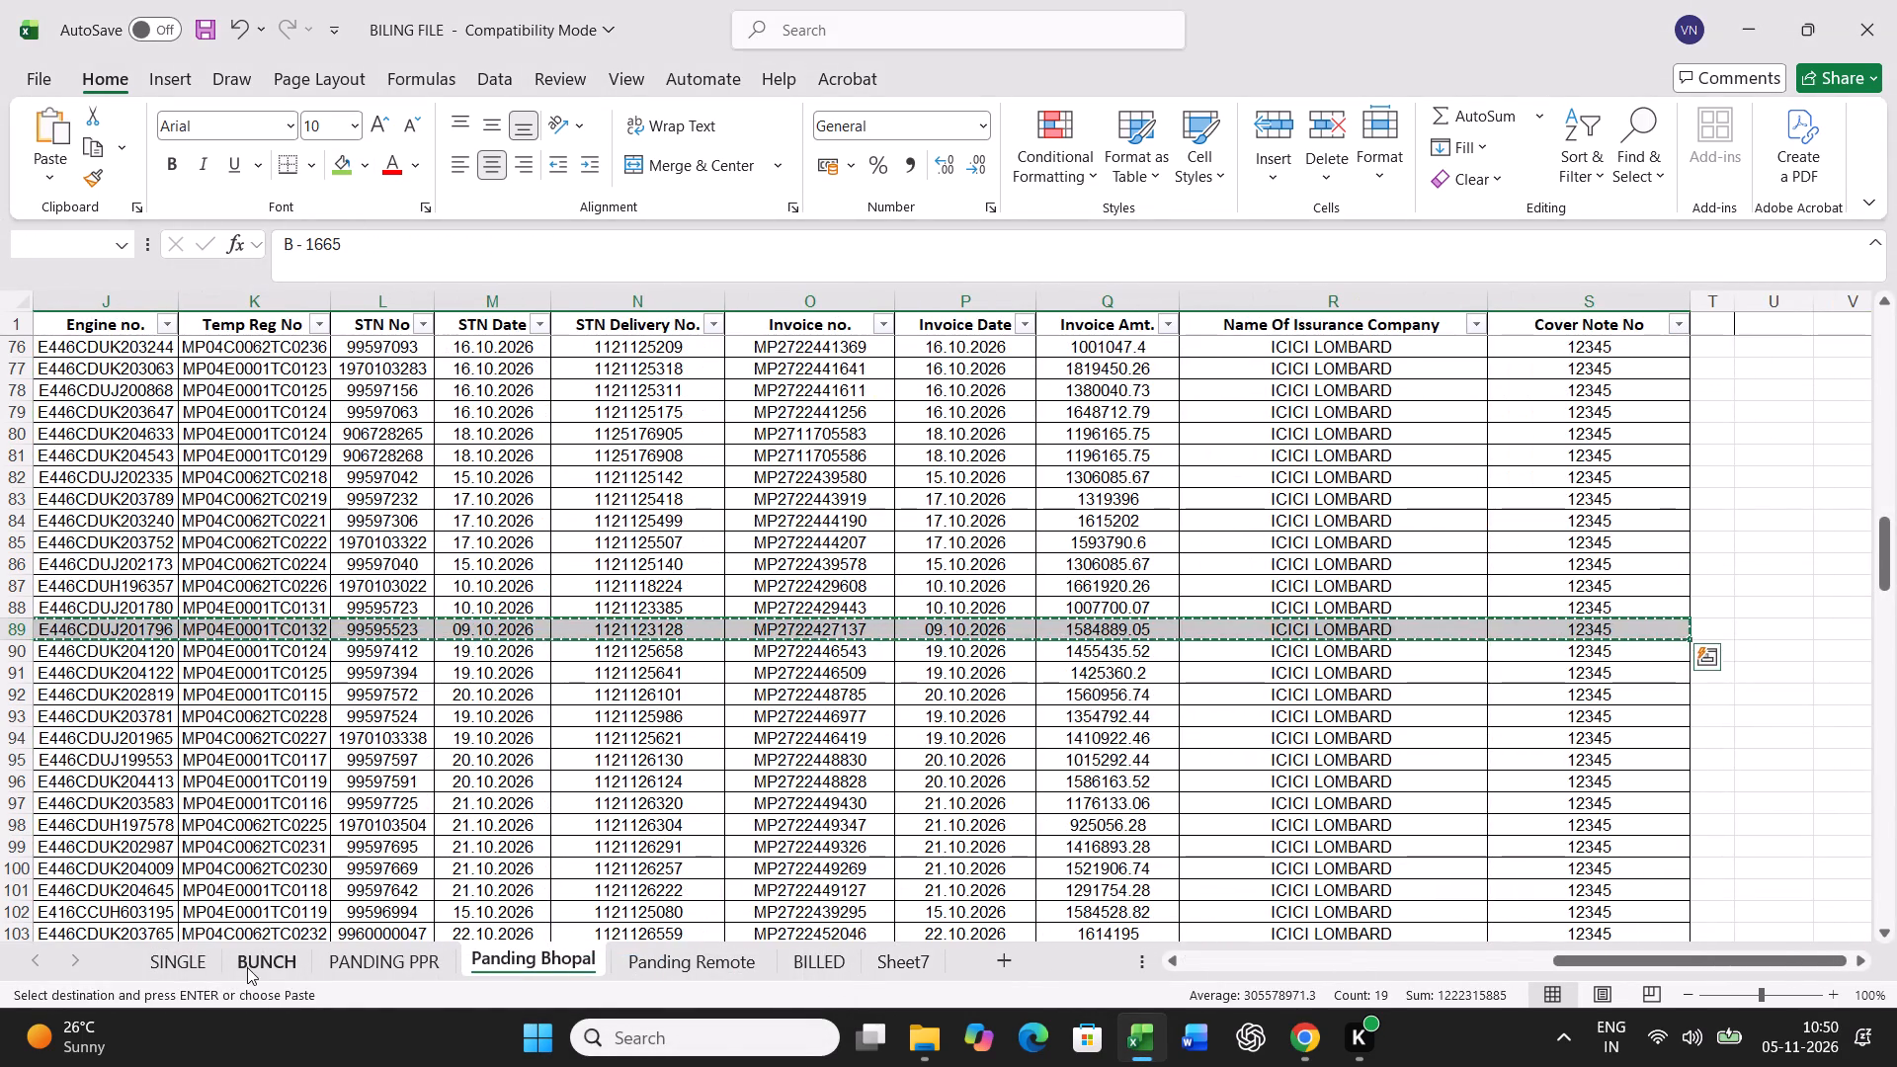
click(248, 966)
scroll(333, 793, up, 15)
click(78, 872)
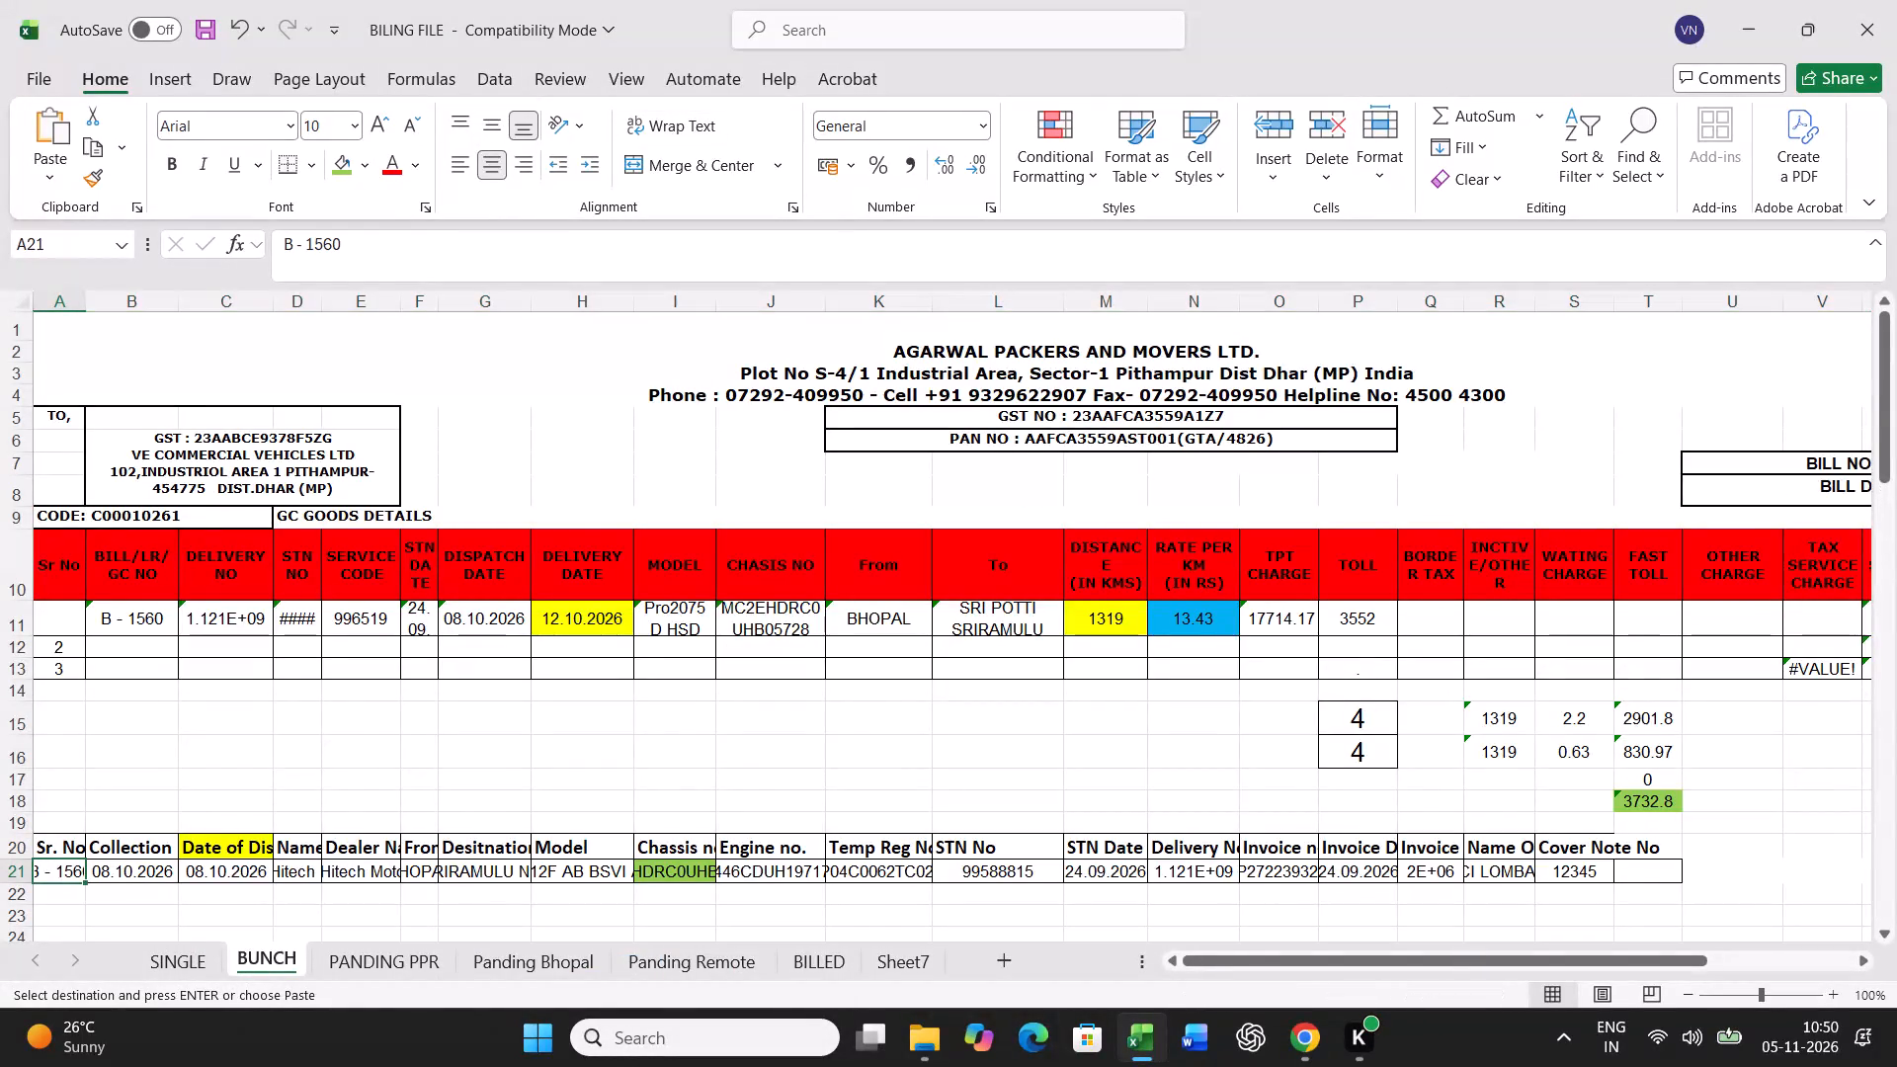
key(ctrl+v)
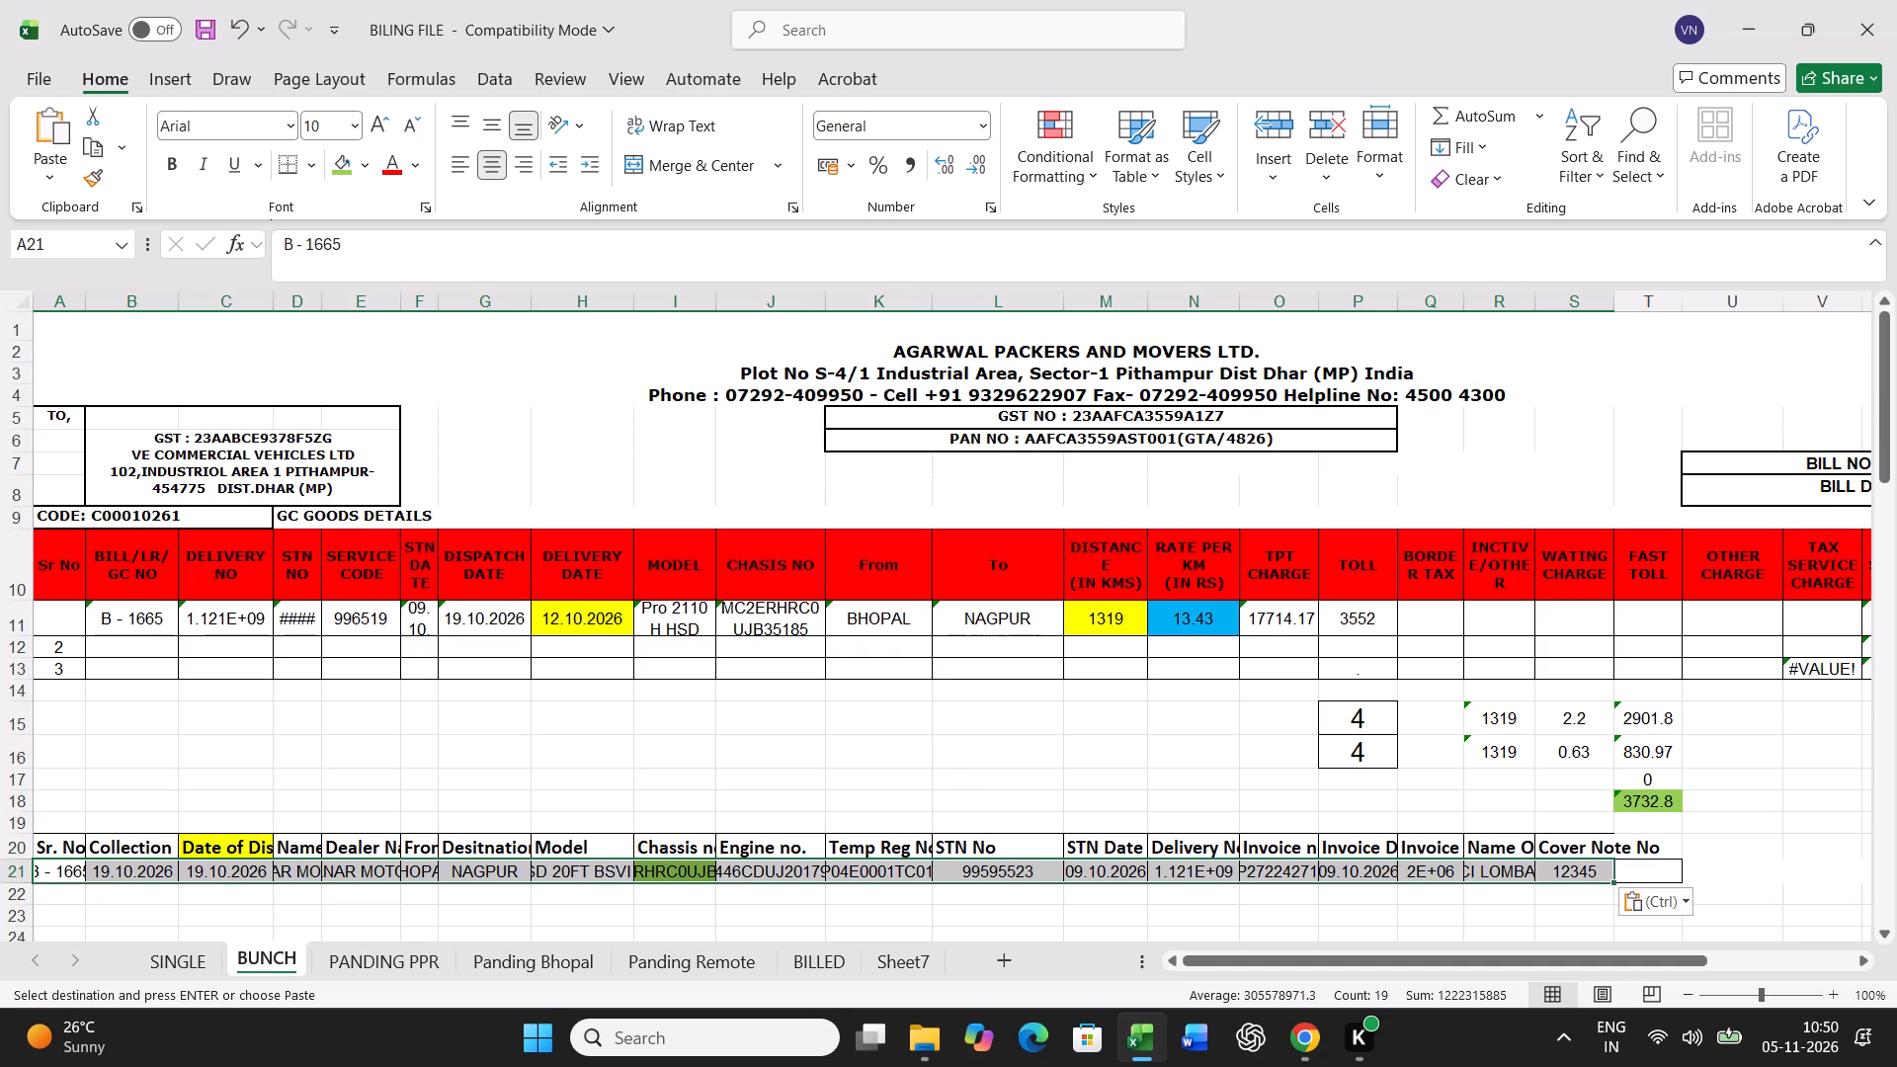
Set the B - 1665 dispatch date in row 21 to 21.10.2026 and its row 11 delivery date to 22.10.2026.
click(221, 868)
text(21.10.2026)
key(Return)
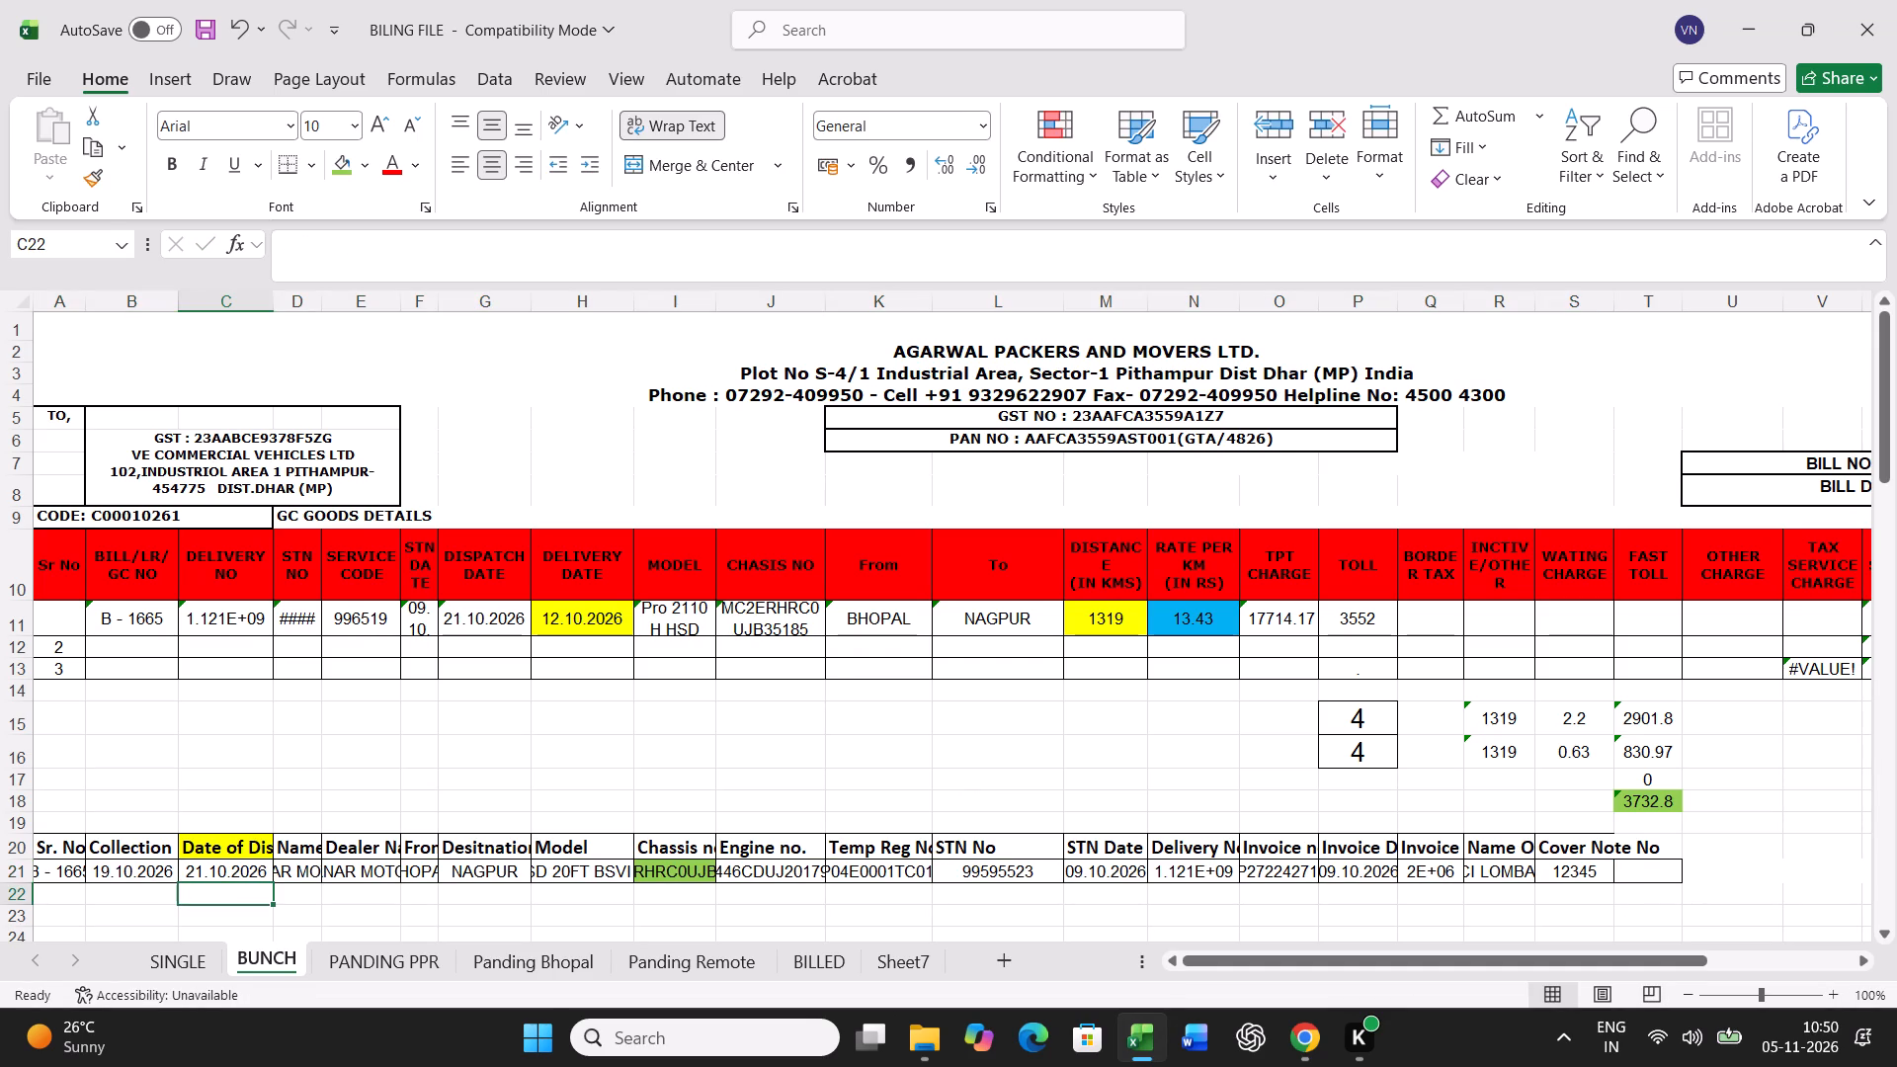
click(580, 616)
text(22.10.2026)
key(Right)
Enter a distance of 352 km, a rate of 15.60 and a toll of 2245 for B - 1665 in row 11.
key(Right)
key(Right)
key(Right)
key(Right)
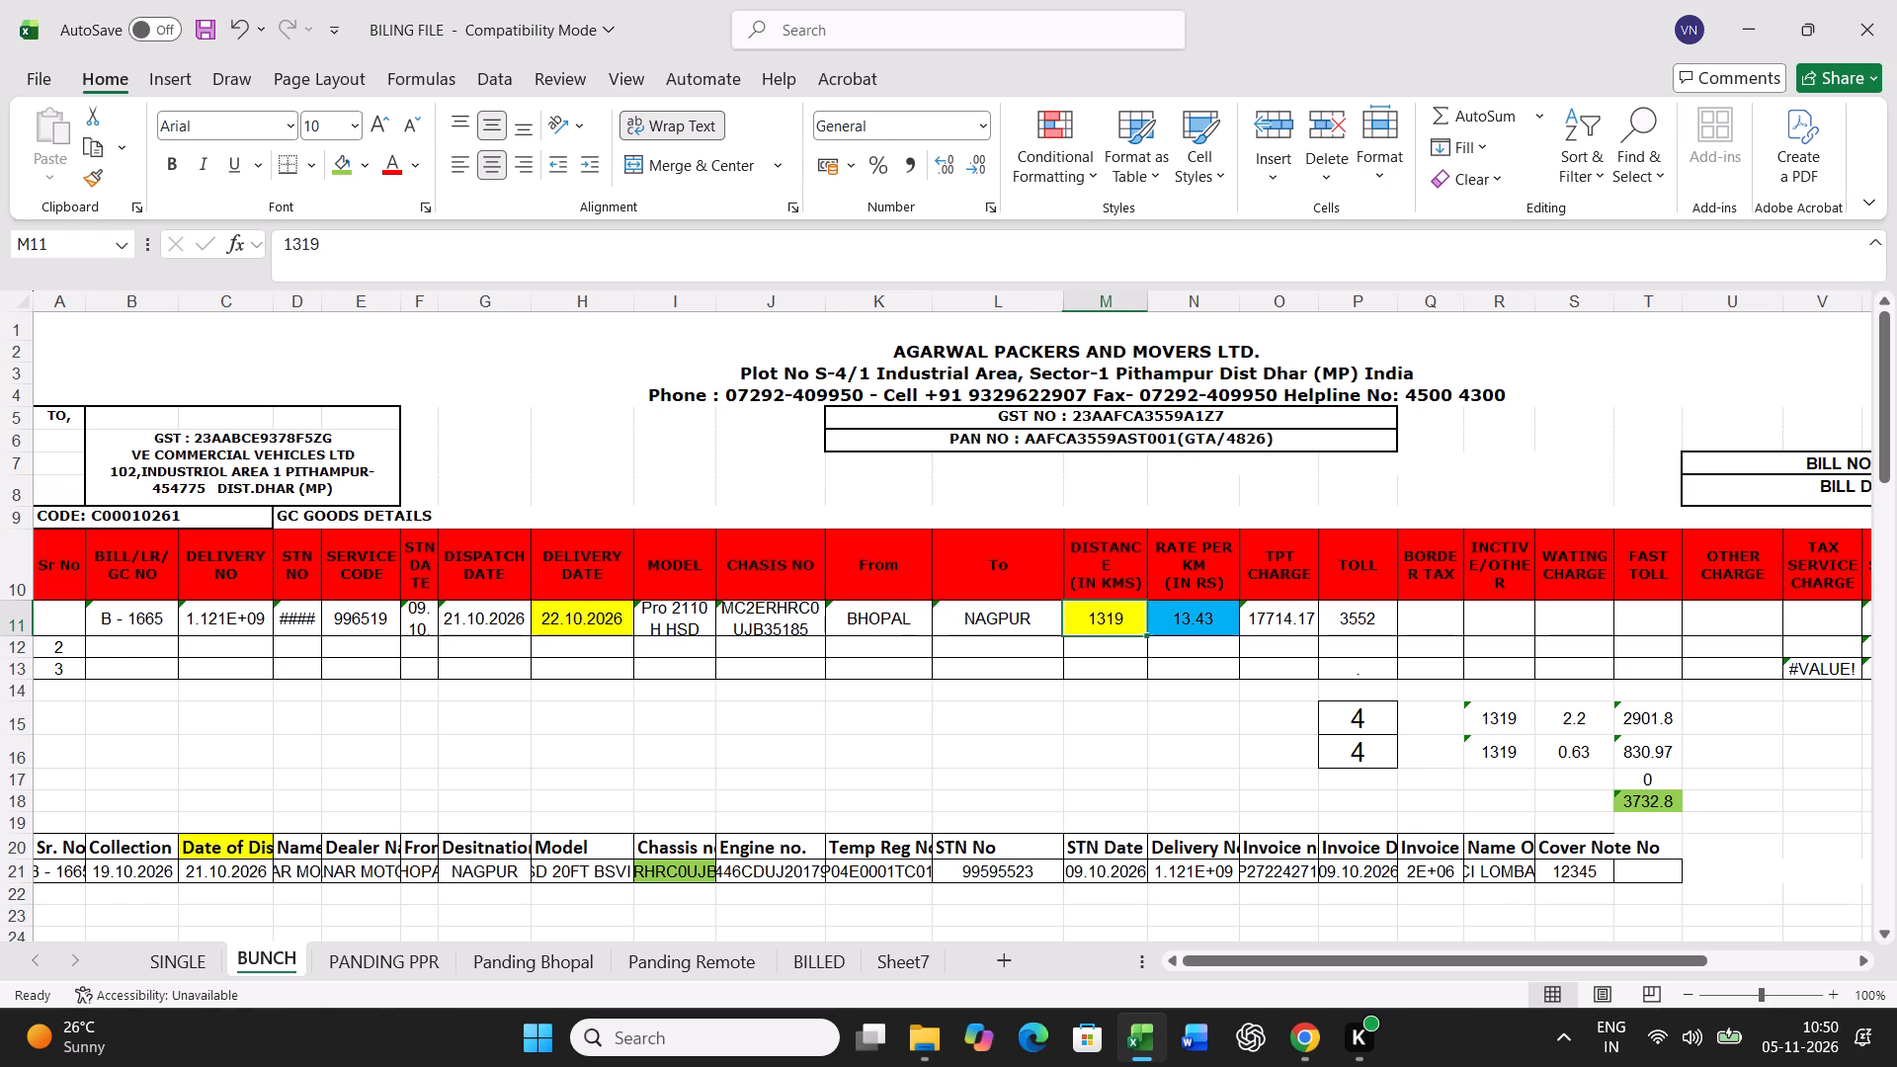
text(352)
key(Right)
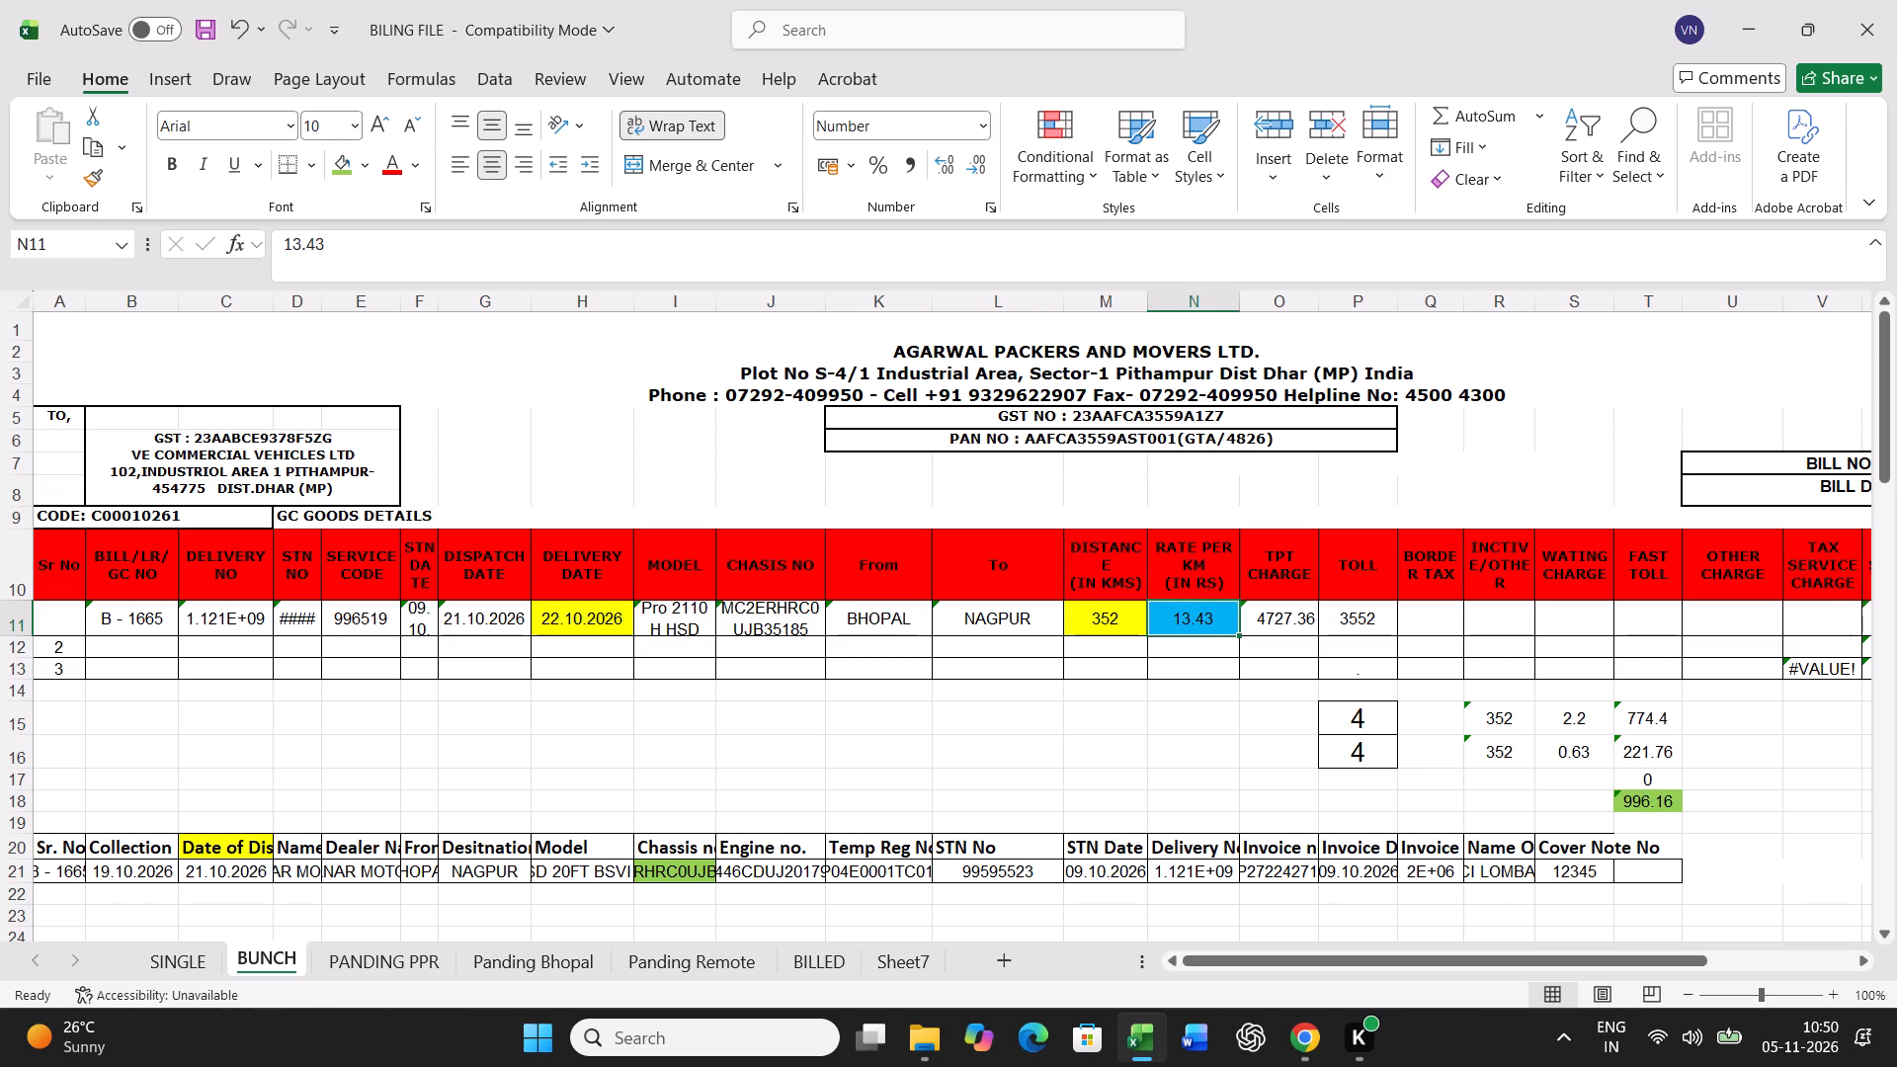
text(15.60)
key(Right)
key(Right)
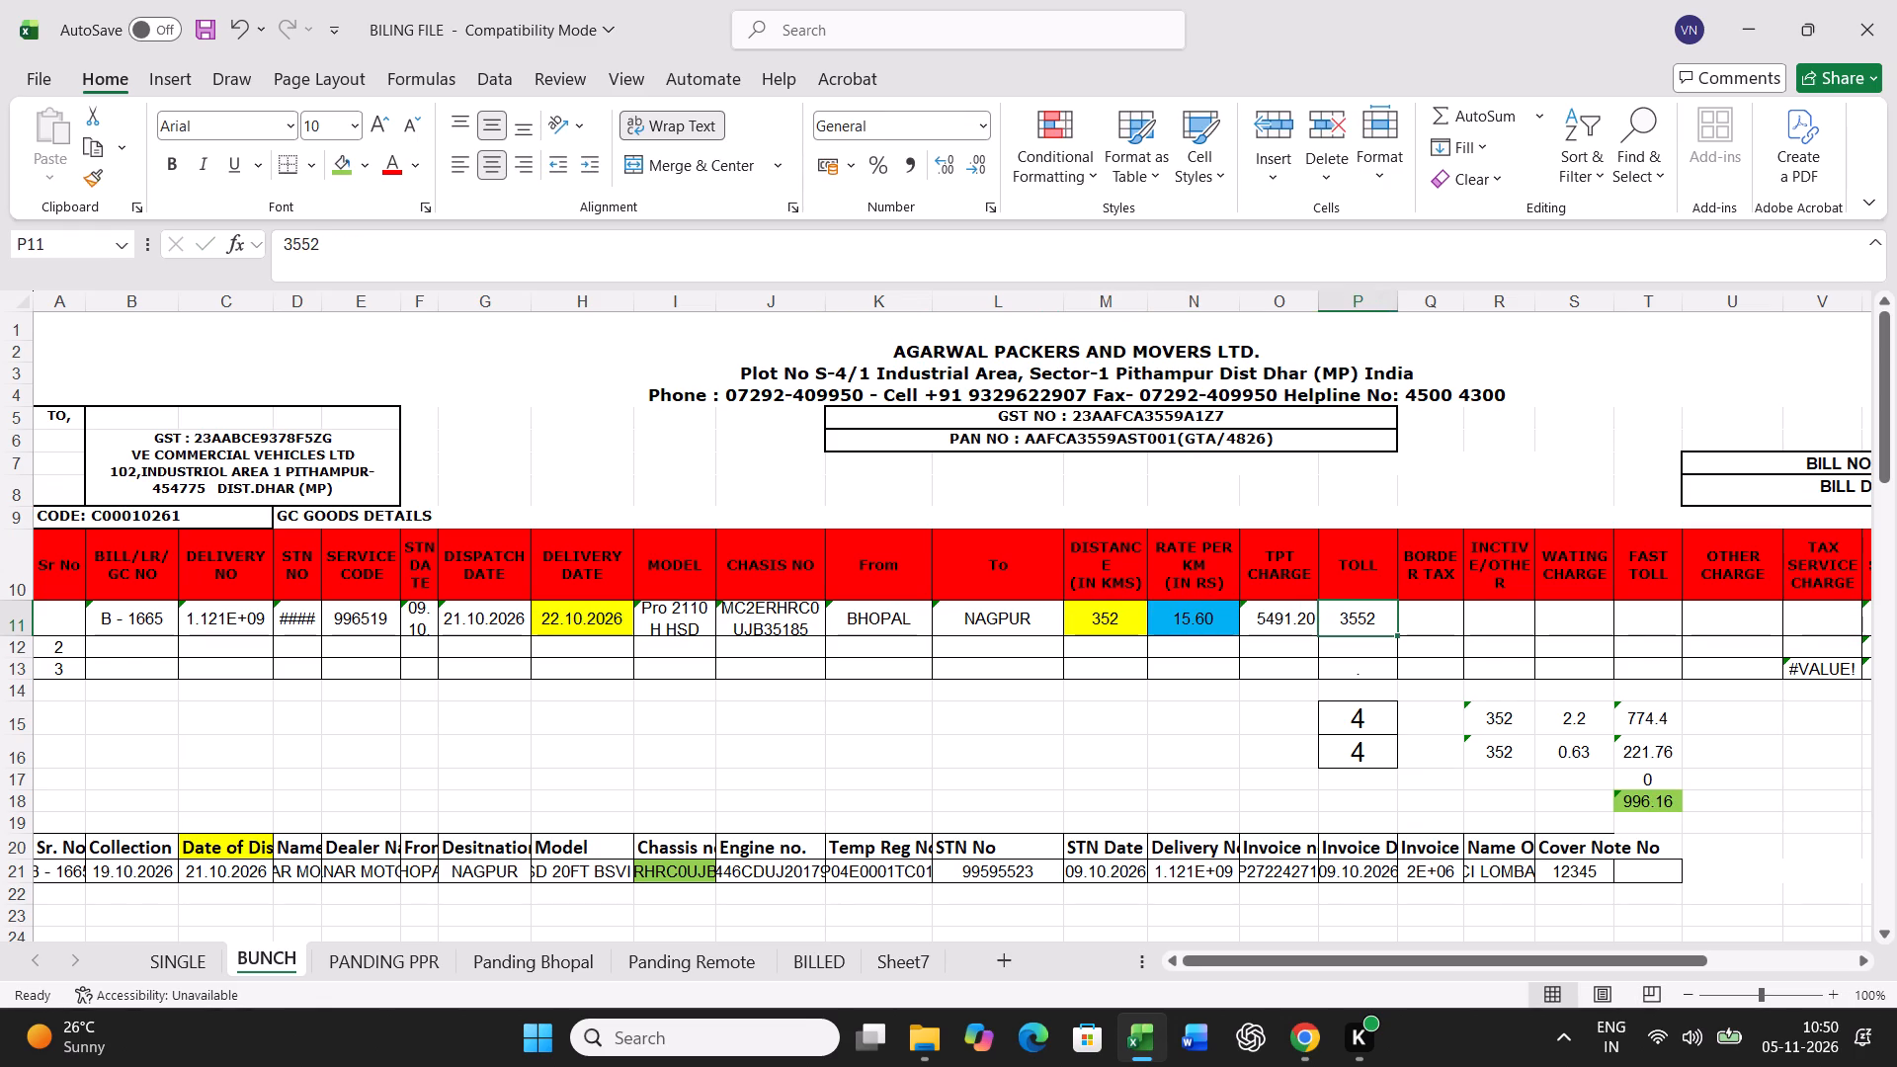
text(2245)
key(Return)
Set both the standard transit time in P15 and the actual transit time in P16 to 1.
key(Return)
key(Return)
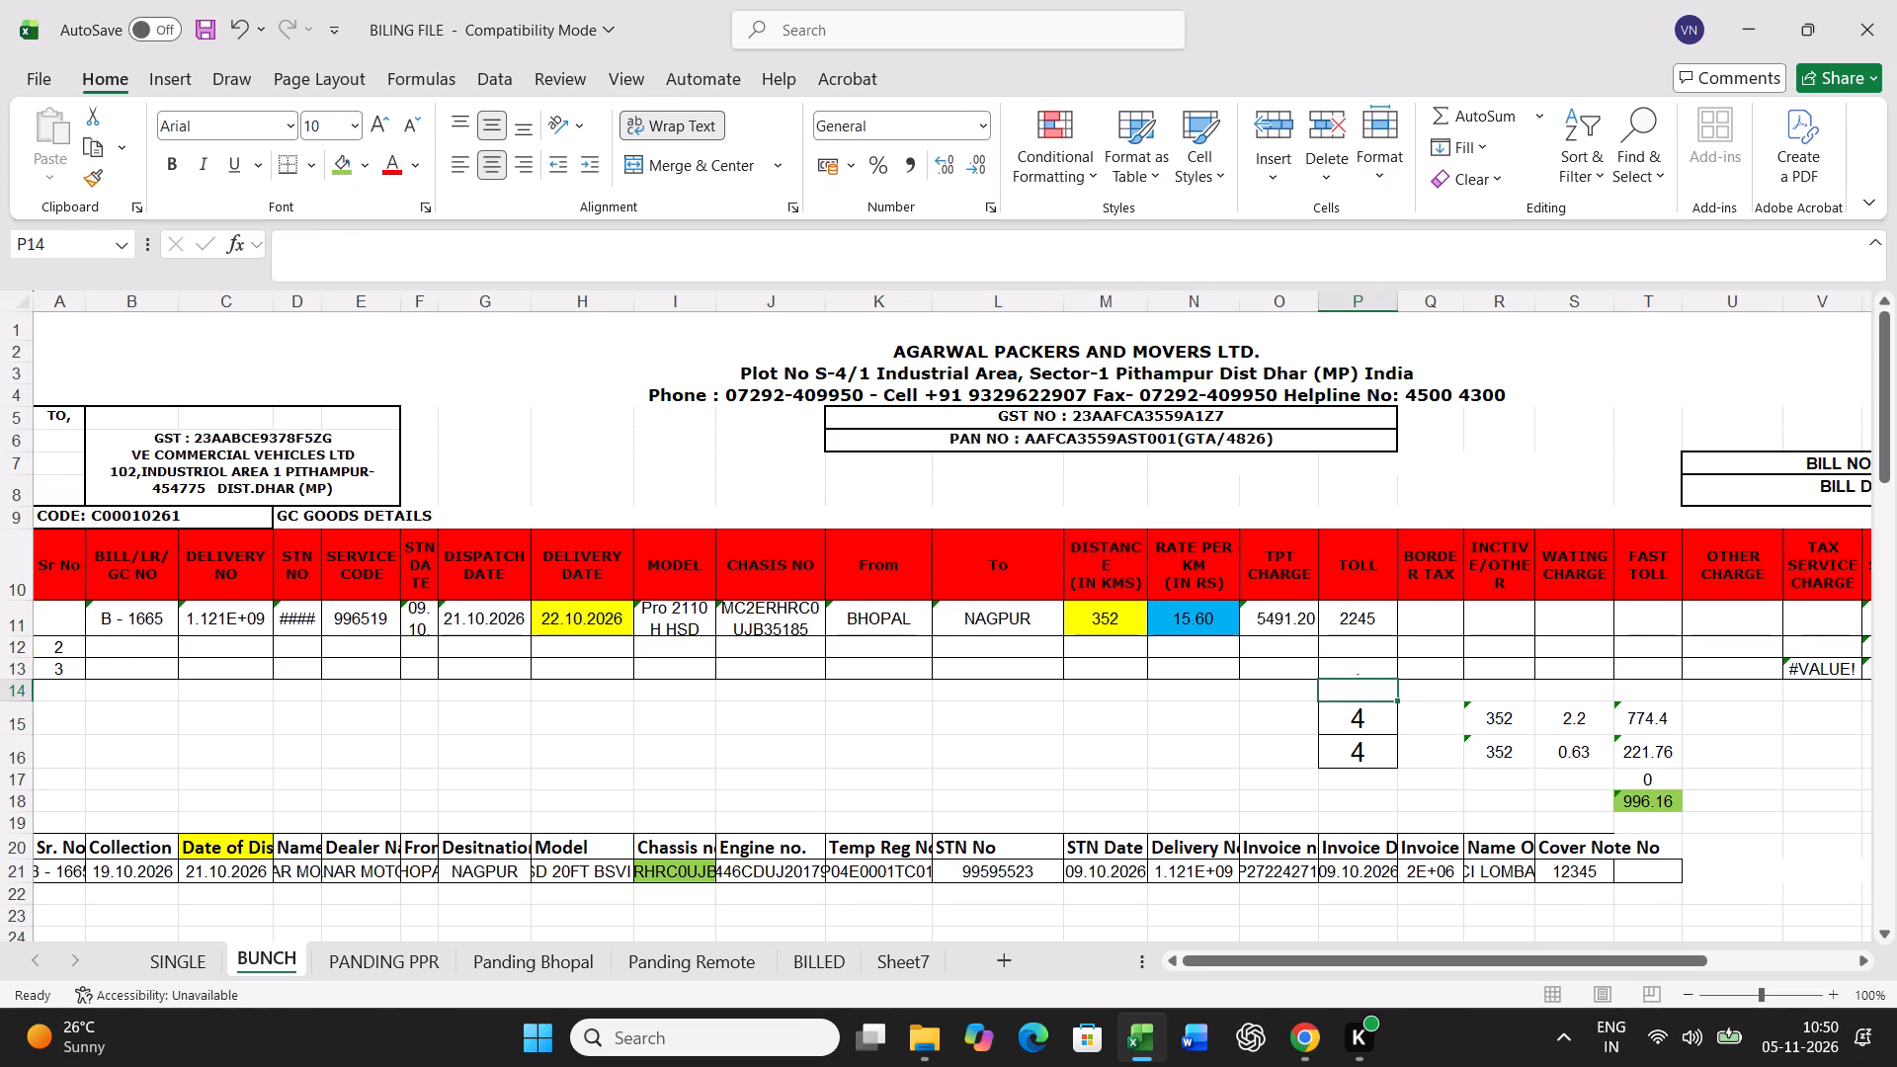
key(Return)
key(1)
key(Return)
key(1)
key(Return)
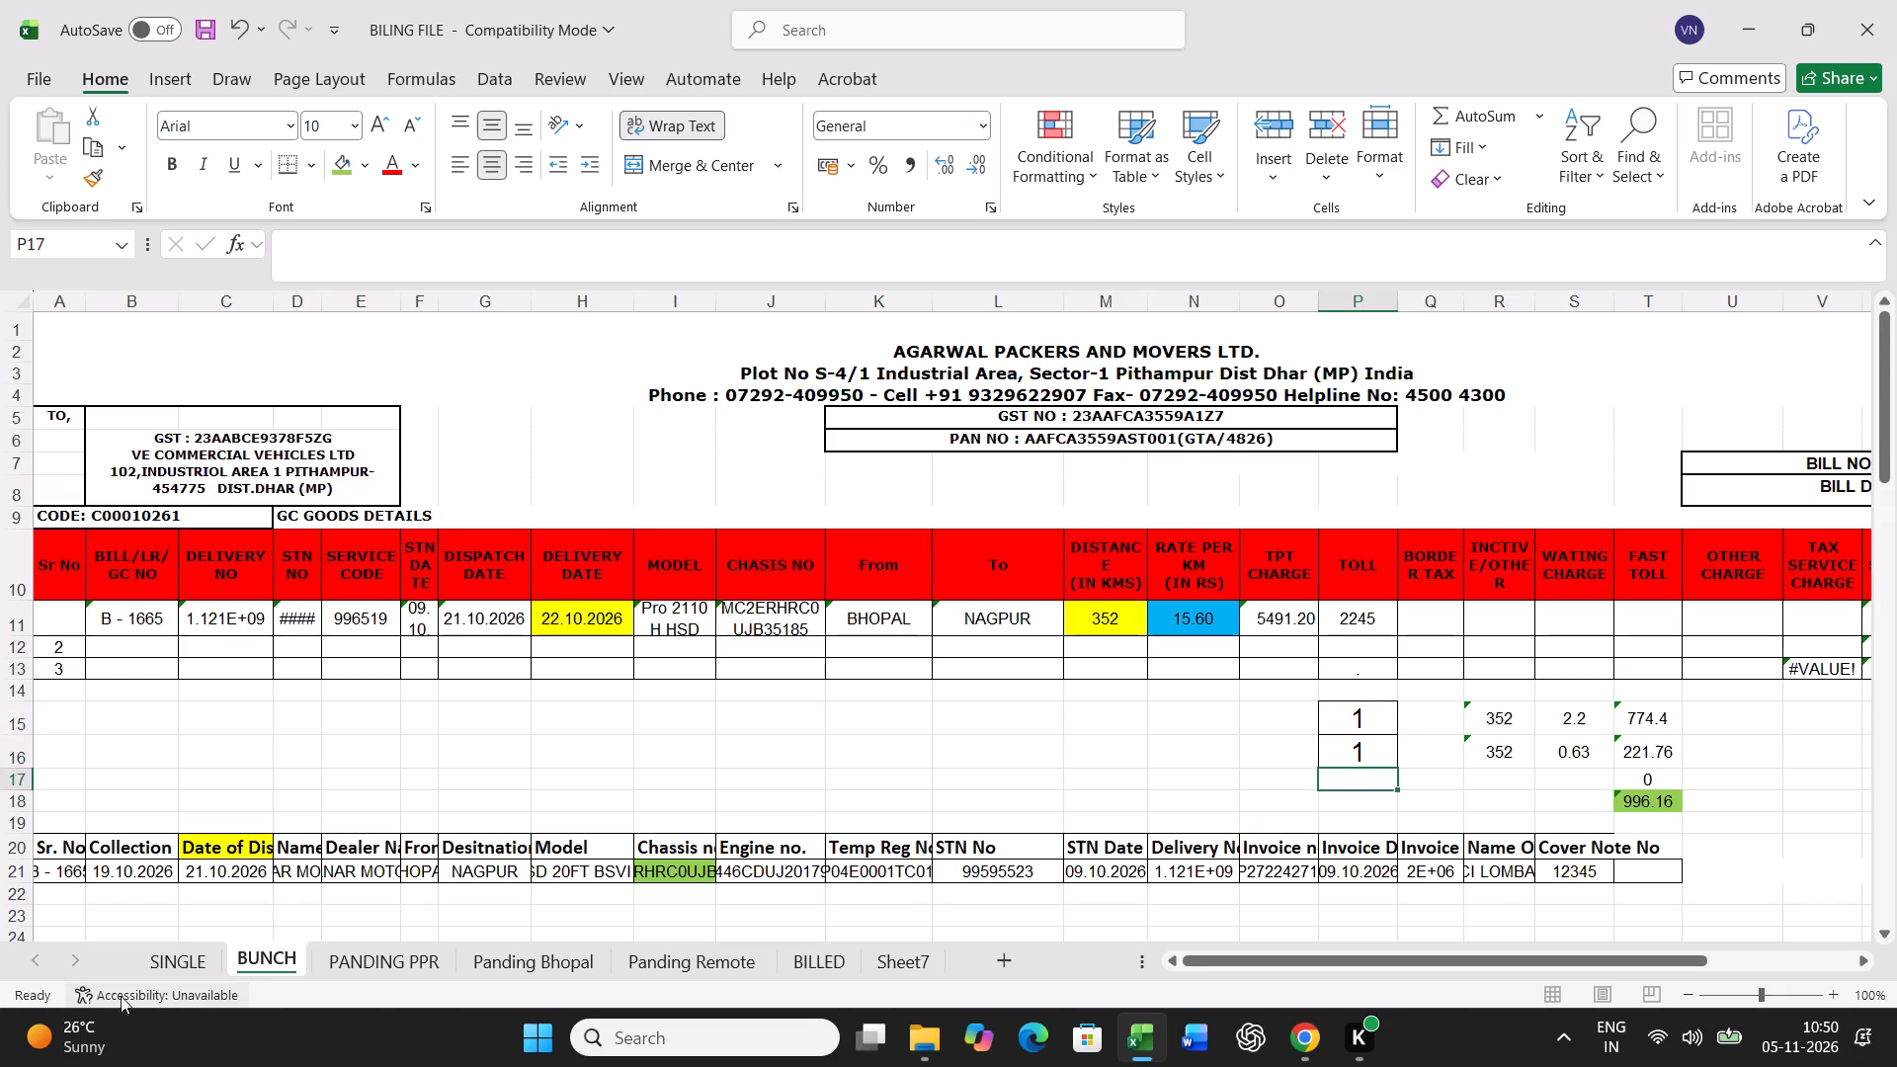
Print the B - 1665 freight bill from the SINGLE sheet.
click(175, 958)
key(ctrl+p)
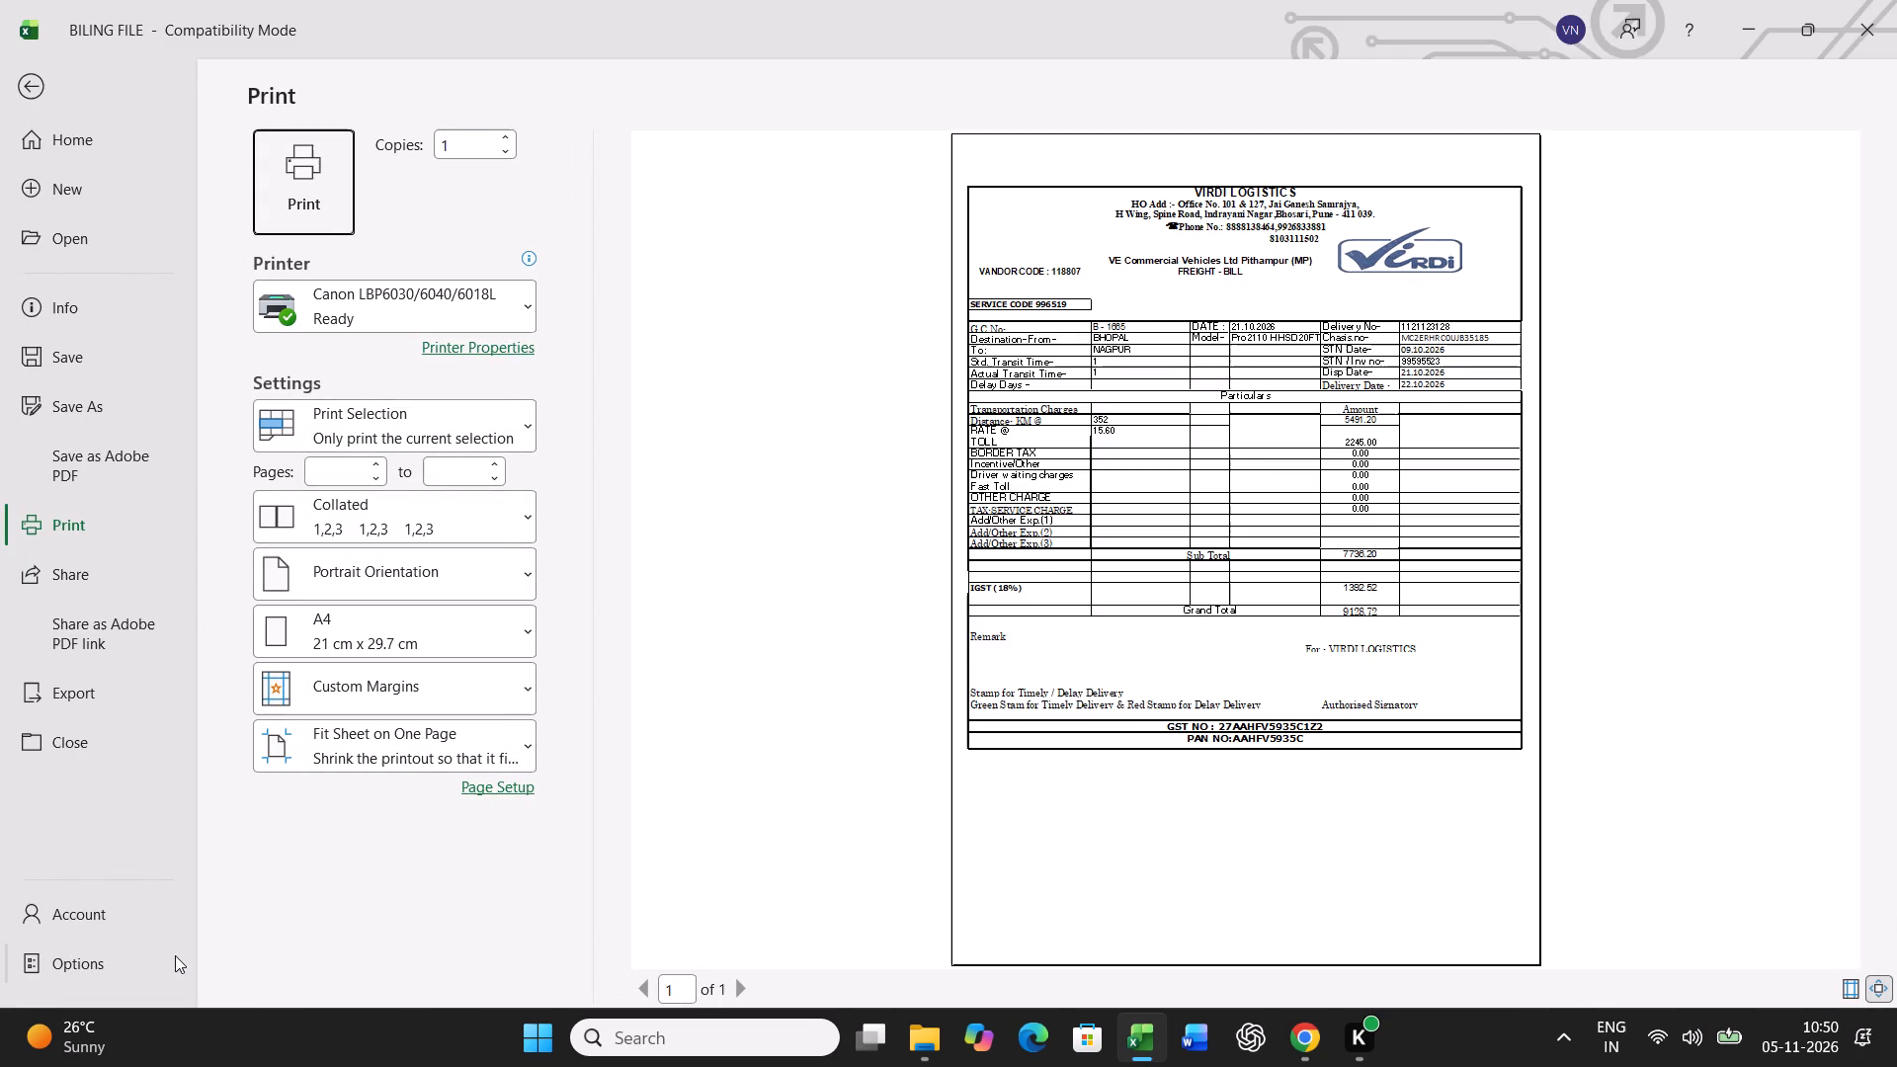
click(275, 189)
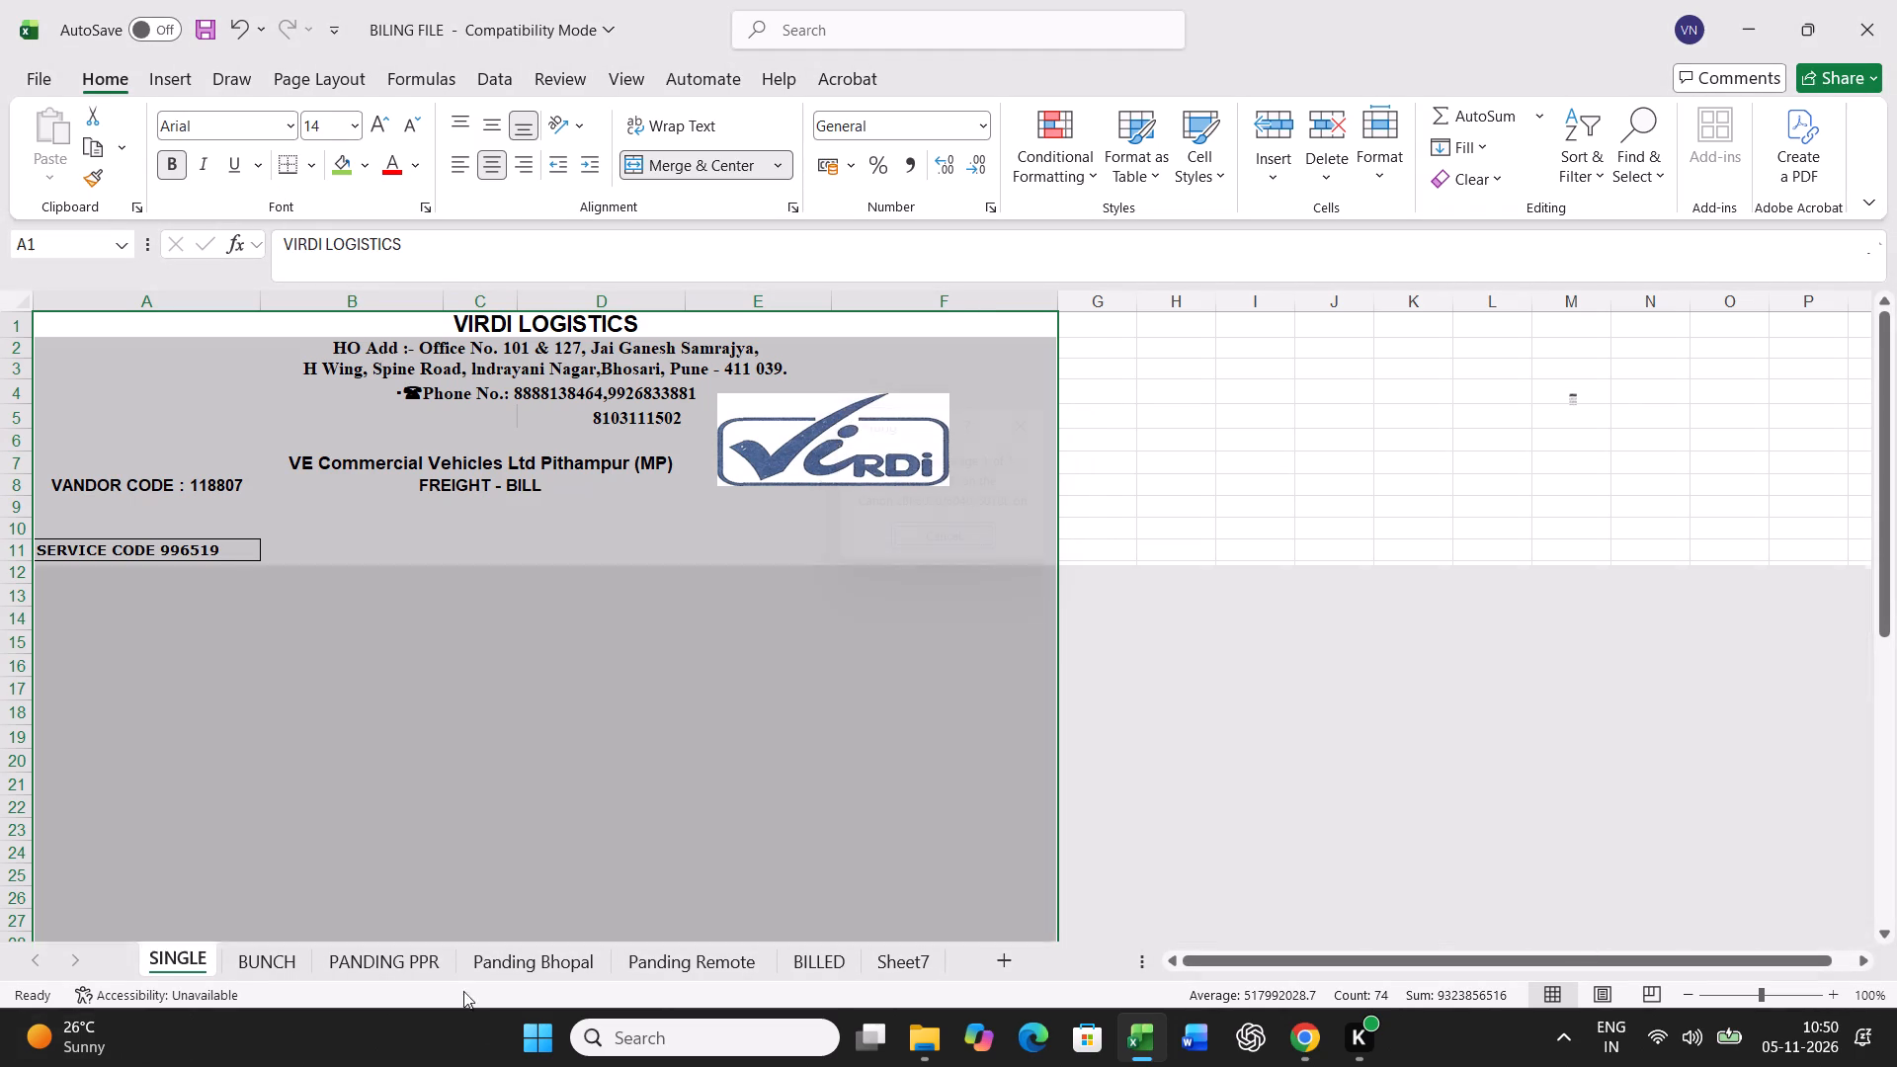
Copy the B - 1665 entry from row 11 of the BUNCH sheet and paste it as values into row 47.
click(270, 967)
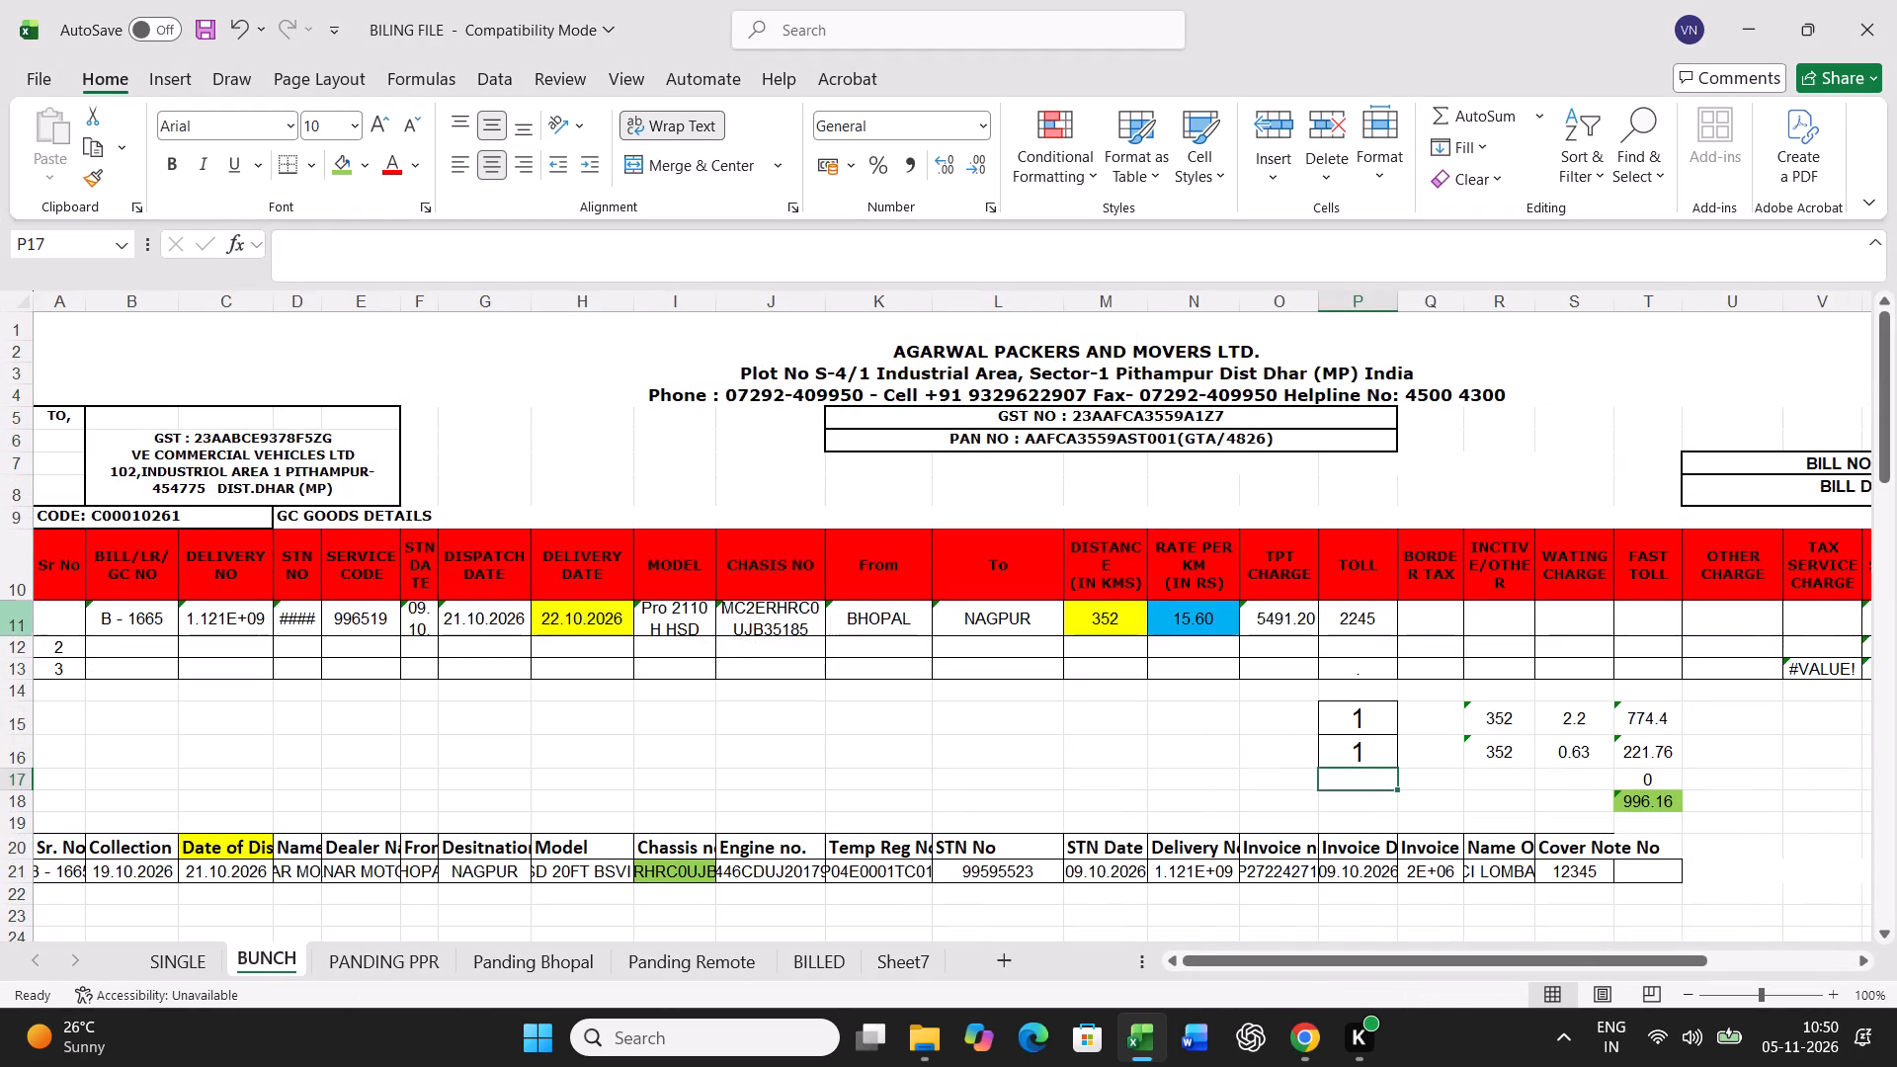
click(7, 616)
key(ctrl+c)
scroll(375, 619, down, 16)
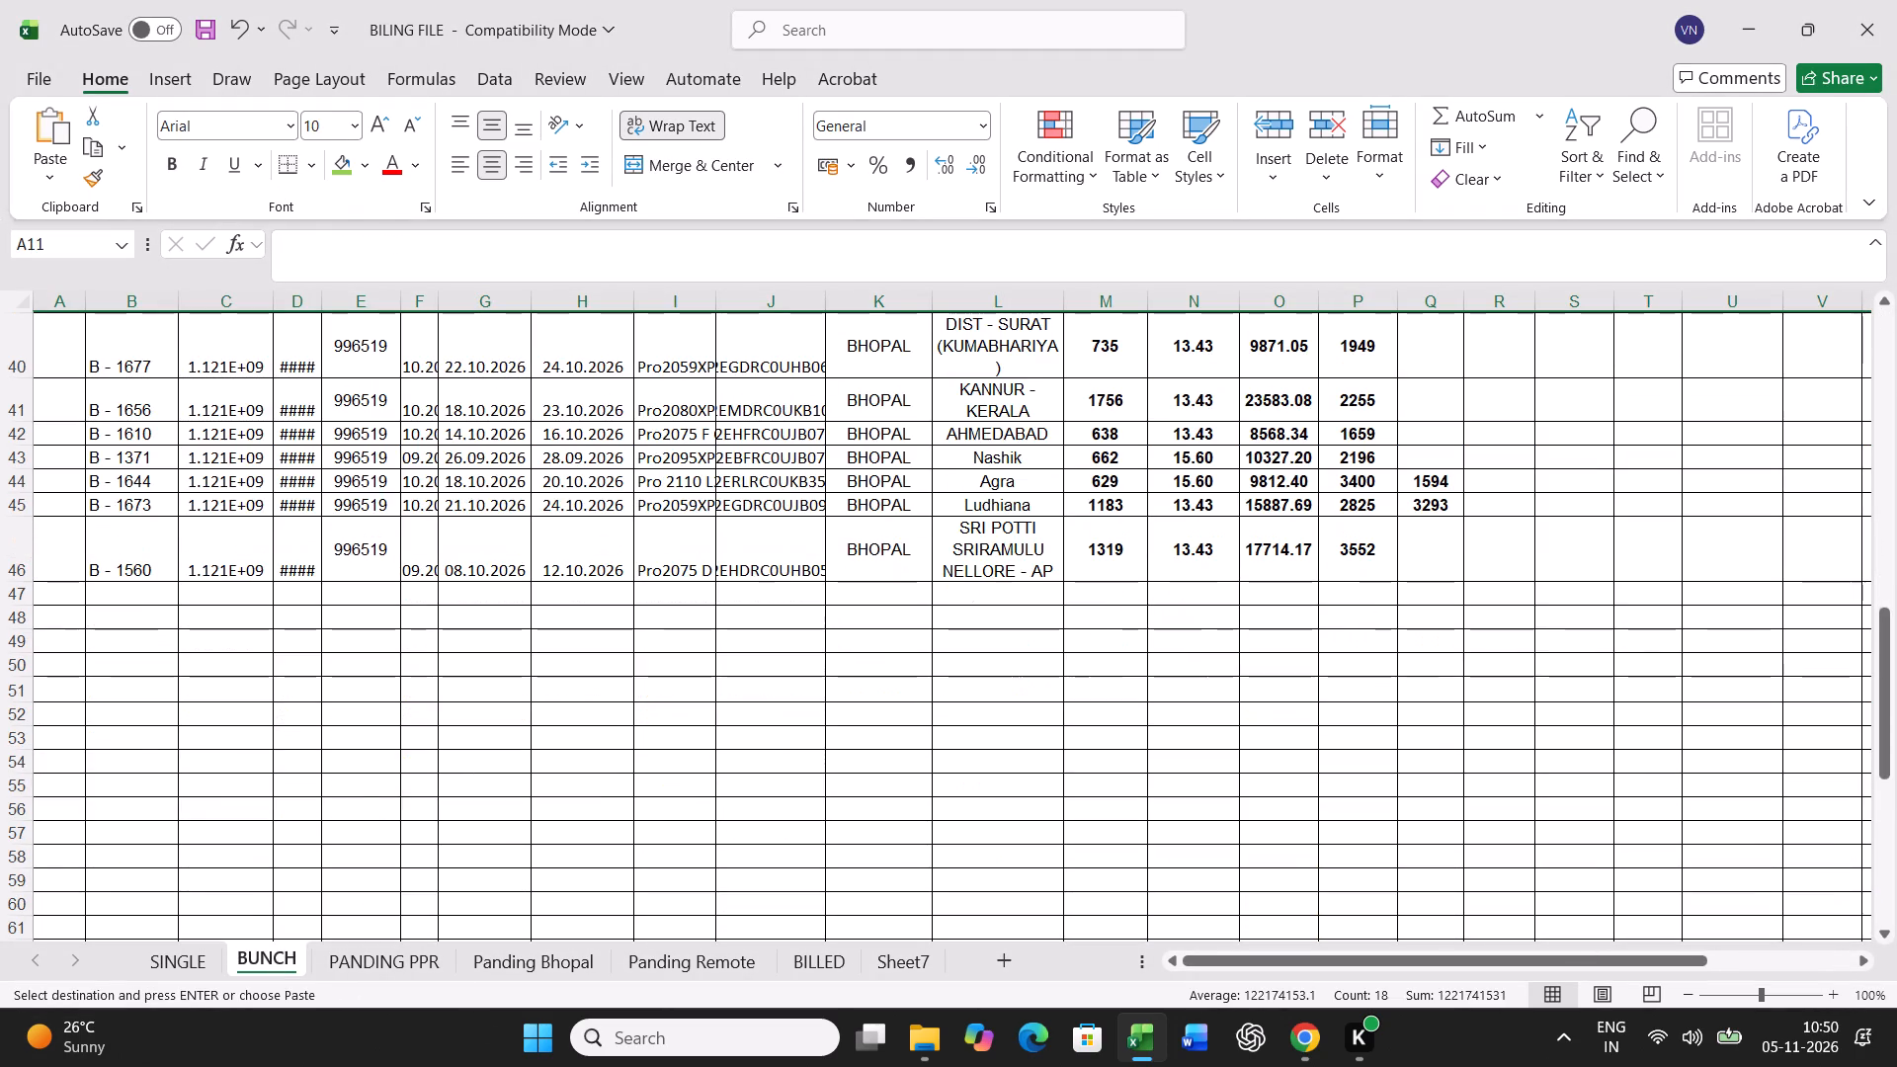
right_click(45, 598)
click(139, 470)
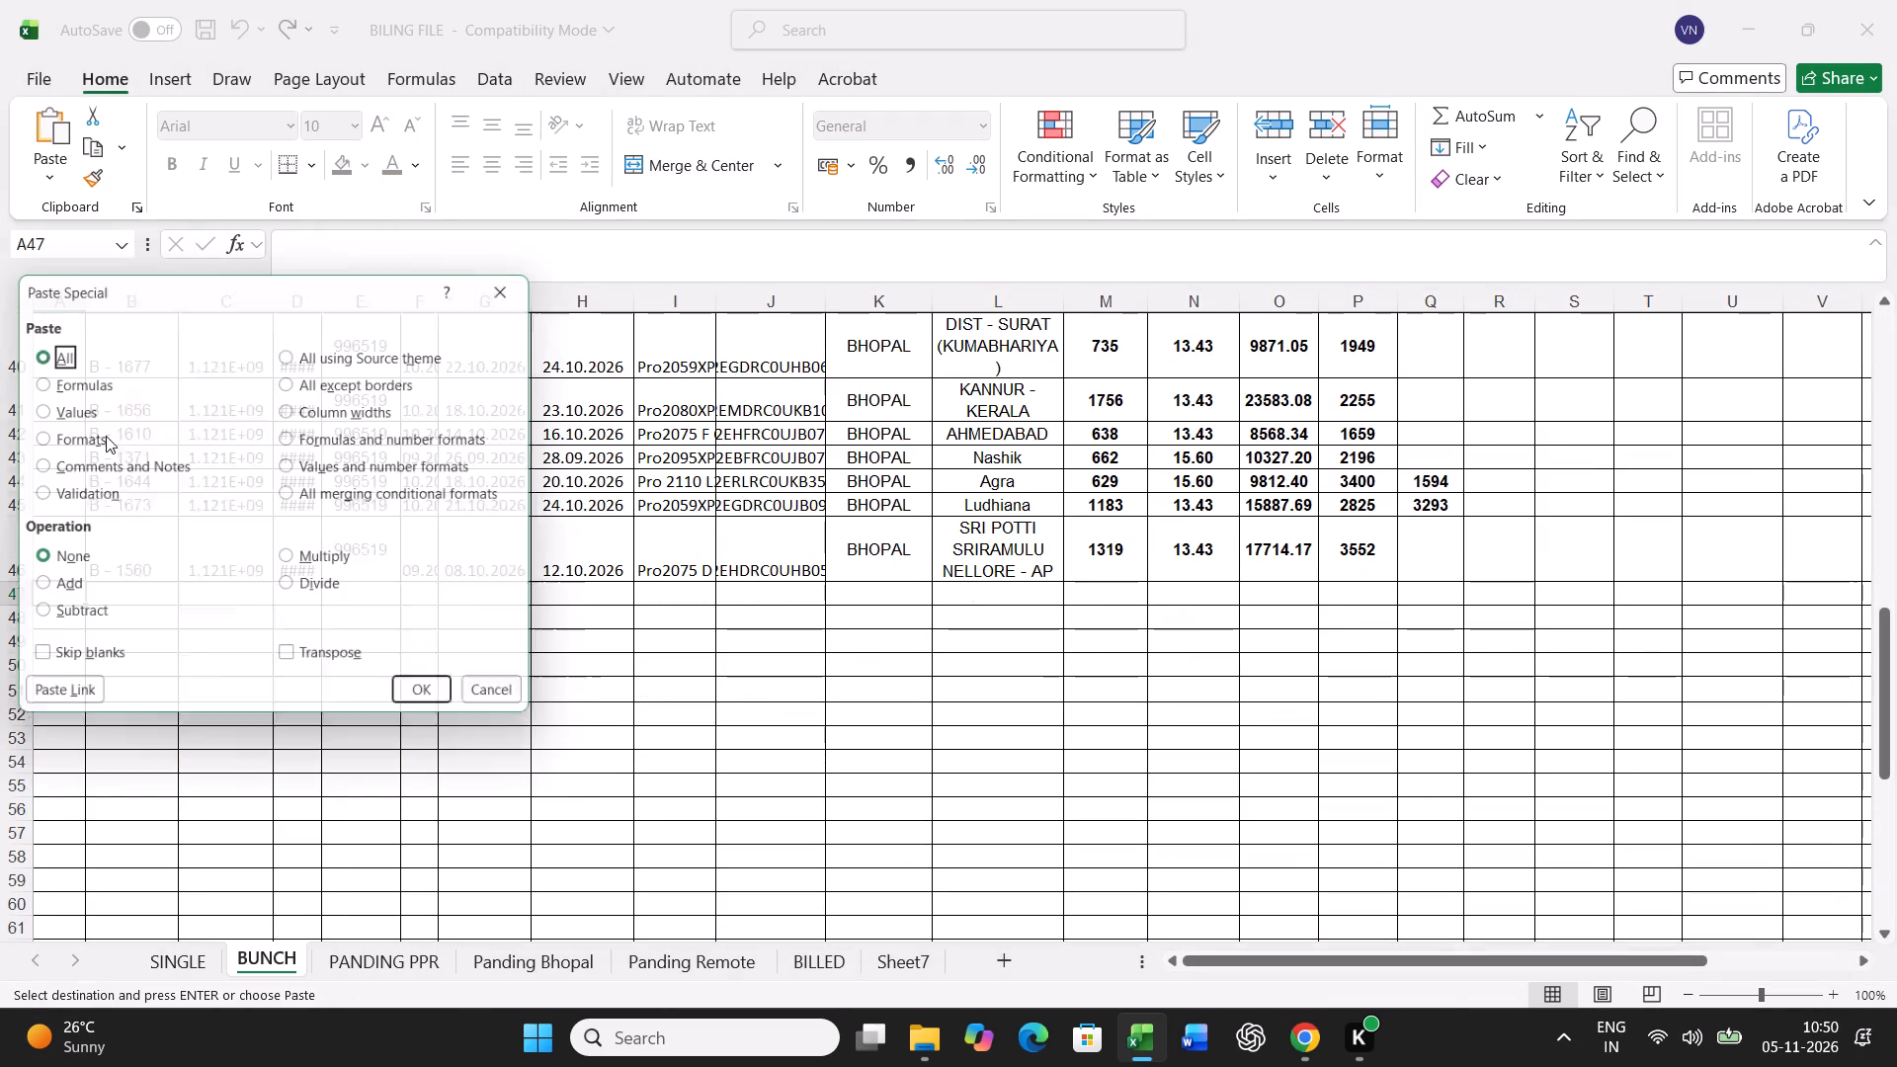
click(69, 413)
click(424, 706)
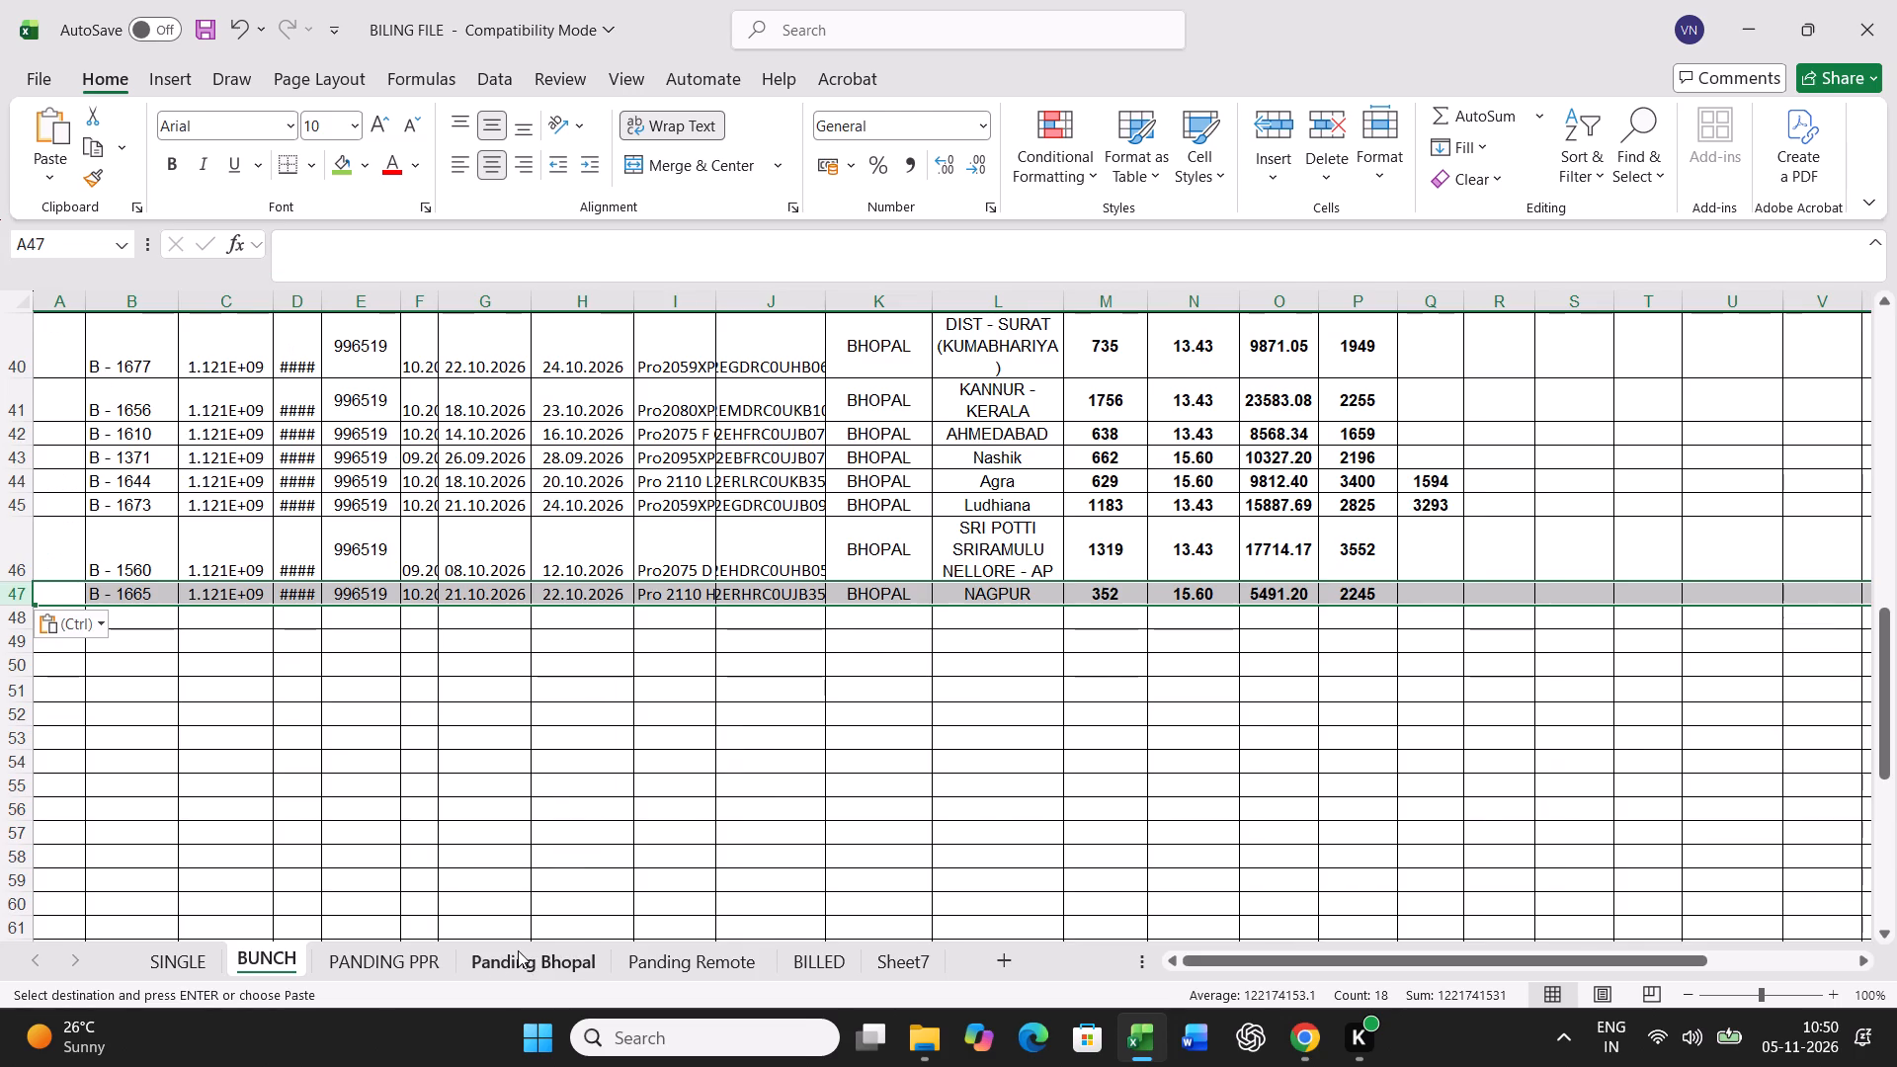
Find chassis B01307 on the Panding Bhopal sheet and fill its chassis cell green.
click(518, 950)
click(818, 774)
key(ctrl+f)
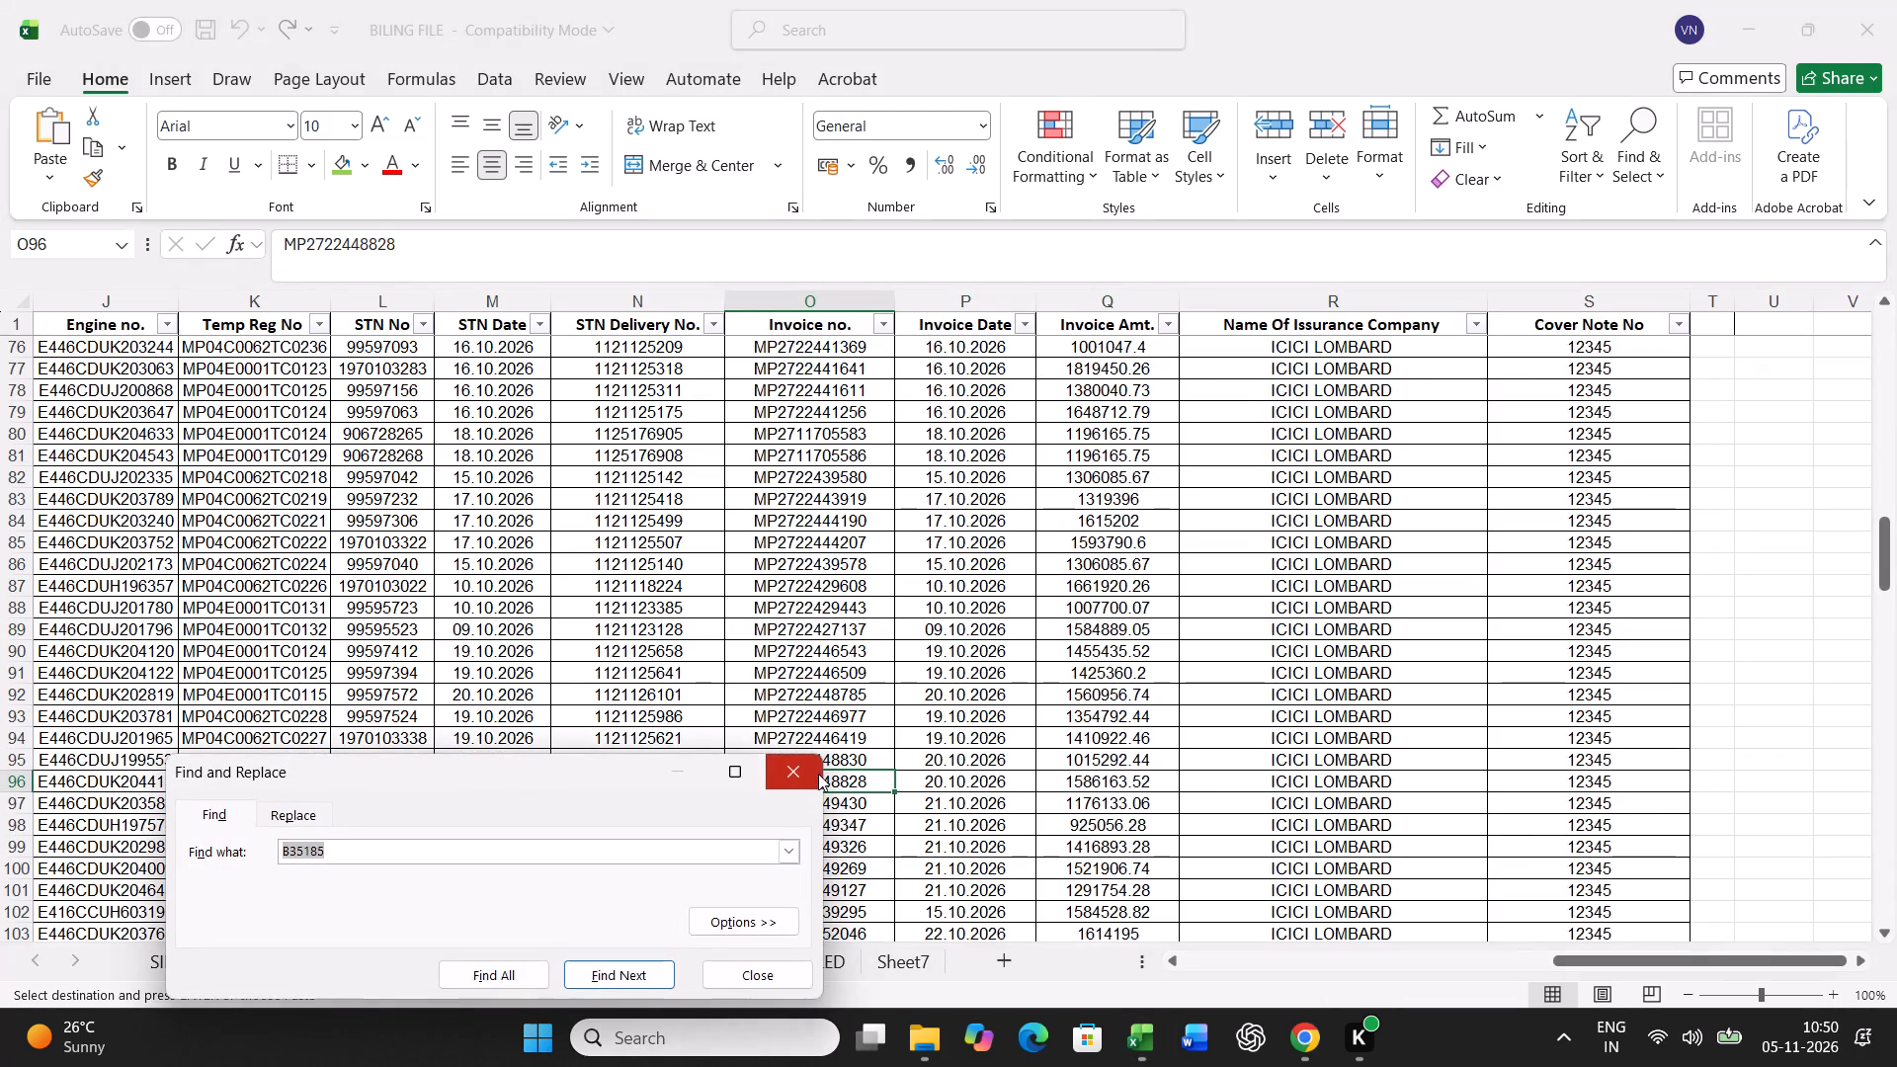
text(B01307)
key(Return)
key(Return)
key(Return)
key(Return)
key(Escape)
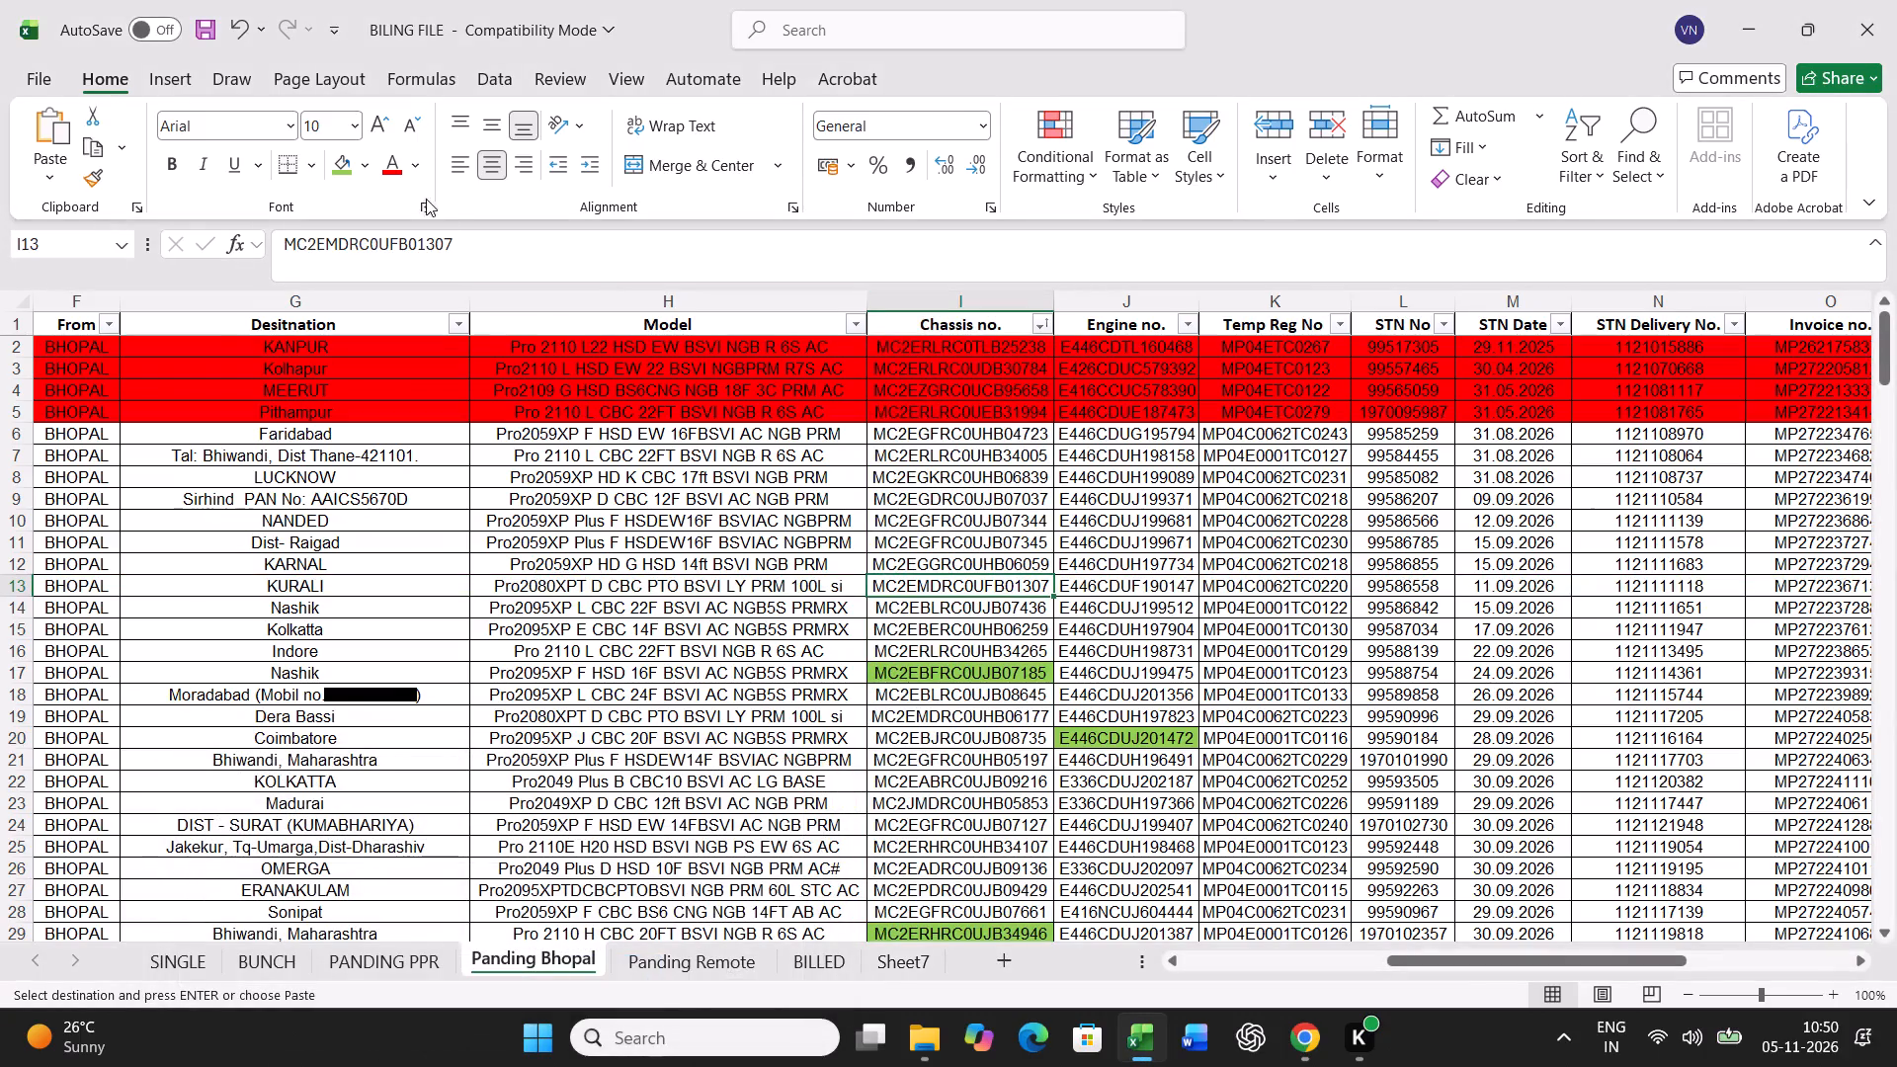
click(341, 163)
Copy the full B - 1314 record from row 13 of Panding Bhopal and paste it at A21 of the BUNCH sheet.
key(Left)
key(Left)
key(Left)
key(Left)
key(Left)
key(Left)
key(Left)
key(Left)
key(Left)
key(Left)
key(Left)
key(Left)
key(Left)
key(Left)
key(Left)
key(Left)
key(Left)
key(Left)
key(Left)
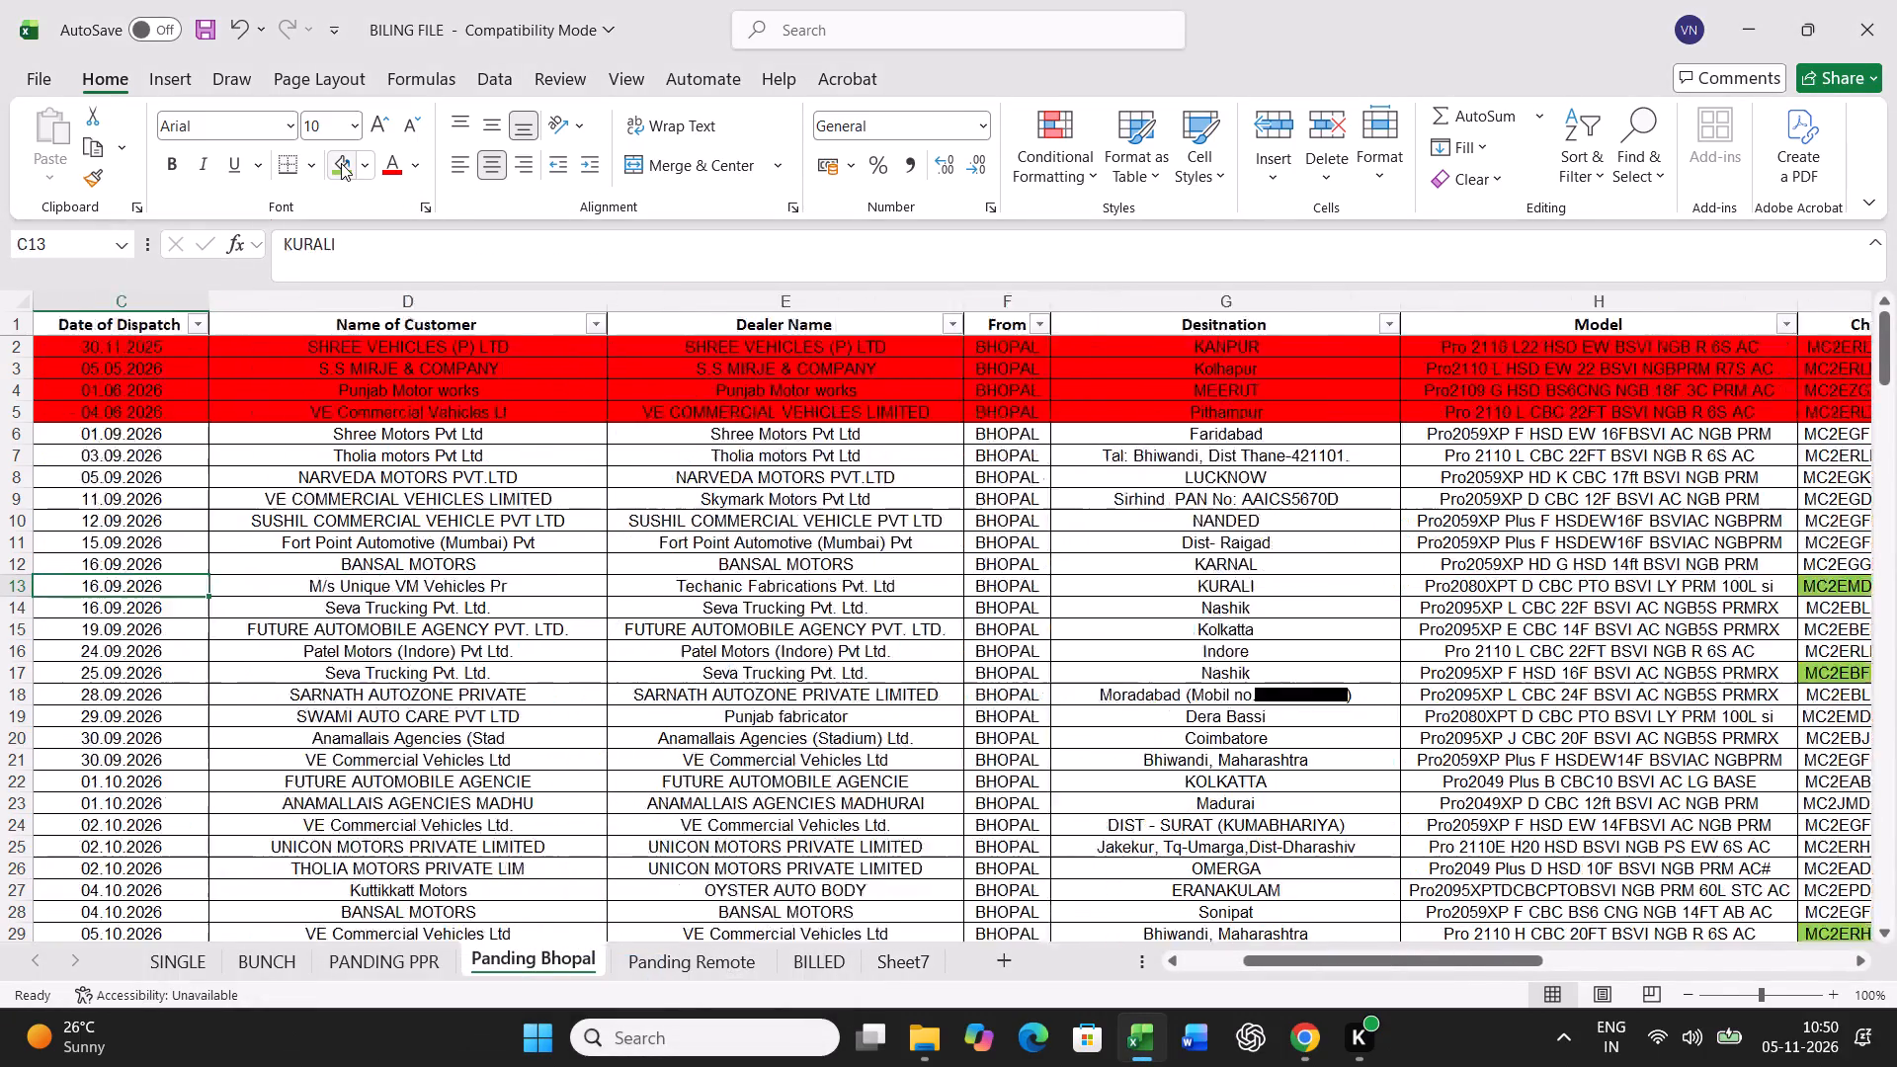
key(ctrl+shift+Right)
key(ctrl+c)
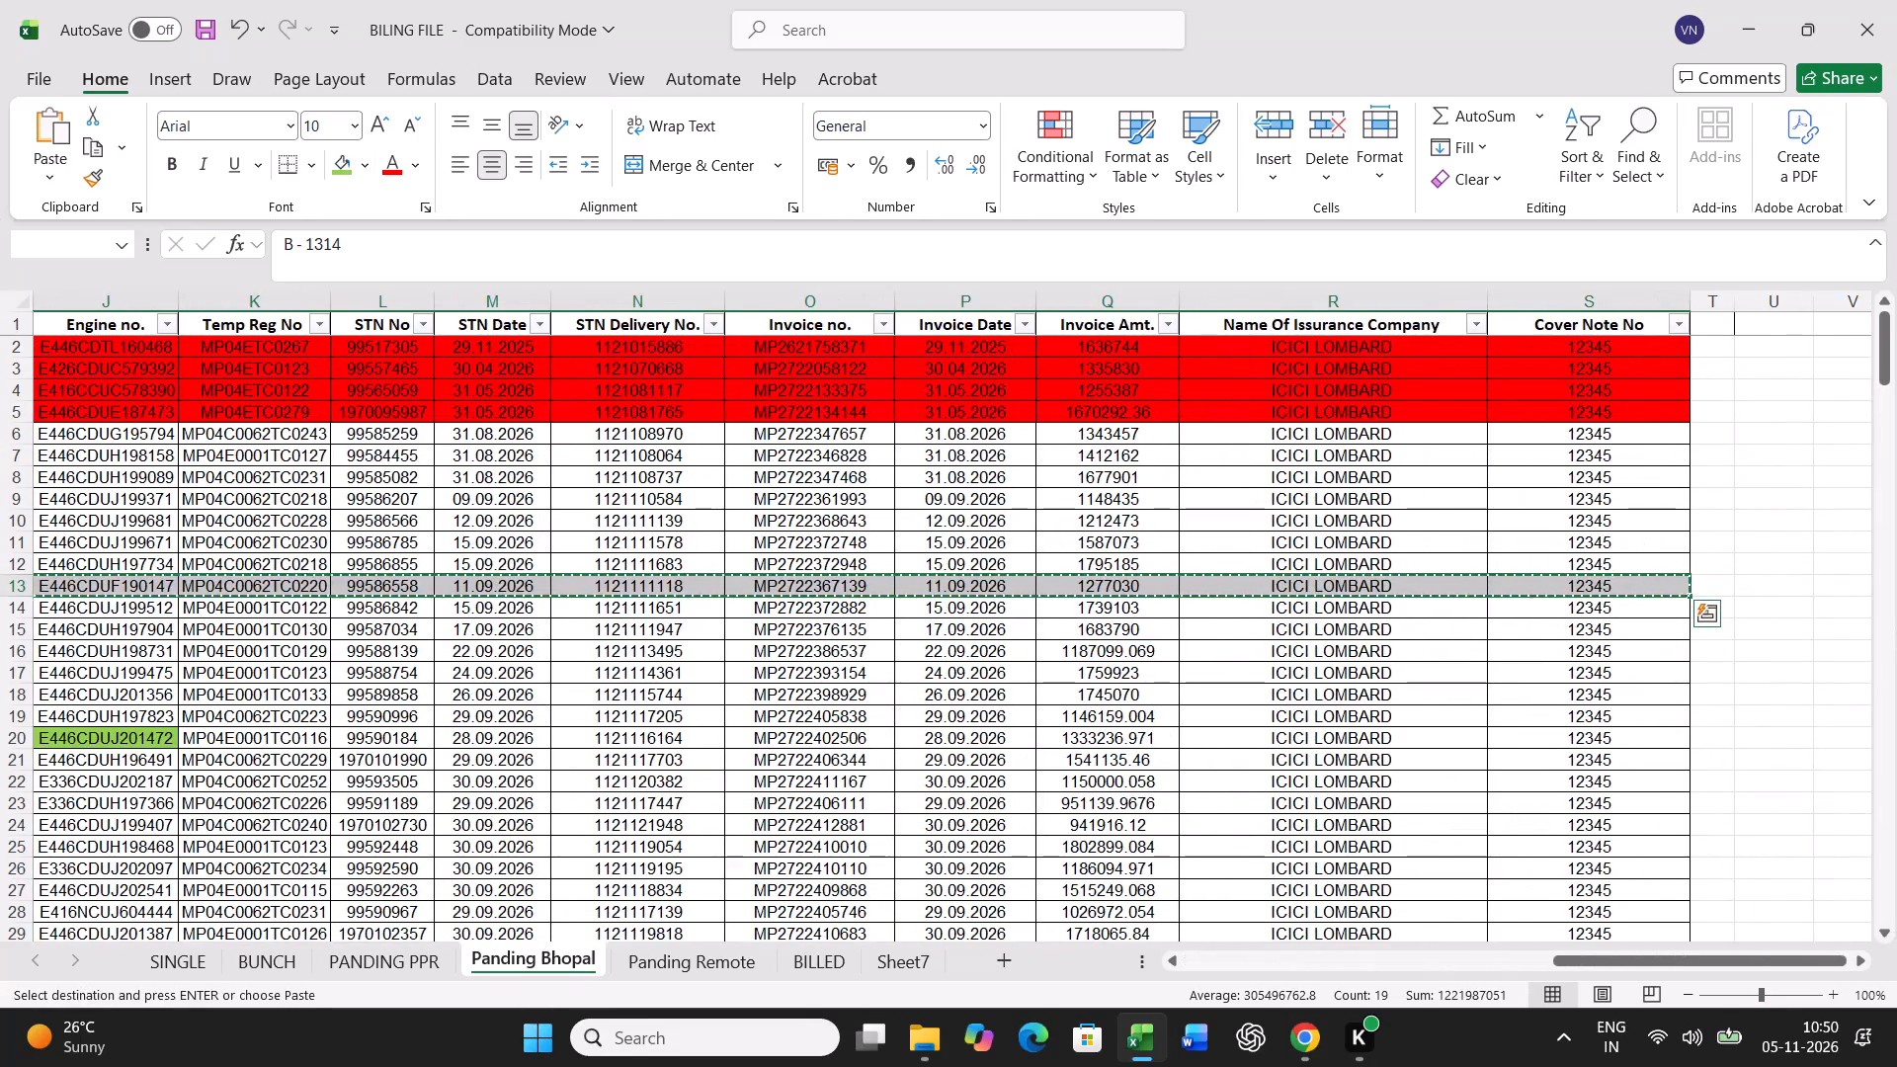
click(262, 959)
scroll(420, 742, up, 12)
scroll(61, 657, up, 4)
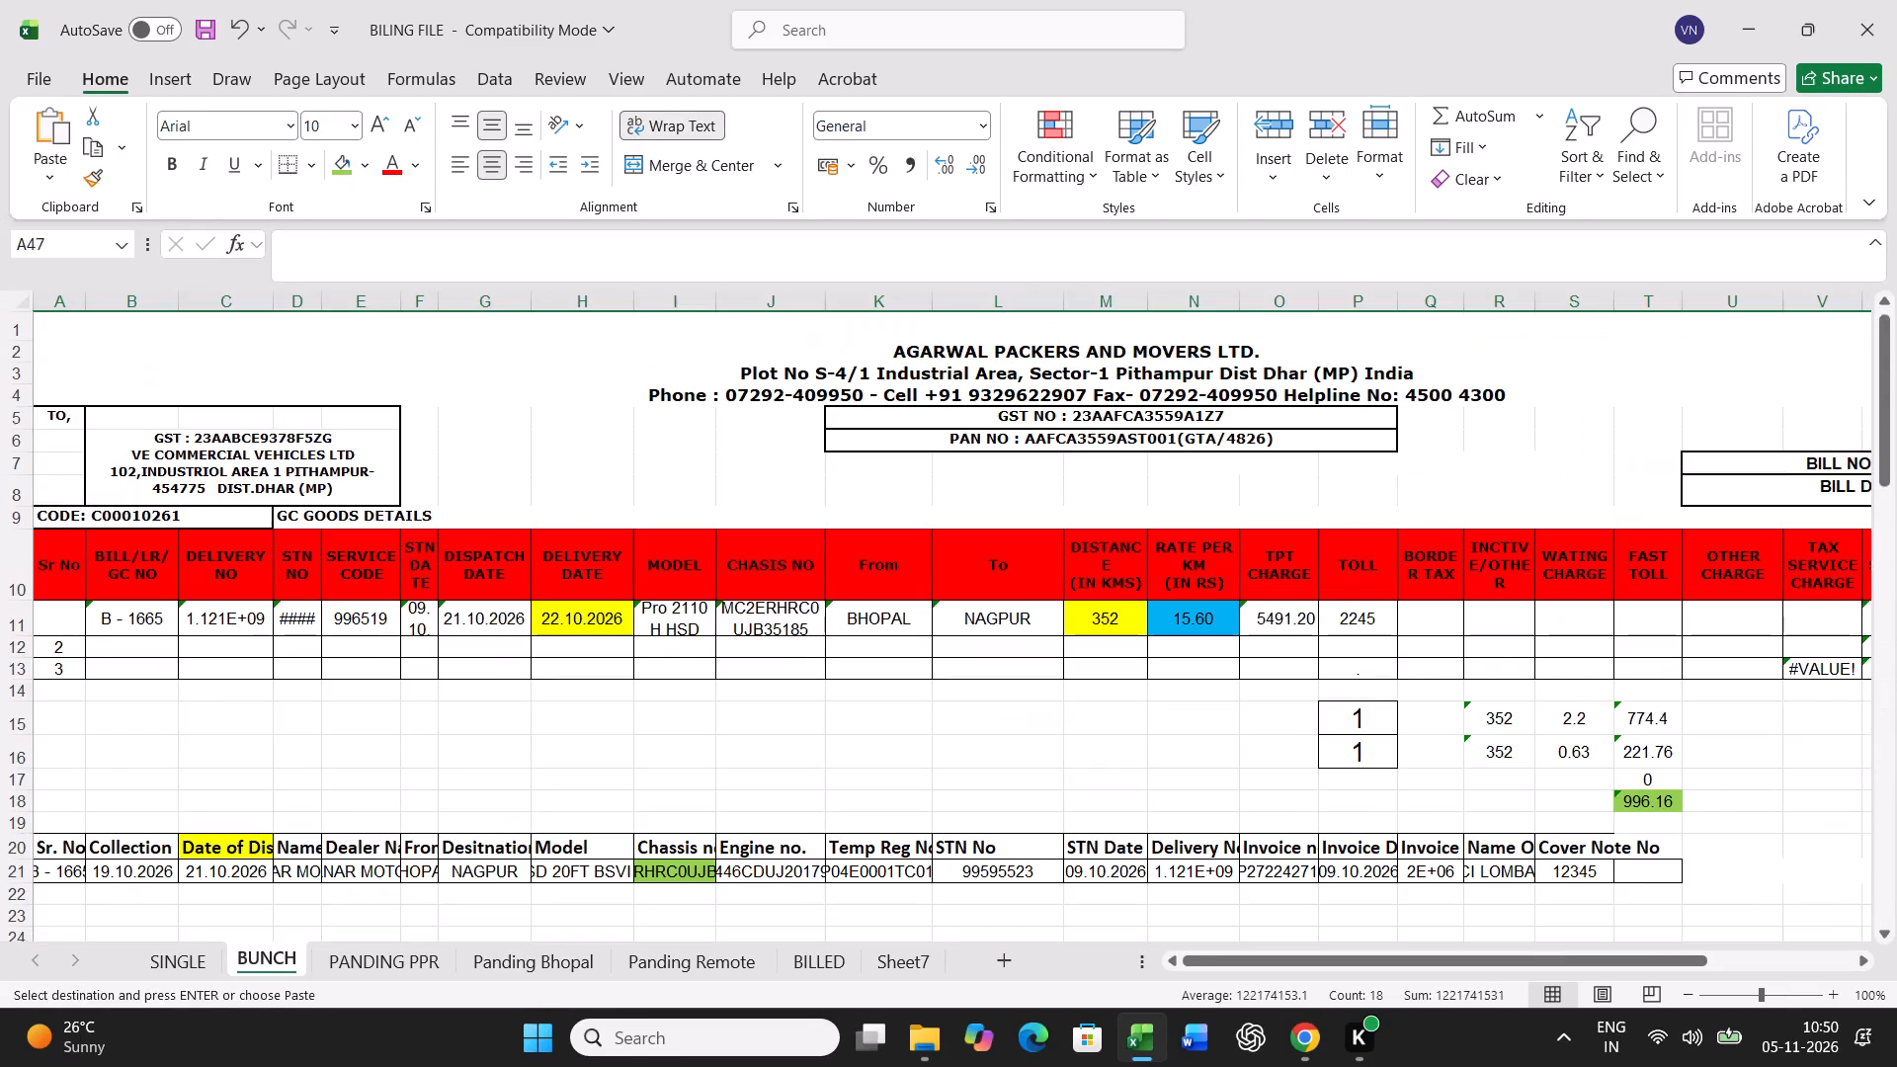
click(72, 876)
key(ctrl+v)
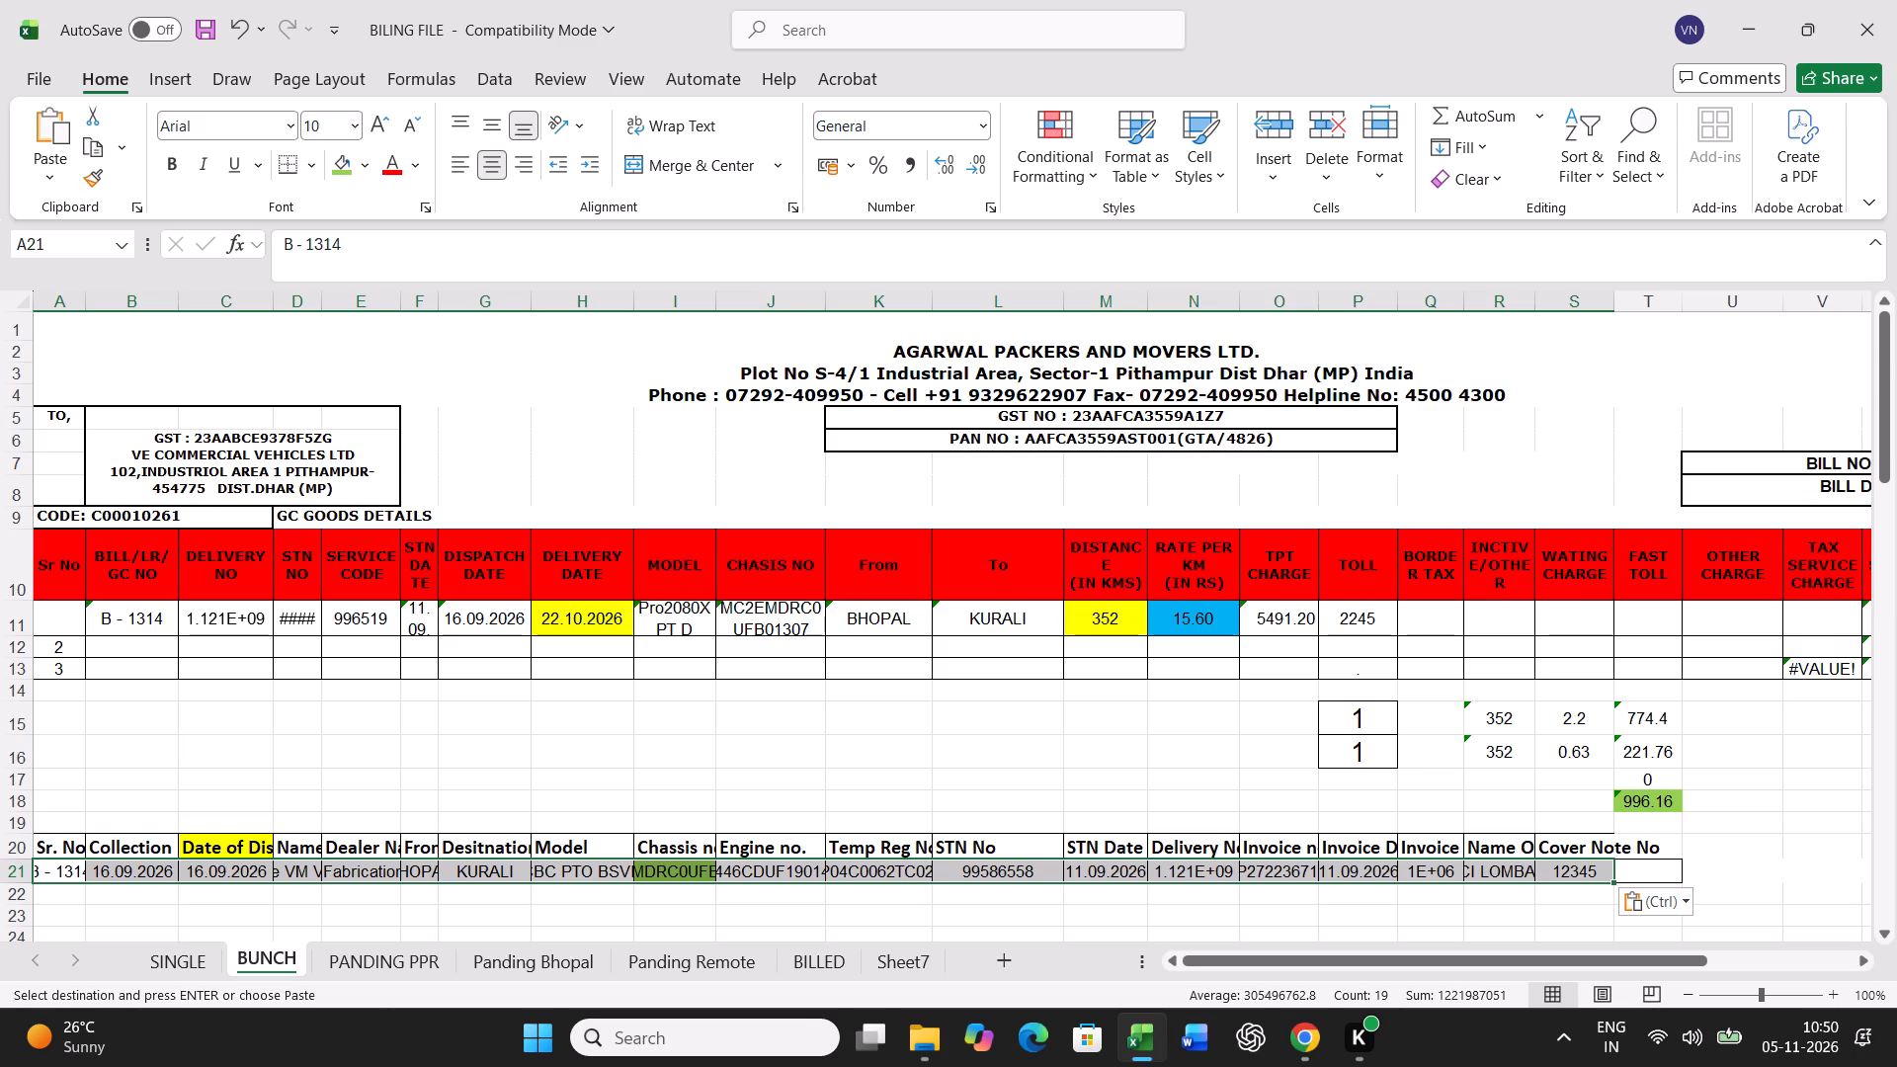
Enter a distance of 1086 km and a rate of 13.43 for B - 1314 in row 11.
click(608, 609)
key(Right)
key(Right)
key(Right)
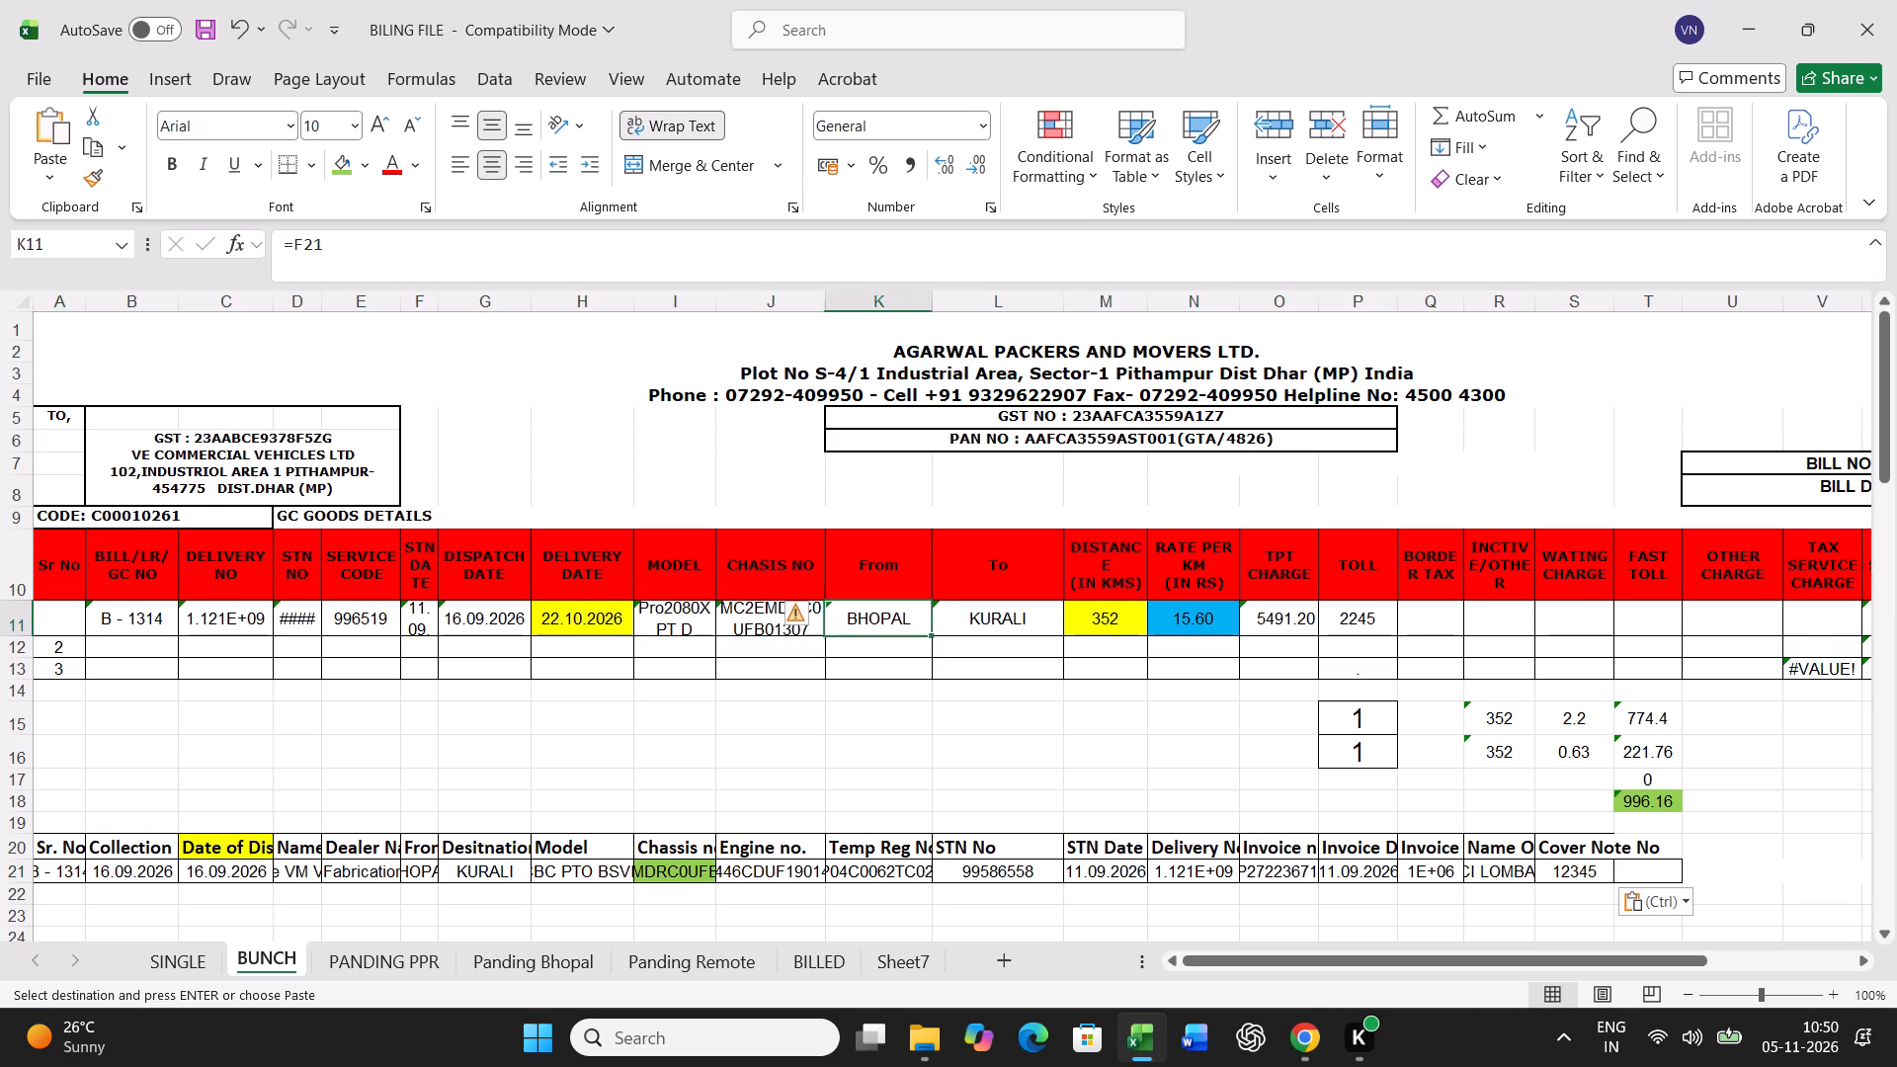
key(Right)
key(Right)
text(1086)
key(Right)
text(13.43)
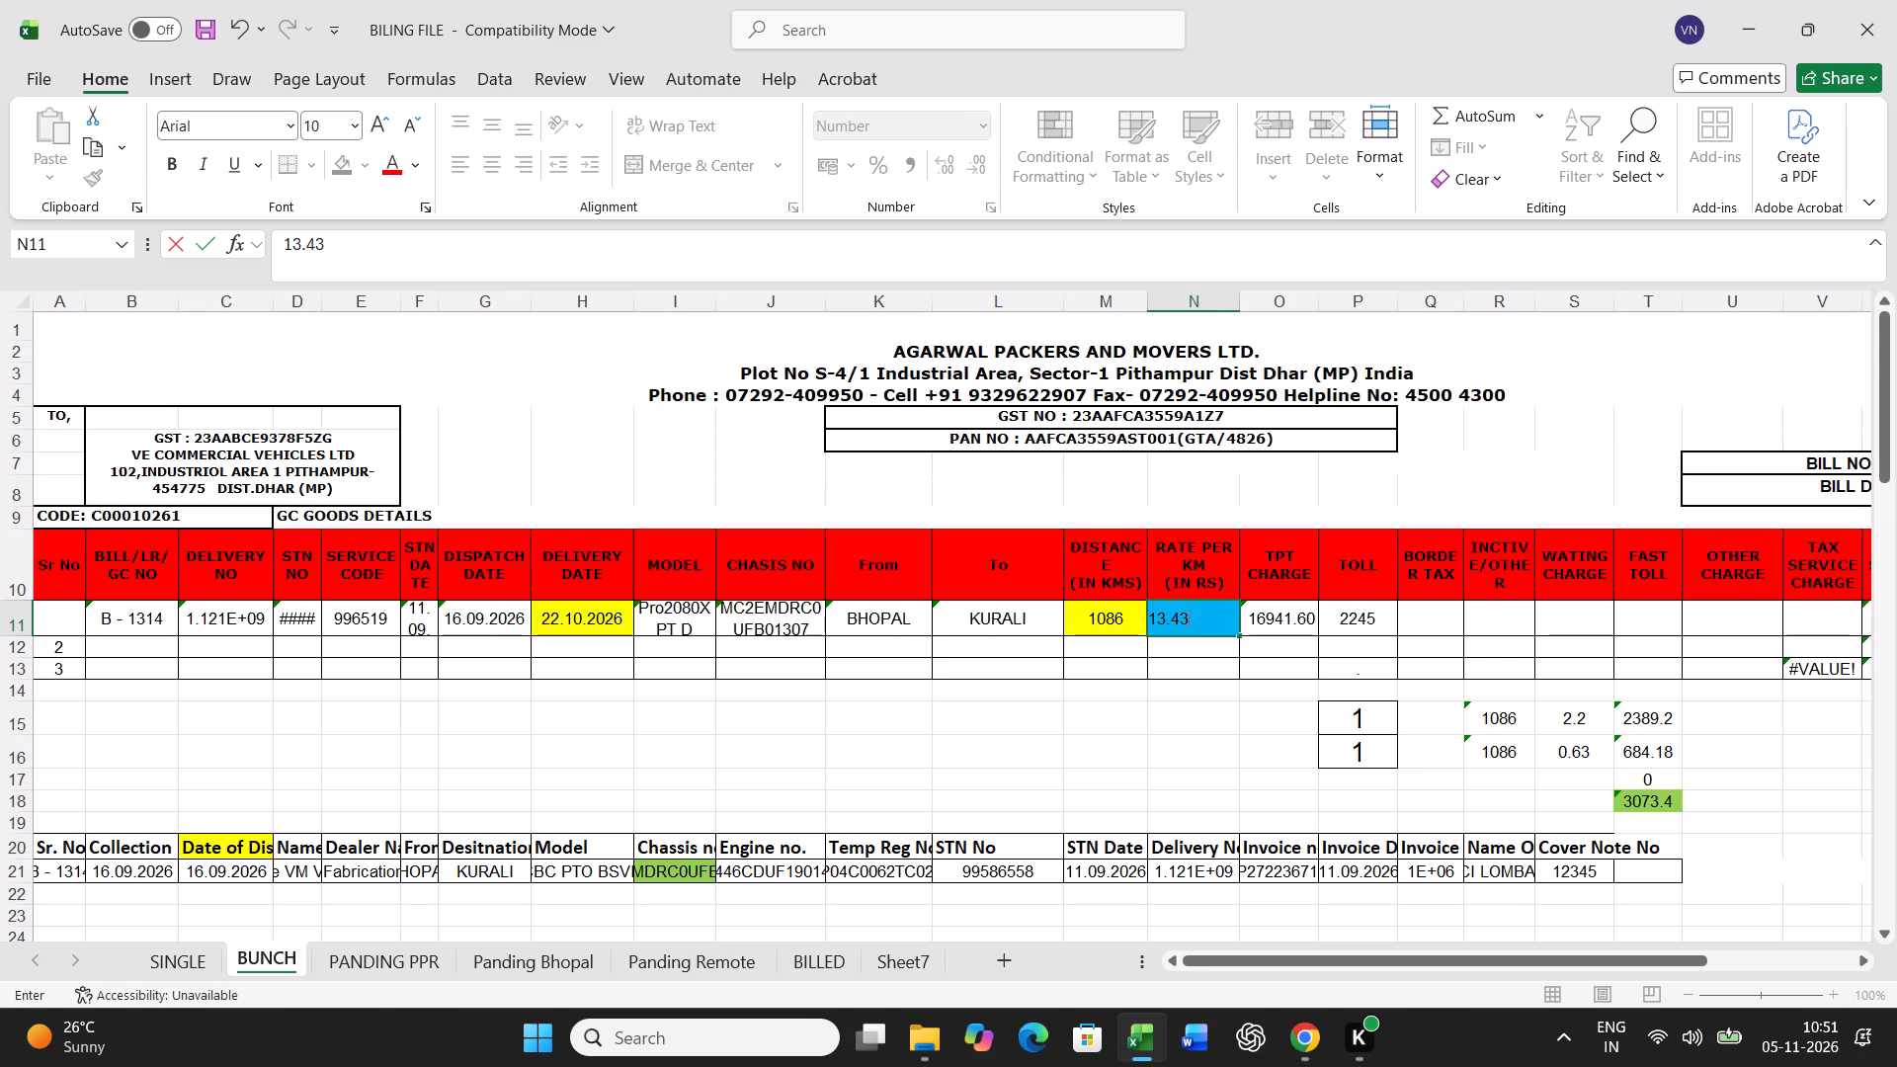
key(Right)
Enter a toll of 2840 and a border tax of 3293 for B - 1314 in row 11.
key(Right)
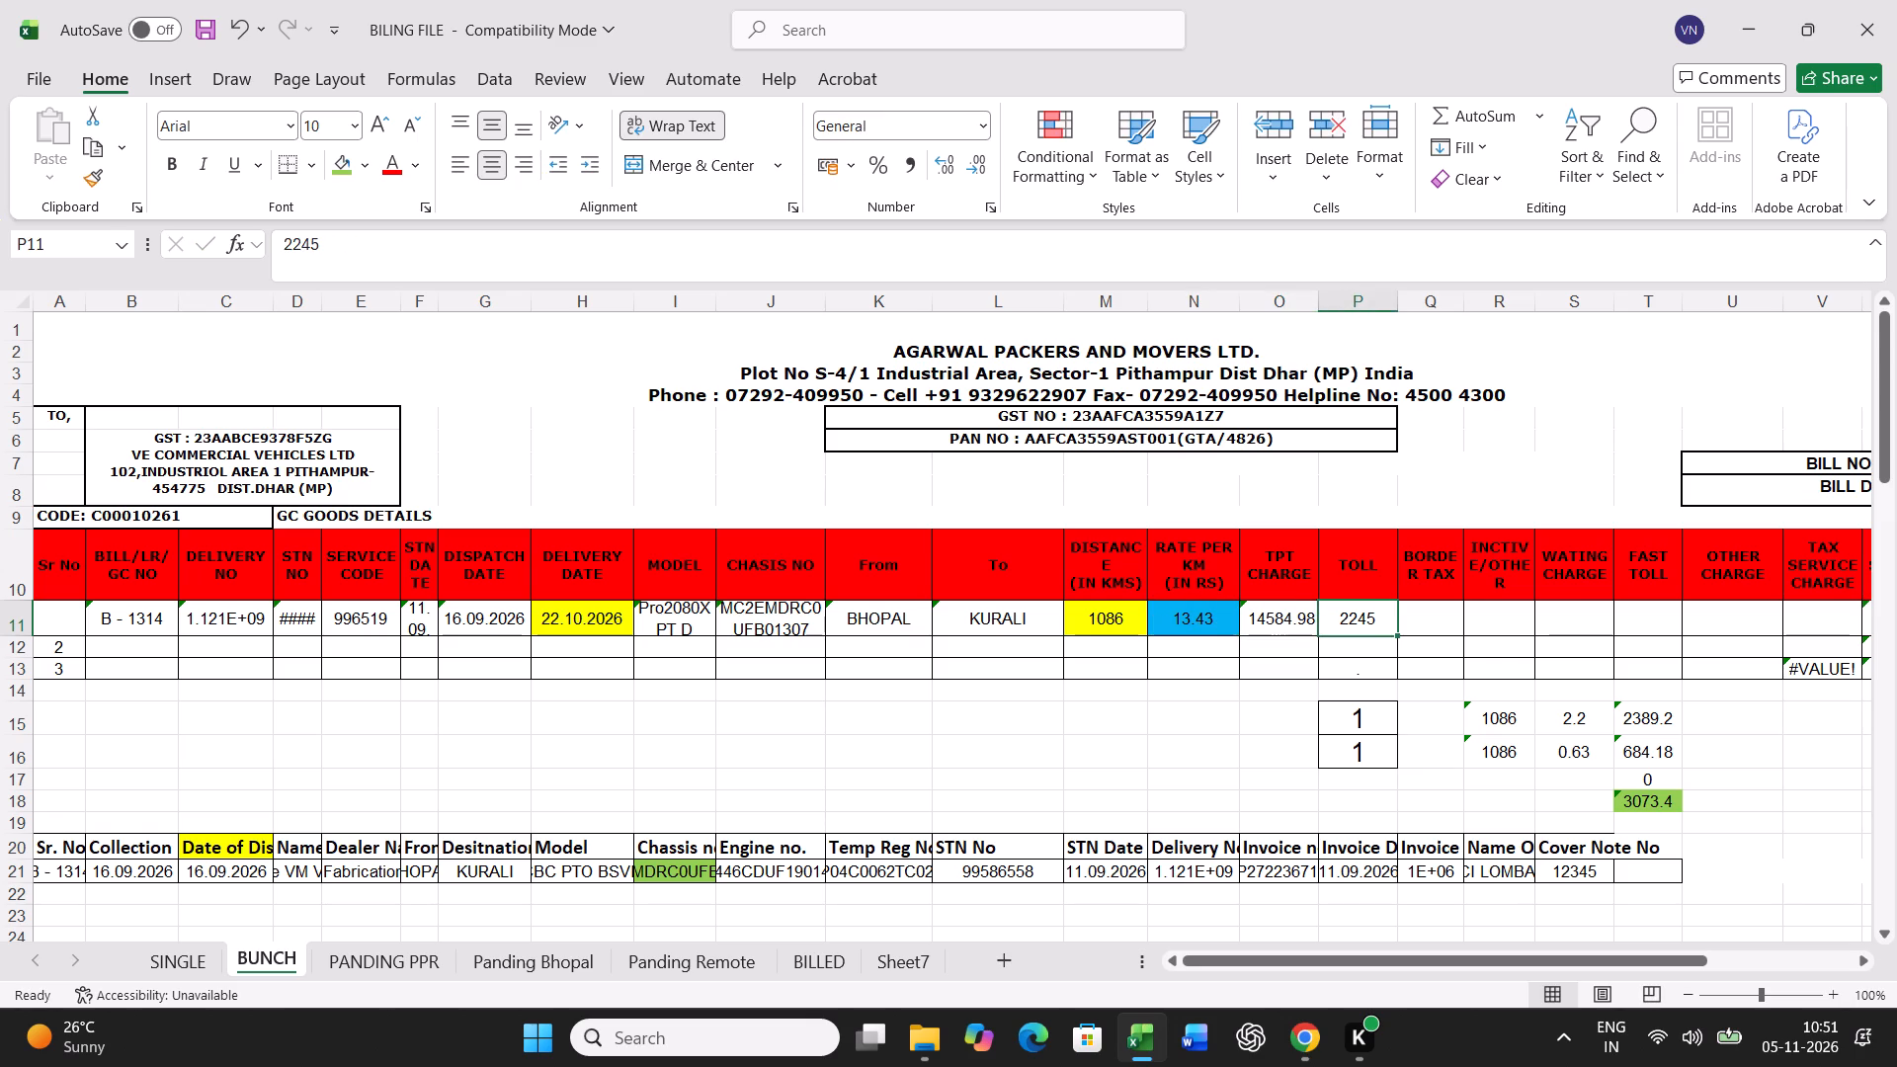
text(2840)
key(Right)
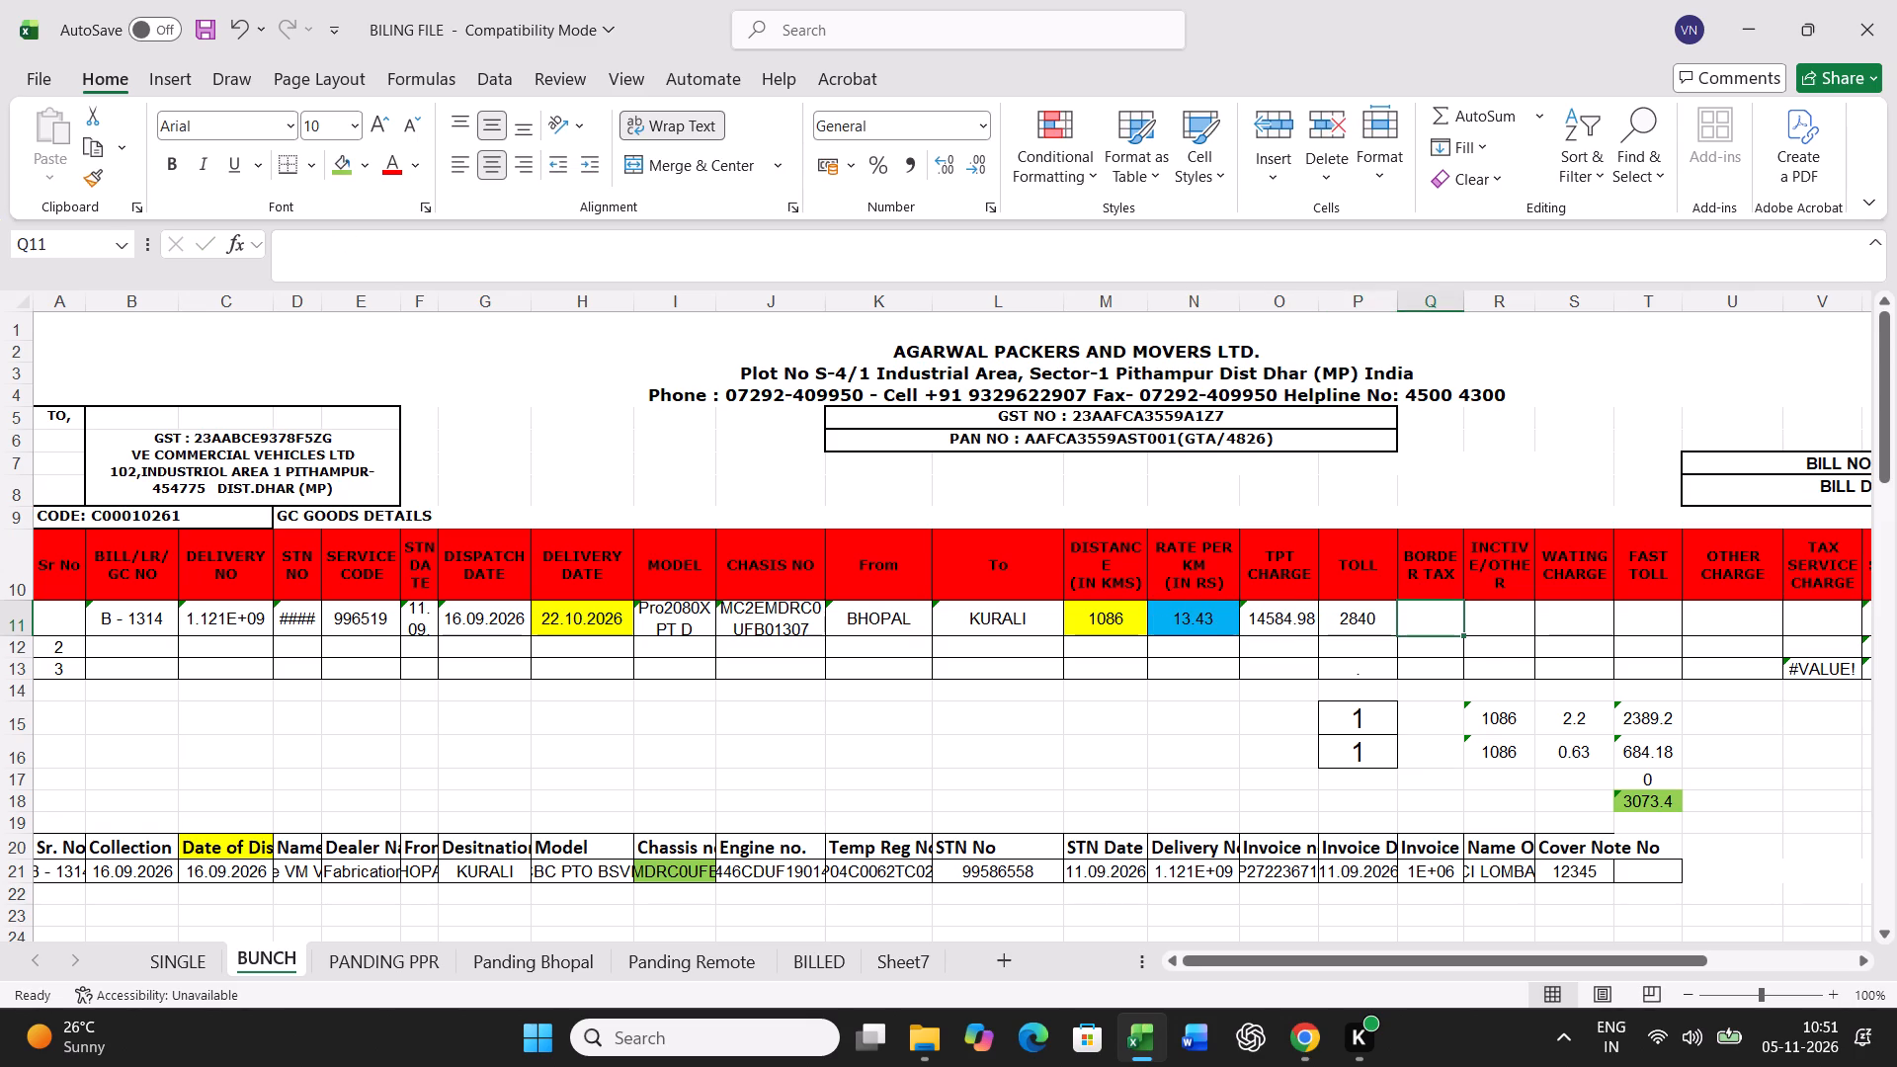
text(3293)
key(Return)
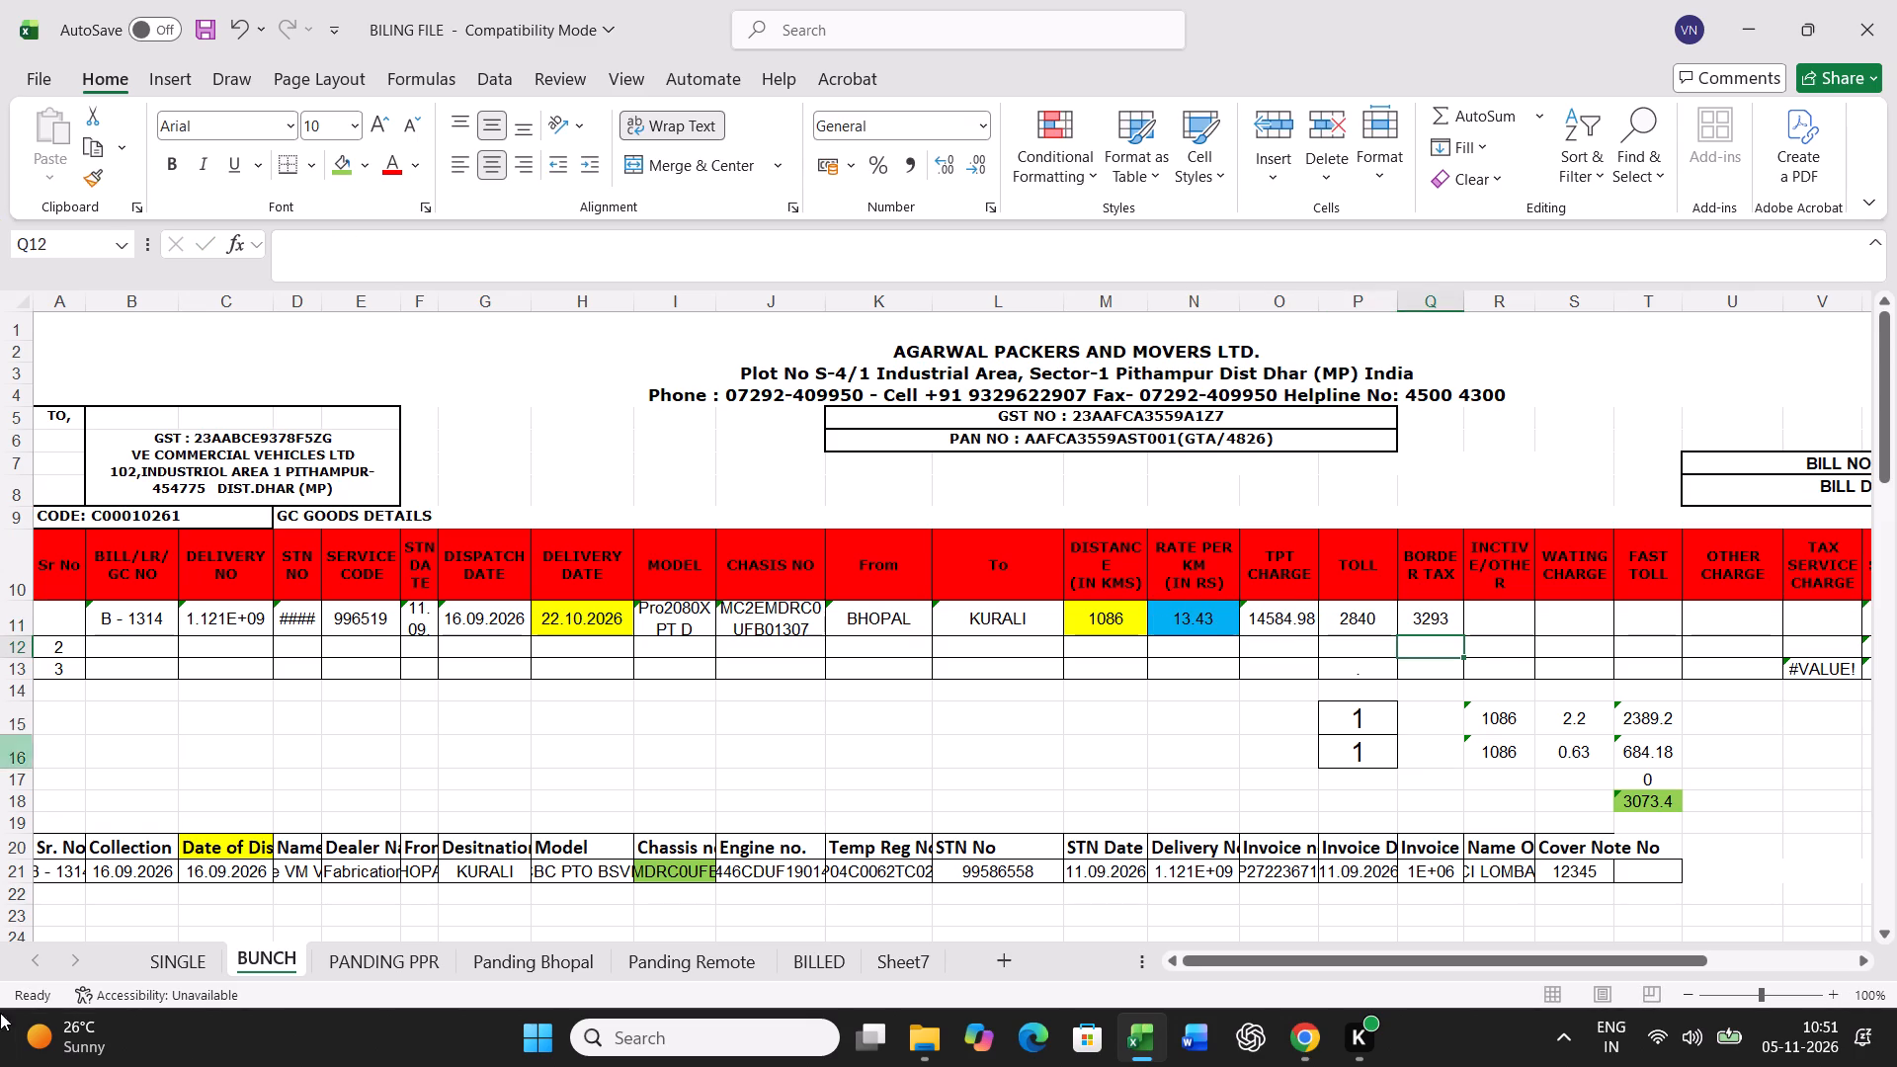
Set the standard transit time in P15 to 4 and the actual transit time in P16 to 6.
click(1357, 716)
key(4)
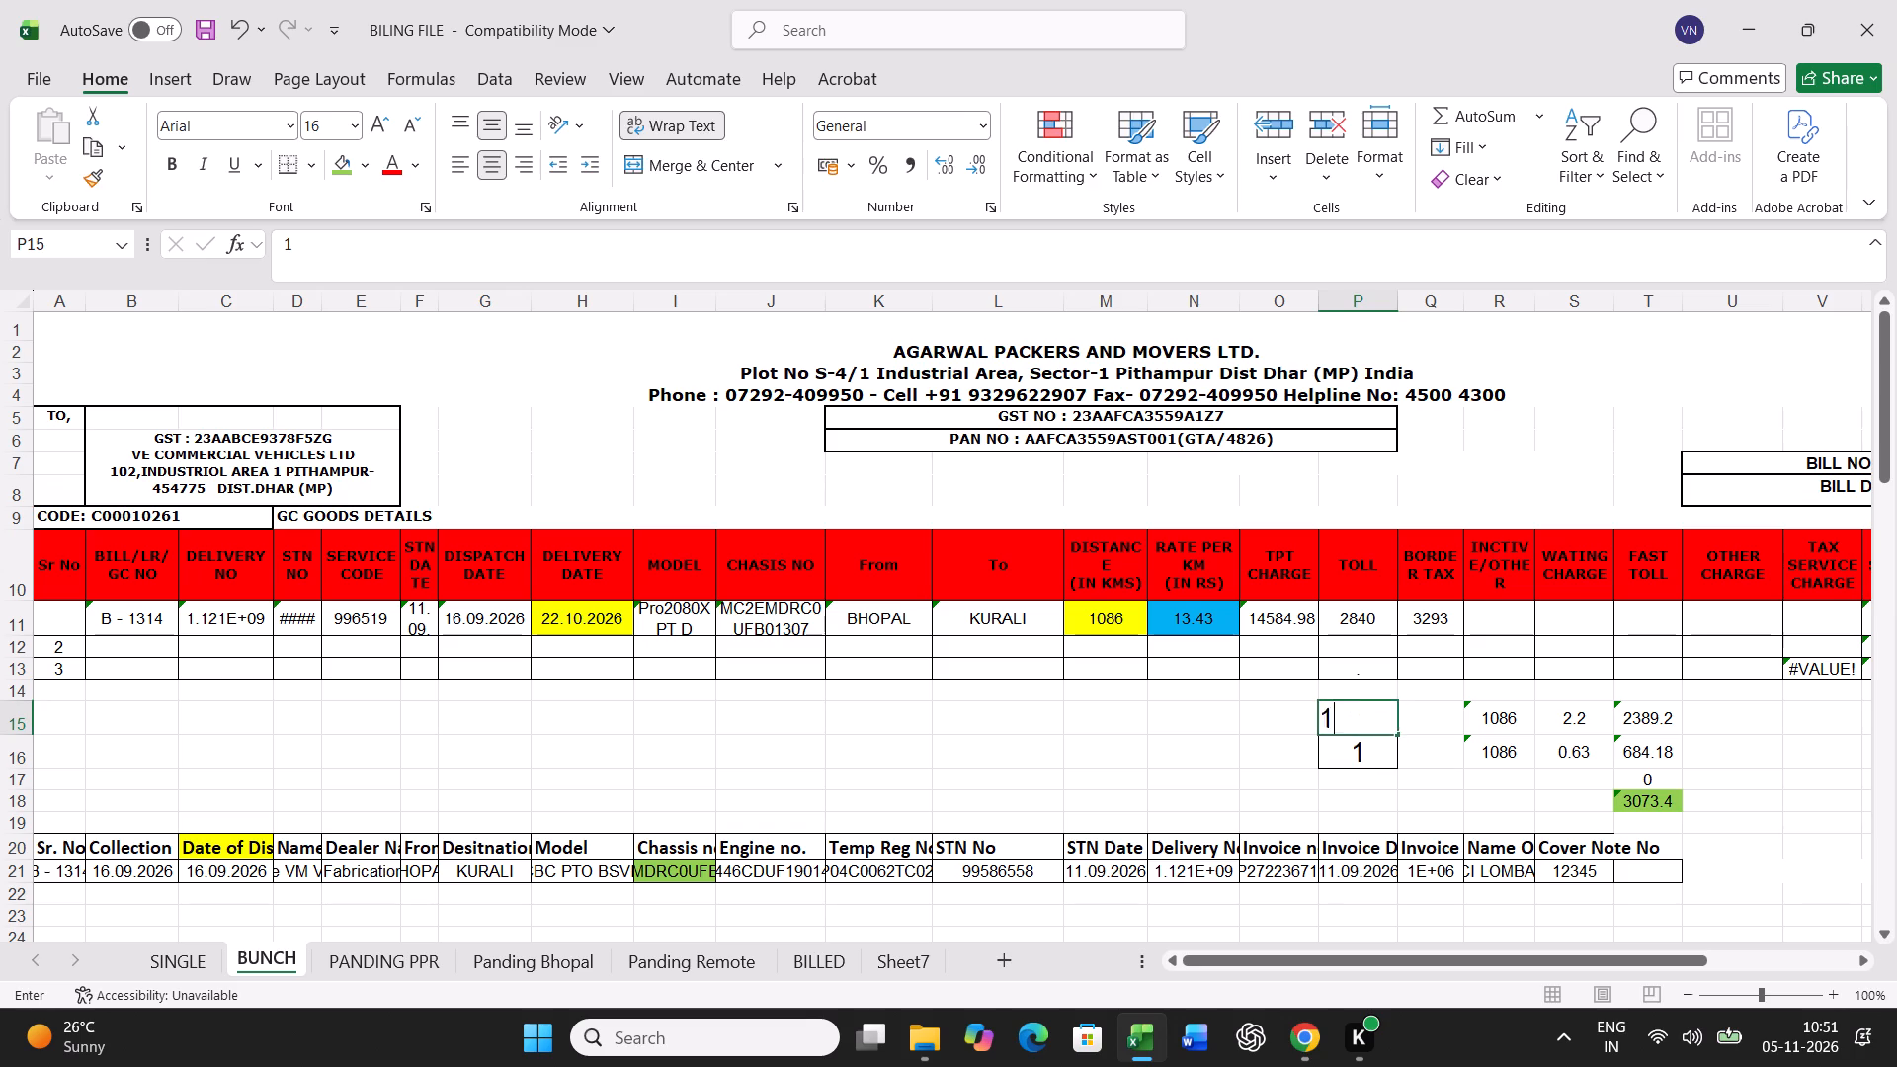
key(Return)
key(6)
key(Return)
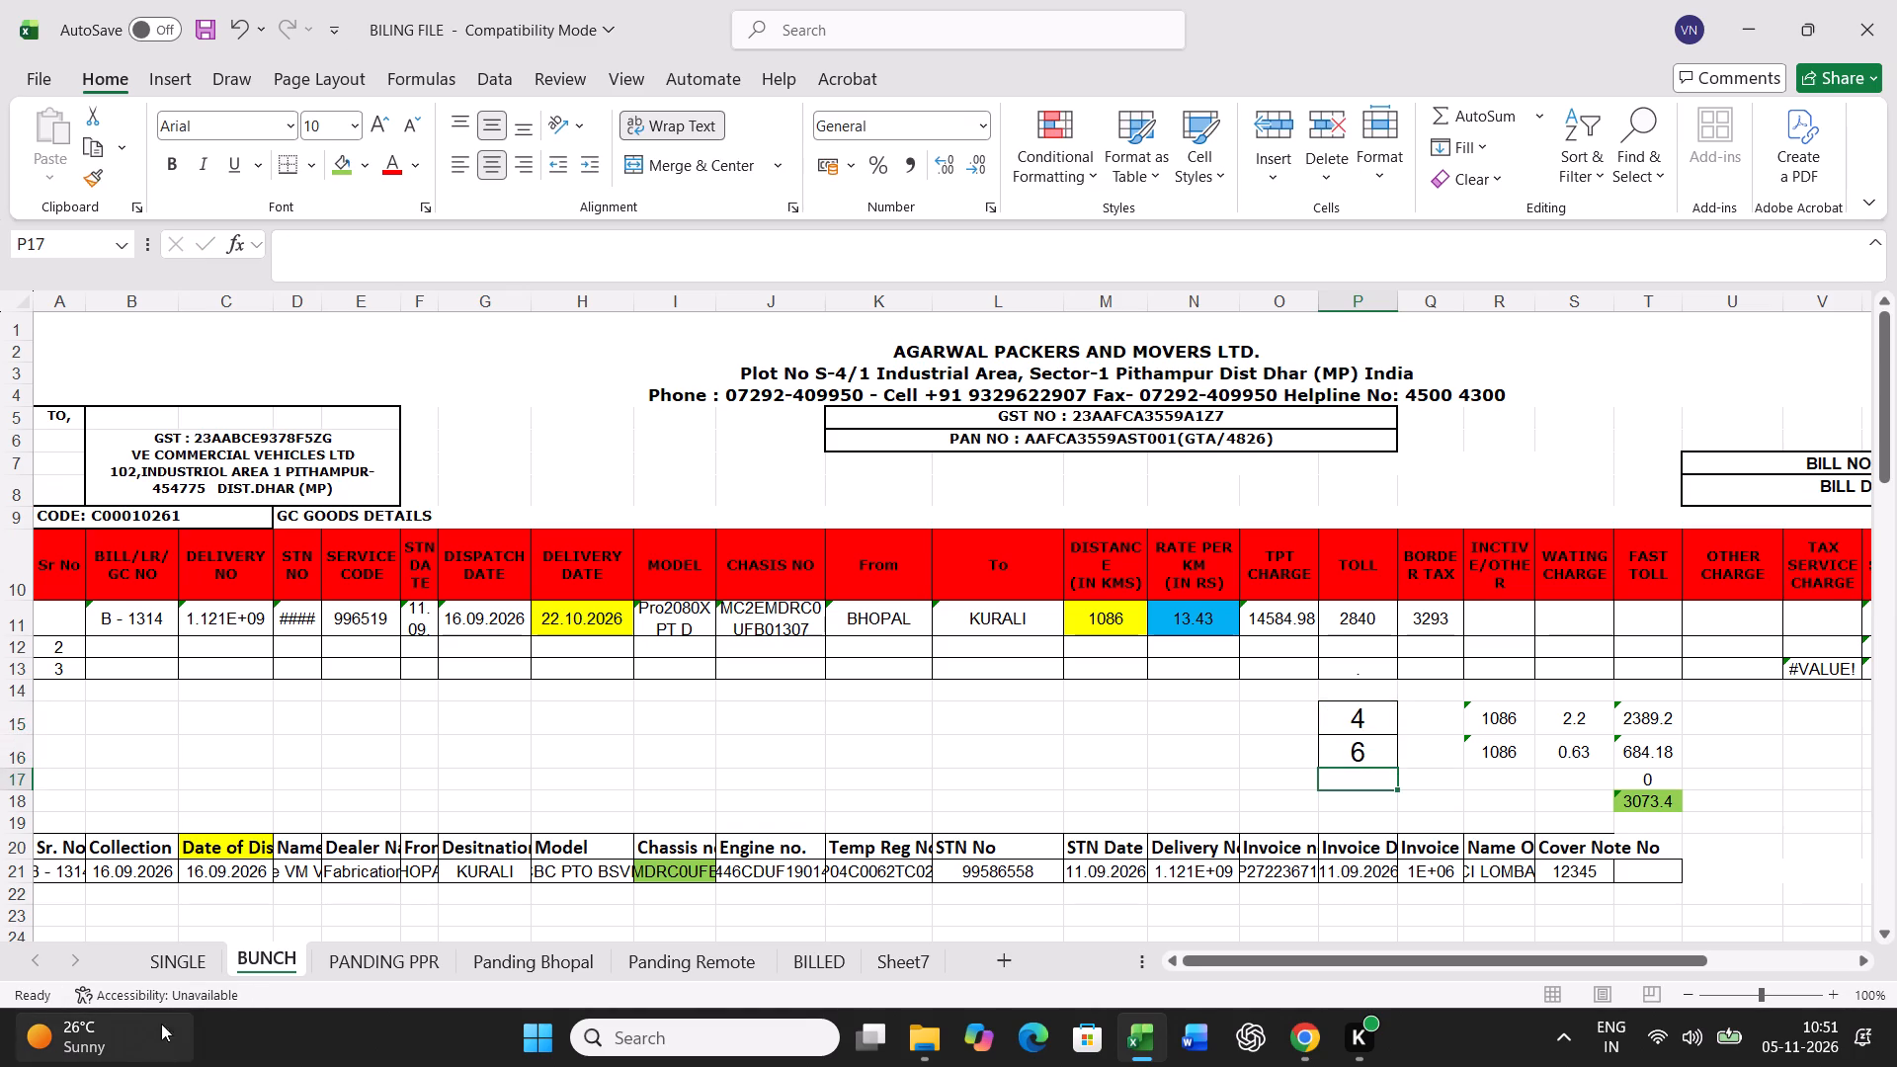
Print the B - 1314 freight bill from the SINGLE sheet.
click(191, 963)
key(ctrl+p)
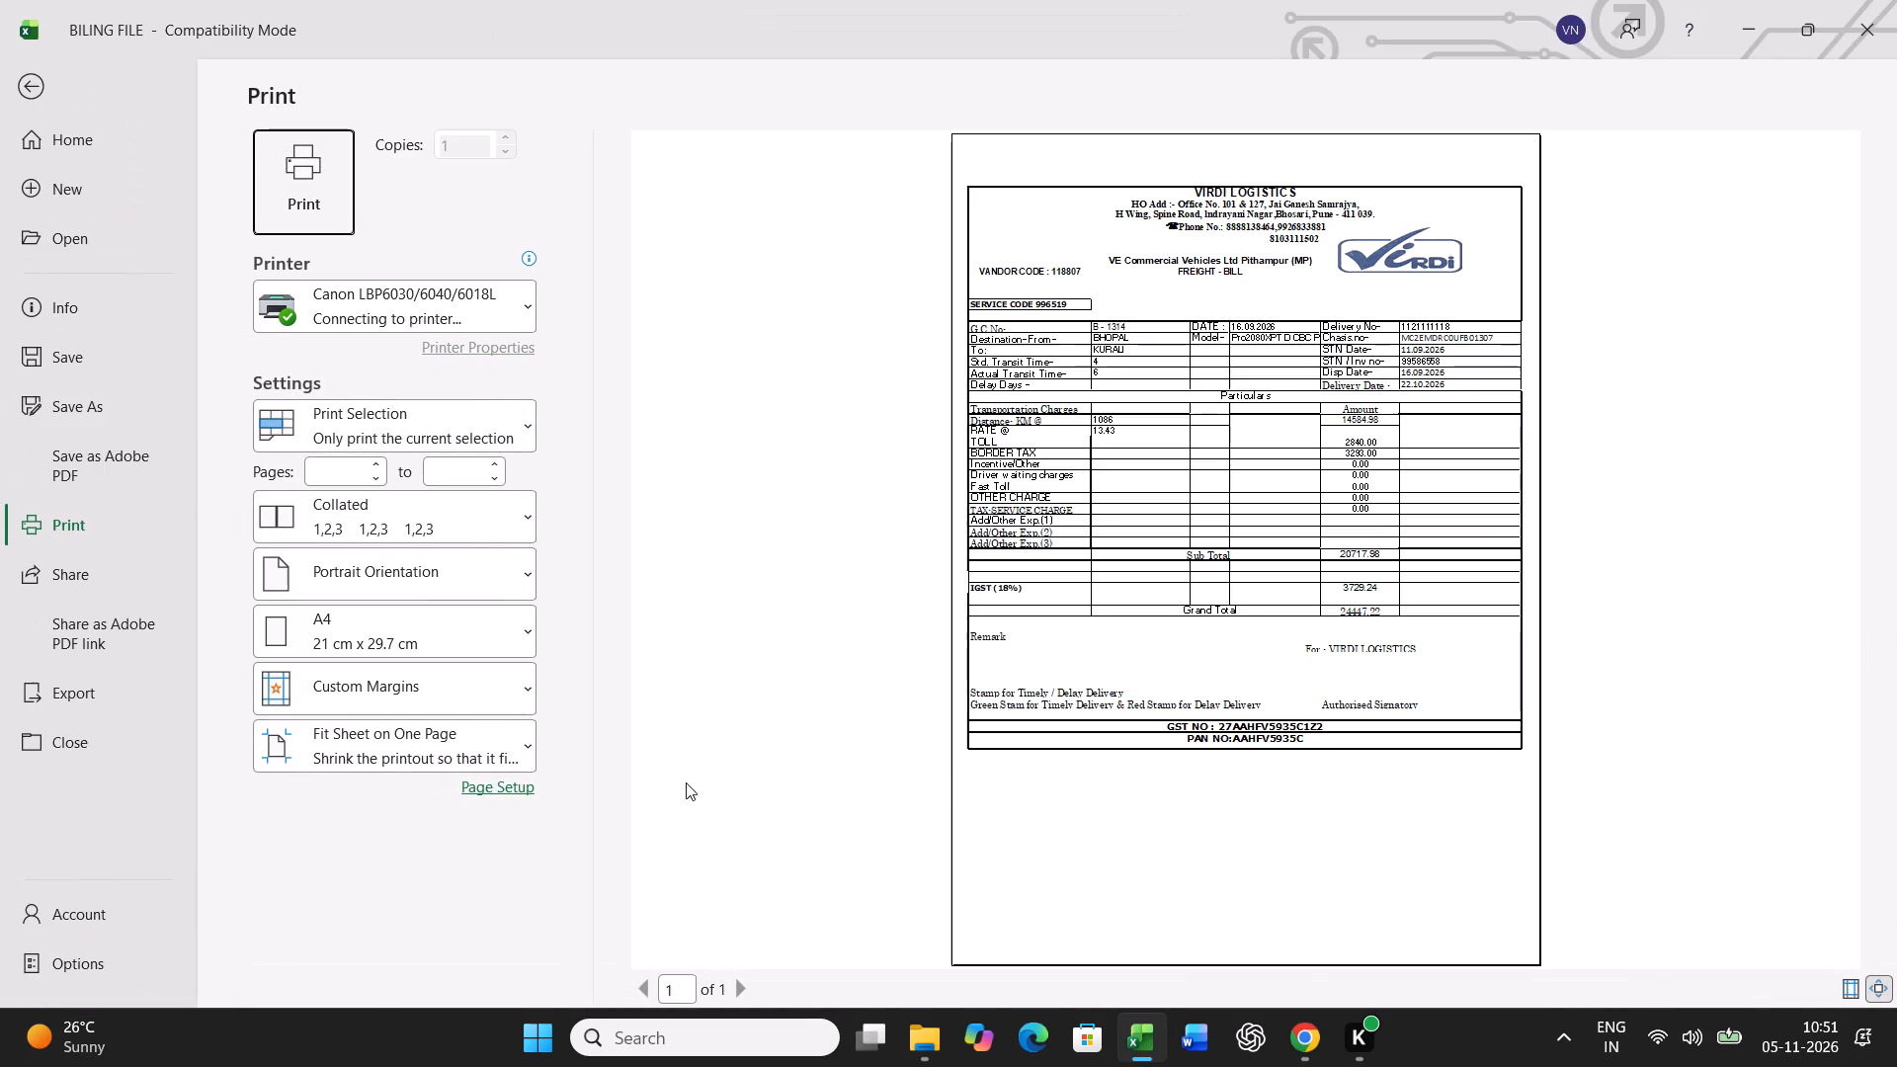
click(299, 223)
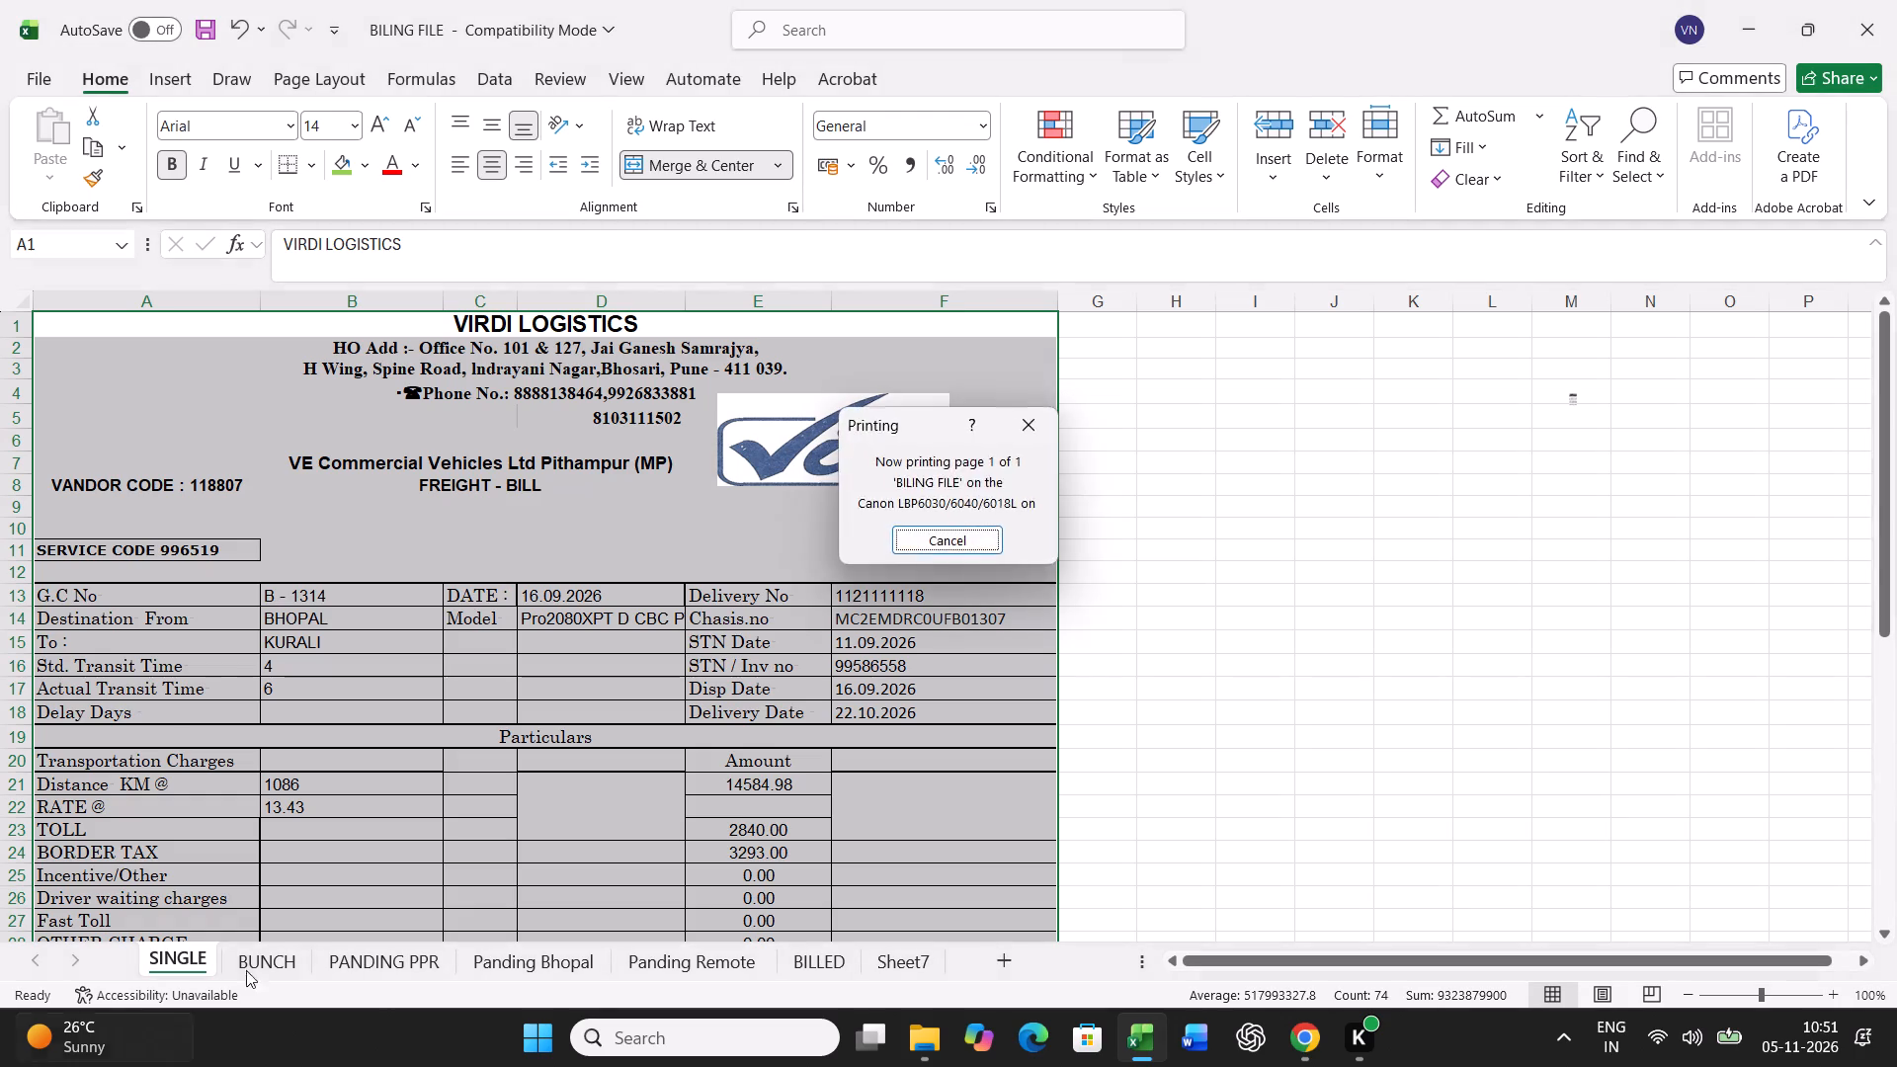
Copy the B - 1314 entry from row 11 of the BUNCH sheet and paste it as values into row 48.
click(268, 955)
click(22, 615)
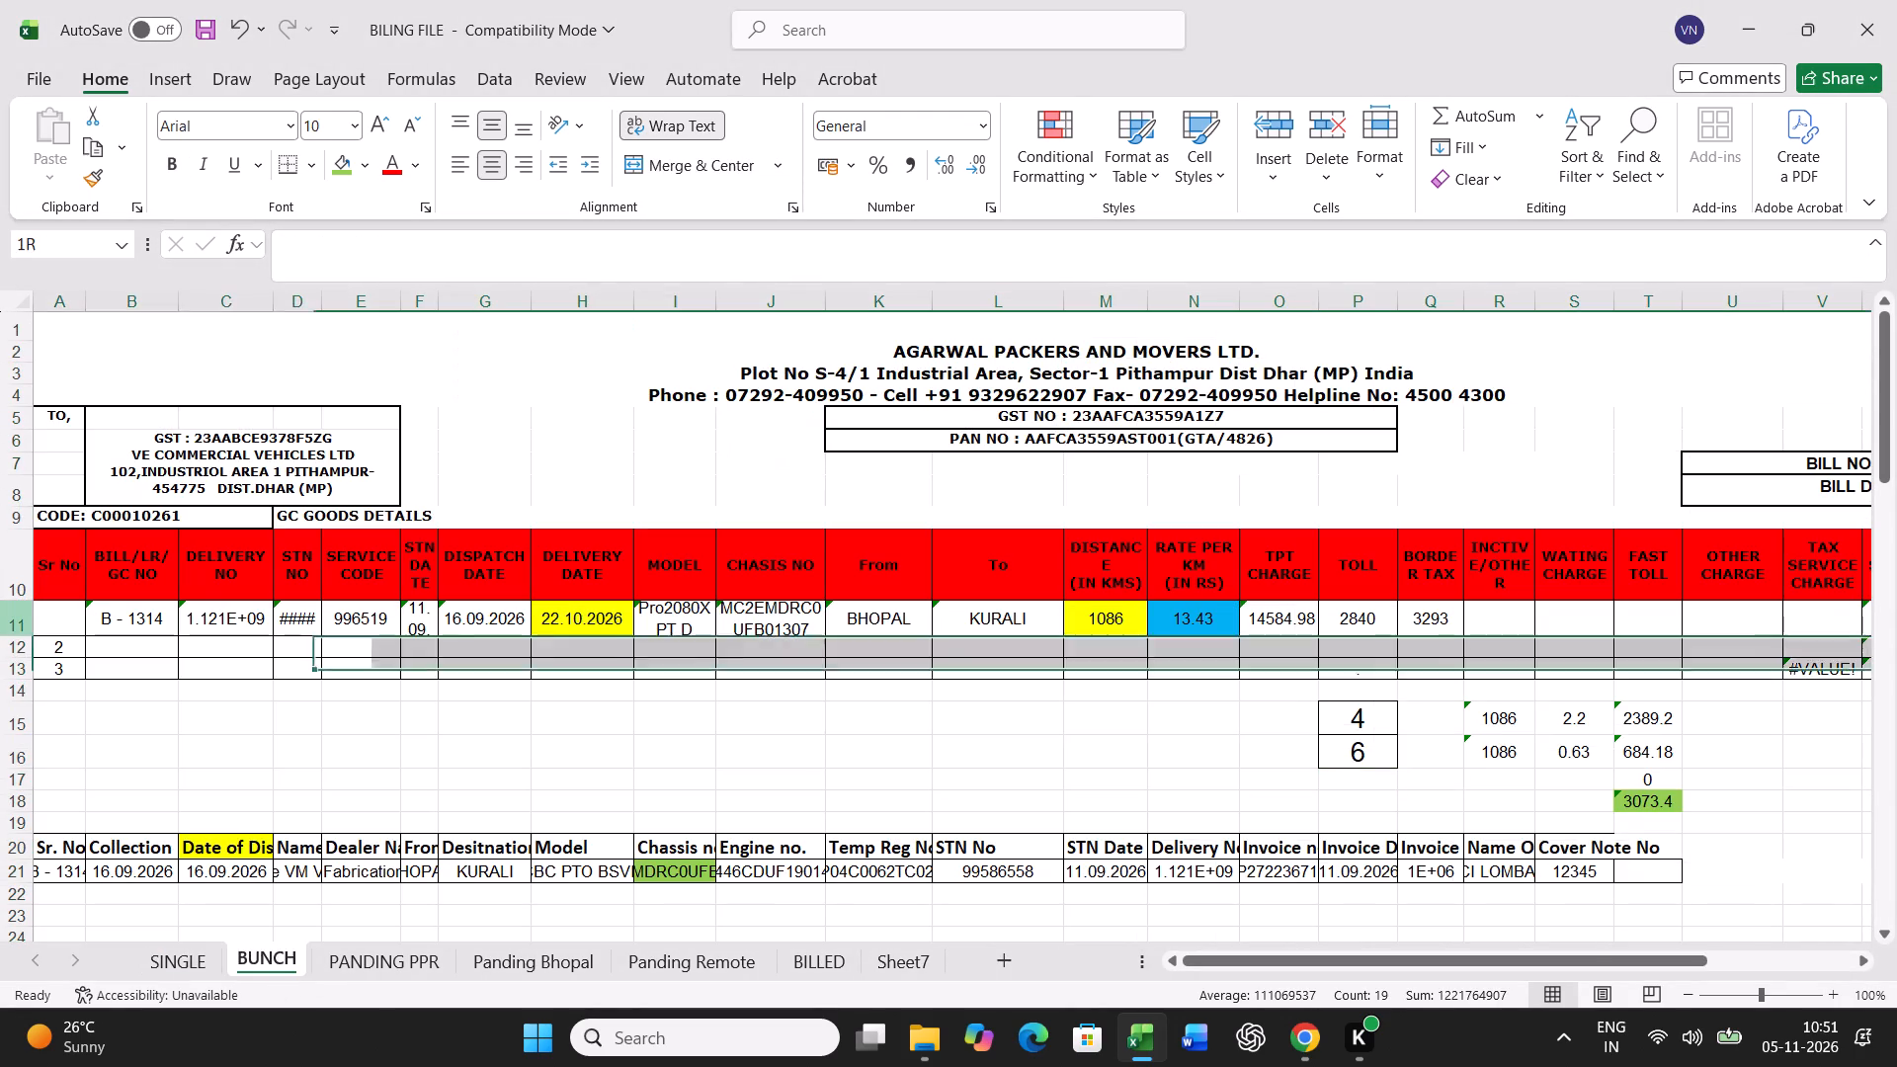
key(ctrl+c)
scroll(478, 697, down, 15)
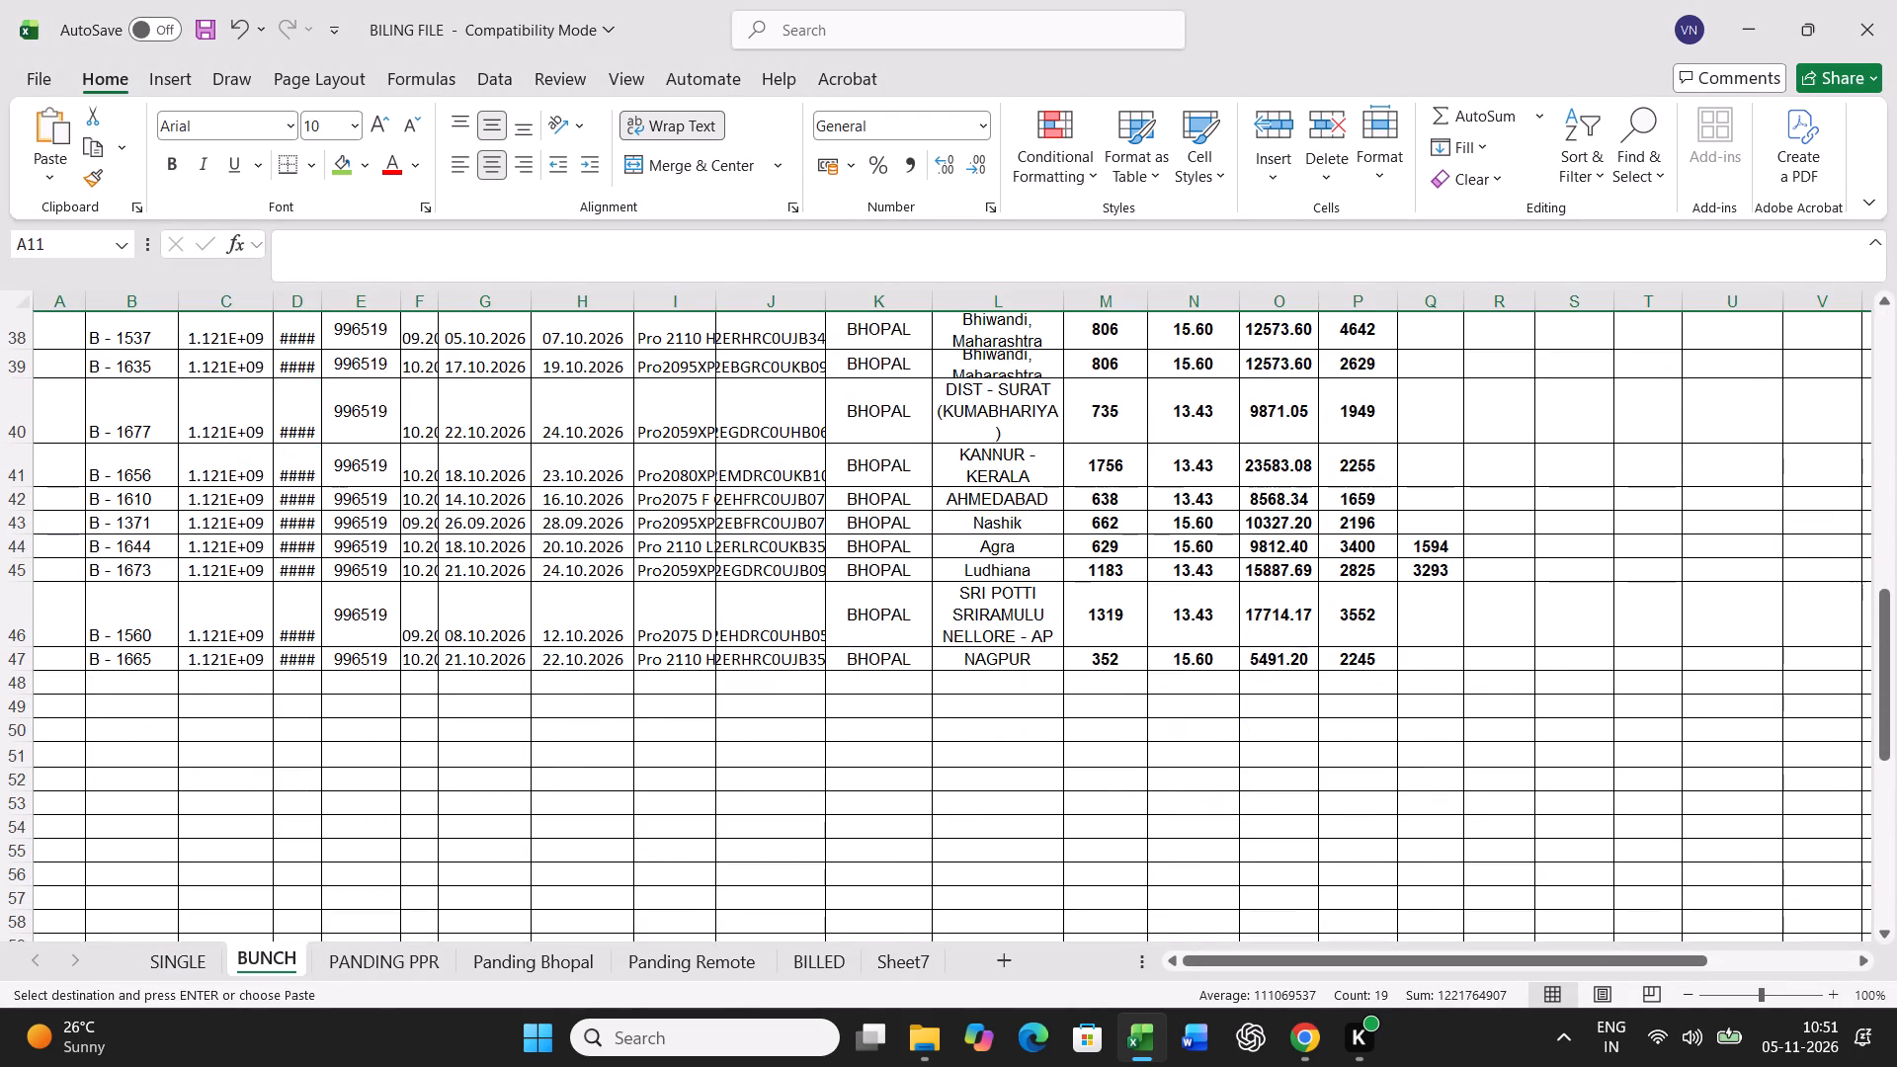
right_click(63, 686)
click(145, 471)
click(64, 411)
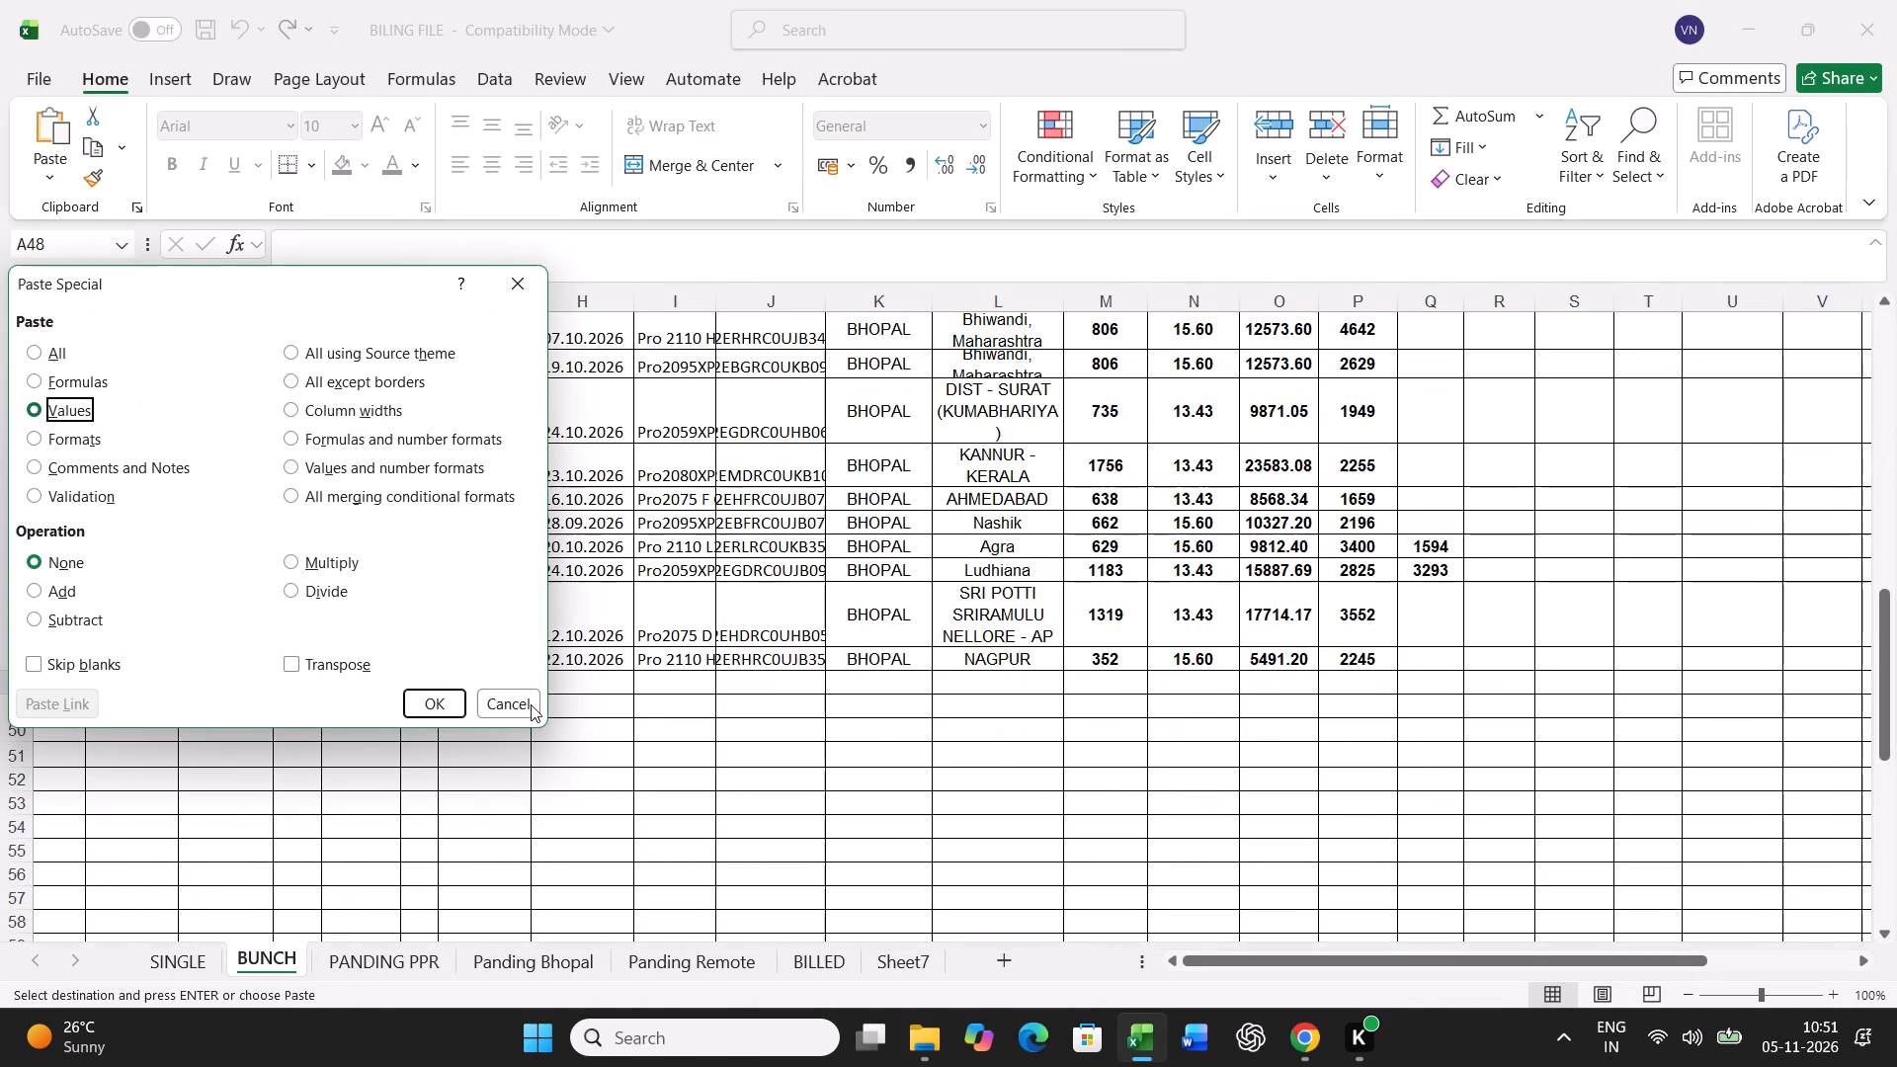
click(427, 708)
click(526, 973)
click(709, 810)
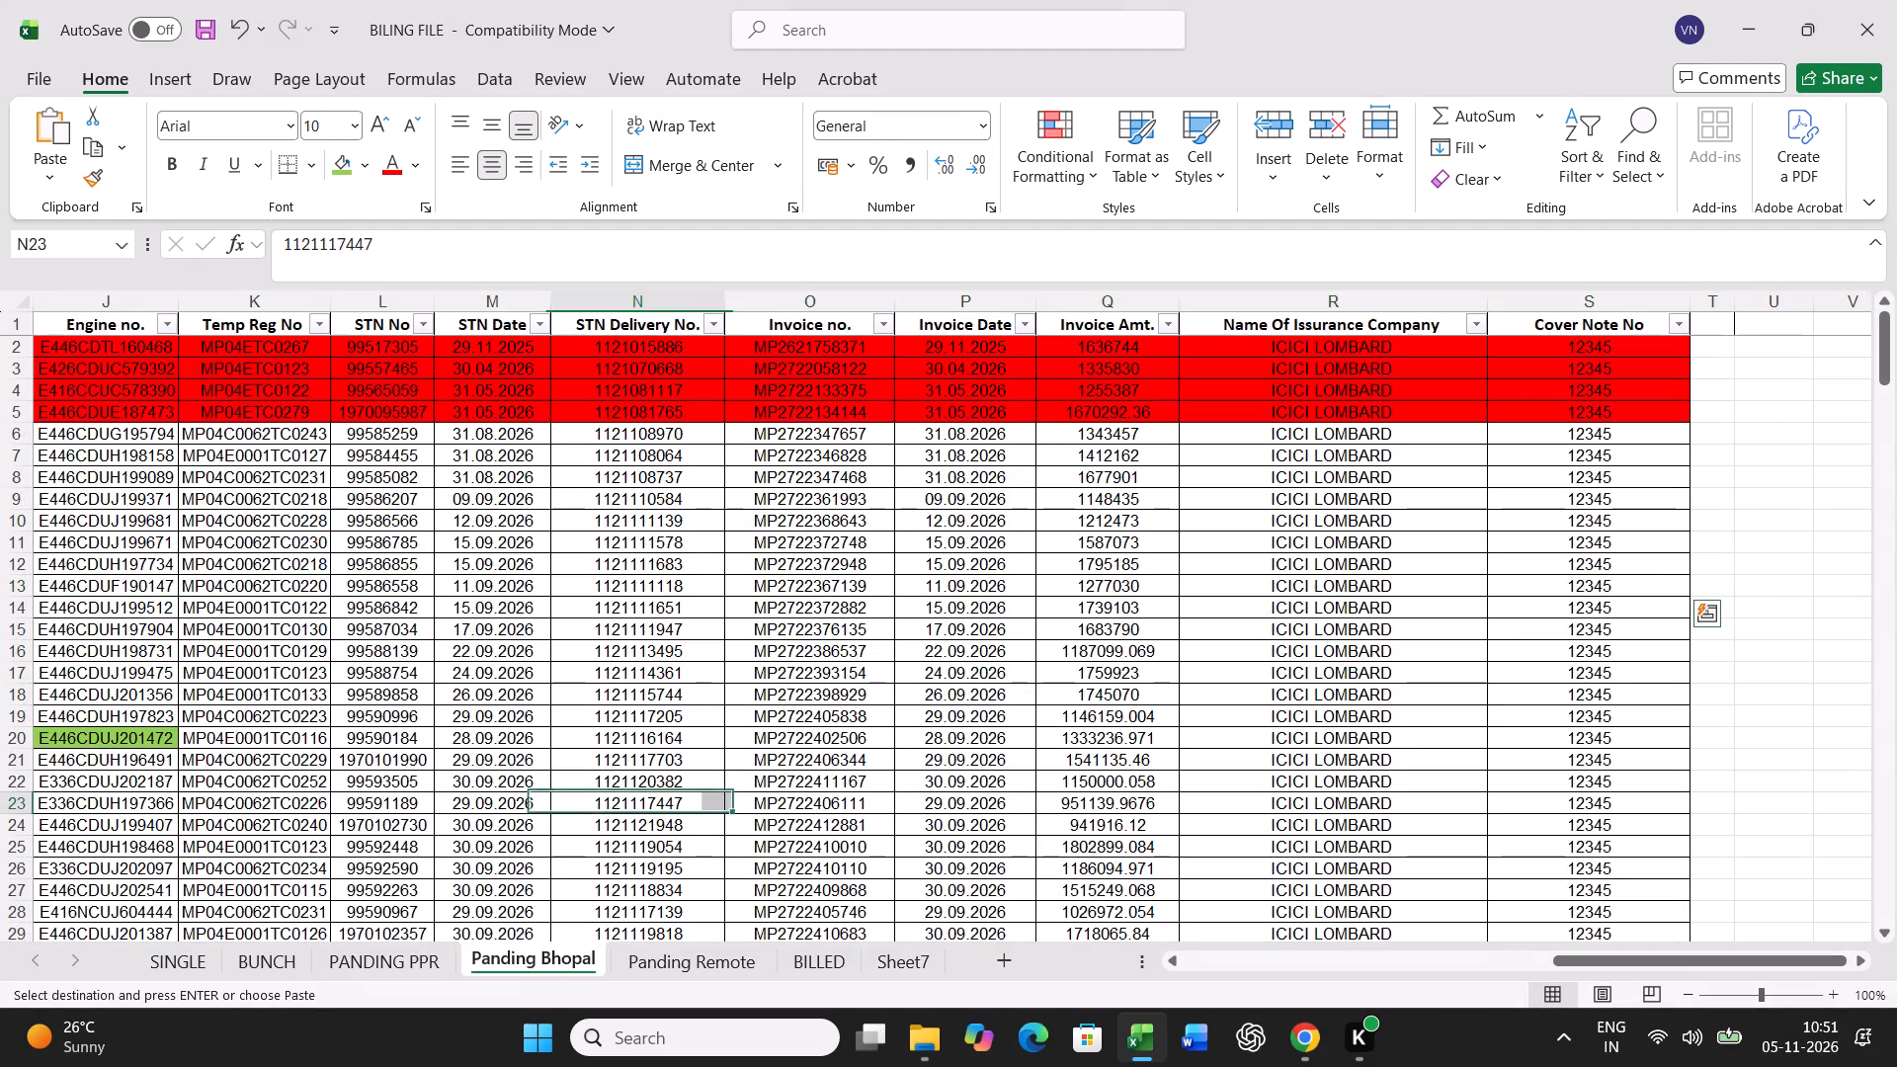
key(ctrl+f)
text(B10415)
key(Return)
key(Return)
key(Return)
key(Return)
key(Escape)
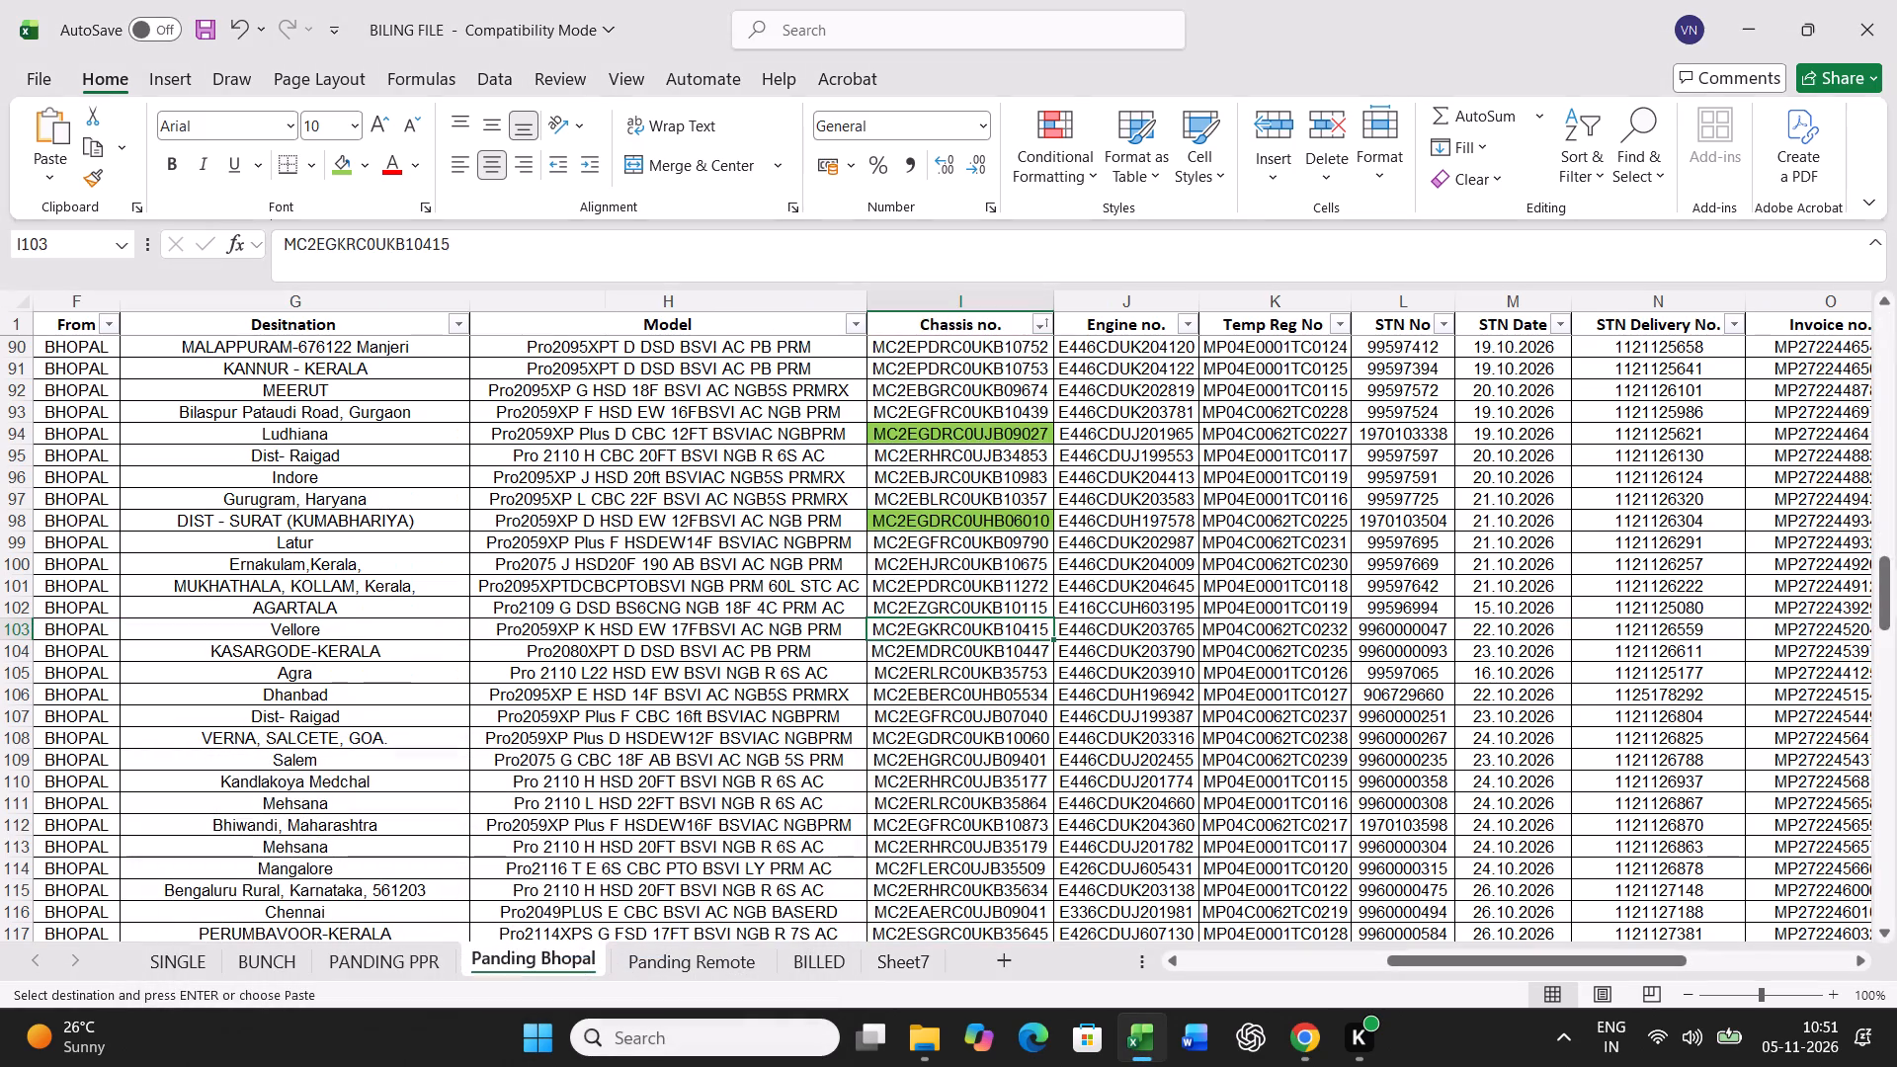
click(345, 165)
key(Left)
key(Left)
key(Left)
key(Left)
key(Left)
key(Left)
key(Left)
key(Left)
key(Left)
key(Left)
key(Left)
key(Left)
key(Left)
key(Left)
key(Left)
key(Left)
key(Left)
key(Left)
key(Left)
key(Left)
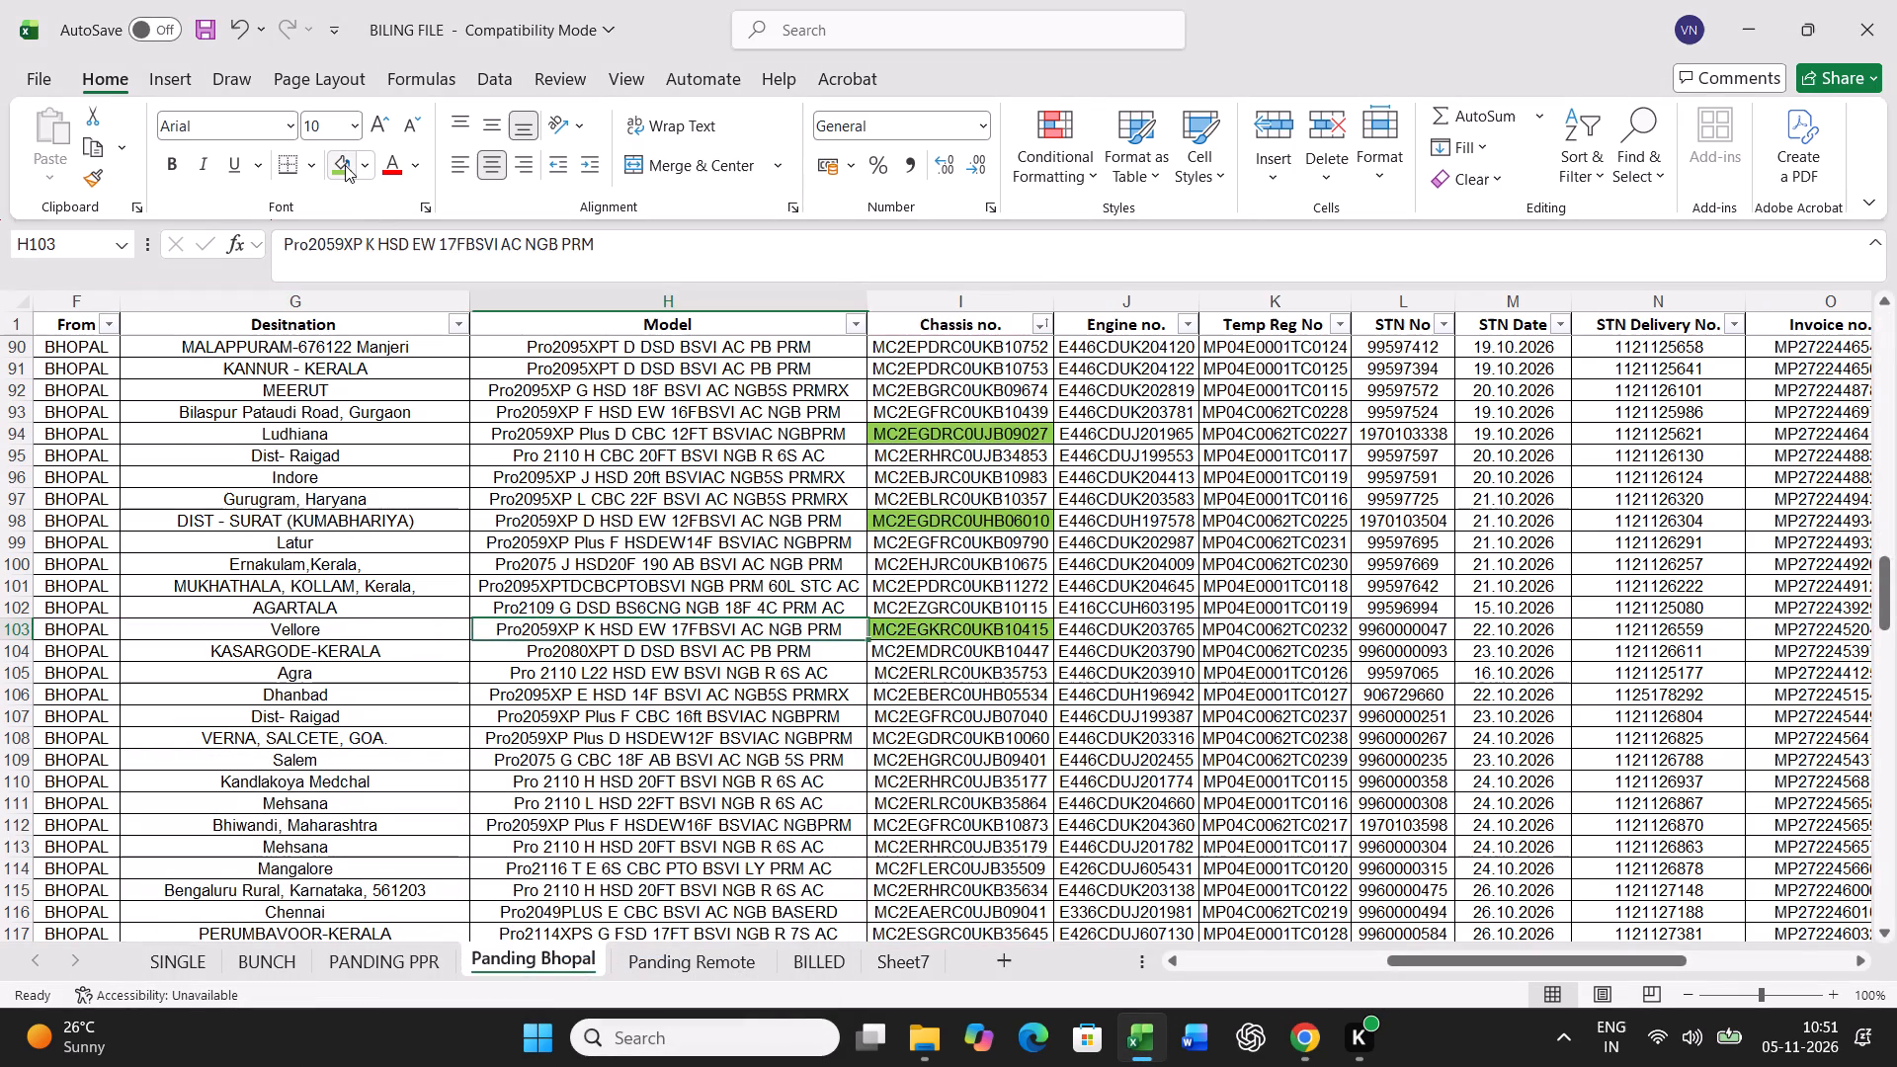
key(ctrl+shift+Right)
key(ctrl+c)
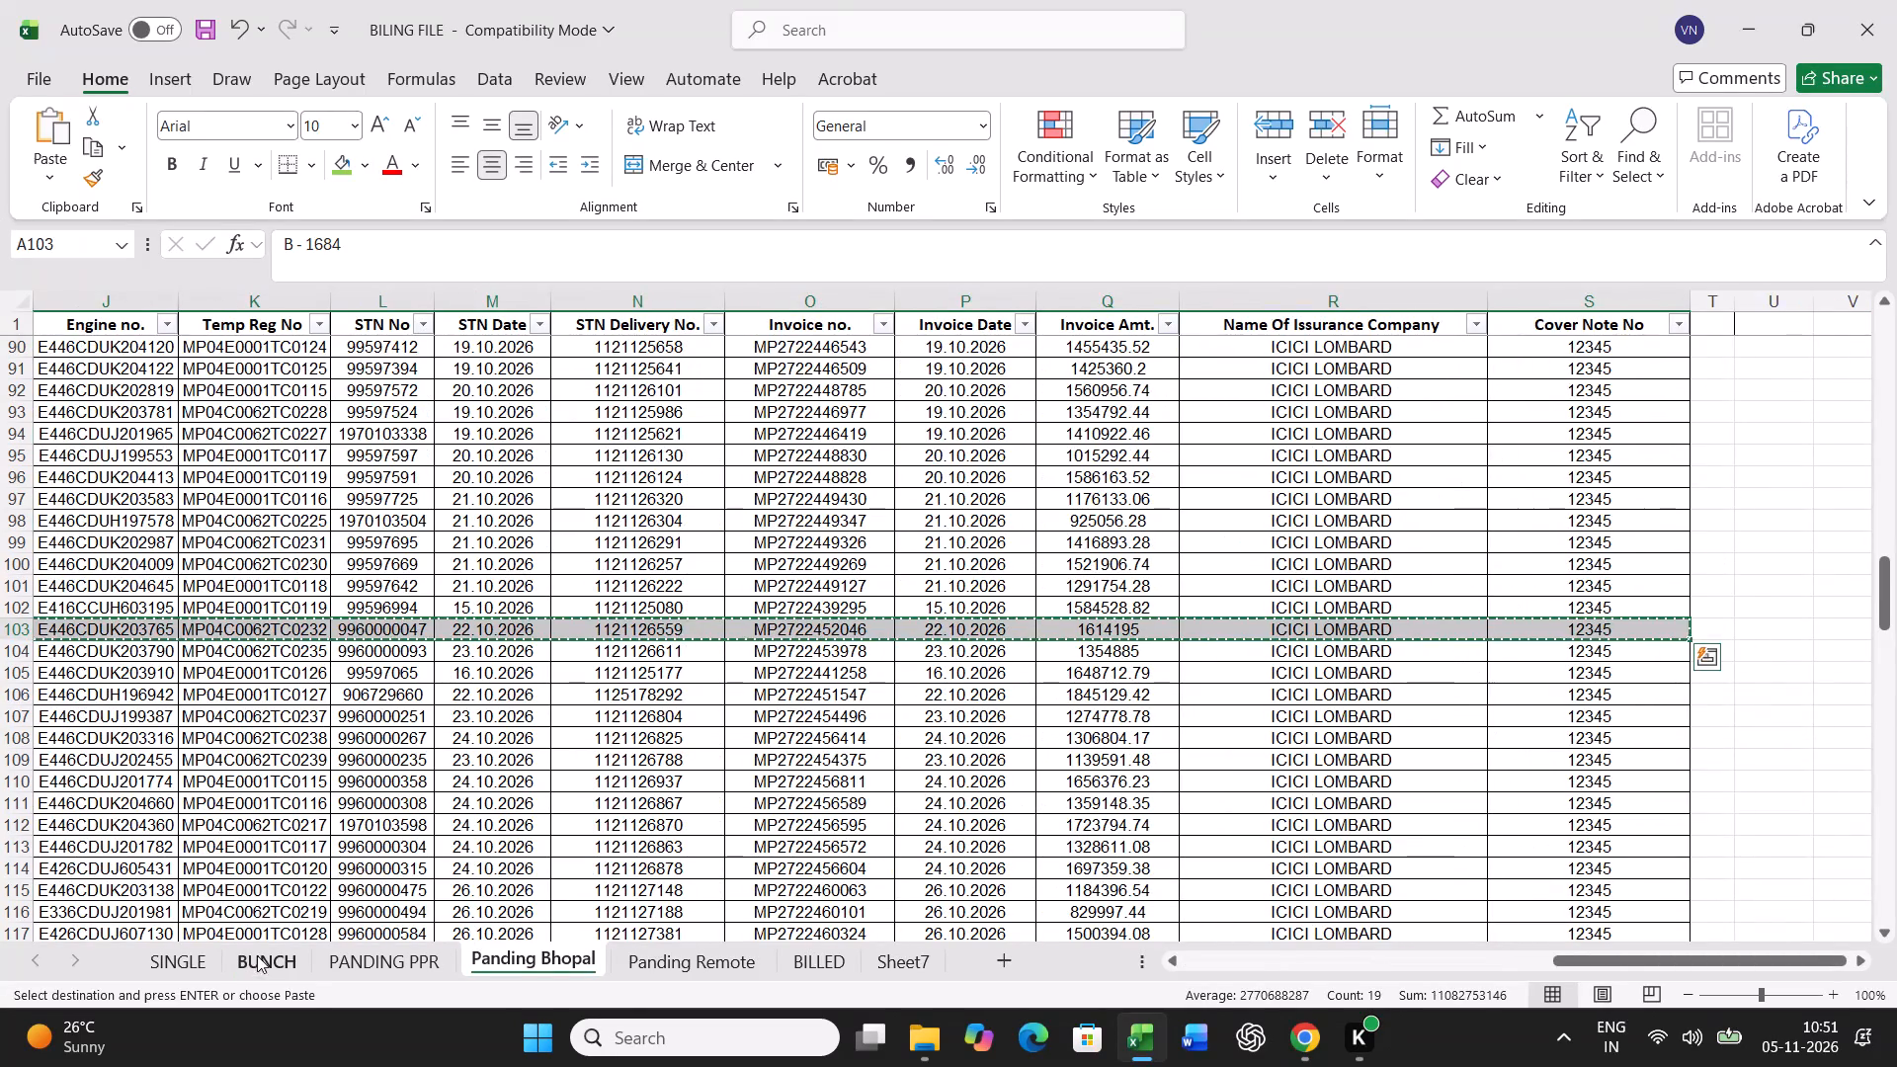
click(280, 960)
scroll(367, 780, up, 16)
click(58, 872)
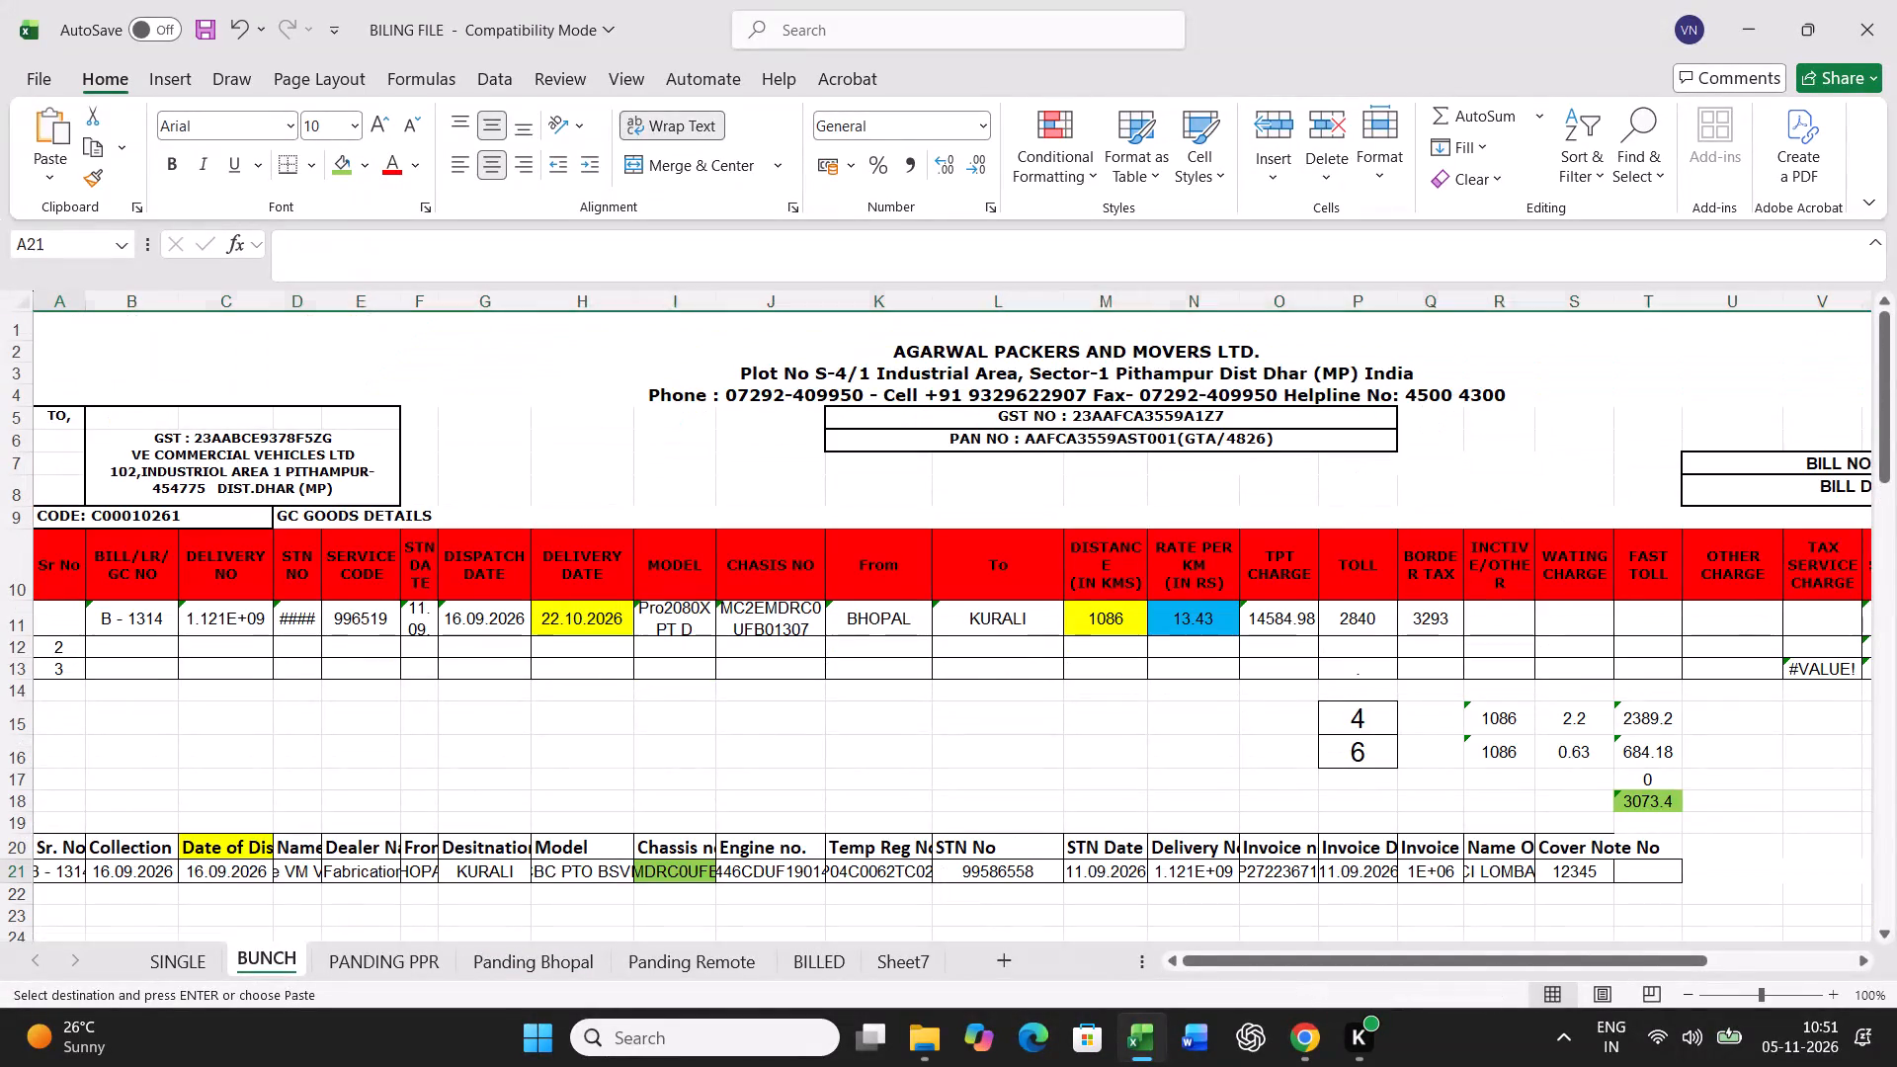
key(ctrl+v)
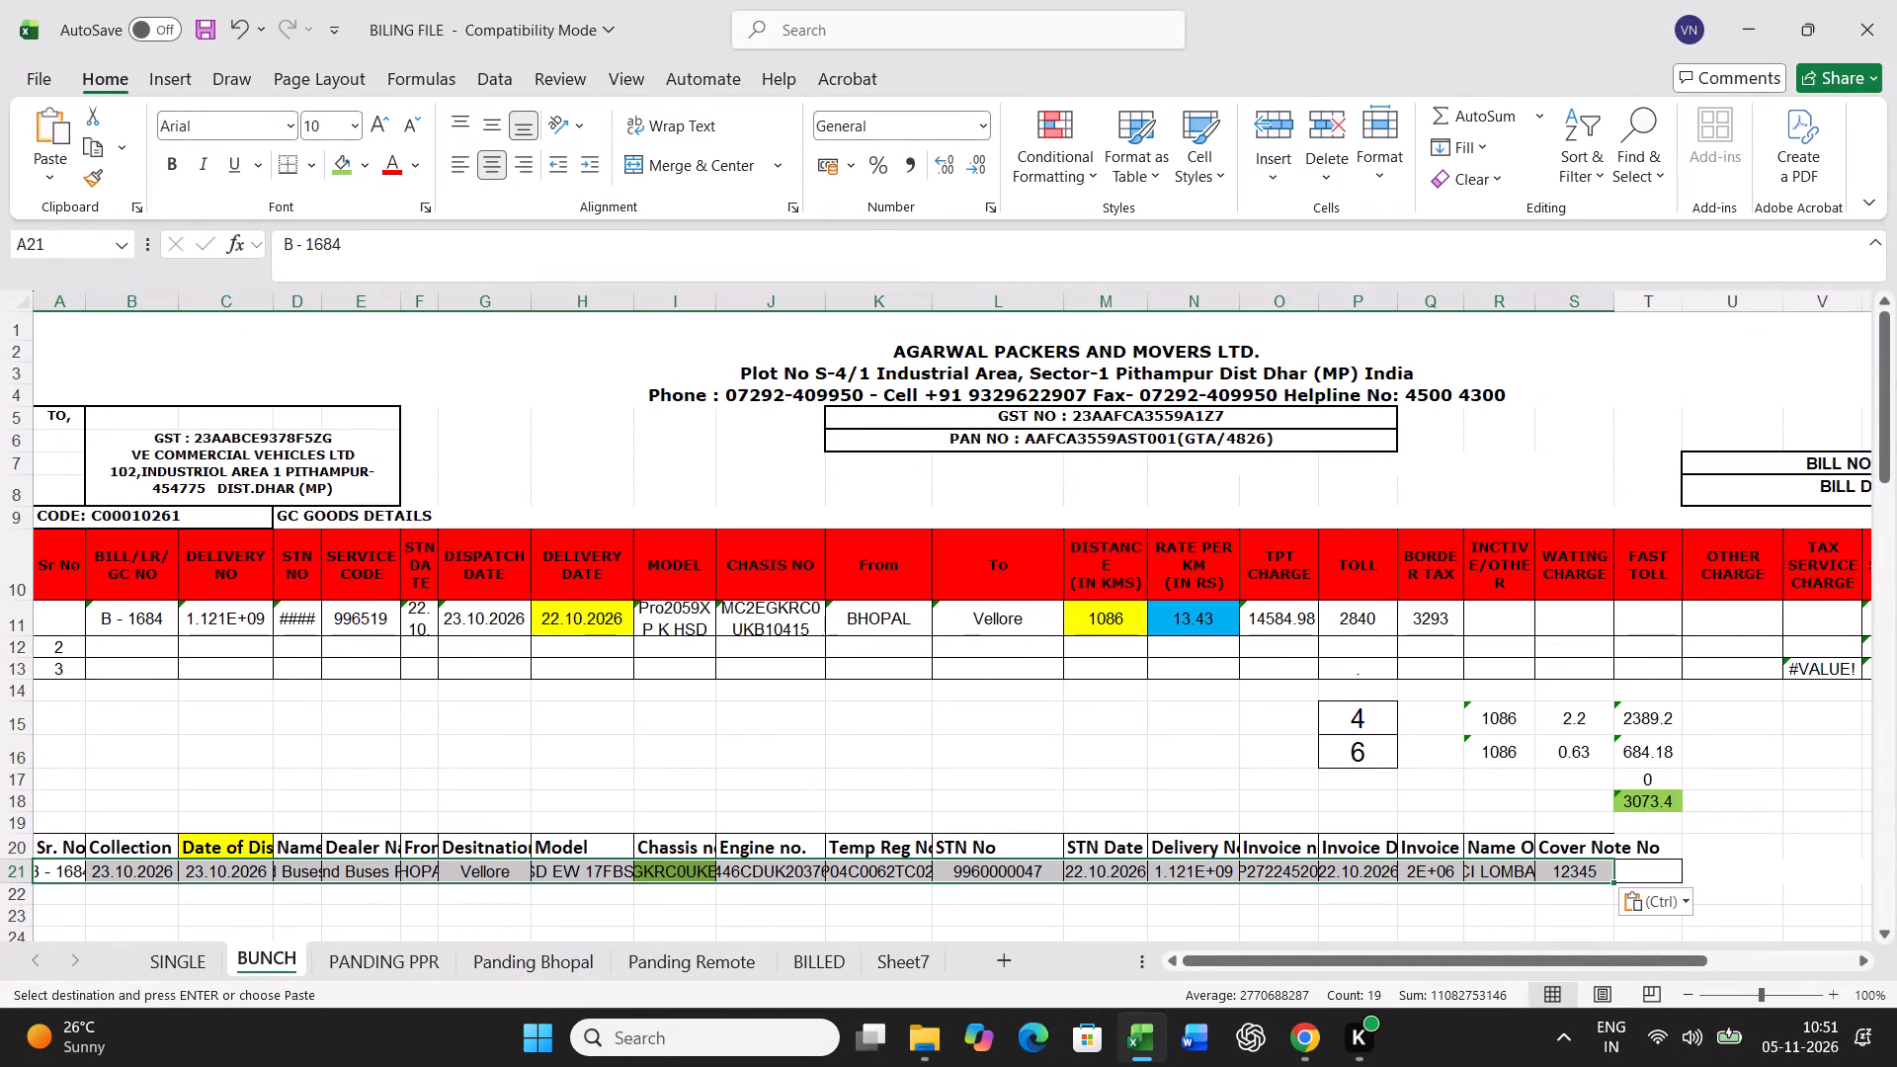
Enter delivery date 28.10.2026 and distance =1575+260 for B - 1684 in row 11.
click(599, 616)
text(28.10.2026)
key(Right)
key(Right)
key(Right)
key(Right)
key(Right)
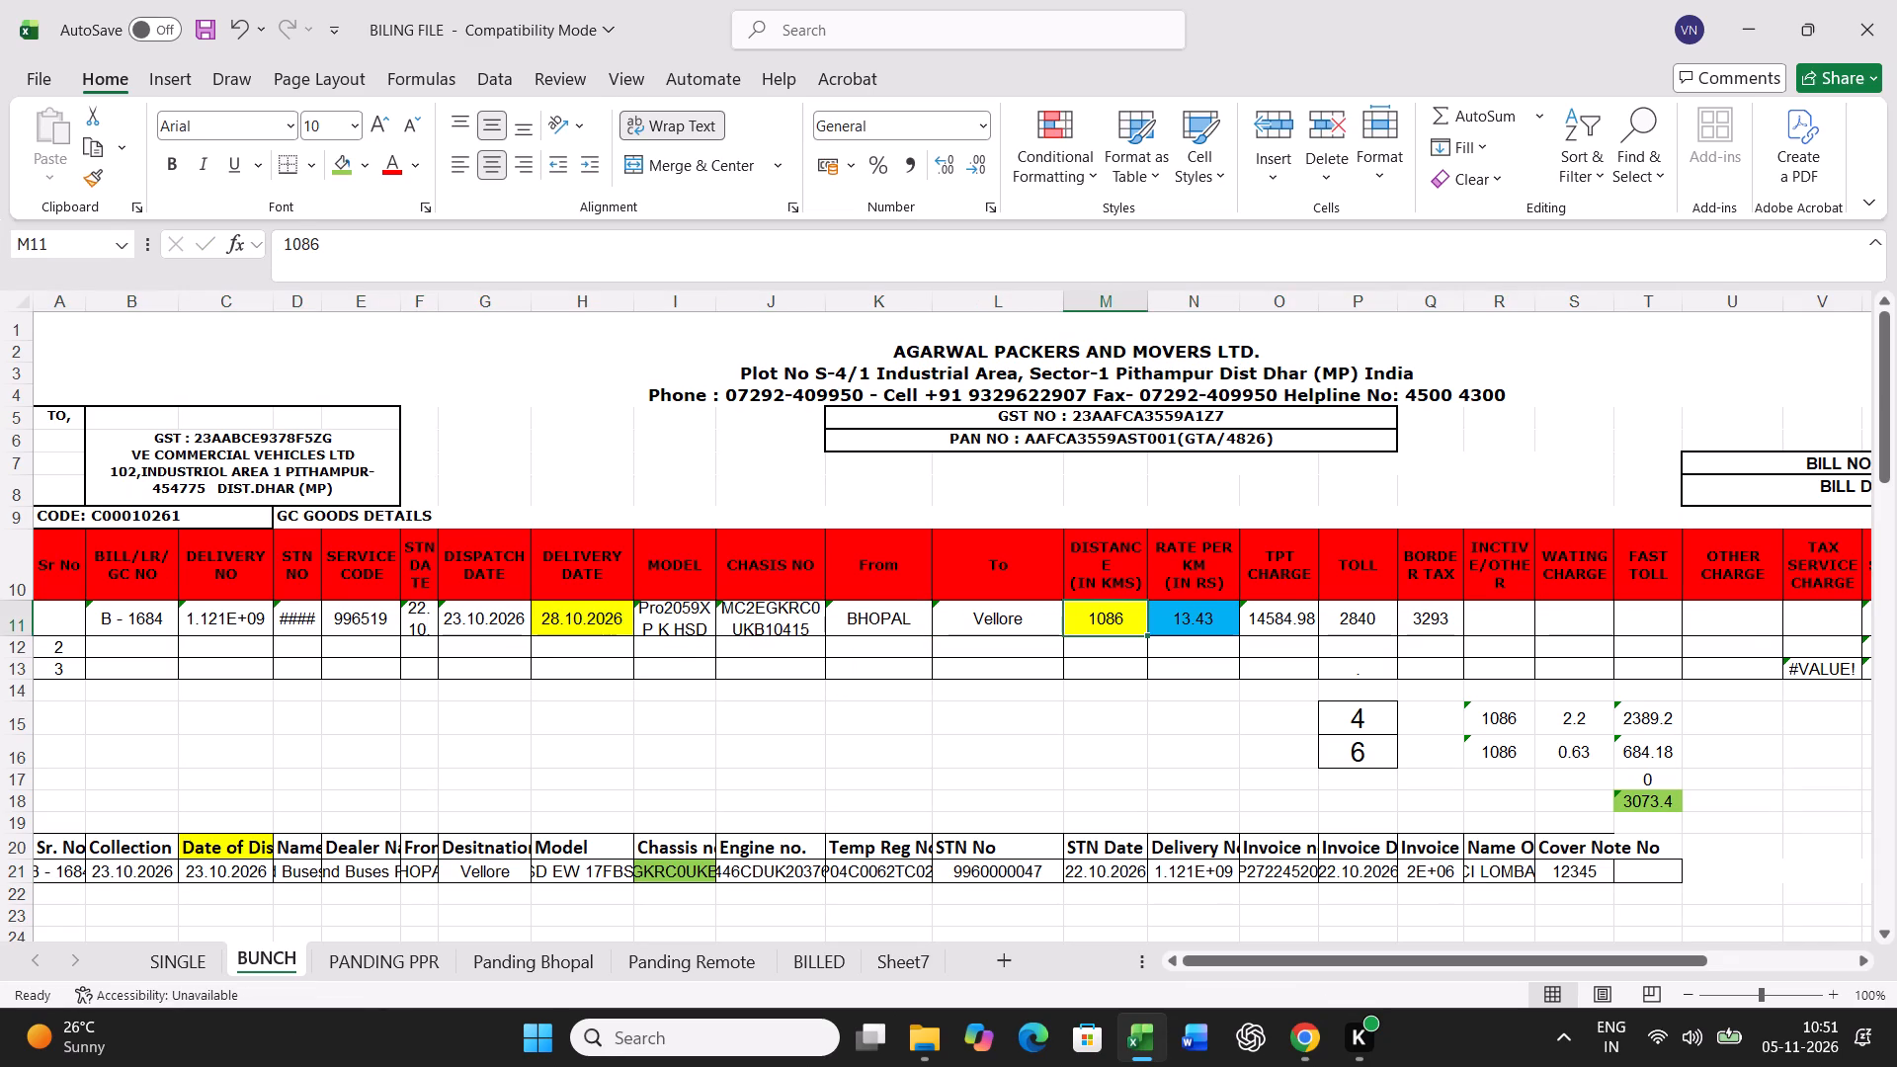
text(=1575+)
text(260)
key(Return)
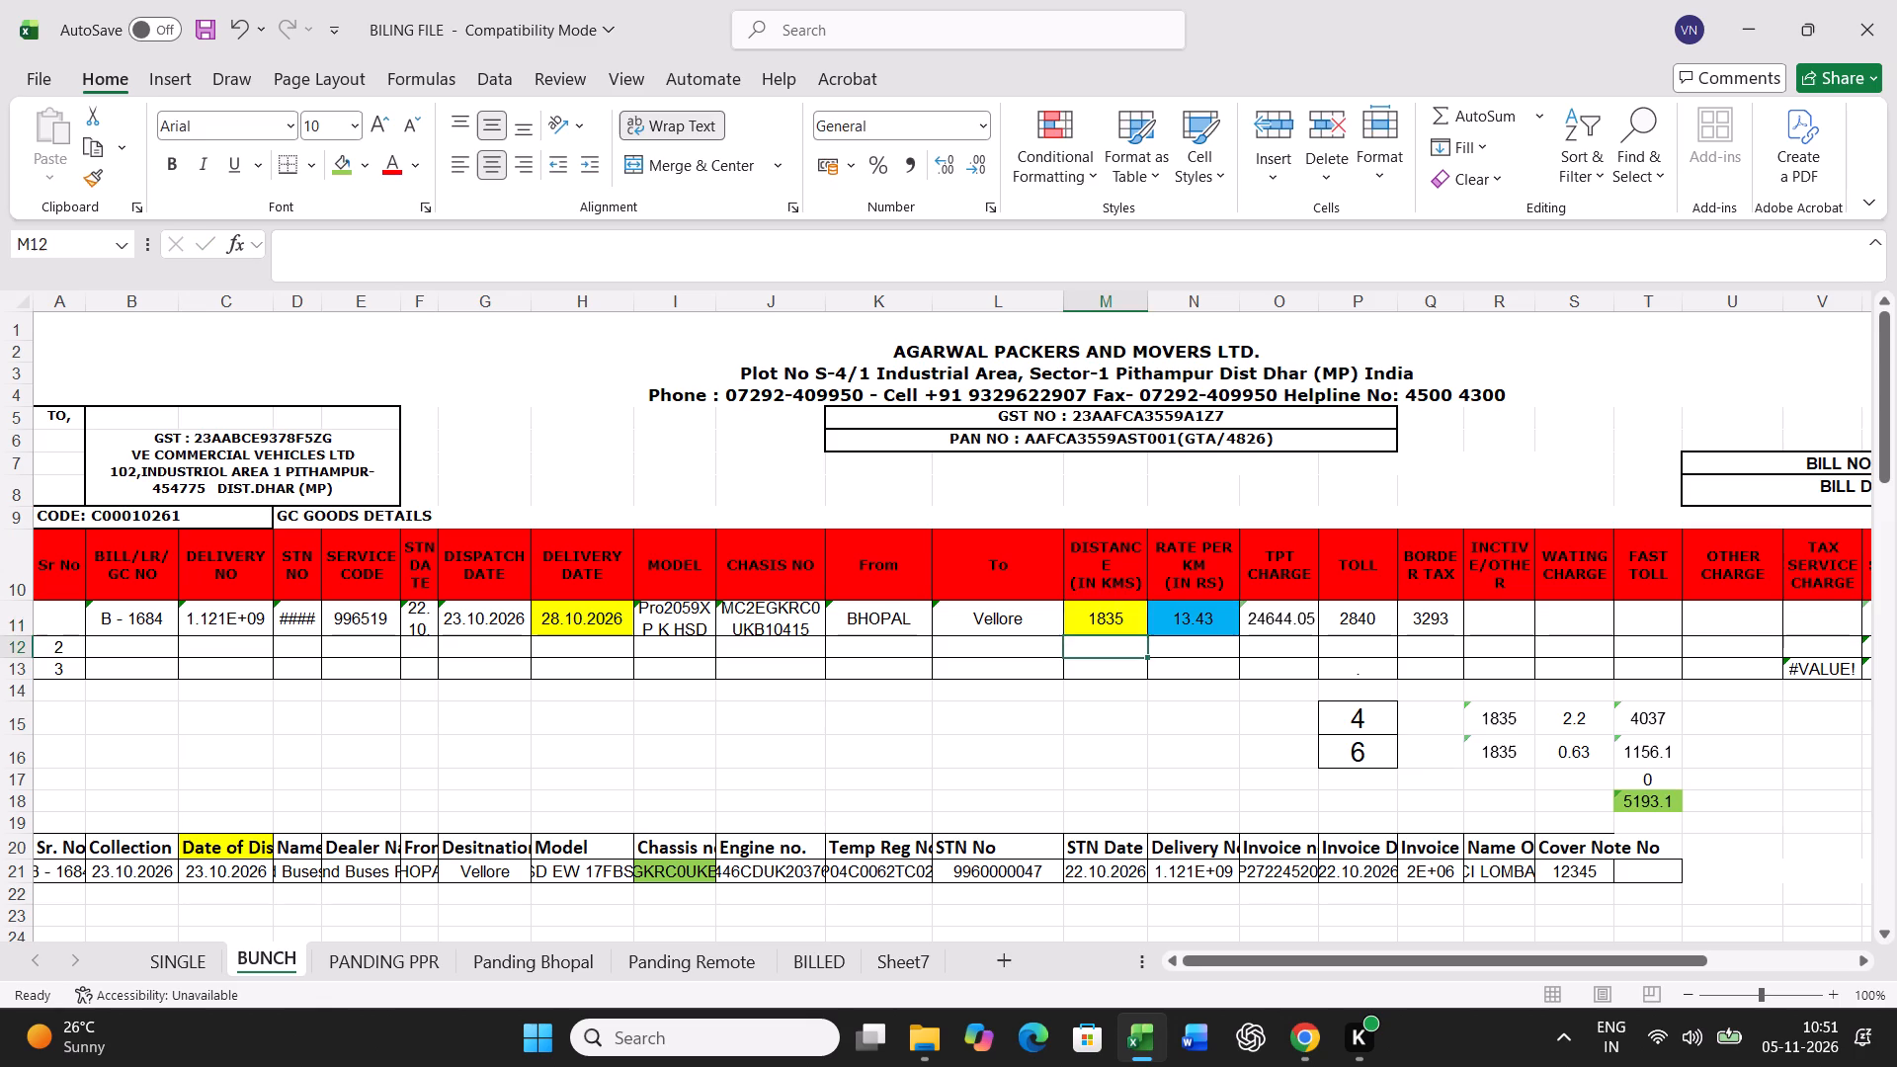
key(Up)
key(Right)
key(Right)
key(Right)
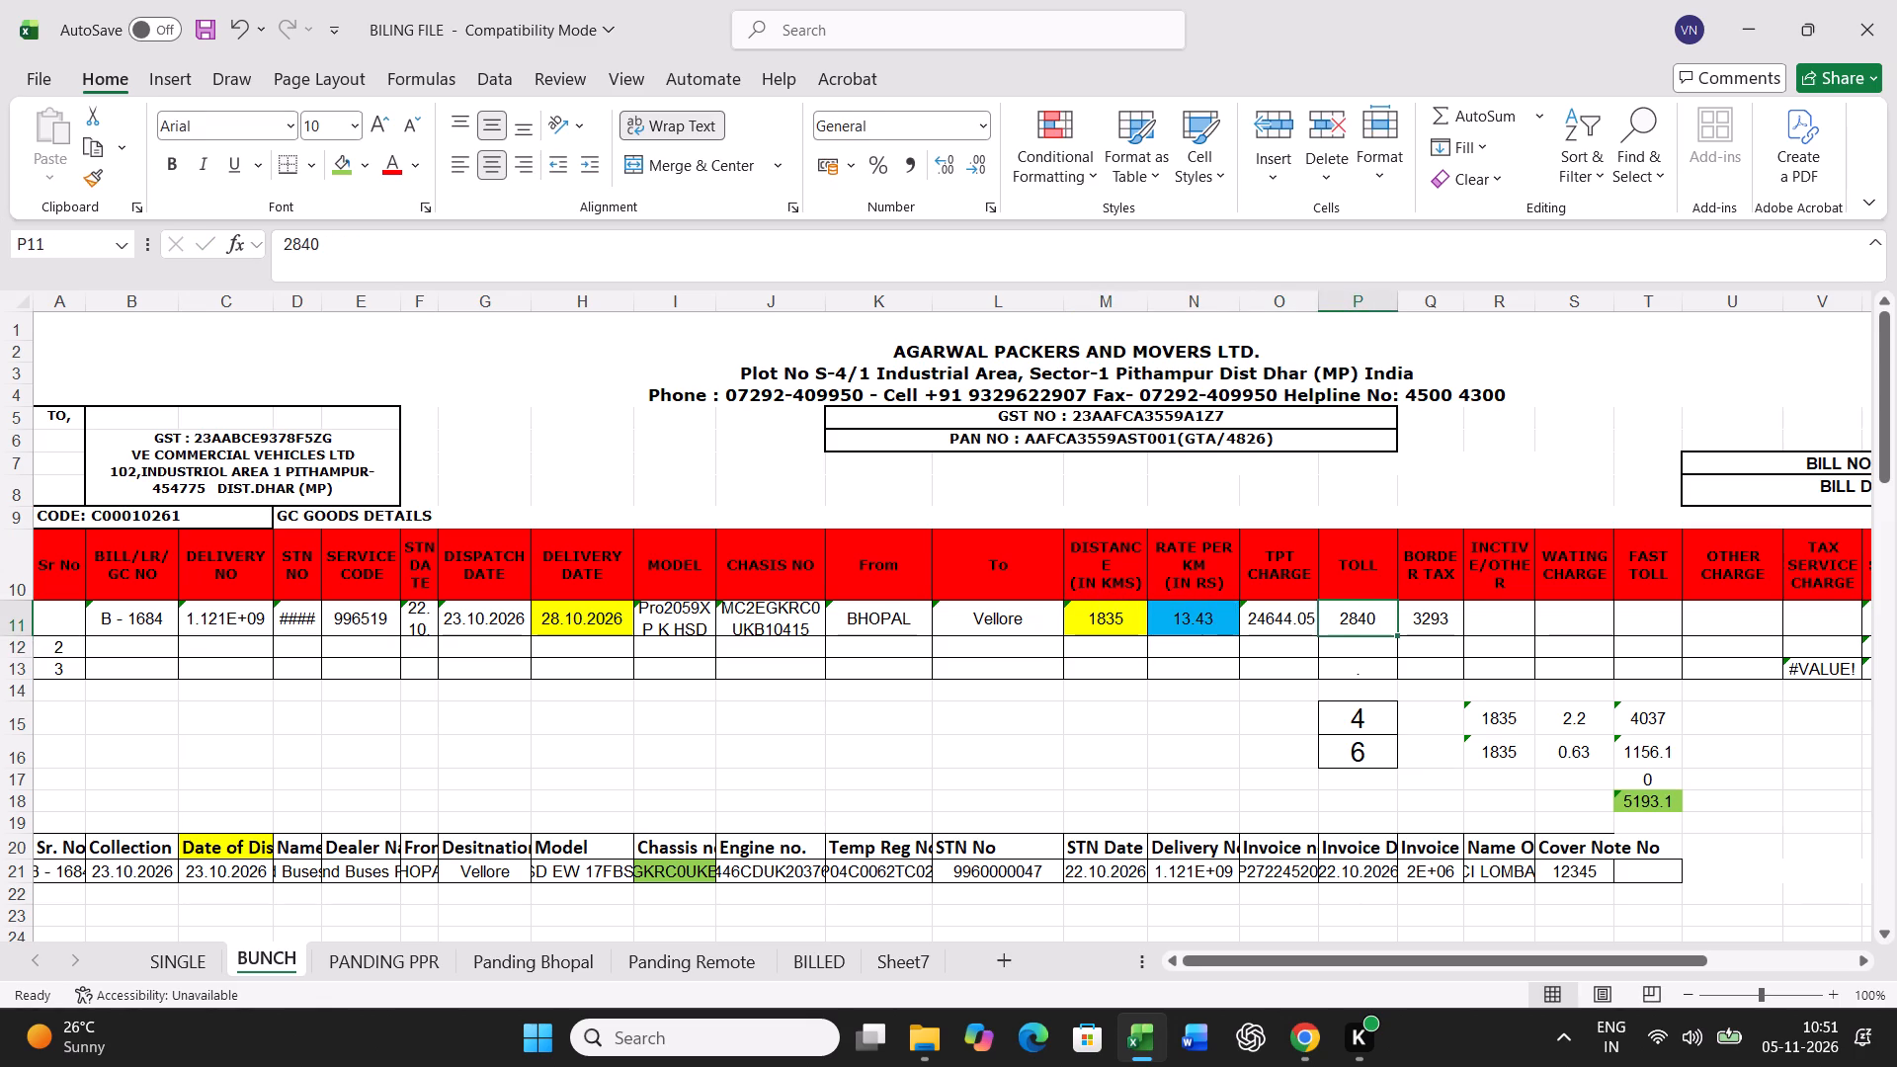
text(3741)
key(Right)
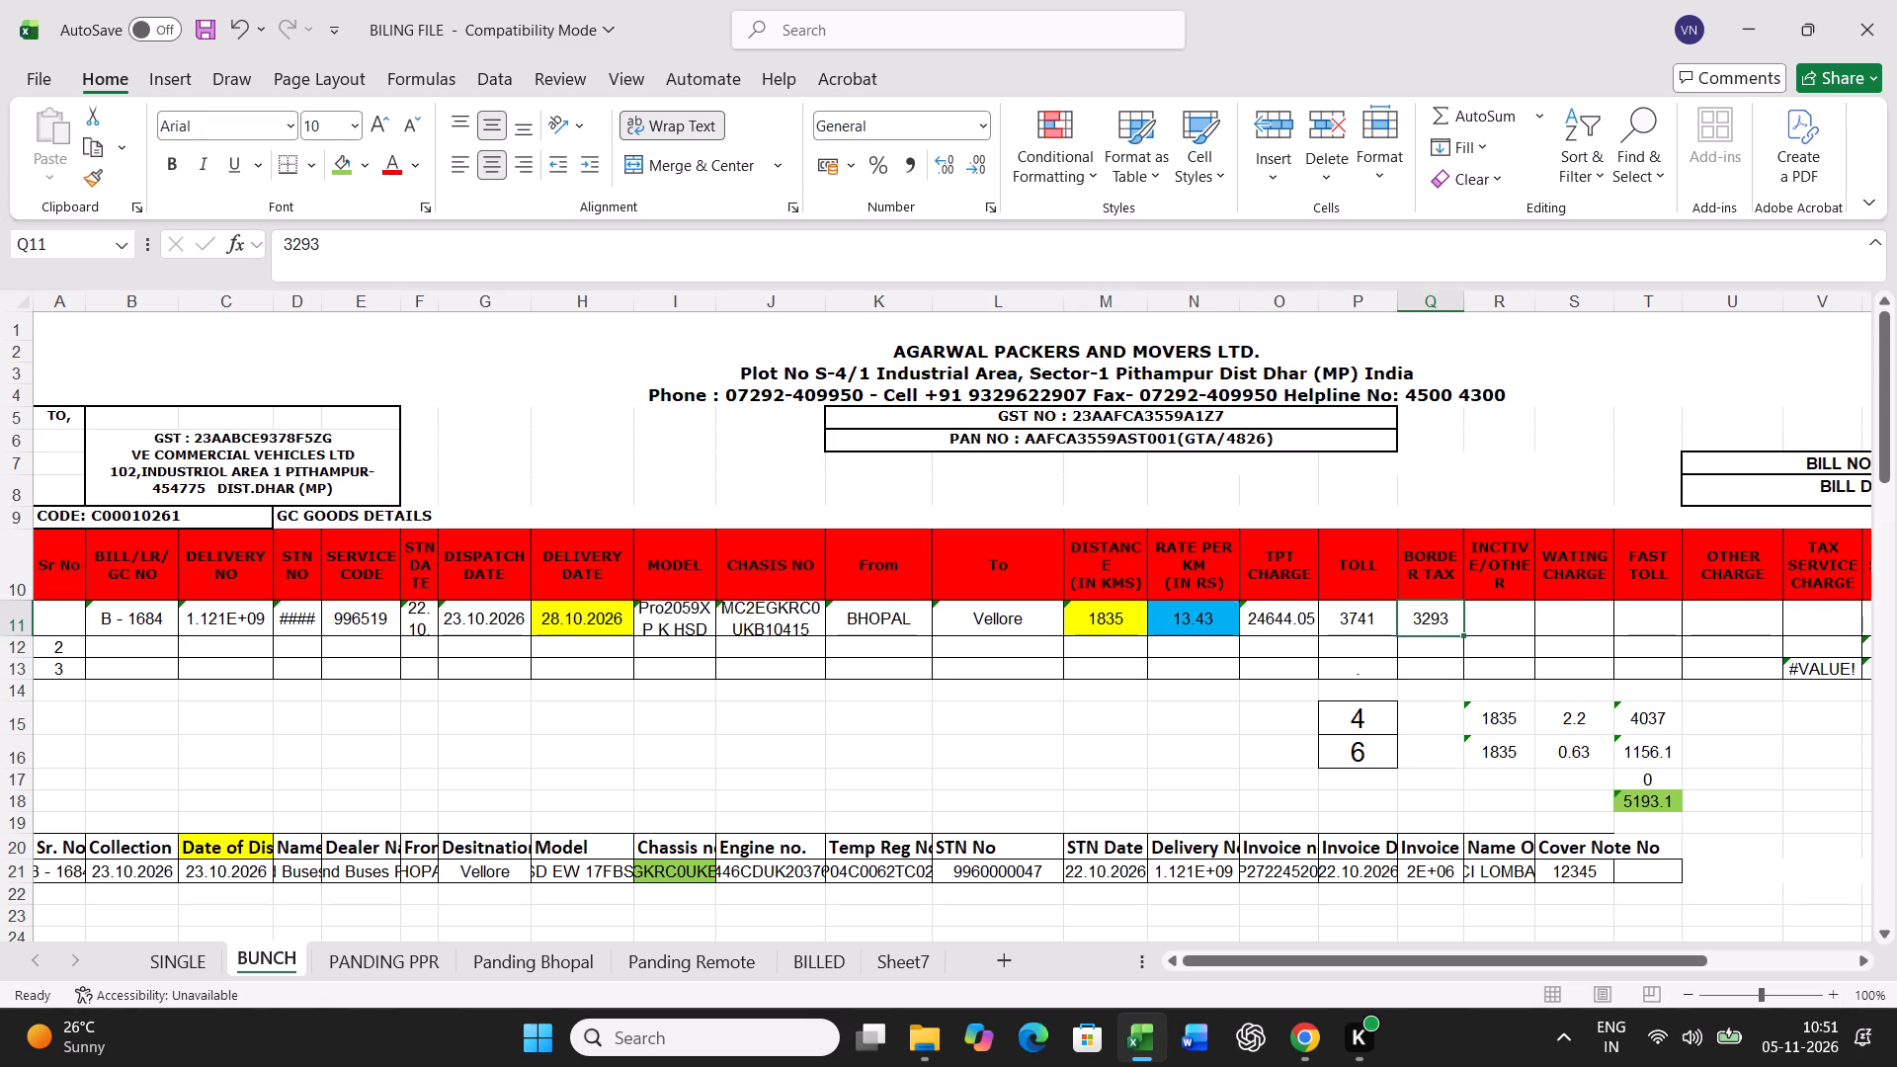
text(6000)
key(Return)
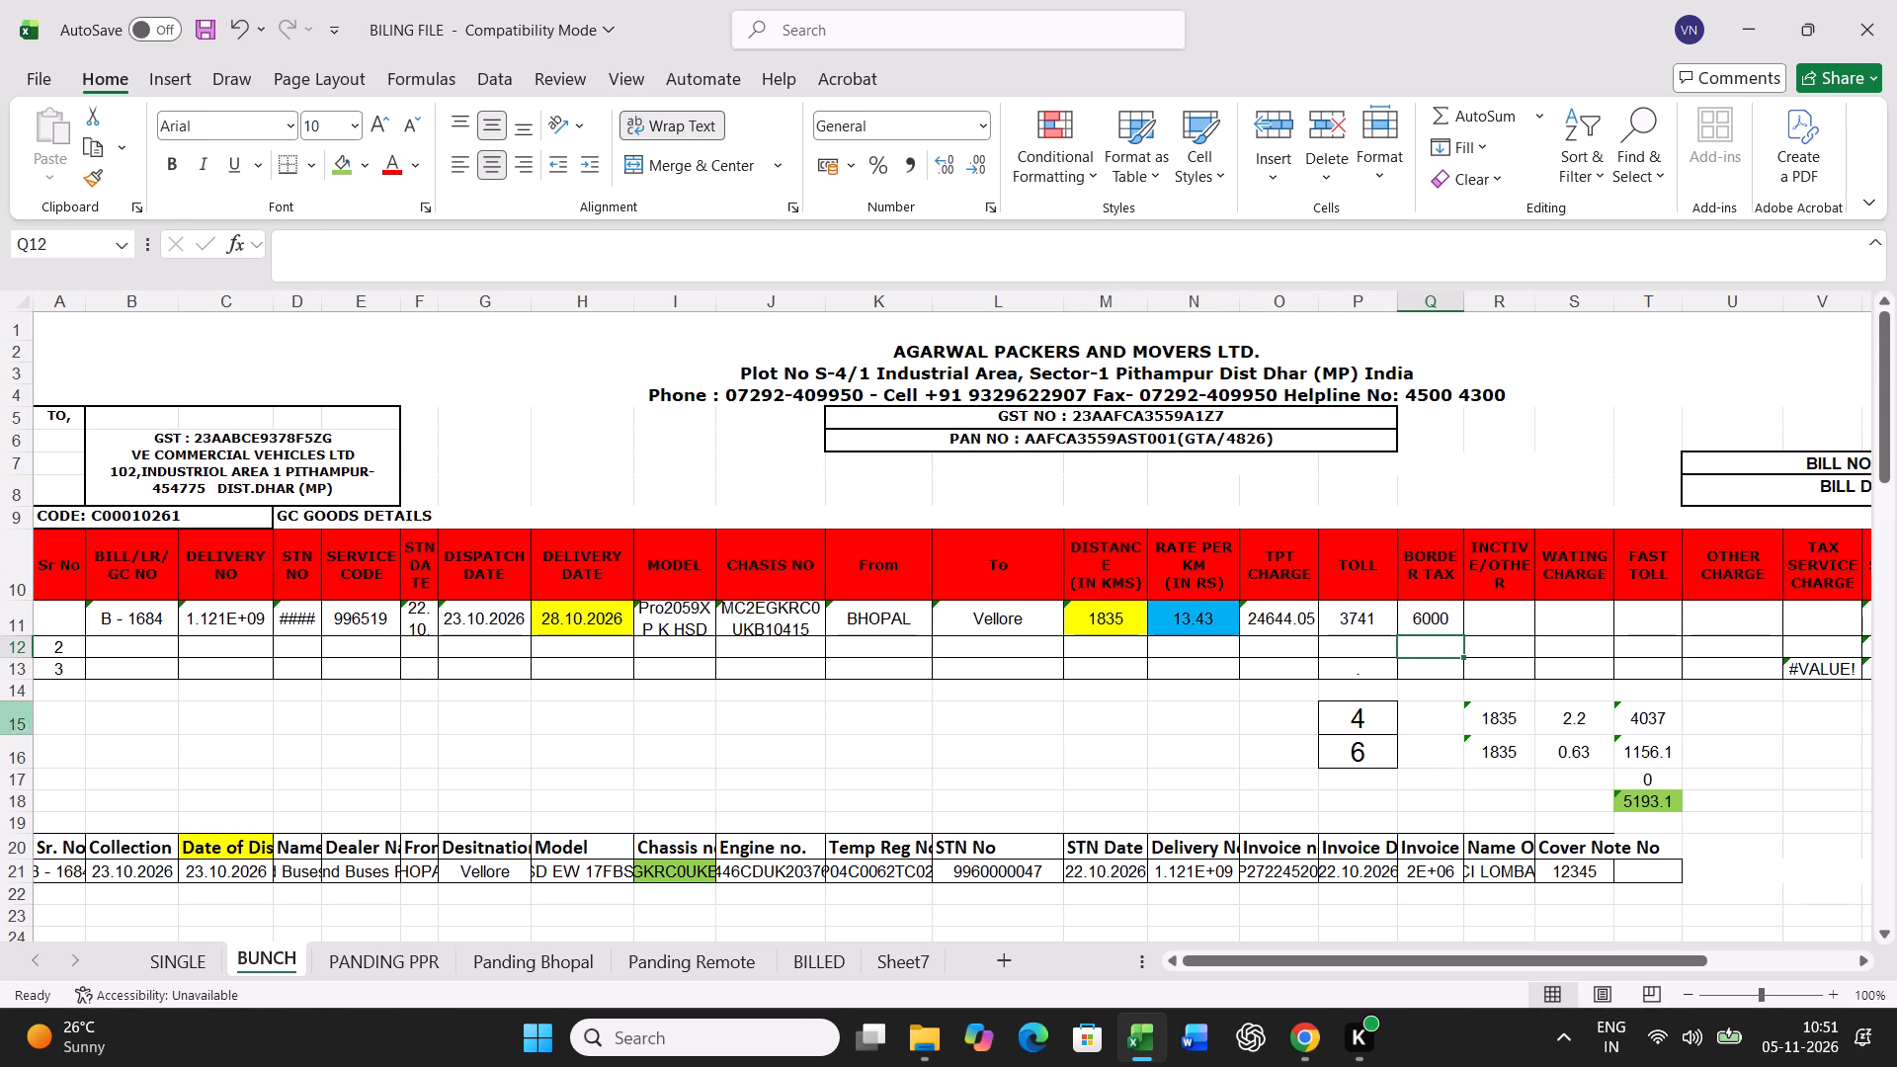
Set the standard transit time in P15 to 6 and the actual transit time in P16 to 5.
click(1366, 707)
key(6)
key(Return)
key(5)
key(Return)
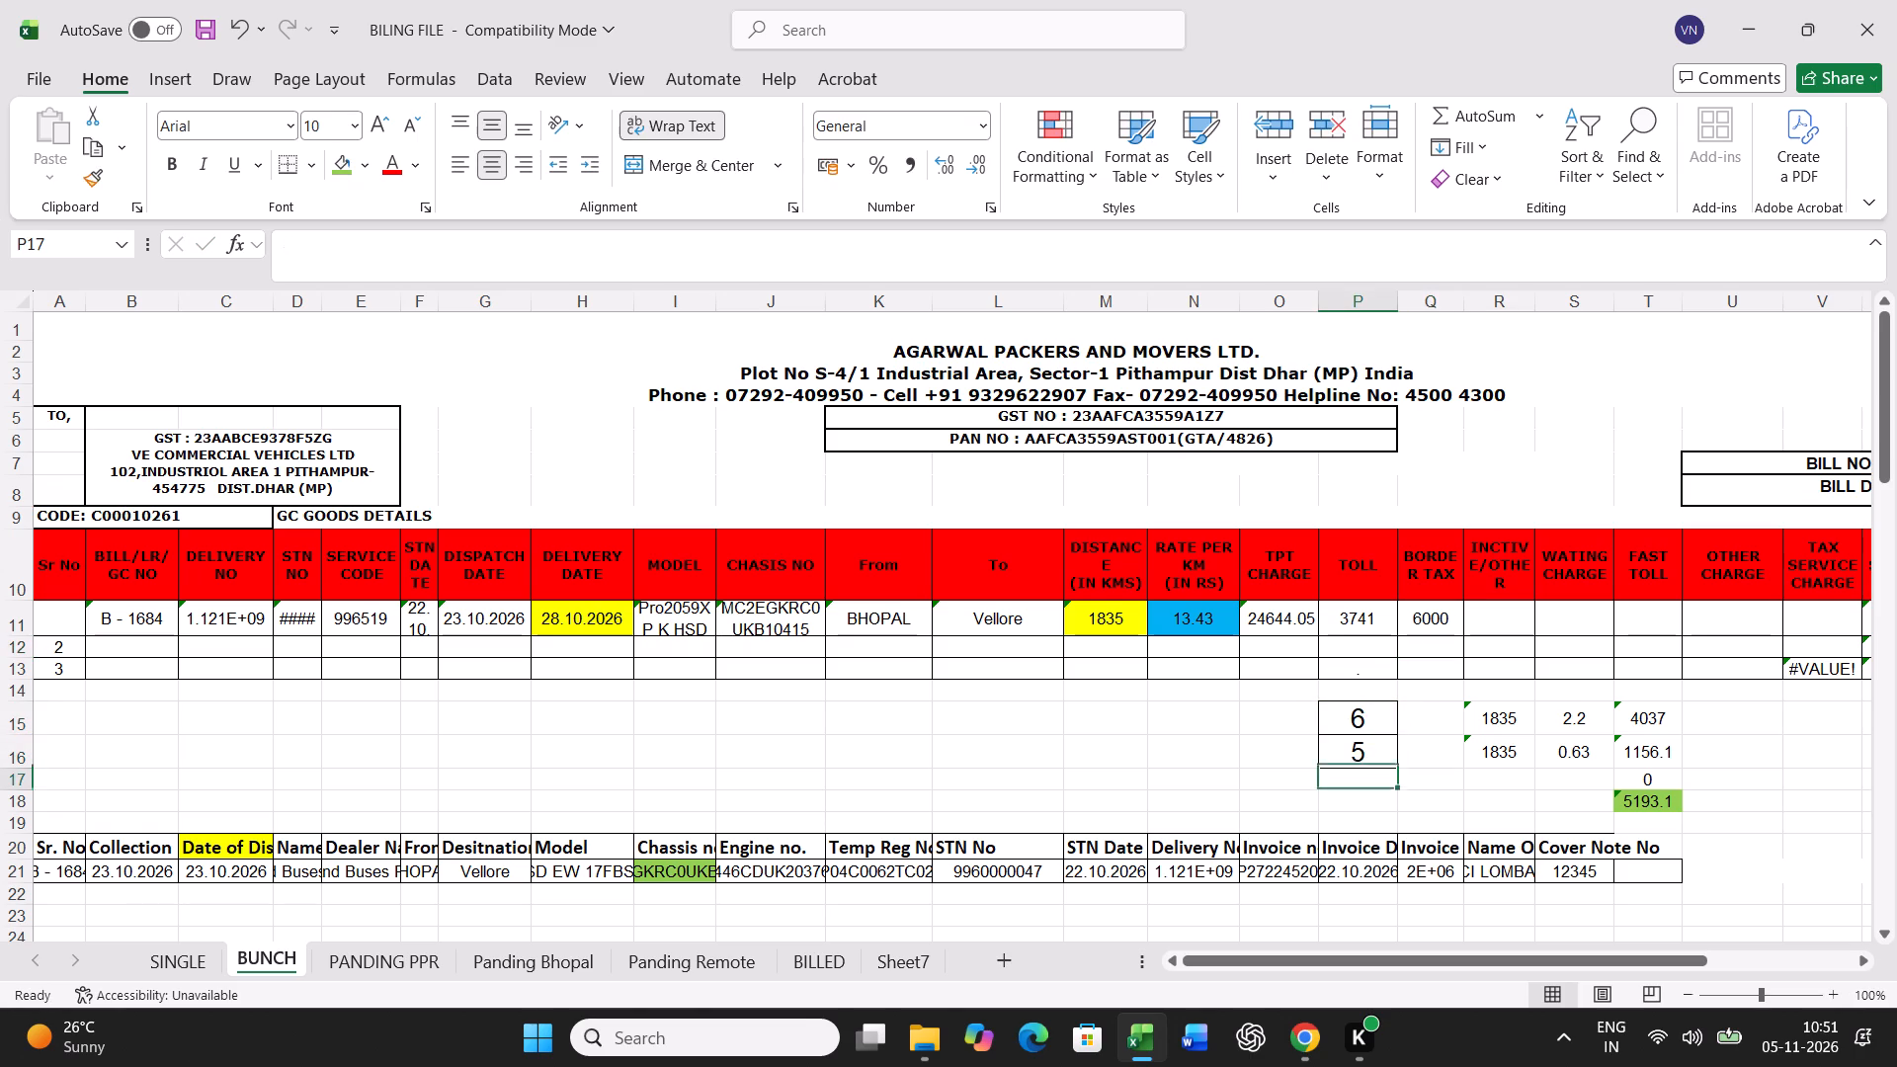
Print the B - 1684 freight bill from the SINGLE sheet.
click(196, 957)
key(ctrl+p)
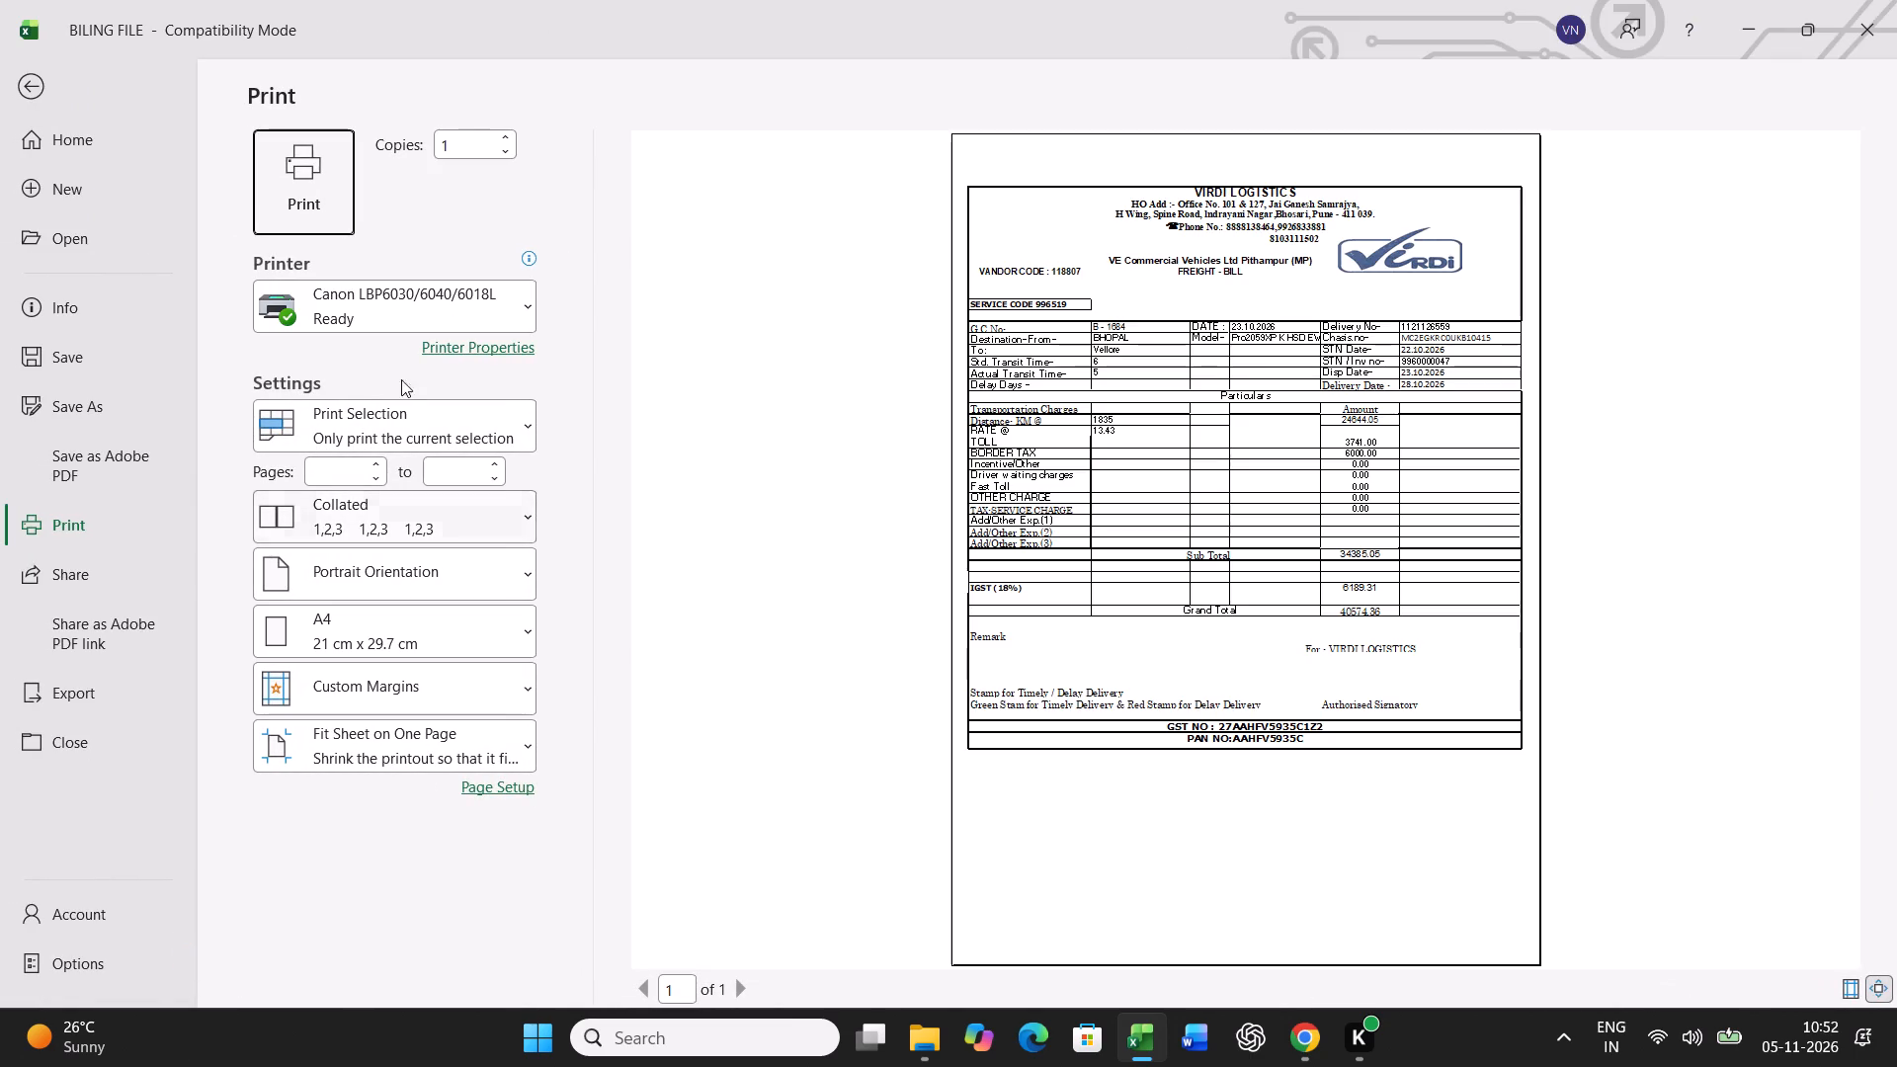
click(288, 180)
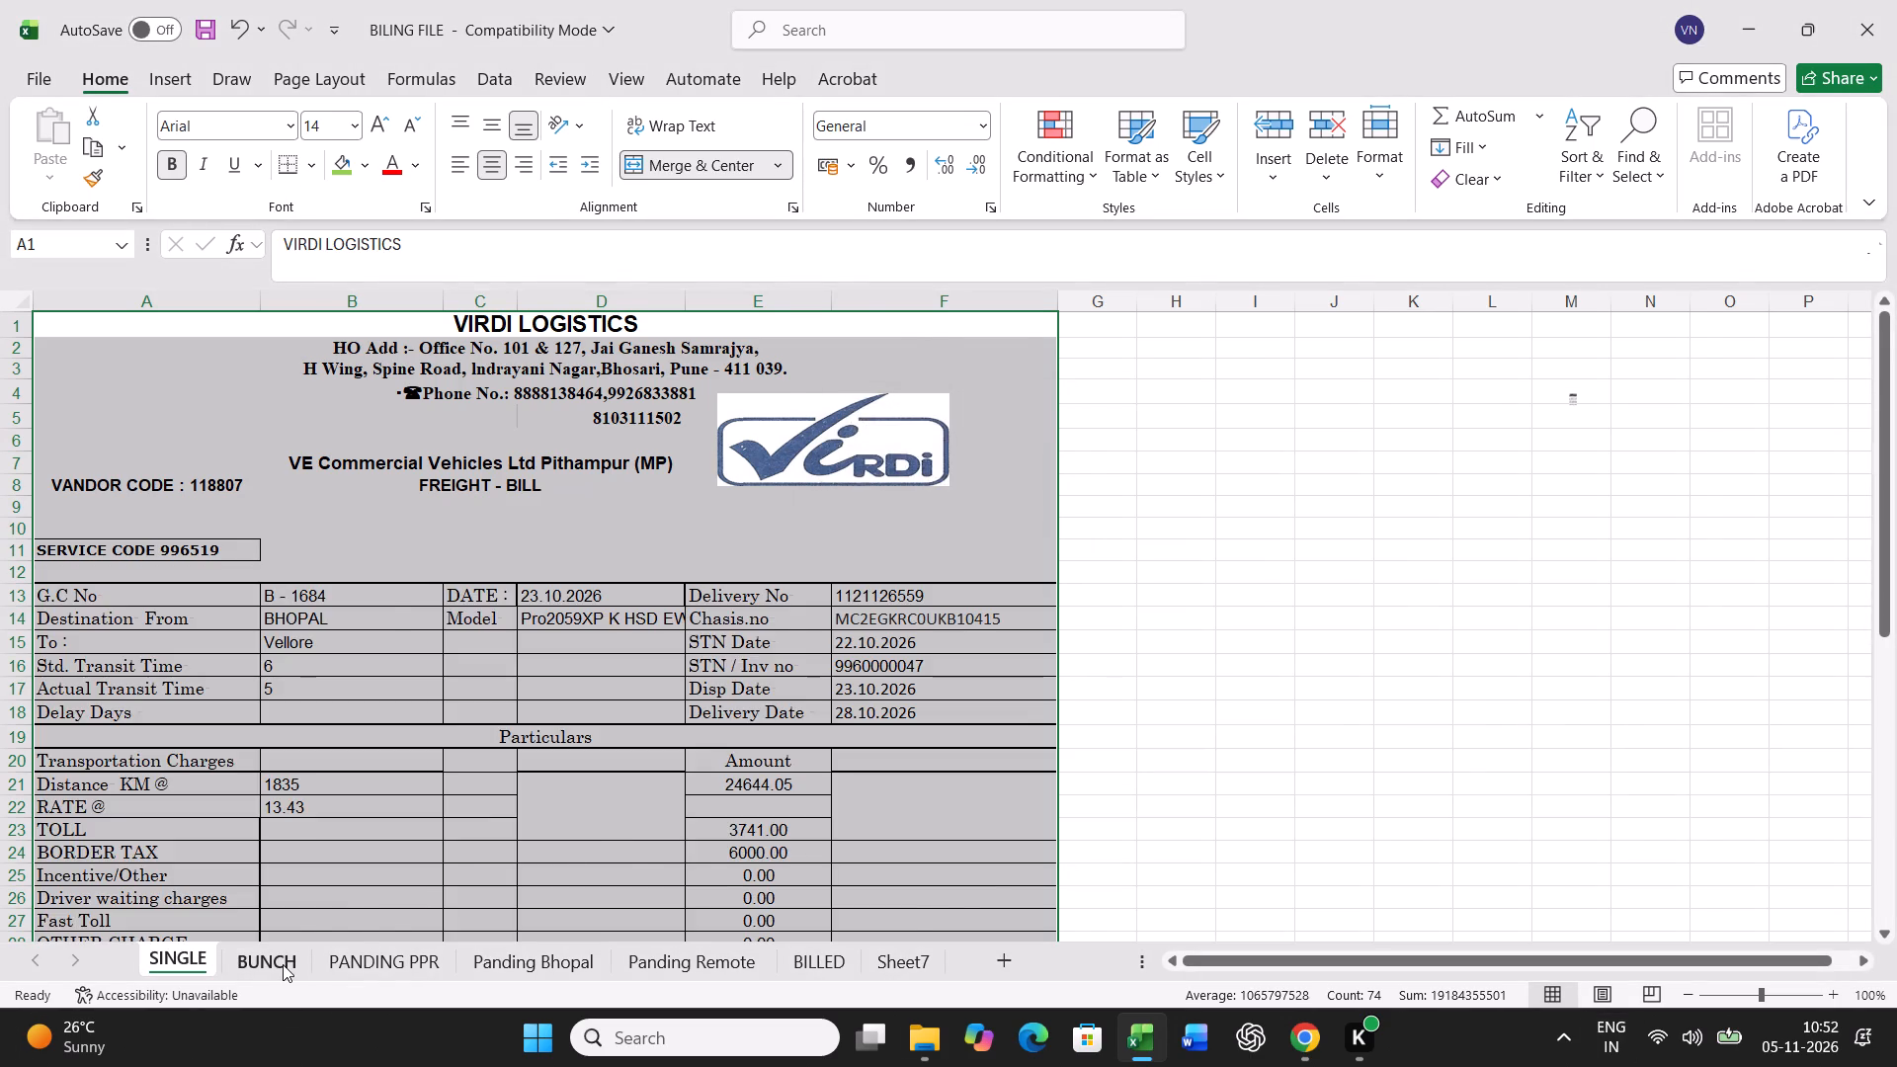
Copy the B - 1684 entry from row 11 of the BUNCH sheet and paste it as values into row 49.
click(283, 964)
click(10, 620)
key(ctrl+c)
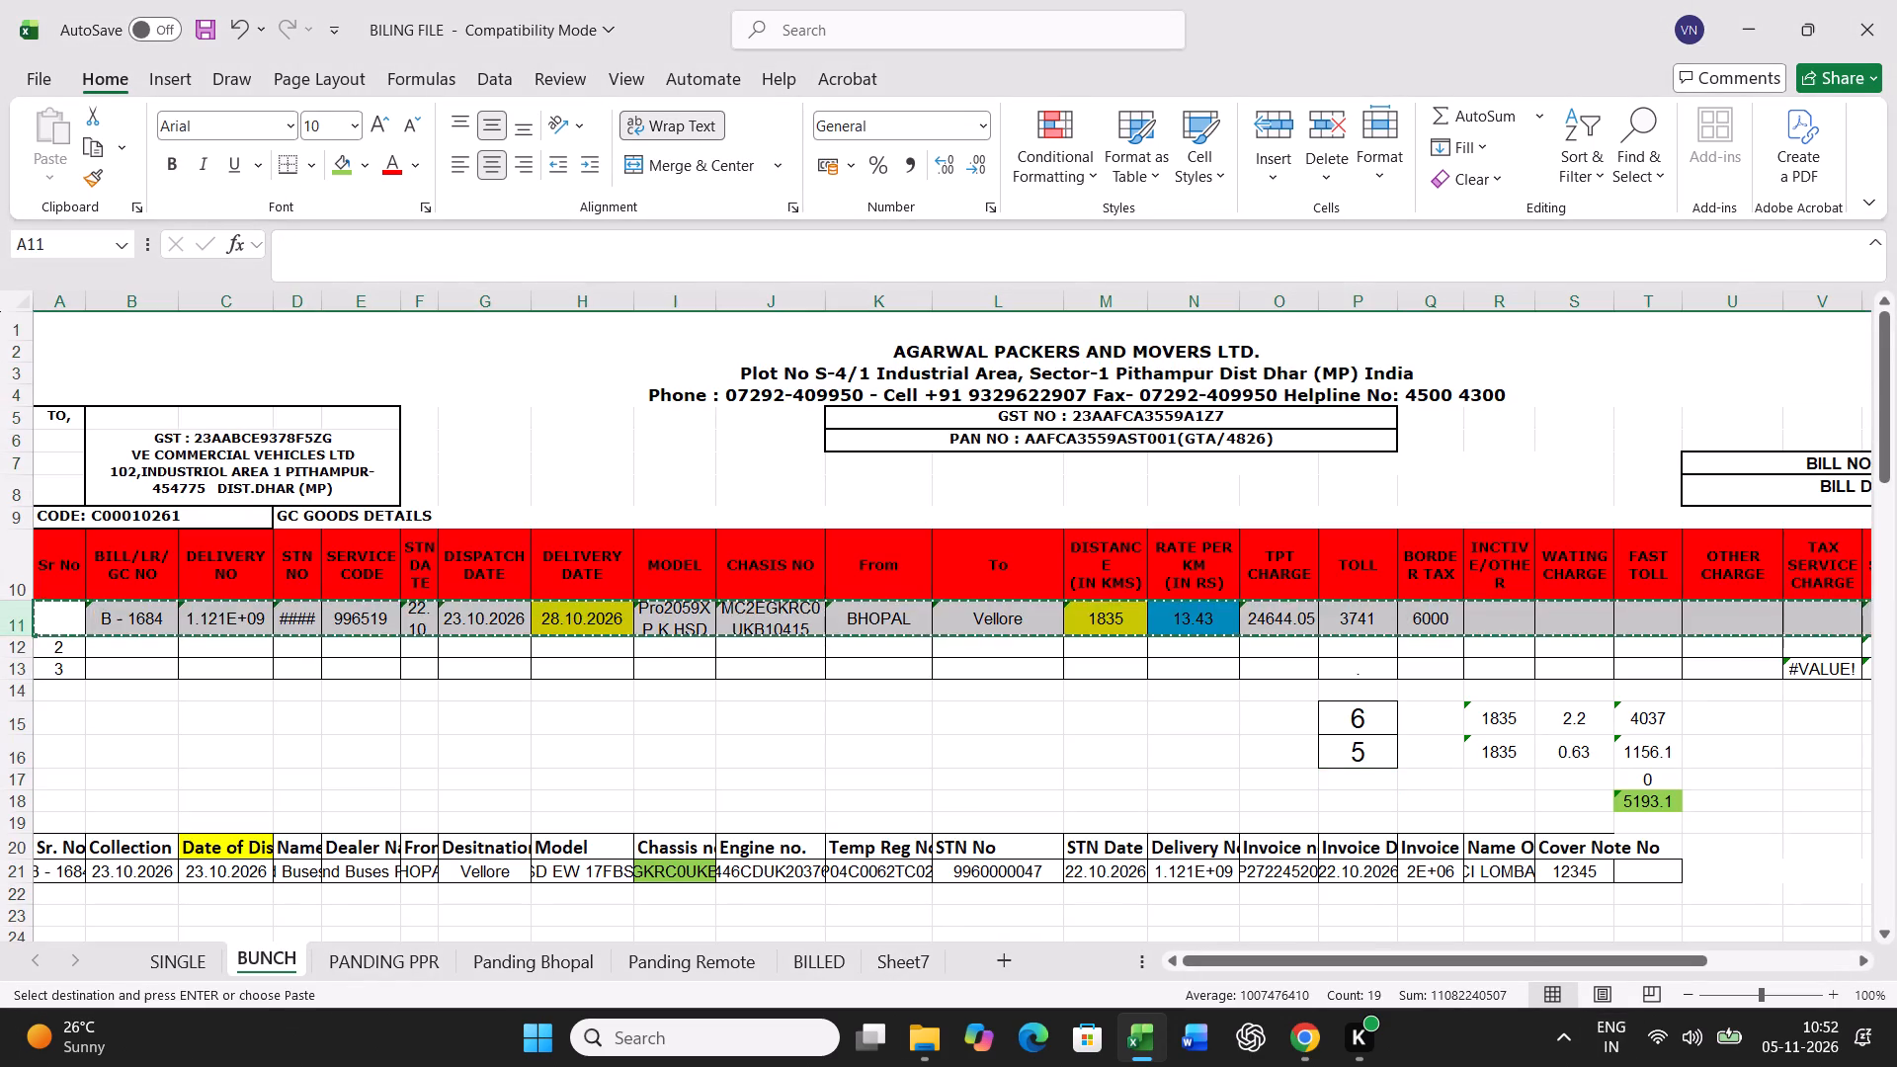
scroll(580, 624, down, 15)
right_click(48, 701)
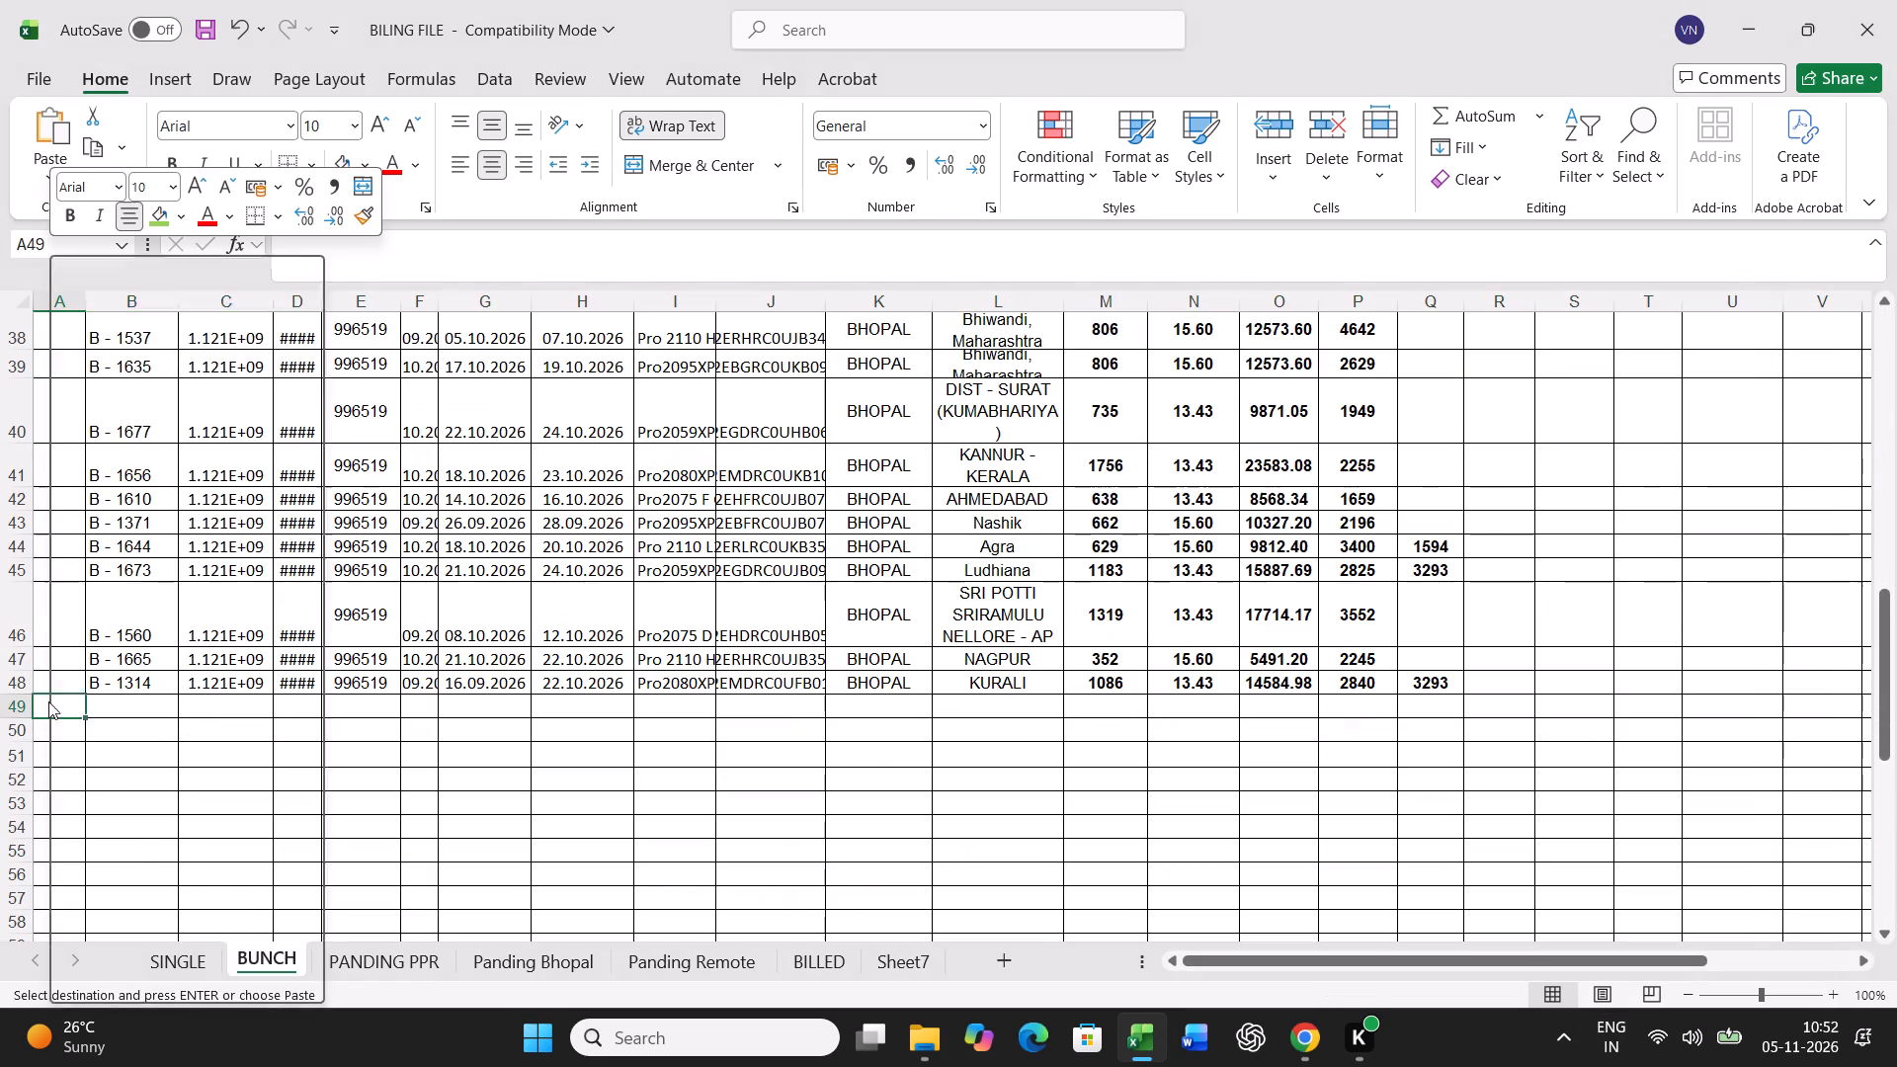
click(146, 466)
click(64, 406)
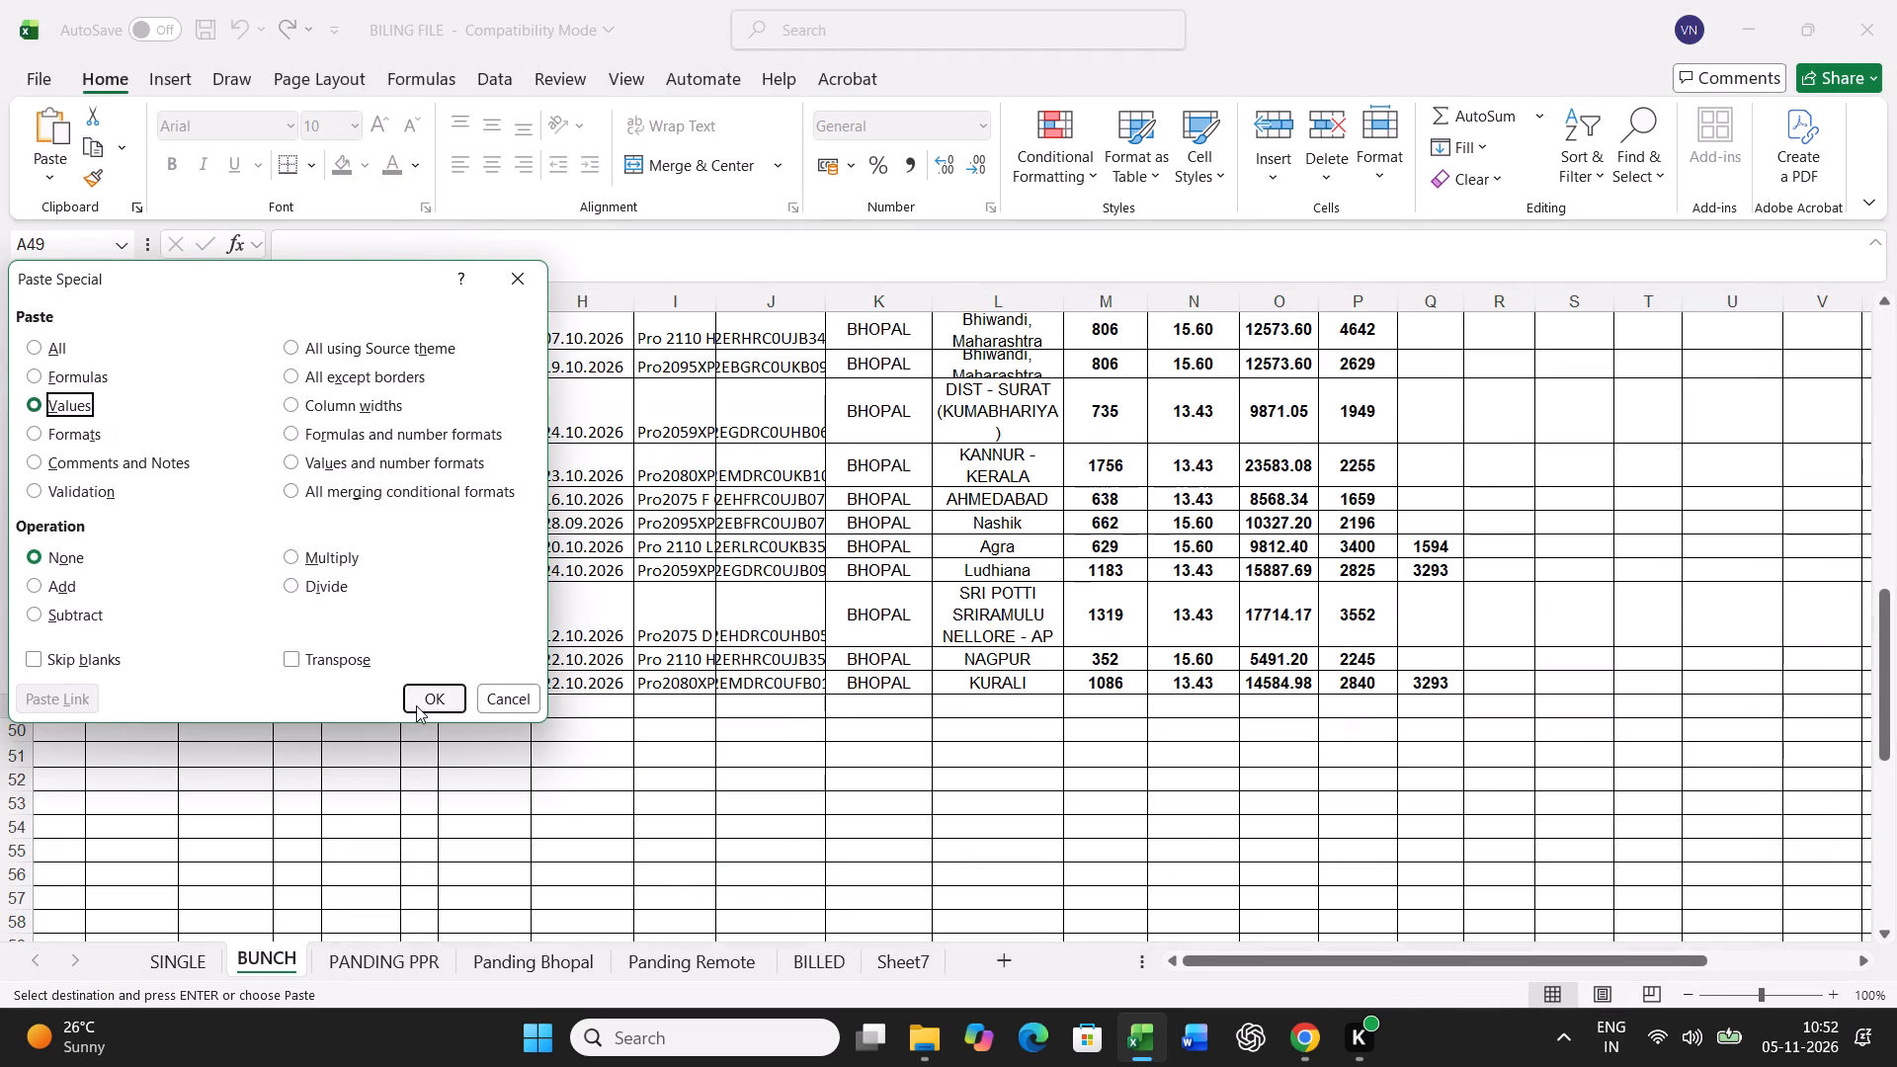
click(416, 705)
Find chassis number B09405 in the Panding Bhopal sheet and fill its chassis cell green.
click(511, 970)
click(784, 740)
key(ctrl+f)
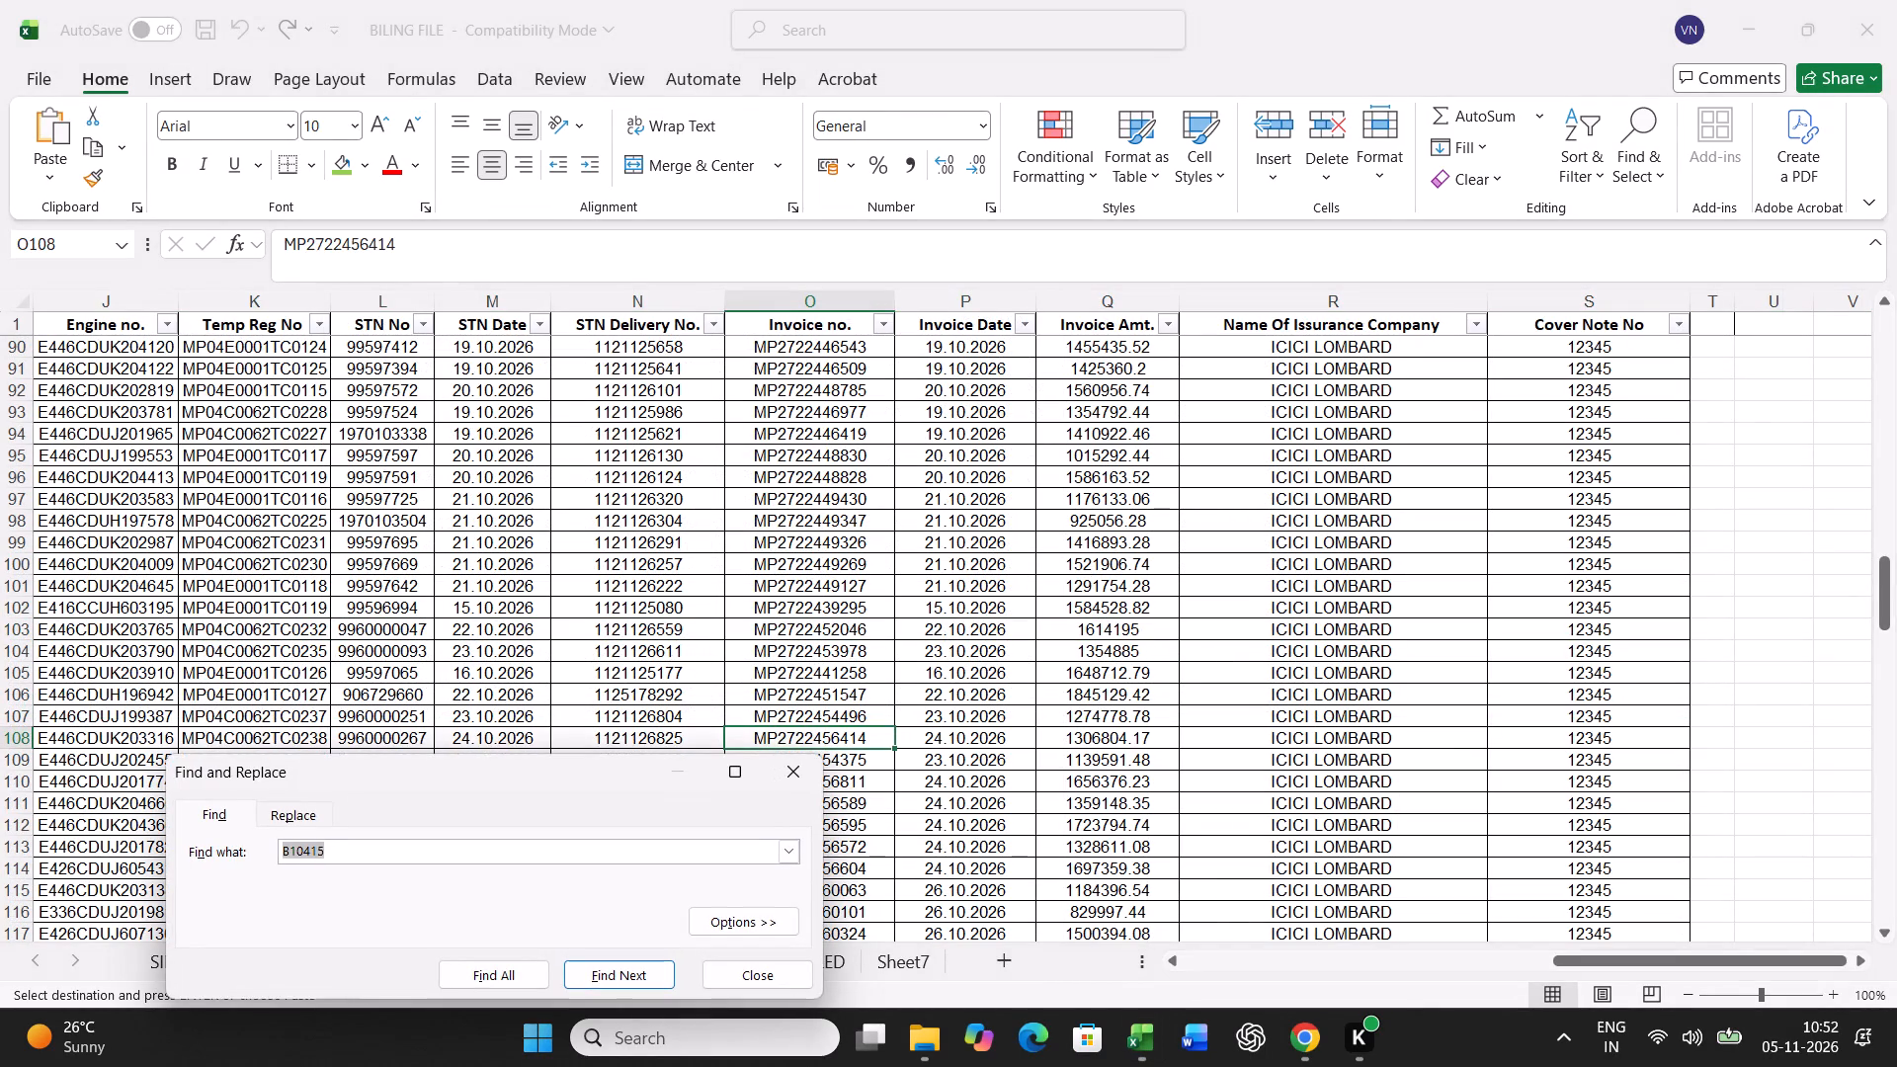
key(b)
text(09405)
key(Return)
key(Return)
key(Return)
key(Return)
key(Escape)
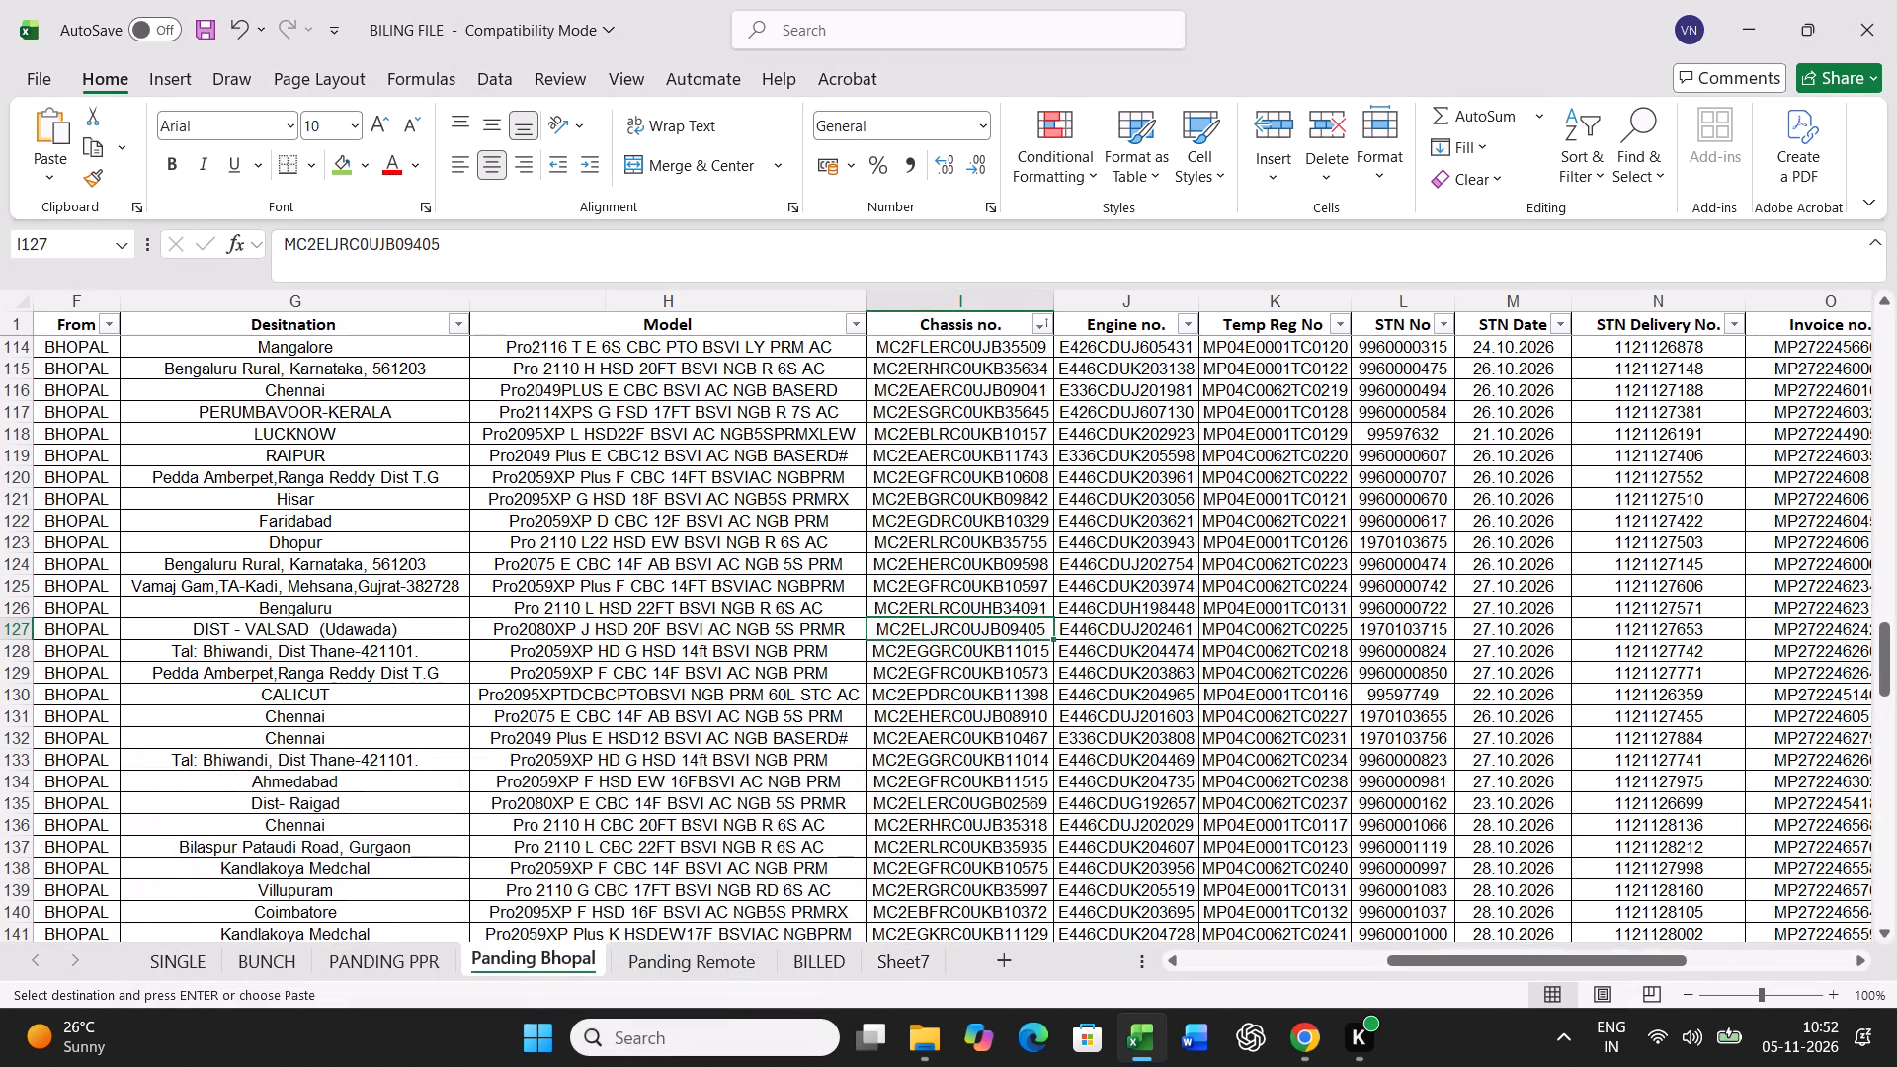
click(335, 161)
key(Left)
key(Left)
key(Left)
key(Left)
key(Left)
key(Left)
key(Left)
key(Left)
key(Left)
key(Left)
key(Left)
key(Left)
key(Left)
key(Left)
key(Left)
key(Left)
key(Left)
key(Left)
key(Left)
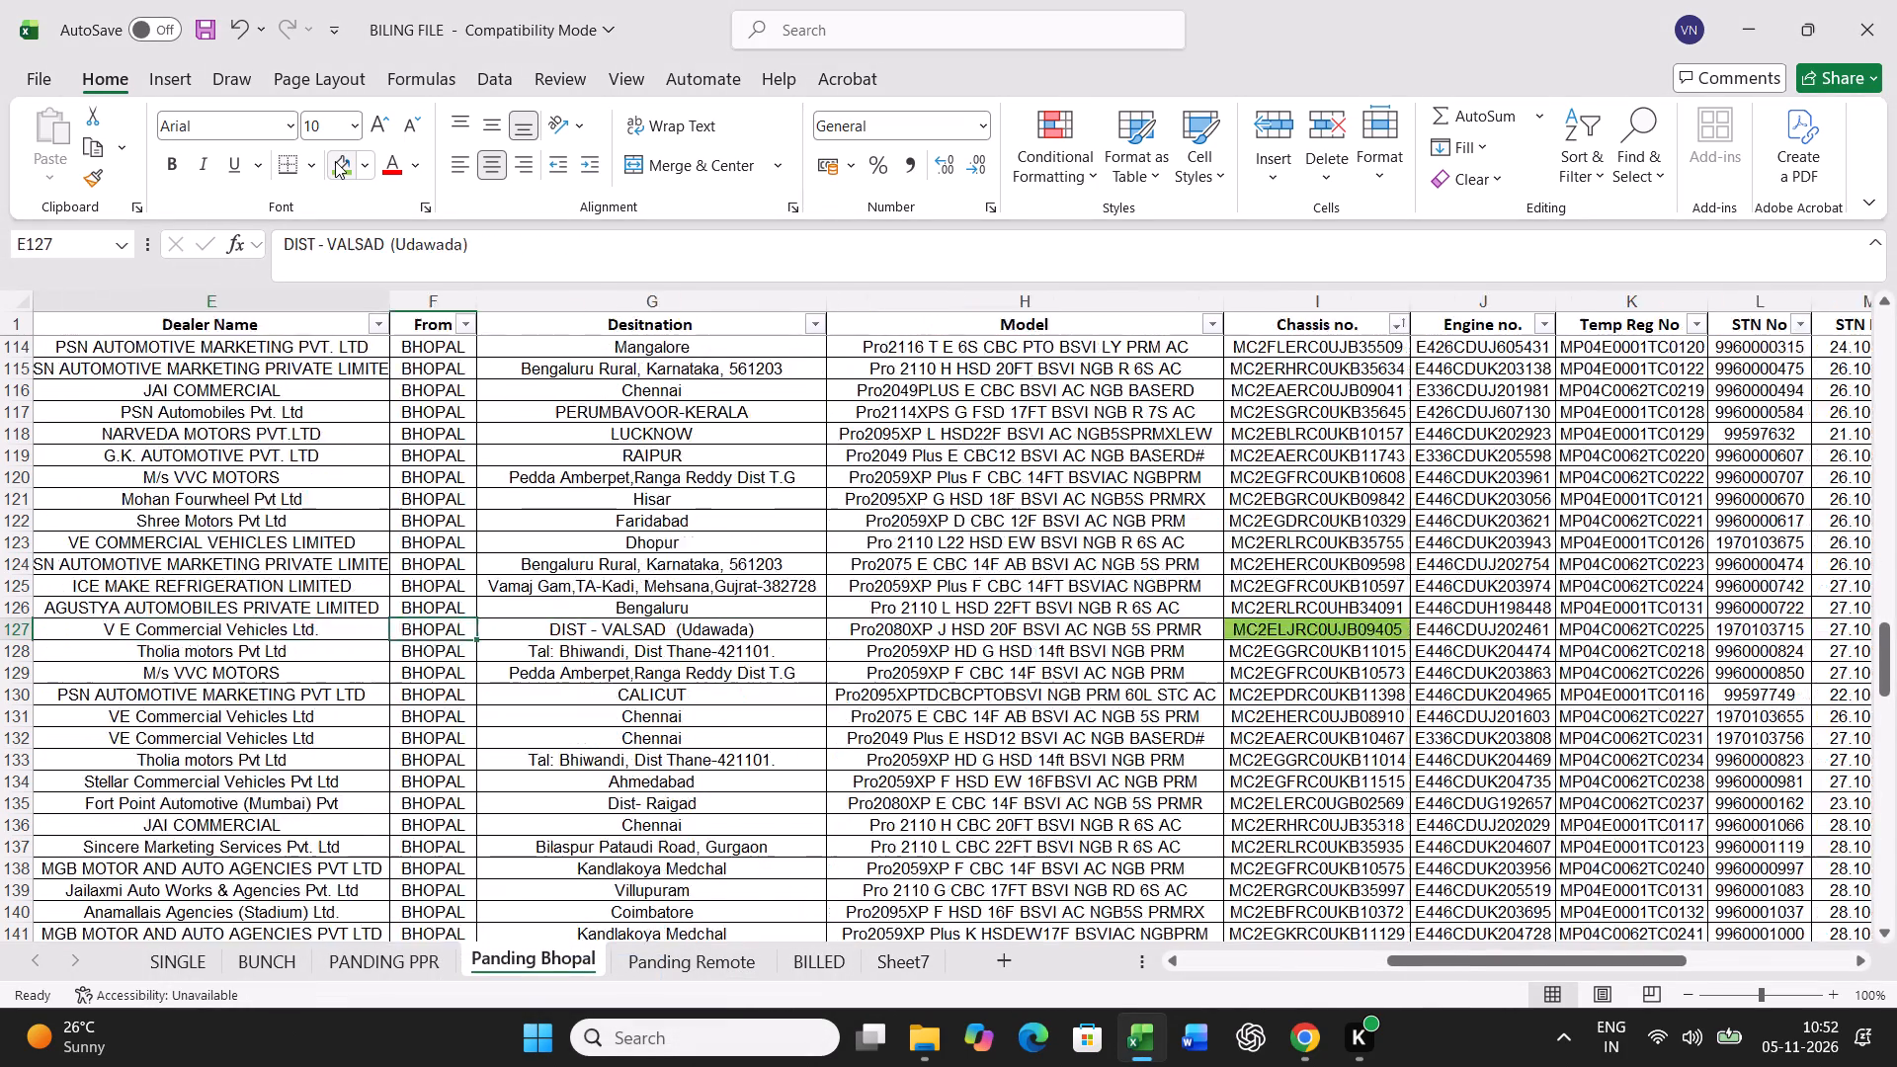
key(ctrl+shift+Right)
key(ctrl+c)
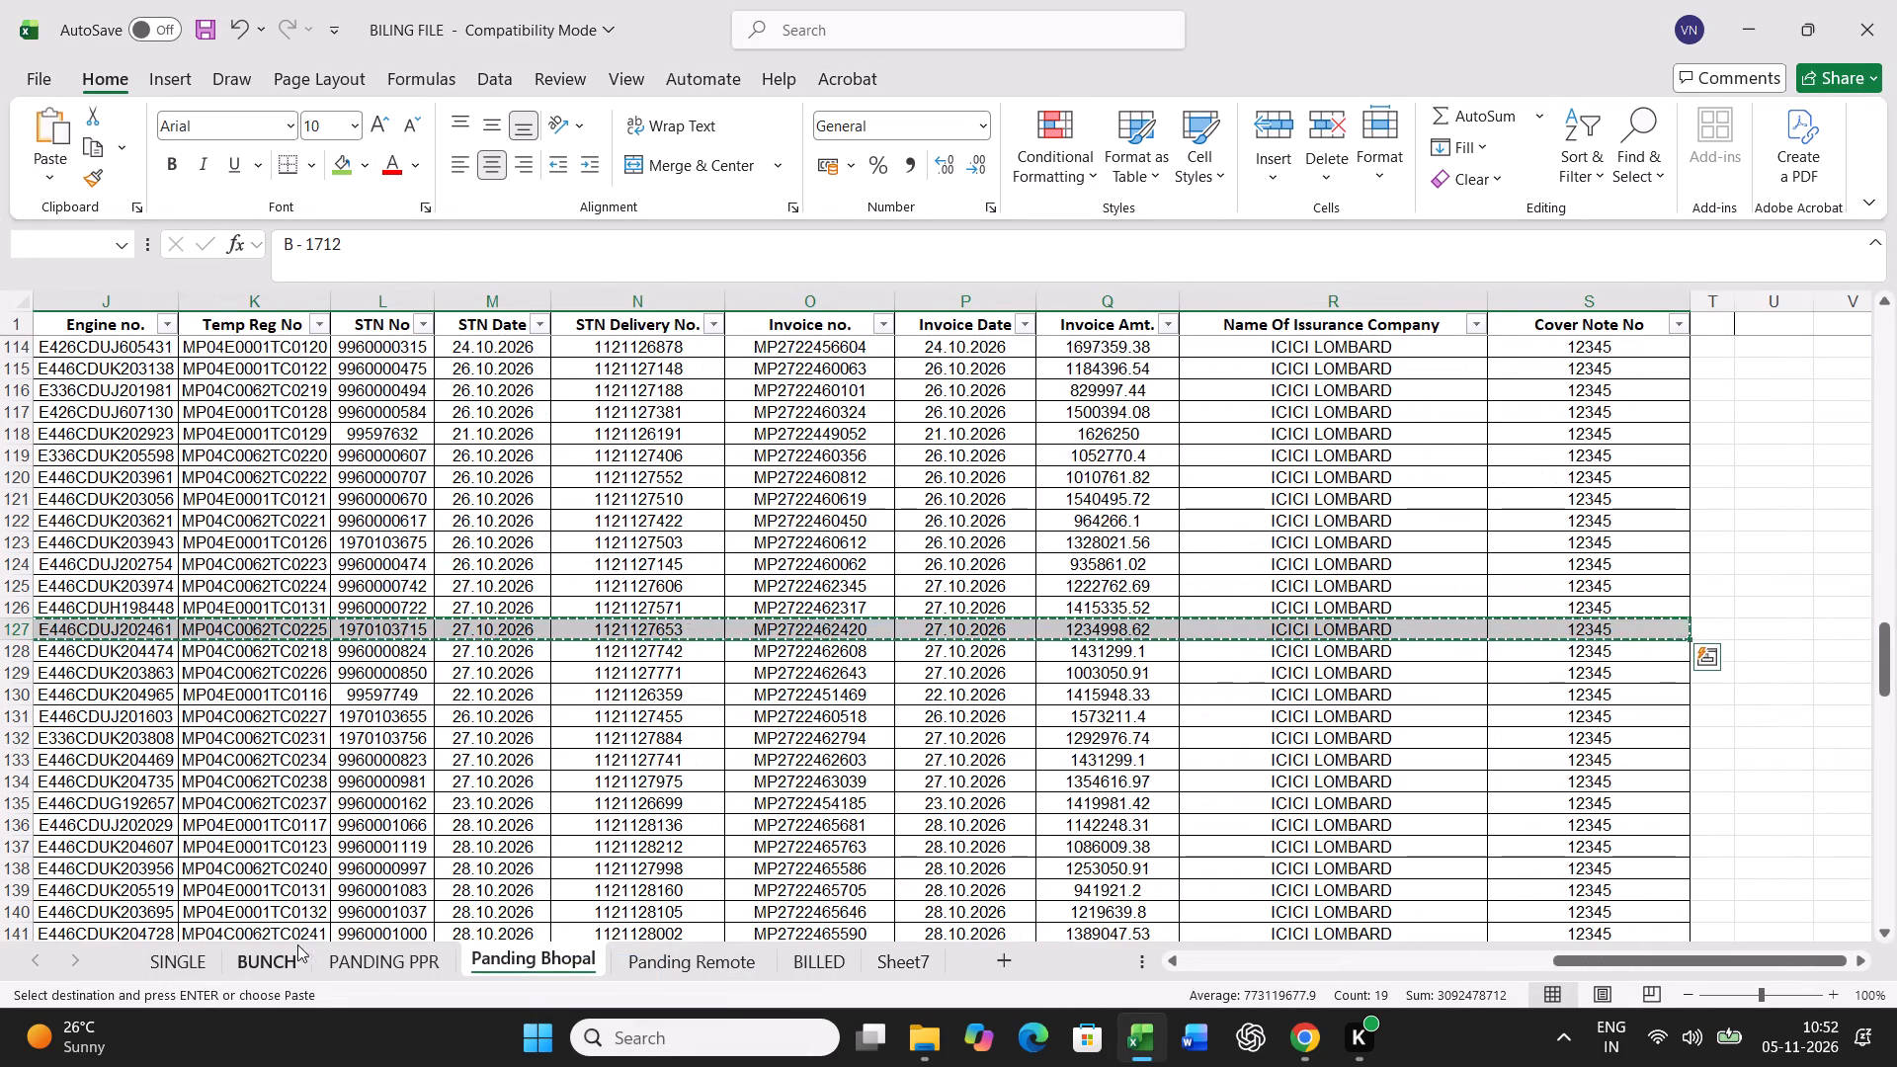
click(295, 946)
scroll(346, 708, up, 16)
click(70, 871)
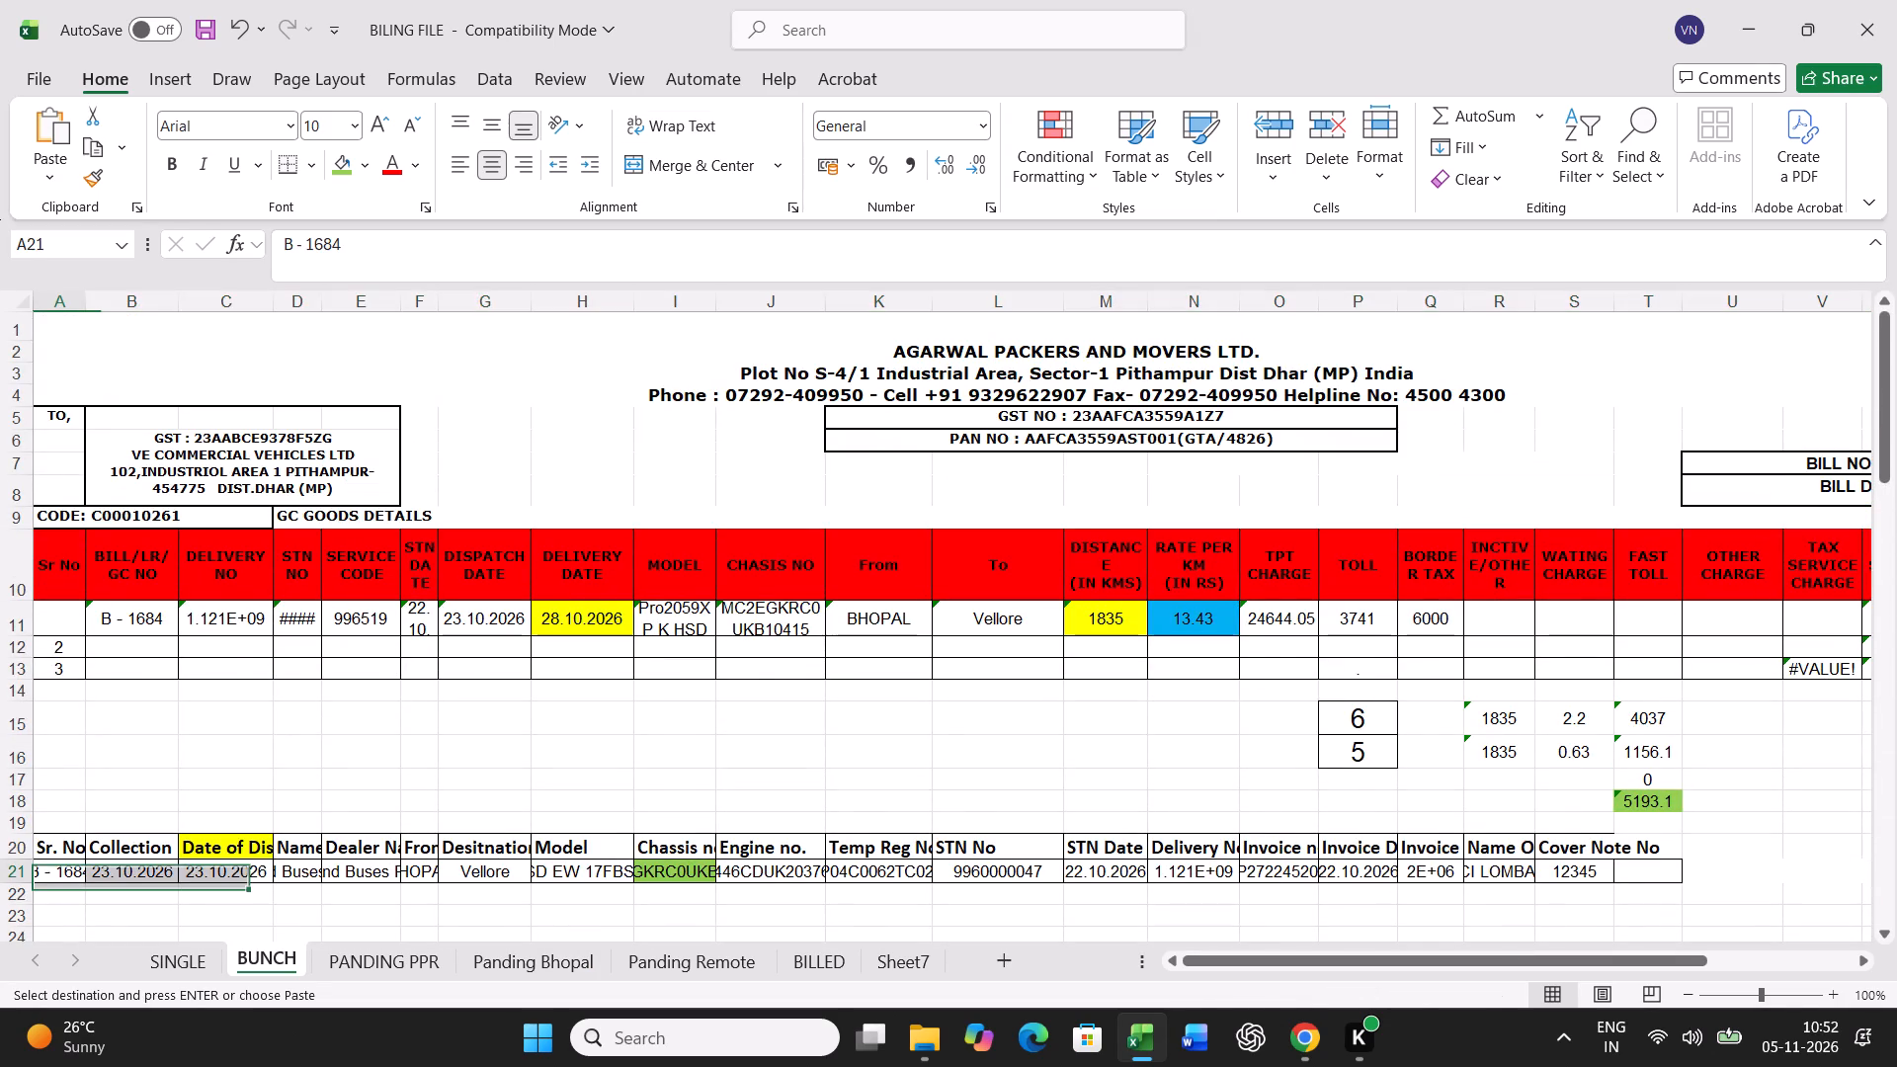
key(ctrl+v)
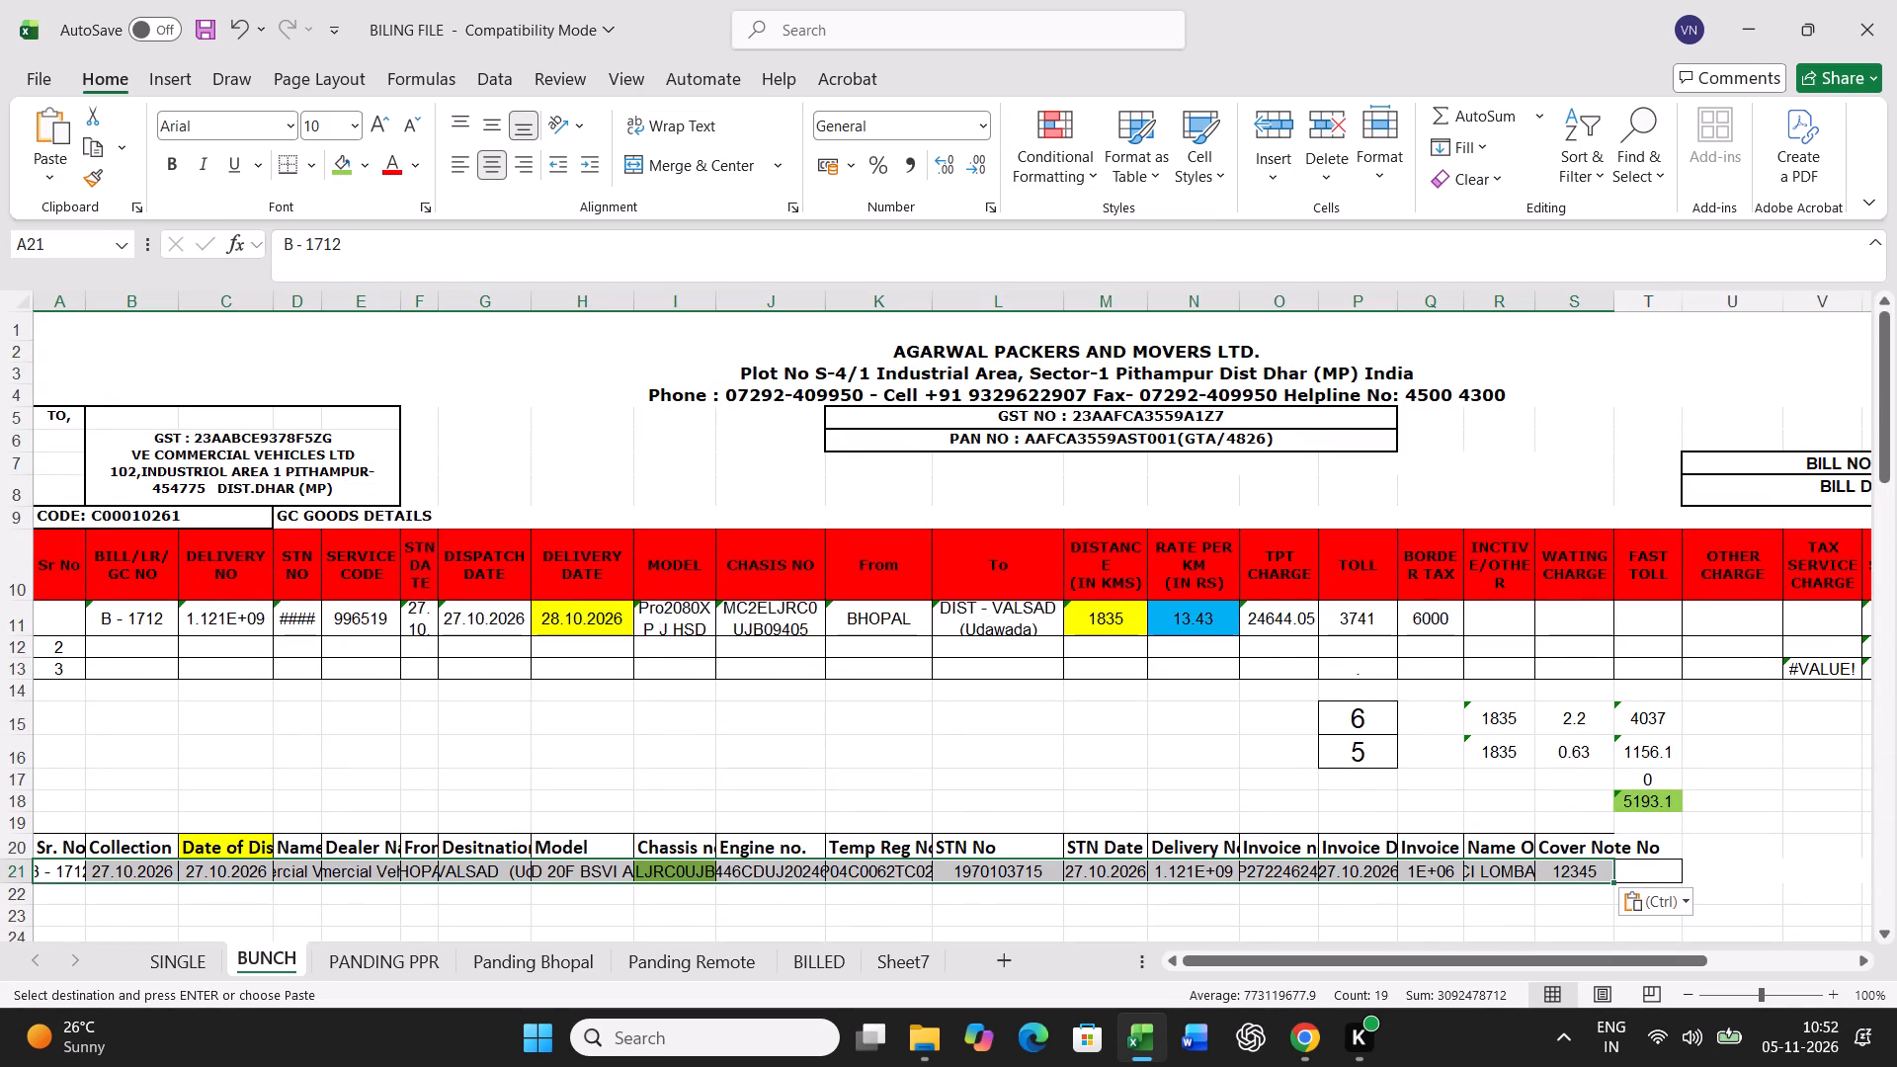
Enter delivery date 29.10.2026 and distance =543+260 for B - 1712 in row 11.
click(593, 624)
text(29.10.2026)
key(Right)
key(Right)
key(Right)
key(Right)
key(Right)
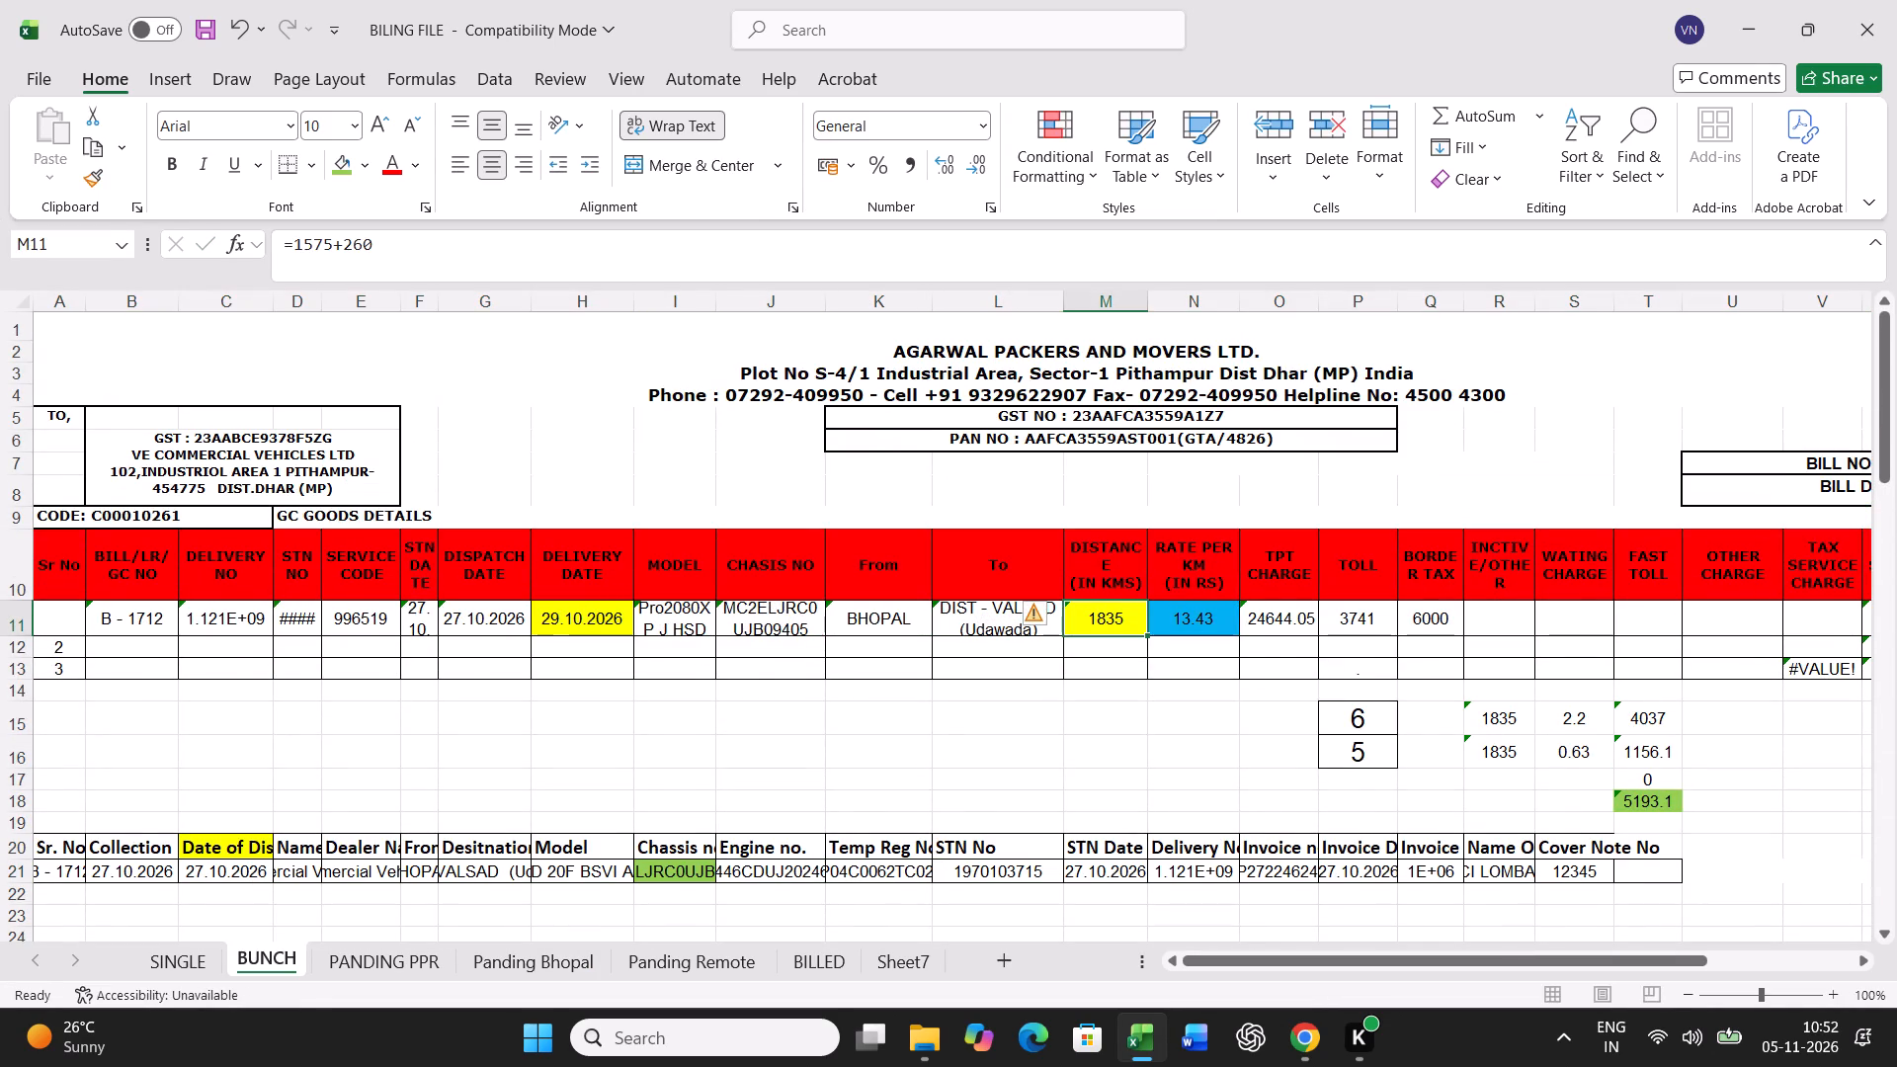
text(=543+260)
key(Return)
Enter a toll of 2044 and clear the border tax for B - 1712 in row 11.
key(Up)
key(Right)
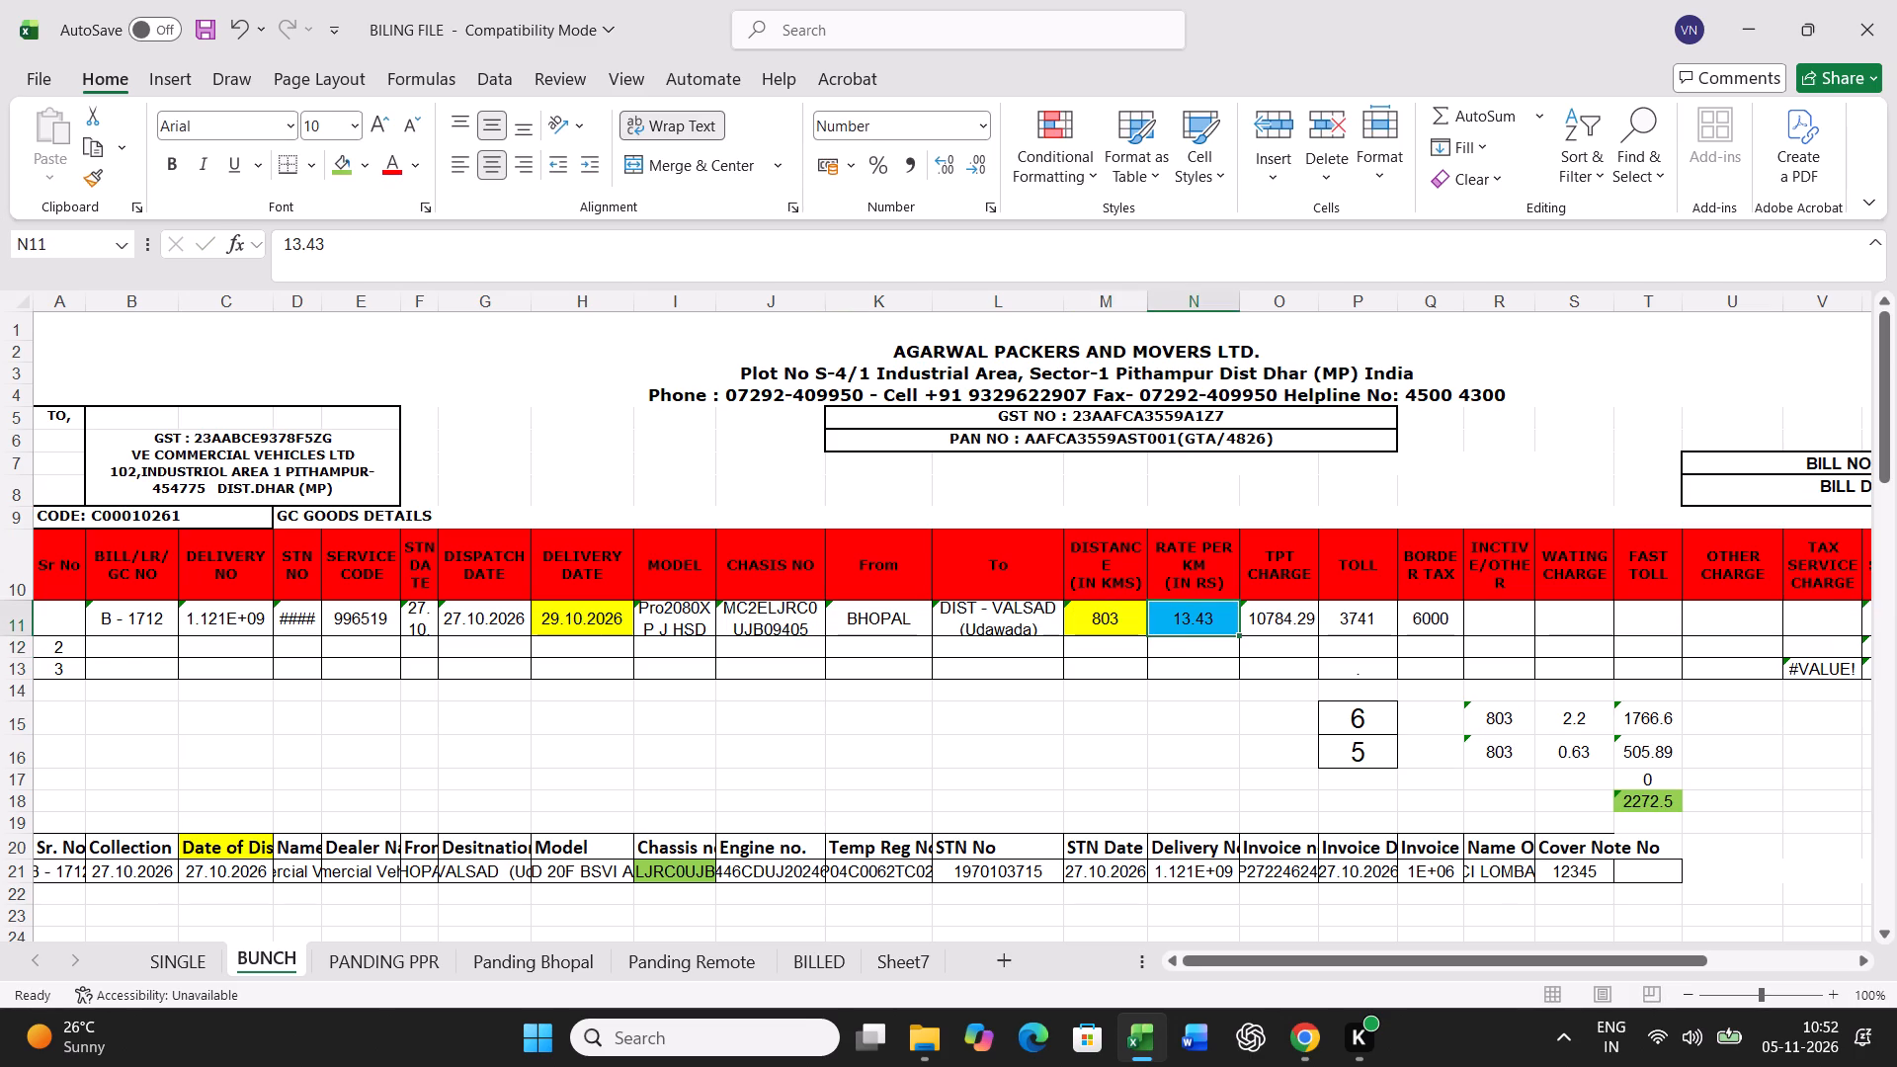
key(Right)
key(Right)
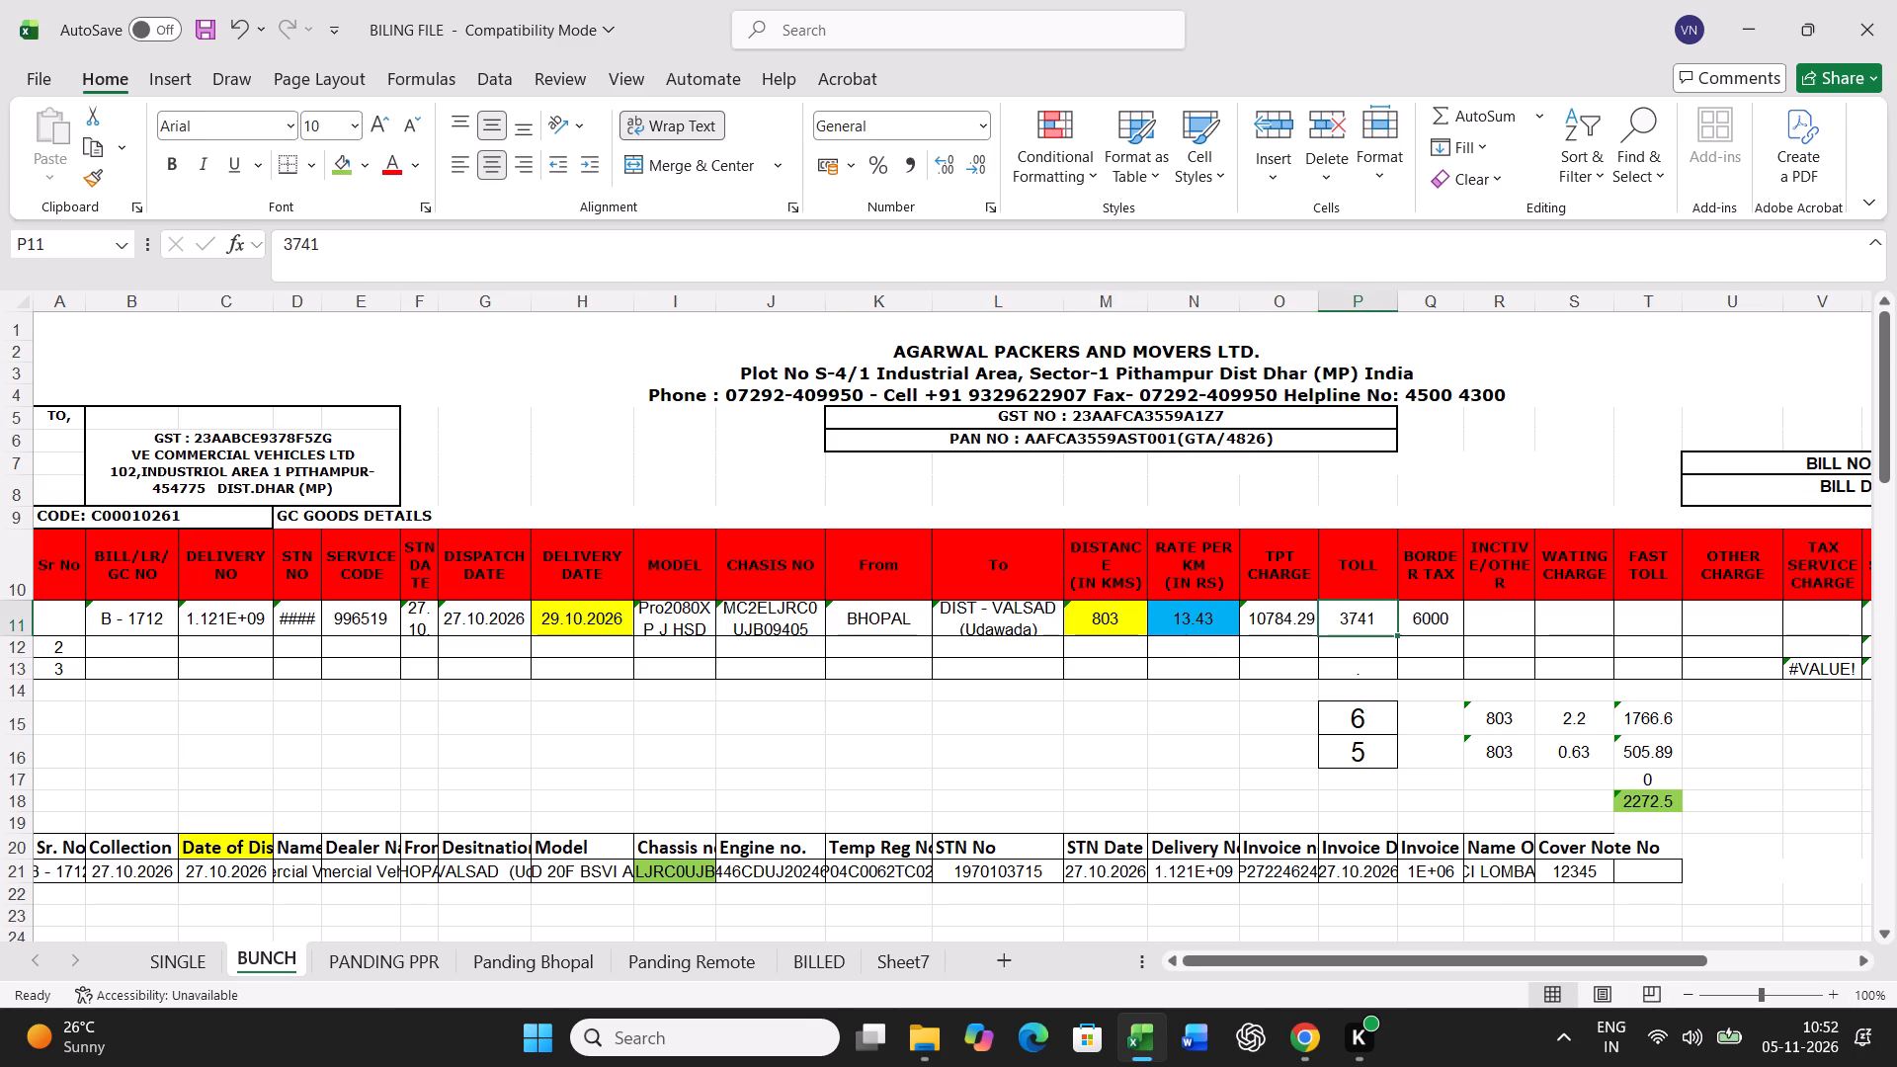
text(2044)
key(Right)
key(Delete)
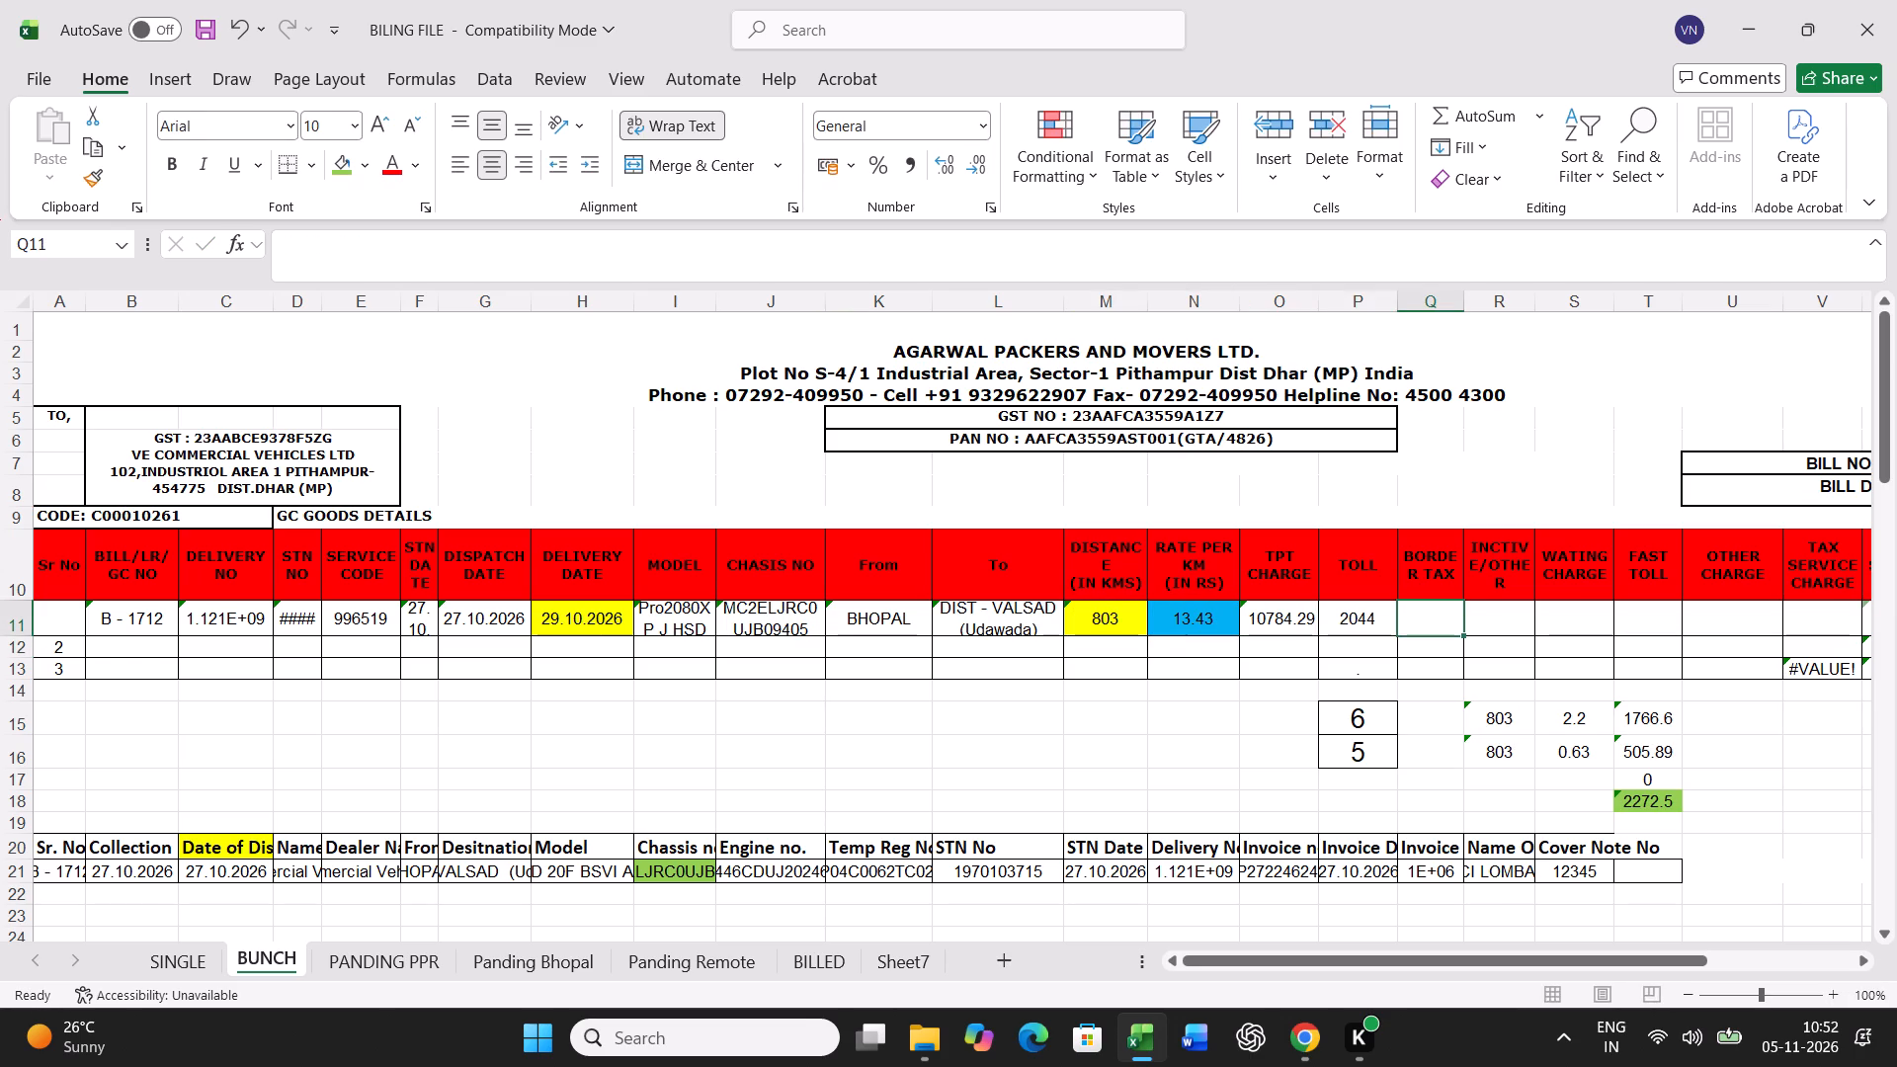
Set both the standard transit time in P15 and the actual transit time in P16 to 2.
click(1351, 710)
key(2)
key(Return)
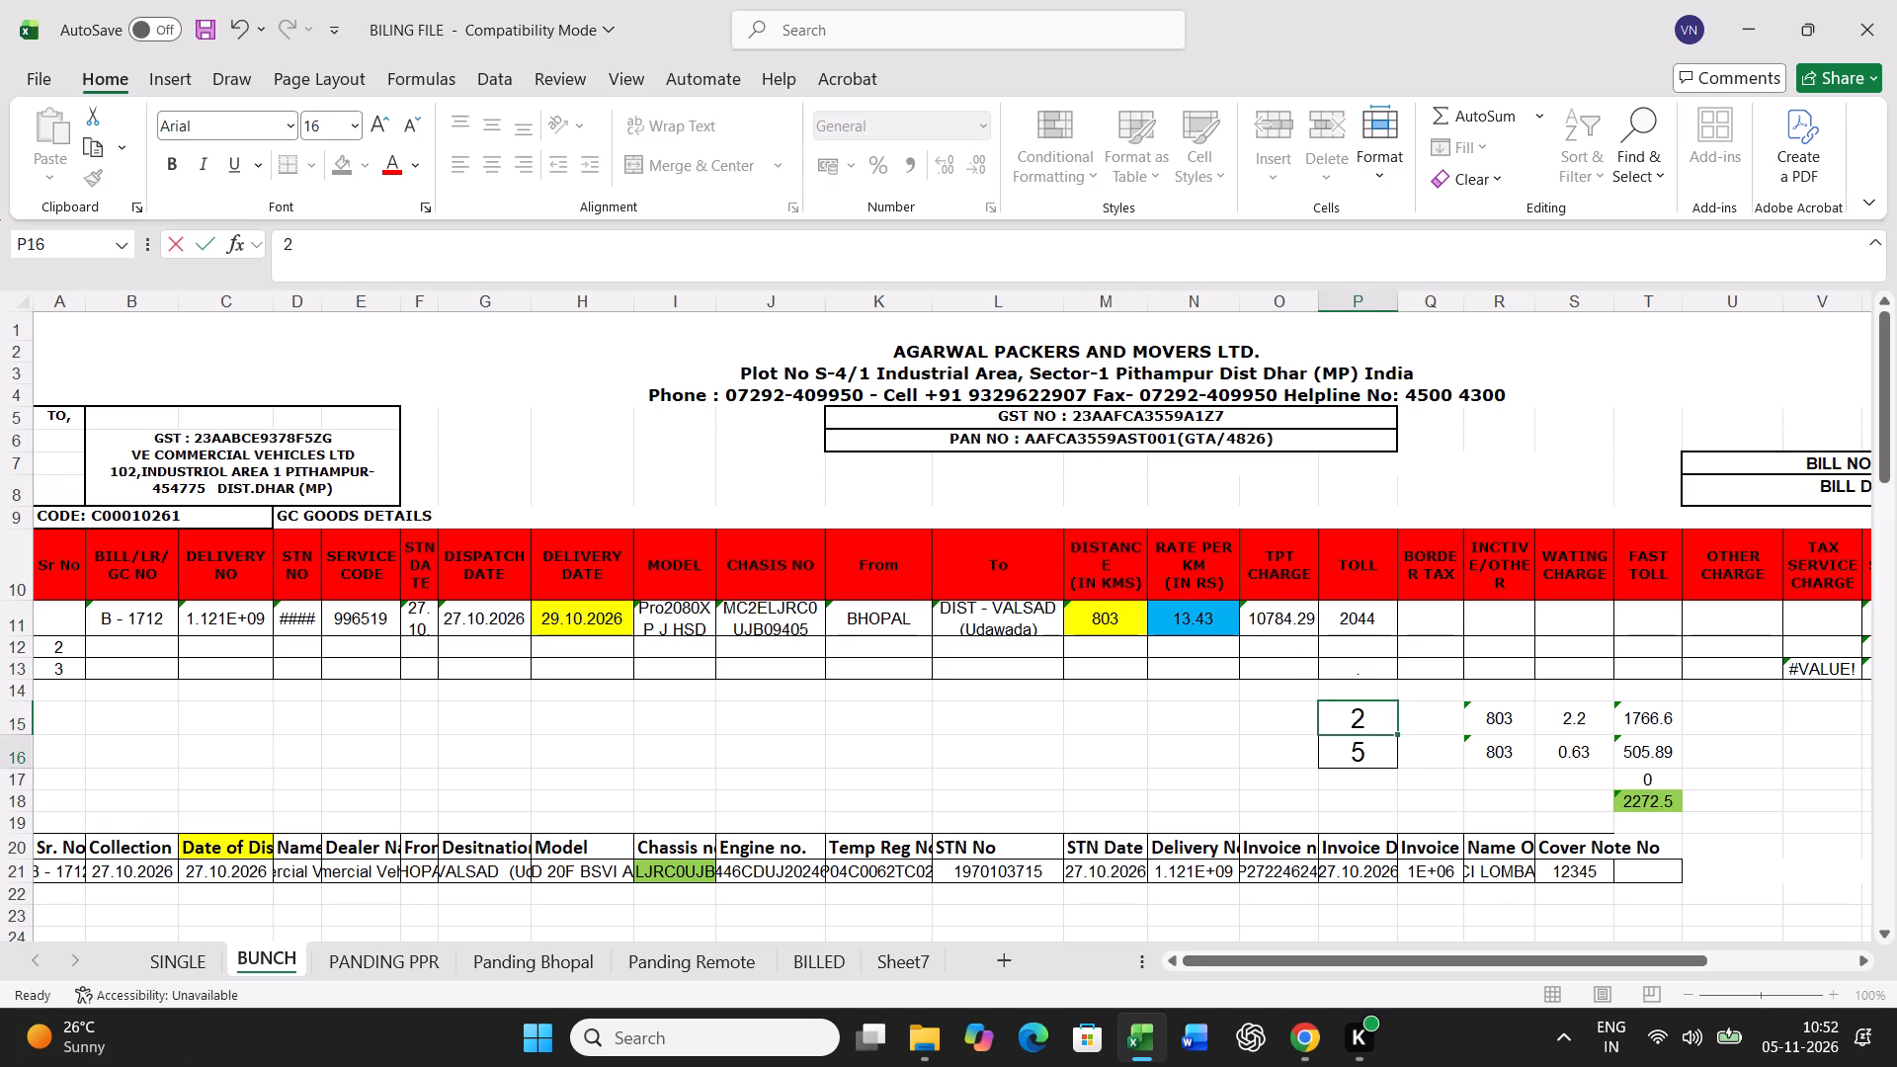
key(2)
key(Return)
Print the B - 1712 freight bill from the SINGLE sheet.
click(198, 968)
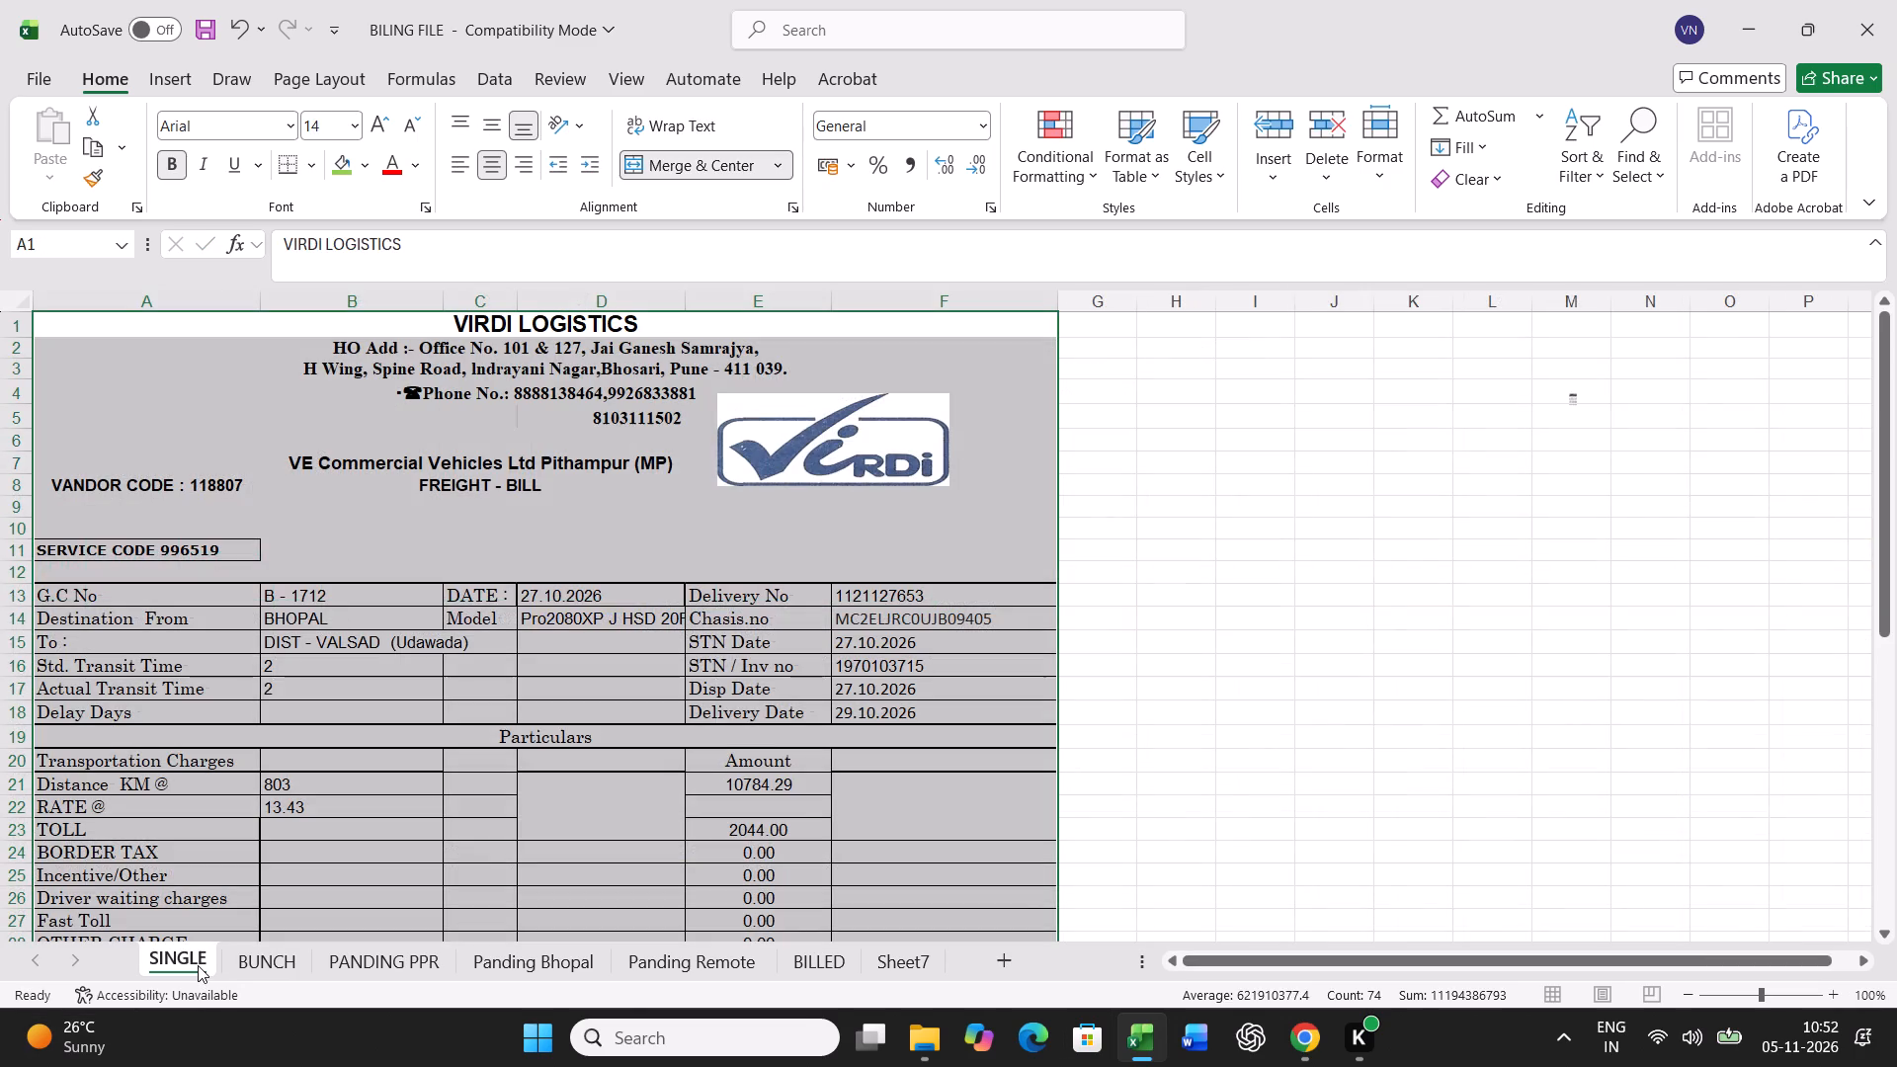
key(ctrl+p)
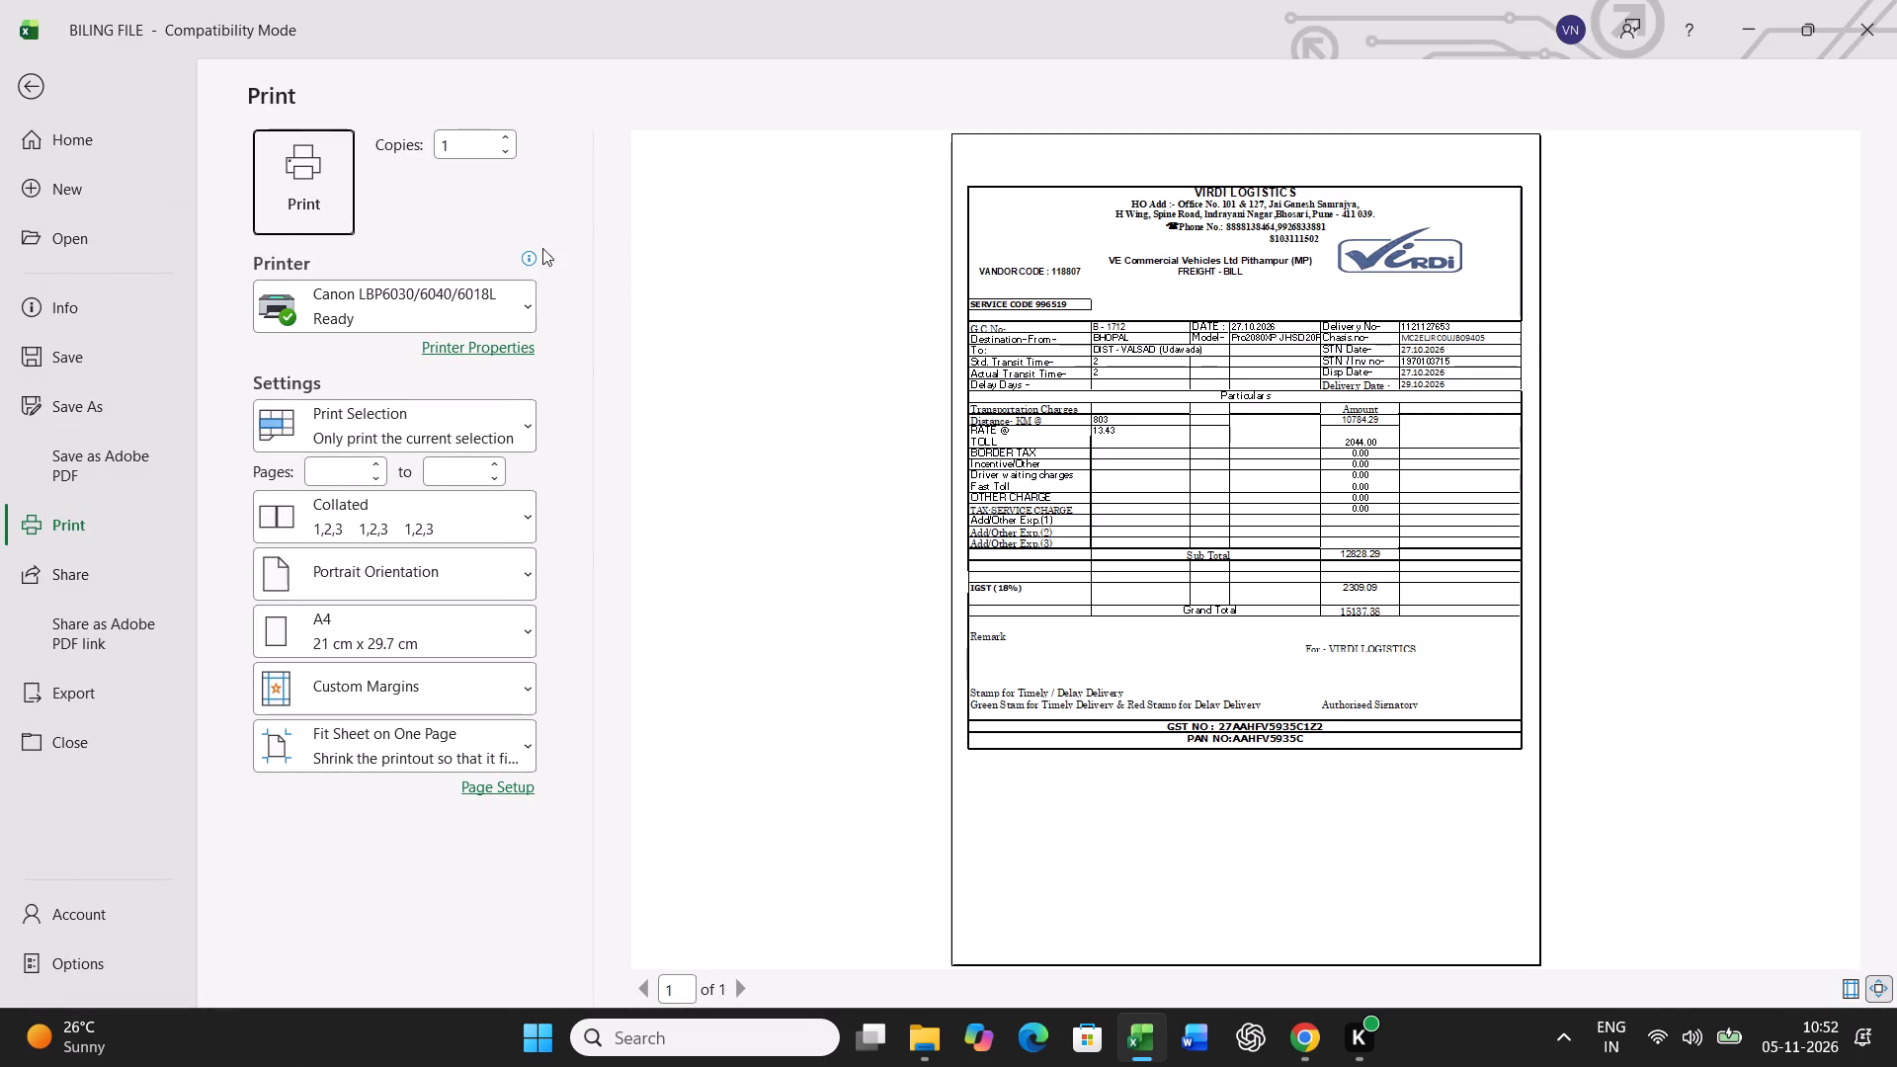
click(300, 193)
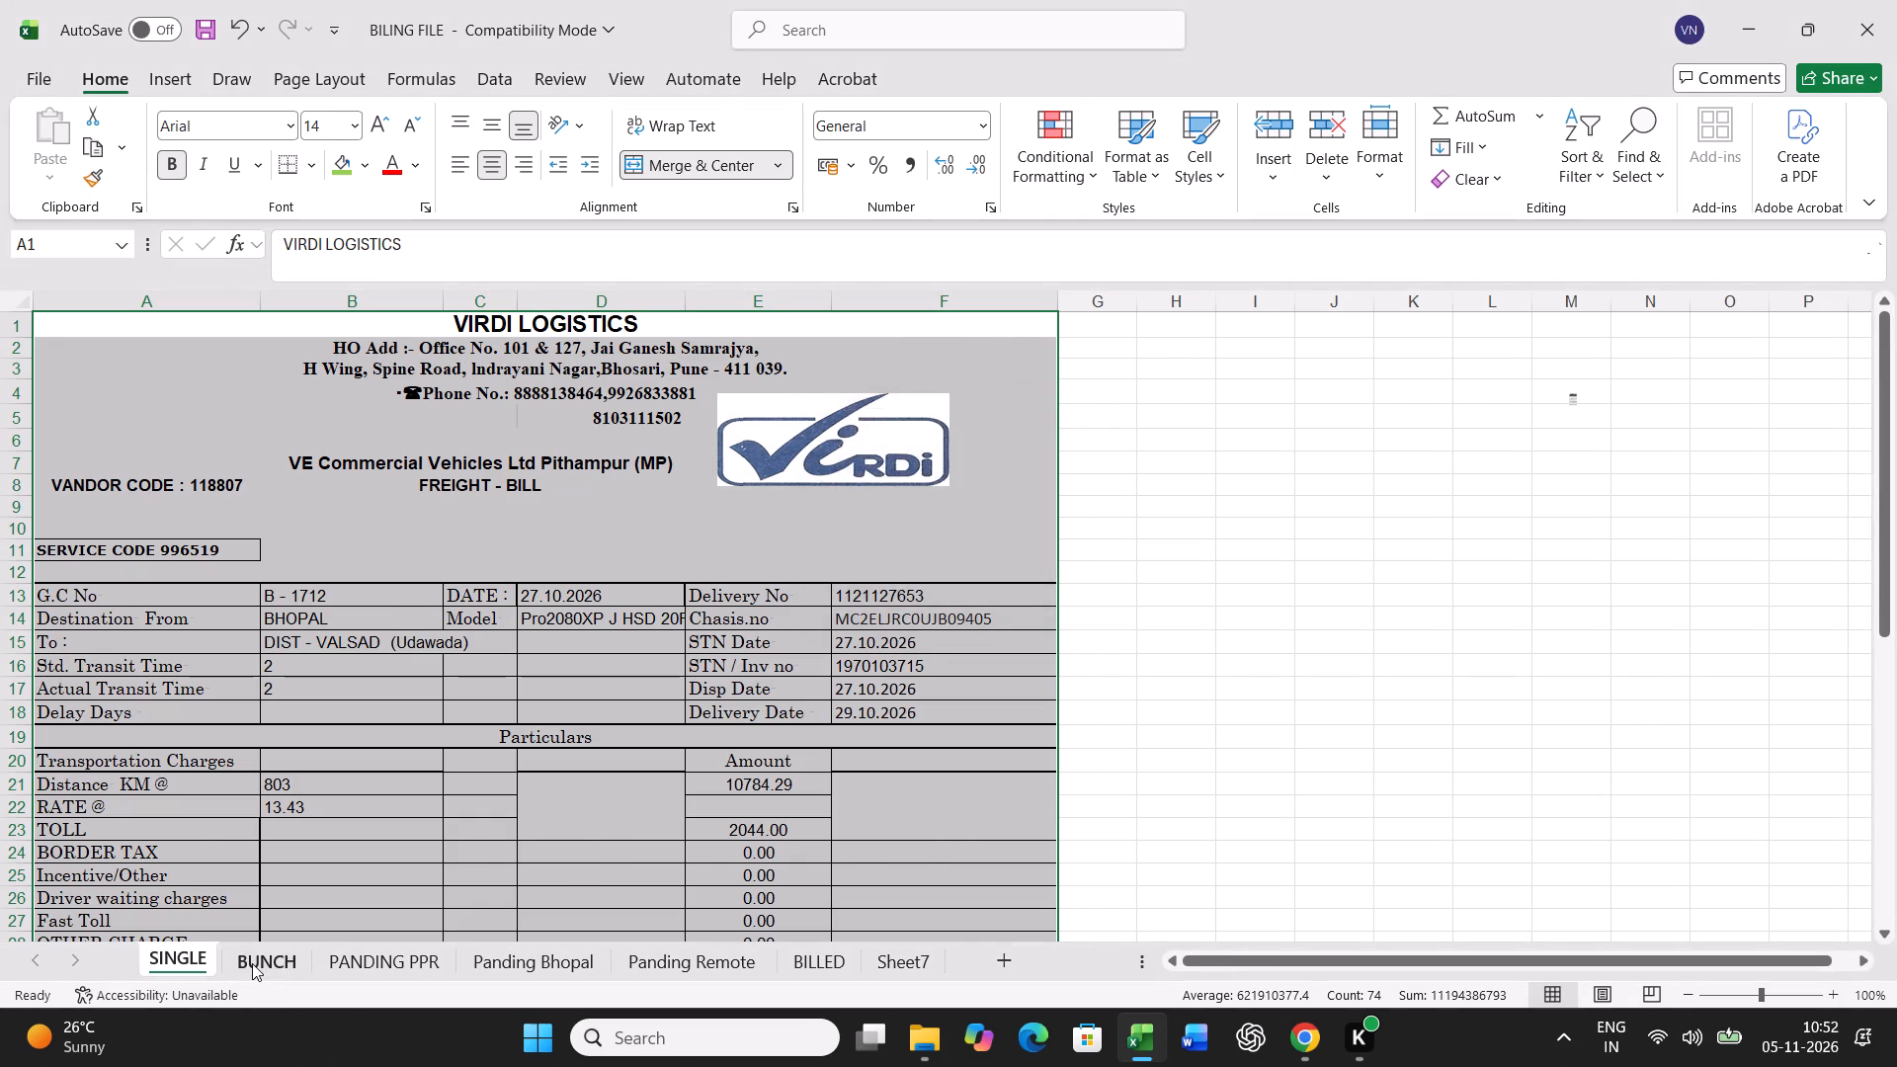
Copy the B - 1712 entry from row 11 of the BUNCH sheet and paste it as values into row 50.
click(252, 963)
click(13, 619)
key(ctrl+c)
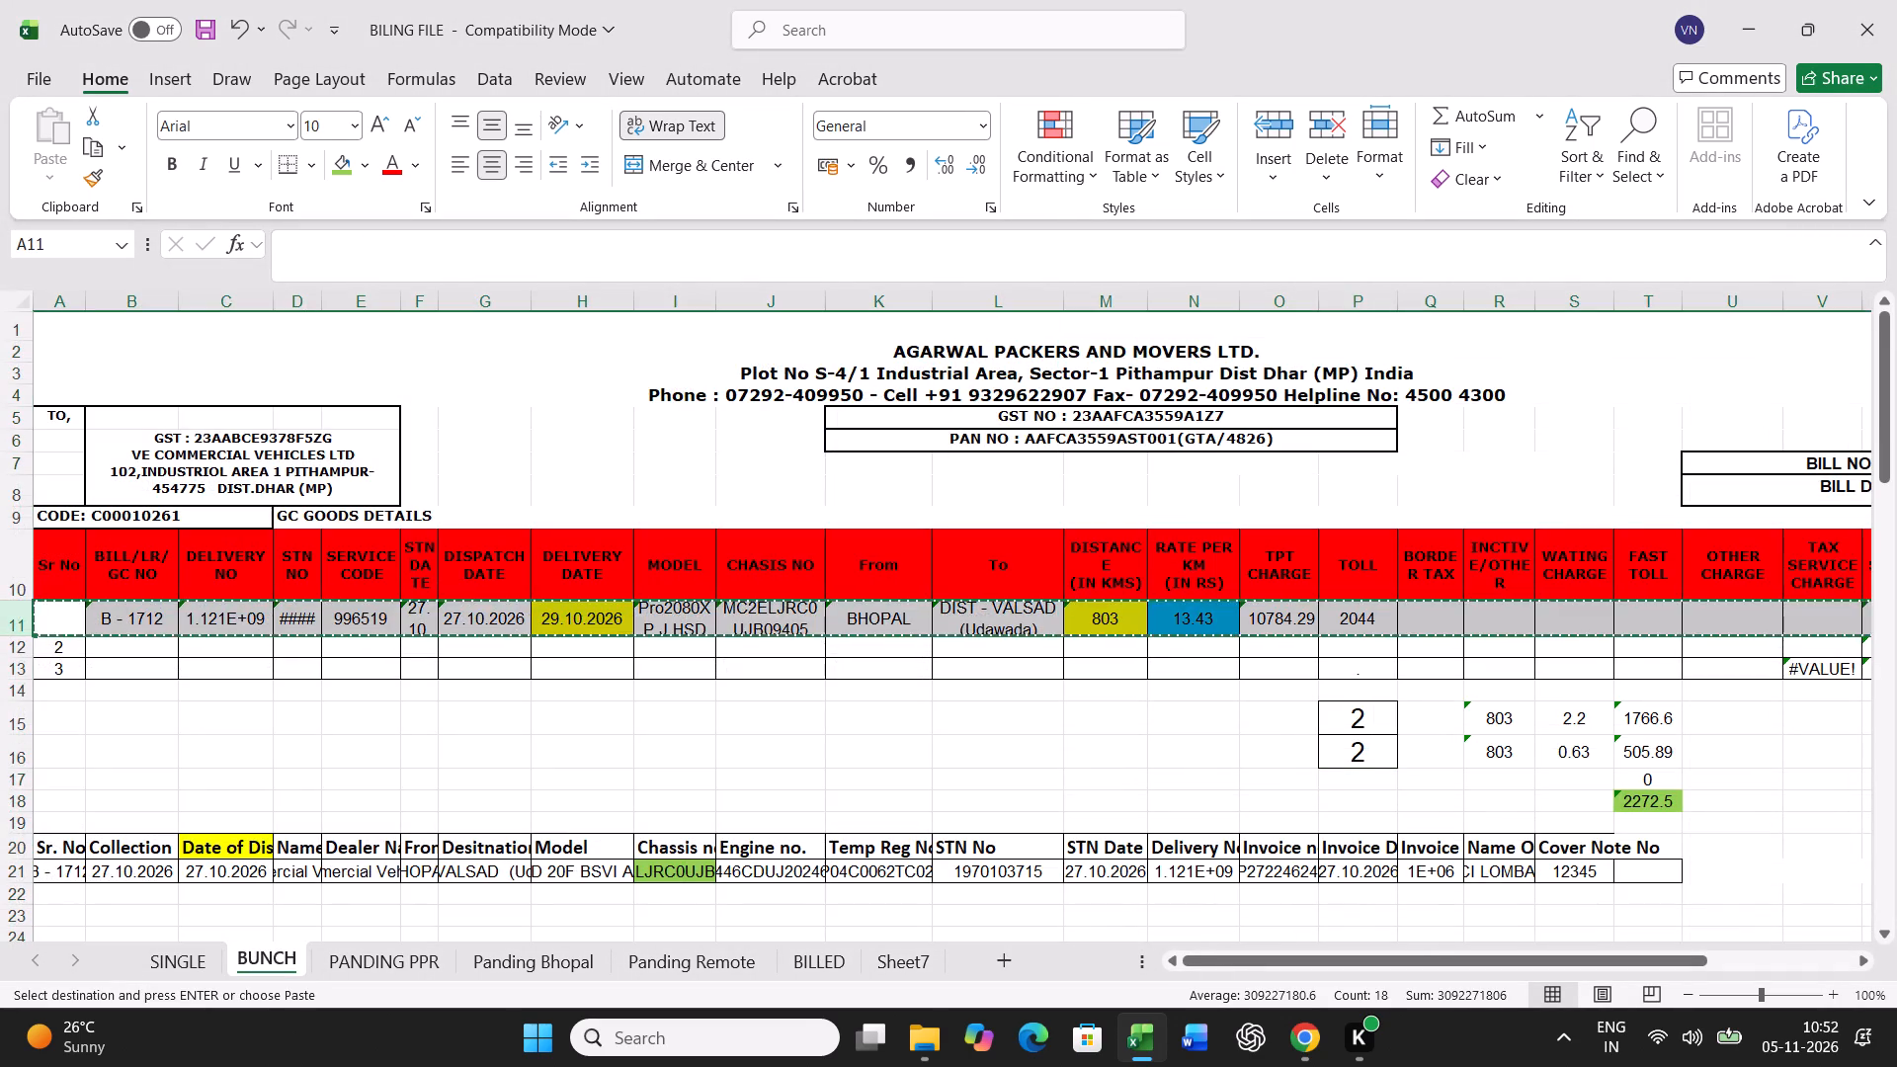
scroll(881, 812, down, 15)
right_click(58, 722)
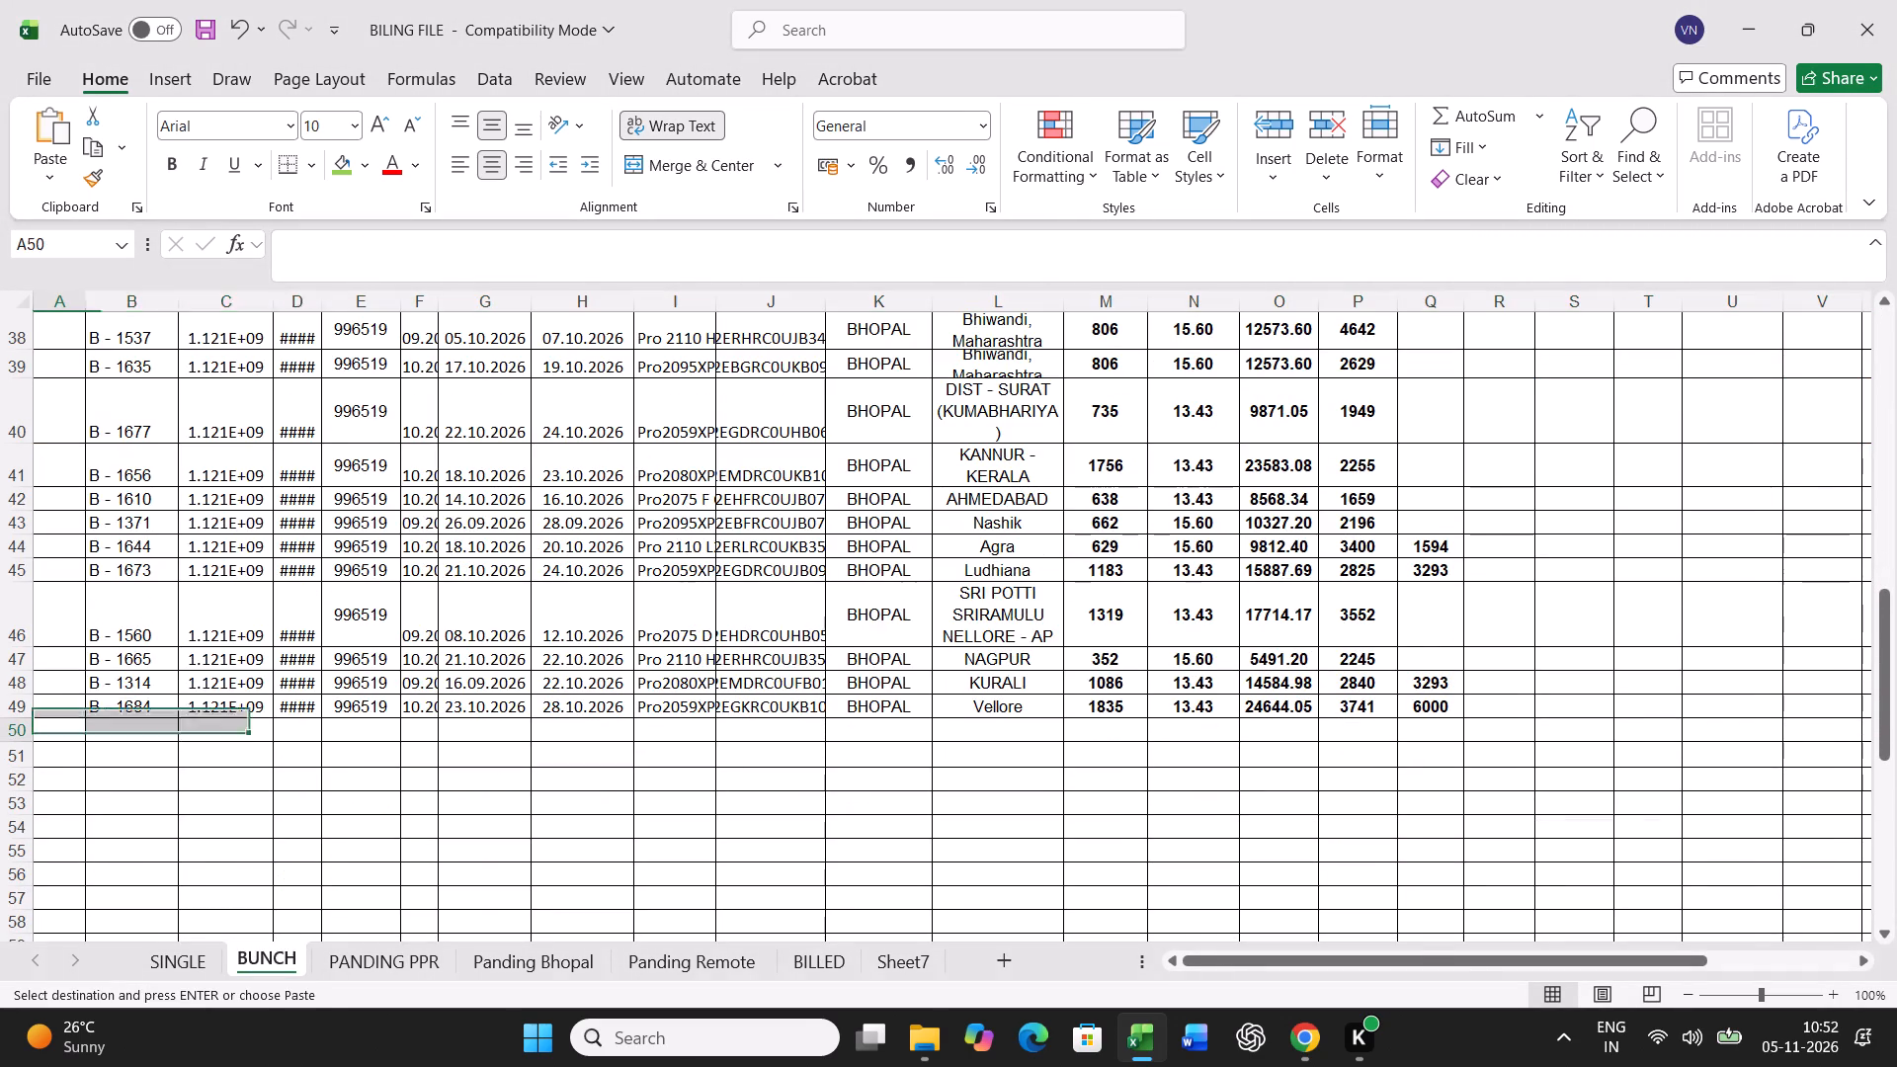
click(181, 452)
click(79, 392)
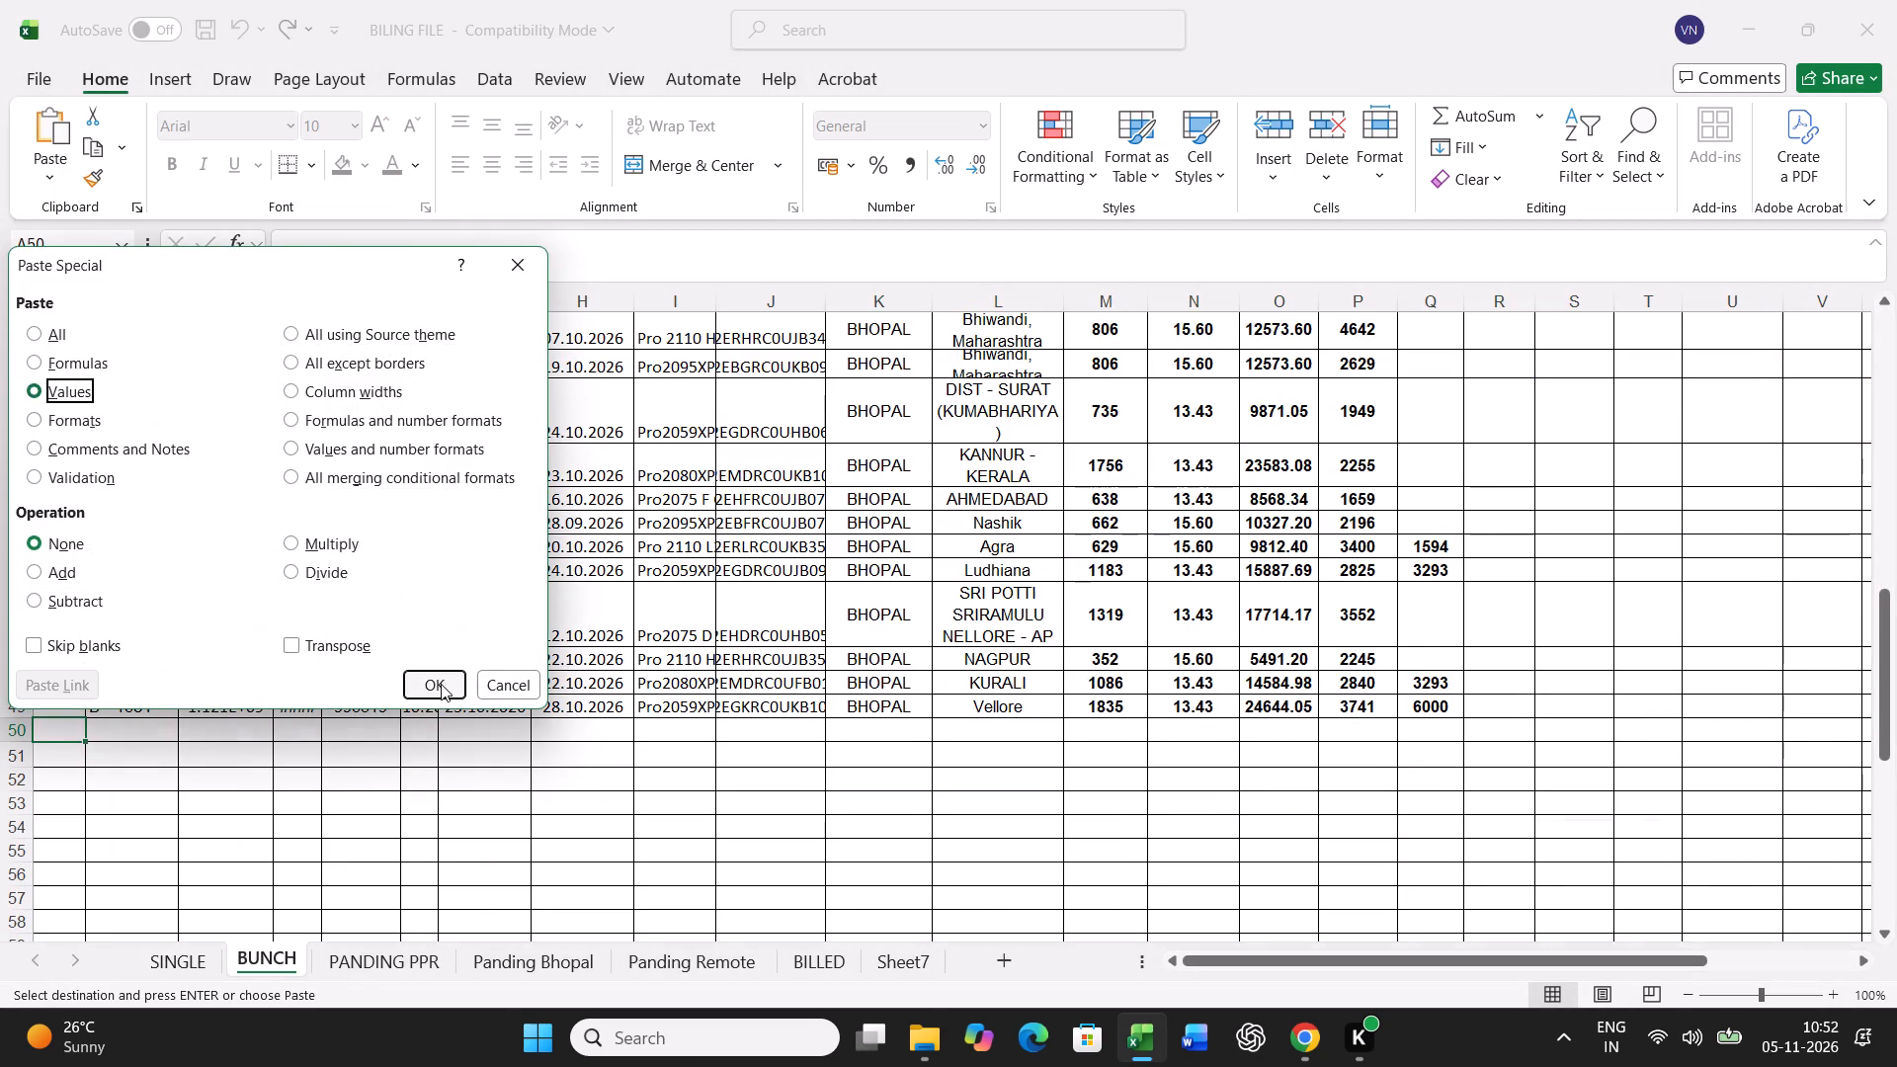
click(441, 688)
Find chassis B10597 in the Panding Bhopal sheet and highlight its cell green.
click(519, 948)
click(791, 759)
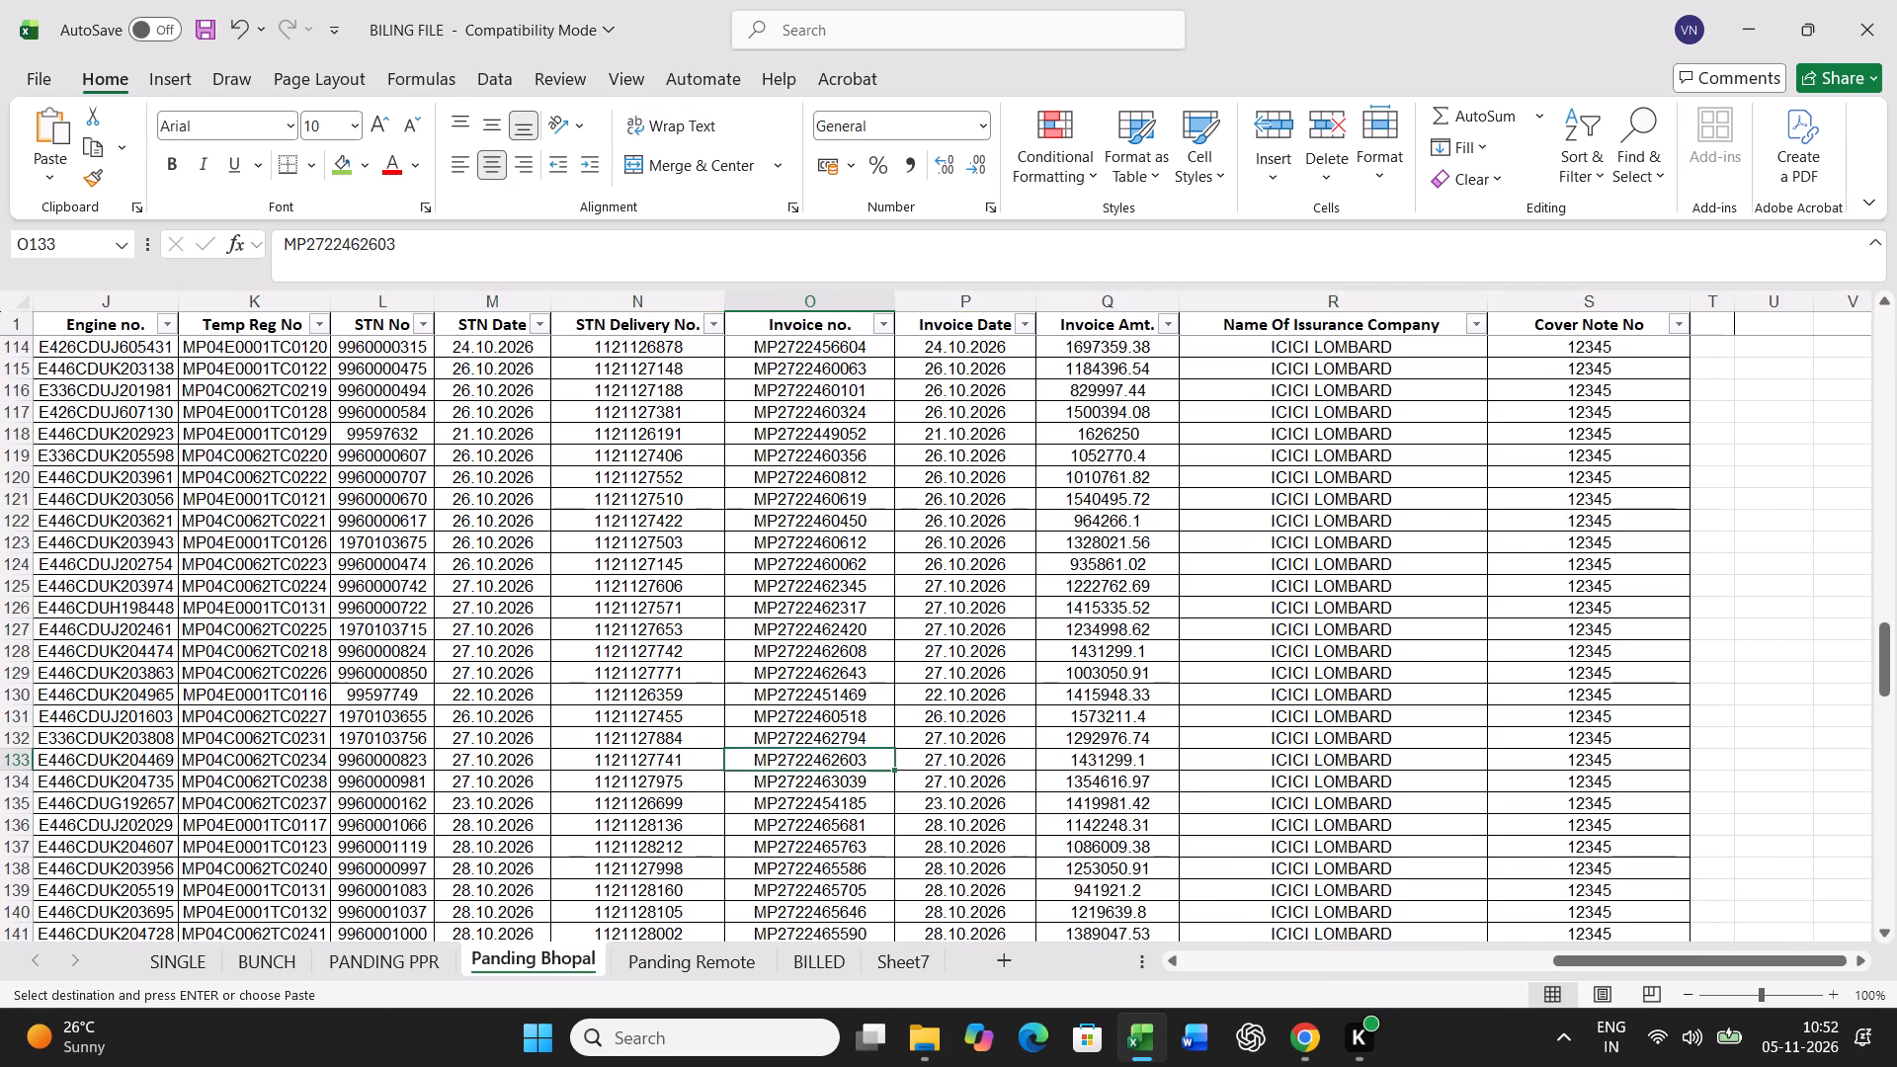
key(ctrl+f)
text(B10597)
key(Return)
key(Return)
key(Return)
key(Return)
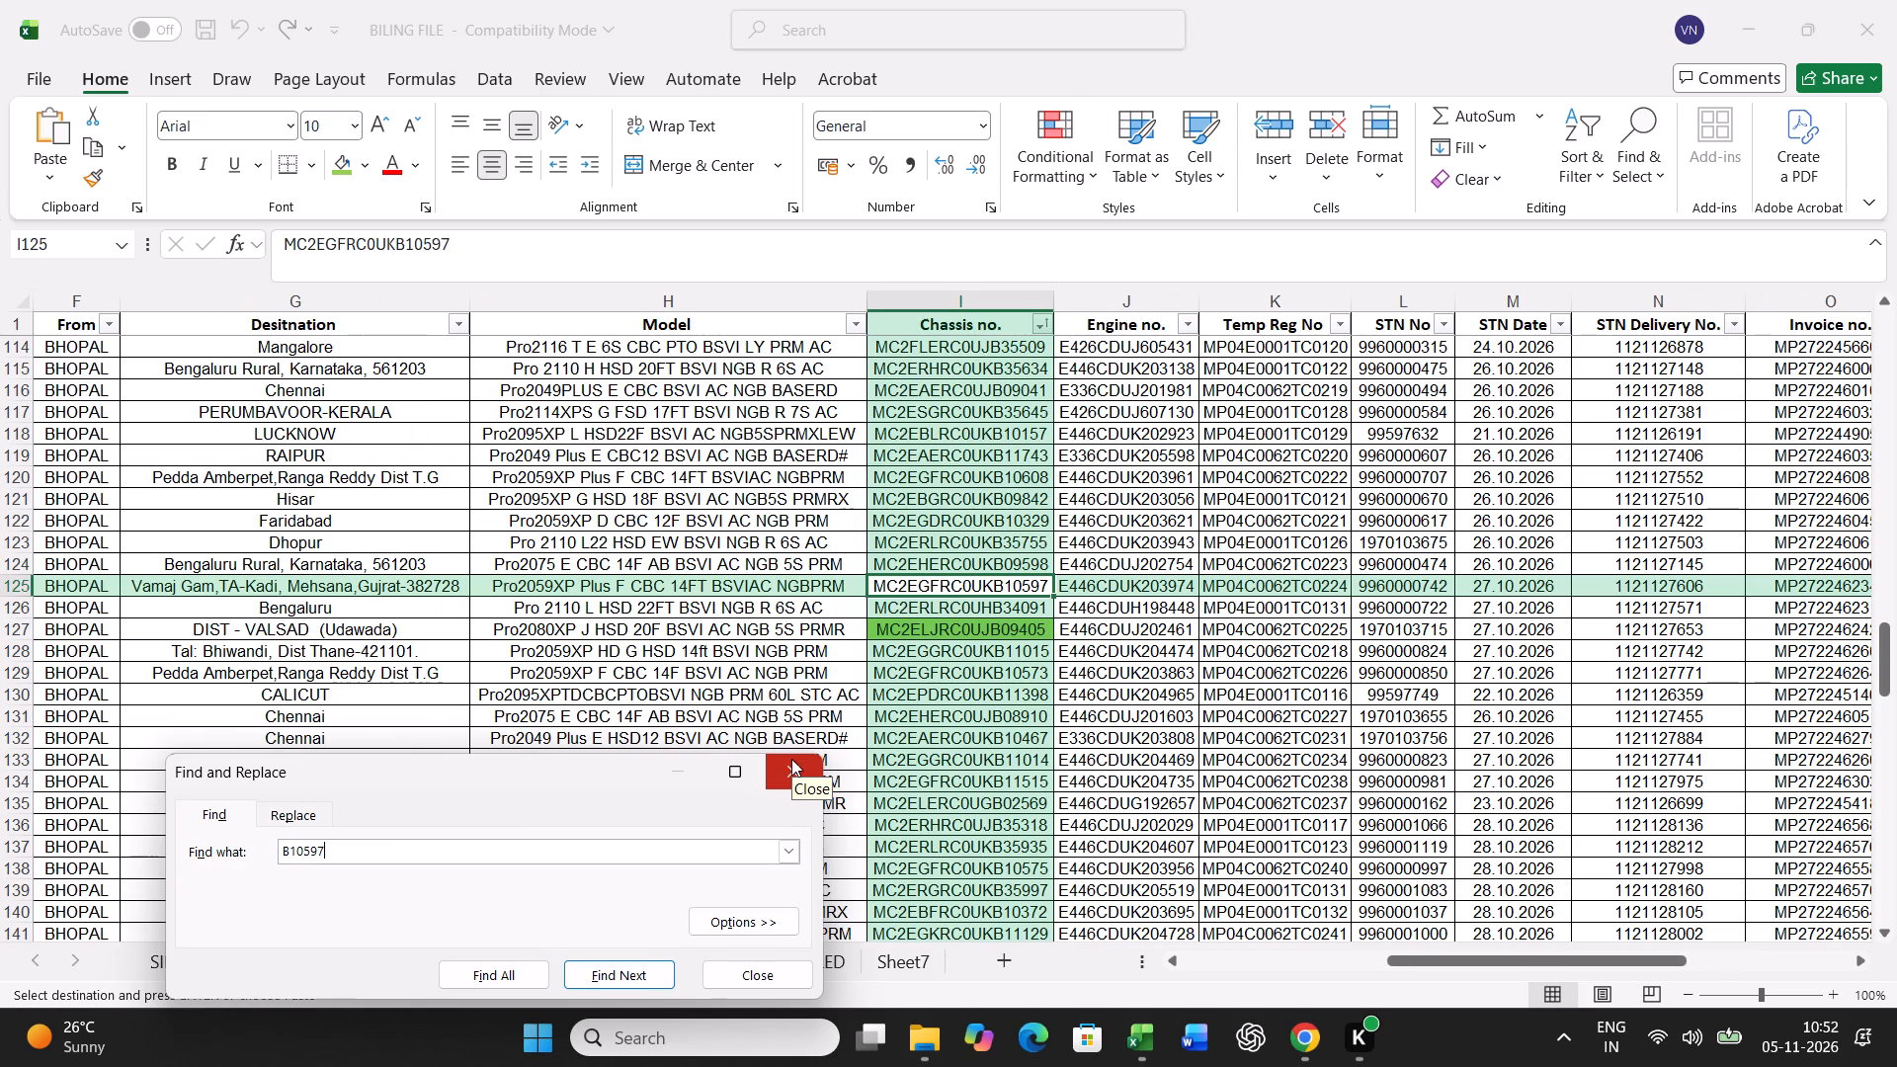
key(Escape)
click(336, 169)
Copy the B - 1710 record from Panding Bhopal into row 21 of the BUNCH sheet.
key(Left)
key(Left)
key(Left)
key(Left)
key(Left)
key(Left)
key(Left)
key(Left)
key(Left)
key(Left)
key(Left)
key(Left)
key(Left)
key(Left)
key(Left)
key(Left)
key(Left)
key(Left)
key(Left)
key(Left)
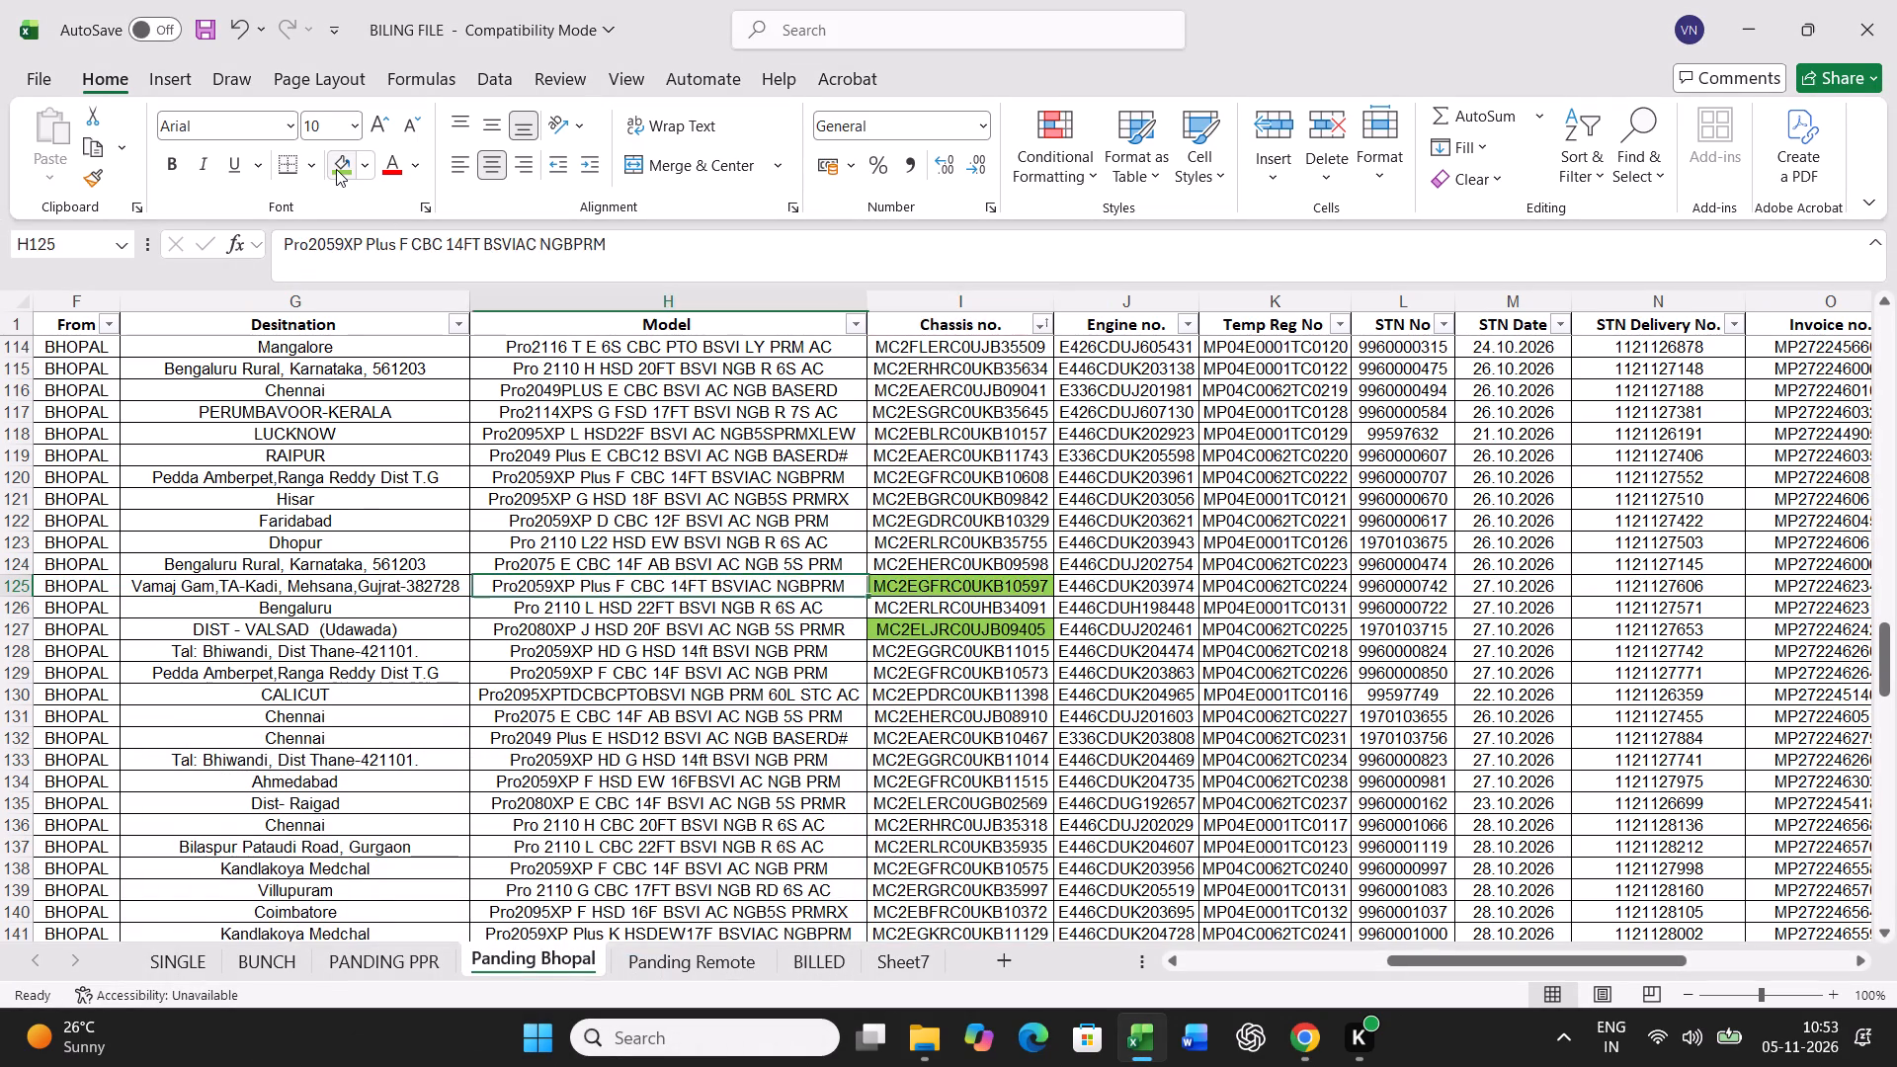
key(ctrl+shift+Right)
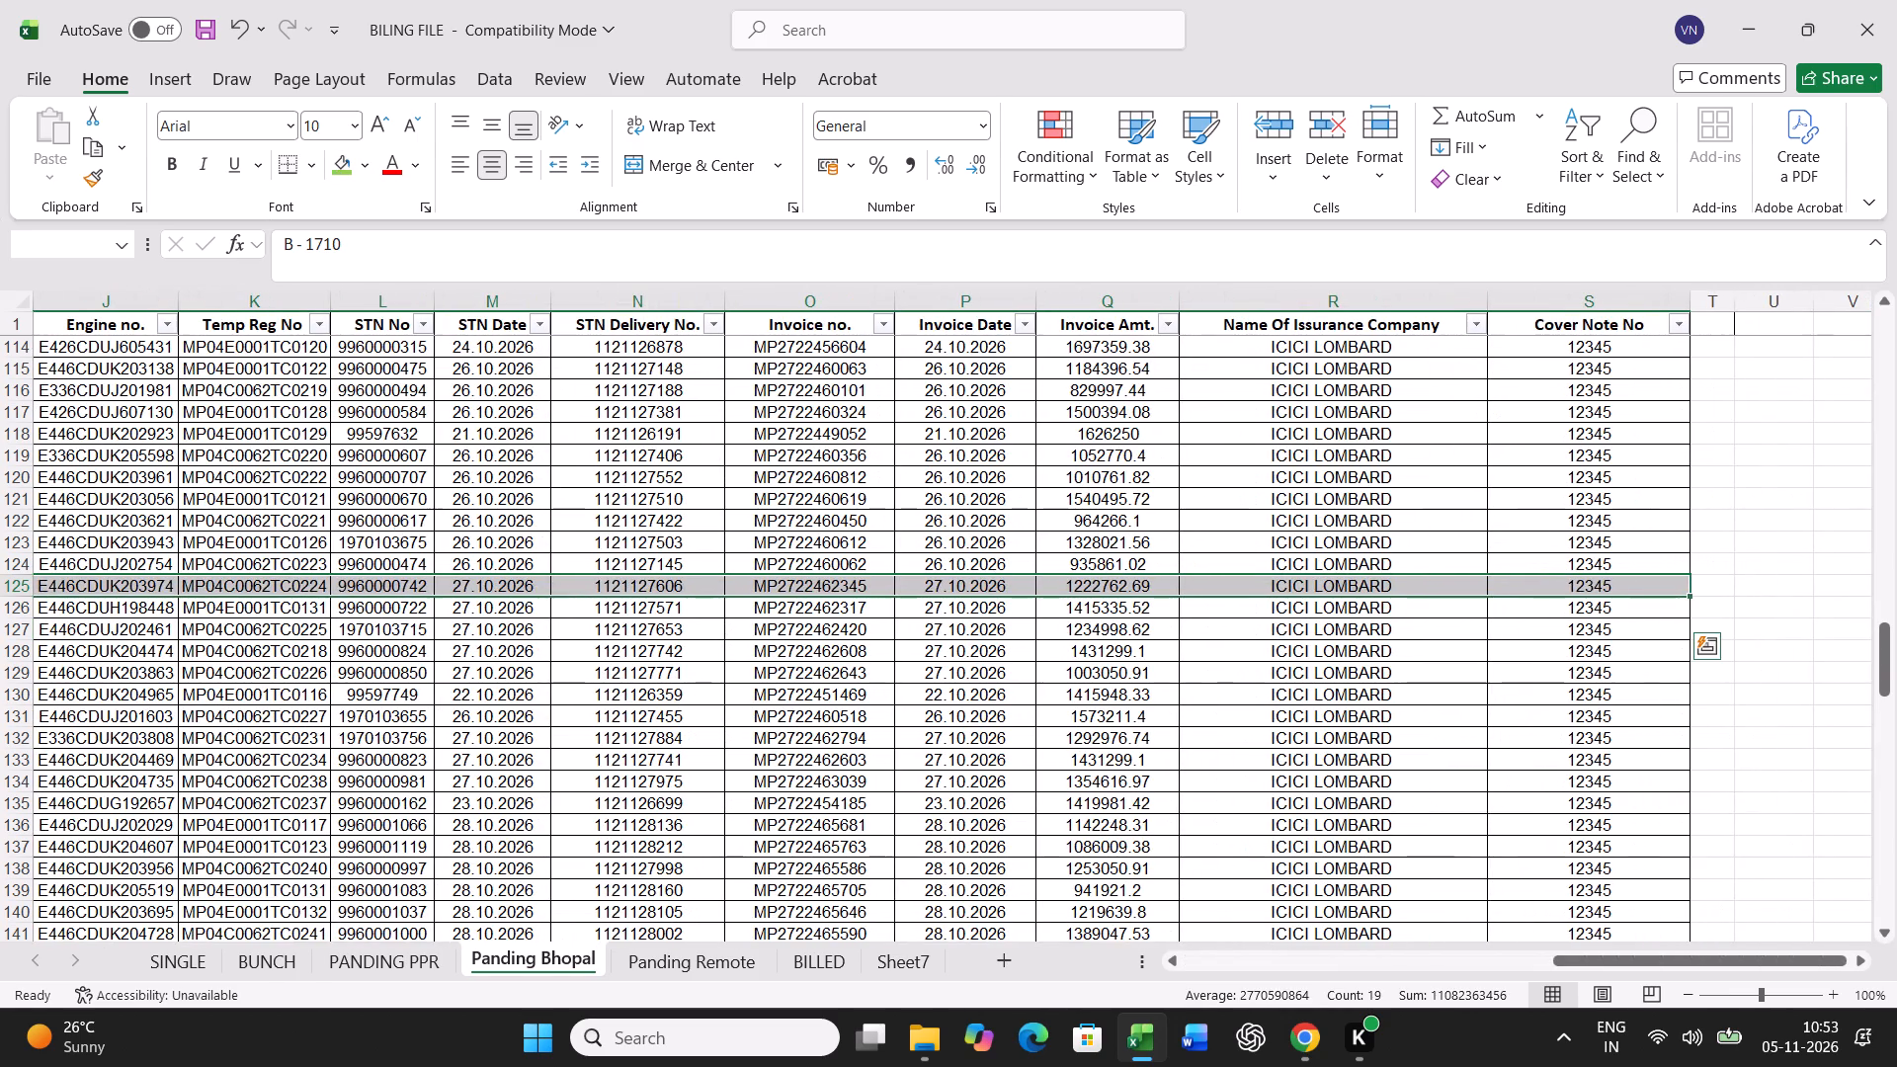
key(ctrl+c)
click(276, 951)
scroll(452, 670, up, 14)
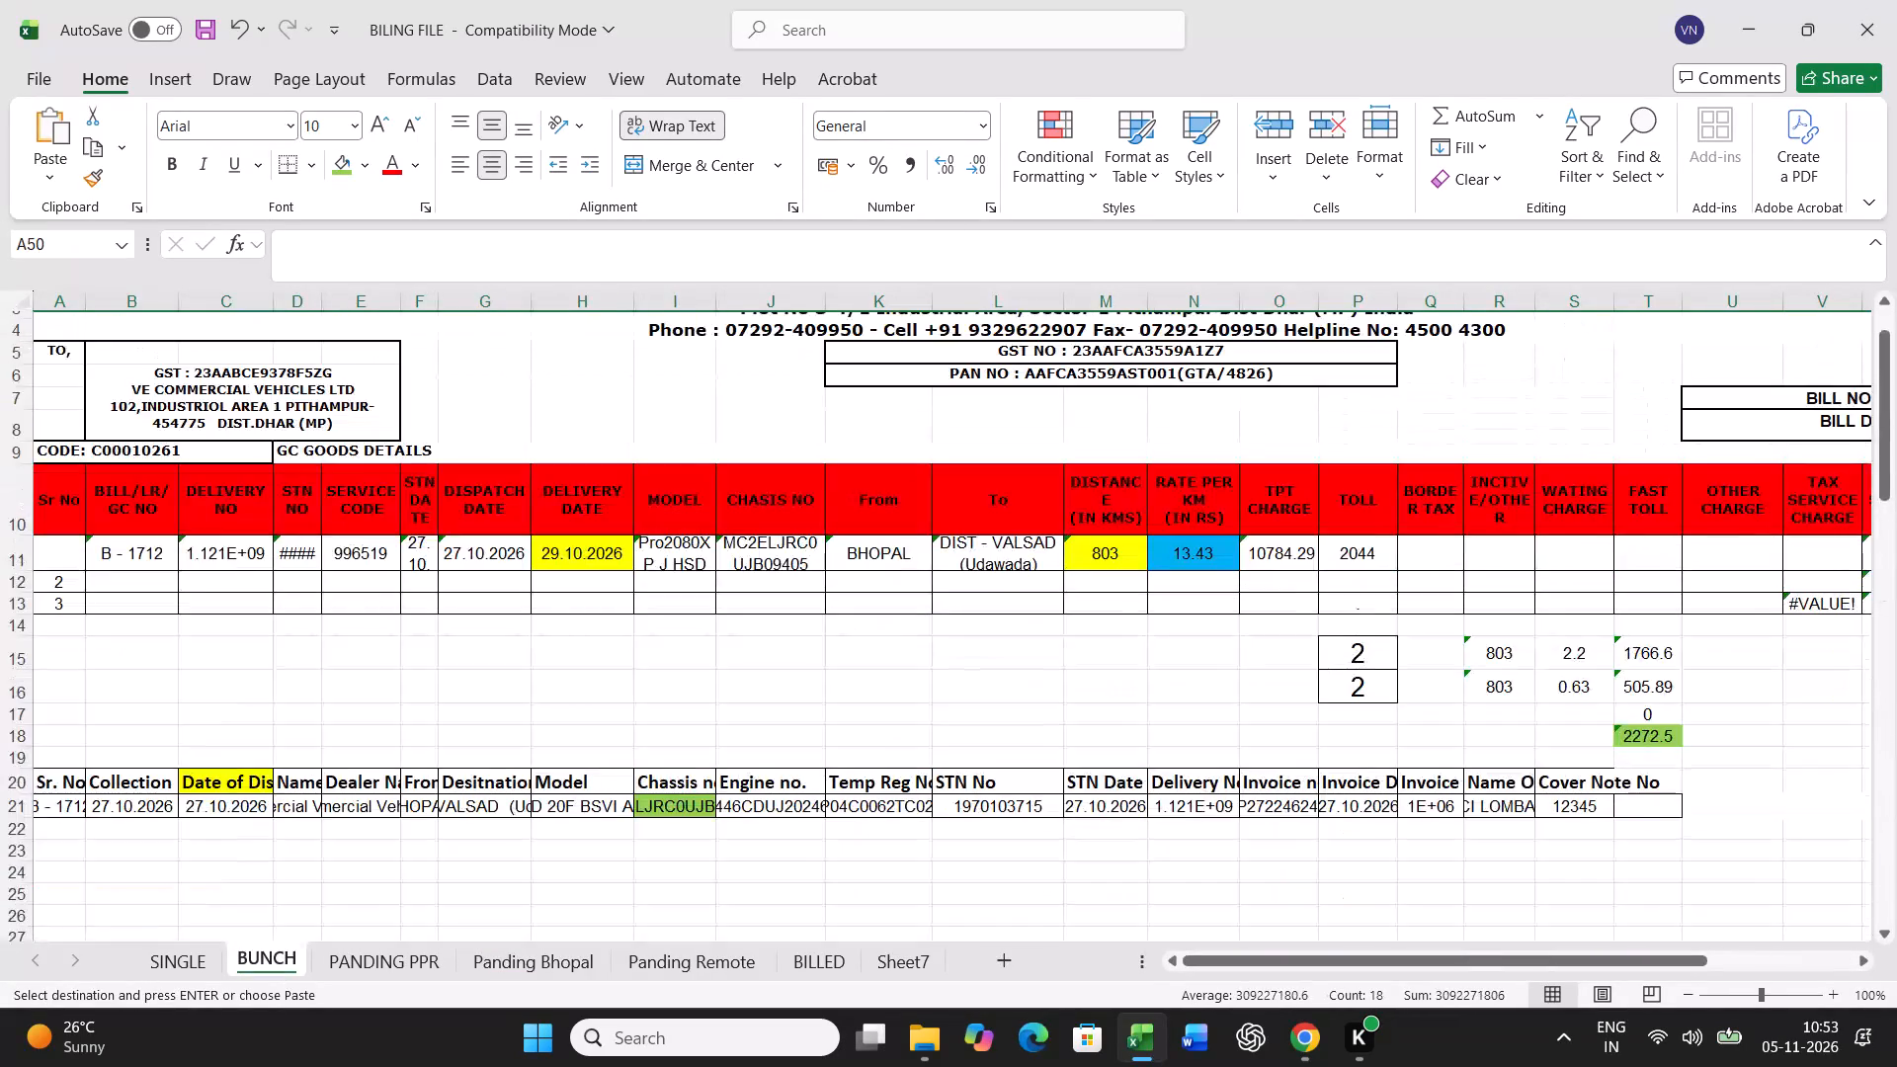
click(63, 806)
key(ctrl+v)
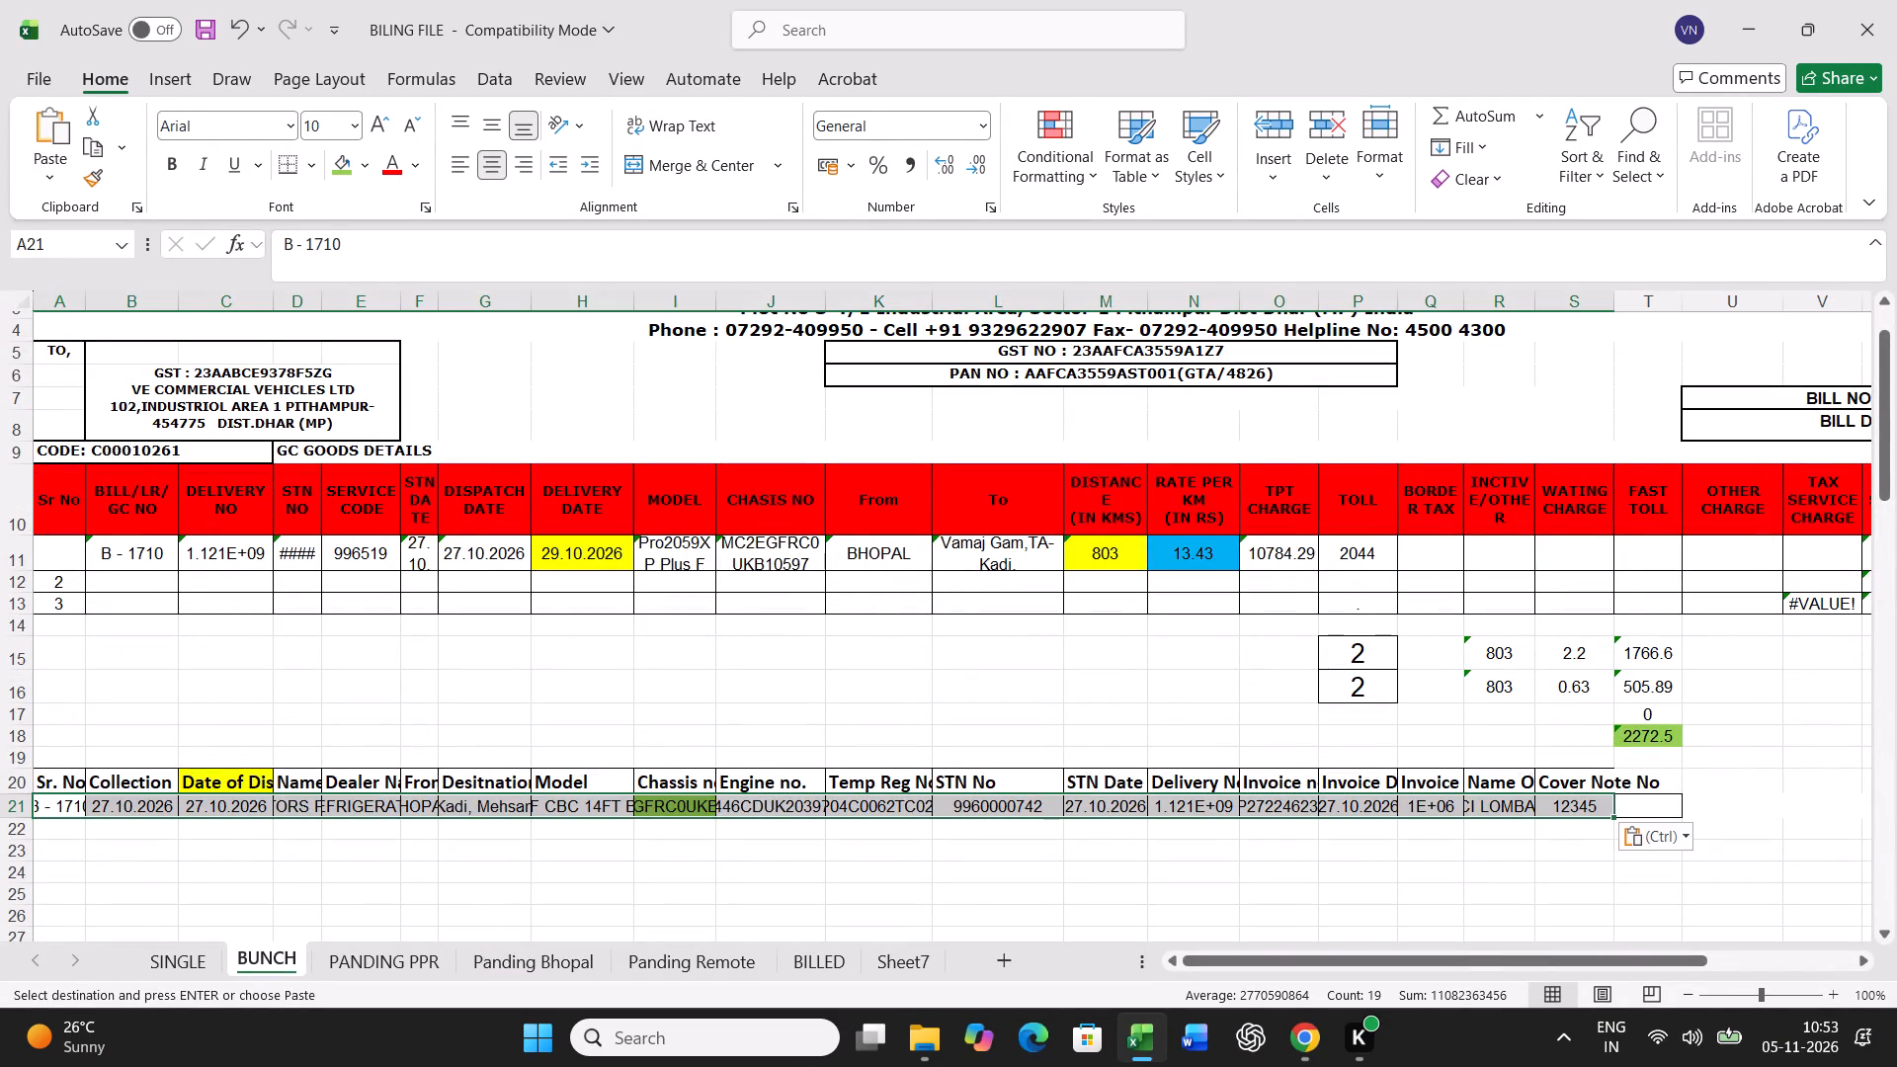
Set the dispatch date in C21 to 28.10.2026 and the delivery date in H11 to 30.10.2026 for B - 1710.
click(254, 801)
text(28.10.2026)
key(Return)
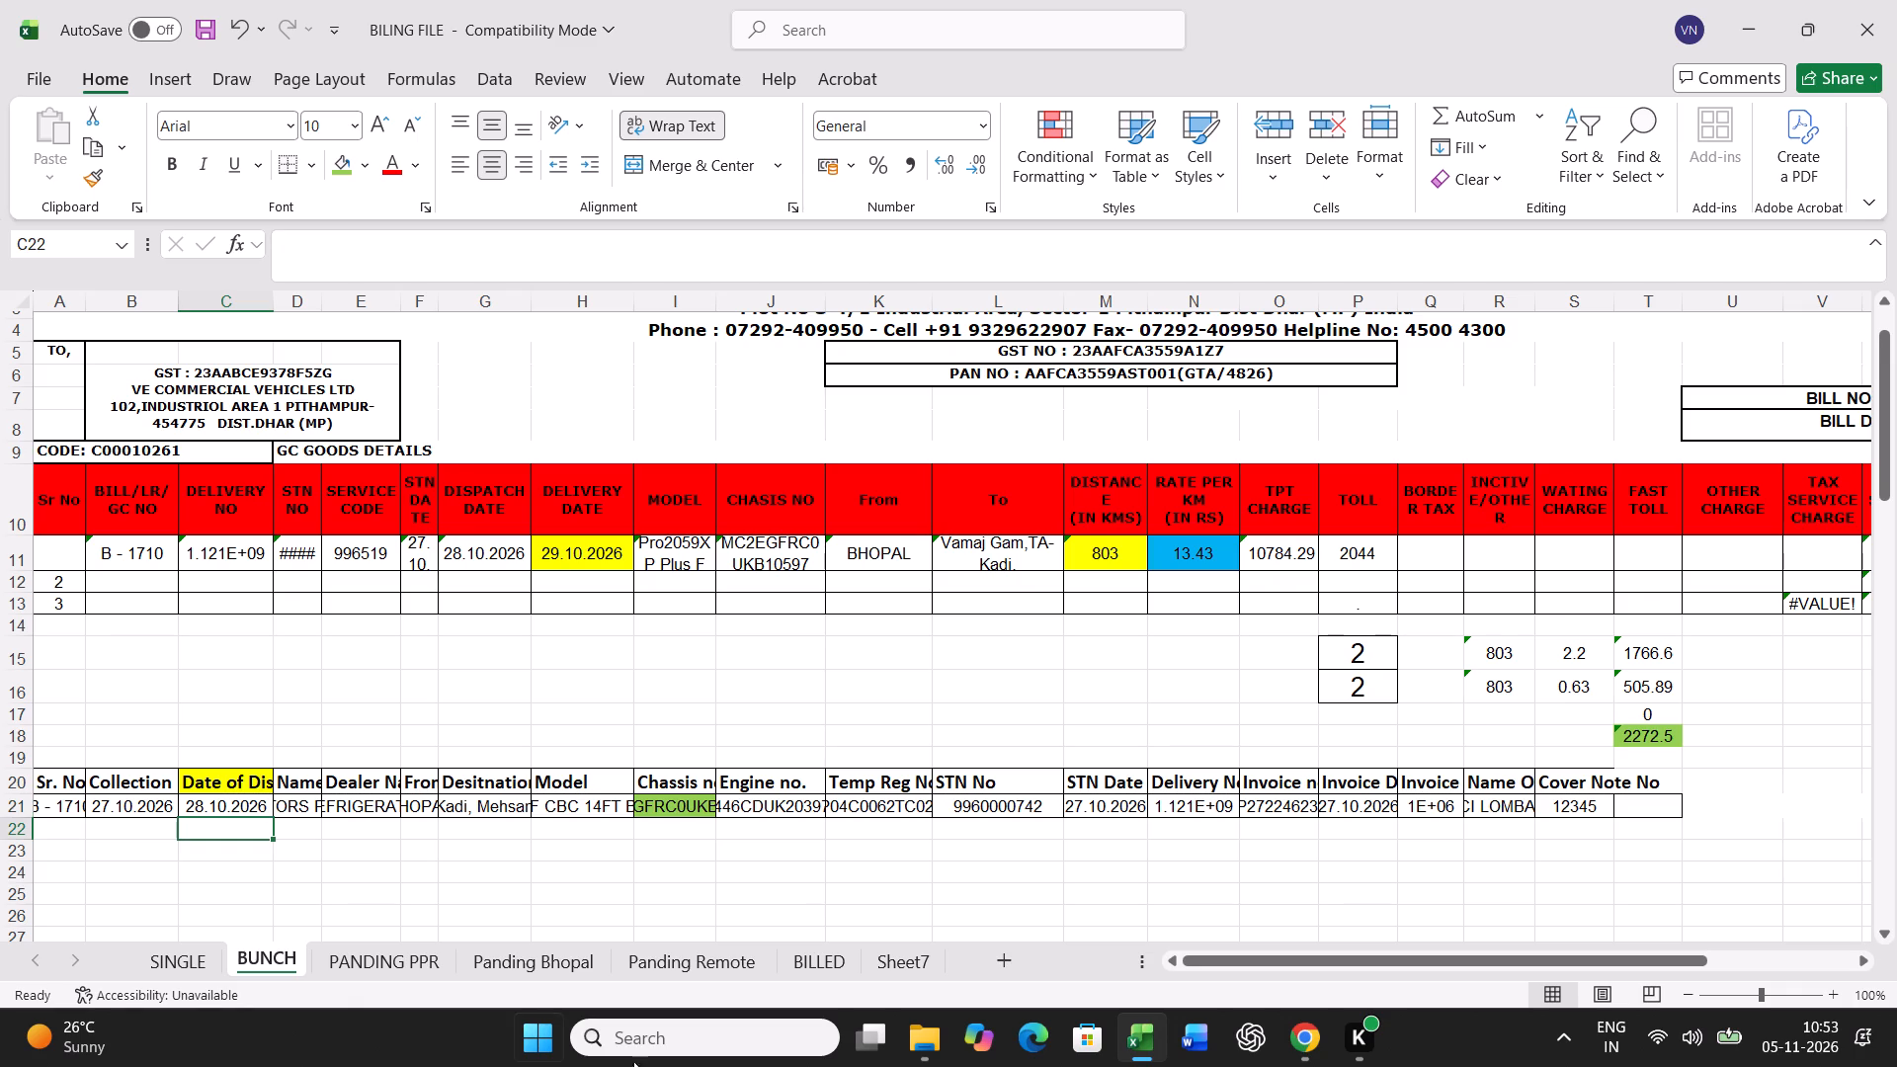
click(586, 543)
text(30.10.2026)
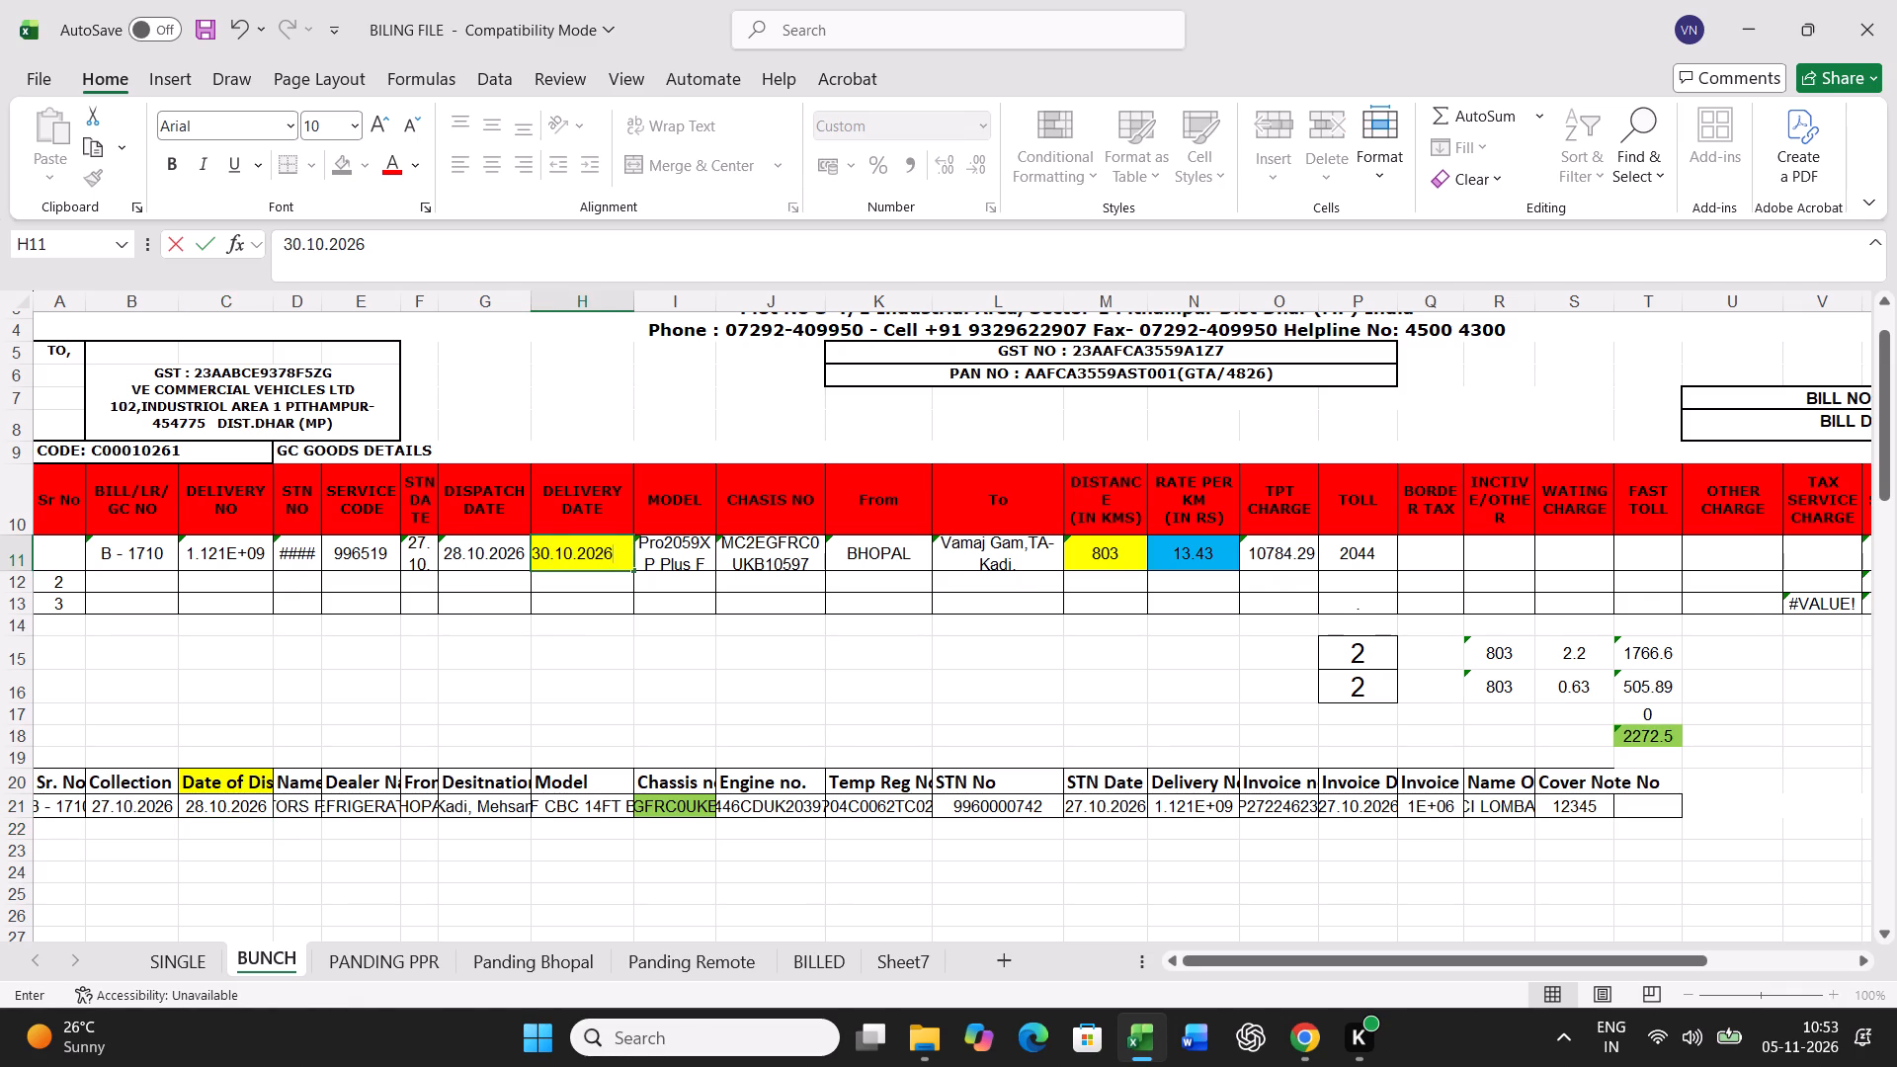
key(Right)
Enter distance =442+260 and a toll of 1881 for B - 1710 in row 11.
key(Right)
key(Right)
key(Right)
key(Right)
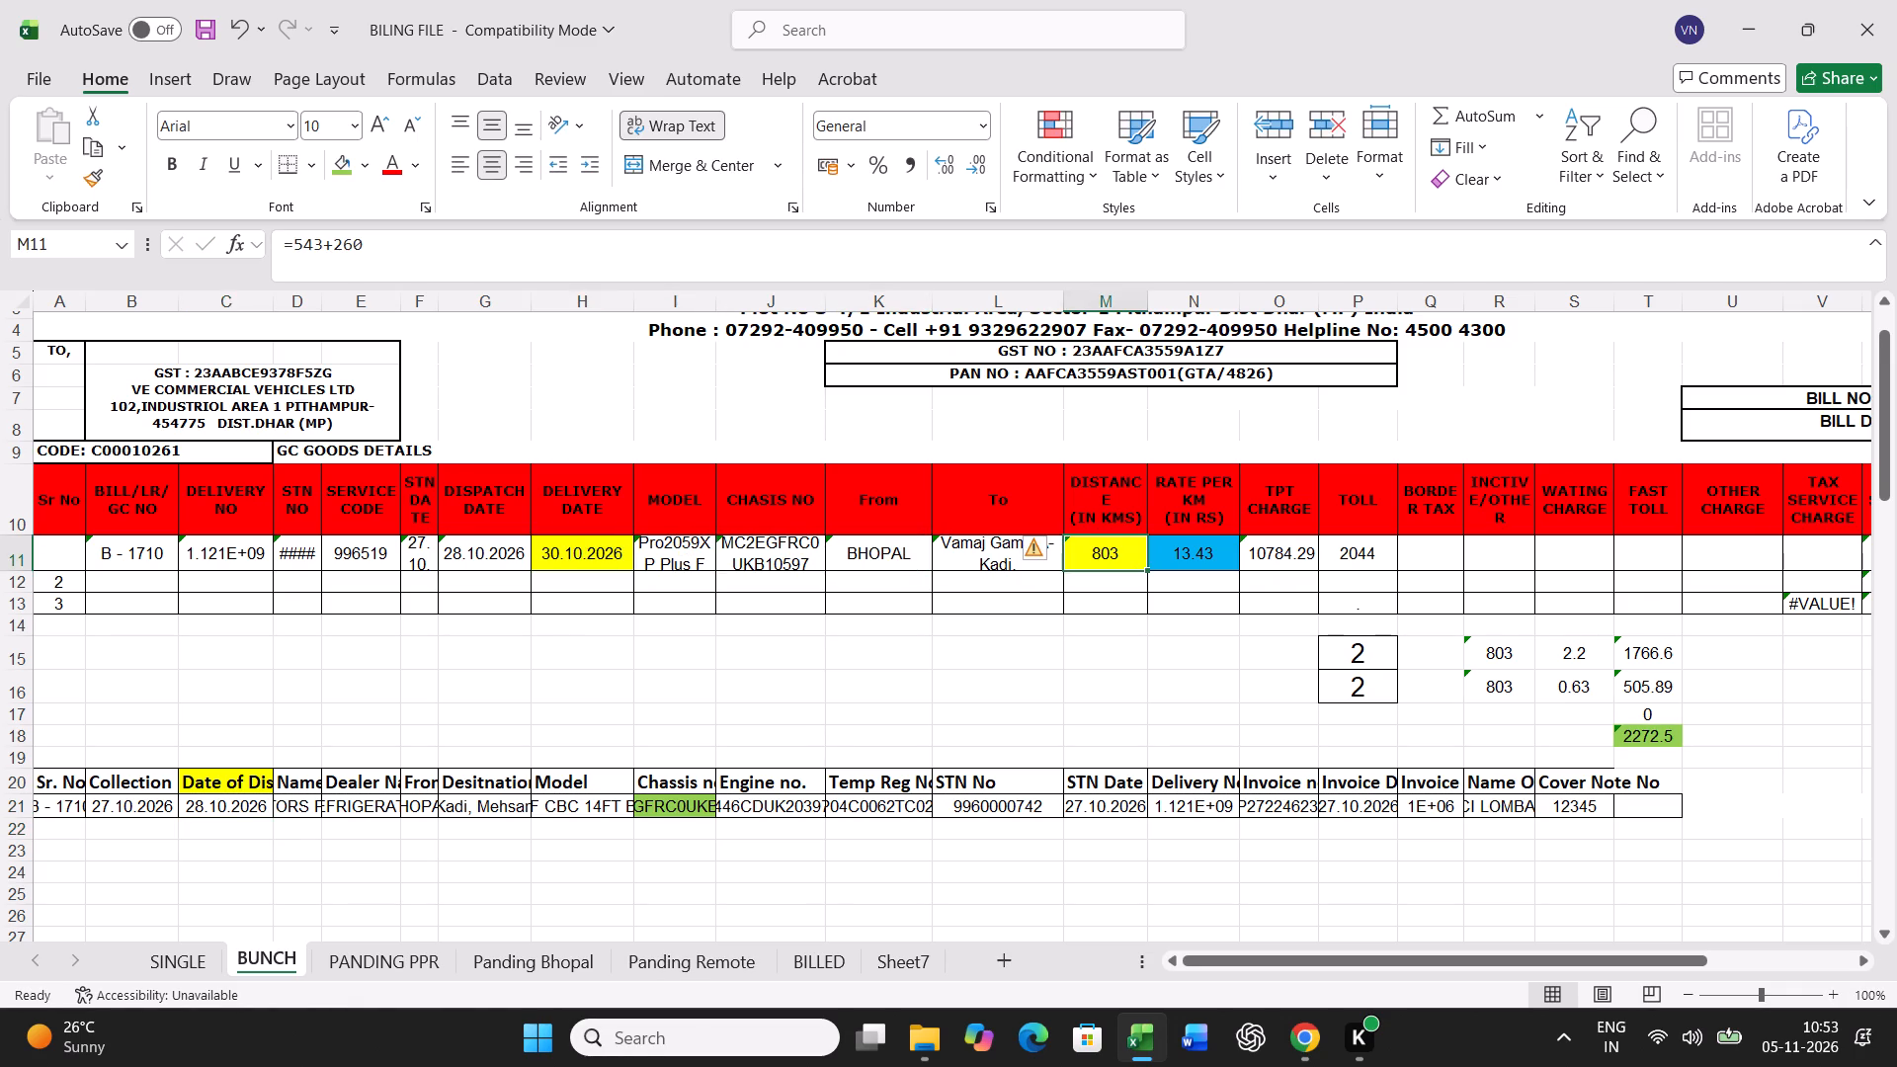
text(=442+260)
key(Return)
key(Up)
key(Right)
key(Right)
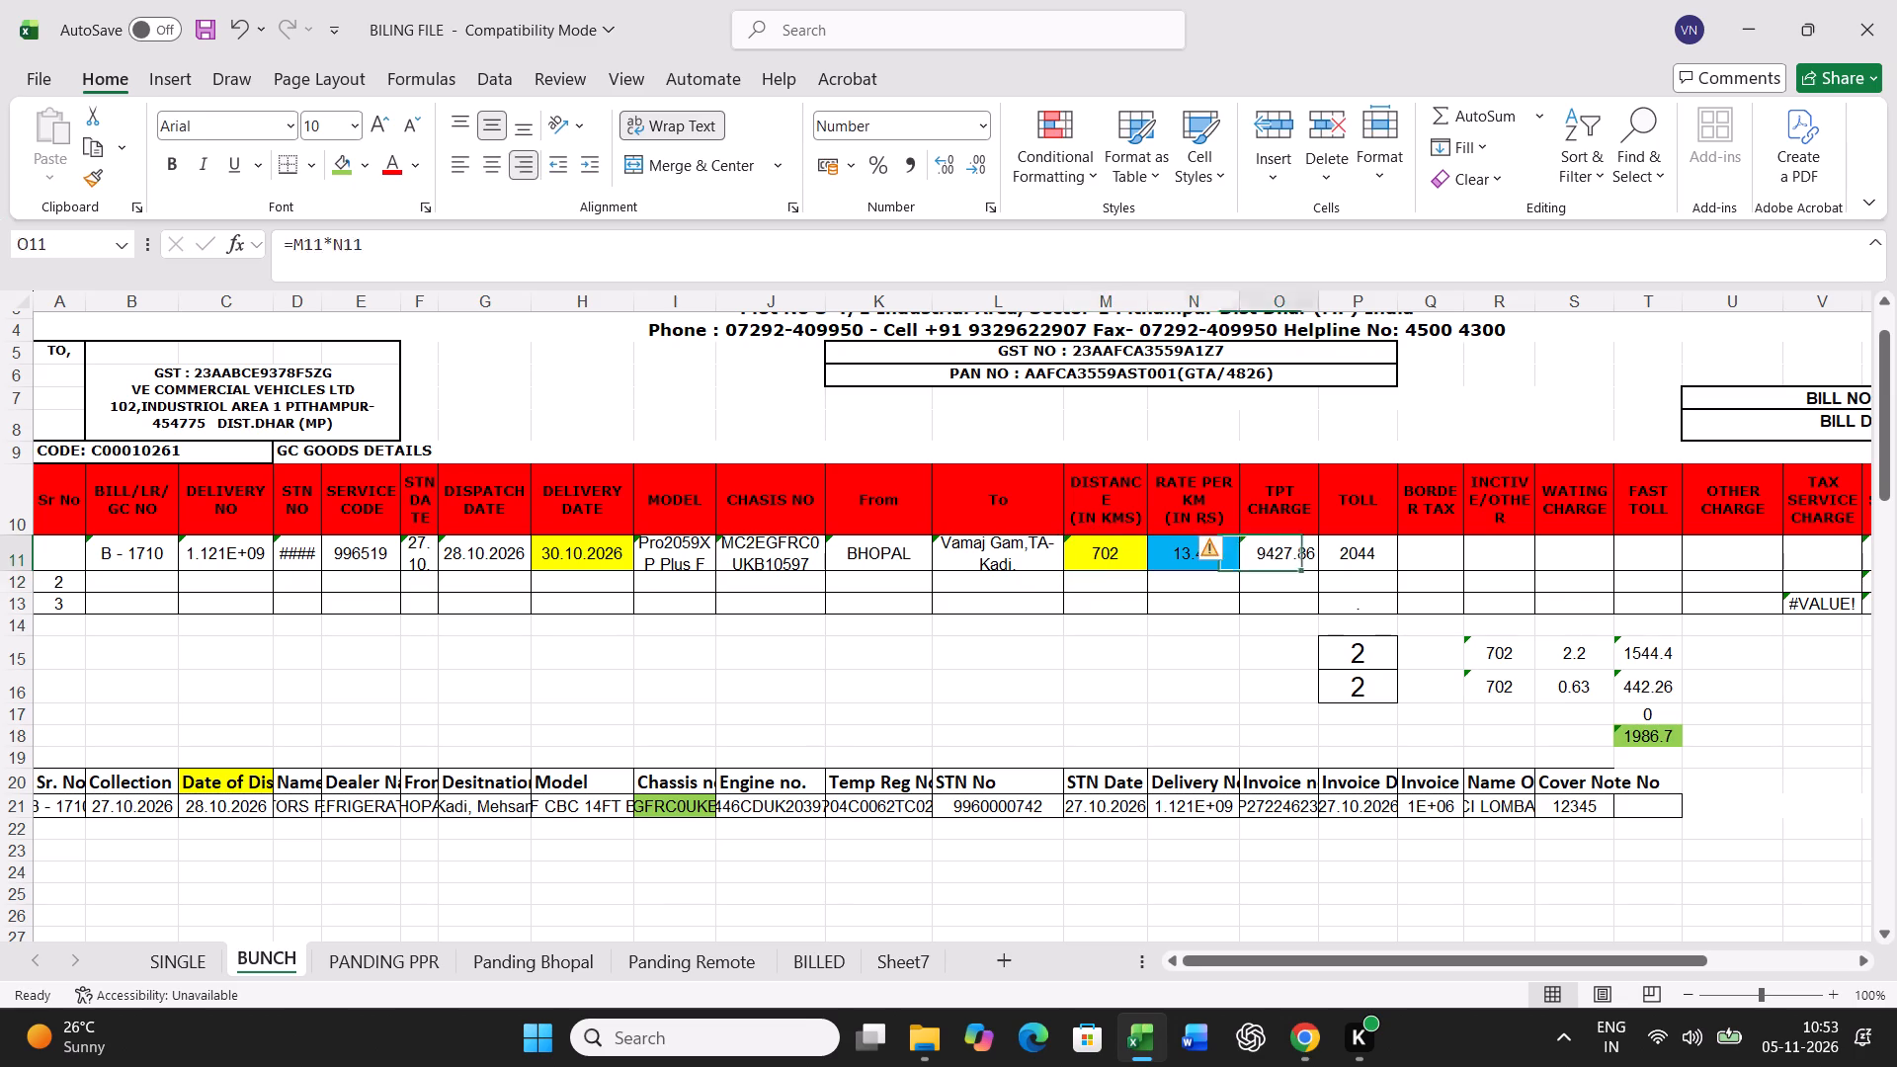
key(Right)
text(1881)
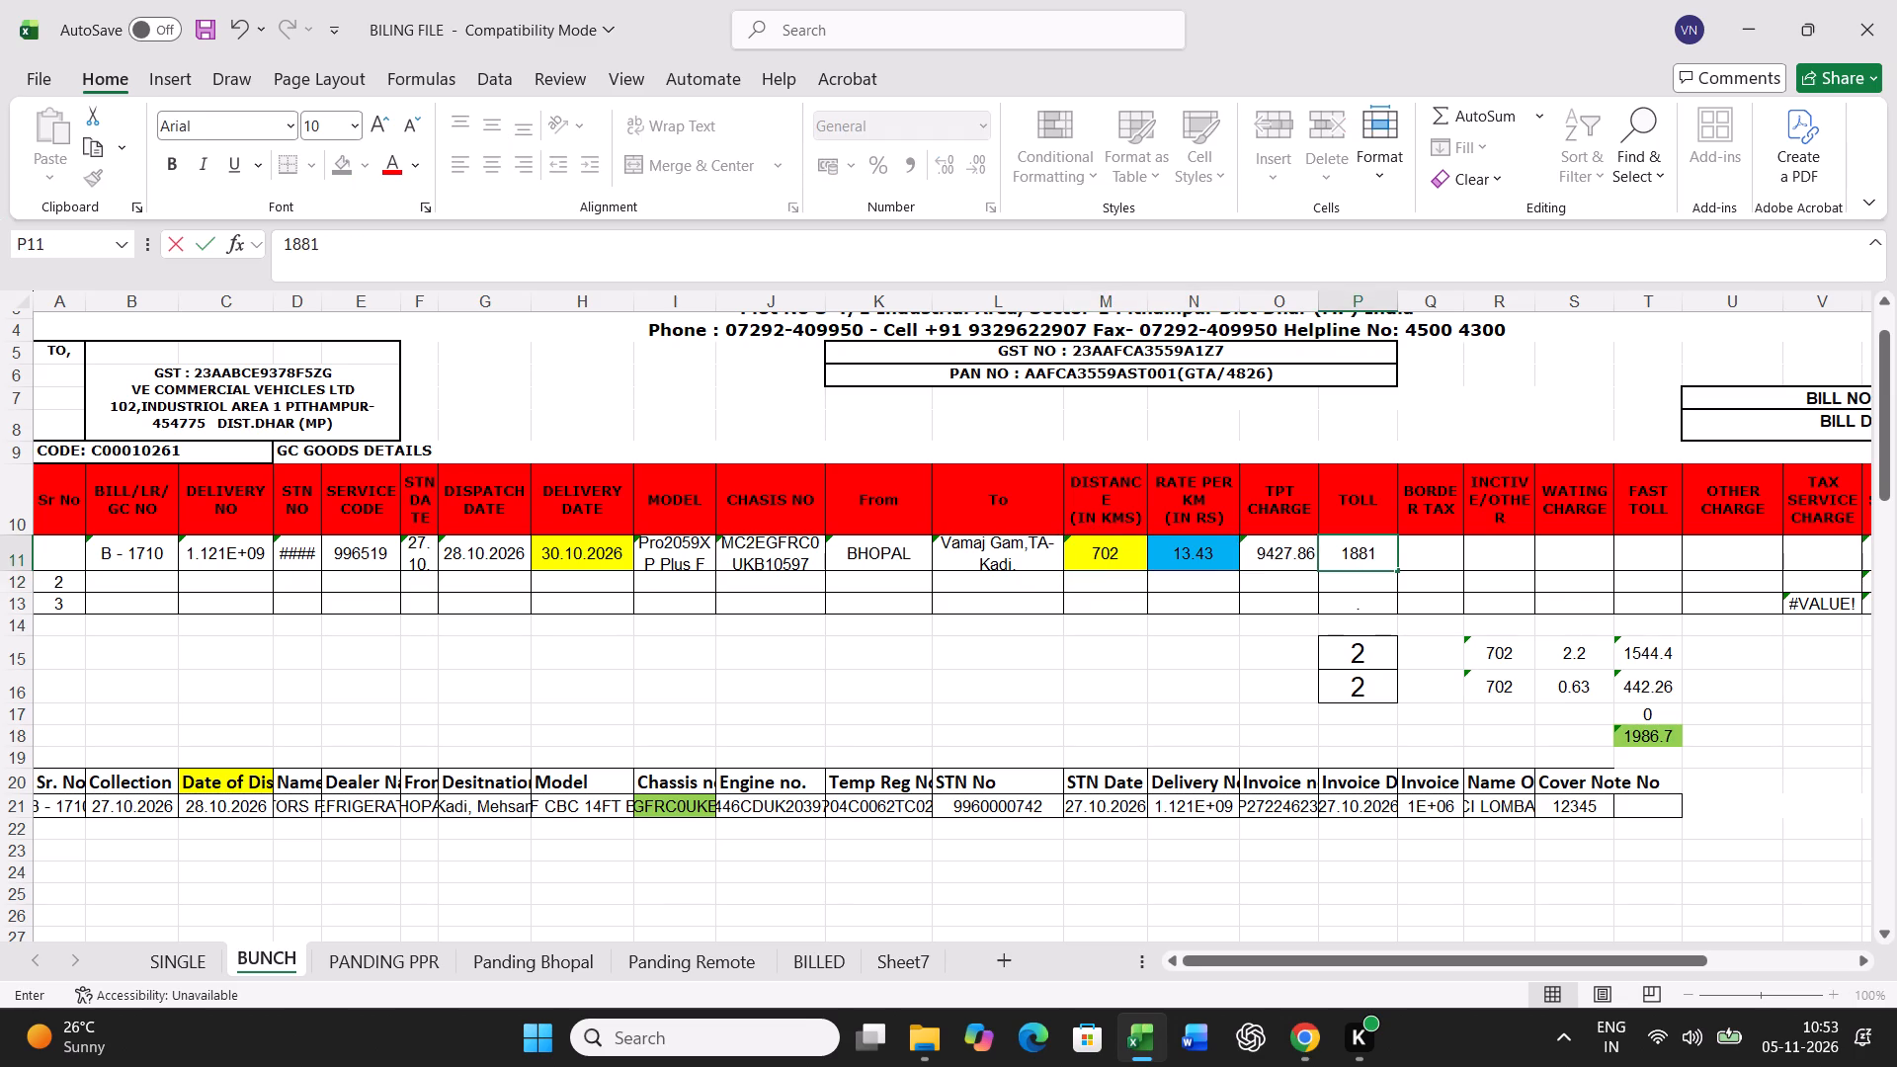
key(Return)
key(Return)
key(Return)
key(Return)
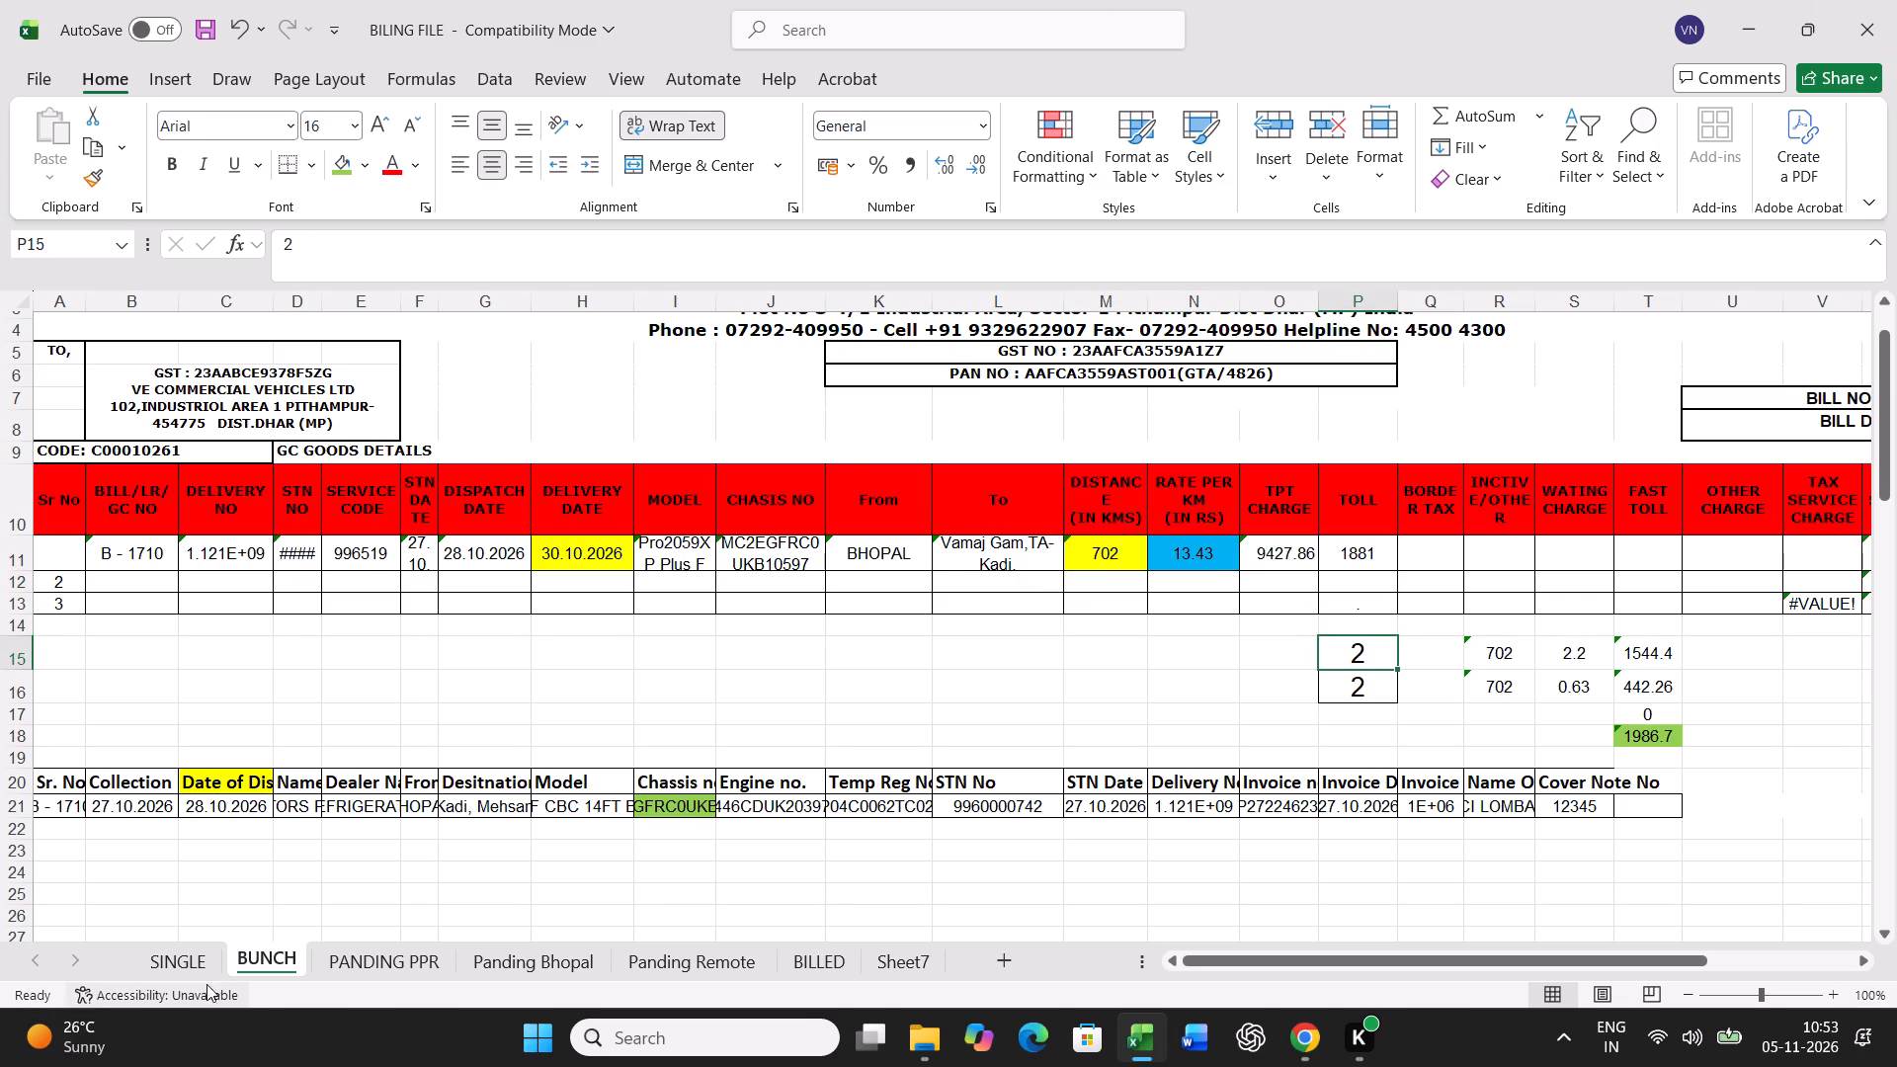
Print the B - 1710 freight bill from the SINGLE sheet.
click(203, 956)
key(ctrl+p)
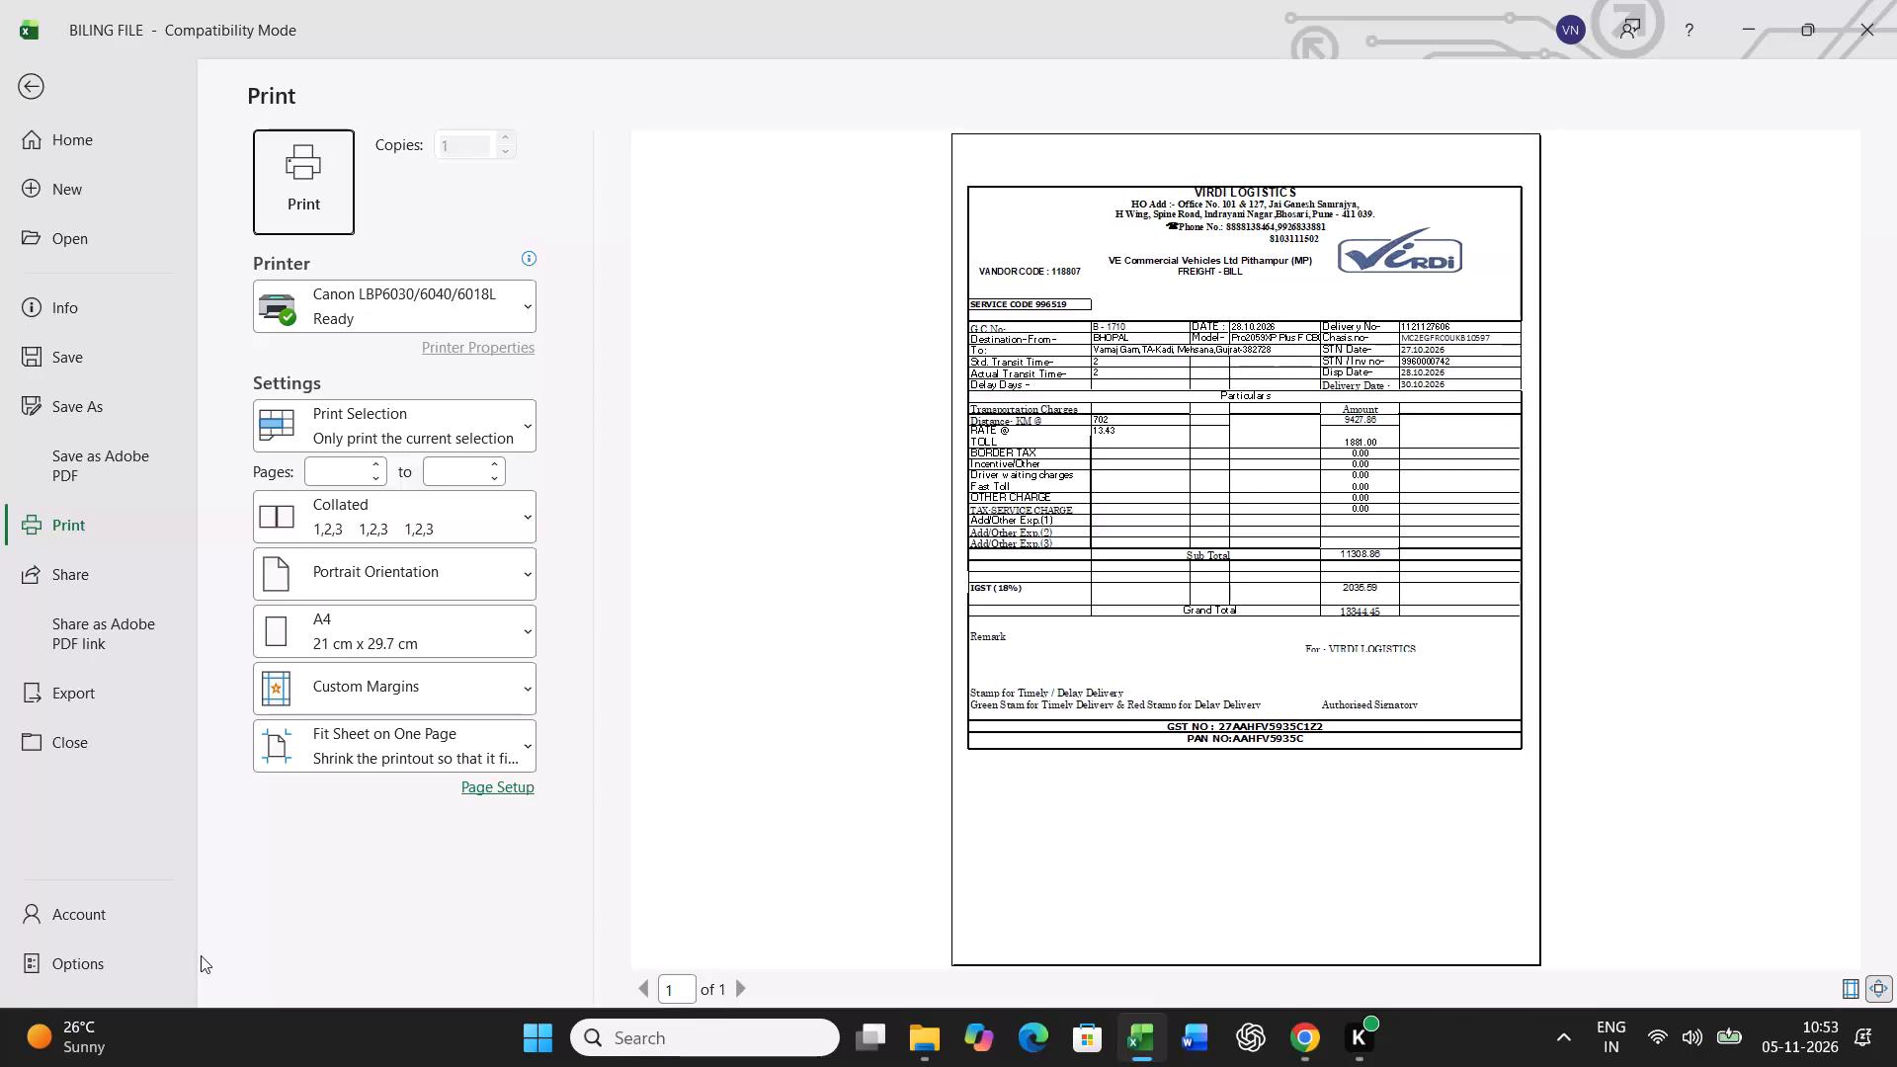
click(302, 156)
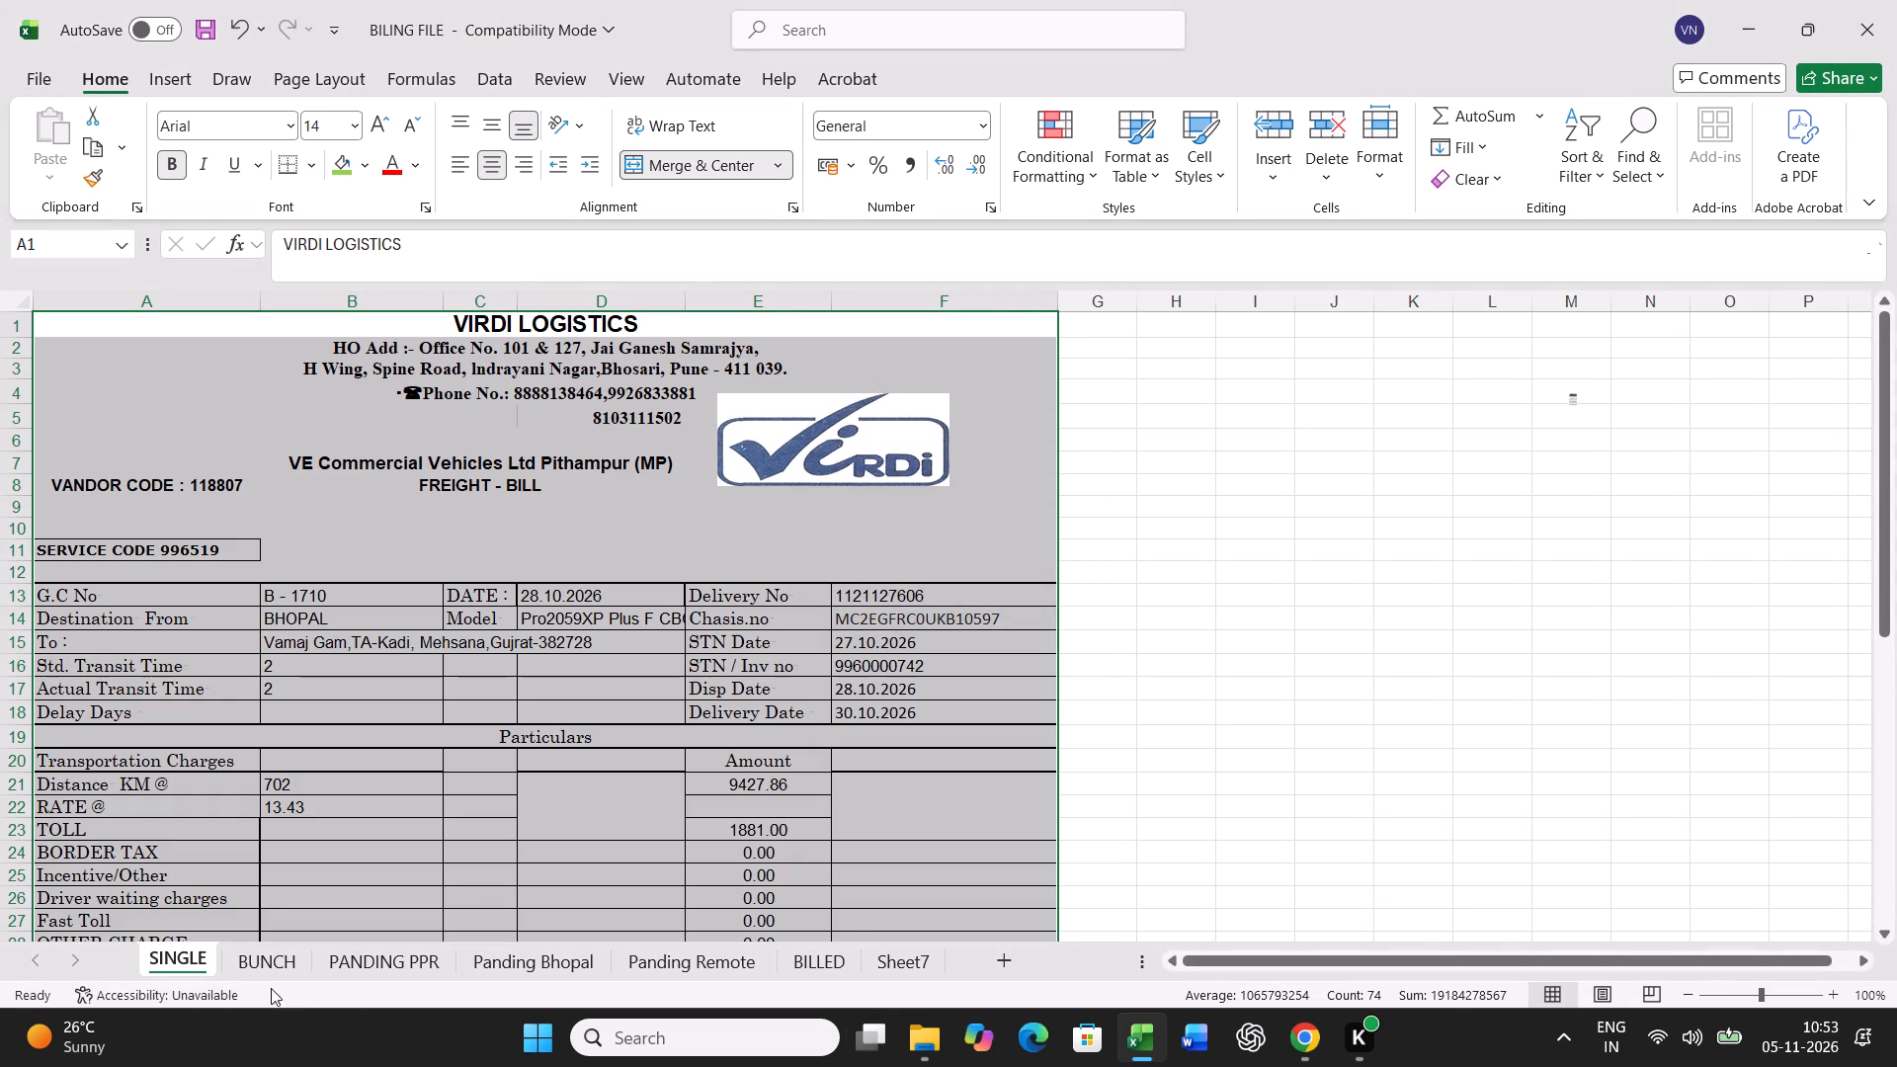
Copy the B - 1710 entry from row 11 of the BUNCH sheet and paste it as values into row 51.
click(249, 974)
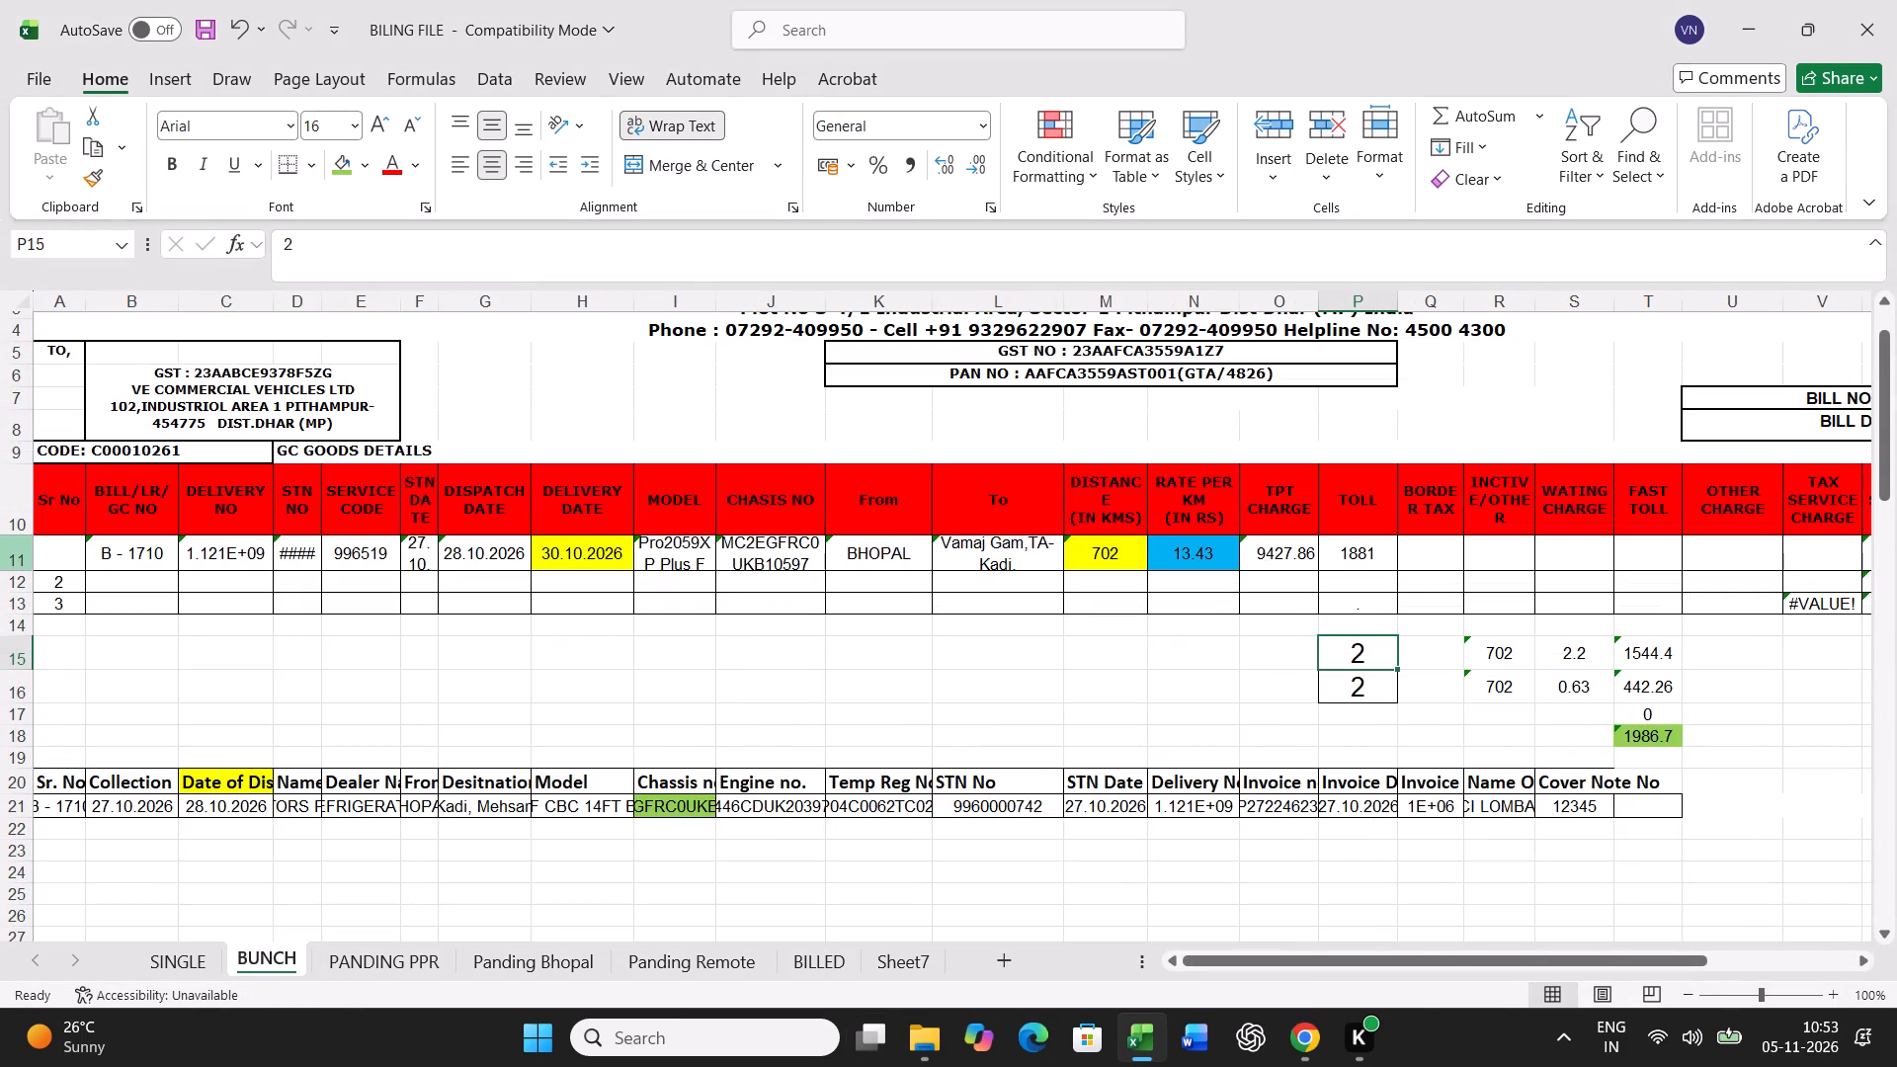
click(17, 554)
key(ctrl+c)
scroll(601, 683, down, 18)
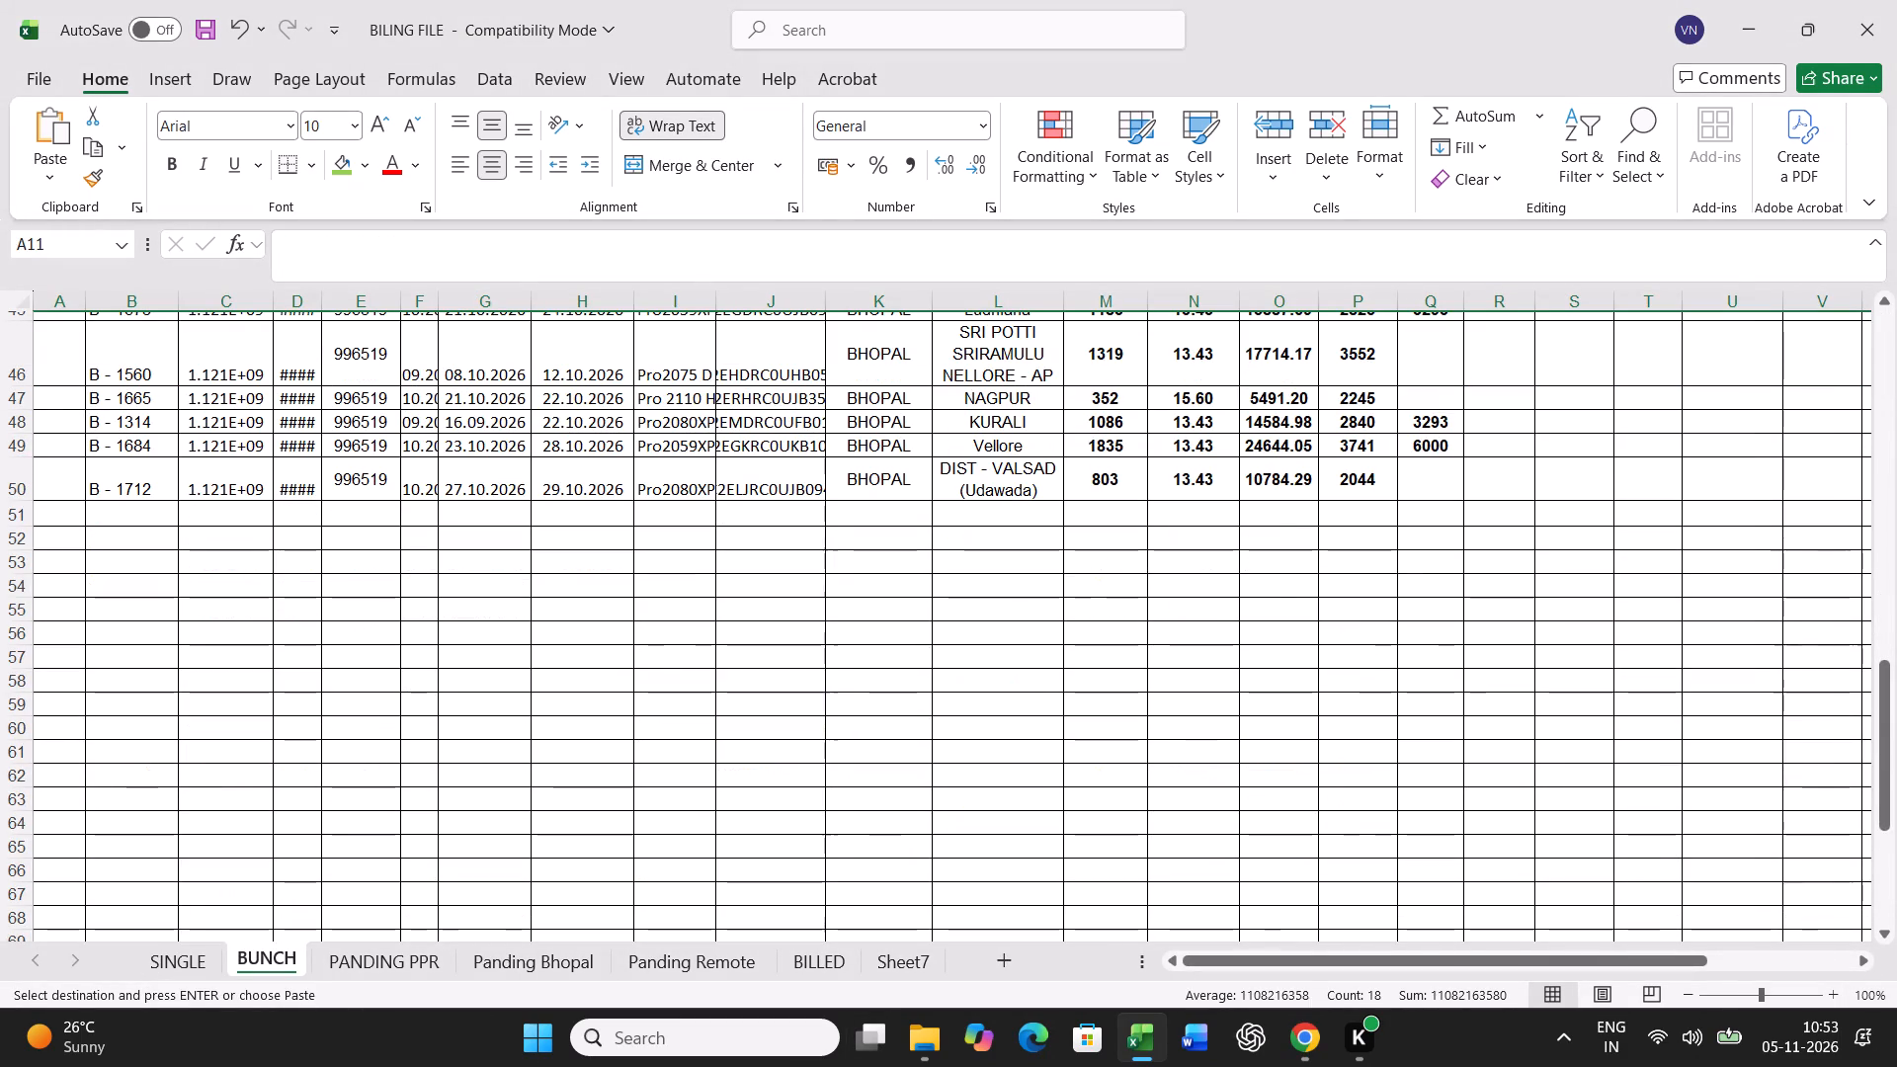
right_click(63, 517)
click(175, 466)
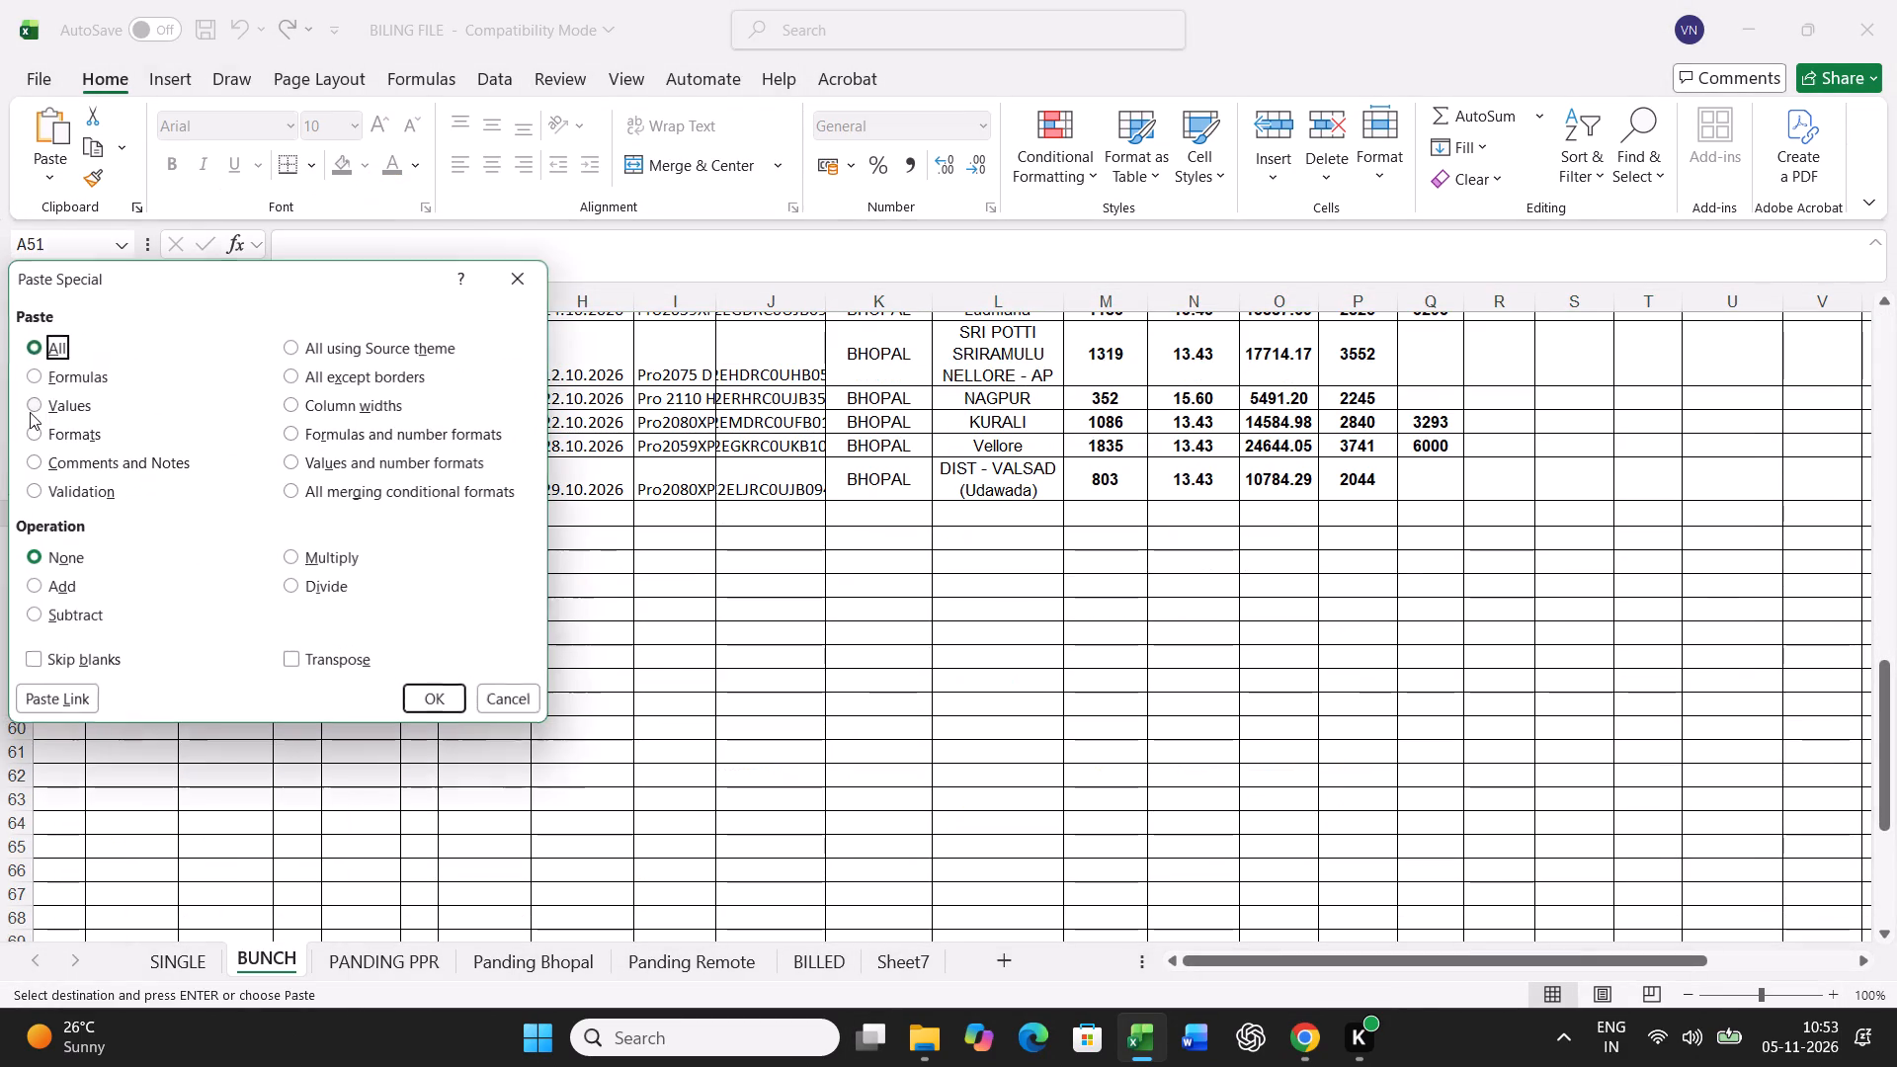
click(30, 412)
click(429, 688)
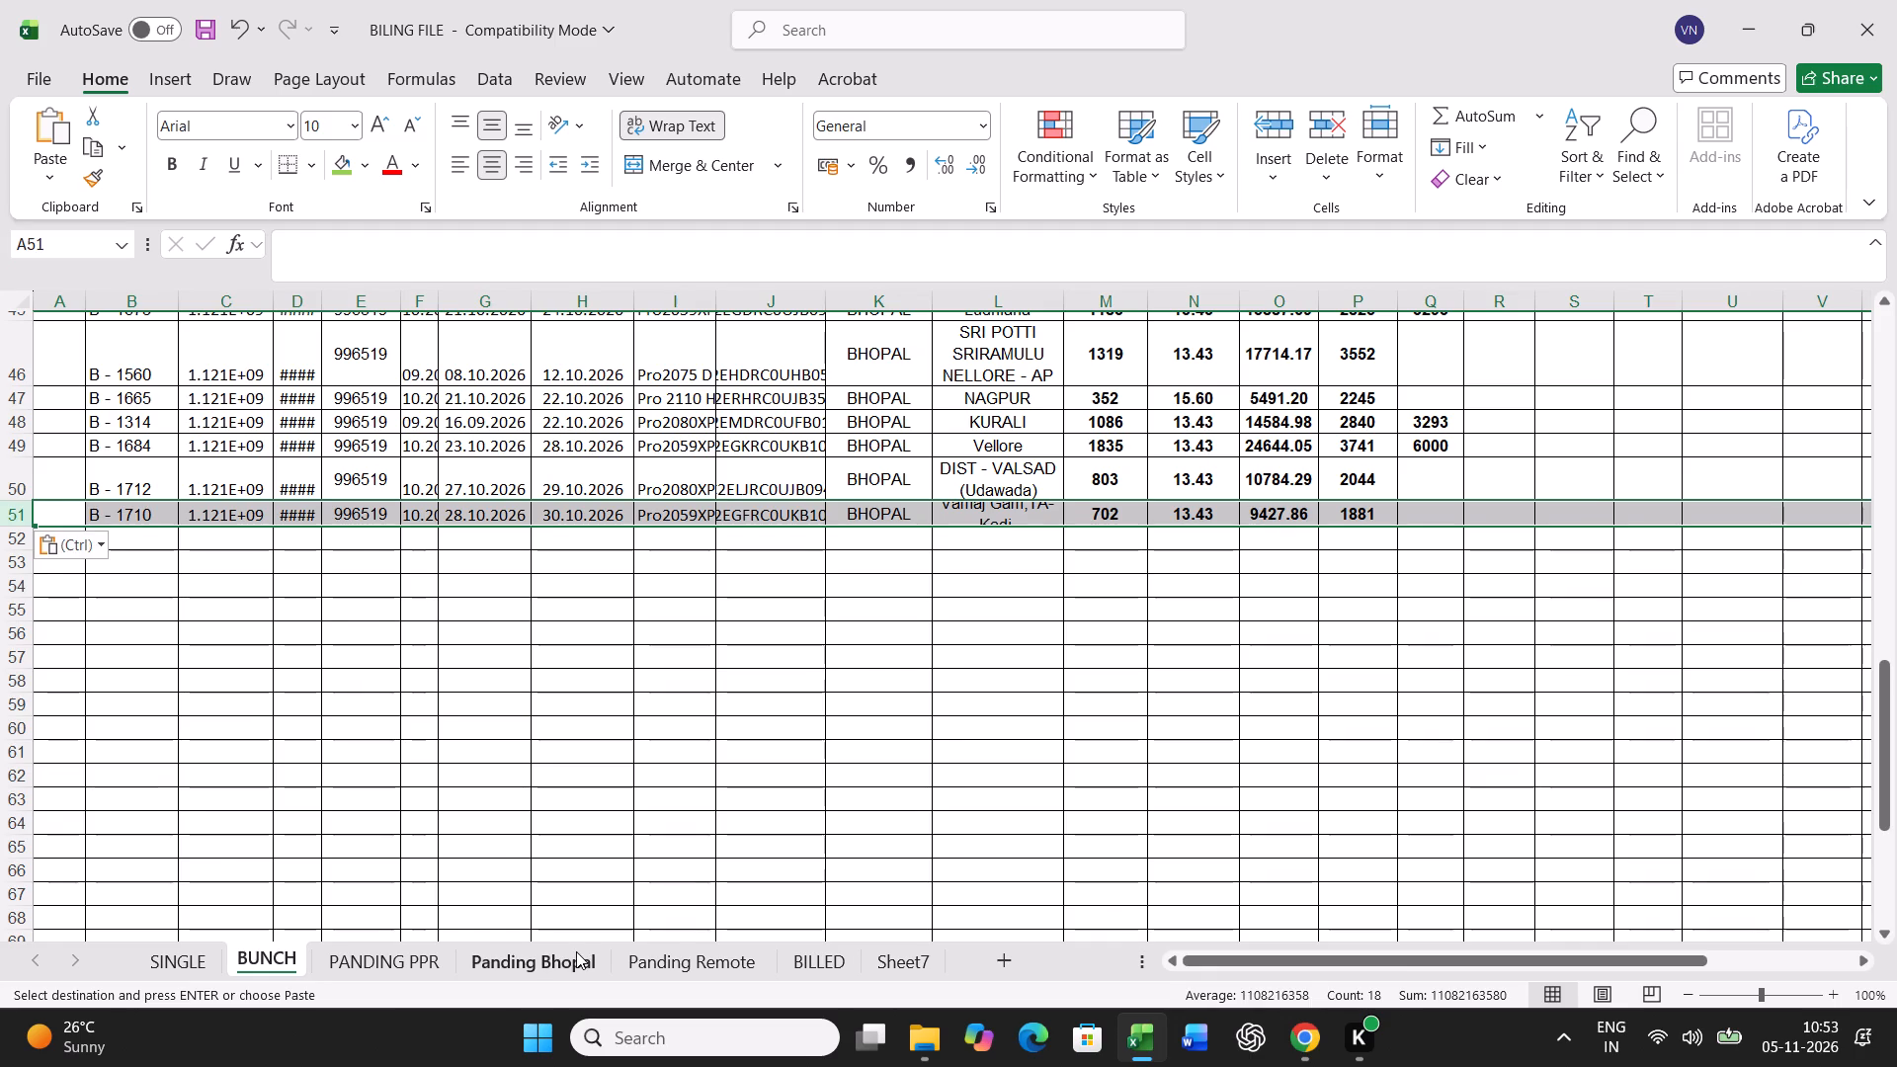
Find chassis B08770 in the Panding Bhopal sheet and highlight its cell green.
click(577, 952)
click(806, 705)
key(ctrl+f)
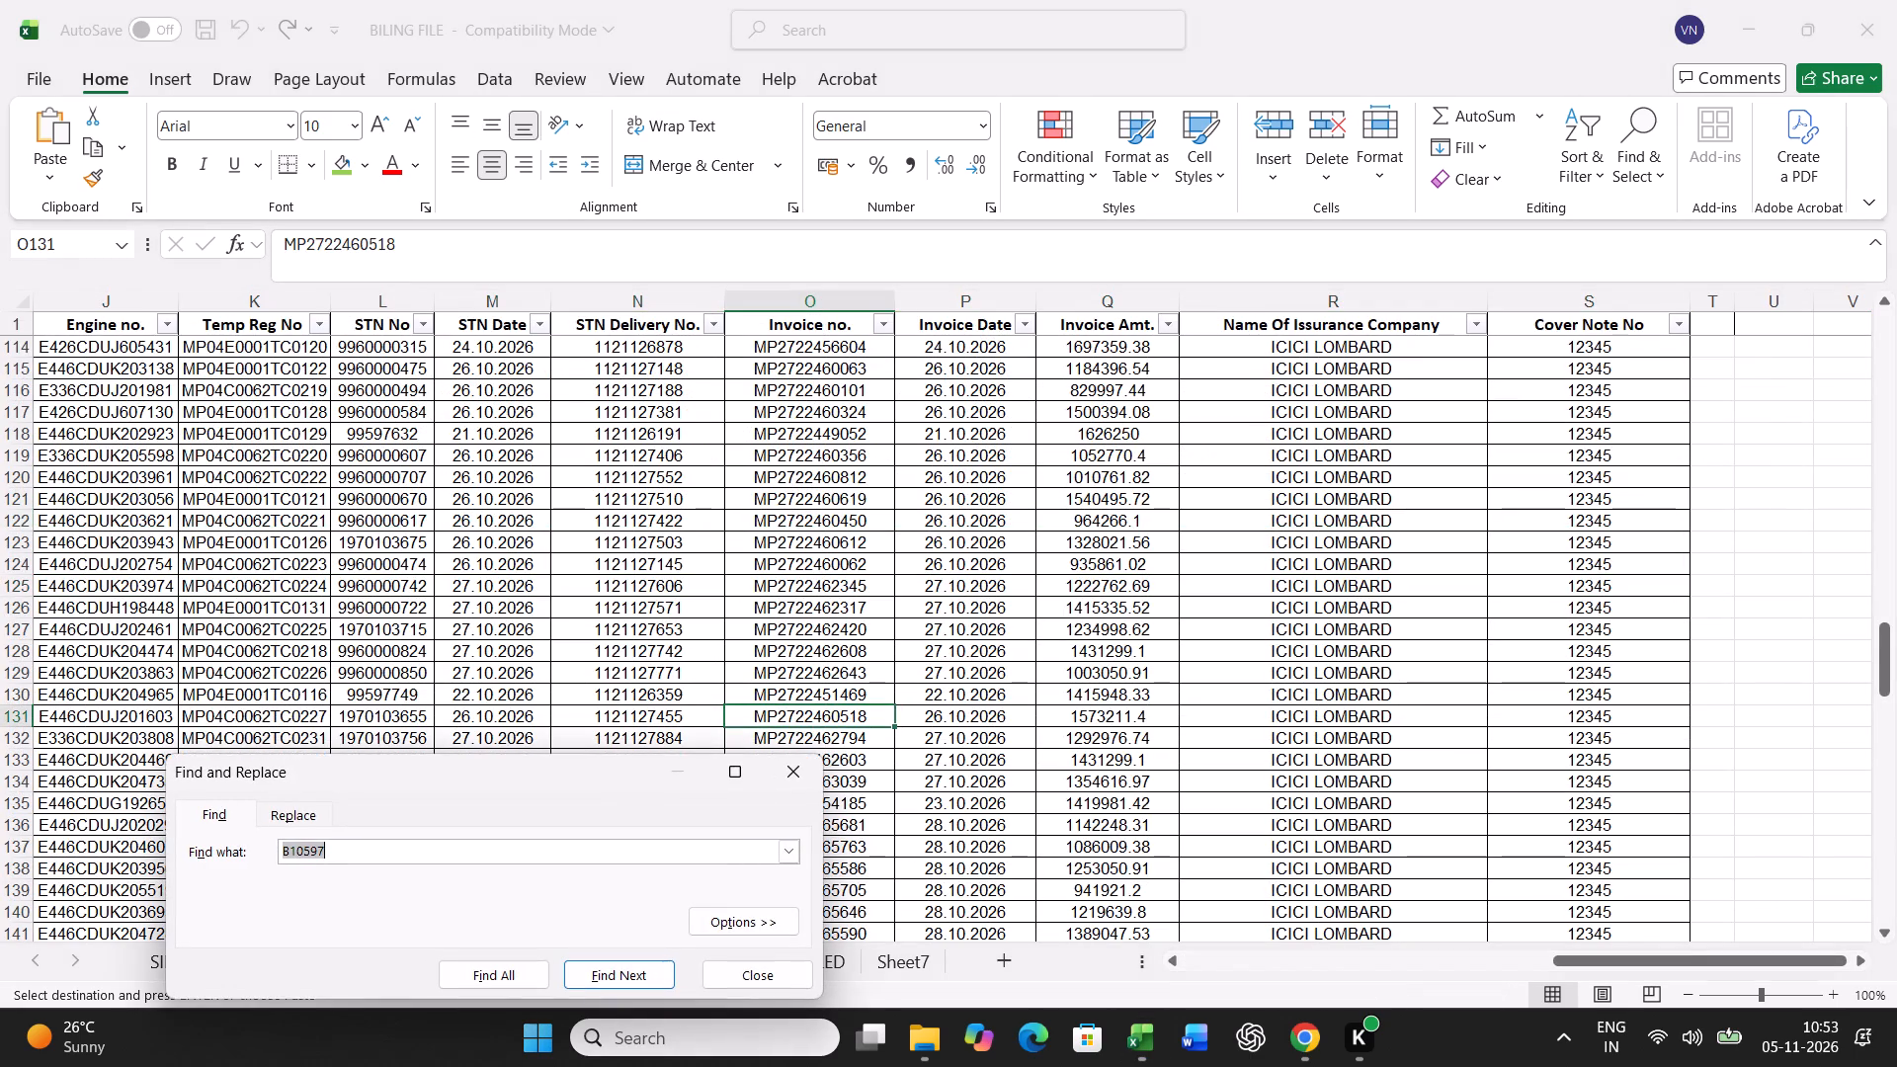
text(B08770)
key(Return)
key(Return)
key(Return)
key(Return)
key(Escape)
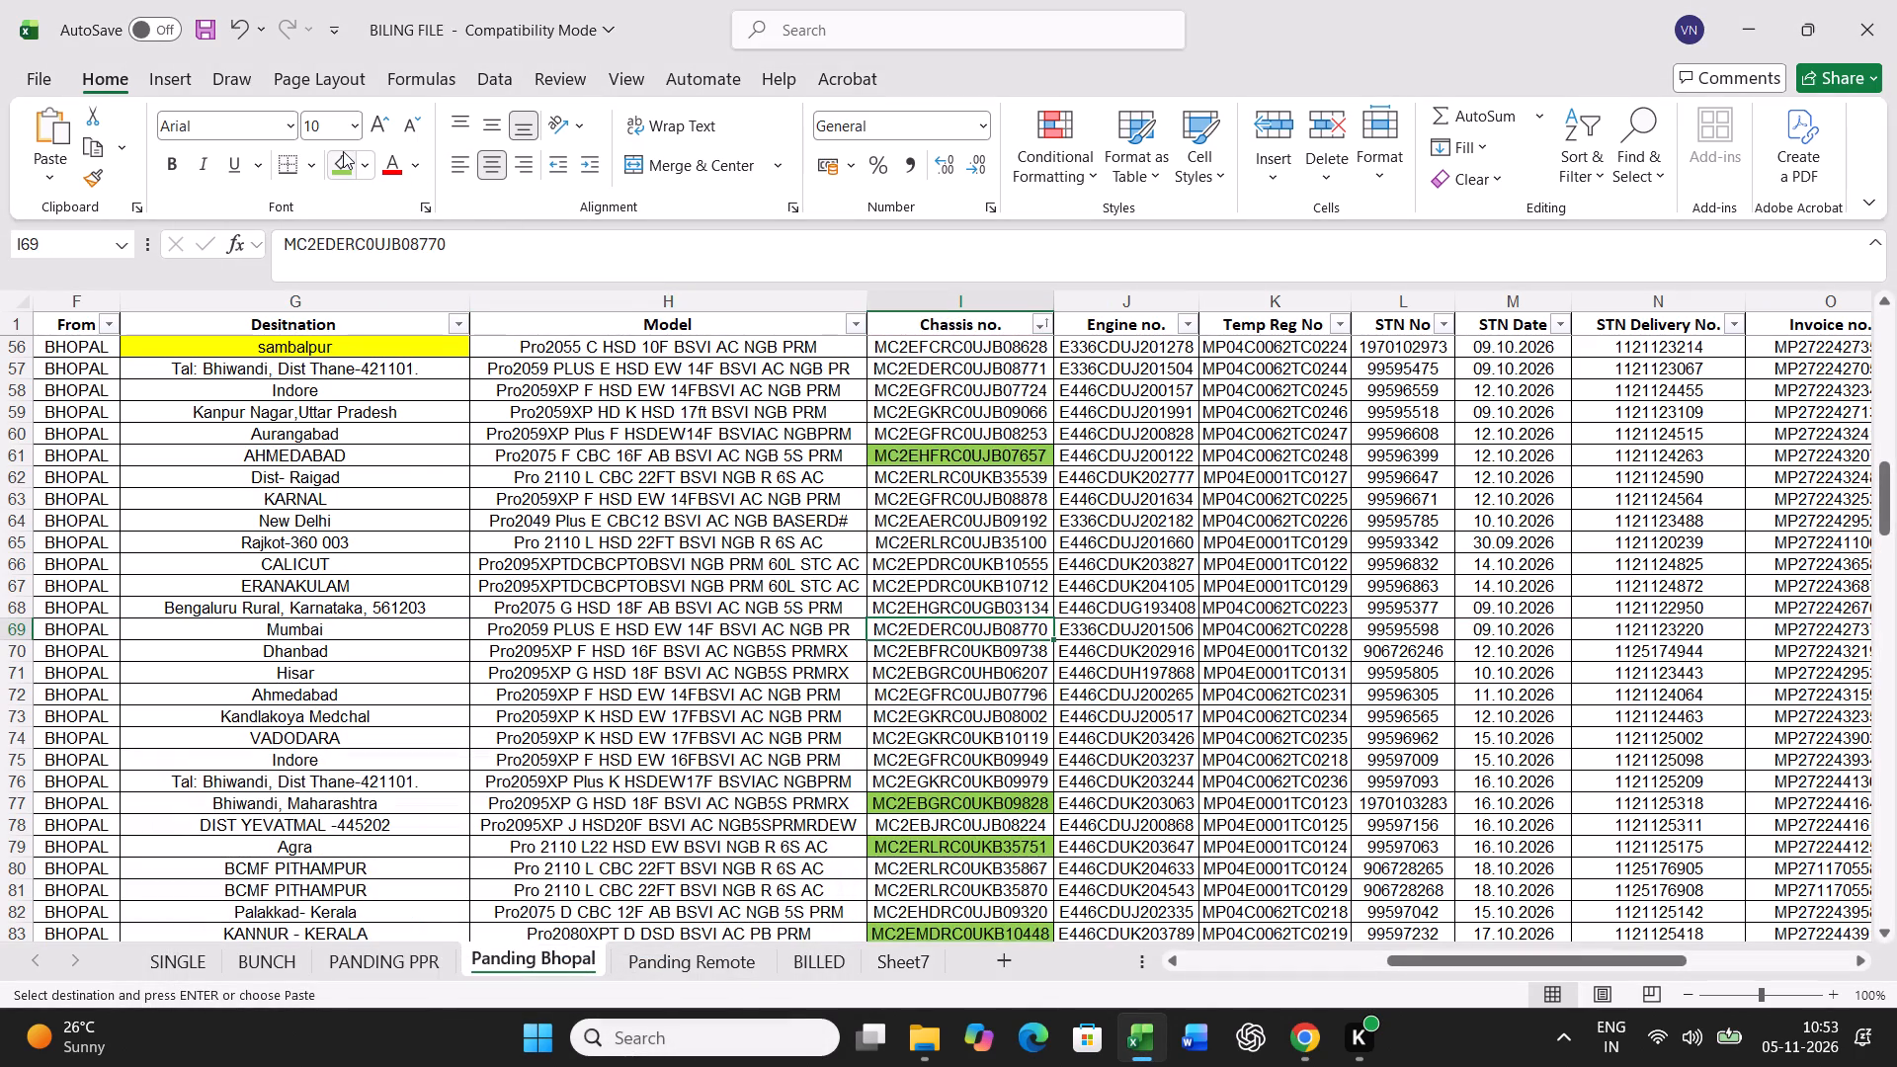
click(343, 151)
Copy the B - 1623 record from Panding Bhopal into row 21 of the BUNCH sheet.
key(Left)
key(Left)
key(Left)
key(Left)
key(Left)
key(Left)
key(Left)
key(Left)
key(Left)
key(Left)
key(Left)
key(Left)
key(Left)
key(Left)
key(Left)
key(Left)
key(Left)
key(Left)
key(Left)
key(Left)
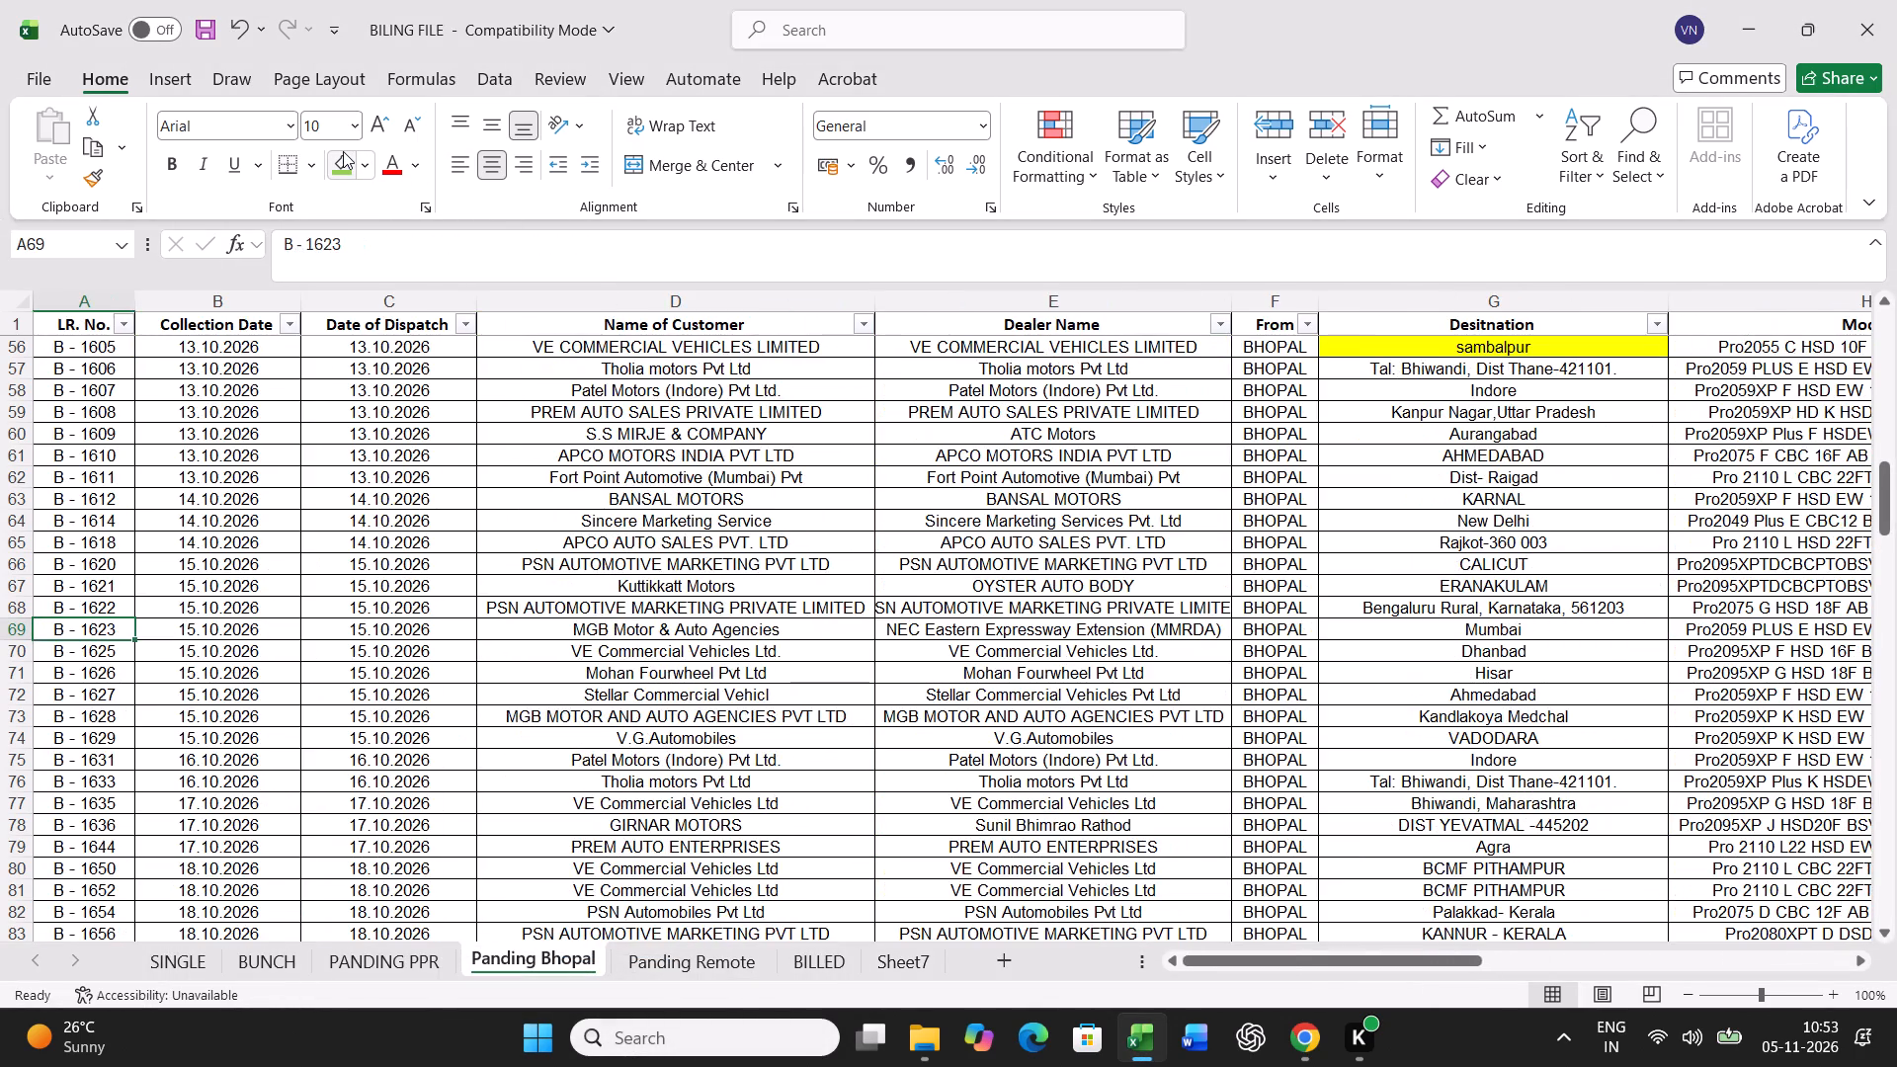
key(ctrl+shift+Right)
key(ctrl+c)
click(235, 968)
scroll(379, 872, up, 4)
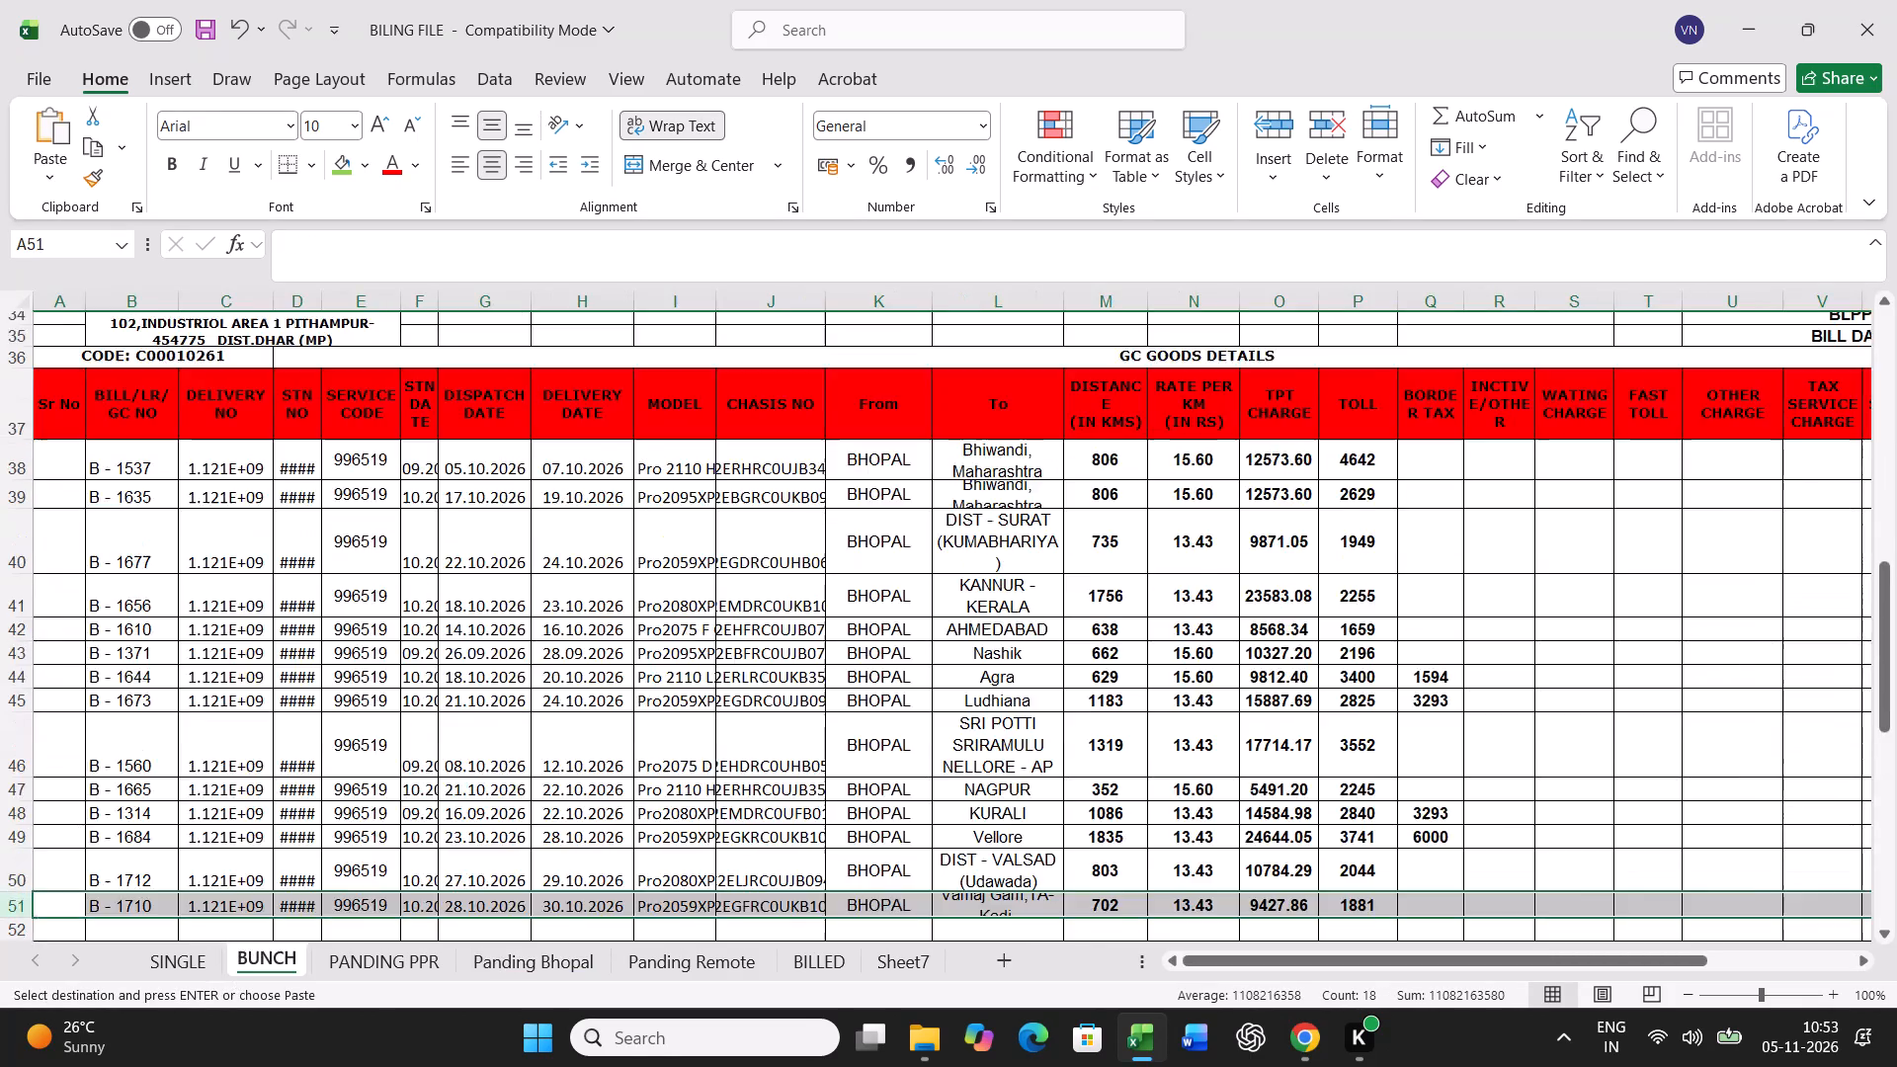
scroll(379, 872, up, 14)
click(69, 807)
key(ctrl+v)
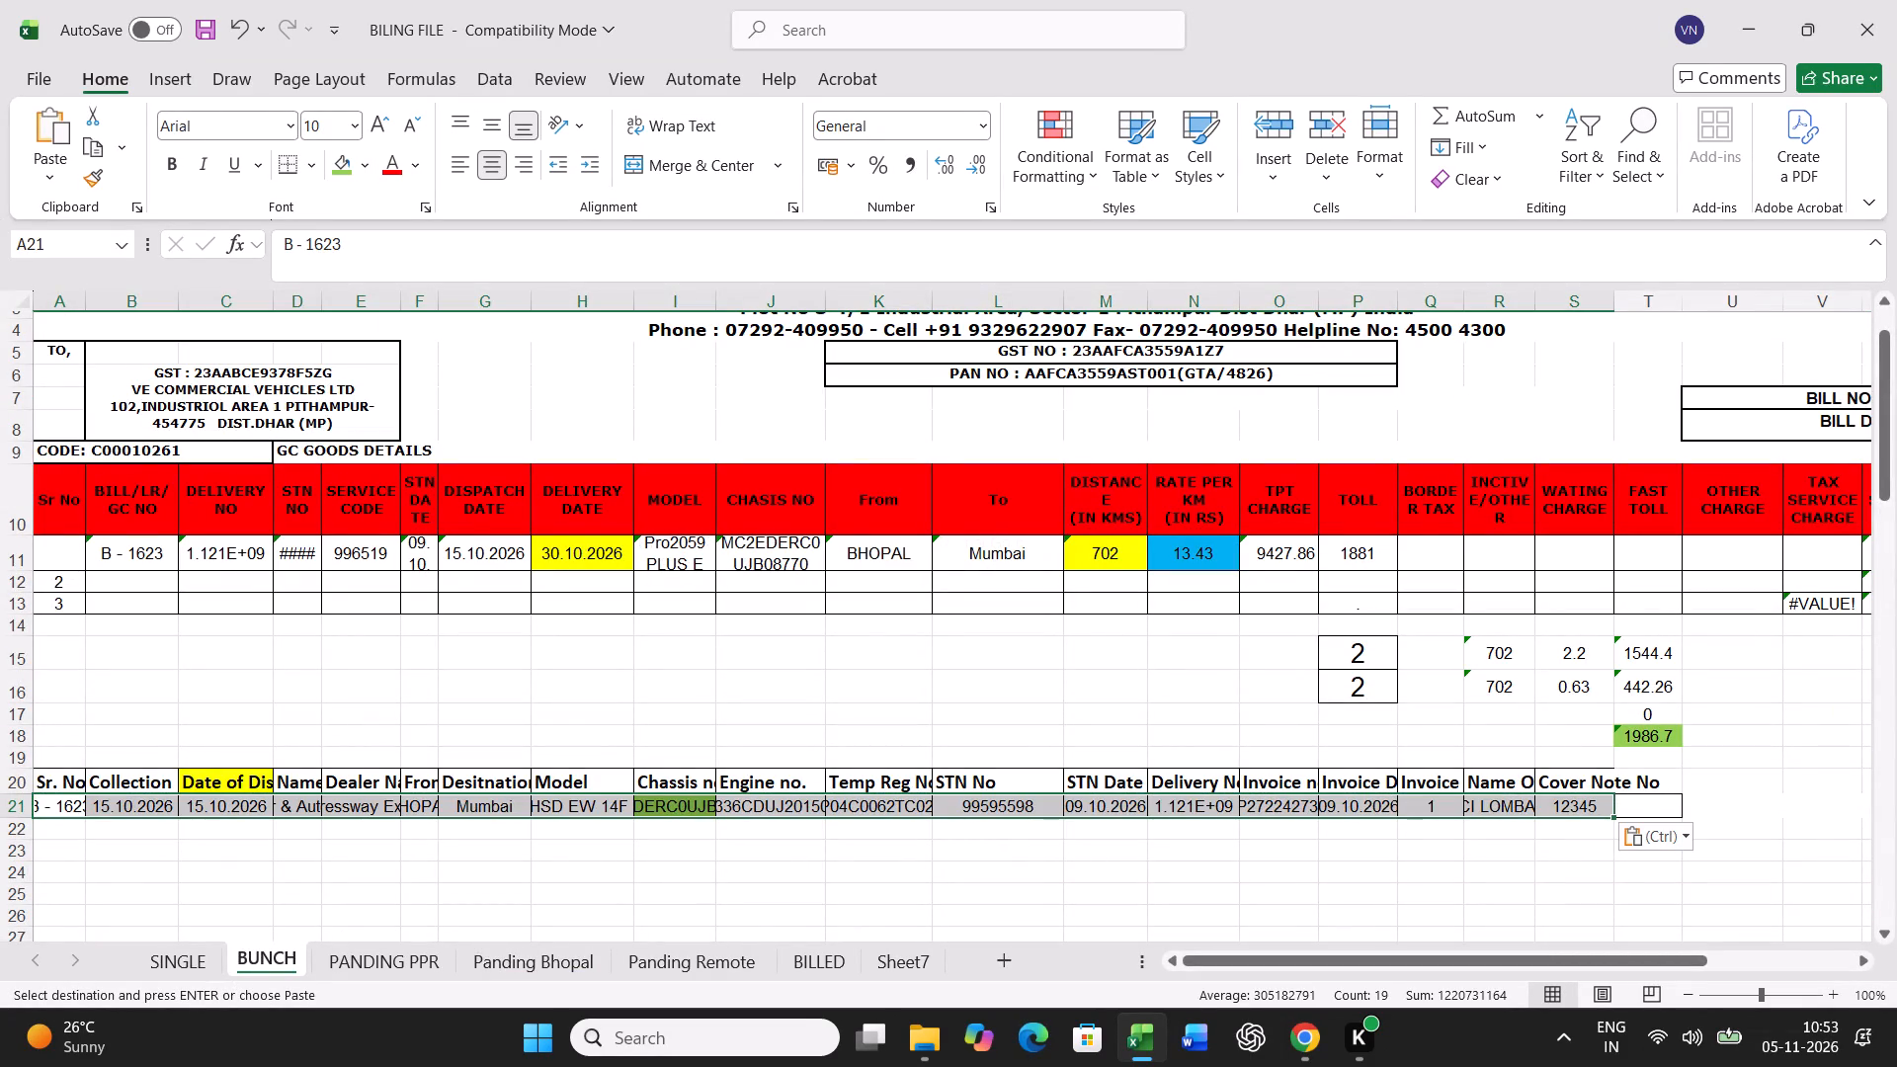
Enter delivery date 19.10.2026 and distance =520+260 for B - 1623 in row 11.
click(570, 557)
text(19.10.2026)
key(Right)
key(Right)
key(Right)
key(Right)
key(Right)
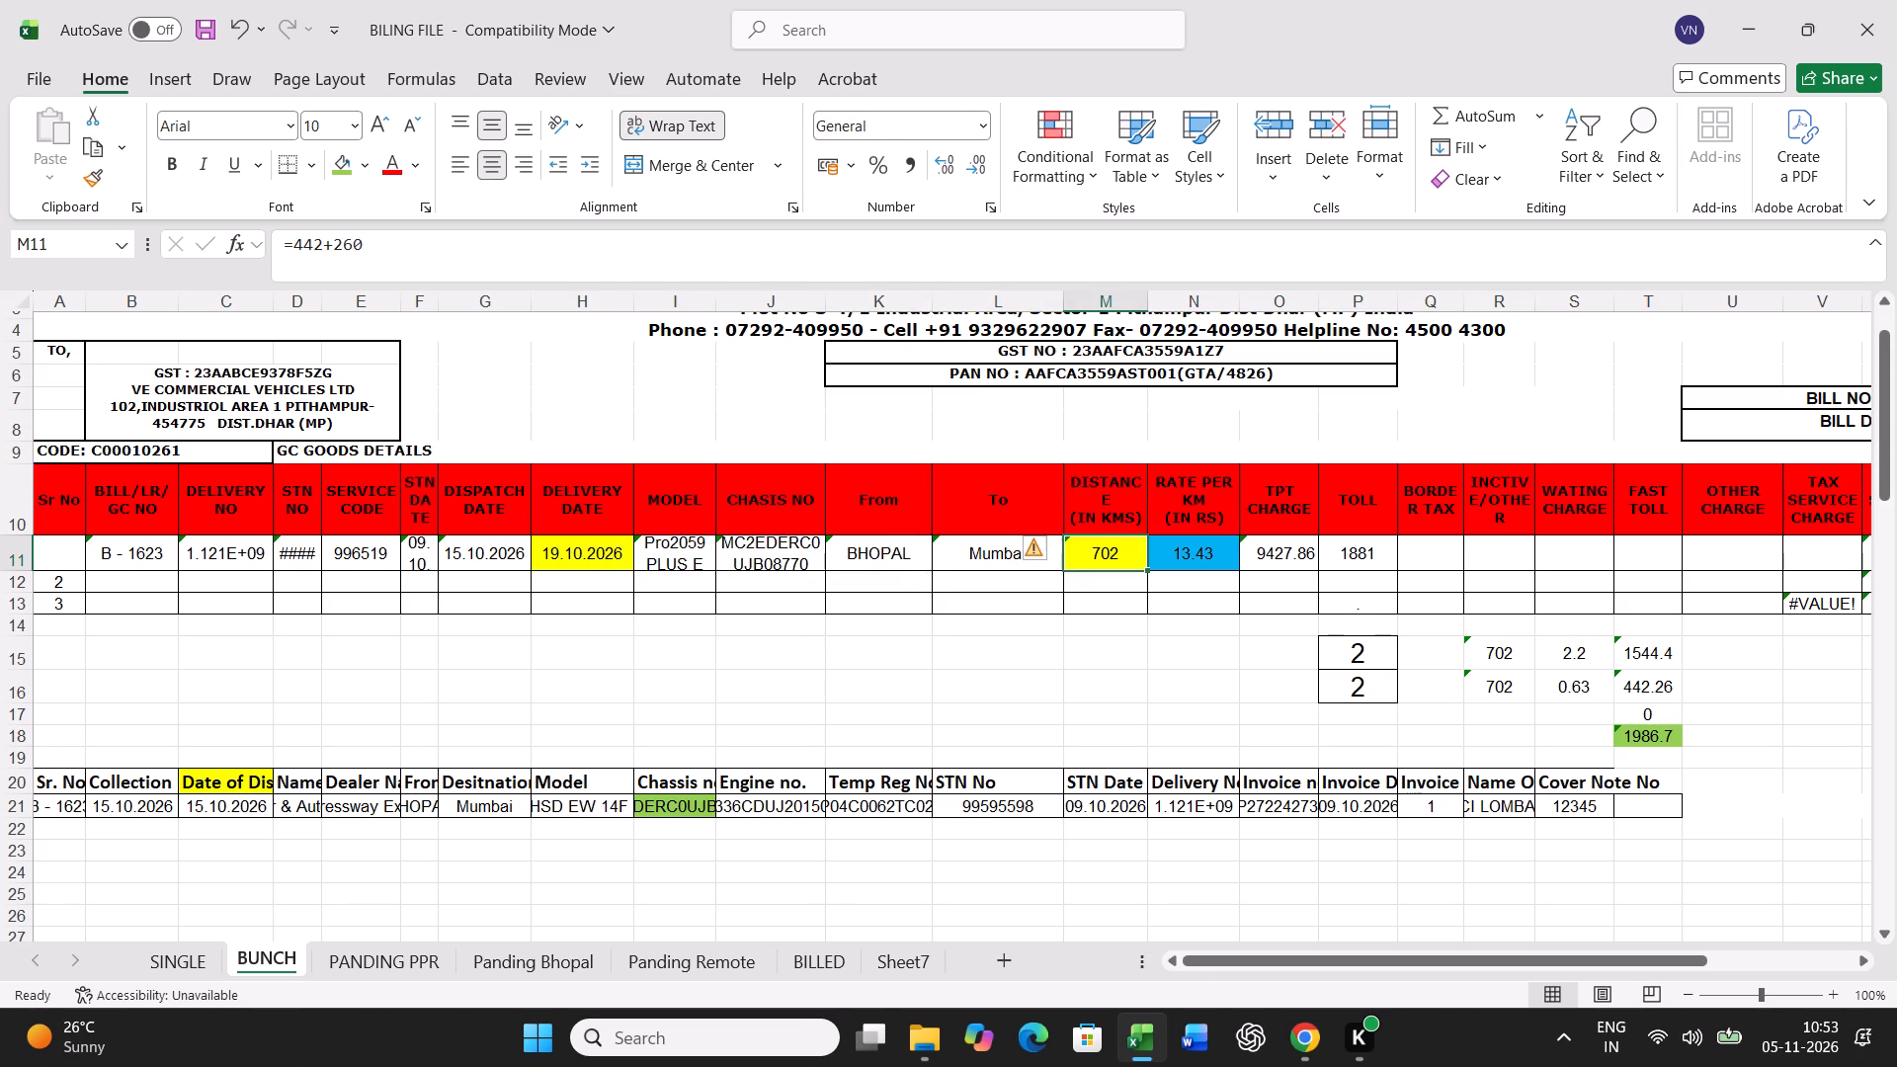
text(=520+)
text(260)
key(Return)
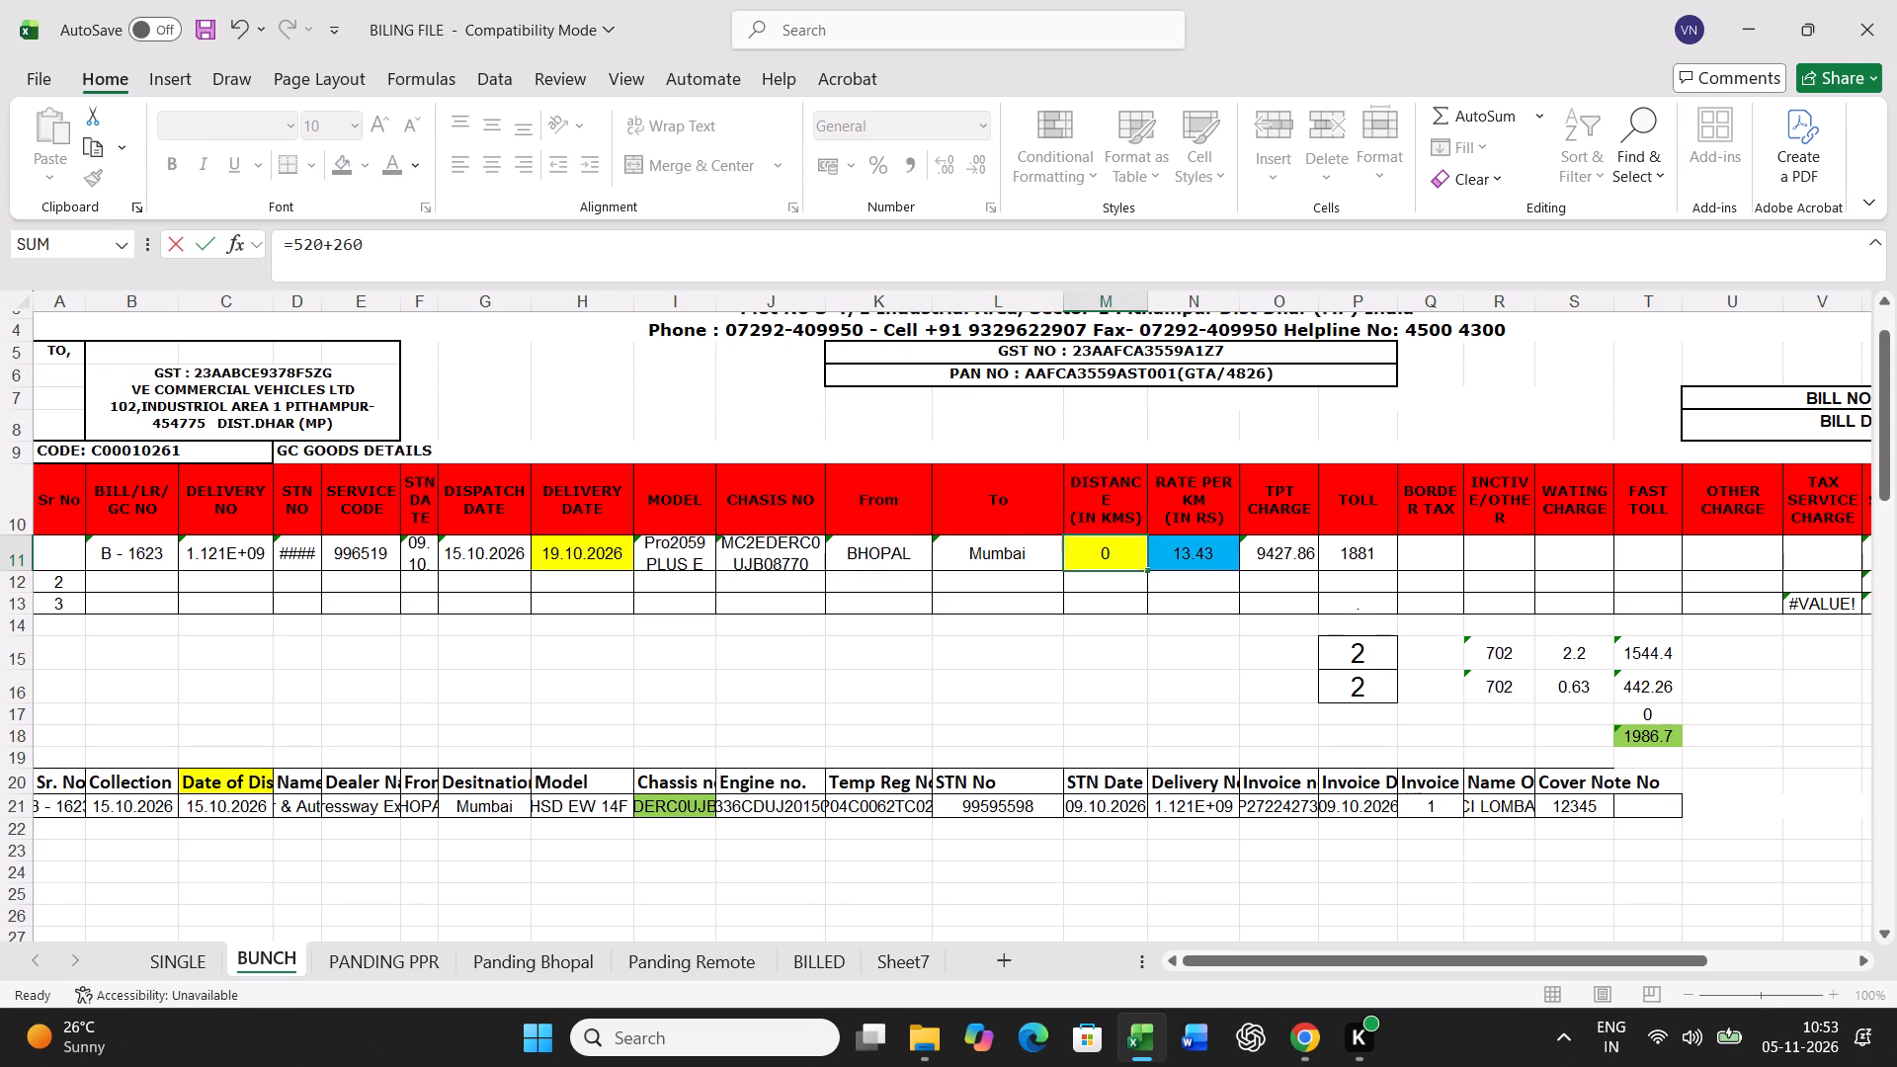
Enter a toll of 2504 for B - 1623 in row 11.
key(Up)
key(Right)
key(Right)
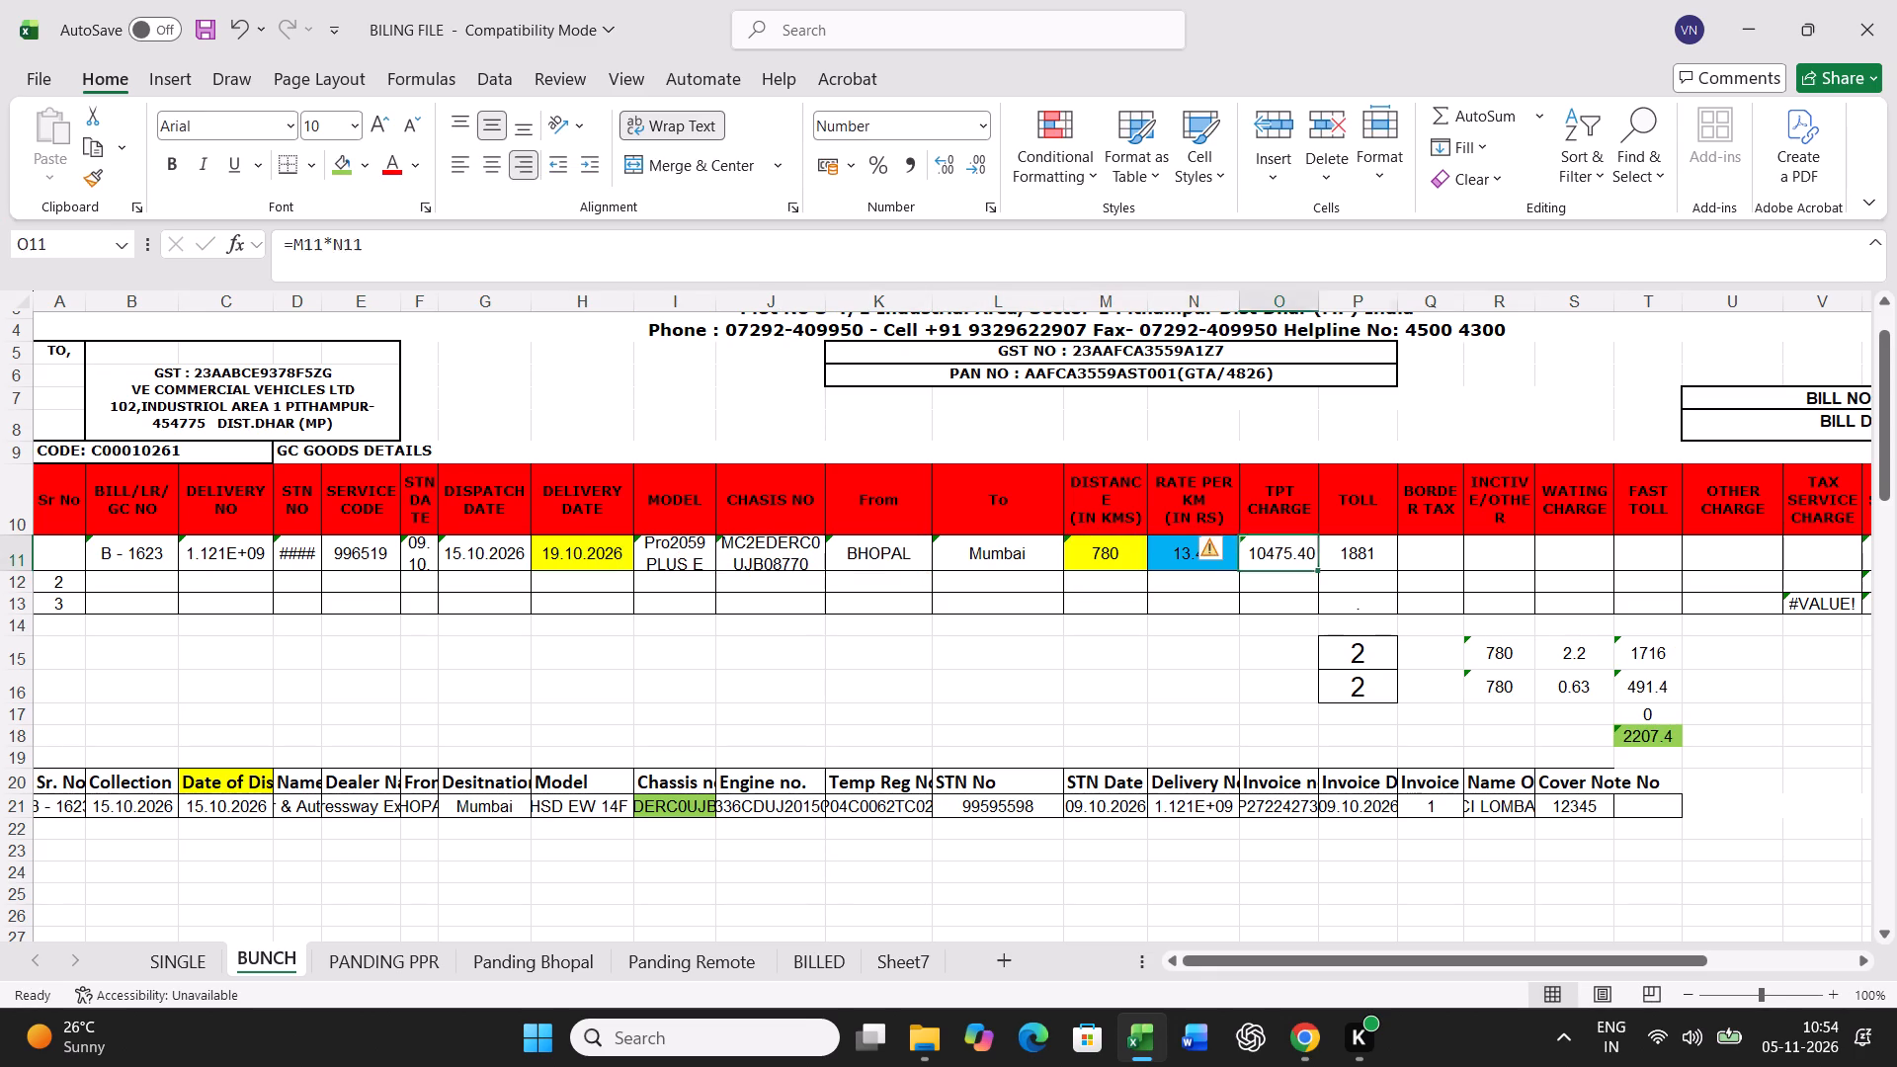
key(Right)
text(2504)
key(Return)
Set the standard transit time in P15 to 3 and the actual transit time in P16 to 4.
key(Return)
key(Return)
key(Return)
key(Return)
key(Up)
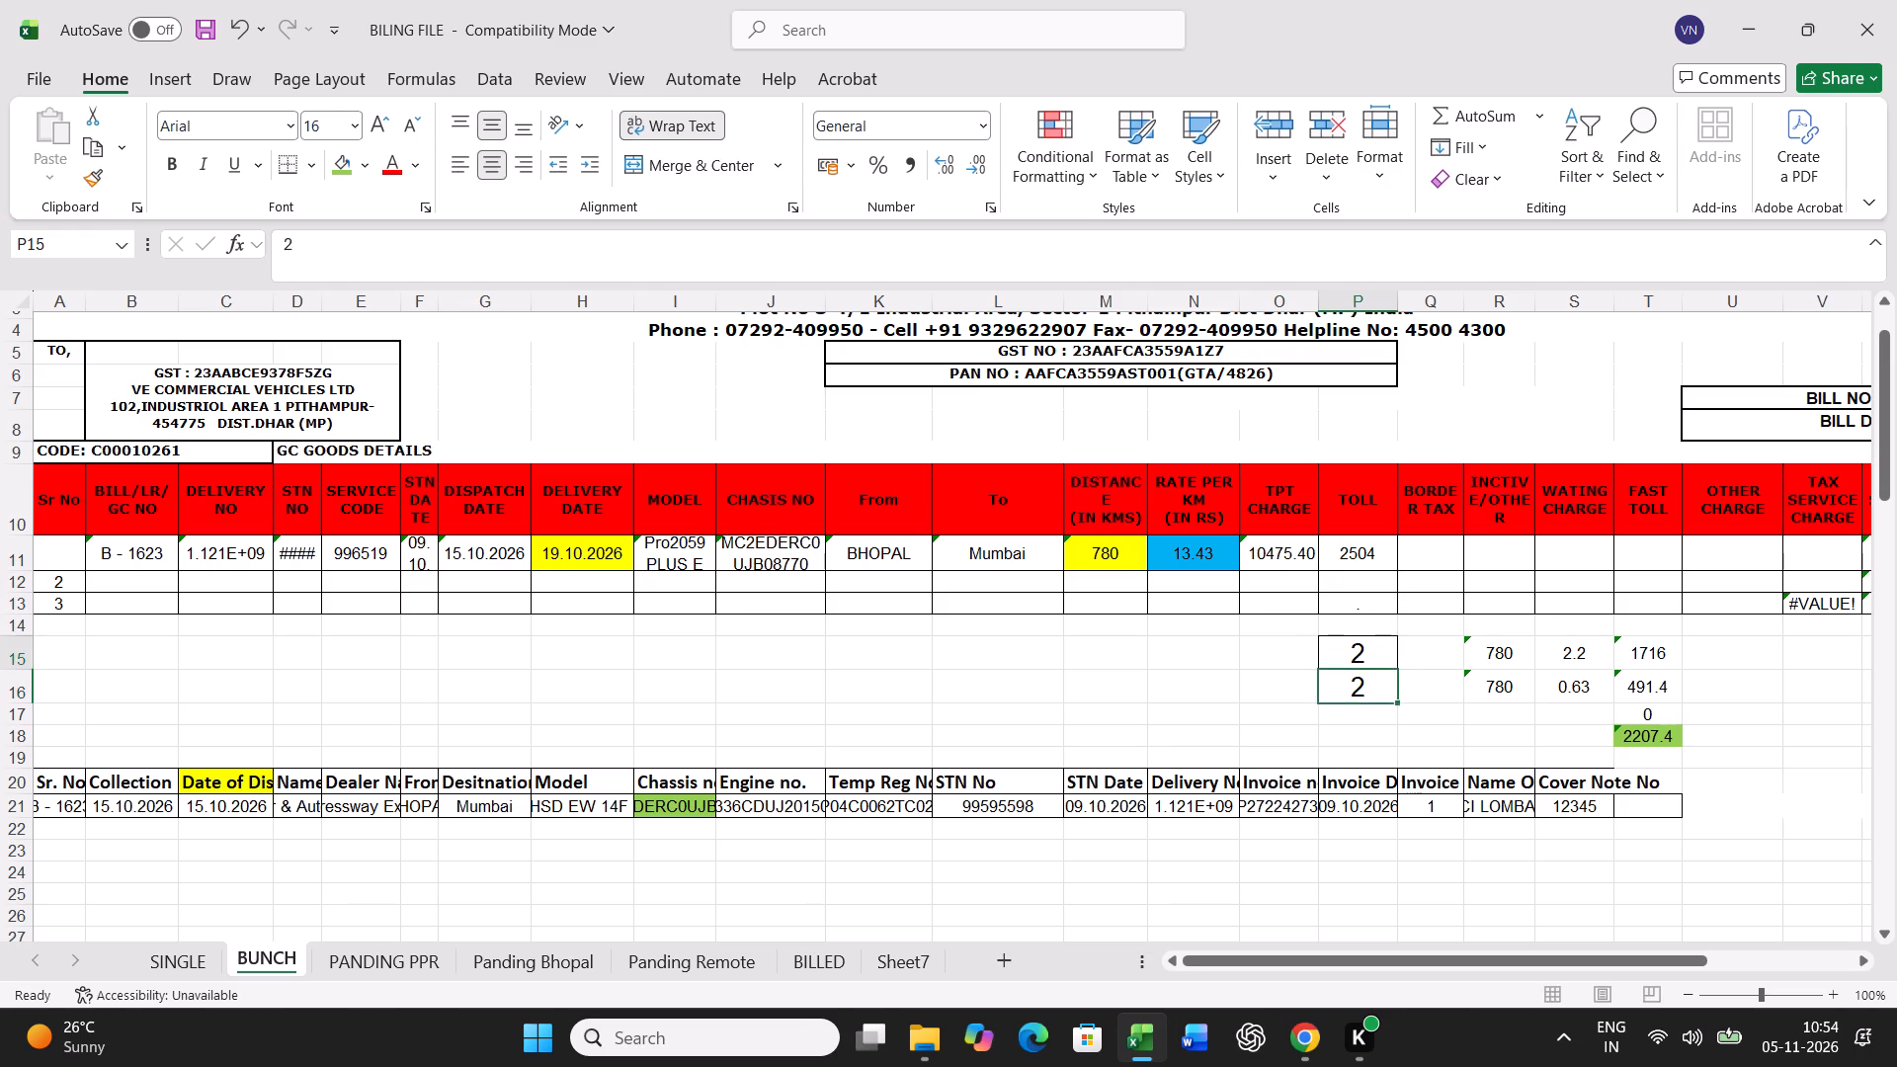
key(3)
key(Return)
key(4)
key(Return)
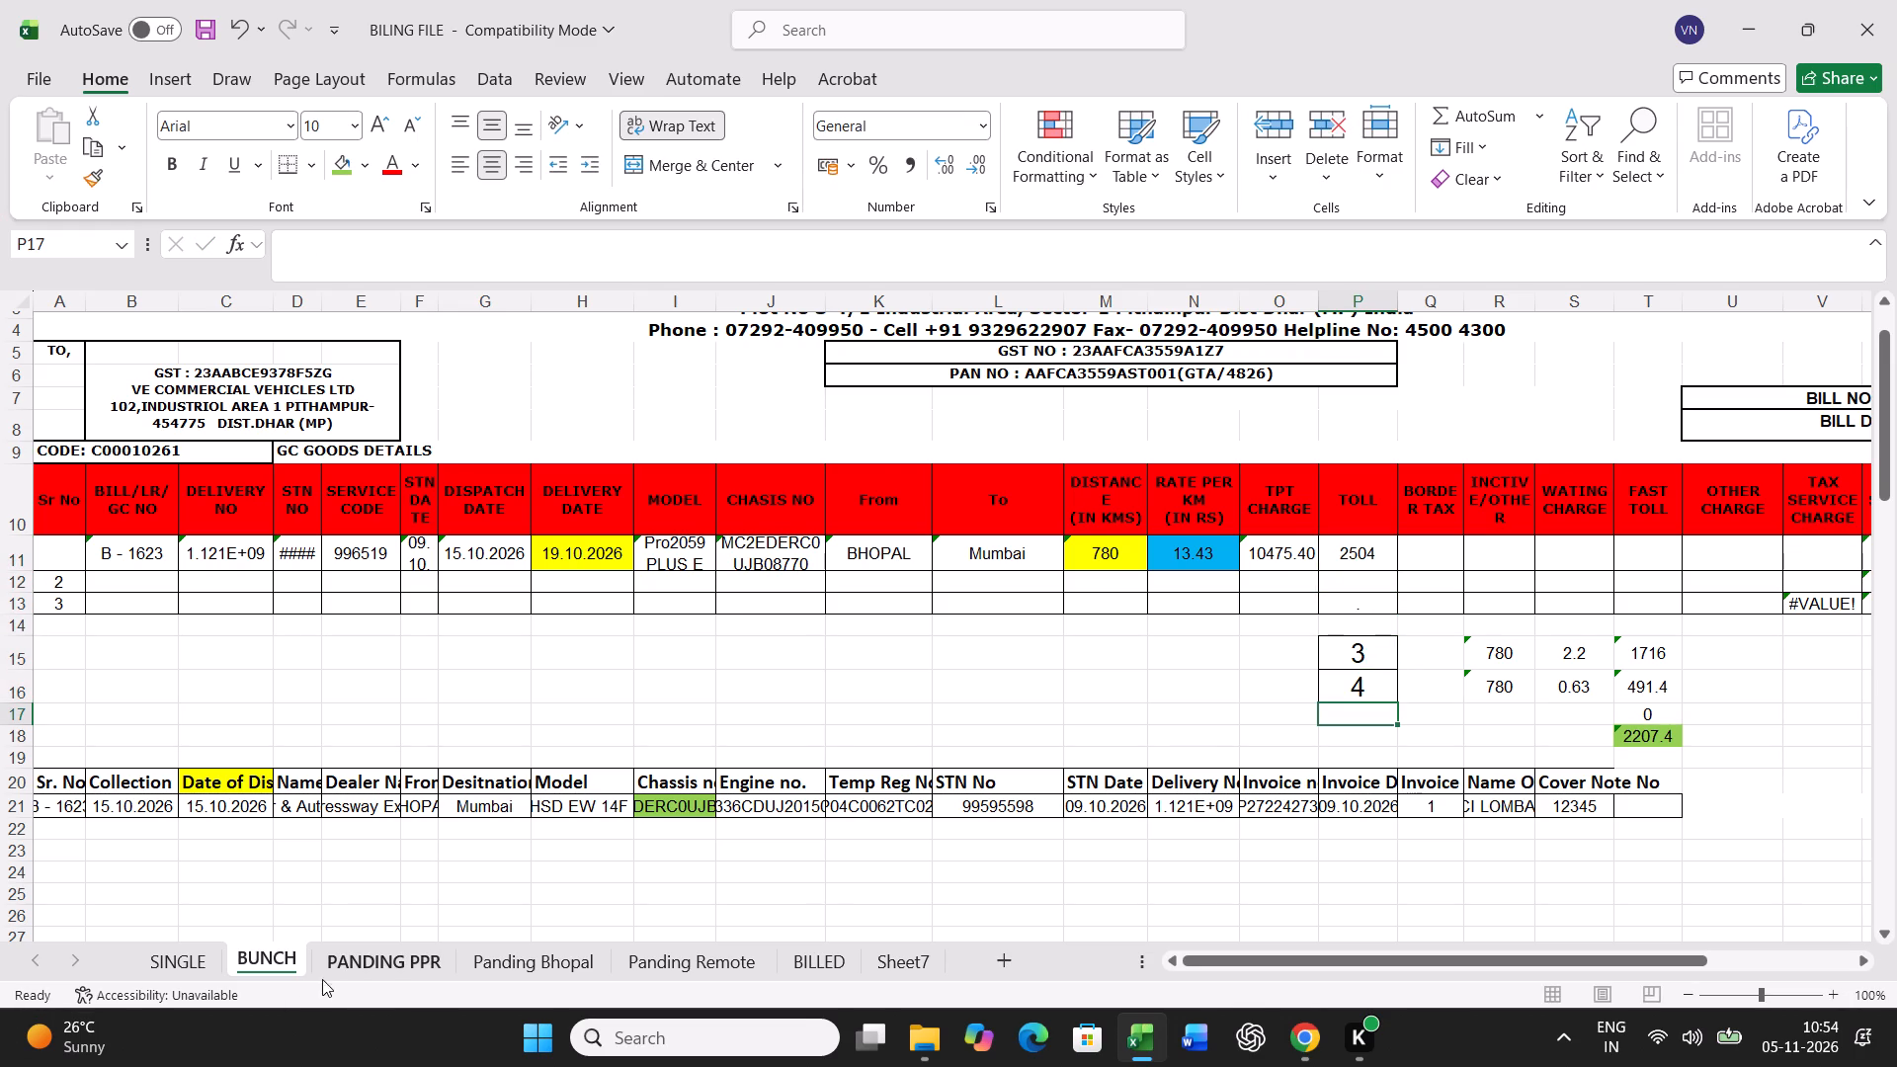
Print the B - 1623 freight bill from the SINGLE sheet.
click(208, 967)
key(ctrl+p)
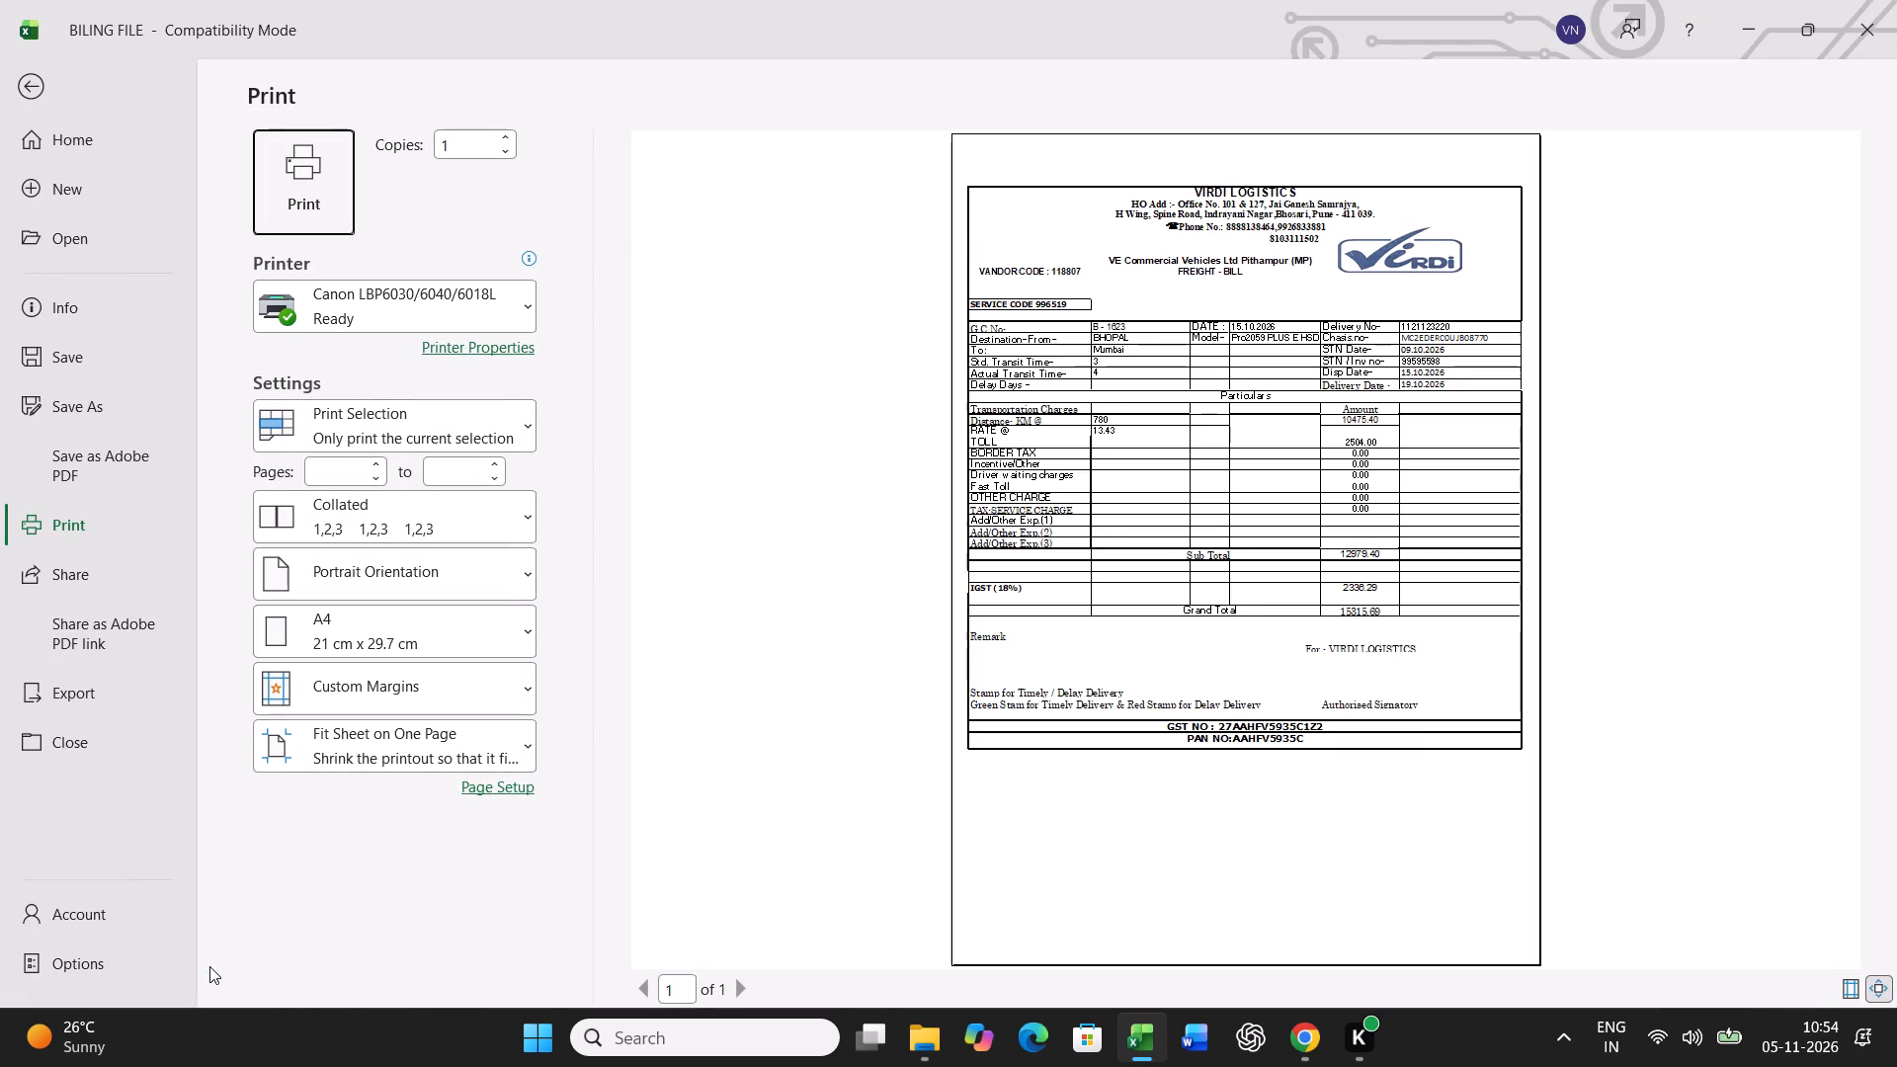
click(327, 223)
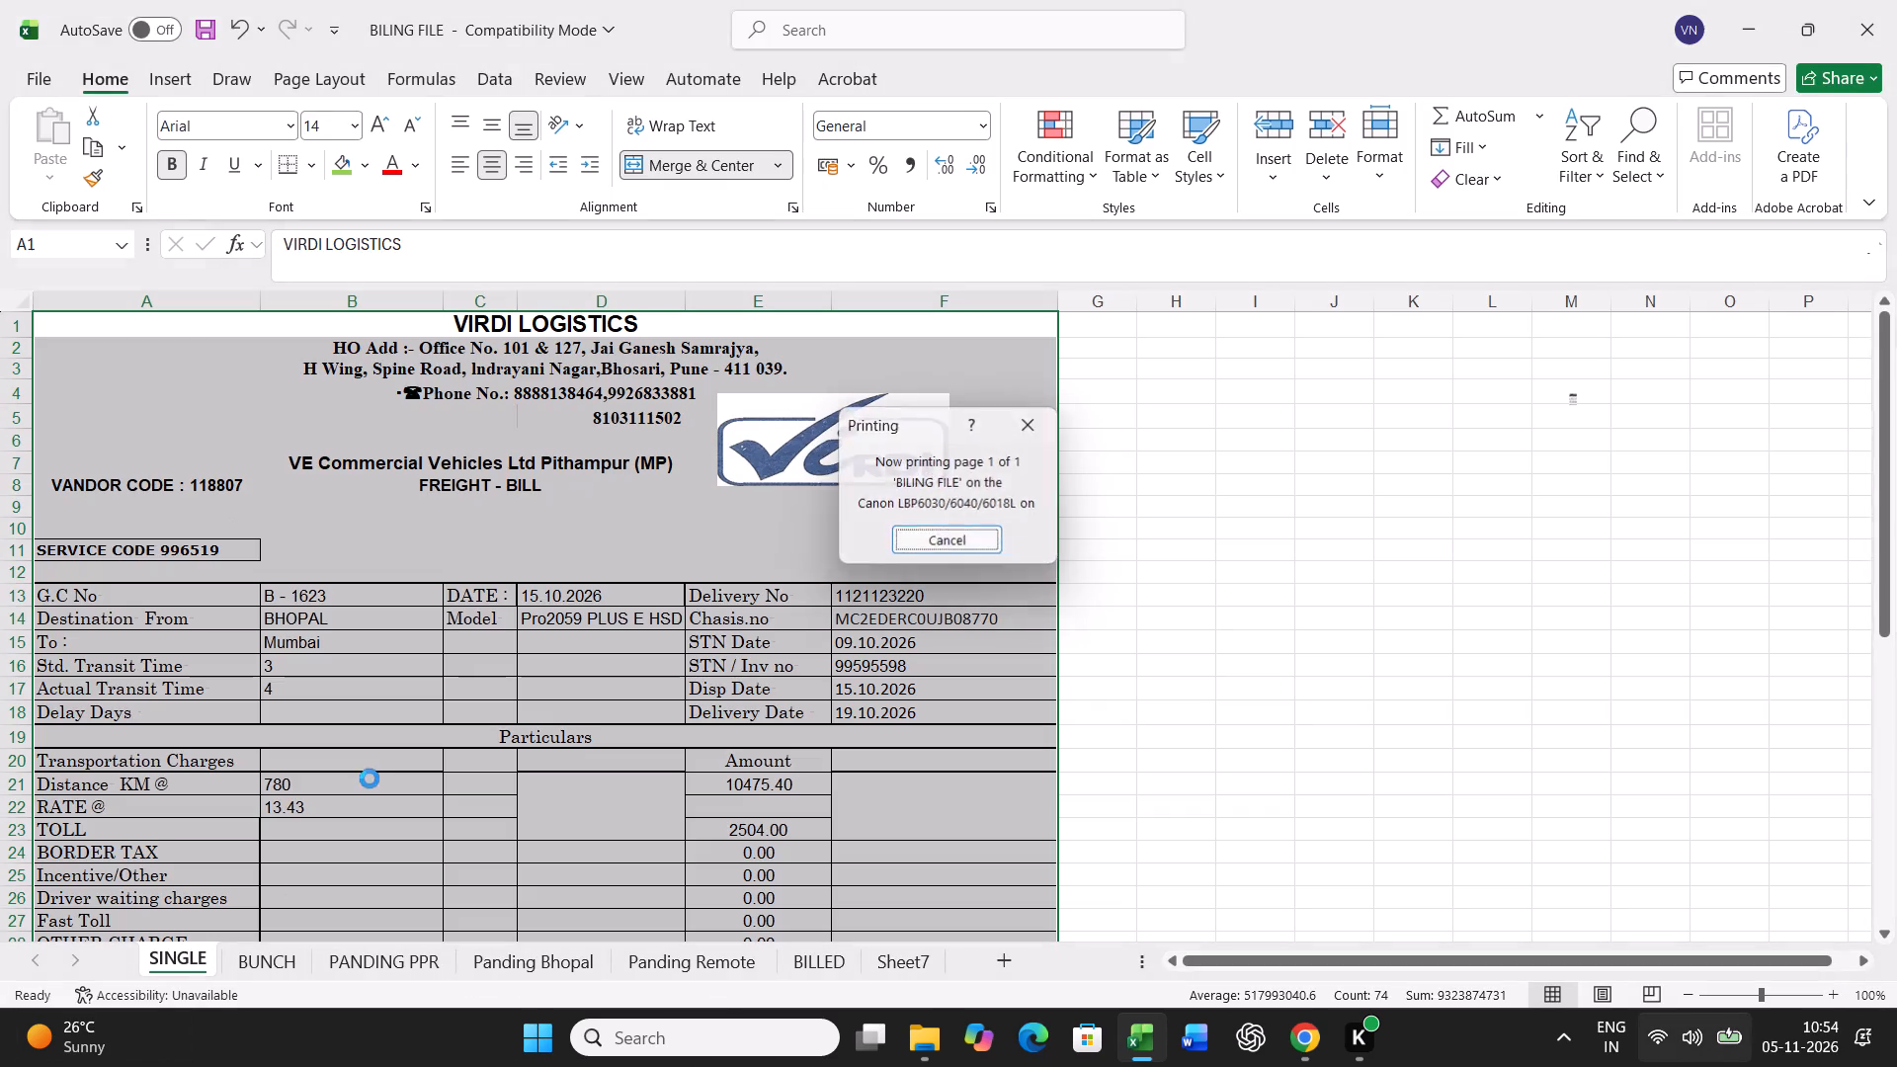
List the completed B - 1623 entry from row 11 as values only in row 52 of the BUNCH sheet.
click(282, 964)
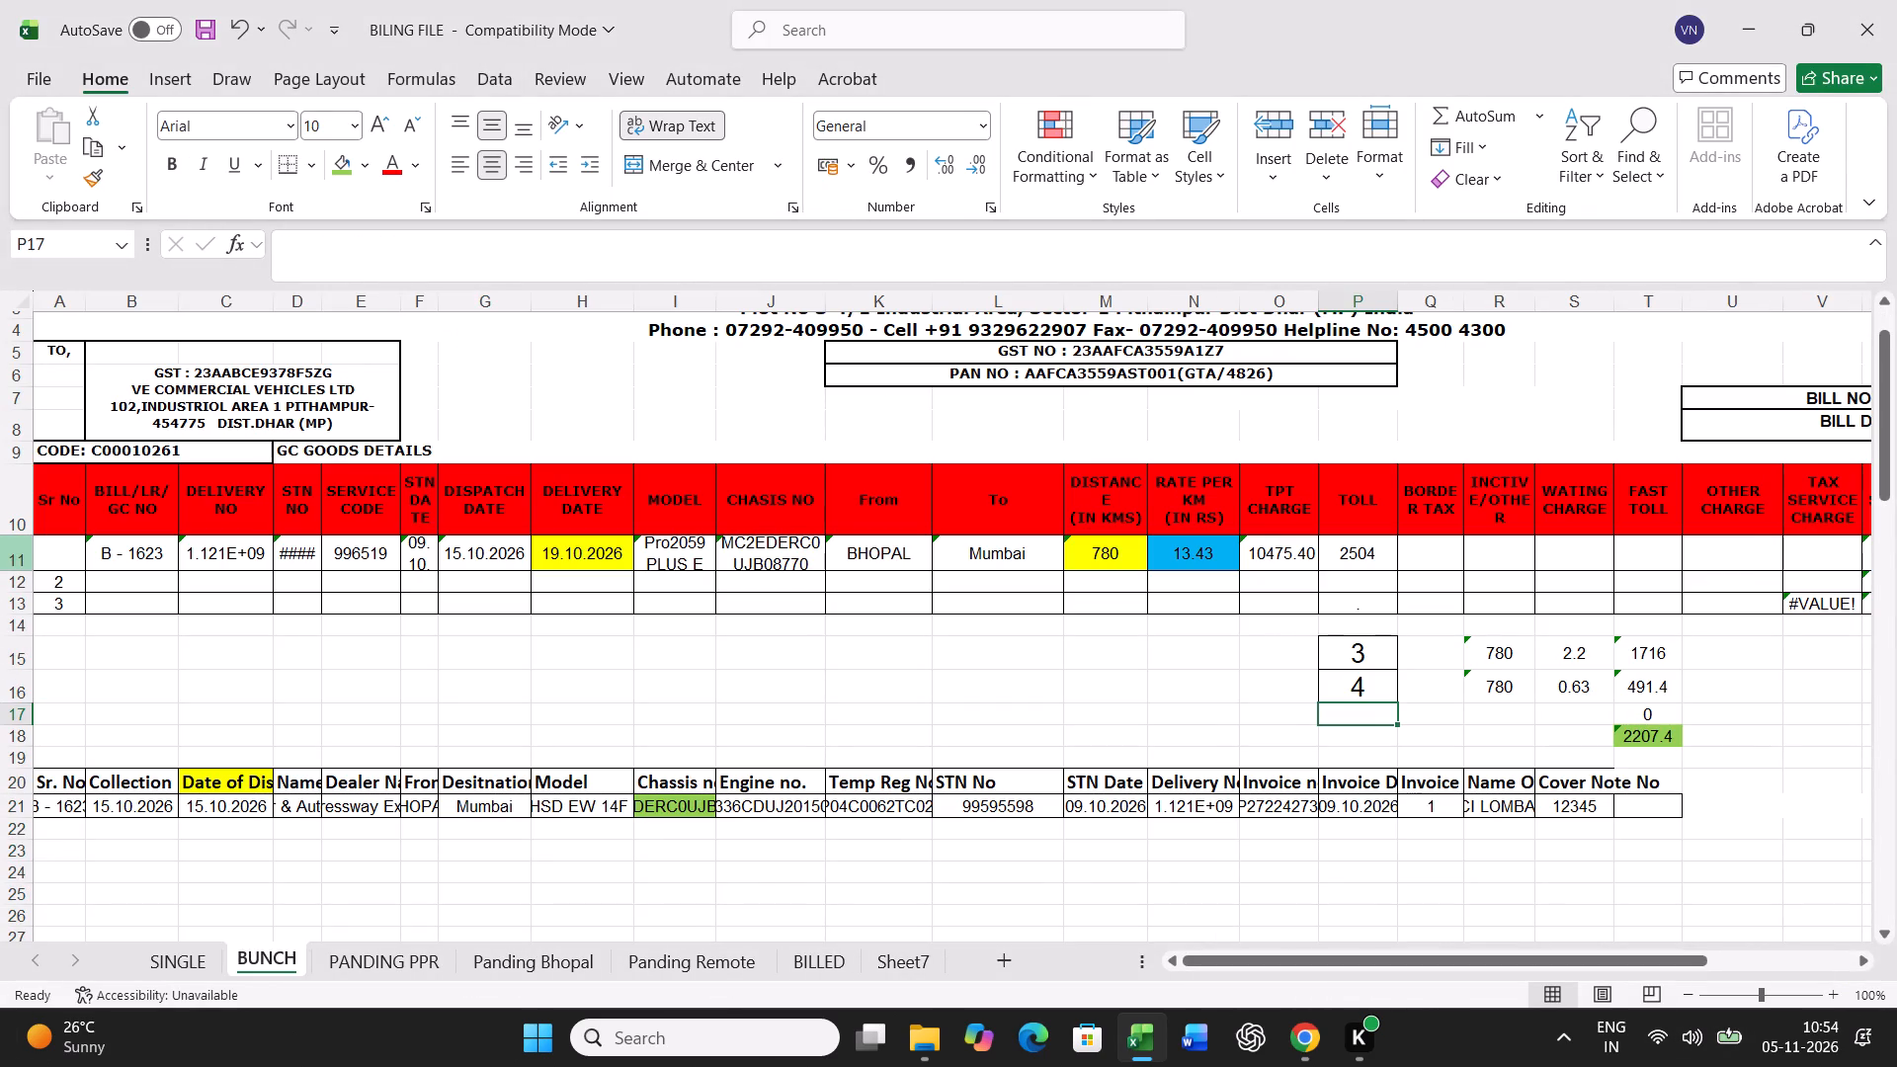
click(12, 556)
key(ctrl+c)
scroll(574, 623, down, 17)
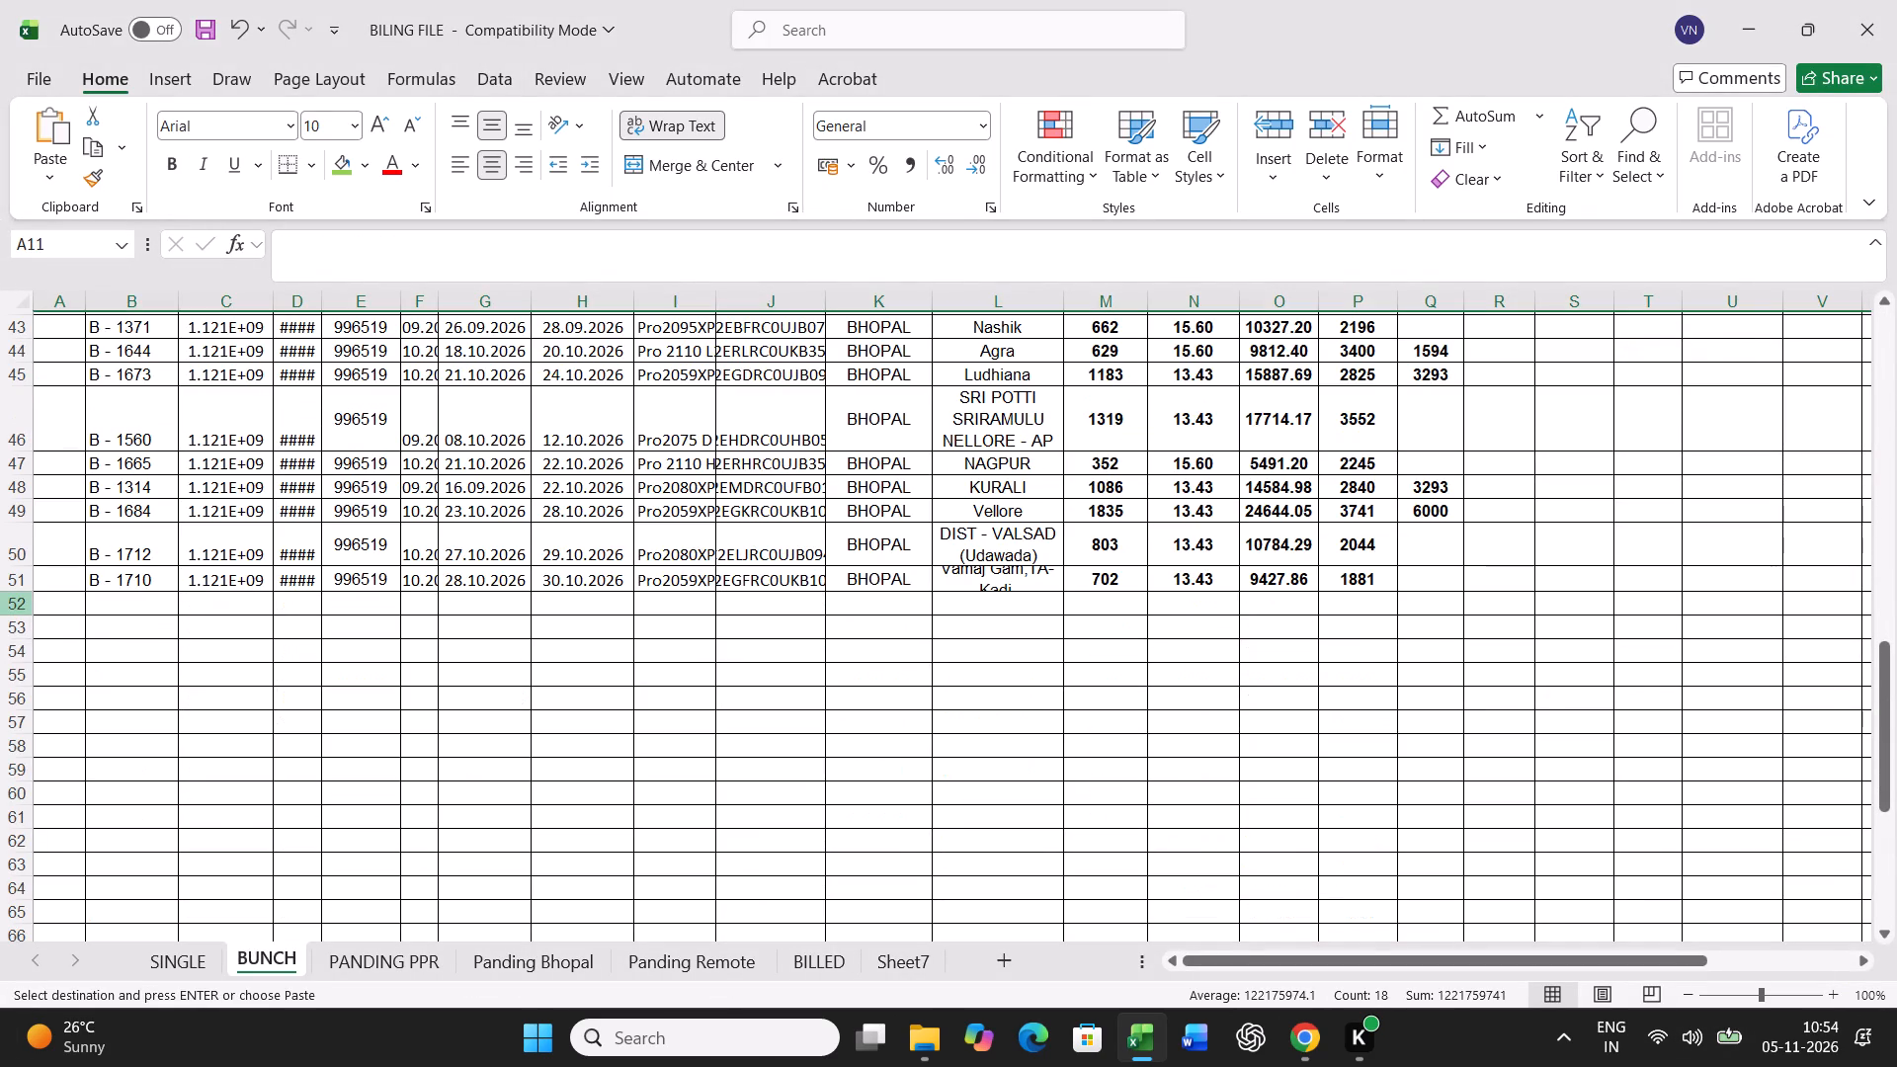
right_click(56, 606)
click(162, 473)
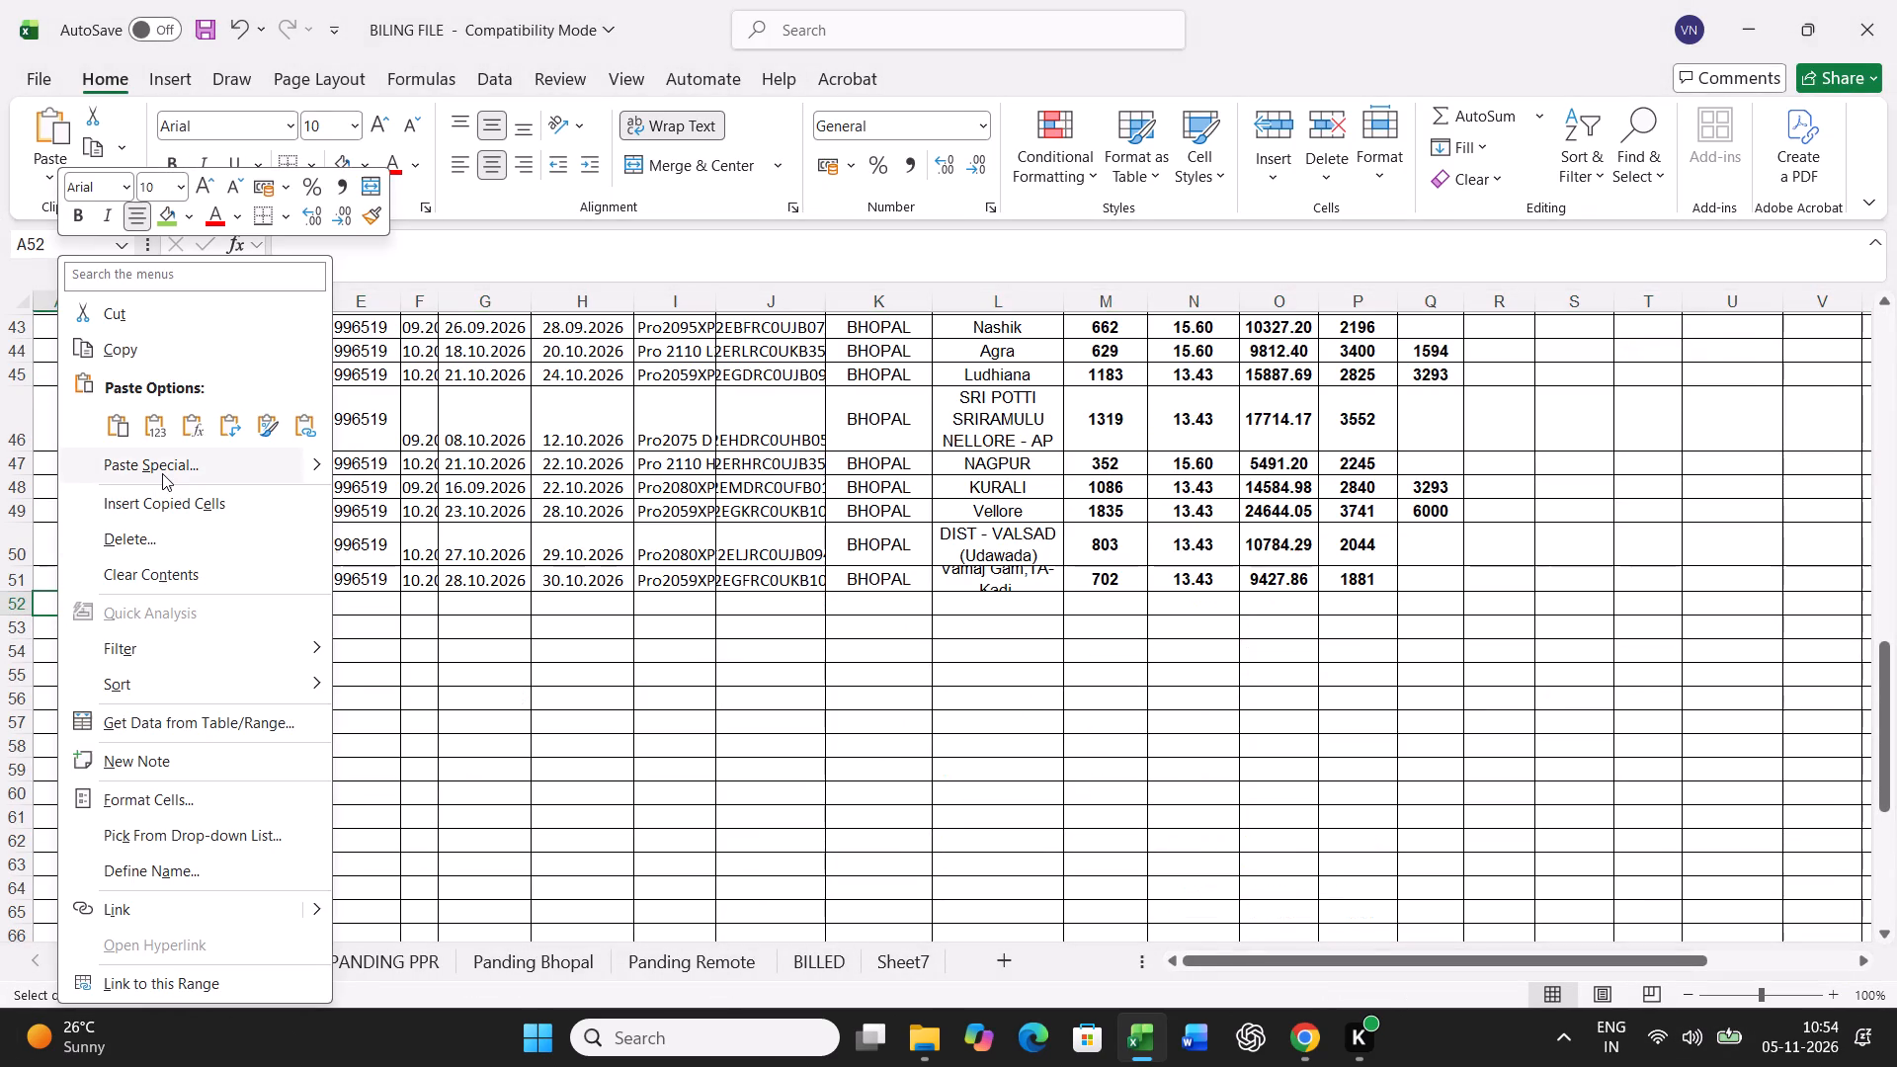
click(71, 409)
click(444, 705)
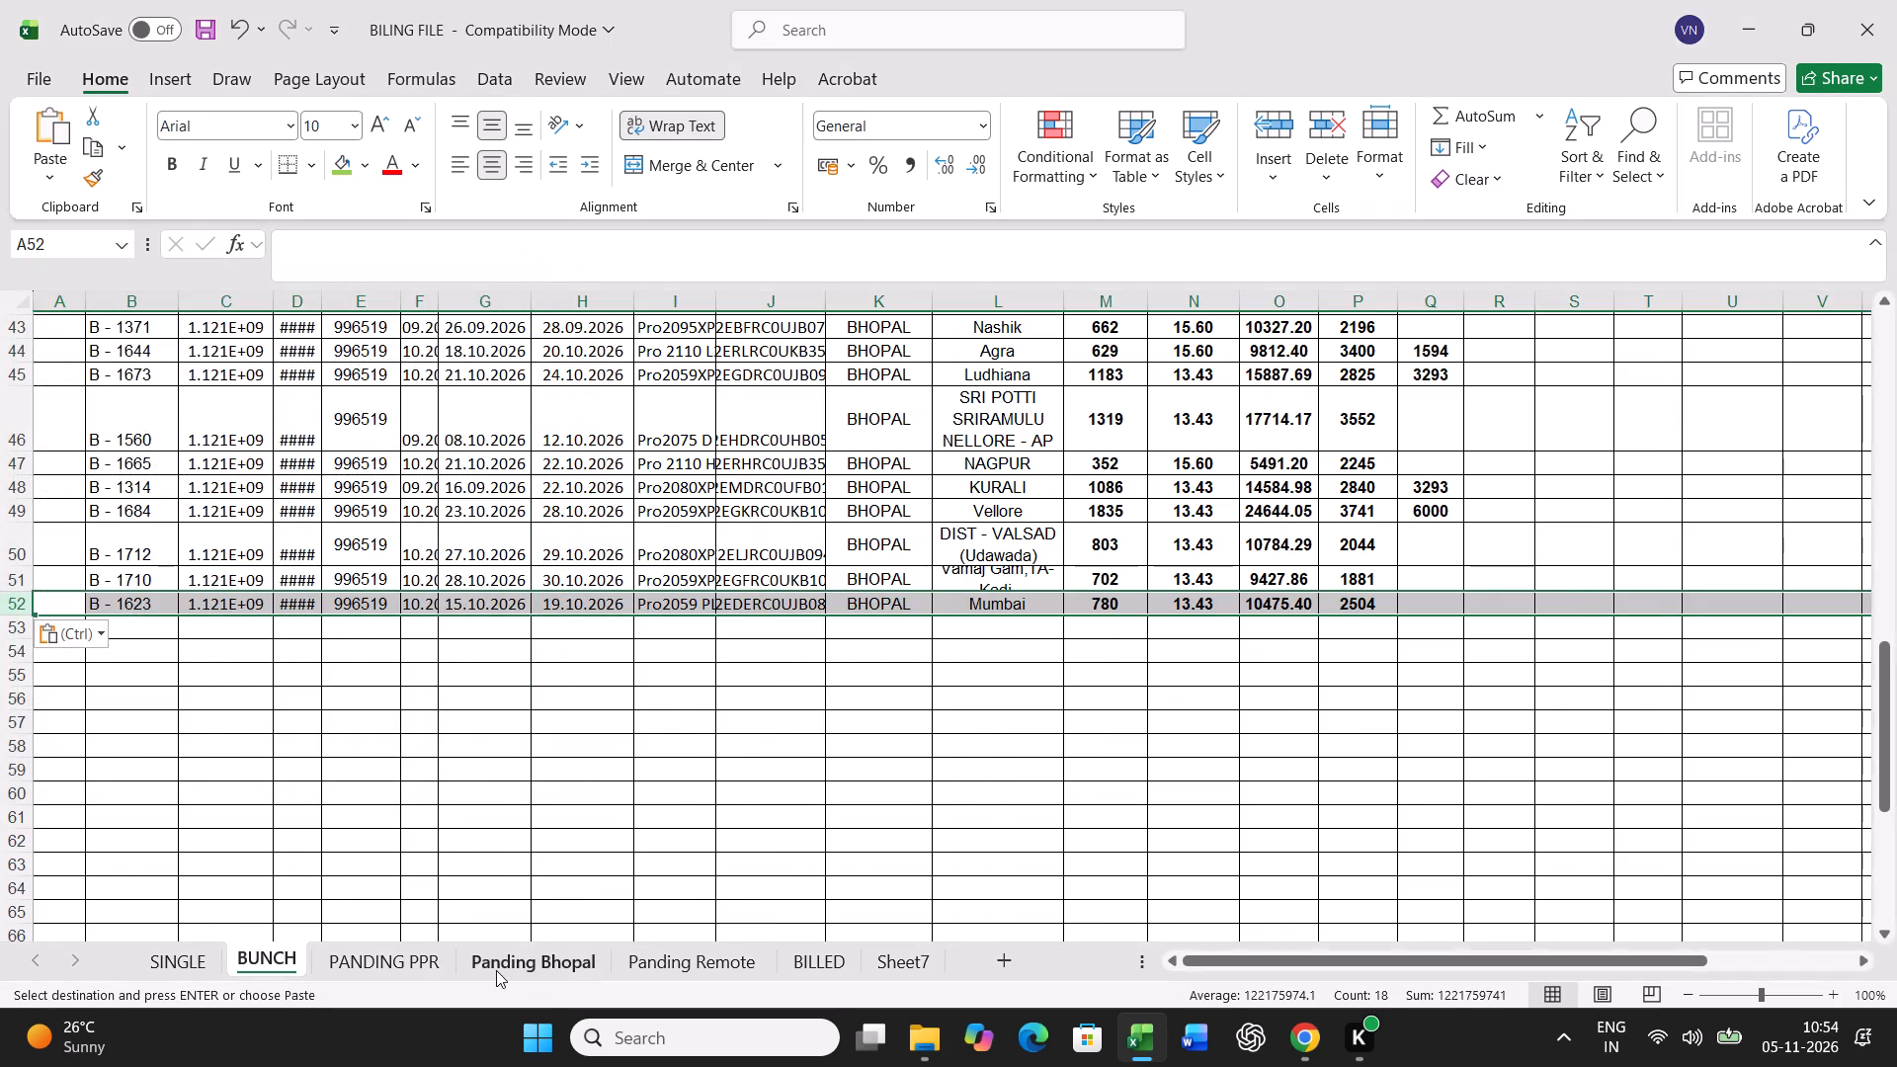
click(497, 970)
click(856, 757)
key(ctrl+f)
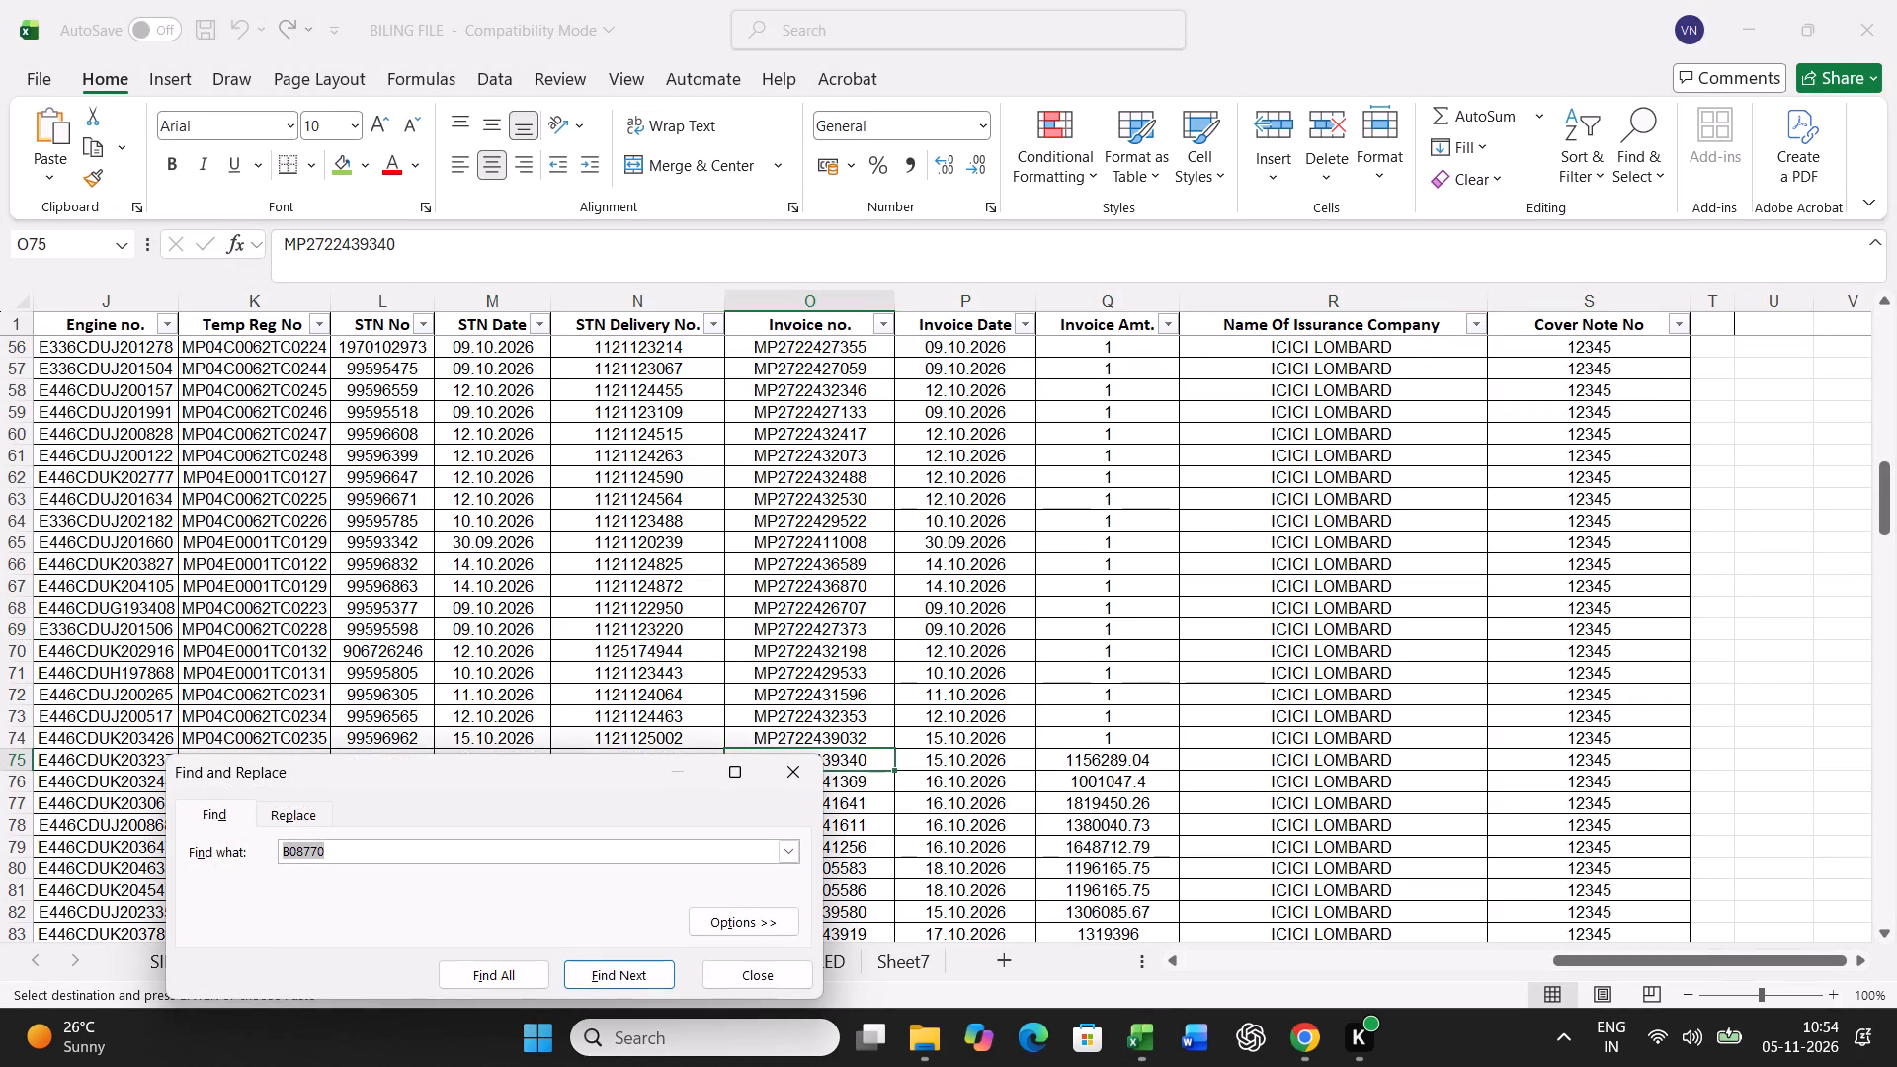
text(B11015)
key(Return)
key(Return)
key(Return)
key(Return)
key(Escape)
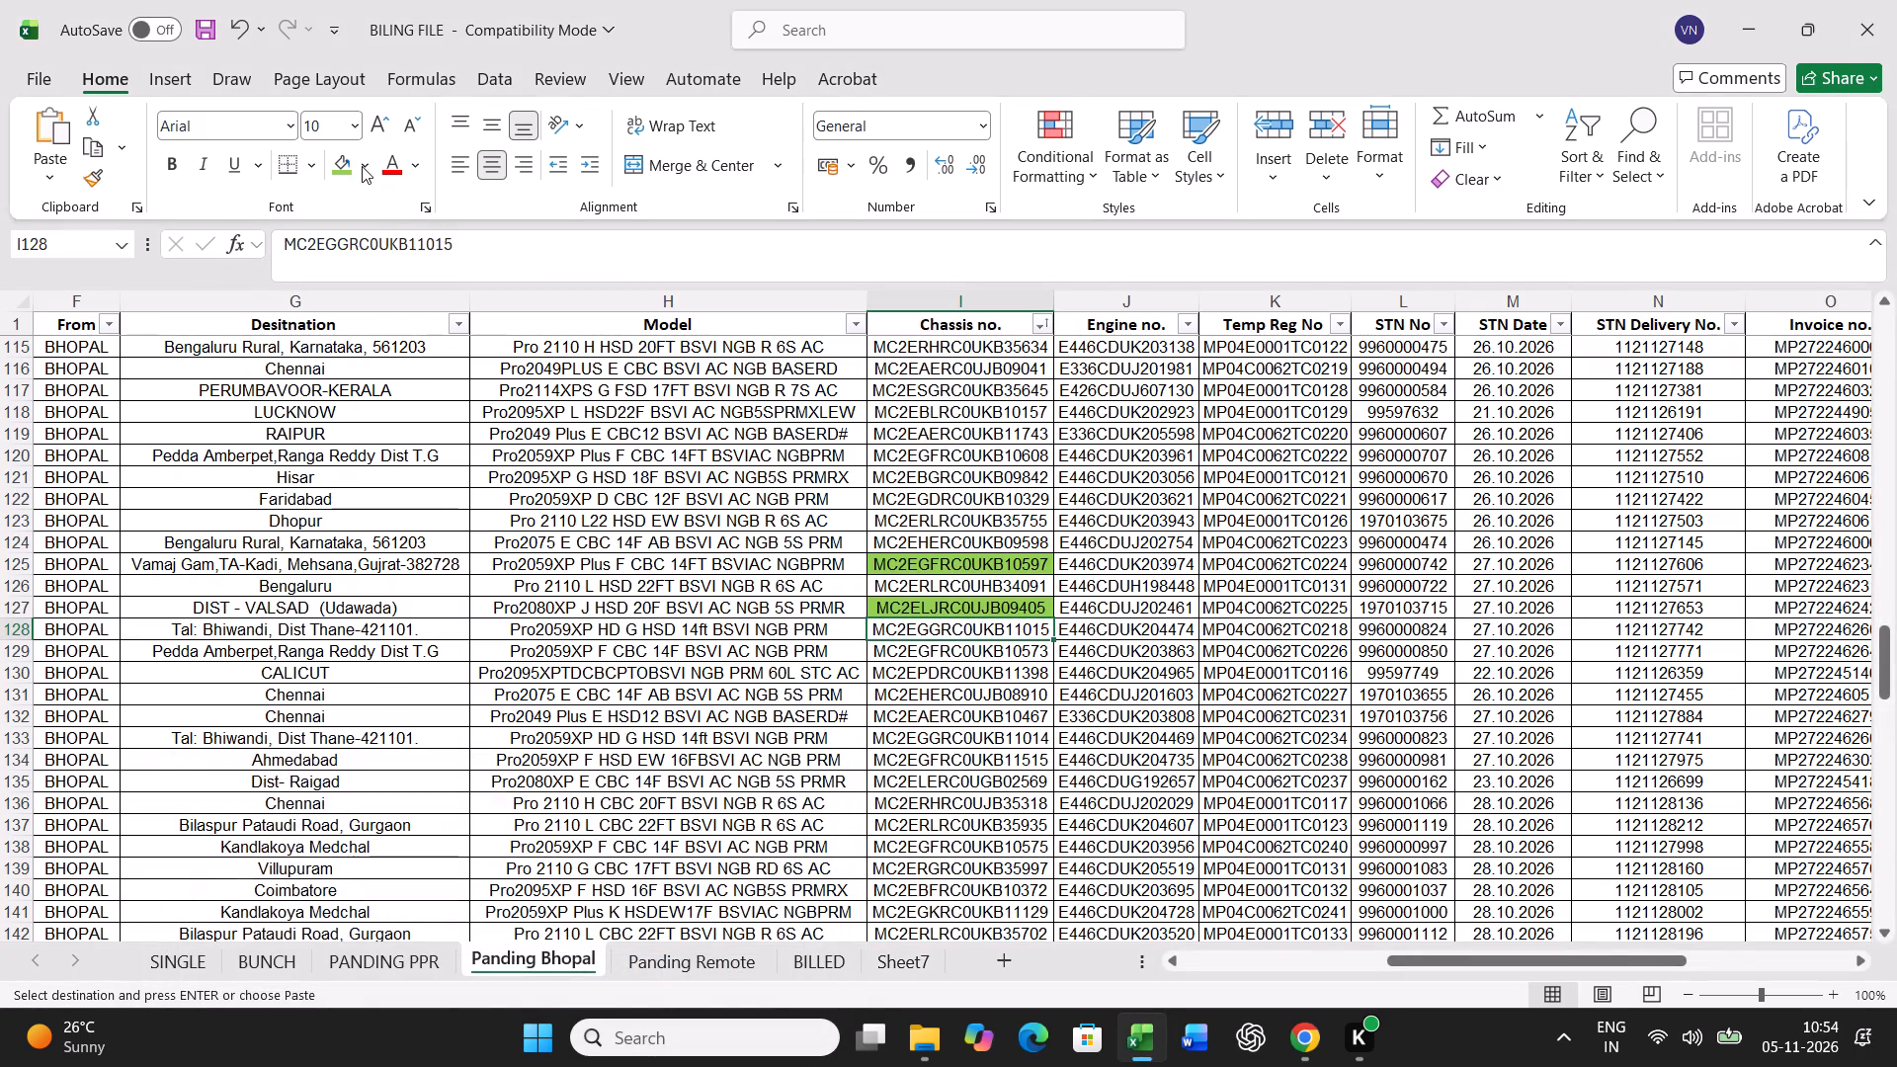
click(334, 162)
key(Left)
key(Left)
key(Left)
key(Left)
key(Left)
key(Left)
key(Left)
key(Left)
key(Left)
key(Left)
key(Left)
key(Left)
key(Left)
key(Left)
key(Left)
key(Left)
key(Left)
key(Left)
key(Left)
key(Left)
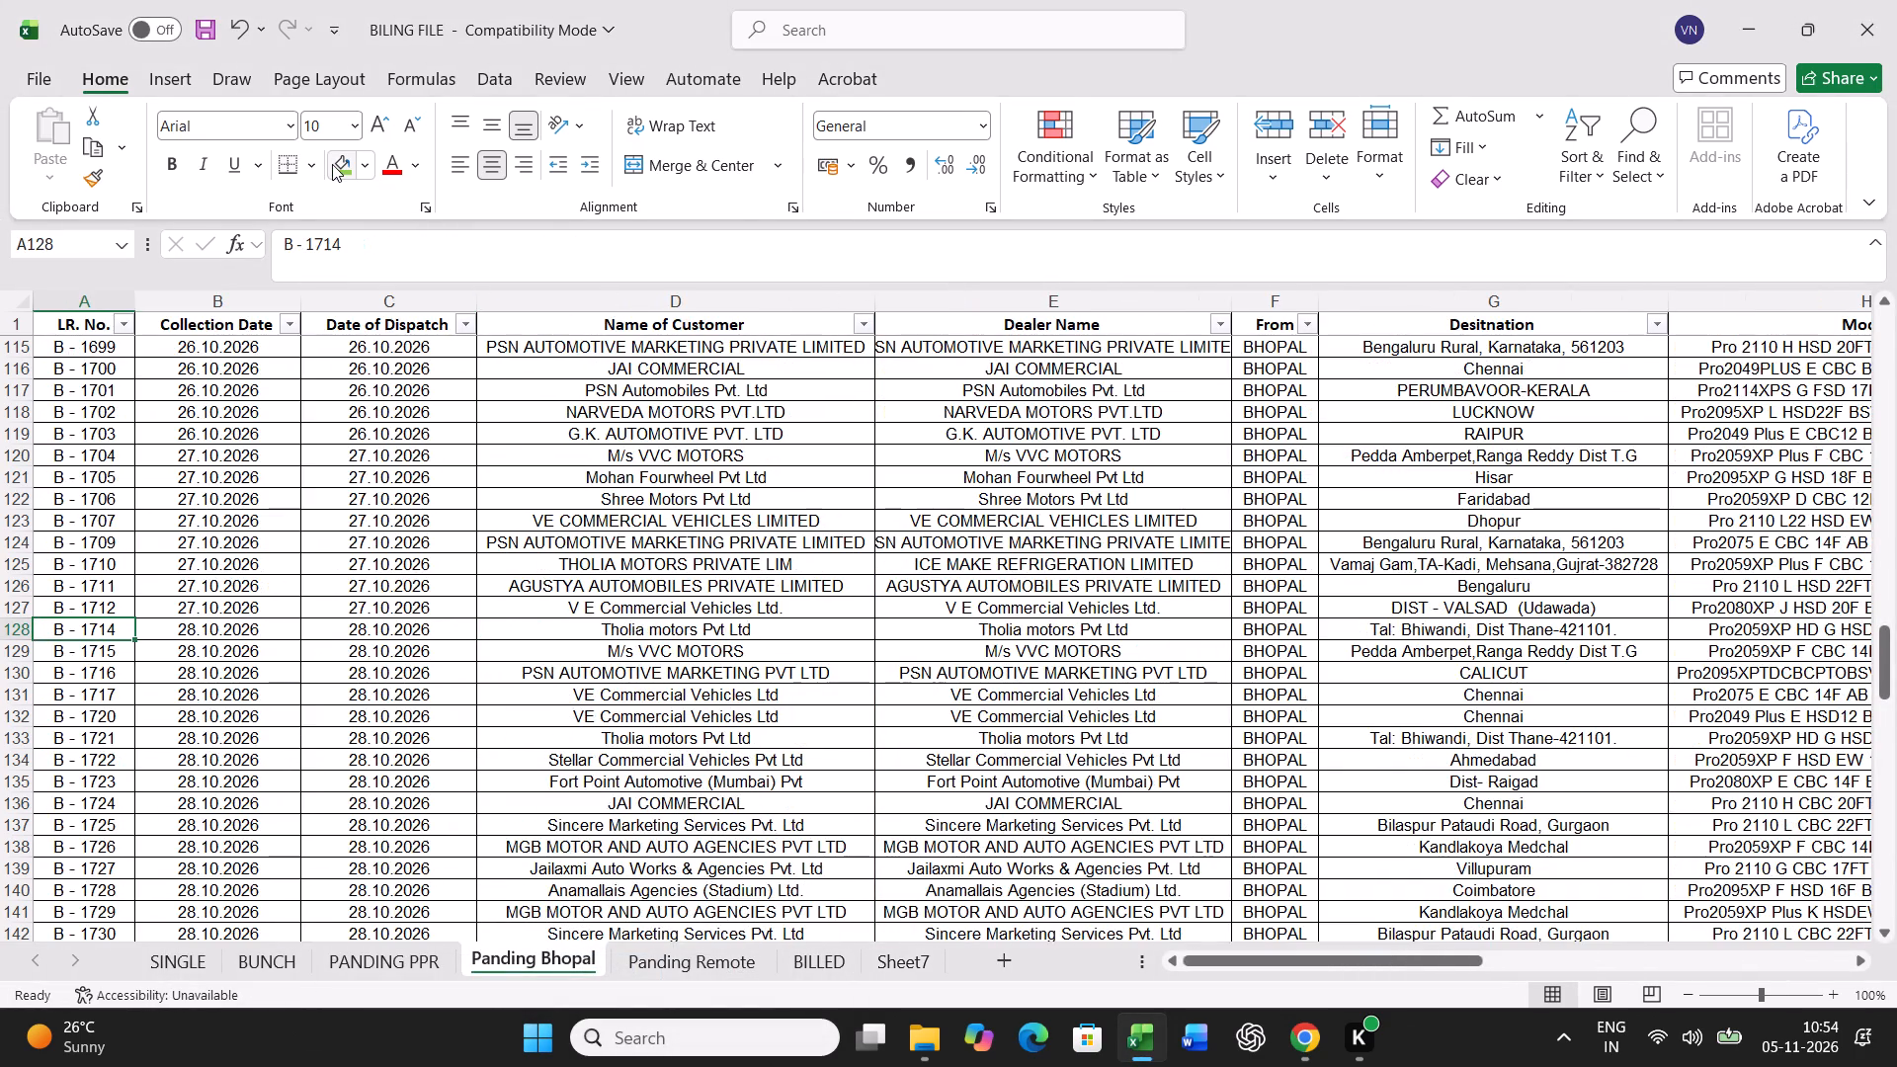
key(ctrl+shift+Right)
key(ctrl+c)
click(251, 966)
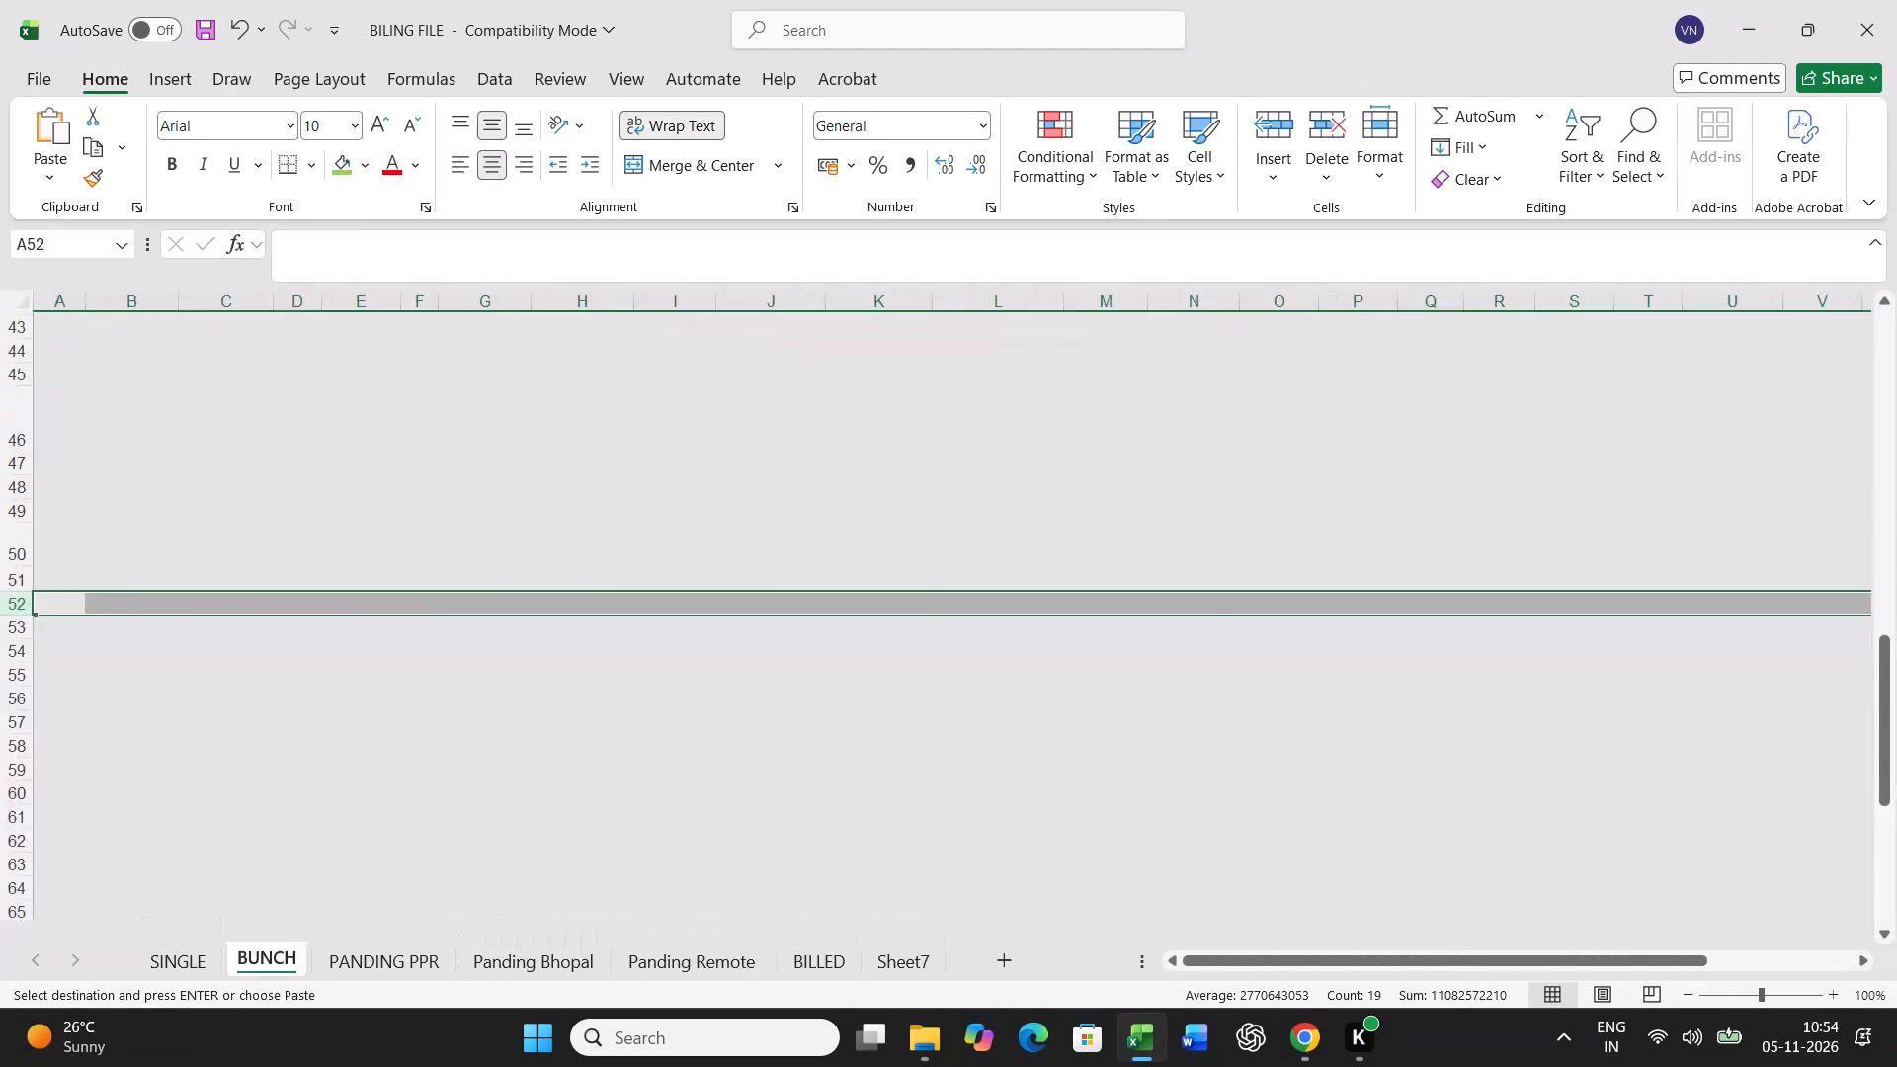
scroll(322, 785, up, 17)
click(74, 808)
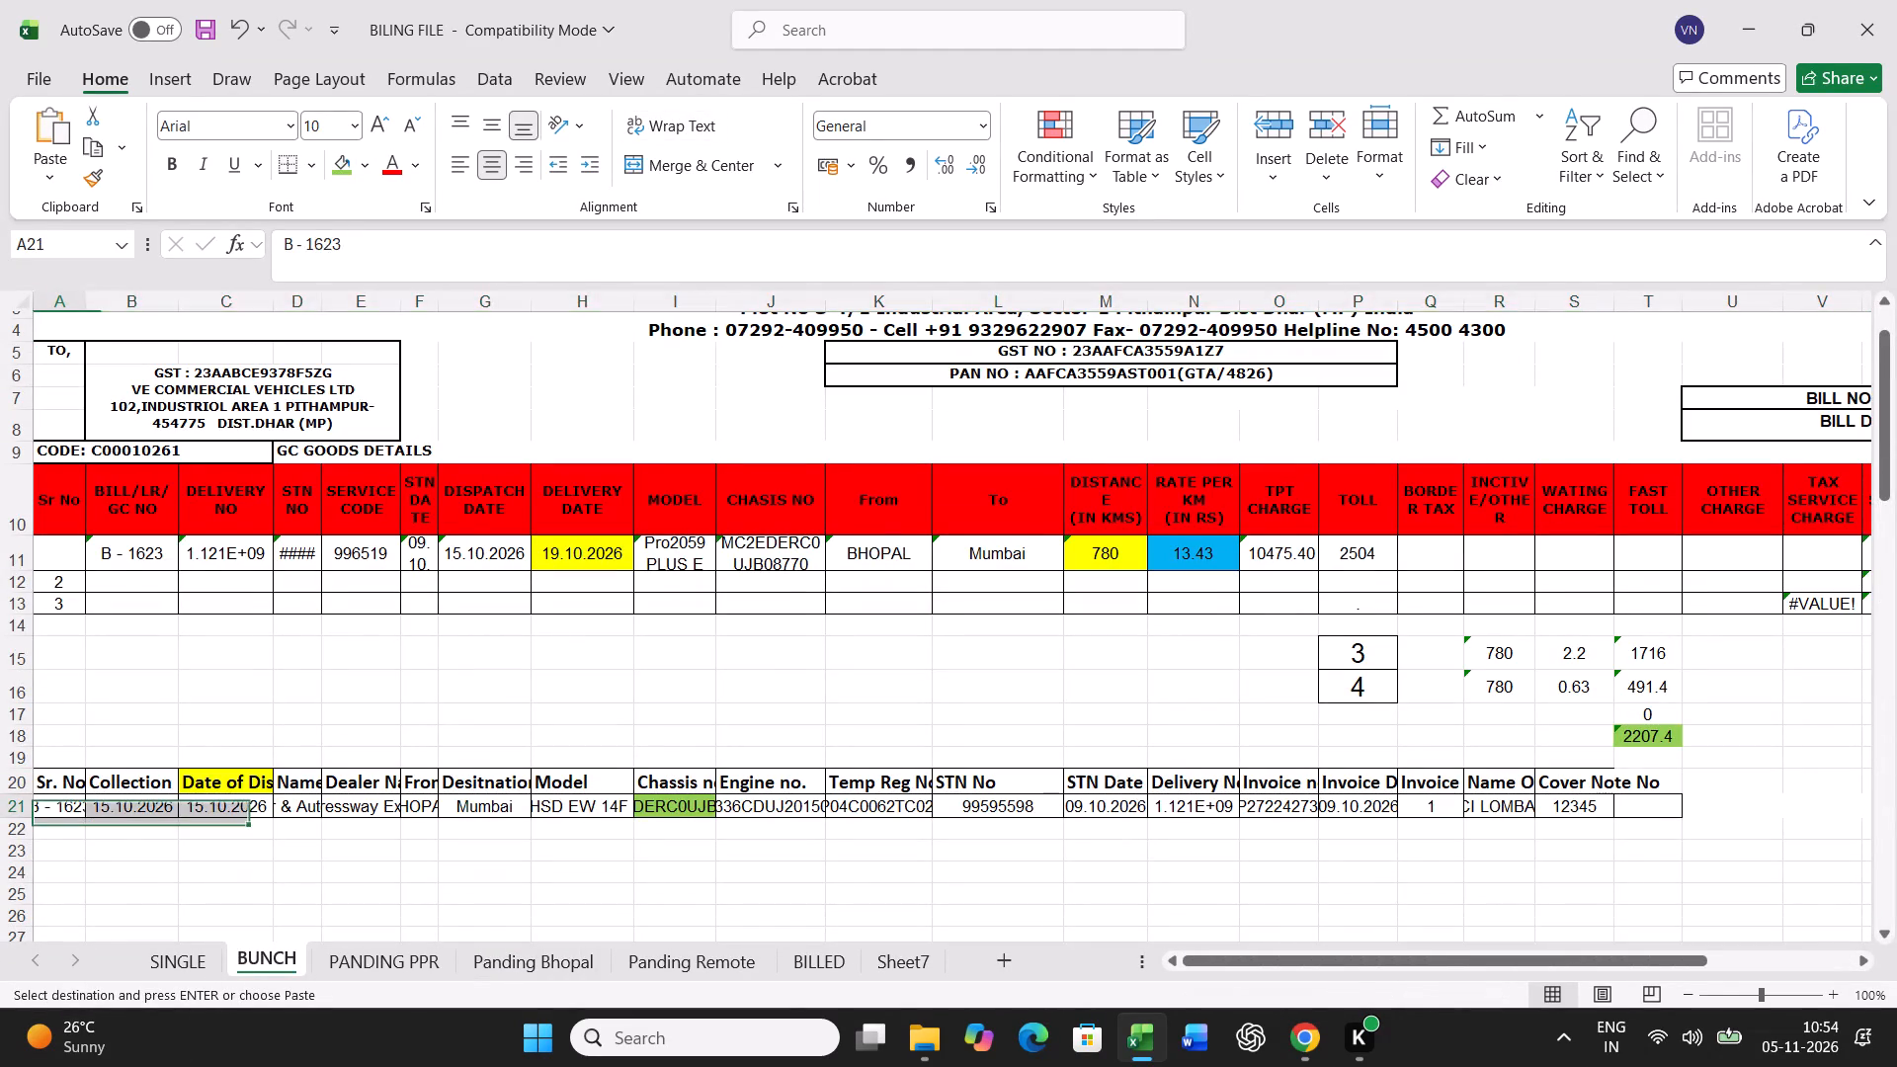
key(ctrl+v)
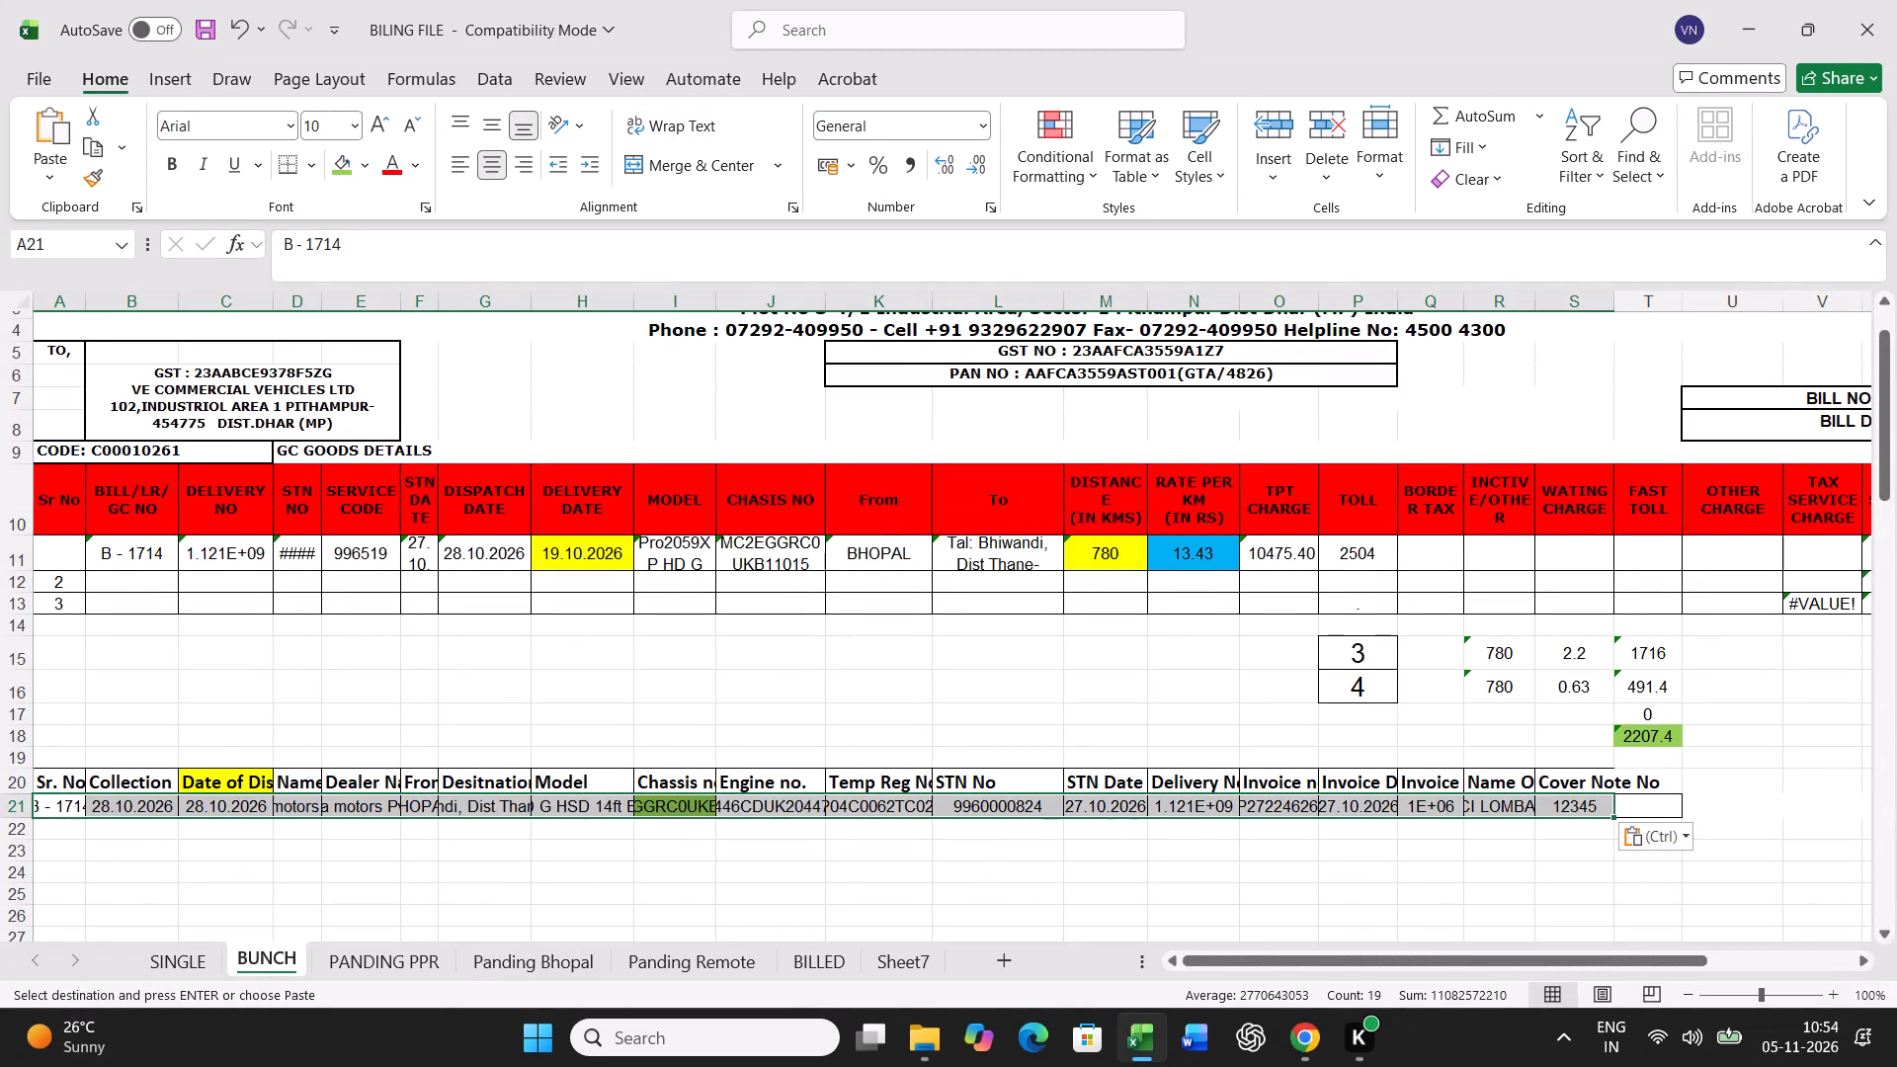
Enter delivery date 30.10.2026 and distance =520+260 for B - 1714 in row 11.
click(605, 550)
text(30.10.2026)
key(Right)
key(Right)
key(Right)
key(Right)
key(Right)
key(equal)
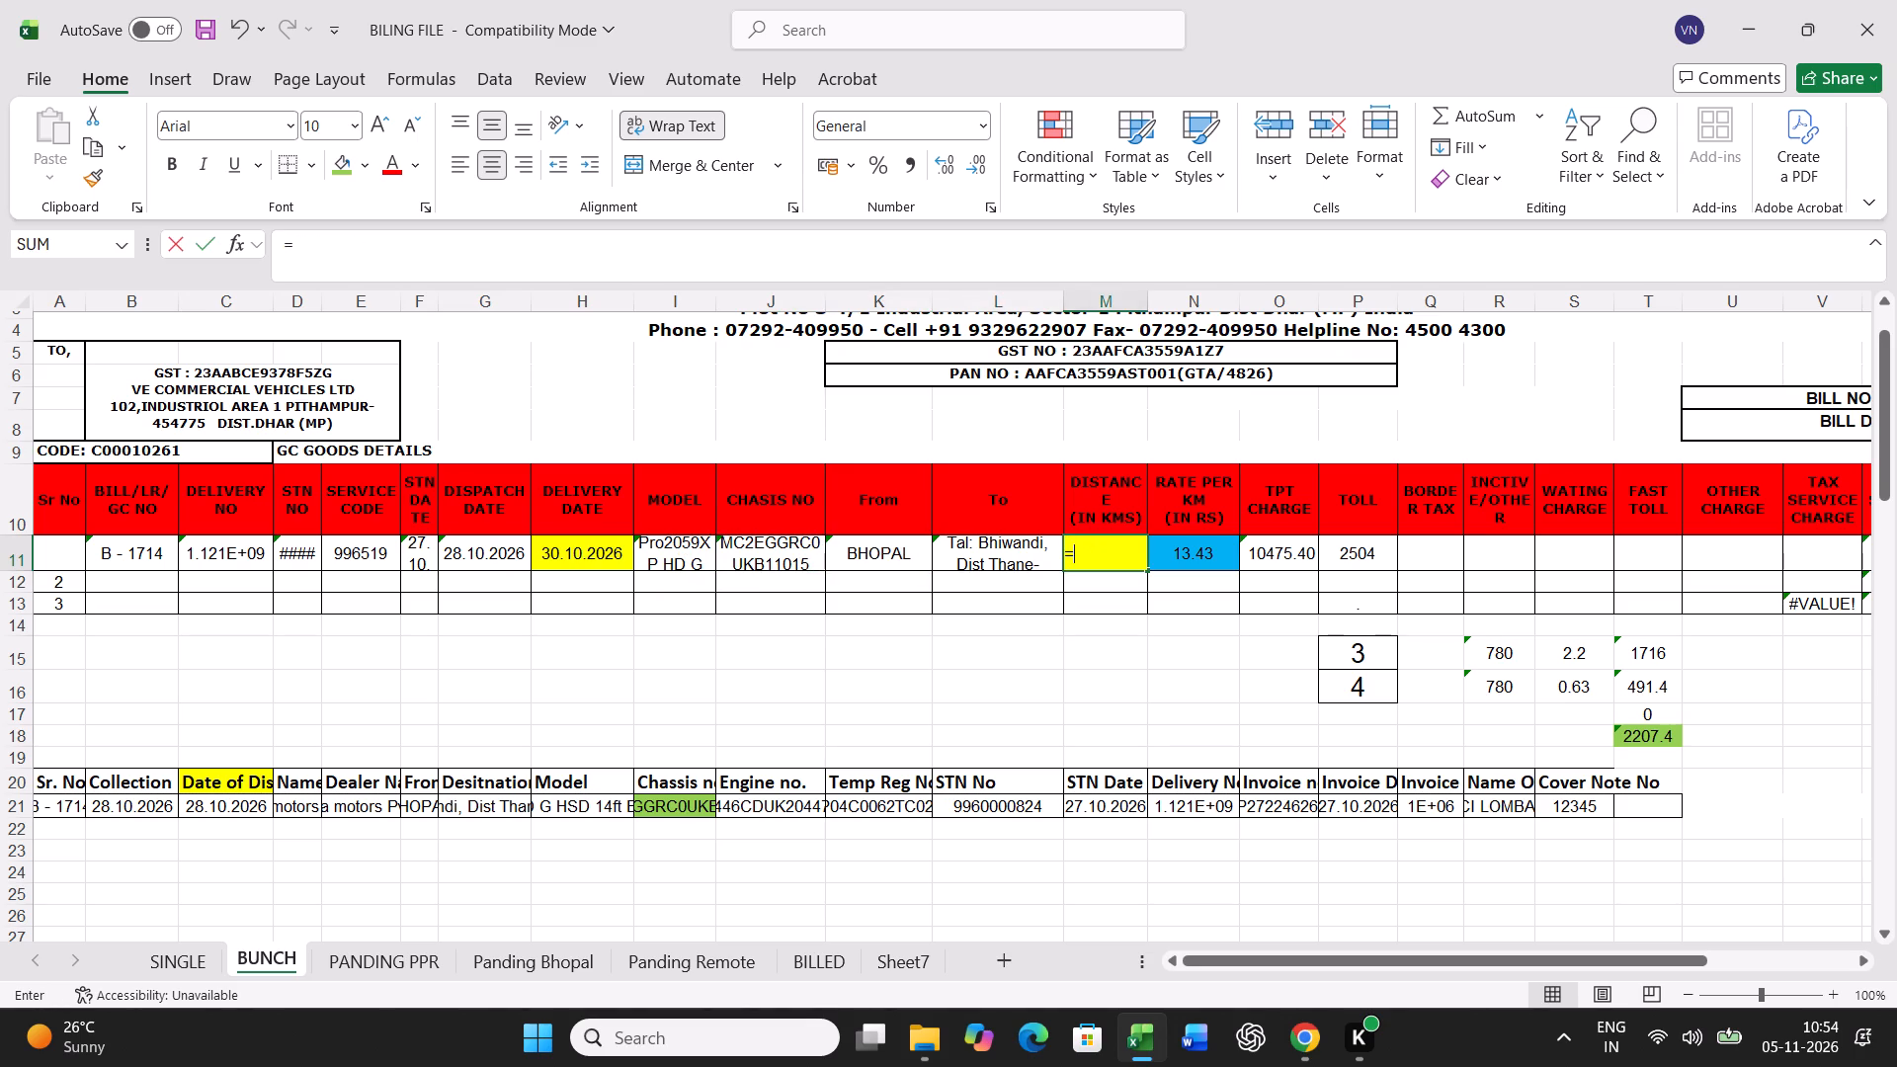
text(520+260)
key(Return)
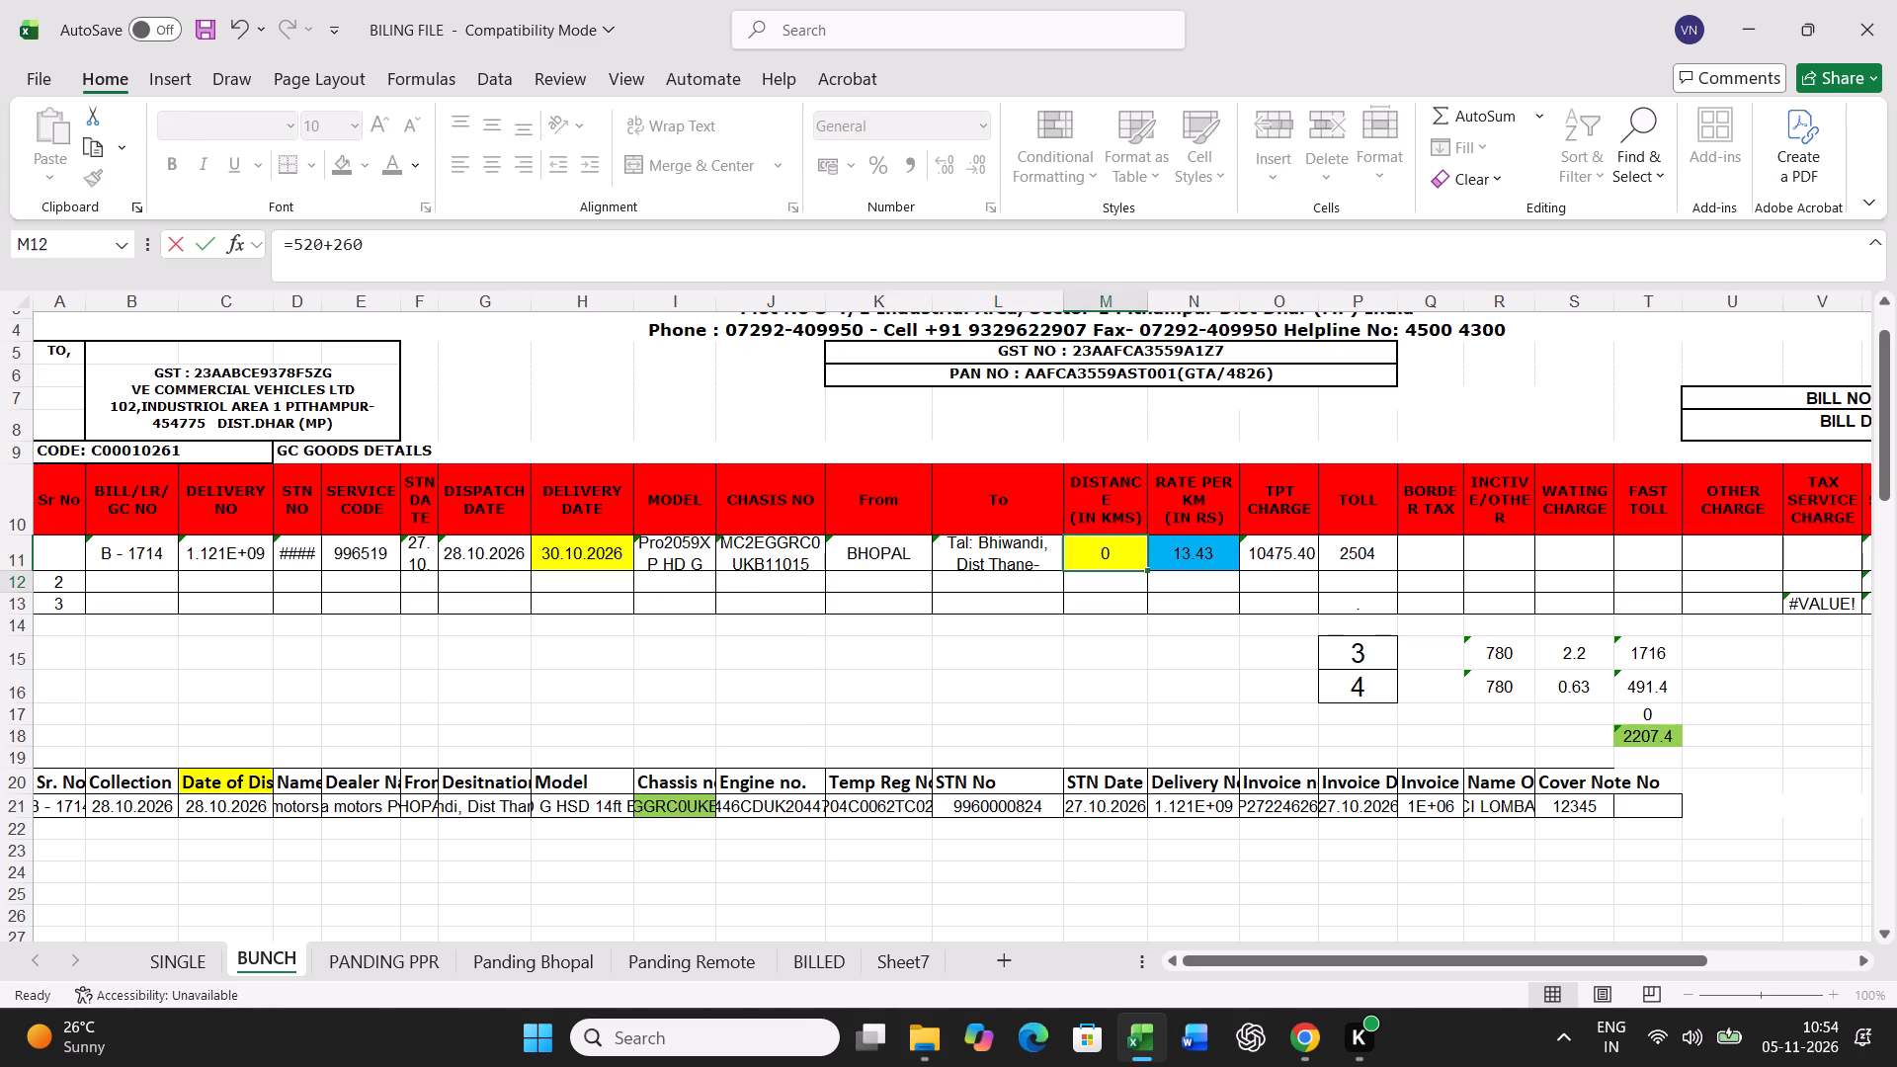
Enter a toll of 2314 for B - 1714 in row 11.
key(Up)
key(Right)
key(Right)
key(Right)
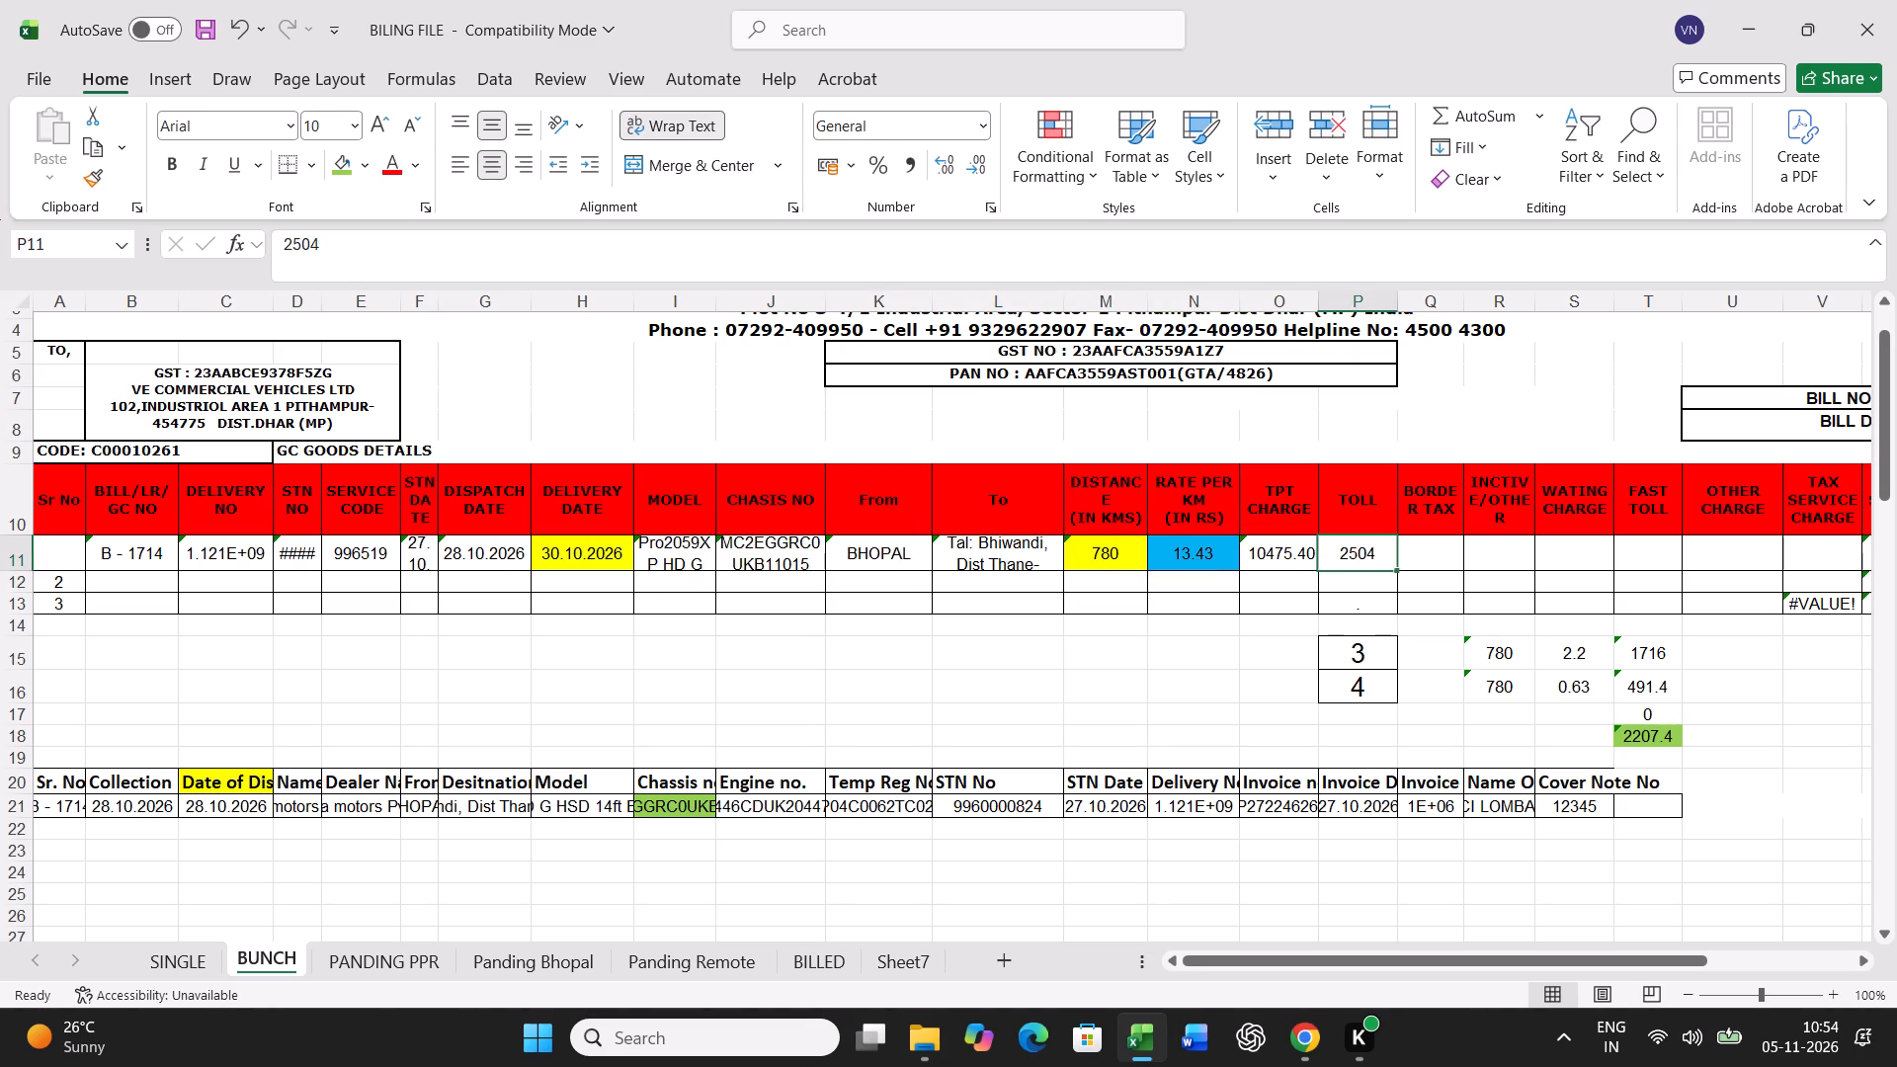
text(2314)
key(Return)
Set the actual transit time in P16 to 2.
key(Return)
key(Return)
key(Return)
key(Return)
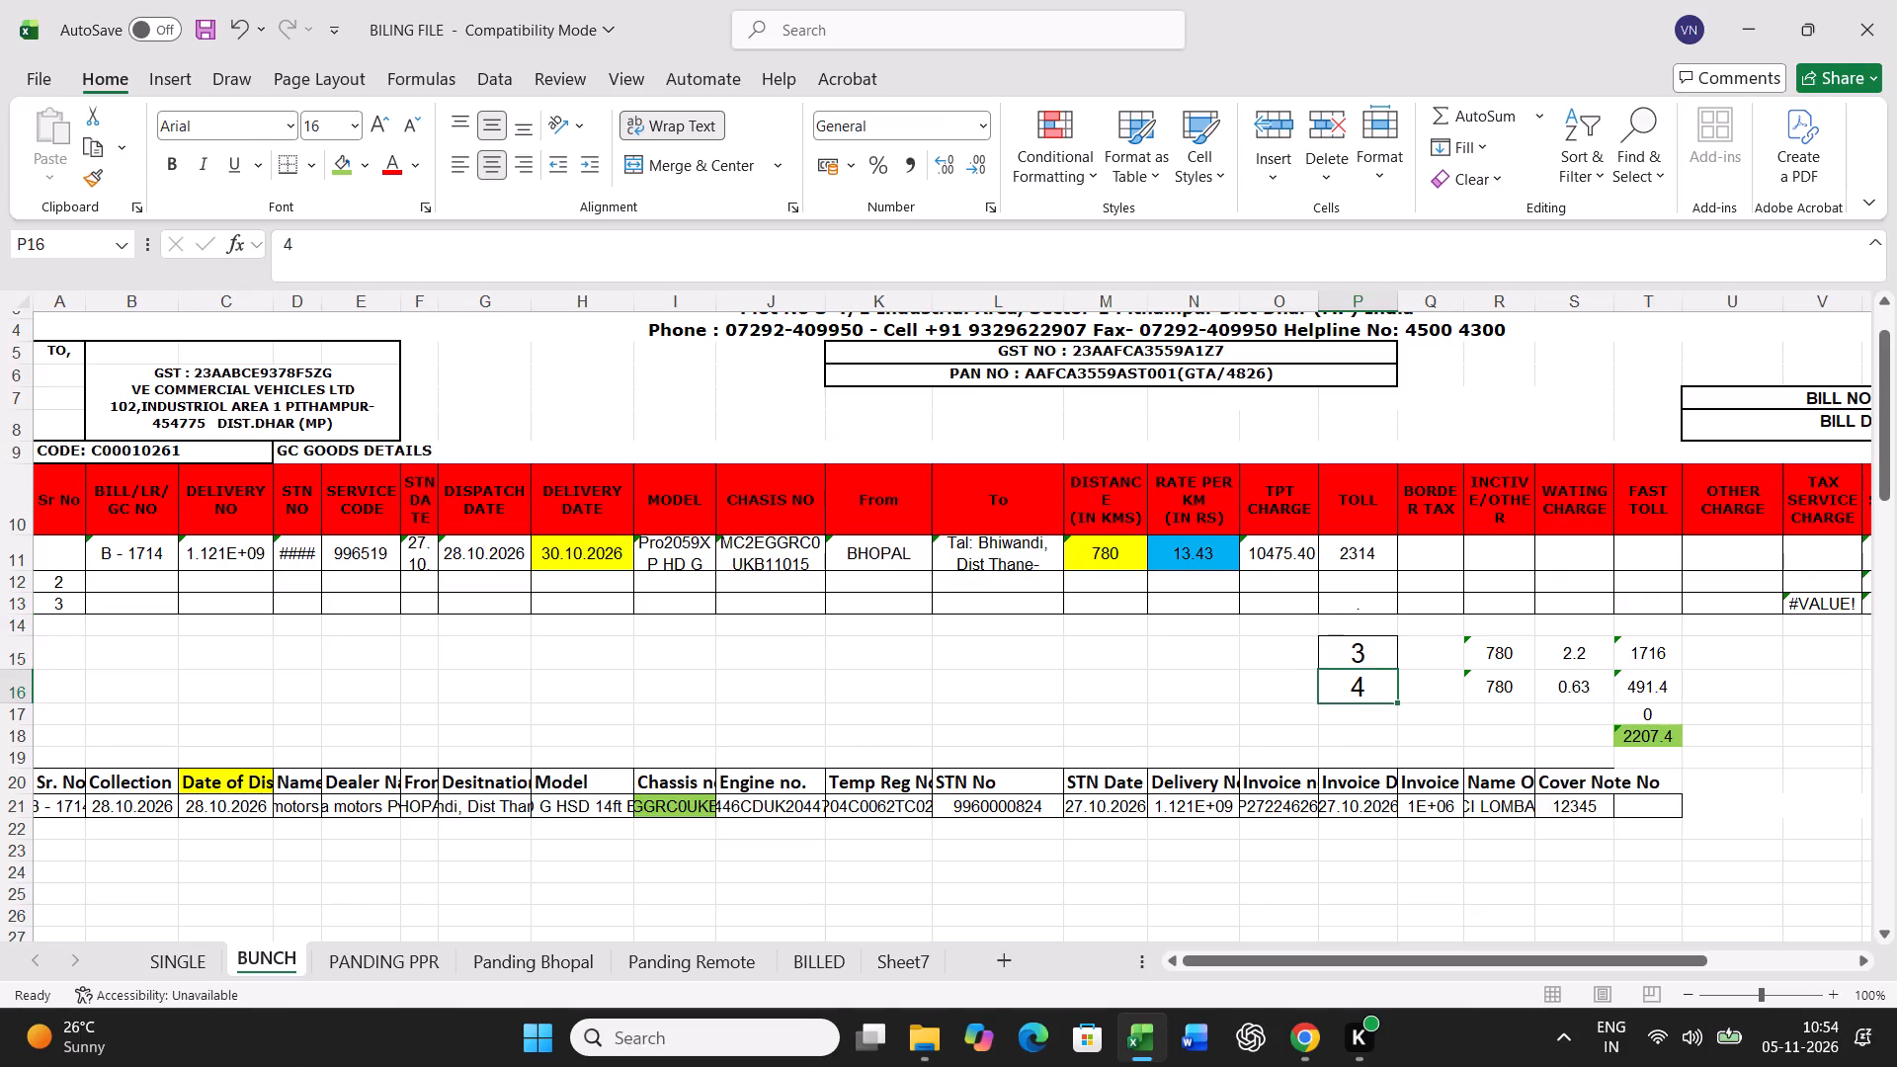
key(2)
key(Return)
Print the B - 1714 freight bill from the SINGLE sheet.
click(167, 961)
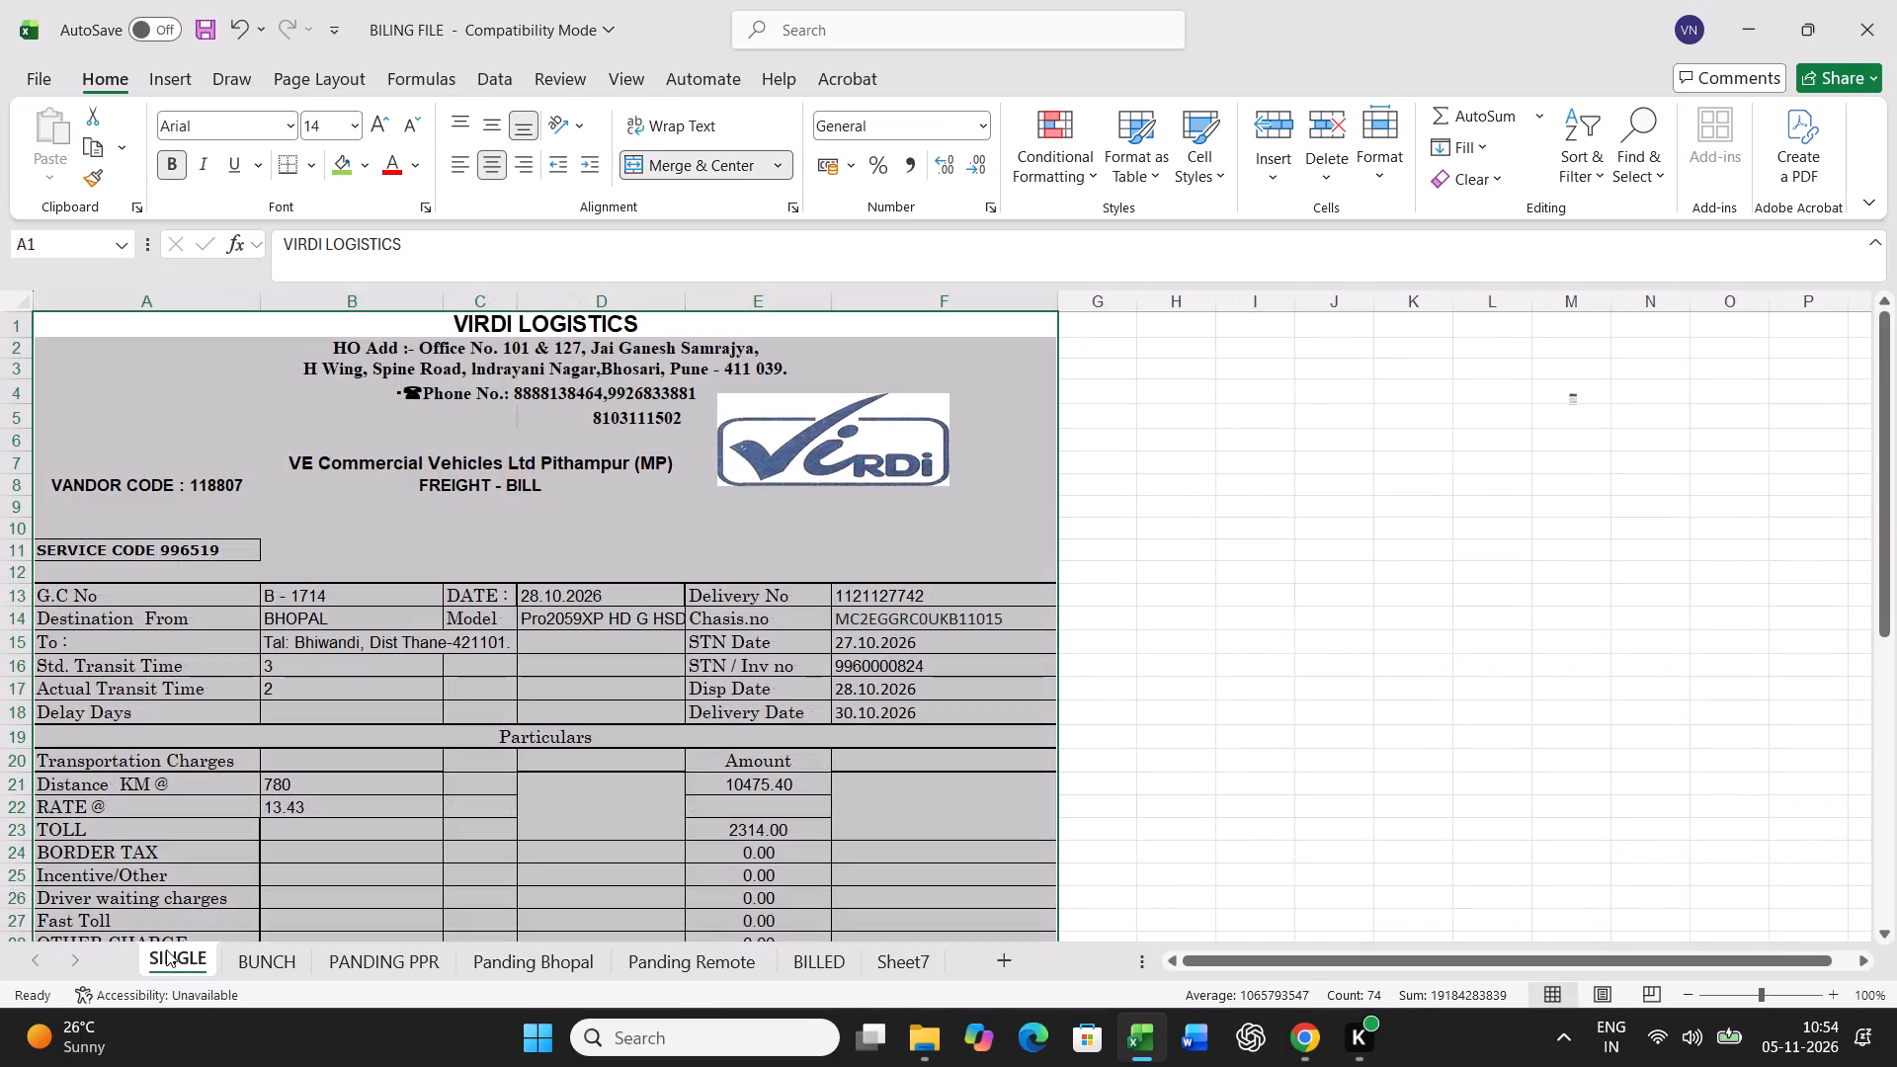
key(ctrl+p)
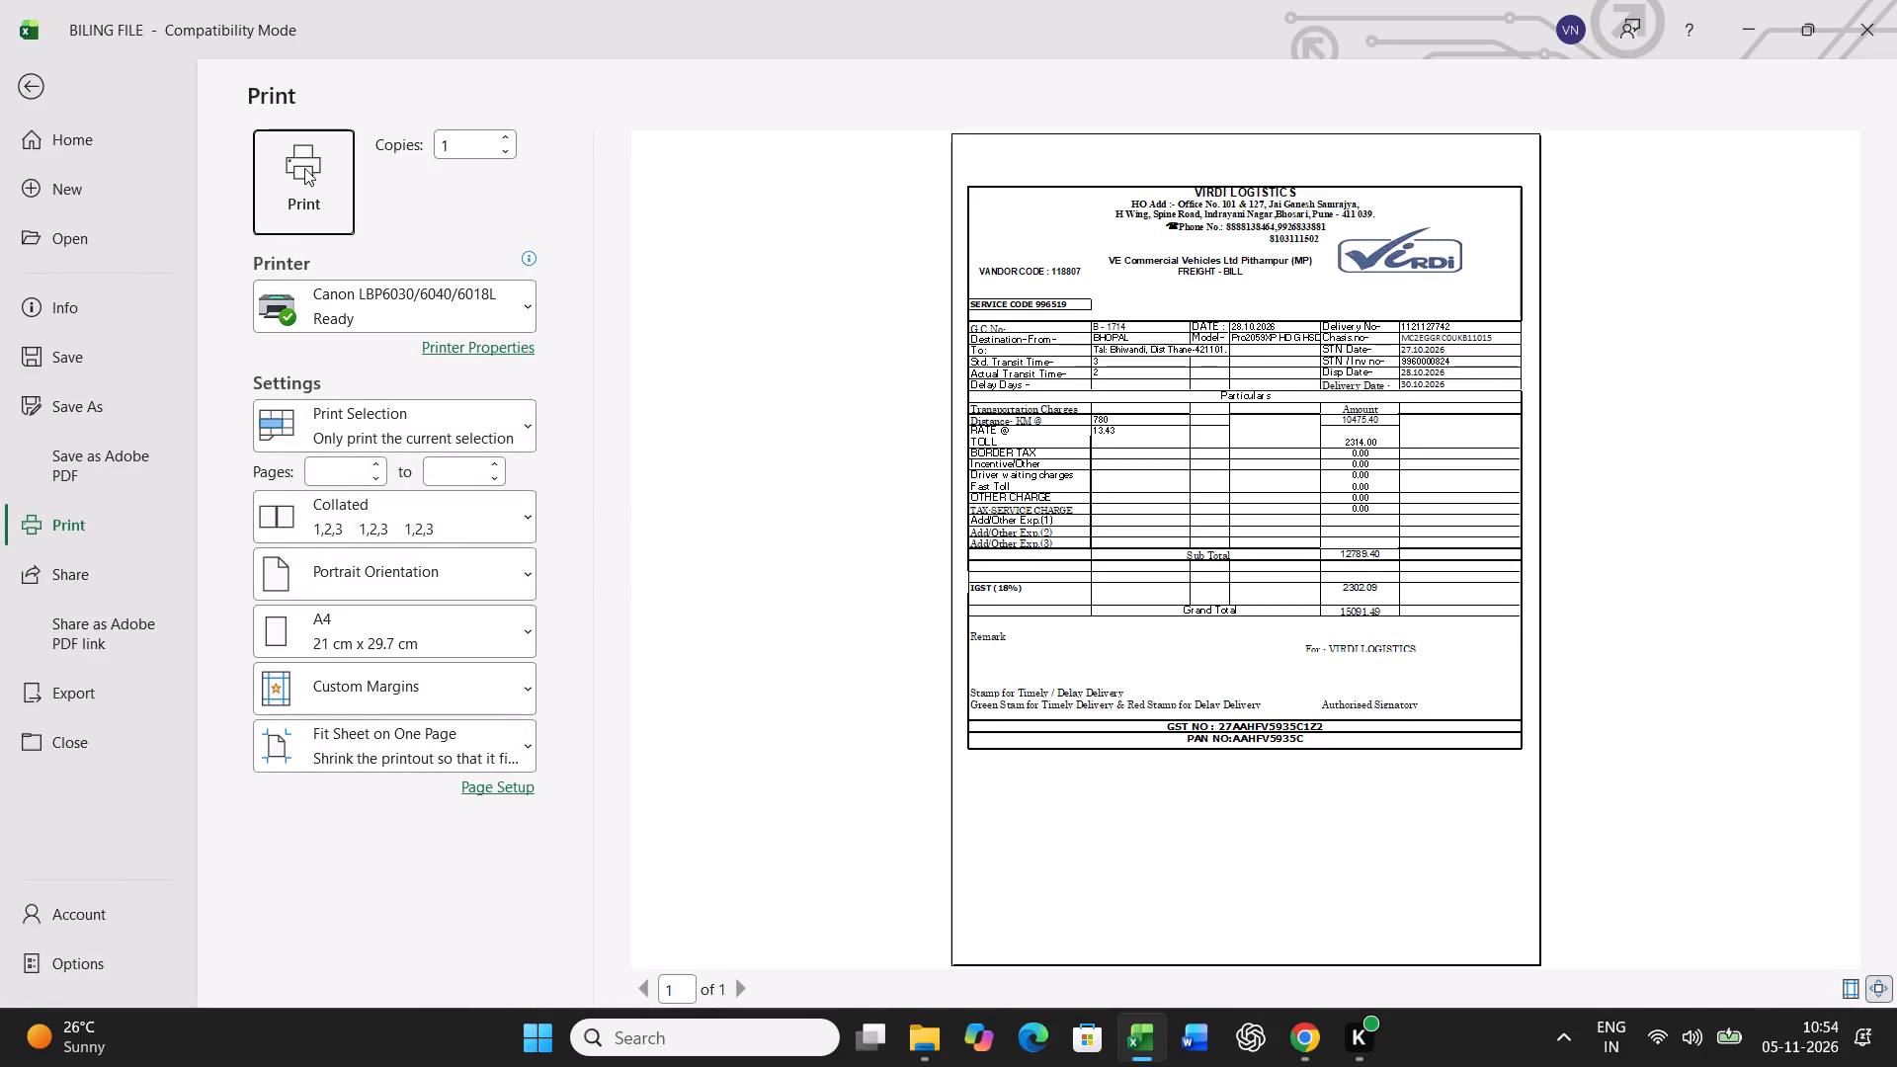
click(304, 168)
Copy the completed B - 1714 entry in row 11 of the BUNCH sheet for the list below.
click(274, 963)
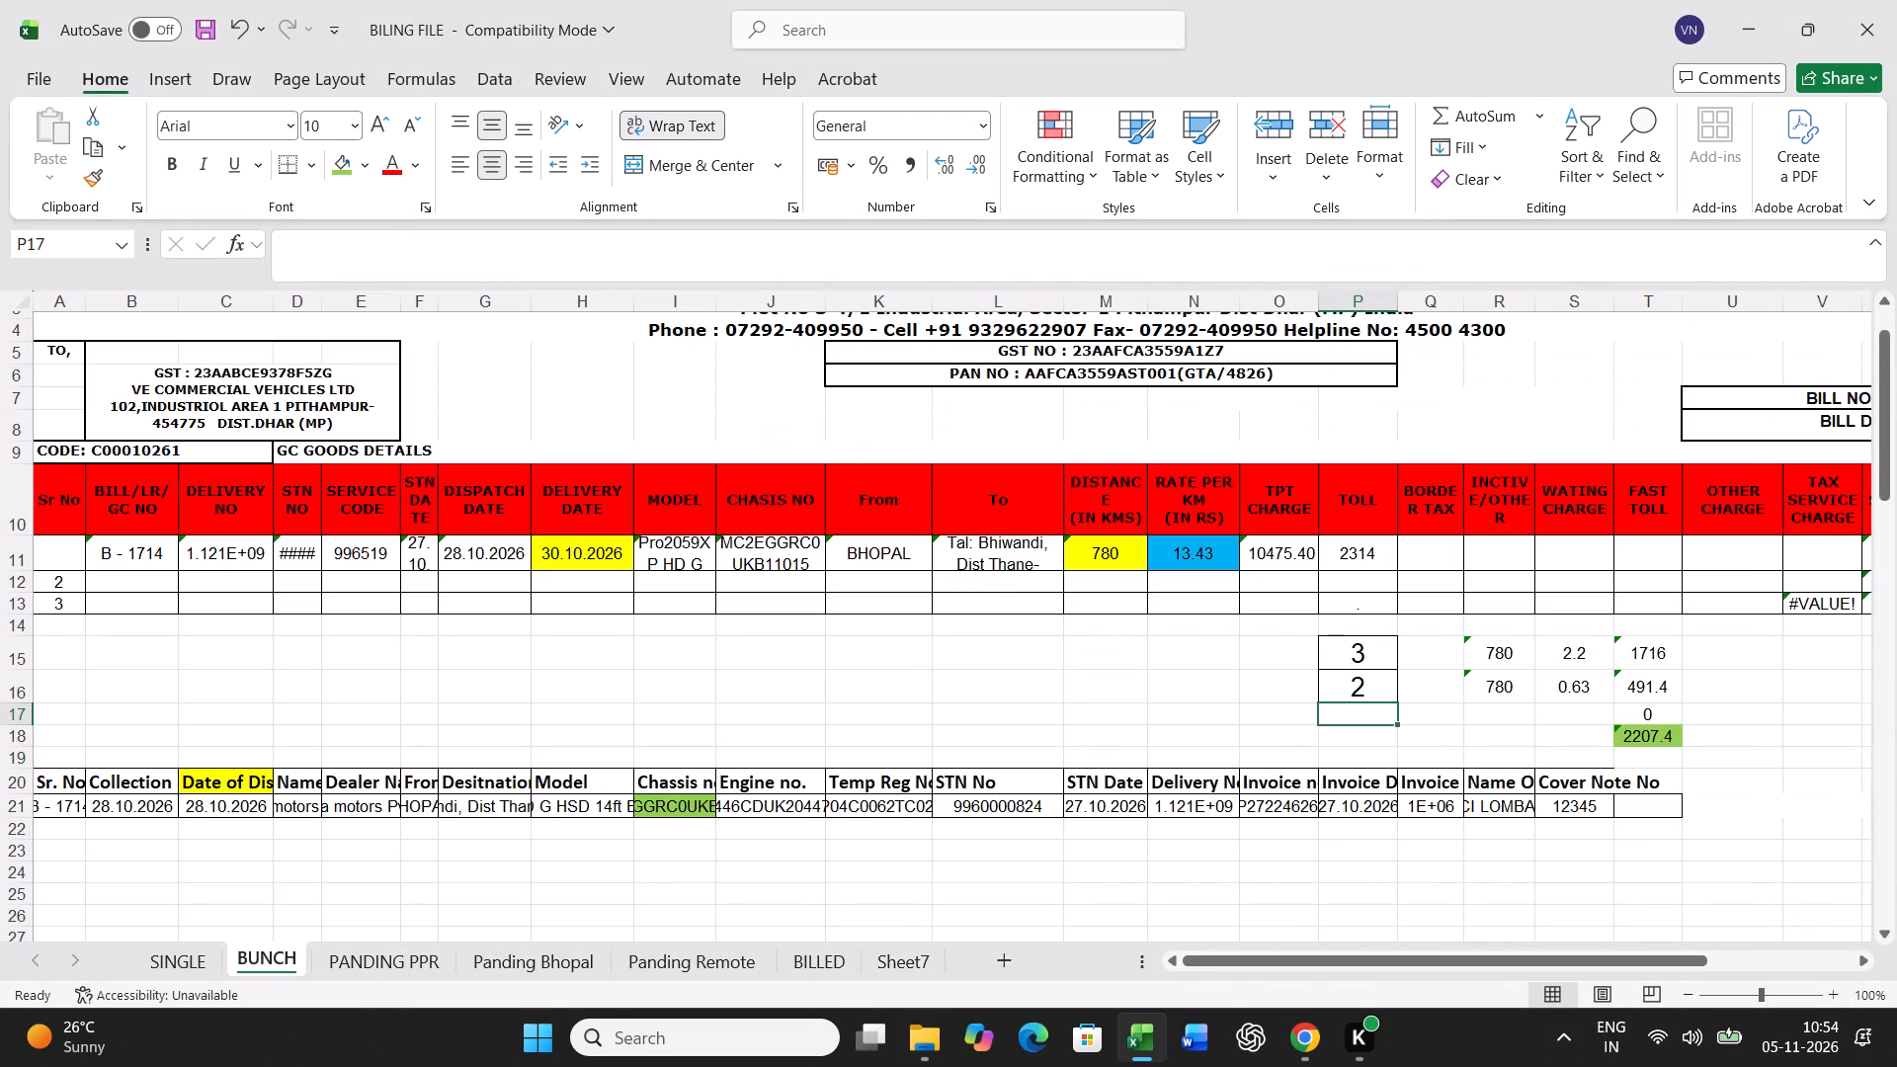
click(15, 551)
key(ctrl+c)
scroll(891, 760, down, 17)
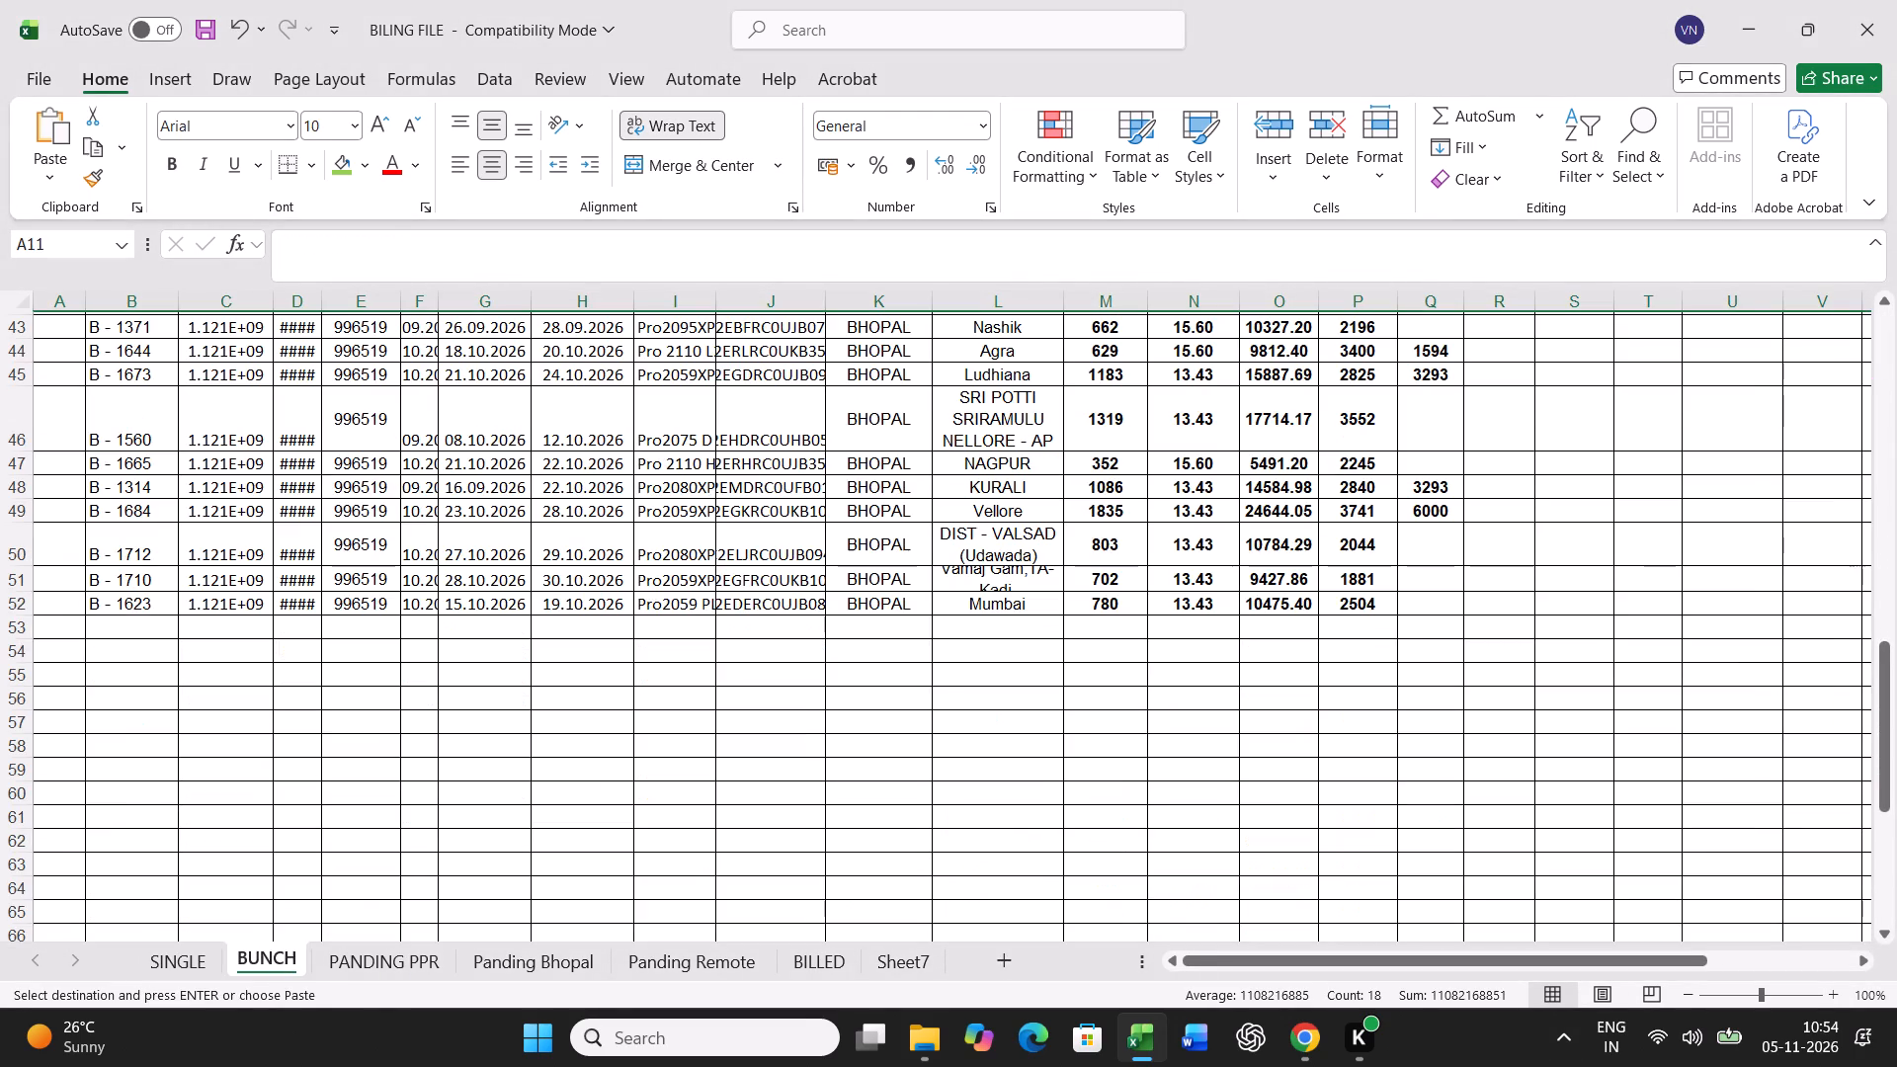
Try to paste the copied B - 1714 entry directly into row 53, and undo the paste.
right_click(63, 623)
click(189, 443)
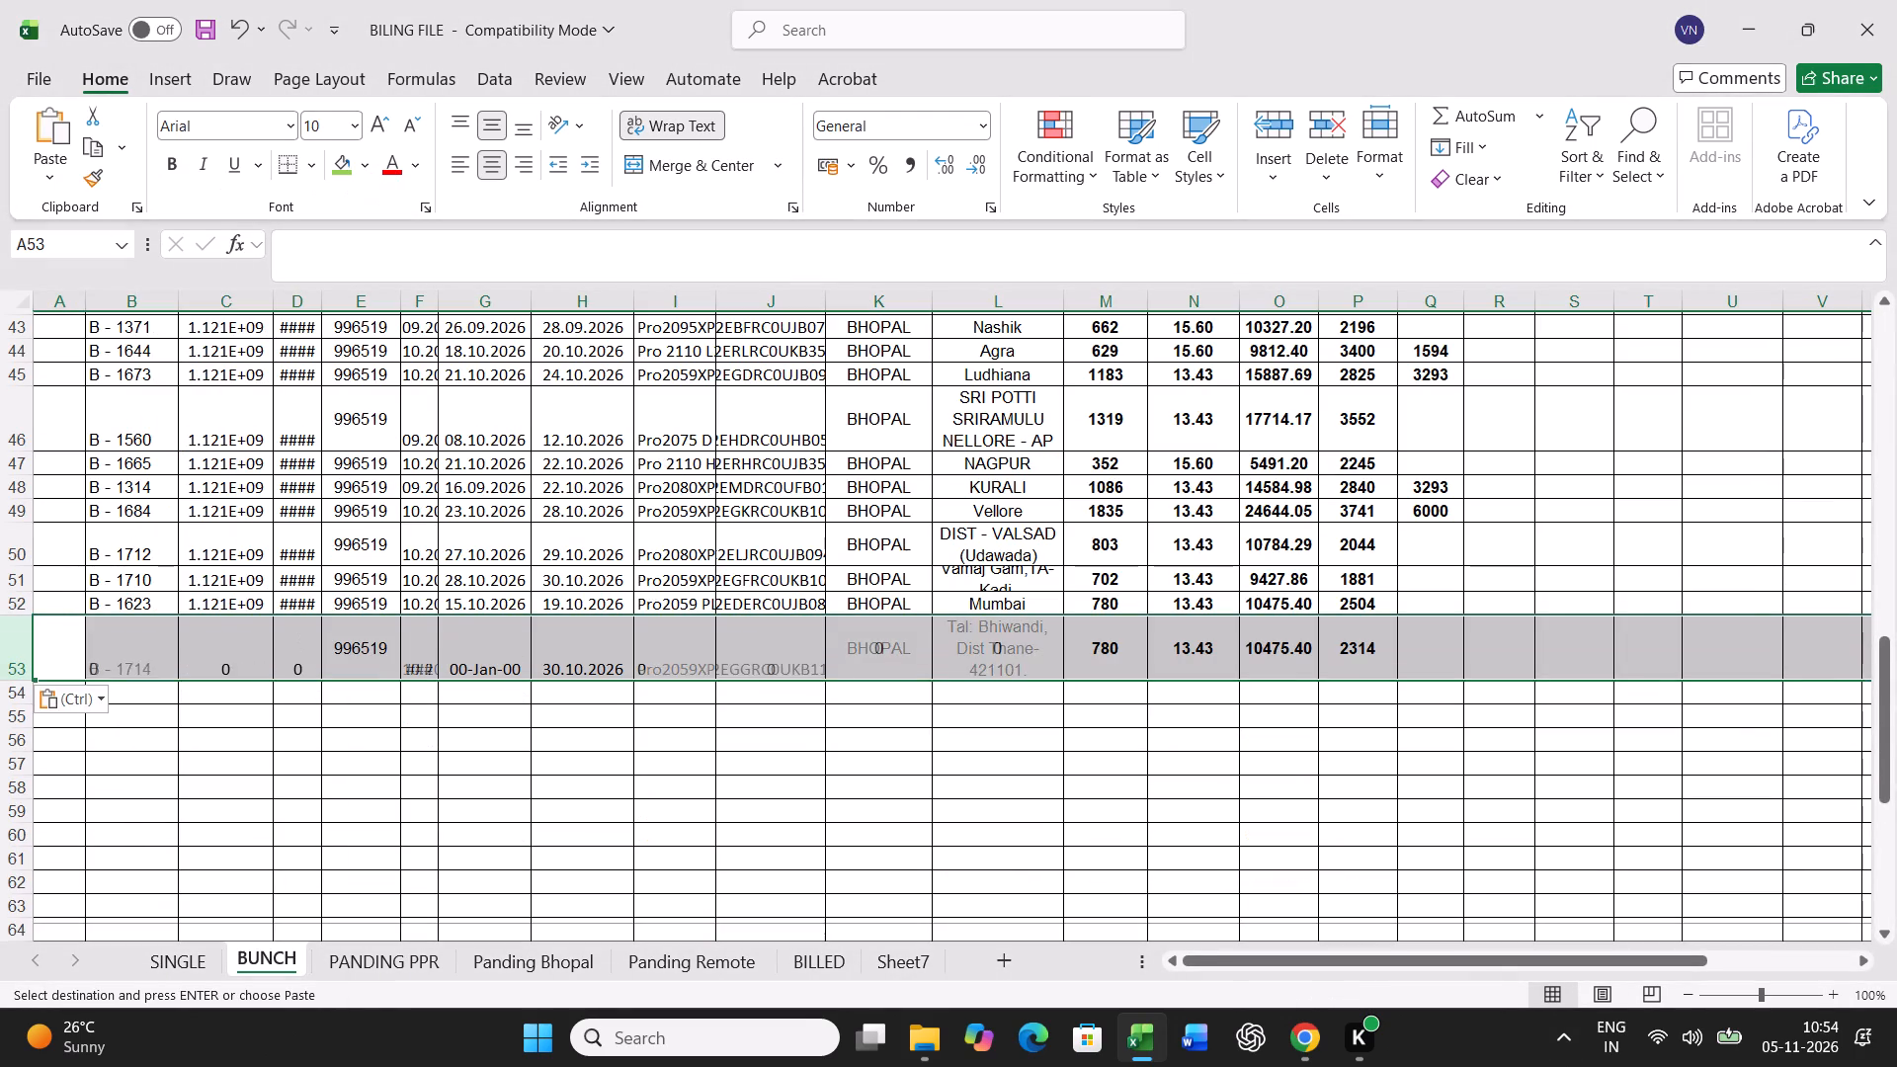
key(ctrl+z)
Paste the copied B - 1714 entry as values only into row 53.
click(41, 627)
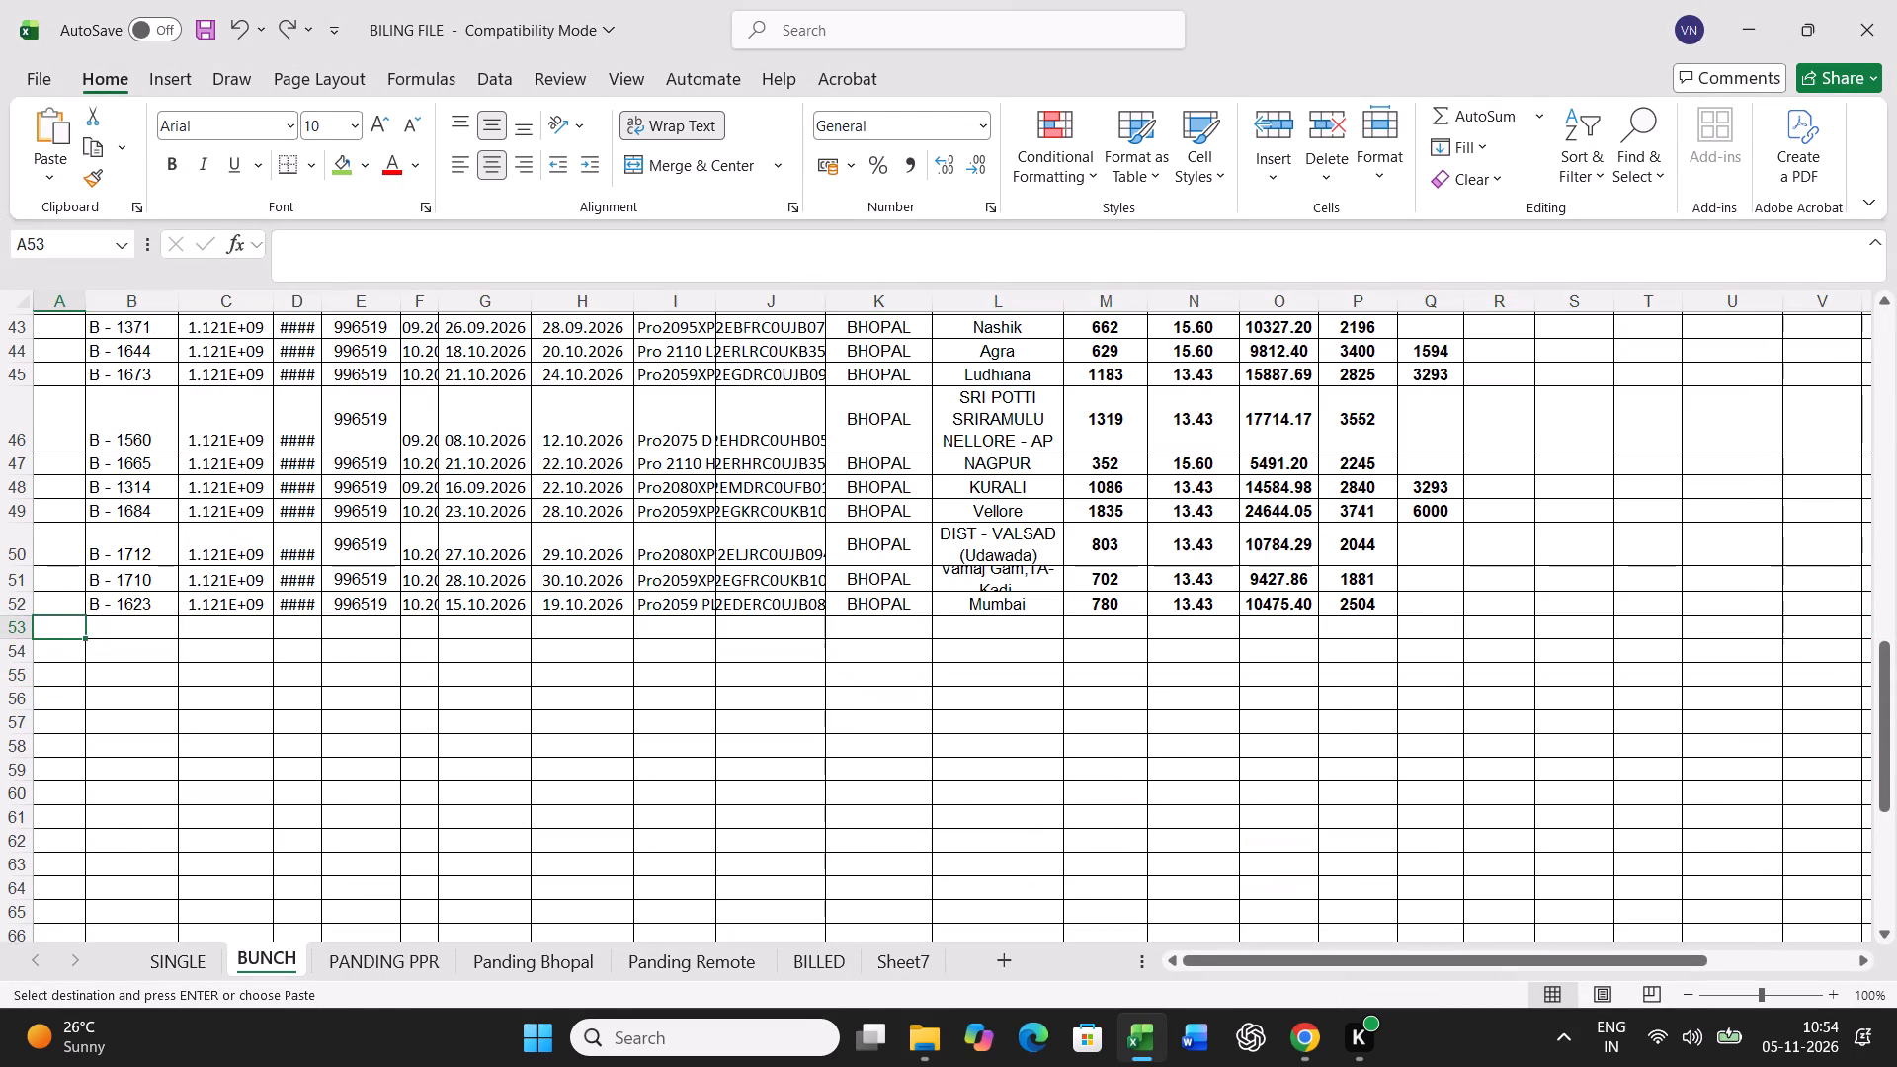
right_click(52, 627)
click(147, 455)
click(80, 392)
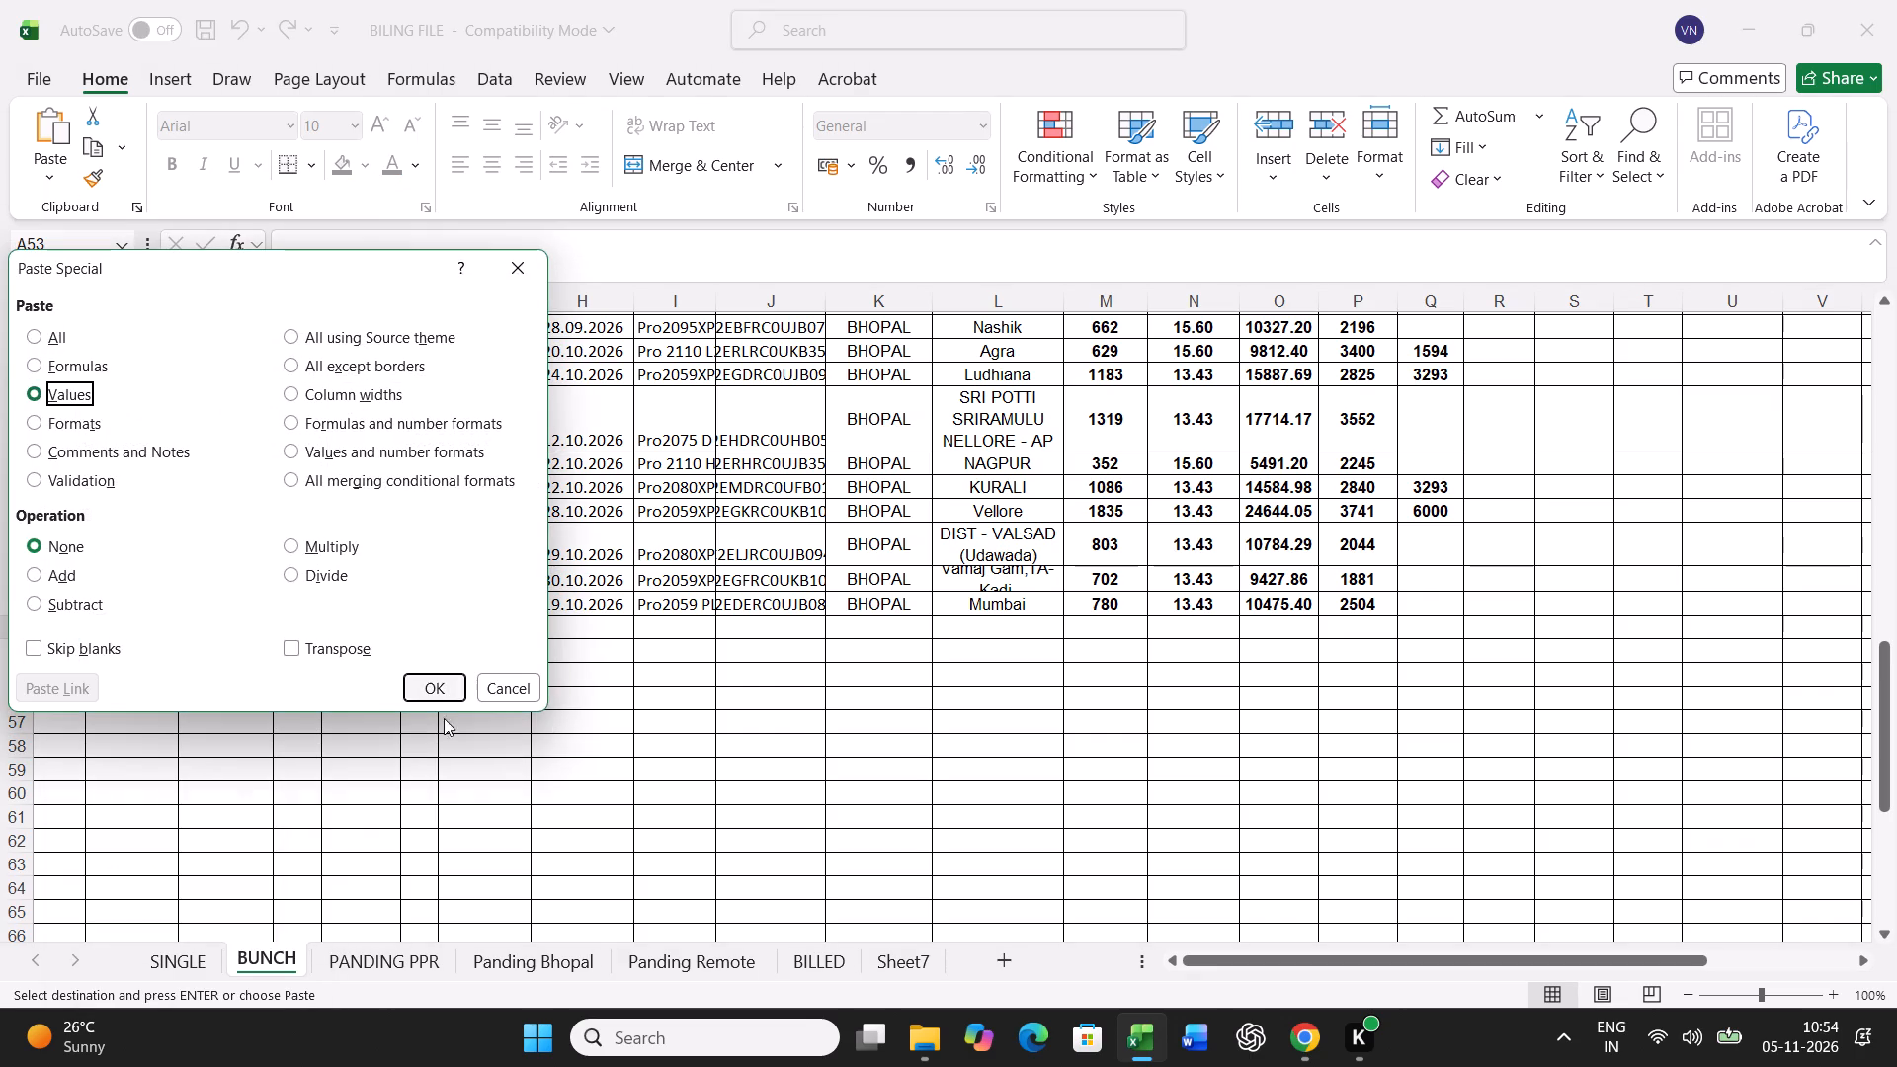
click(431, 691)
Find the vehicle with chassis ending B08645 on the Panding Bhopal sheet and highlight its chassis cell green.
click(392, 949)
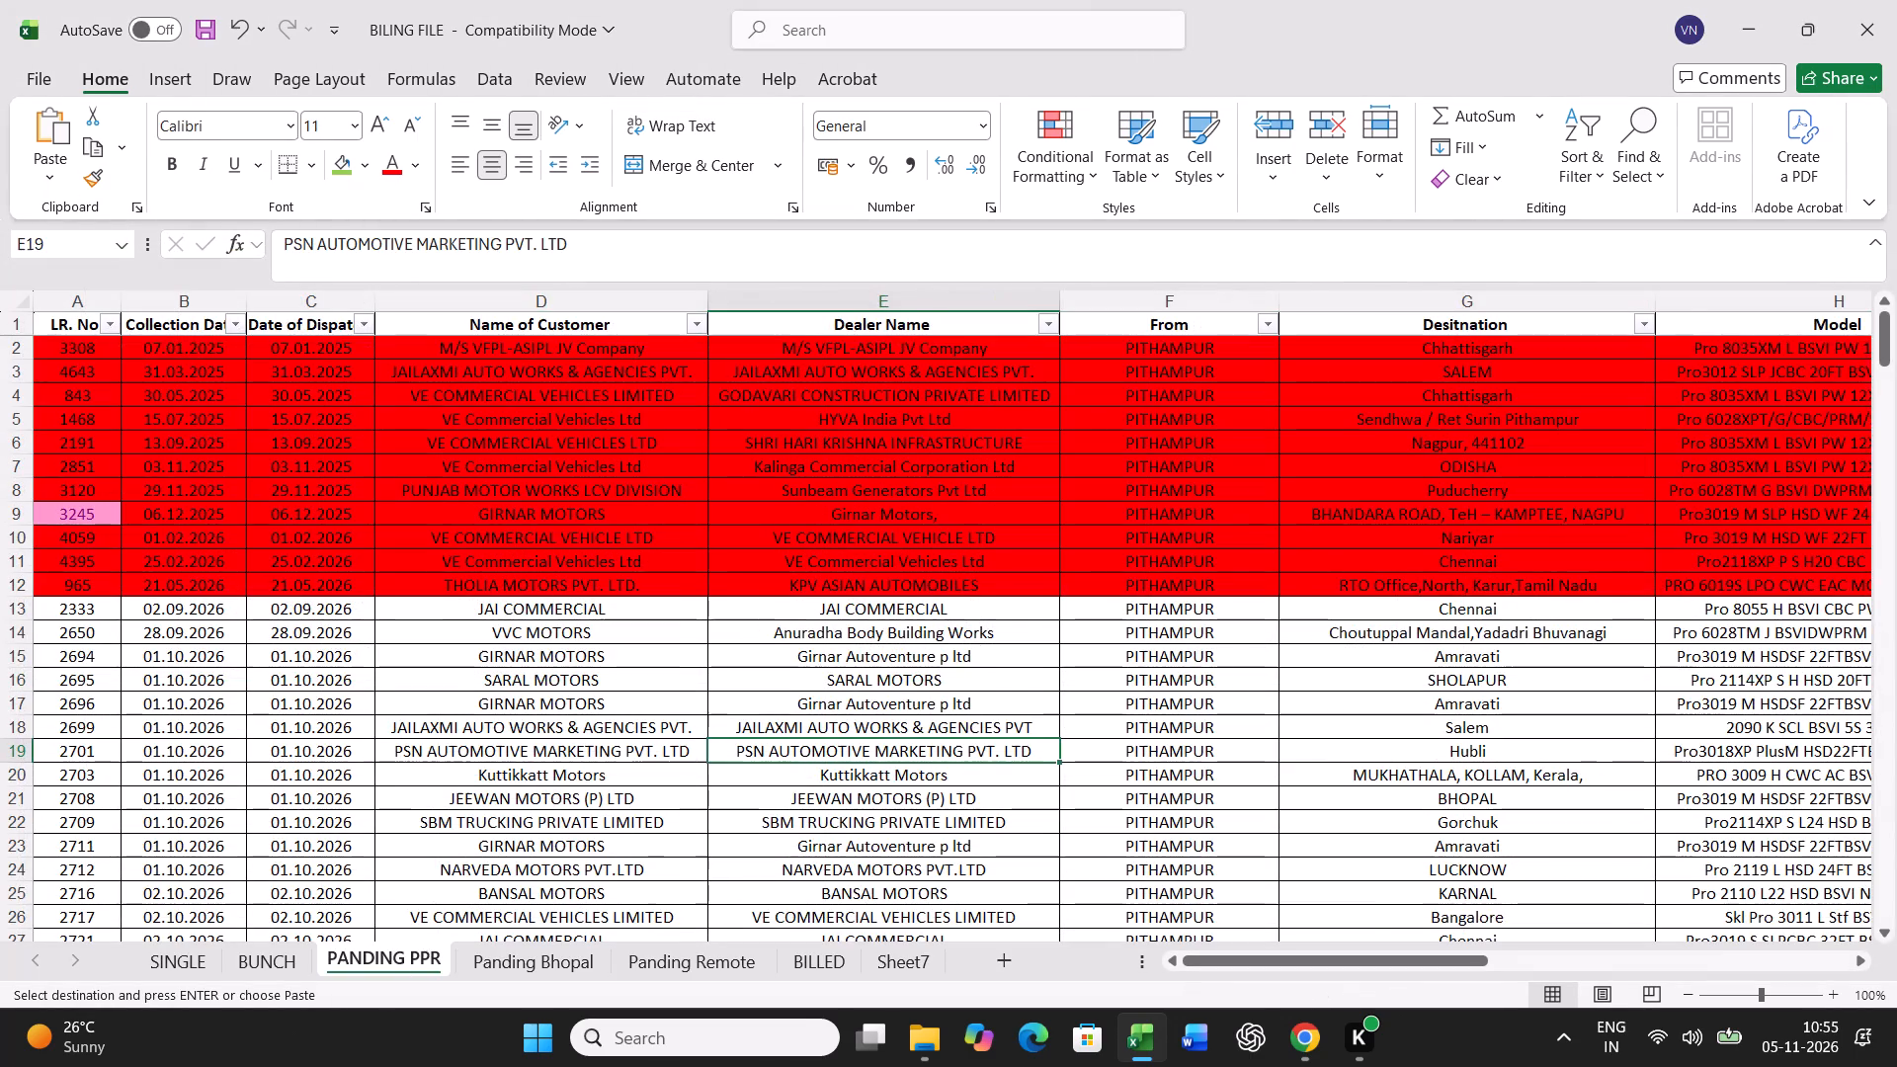
click(538, 957)
click(905, 716)
key(ctrl+f)
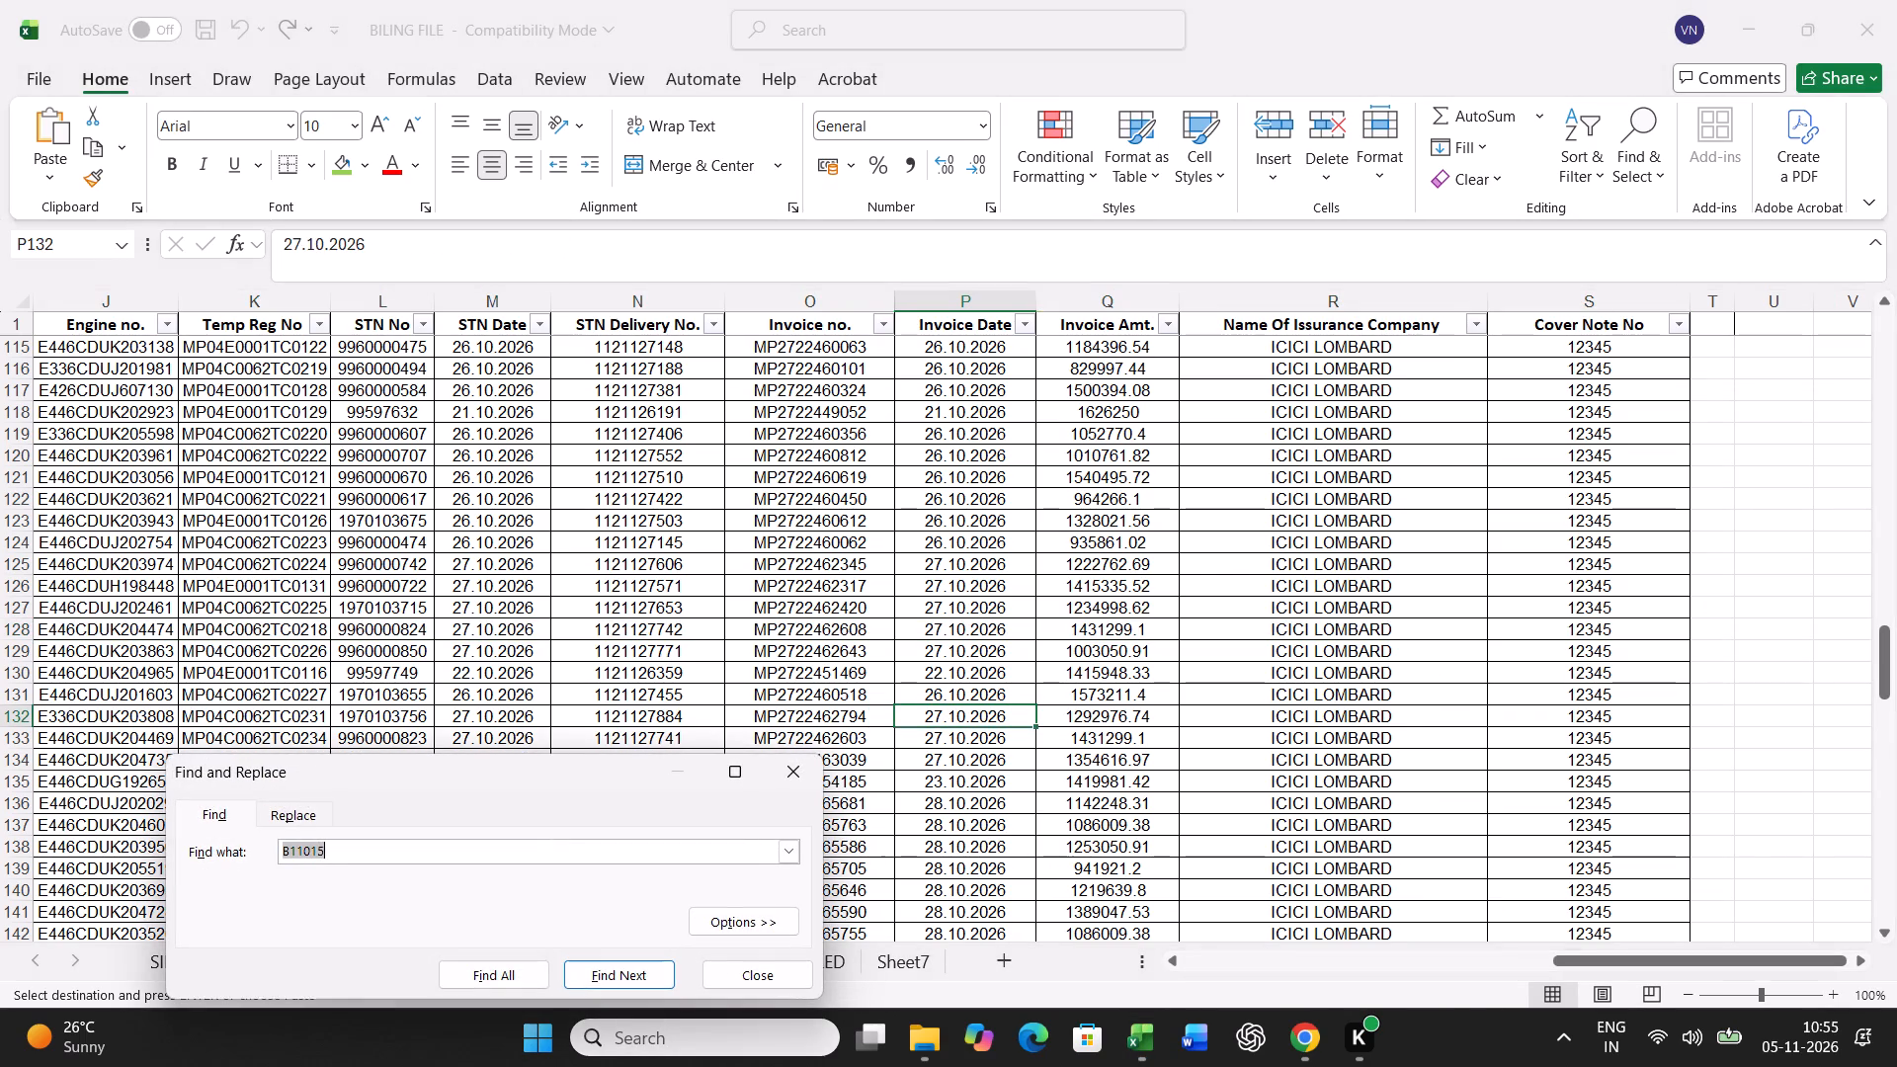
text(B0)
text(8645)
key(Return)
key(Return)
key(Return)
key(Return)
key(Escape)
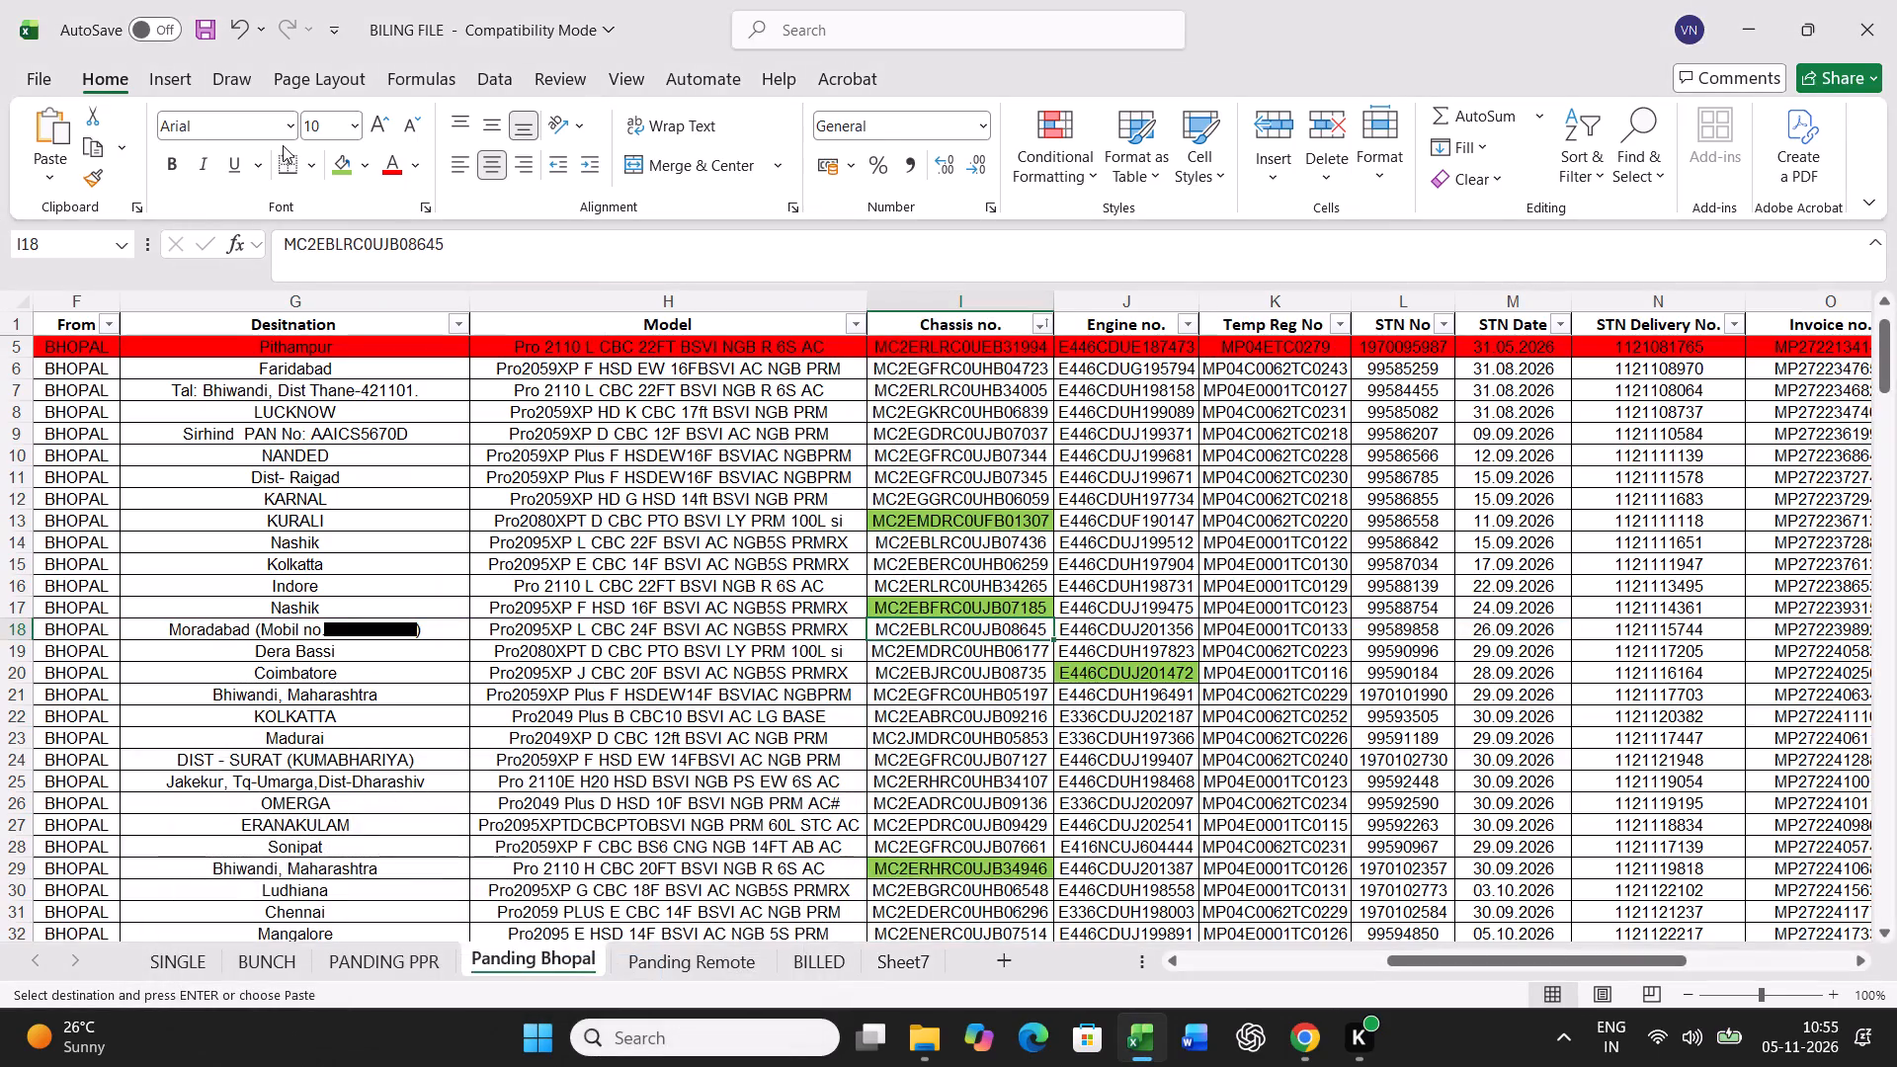
click(331, 166)
Copy the full B - 1414 record from Panding Bhopal into row 21 of the BUNCH sheet.
key(Left)
key(Left)
key(Left)
key(Left)
key(Left)
key(Left)
key(Left)
key(Left)
key(Left)
key(Left)
key(Left)
key(Left)
key(Left)
key(Left)
key(Left)
key(Left)
key(Left)
key(Left)
key(Left)
key(Left)
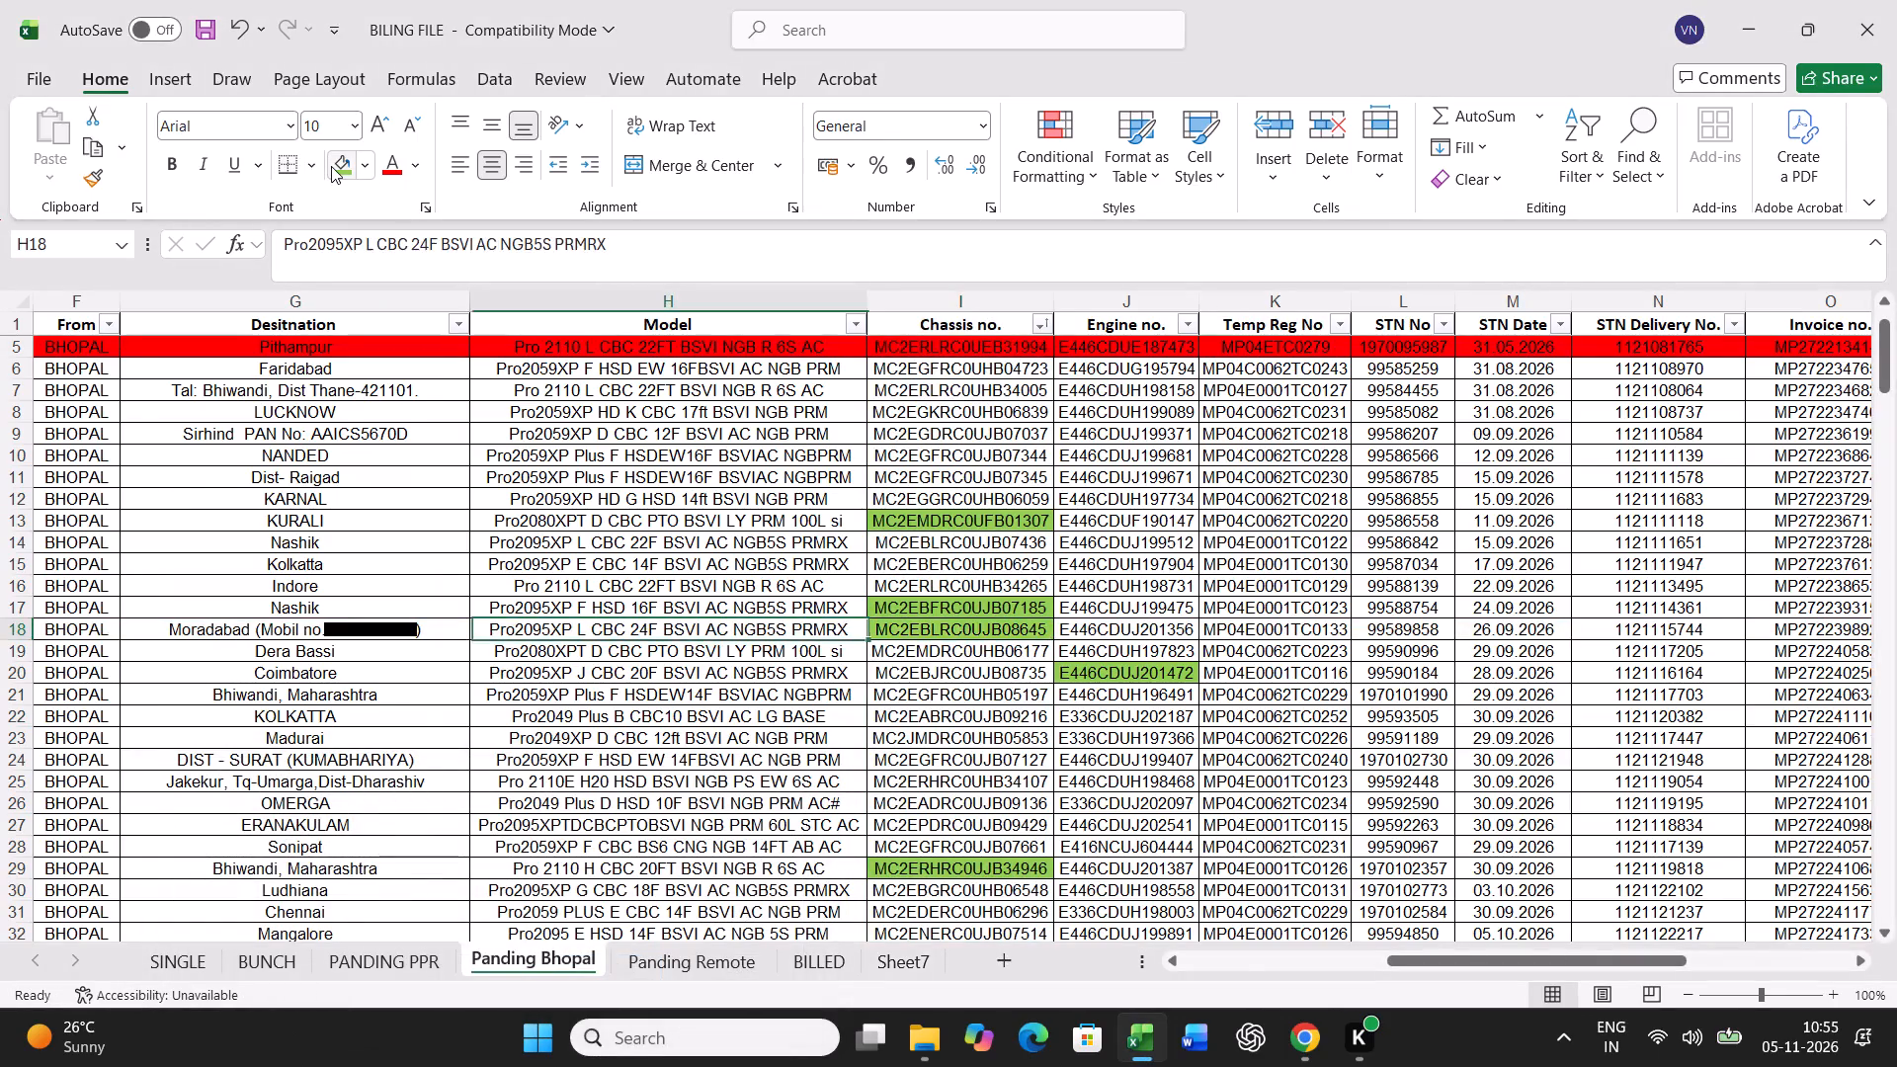
key(ctrl+shift+Right)
key(ctrl+c)
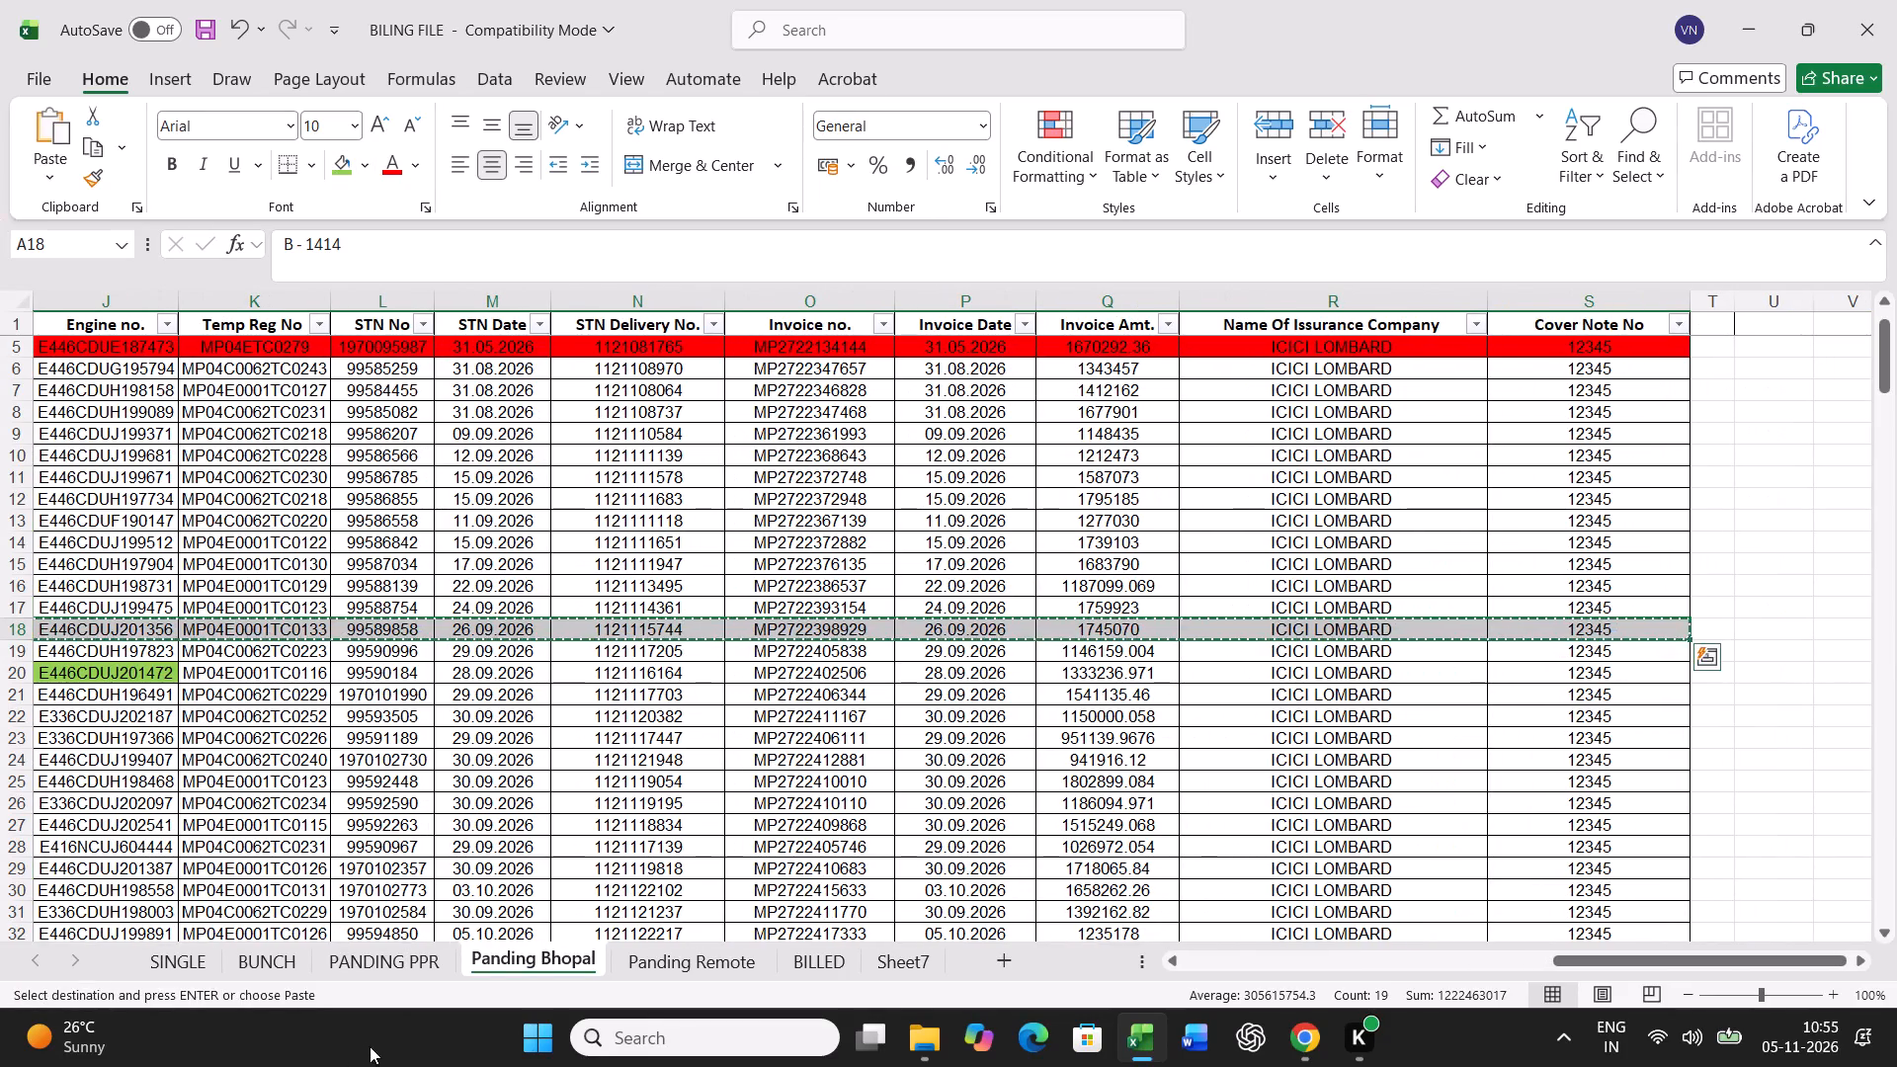
click(295, 950)
scroll(681, 619, up, 17)
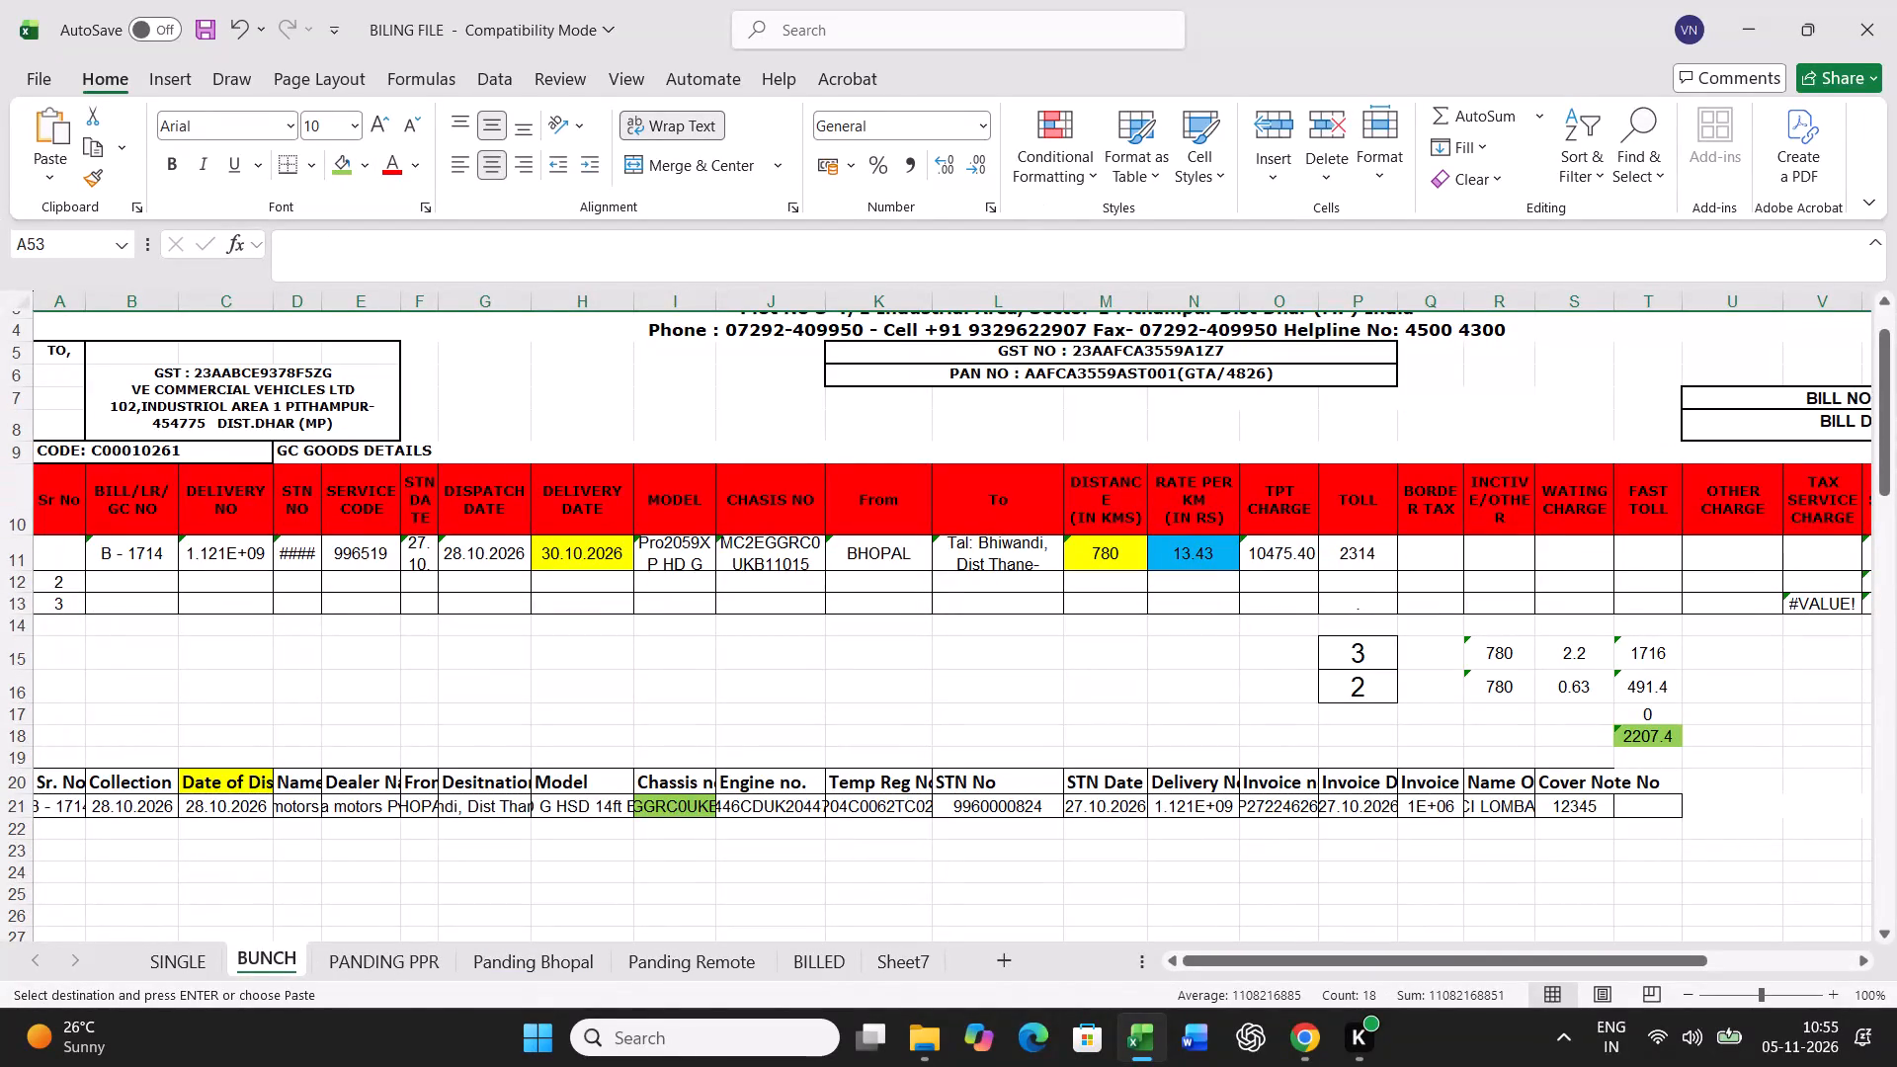
click(68, 810)
key(ctrl+v)
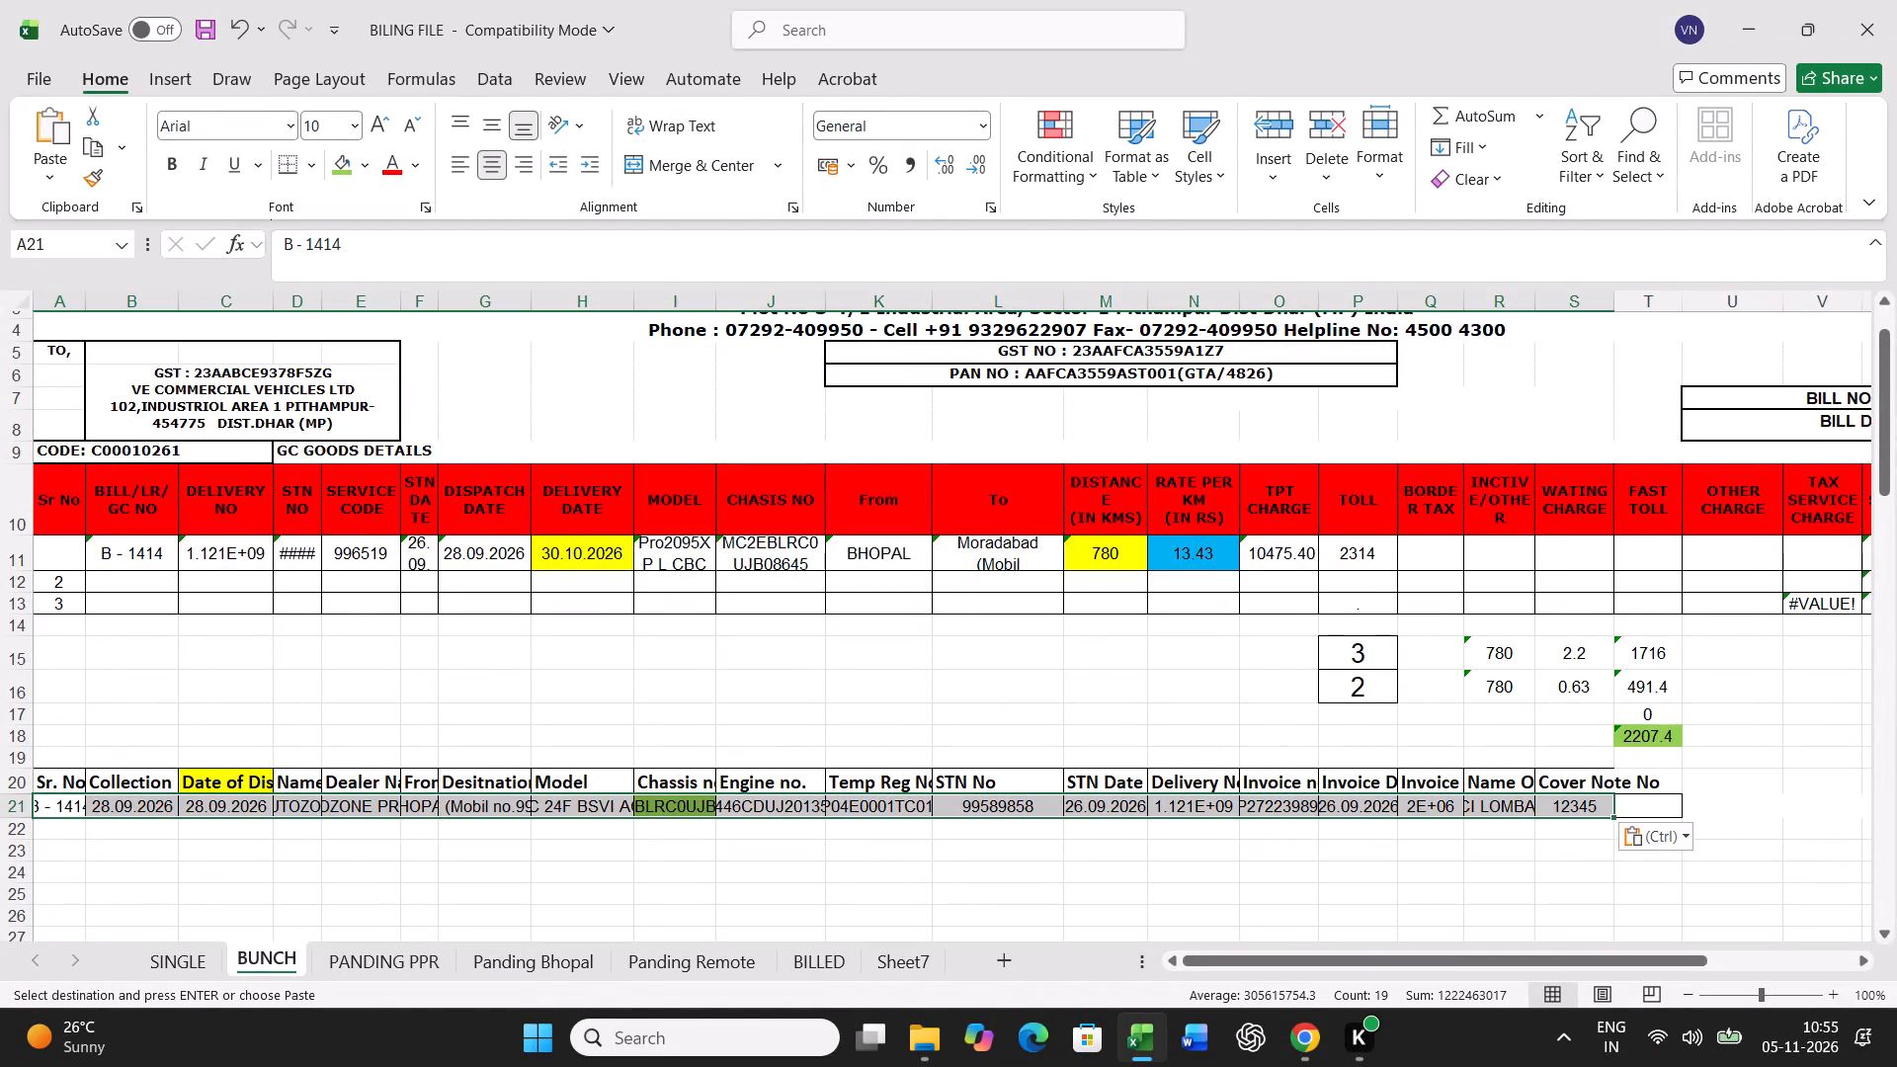
Enter delivery date 30.09.2026 and distance 852 for B - 1414 in row 11.
click(605, 559)
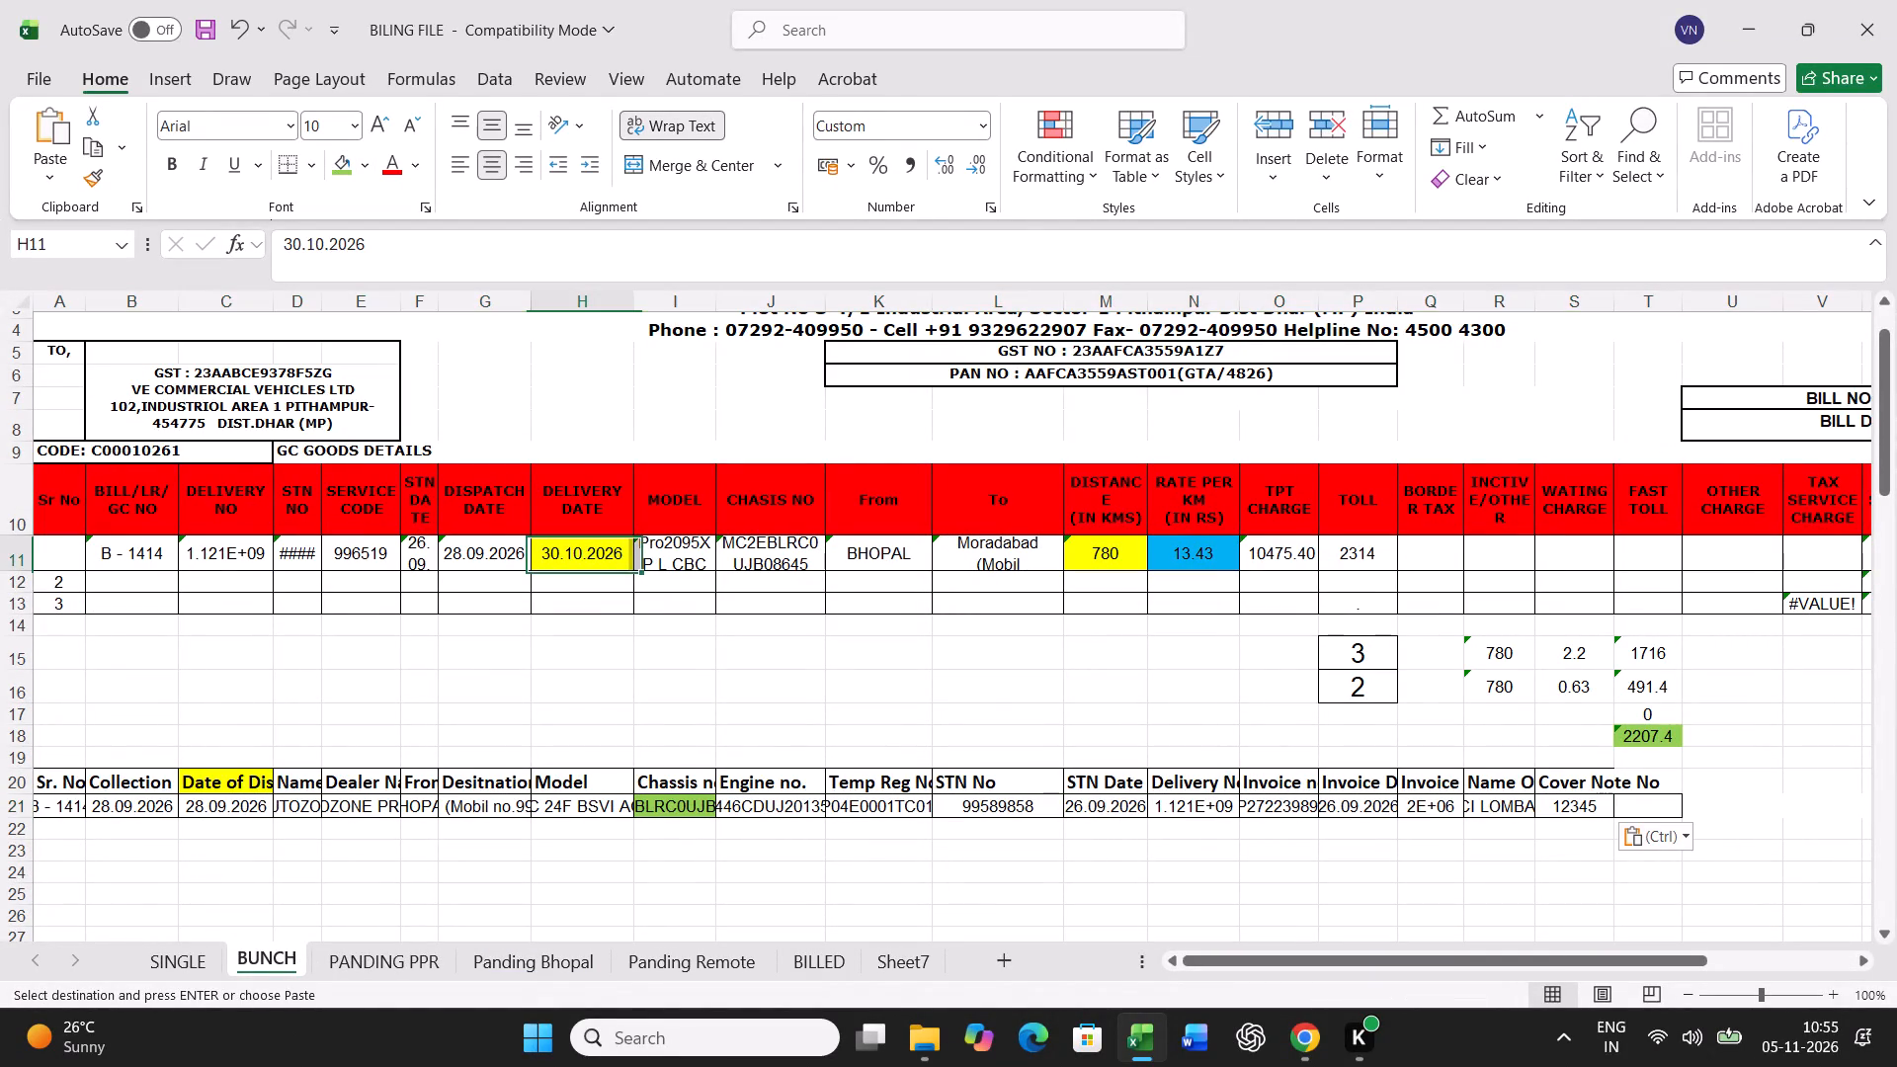
text(30.09.2026)
key(Right)
key(Right)
key(Right)
key(Right)
key(Right)
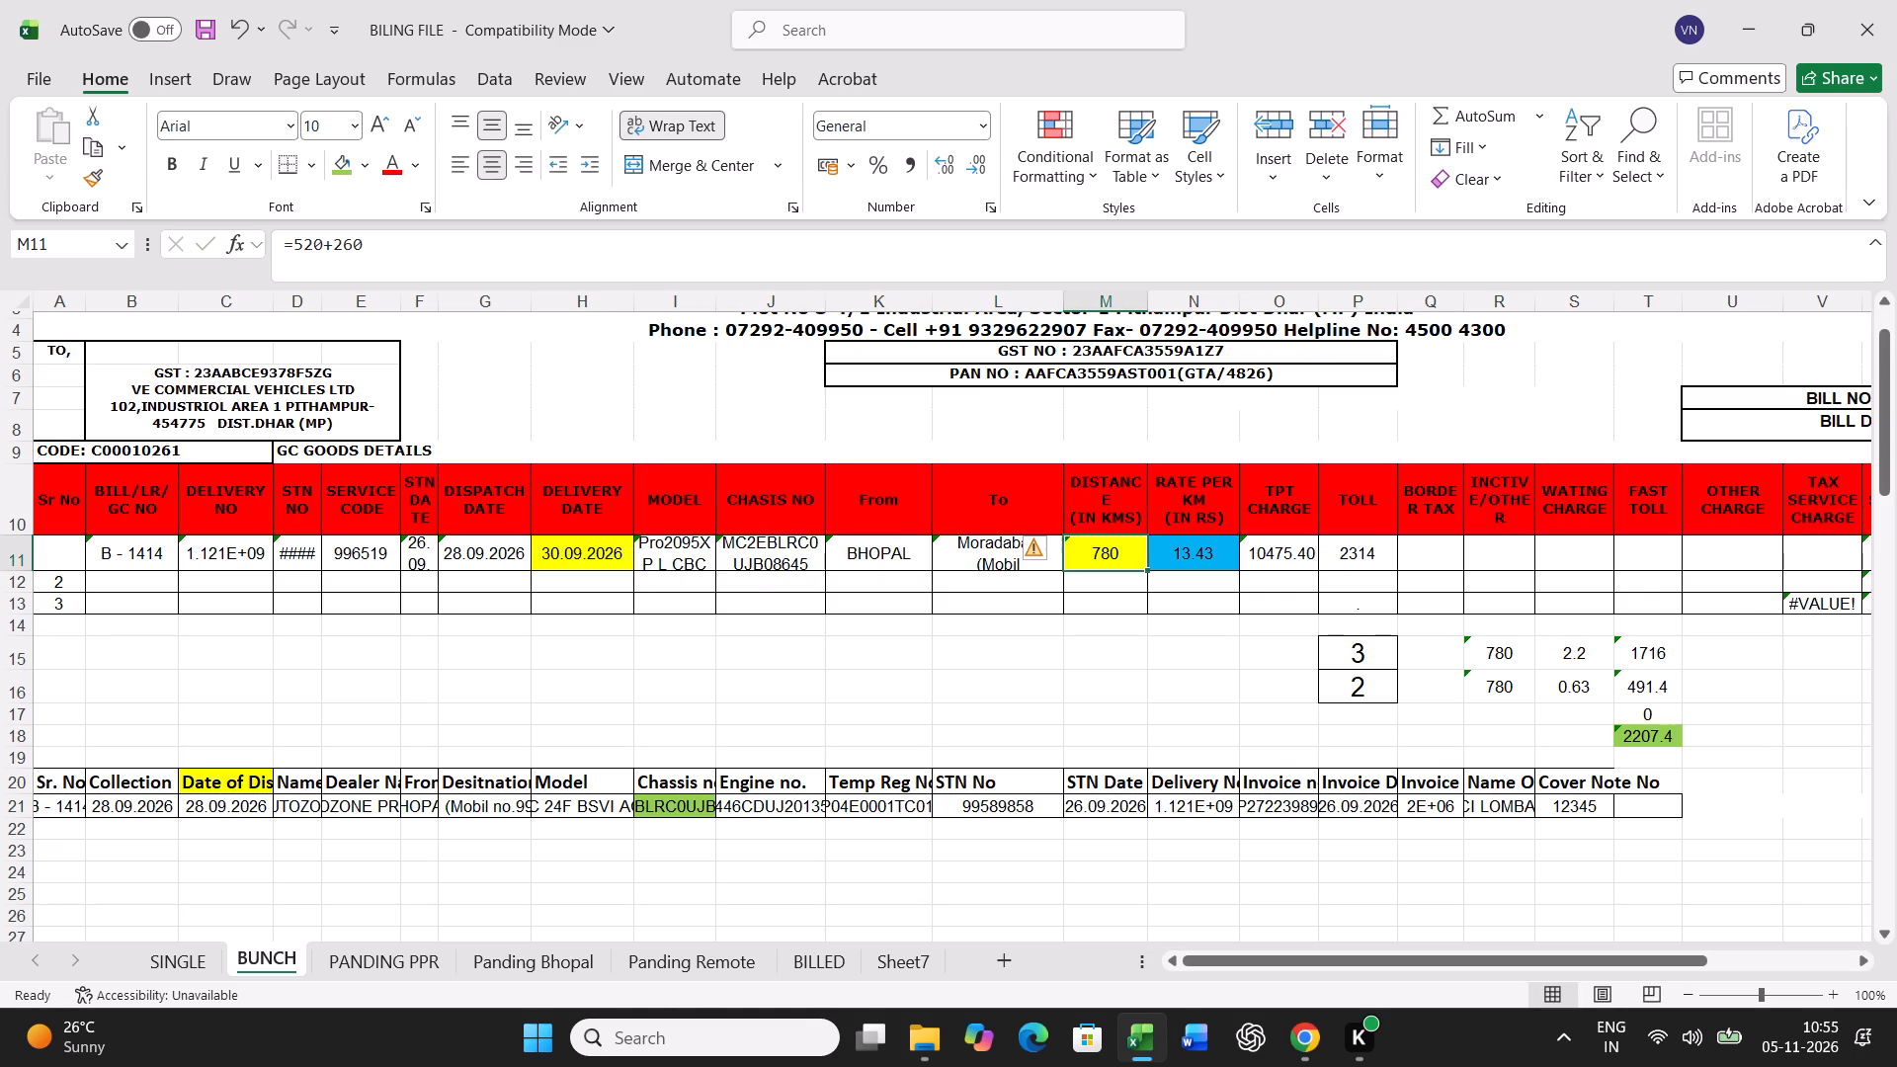
text(852)
key(Right)
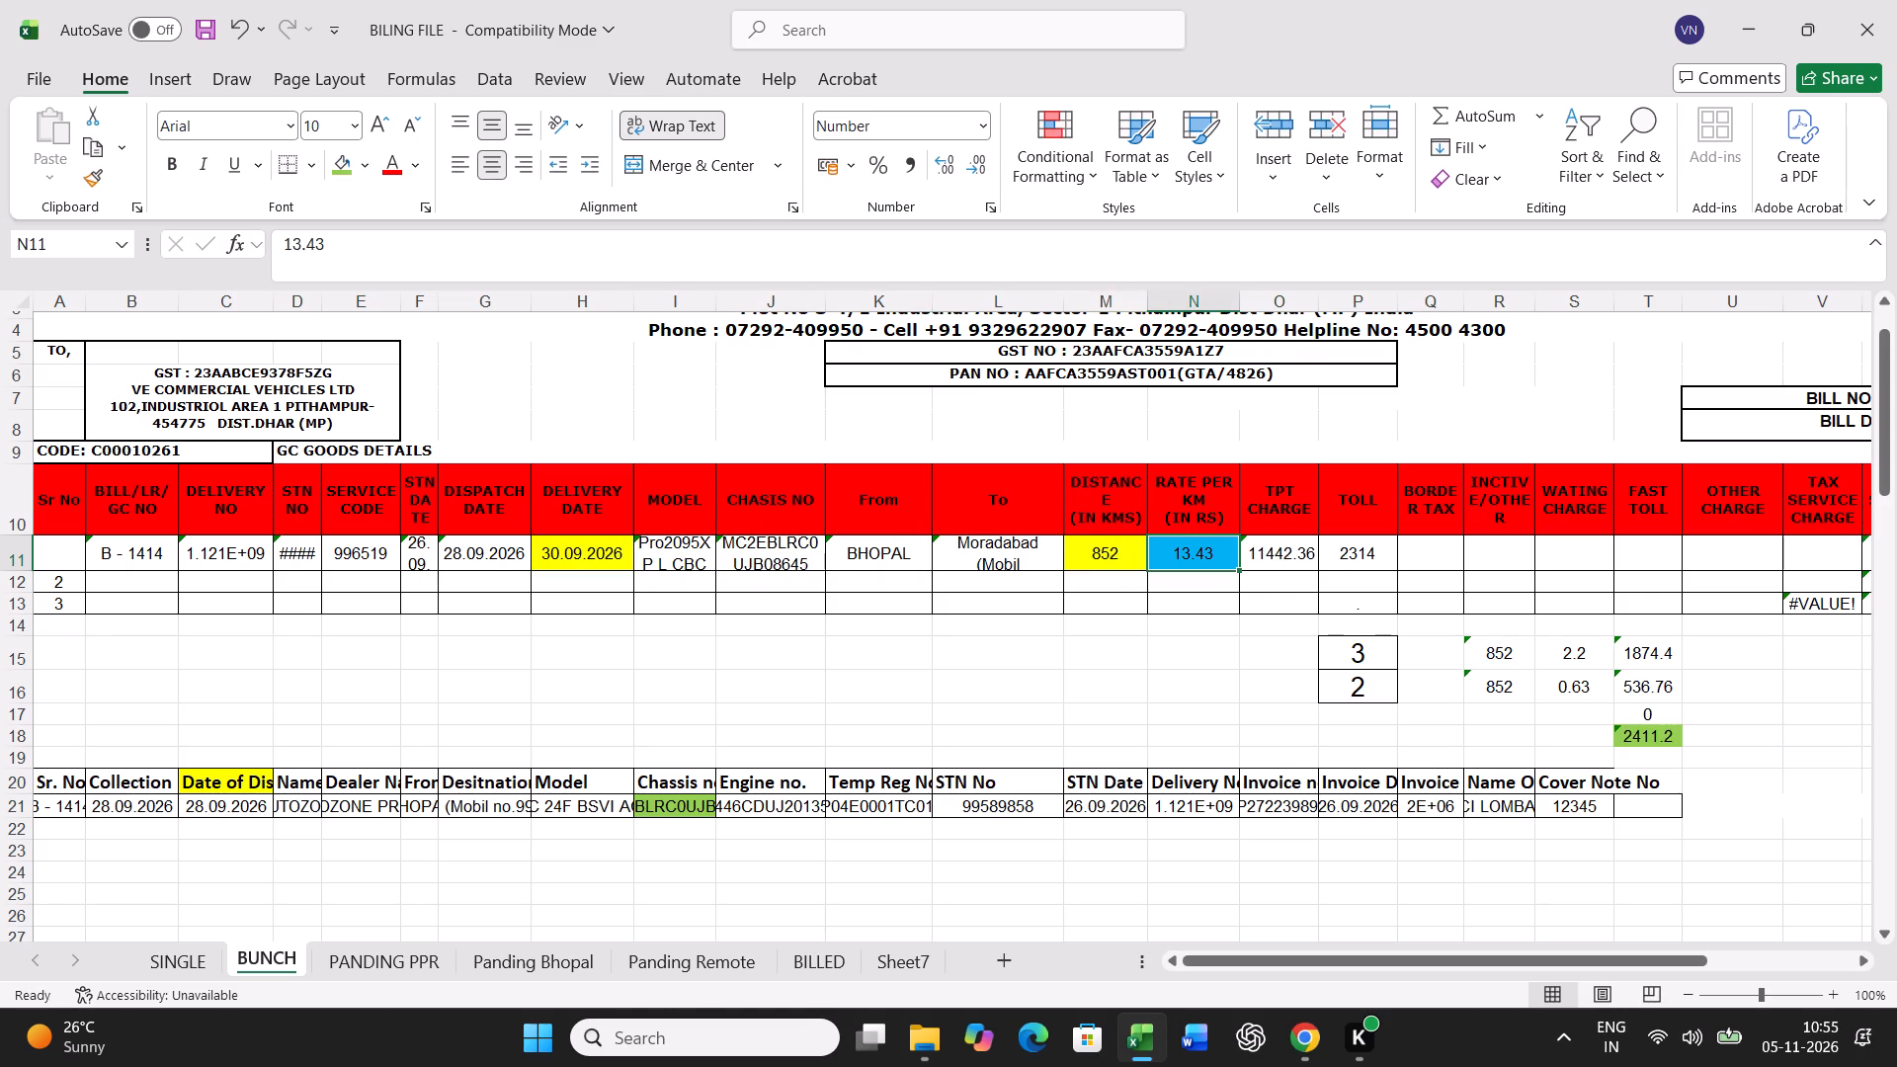
Enter the B - 1414 charges in row 11: rate 15.60 per km, toll 2905 and border tax 1213.
text(15.60)
key(Right)
key(Right)
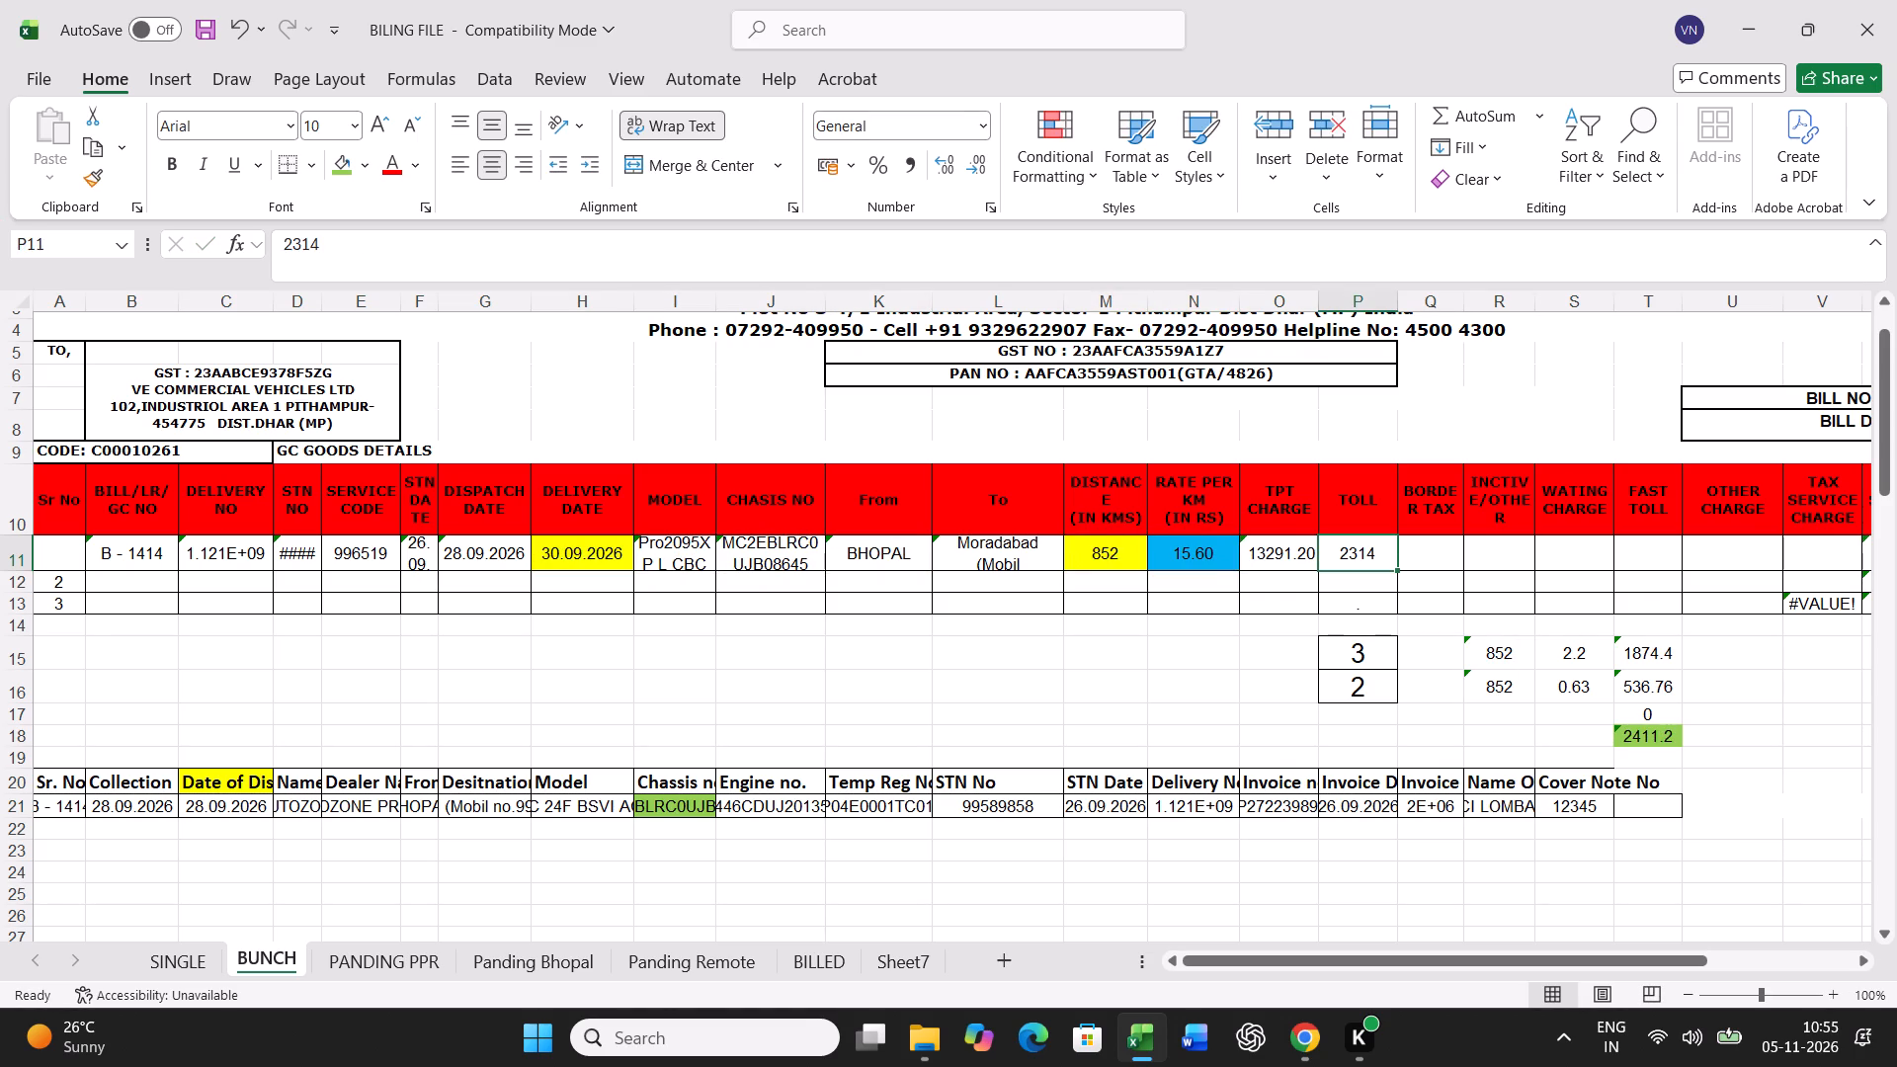
text(2905)
key(Right)
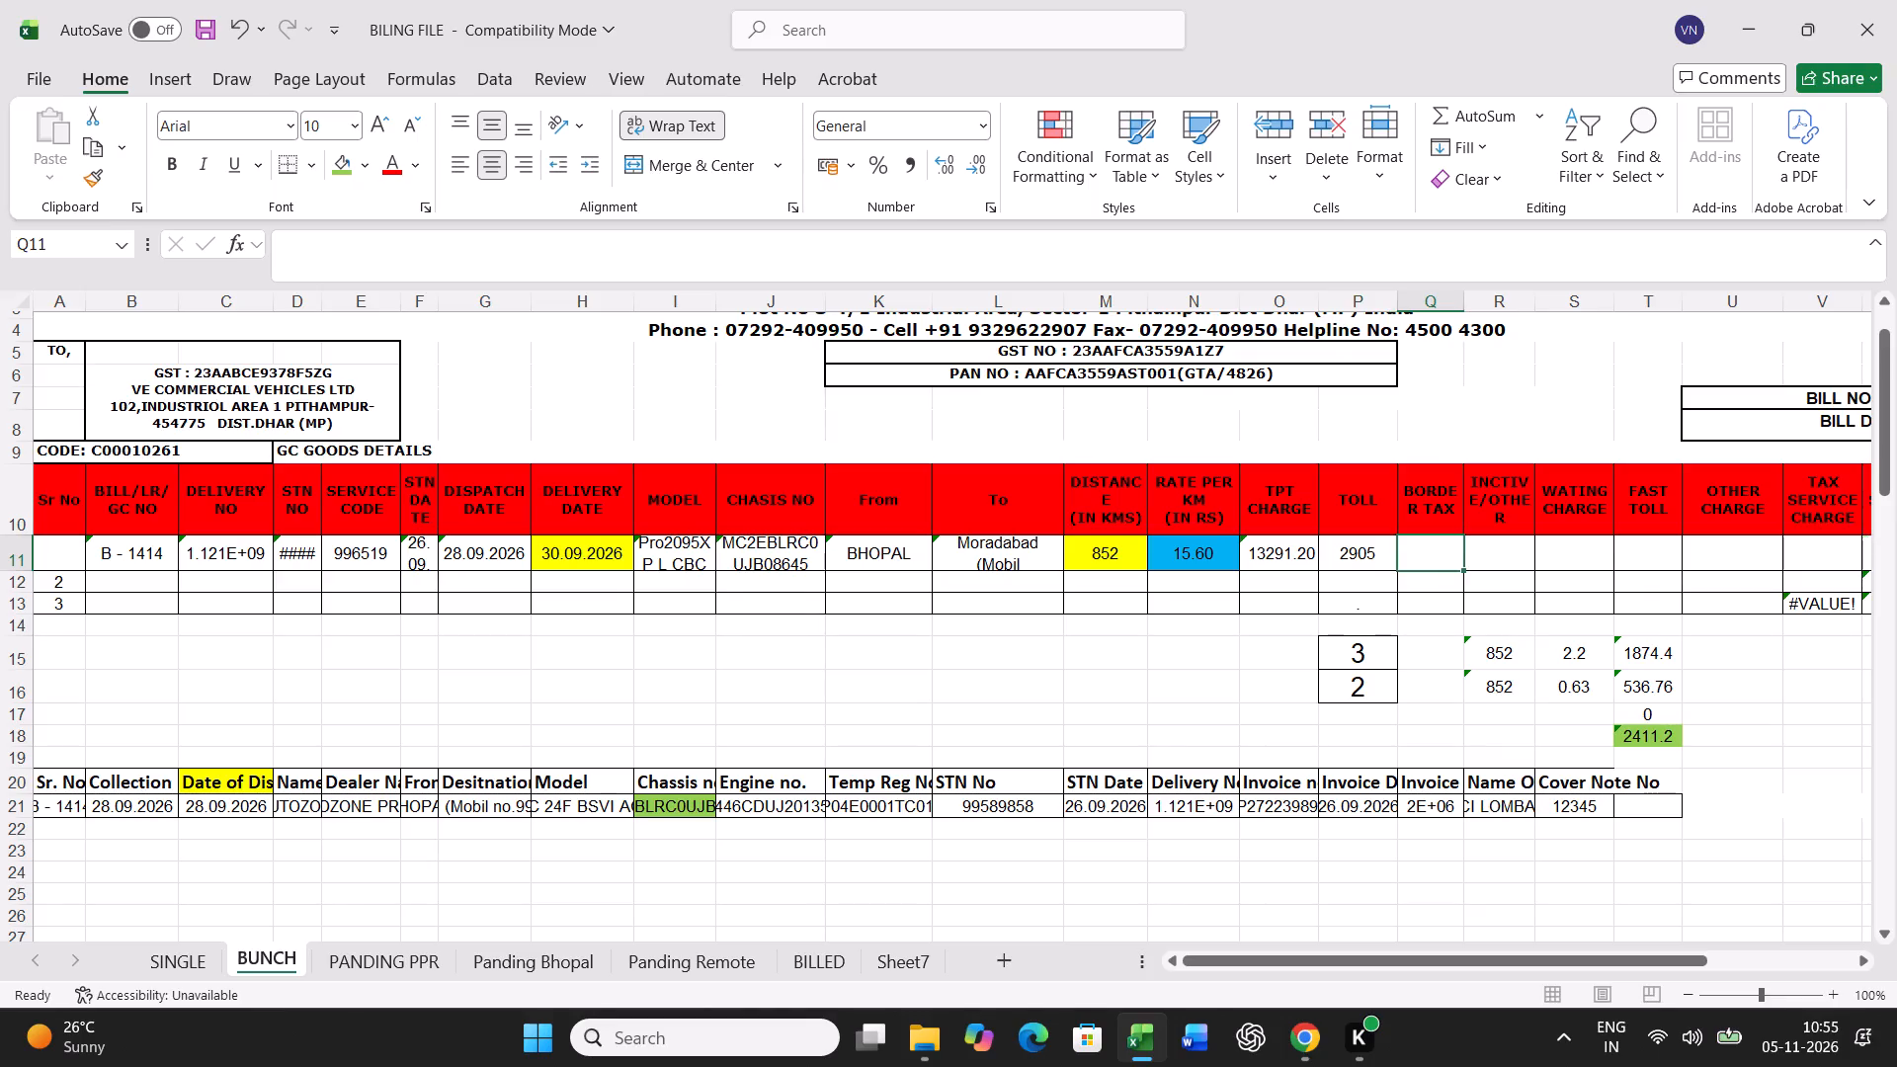
text(1213)
key(Return)
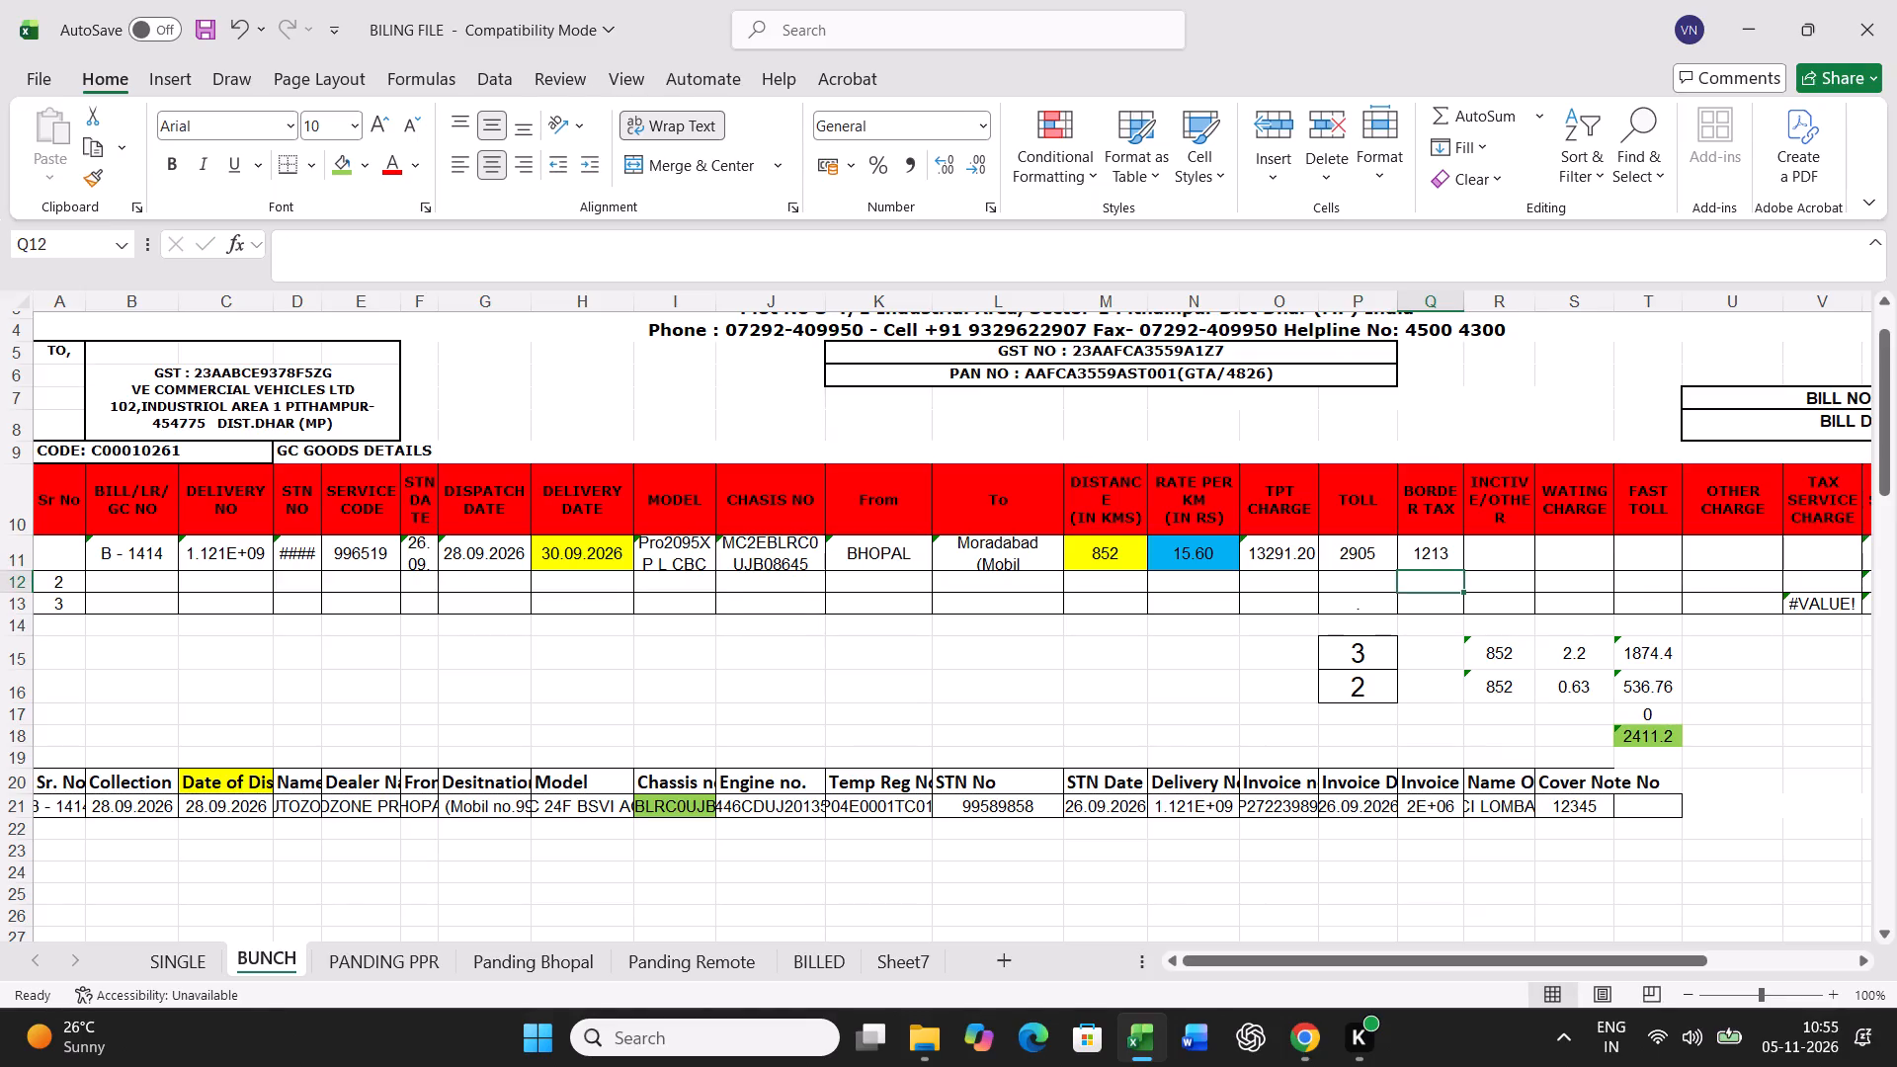
Print the B - 1414 freight bill from the SINGLE sheet.
click(184, 957)
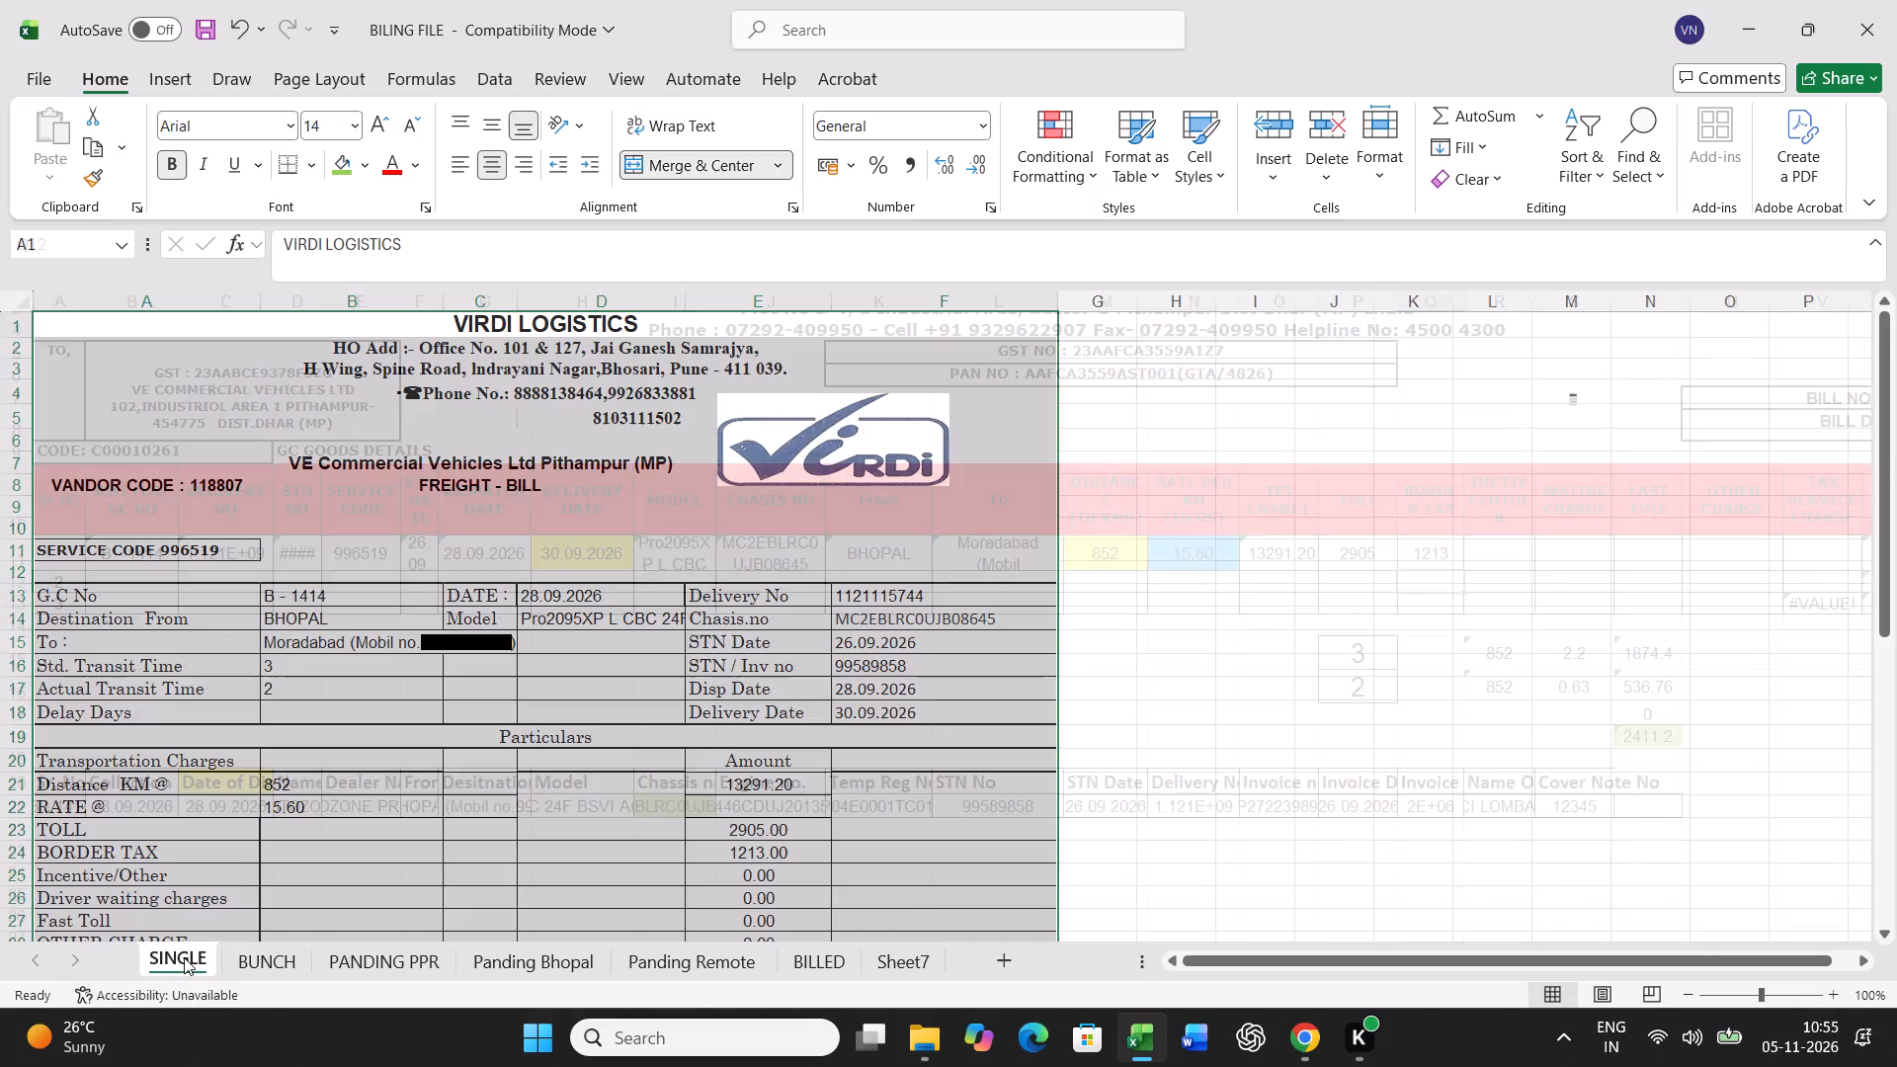
key(ctrl+p)
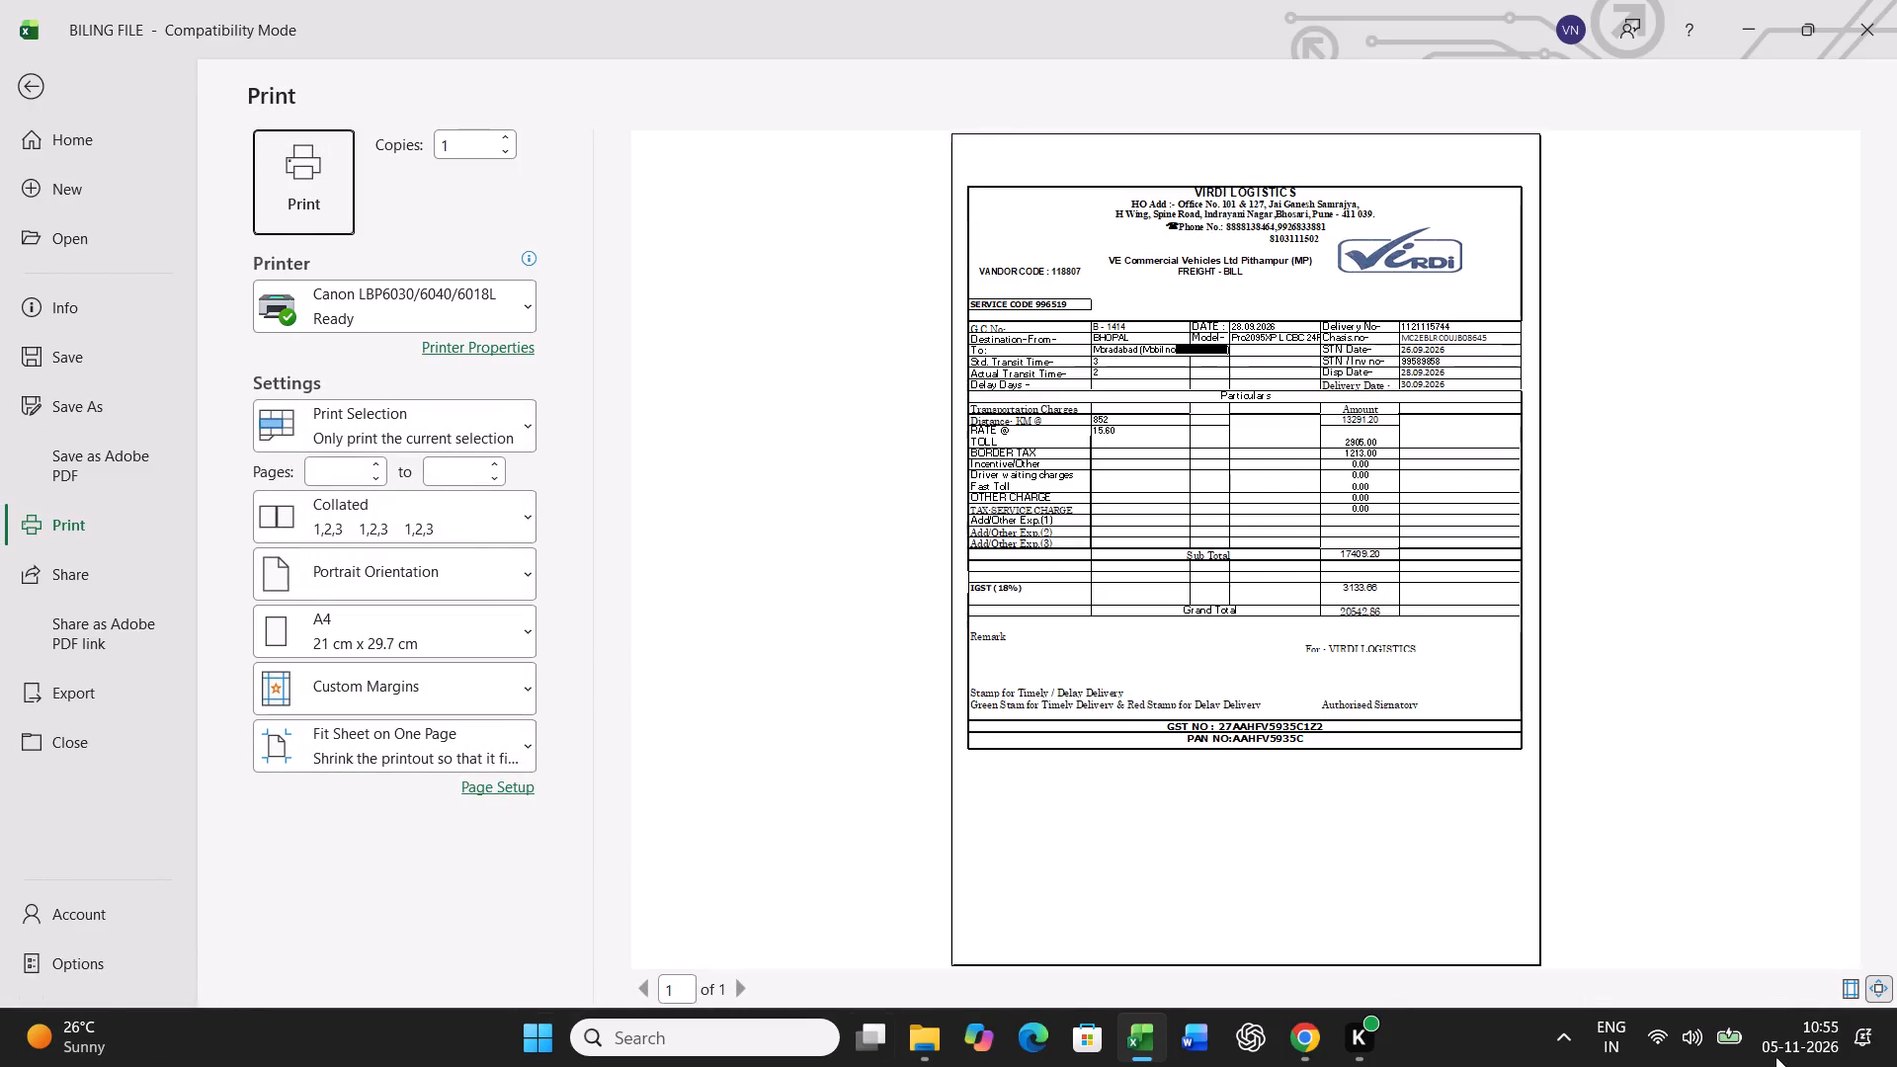
click(324, 210)
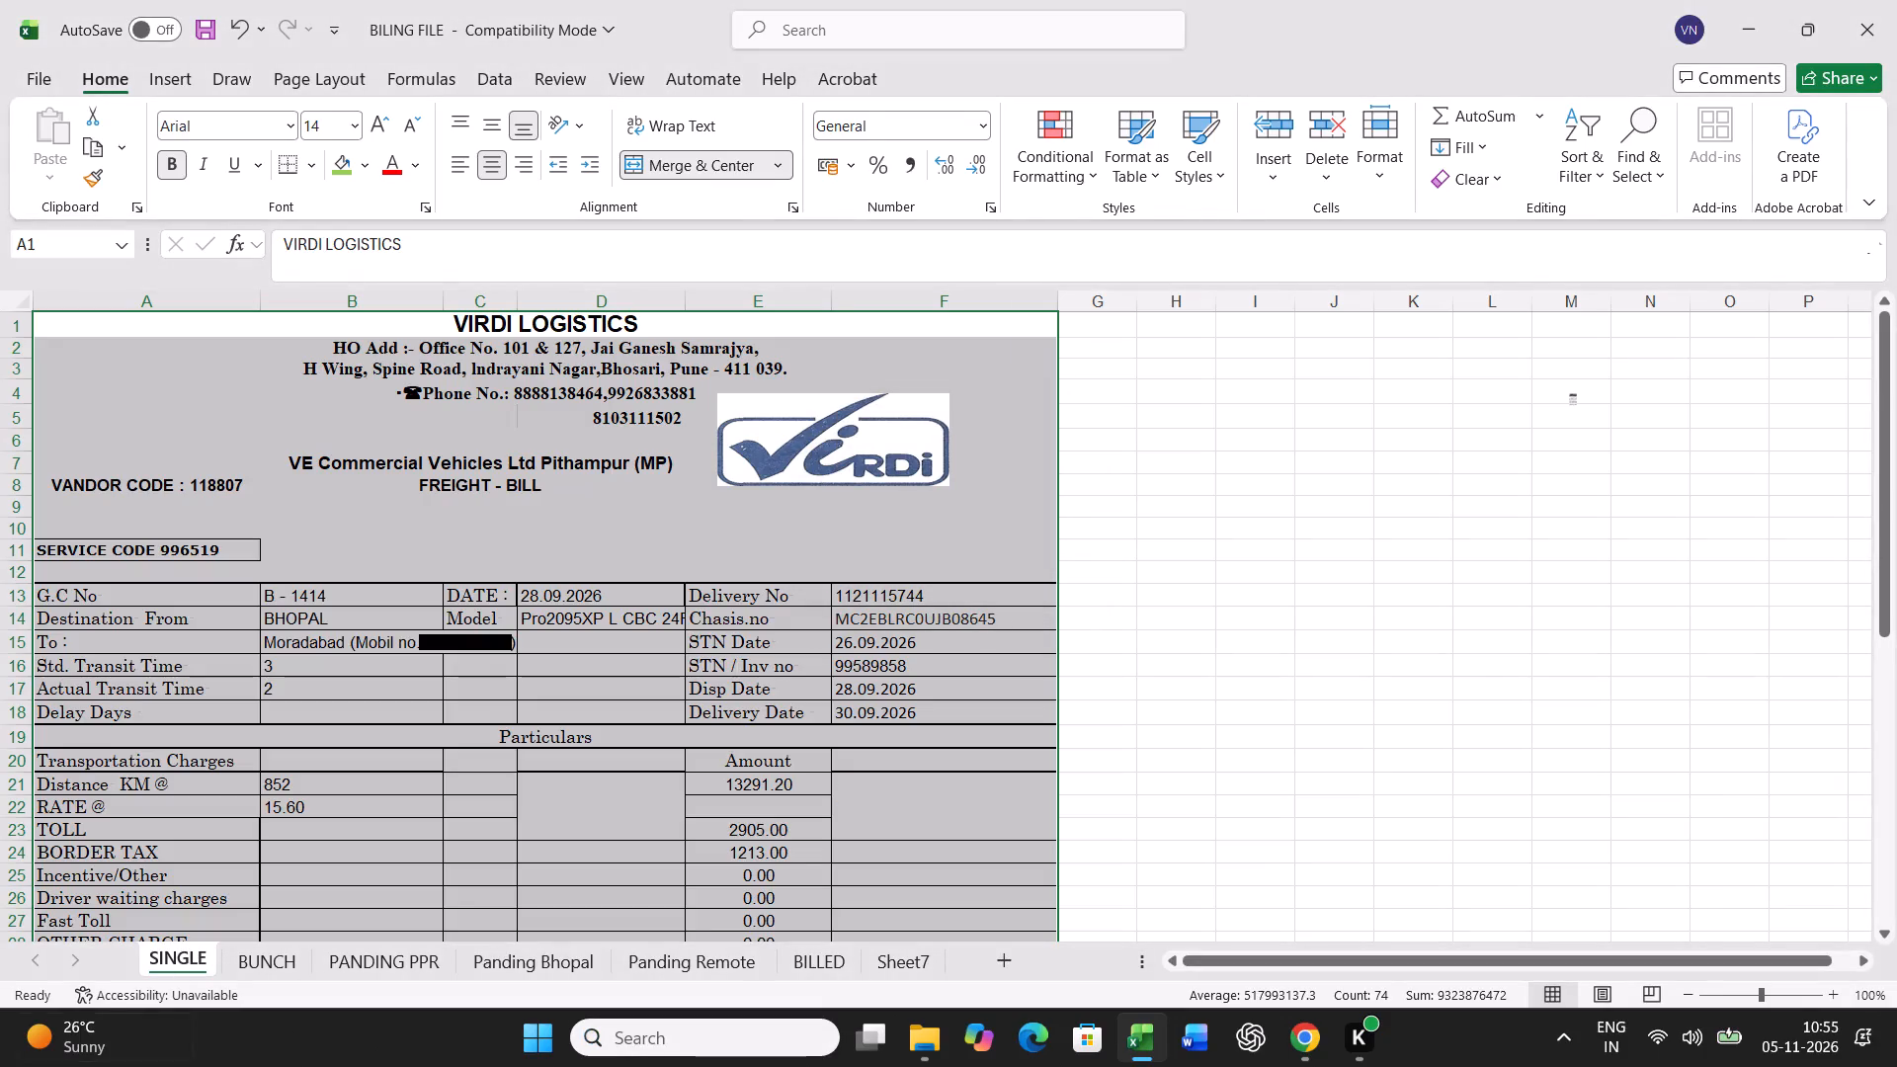
Copy the B - 1414 entry from row 11 of BUNCH and paste it as values into row 54 of the list.
click(274, 972)
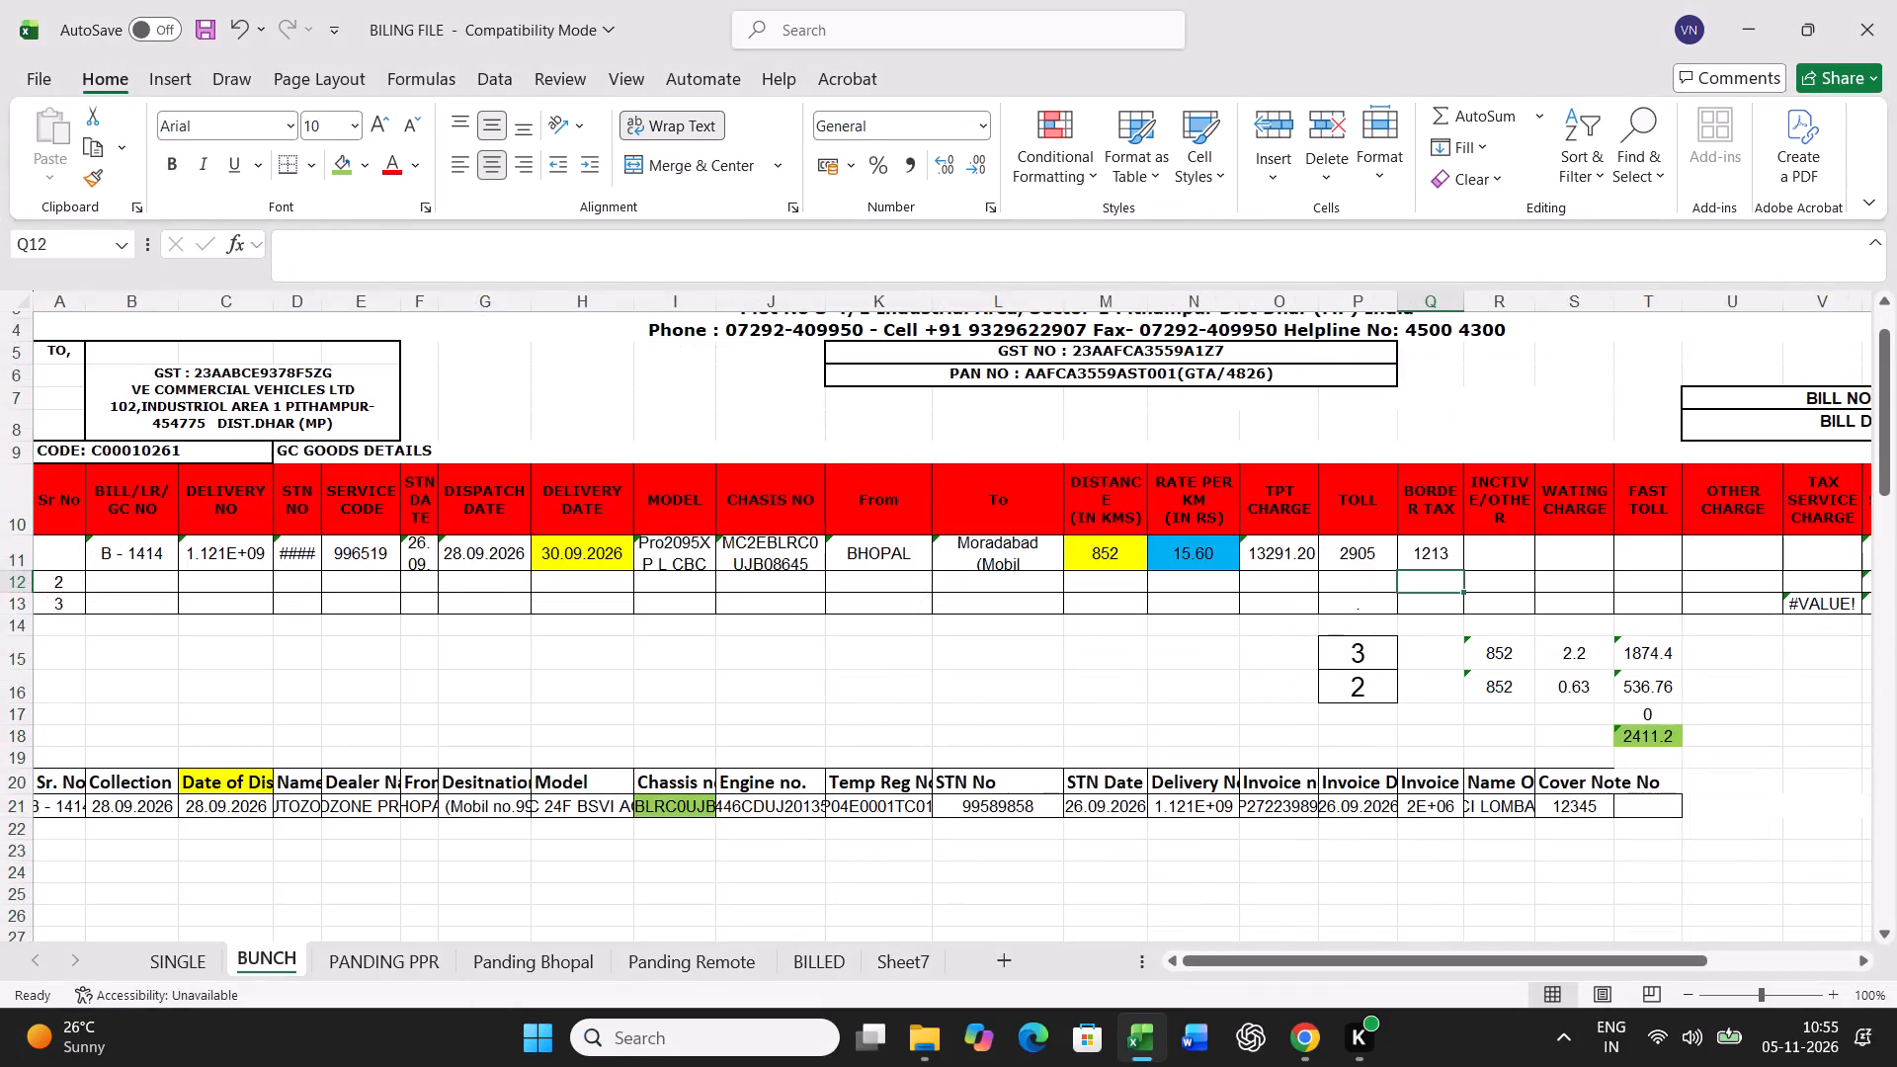
click(15, 552)
key(ctrl+c)
scroll(1019, 730, down, 18)
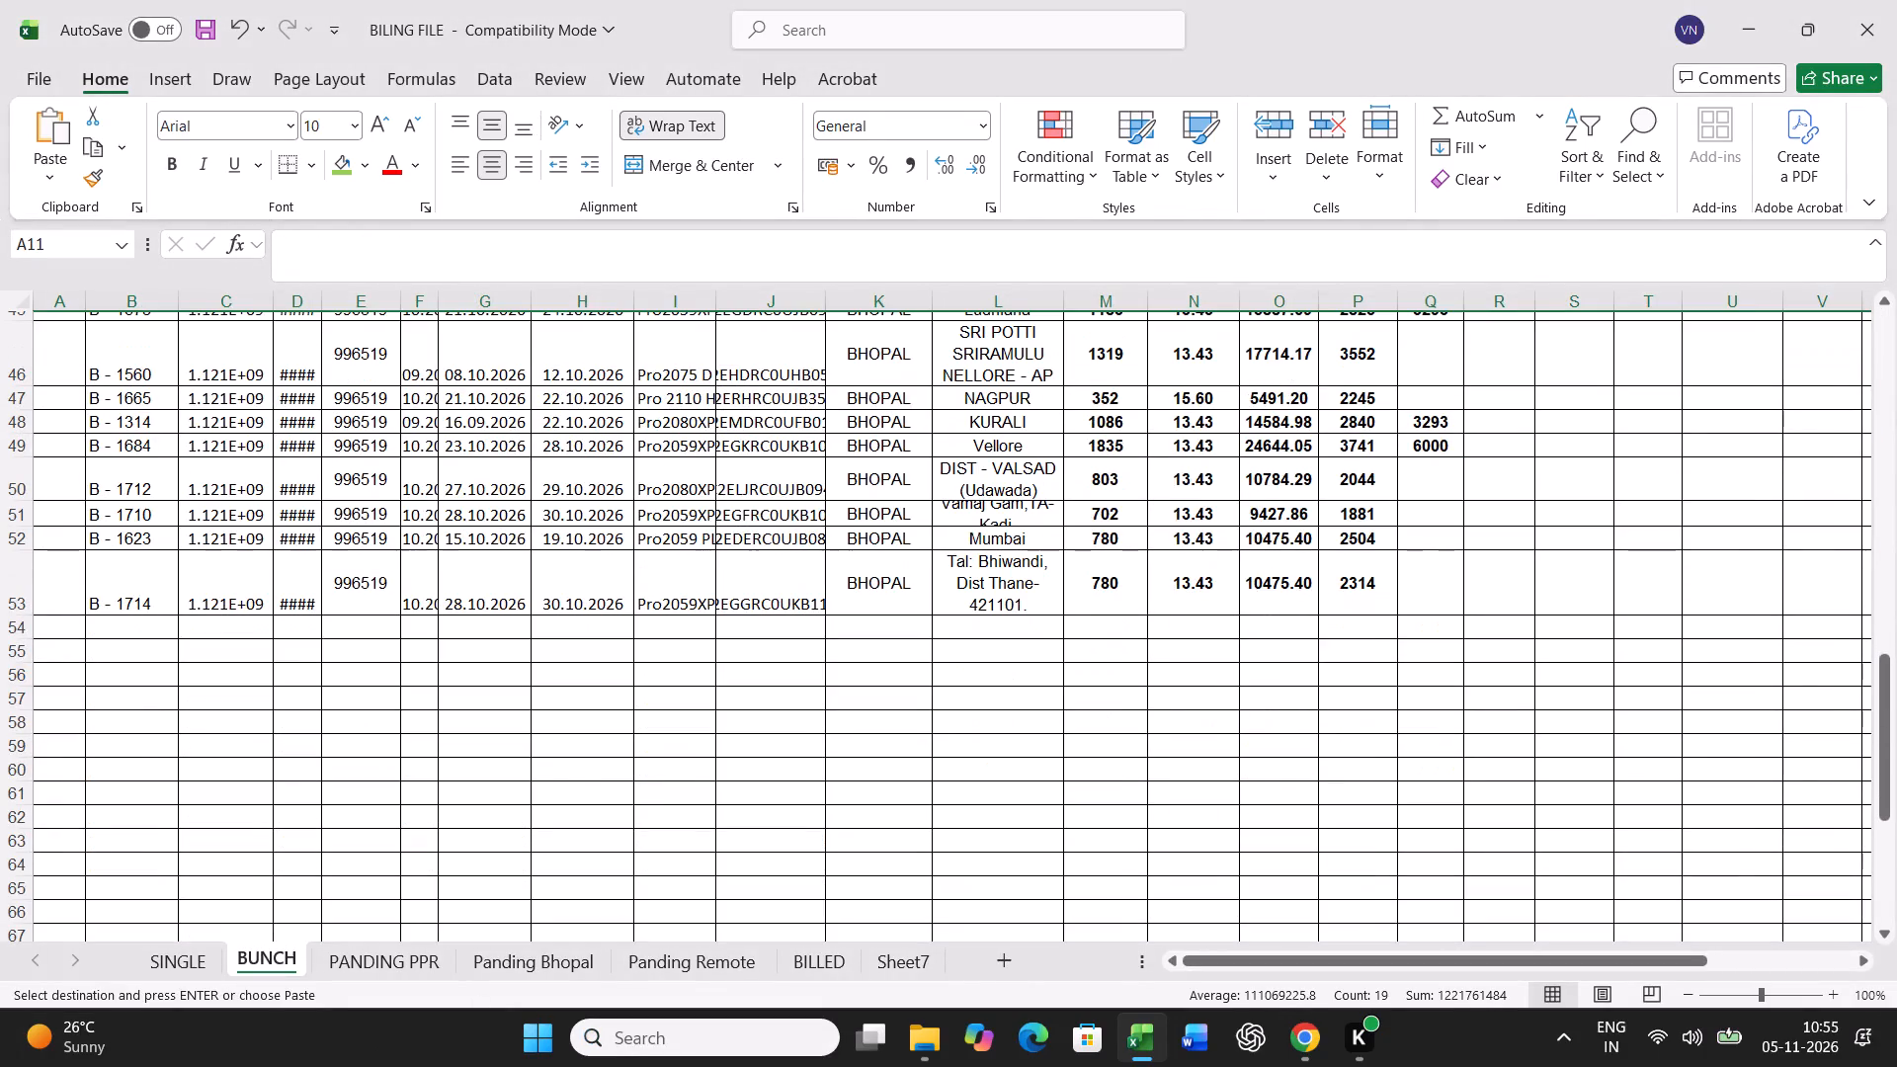
right_click(73, 631)
click(188, 471)
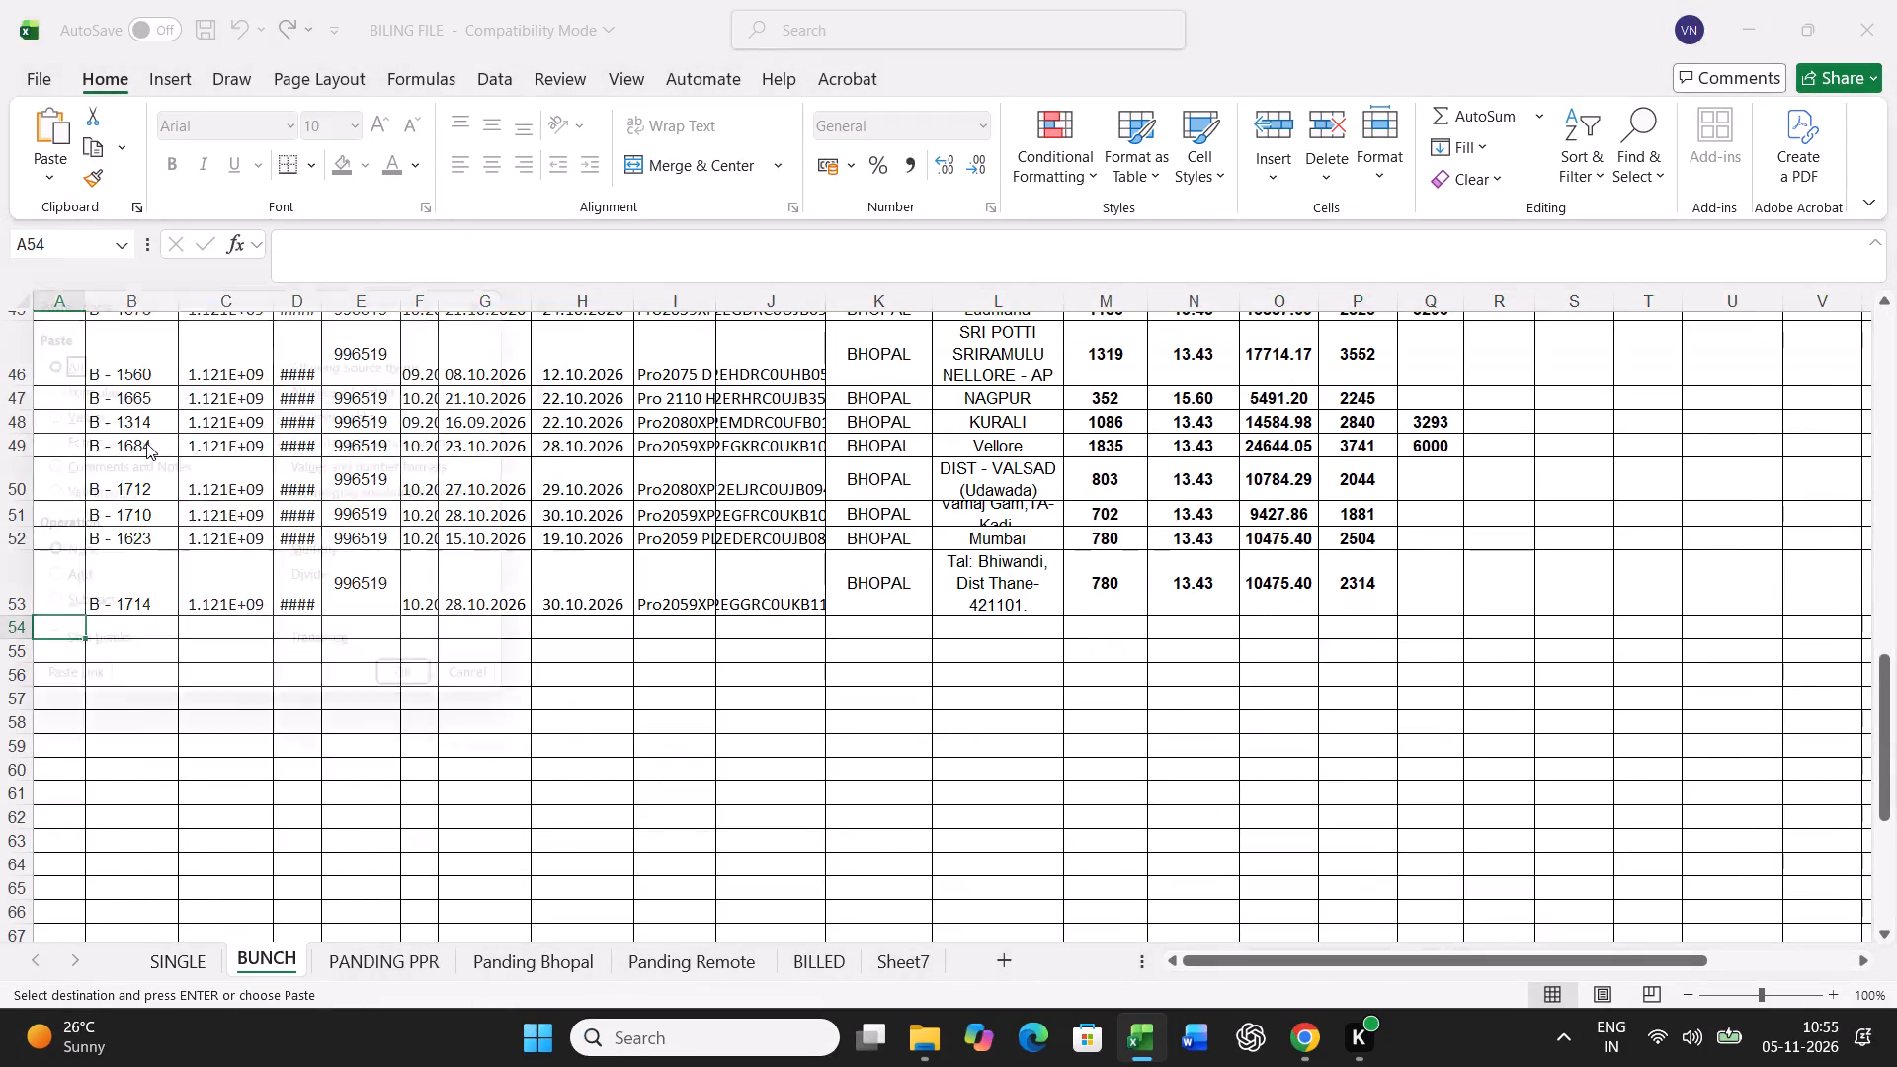
click(92, 407)
click(449, 703)
Find the vehicle with chassis ending B06059 on the Panding Bhopal sheet and highlight its chassis cell green.
click(530, 954)
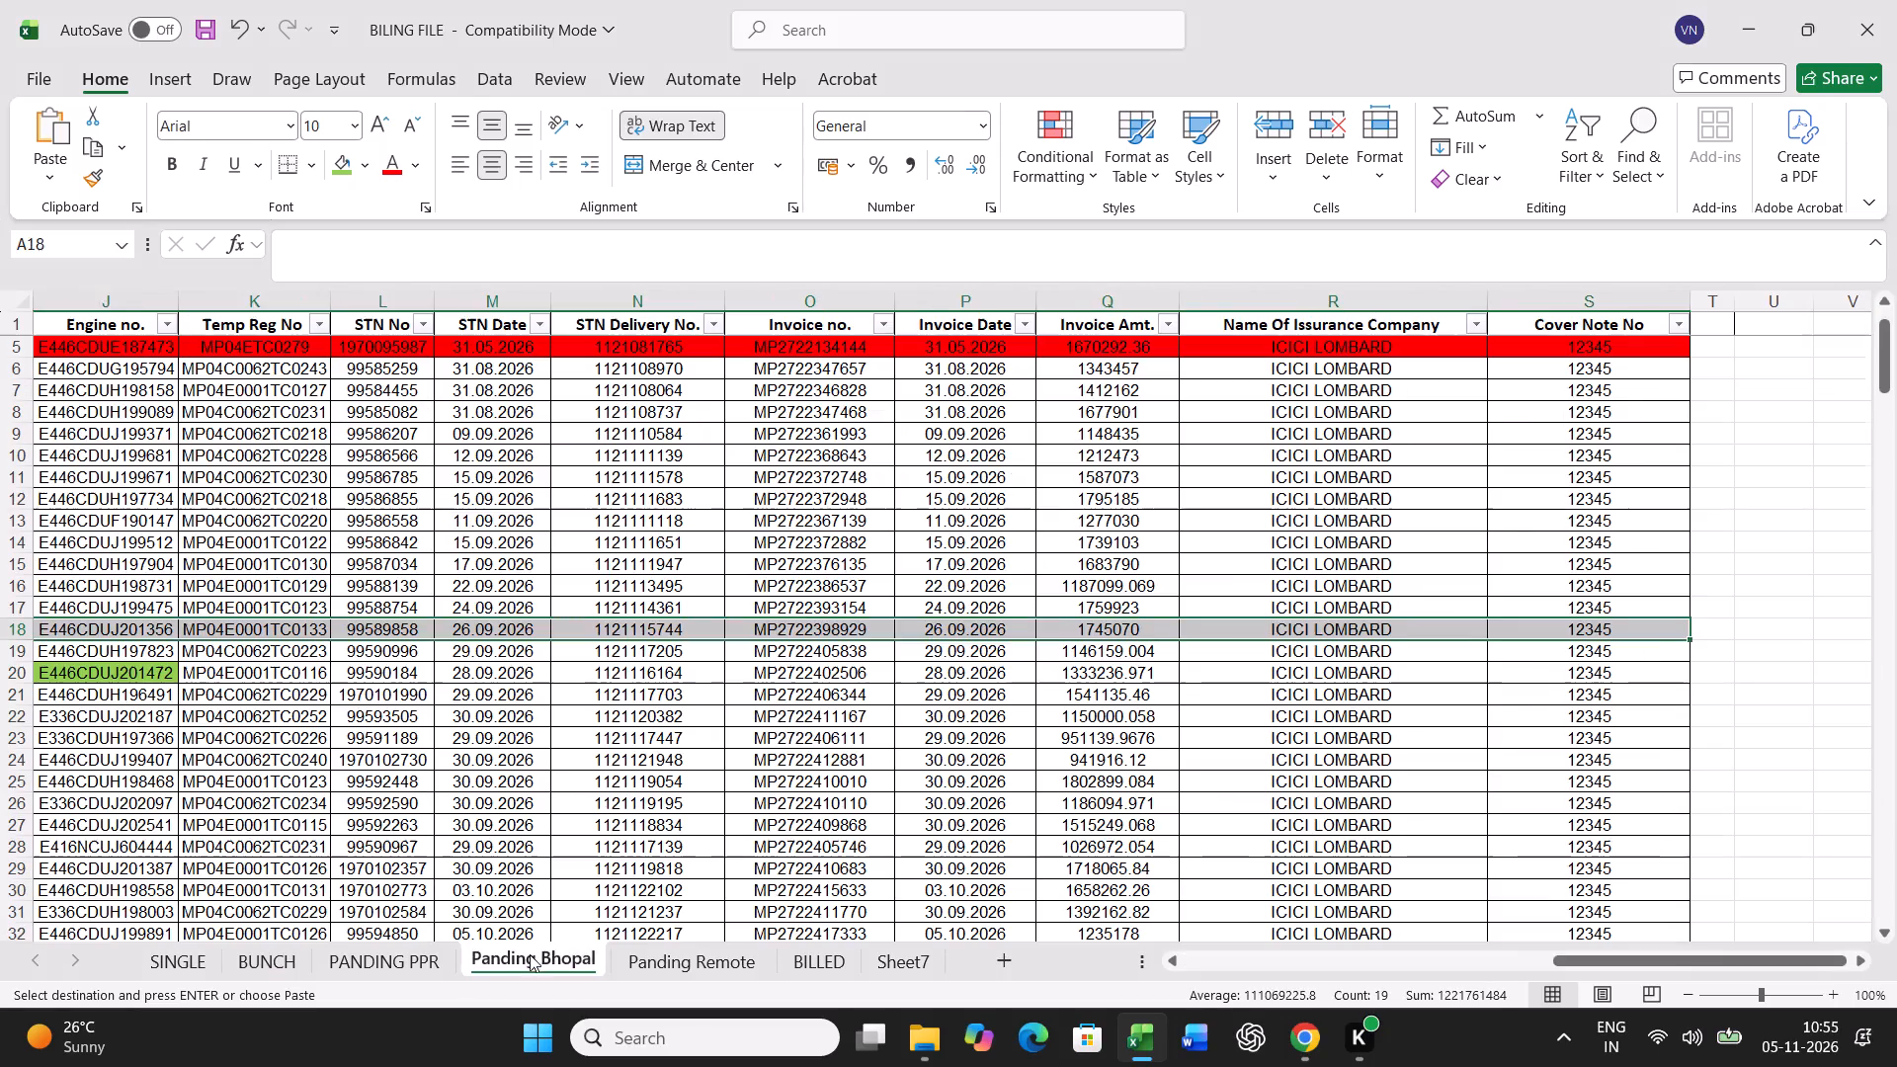
click(787, 744)
key(ctrl+f)
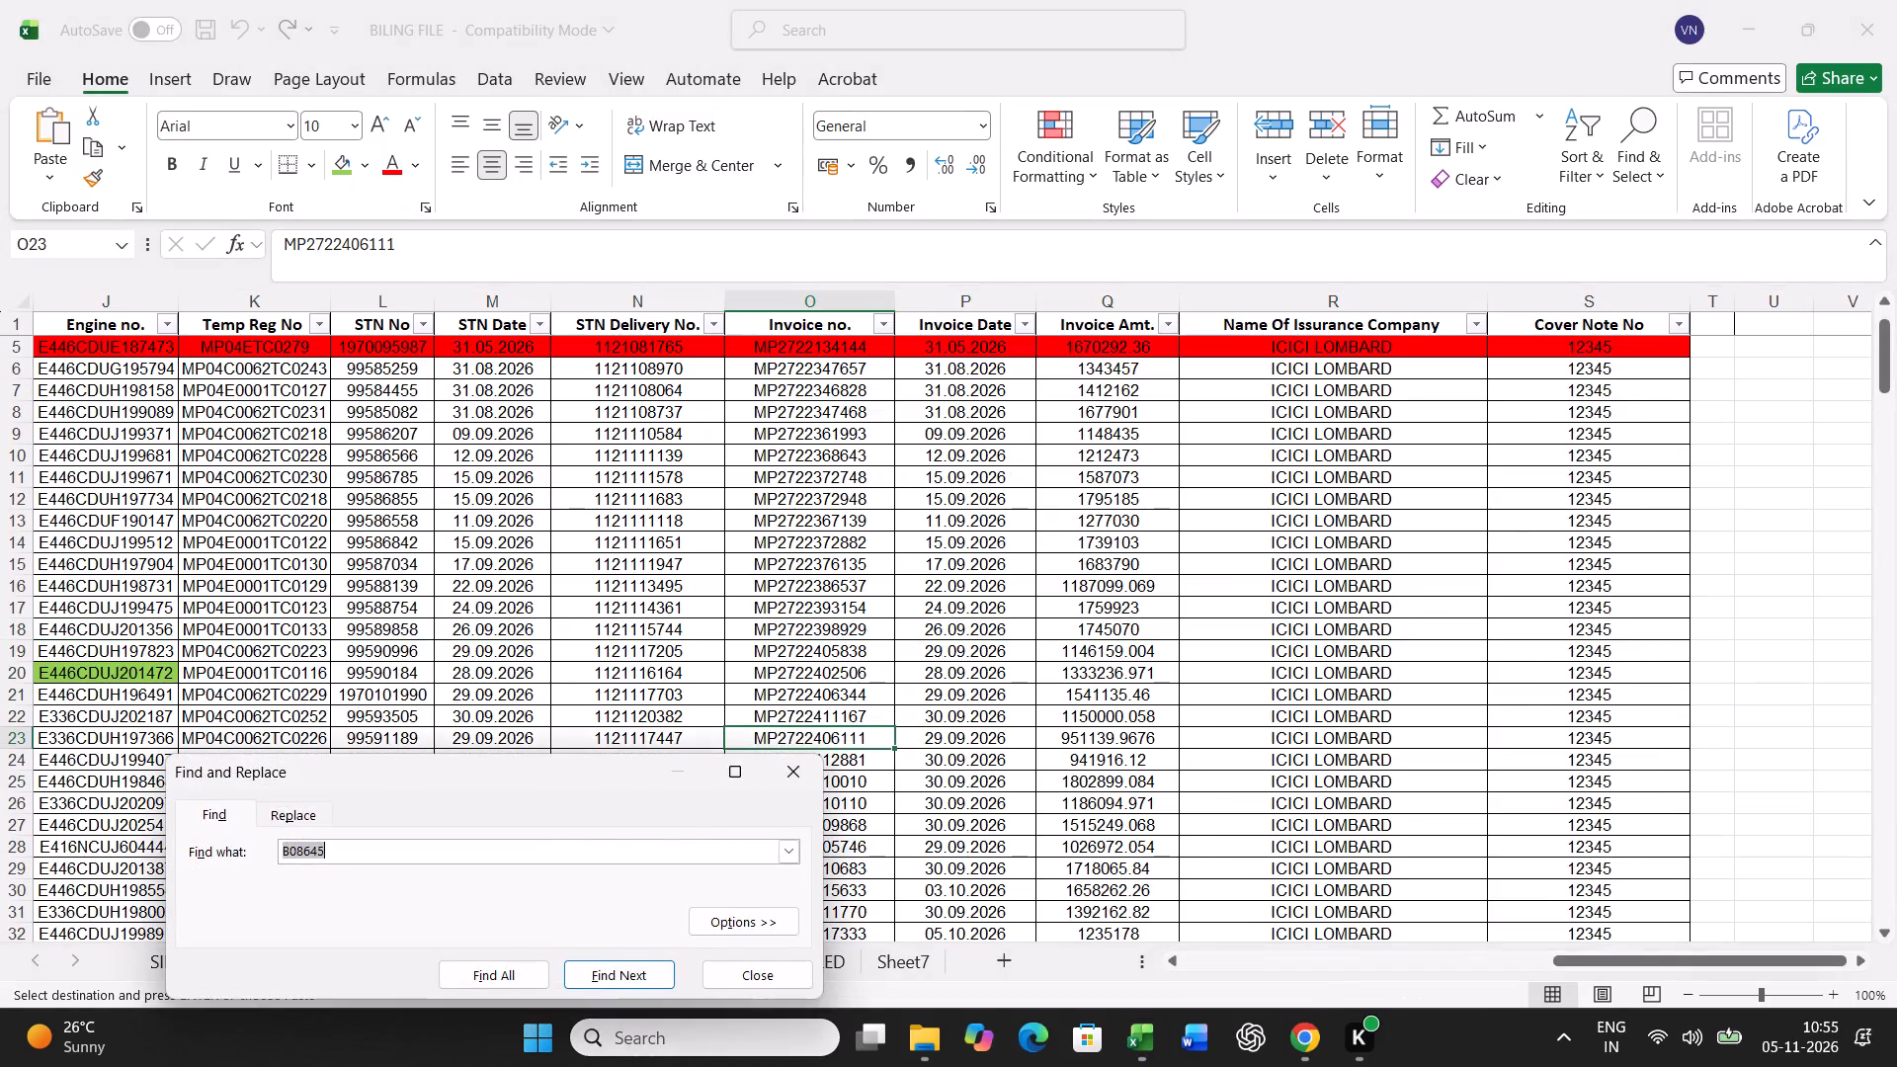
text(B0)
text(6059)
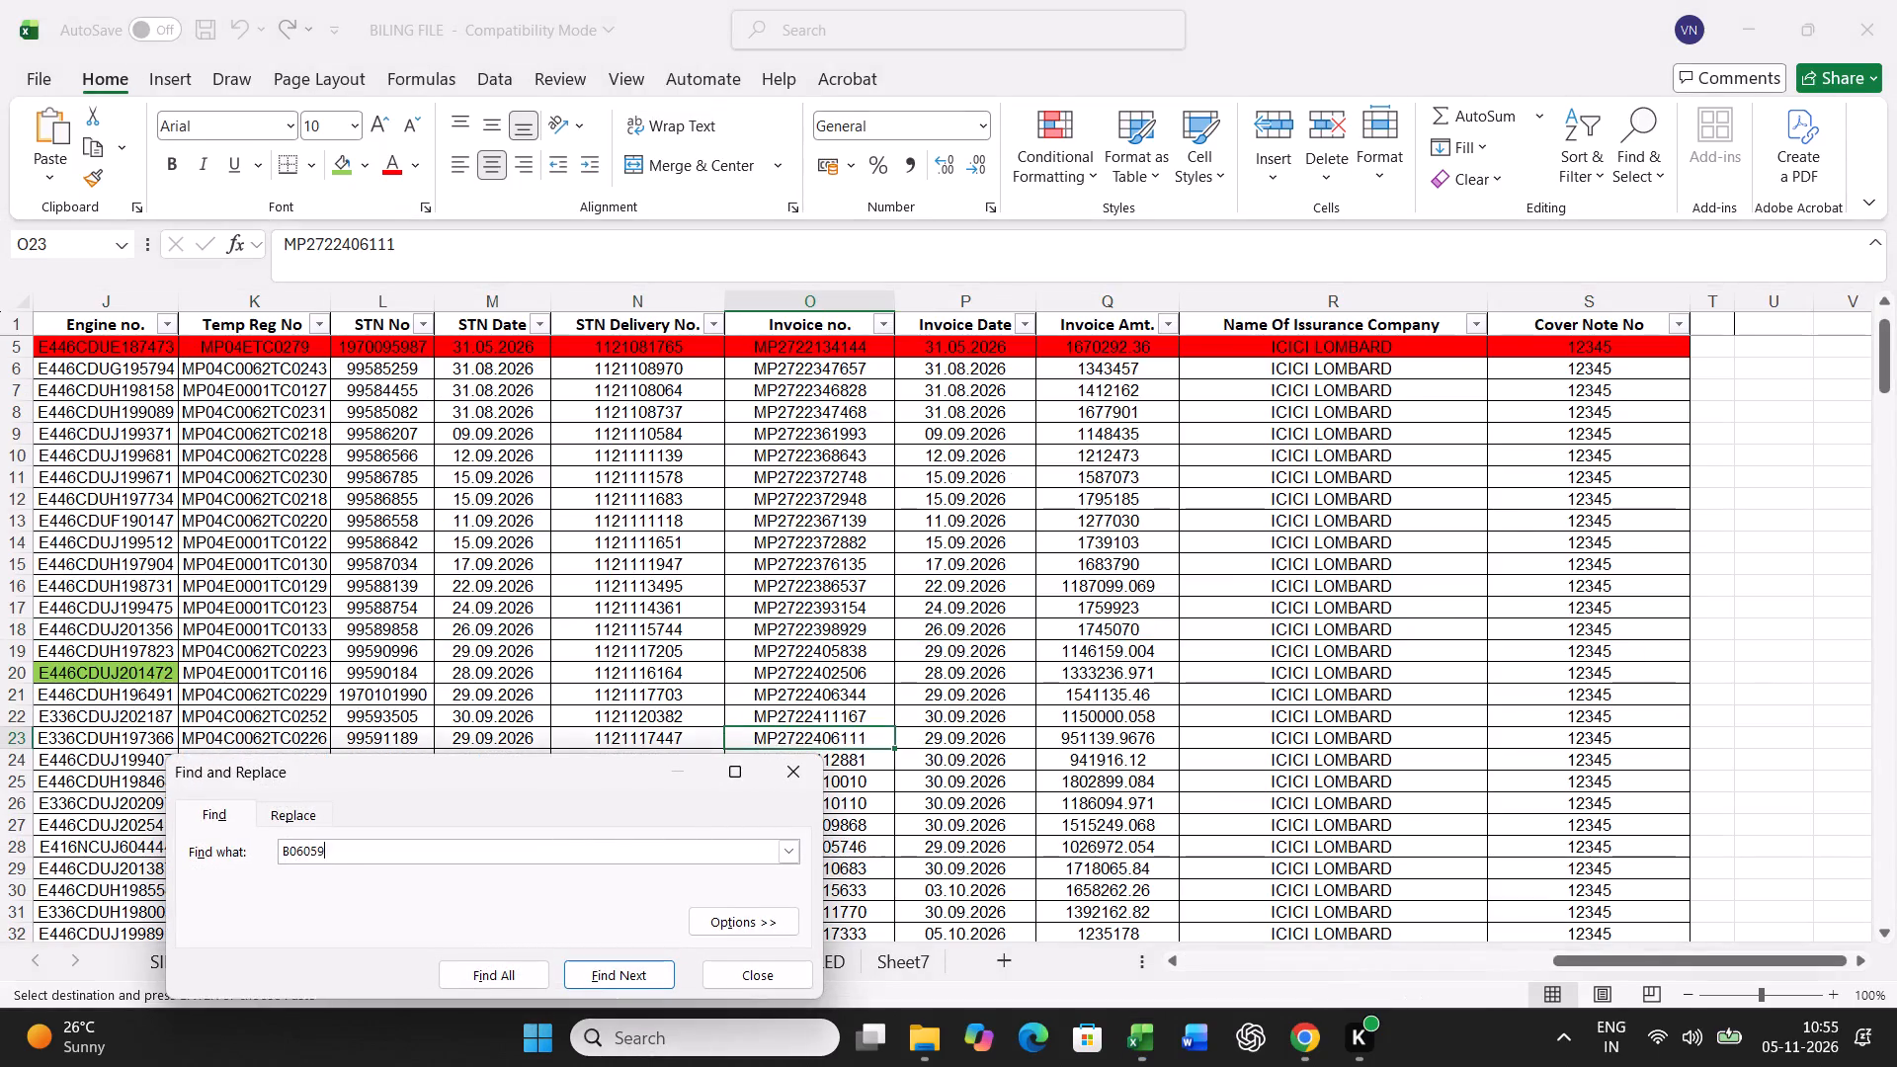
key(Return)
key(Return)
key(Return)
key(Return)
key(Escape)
click(347, 178)
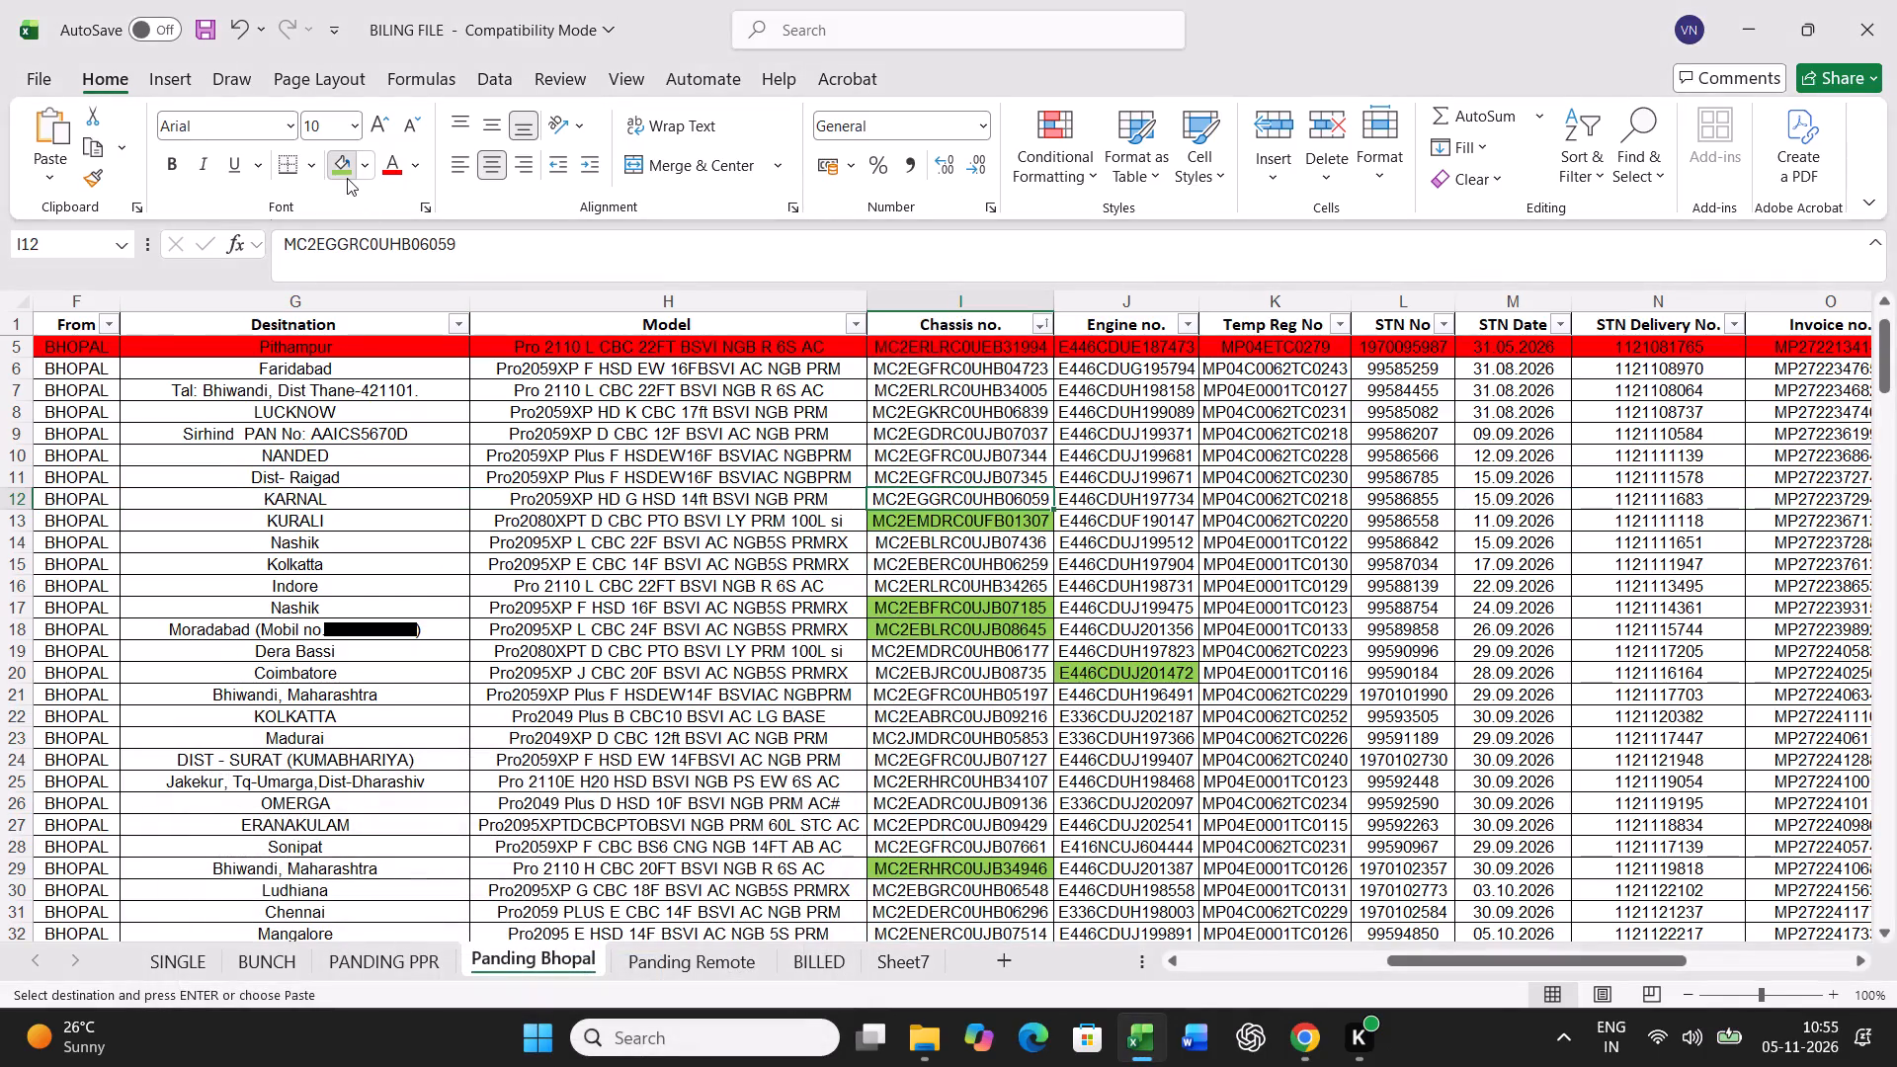
Copy the full B - 1312 record from Panding Bhopal into row 21 of the BUNCH sheet.
key(Left)
key(Left)
key(Left)
key(Left)
key(Left)
key(Left)
key(Left)
key(Left)
key(Left)
key(Left)
key(Left)
key(Left)
key(Left)
key(Left)
key(Left)
key(Left)
key(Left)
key(Left)
key(Left)
key(Left)
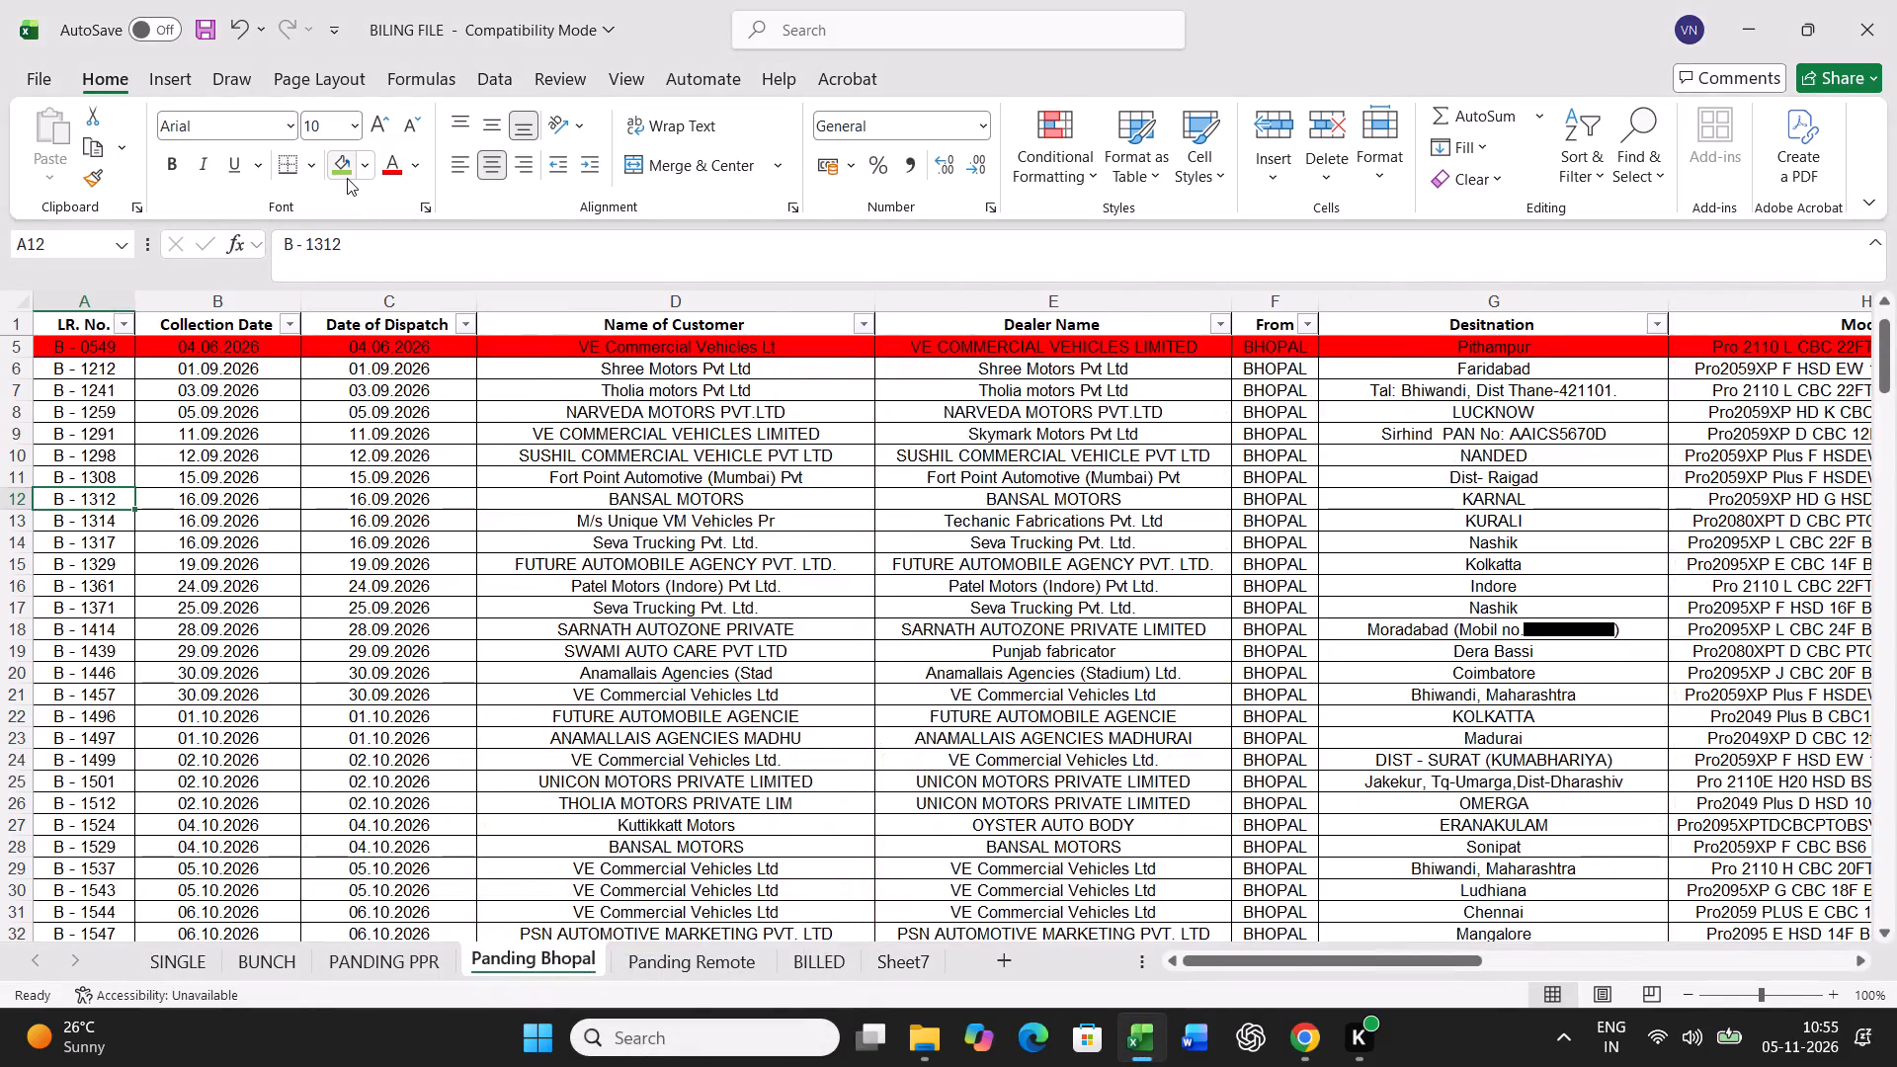
key(ctrl+shift+Right)
key(ctrl+c)
click(262, 955)
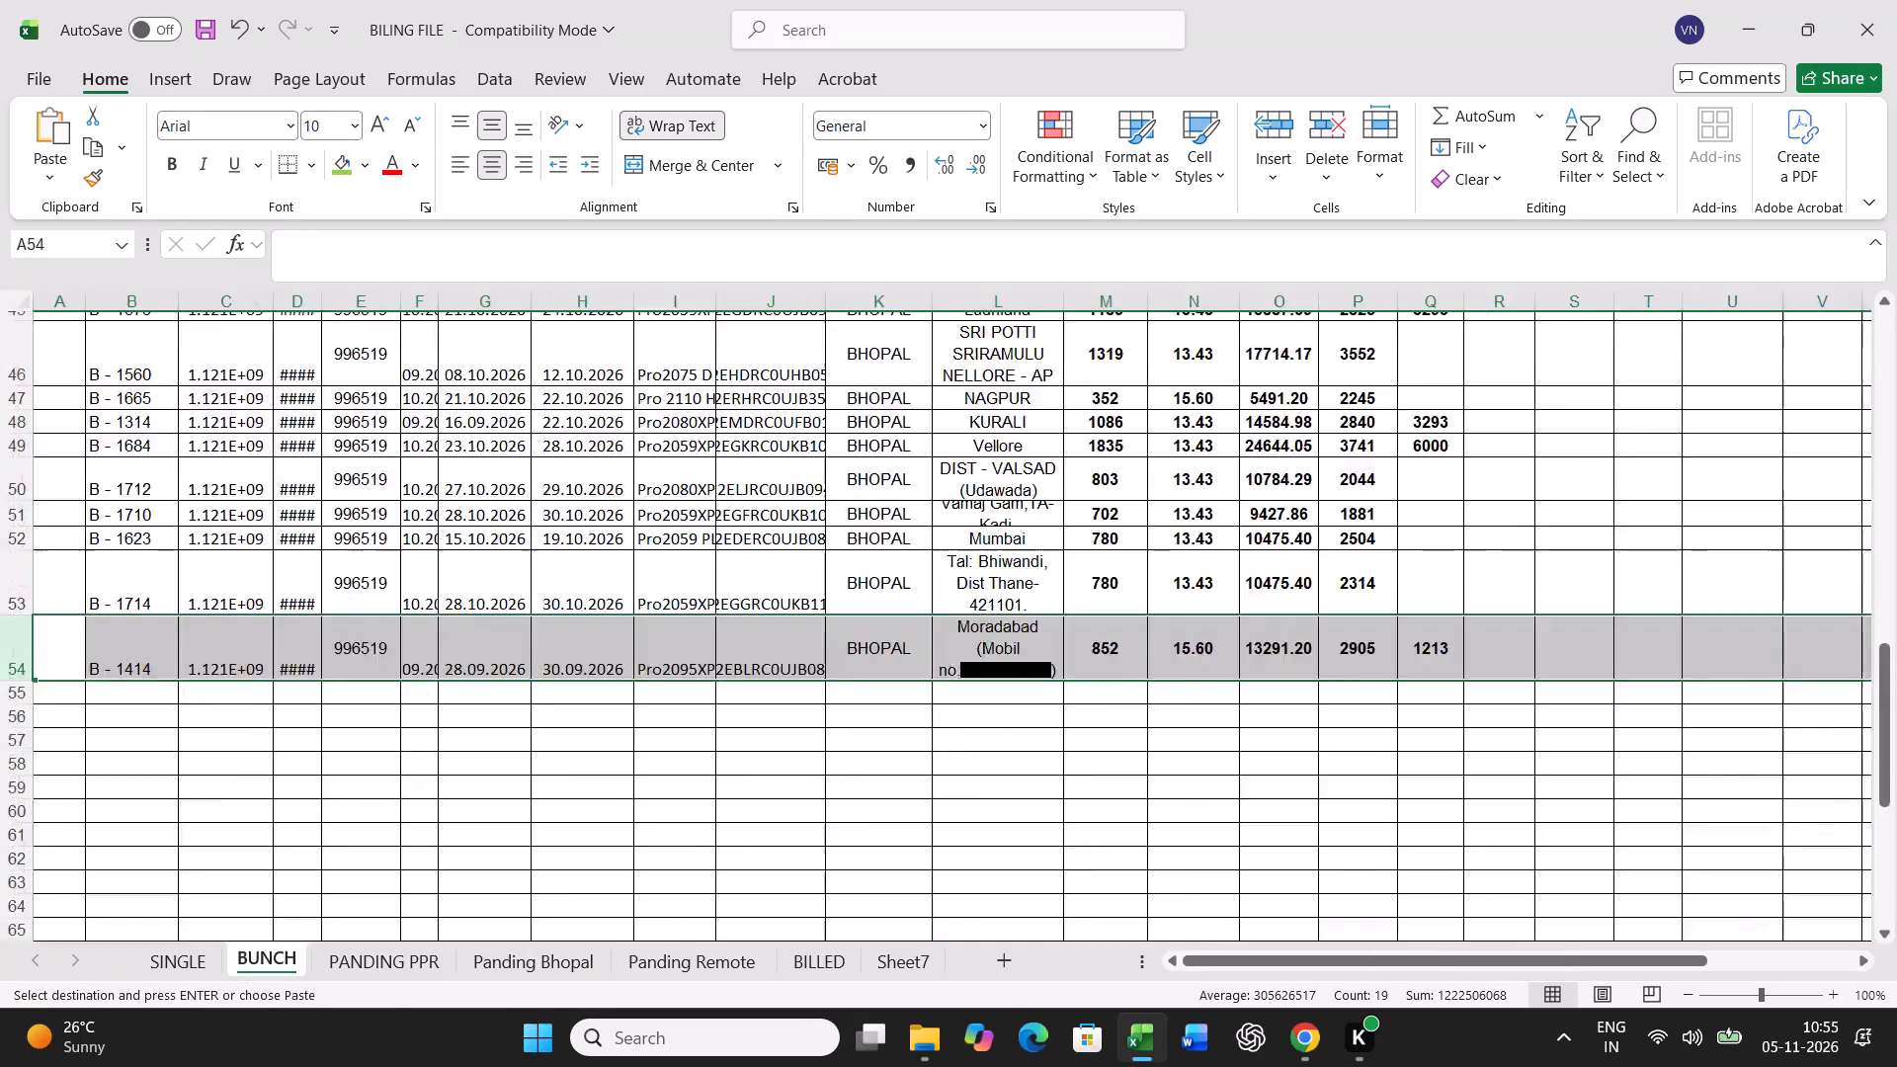
scroll(376, 780, up, 18)
click(66, 808)
key(ctrl+v)
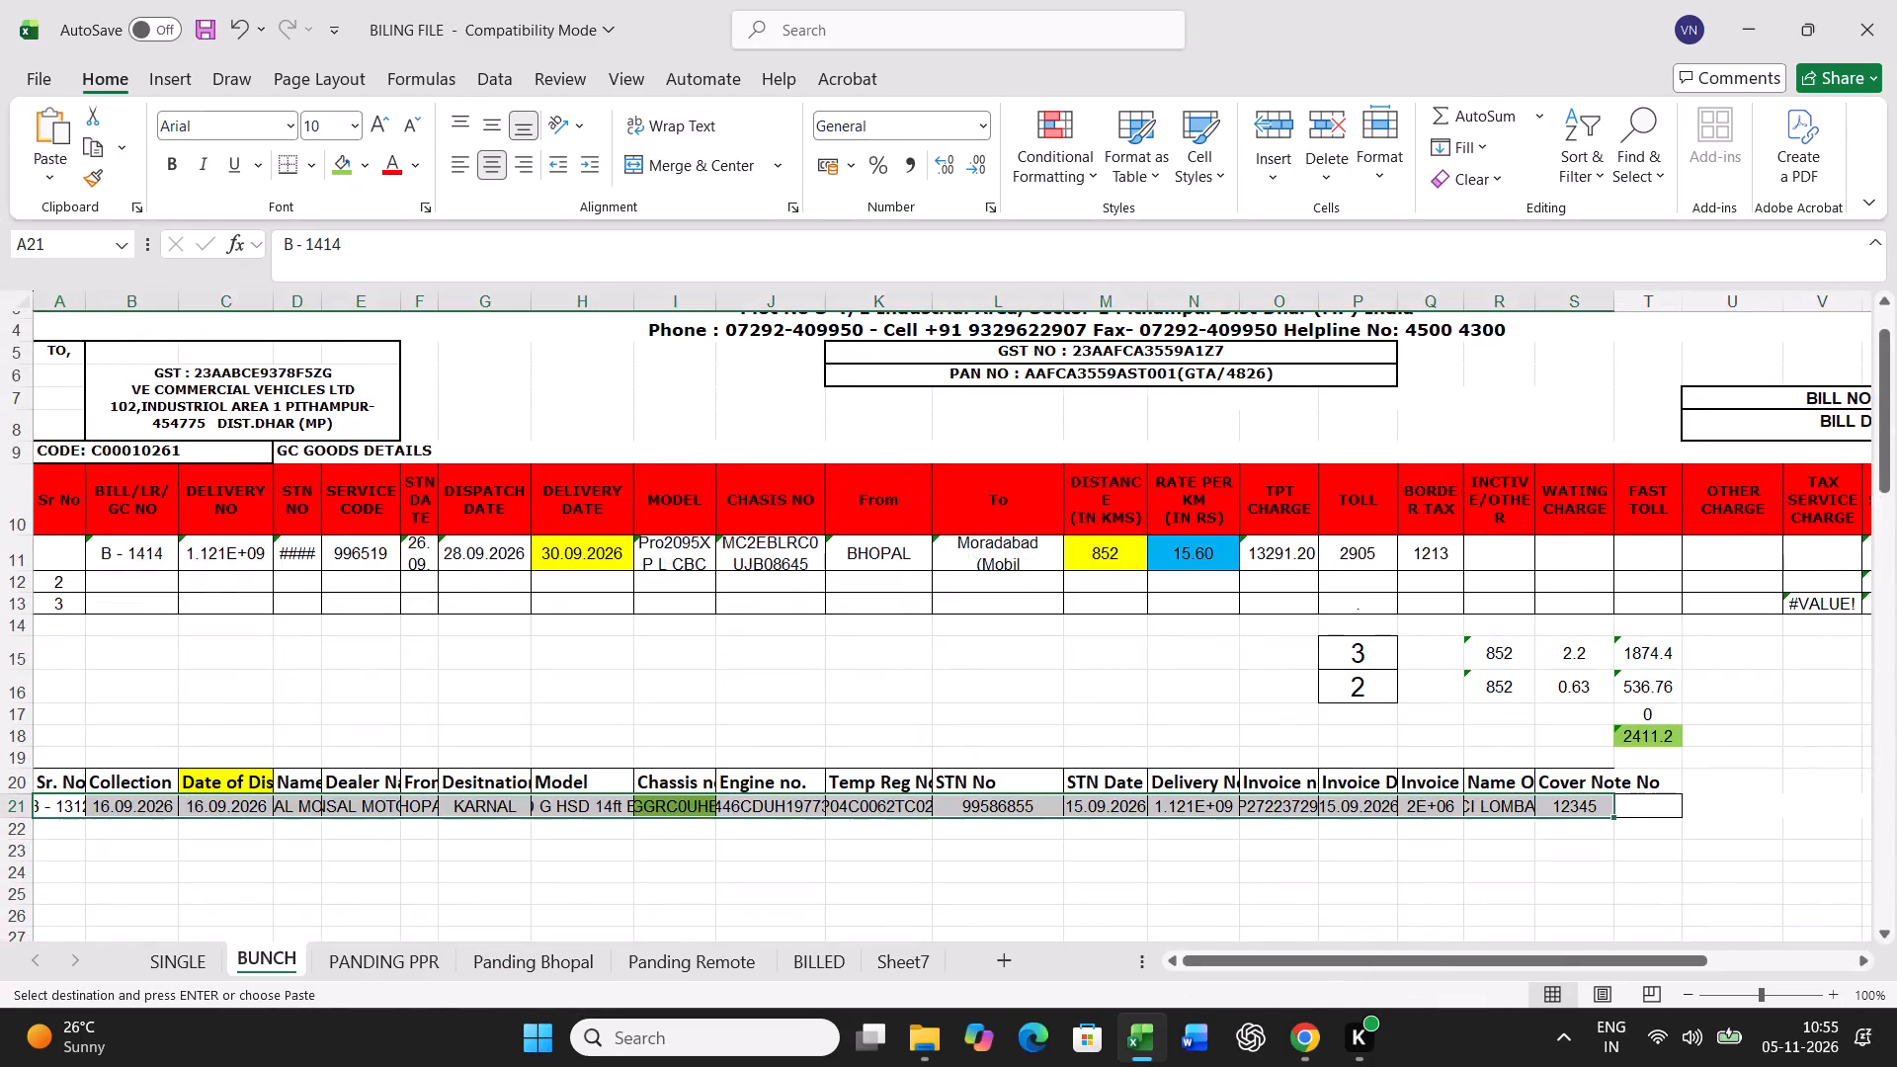
Enter the B - 1312 dates: dispatch date 17.09.2026 in row 21 and delivery date 21.09.2026 in row 11.
click(227, 803)
text(17.09.2026)
key(Return)
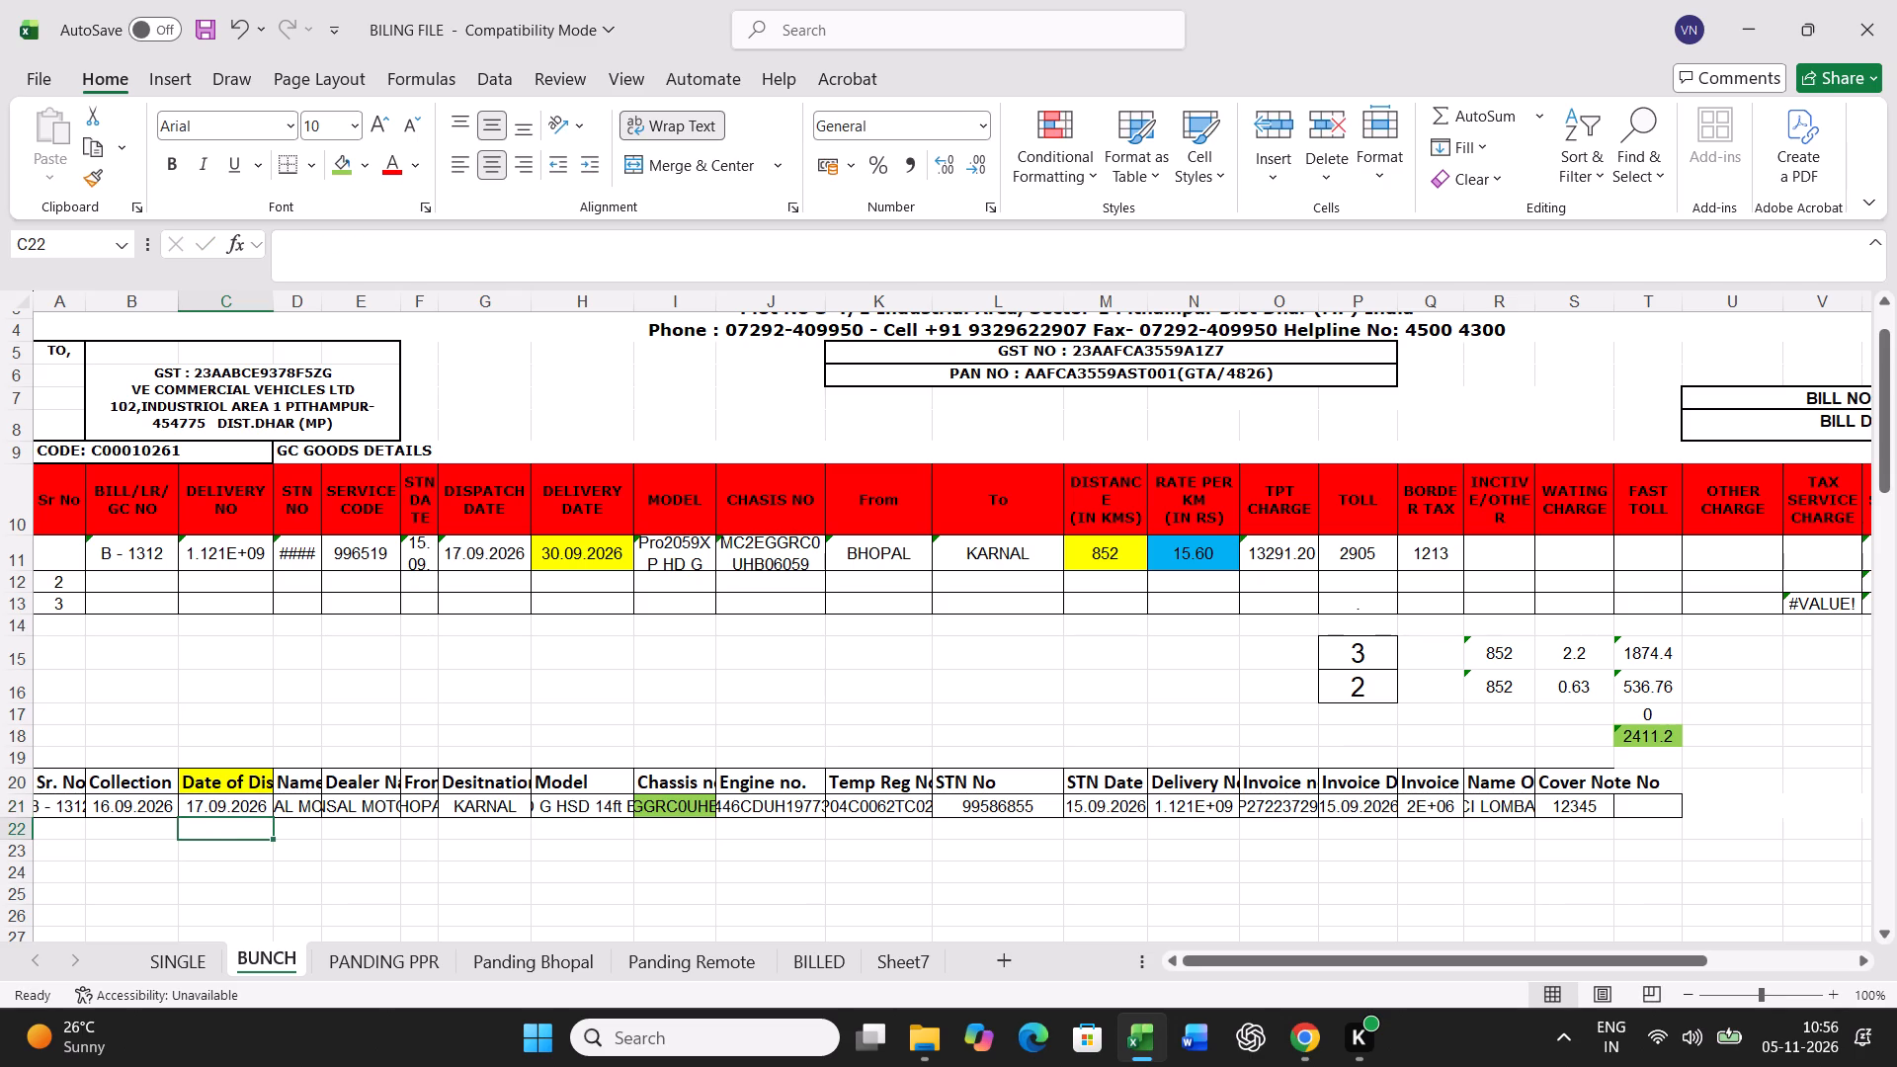
click(579, 554)
text(21.09.2026)
Enter the B - 1312 figures in row 11: distance 973, rate 13.43 per km, toll 2110 and border tax 1594.
key(Right)
key(Right)
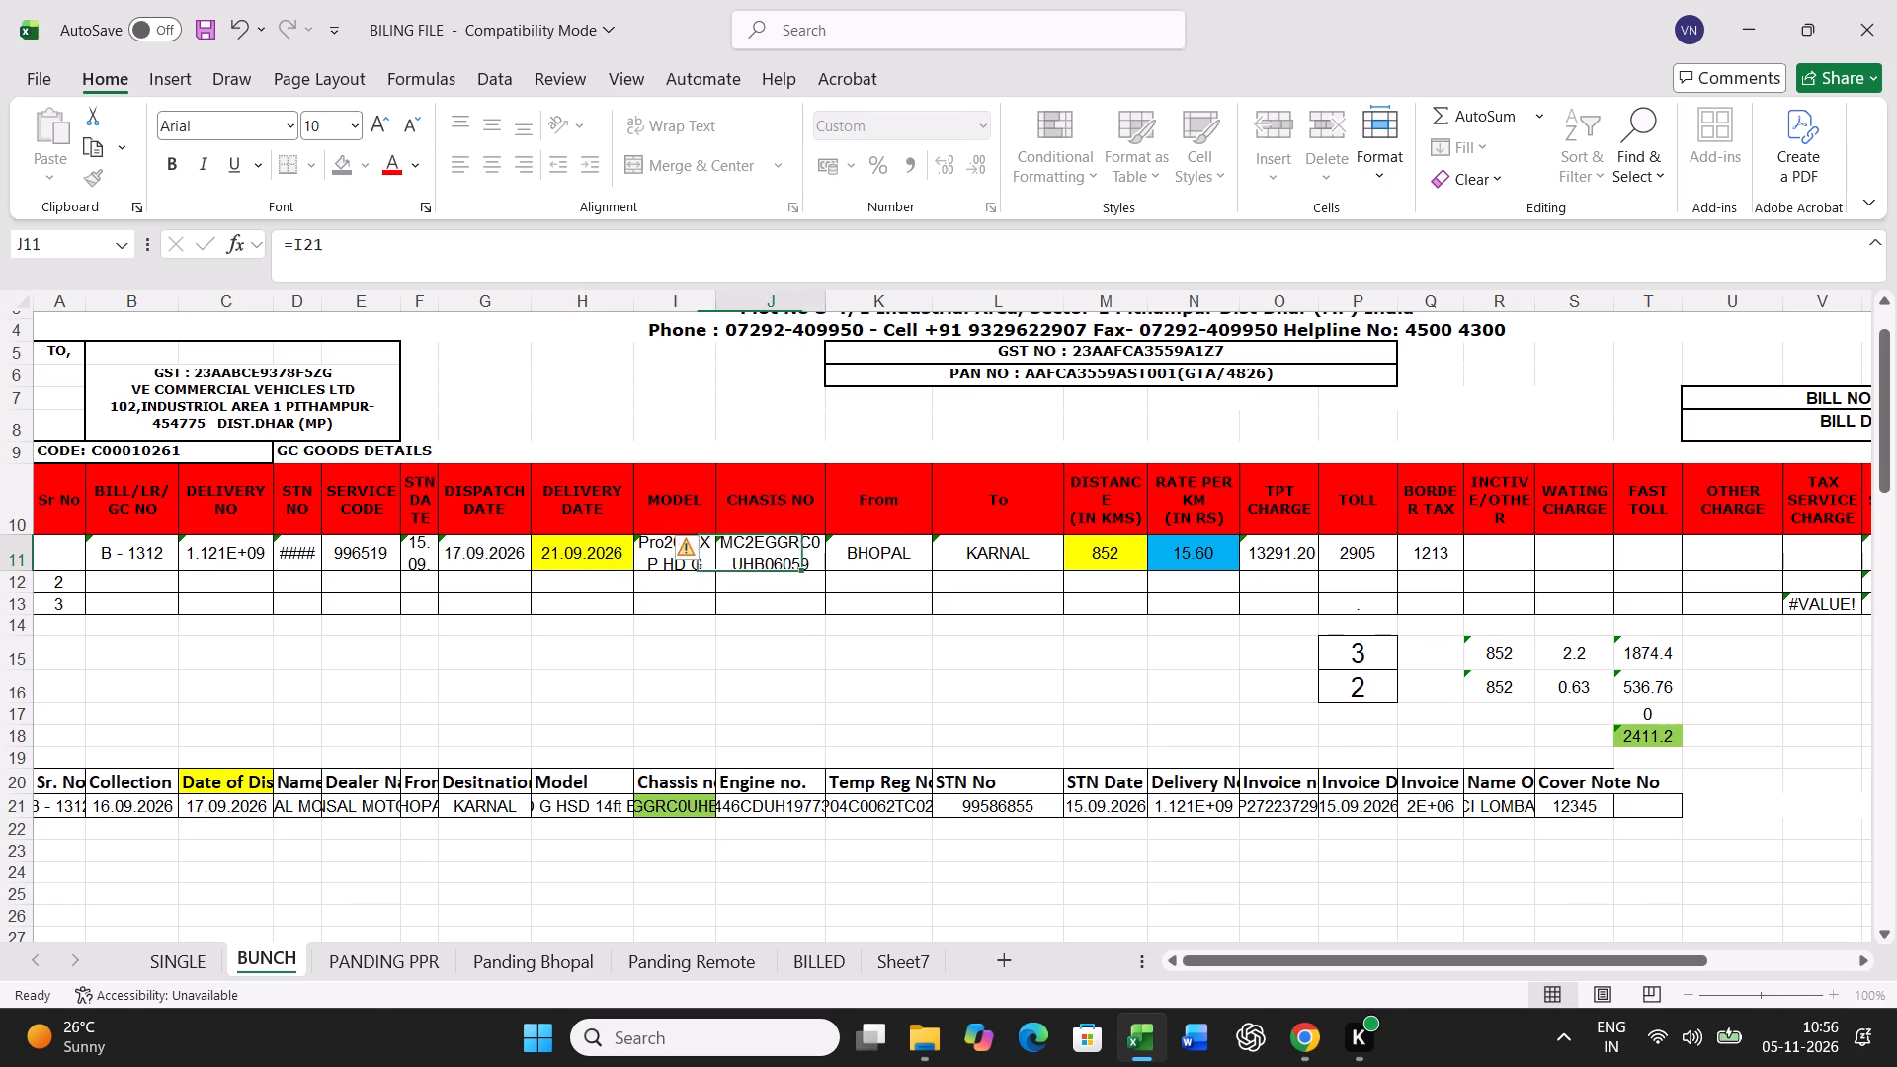
key(Right)
key(Right)
key(Right)
text(973)
key(Right)
text(13.43)
key(Right)
key(Right)
text(2110)
key(Right)
text(1594)
key(Return)
key(Return)
key(Return)
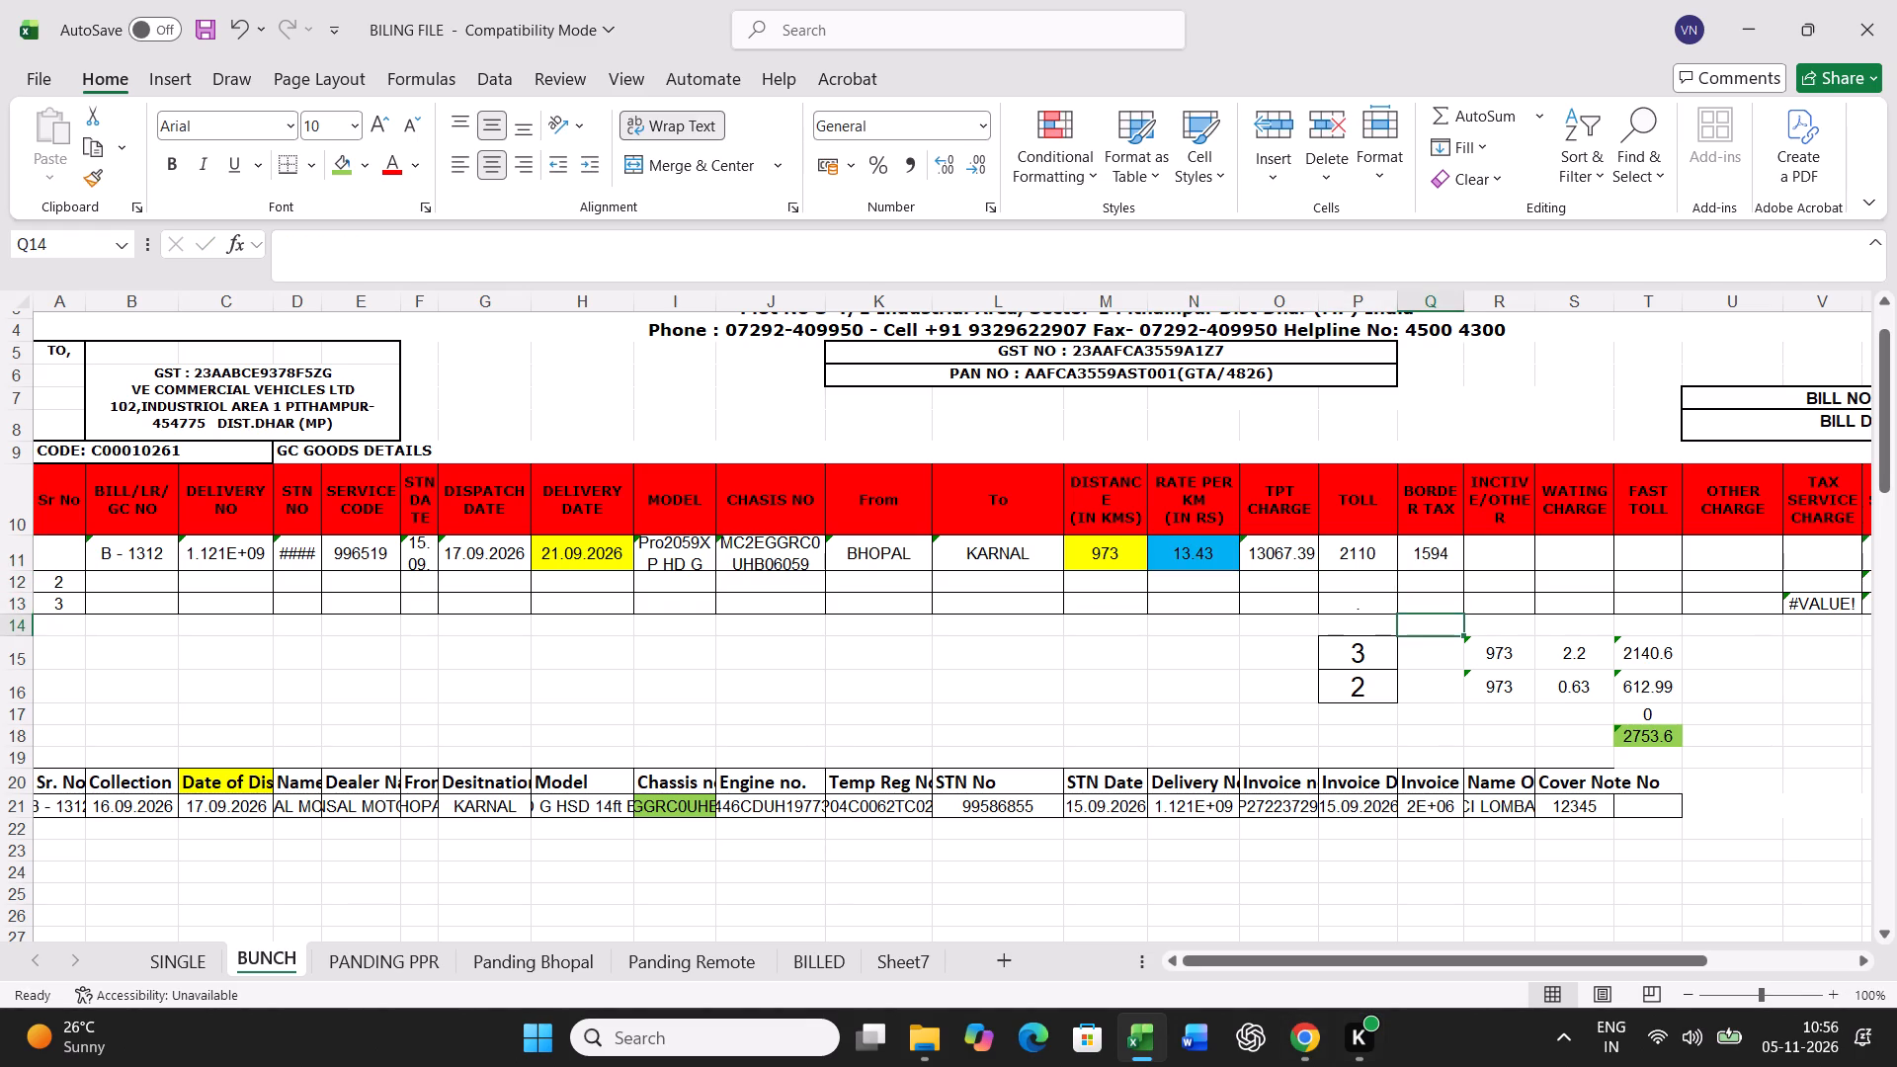
Set the actual transit time for B - 1312 to 4 in cell P16.
click(1343, 687)
key(4)
key(Return)
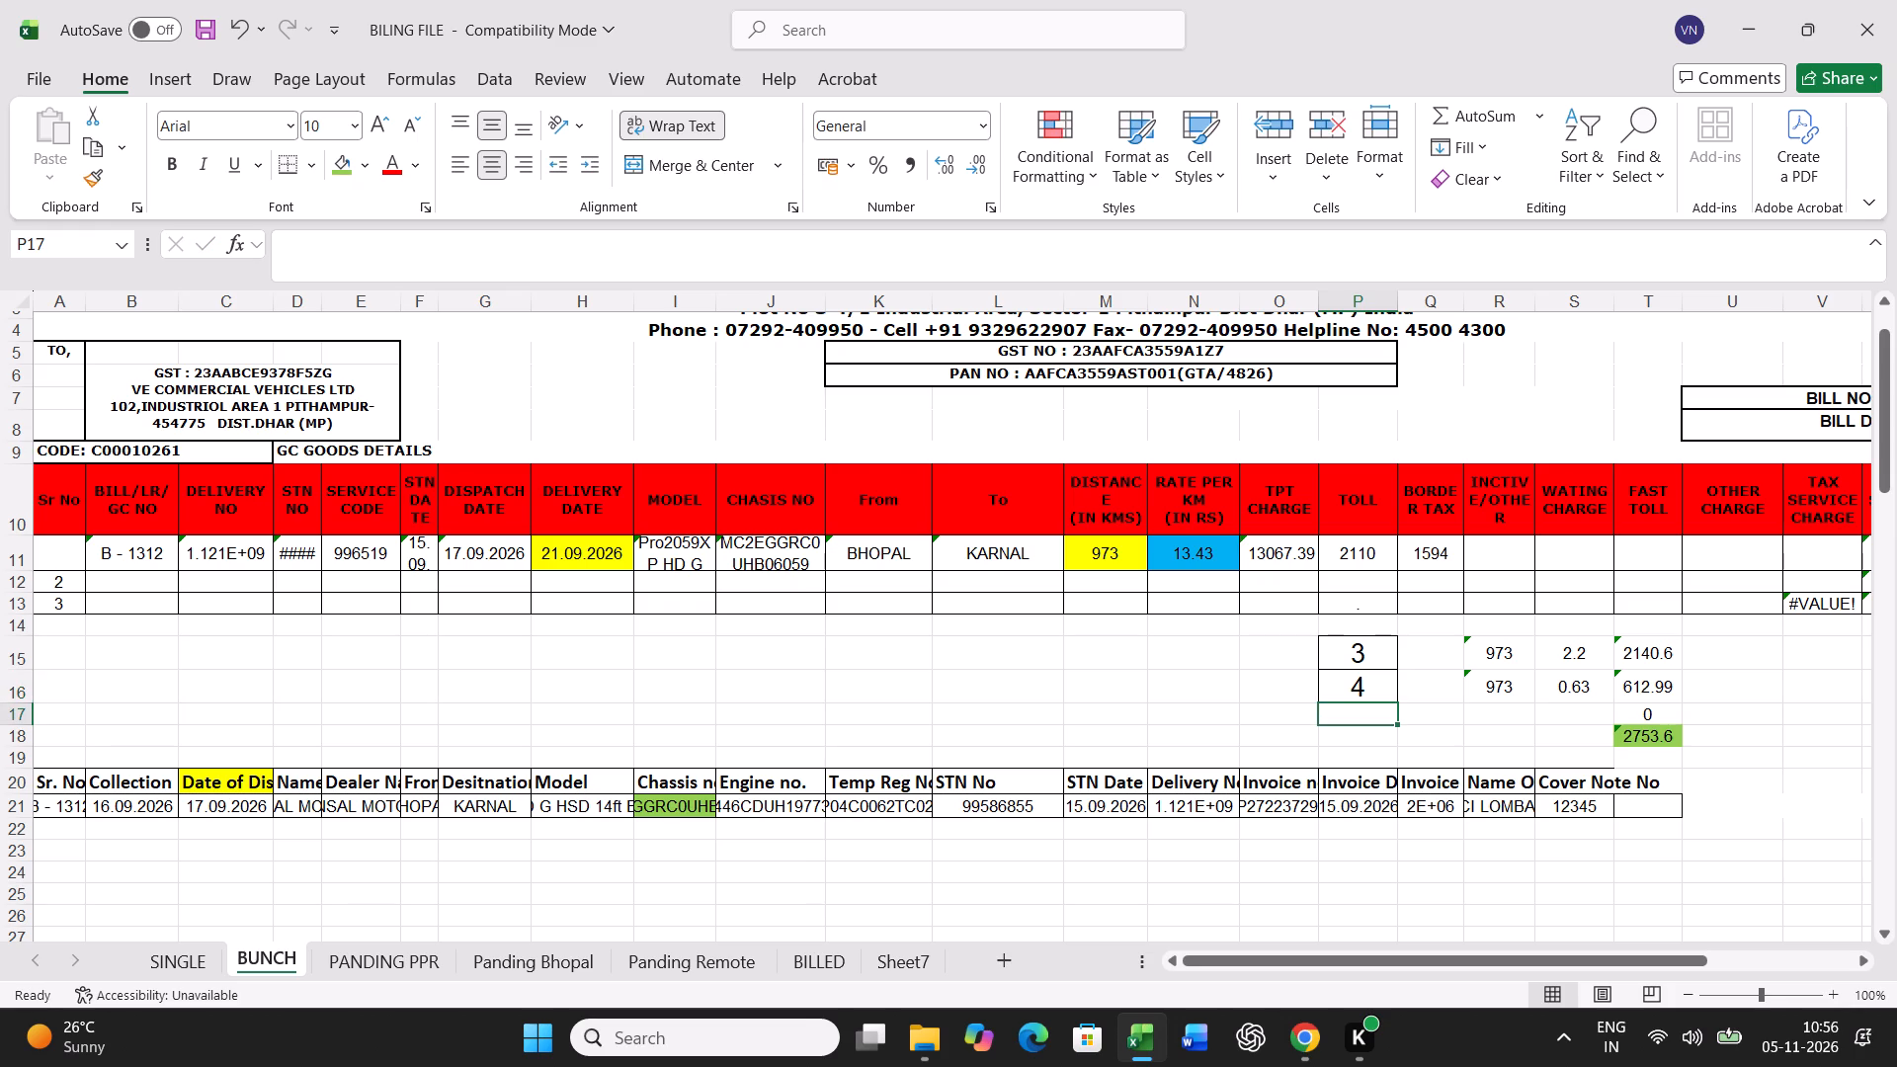
Print the B - 1312 freight bill from the SINGLE sheet.
click(197, 948)
key(ctrl+p)
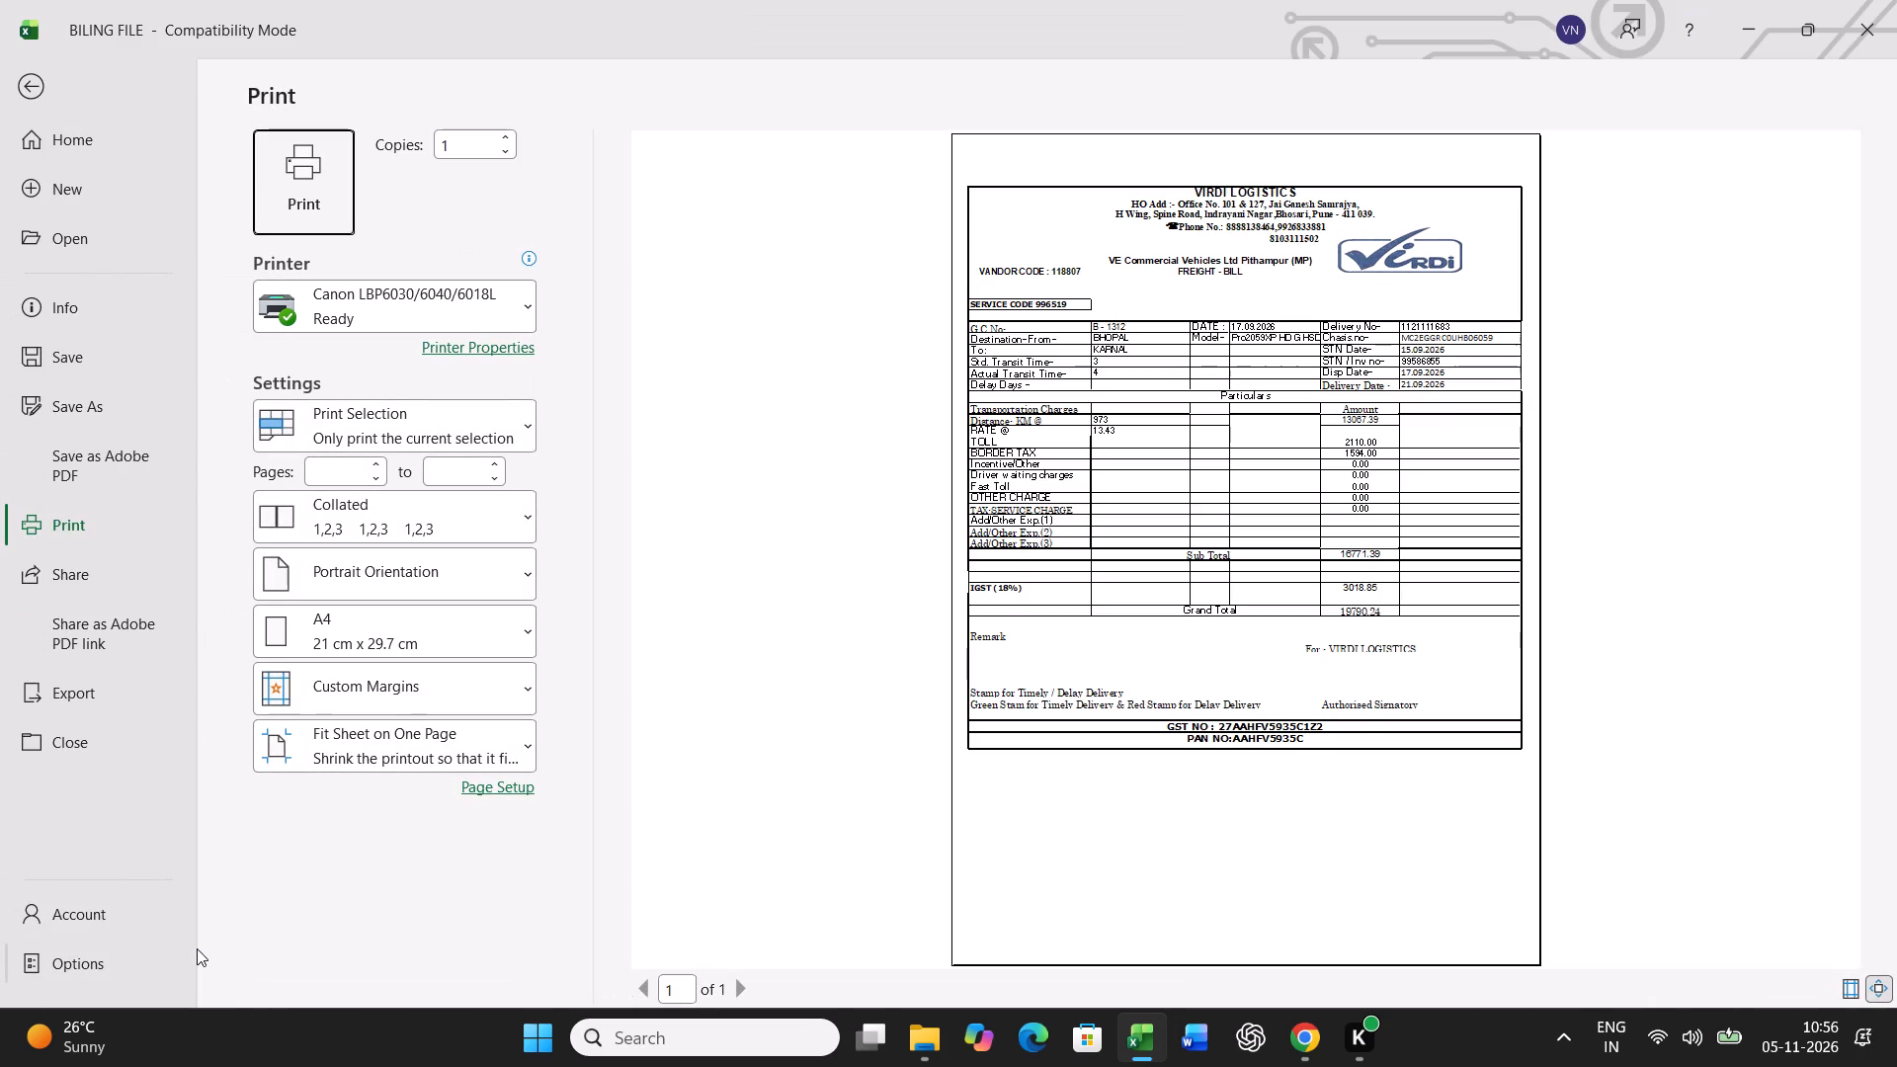
click(304, 152)
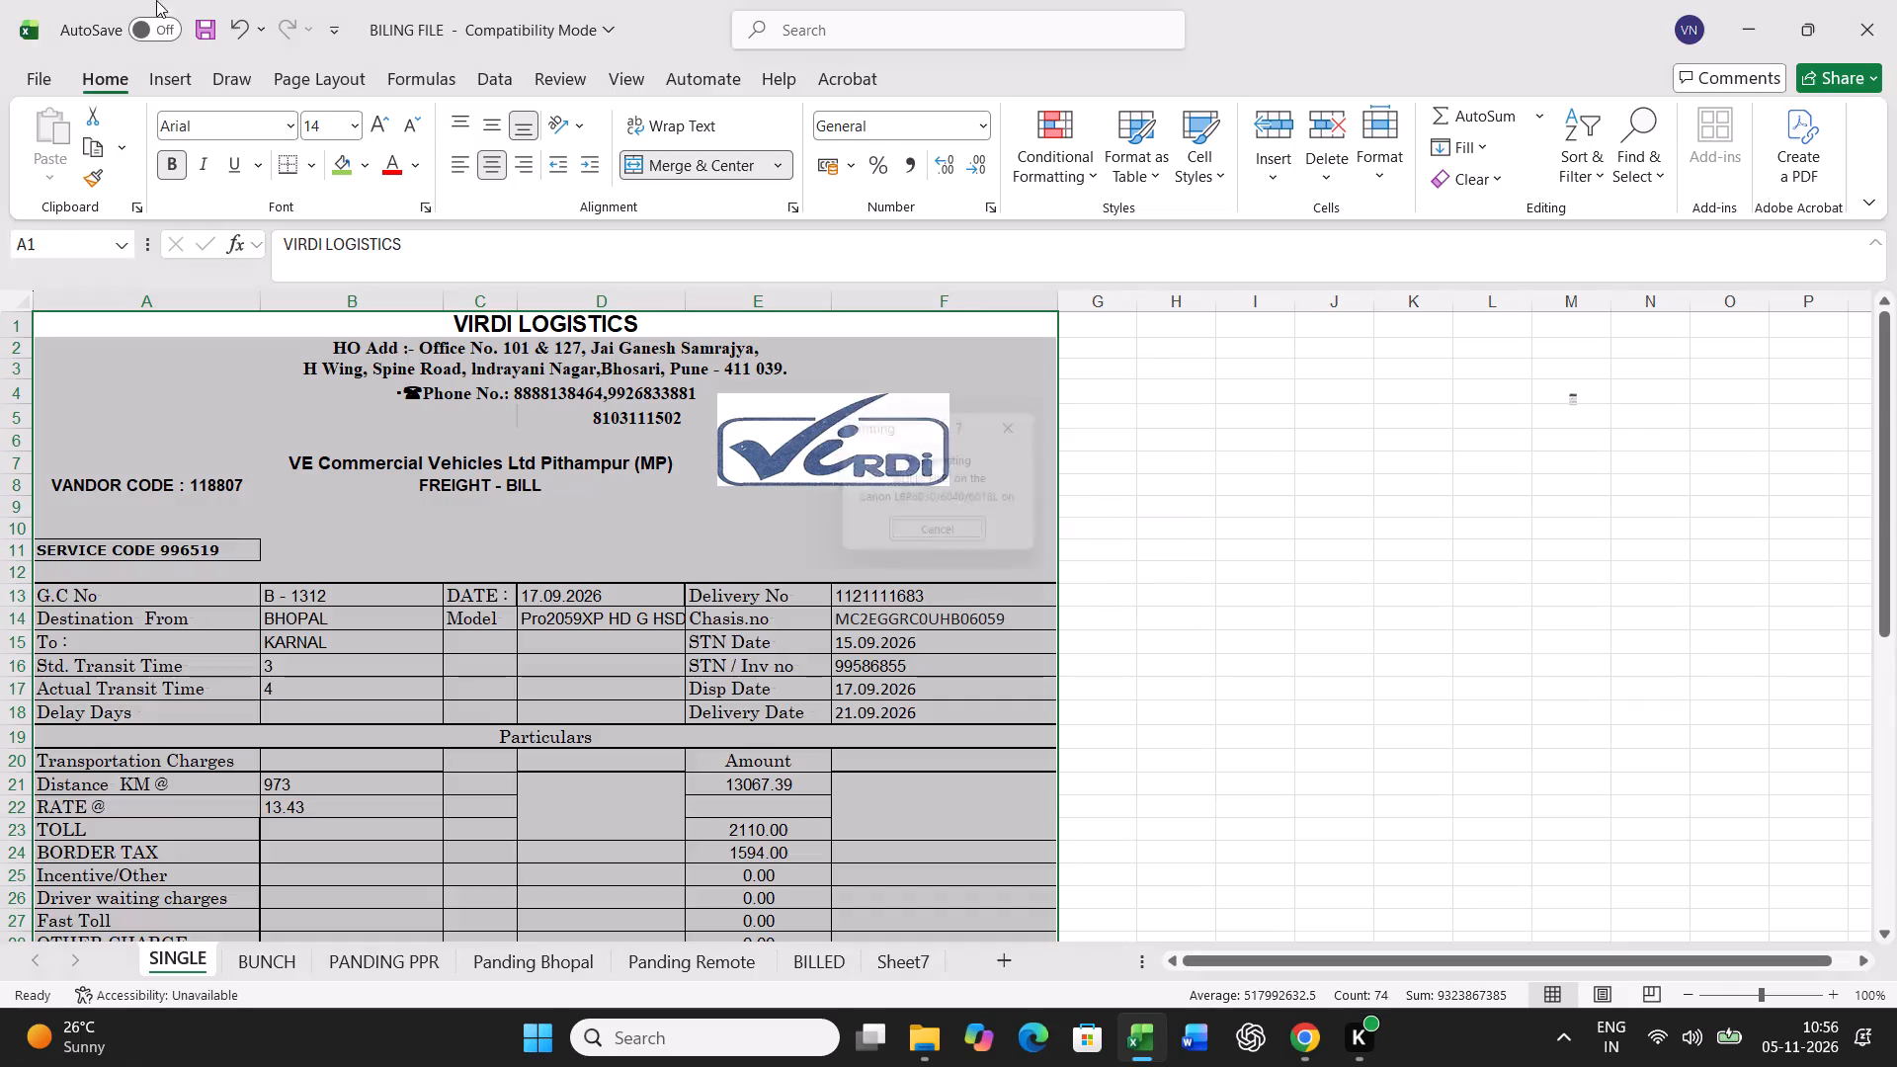
Copy the B - 1312 entry from row 11 of BUNCH and paste it as values into row 55 of the list.
click(275, 955)
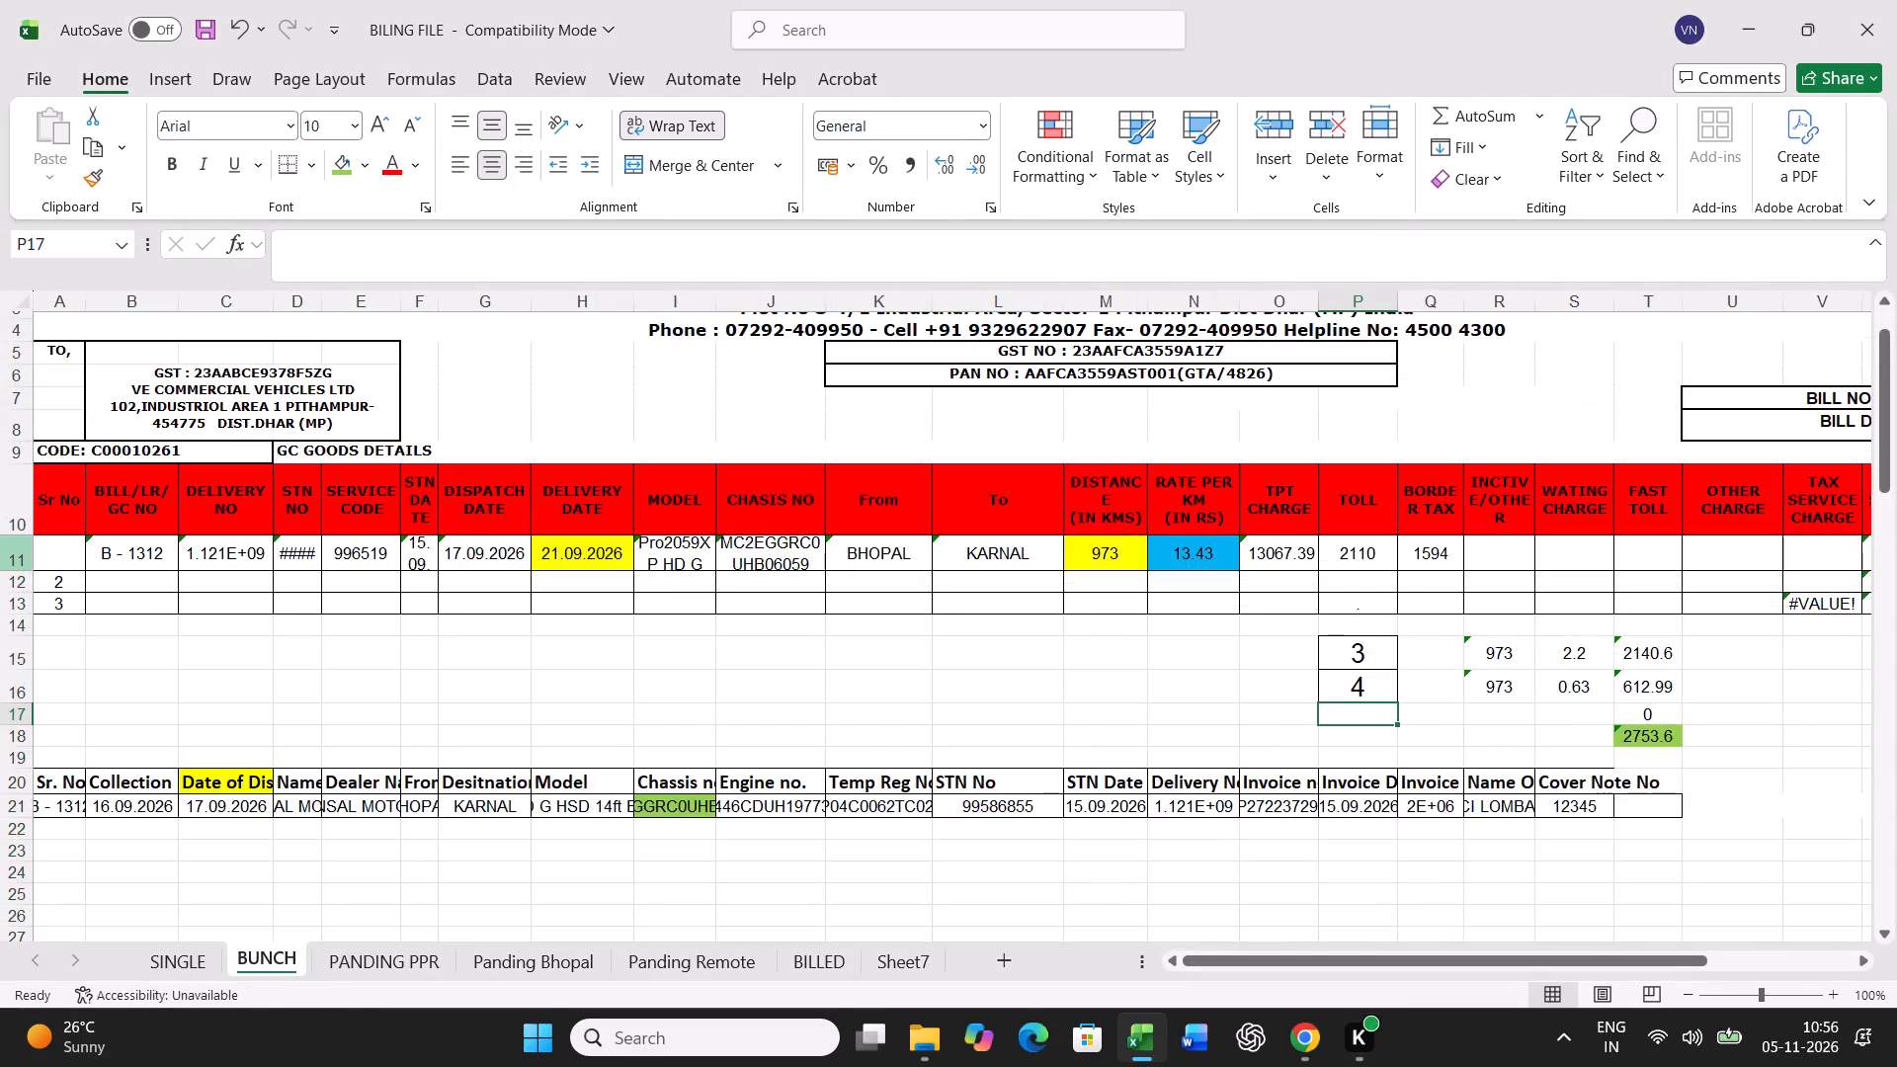
click(7, 553)
key(ctrl+c)
scroll(495, 692, down, 19)
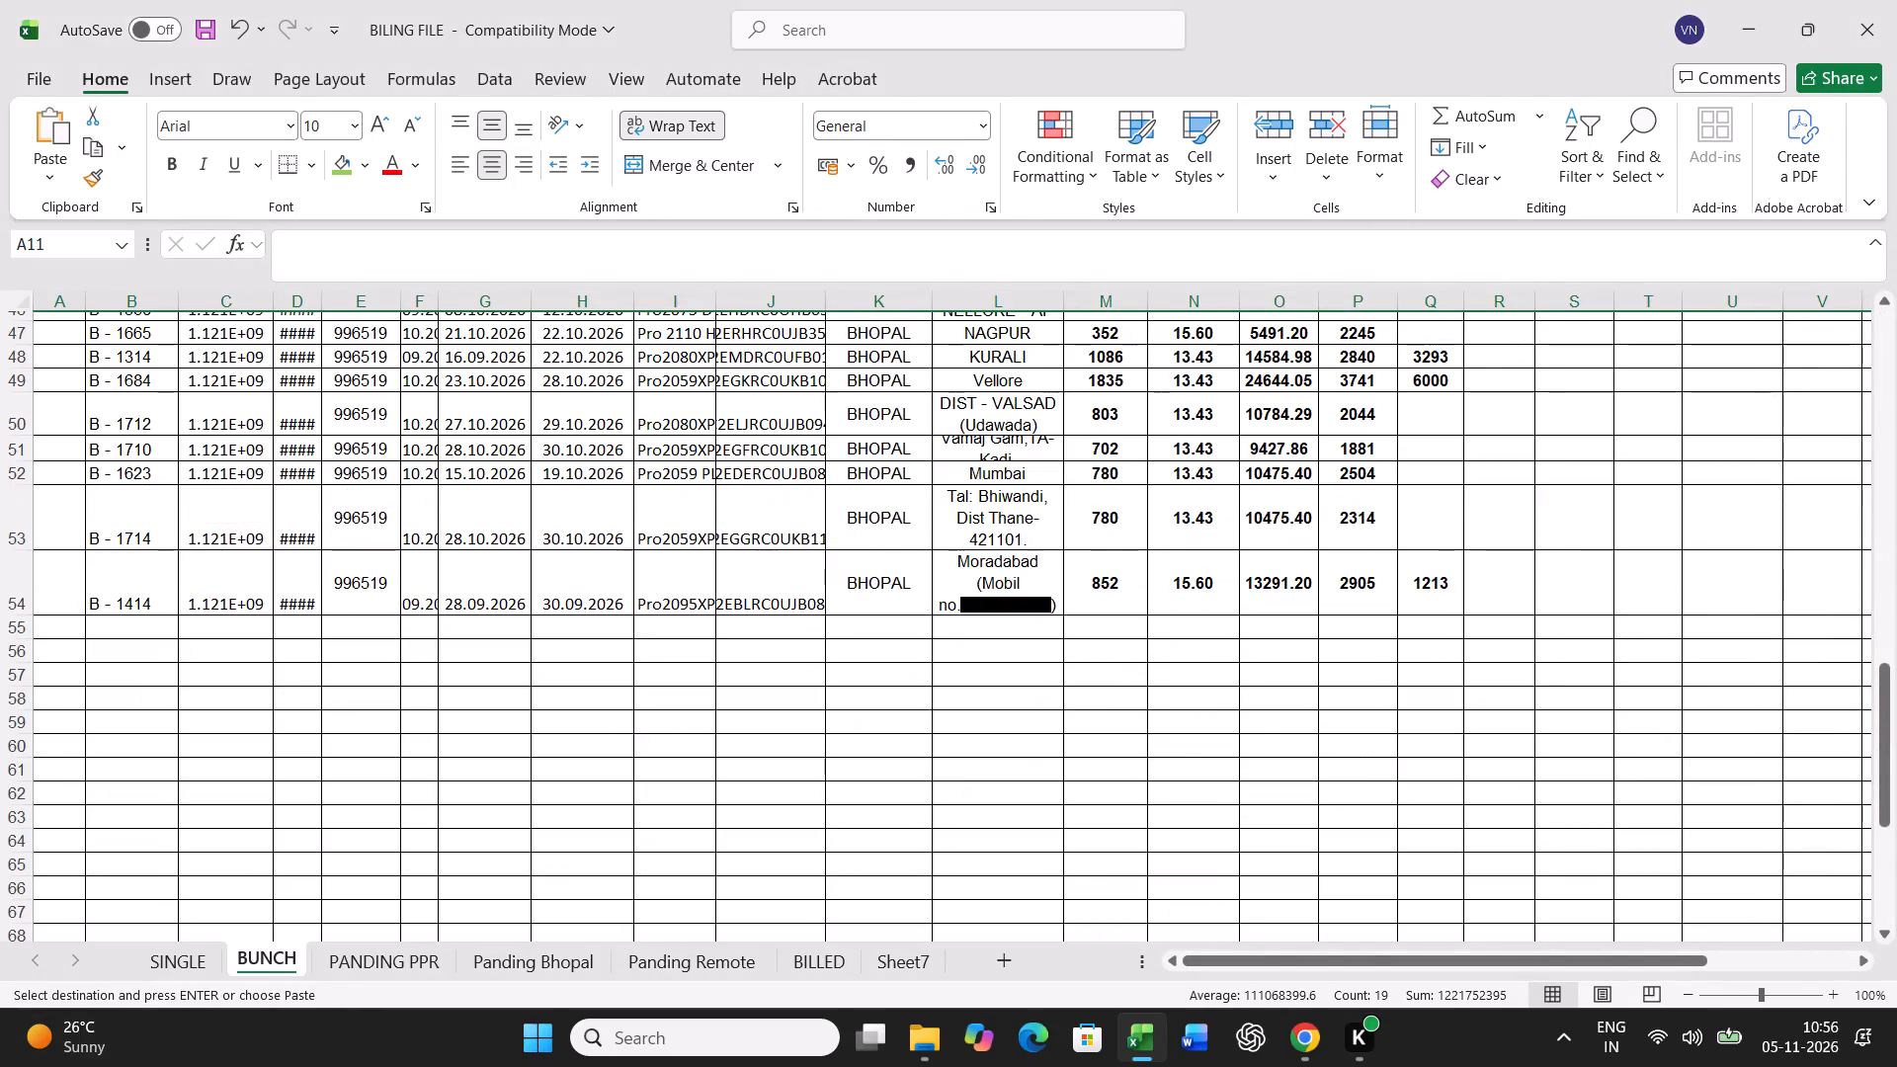
right_click(62, 632)
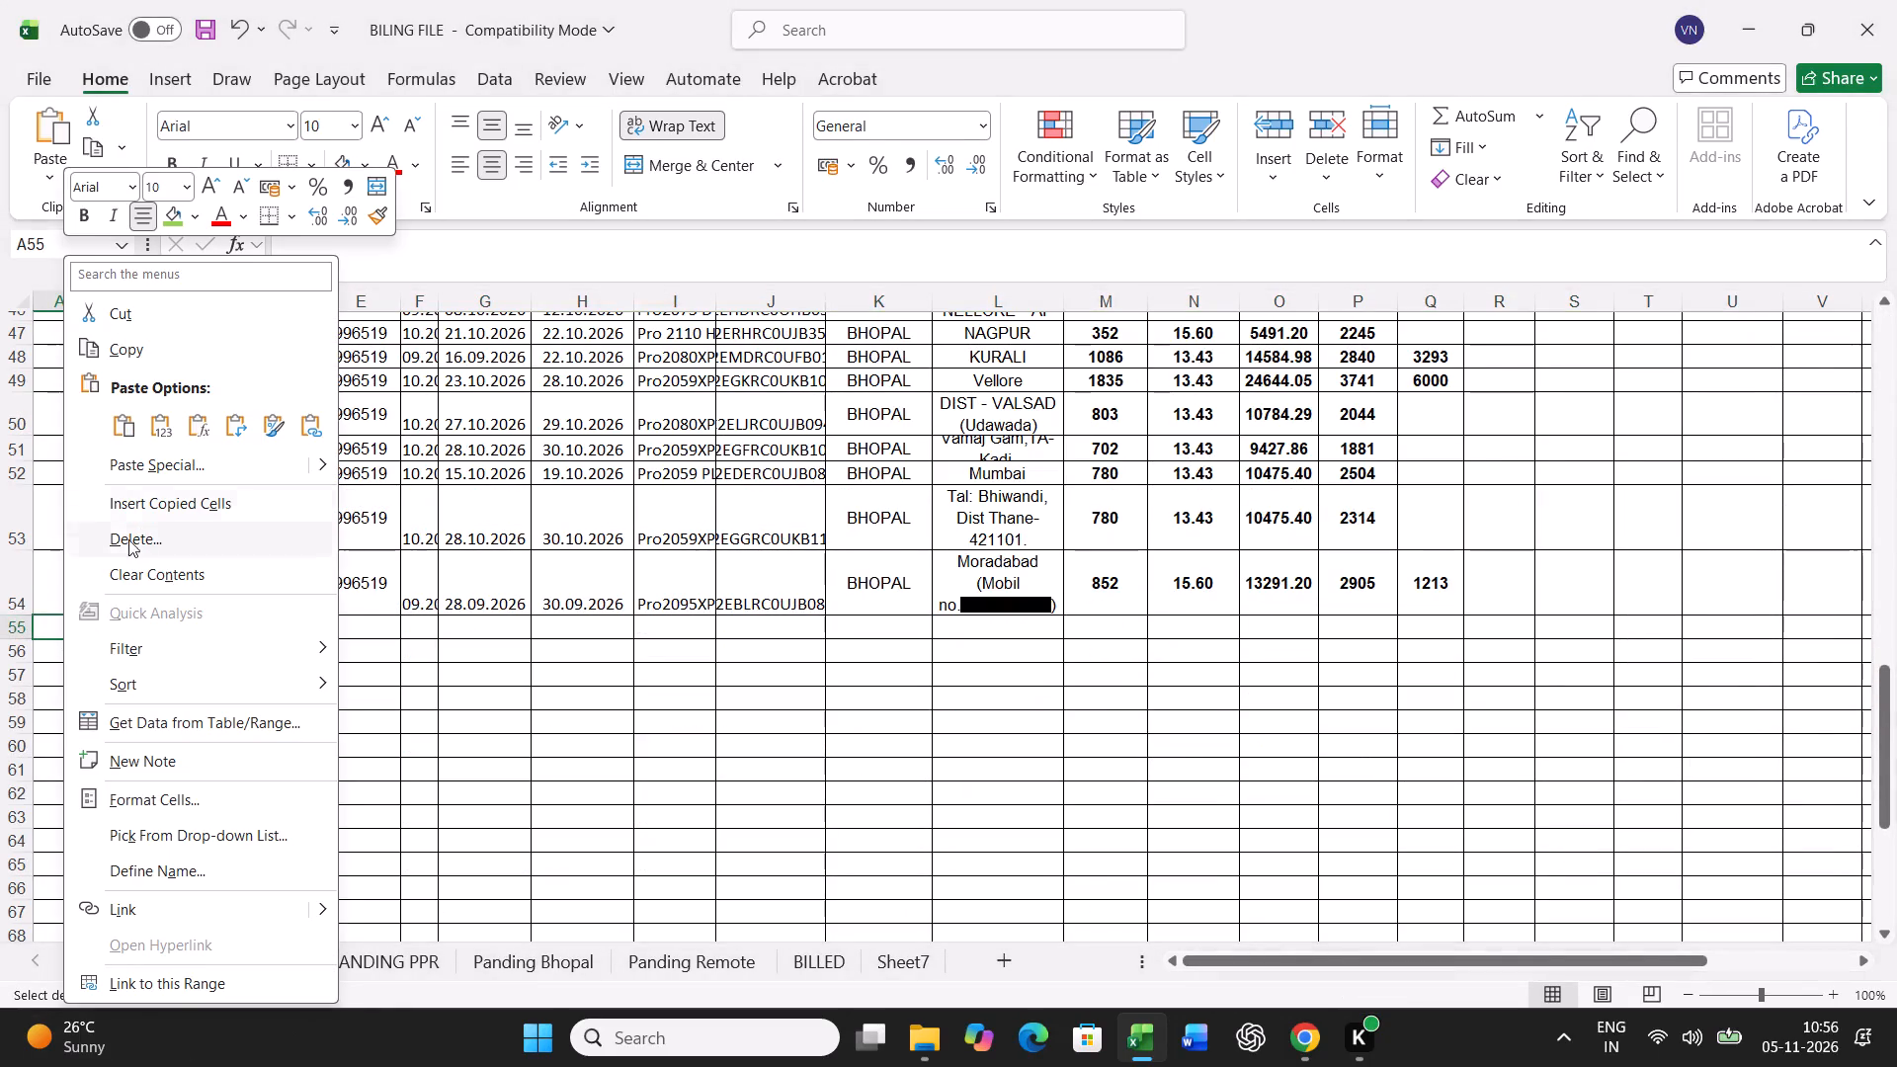
click(150, 474)
click(68, 415)
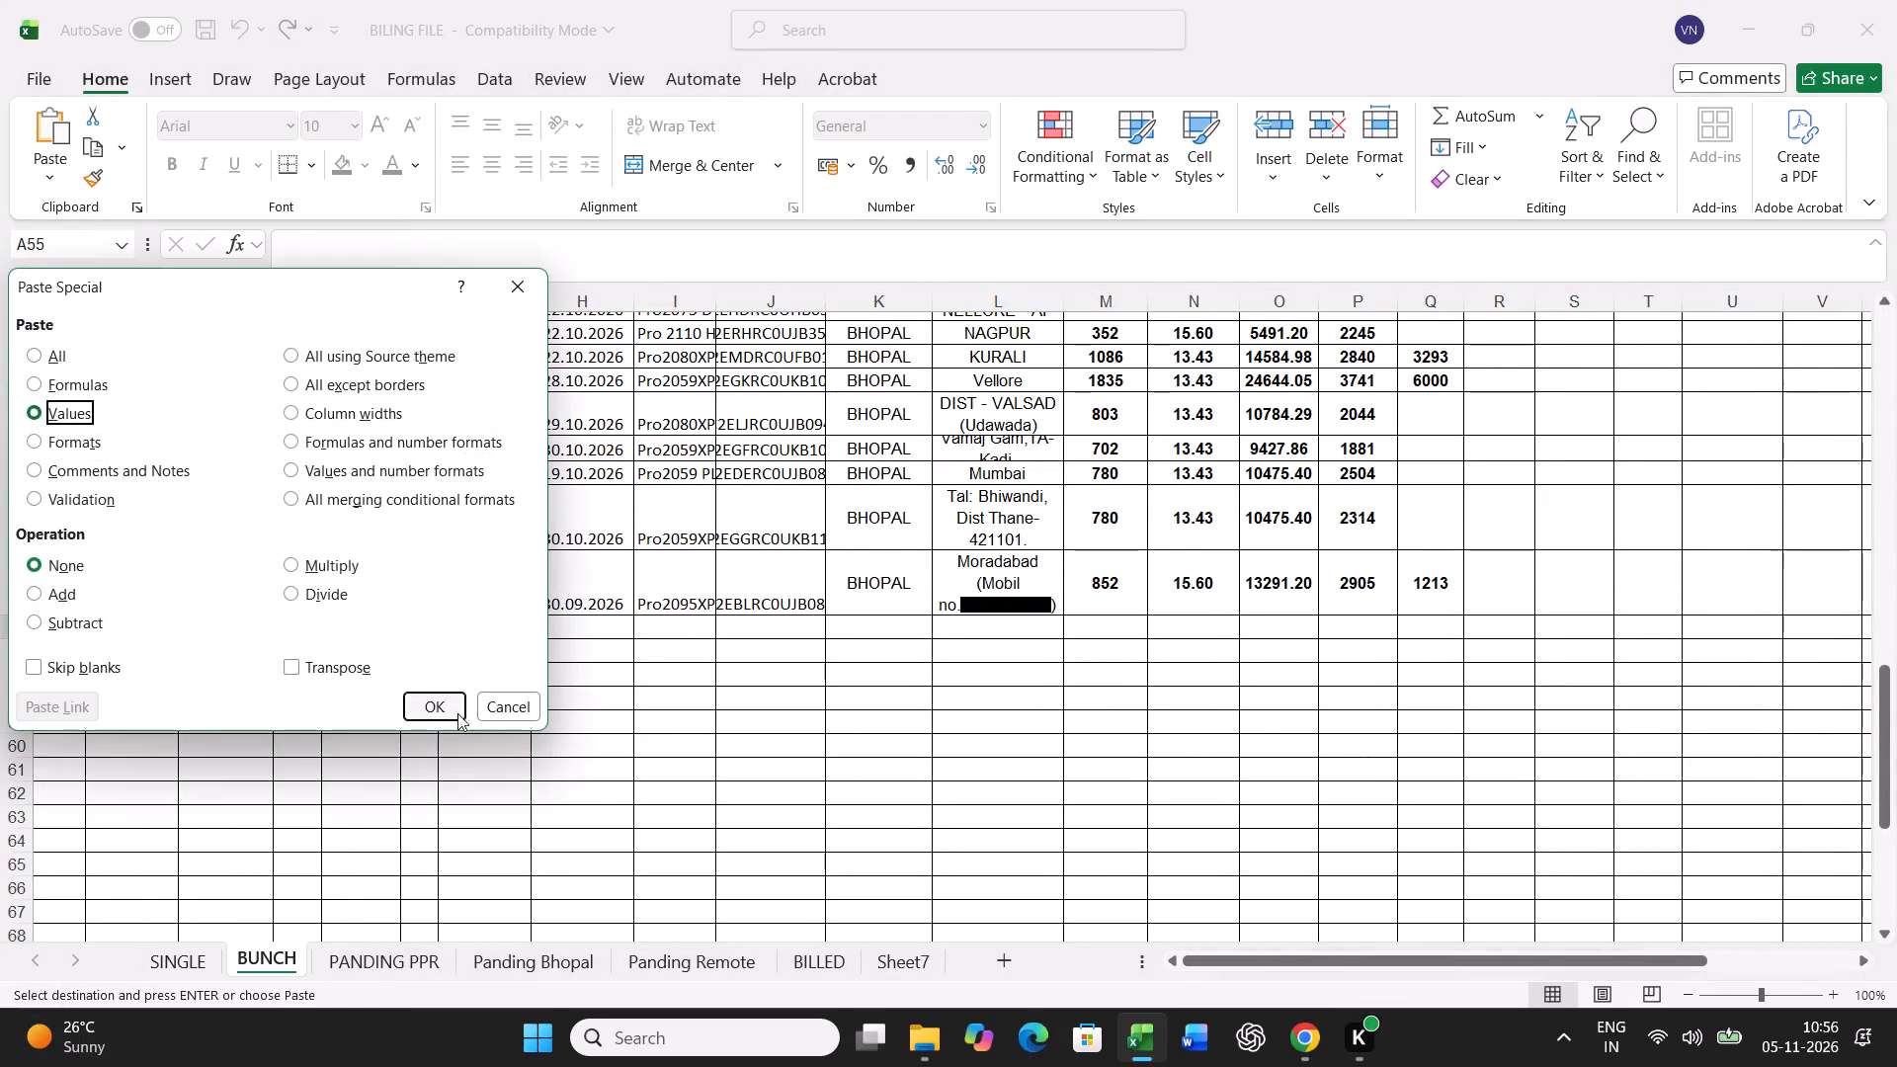
click(386, 677)
click(411, 711)
Find the vehicle with chassis ending B10357 on the Panding Bhopal sheet and highlight its chassis cell green.
click(475, 966)
click(608, 778)
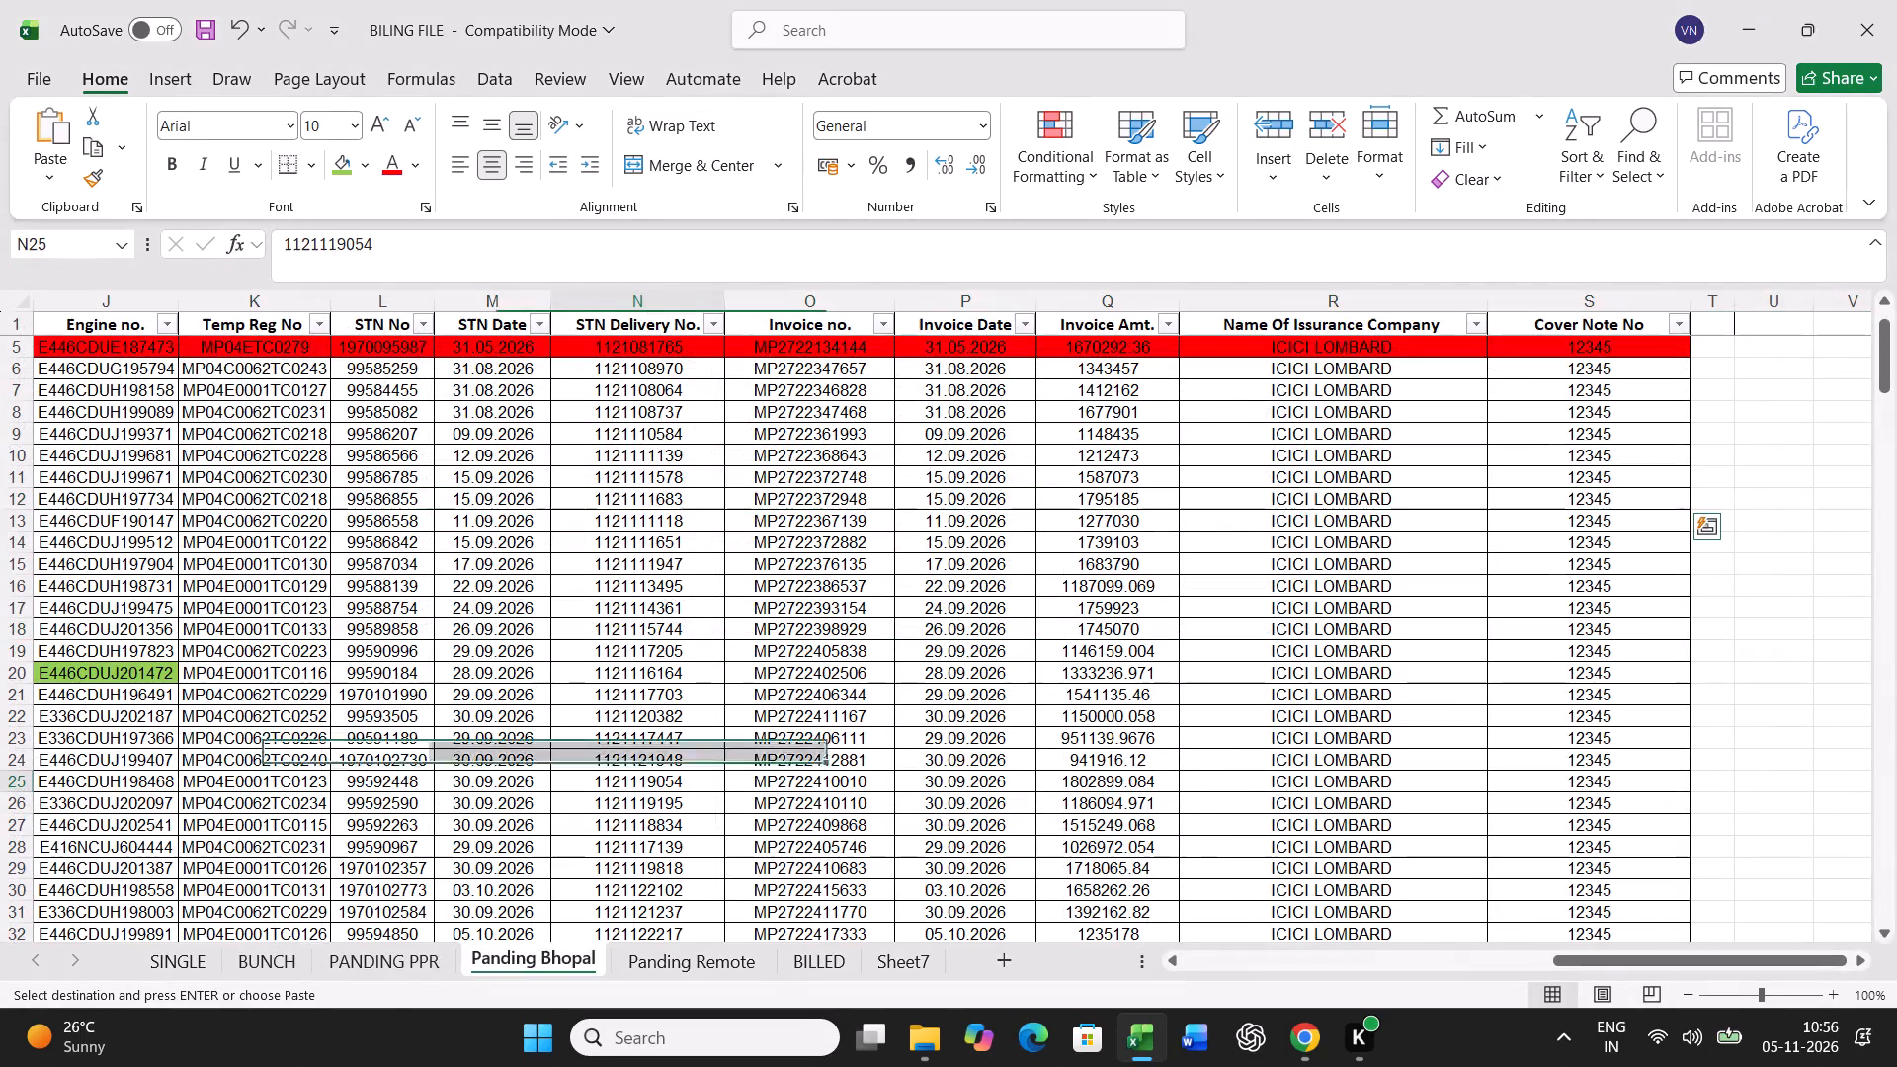
key(ctrl+f)
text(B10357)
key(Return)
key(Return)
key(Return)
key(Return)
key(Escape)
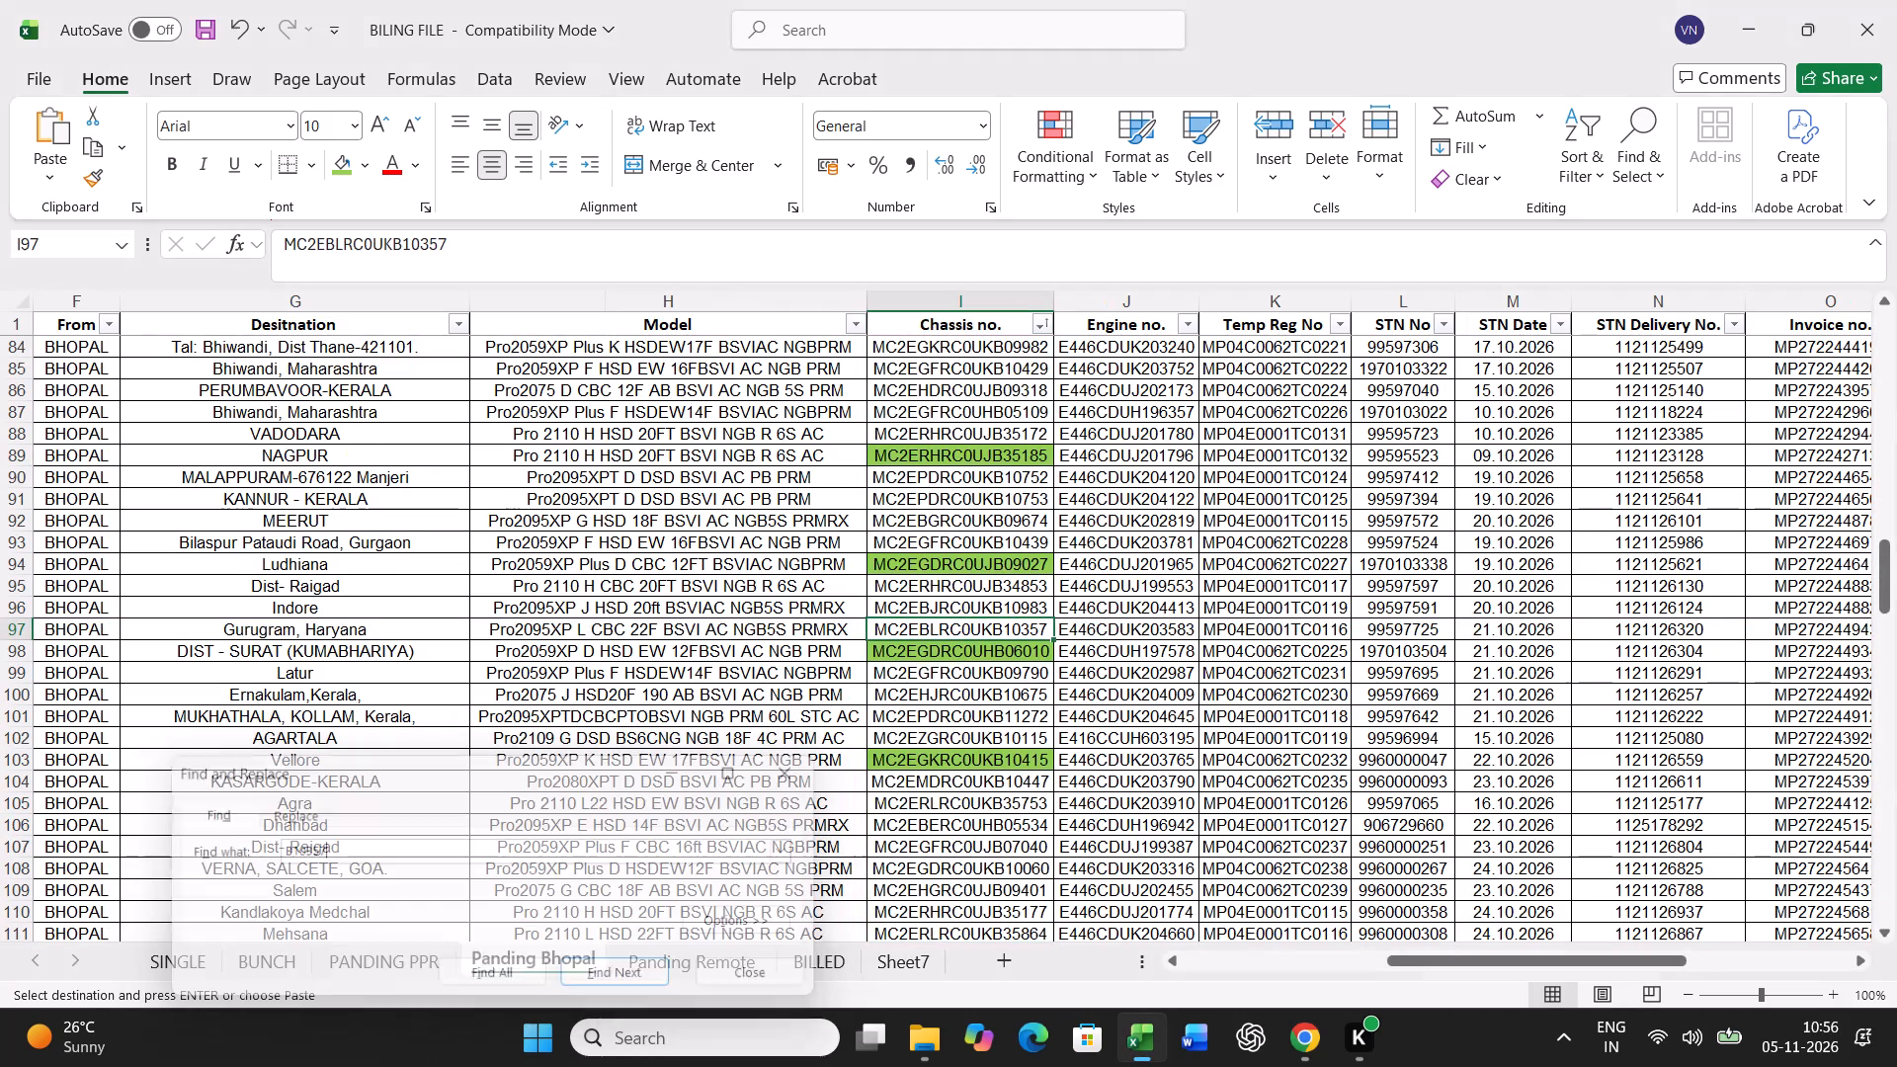
click(339, 167)
Copy the full B - 1676 record from Panding Bhopal into row 21 of the BUNCH sheet.
key(Left)
key(Left)
key(Left)
key(Left)
key(Left)
key(Left)
key(Left)
key(Left)
key(Left)
key(Left)
key(Left)
key(Left)
key(Left)
key(Left)
key(Left)
key(Left)
key(Left)
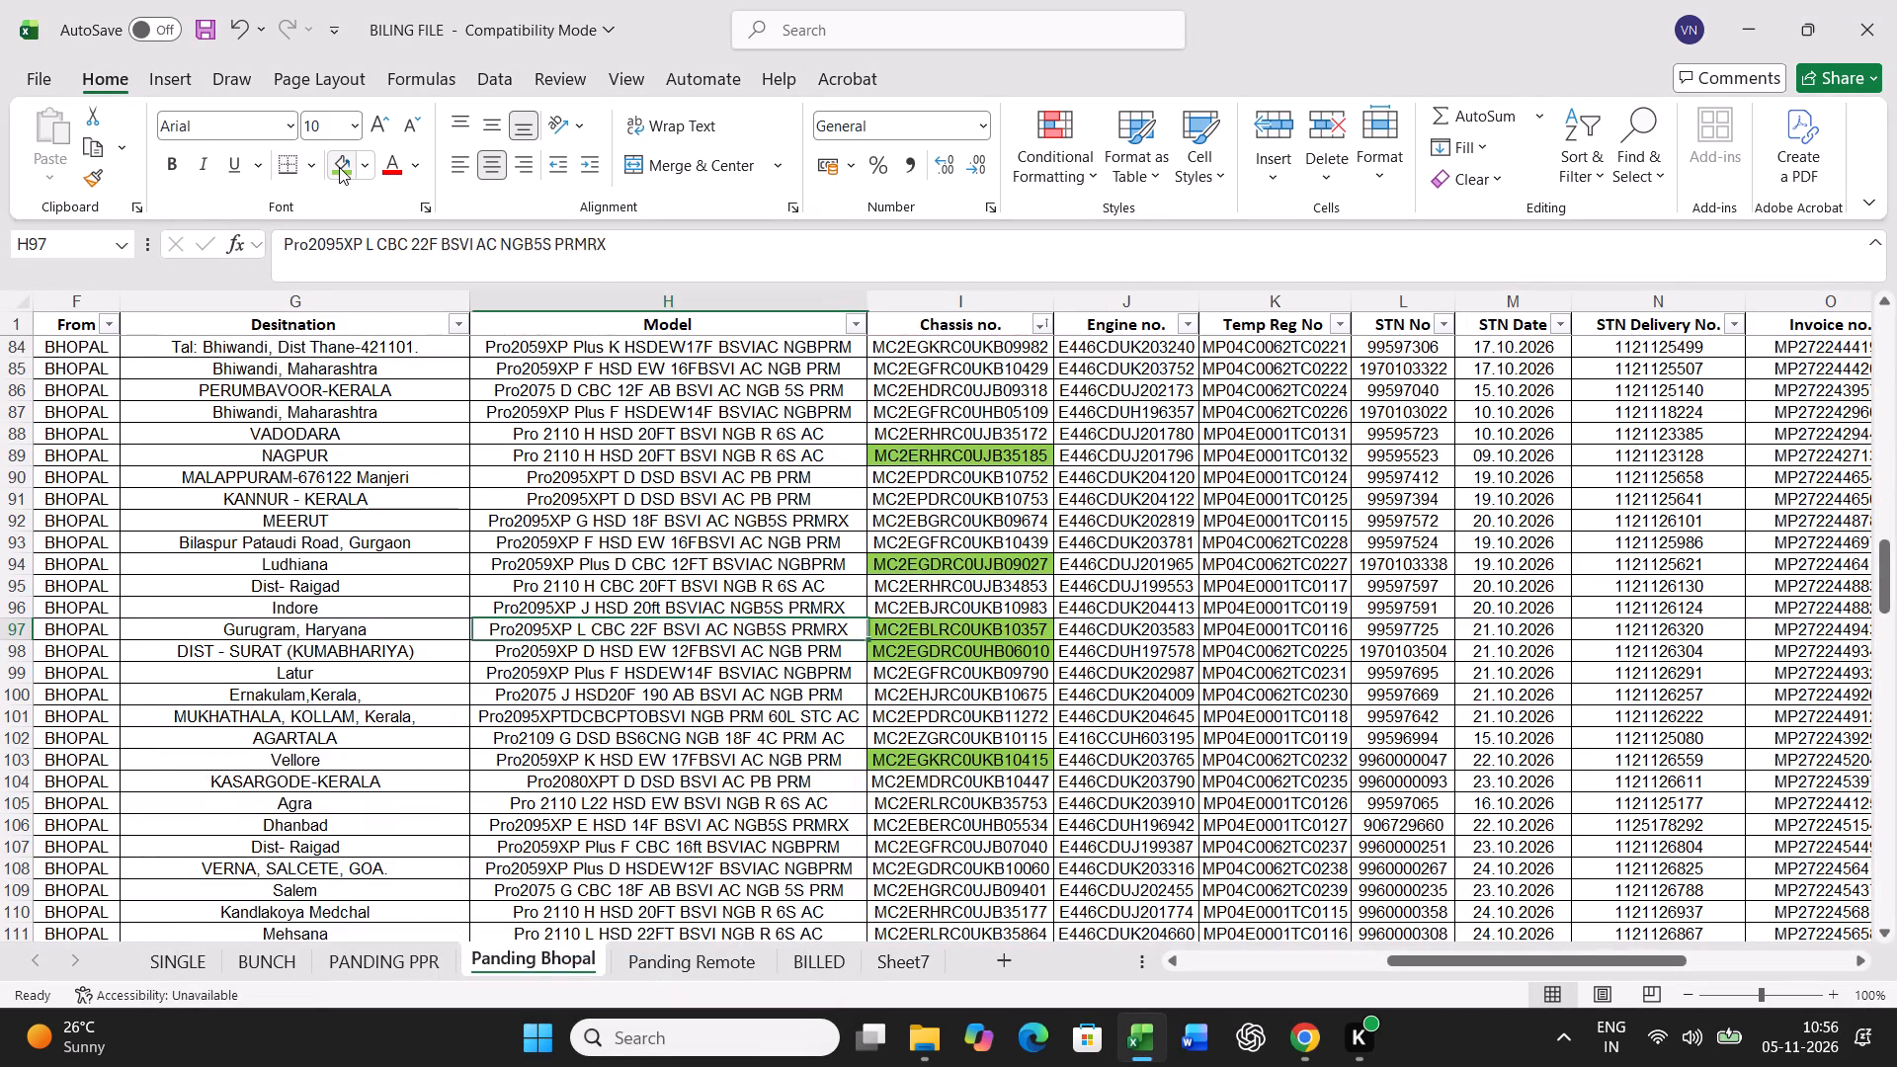
key(ctrl+shift+Right)
key(ctrl+c)
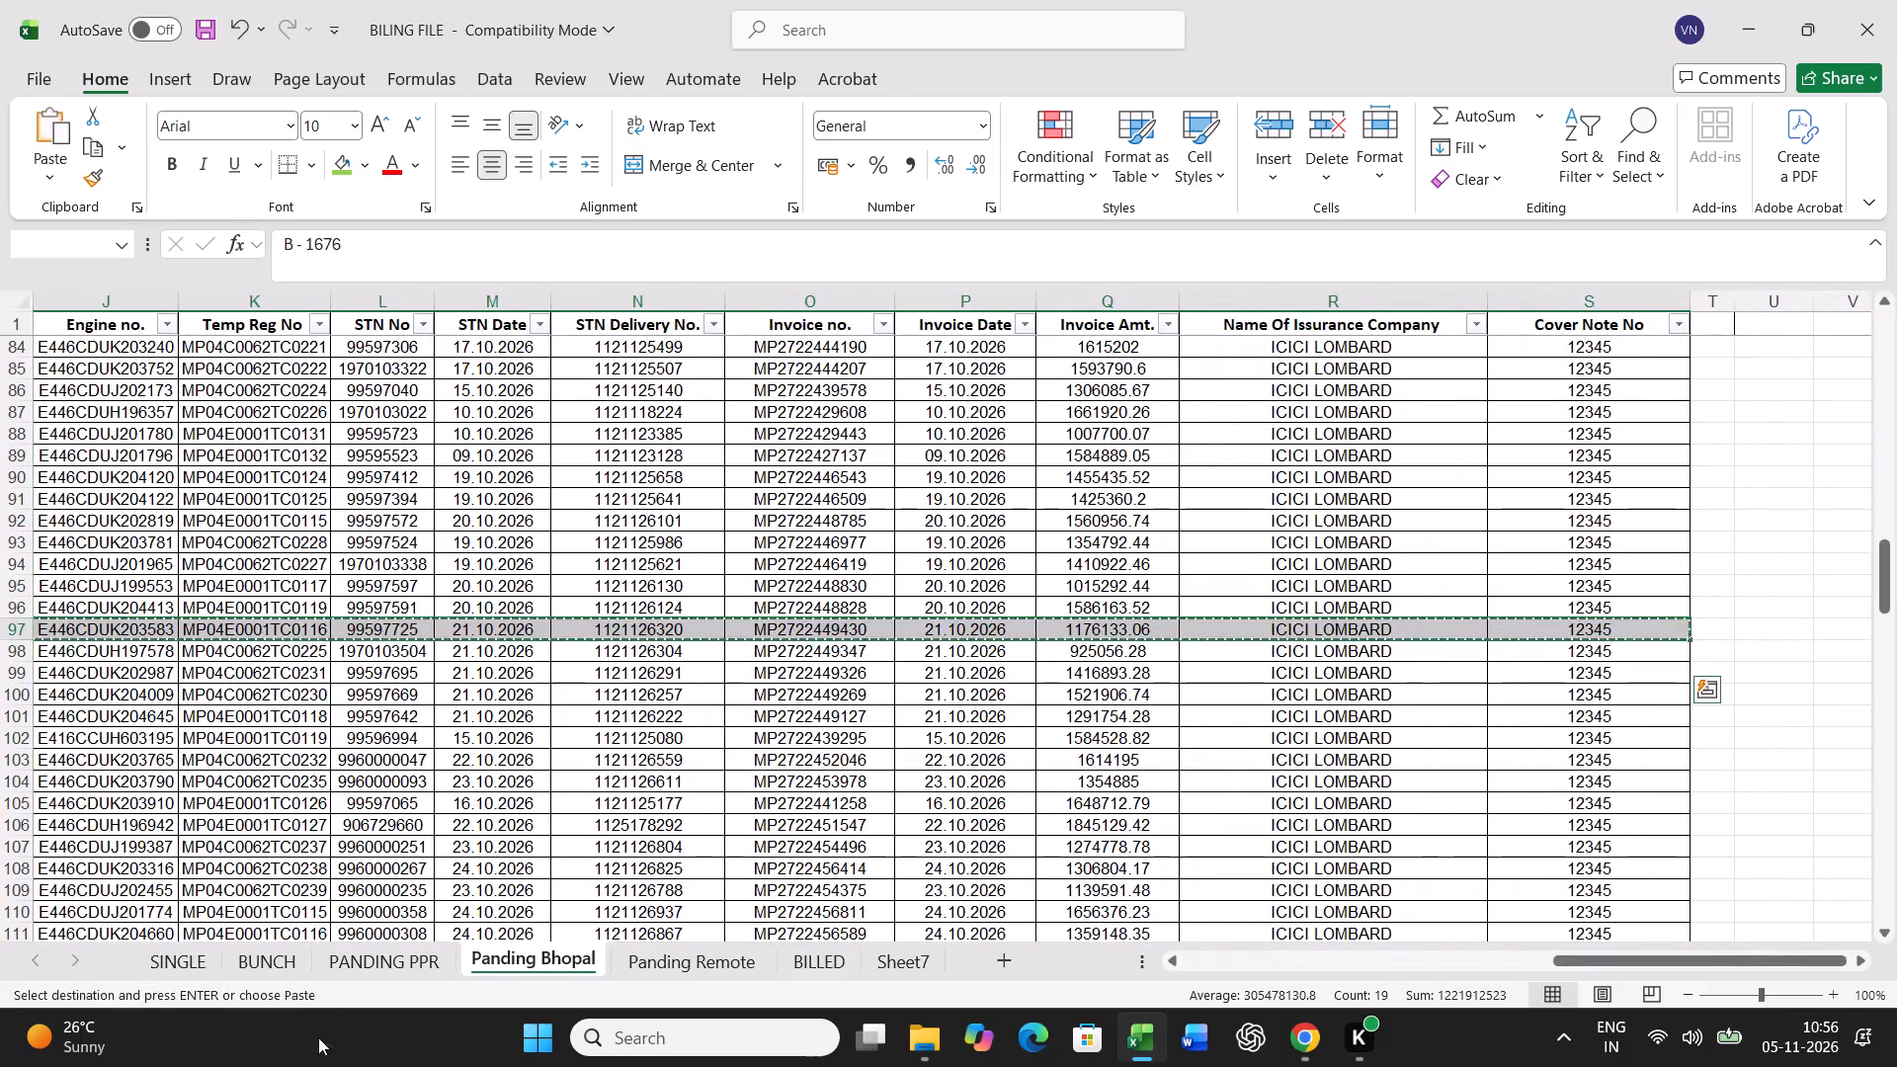
click(282, 979)
scroll(388, 756, up, 18)
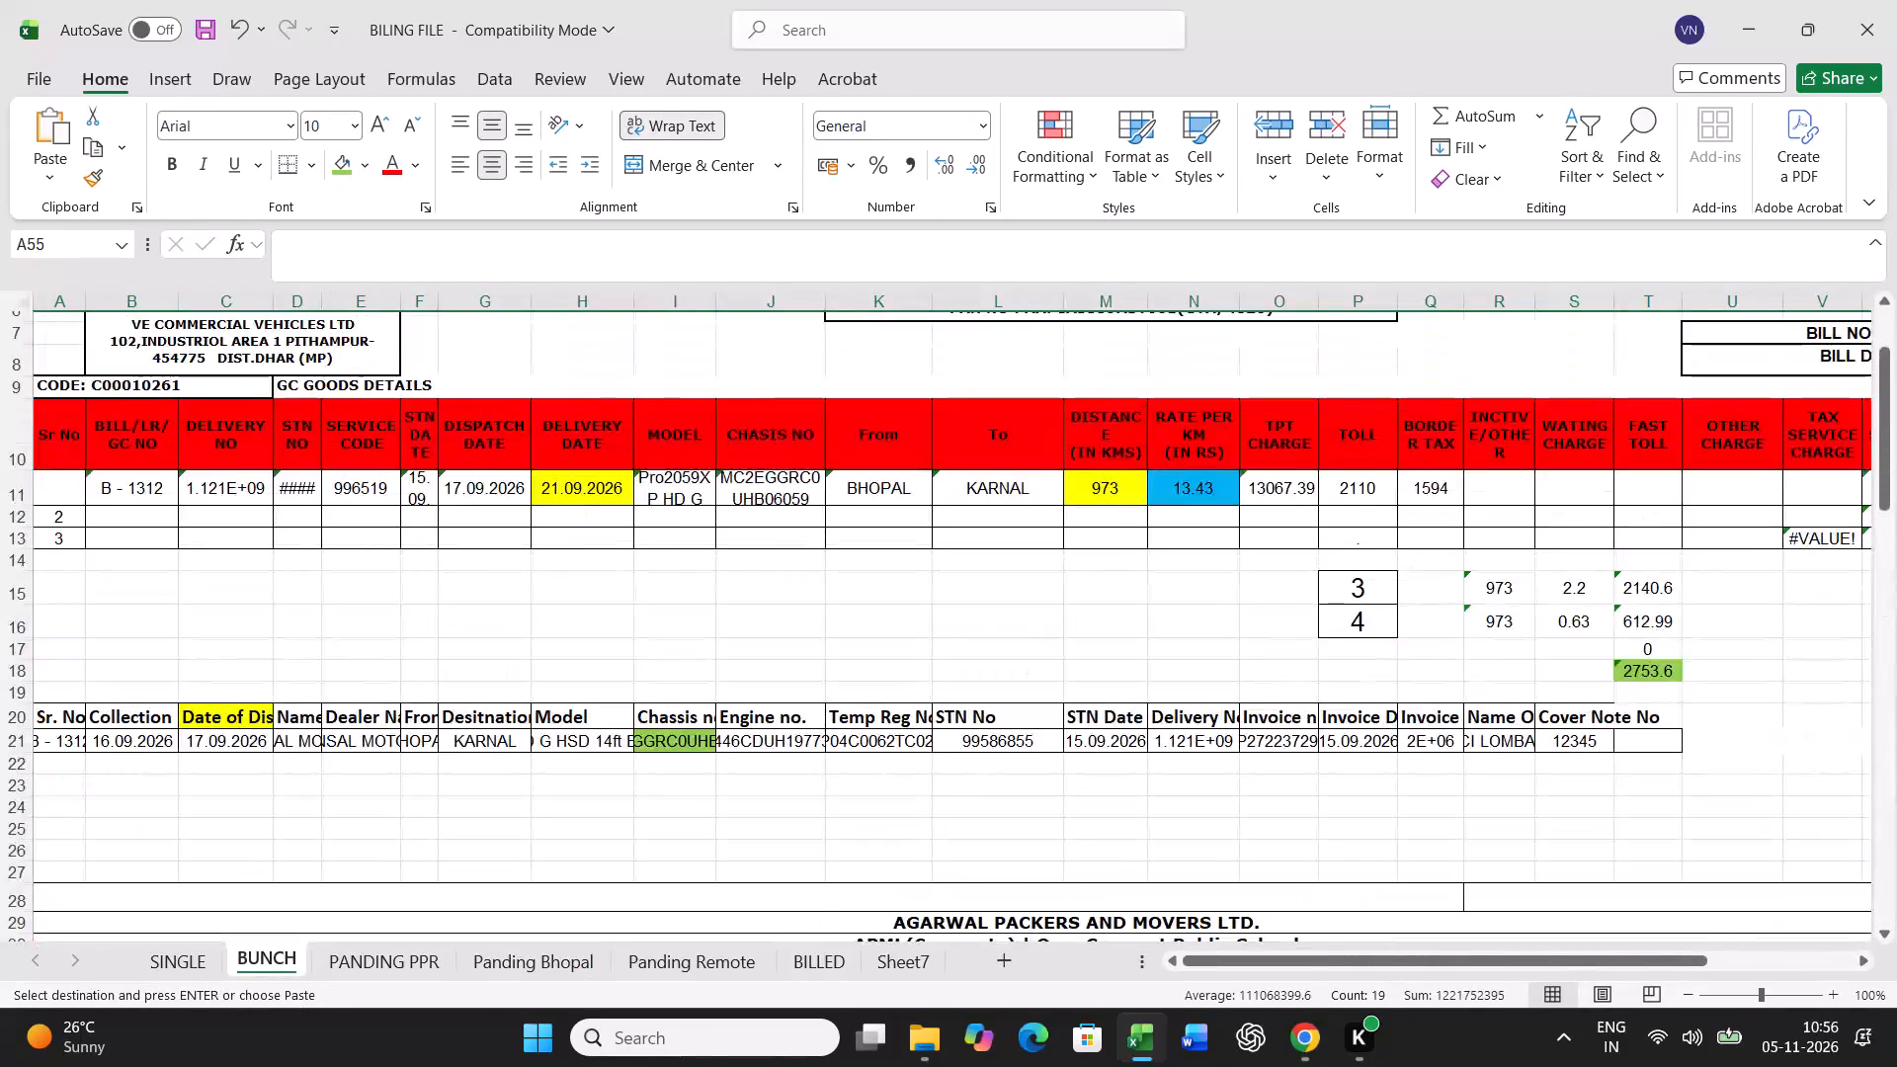
click(77, 749)
key(ctrl+v)
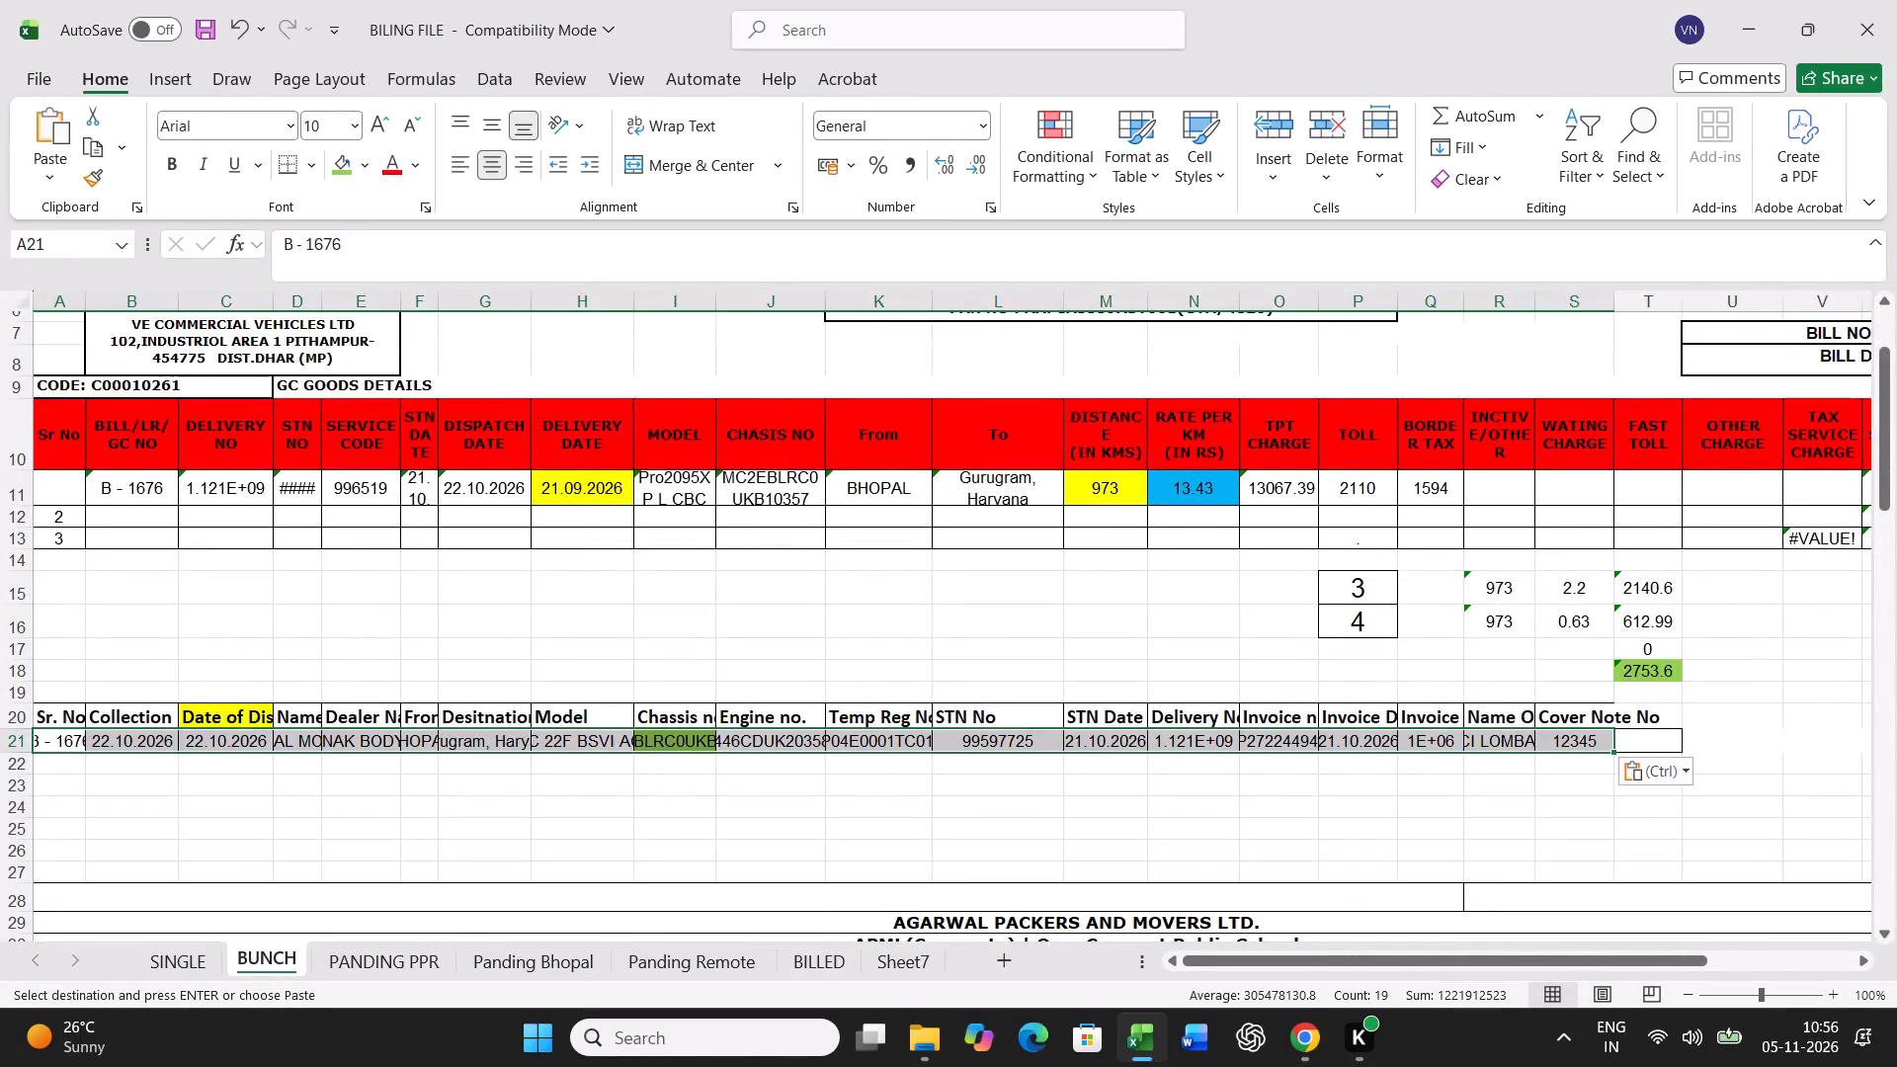
Enter delivery date 24.10.2026 and distance 818 for B - 1676 in row 11.
click(591, 492)
text(24.10.2026)
key(Right)
key(Right)
key(Right)
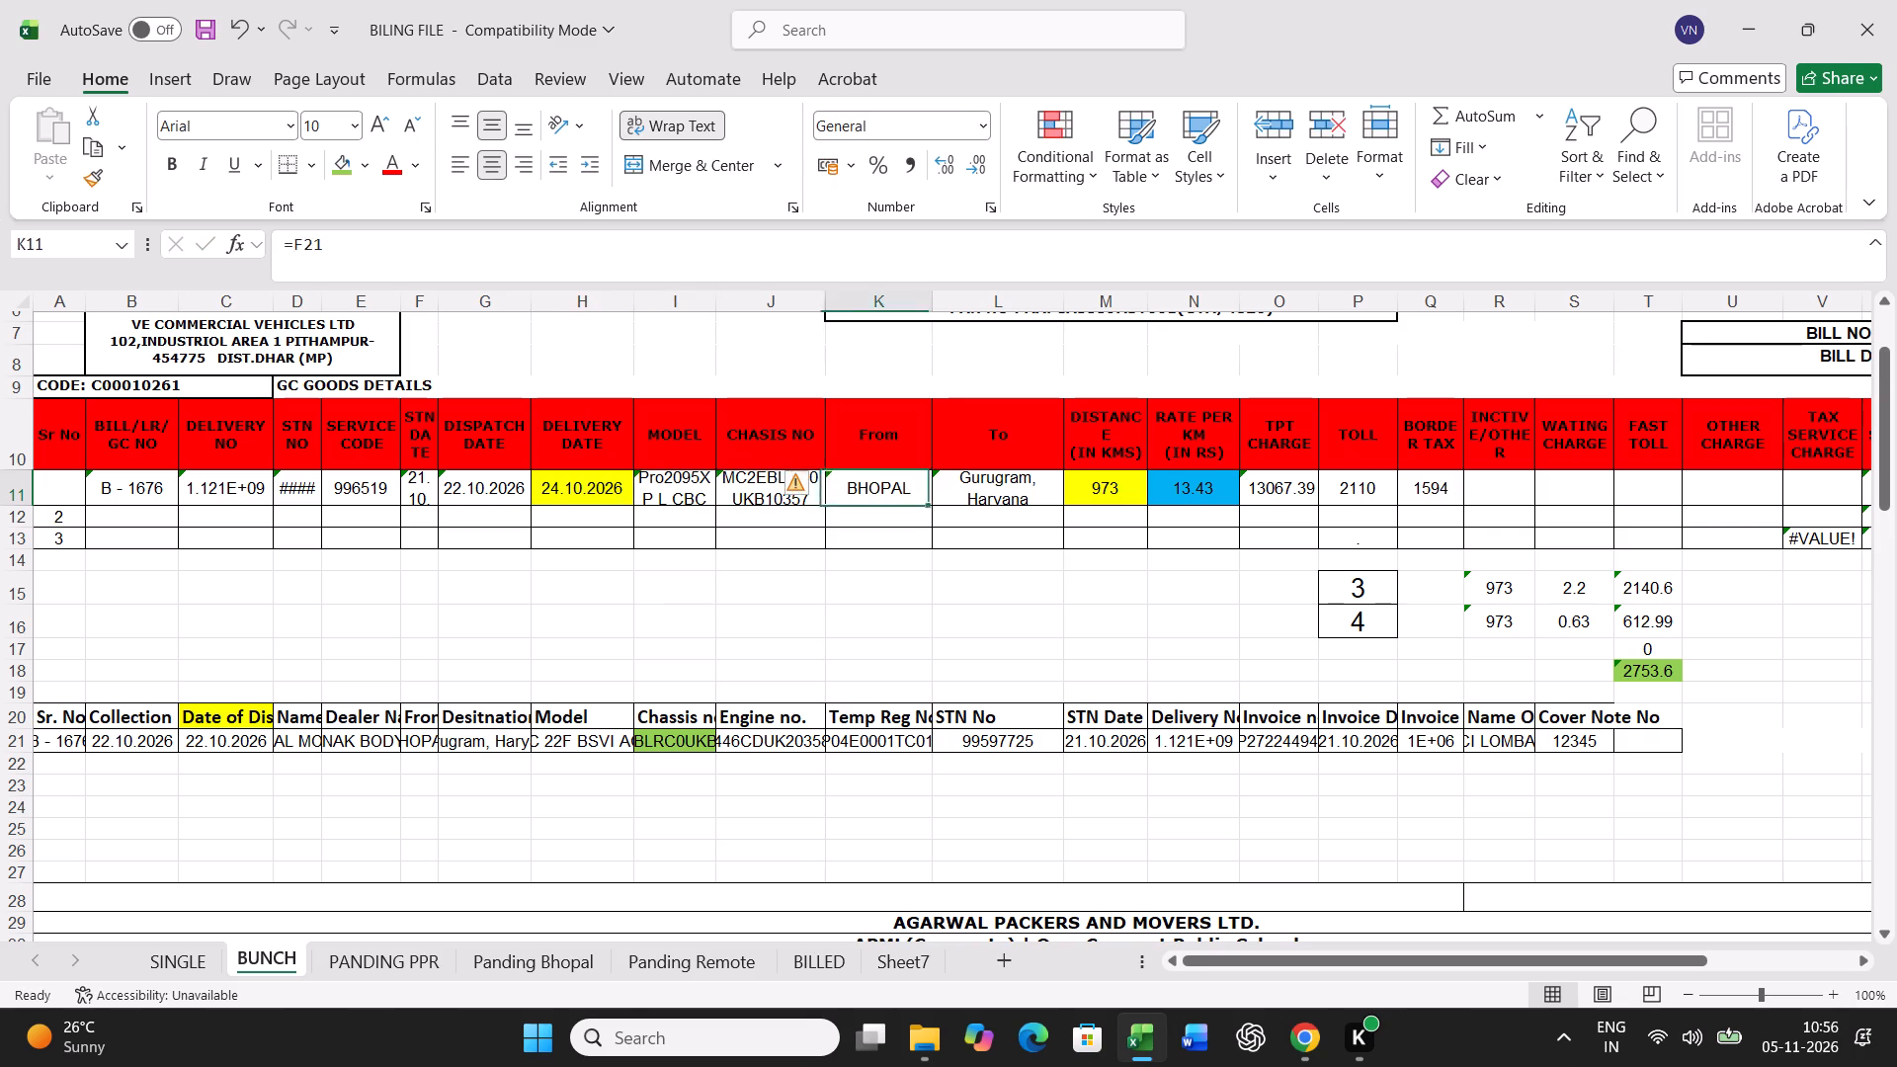
key(Right)
key(Right)
text(818)
Enter the B - 1676 charges in row 11: rate 15.60 per km, toll 2090 and border tax 1063.
key(Right)
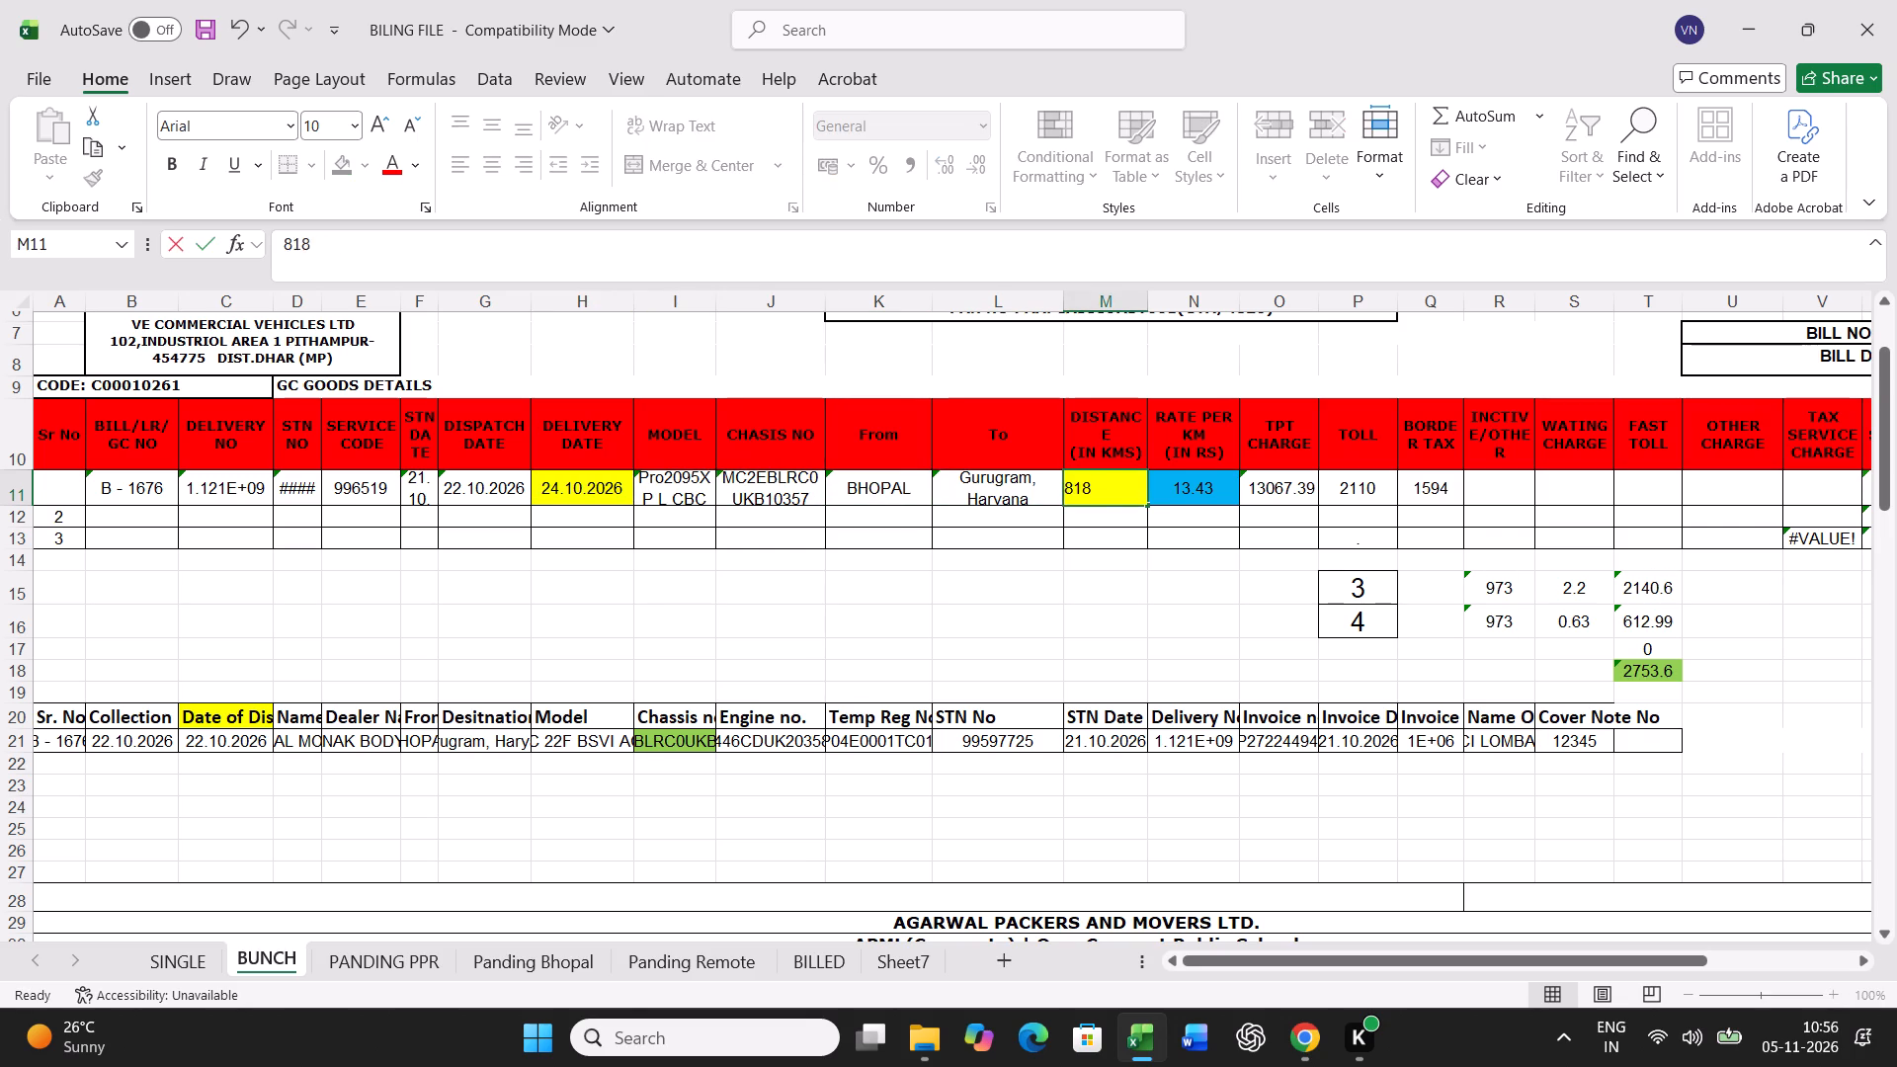
text(15.60)
key(Right)
key(Right)
text(2090)
key(Right)
text(1063)
key(Return)
Set the actual transit time for B - 1676 to 2 in cell P16.
click(1382, 615)
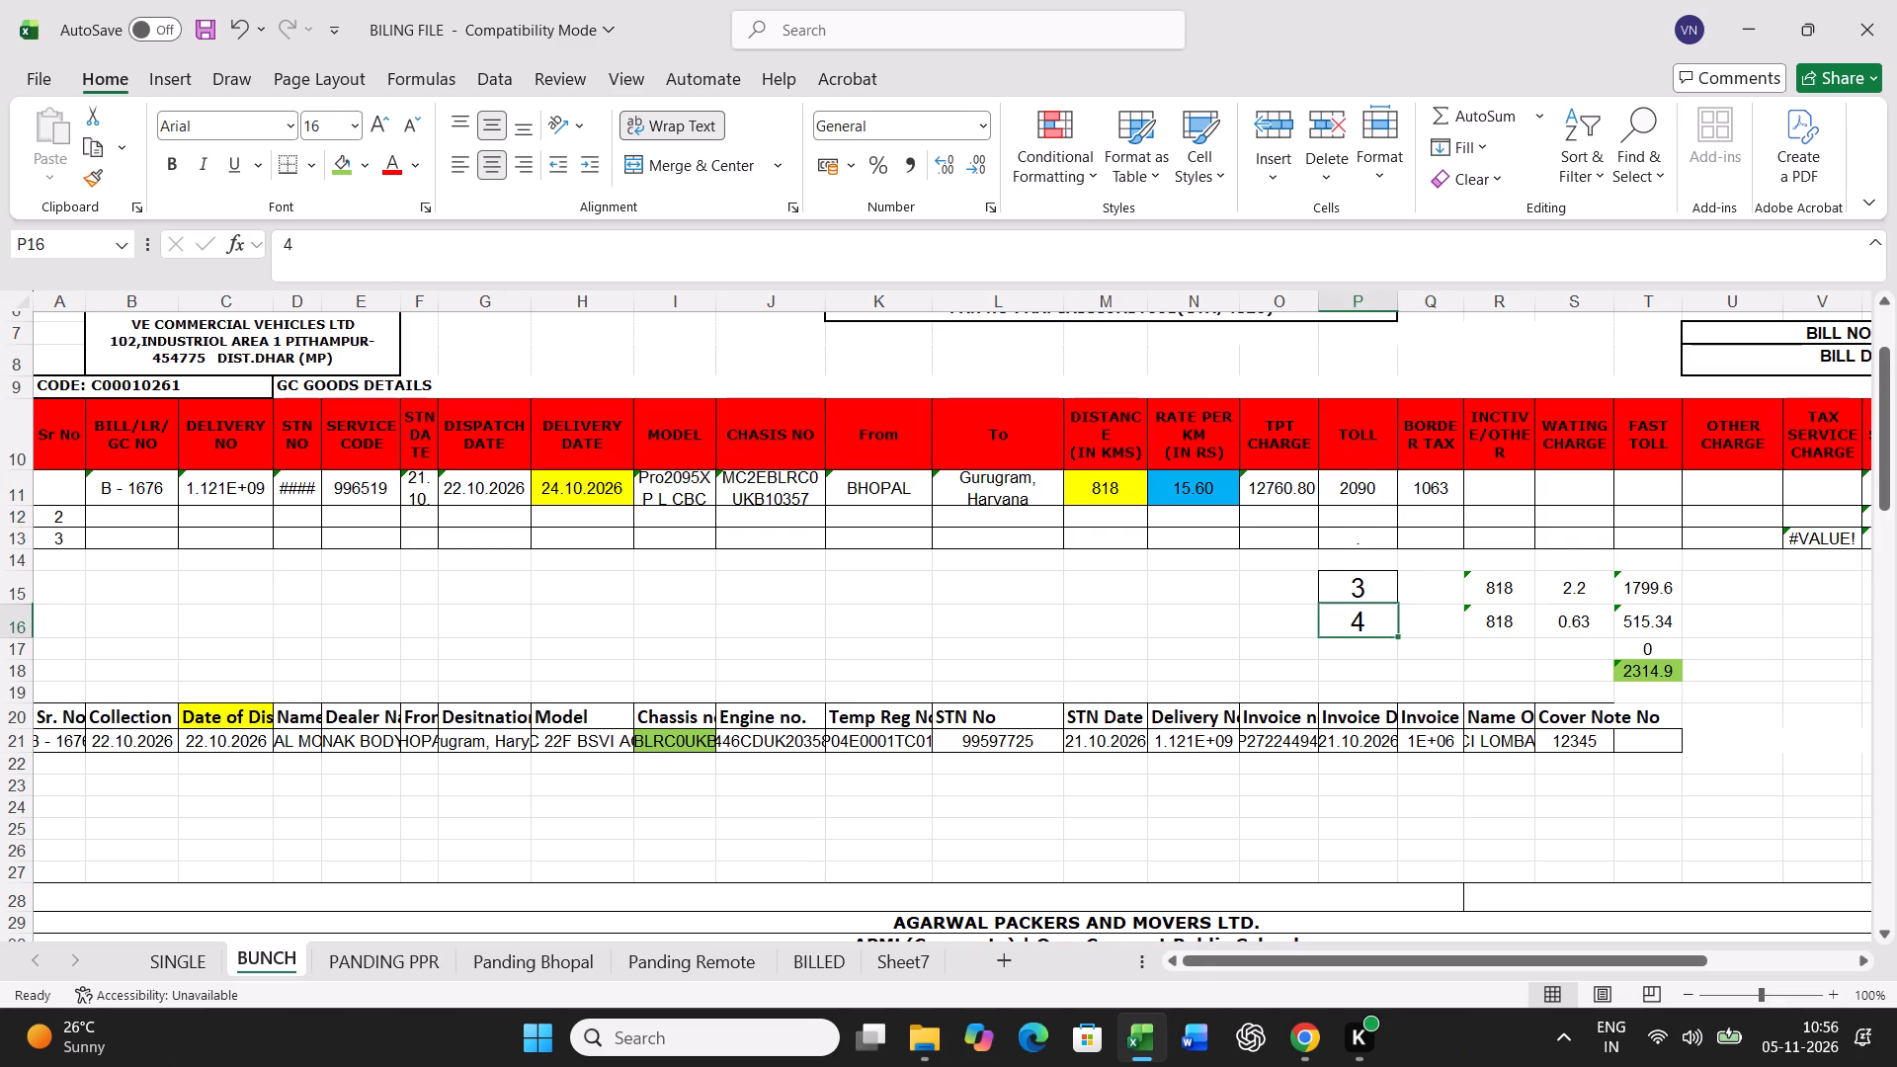
key(2)
key(Return)
Print the B - 1676 freight bill from the SINGLE sheet.
click(178, 953)
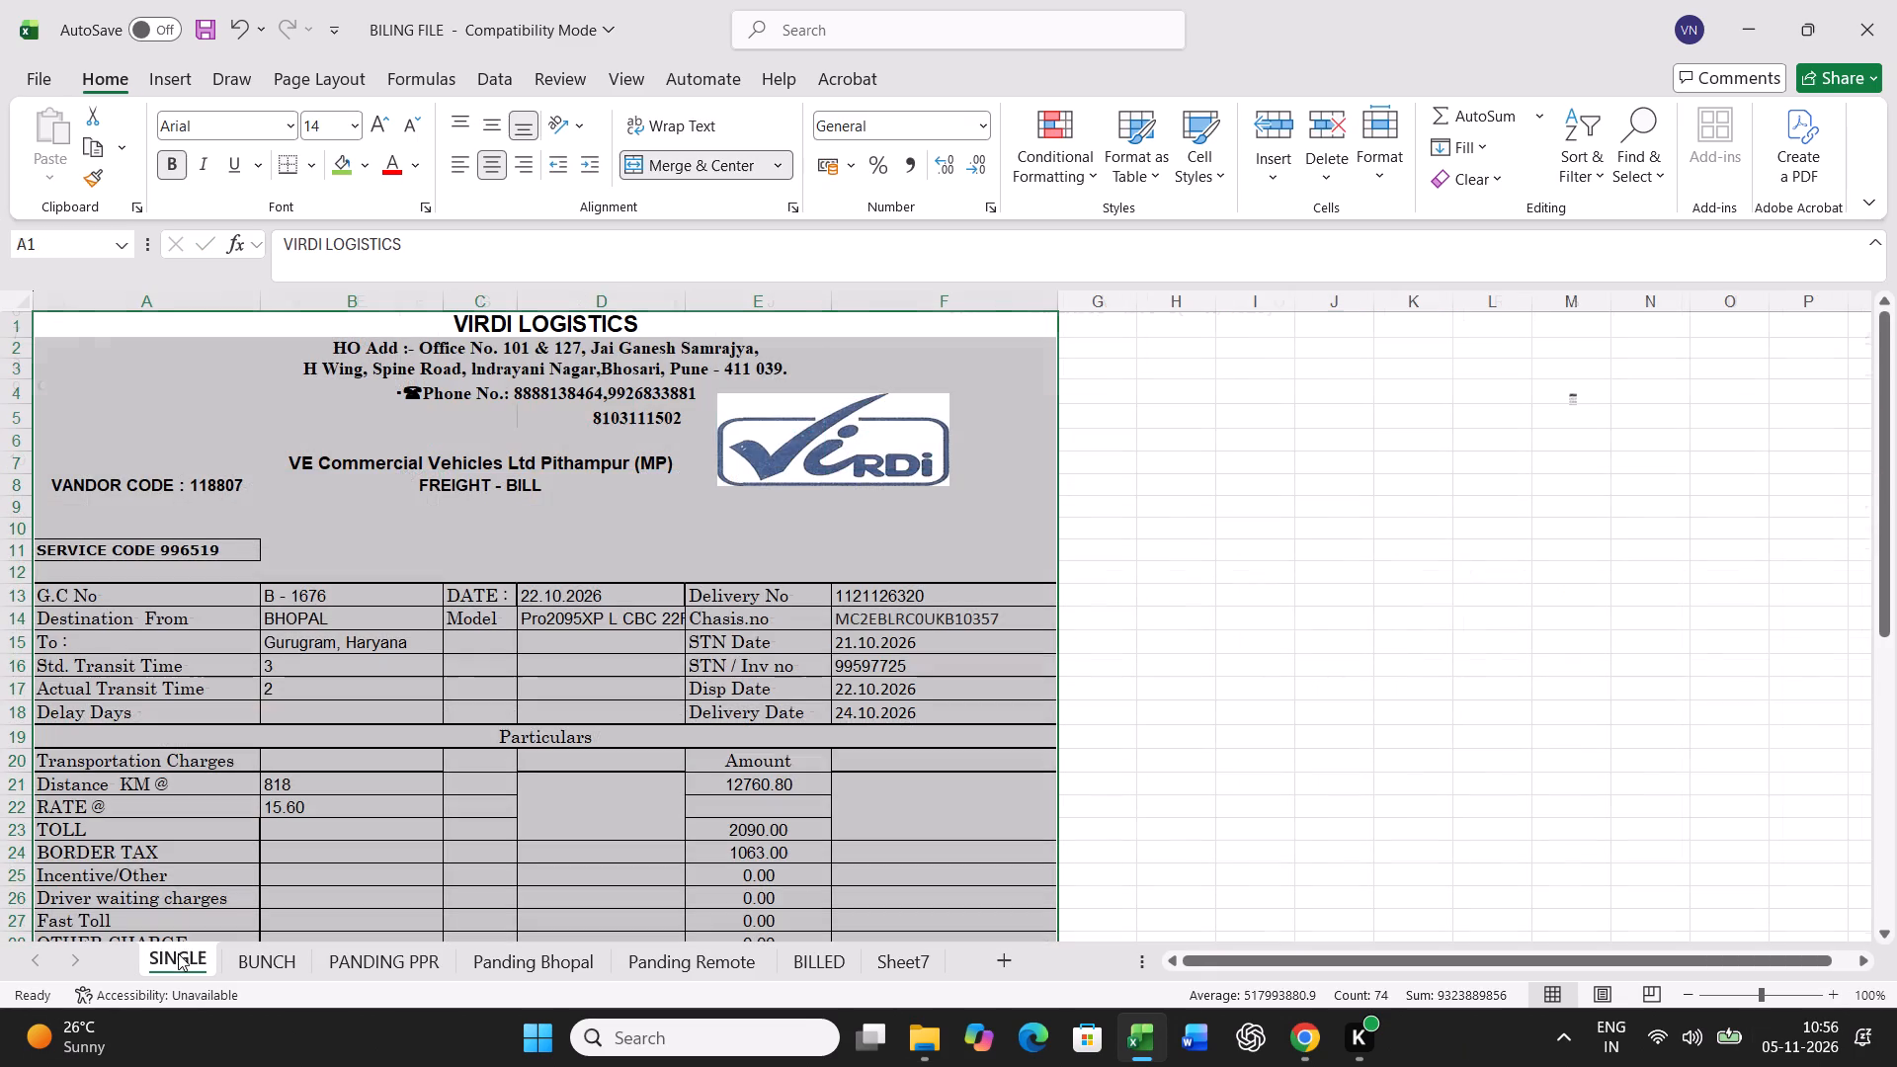
key(ctrl+p)
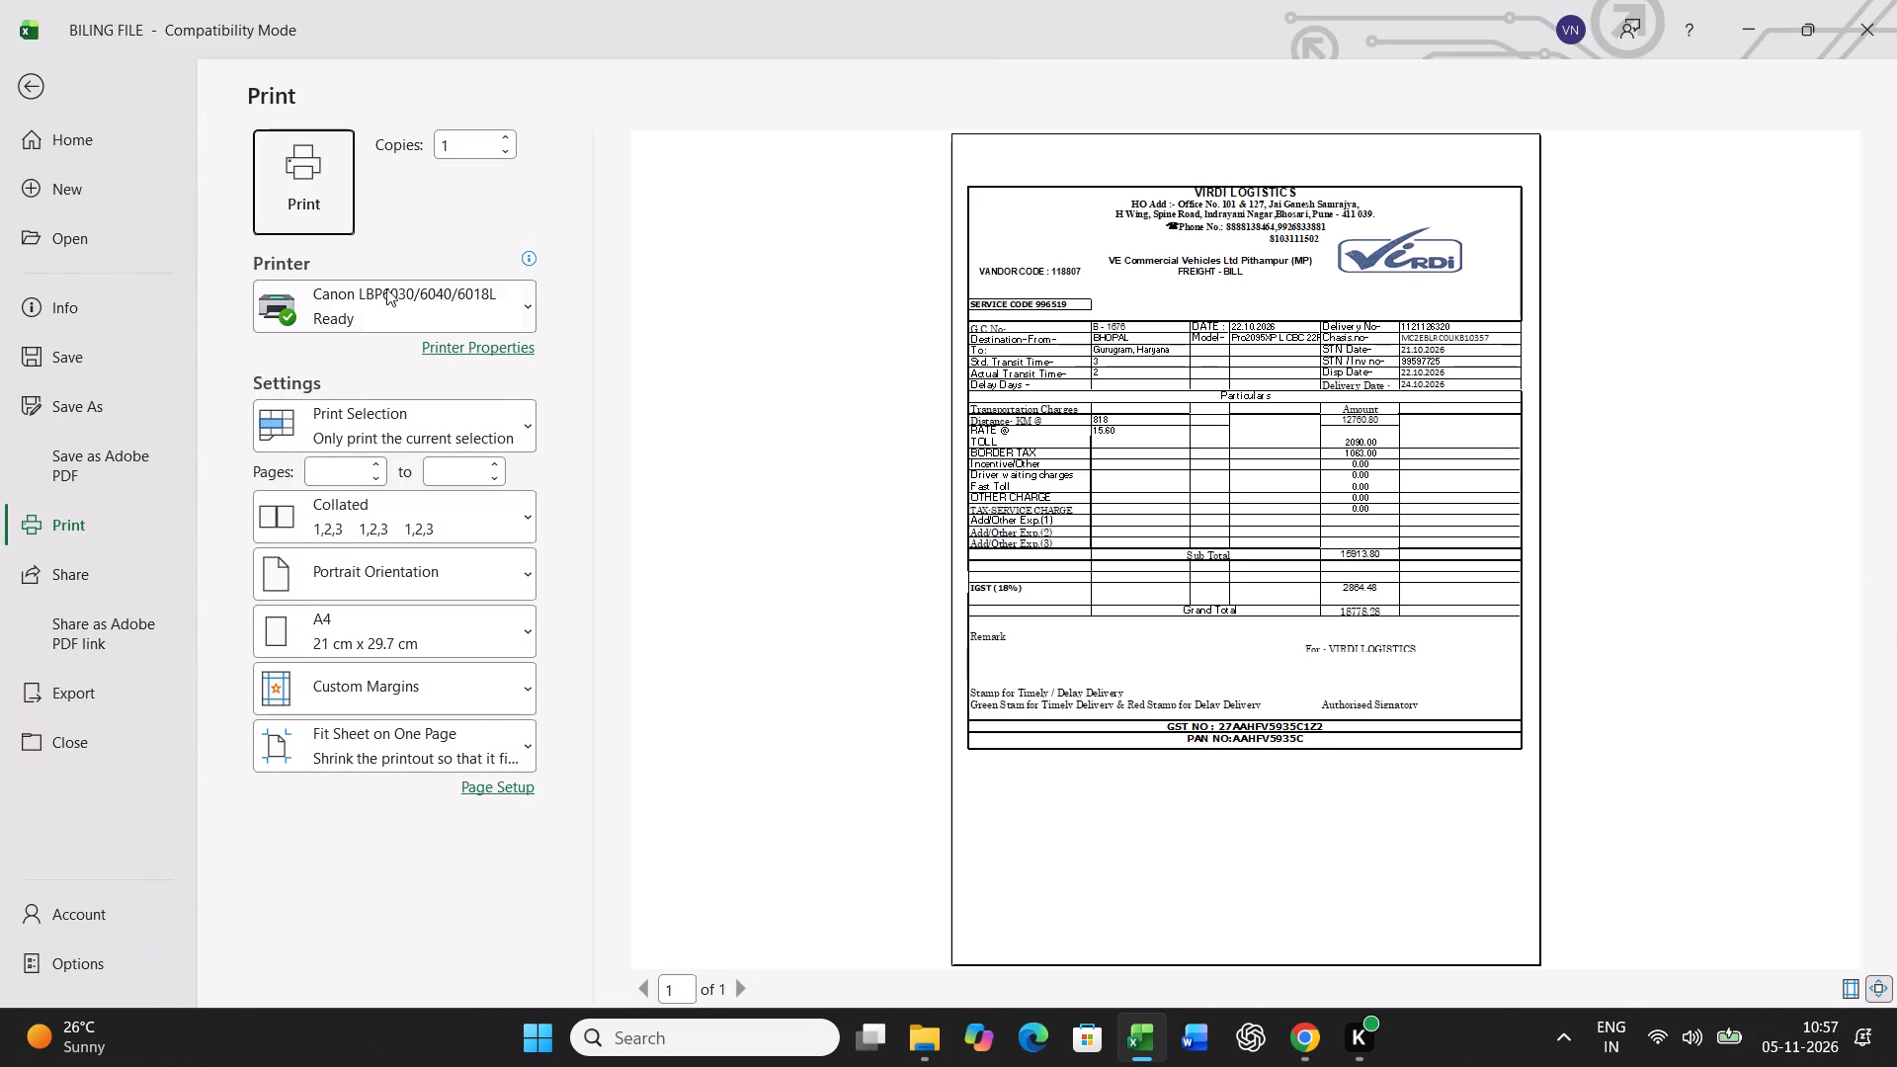
click(292, 185)
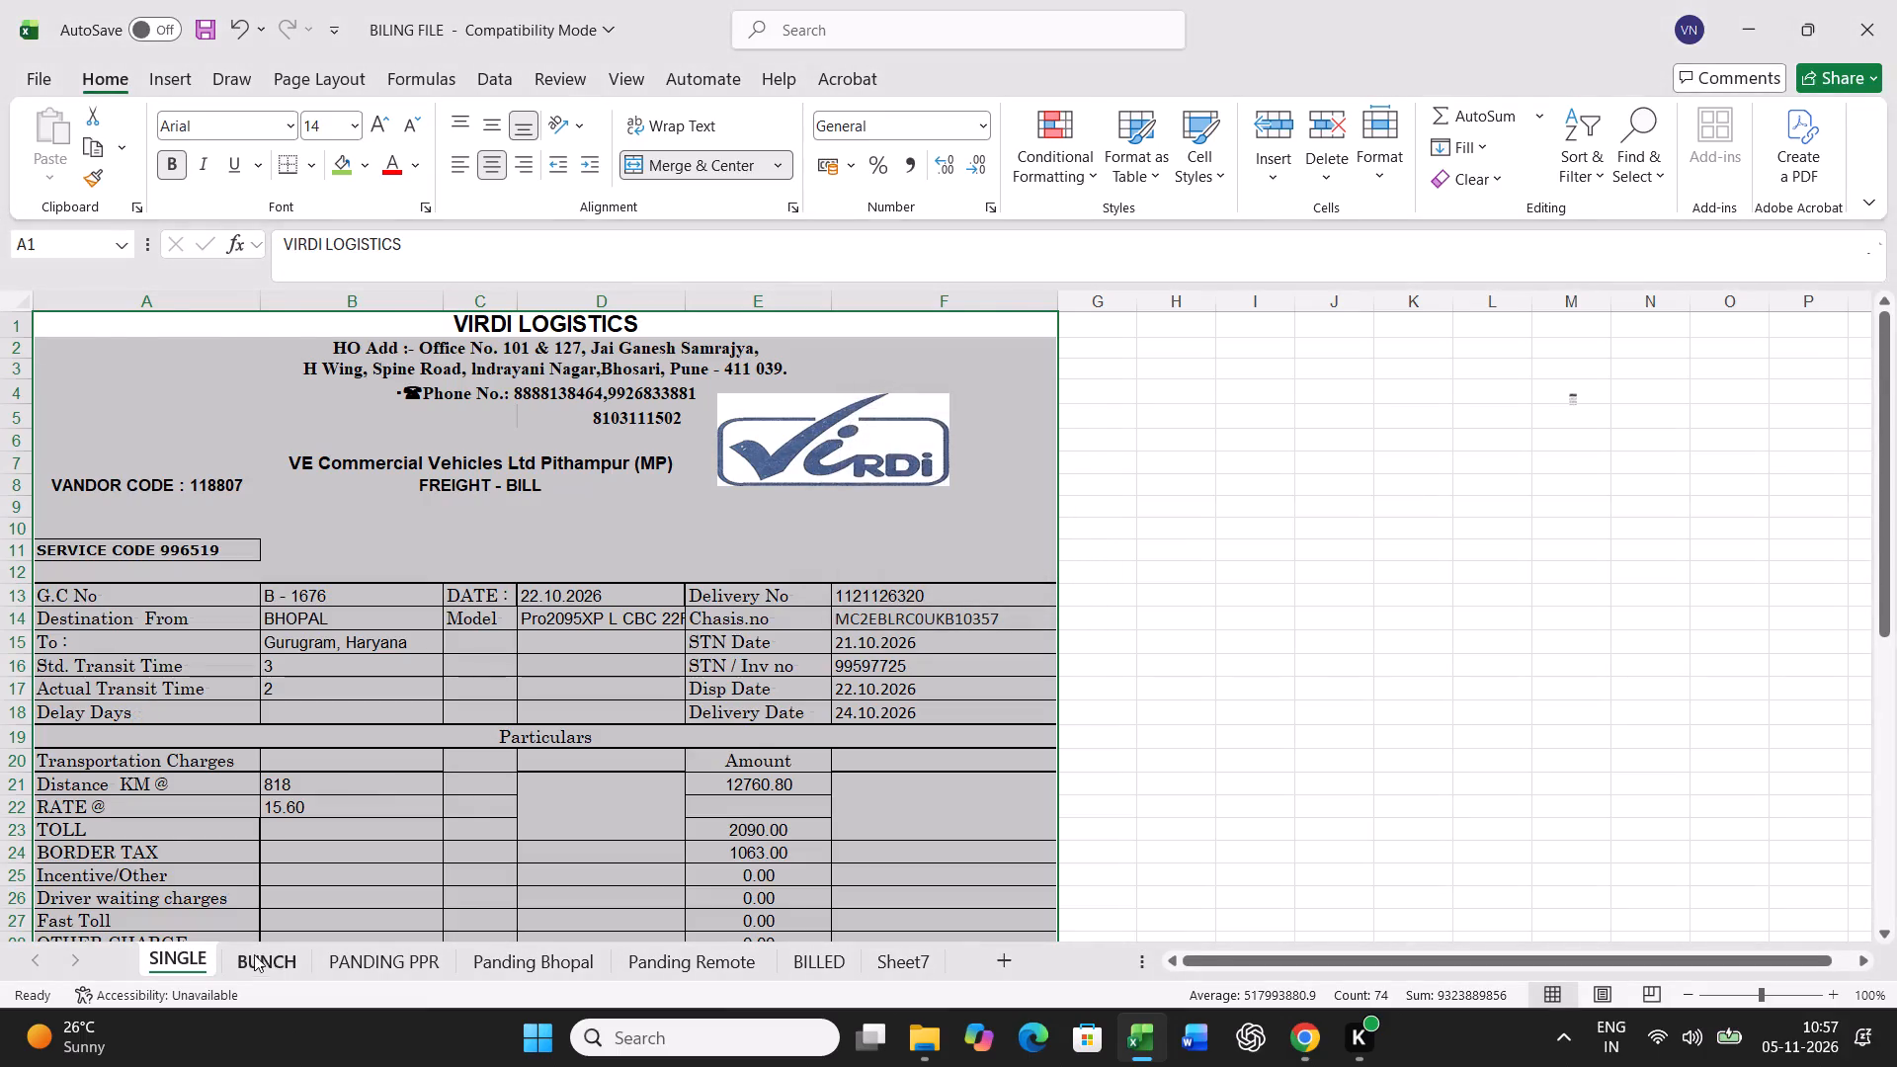
Add the B - 1676 entry from row 11 of the BUNCH sheet to row 56 of the bill list, pasted as values.
click(262, 960)
scroll(112, 837, up, 4)
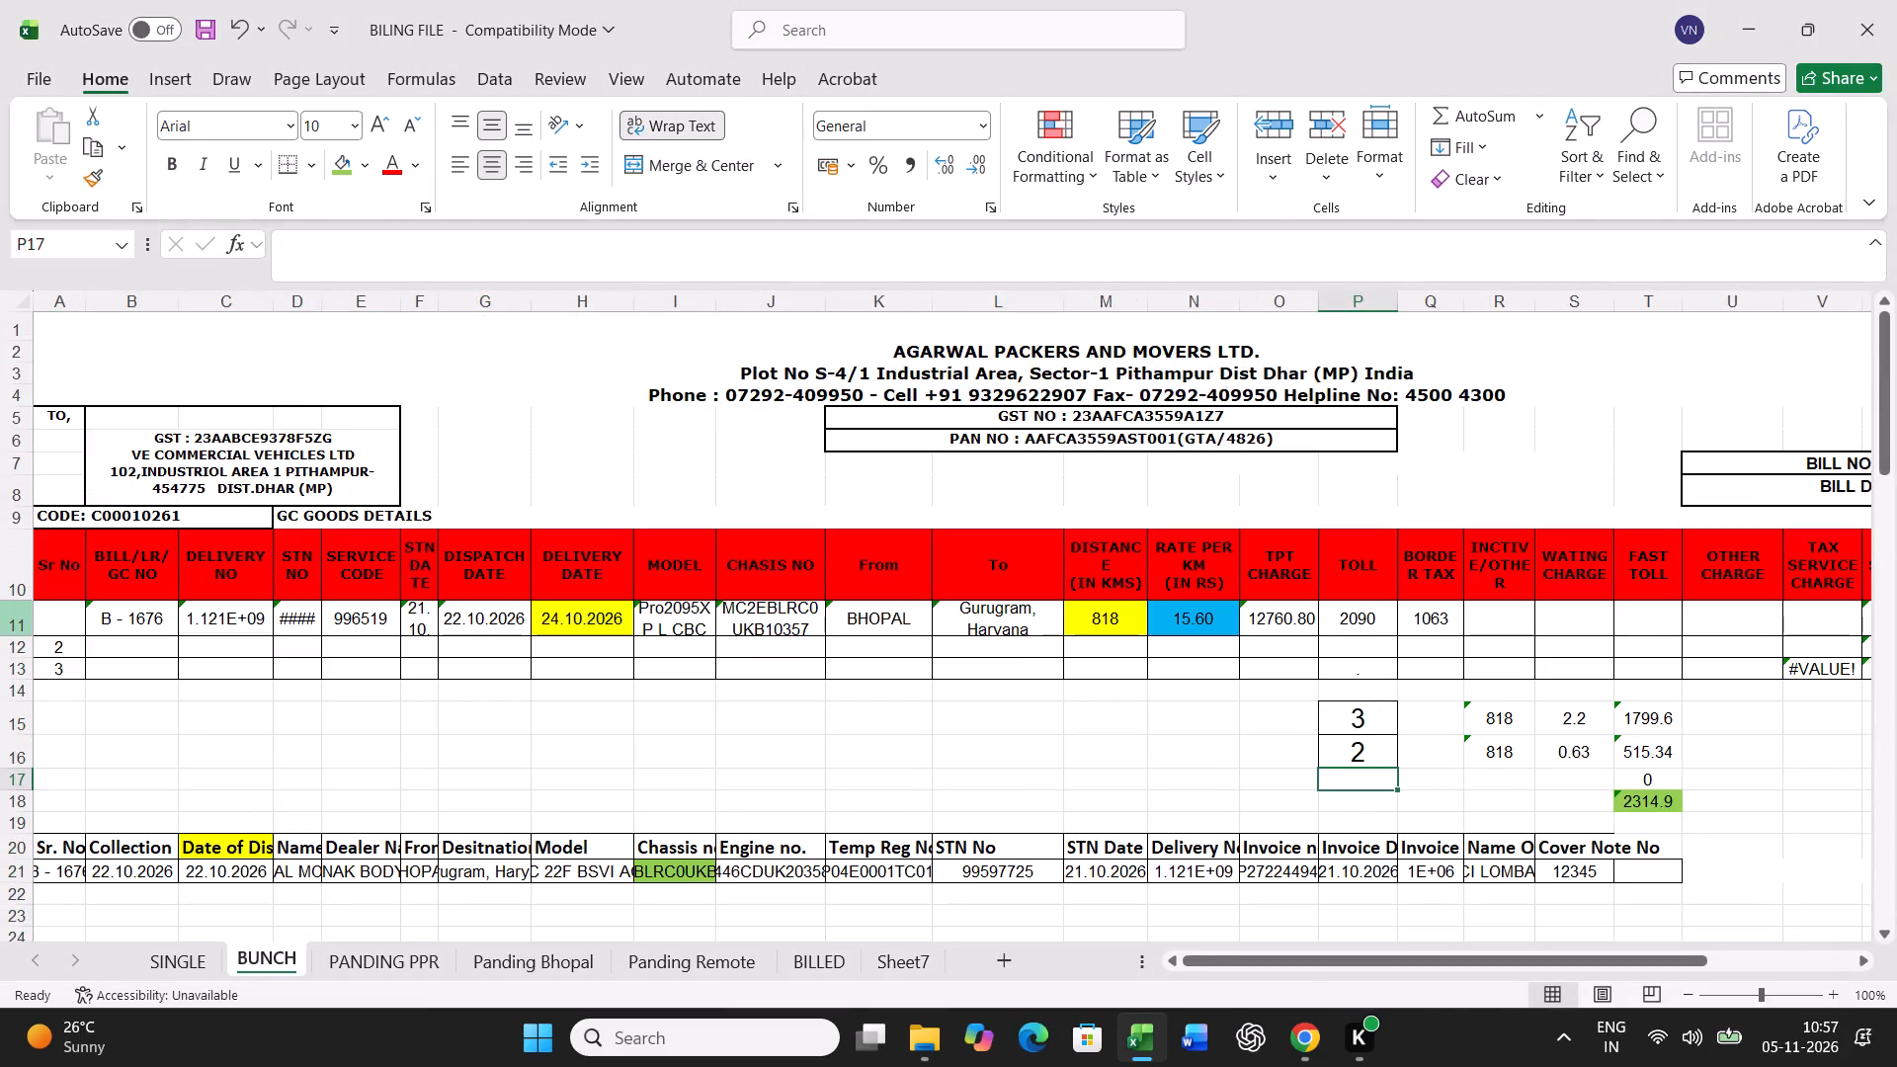
click(17, 619)
key(ctrl+c)
scroll(520, 656, down, 18)
scroll(520, 656, down, 4)
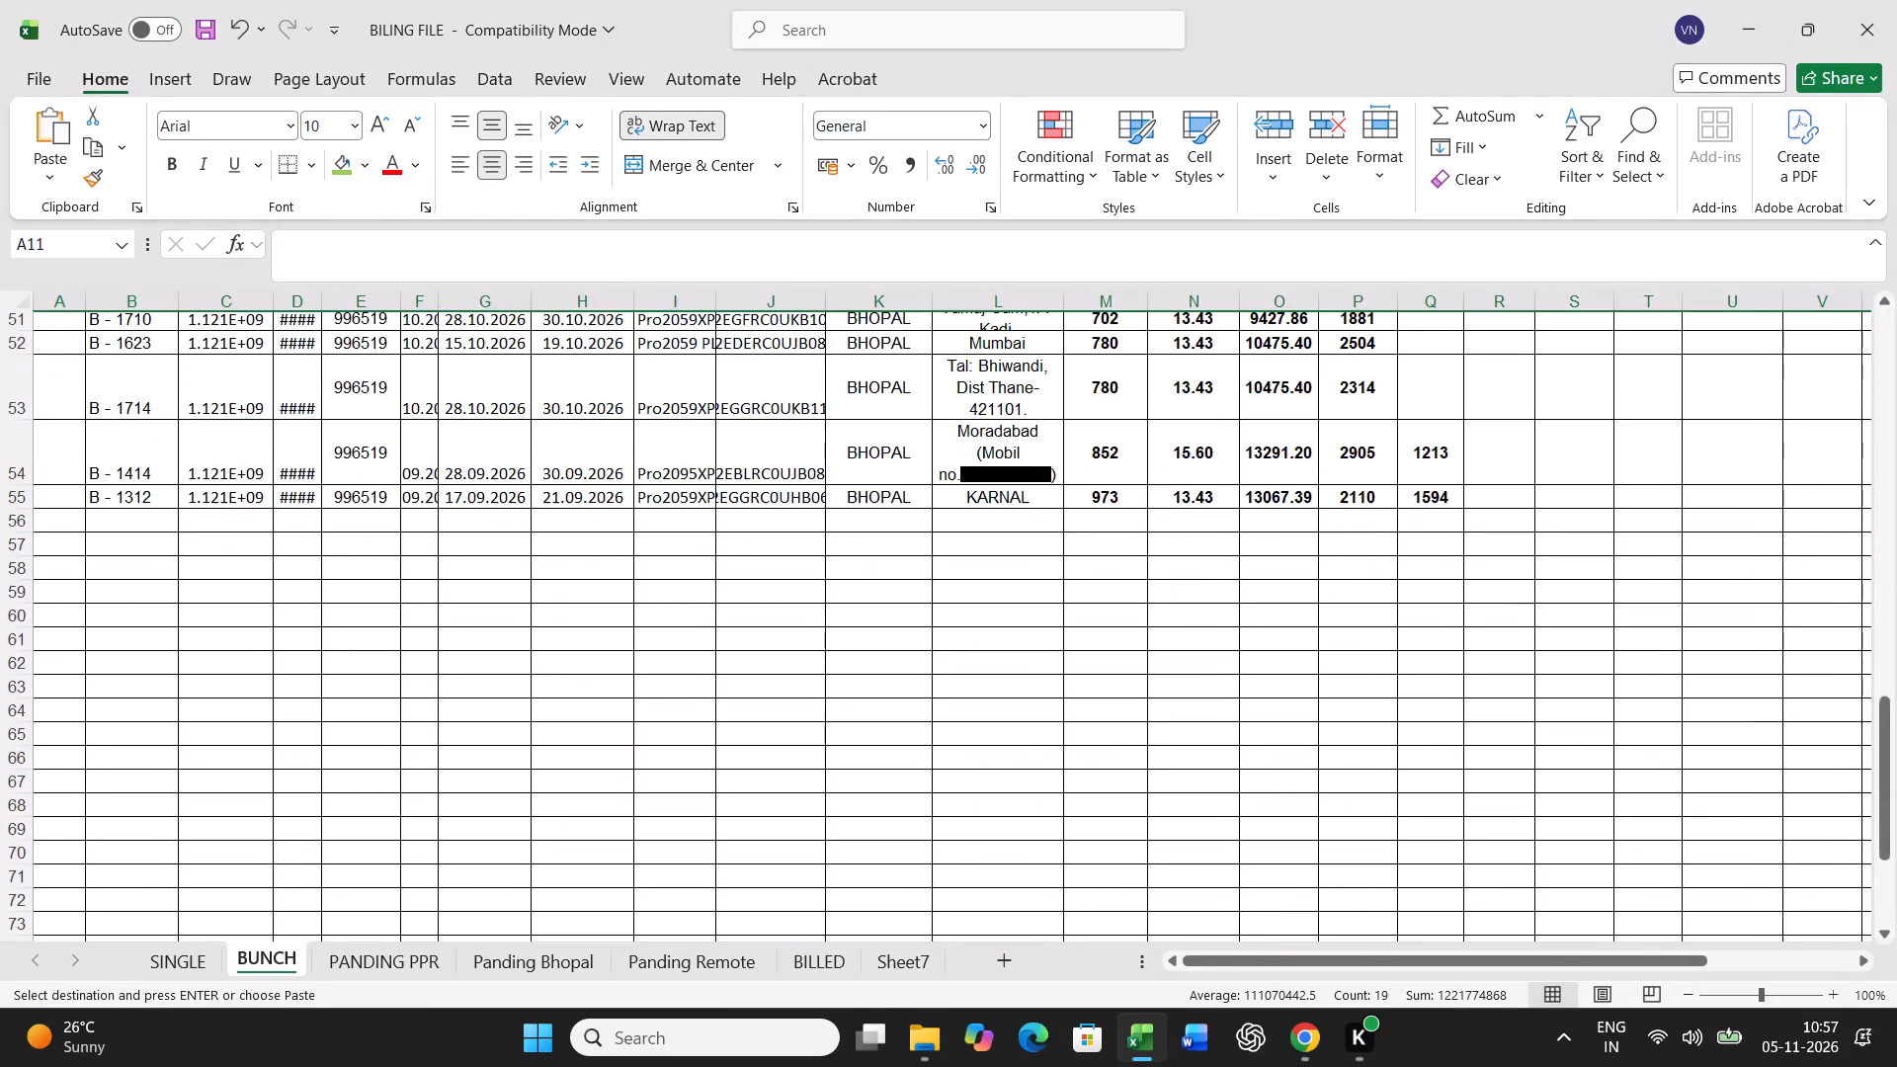
right_click(52, 520)
click(171, 472)
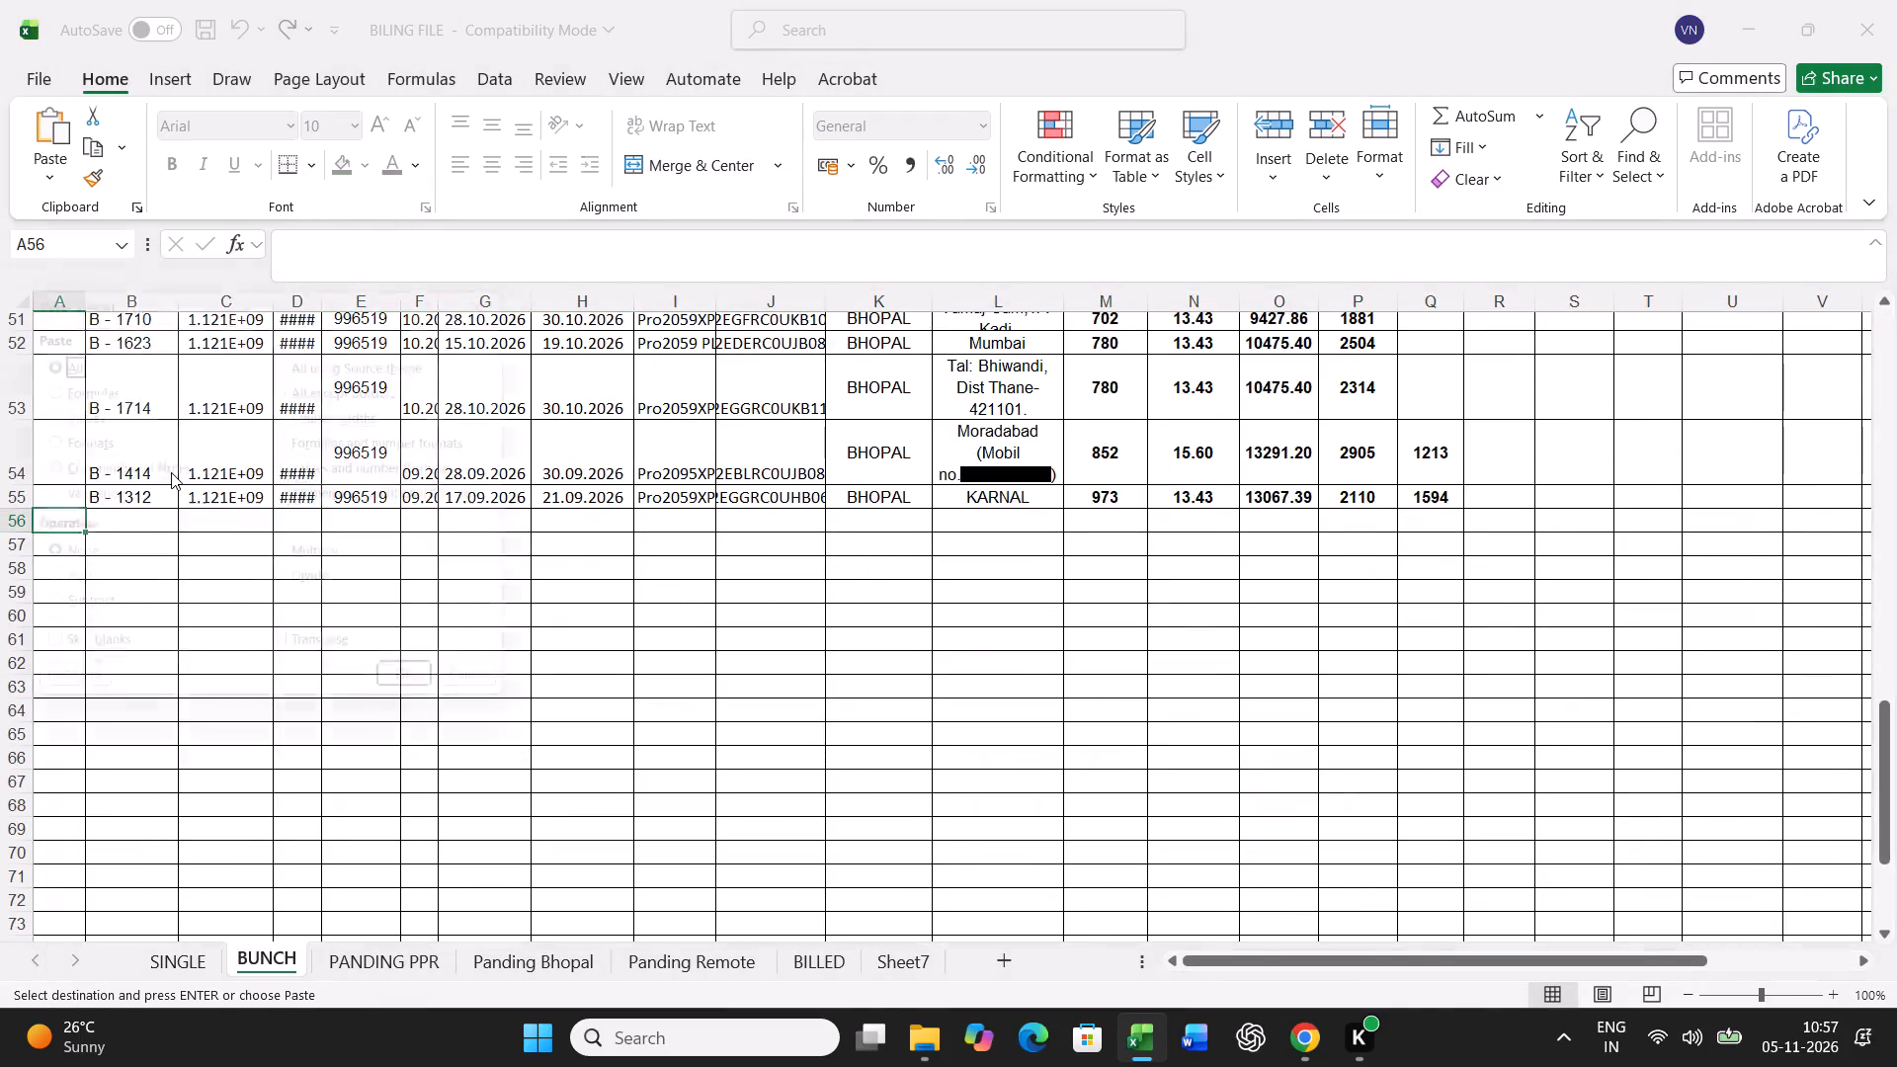
click(80, 411)
click(434, 689)
click(414, 716)
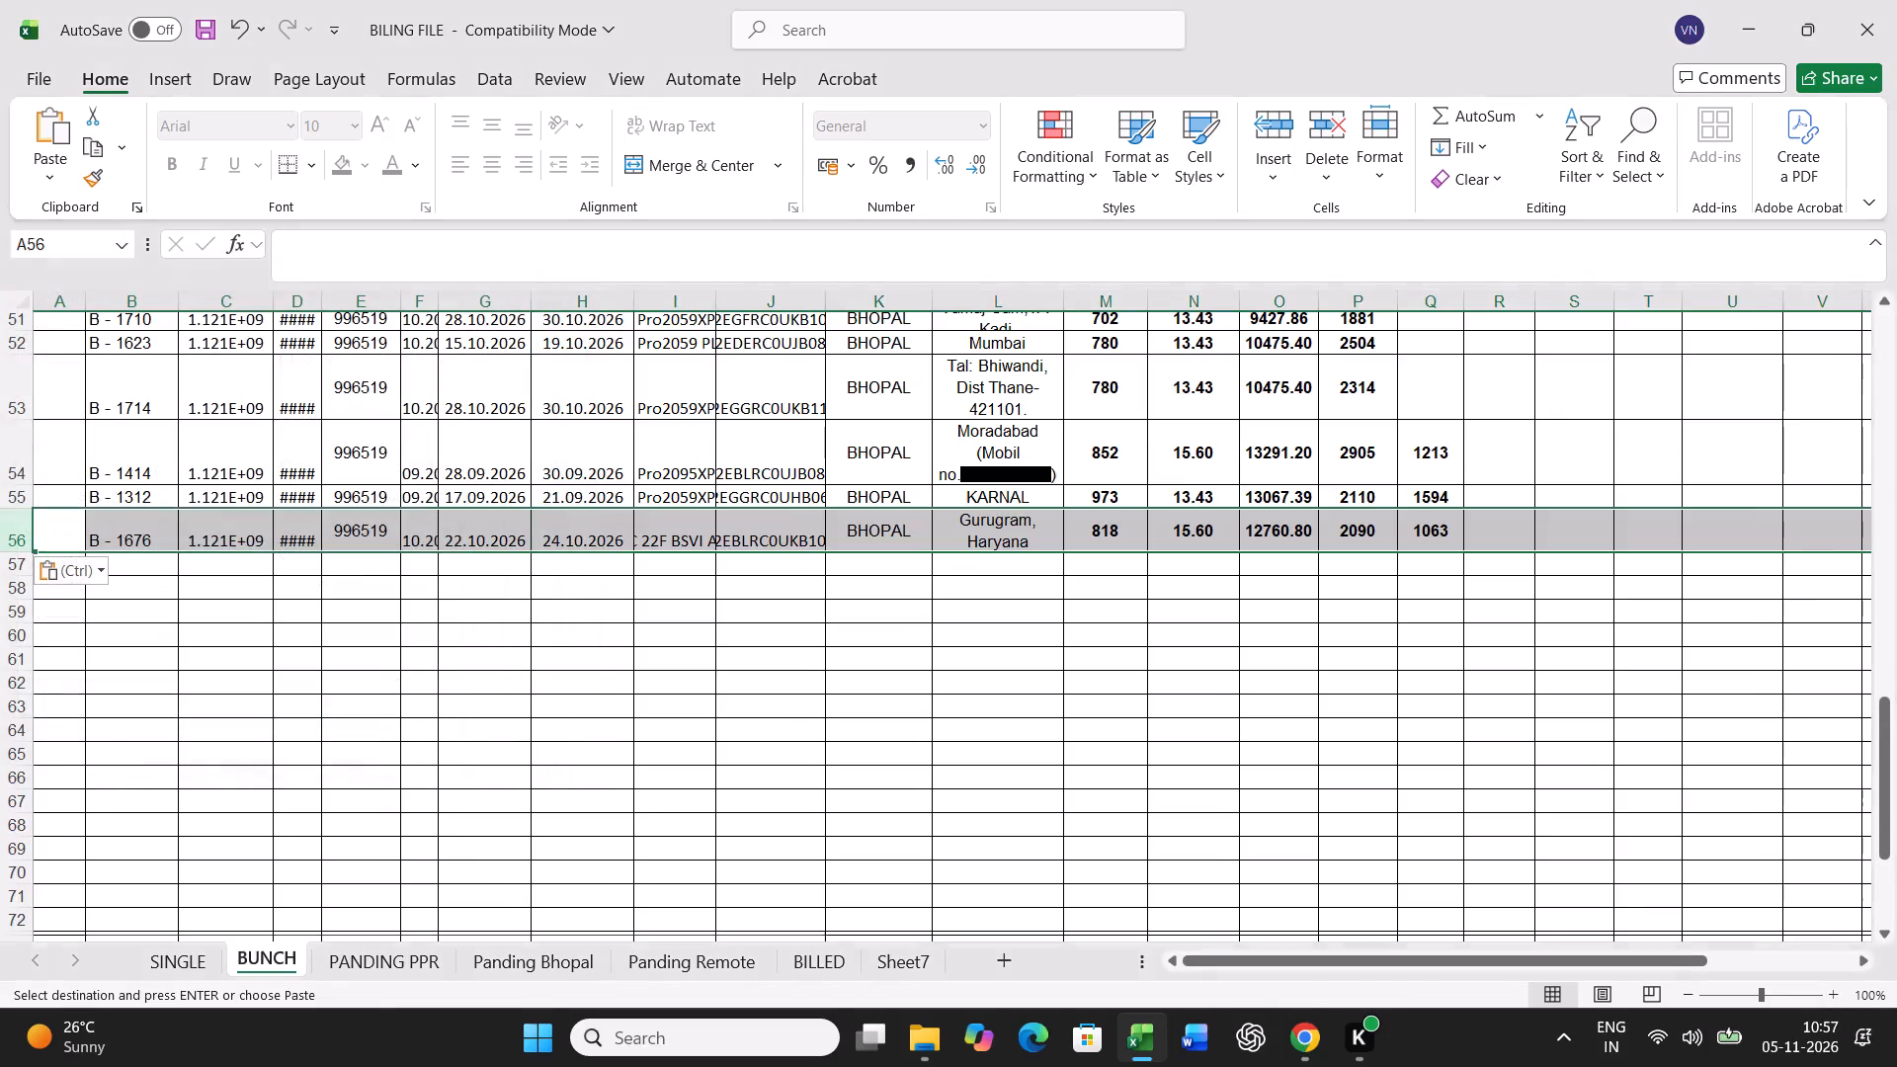
click(481, 936)
click(495, 944)
click(755, 728)
key(ctrl+f)
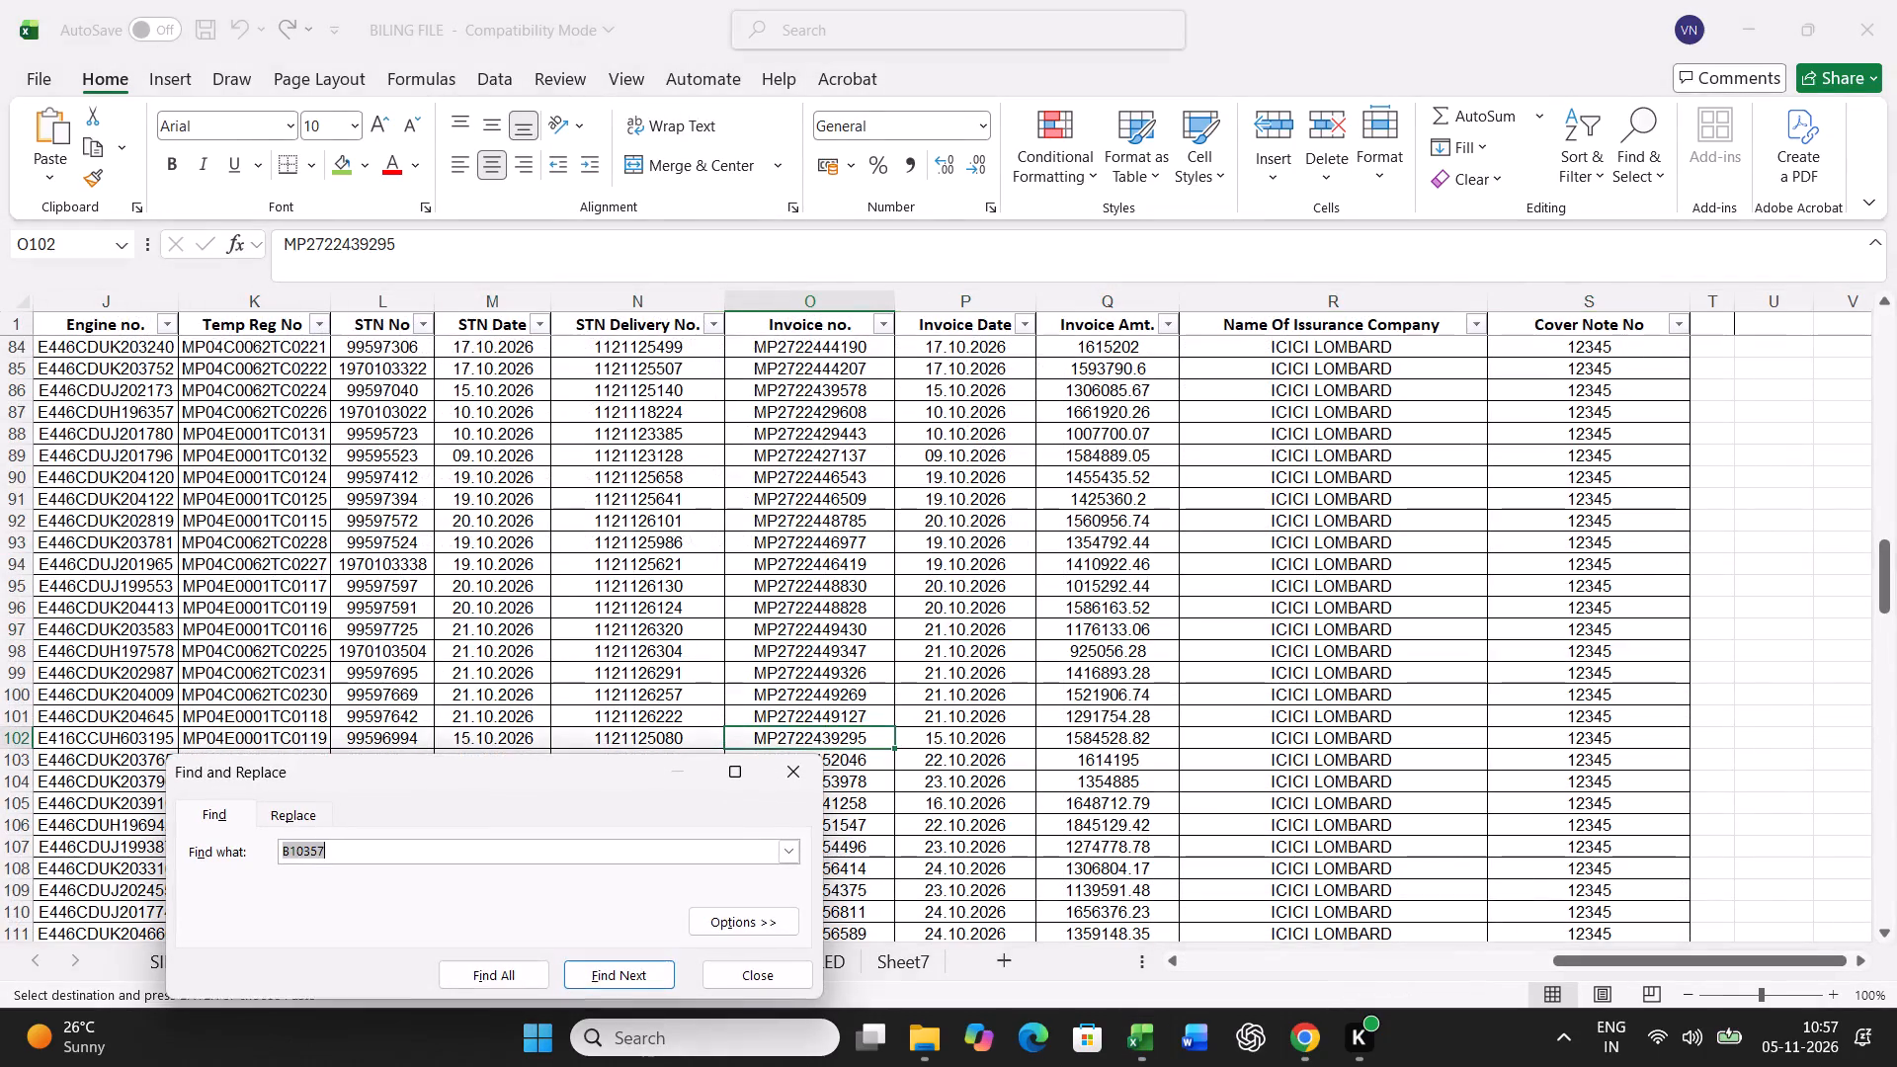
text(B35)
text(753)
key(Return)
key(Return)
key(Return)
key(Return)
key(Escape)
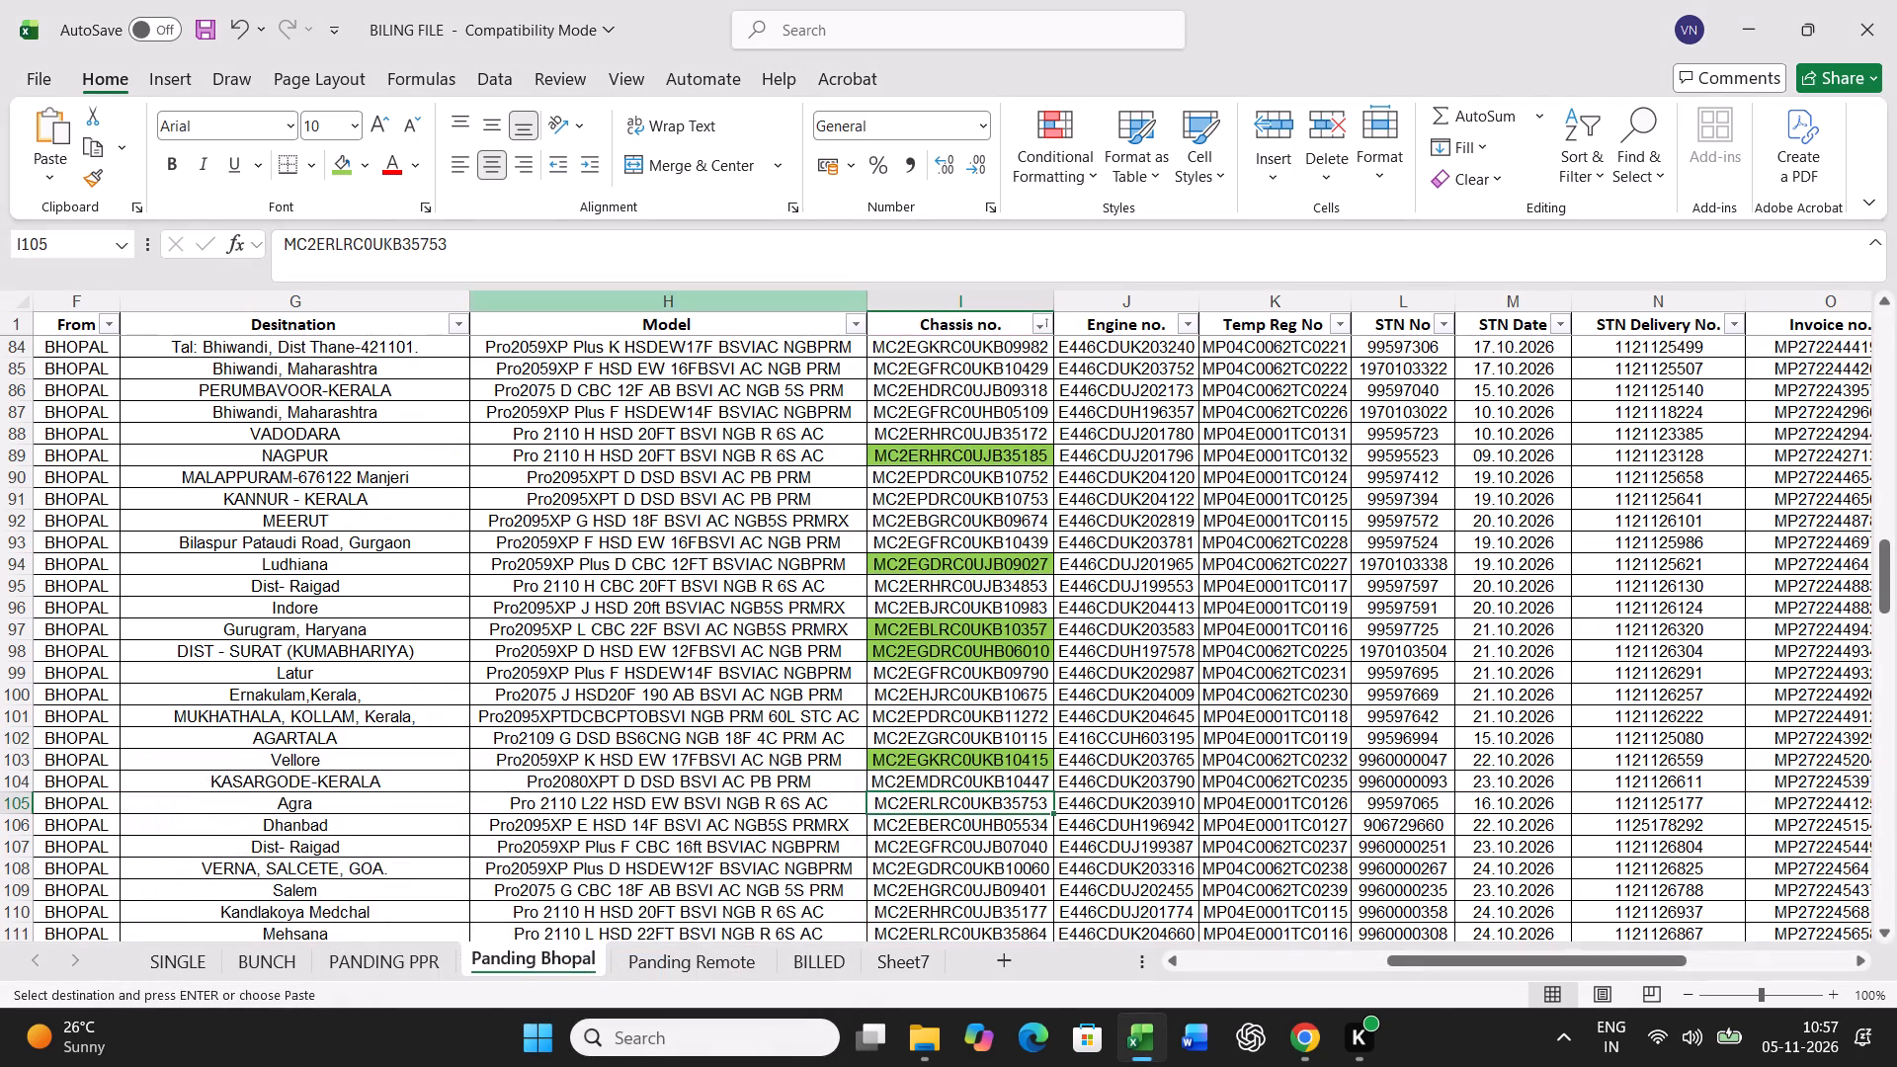
click(347, 169)
Copy the full B - 1687 Agra record from Panding Bhopal into row 21 of the BUNCH sheet.
key(Left)
key(Left)
key(Left)
key(Left)
key(Left)
key(Left)
key(Left)
key(Left)
key(Left)
key(Left)
key(Left)
key(Left)
key(Left)
key(Left)
key(Left)
key(Left)
key(Left)
key(Left)
key(Left)
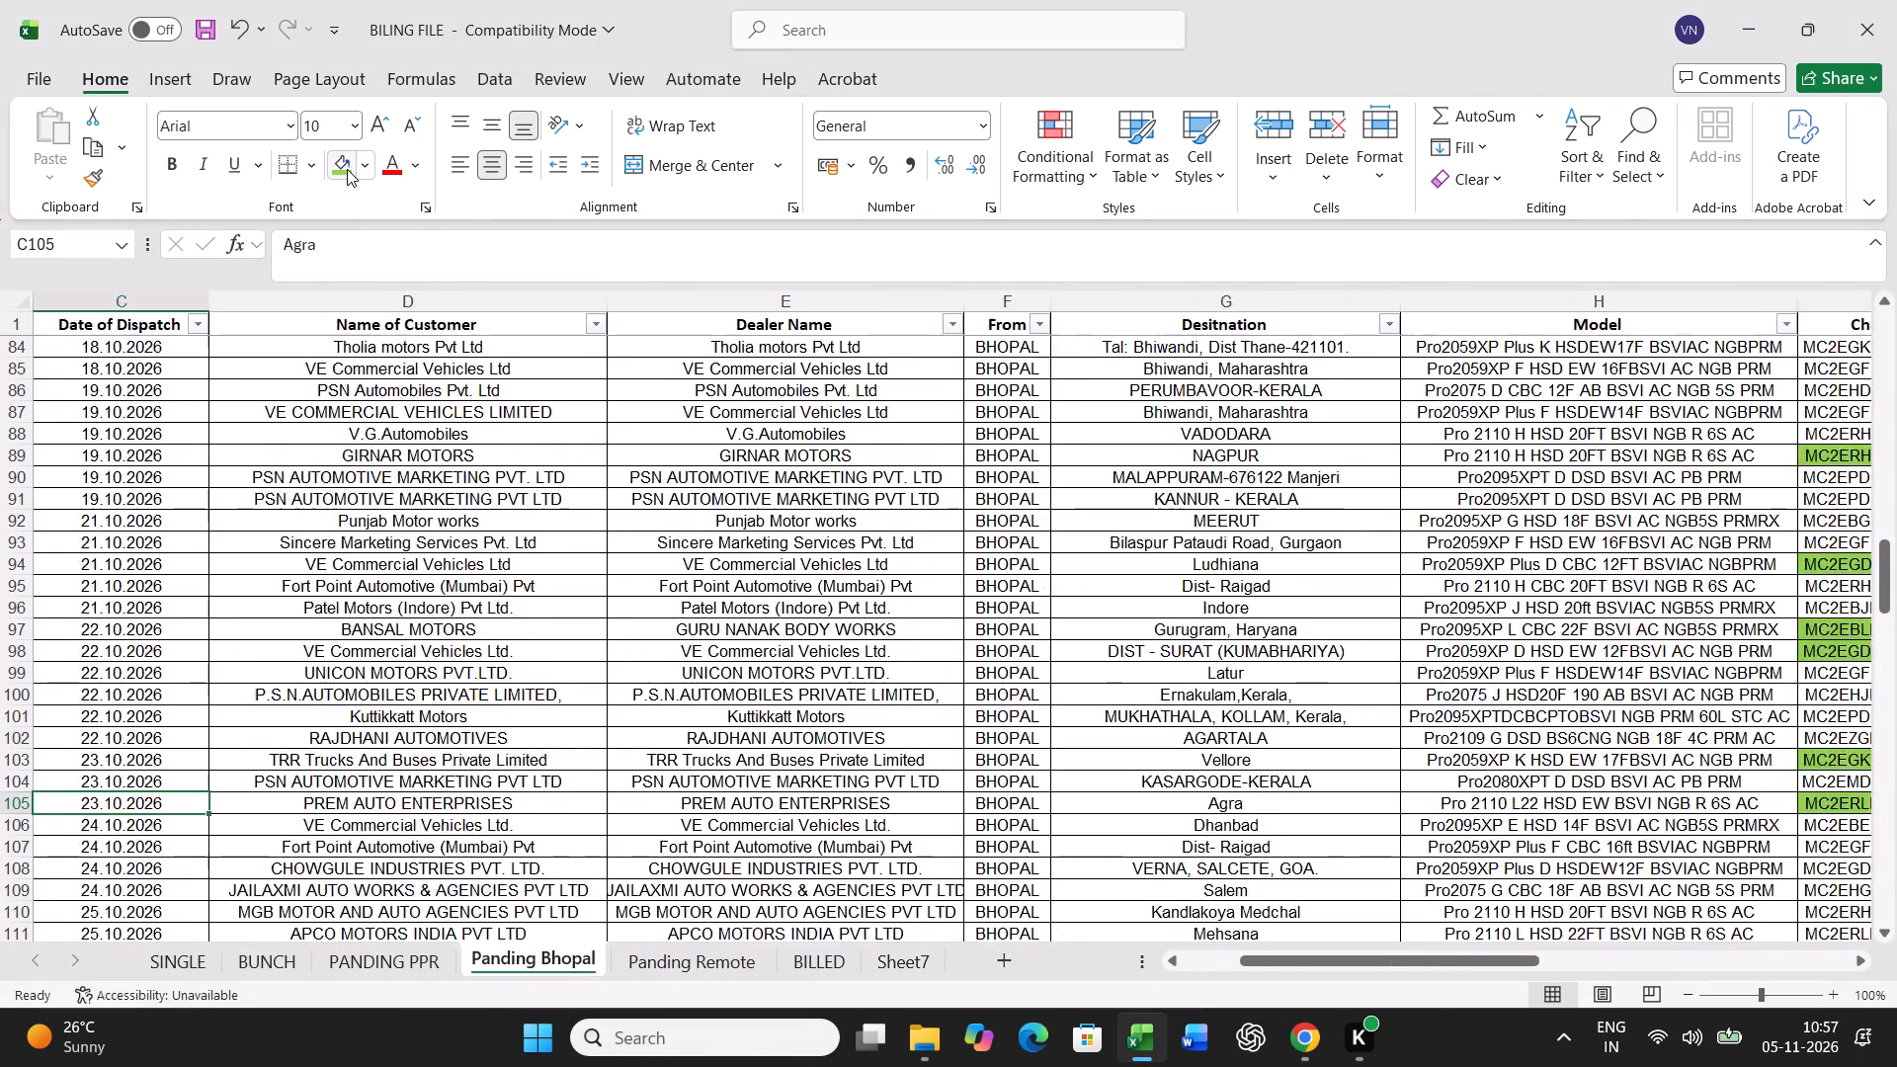
key(ctrl+shift+Right)
key(ctrl+c)
click(261, 949)
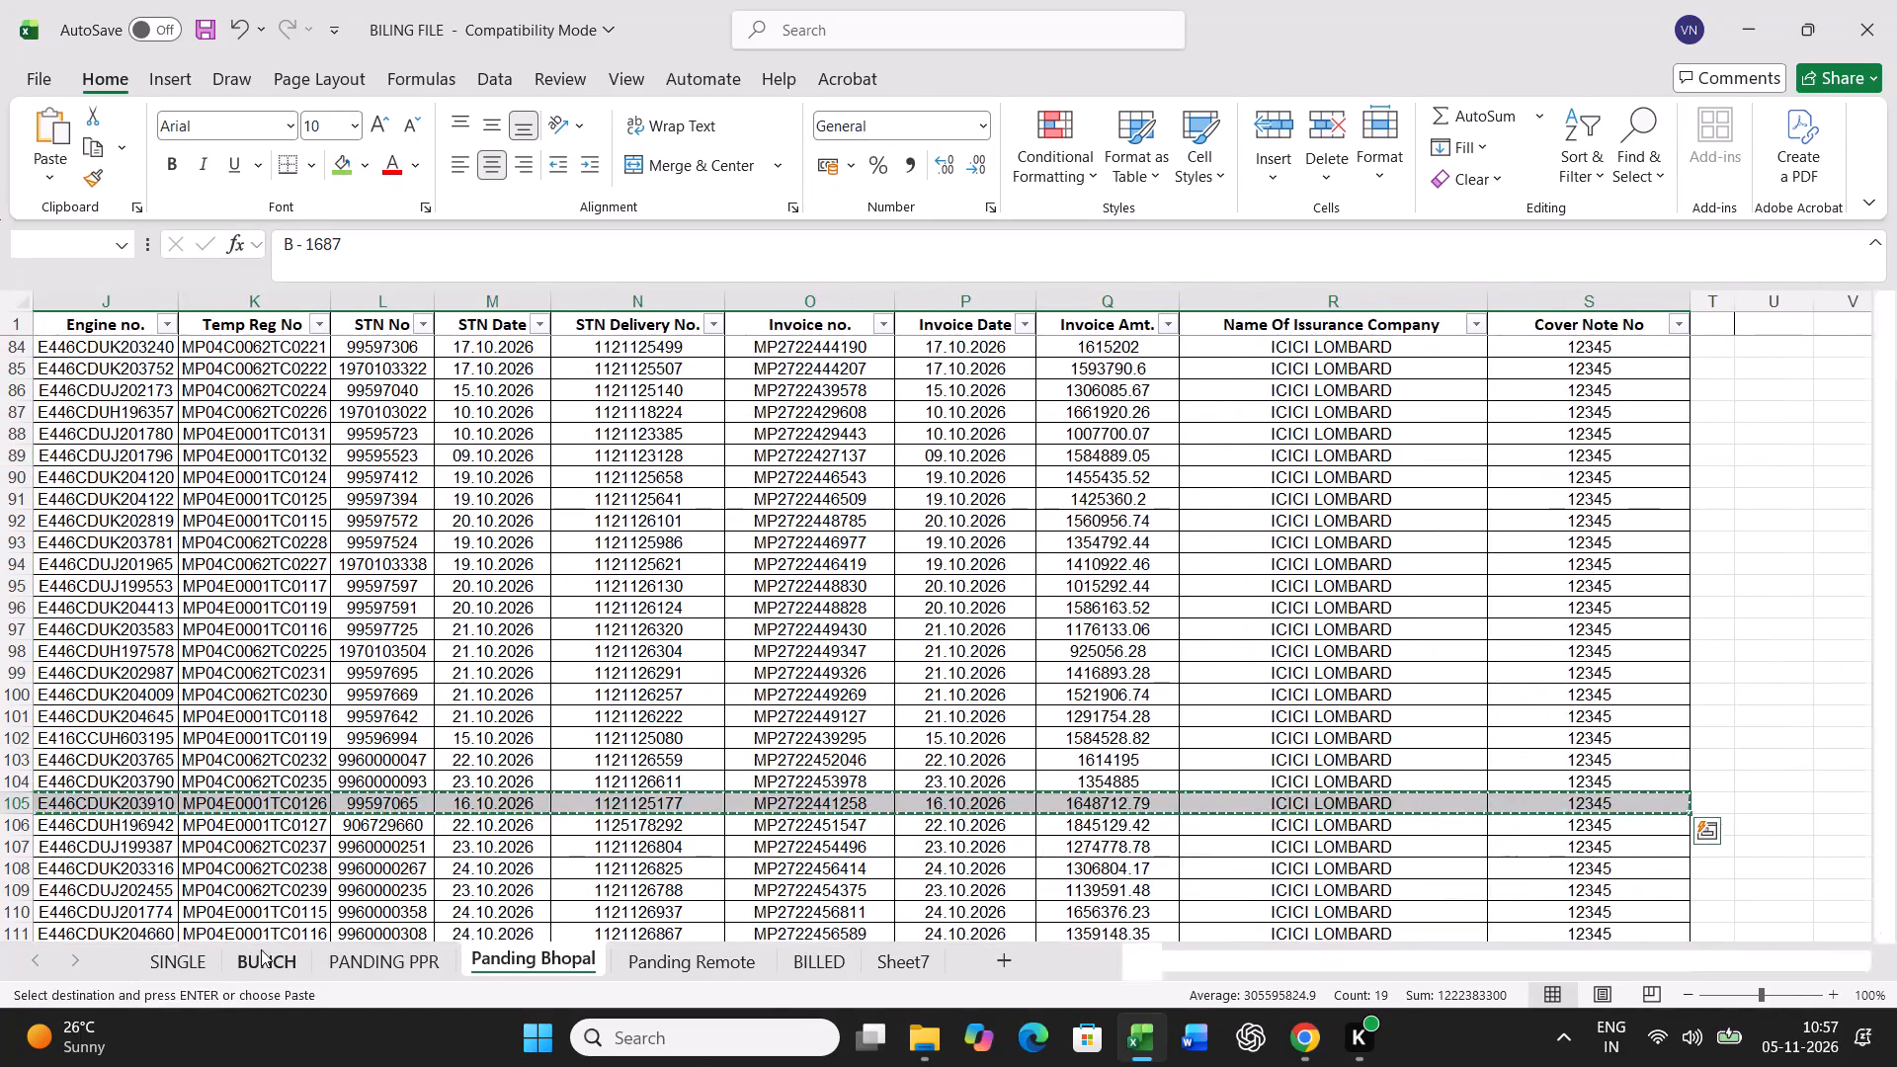
scroll(427, 824, up, 19)
click(54, 679)
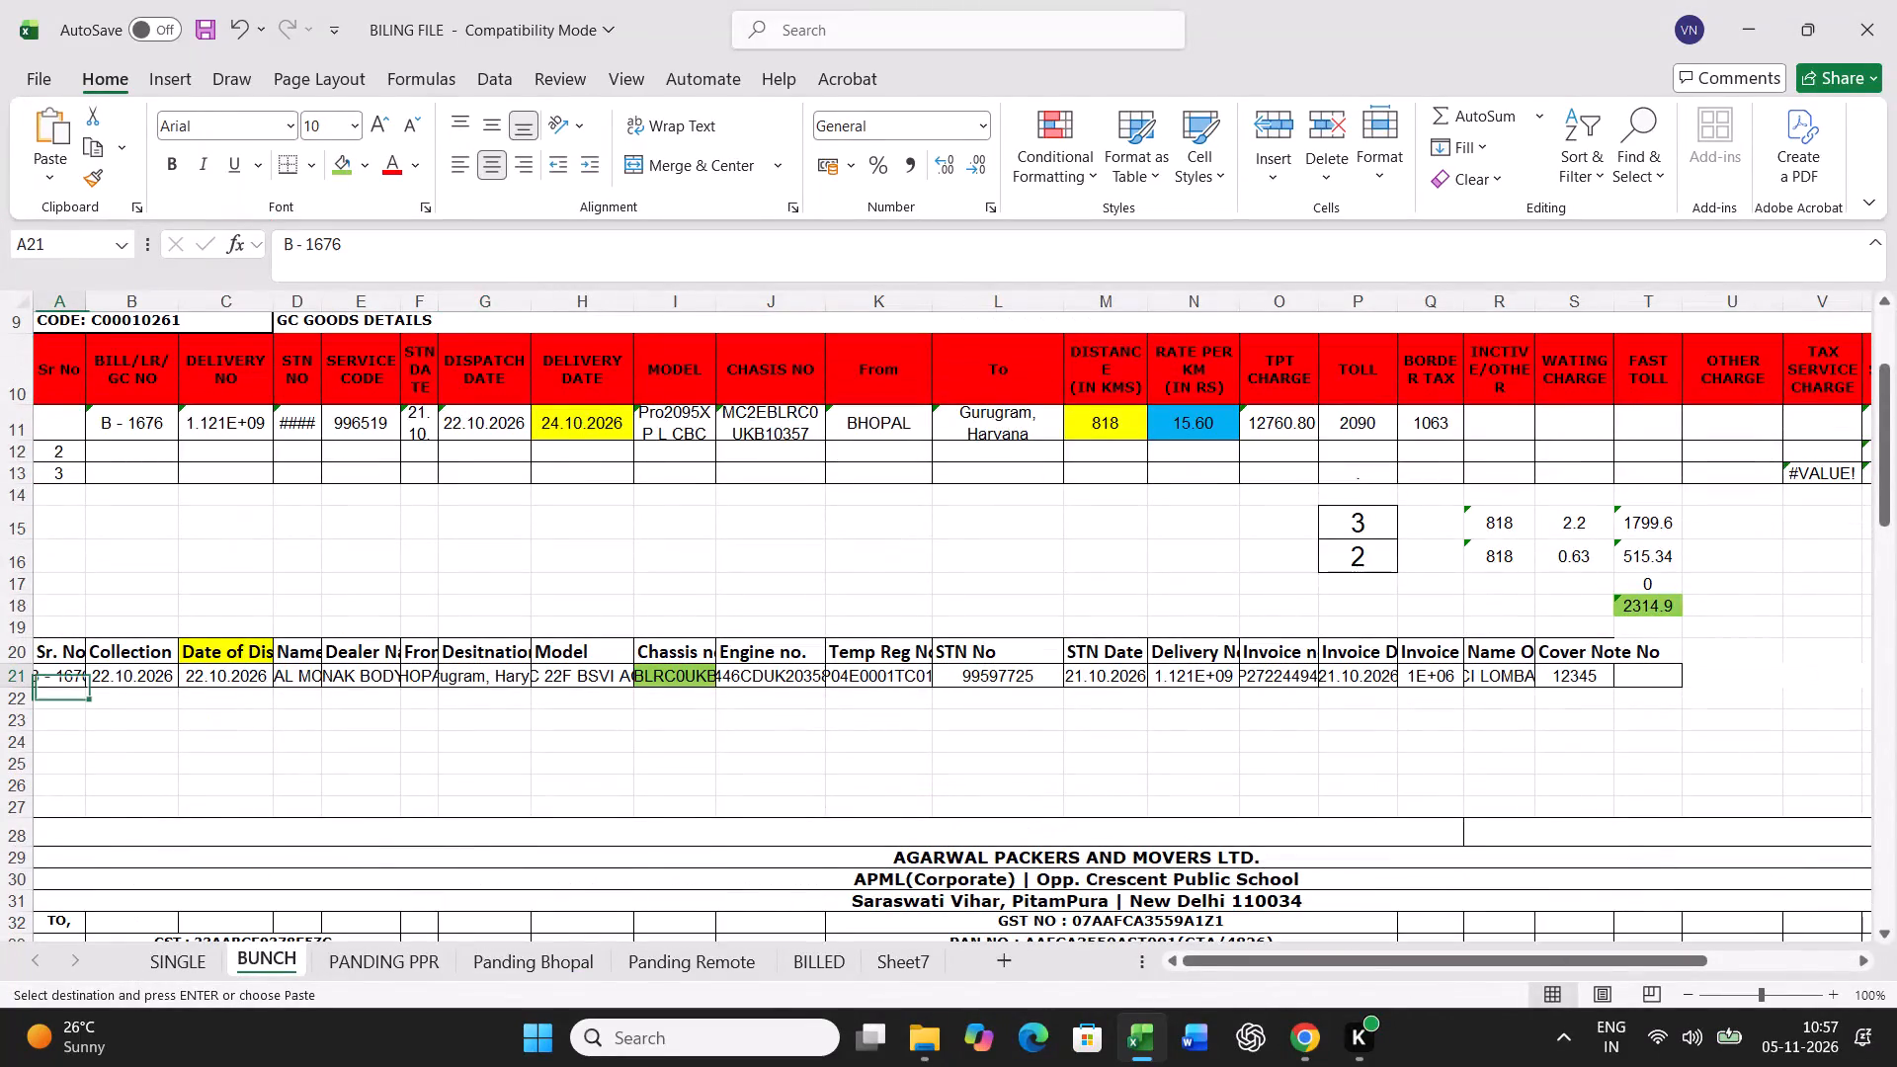
key(ctrl+v)
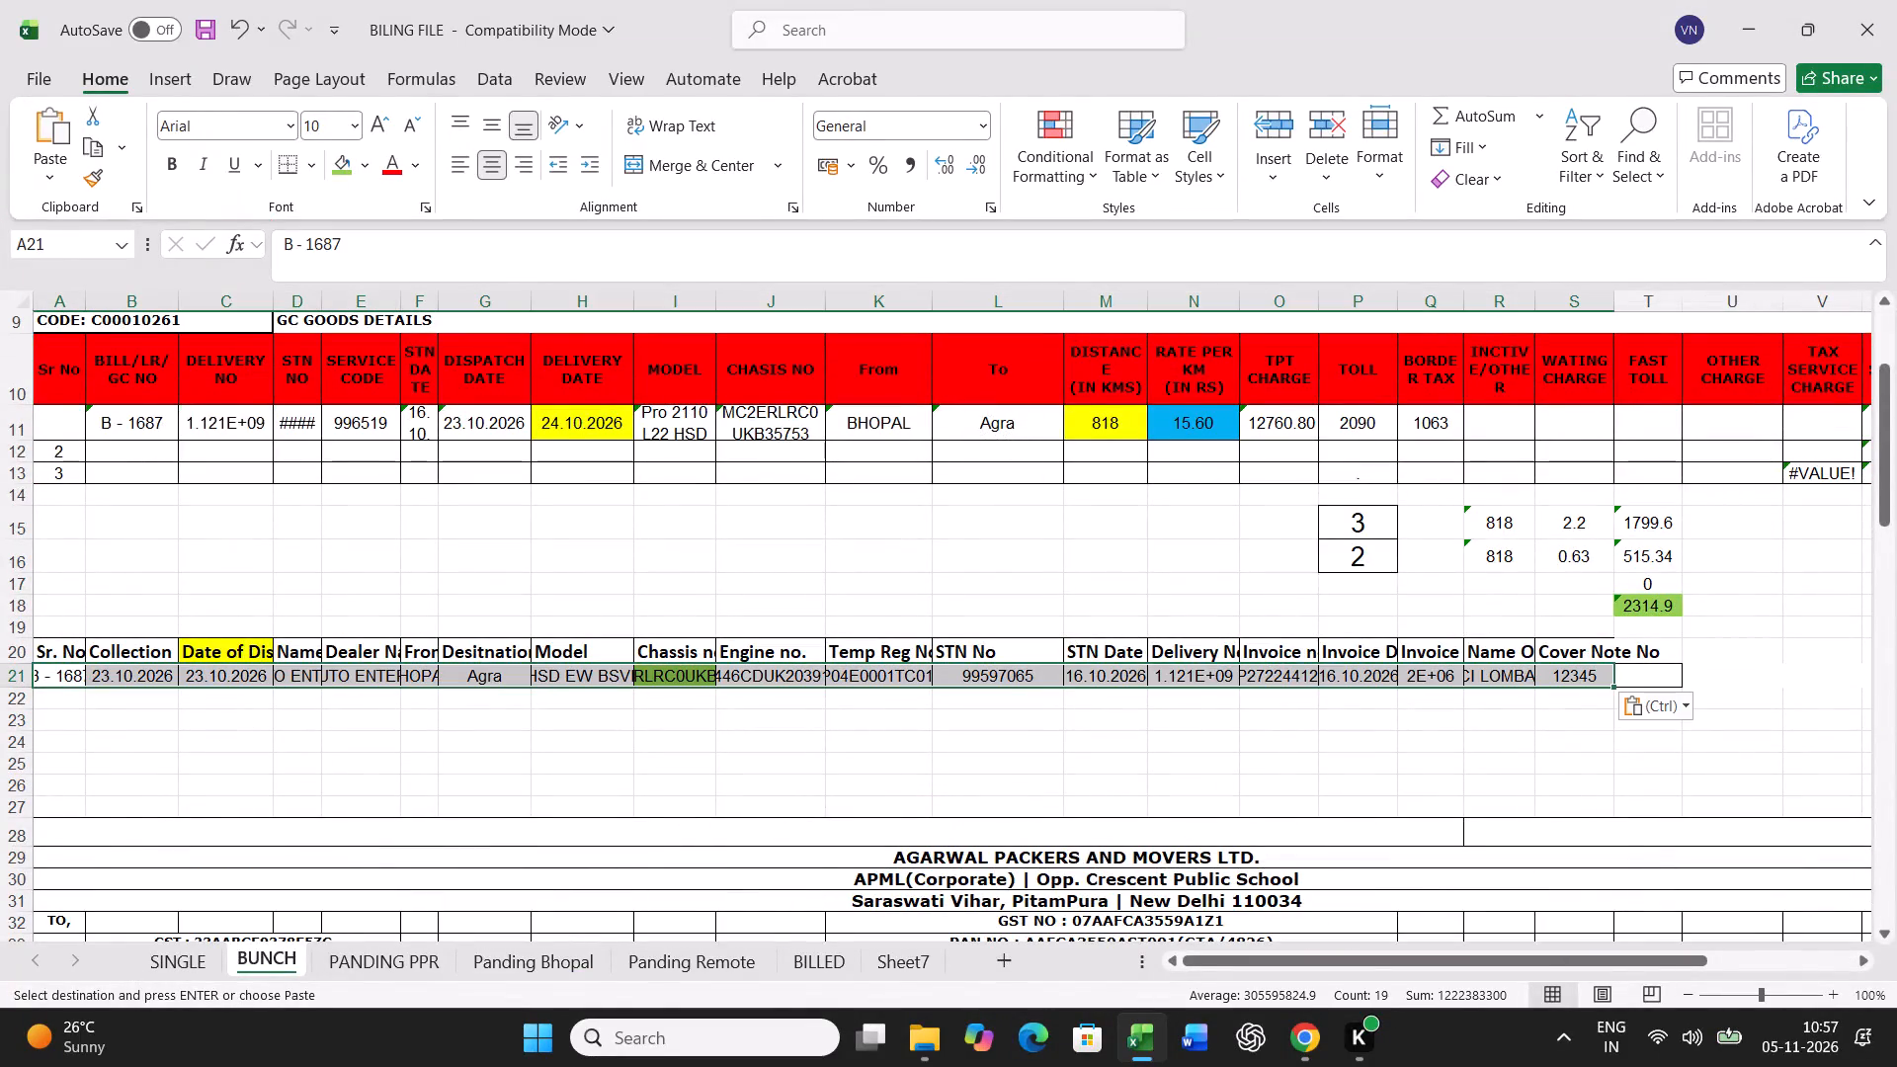
Enter delivery date 26.10.2026 and distance 629 for B - 1687 in row 11.
click(563, 428)
scroll(729, 680, up, 3)
text(26.10.2026)
key(Right)
key(Right)
key(Right)
key(Right)
key(Right)
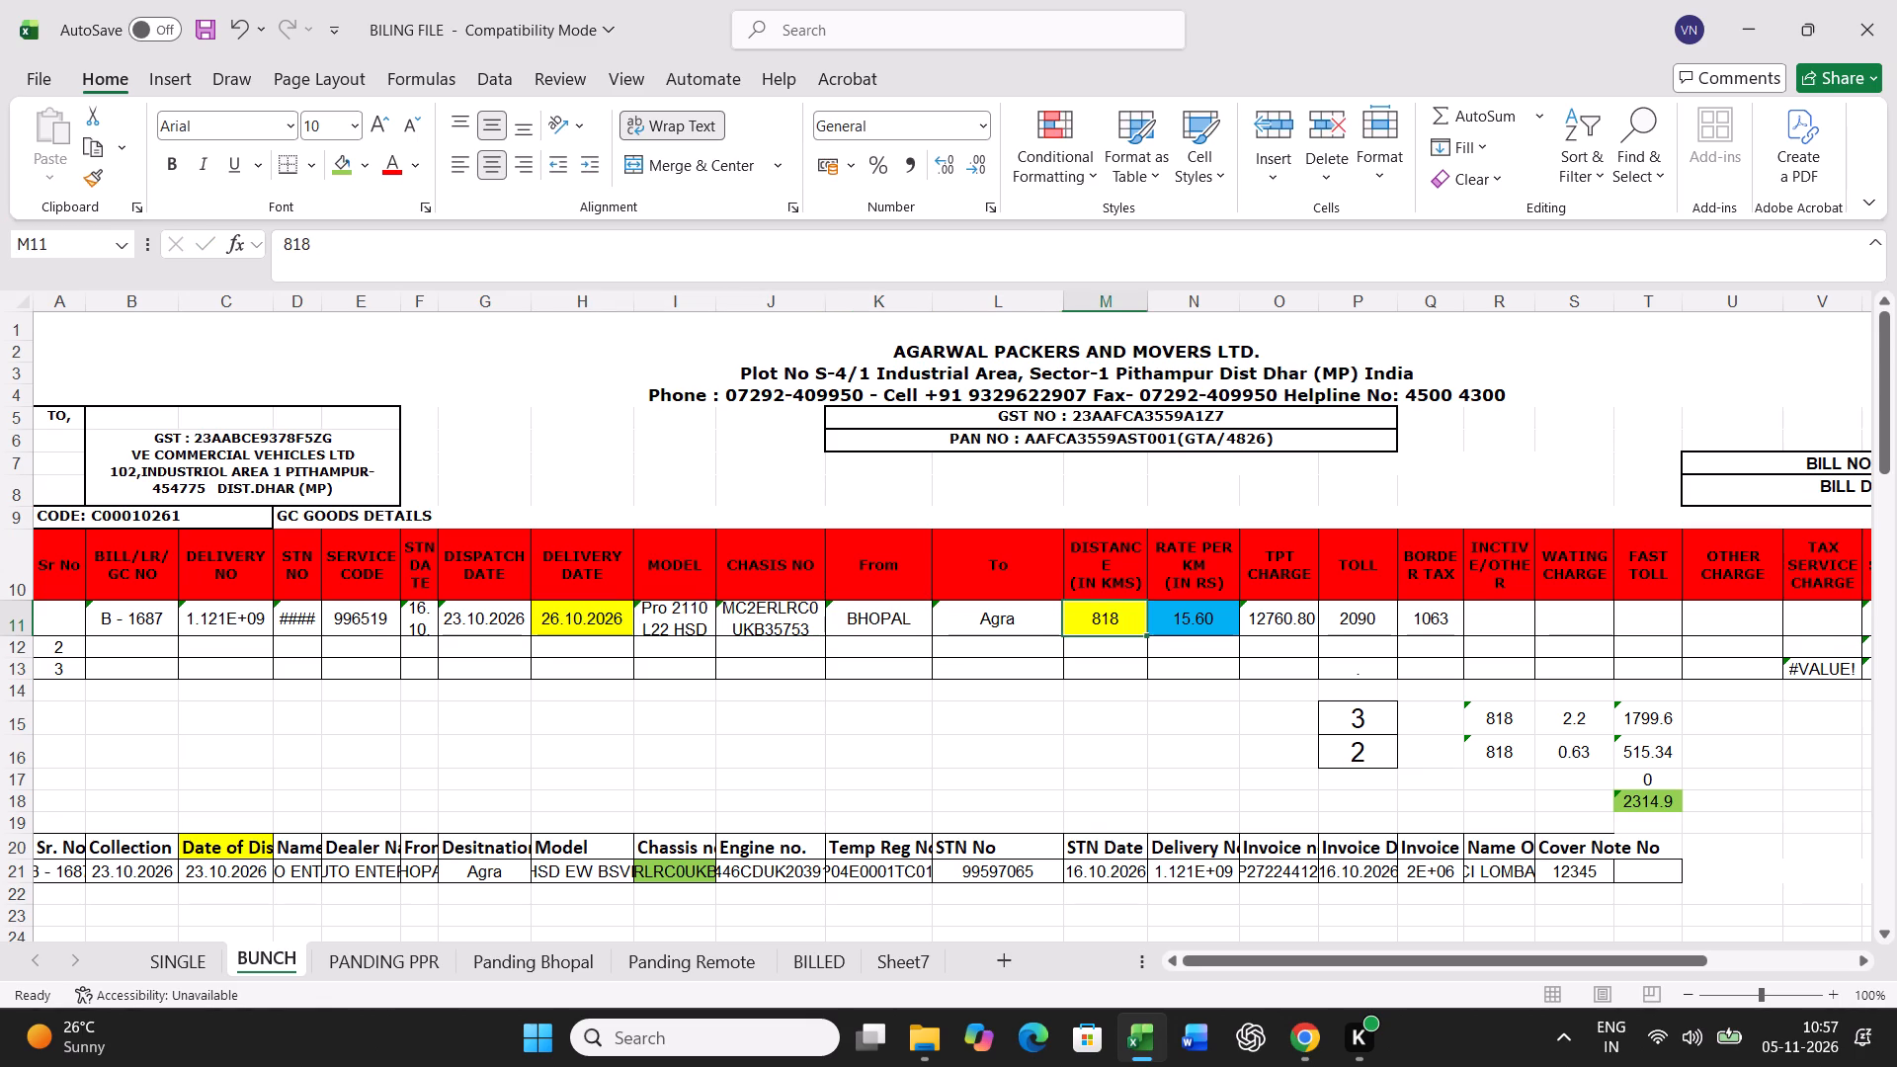
text(629)
key(Right)
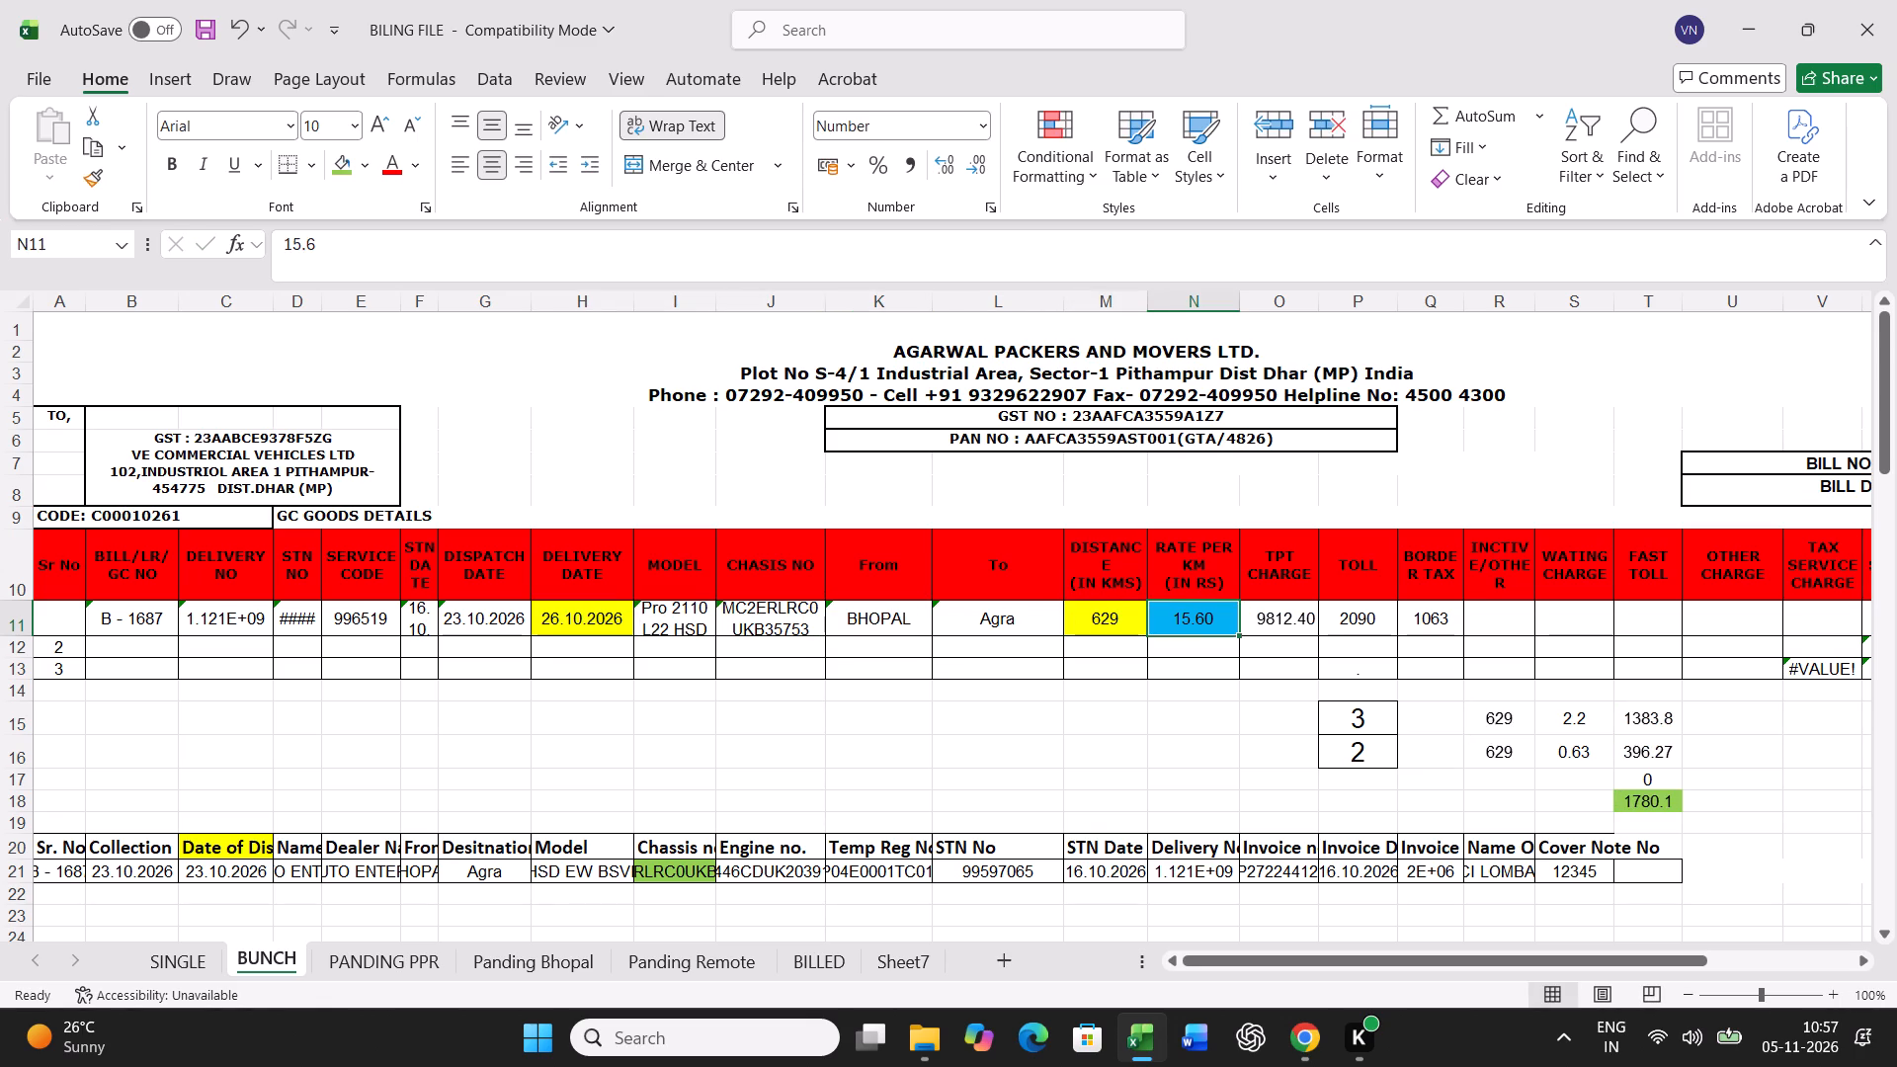
Enter toll 3210 and border tax 1594 for B - 1687 in row 11, keeping the existing rate per km.
key(Right)
key(Right)
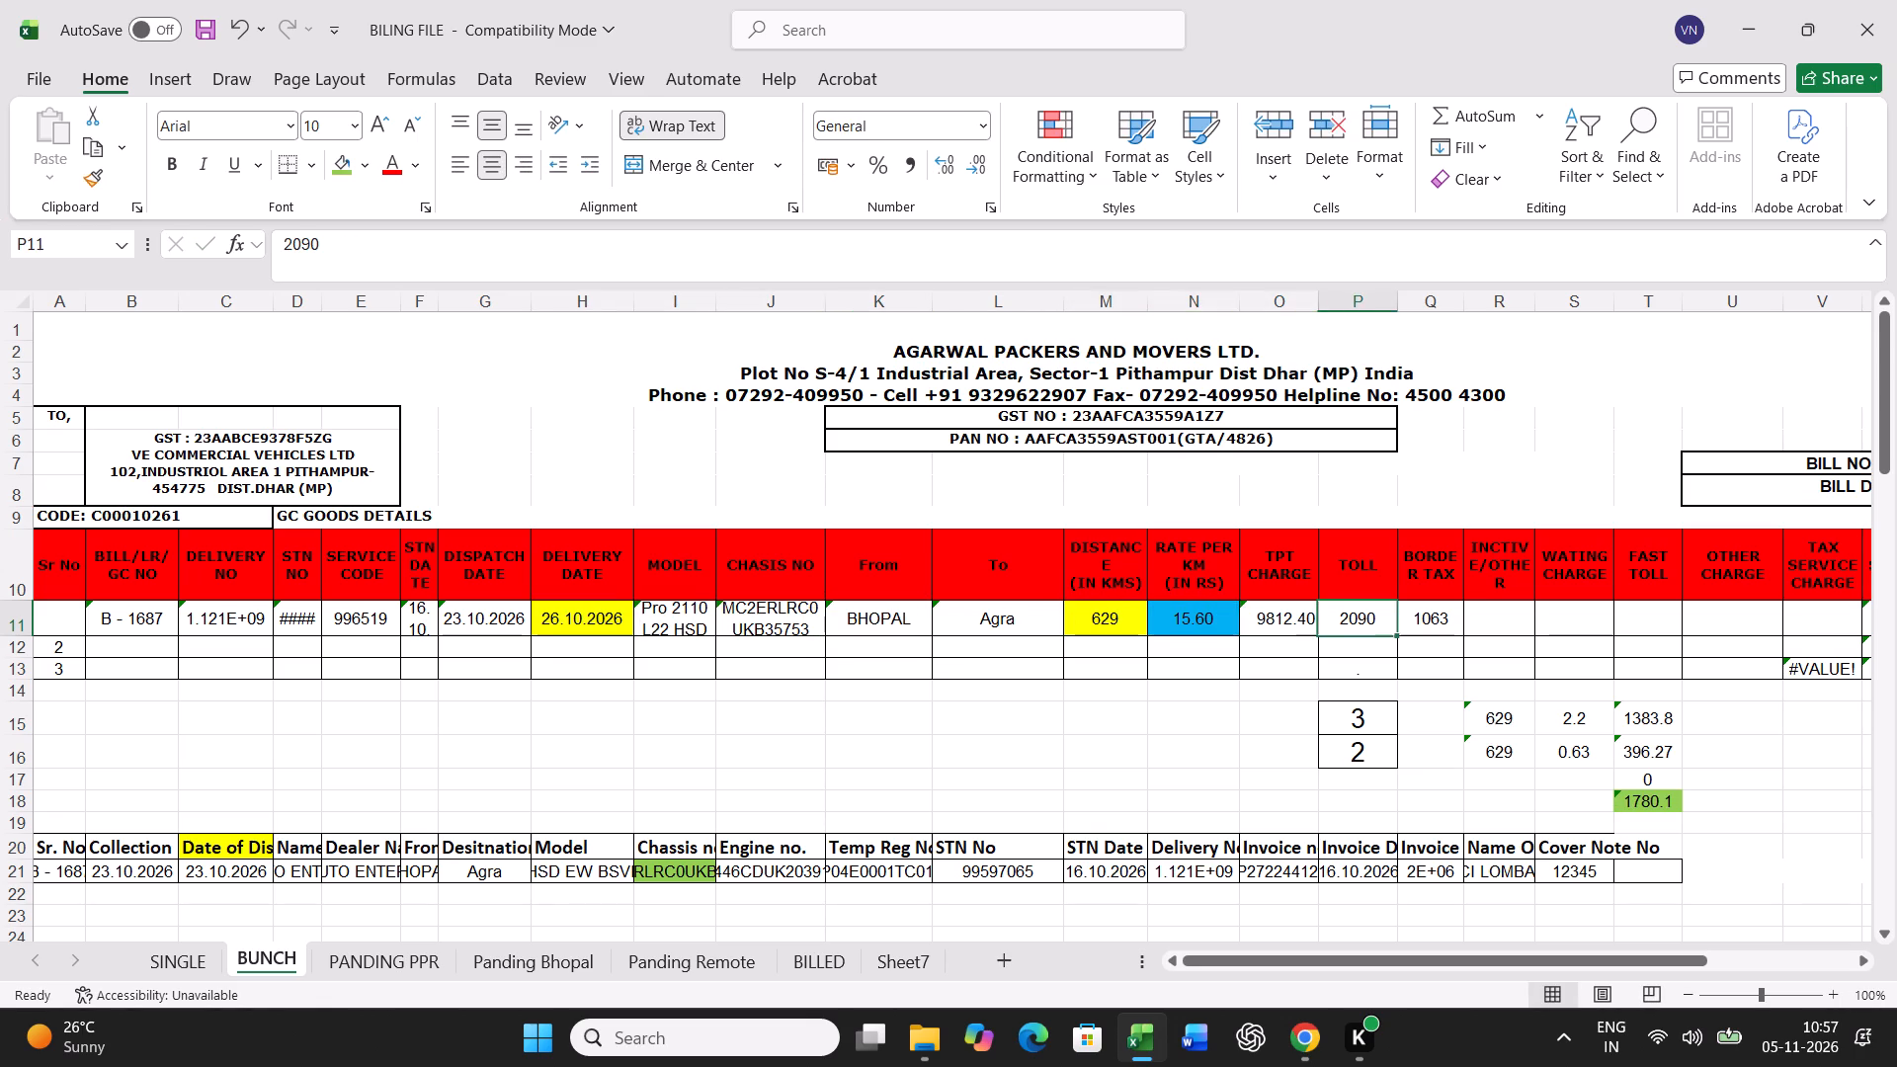
text(3210)
key(Right)
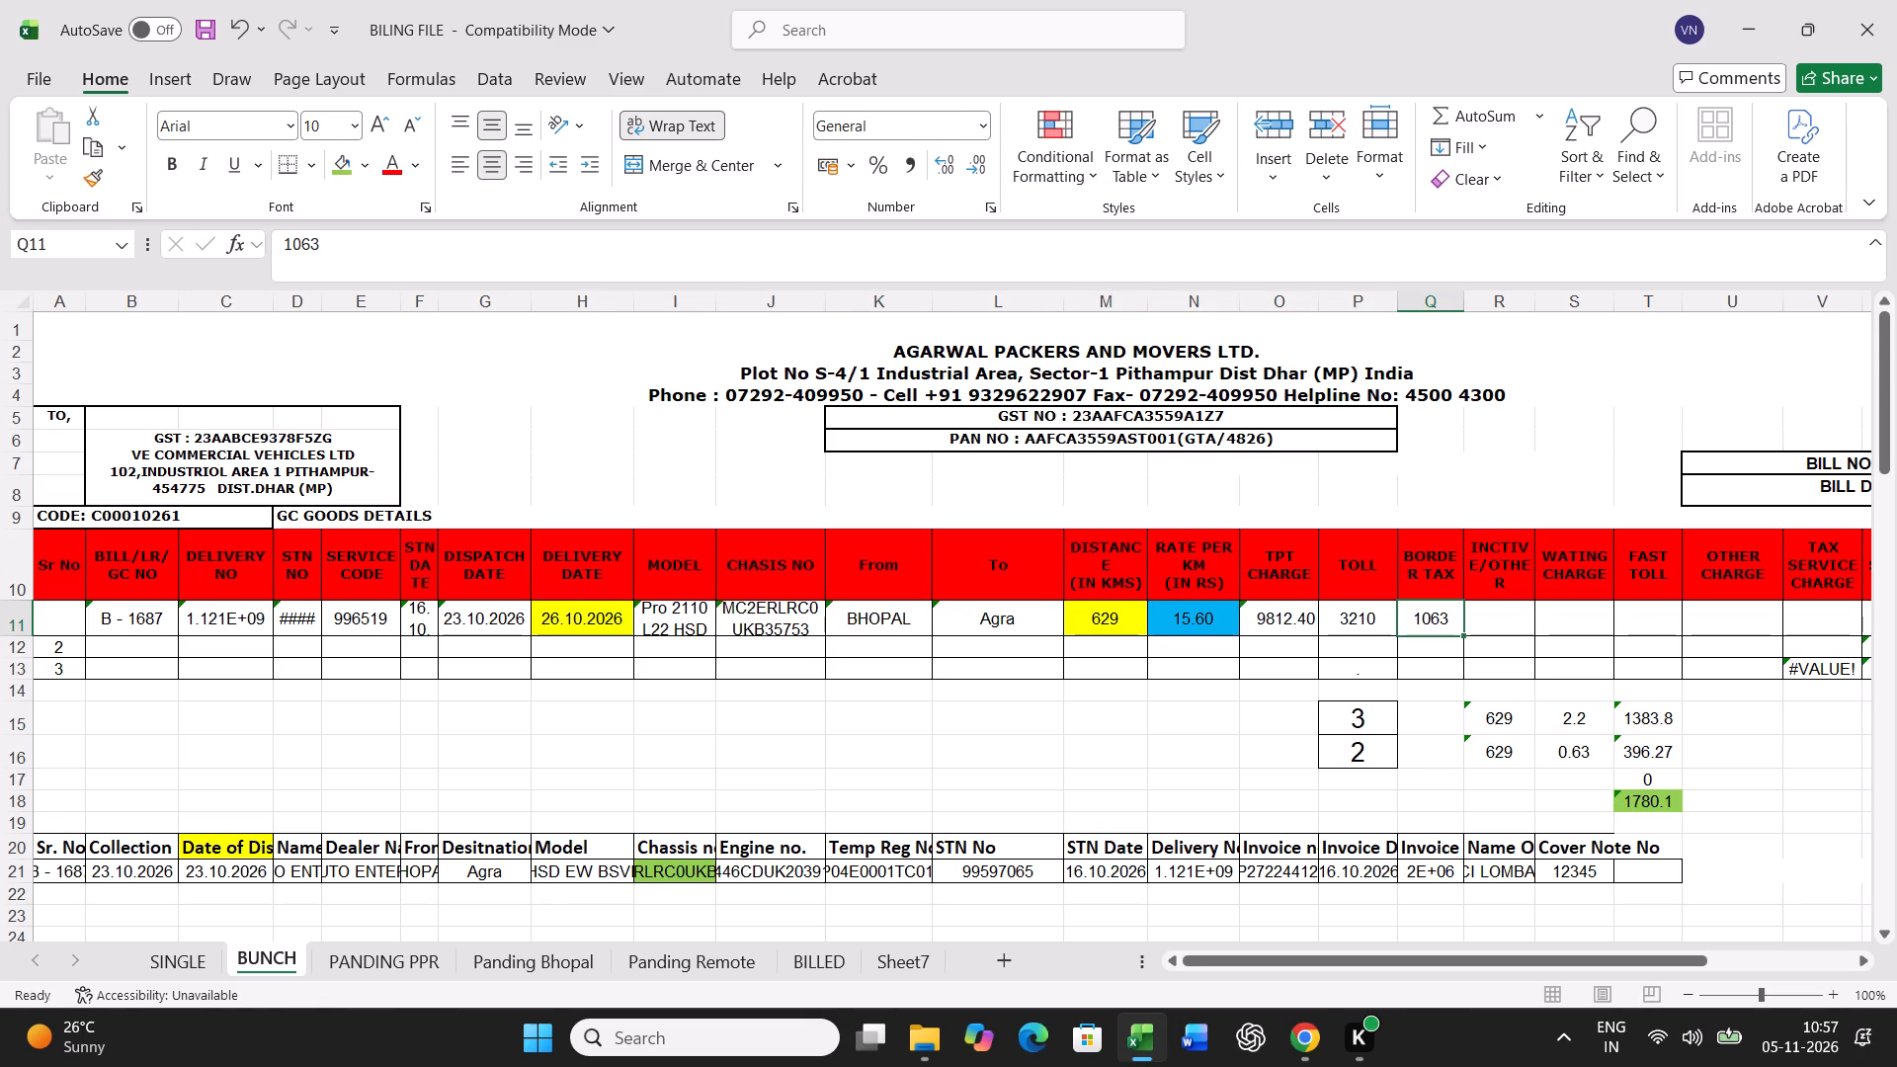
text(1594)
key(Return)
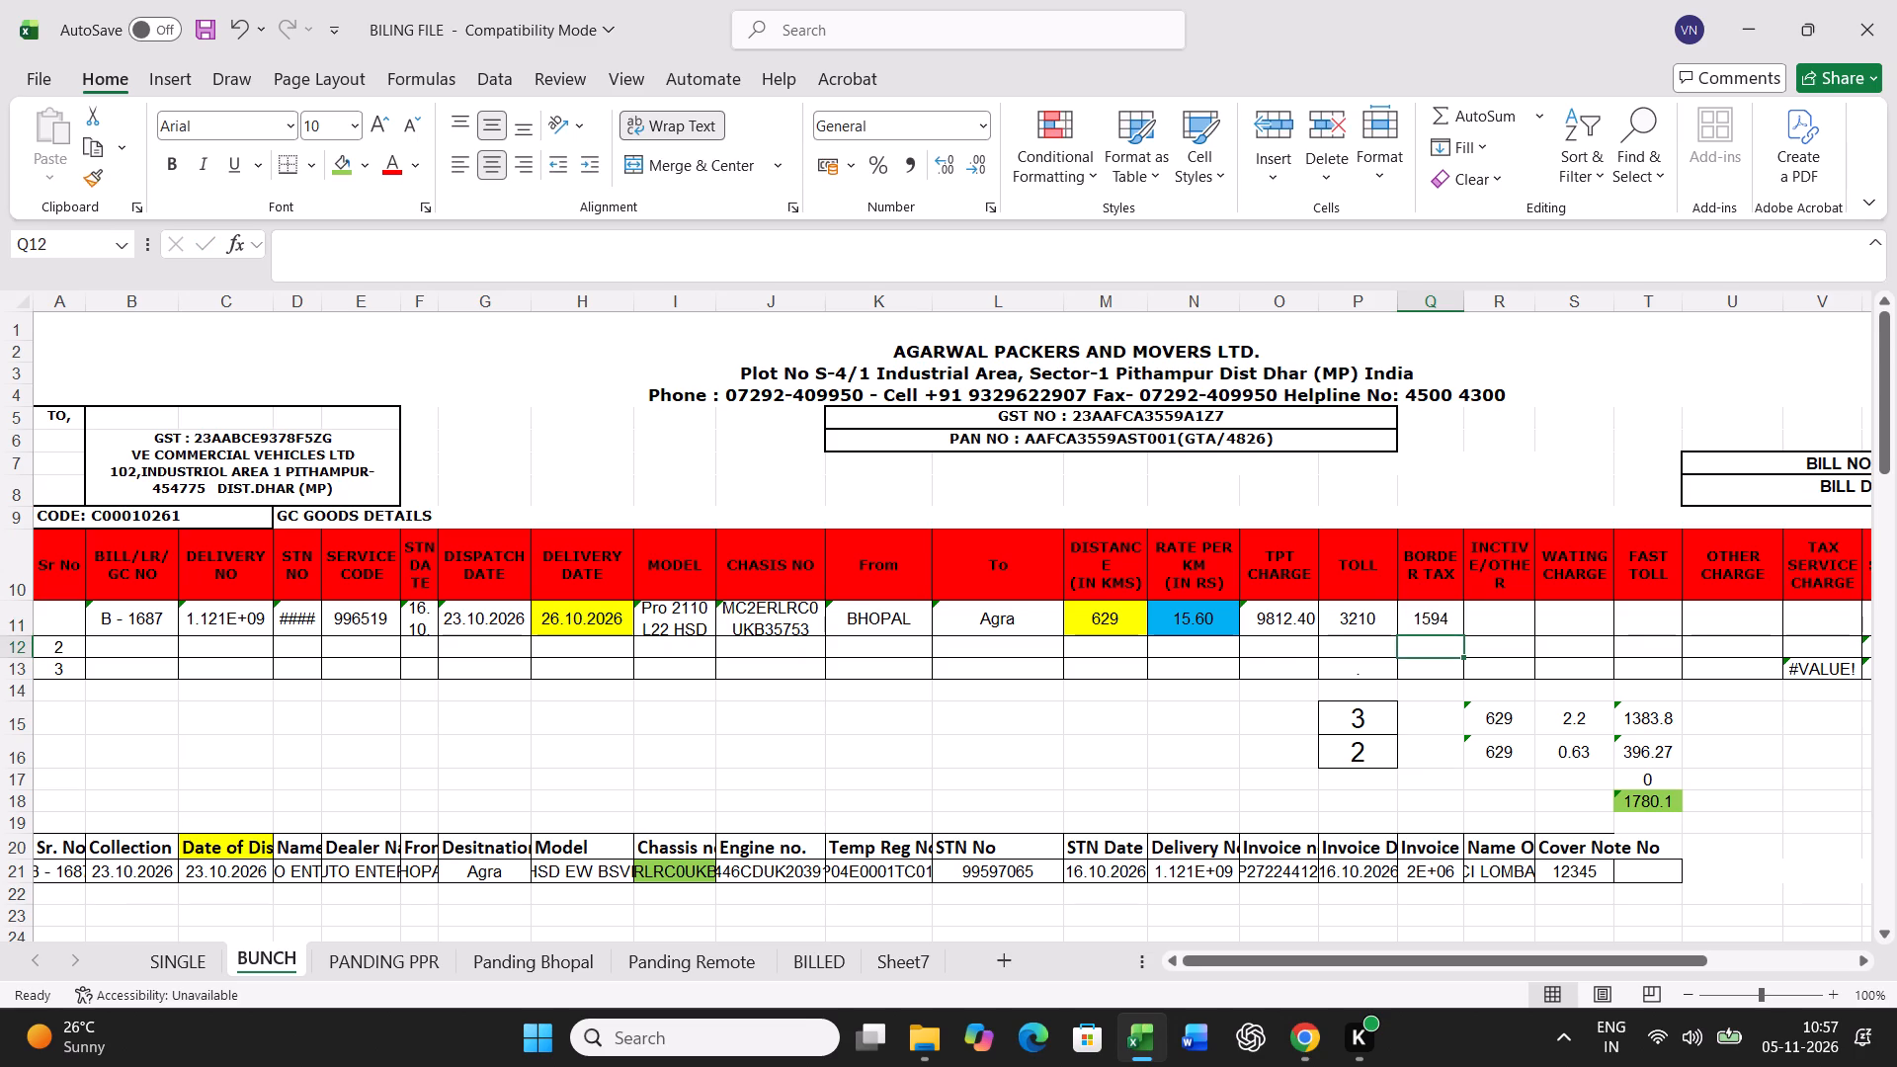
Set the B - 1687 transit times: standard 2 in cell P15 and actual 3 in cell P16.
click(1327, 711)
key(2)
key(Return)
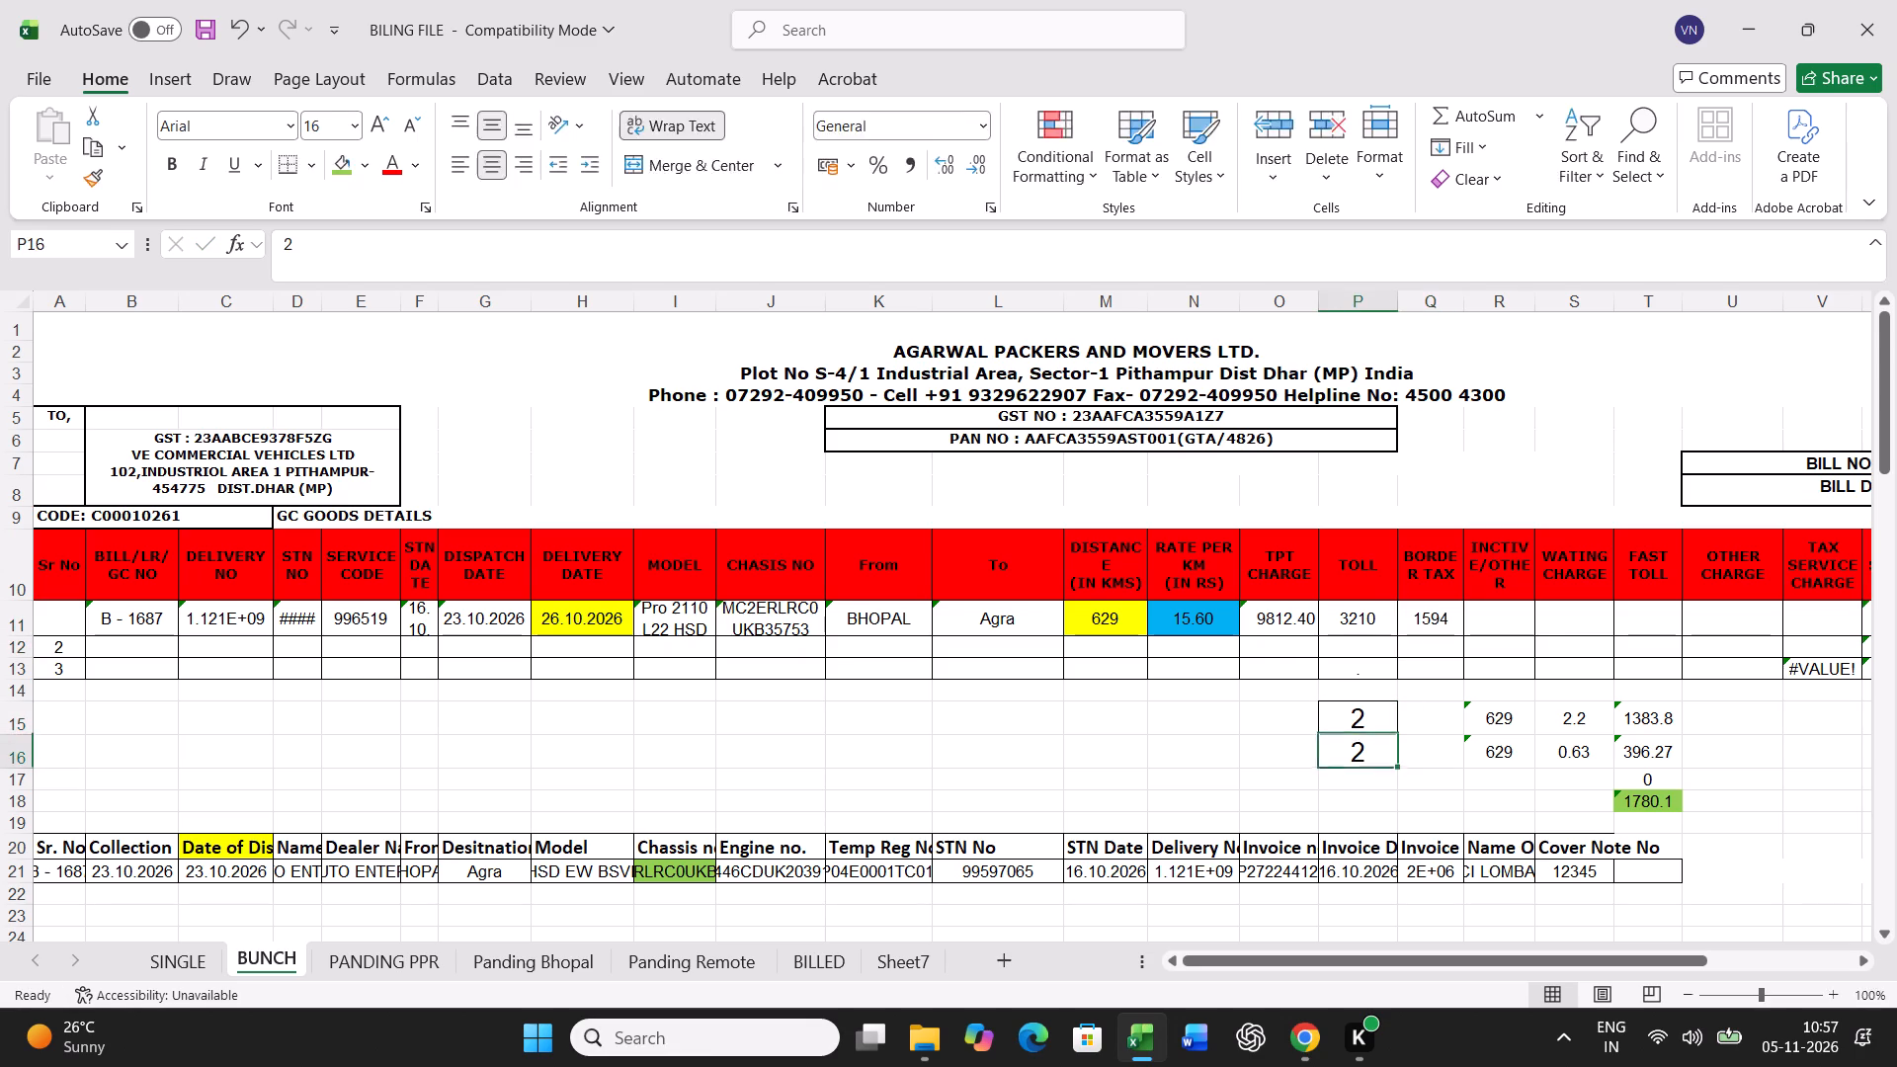
key(3)
key(Return)
Print the B - 1687 freight bill from the SINGLE sheet.
click(202, 975)
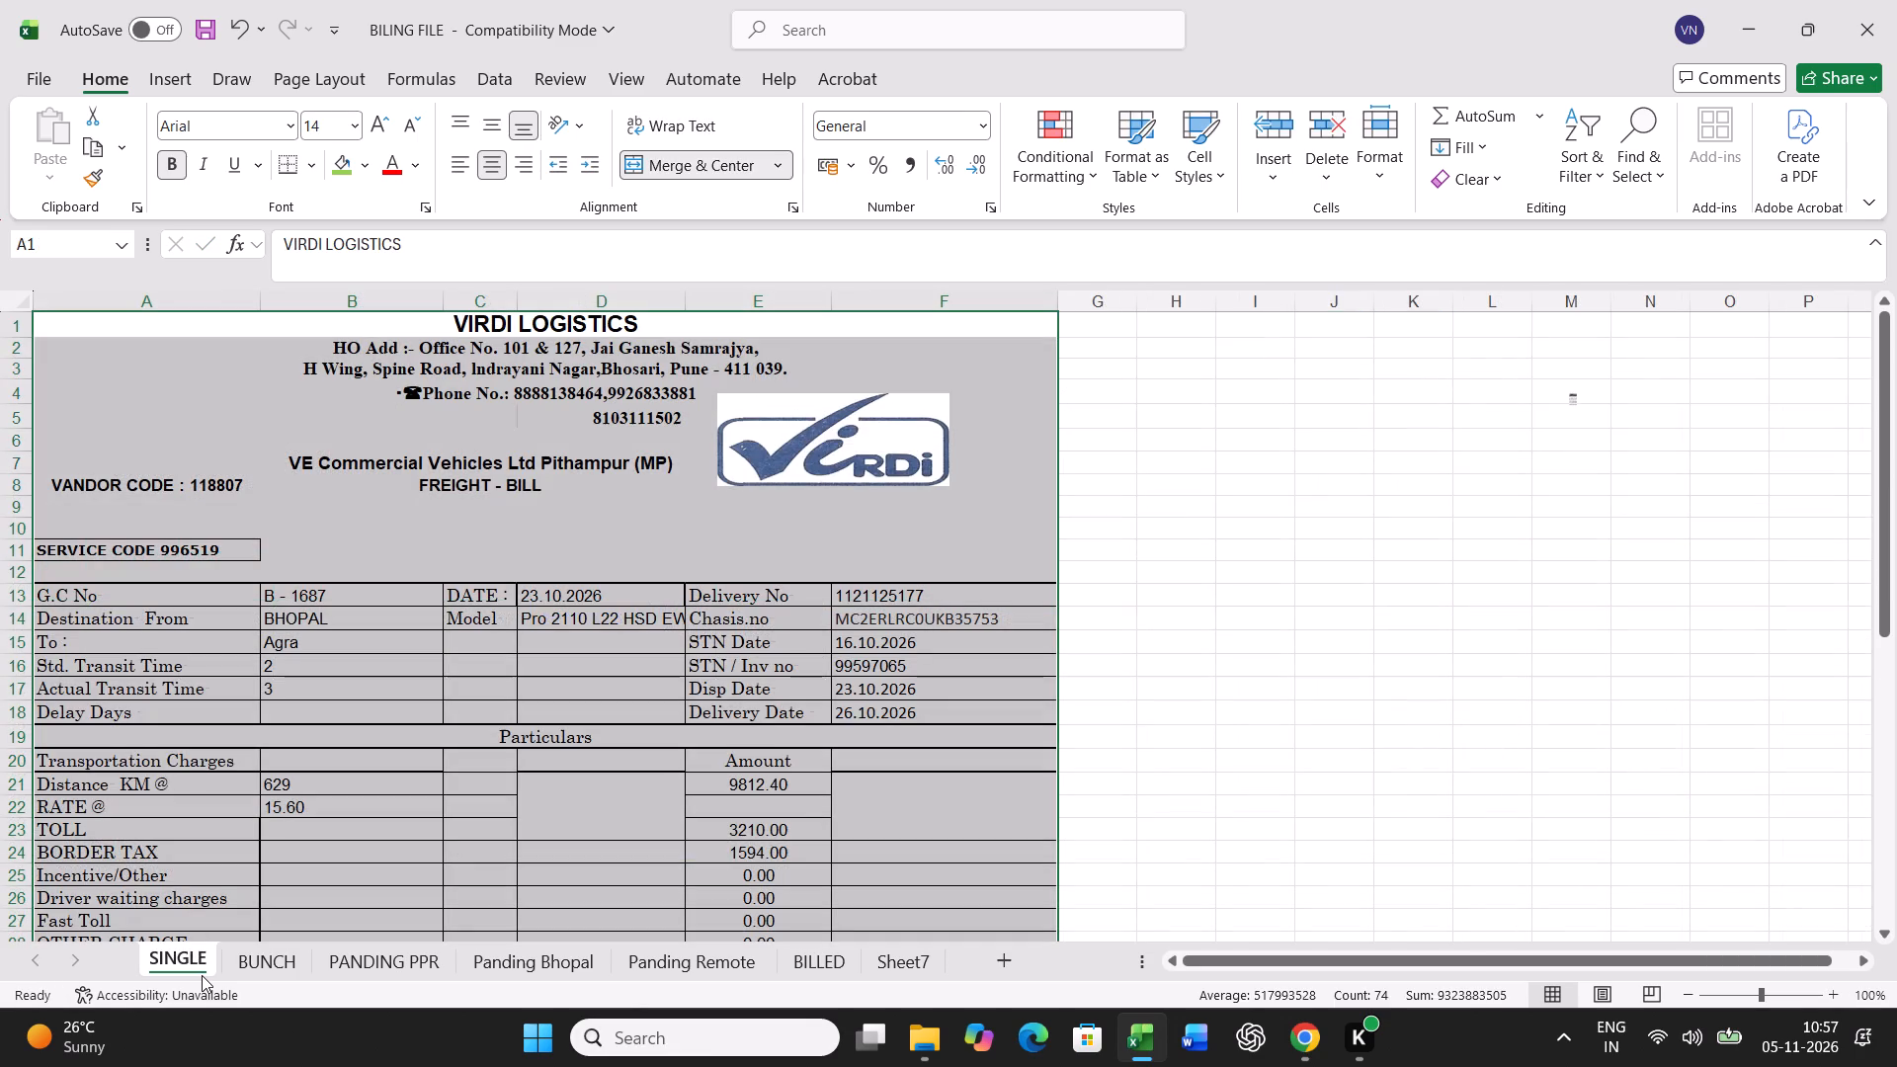
key(ctrl+p)
click(274, 193)
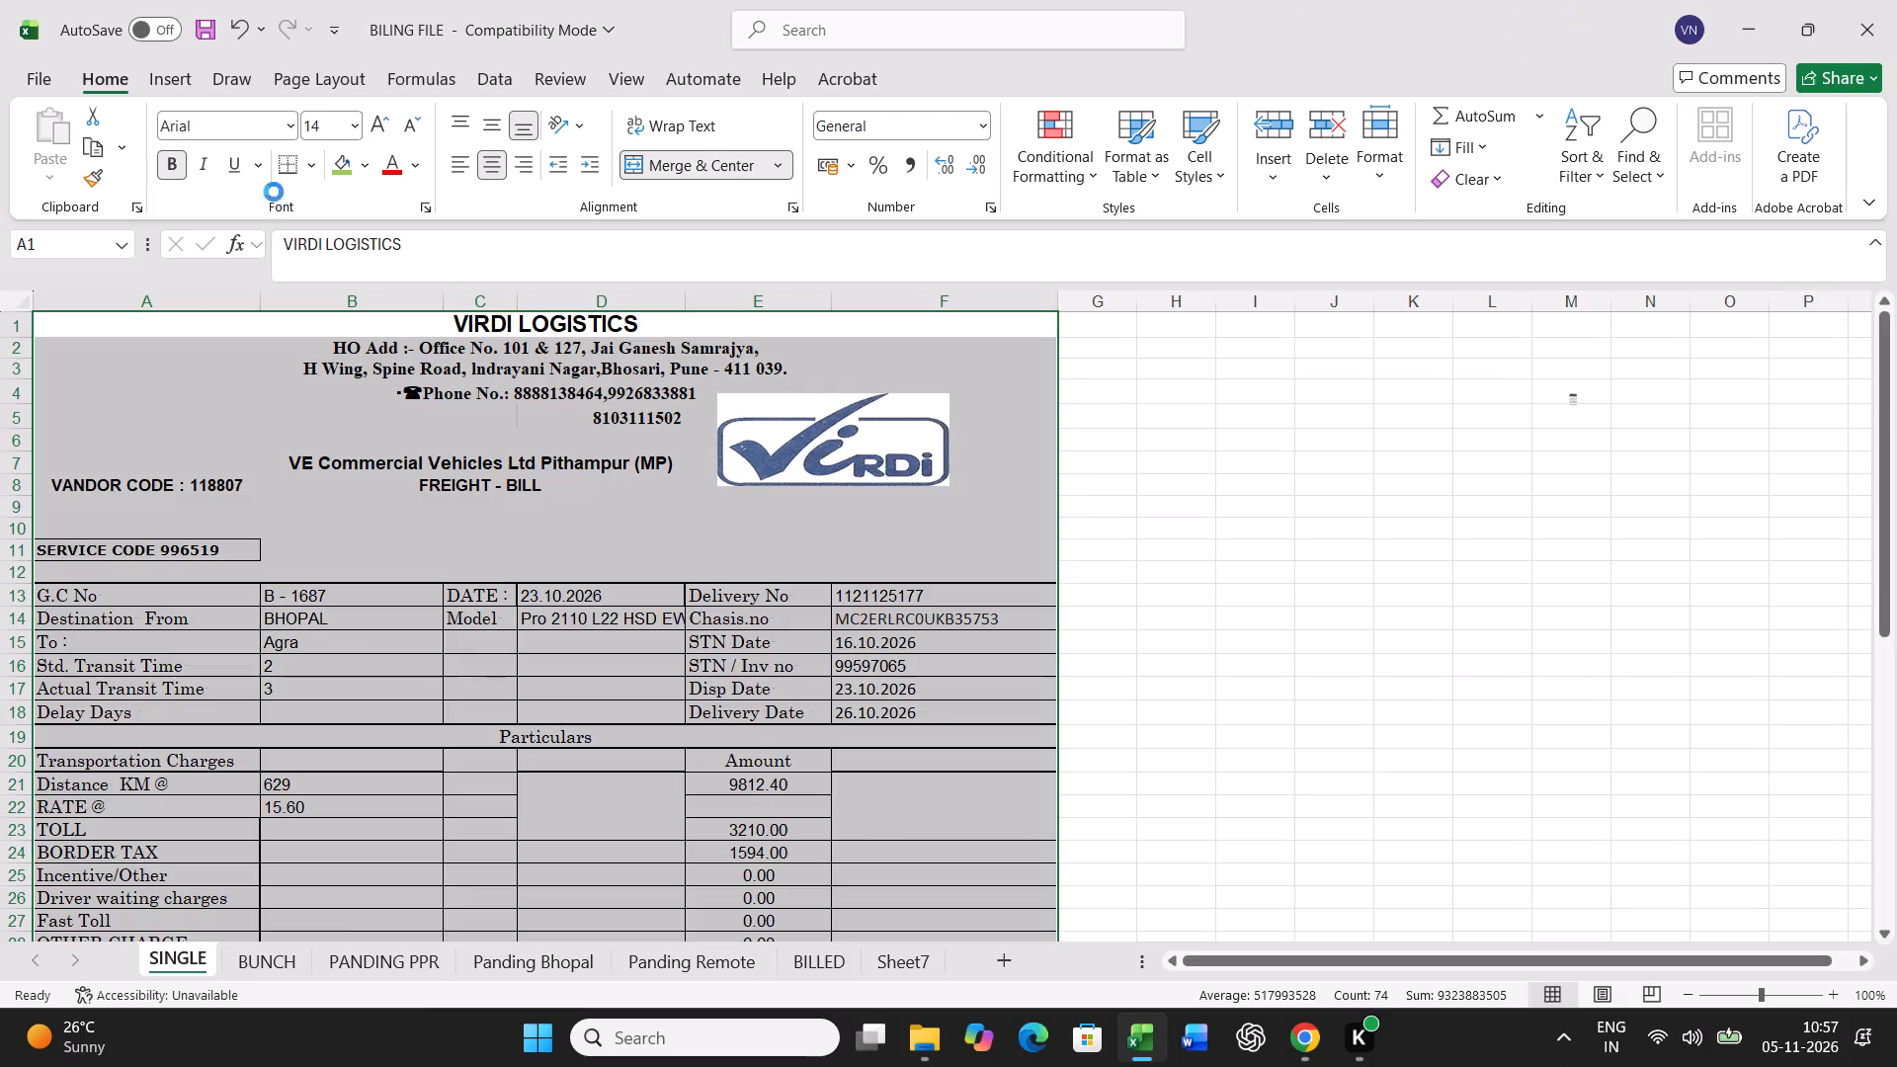
Add the B - 1687 entry from row 11 of the BUNCH sheet to row 57 of the bill list, pasted as values.
click(288, 949)
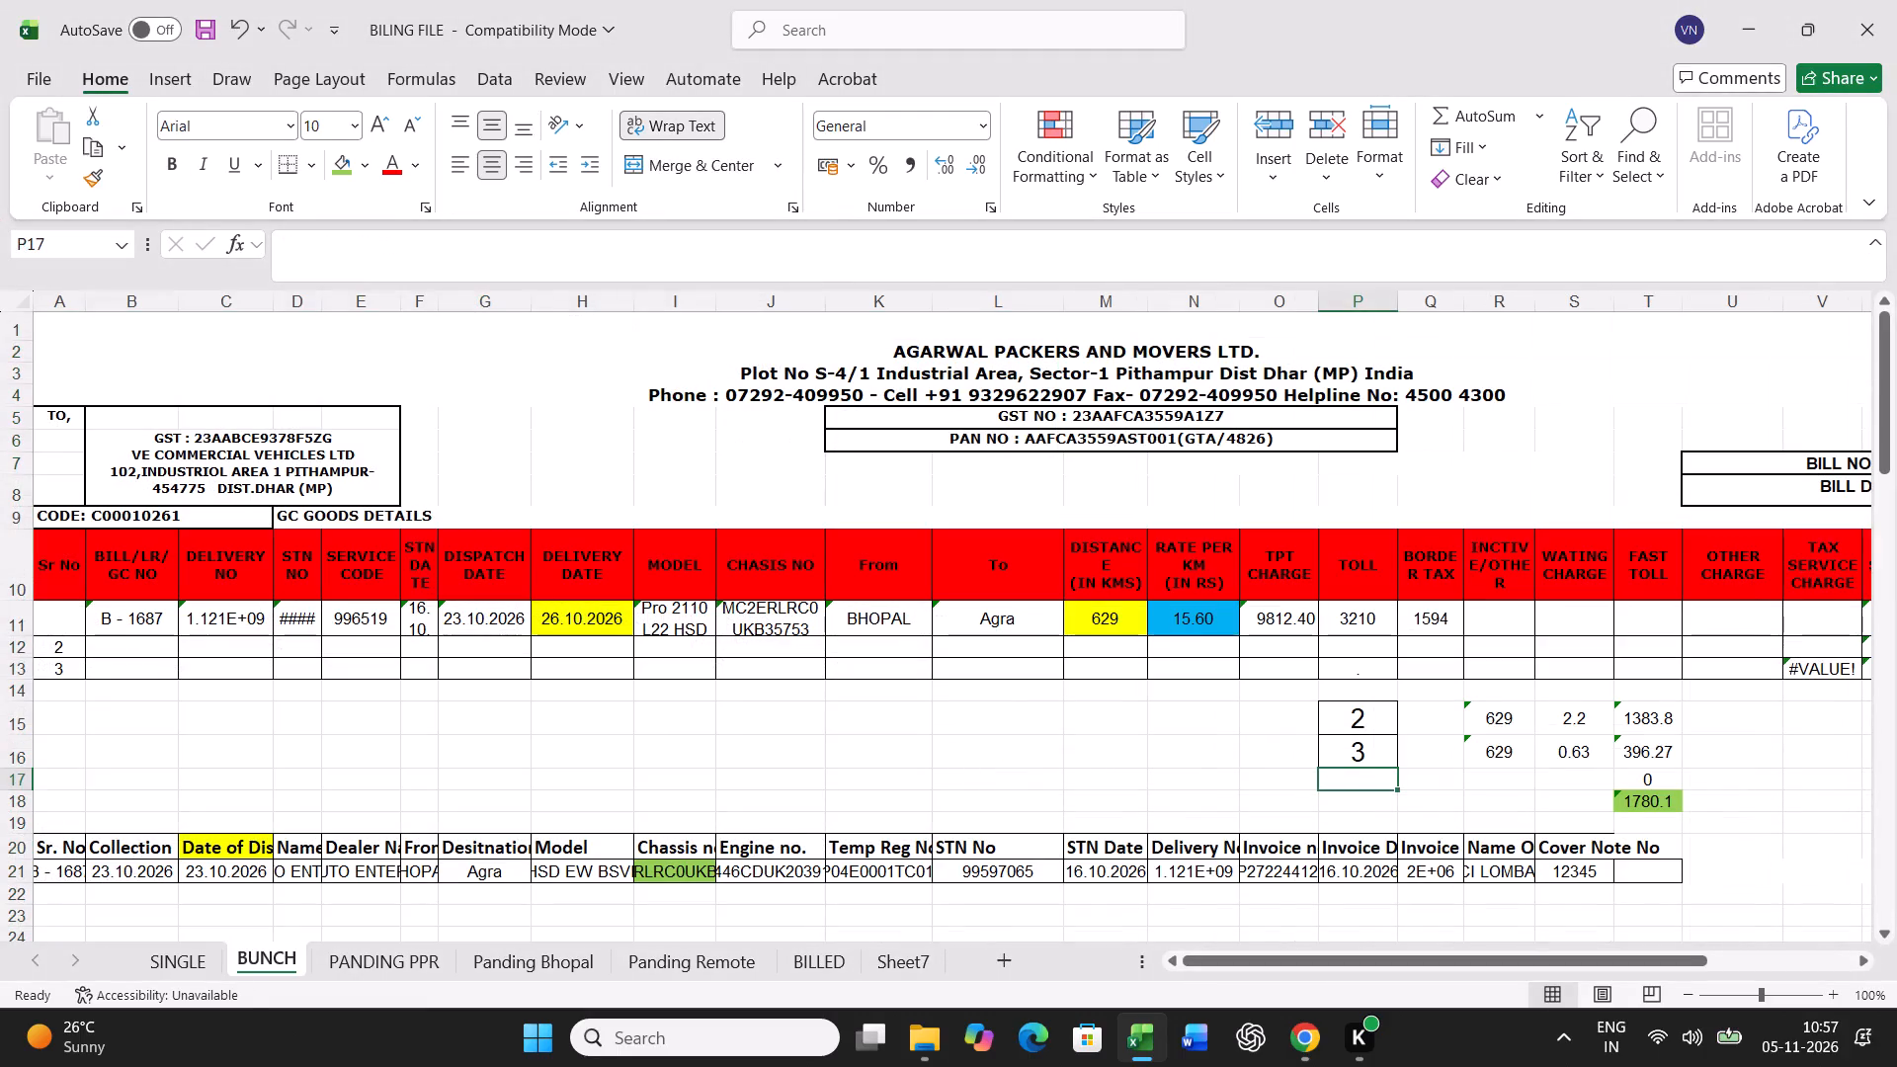
click(18, 613)
key(ctrl+c)
scroll(337, 674, down, 20)
scroll(337, 674, down, 1)
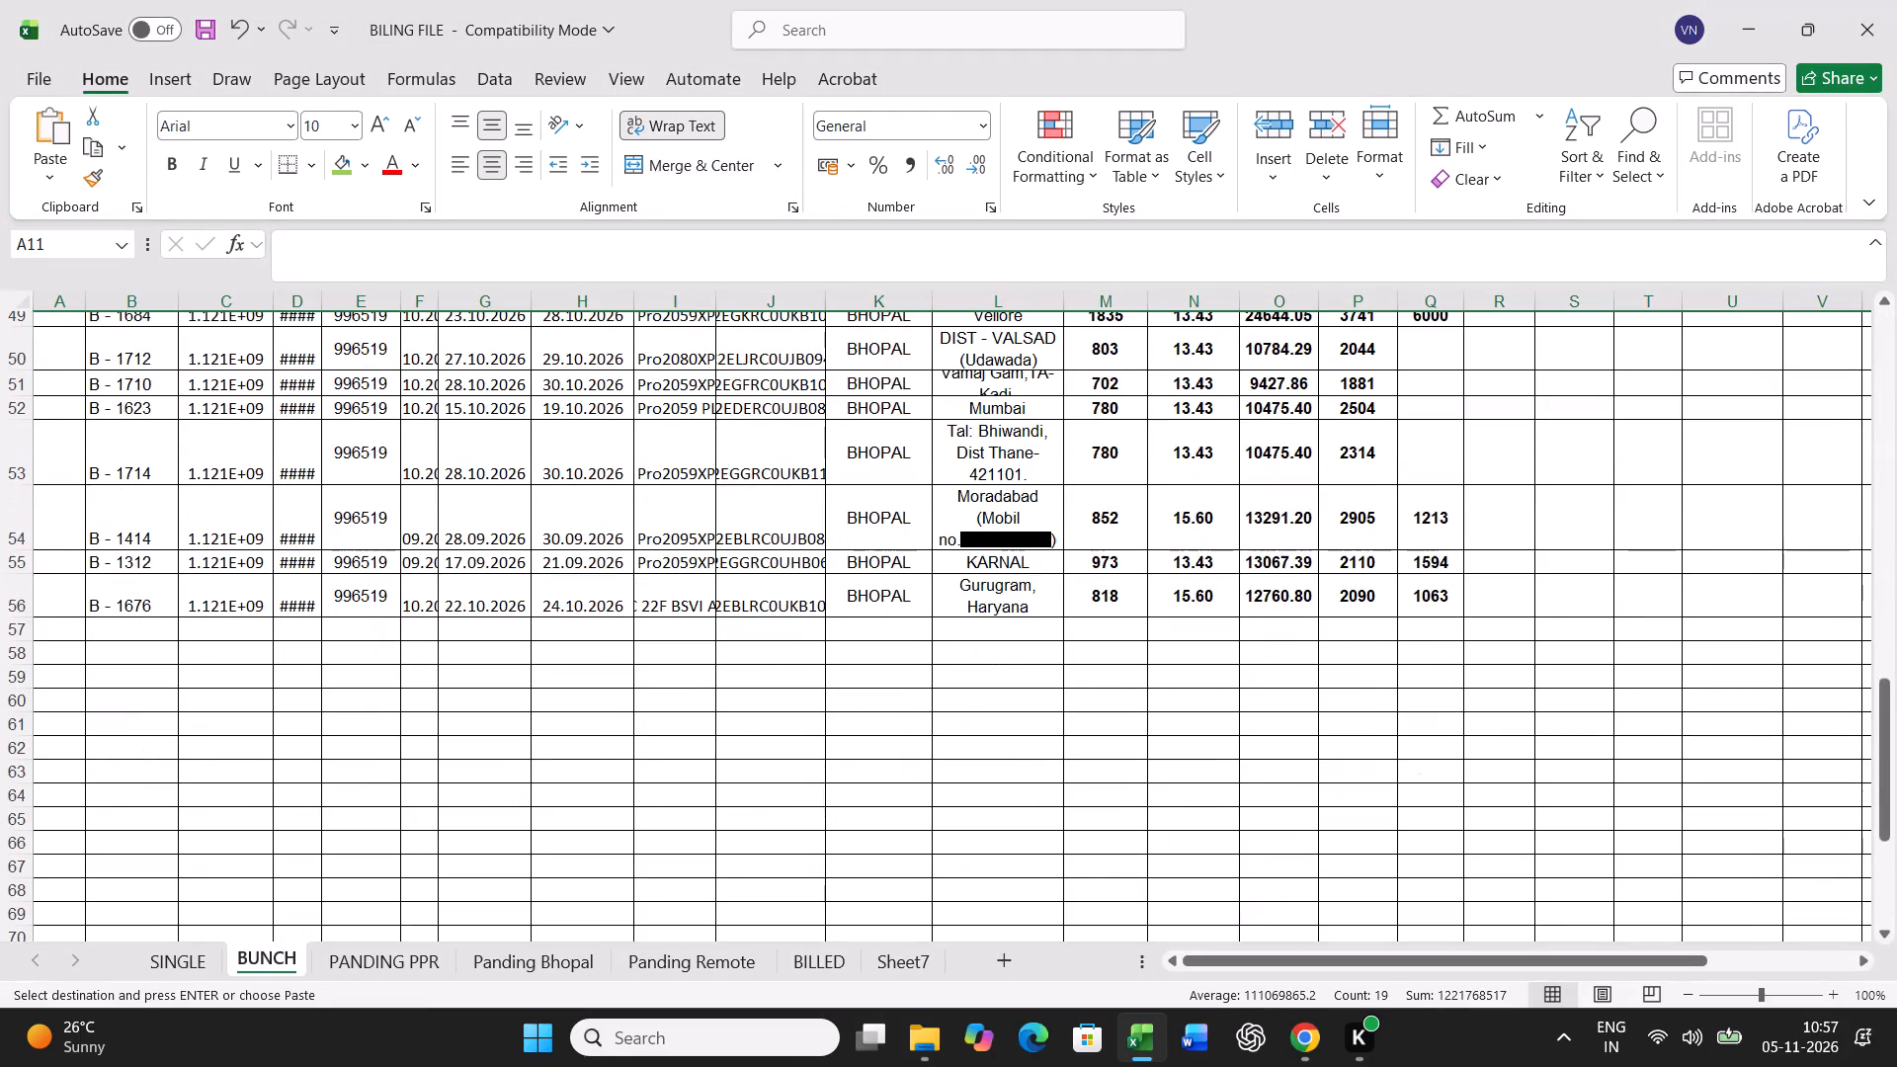
right_click(50, 628)
click(144, 477)
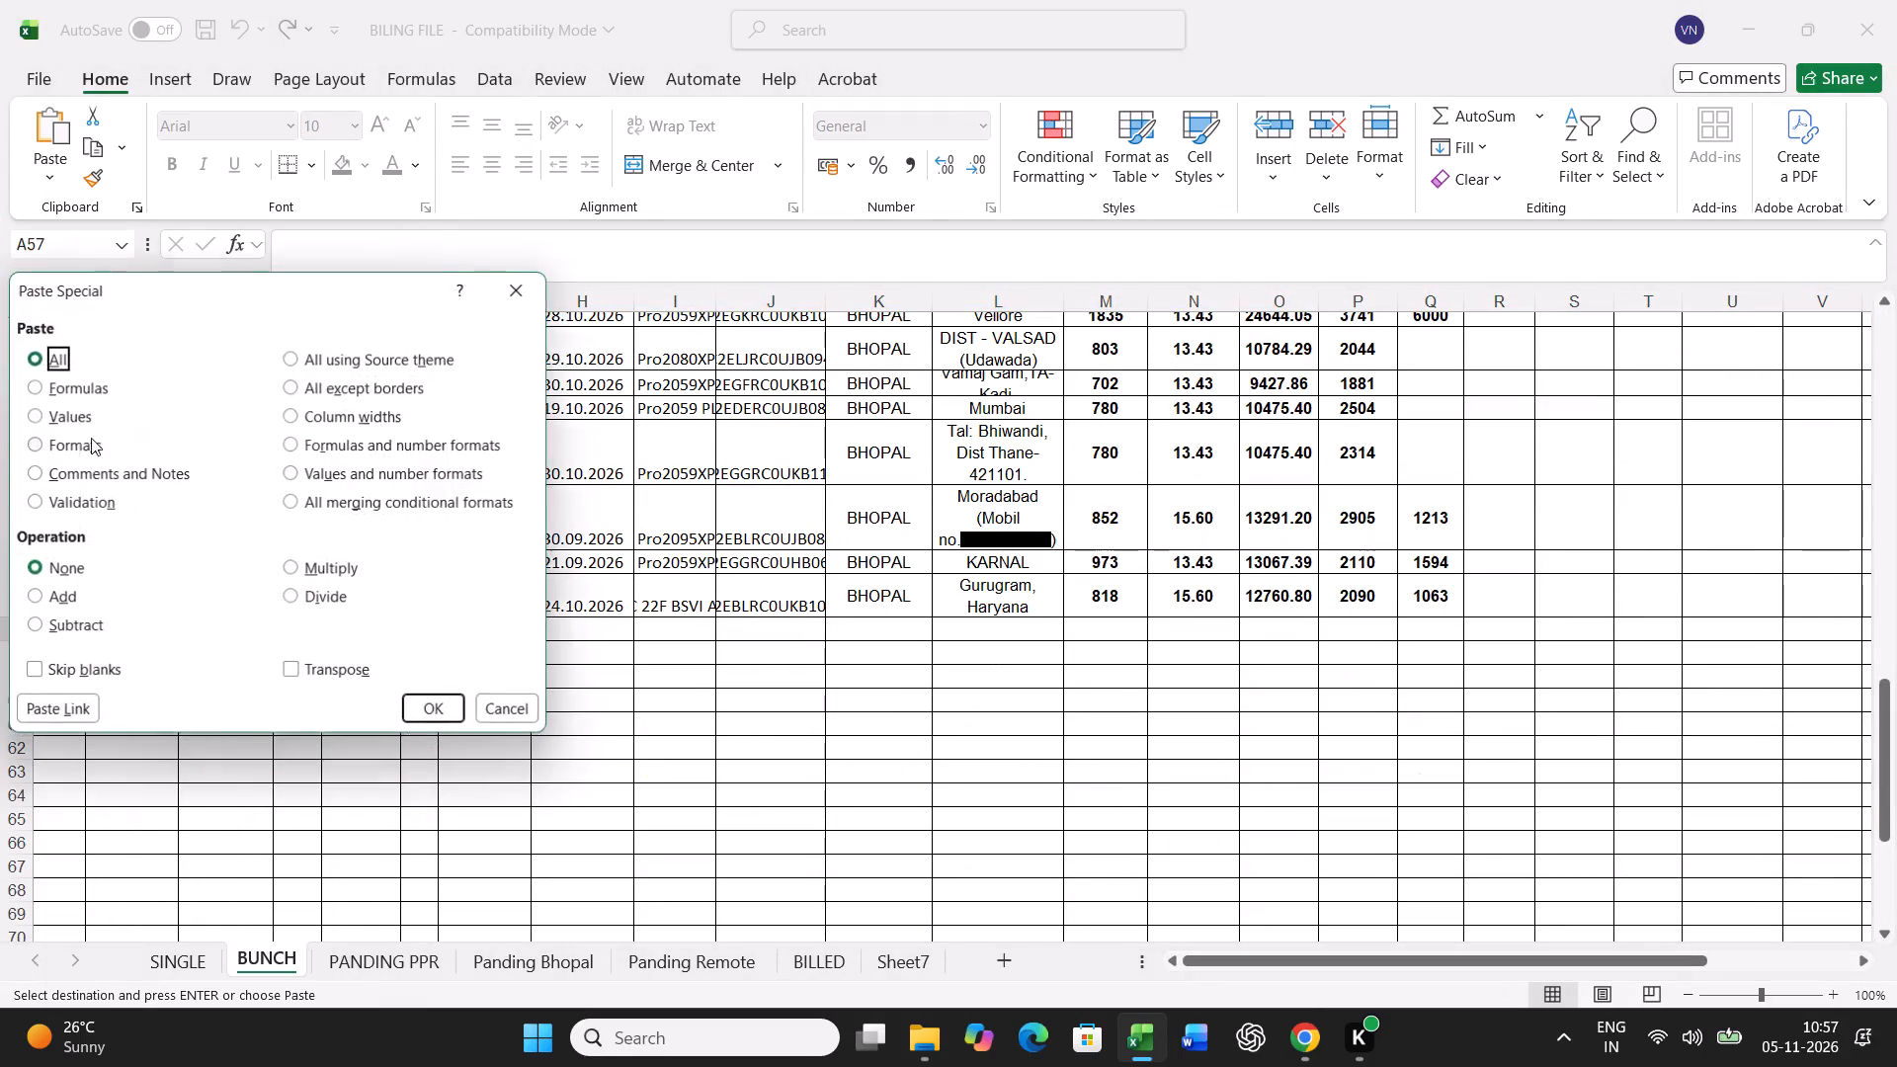
click(61, 419)
click(428, 720)
Select the GC numbers in column B of the bill list to check how many entries it holds.
scroll(428, 720, up, 5)
scroll(166, 555, up, 3)
drag(137, 450, 137, 1007)
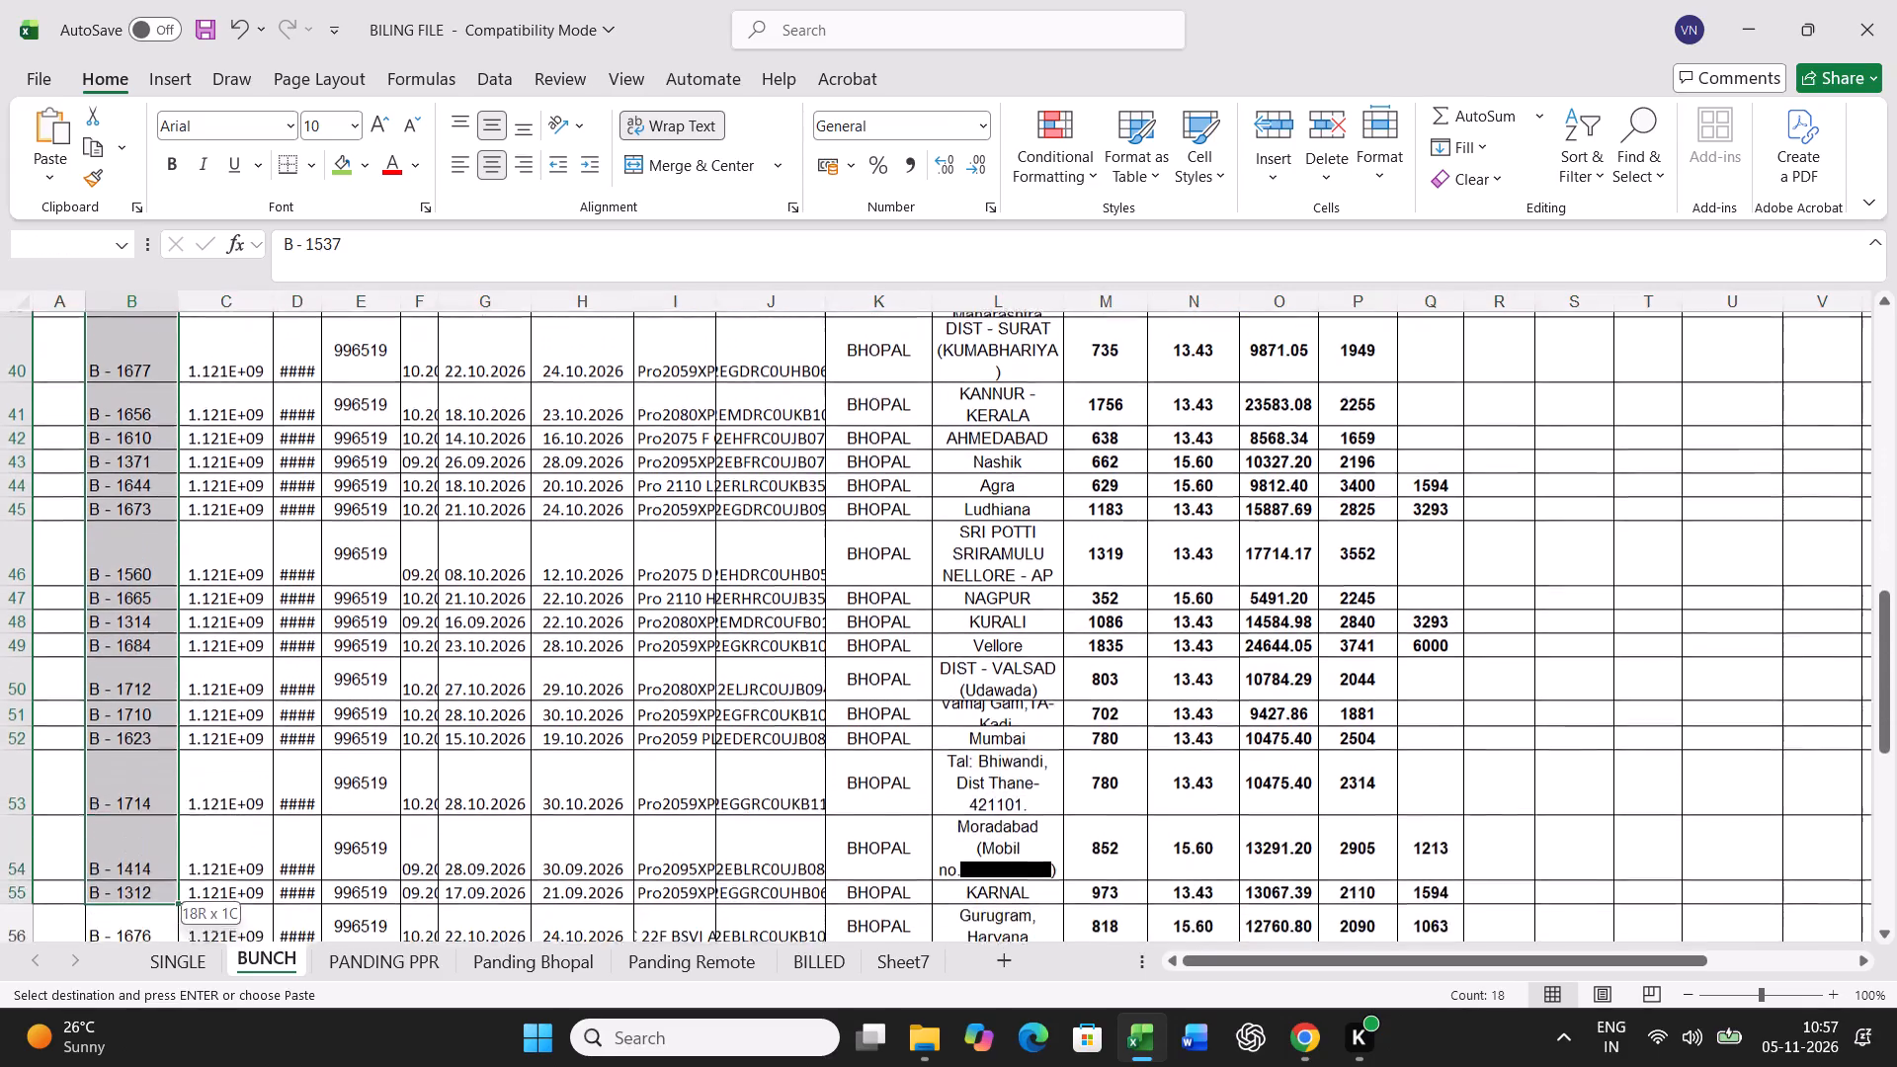
drag(137, 1007, 144, 881)
Sort the Panding Bhopal sheet by the Chassis no. cell colour, with green cells on top.
click(580, 968)
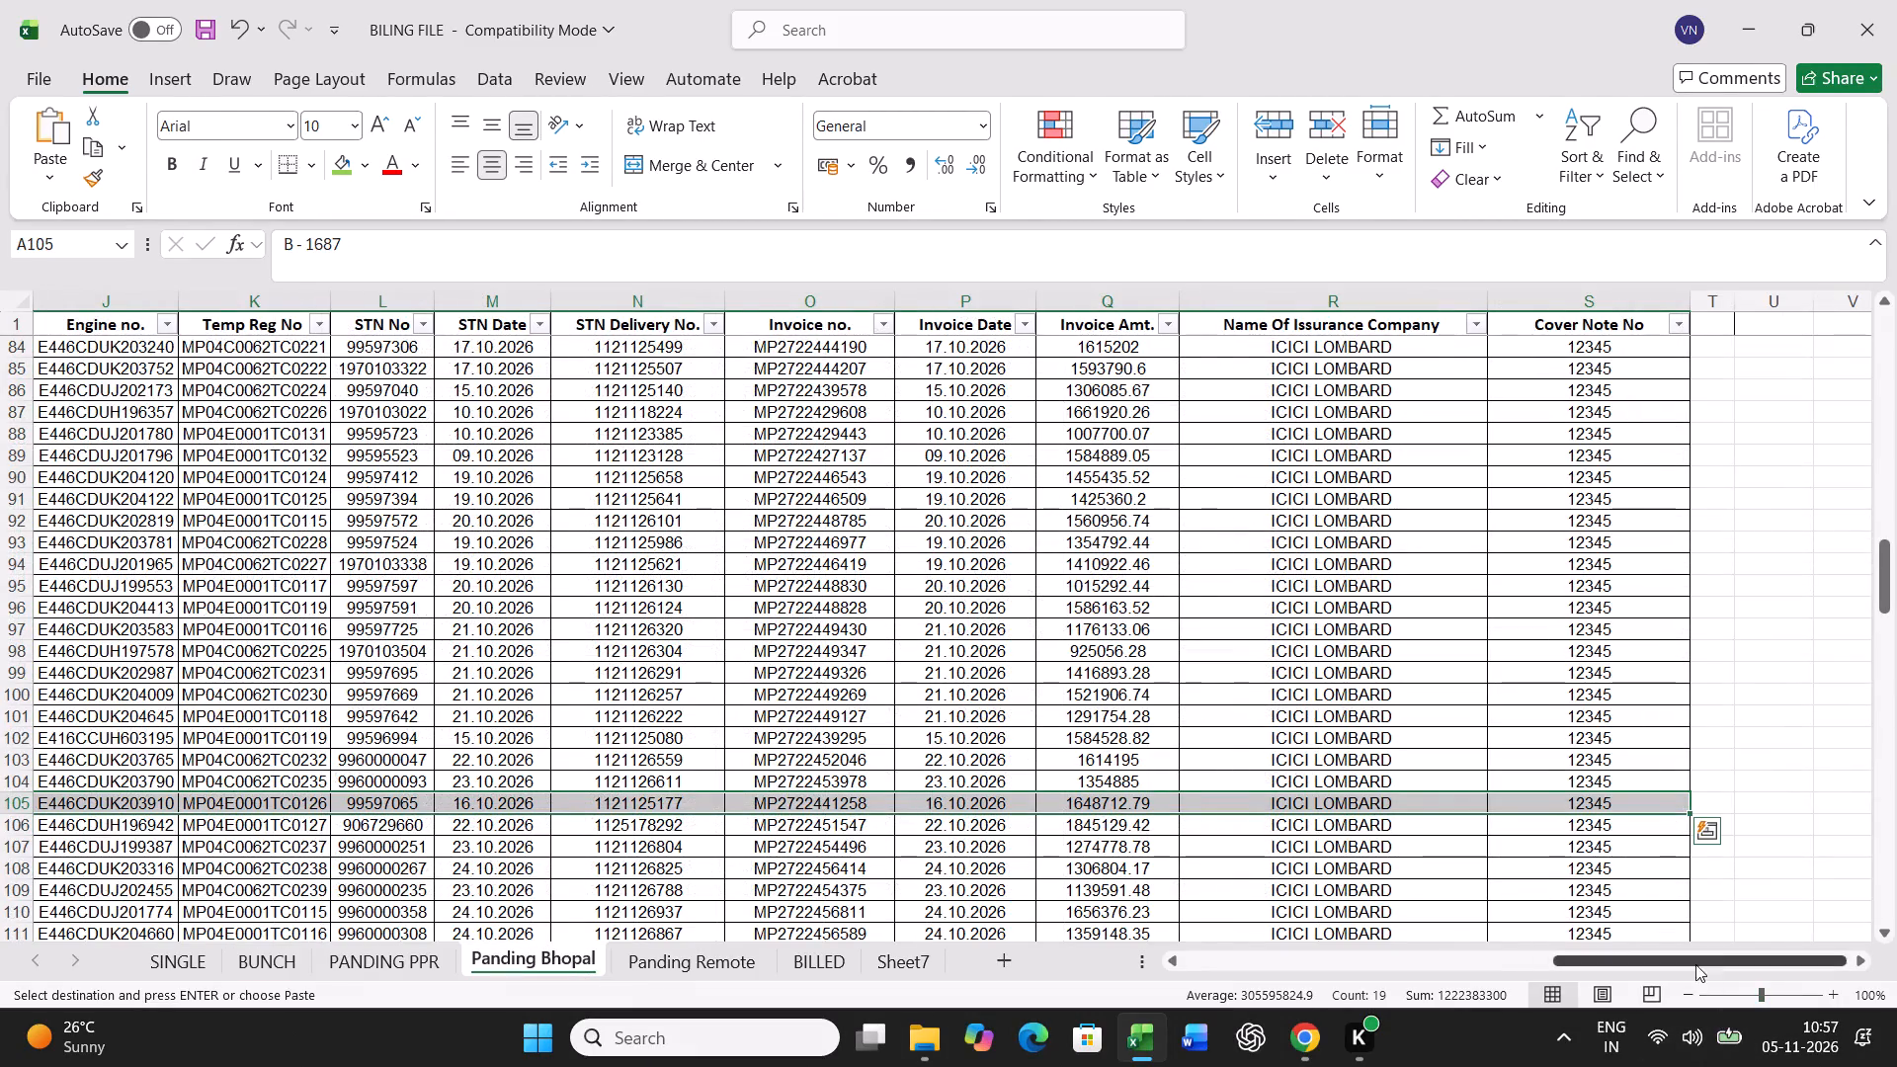
drag(1691, 956, 1555, 953)
click(730, 418)
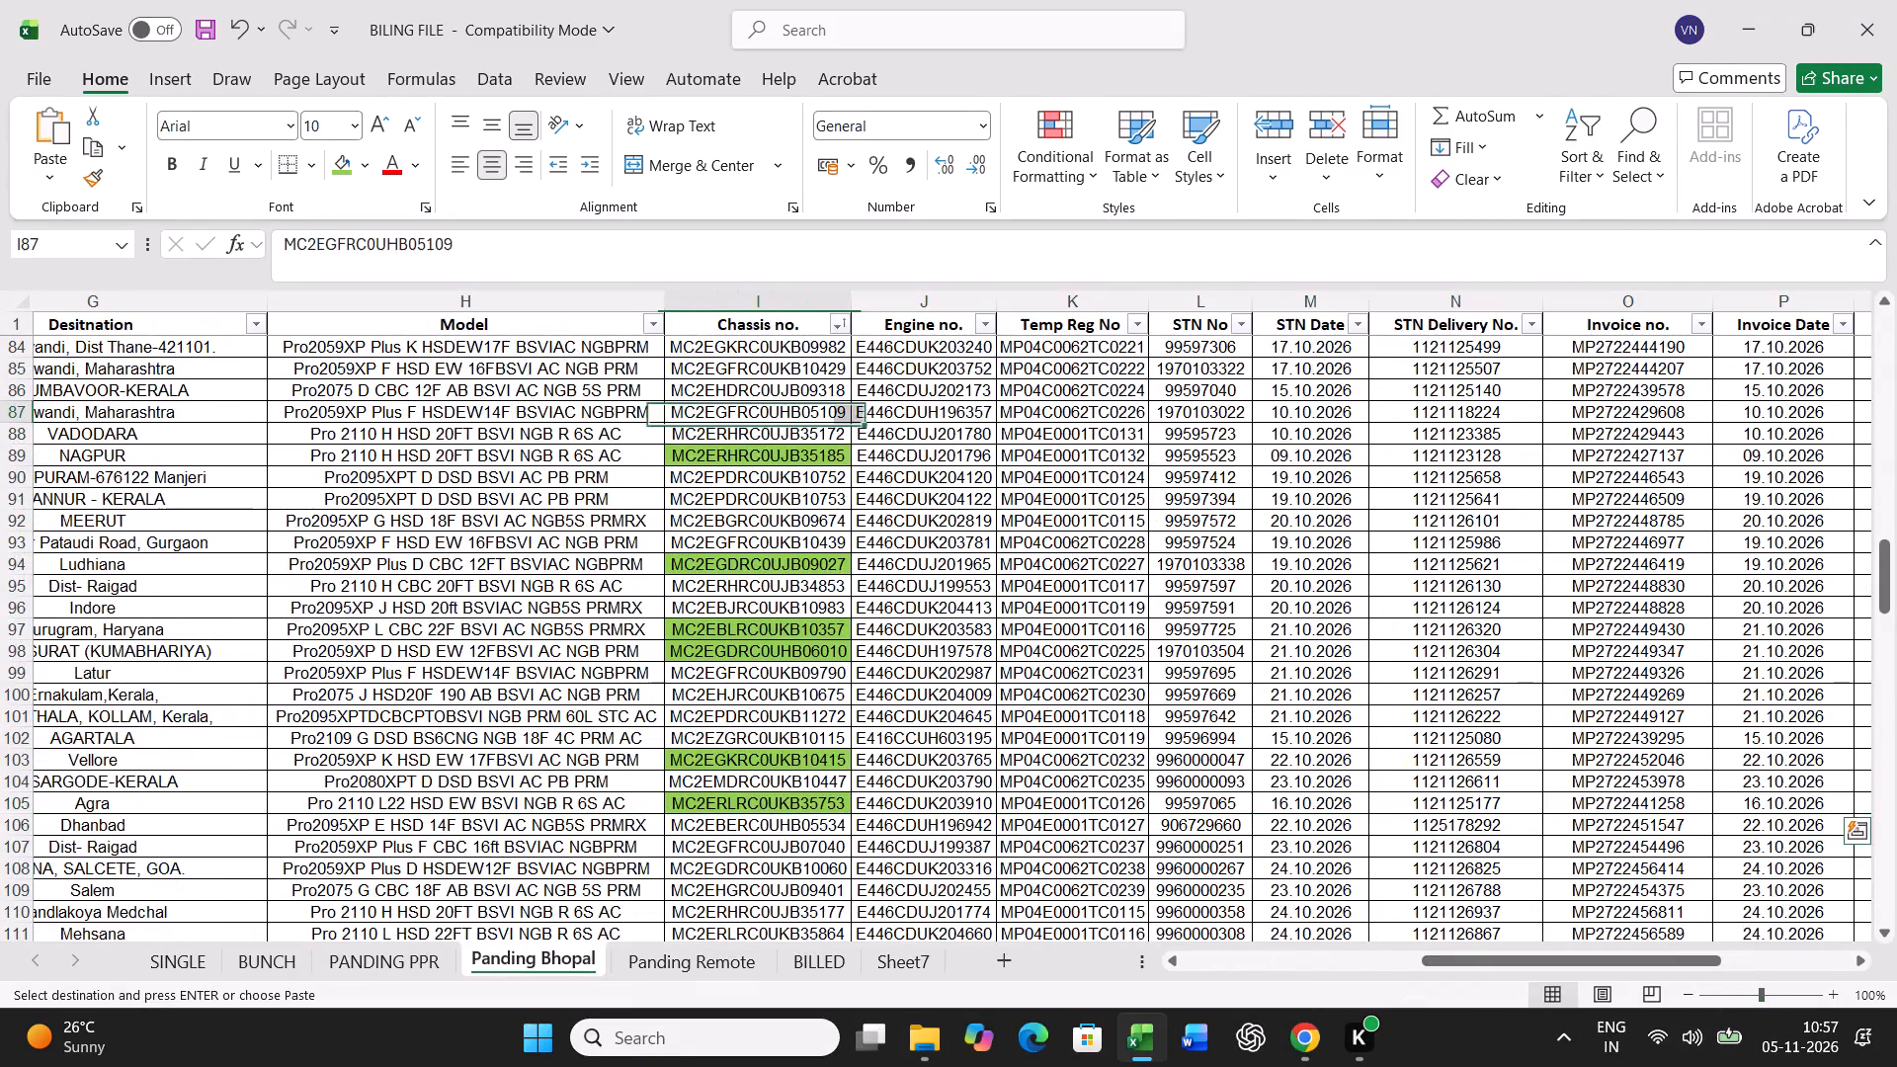
click(788, 322)
click(835, 332)
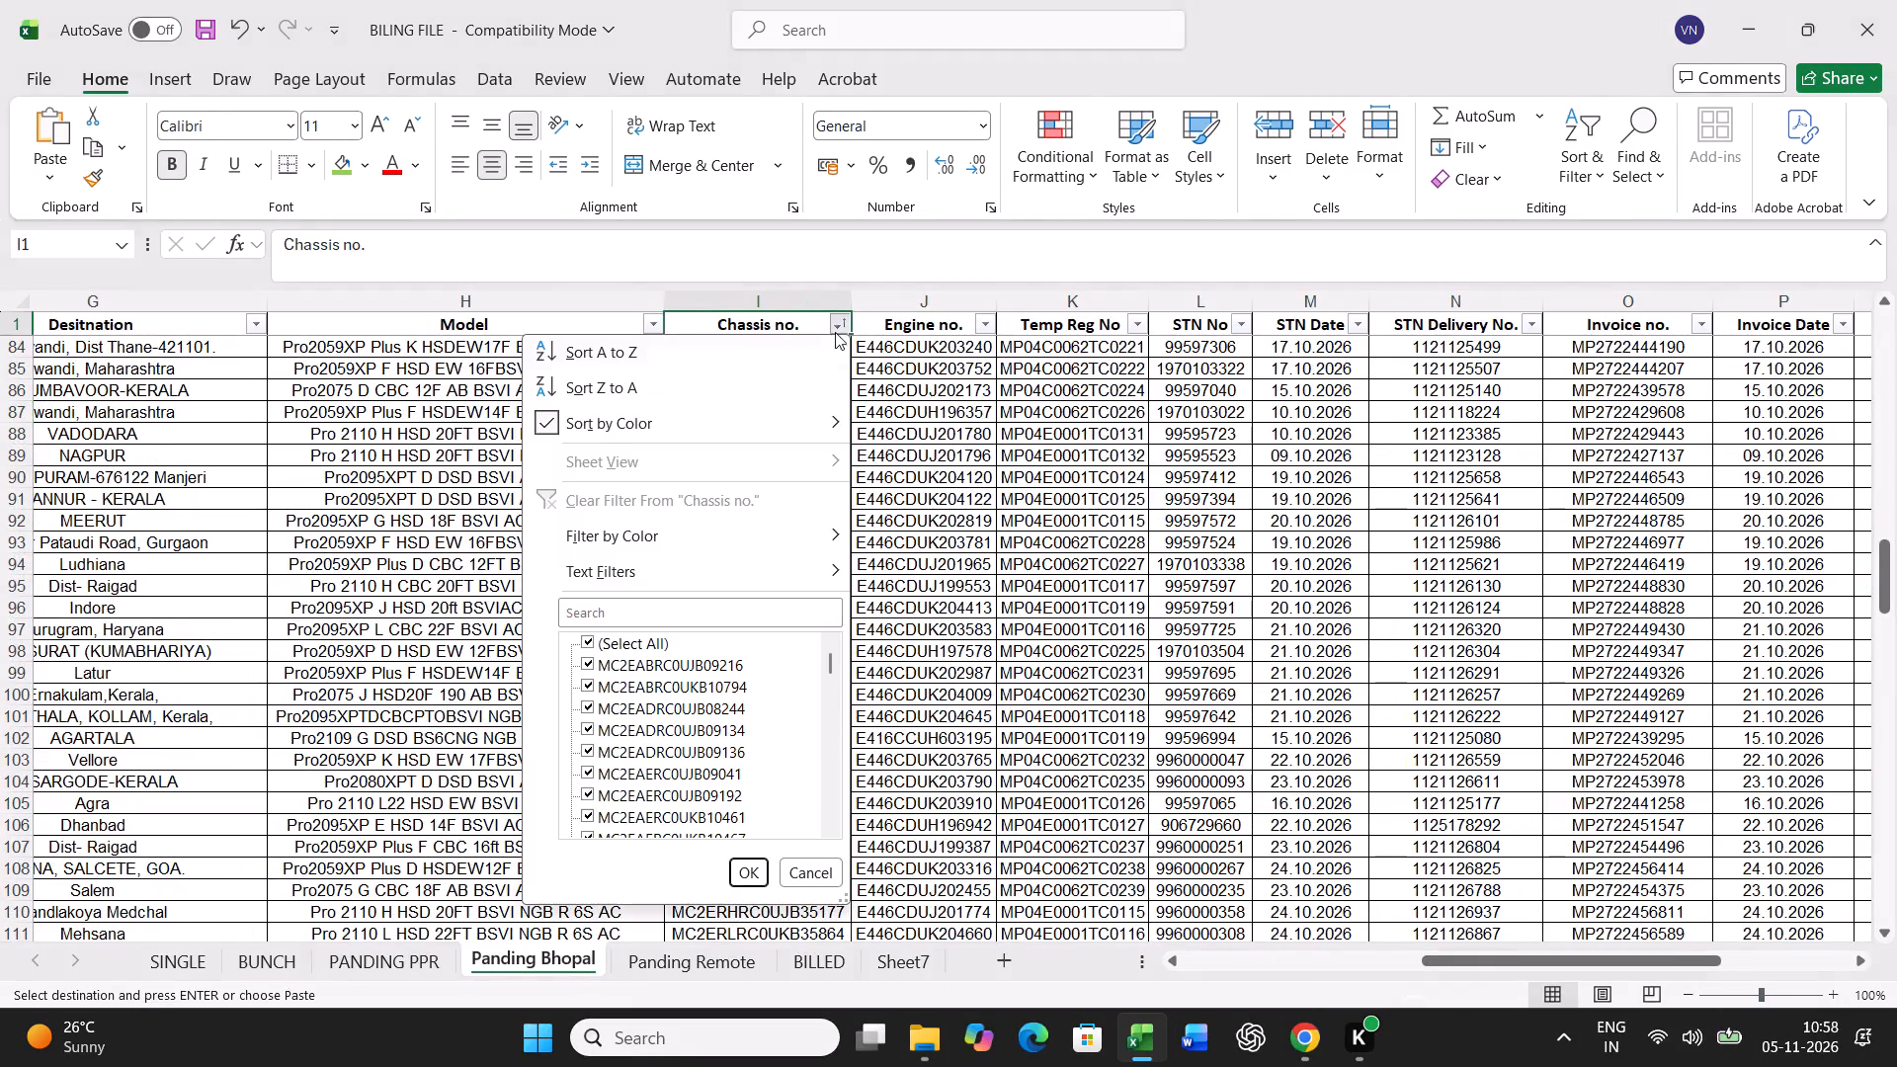
click(903, 517)
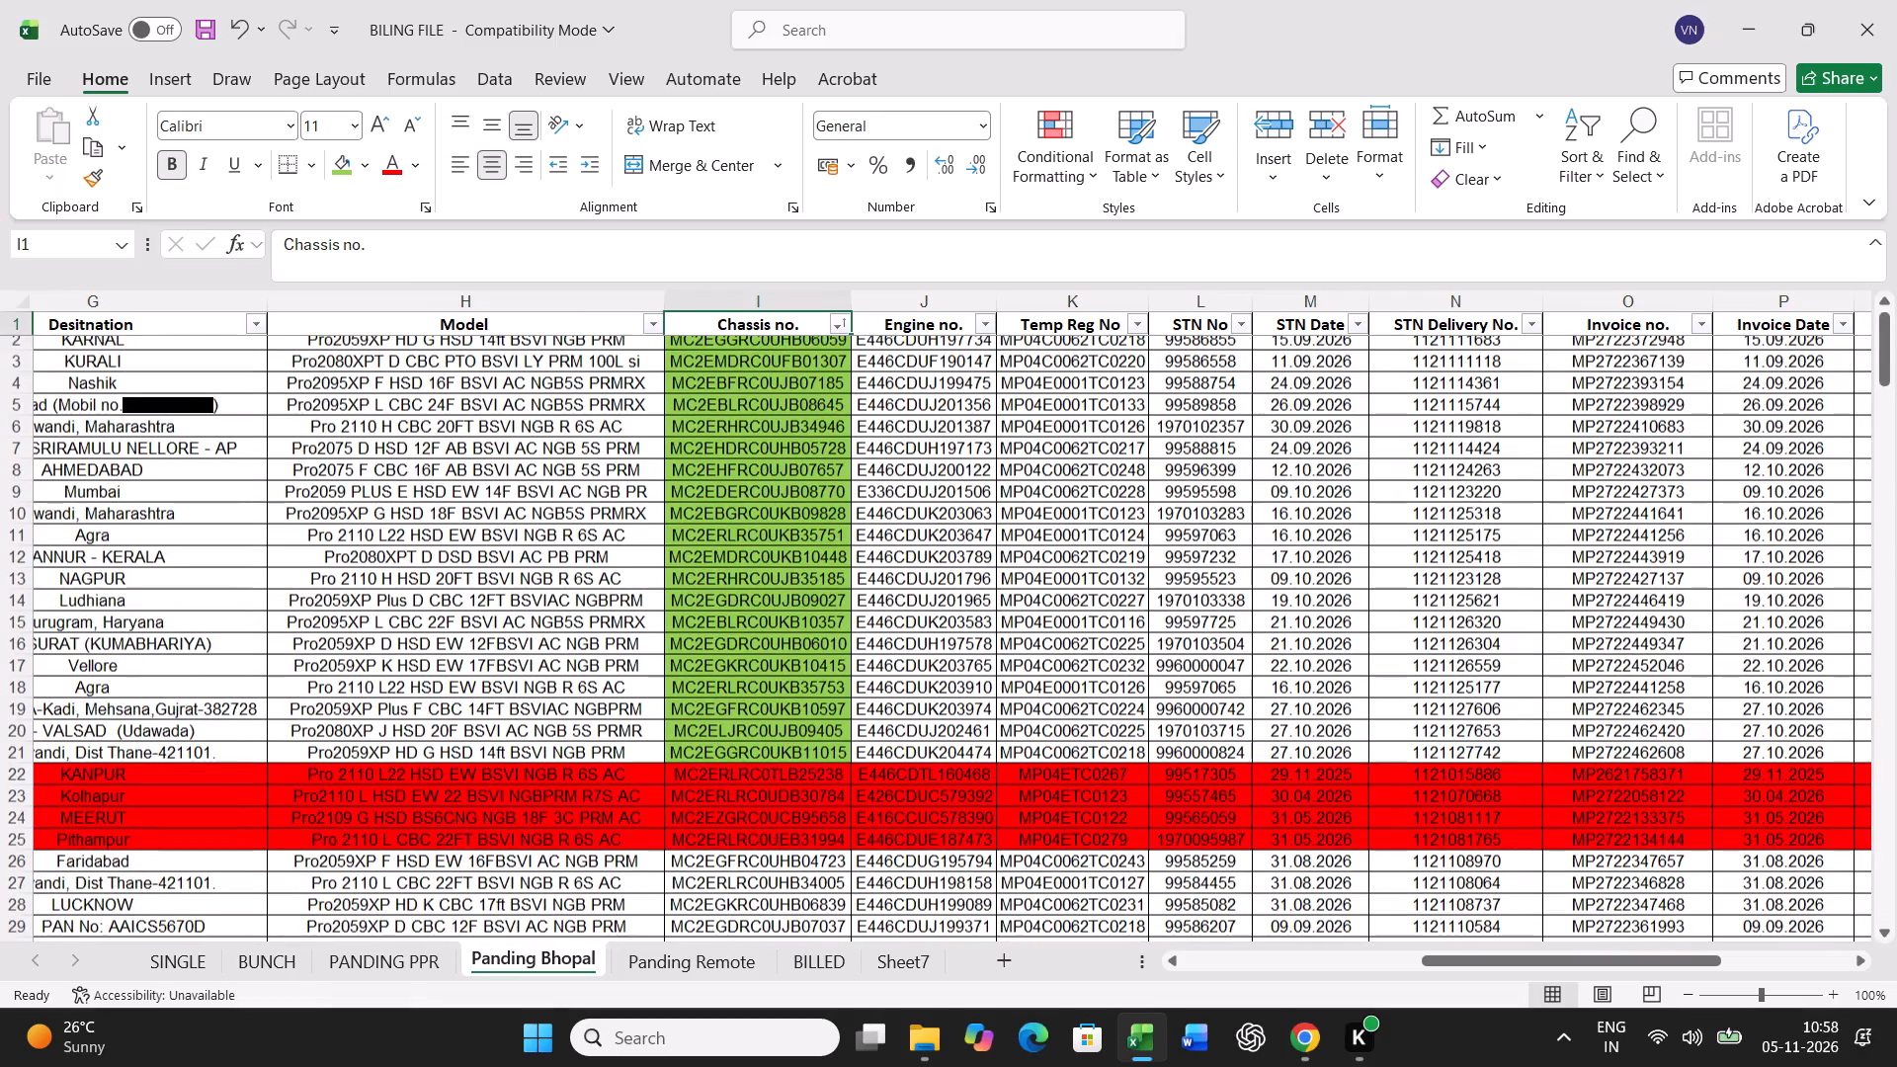
Check the count of green chassis cells, and move rows 2 to 21 from Panding Bhopal to the BILLED sheet, starting at row 3703.
drag(826, 350, 814, 752)
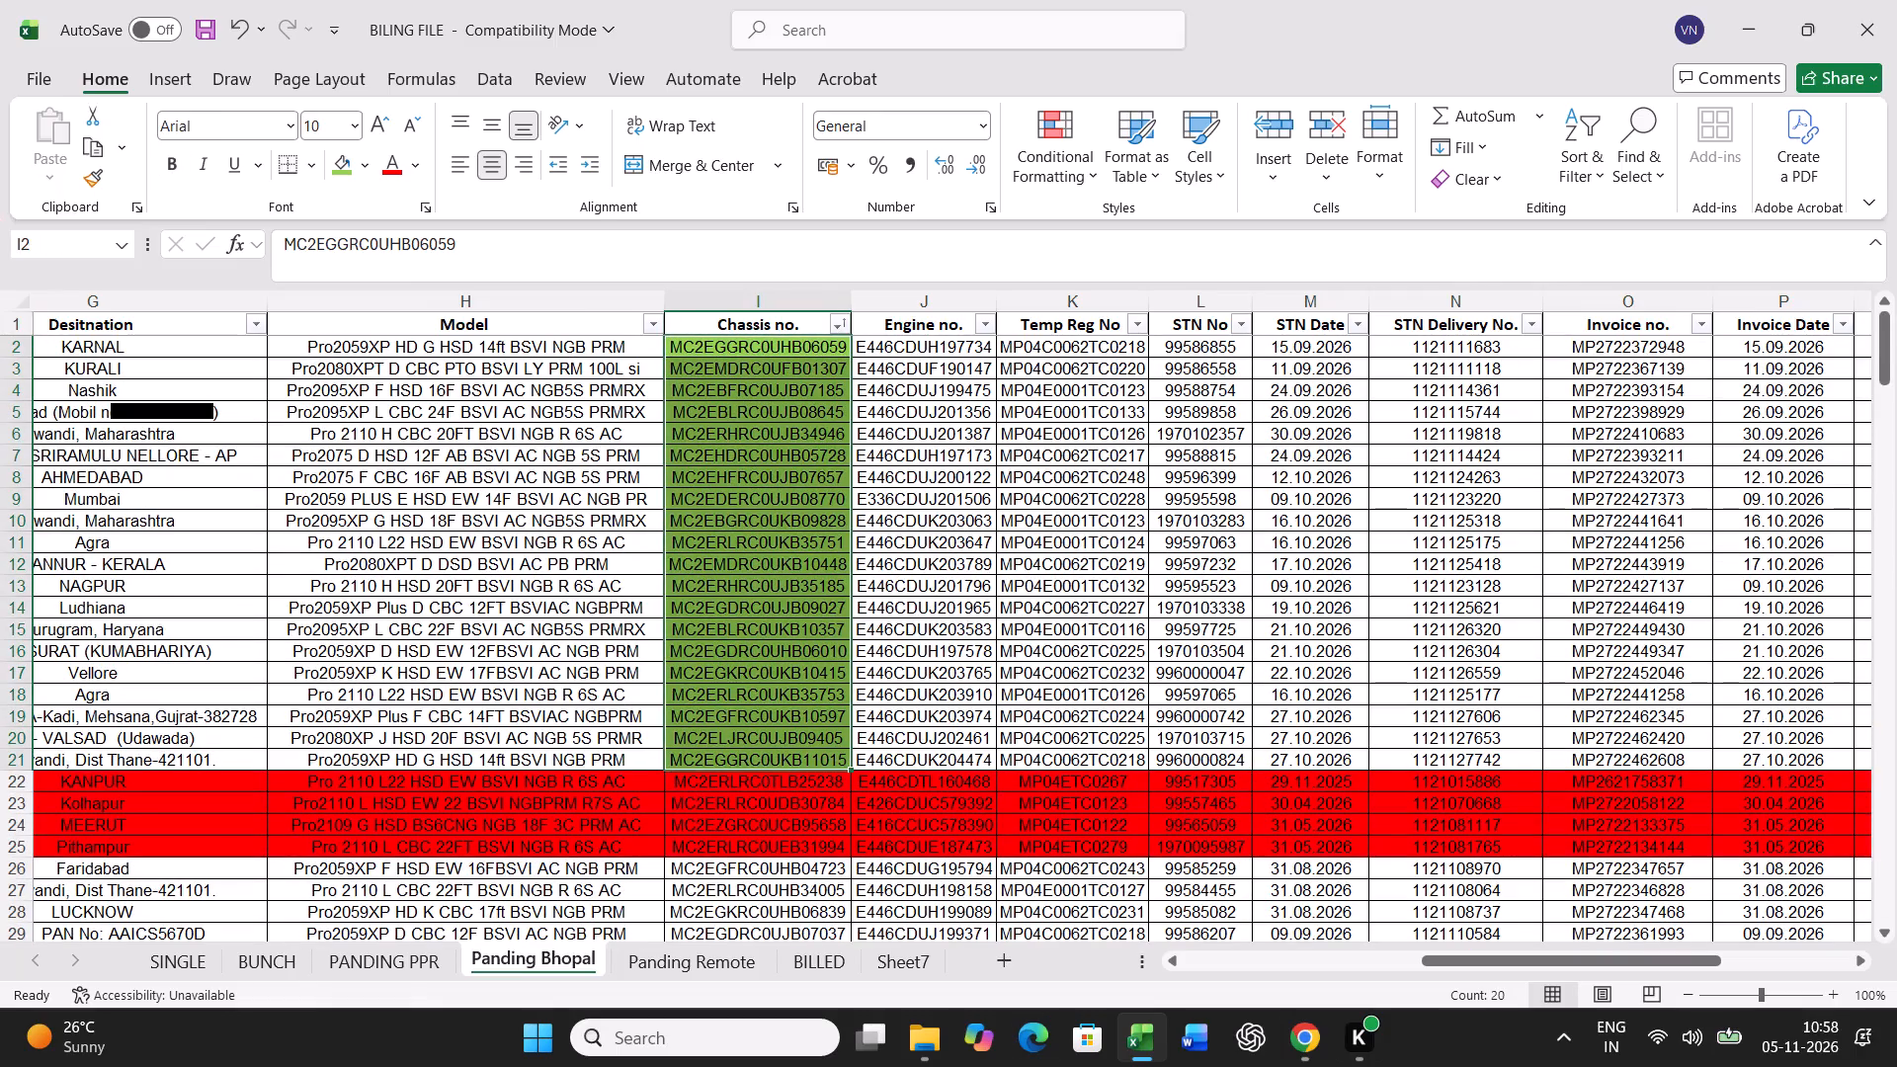
drag(13, 347, 0, 687)
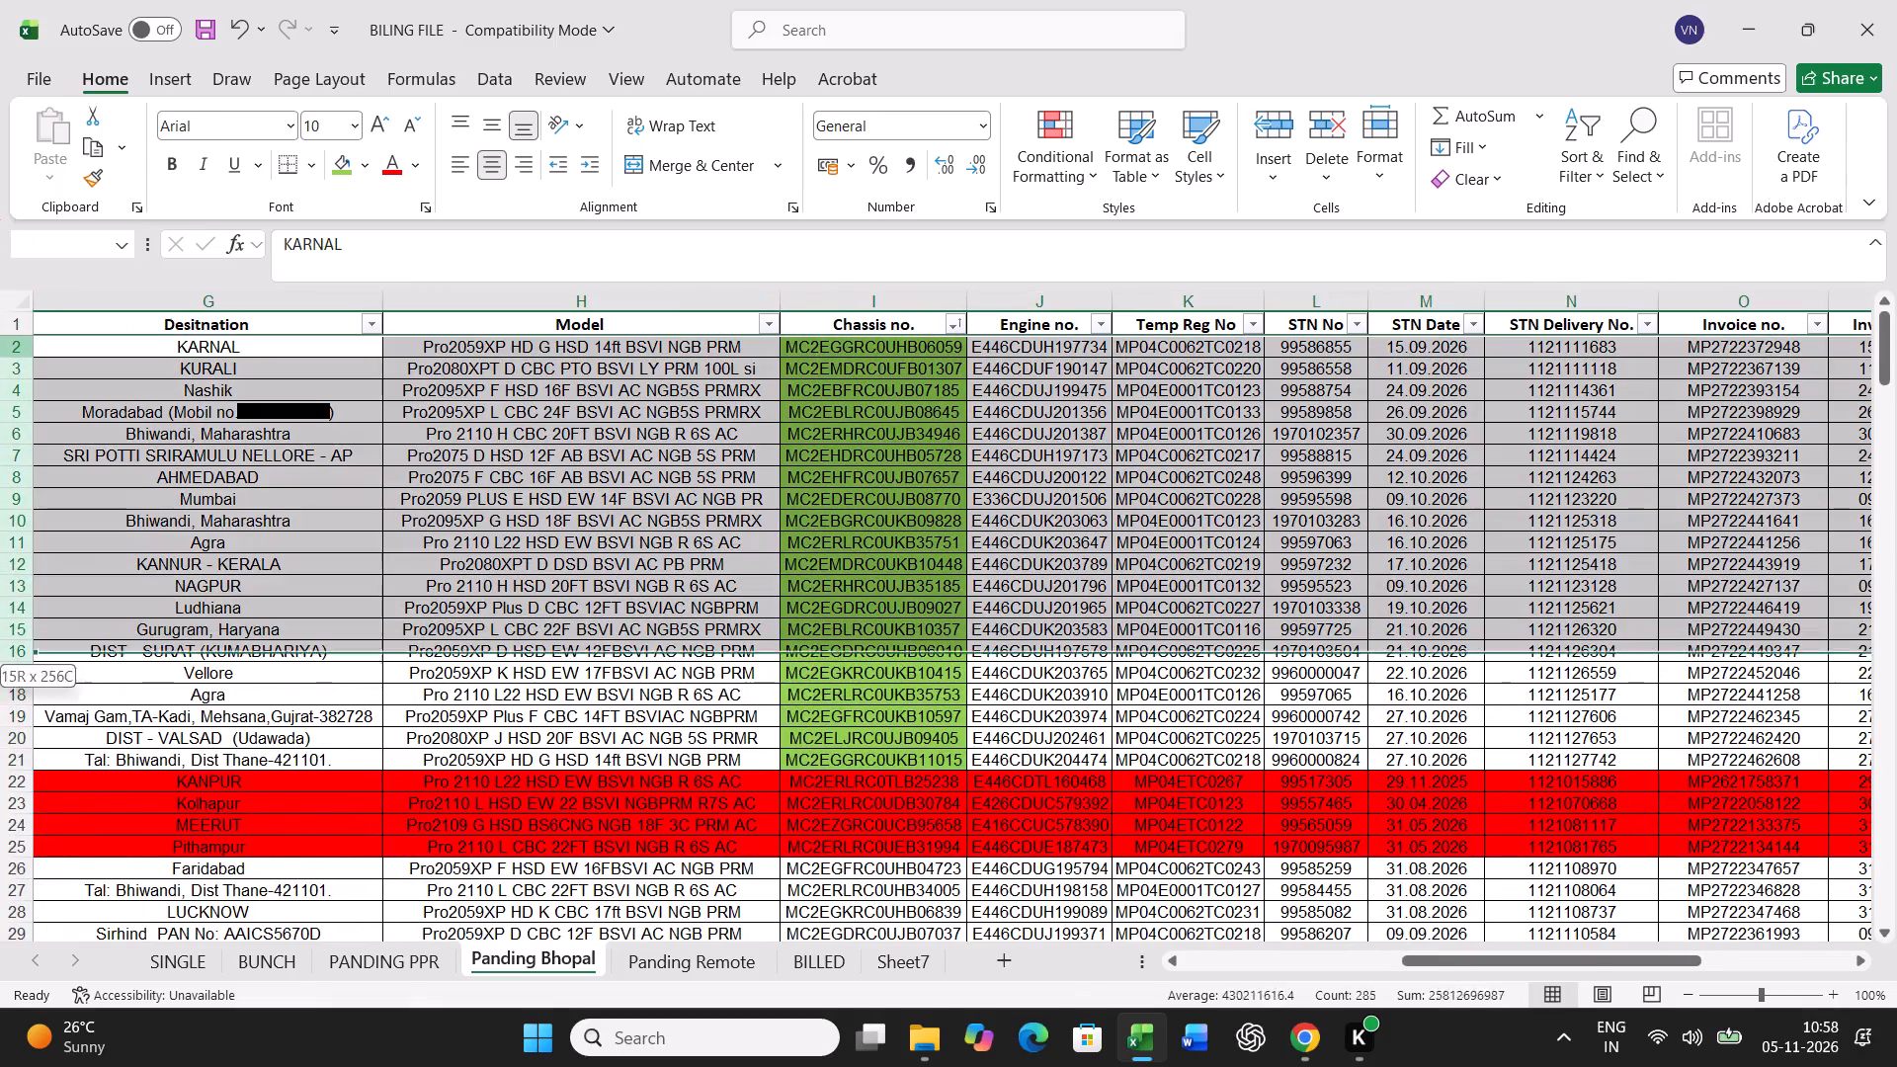
drag(0, 687, 0, 764)
key(ctrl+x)
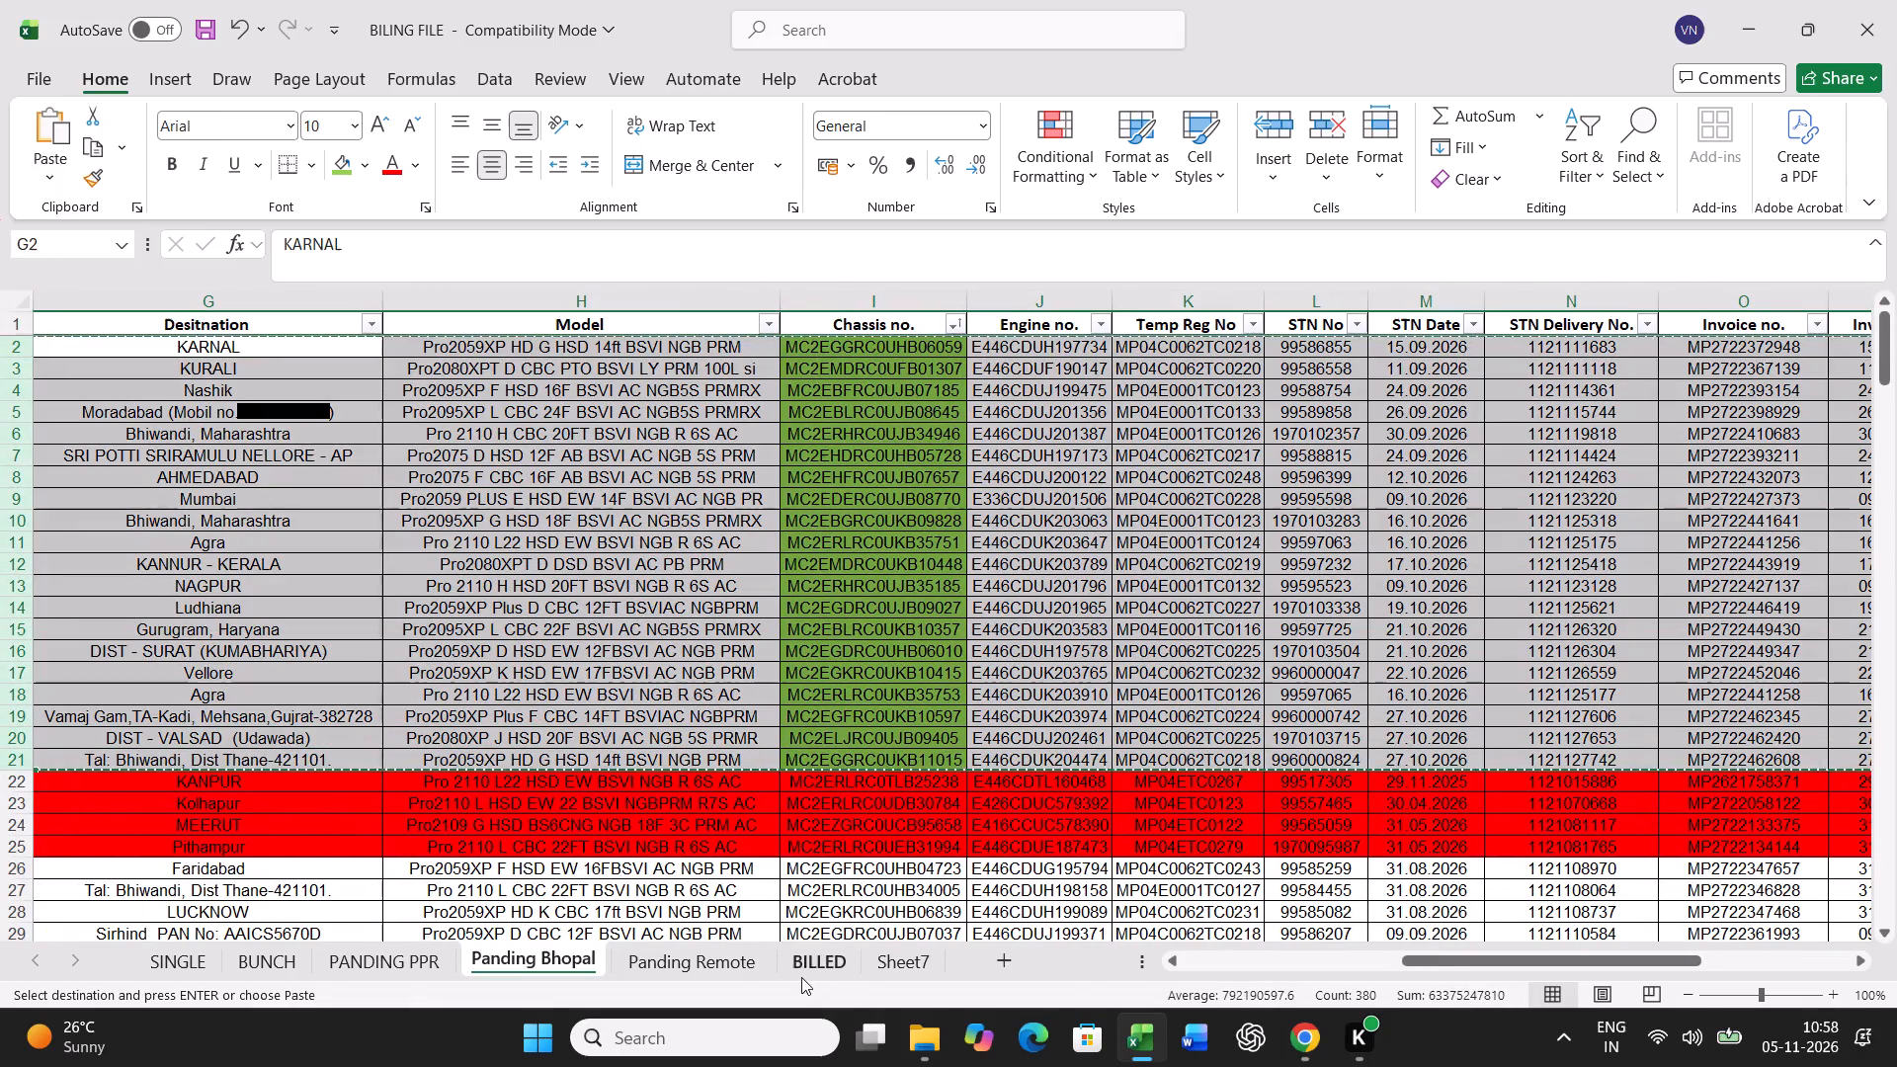
click(820, 957)
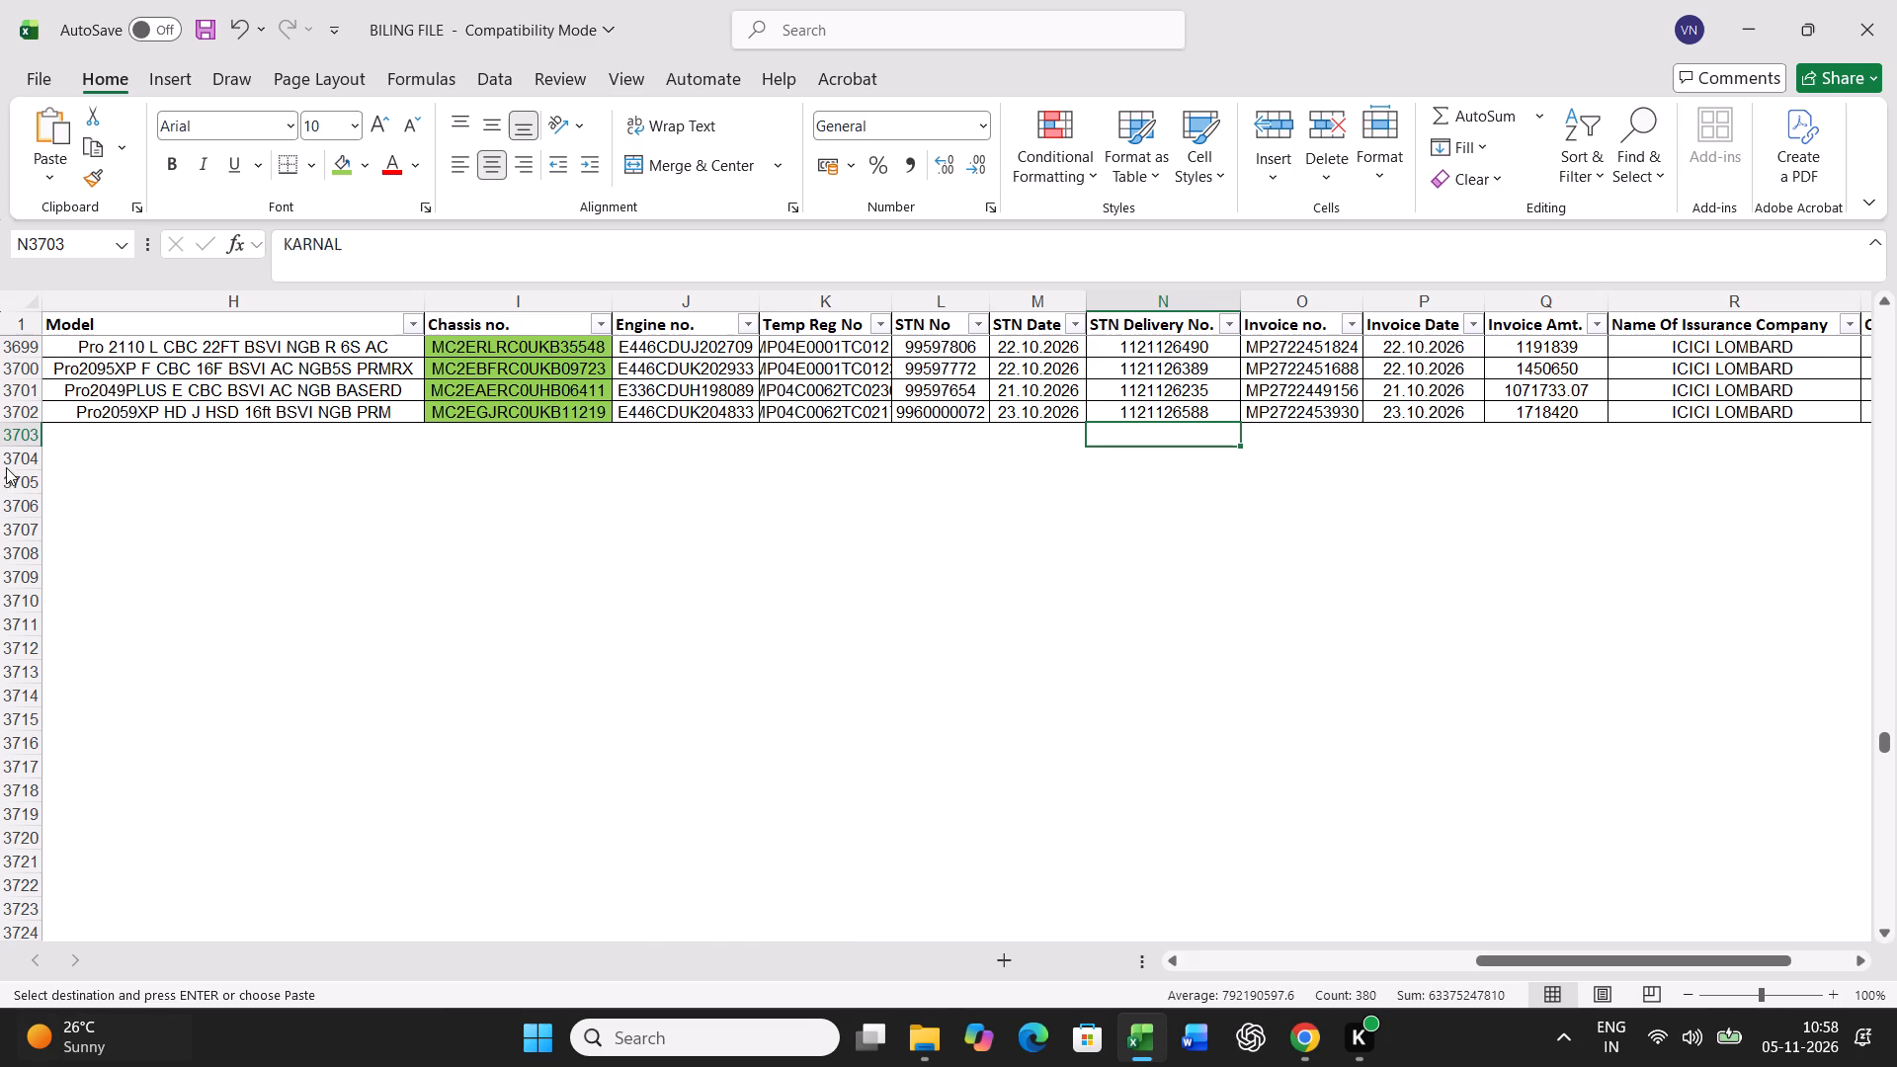
click(22, 432)
key(ctrl+v)
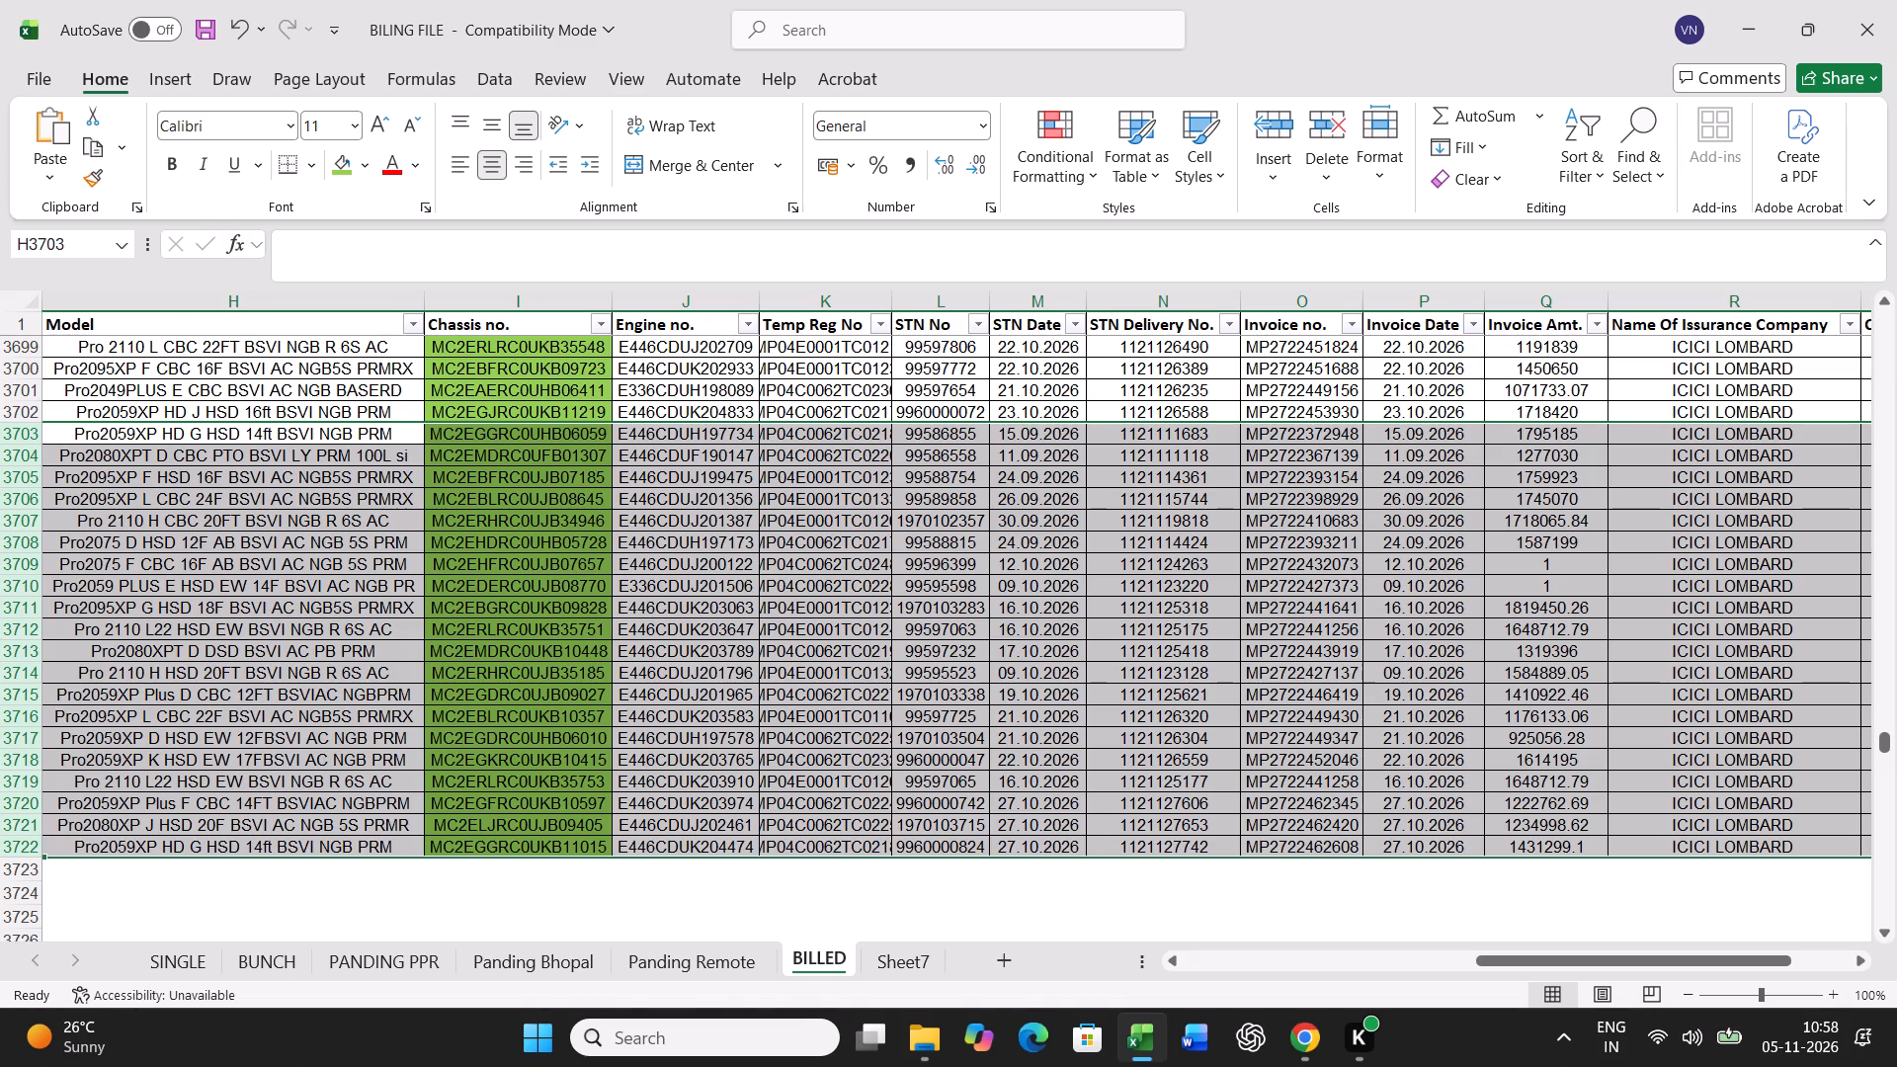
Highlight duplicate values in the STN Delivery No. column of the BILLED sheet and check the newly added rows.
click(1164, 299)
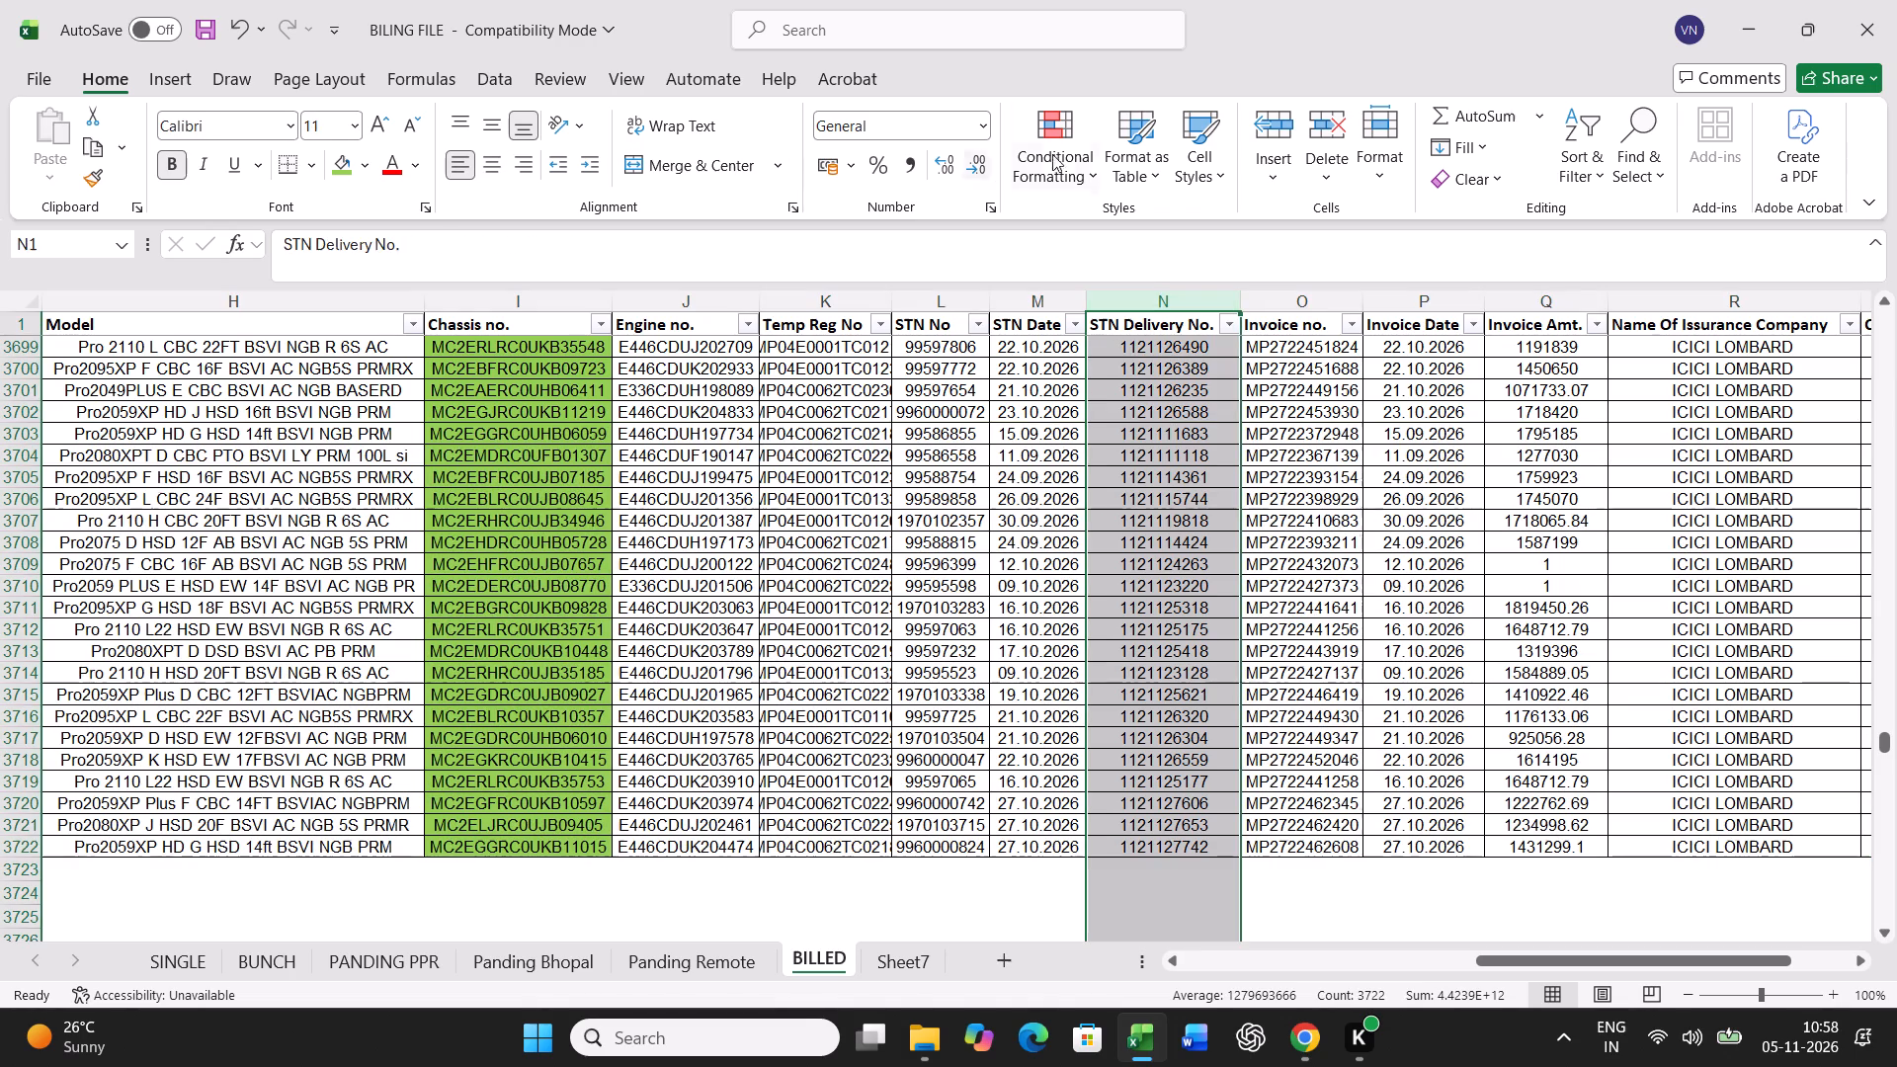
click(1057, 153)
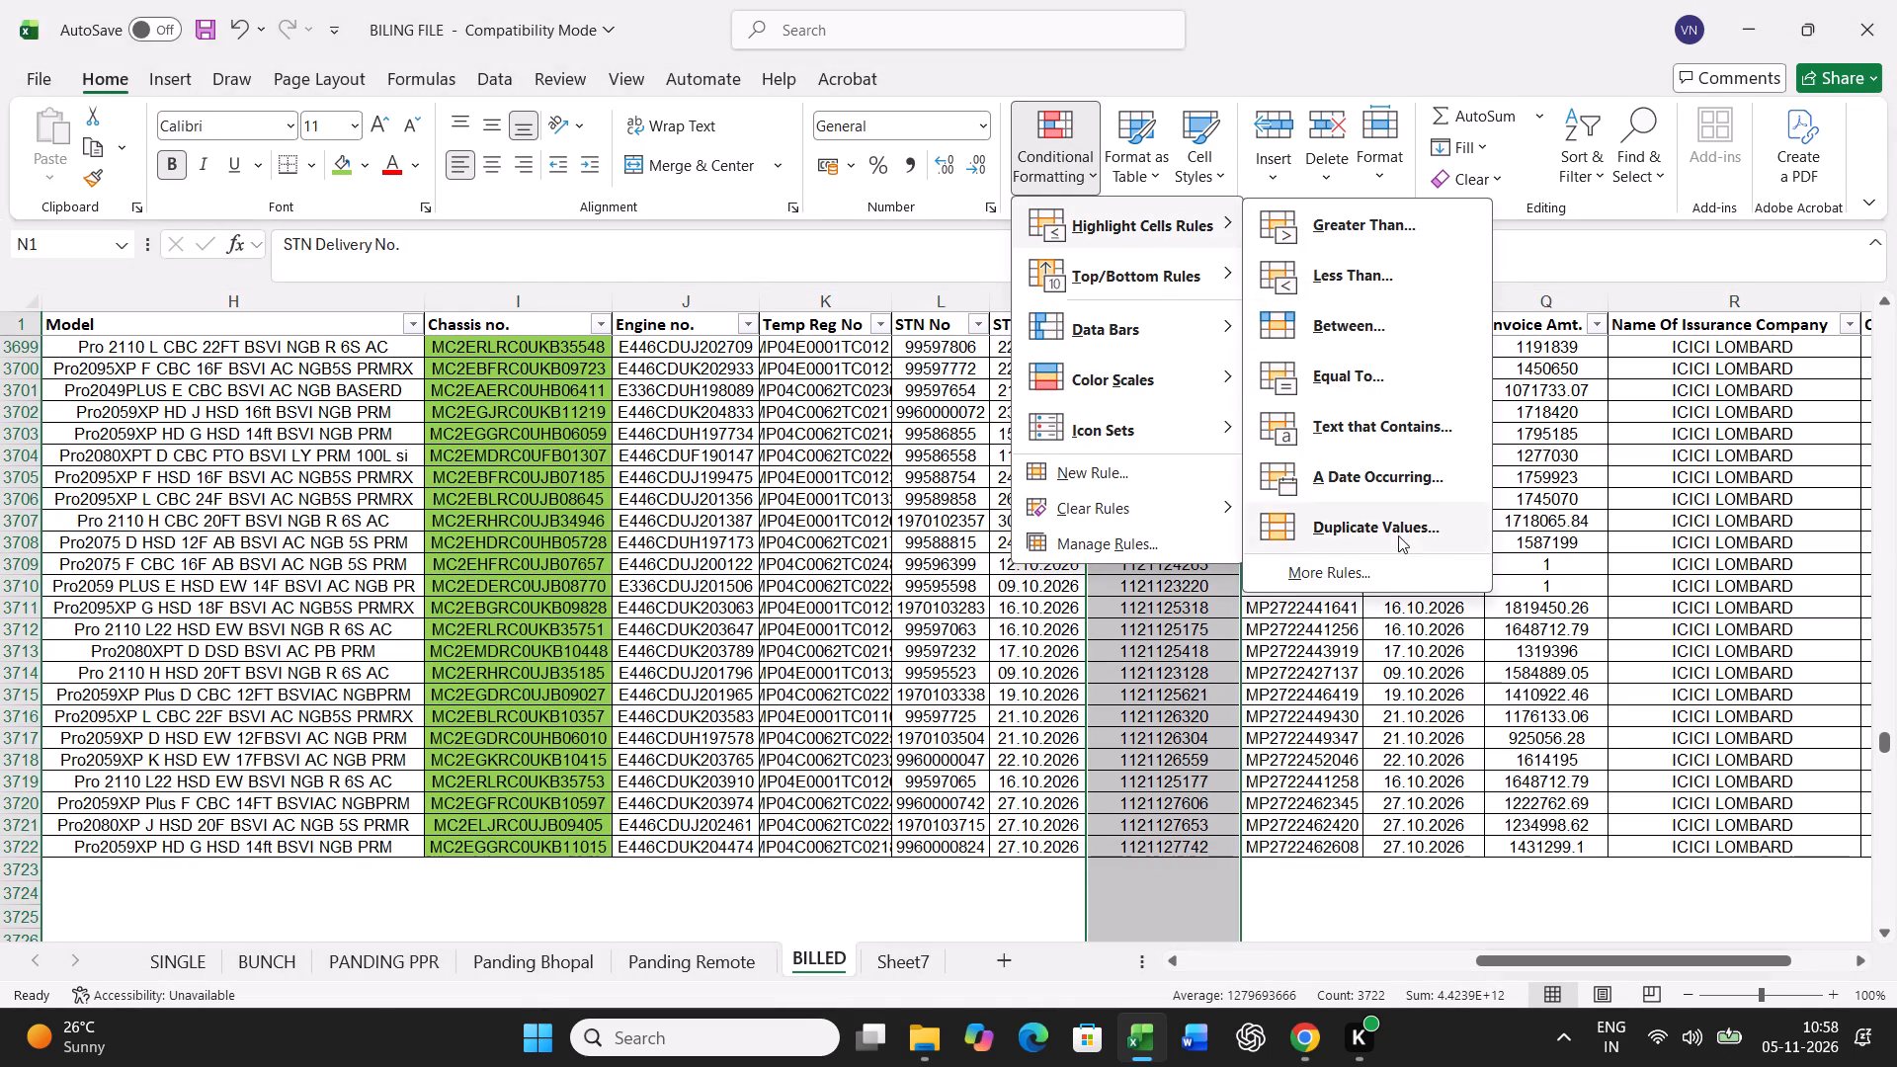
click(1398, 535)
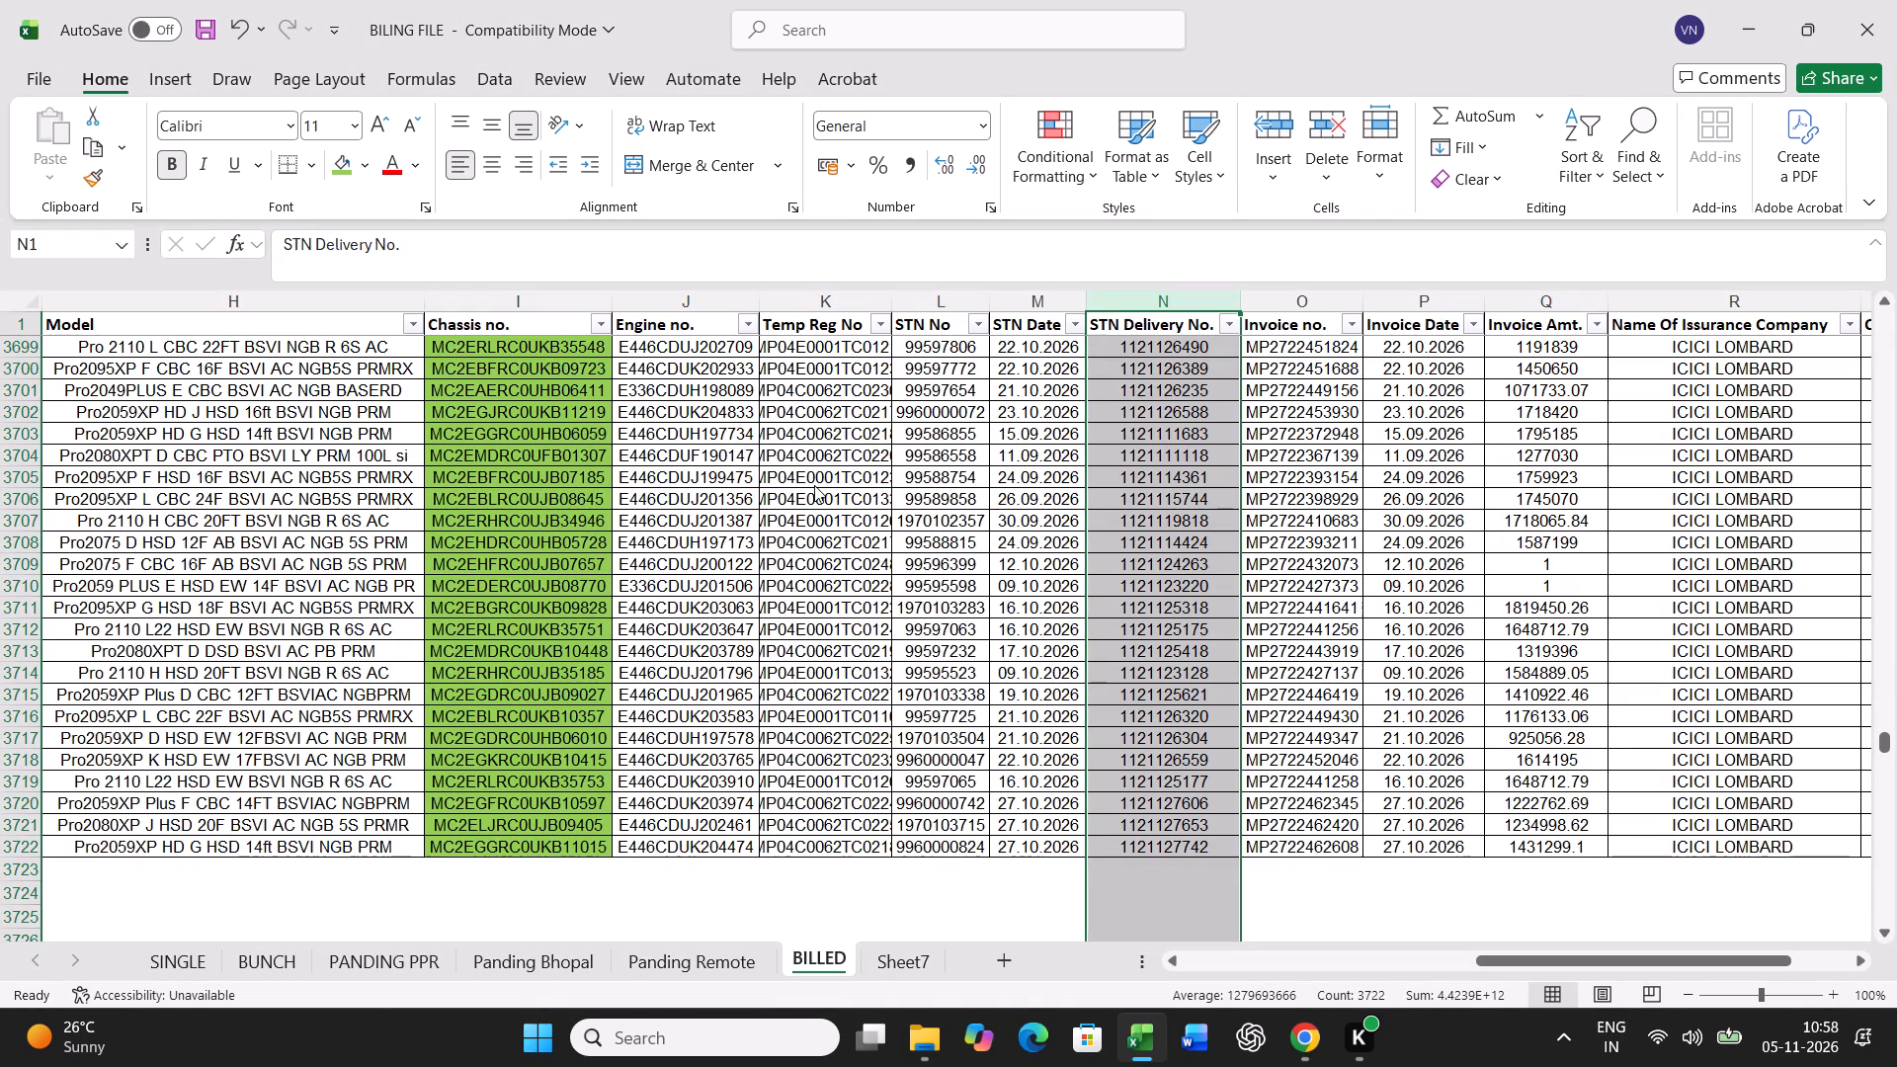
click(566, 547)
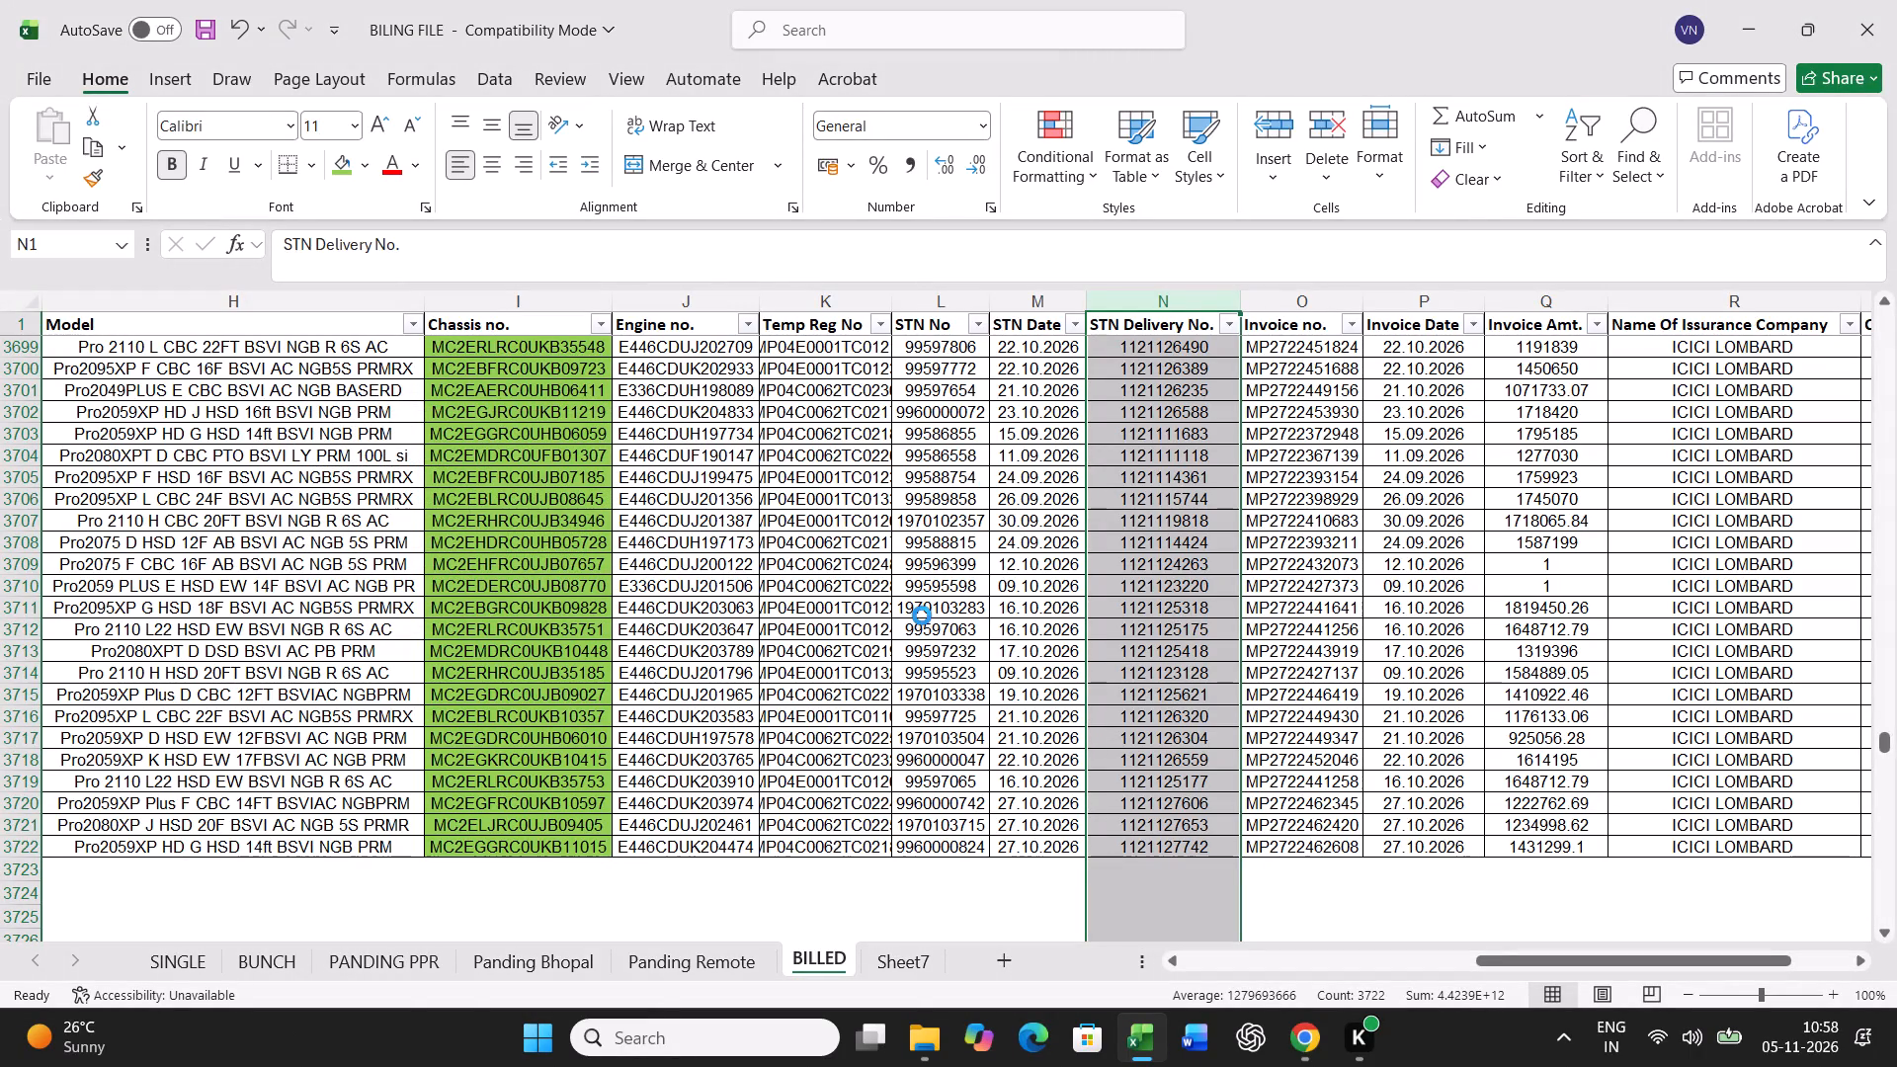
scroll(930, 616, down, 6)
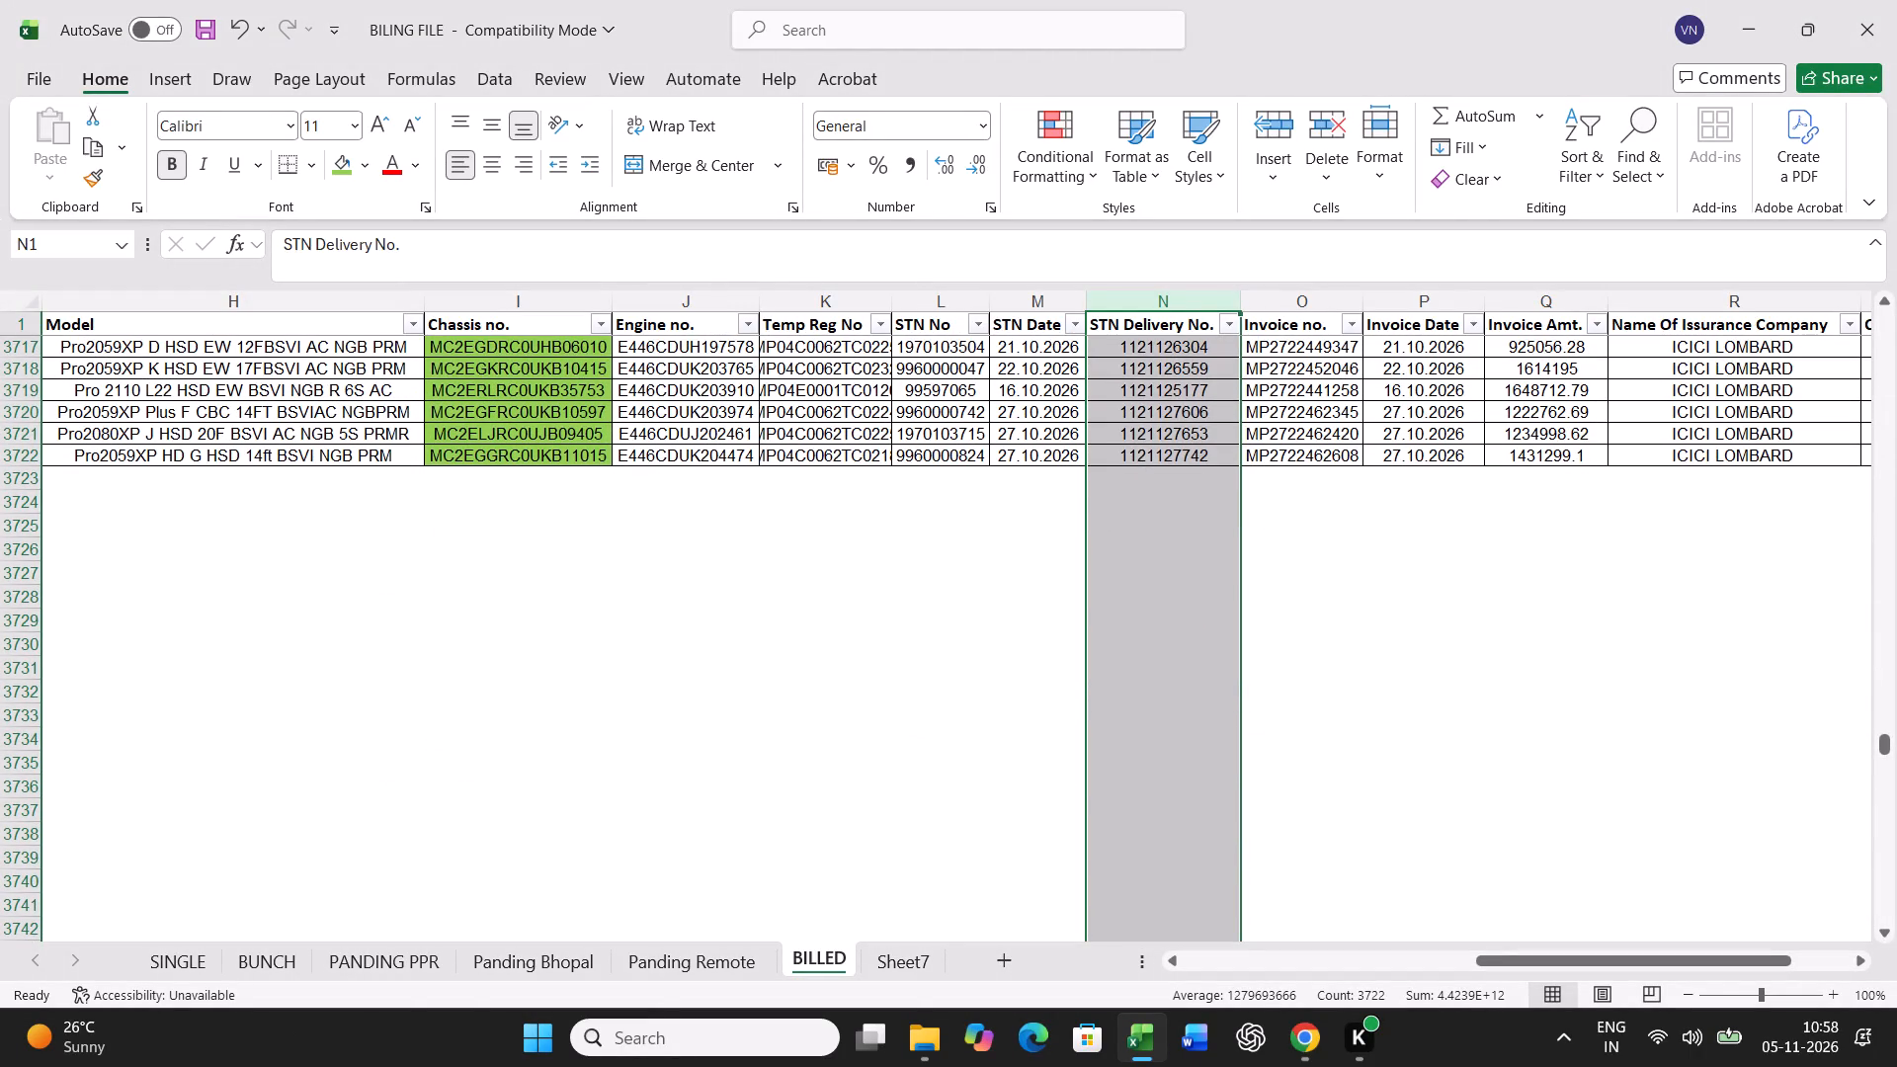
click(1170, 484)
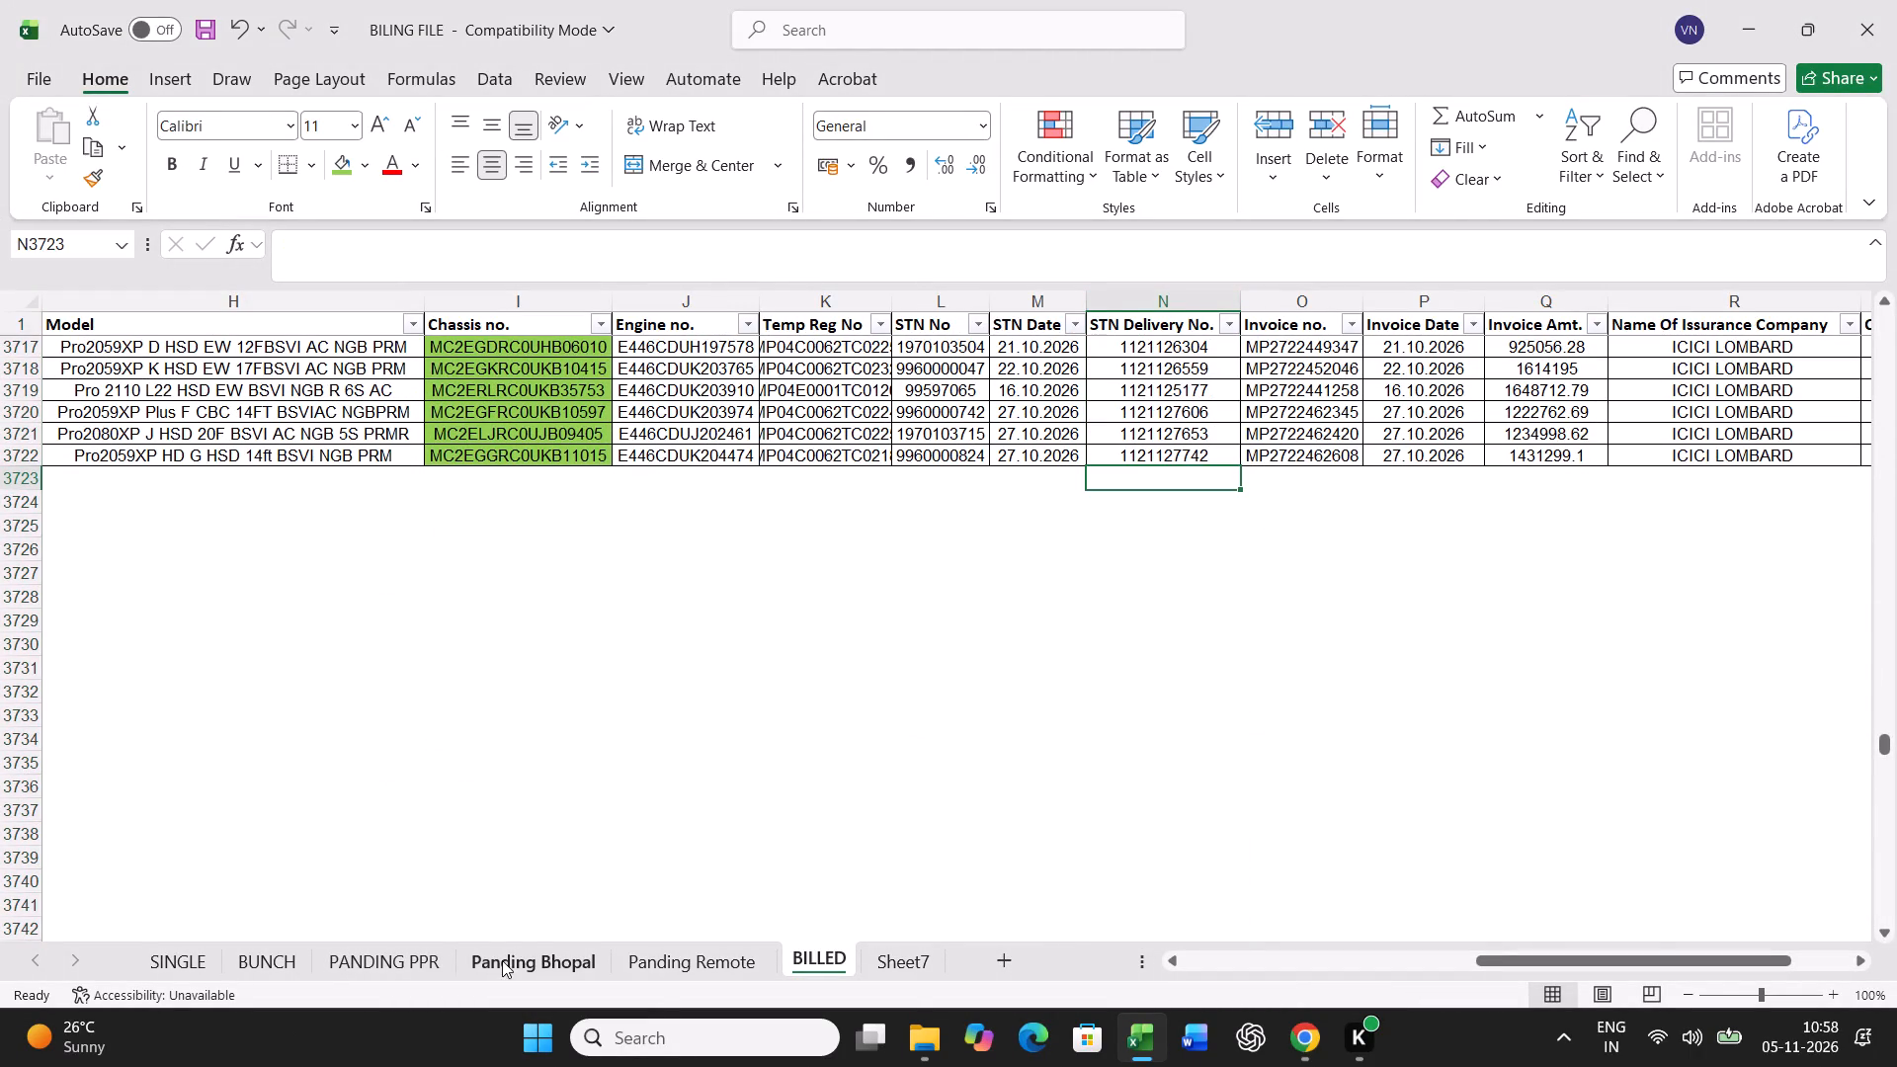
Delete the emptied rows 2 to 21 from the Panding Bhopal sheet.
click(502, 960)
right_click(707, 571)
click(805, 375)
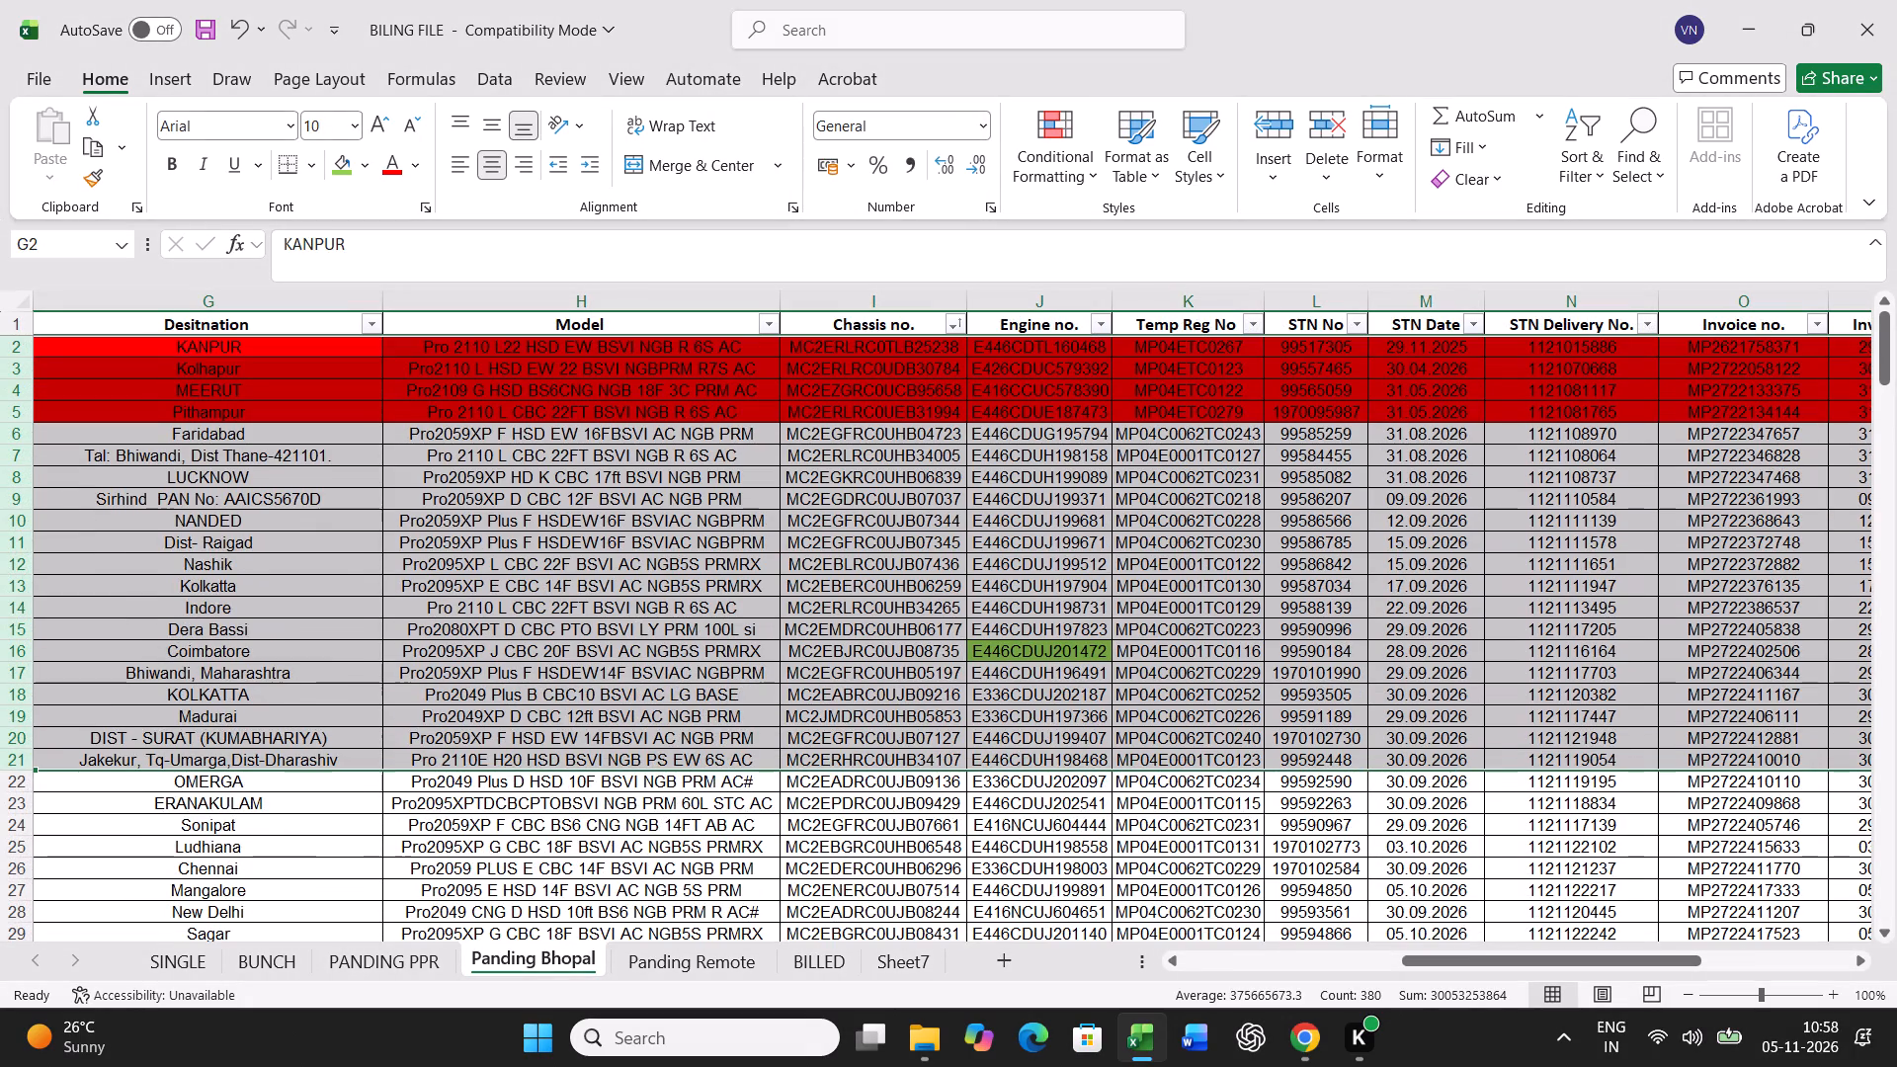
click(1224, 963)
click(737, 531)
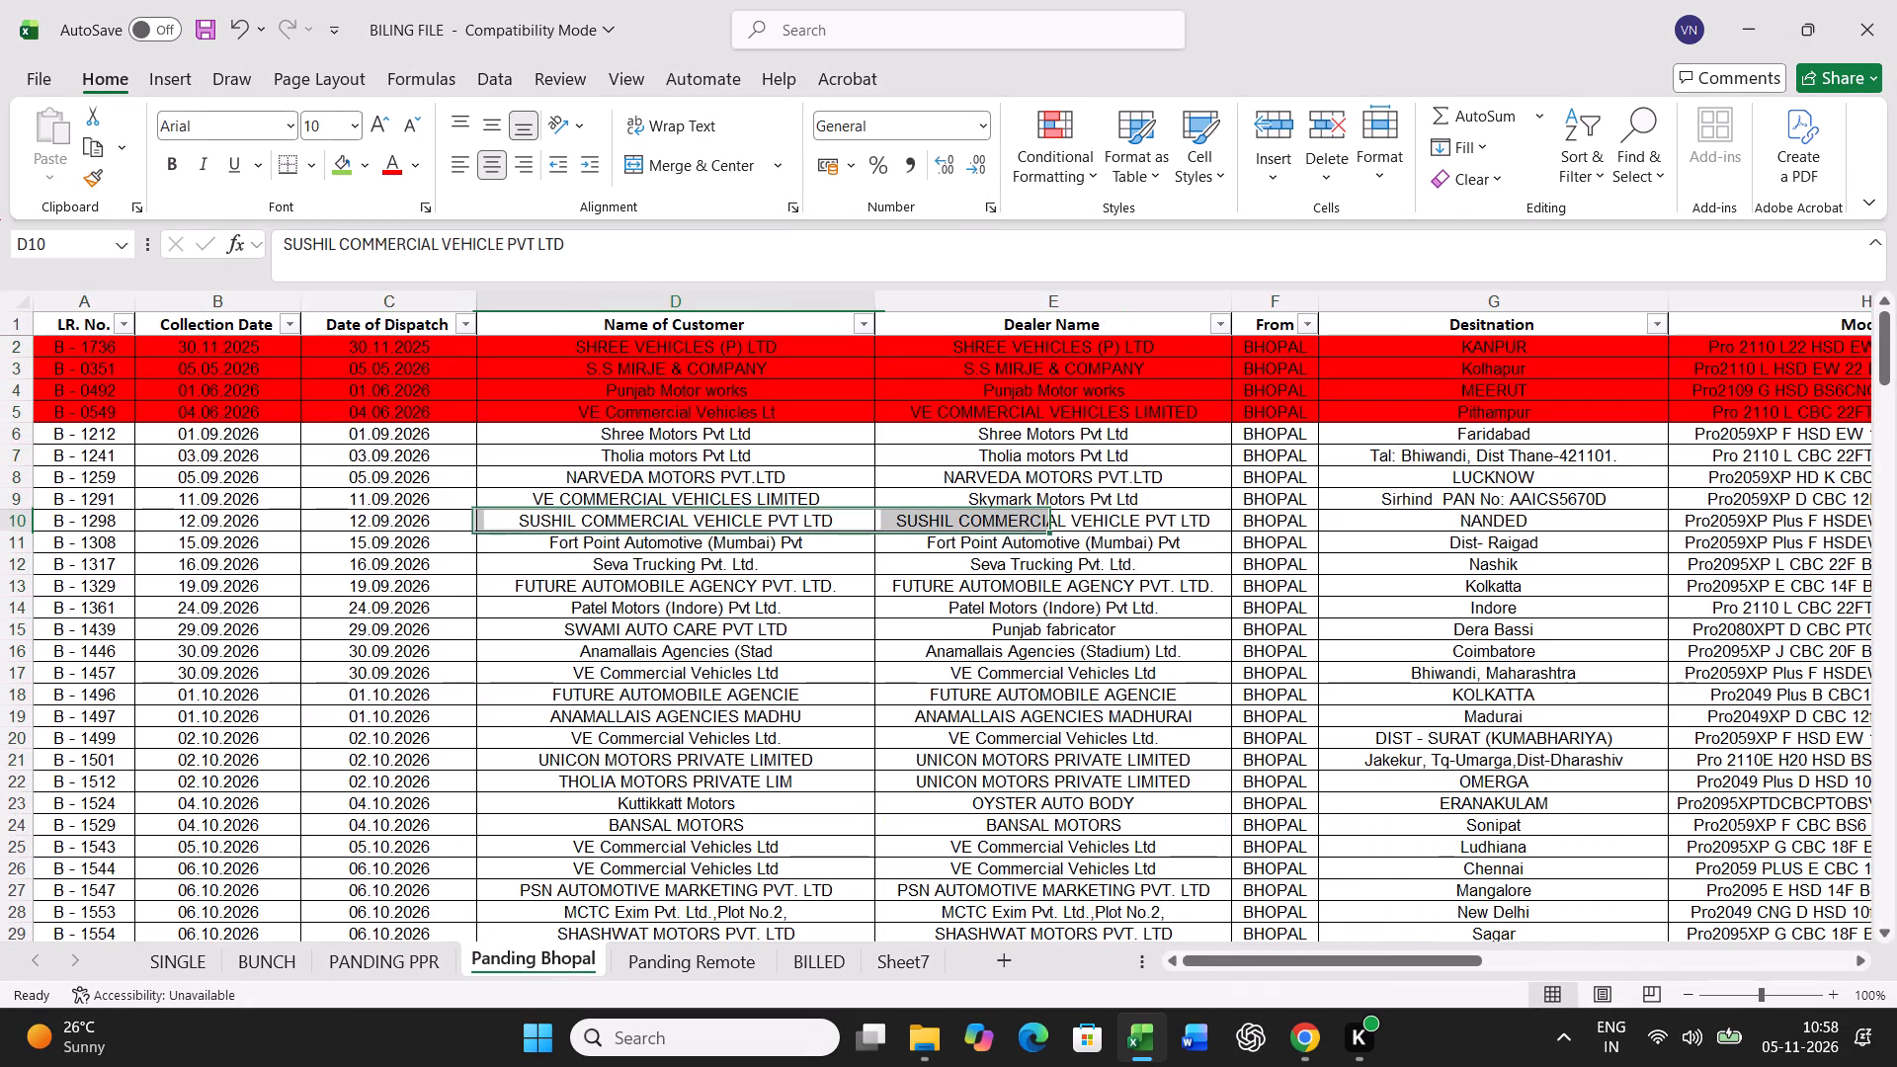
In the BUNCH sheet's bill list, set the destination to BHIWANDI for B - 1537 and B - 1635, and SURAT for B - 1677.
click(391, 958)
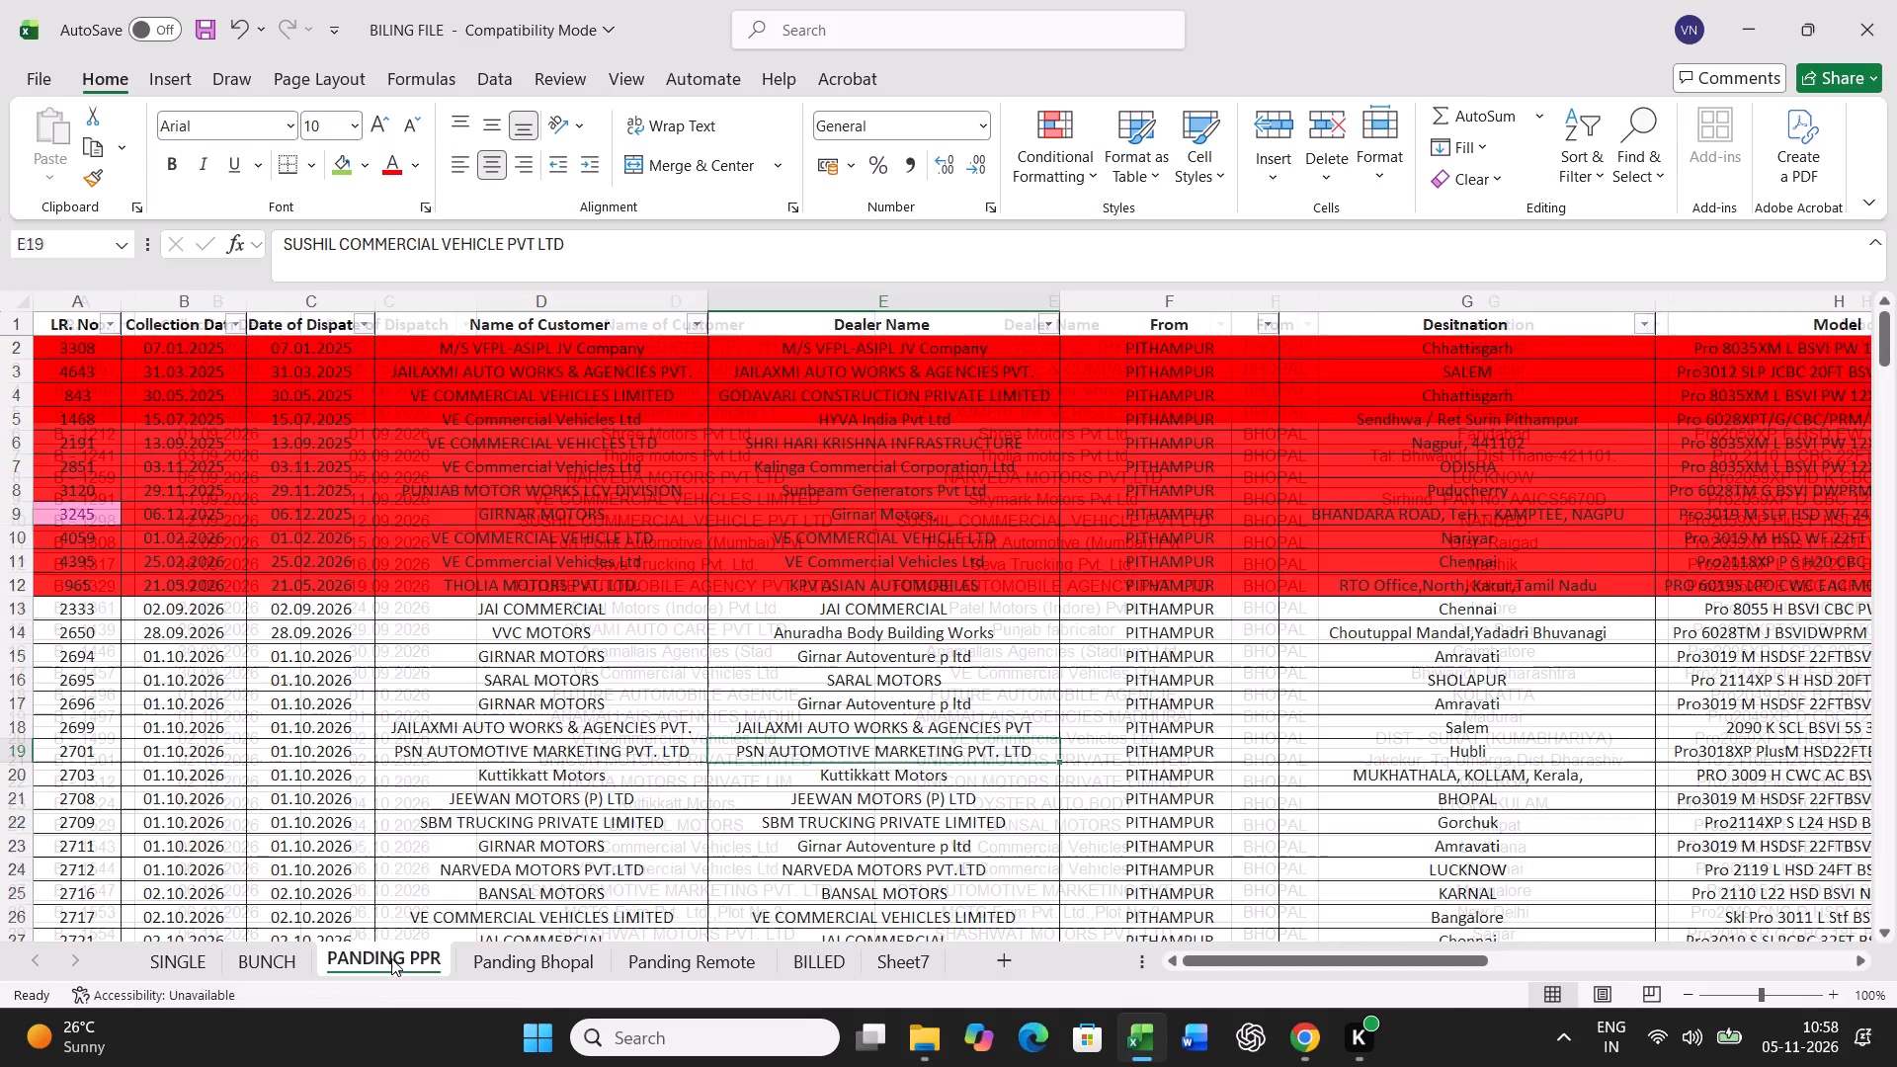
click(244, 953)
scroll(903, 735, up, 4)
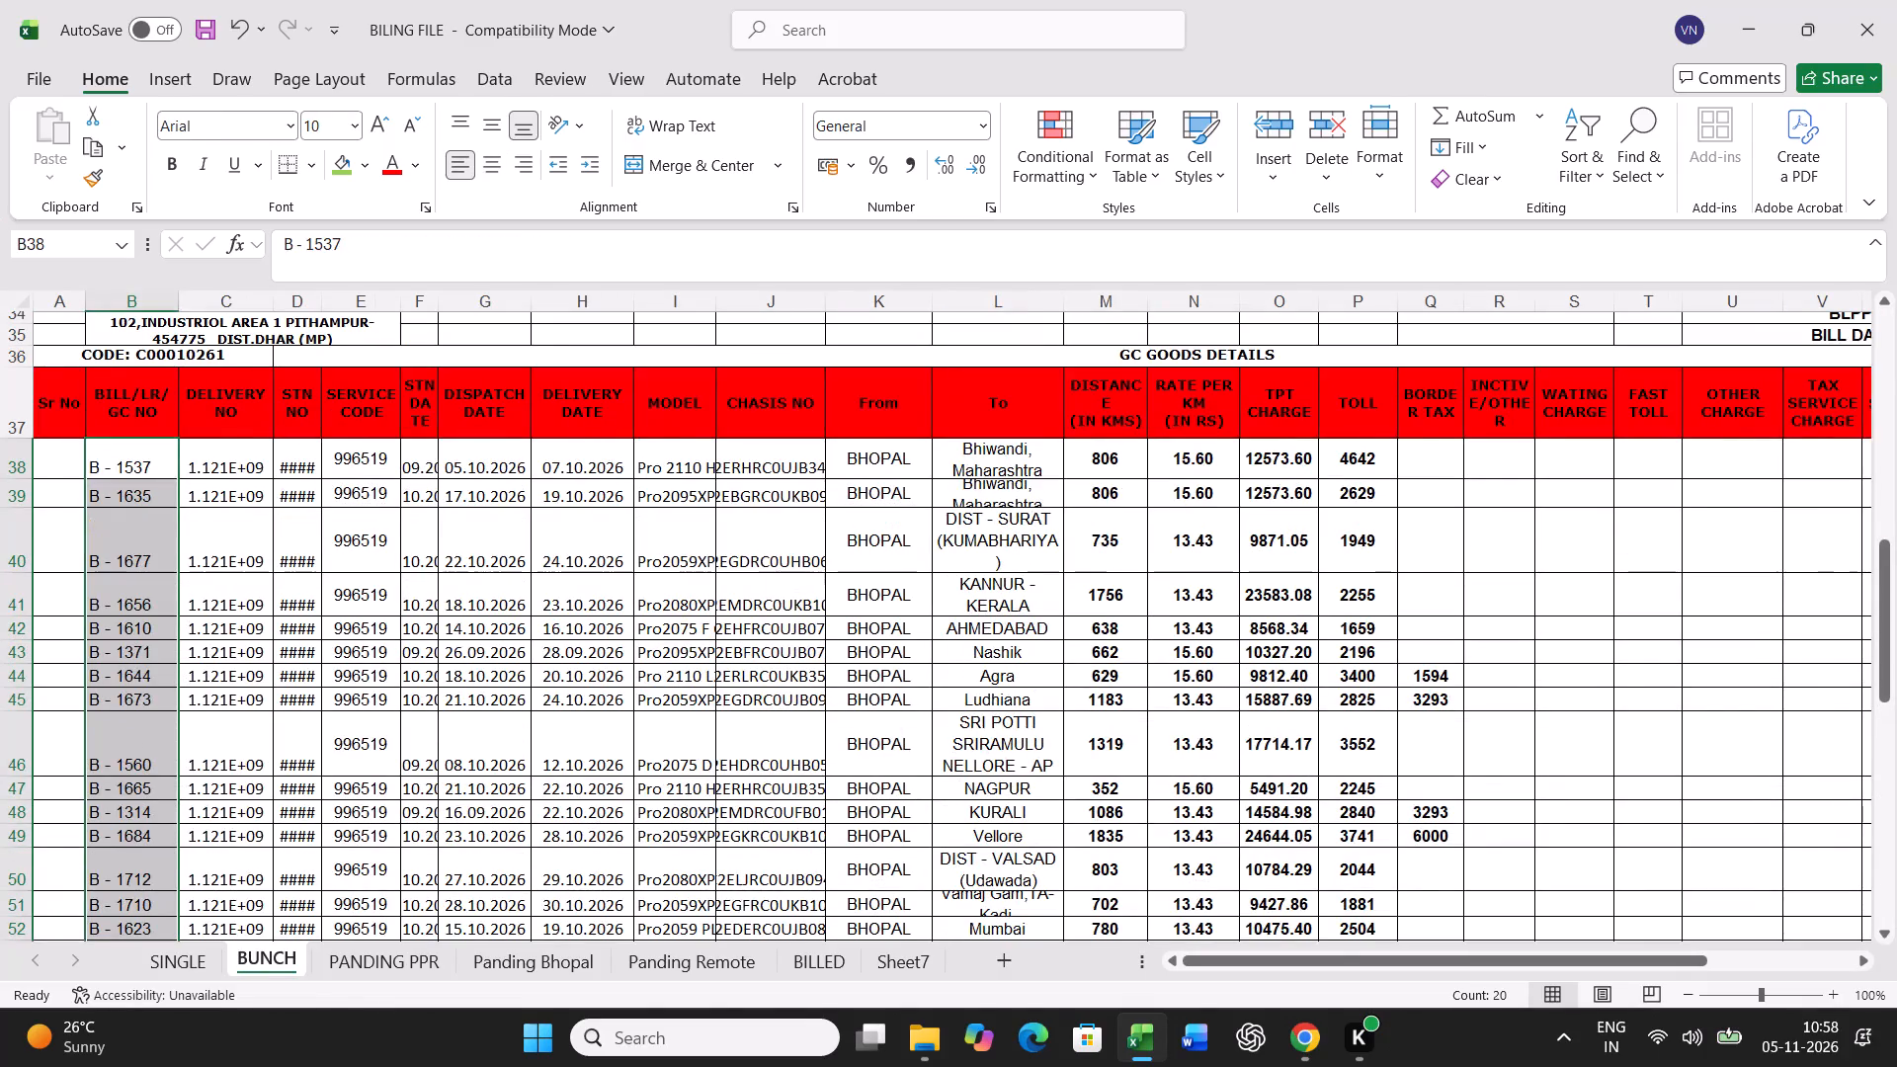
click(994, 458)
text(BHIWANDI)
key(Delete)
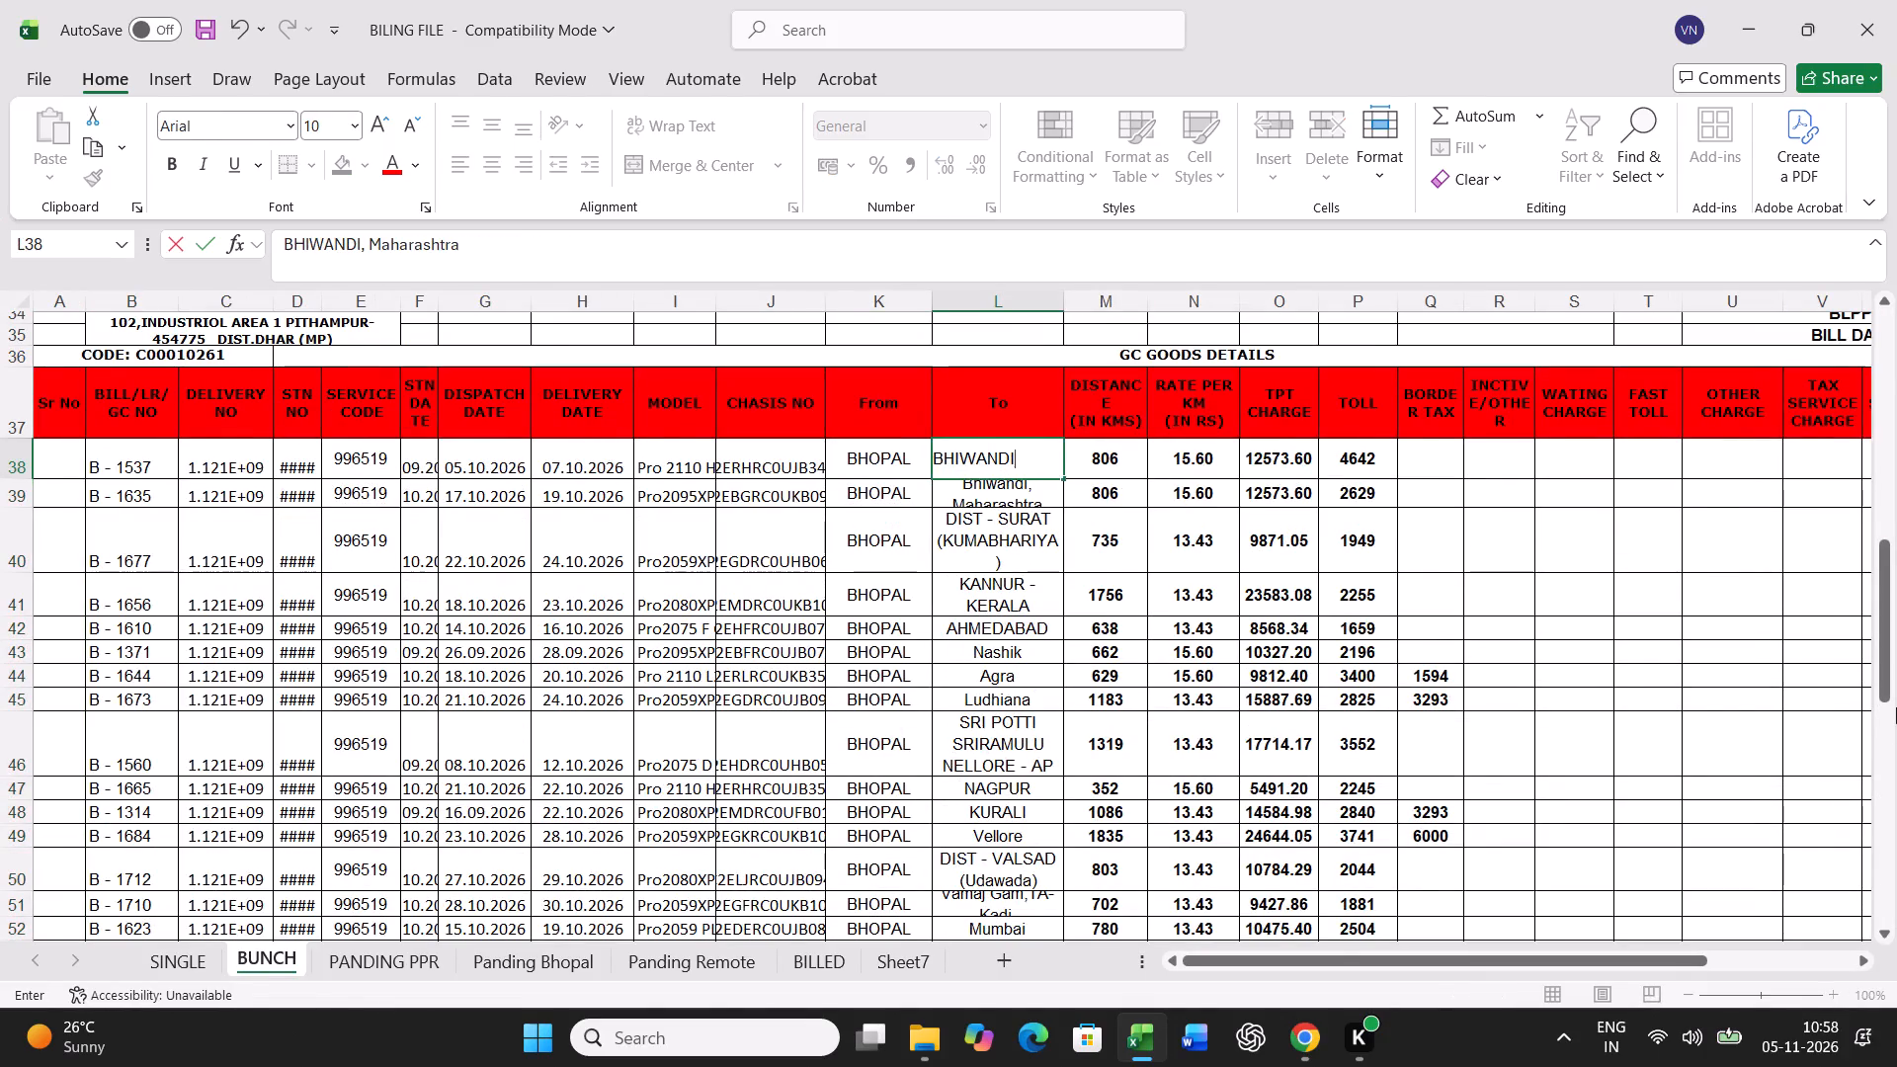
key(Return)
key(ctrl+d)
key(Return)
text(SURAT)
key(Return)
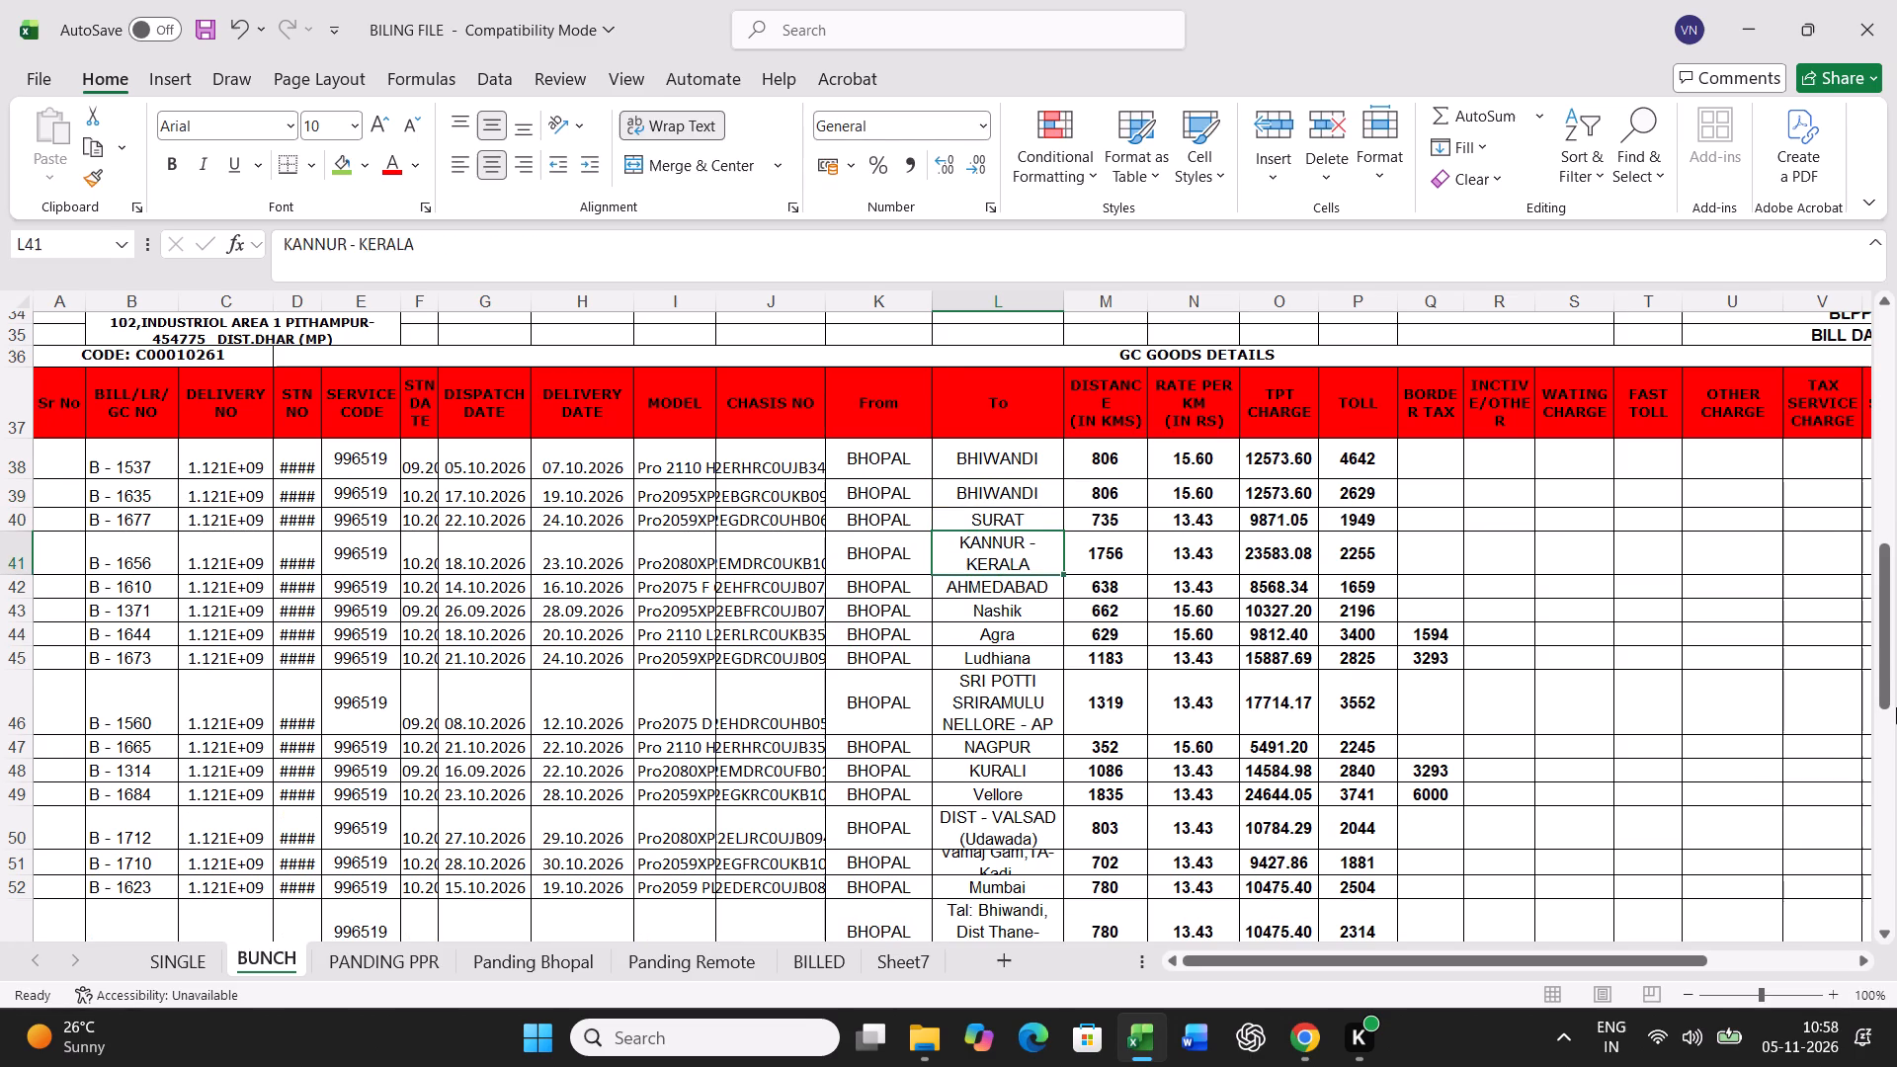
Shorten the destination of B - 1656 in the bill list to KANNUR.
key(F2)
key(BackSpace)
key(BackSpace)
key(BackSpace)
key(BackSpace)
key(BackSpace)
key(BackSpace)
key(BackSpace)
key(BackSpace)
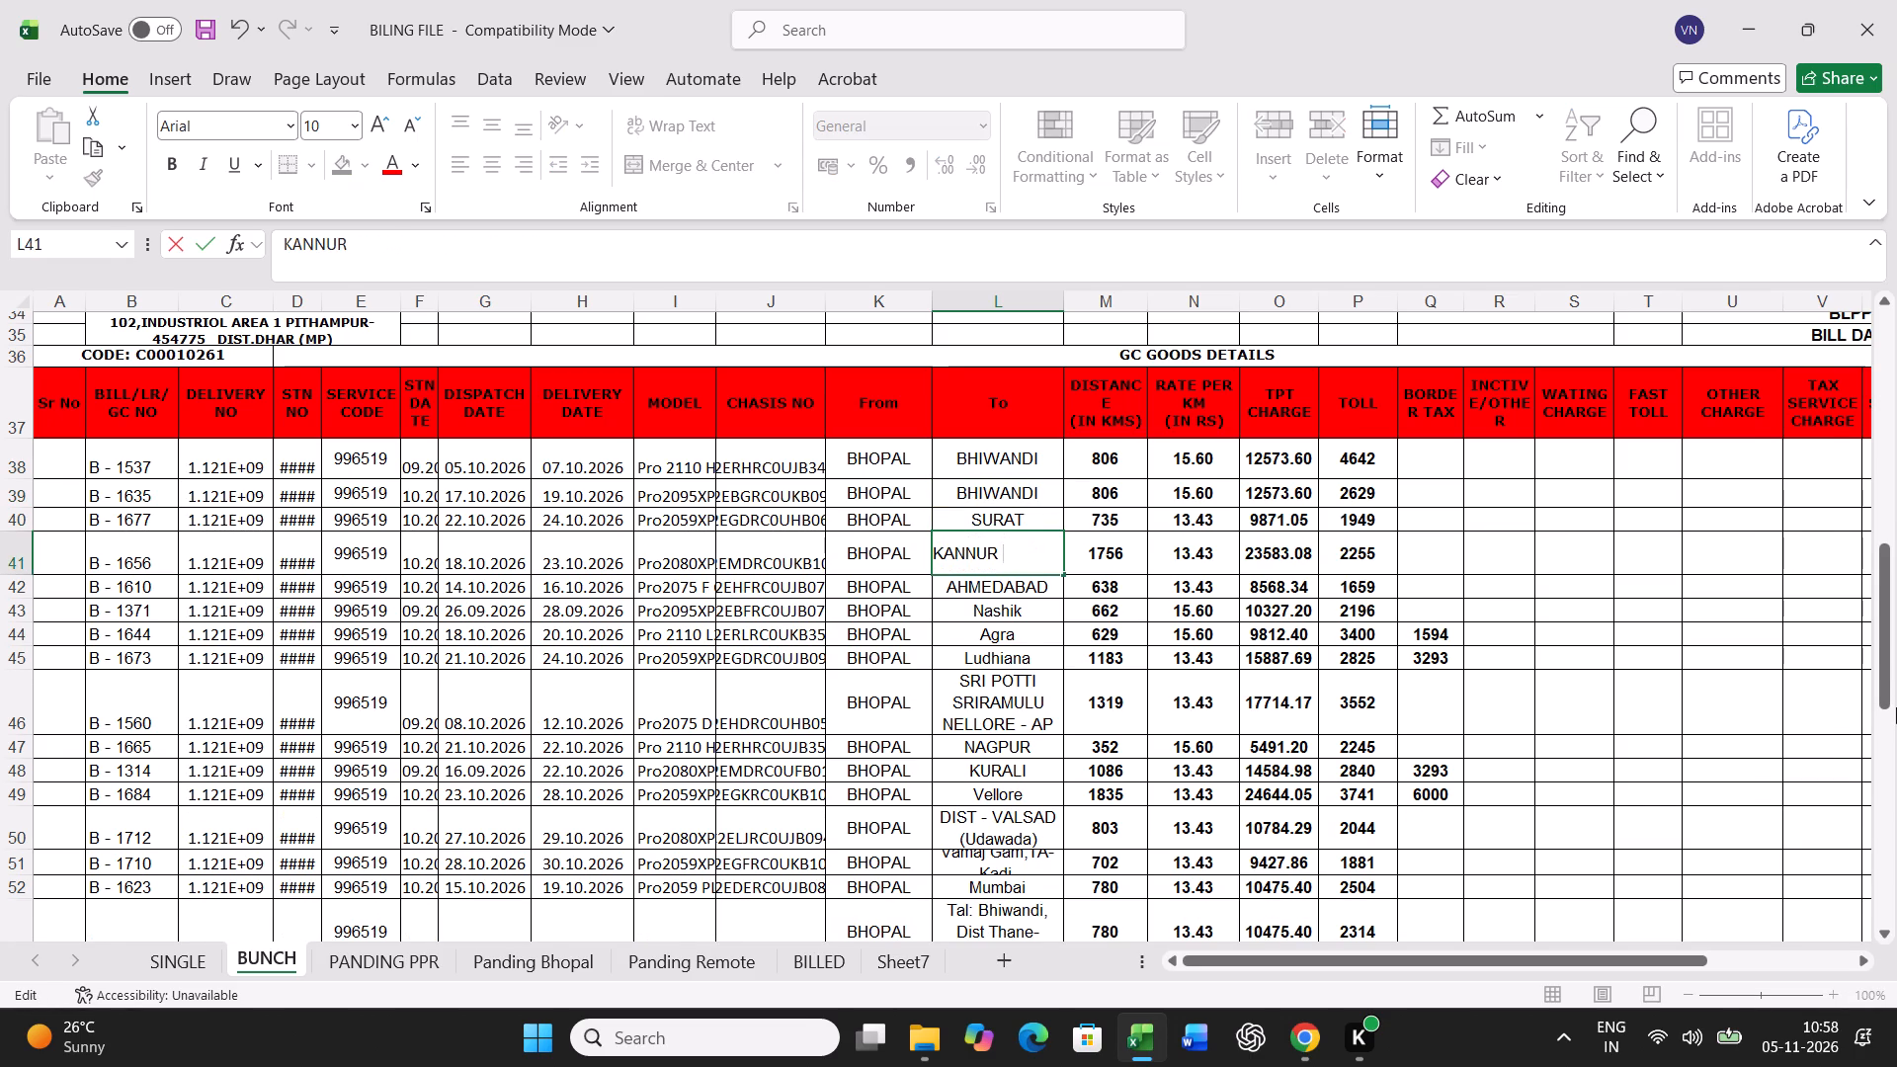
key(Return)
Shorten the destination of B - 1560 in the bill list to NELLORE.
key(Return)
key(Return)
key(Return)
key(Return)
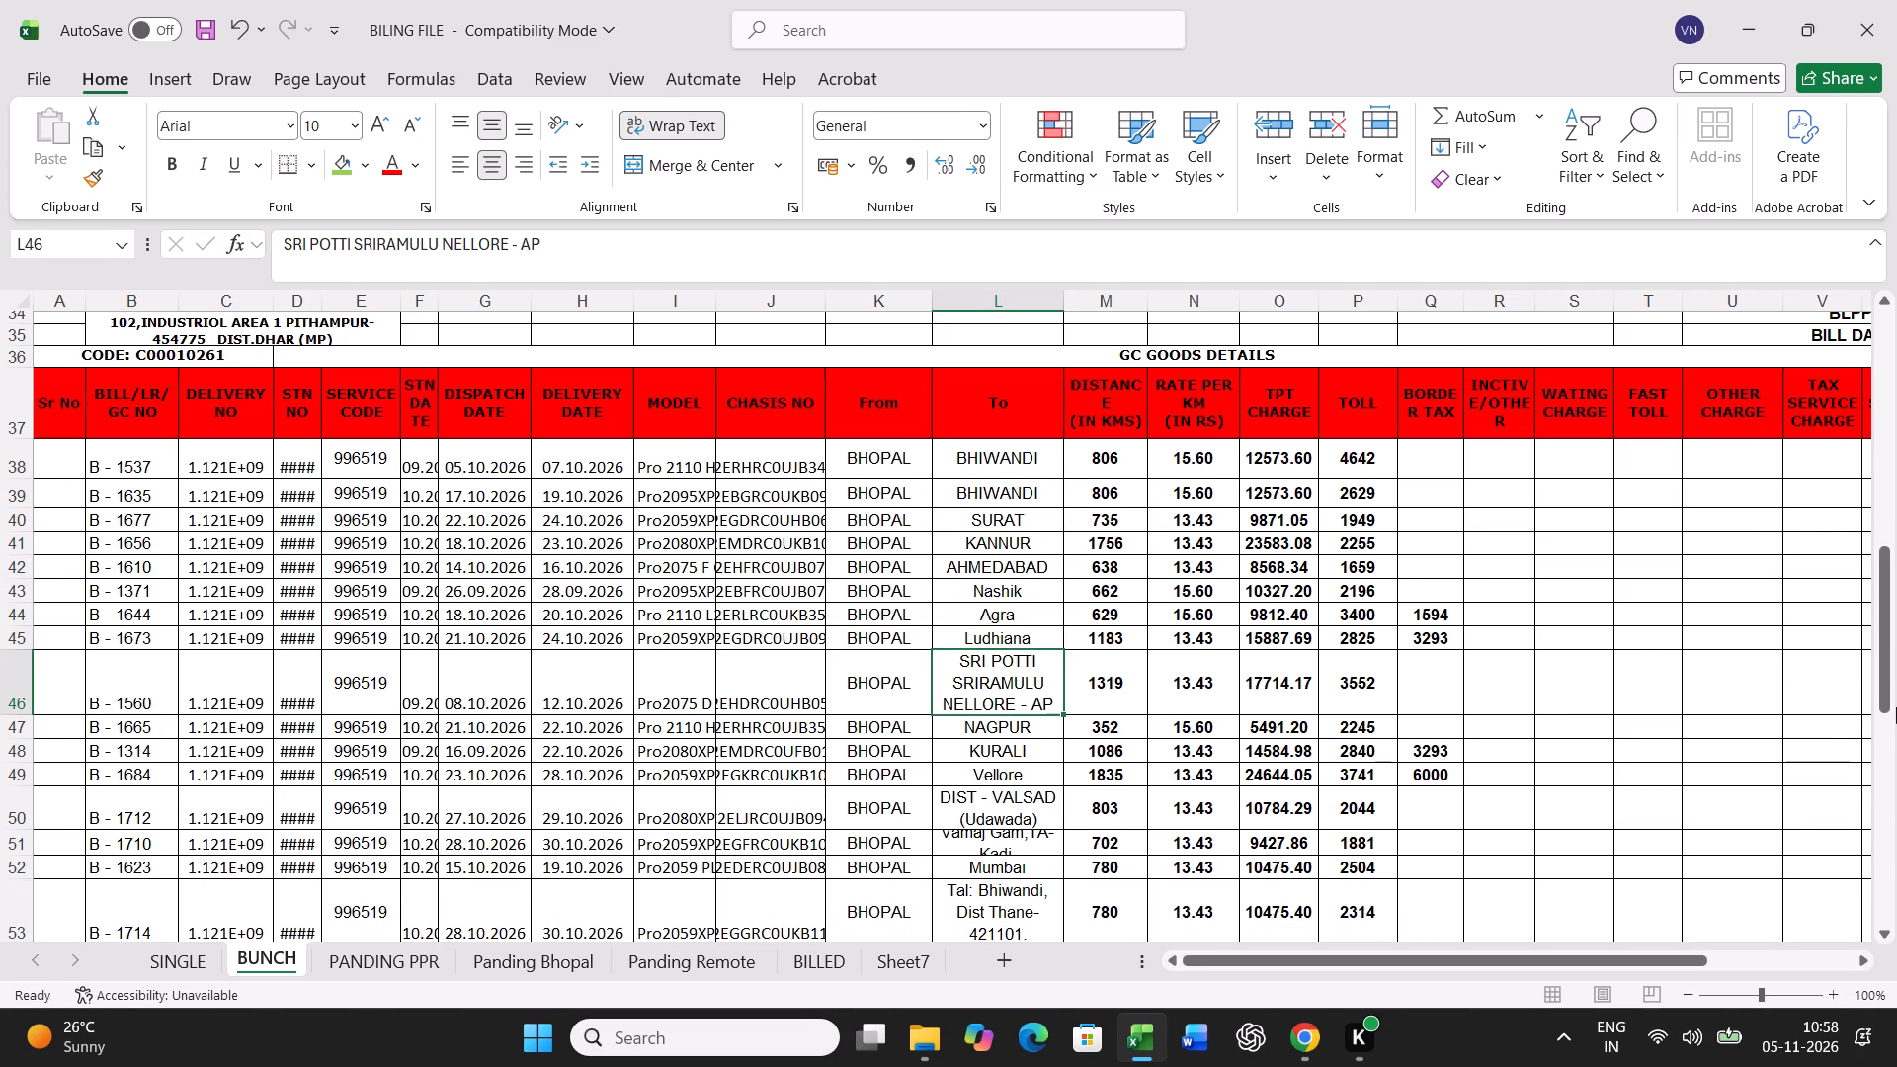
key(F2)
key(BackSpace)
key(BackSpace)
key(BackSpace)
key(BackSpace)
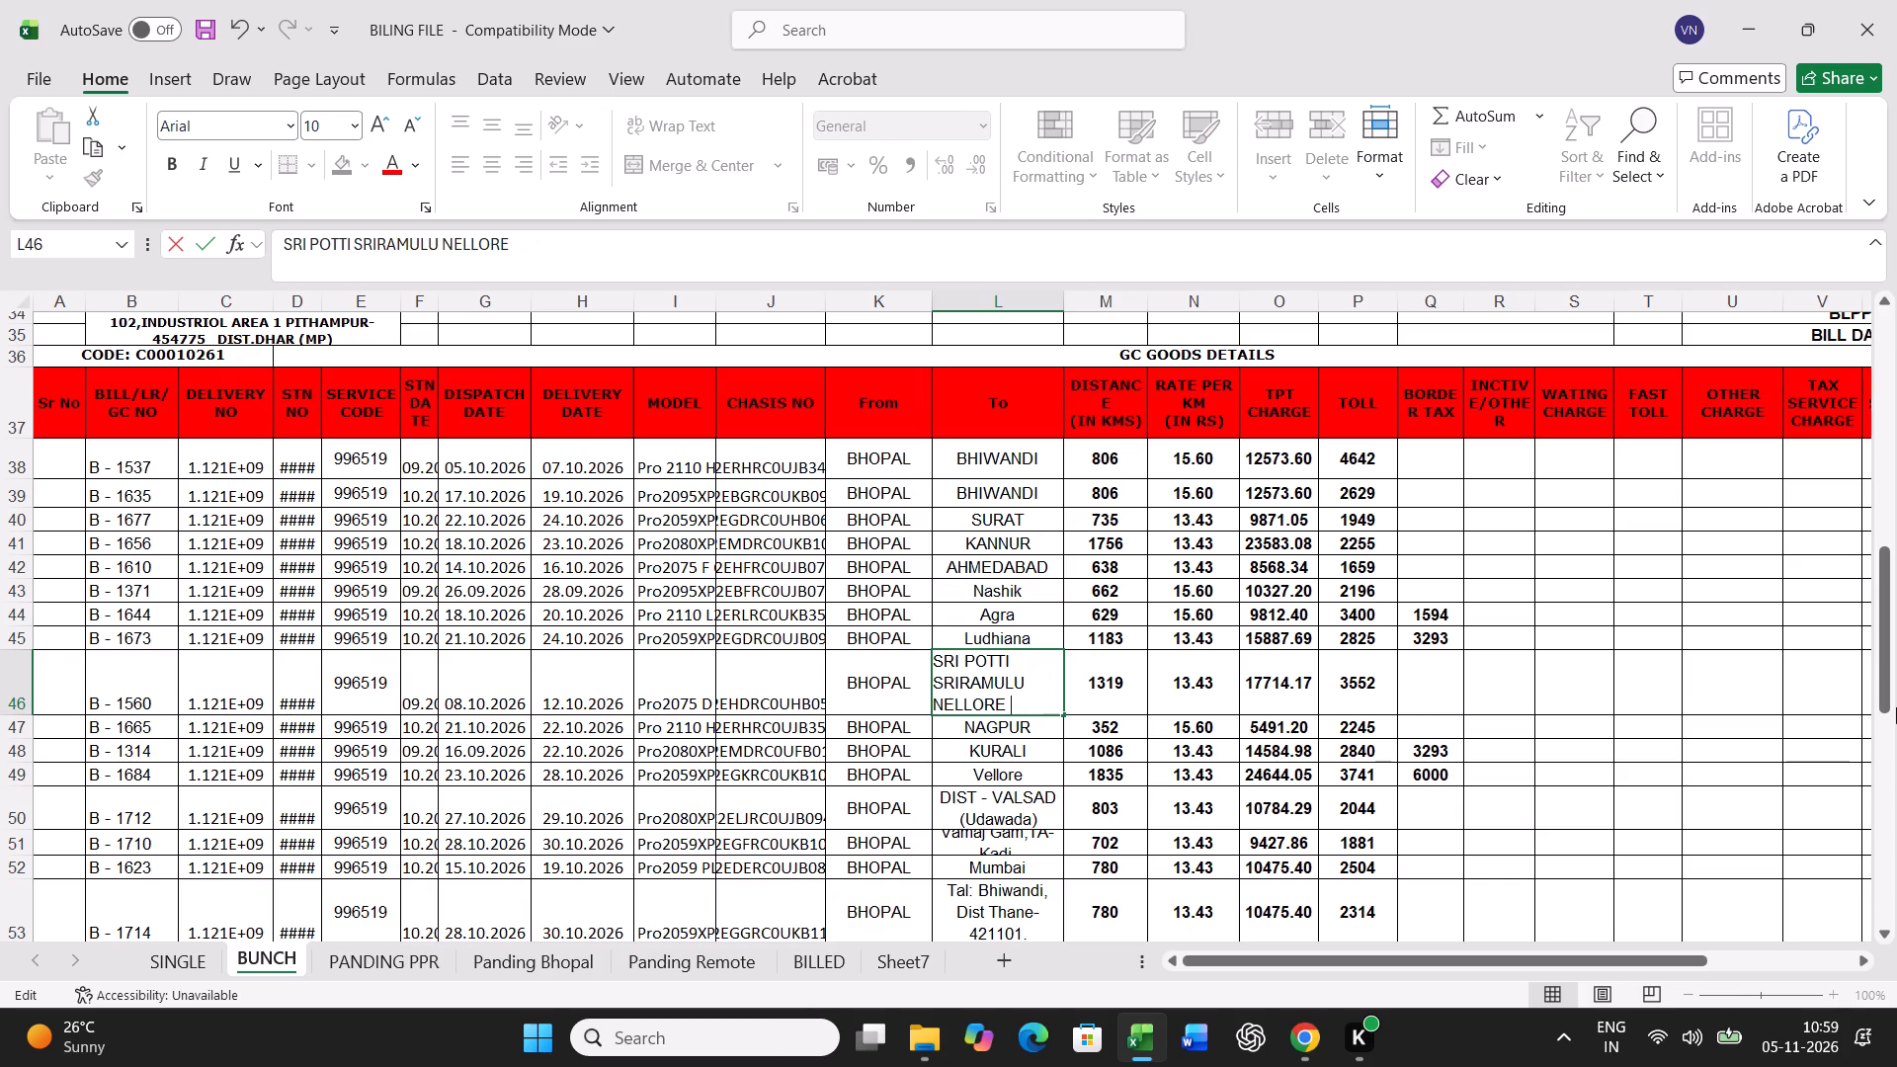
key(Up)
key(Right)
key(BackSpace)
key(BackSpace)
key(BackSpace)
key(BackSpace)
key(BackSpace)
key(BackSpace)
key(BackSpace)
key(BackSpace)
key(BackSpace)
key(BackSpace)
key(BackSpace)
key(BackSpace)
key(BackSpace)
key(BackSpace)
key(BackSpace)
key(BackSpace)
key(BackSpace)
key(BackSpace)
key(BackSpace)
key(BackSpace)
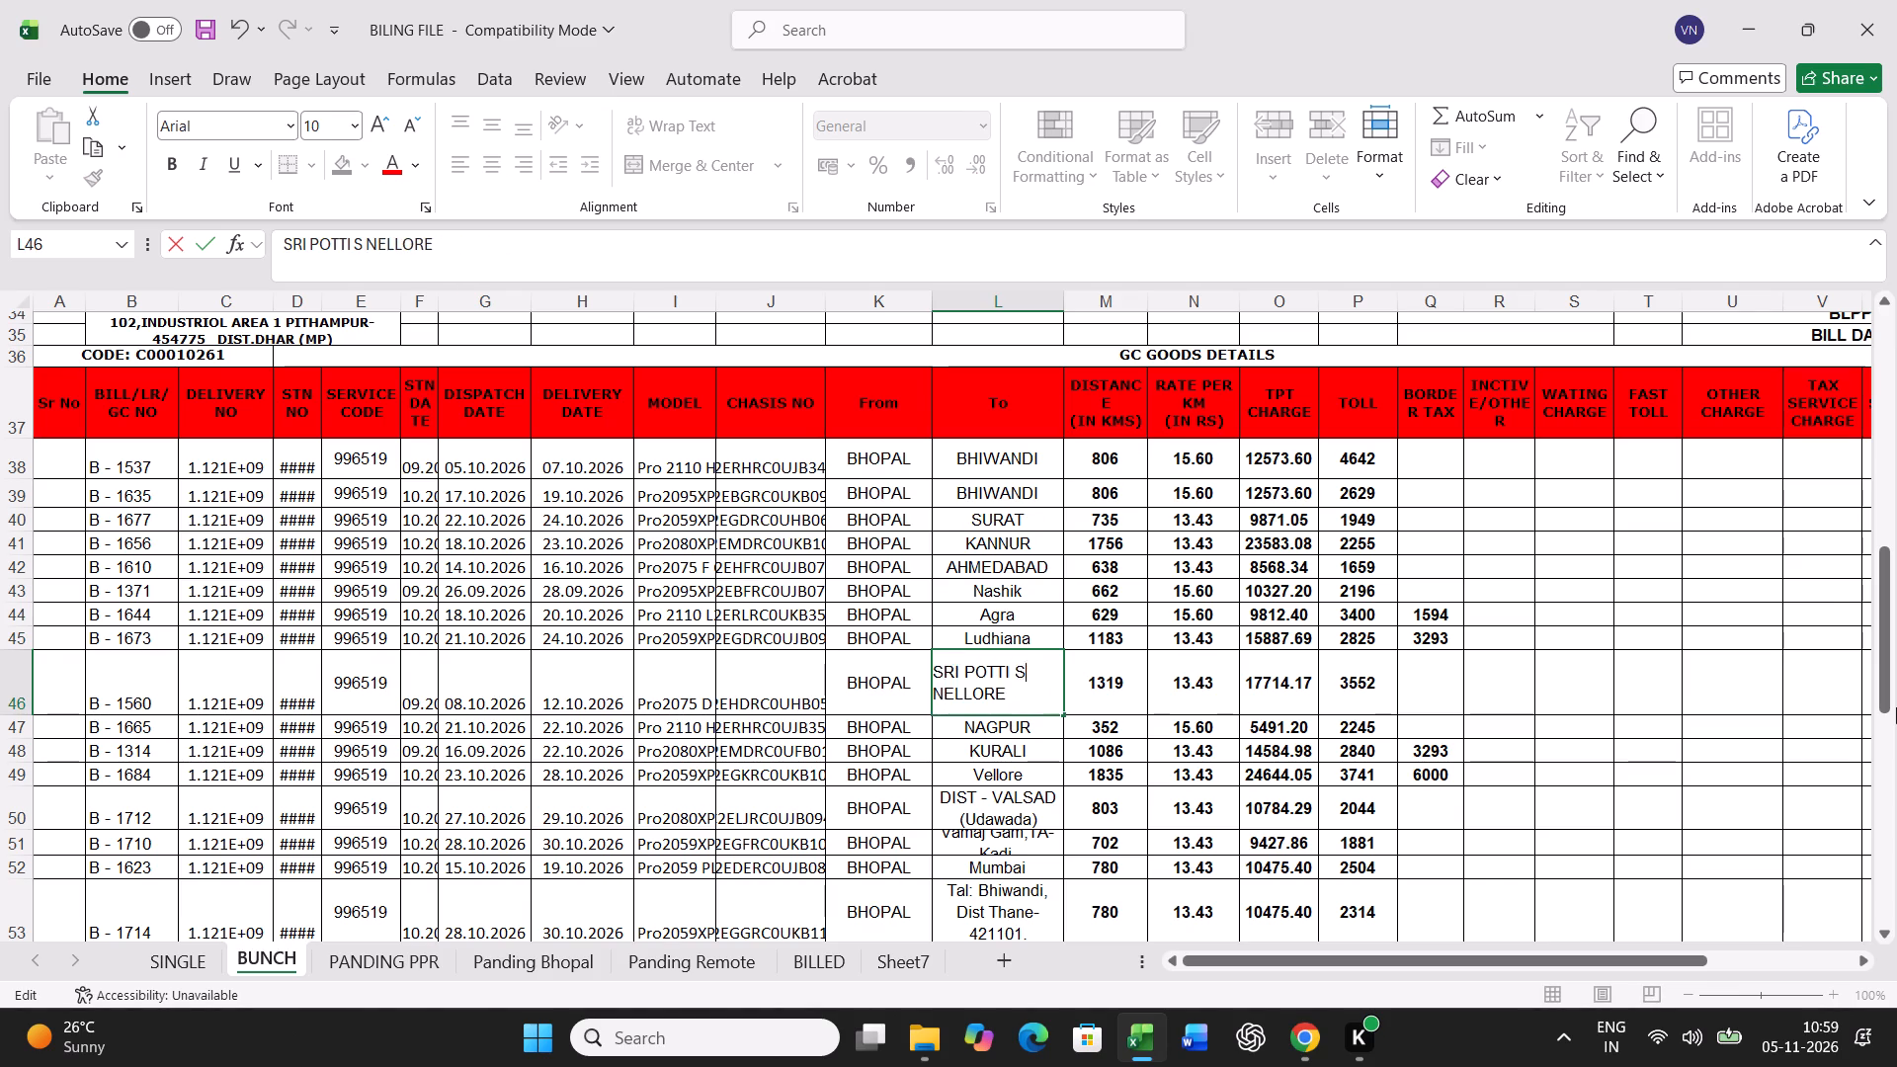
key(Return)
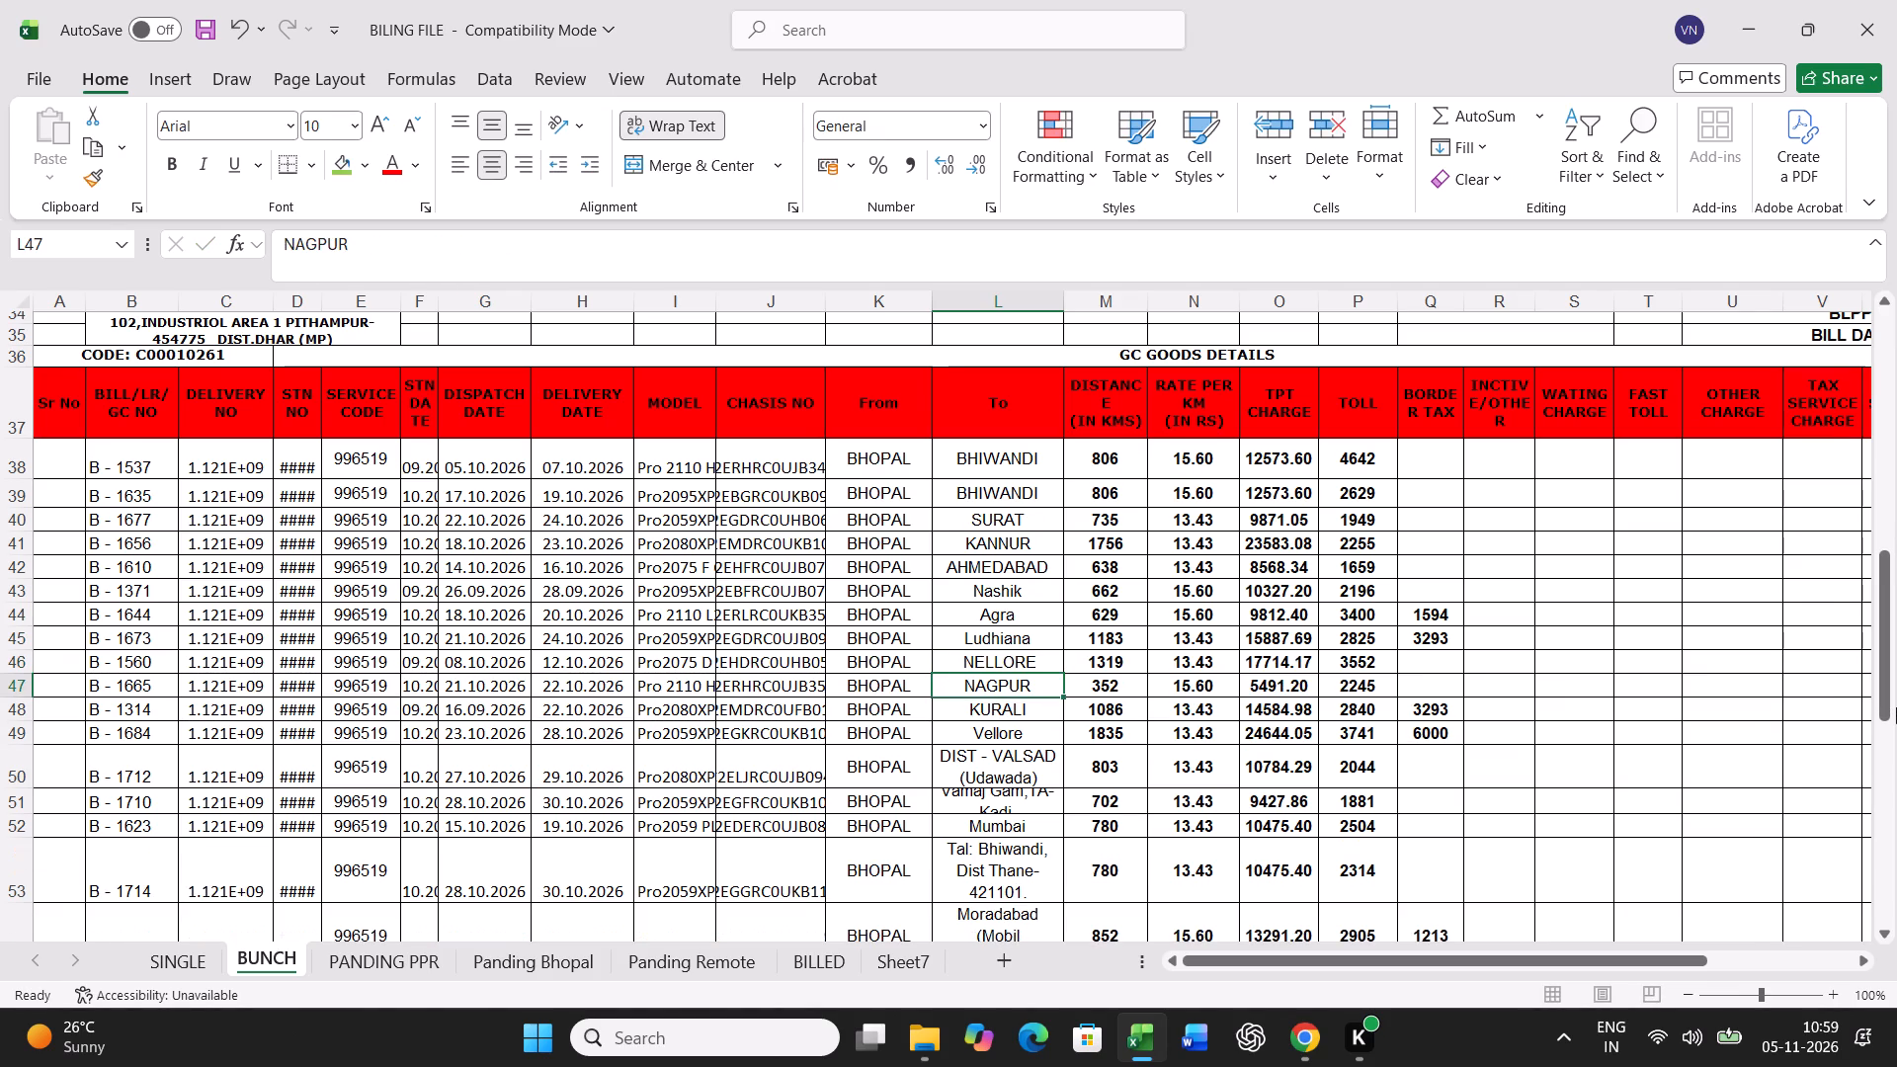
Set the destination of B - 1712 to VALSAD and that of B - 1710 to MEHSANA.
key(Return)
key(Return)
key(Return)
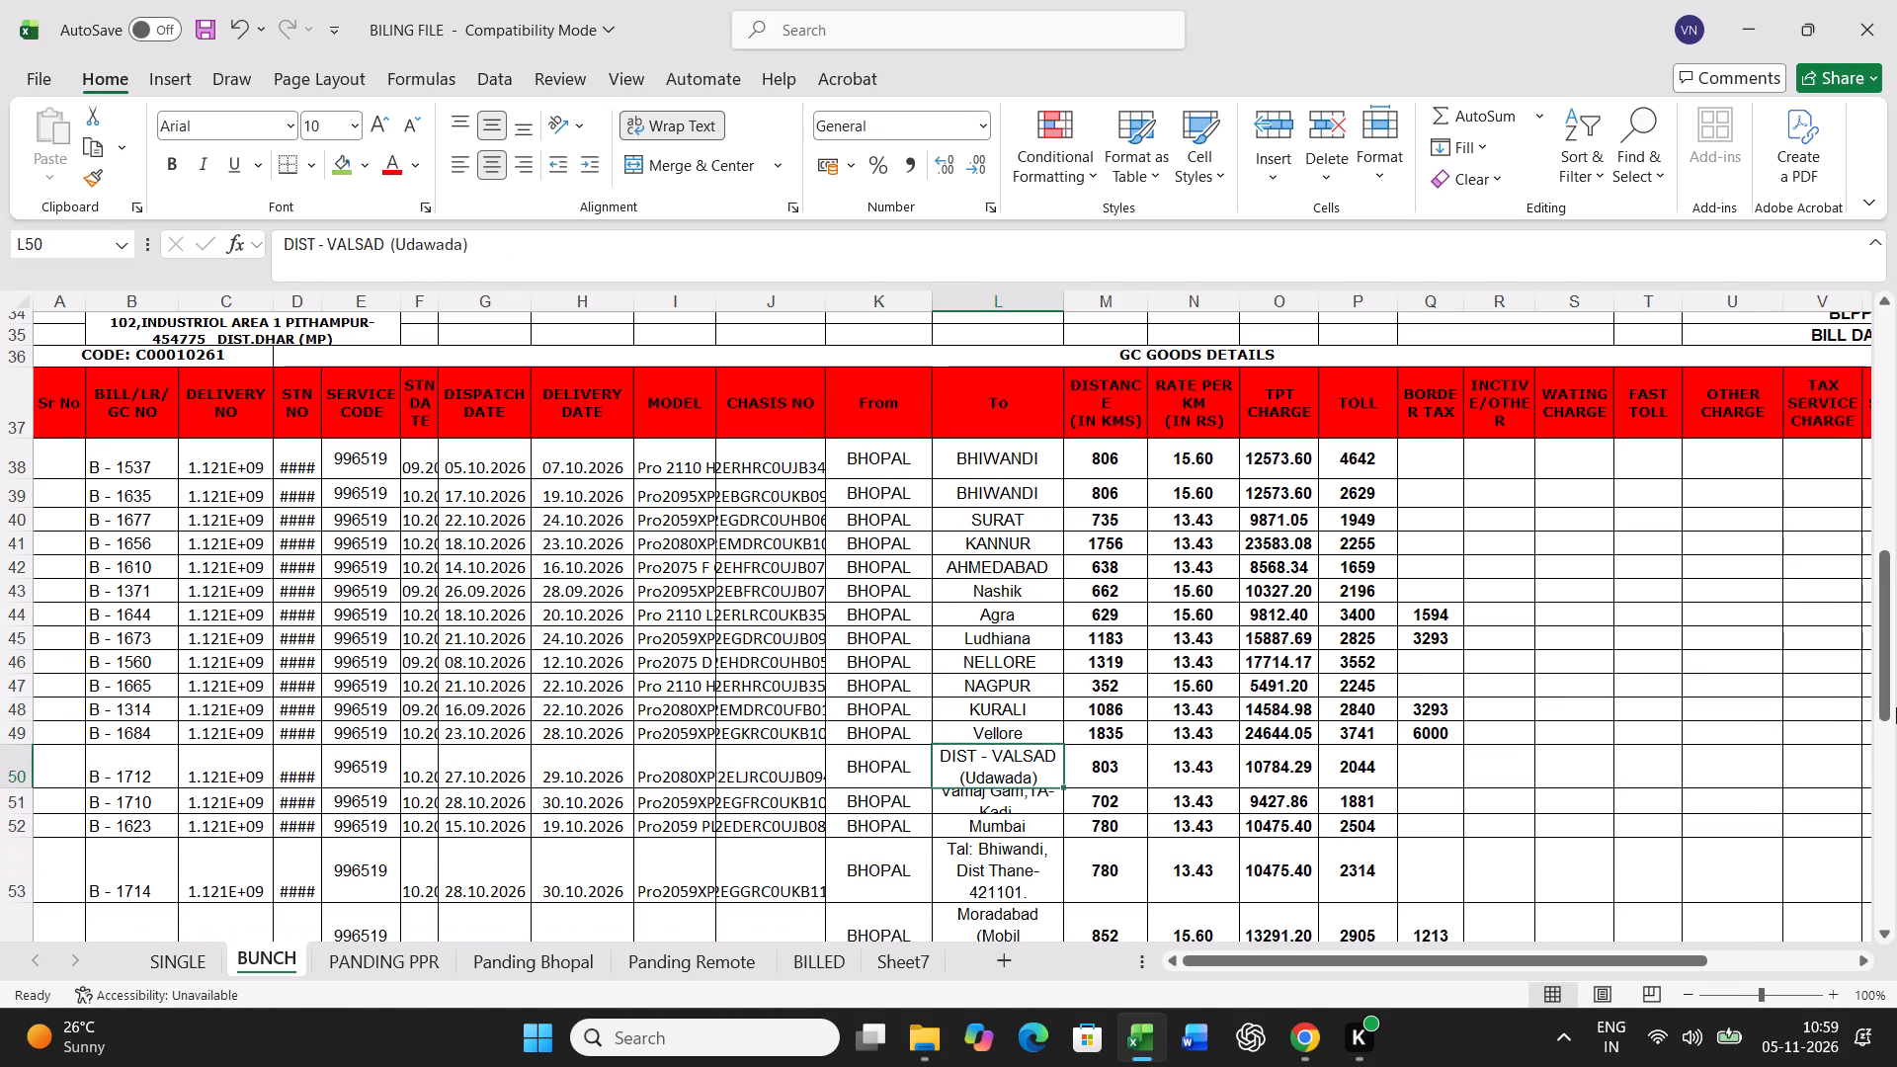
text(VALSAD)
key(Return)
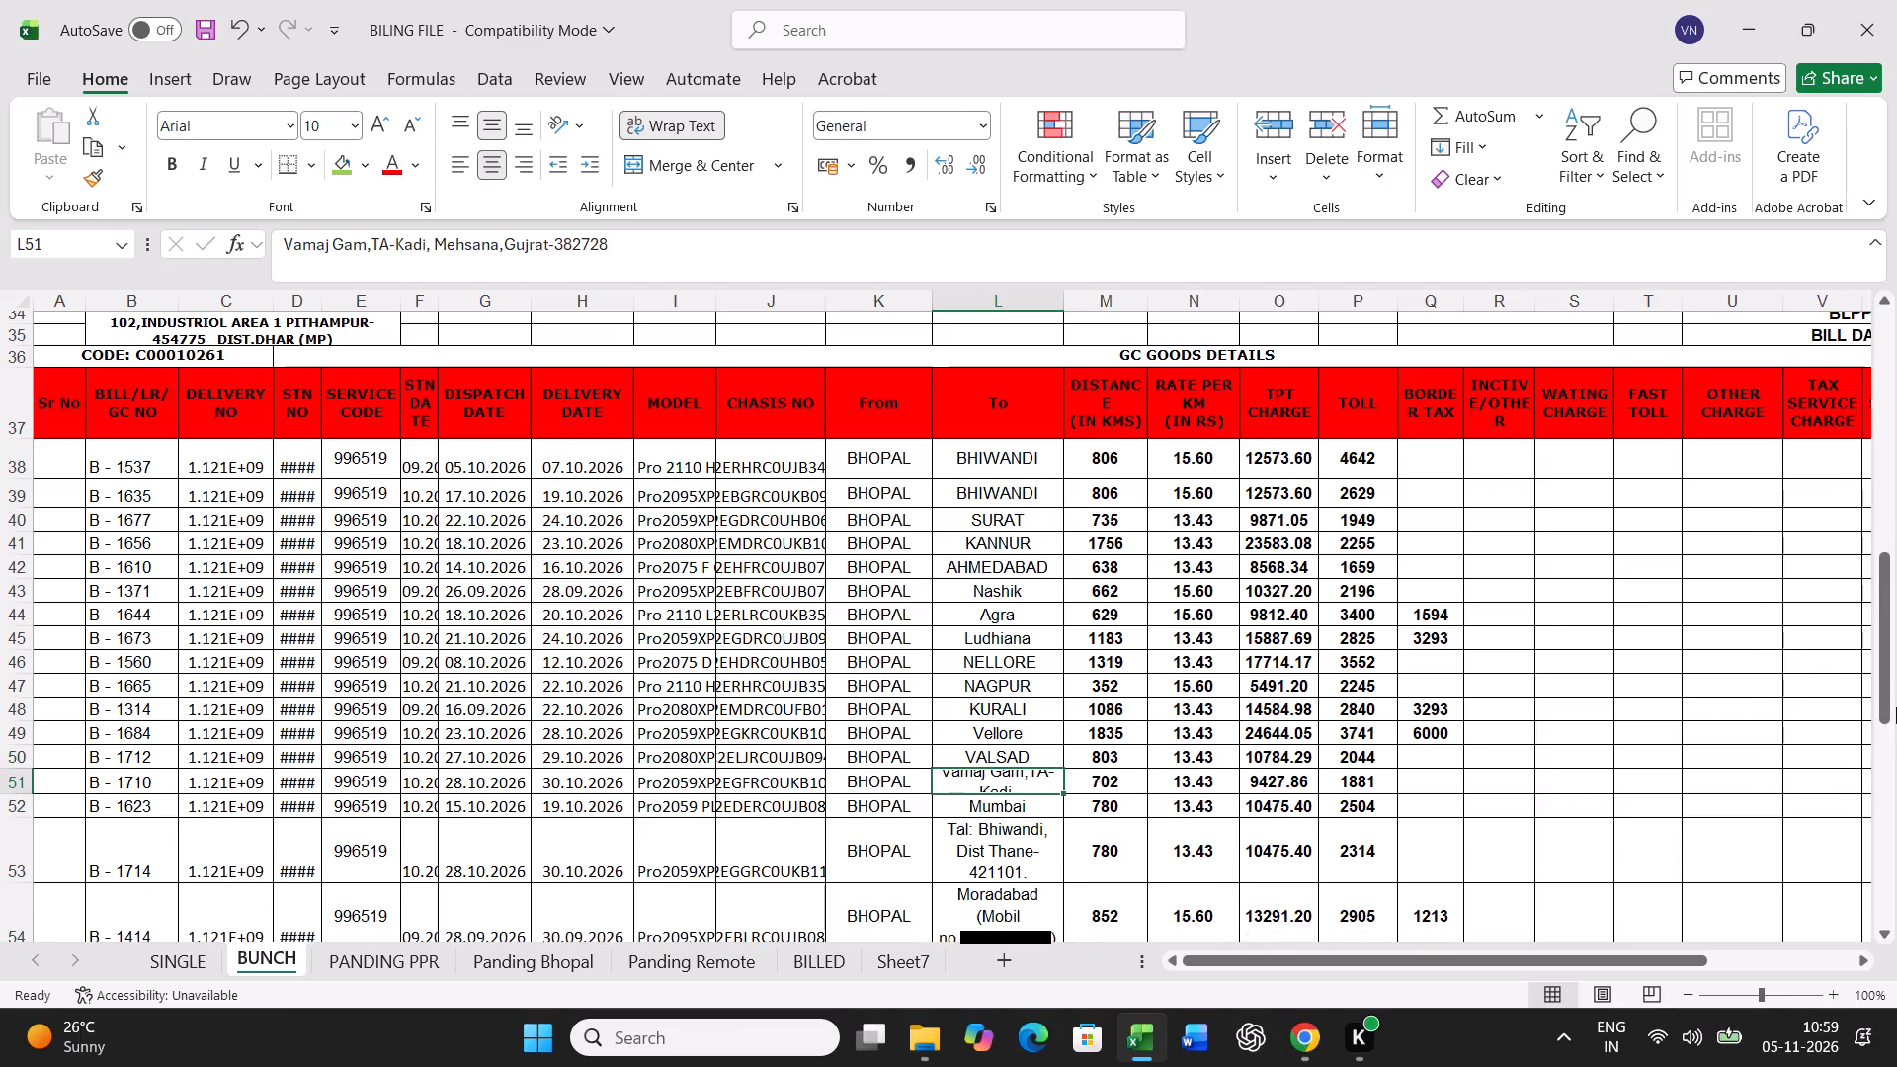
text(MEHSANA)
key(Return)
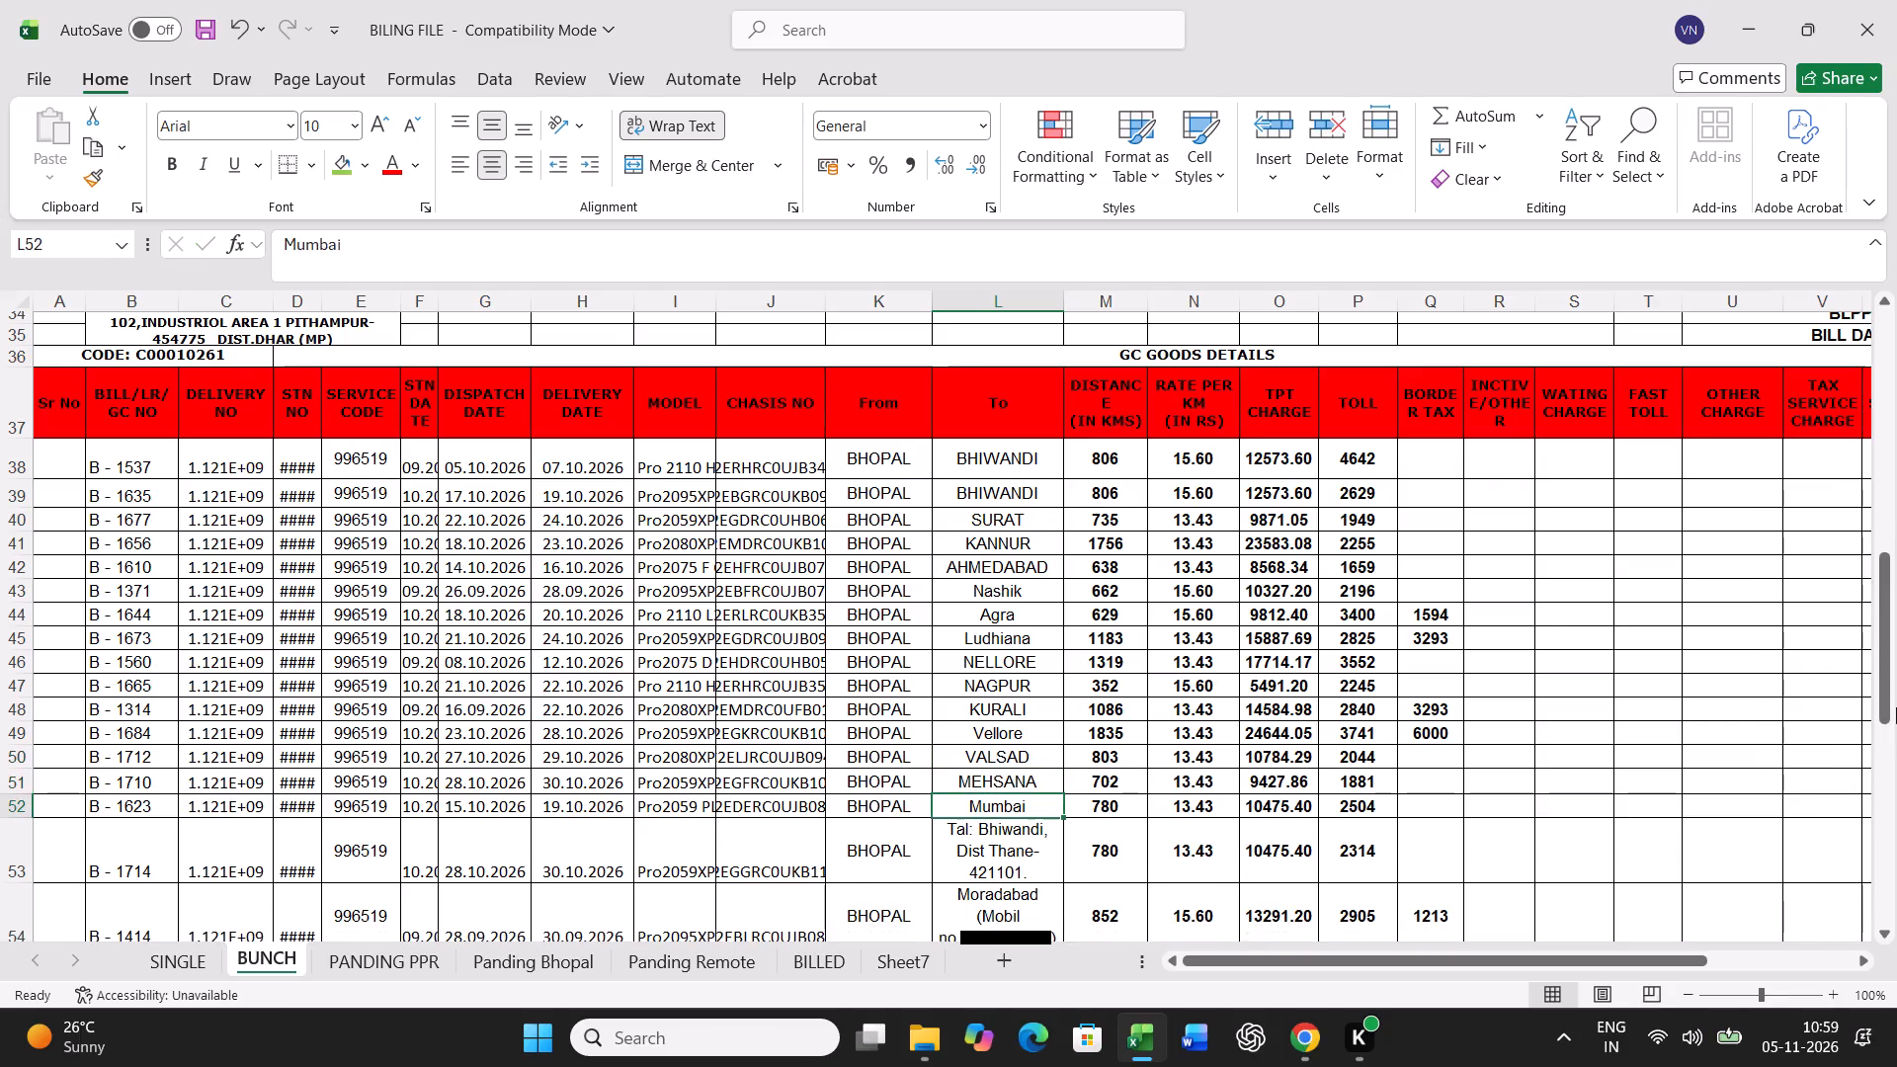
Set the destination of B - 1623 and B - 1714 to BHIWANDI.
text(BHIWANDI)
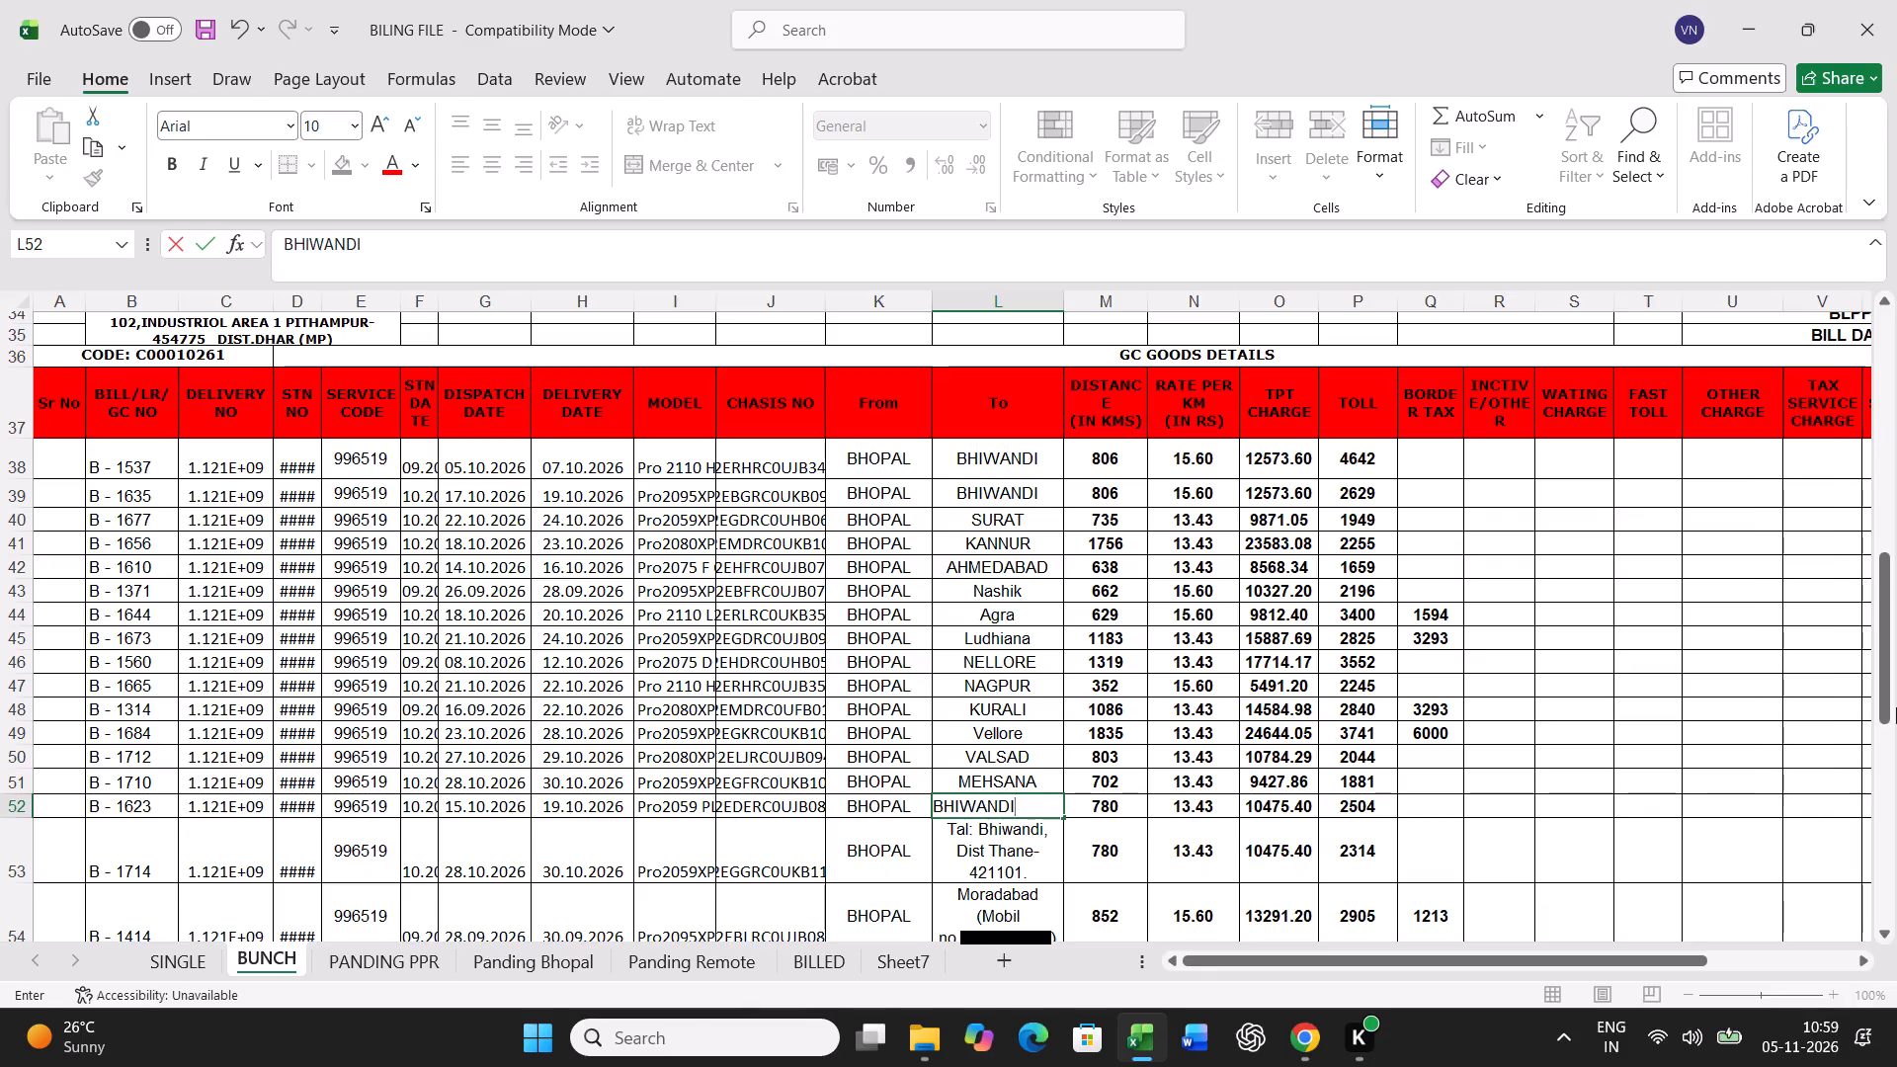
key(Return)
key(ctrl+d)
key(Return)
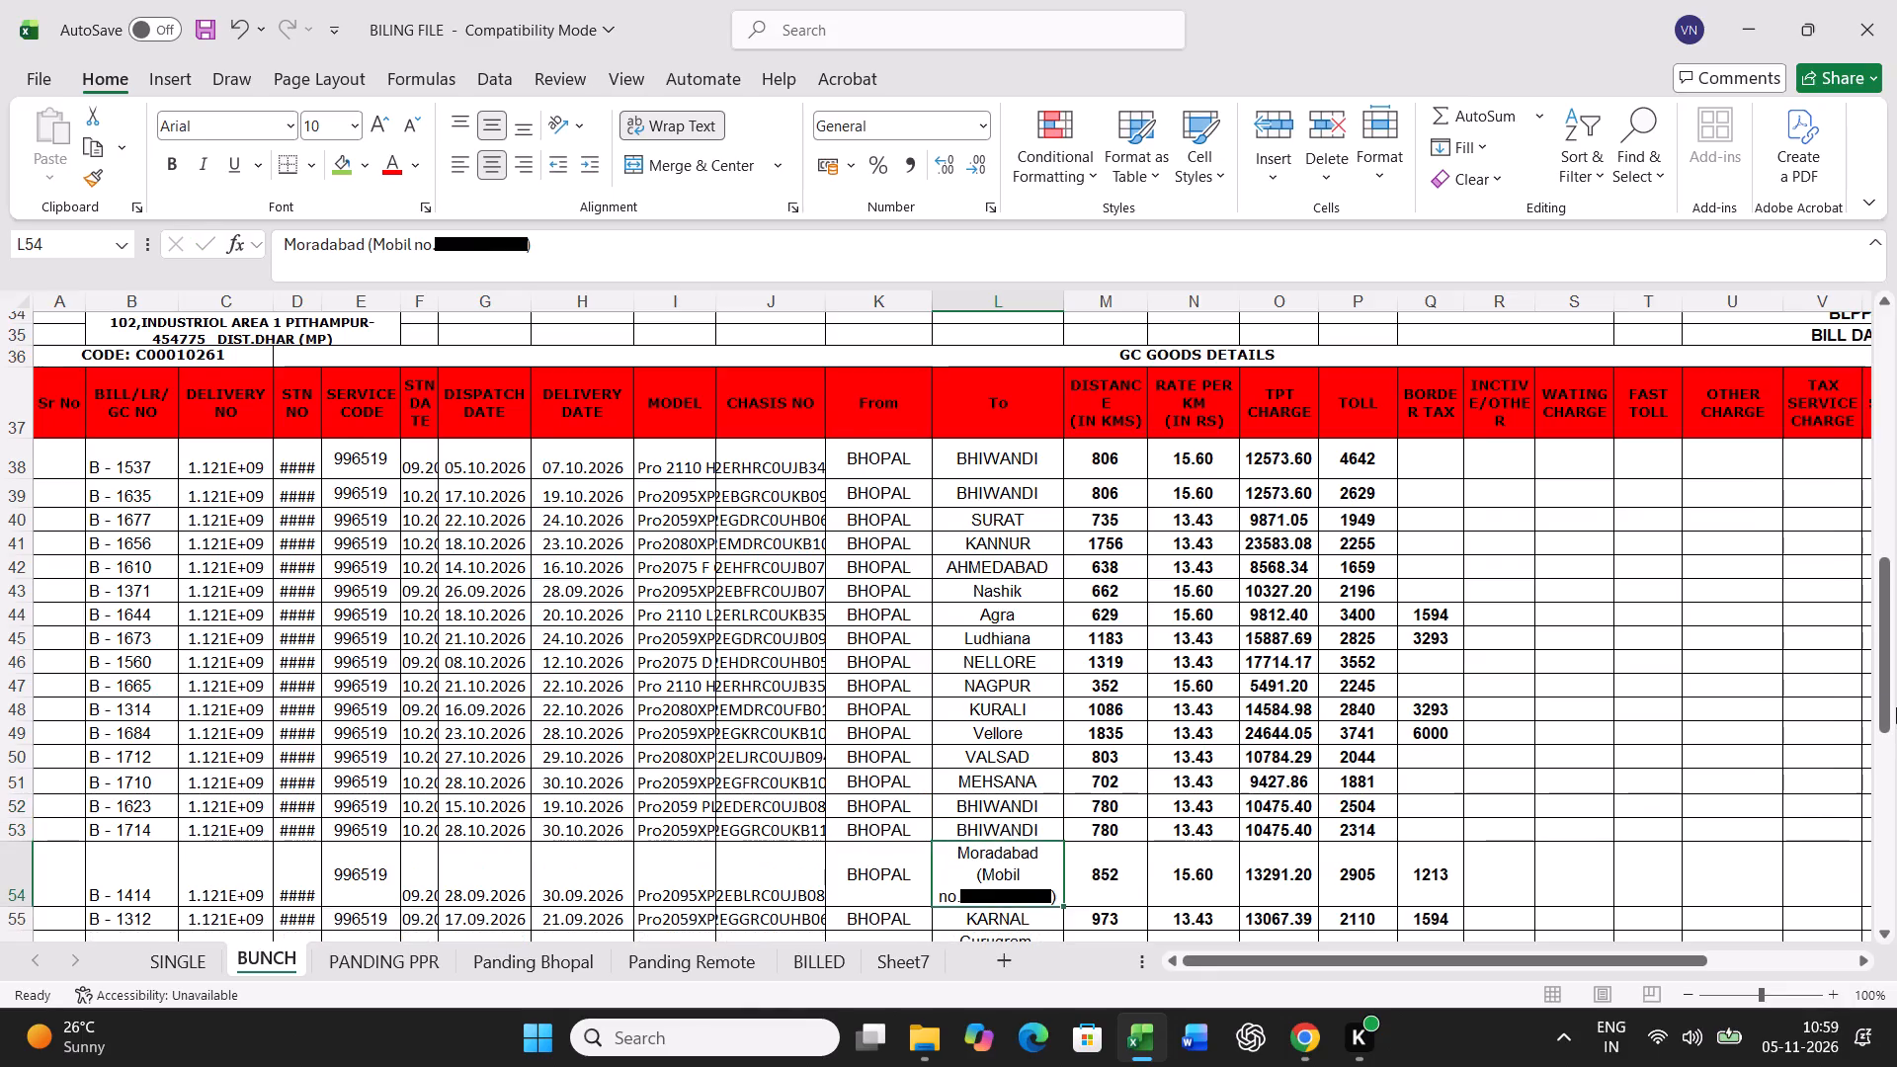
Shorten the destination of B - 1414 in the bill list to Moradabad, removing the bracketed mobile number.
scroll(979, 768, down, 6)
key(F2)
key(BackSpace)
key(BackSpace)
key(BackSpace)
key(BackSpace)
key(BackSpace)
key(BackSpace)
key(BackSpace)
key(BackSpace)
key(BackSpace)
key(BackSpace)
key(BackSpace)
key(BackSpace)
key(BackSpace)
key(BackSpace)
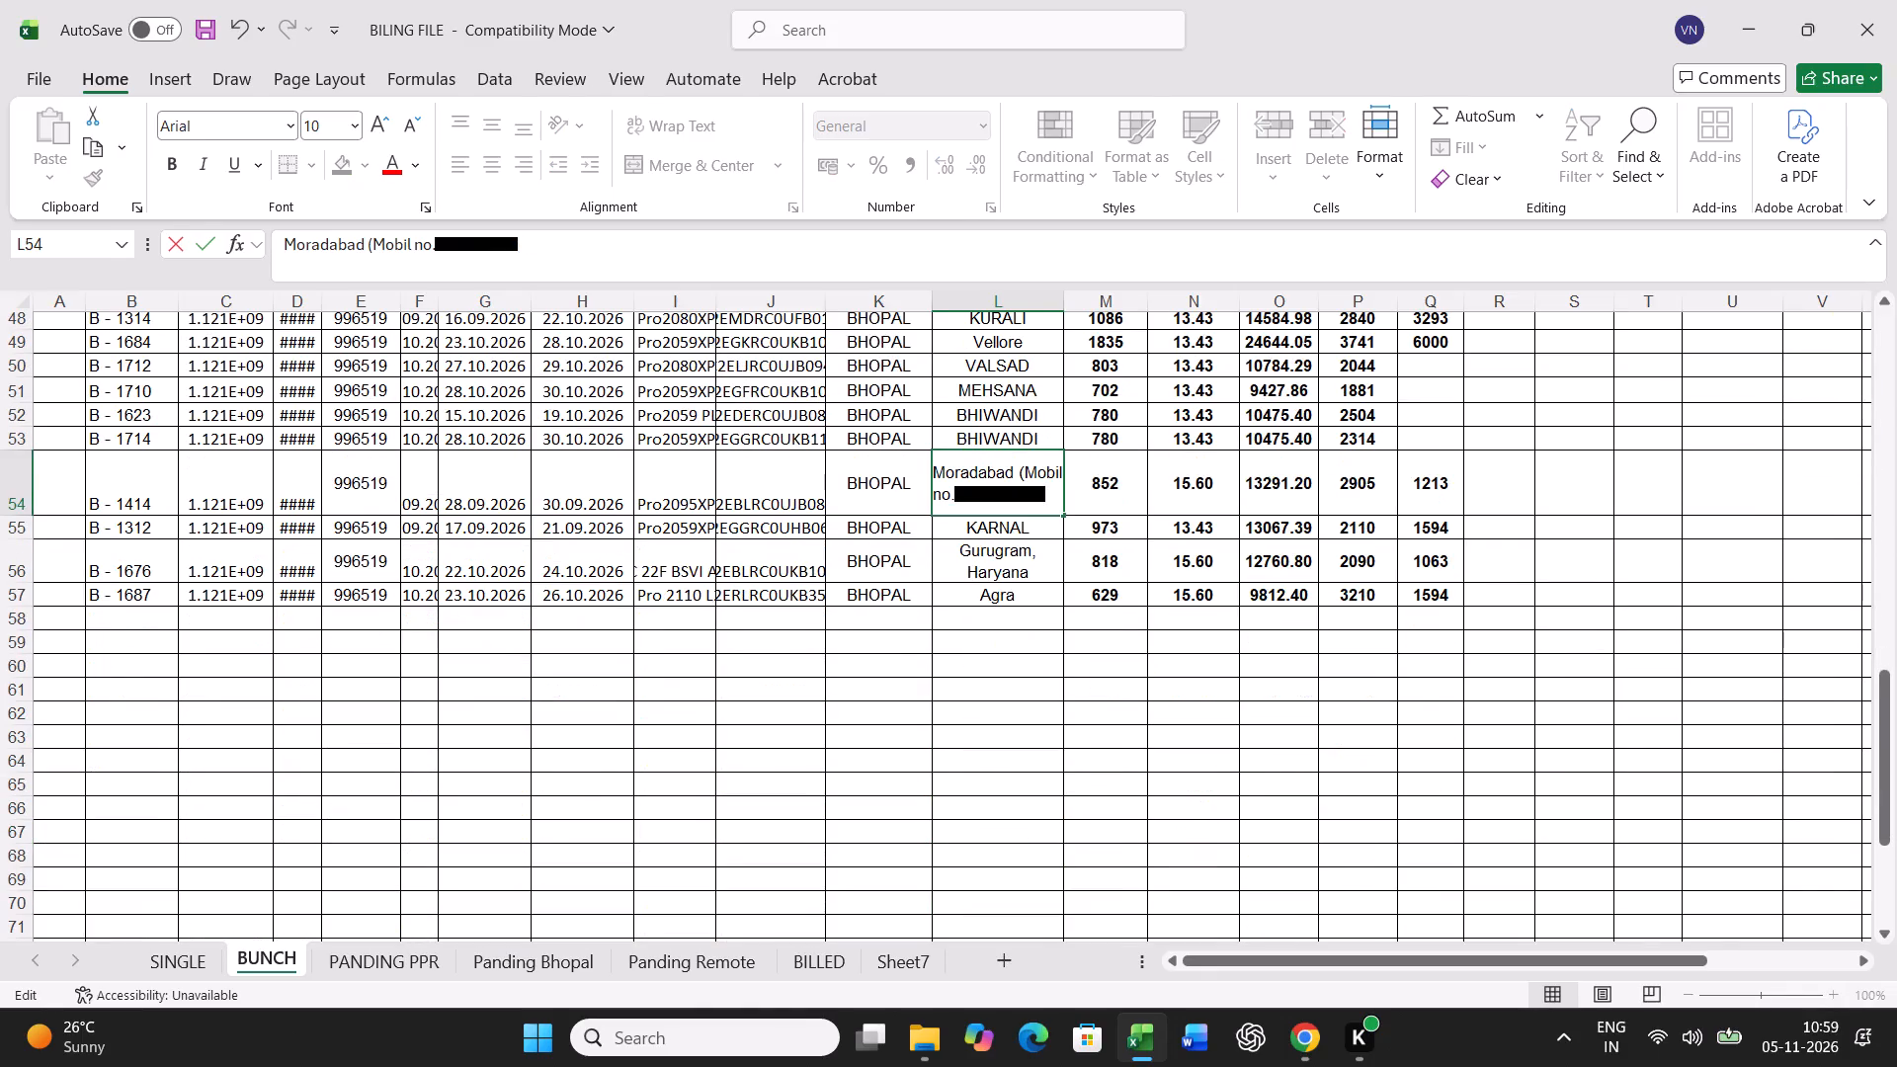
key(BackSpace)
key(BackSpace)
key(BackSpace)
key(BackSpace)
key(BackSpace)
key(BackSpace)
key(BackSpace)
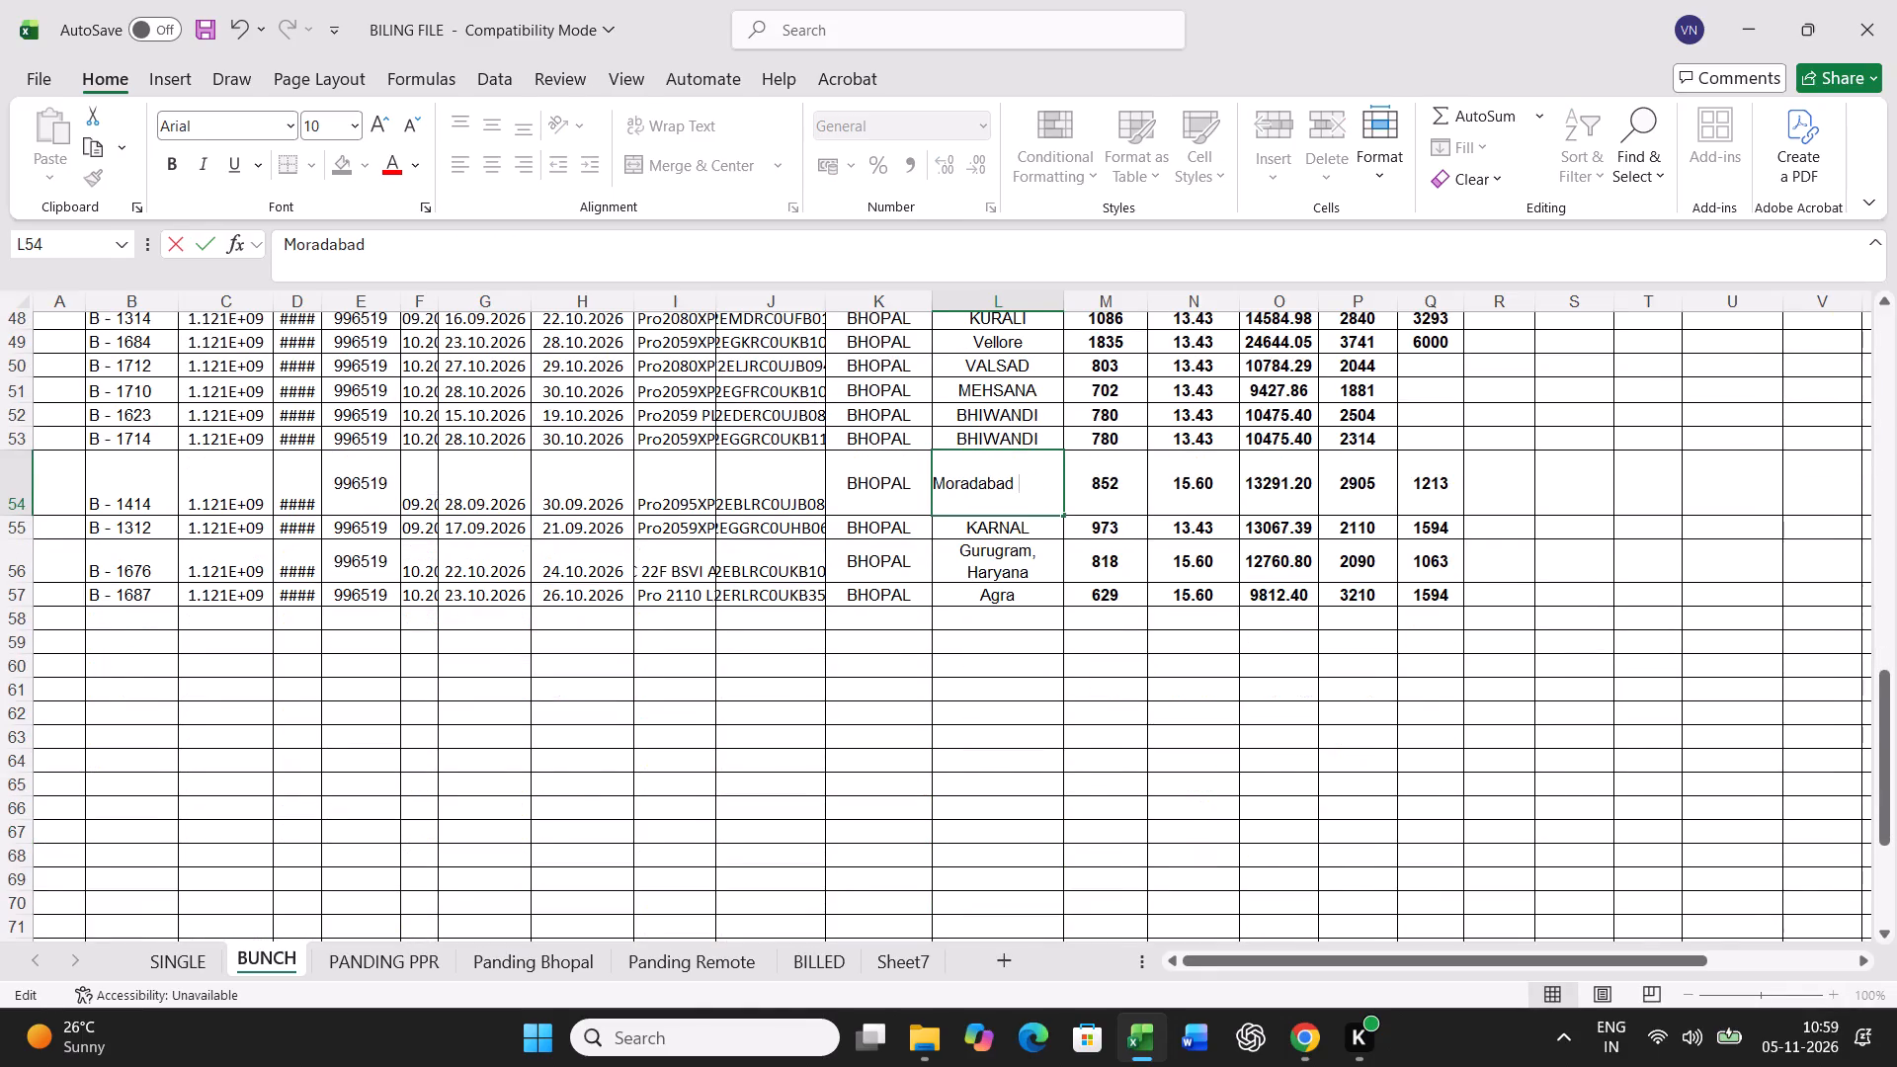
key(Return)
Set the destination of B - 1676 in the bill list to GURGAON.
key(Return)
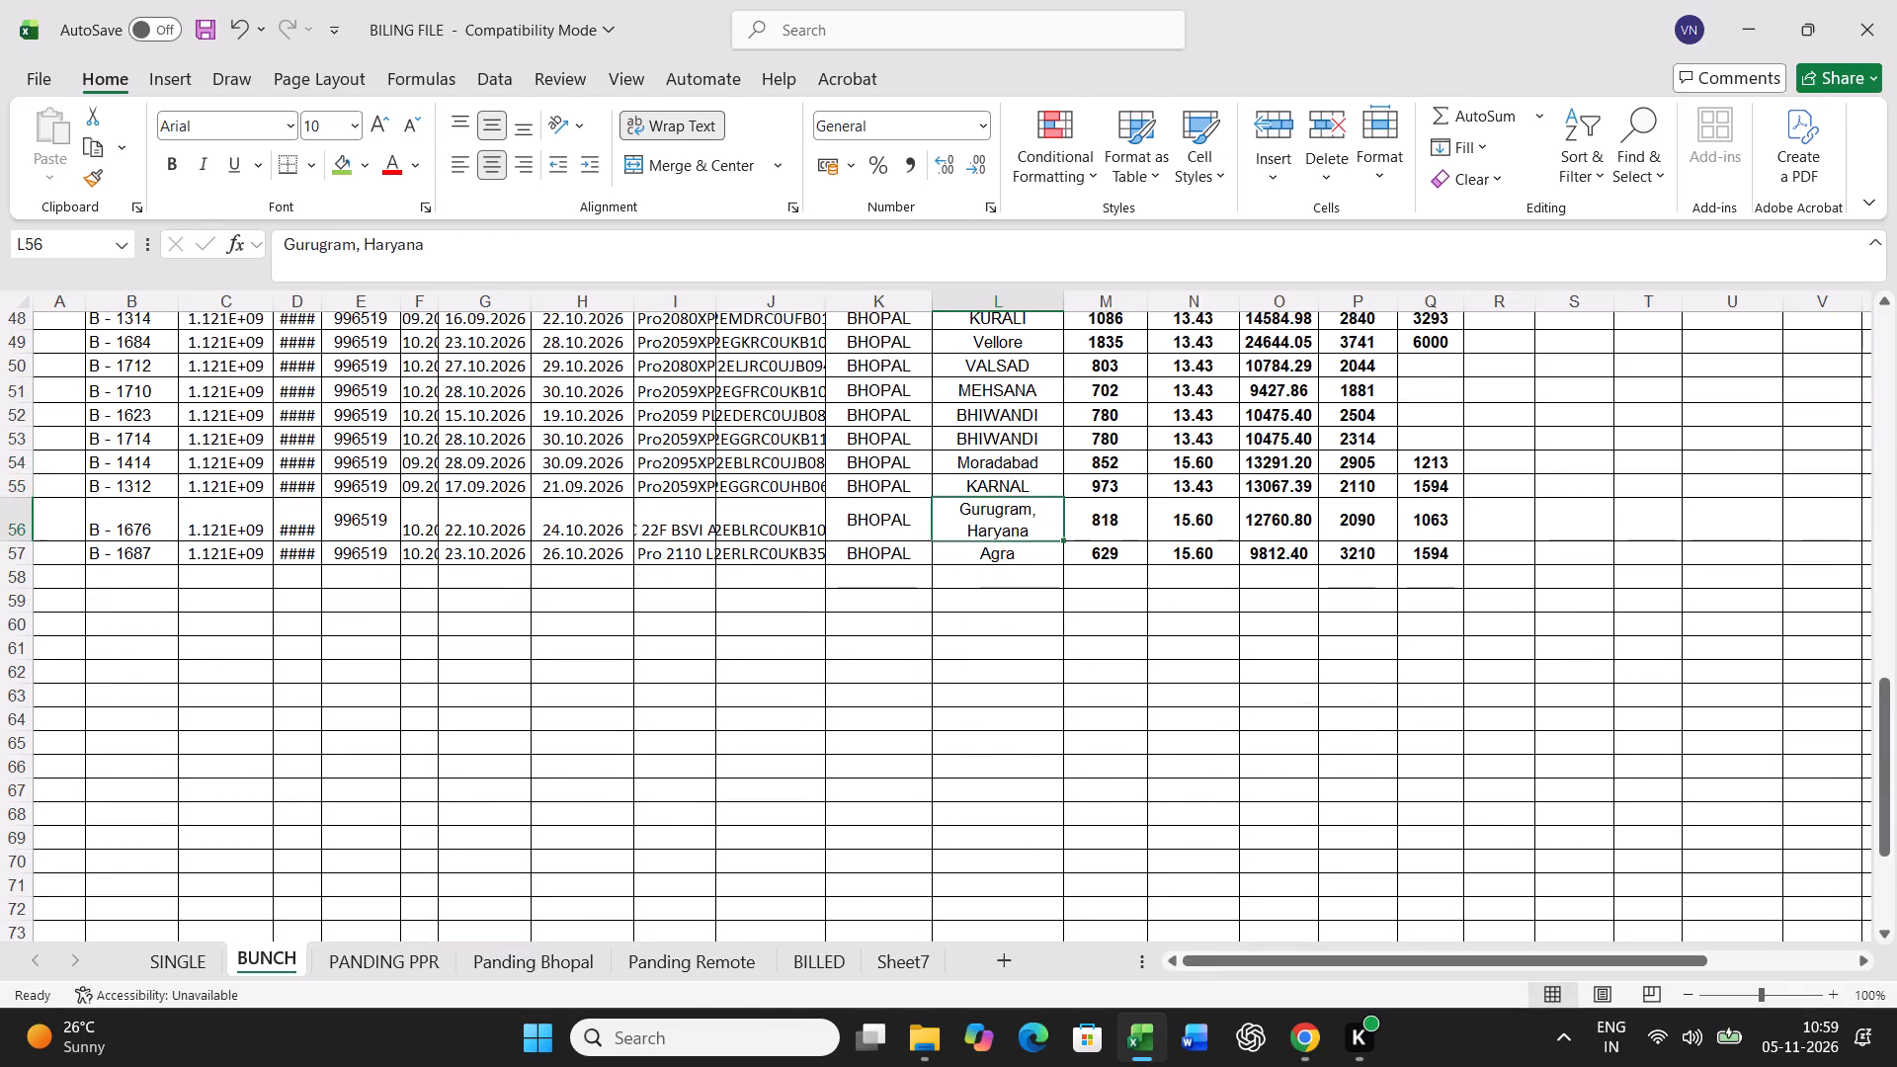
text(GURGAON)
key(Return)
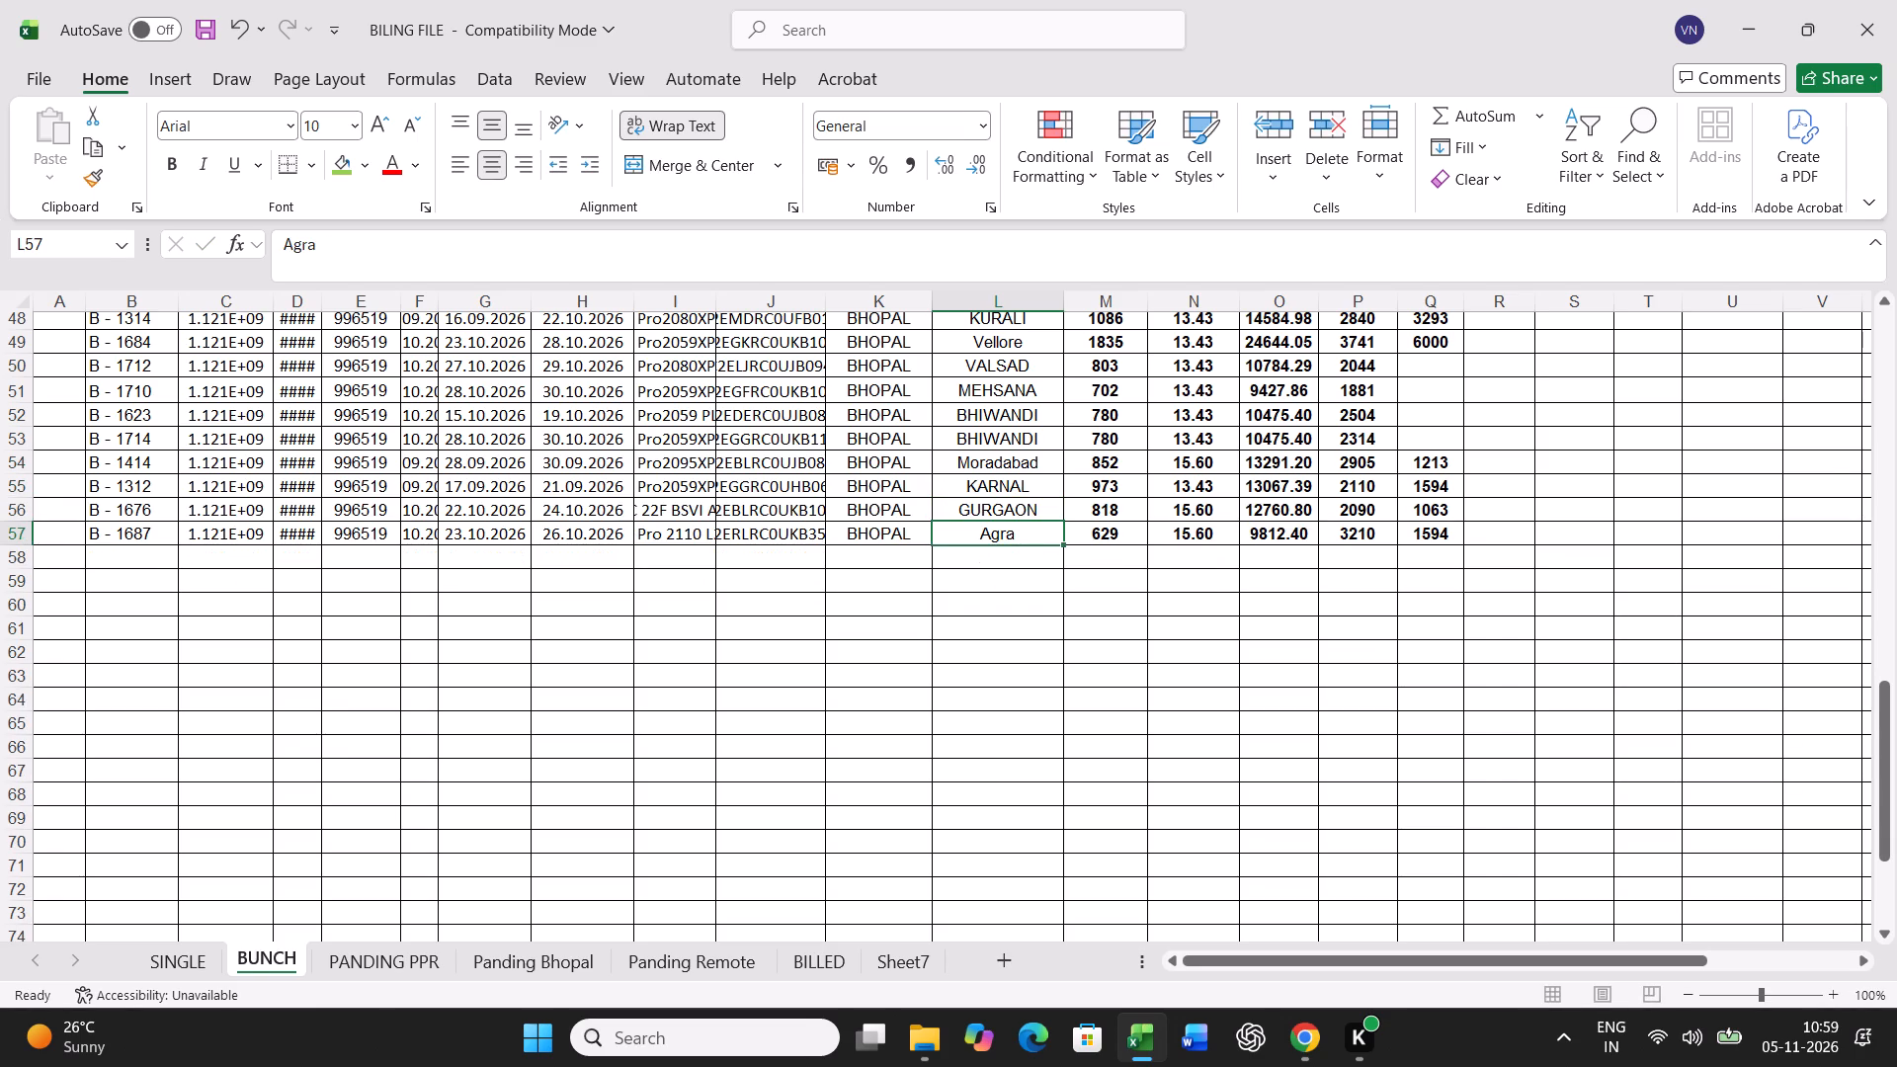
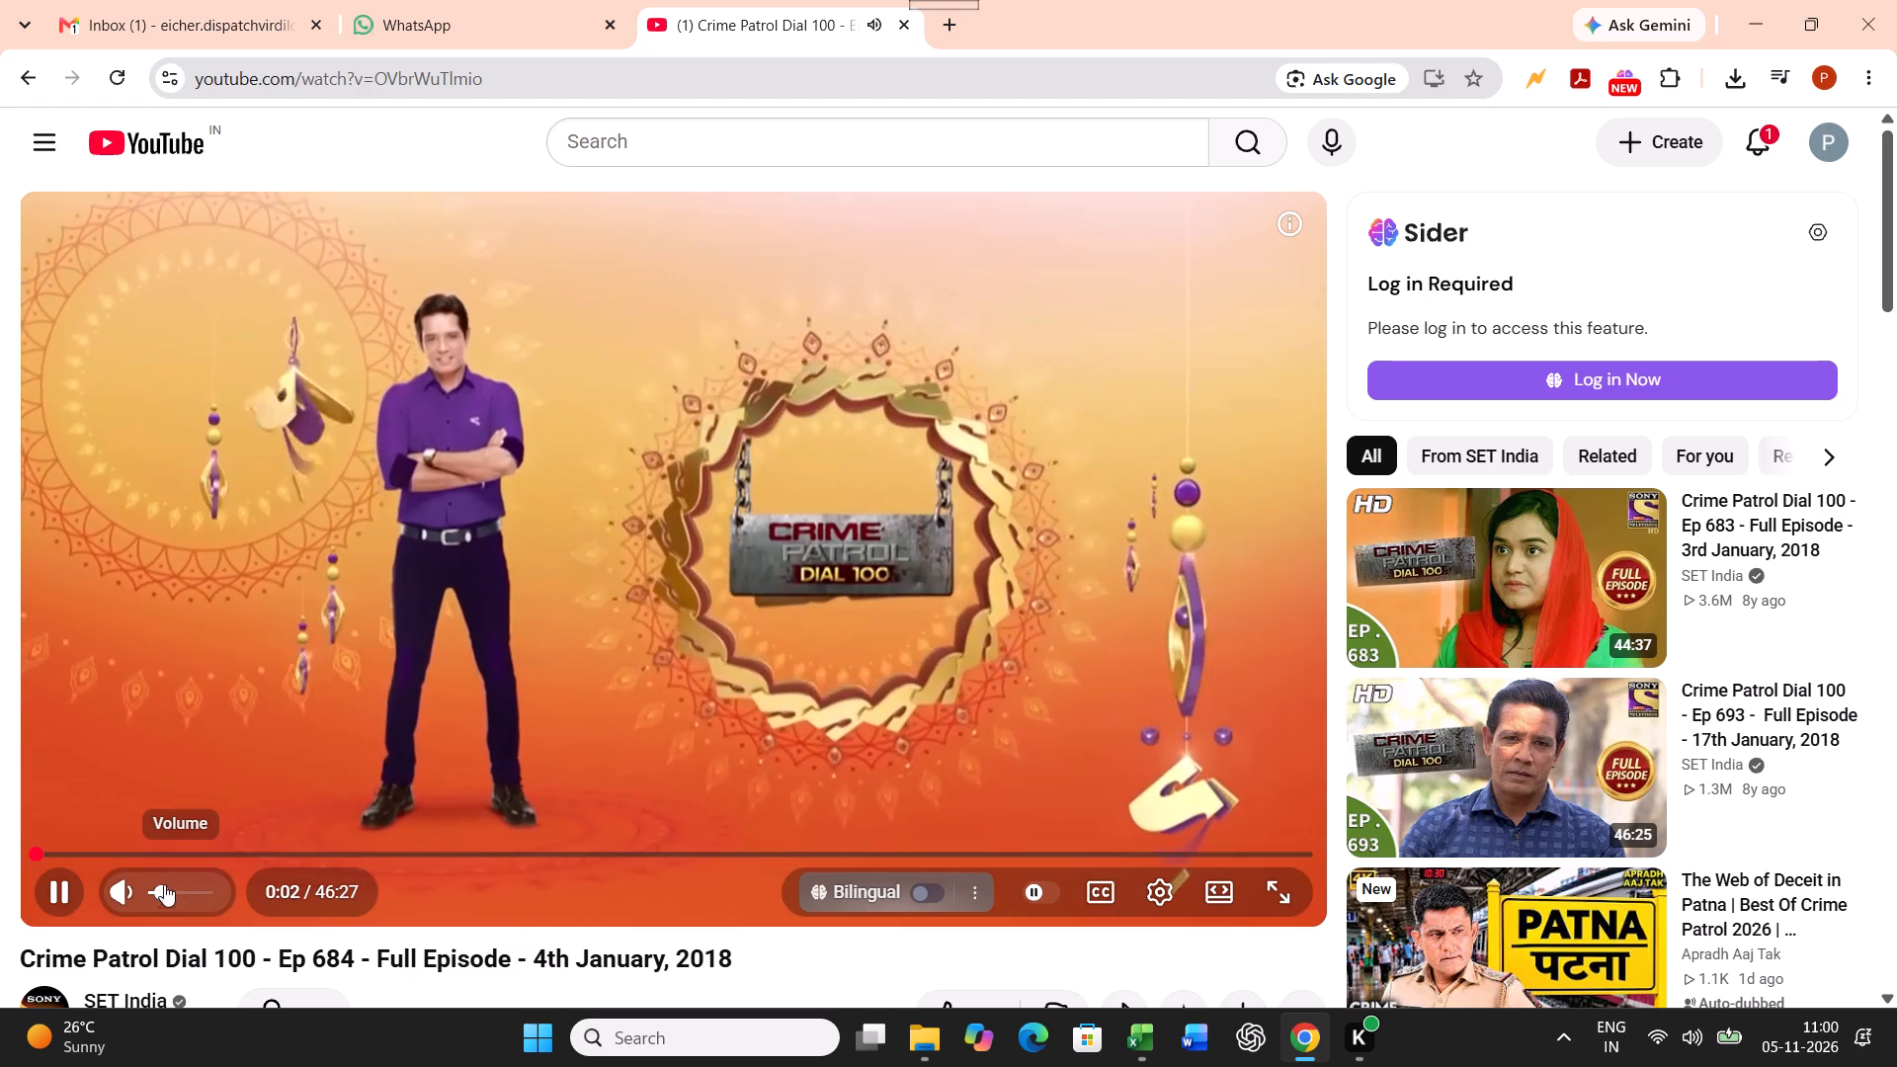
Minimize the browser playing the video to return to the BUNCH sheet of BILING FILE in Excel.
click(1763, 0)
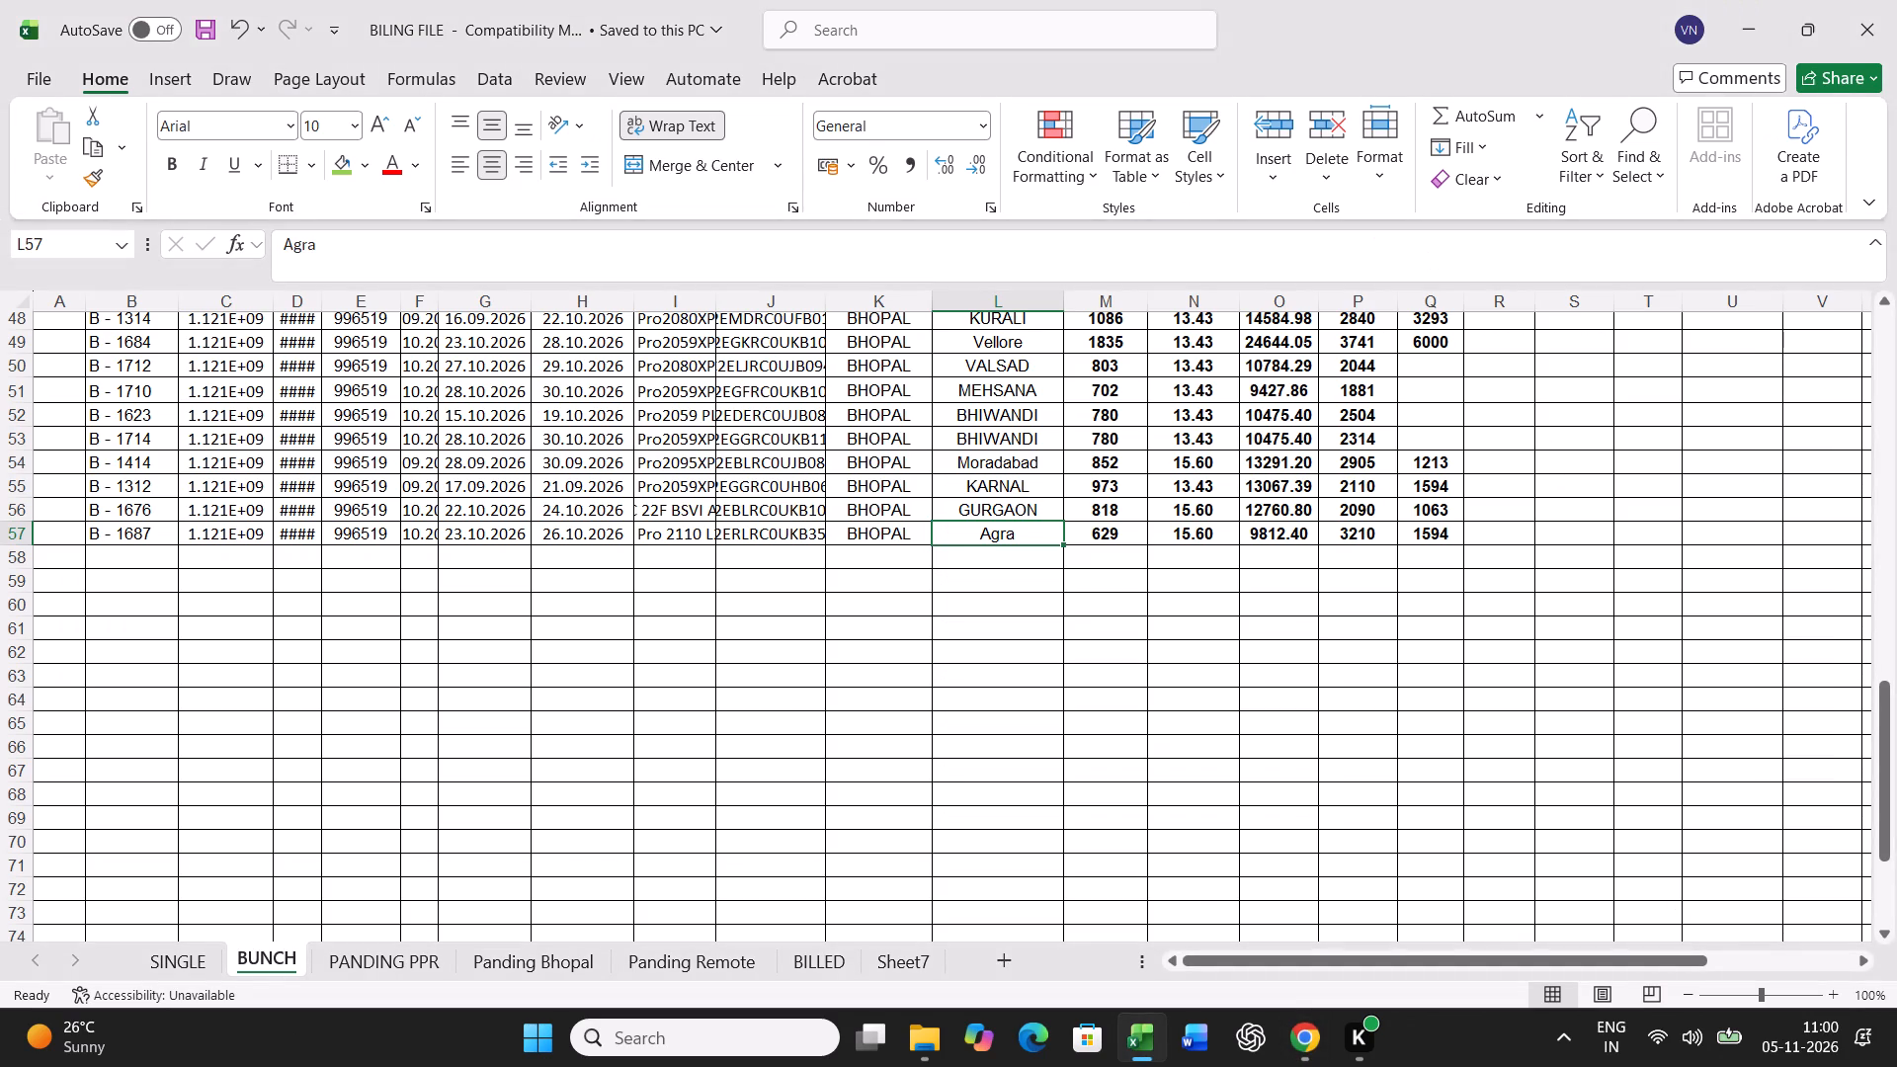
In File Explorer, duplicate the VL2627274 workbook within the BILL-2627 folder's 201 TO 300 subfolder.
click(933, 1021)
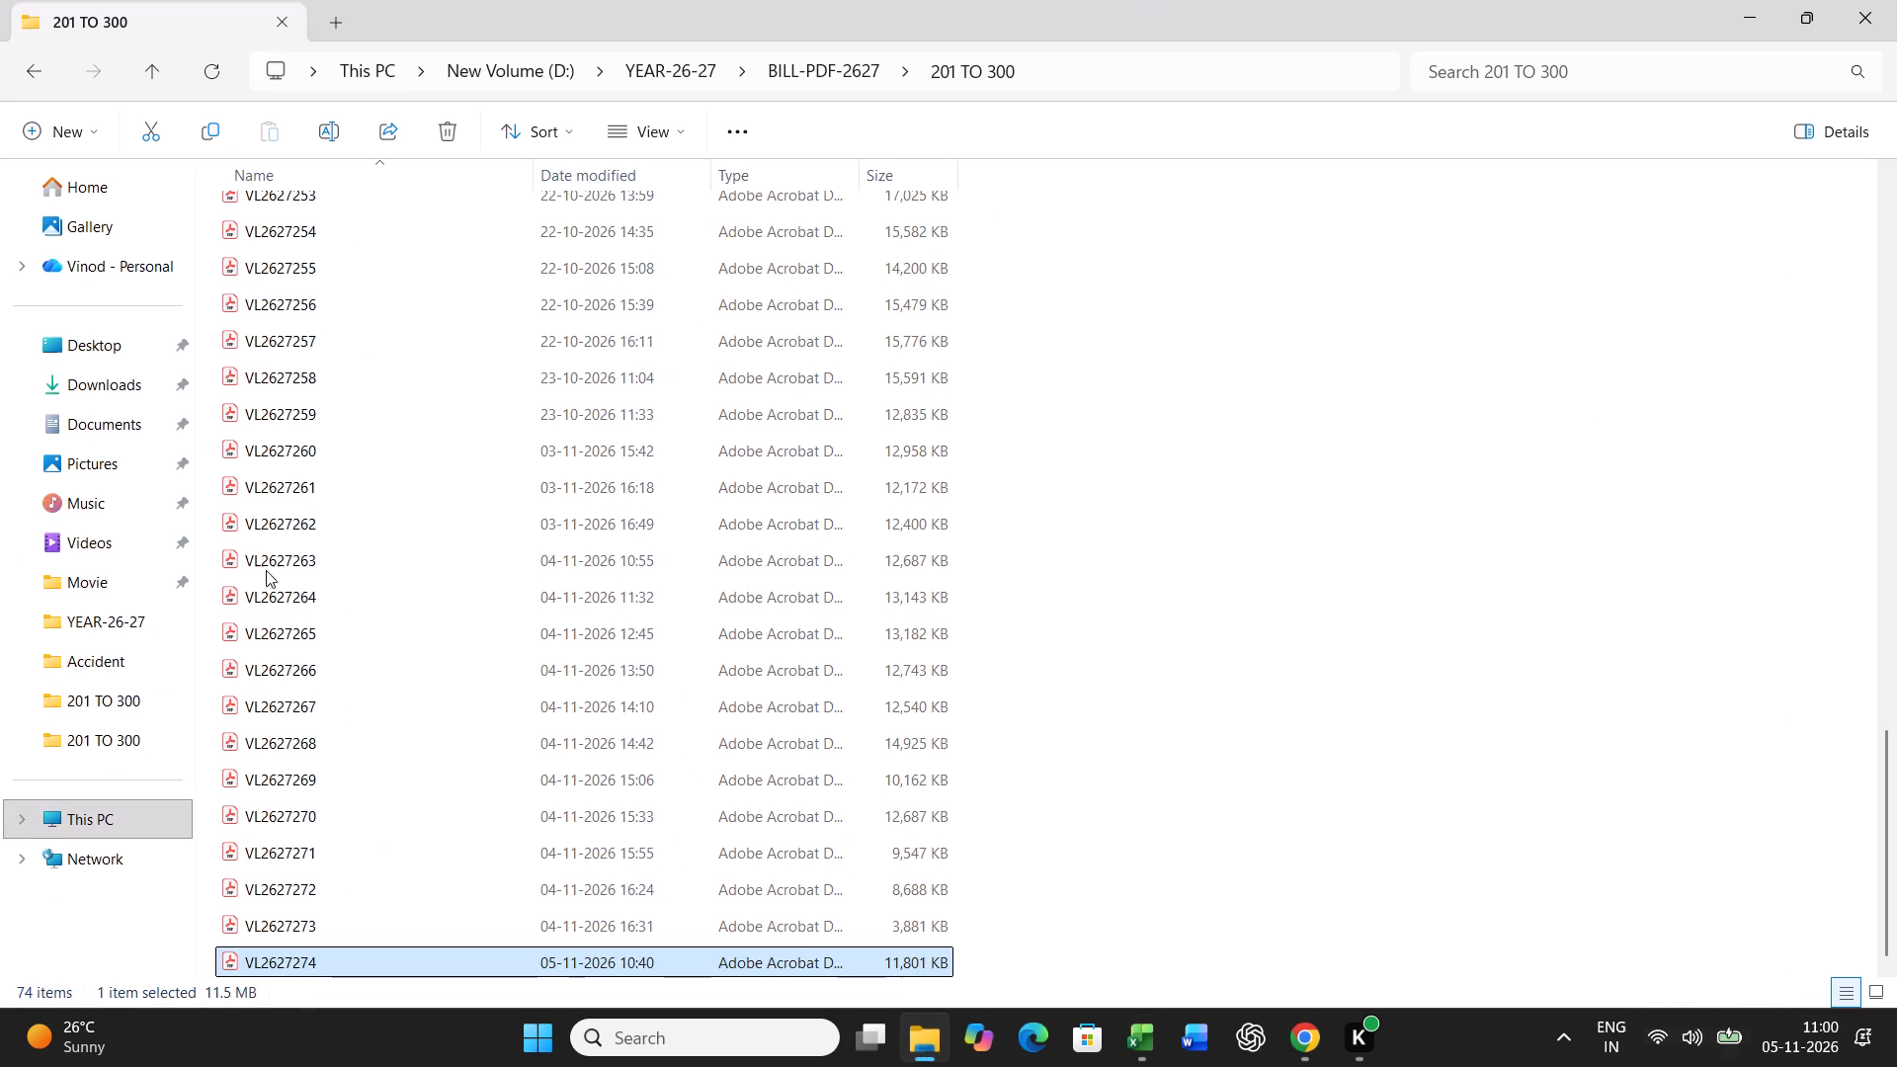
scroll(342, 546, down, 5)
double_click(32, 76)
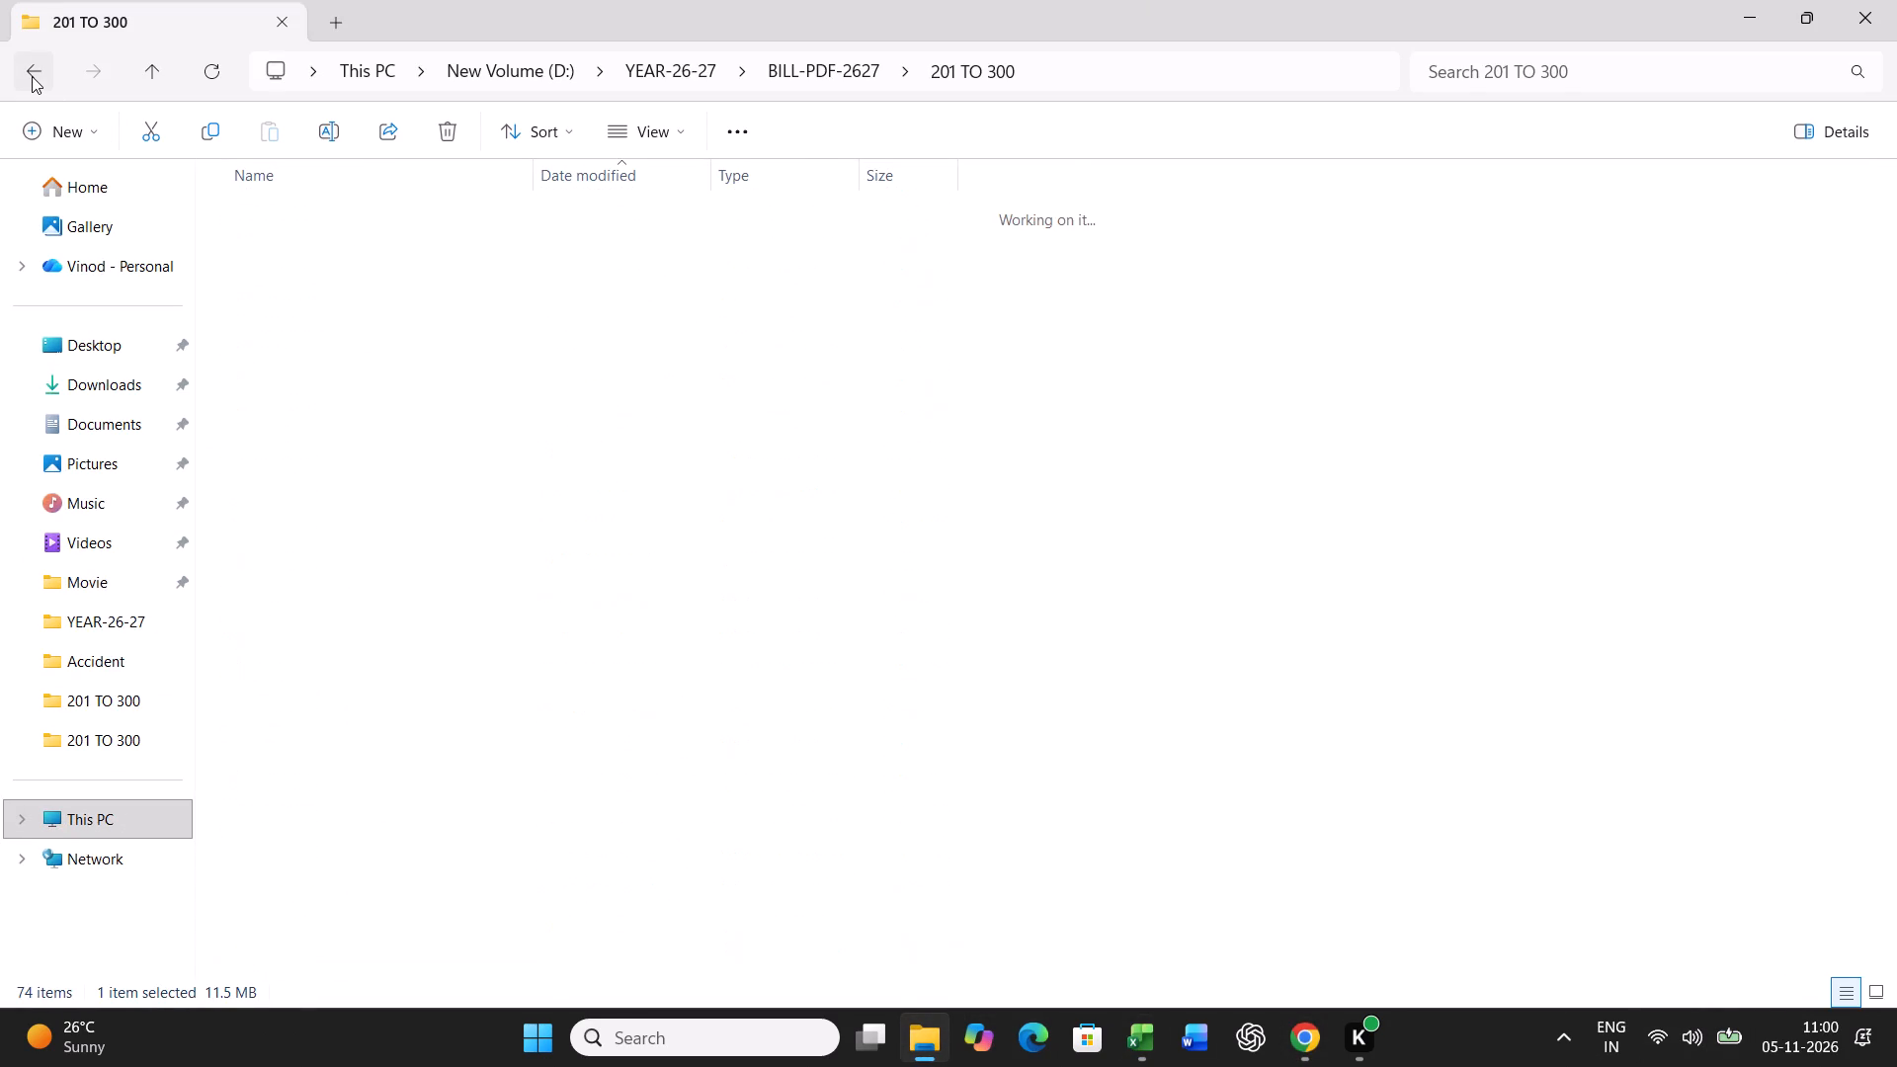
double_click(274, 215)
double_click(305, 301)
scroll(479, 638, down, 2)
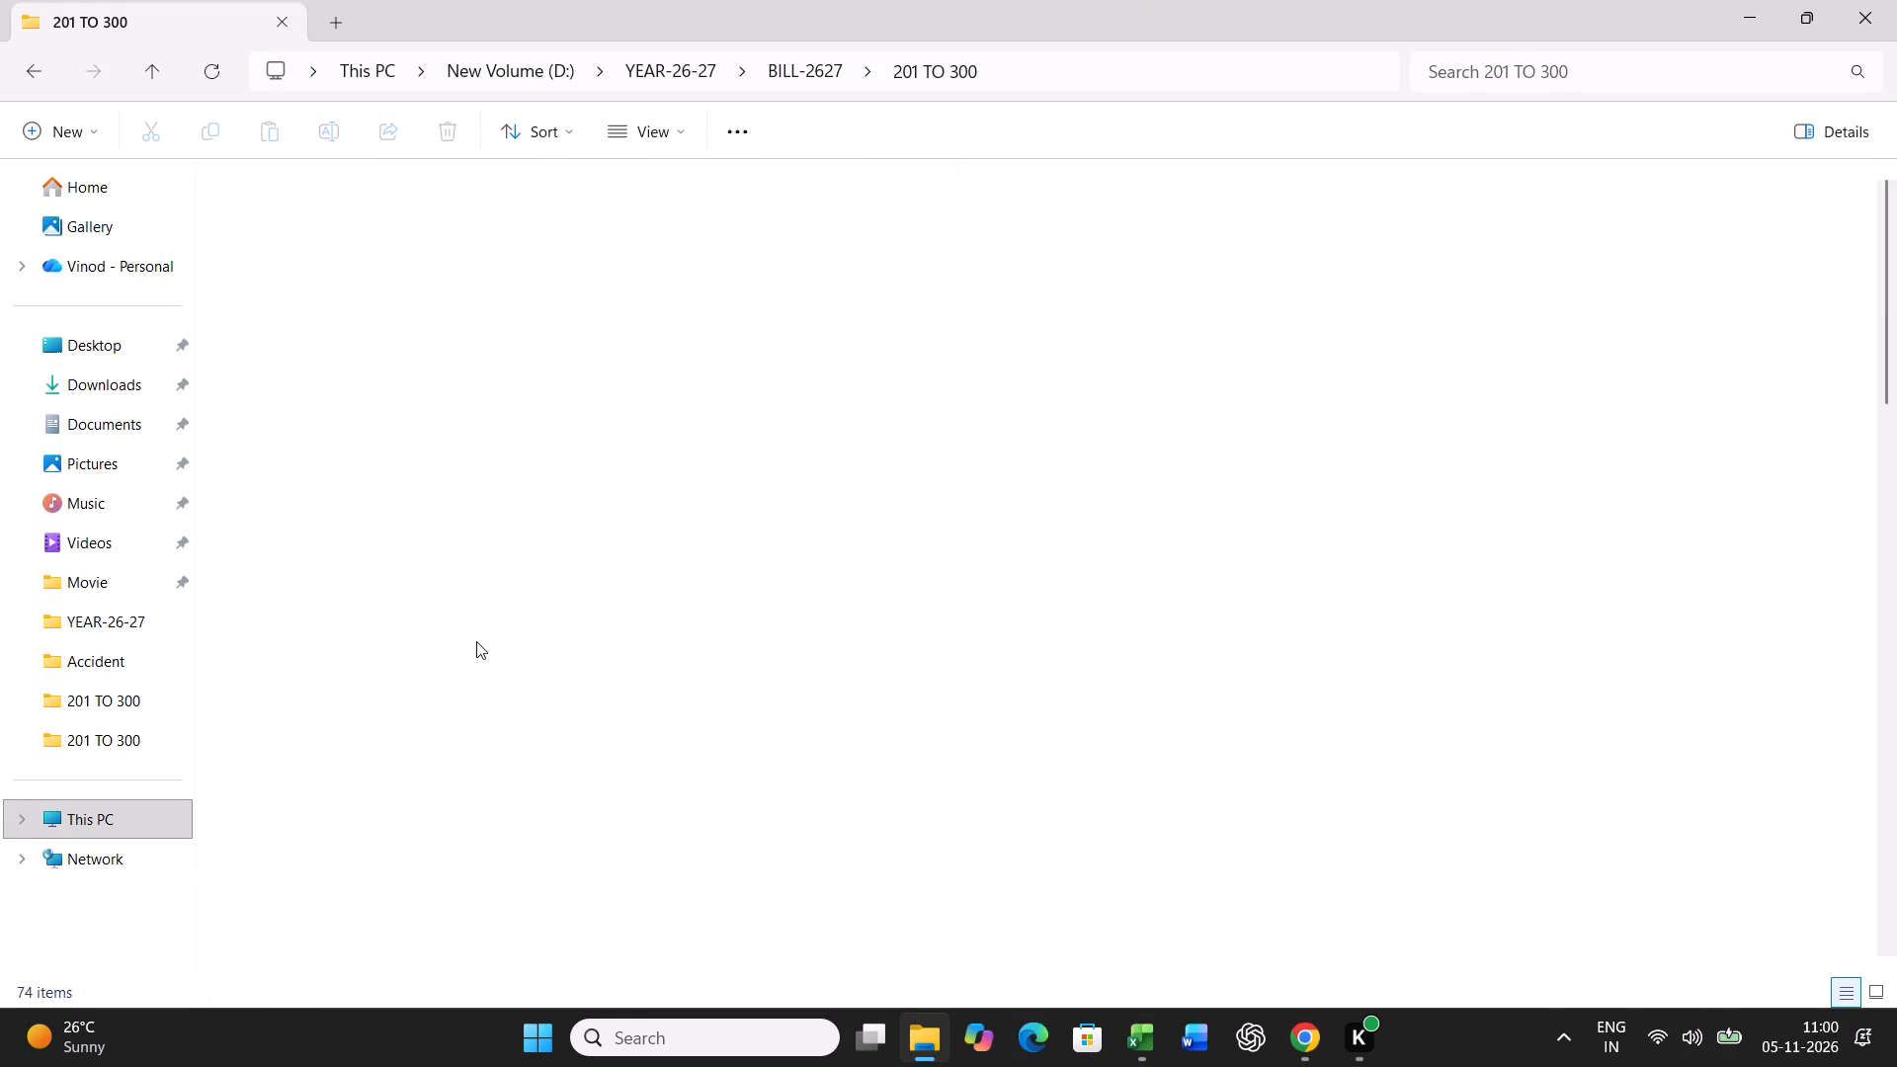
scroll(476, 641, down, 11)
scroll(467, 652, up, 1)
scroll(467, 652, down, 20)
right_click(303, 957)
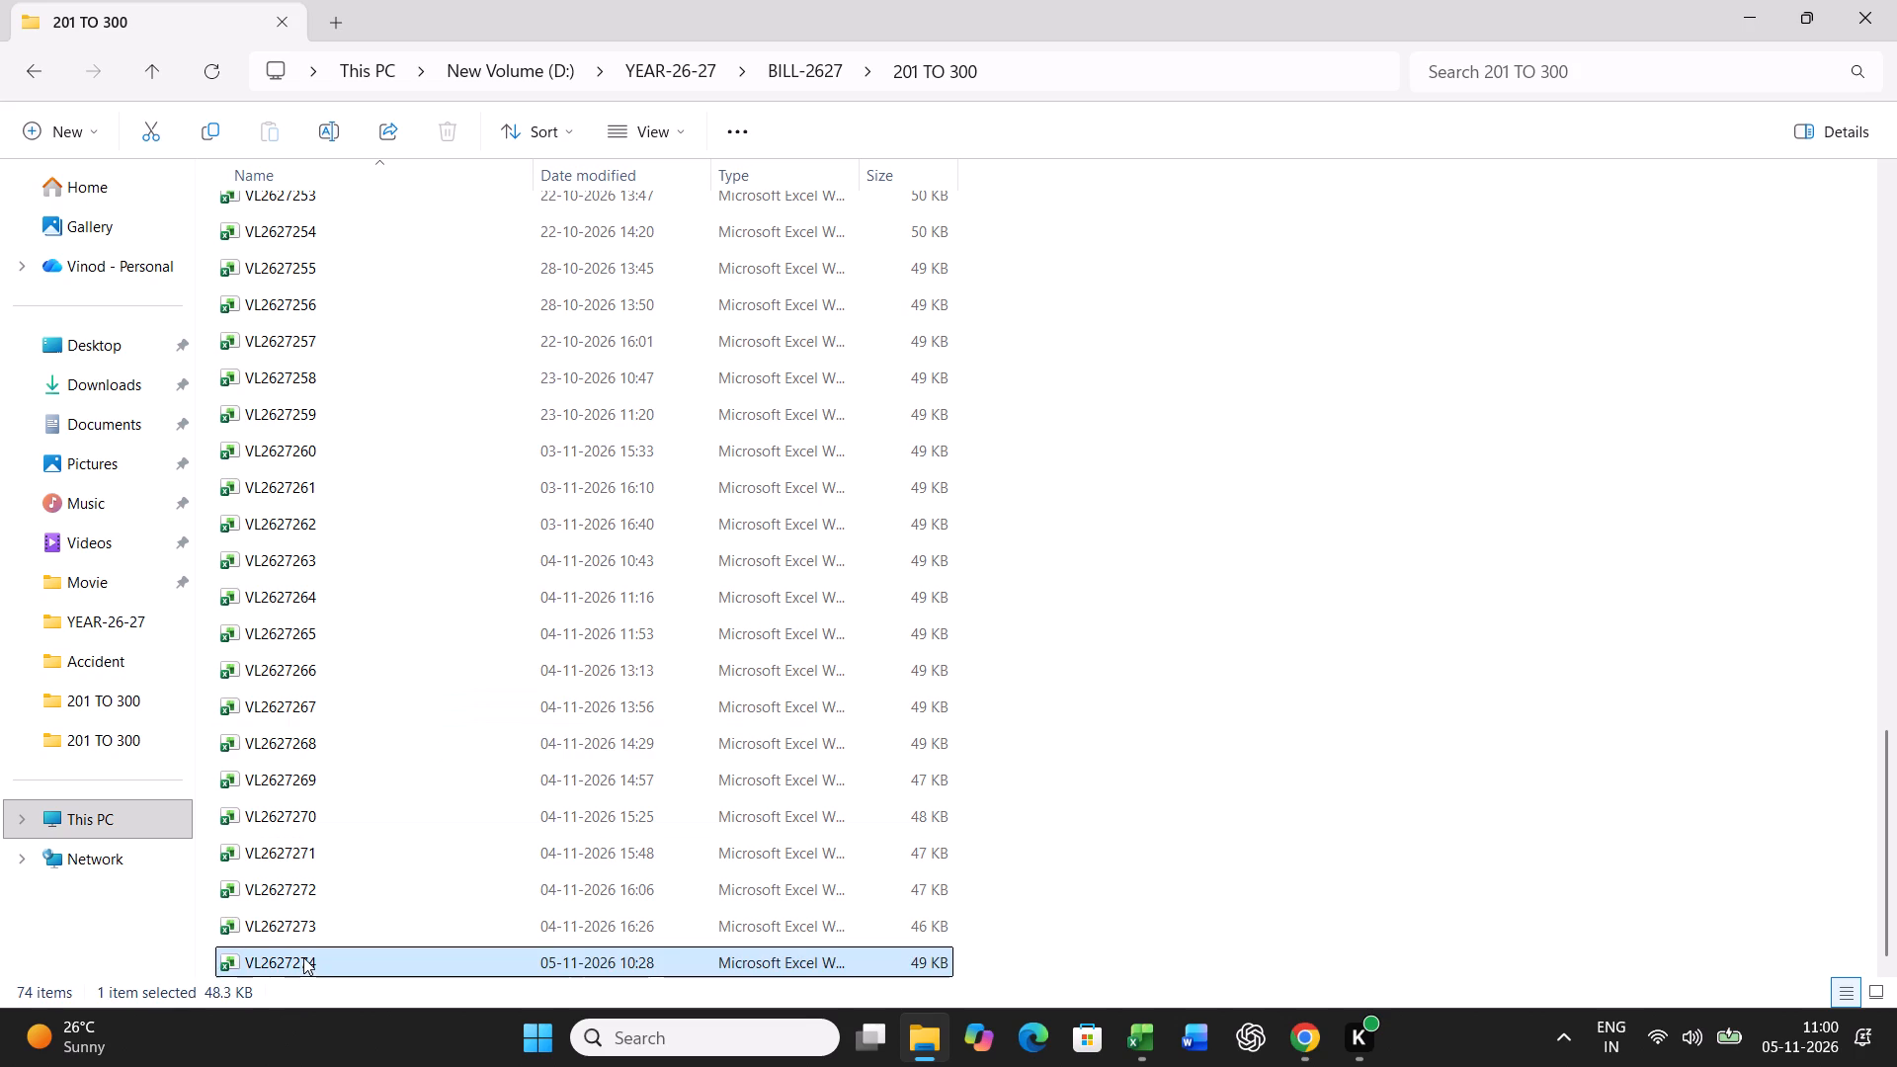
click(440, 928)
right_click(1288, 419)
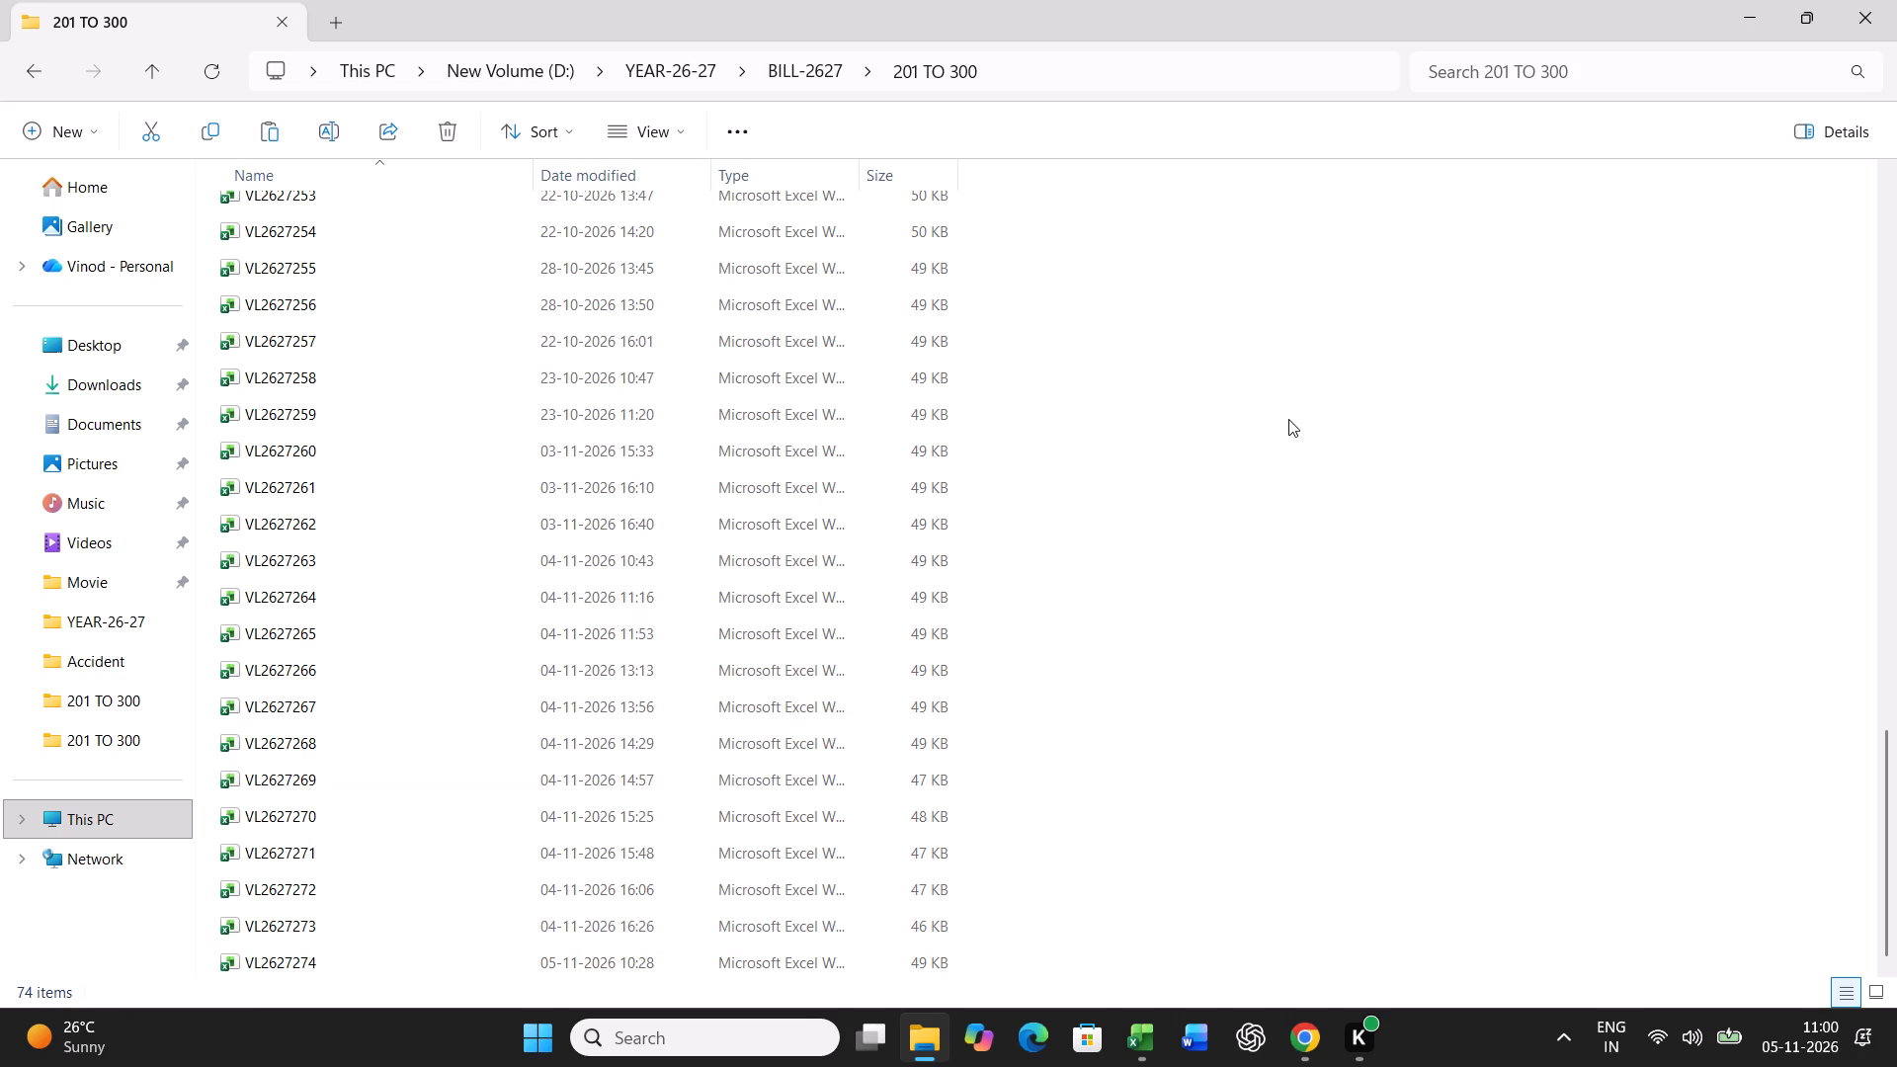
click(1321, 447)
Rename the copied workbook as VL2627275 and open it.
key(F2)
key(Right)
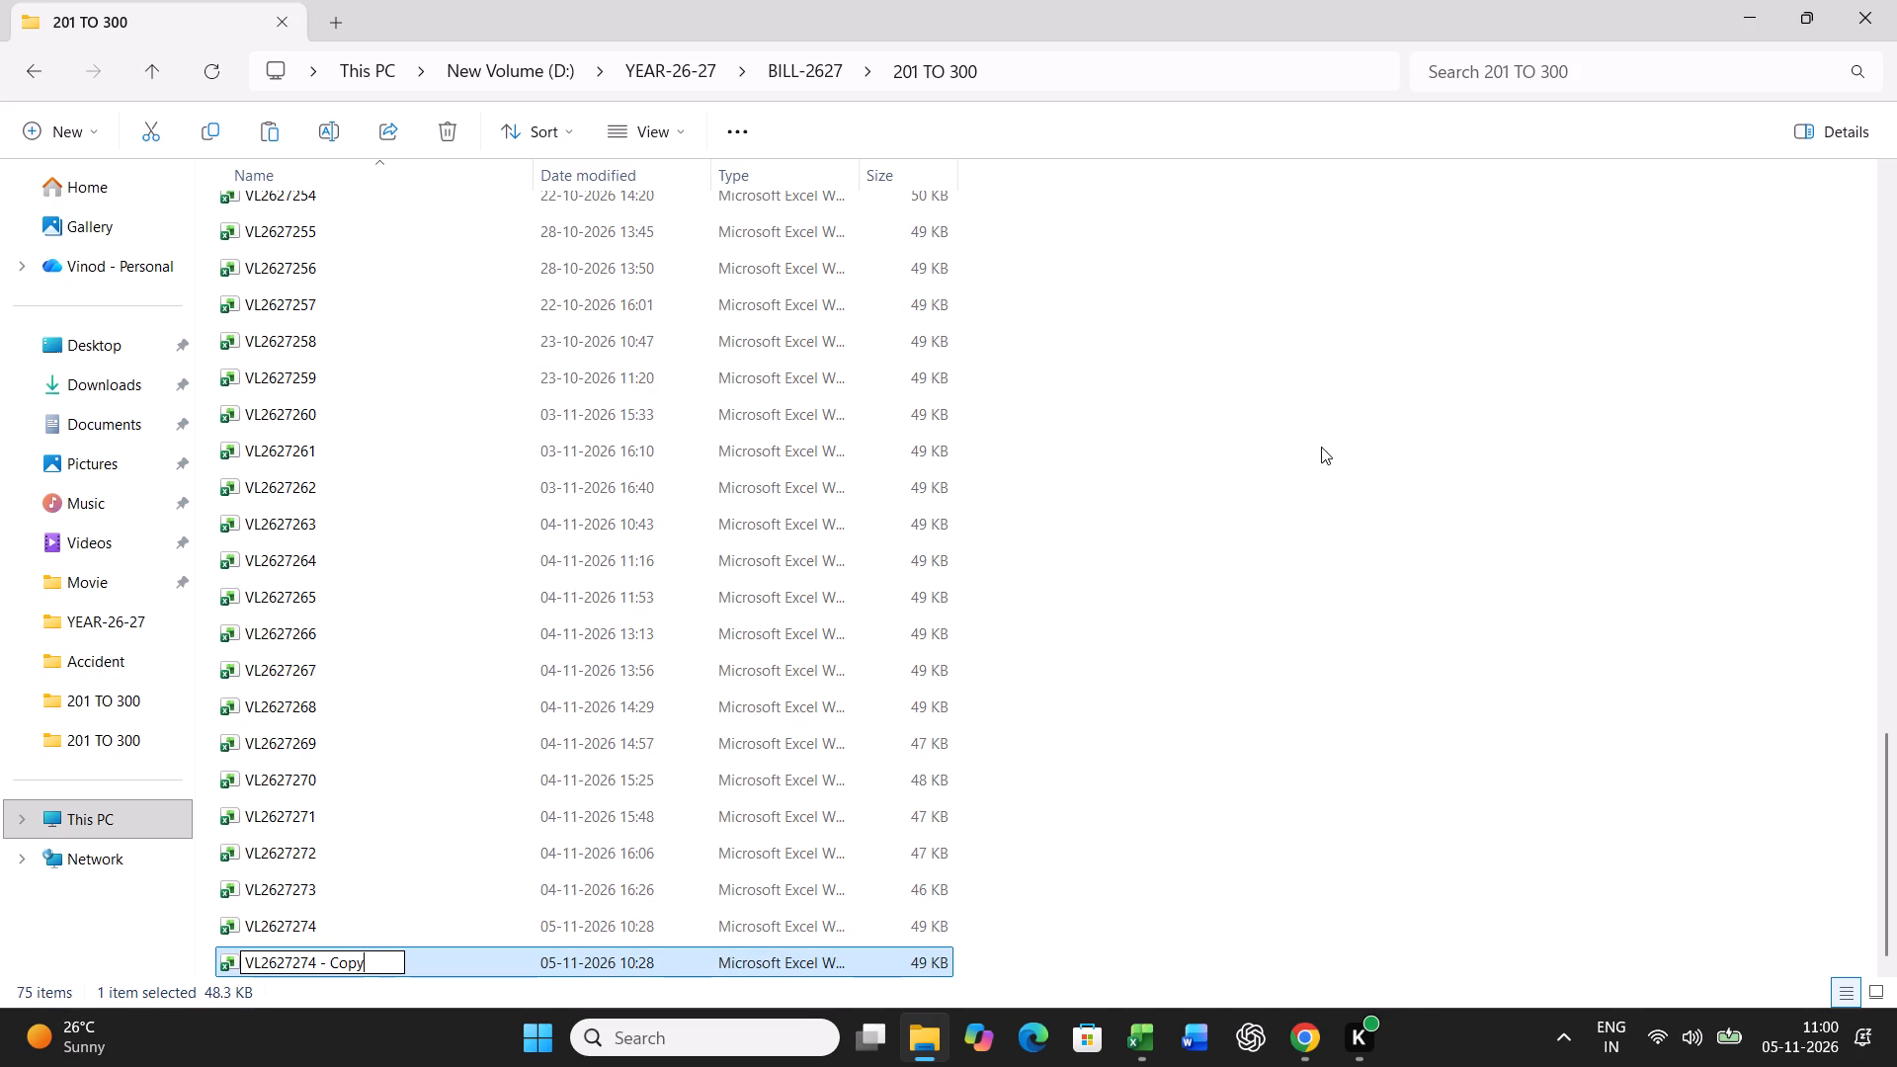
key(BackSpace)
key(BackSpace)
key(BackSpace)
key(BackSpace)
key(BackSpace)
key(BackSpace)
key(BackSpace)
key(BackSpace)
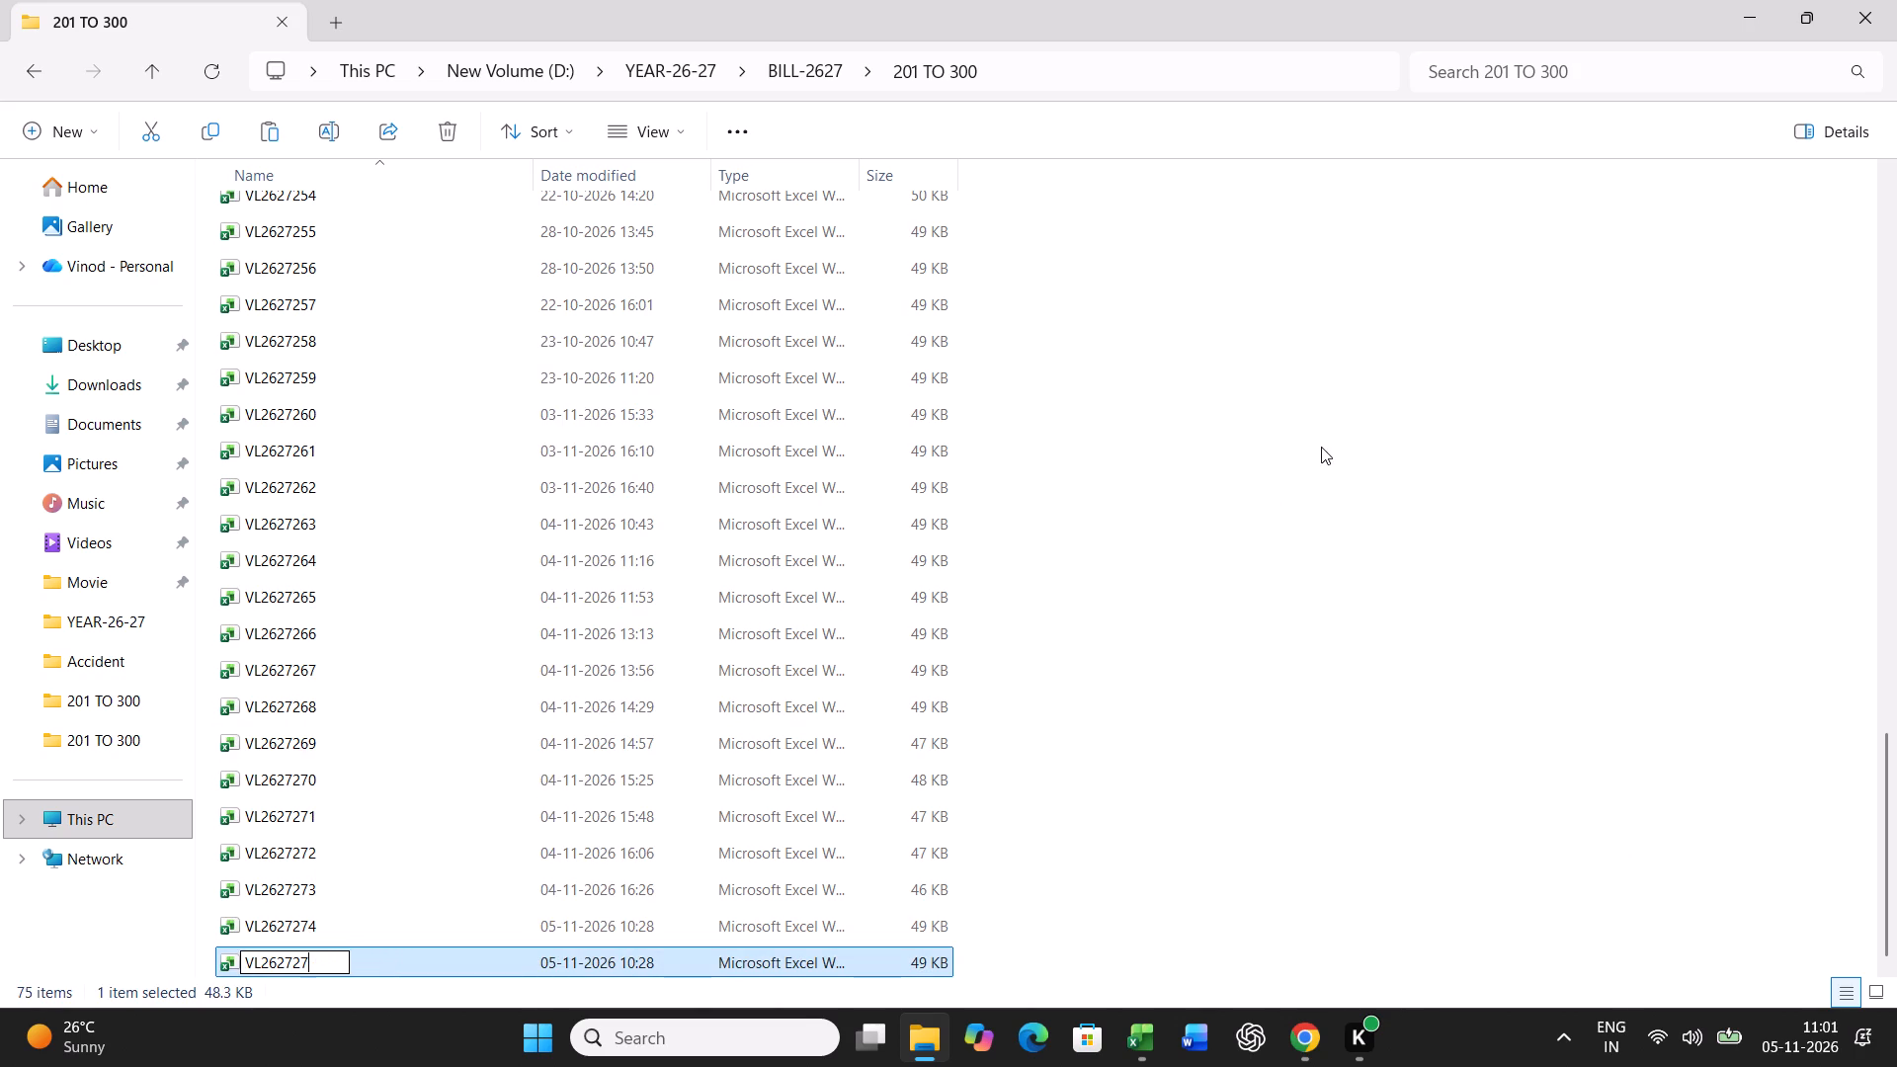
key(5)
key(Return)
key(Return)
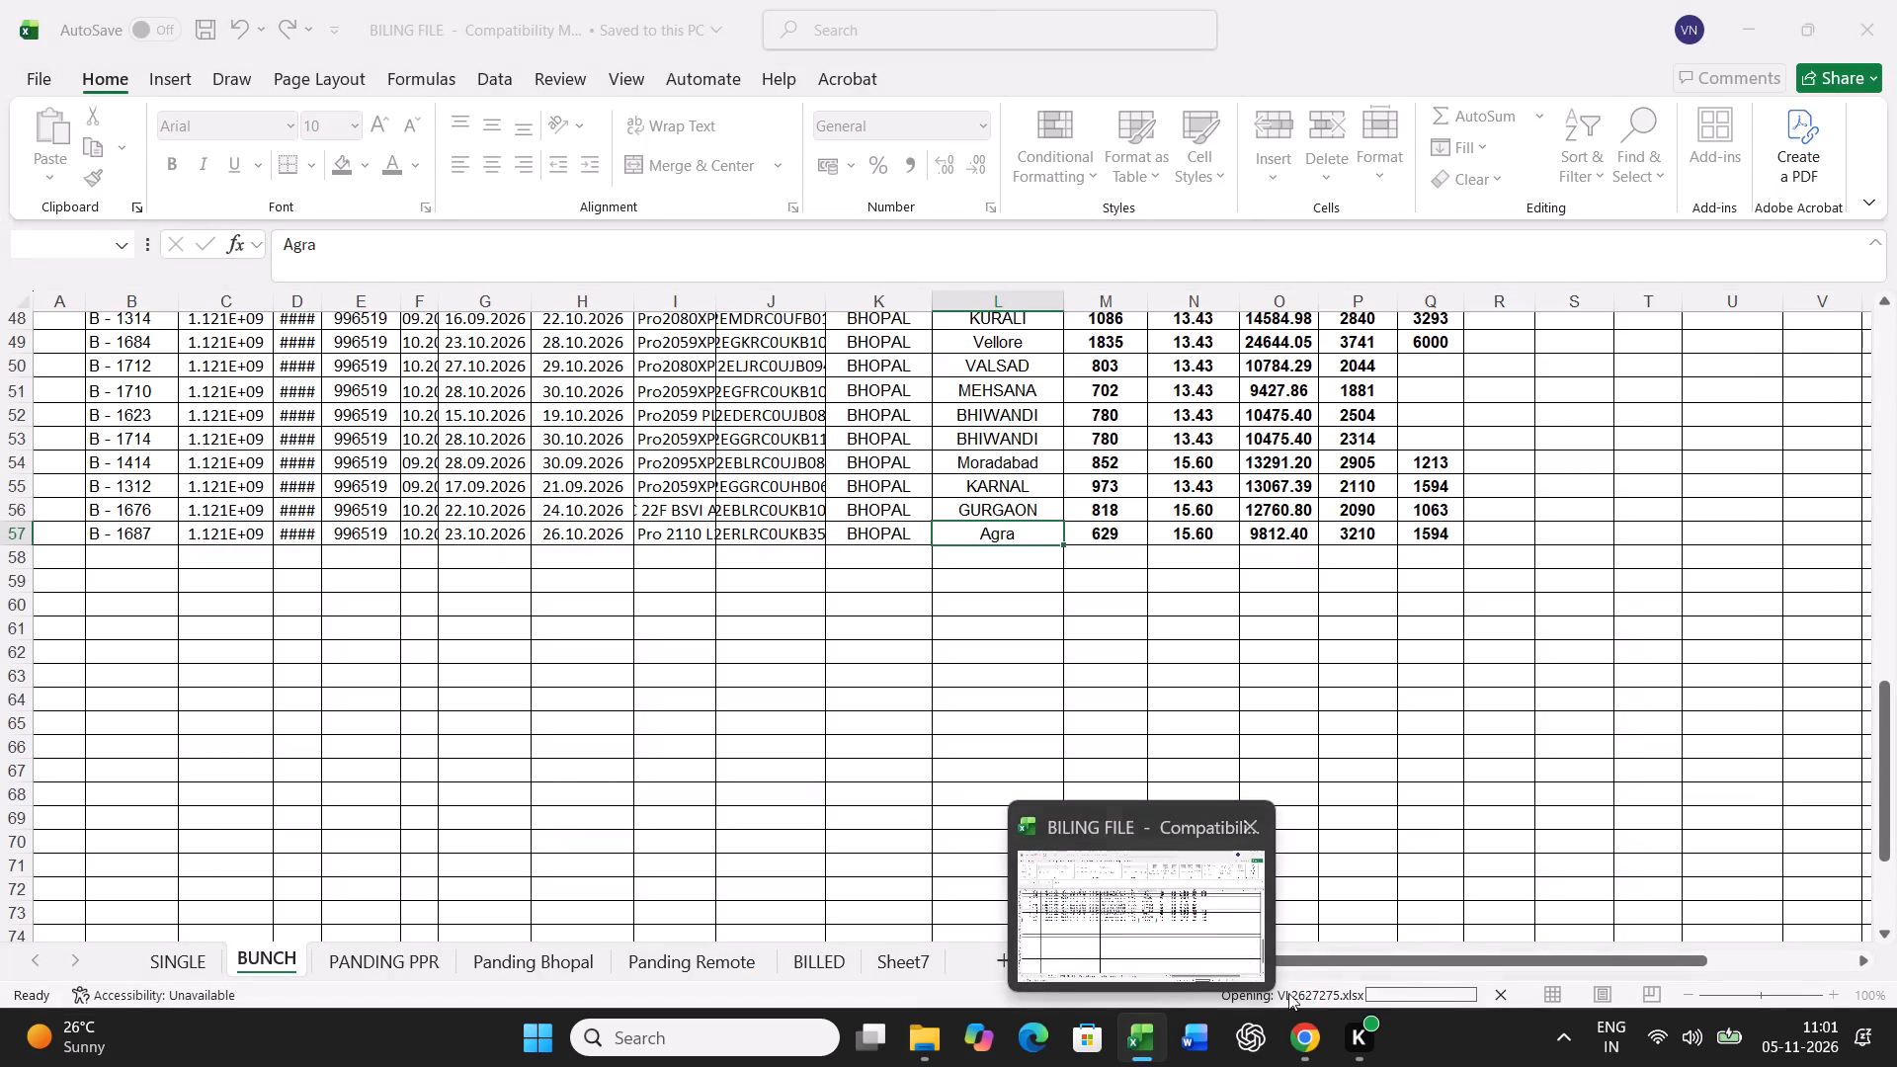
Switch to Chrome, adjust the playing YouTube video's volume, and return to Excel.
click(1295, 1037)
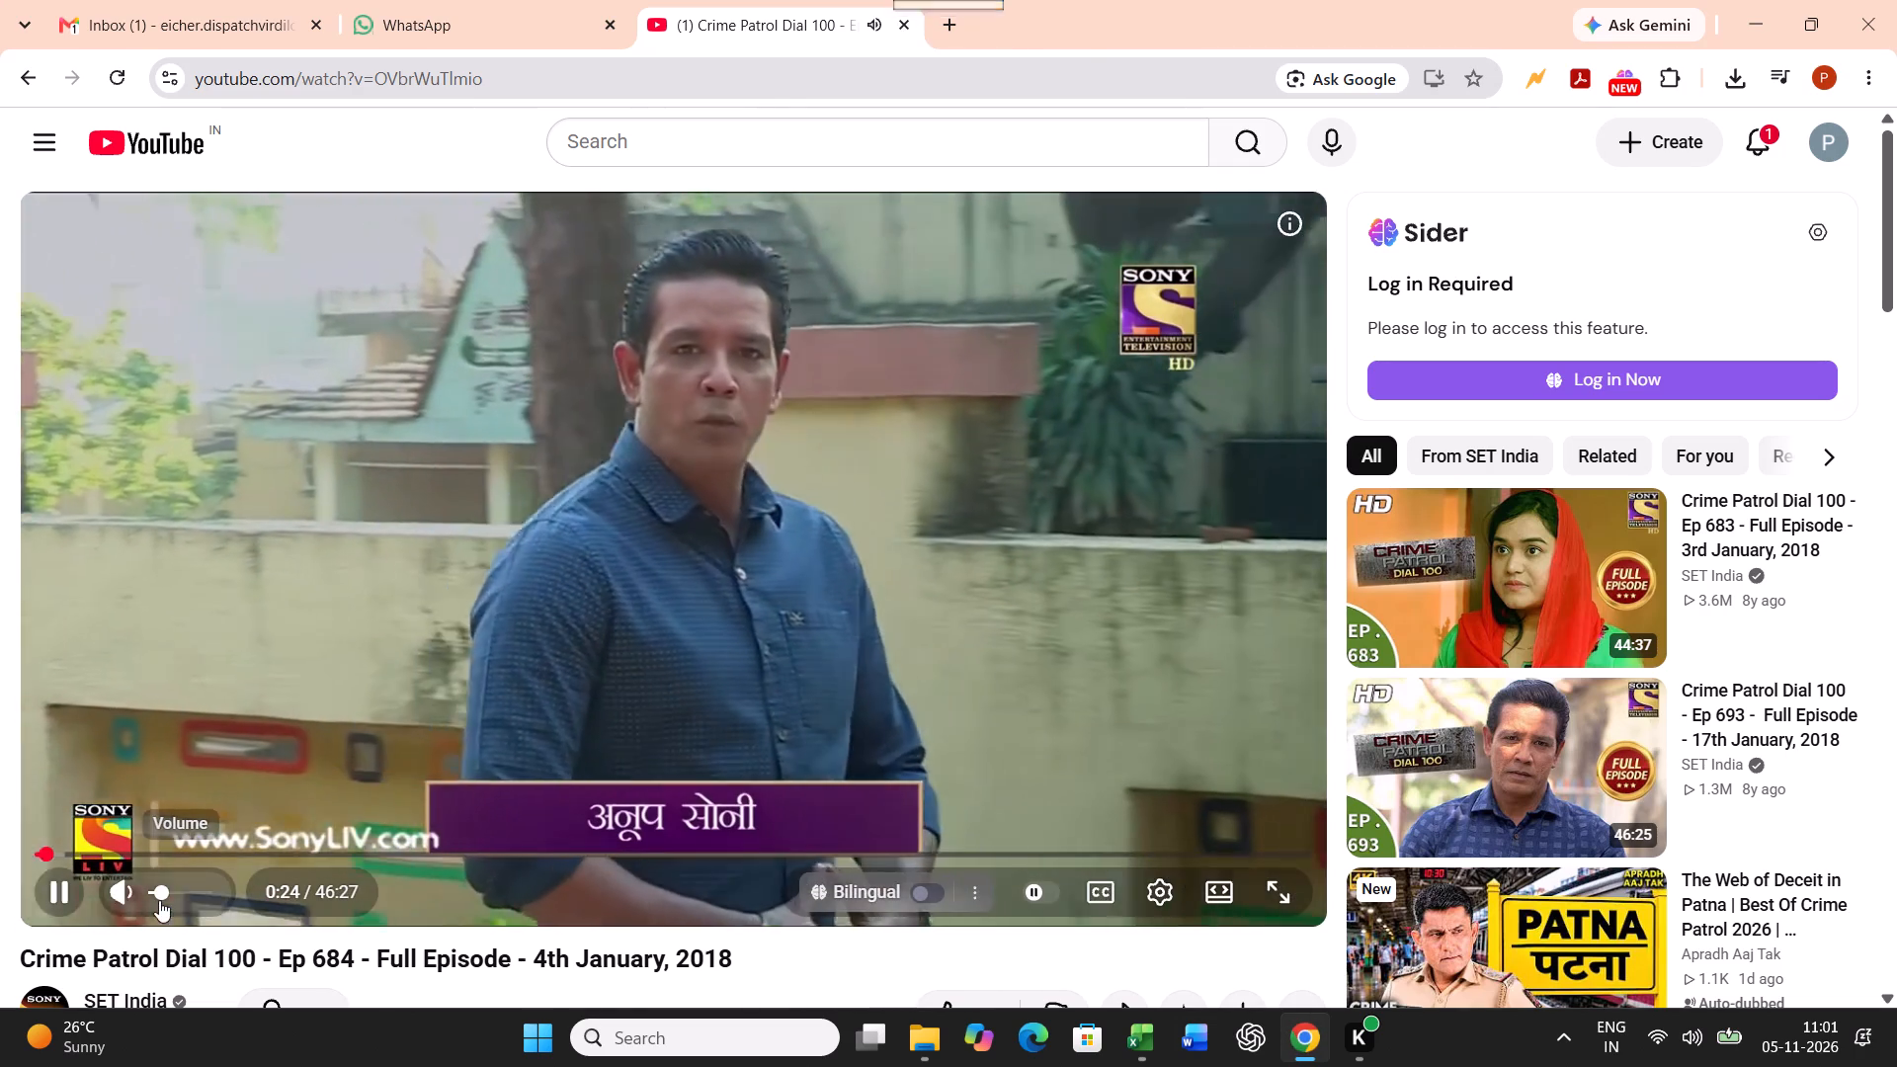
click(165, 887)
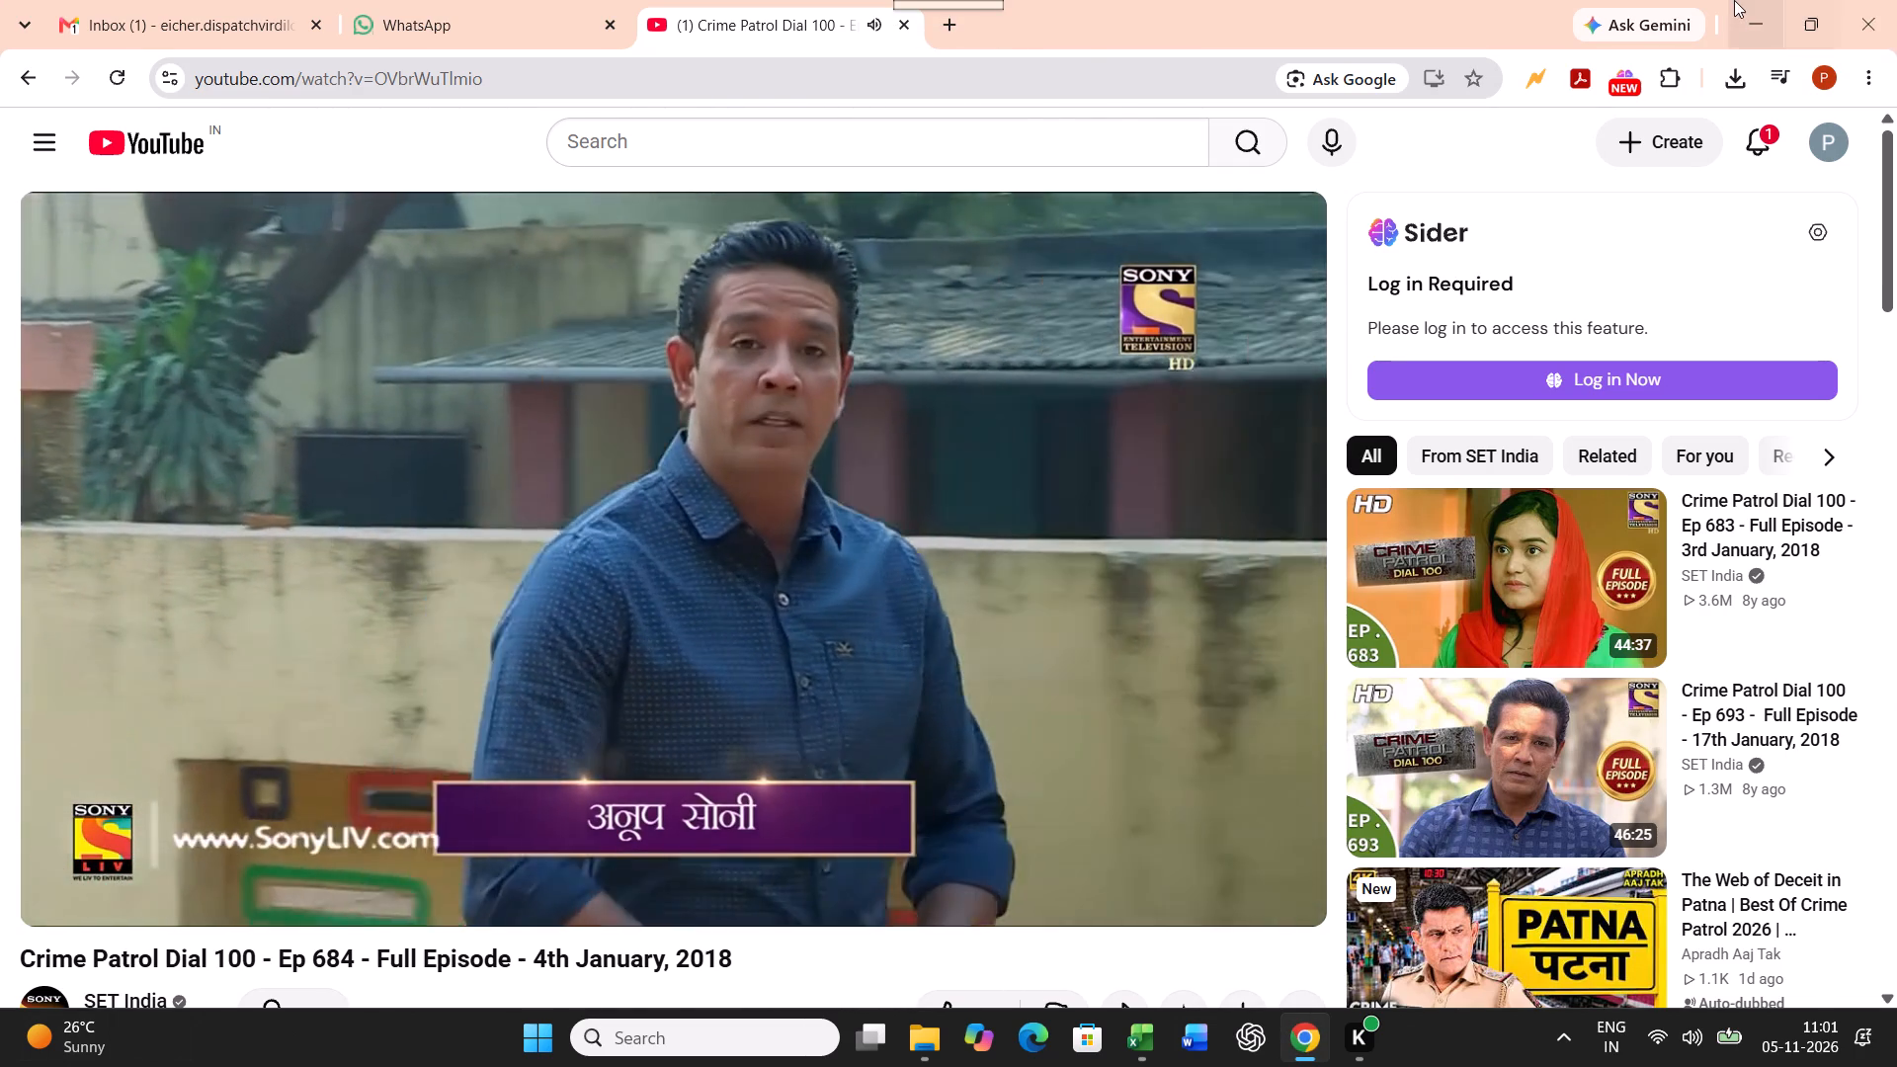
click(1734, 0)
Enable editing of the VL2627275 workbook and change the bill number in its header to VL2627275.
click(1021, 115)
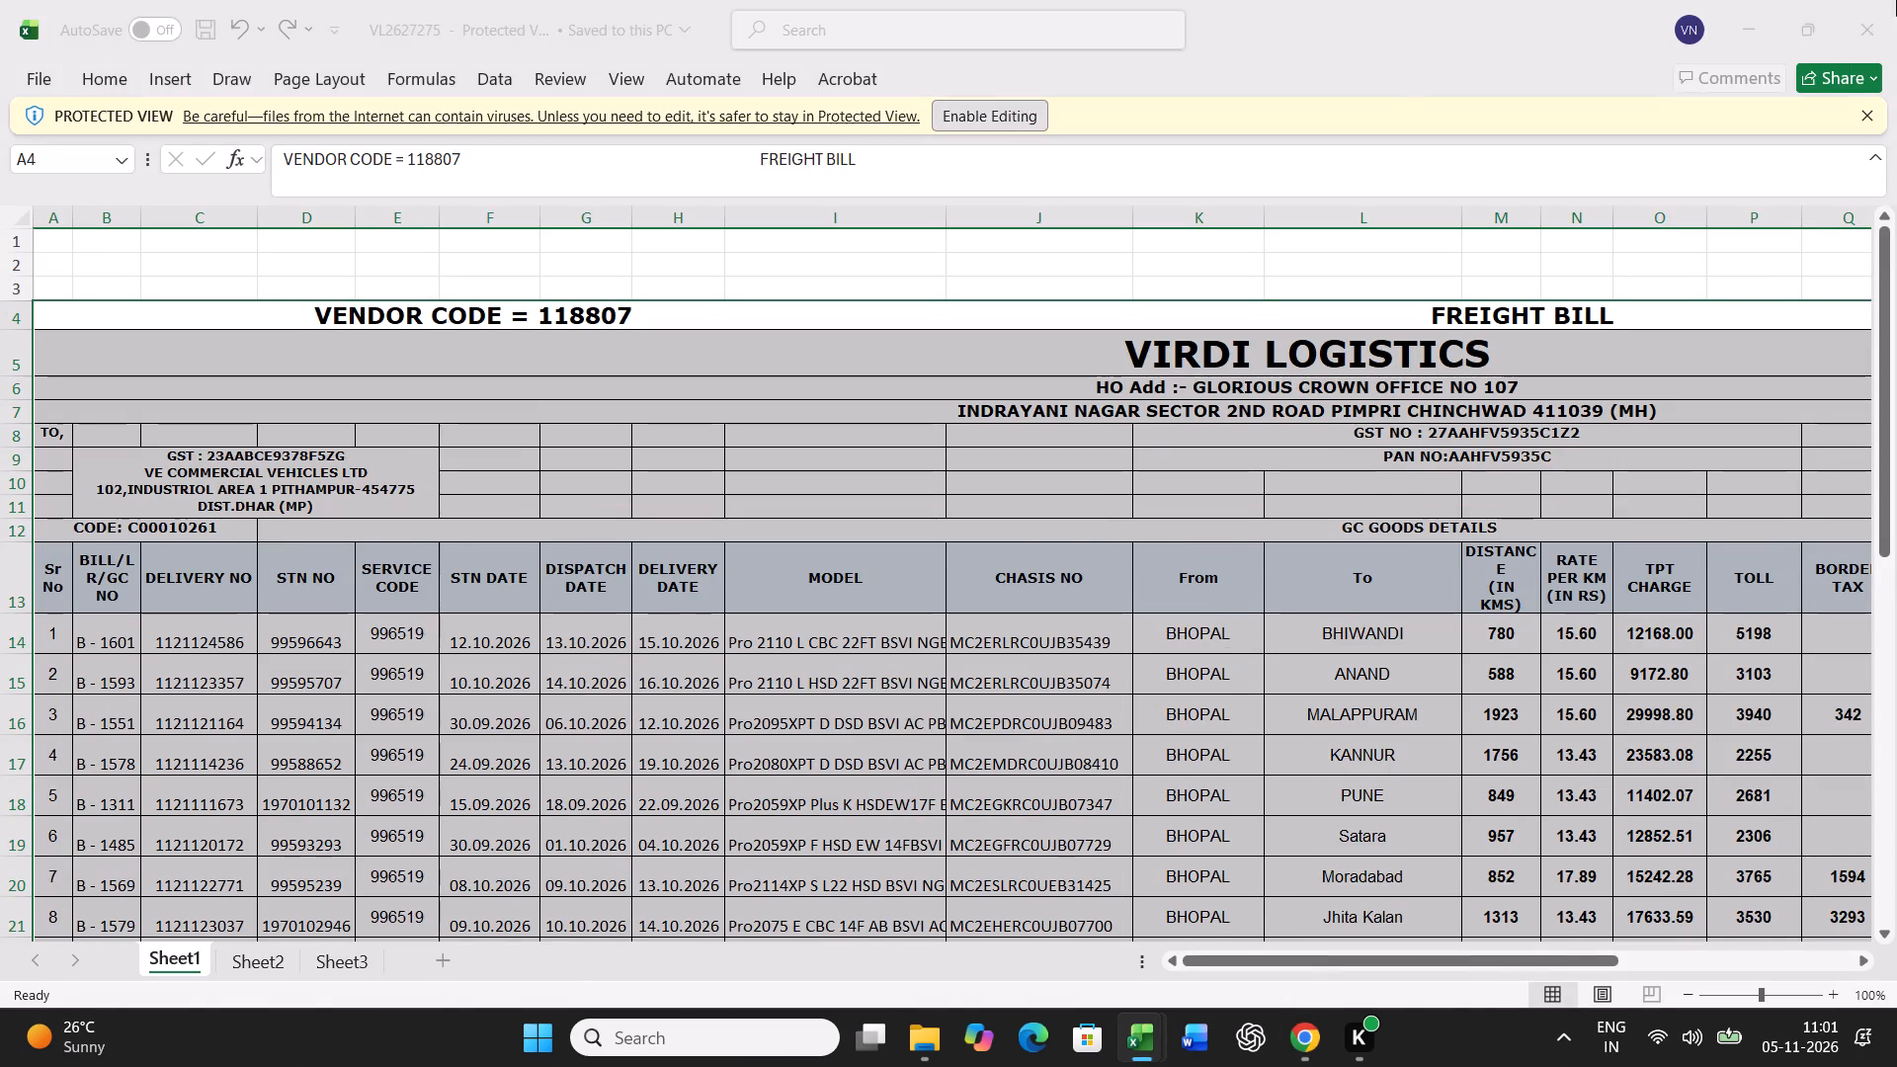
drag(1443, 957, 1720, 962)
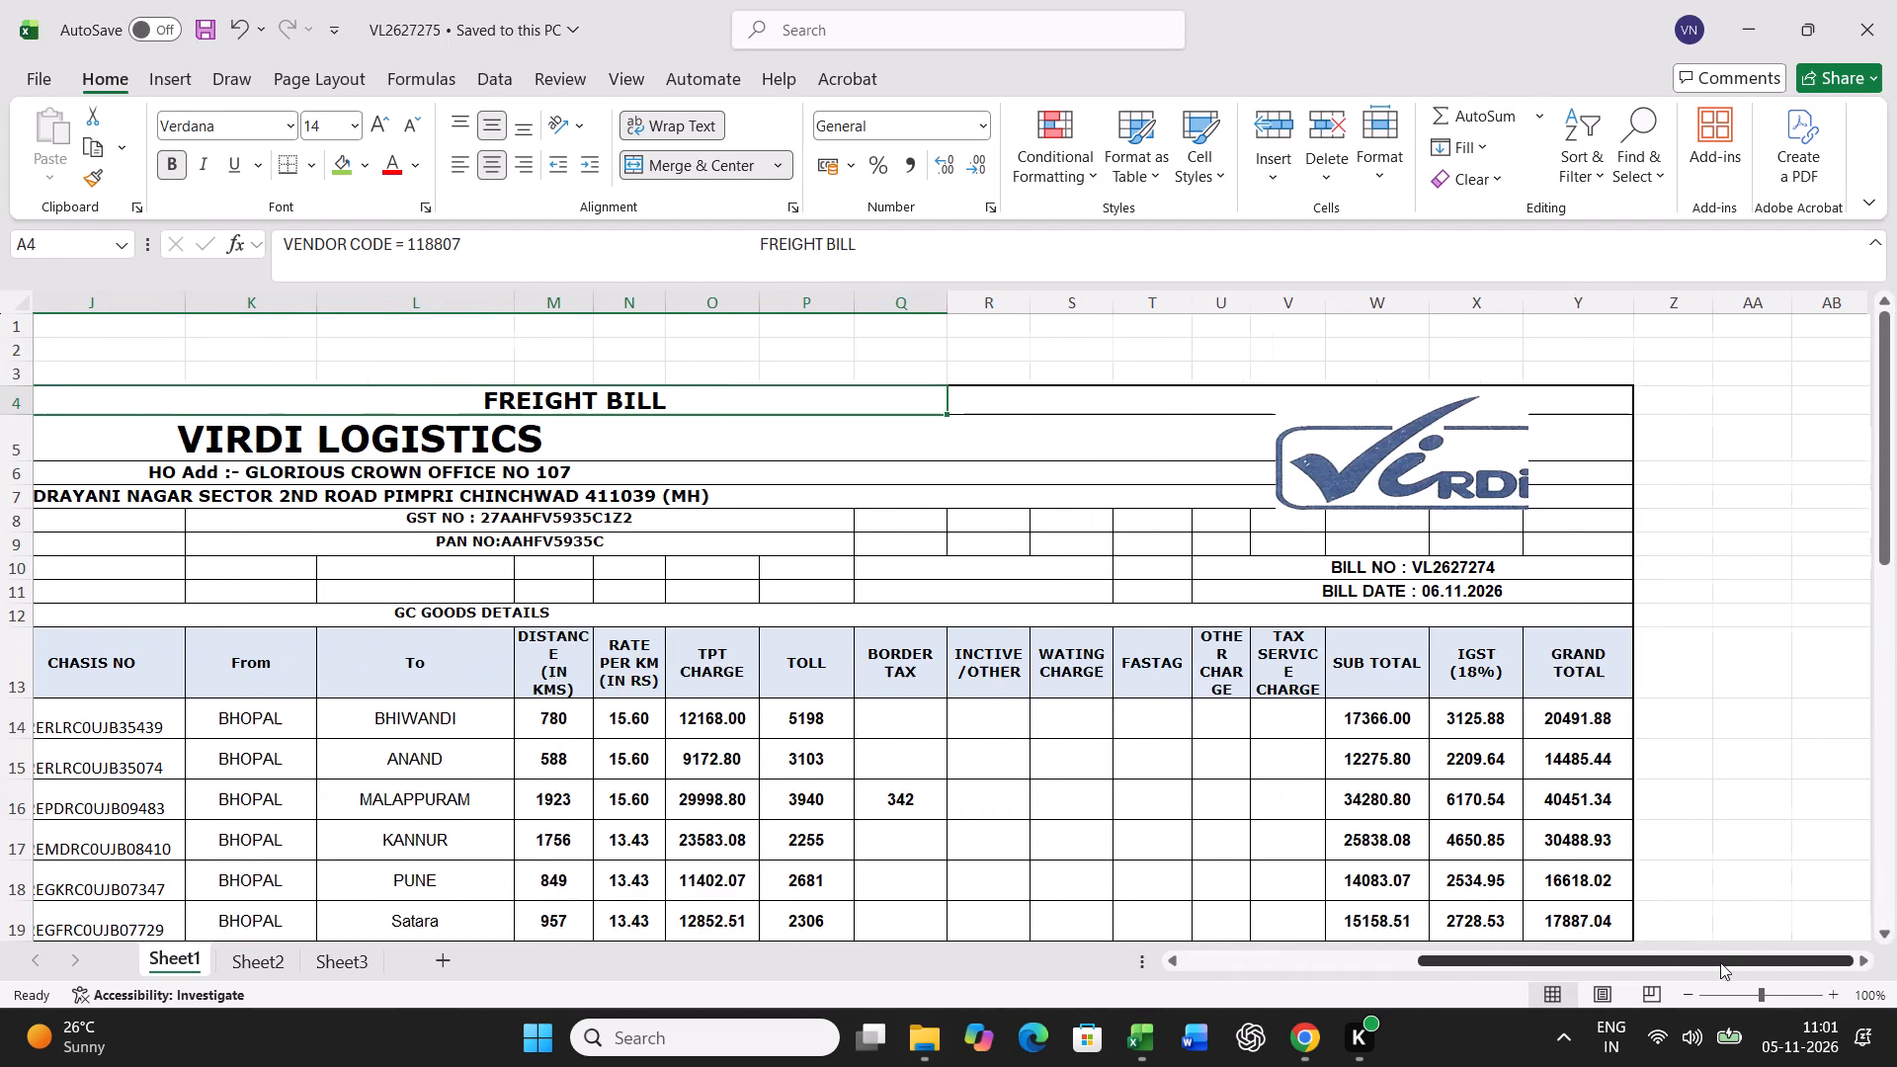
drag(1720, 962, 1722, 962)
click(1511, 577)
key(F2)
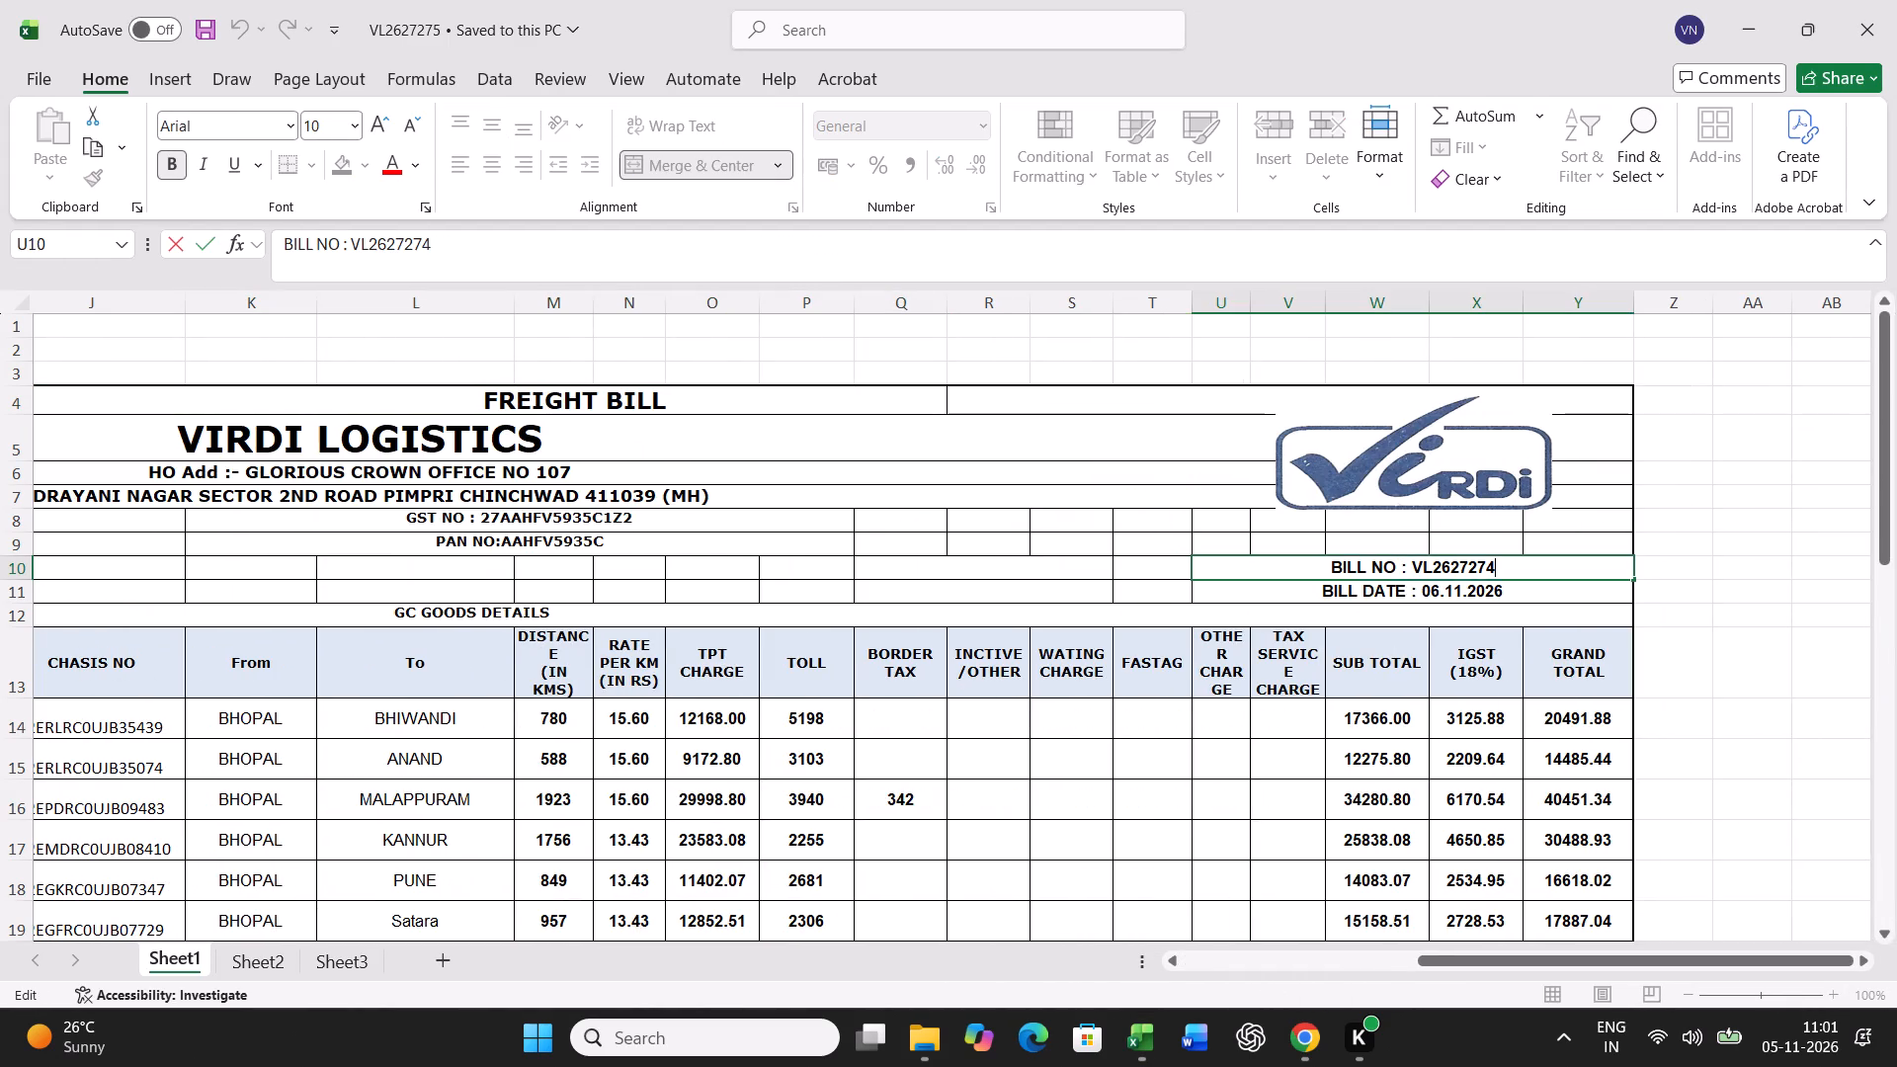
key(BackSpace)
key(5)
key(Return)
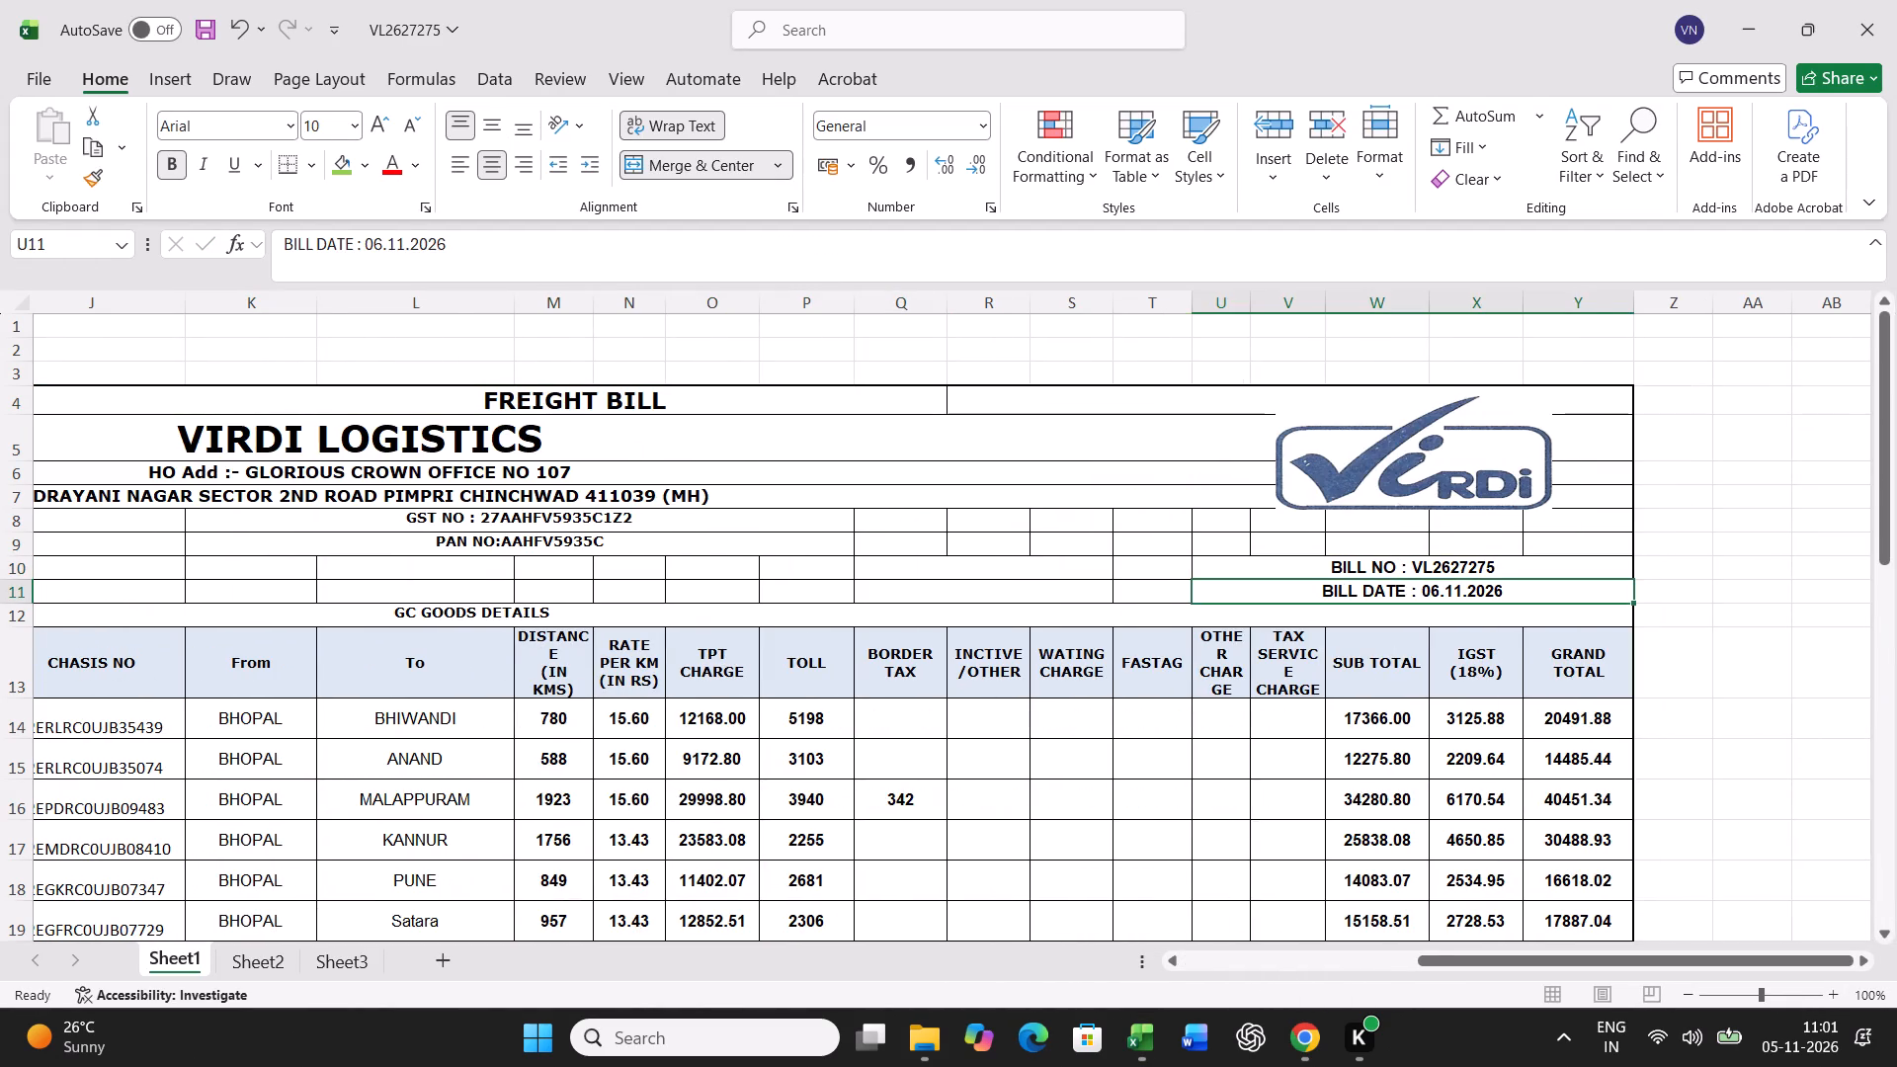
Clear the old consignment entries in rows 14 to 33 of the freight bill, keeping the totals row.
click(1270, 970)
scroll(1072, 744, down, 4)
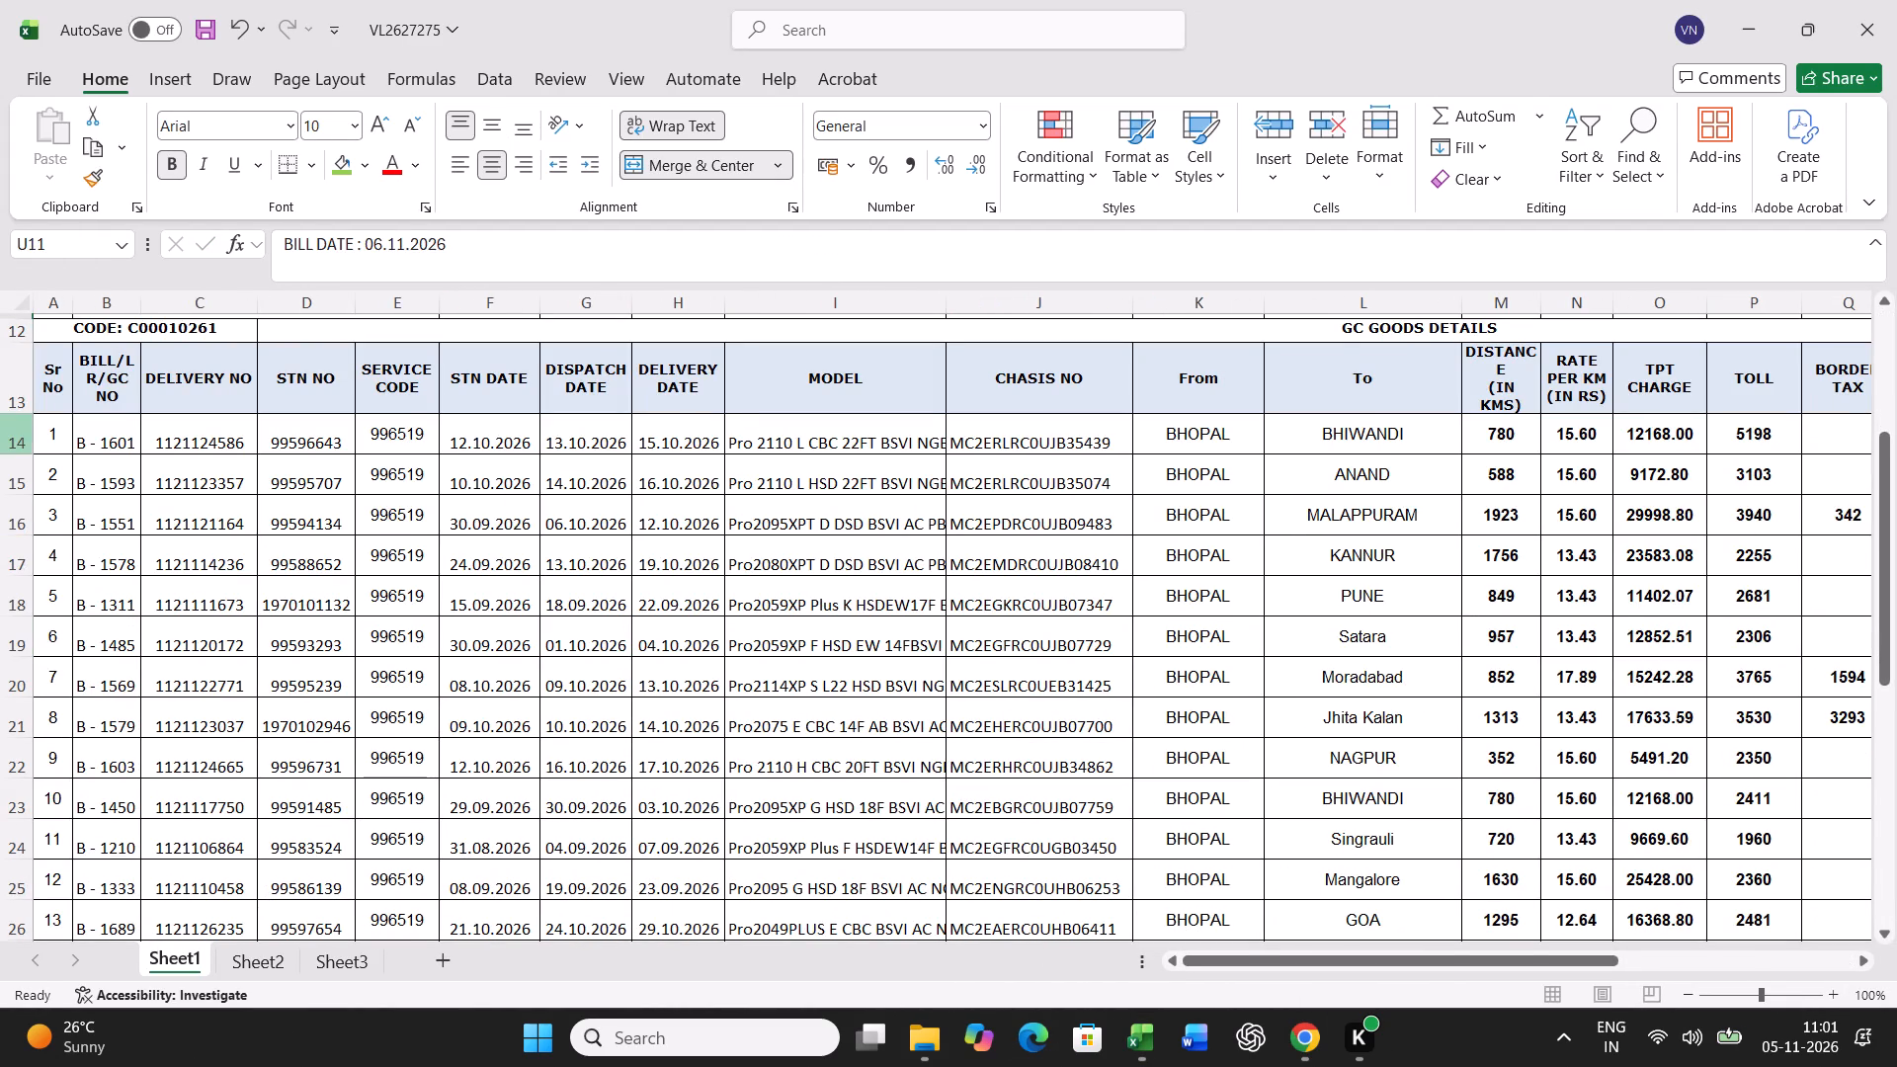
drag(12, 435, 0, 980)
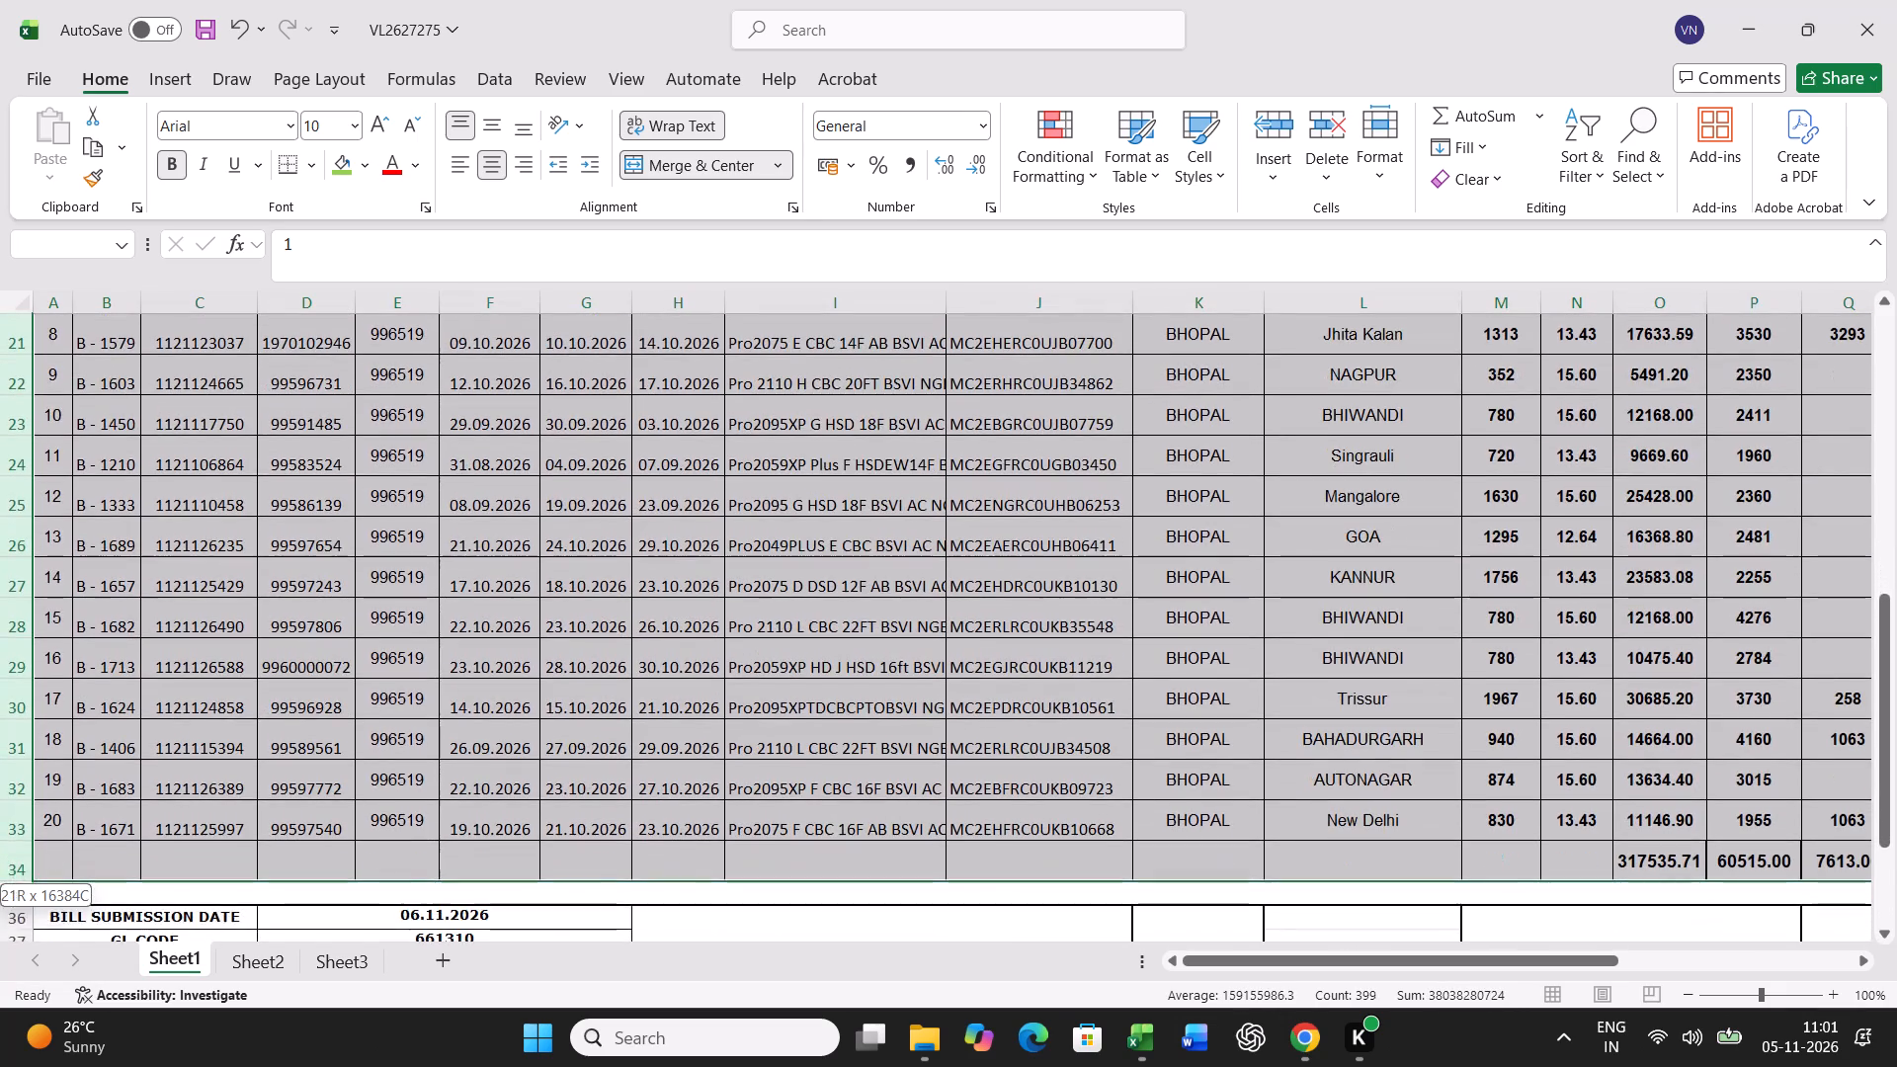
drag(0, 980, 0, 833)
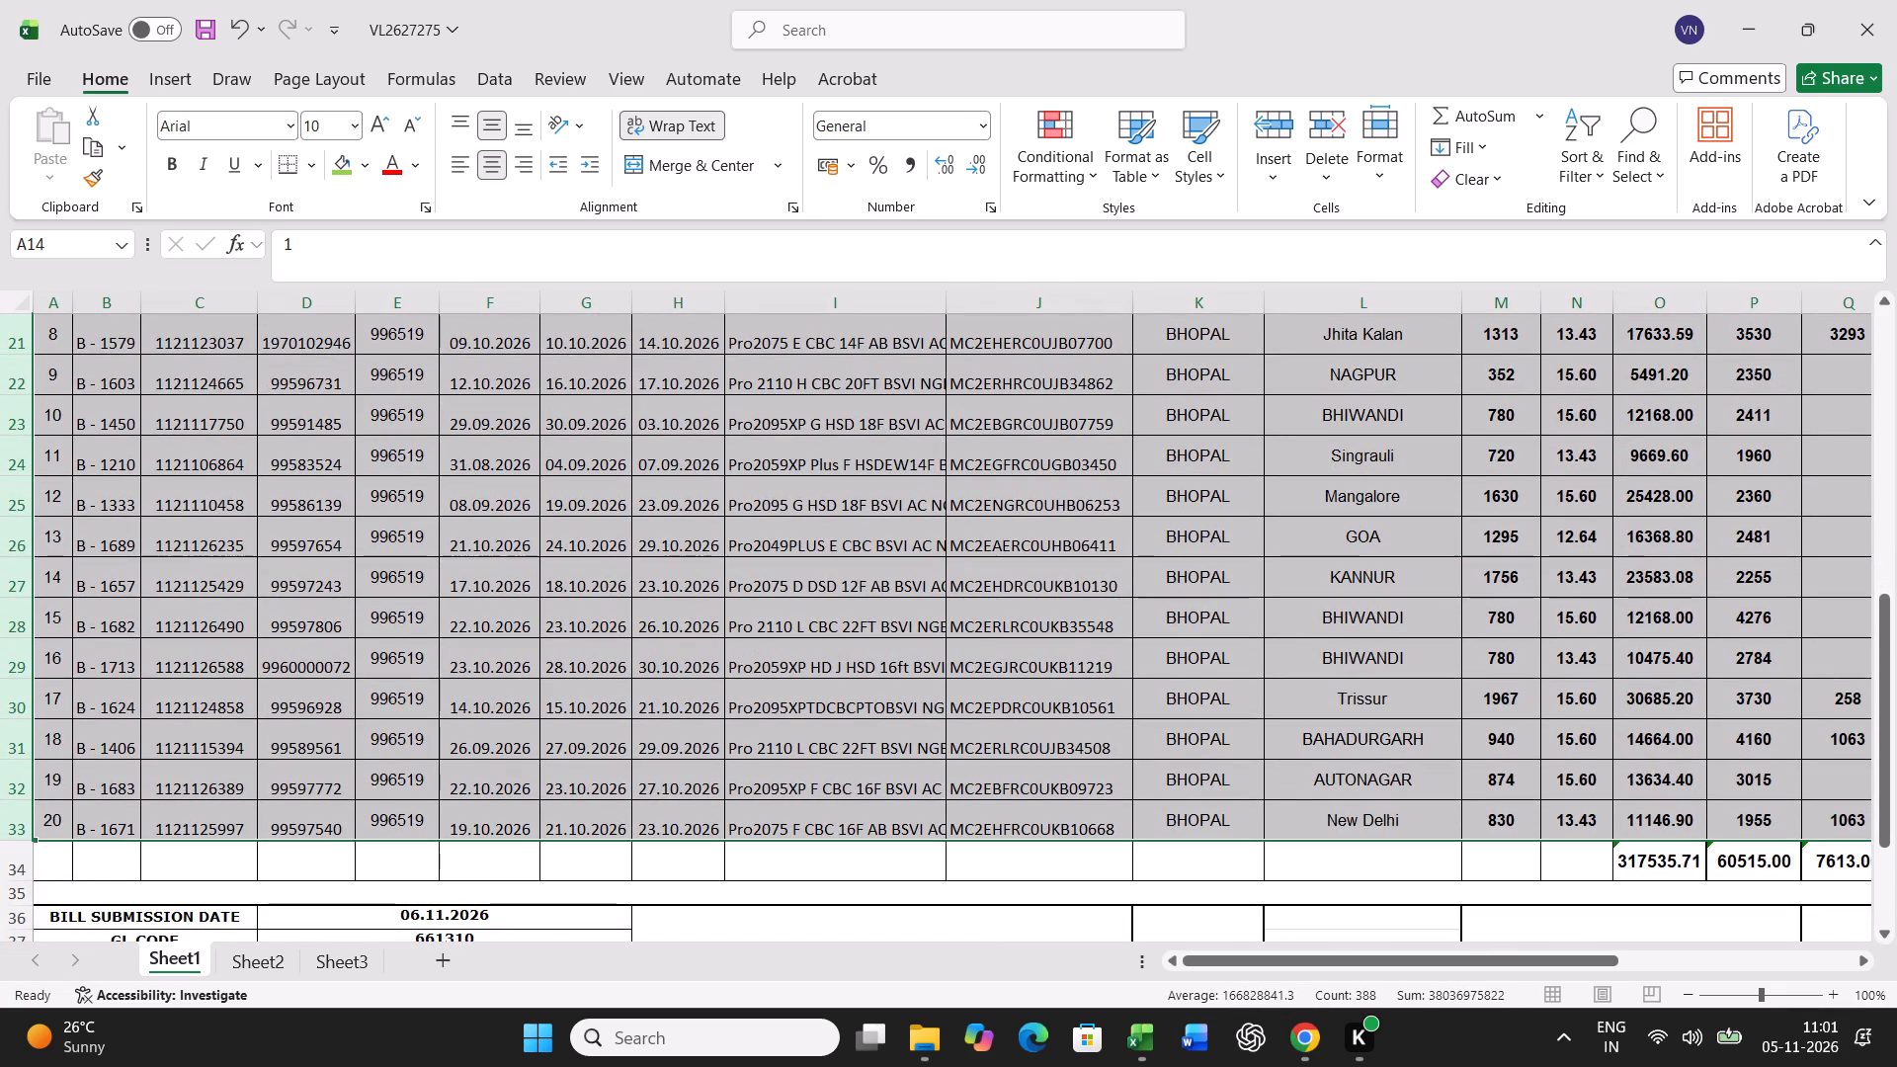
key(Delete)
Switch to the BILING FILE workbook and copy consignment rows 38 to 57 from the BUNCH sheet.
click(1130, 1024)
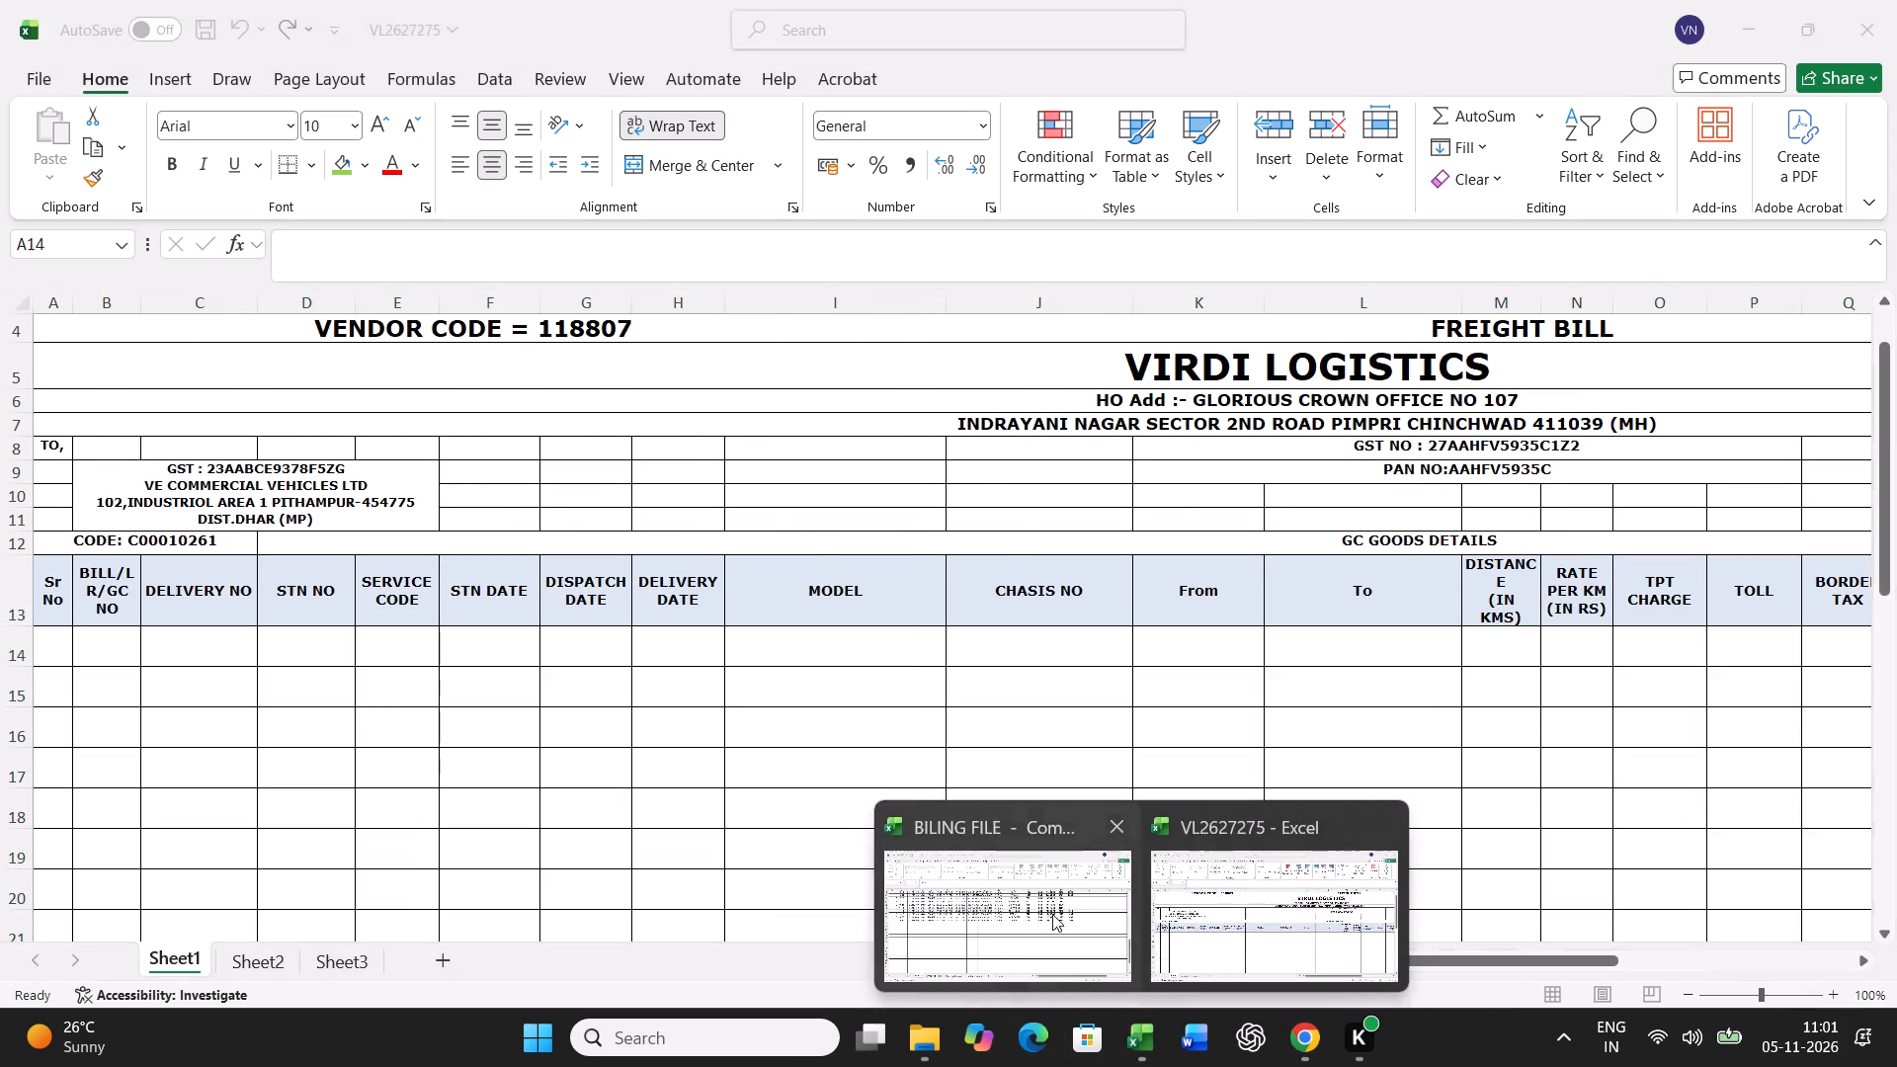
click(1052, 914)
scroll(334, 595, up, 4)
scroll(81, 522, up, 3)
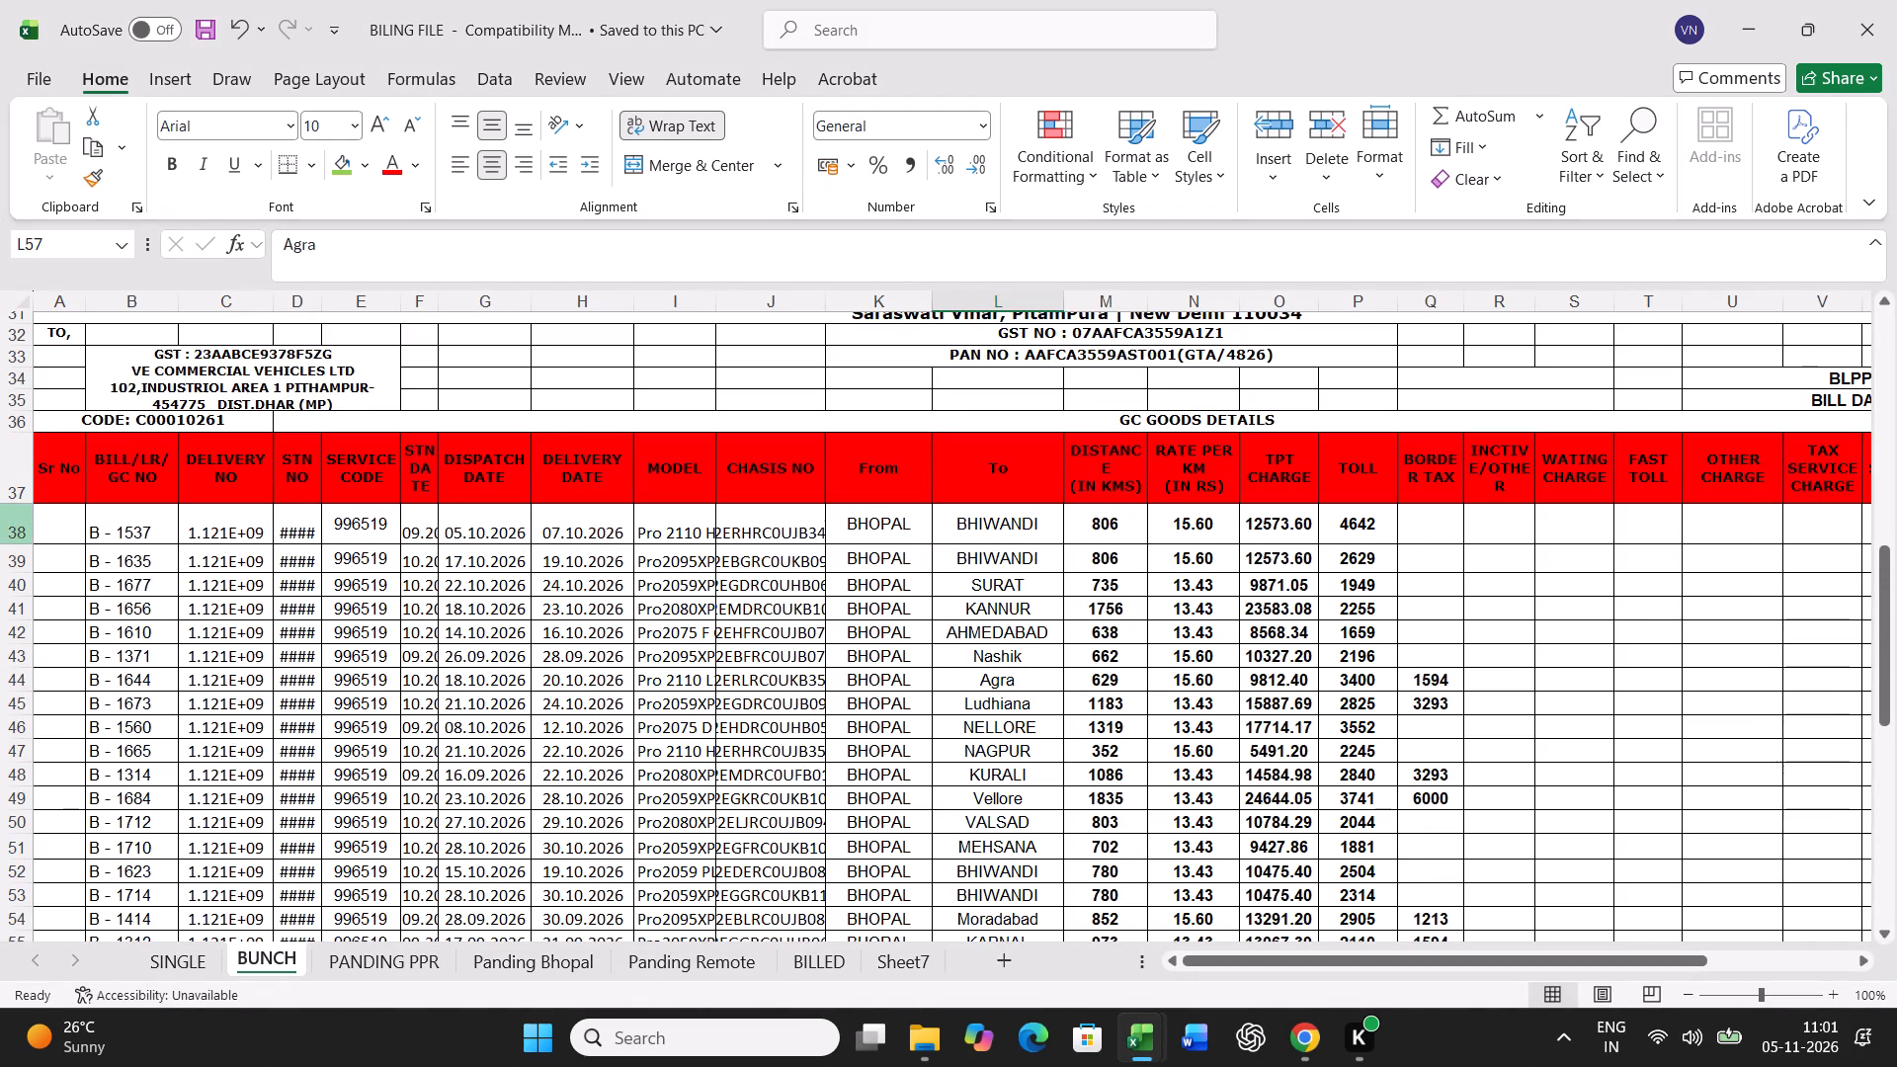
drag(10, 519, 20, 908)
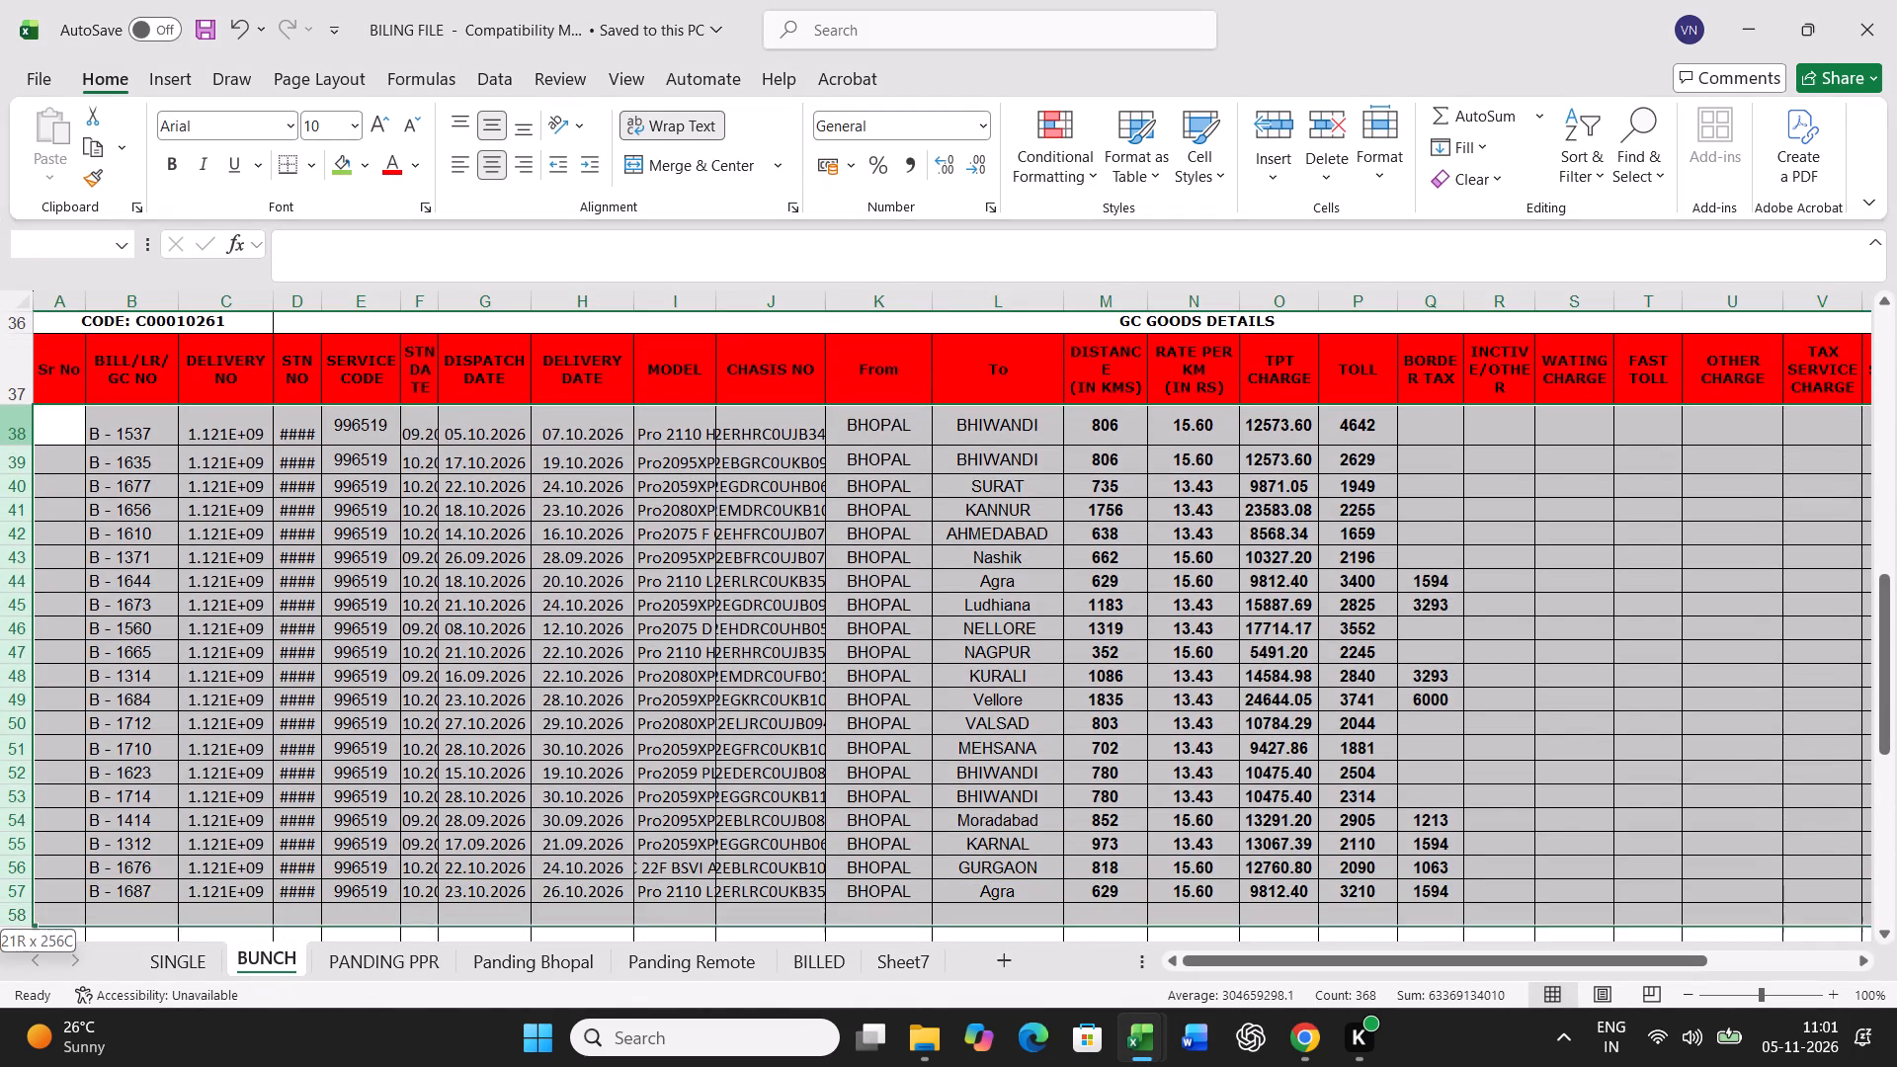
drag(20, 908, 9, 900)
key(ctrl+c)
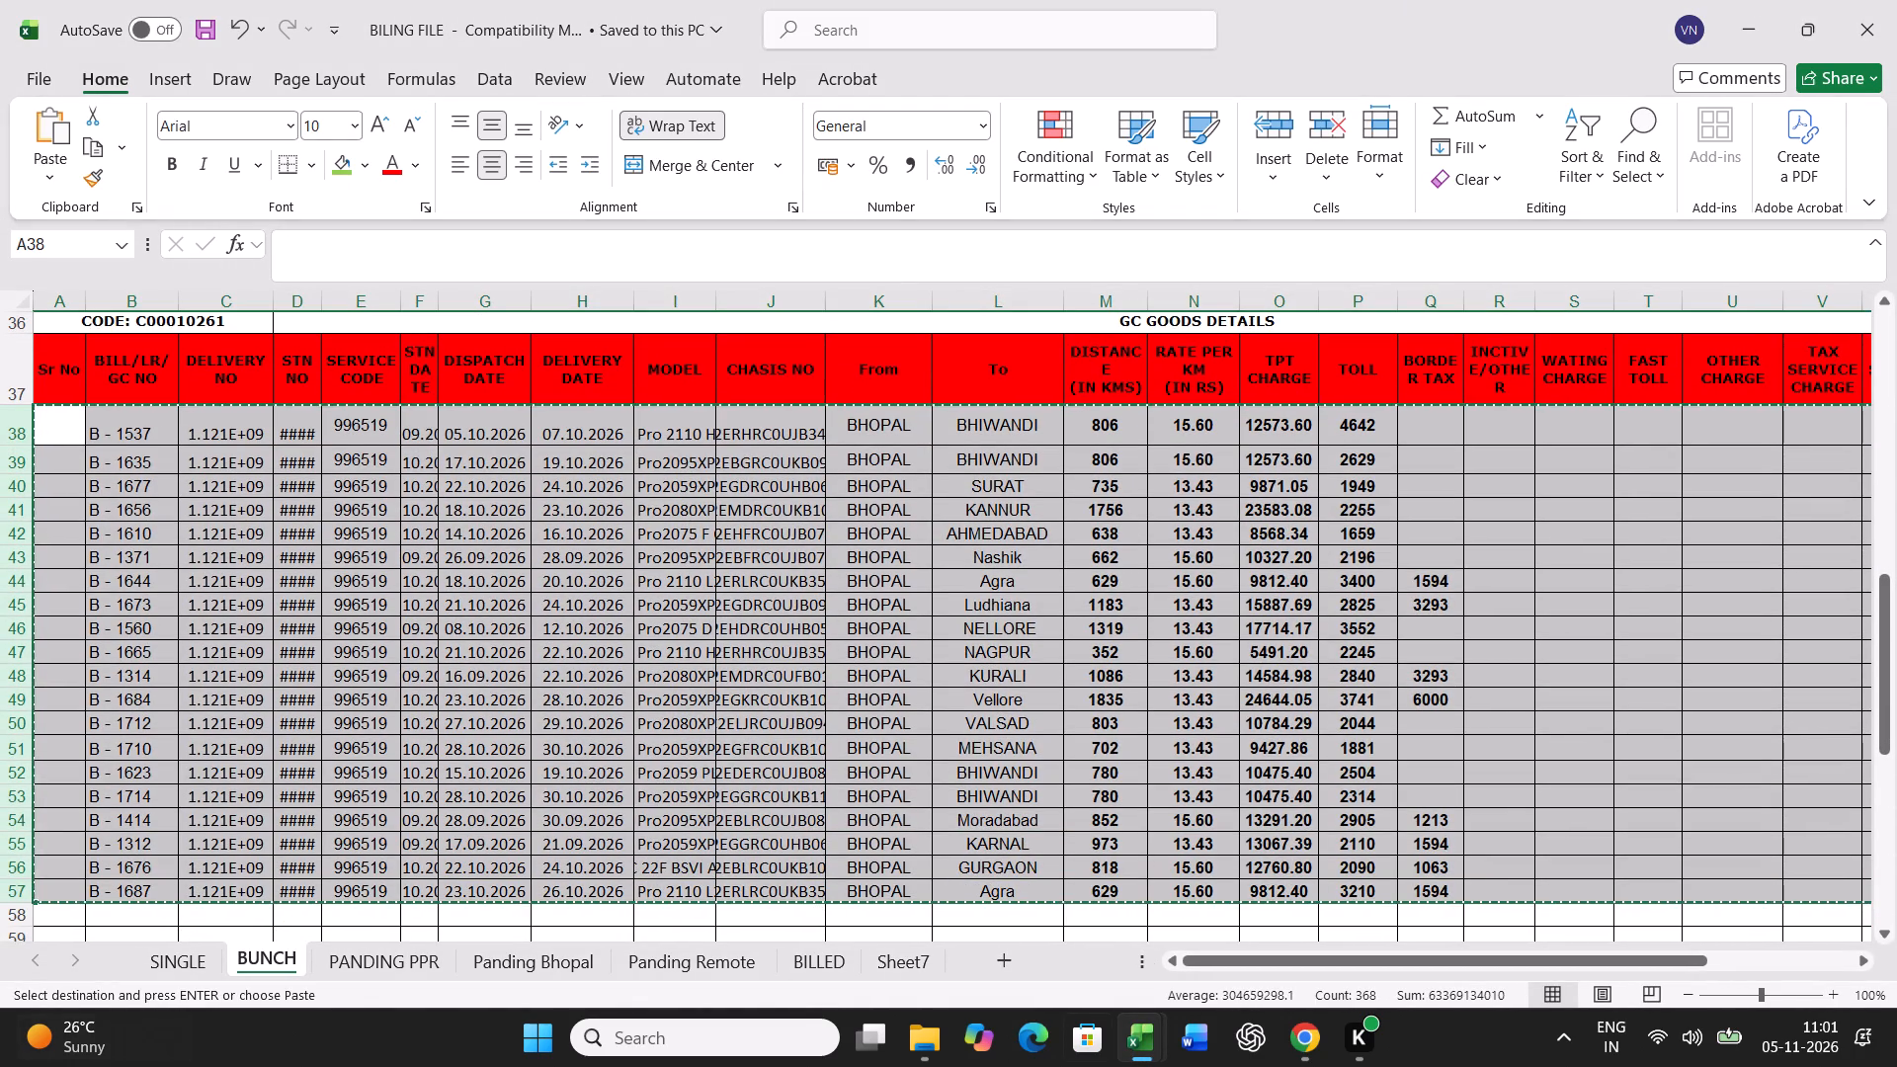
Paste the copied consignment rows into the VL2627275 bill starting at cell A14, using Paste Special.
click(1130, 1056)
click(1295, 916)
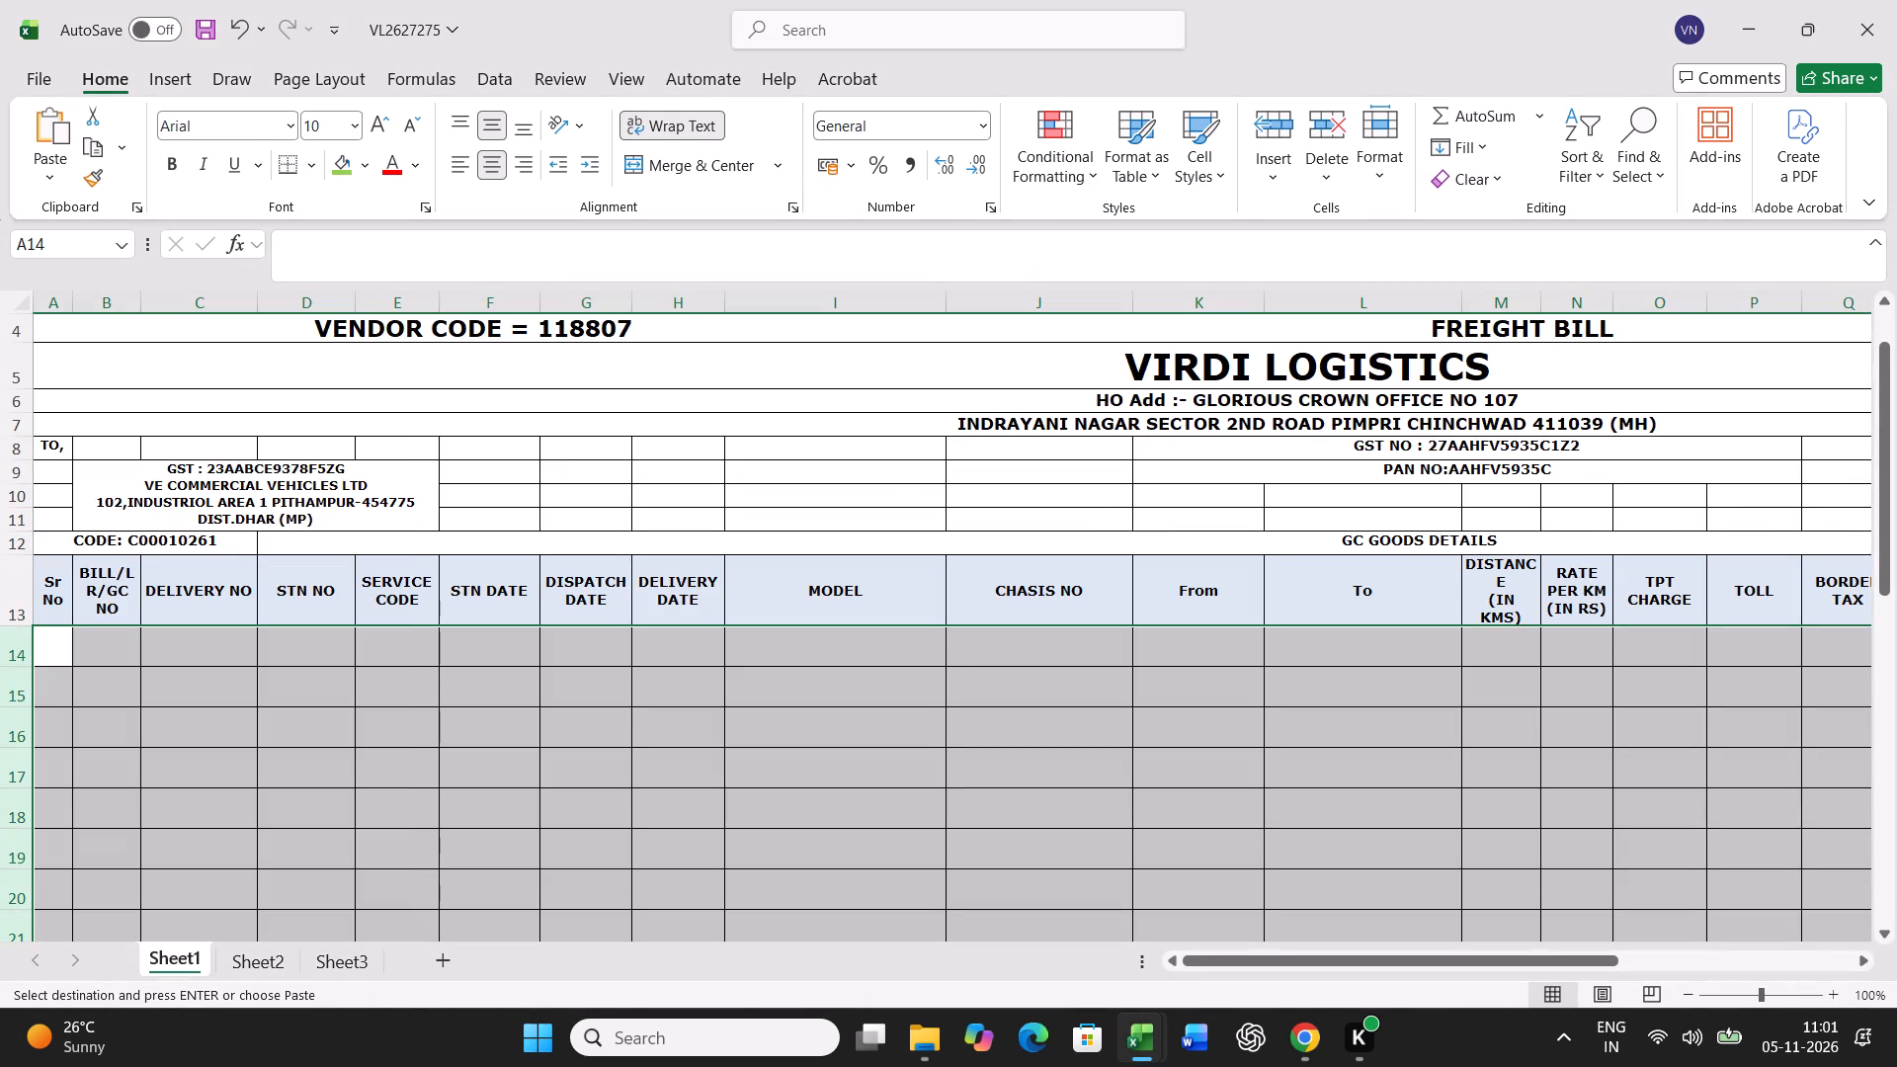
click(53, 652)
right_click(53, 652)
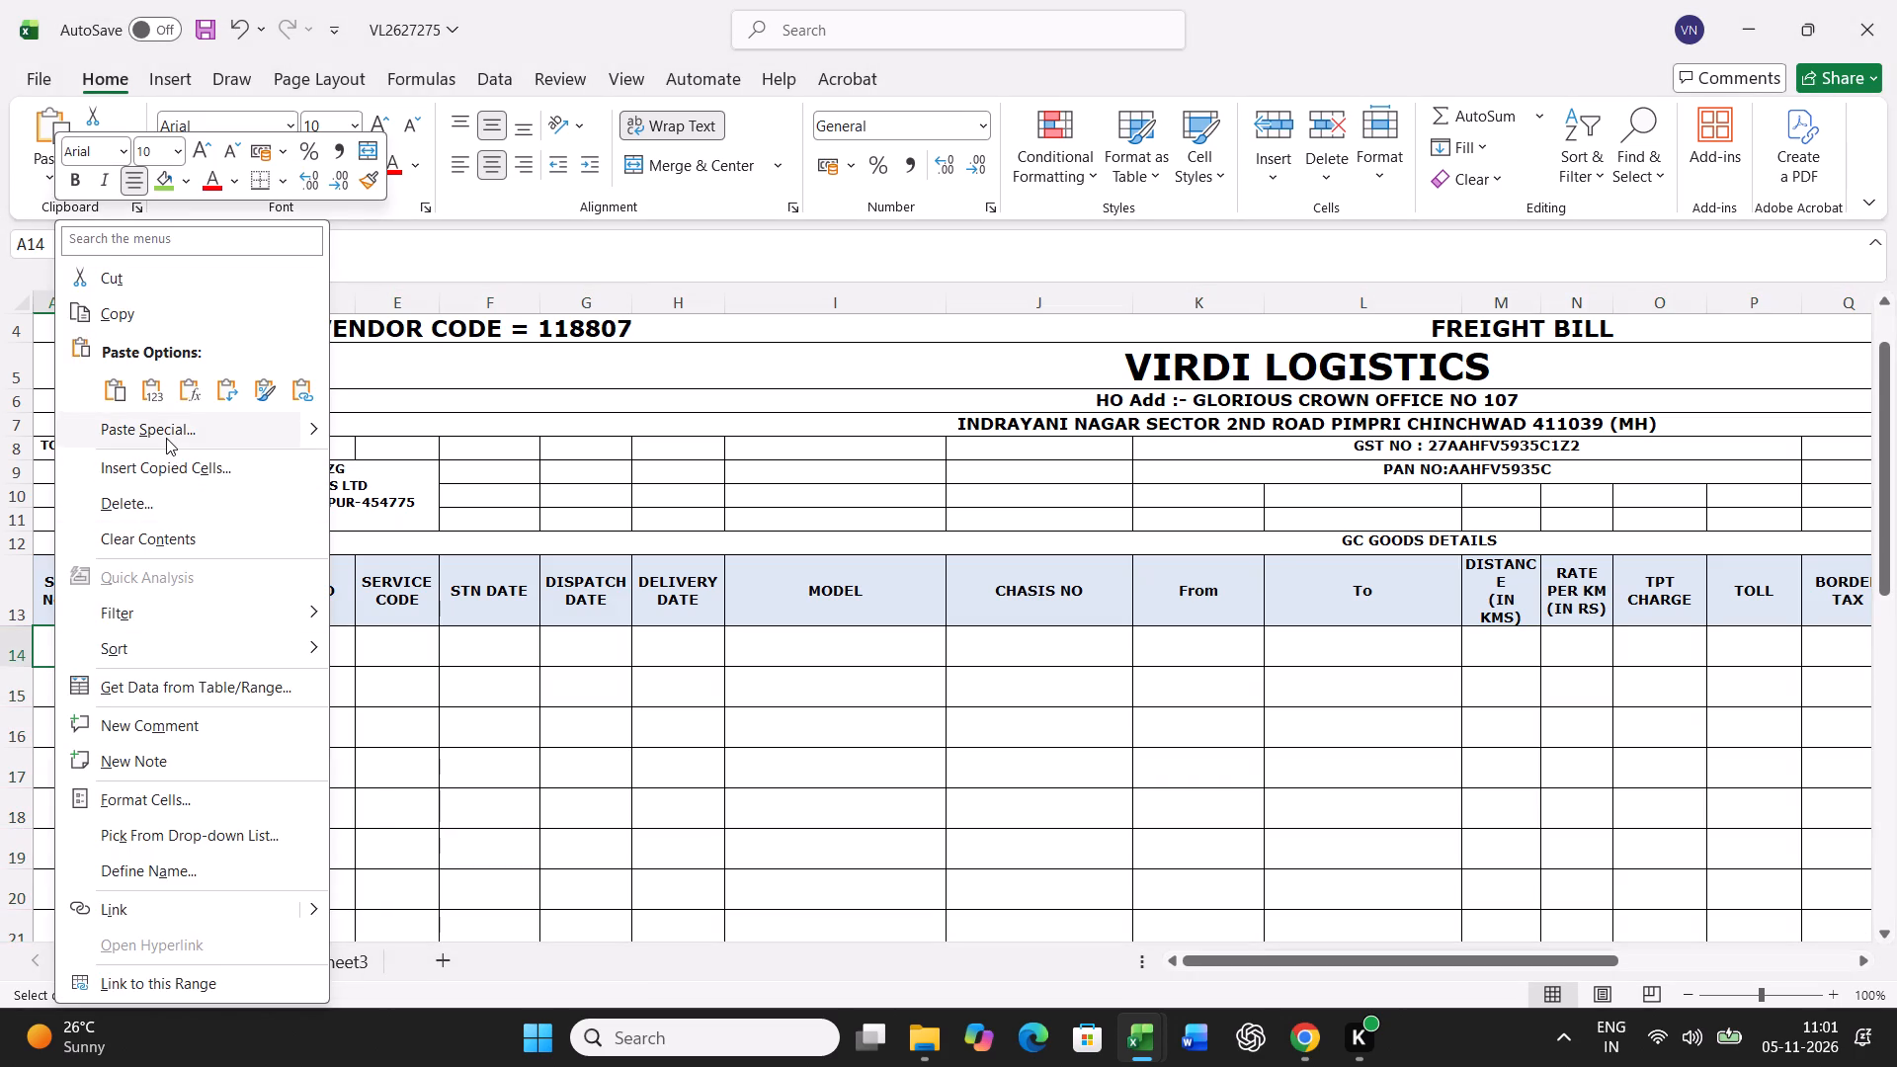
click(166, 438)
click(78, 377)
click(444, 659)
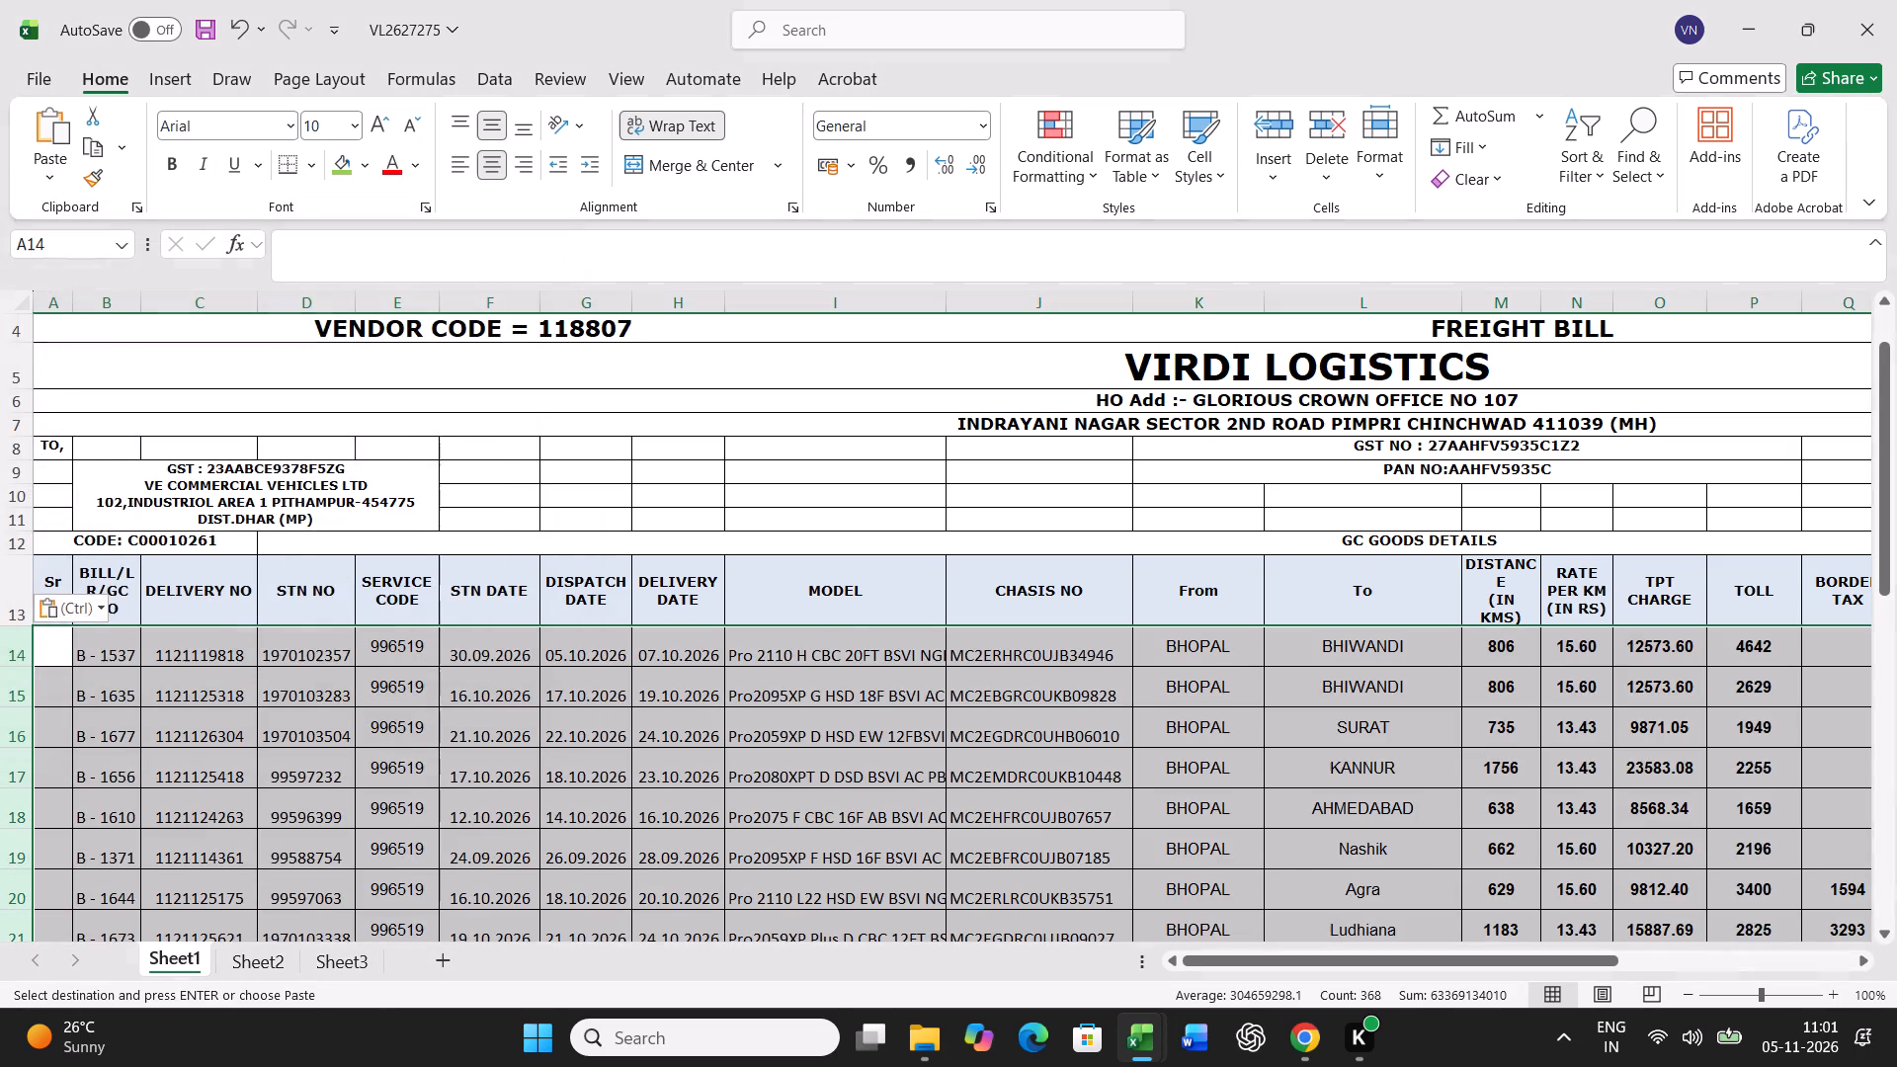
scroll(1413, 813, down, 4)
scroll(519, 756, up, 2)
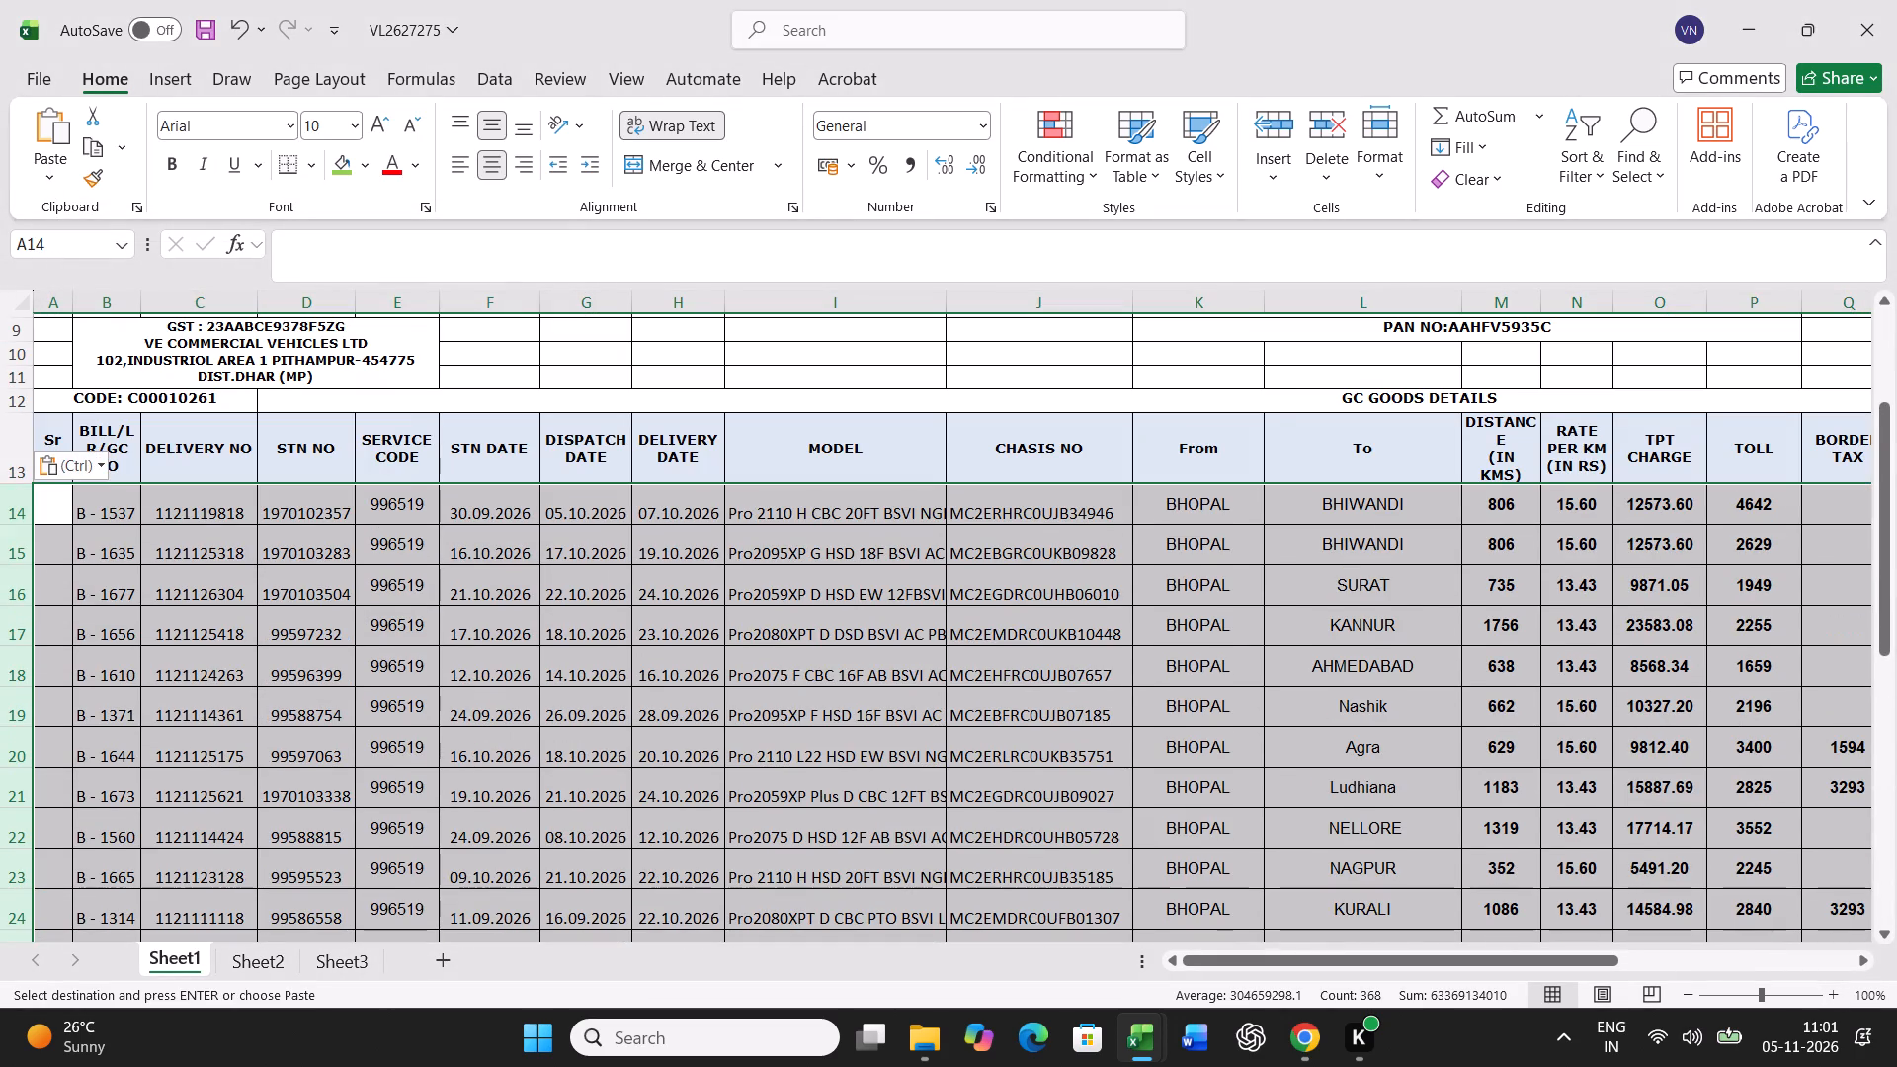
Number the consignments 1 to 20 in the Sr No column by entering 1 and 2 and filling the series down.
click(44, 512)
key(1)
key(Return)
key(2)
key(Return)
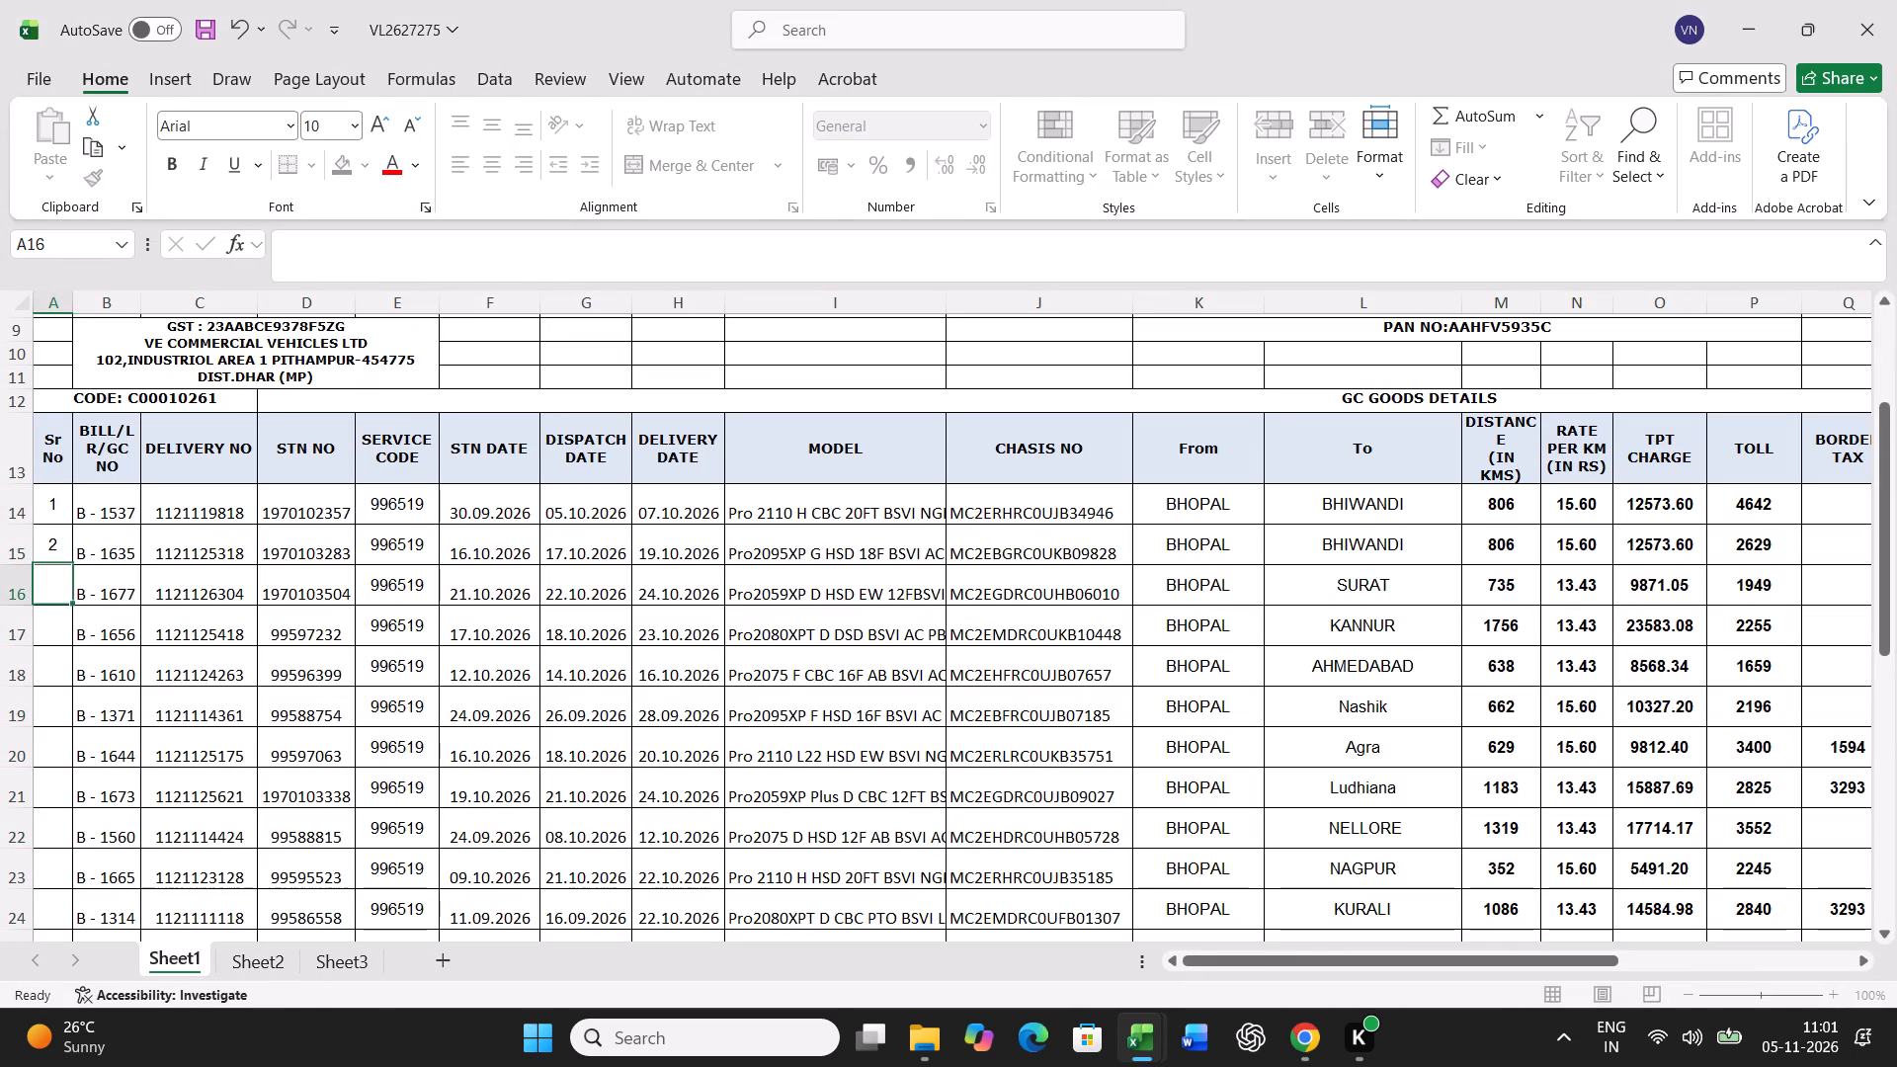
drag(51, 511, 54, 557)
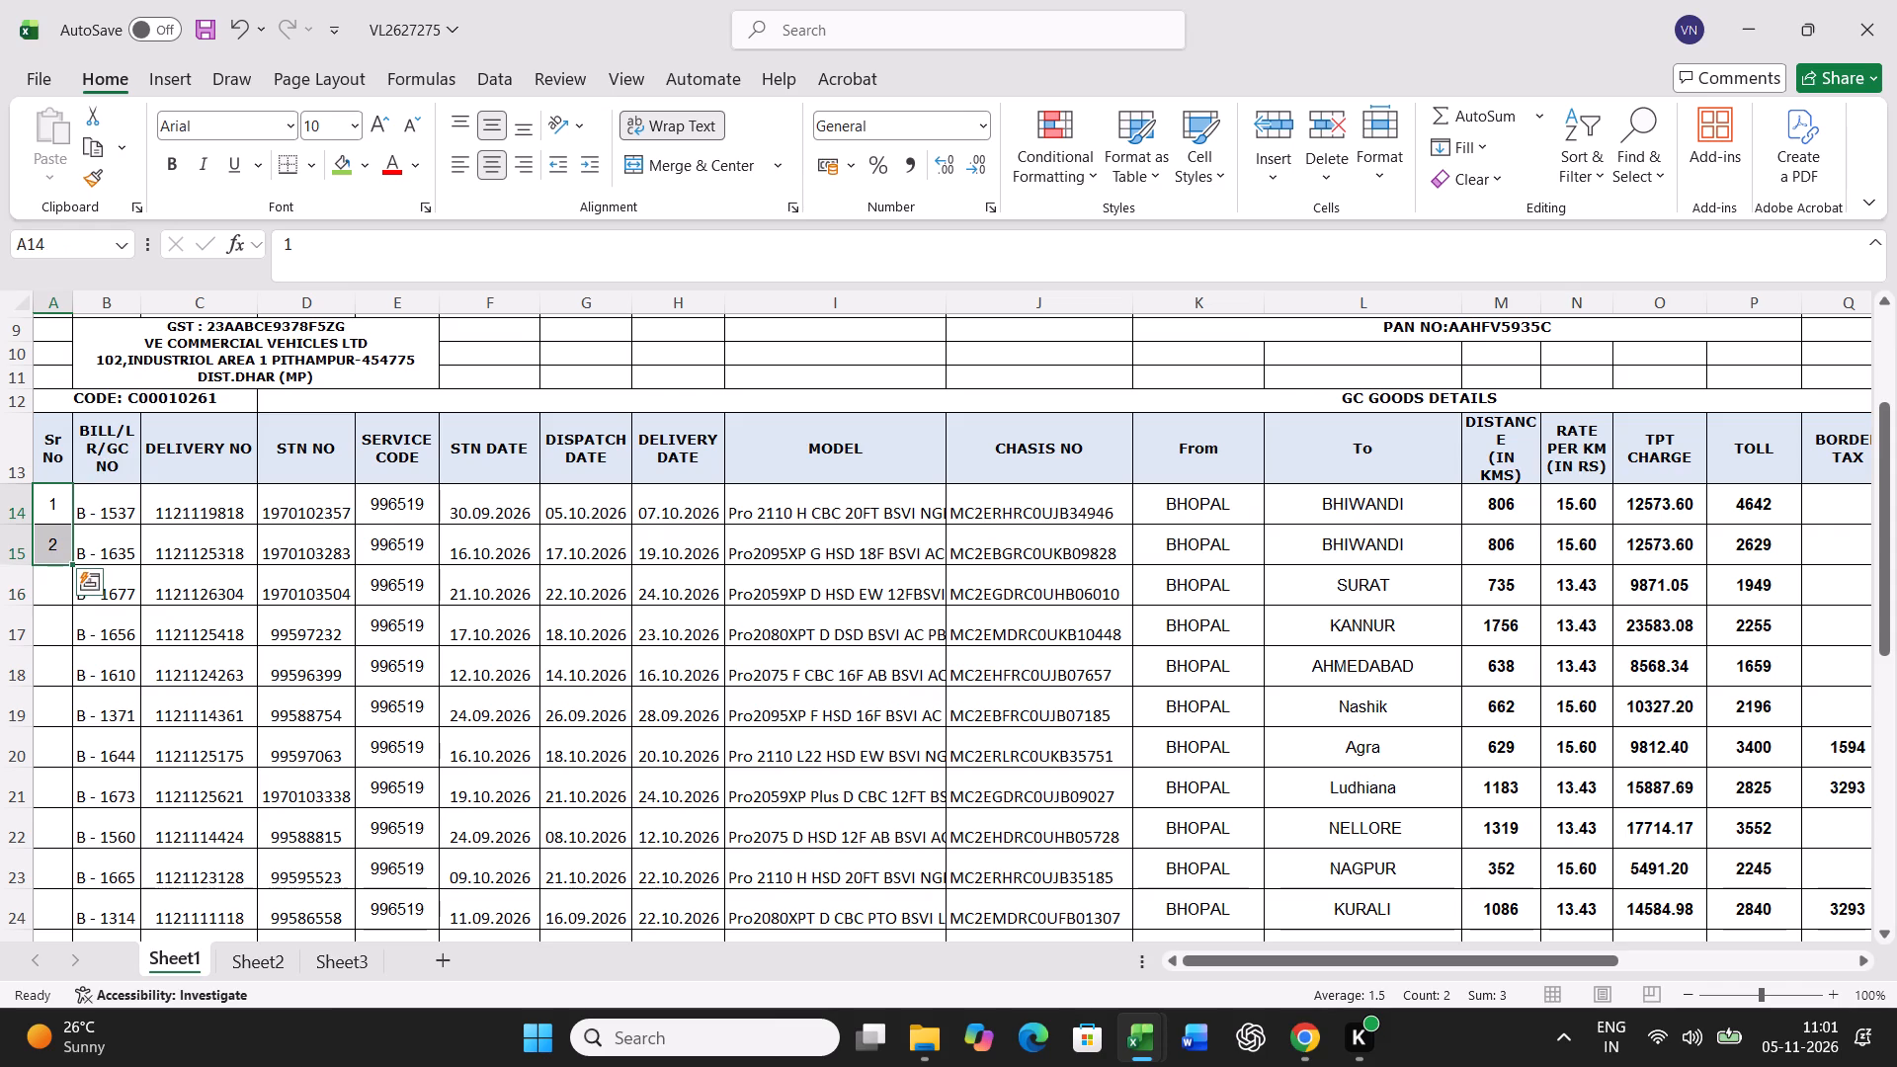
double_click(69, 565)
scroll(923, 656, down, 8)
scroll(750, 813, up, 8)
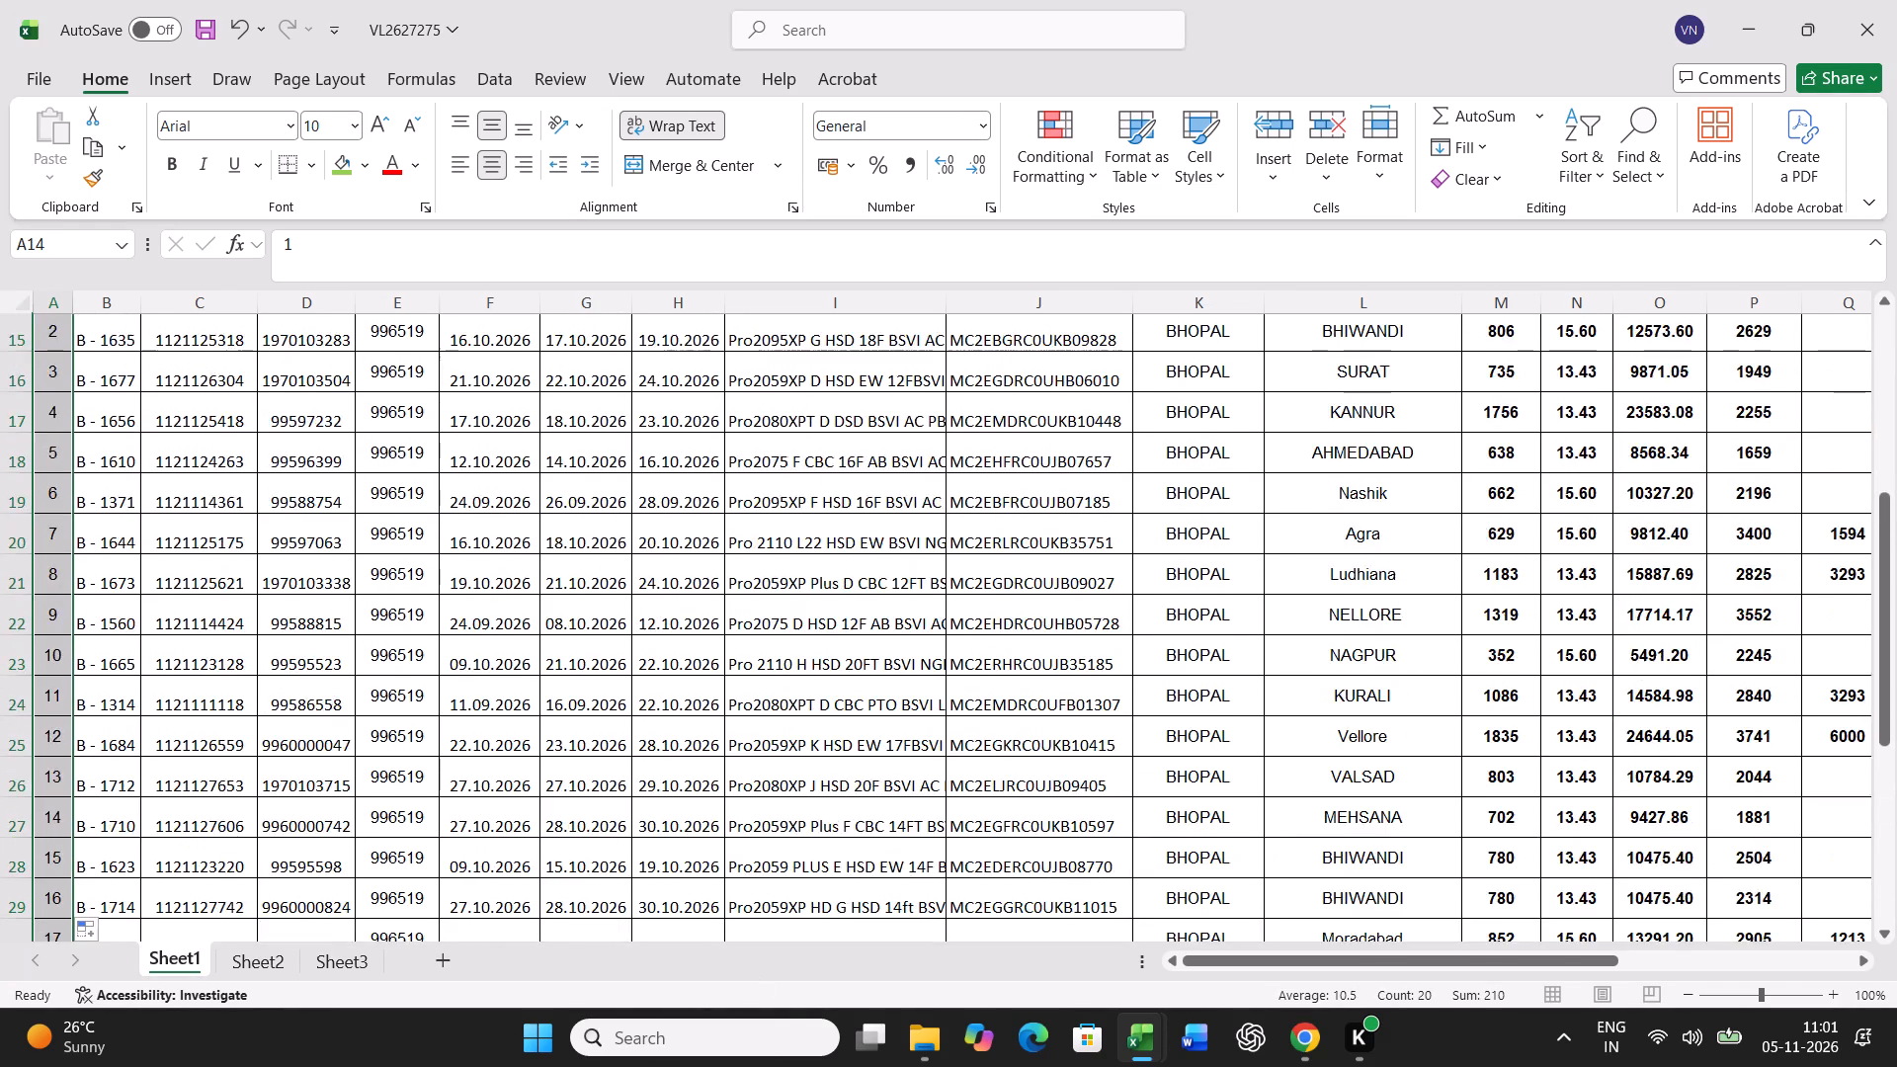
scroll(750, 812, up, 7)
Select the freight bill from the vendor code heading through the declaration note, save the workbook, and open its print preview.
drag(227, 400, 195, 1044)
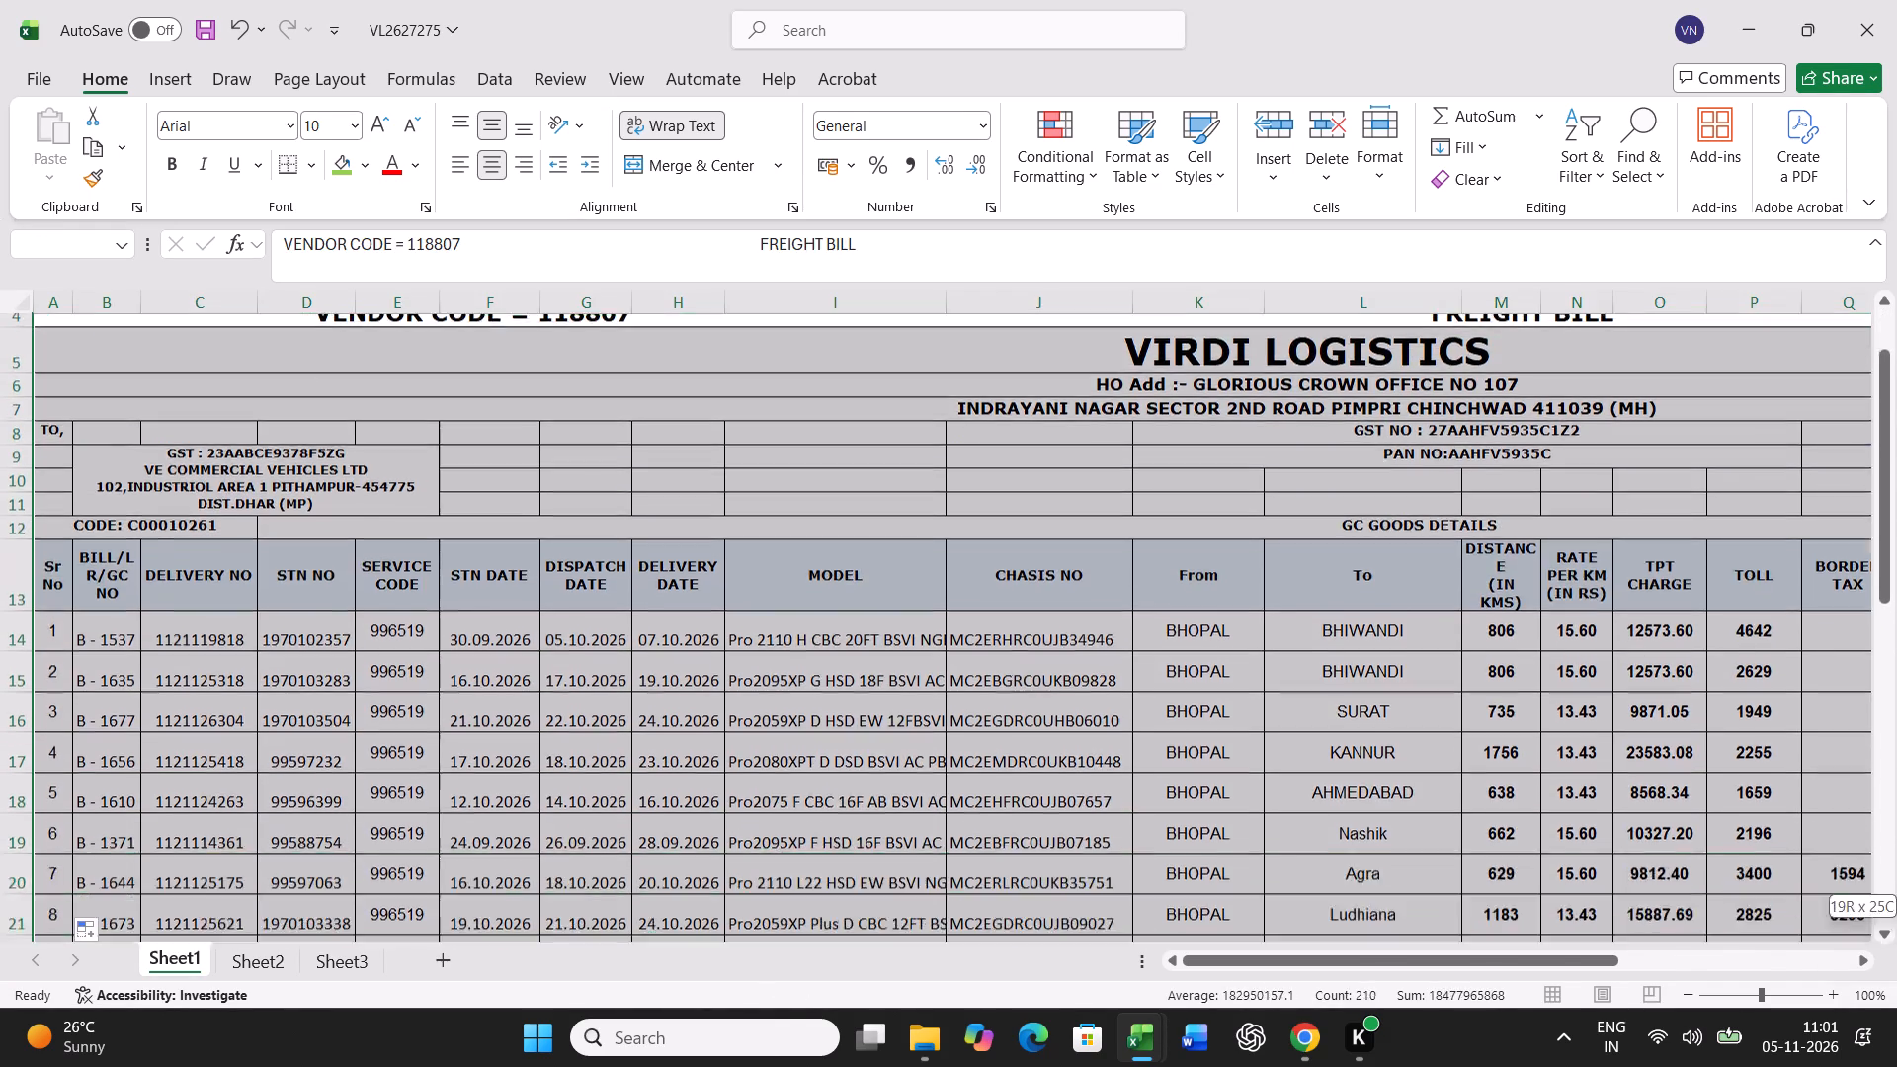
drag(195, 1044, 201, 1061)
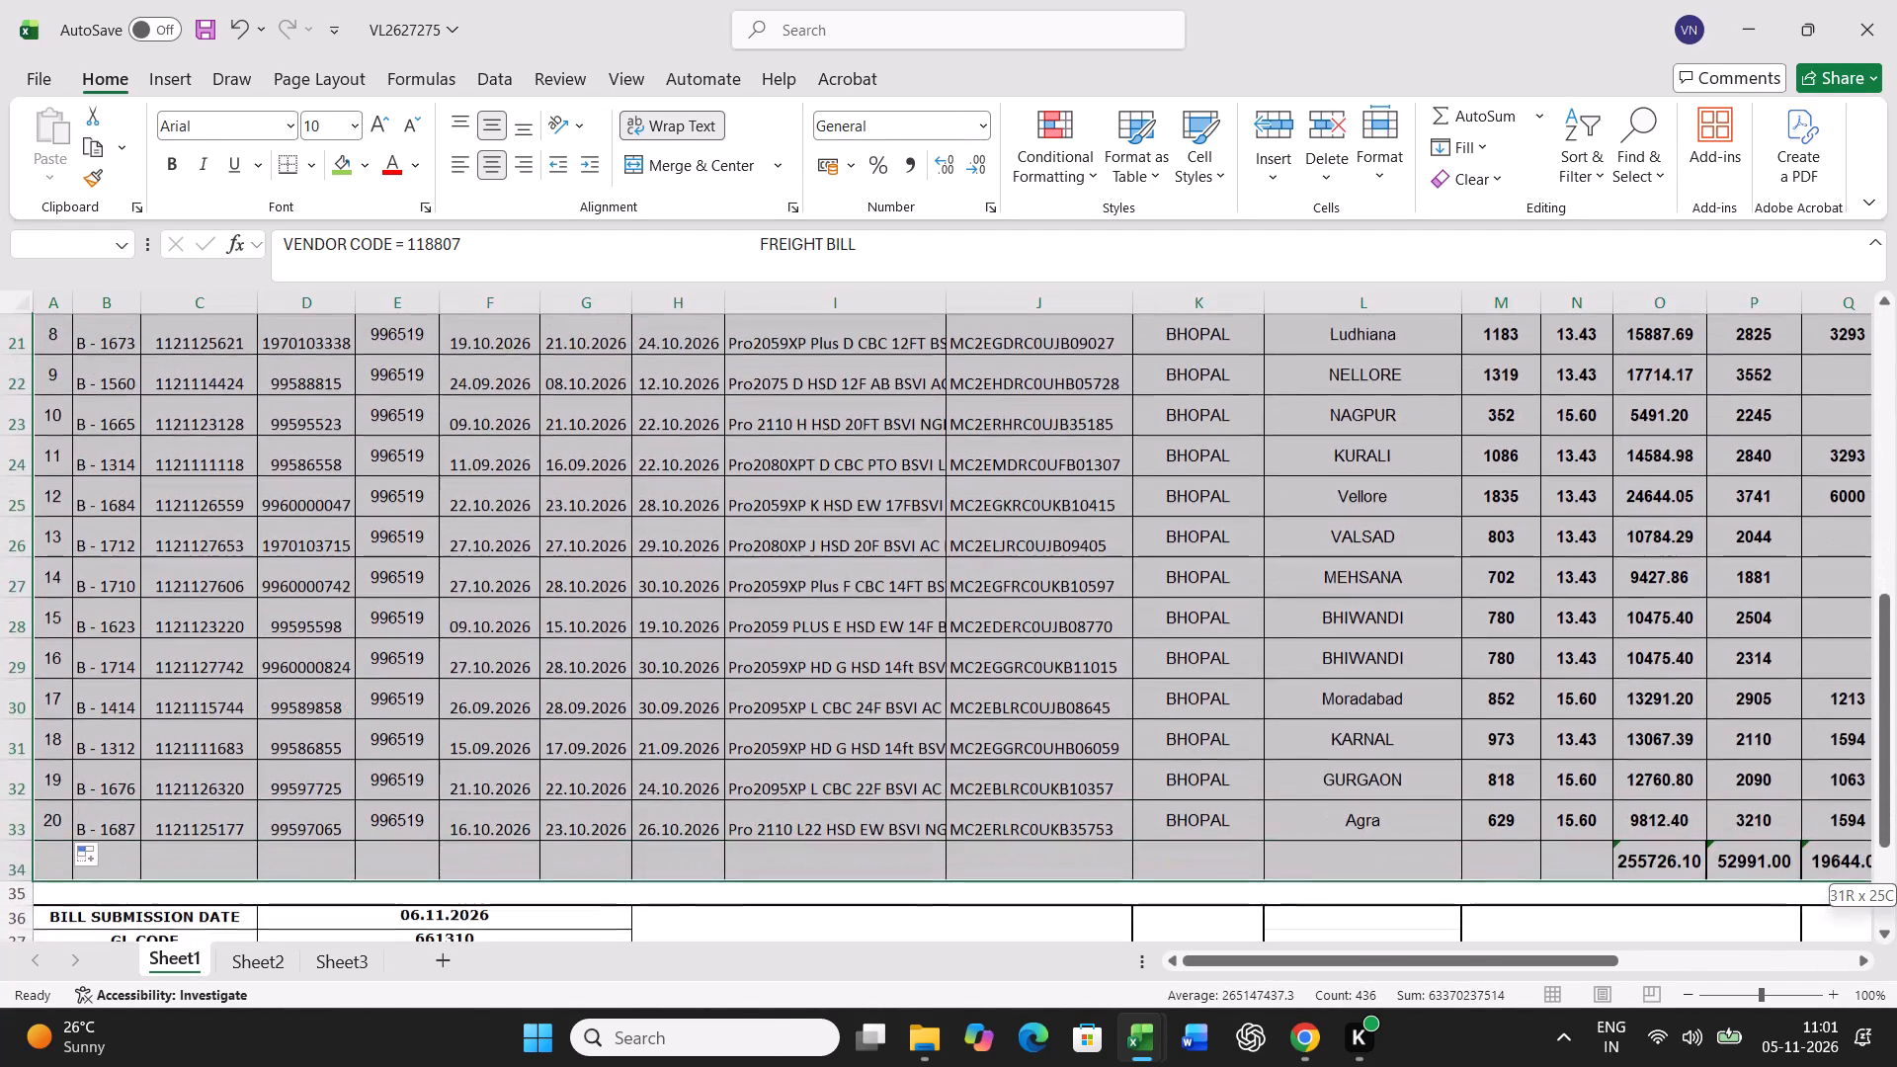
drag(201, 1061, 310, 513)
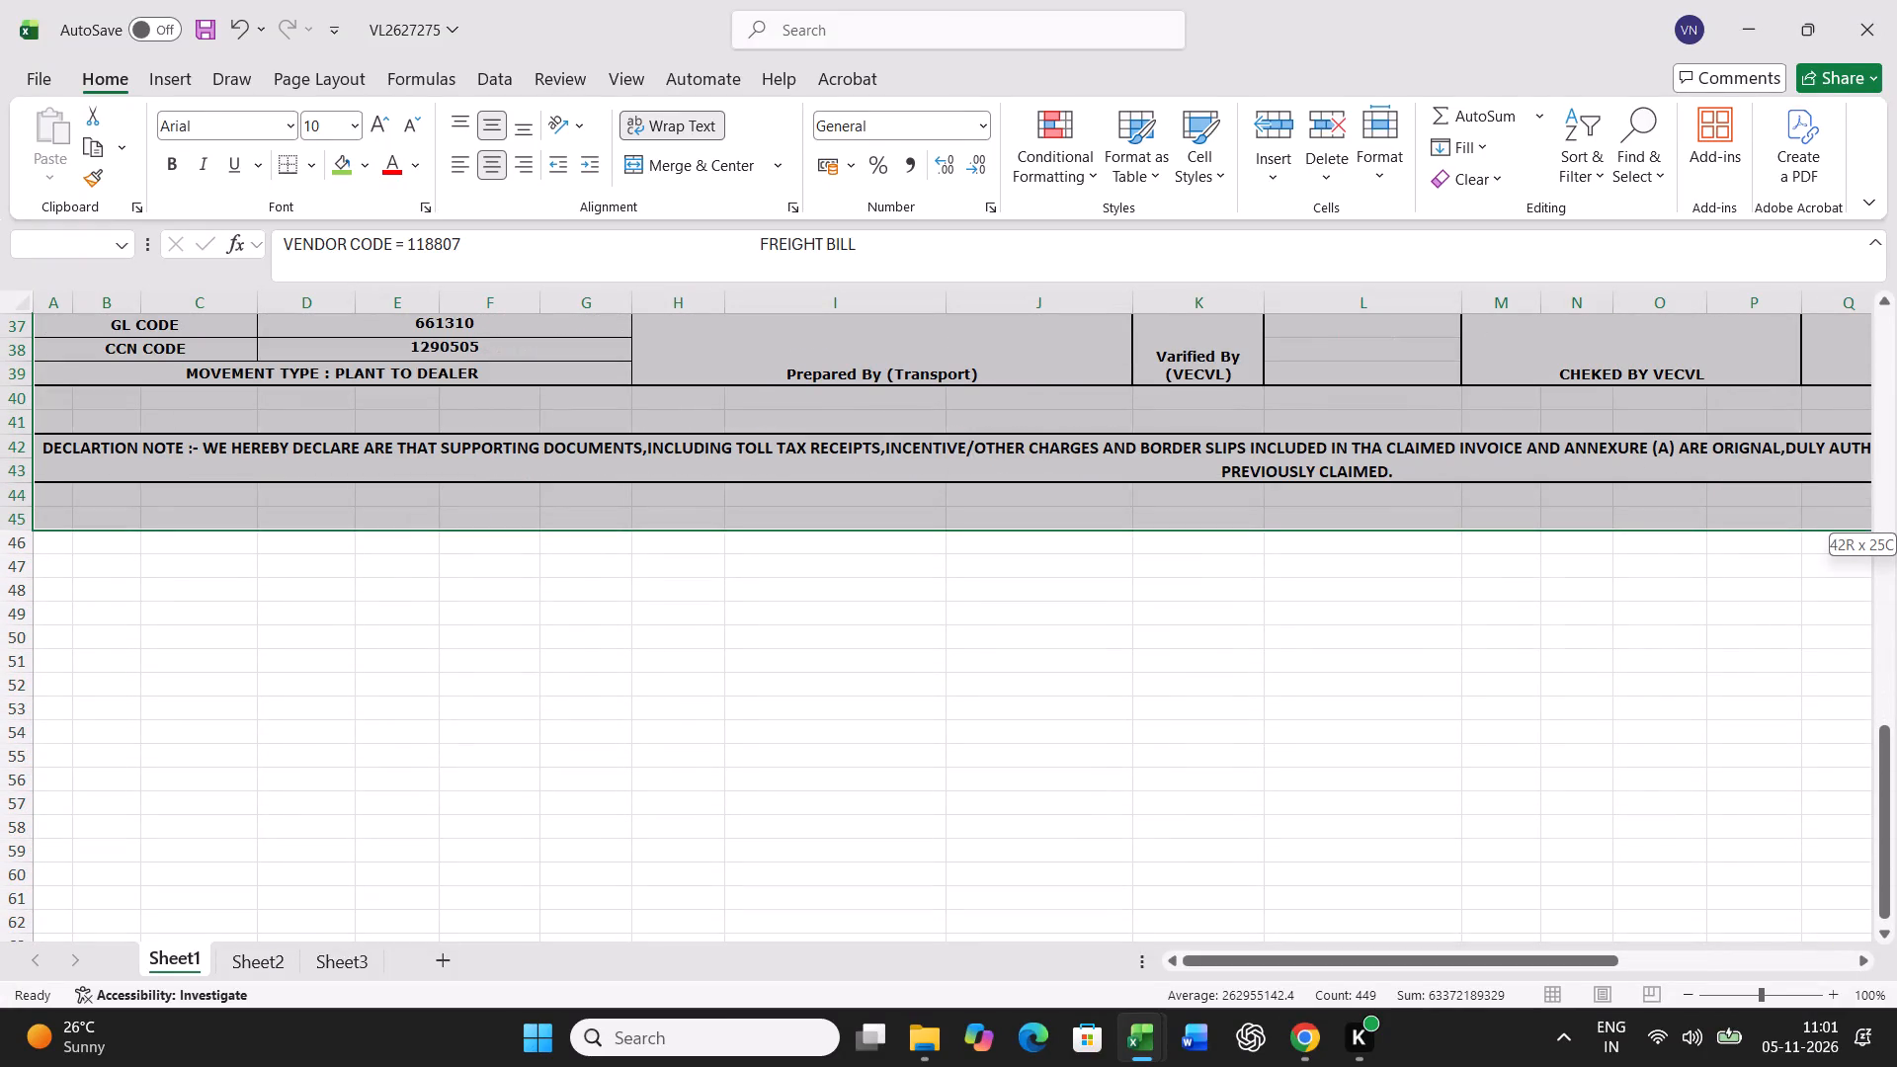
drag(310, 513, 314, 481)
scroll(1083, 776, up, 20)
scroll(1083, 776, up, 1)
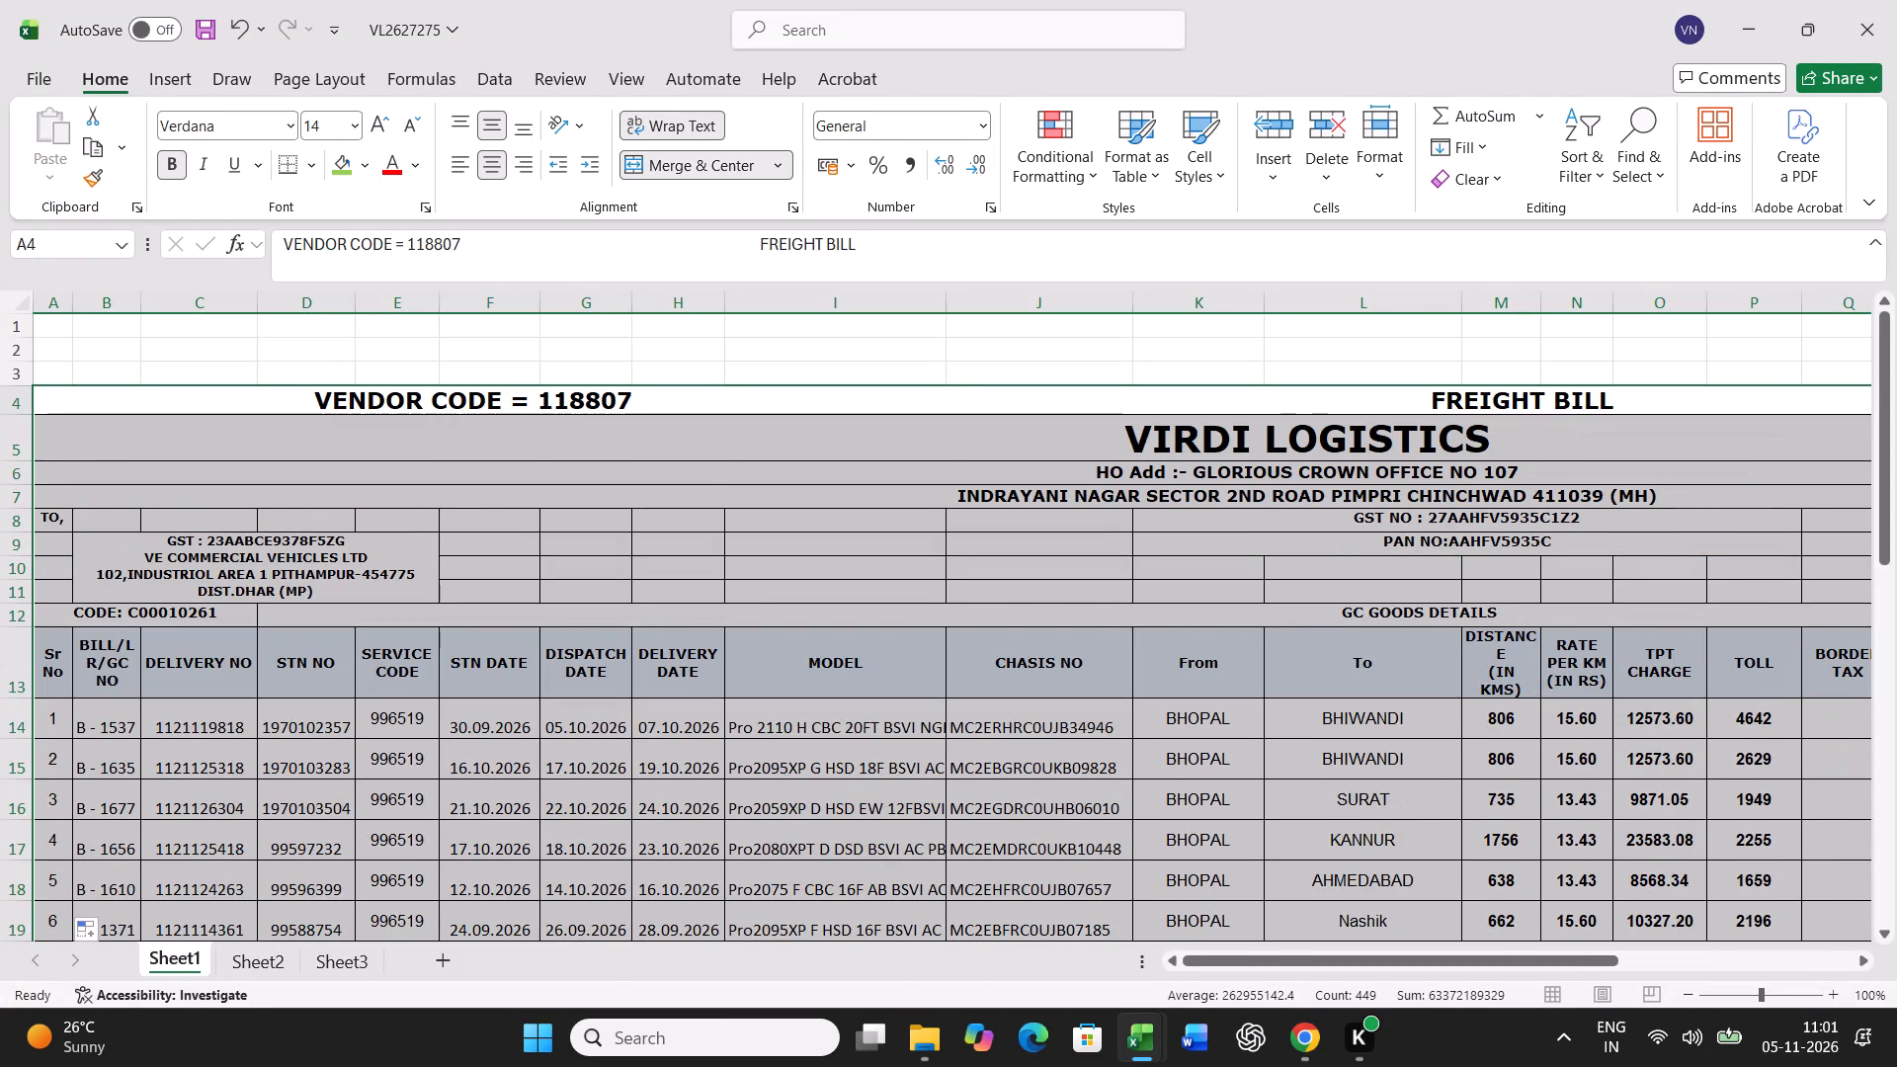
key(ctrl+s)
key(ctrl+p)
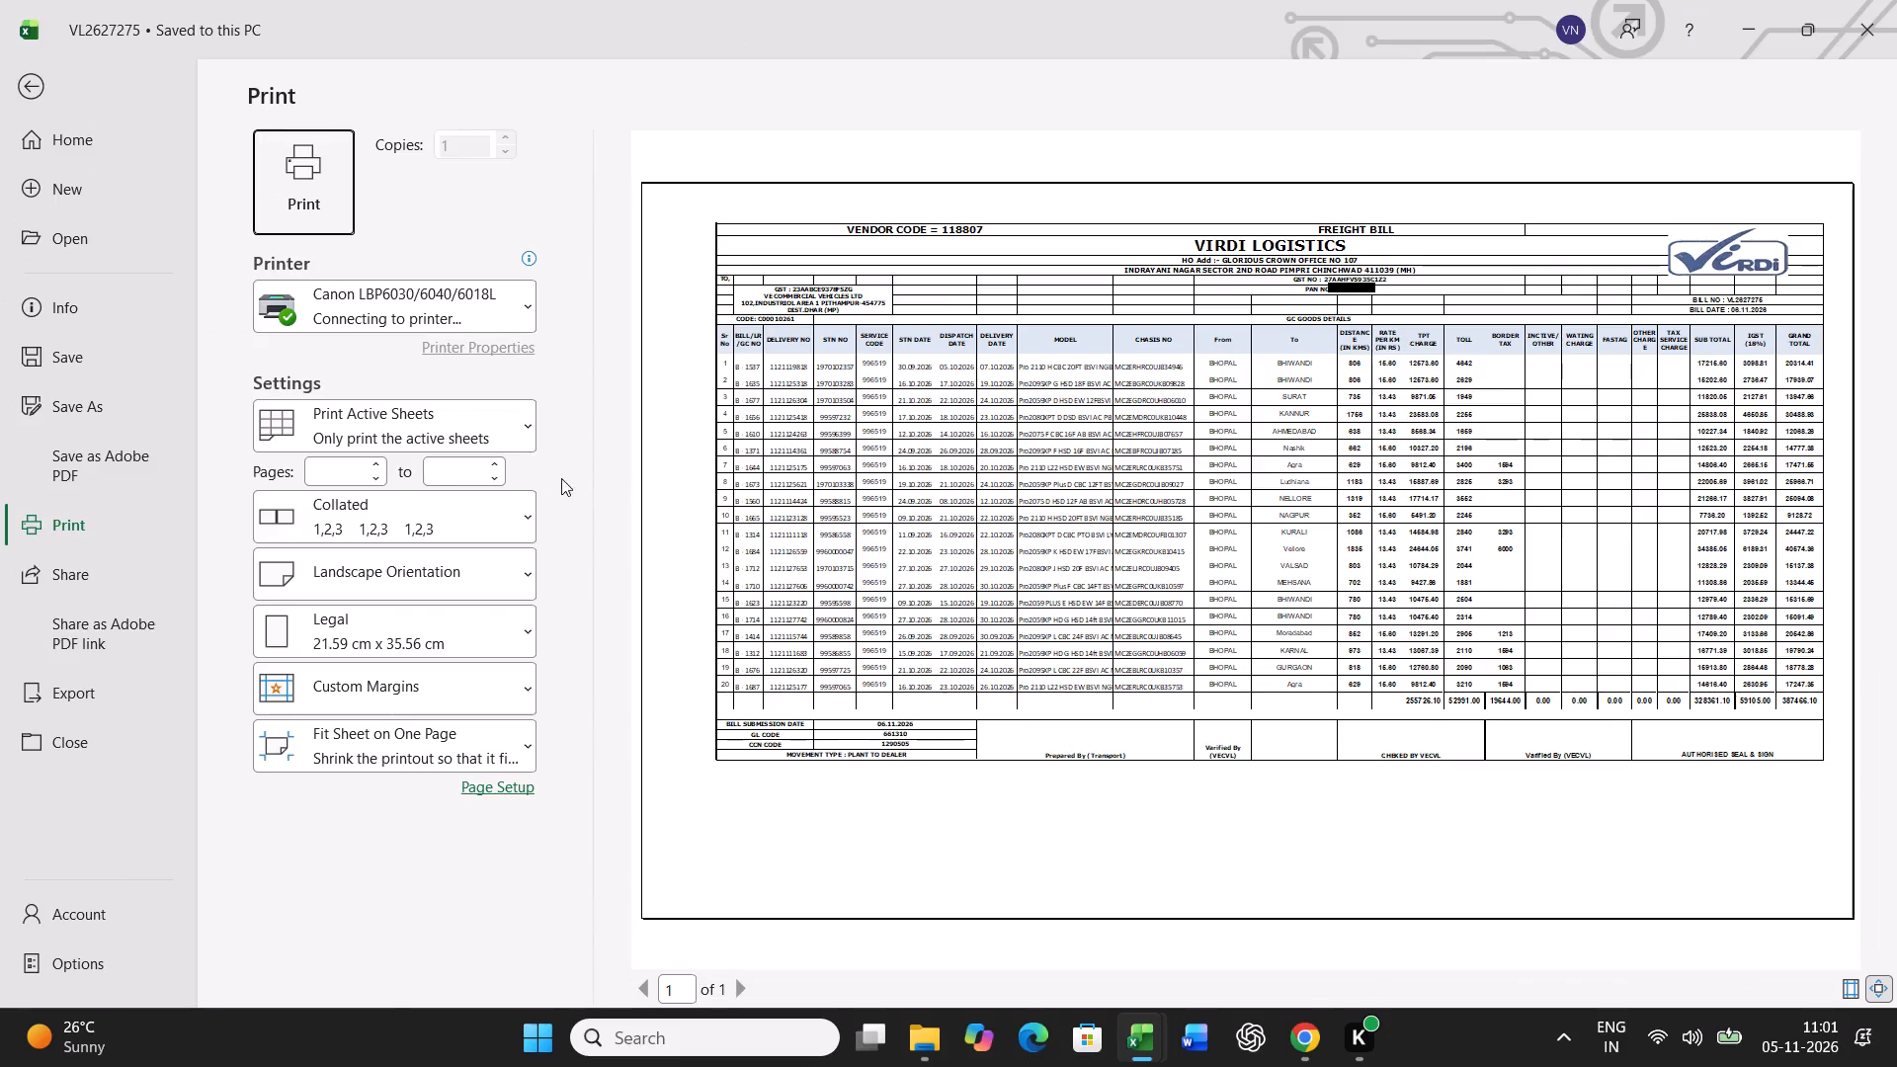
Print the freight bill with the print range set to the current selection only, and close the VL2627275 workbook.
click(406, 416)
click(345, 590)
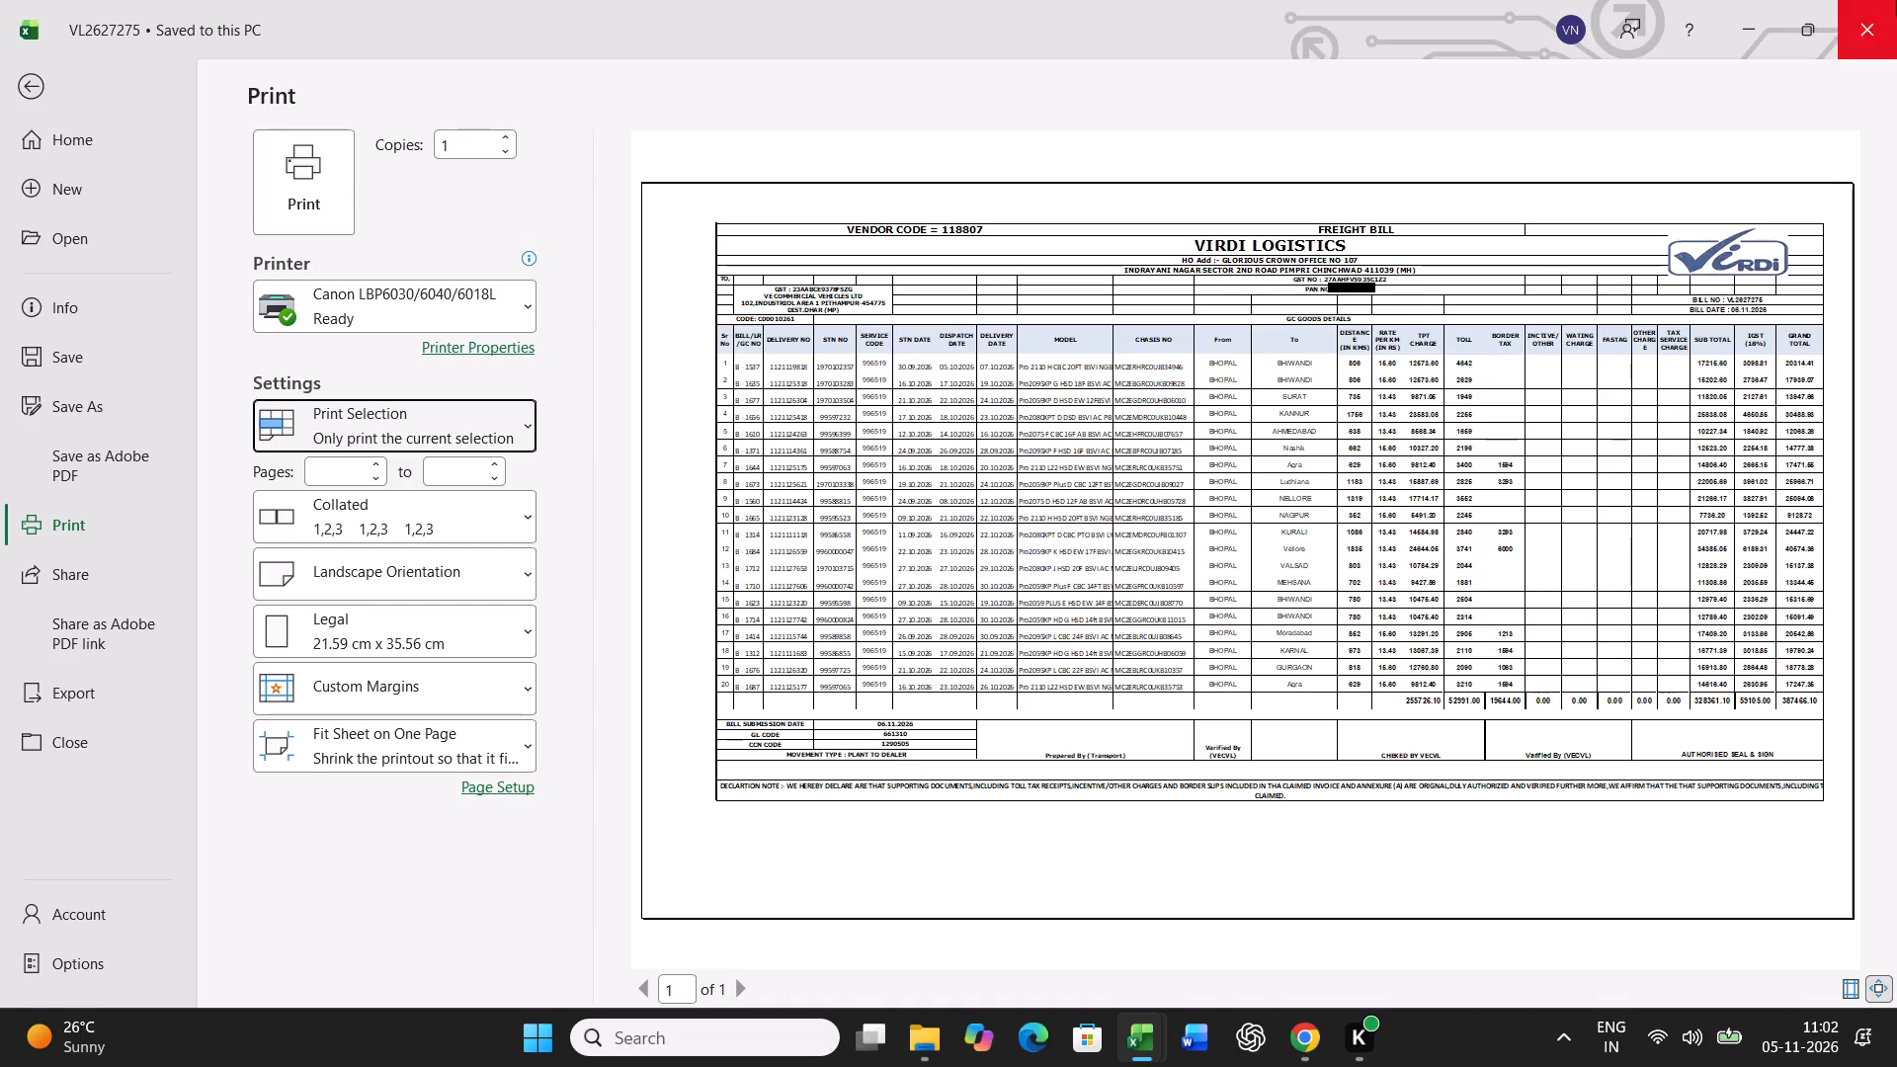
click(299, 172)
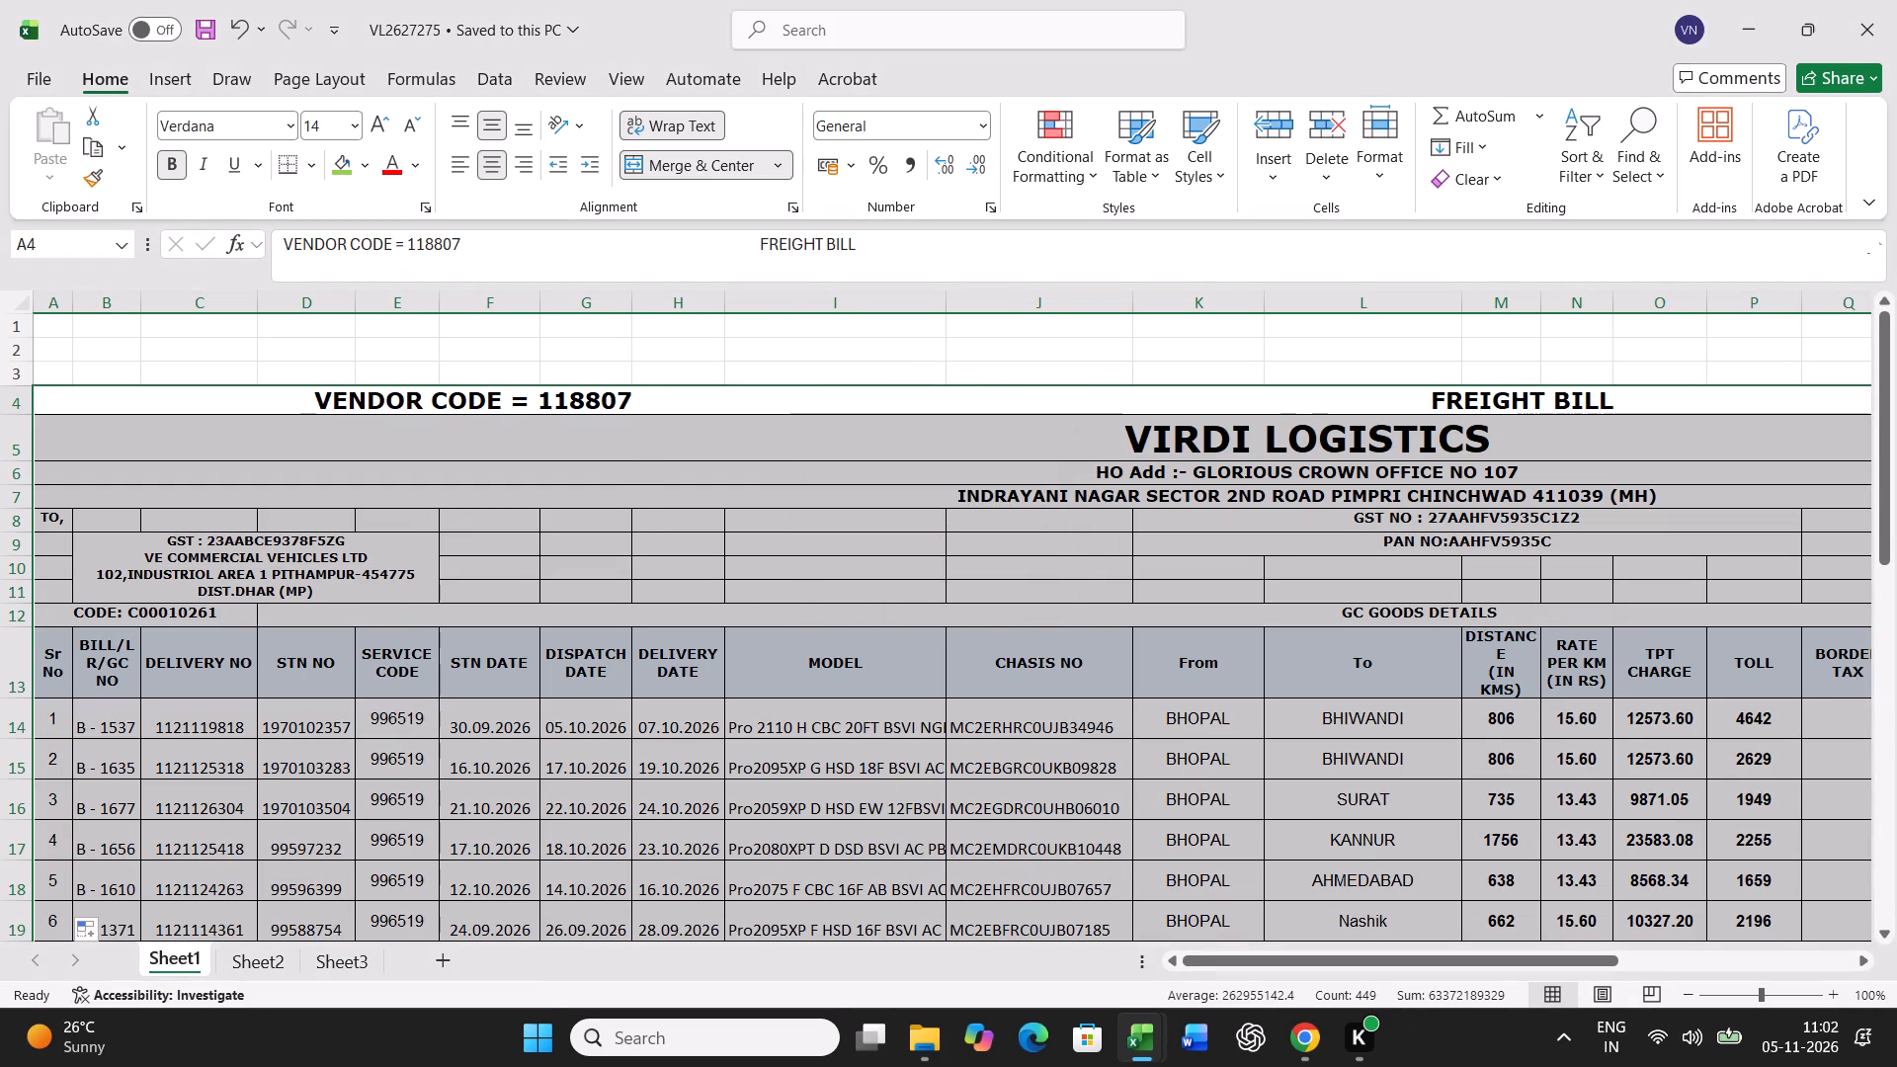
click(1891, 14)
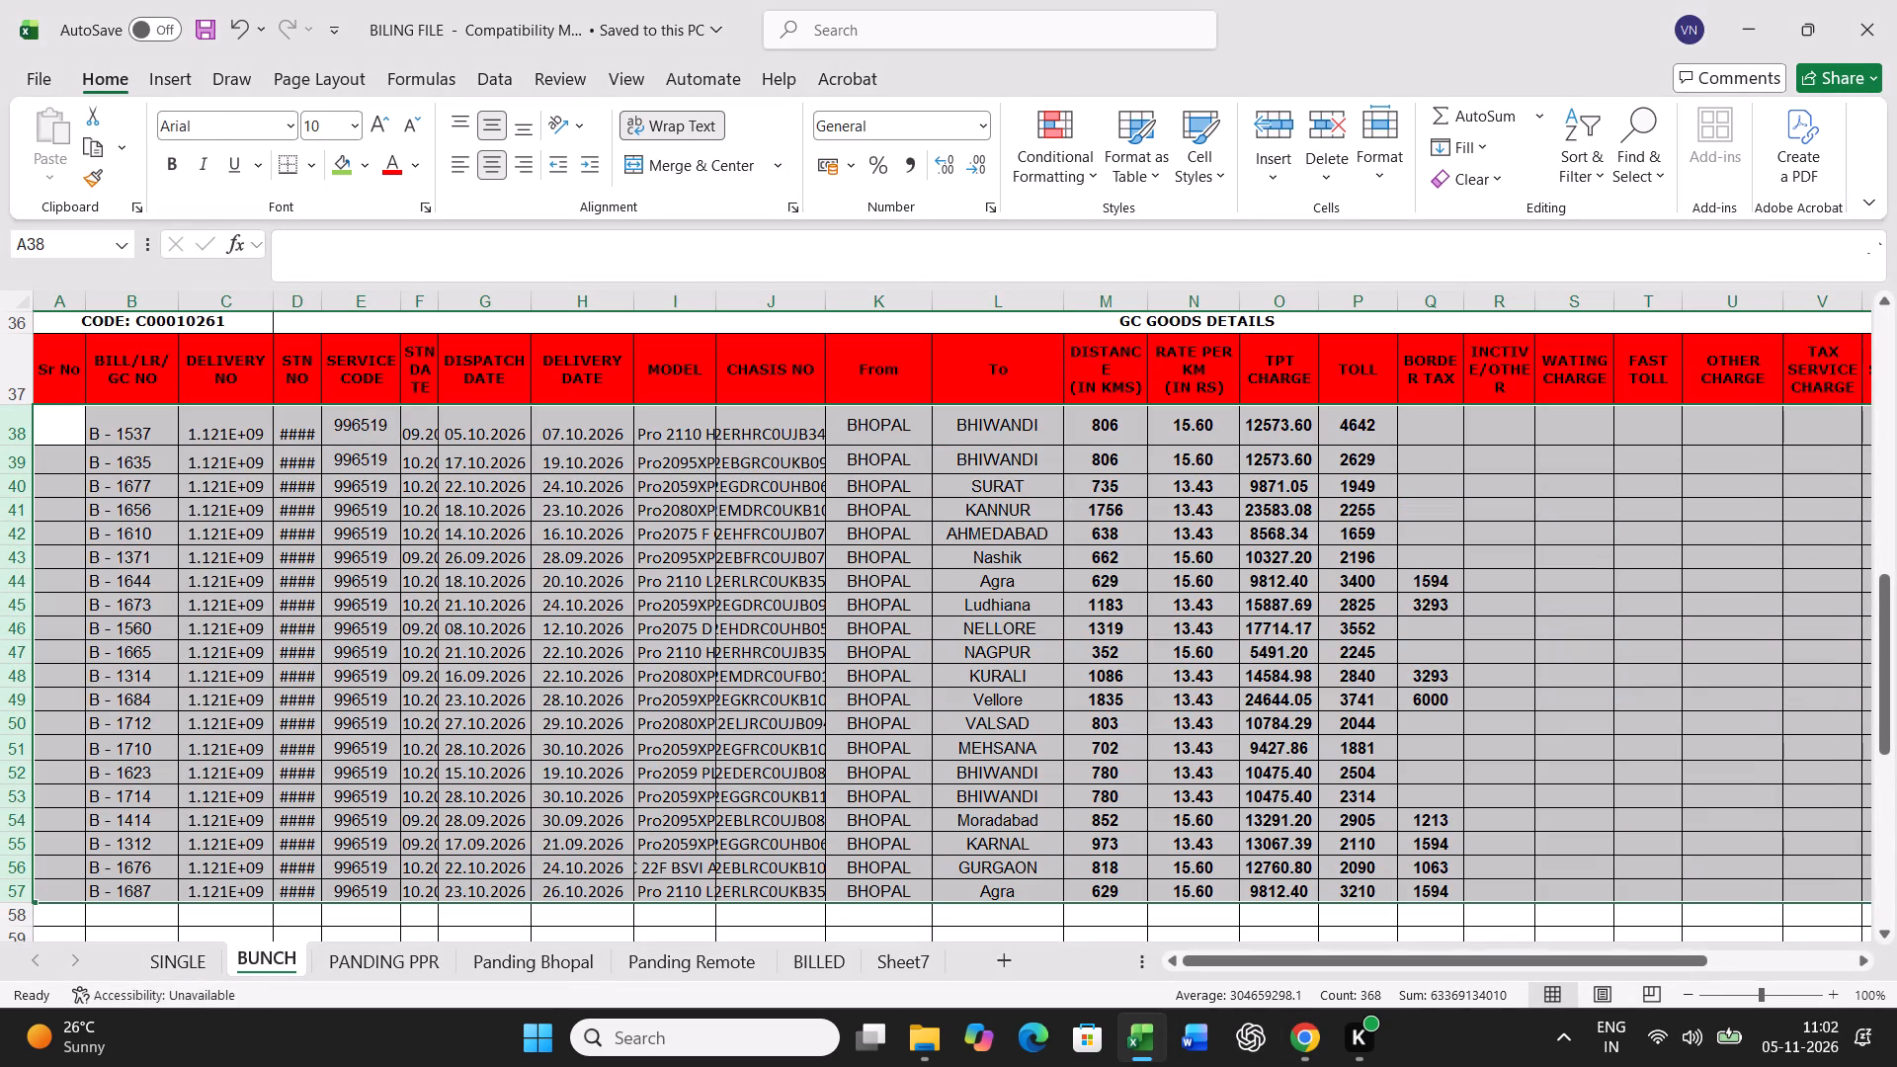
Clear the billed consignment data from rows 38 to 57 of the BUNCH sheet and minimize the BILING FILE workbook.
key(Delete)
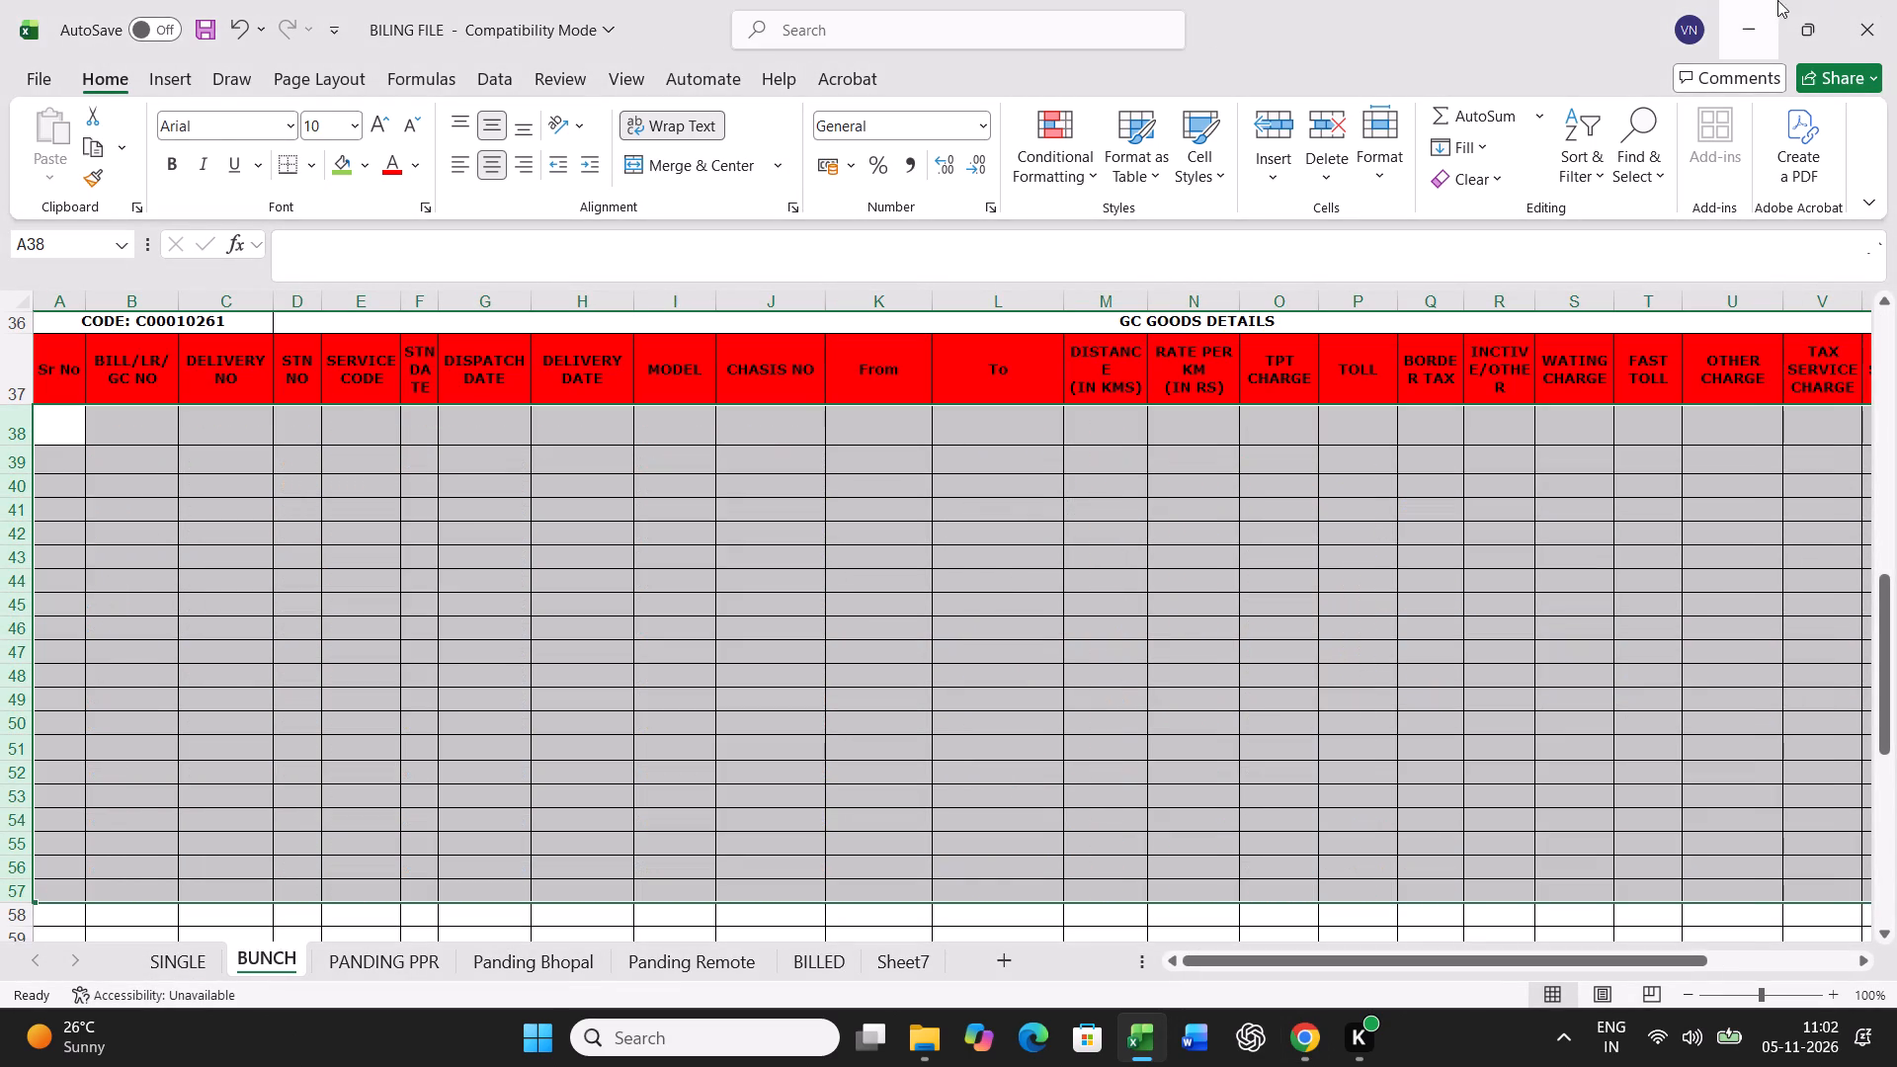
click(1740, 12)
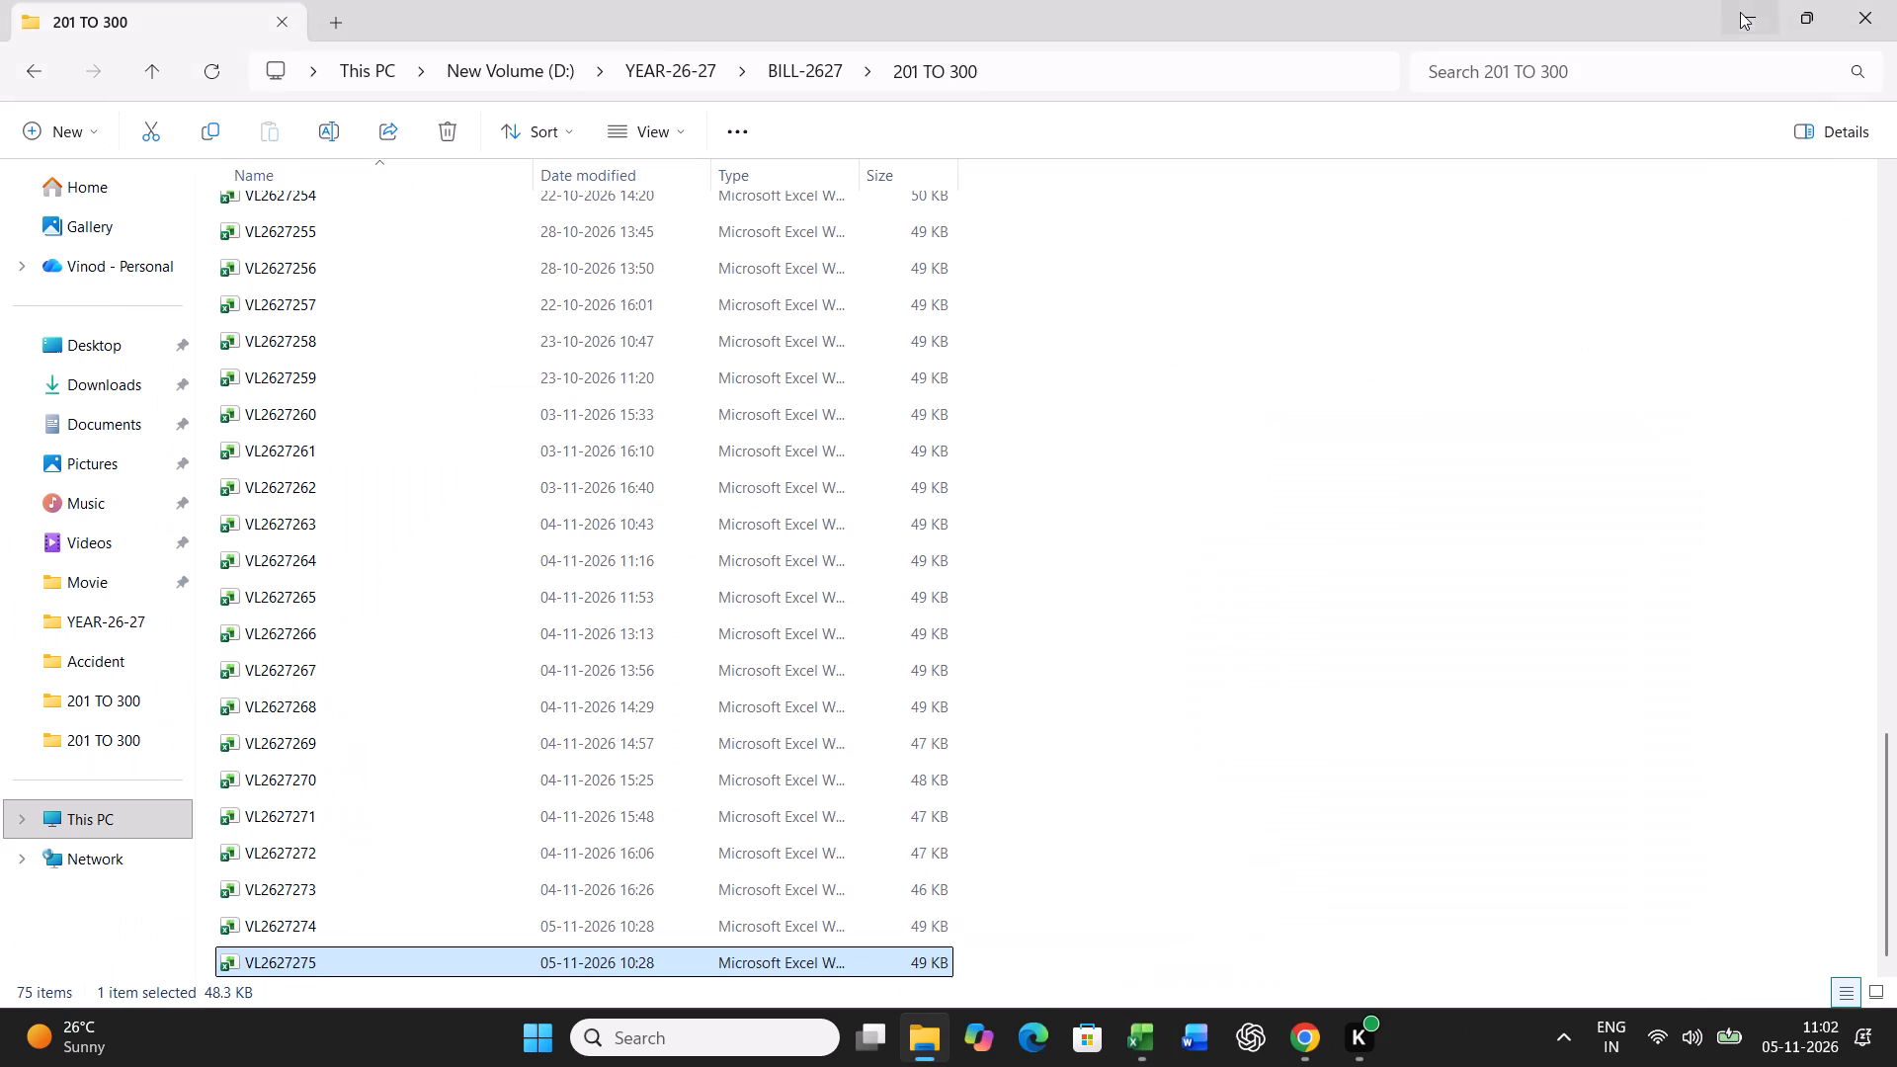
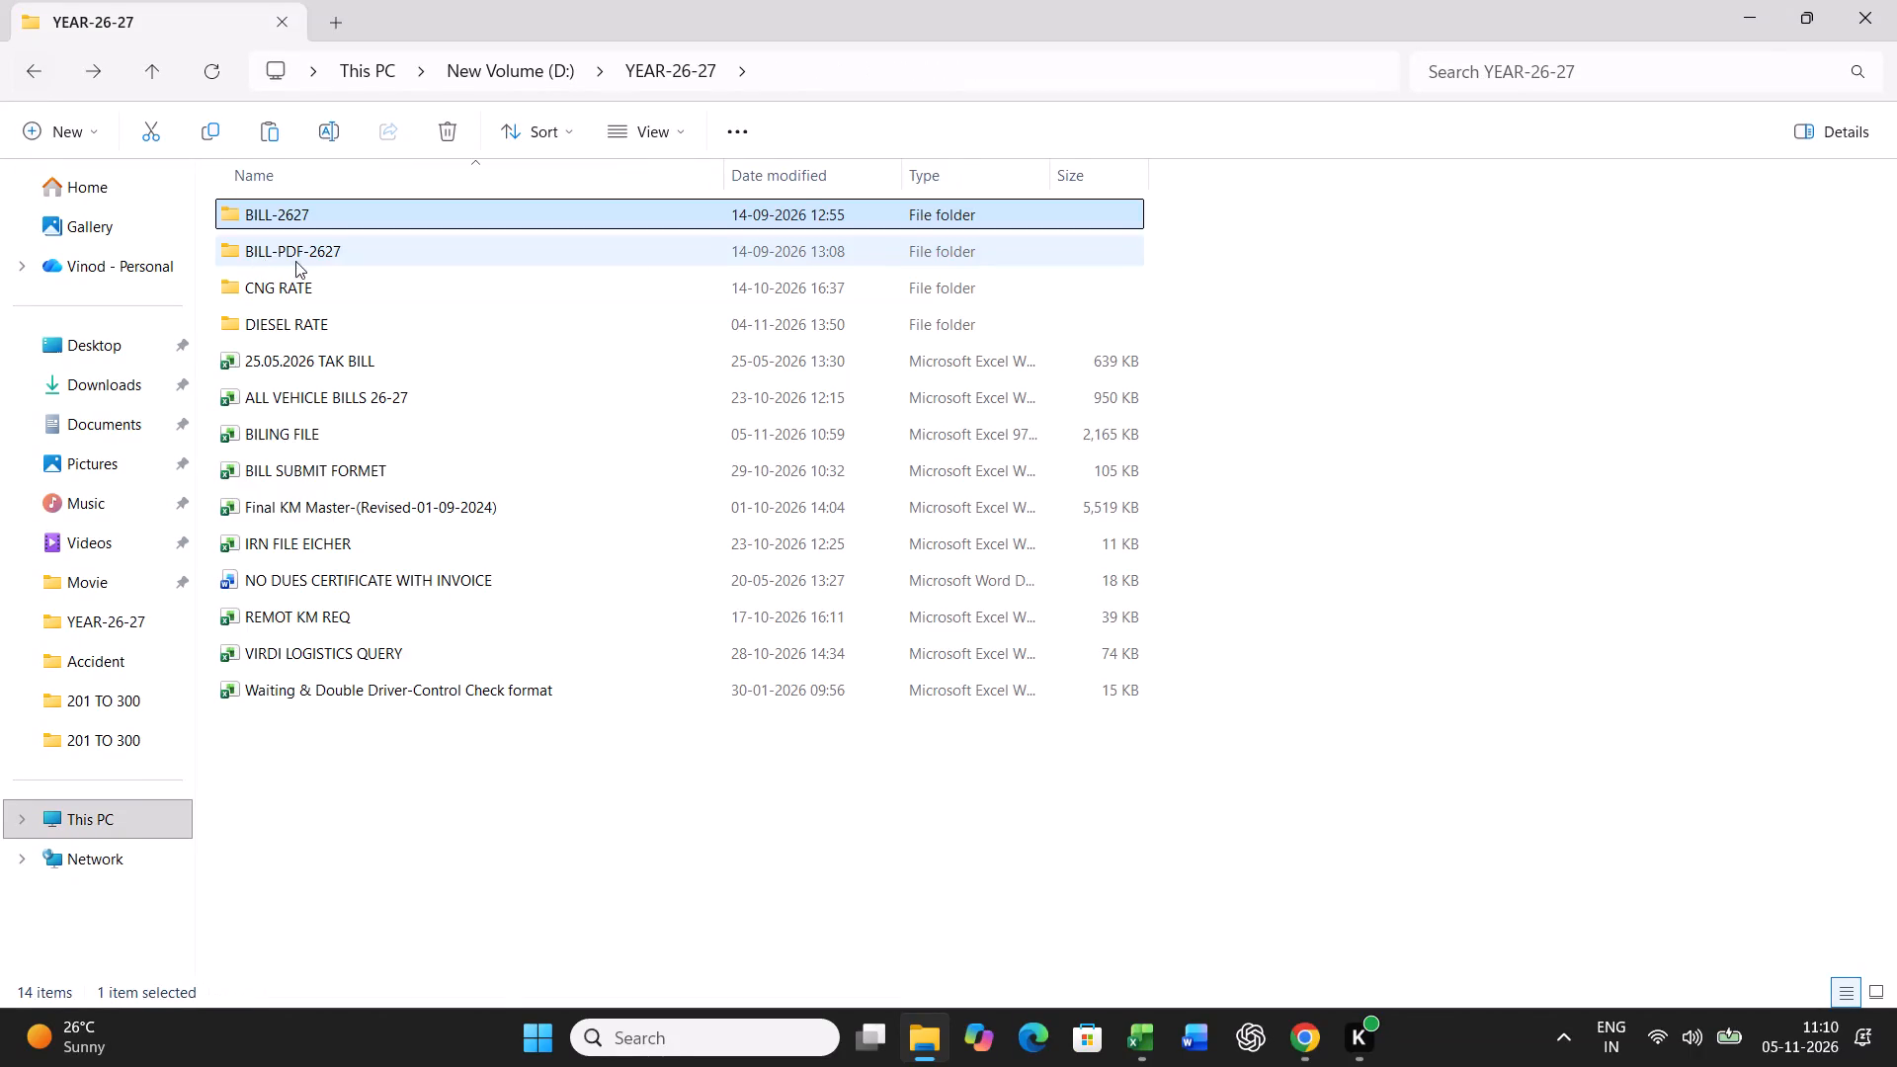
Paste the copied scanned PDF into the 201 TO 300 folder inside BILL-PDF-2627.
double_click(298, 259)
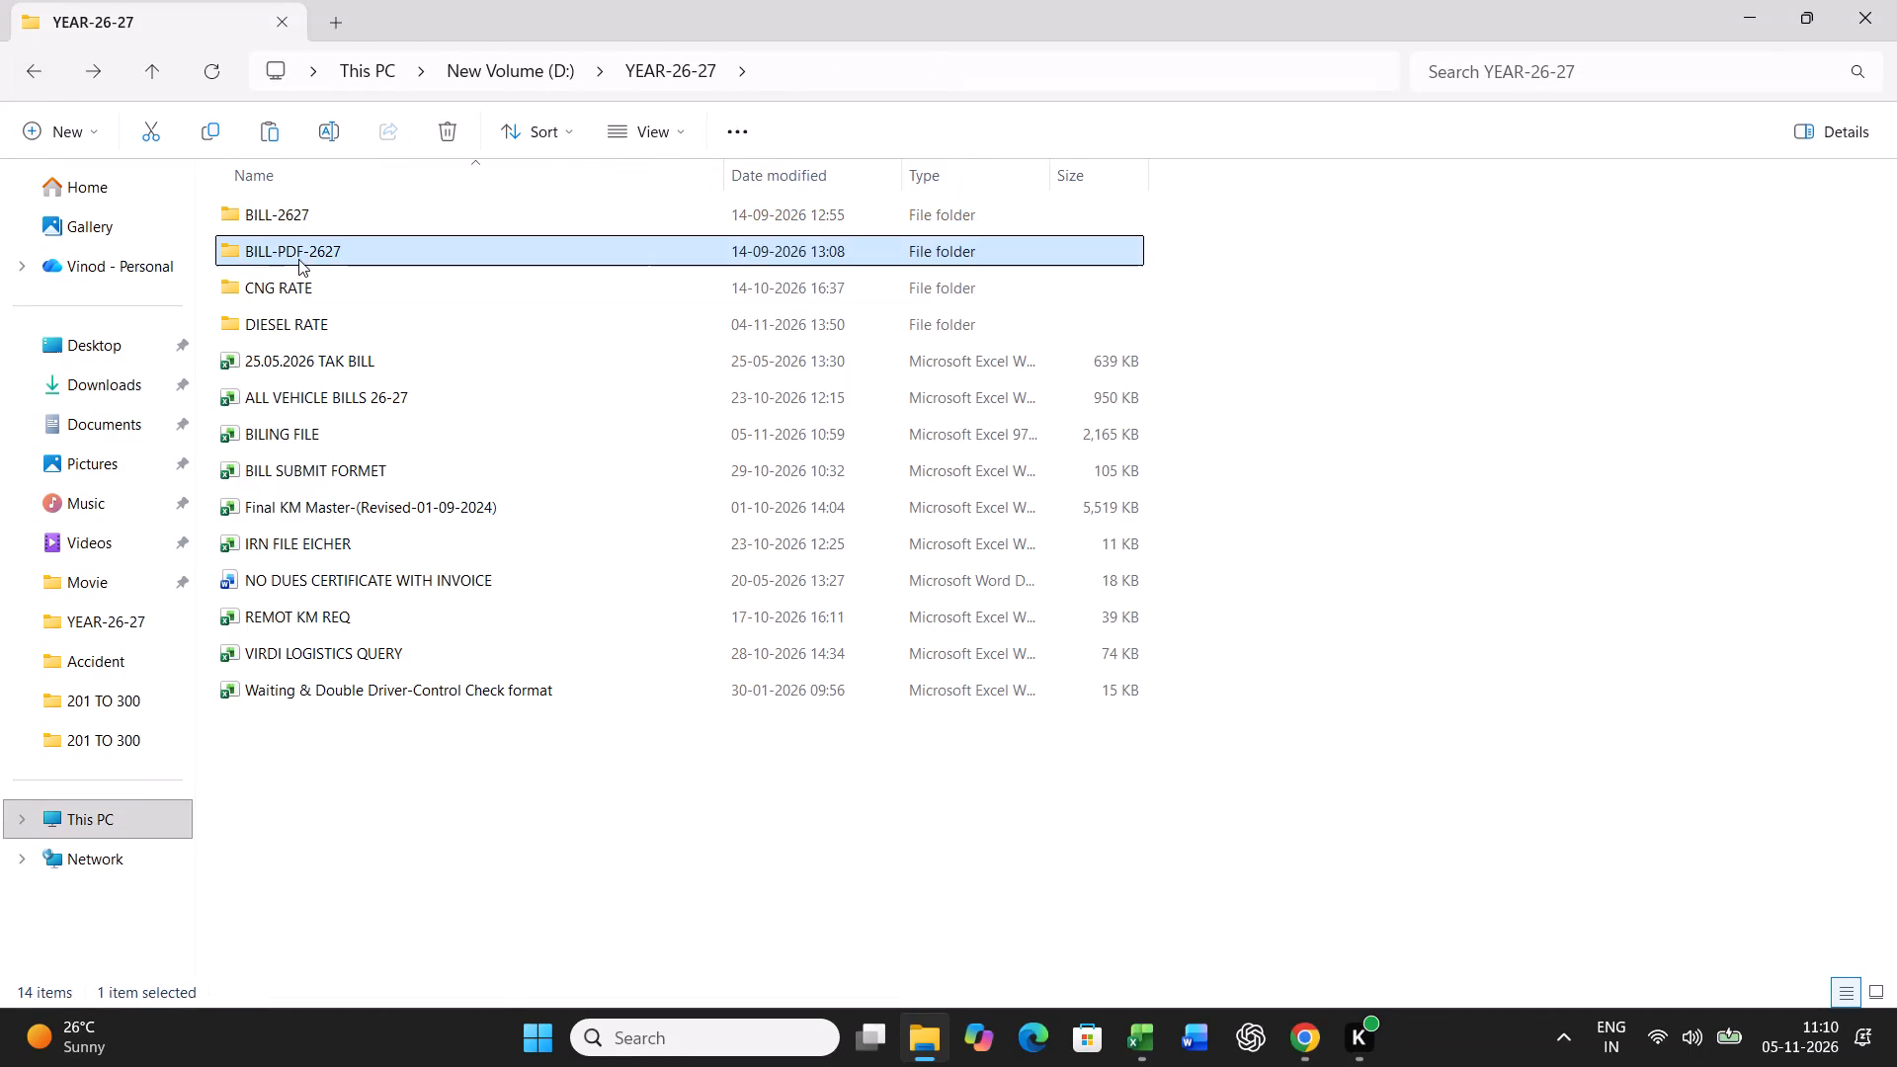
double_click(299, 287)
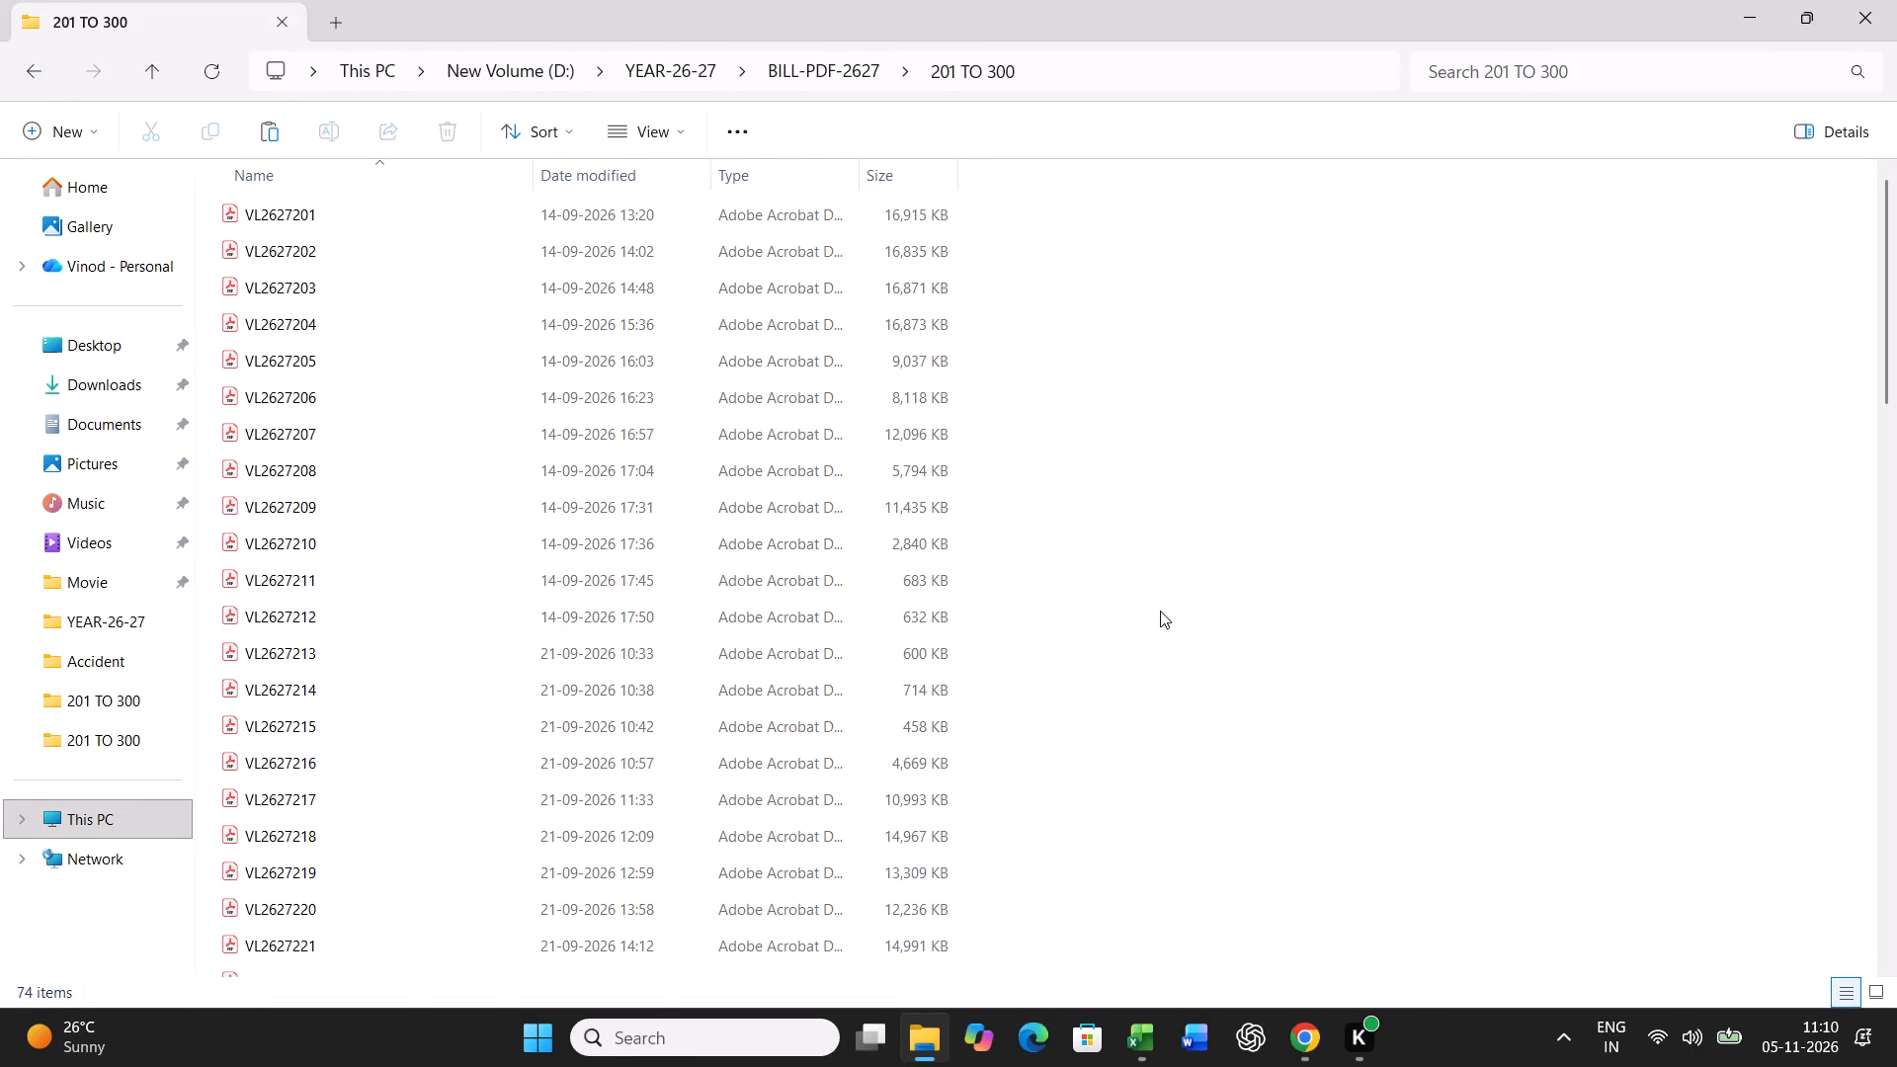
key(ctrl+v)
Rename the pasted New Doc PDF as VL2627275.
scroll(1160, 611, down, 7)
key(F2)
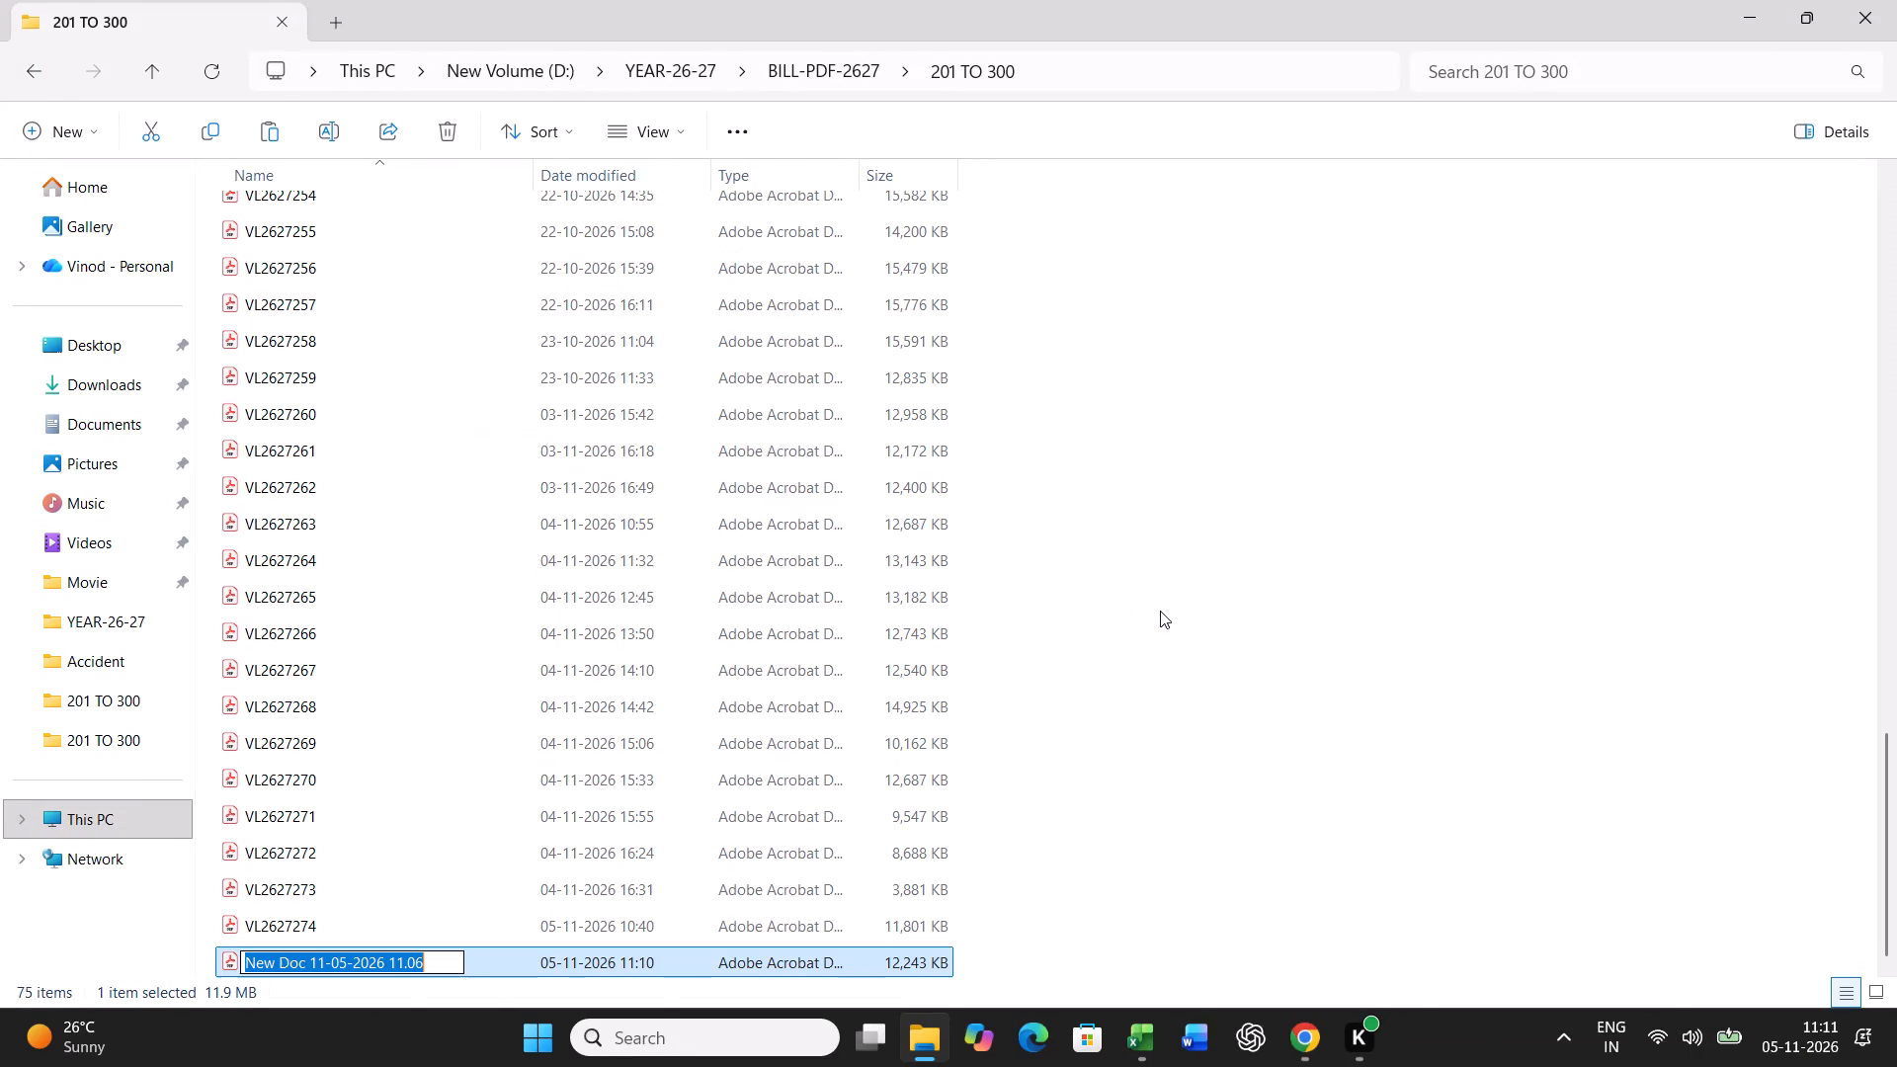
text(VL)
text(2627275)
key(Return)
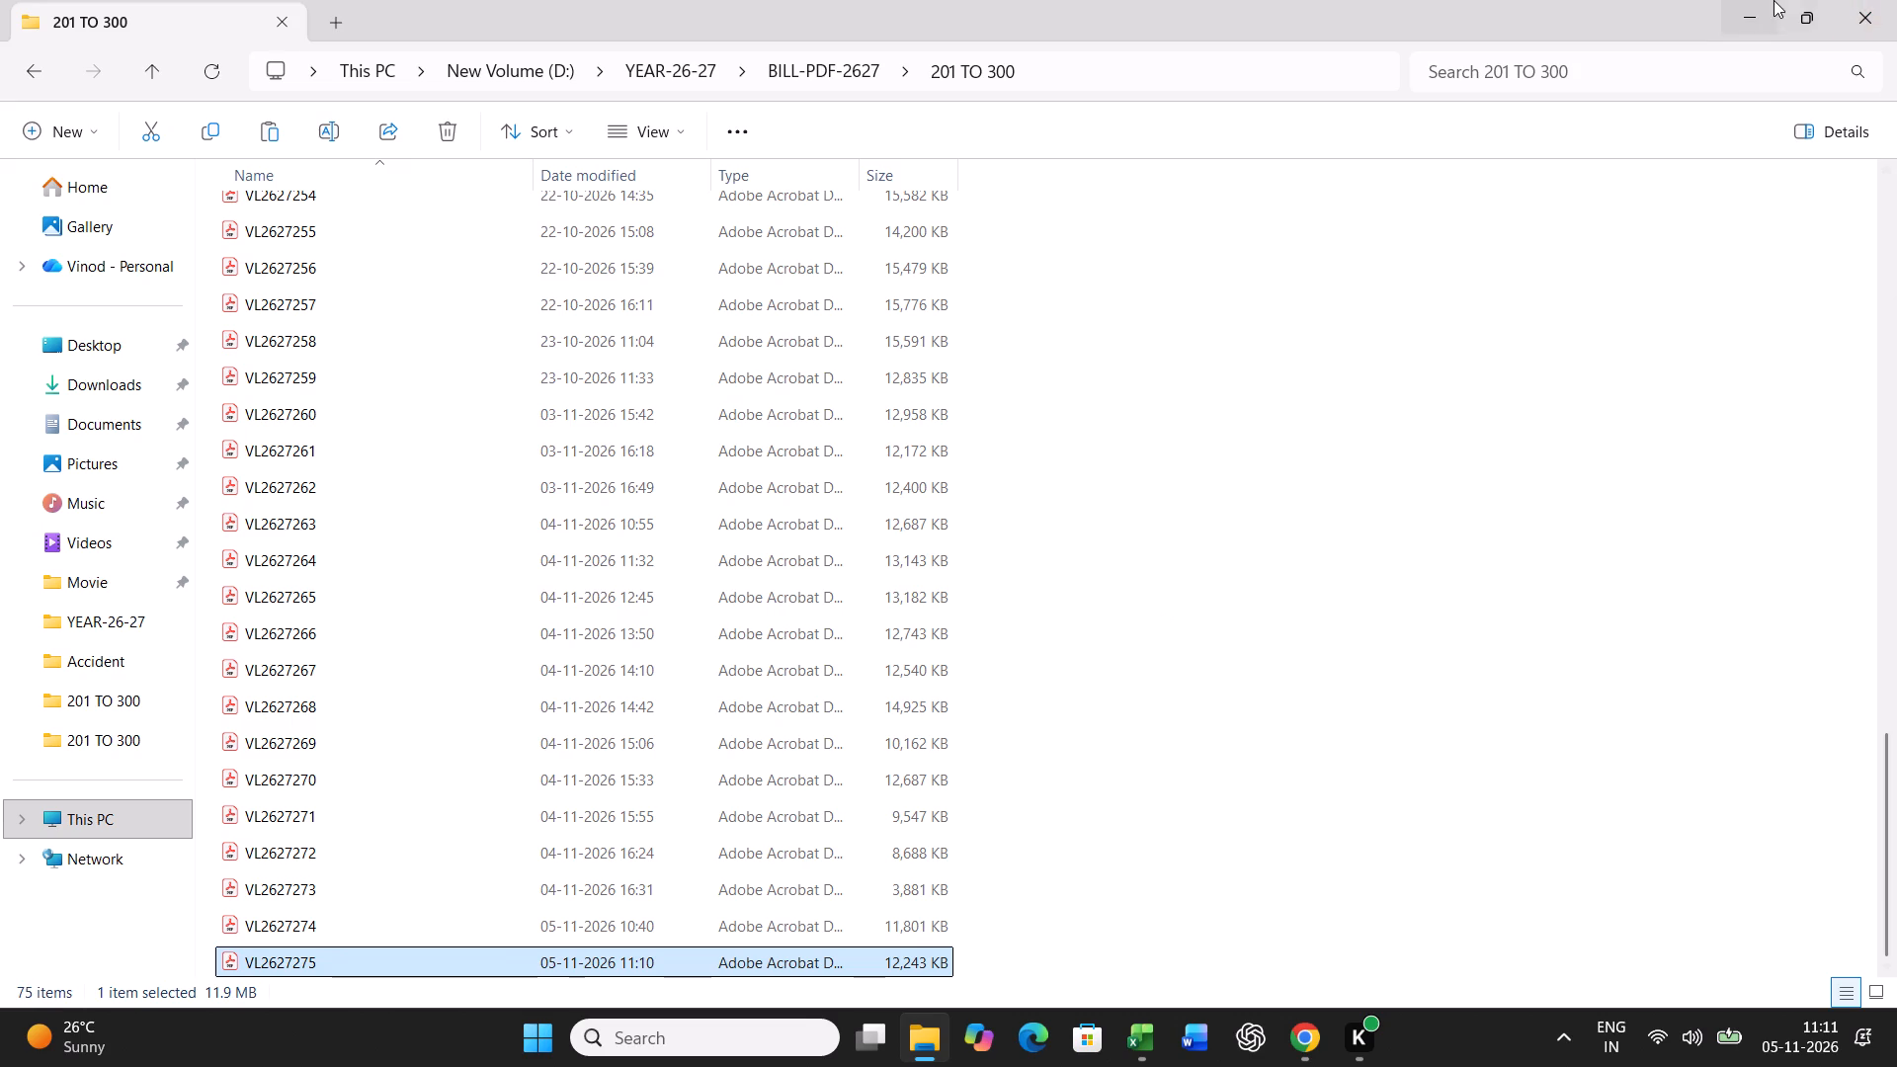